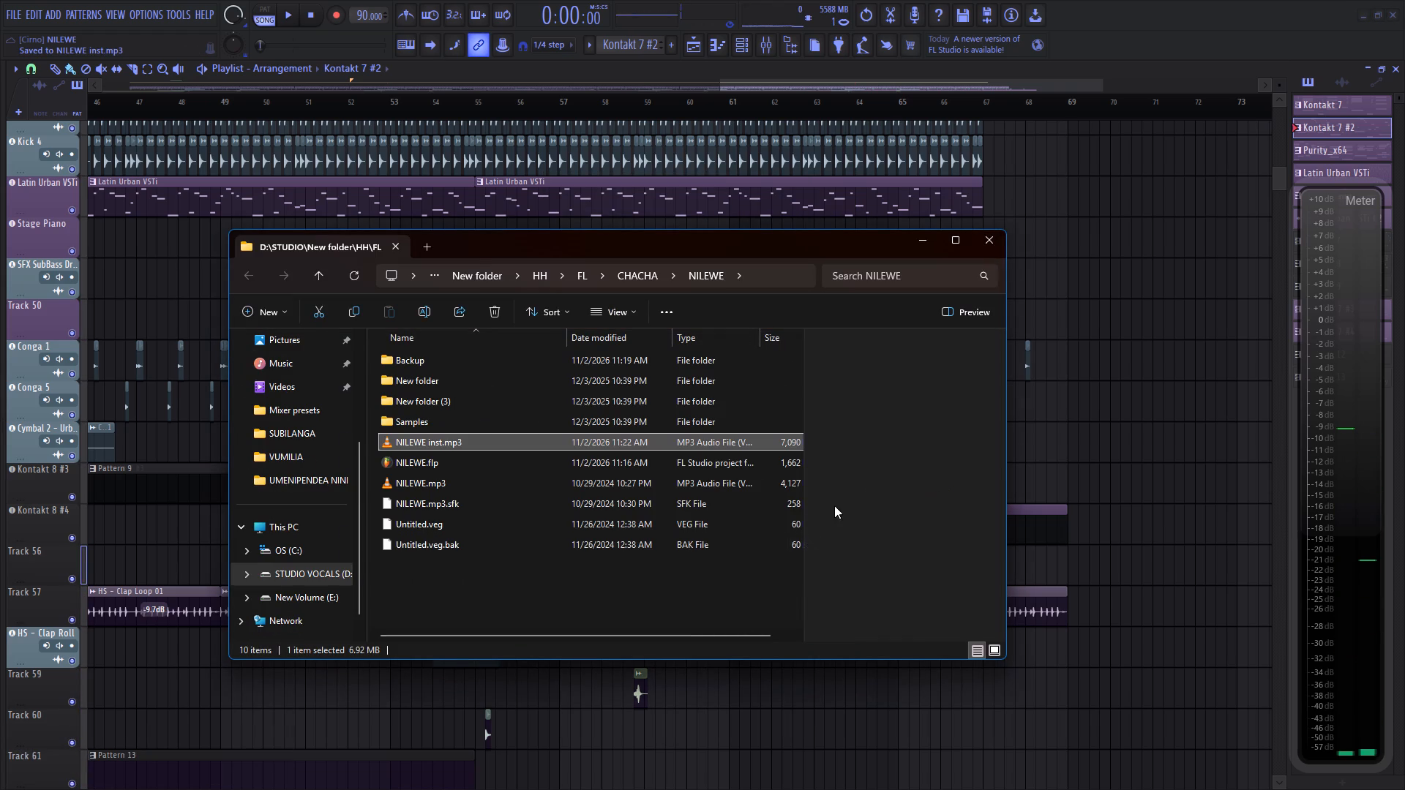
Close the NILEWE project in FL Studio and save its changes.
click(1398, 14)
click(670, 435)
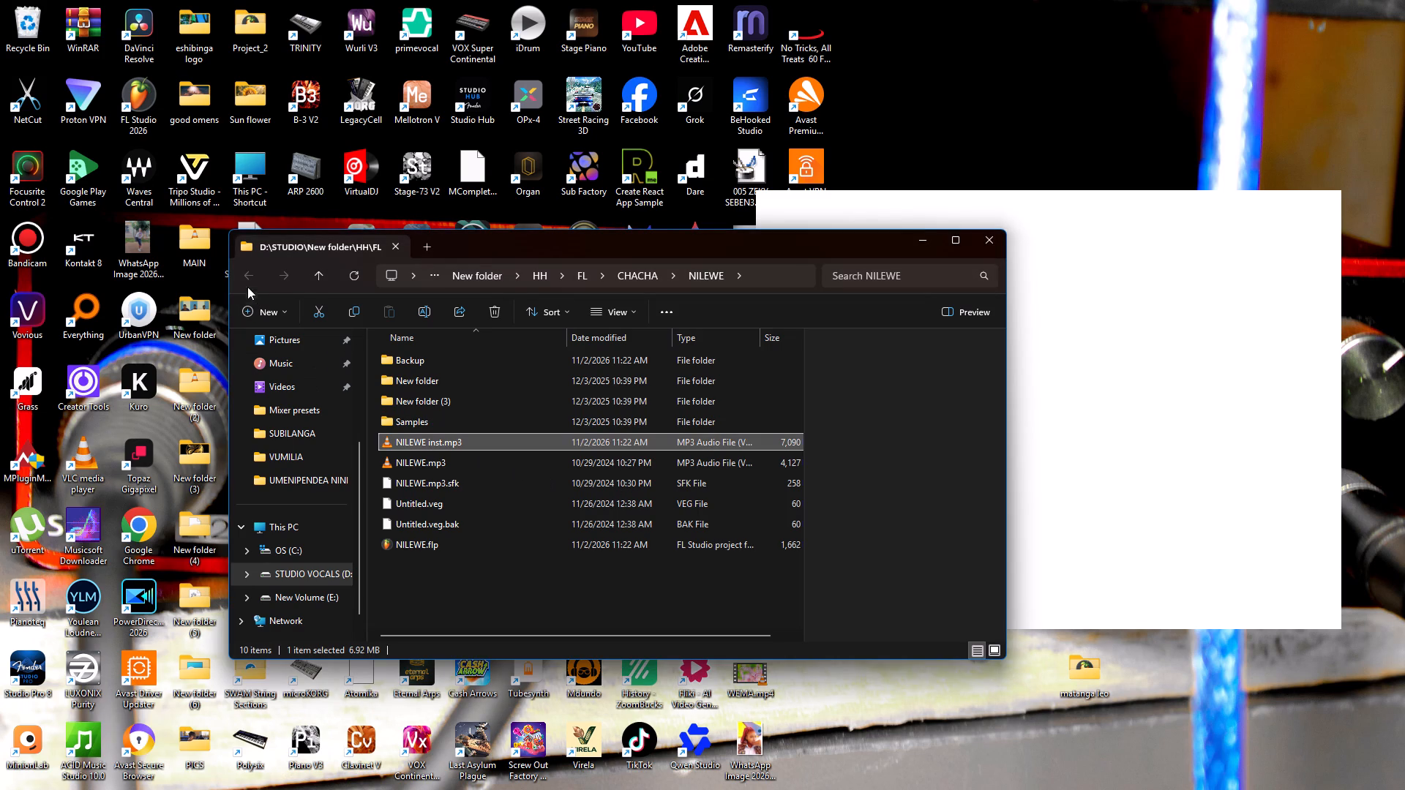
Open the ESHIALO.flp project from the ESHIALO folder inside CHACHA, dismissing the plugin error dialogs.
click(313, 274)
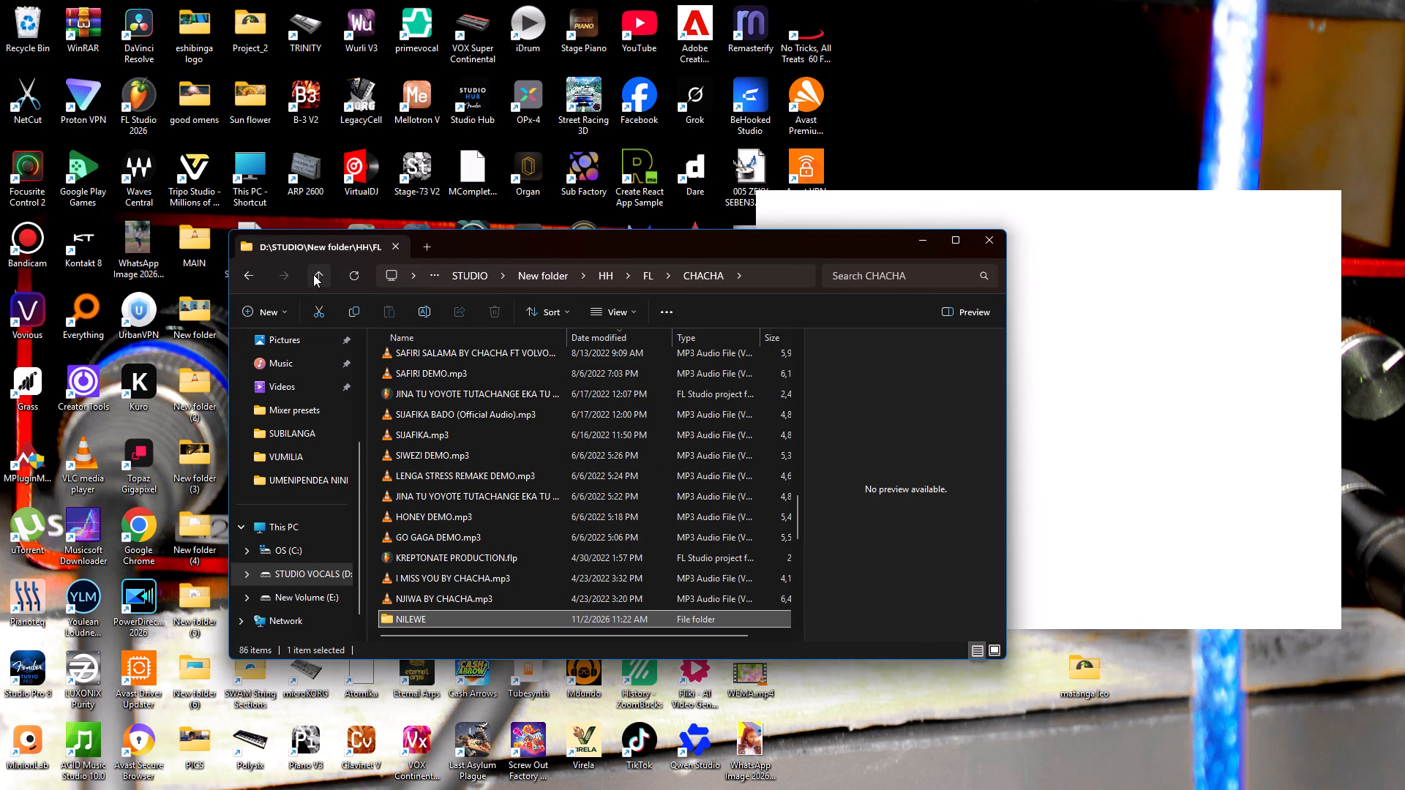
scroll(460, 418, down, 5)
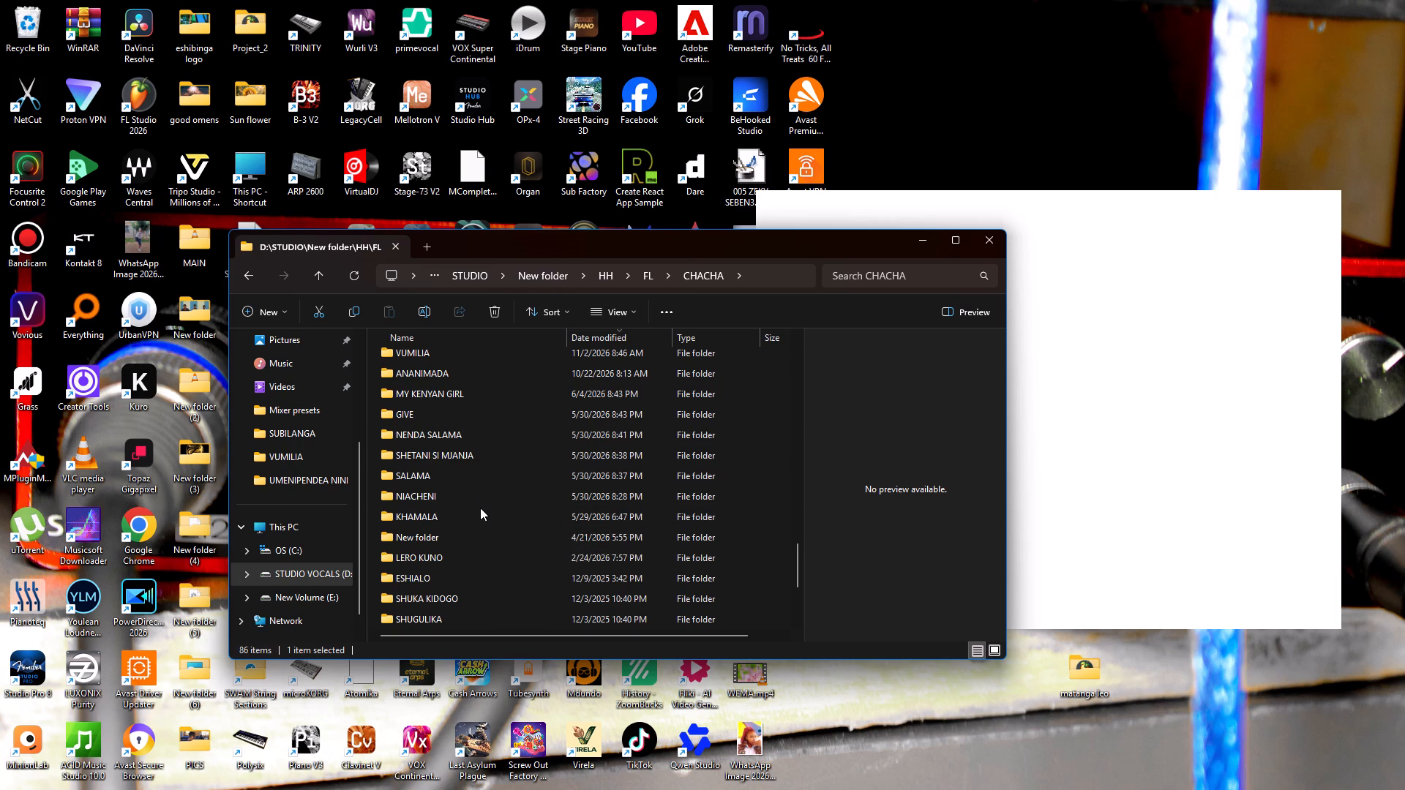
scroll(480, 508, down, 1)
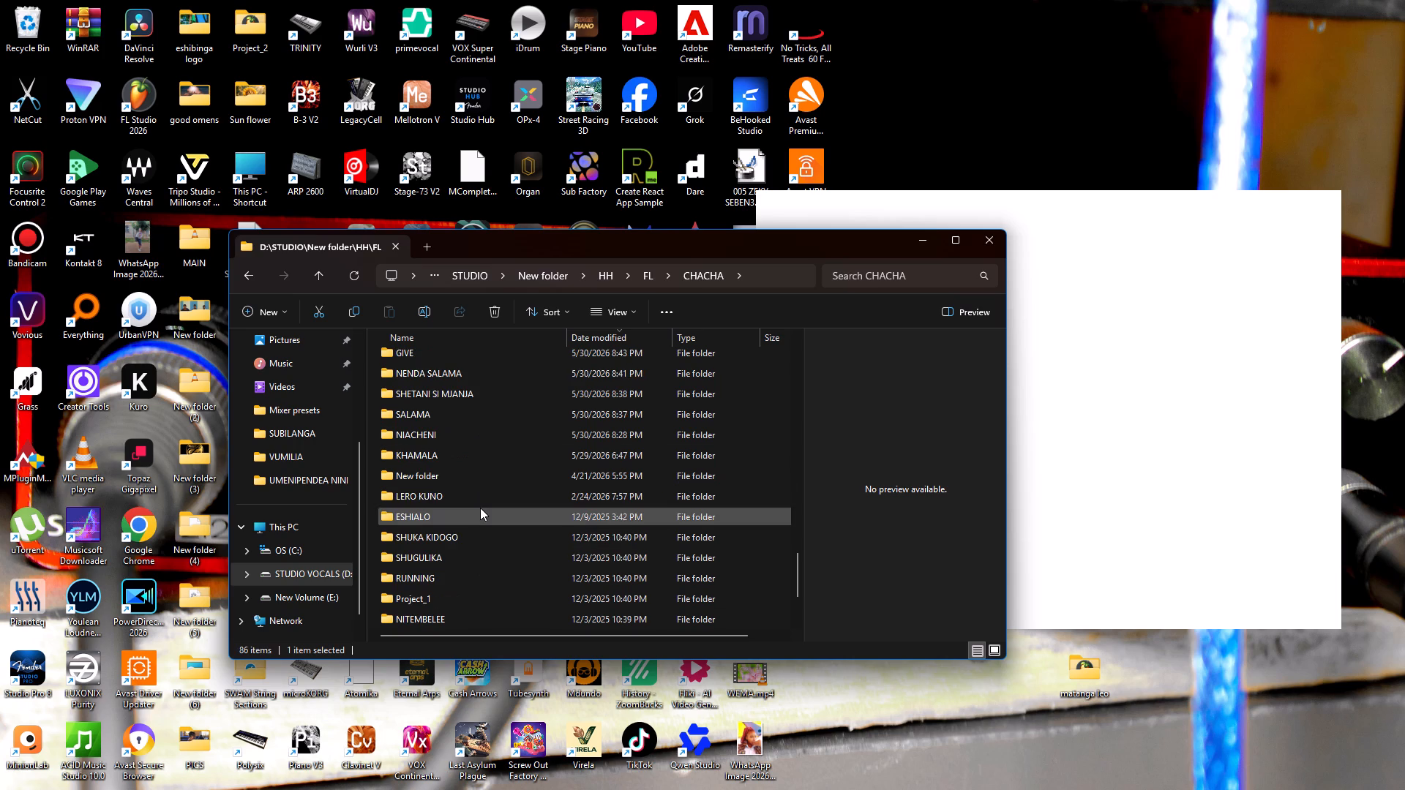
double_click(480, 508)
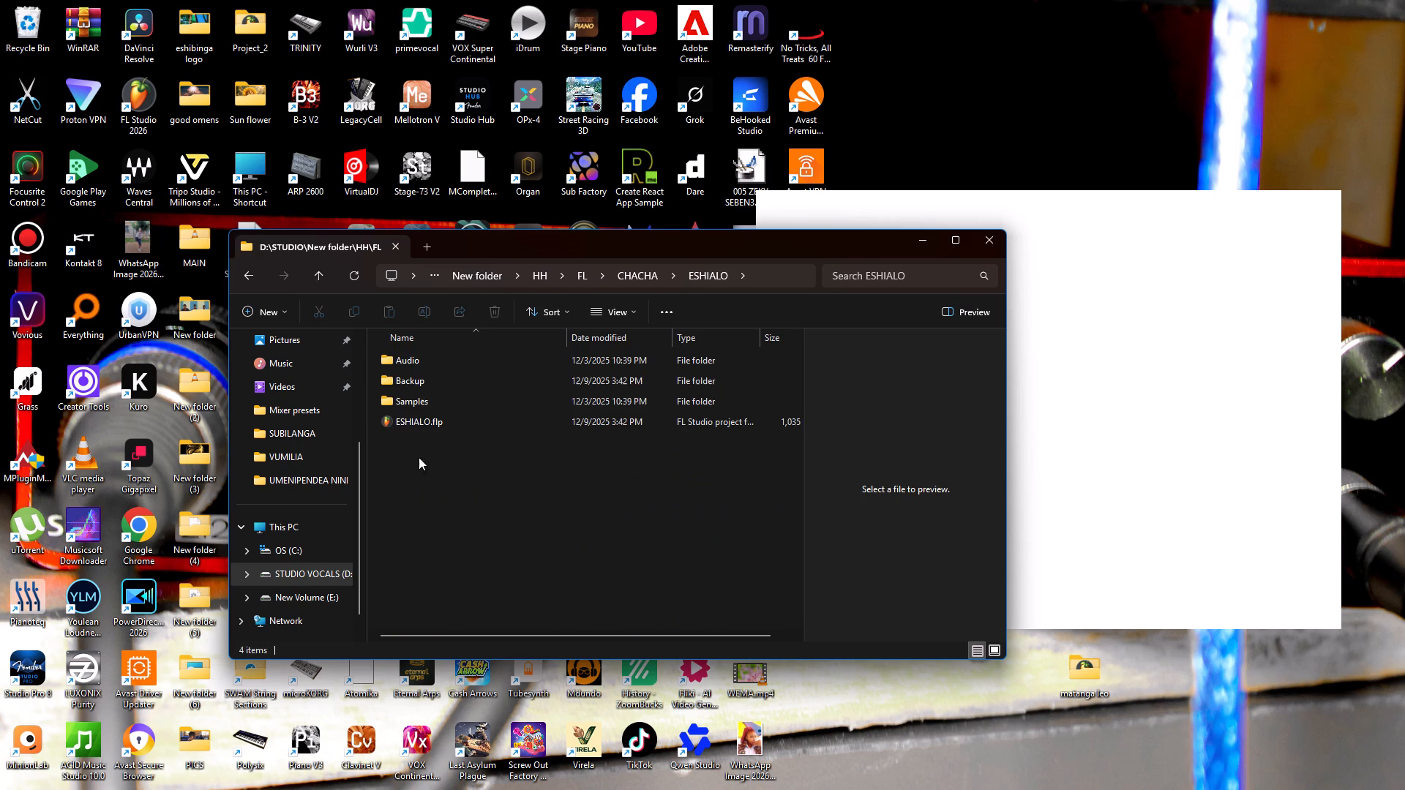
double_click(435, 428)
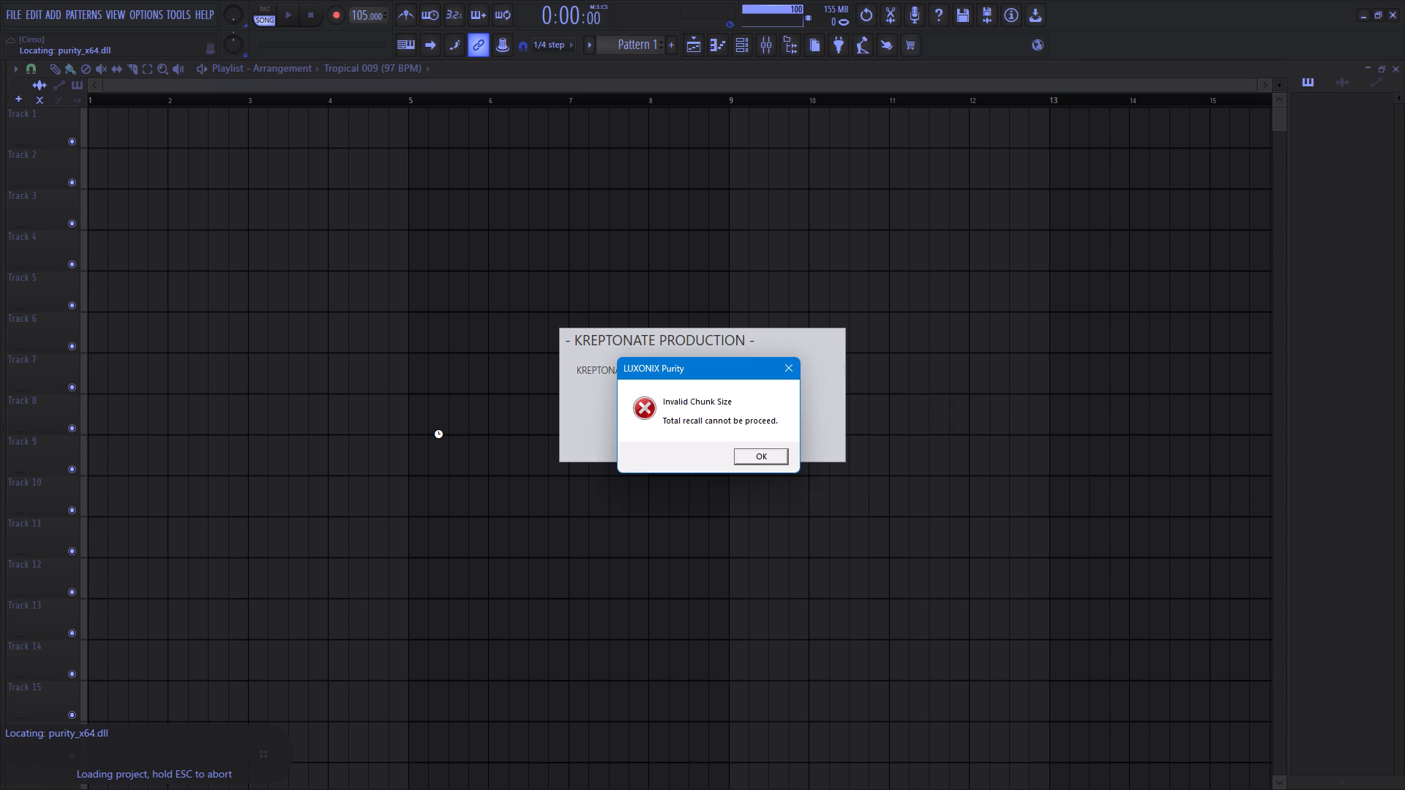
click(771, 459)
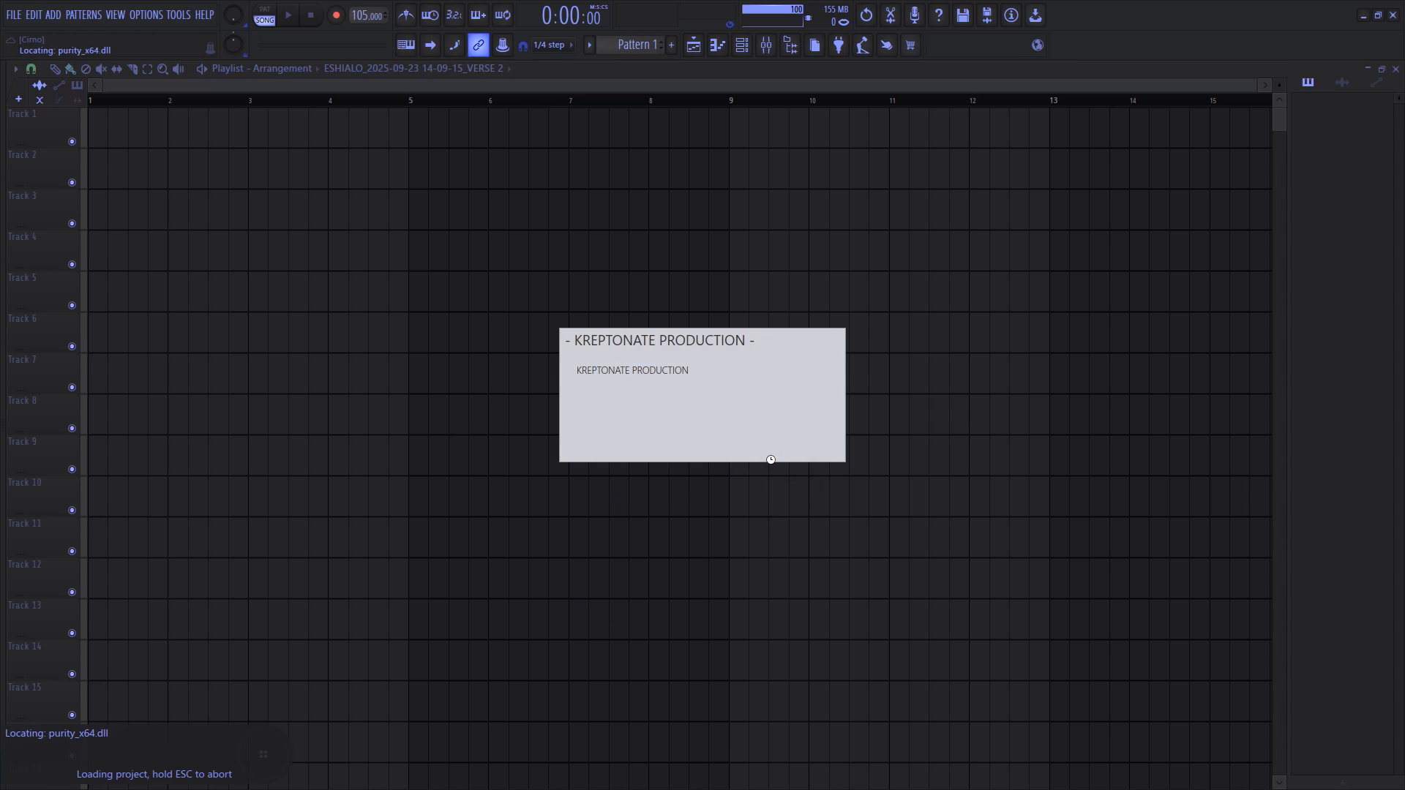
click(776, 455)
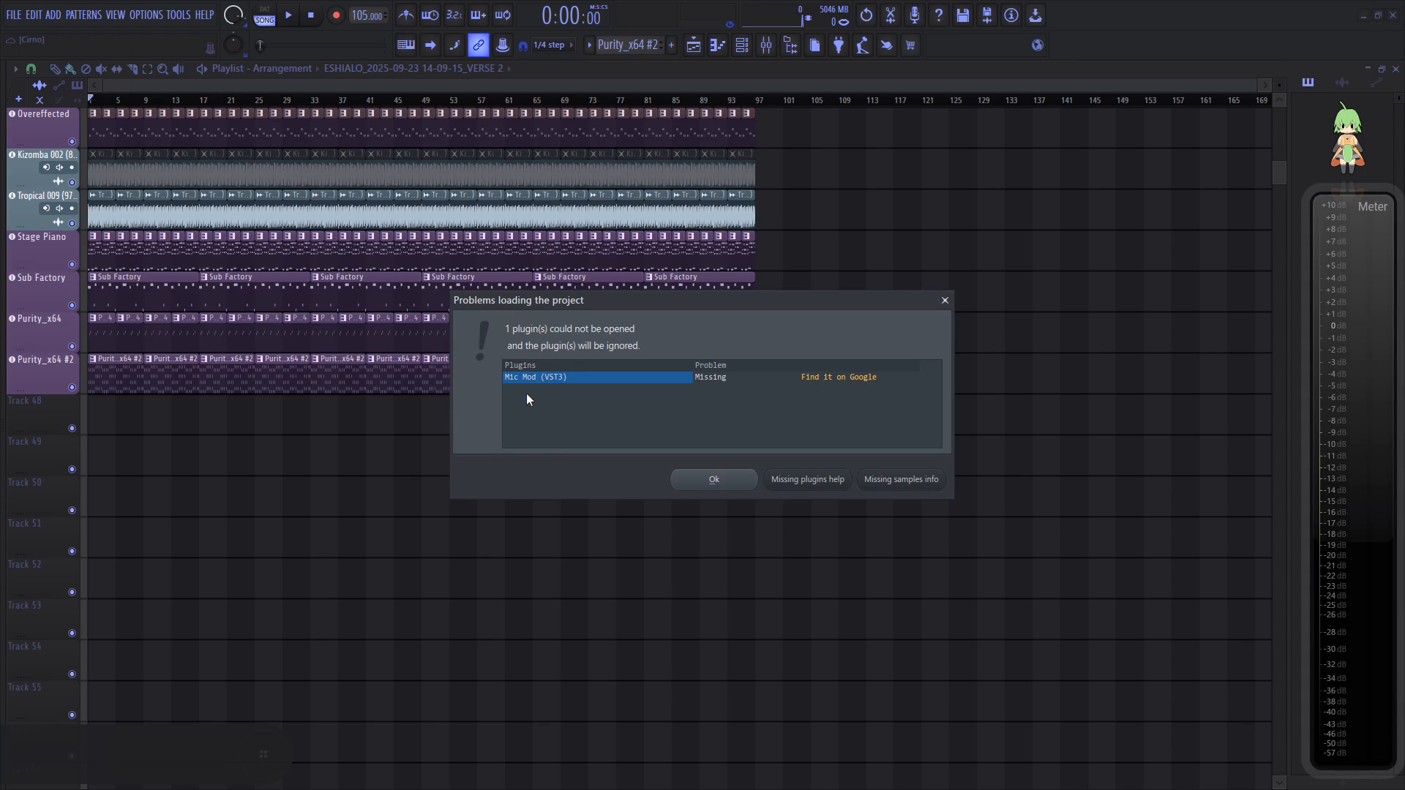
click(683, 475)
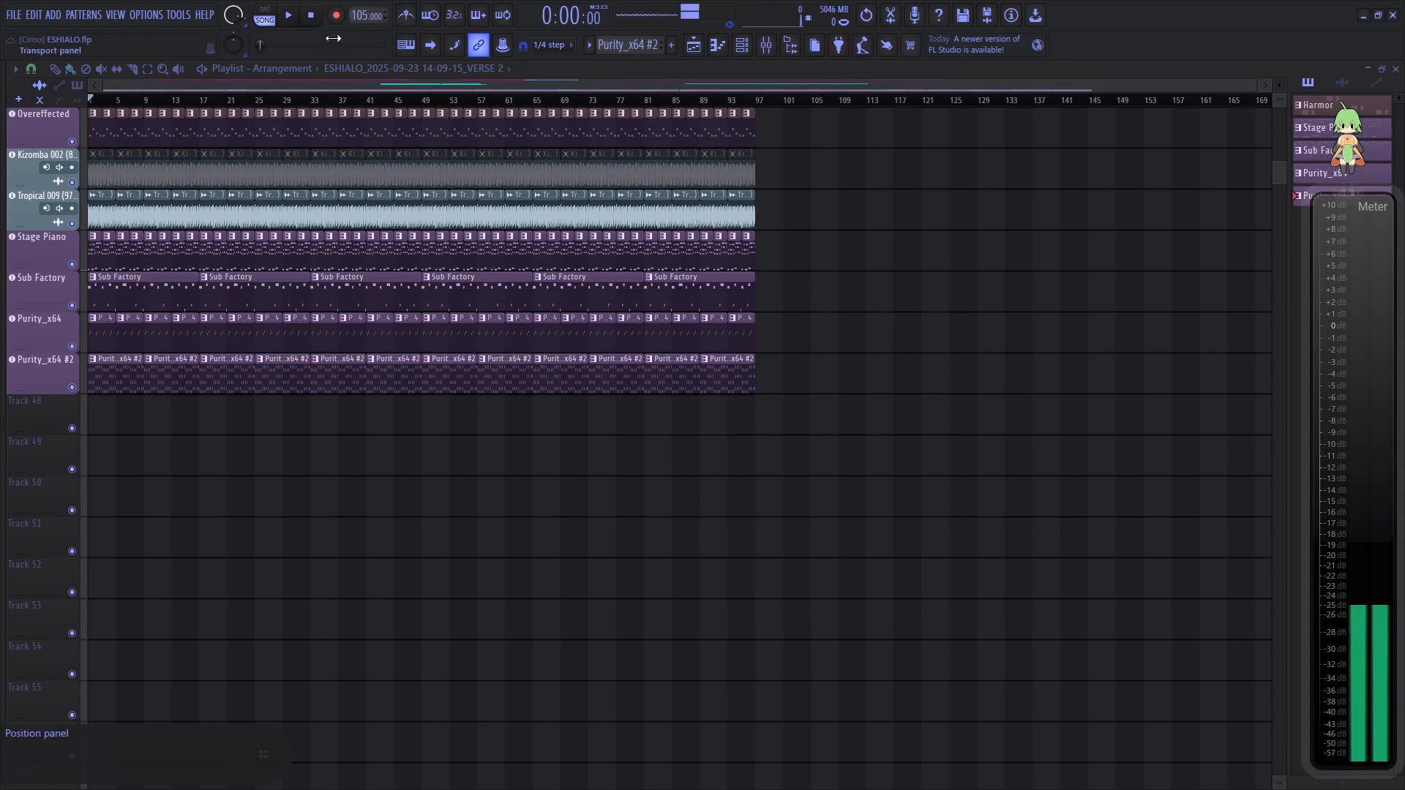
Play the song from near its start and look over the vocal and instrument tracks in the playlist.
click(288, 11)
drag(457, 91, 101, 61)
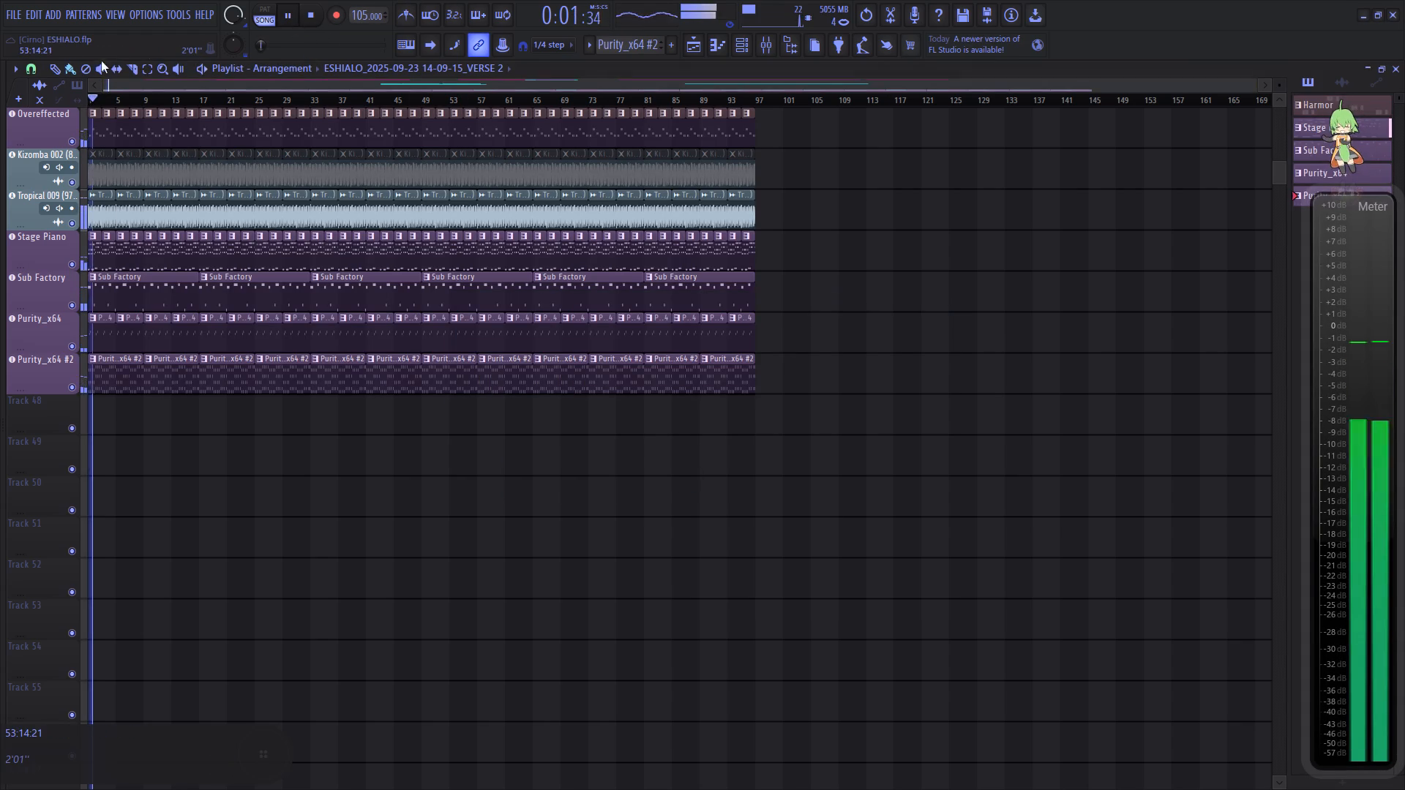
drag(101, 61, 100, 61)
scroll(96, 101, up, 10)
scroll(245, 183, up, 12)
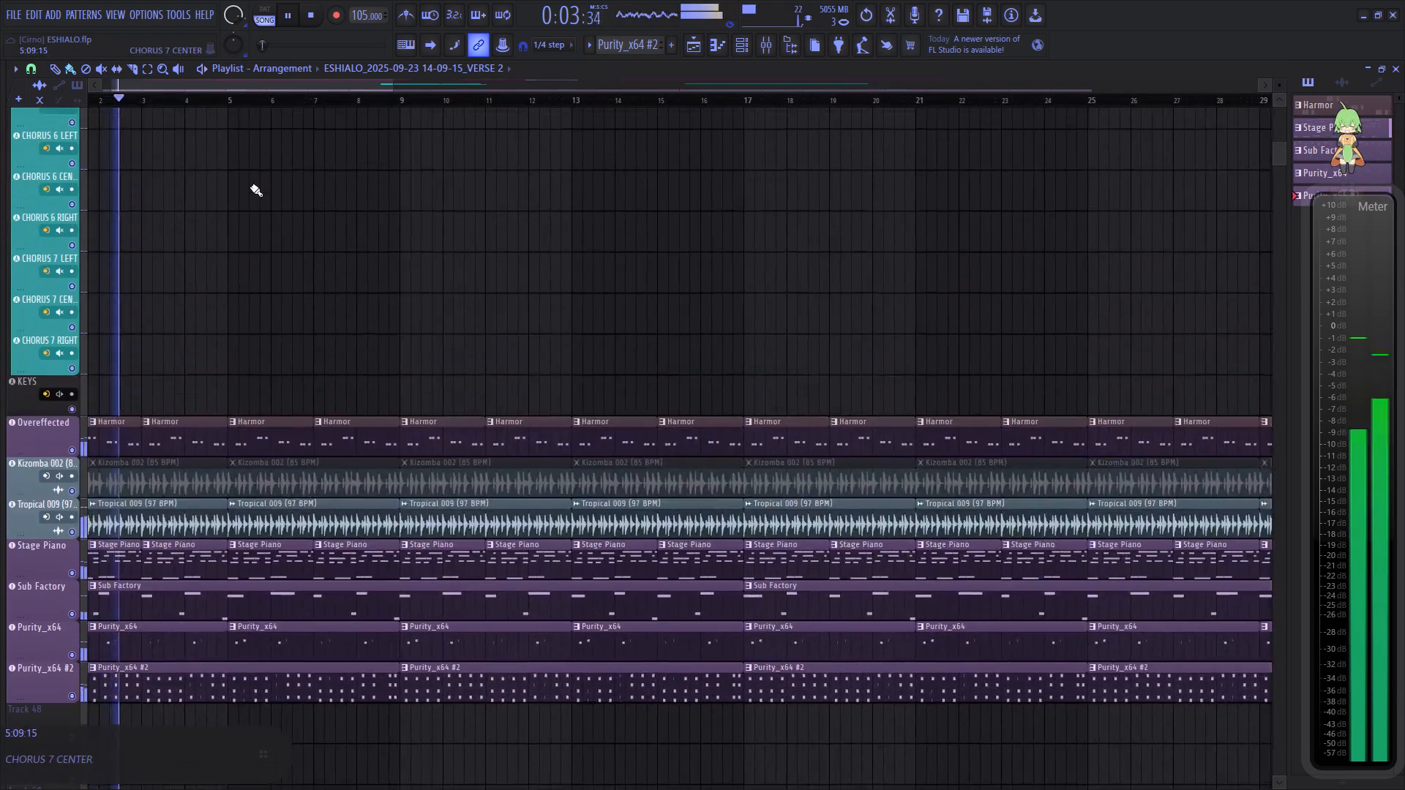
scroll(250, 187, up, 20)
scroll(250, 187, up, 20)
scroll(250, 187, up, 7)
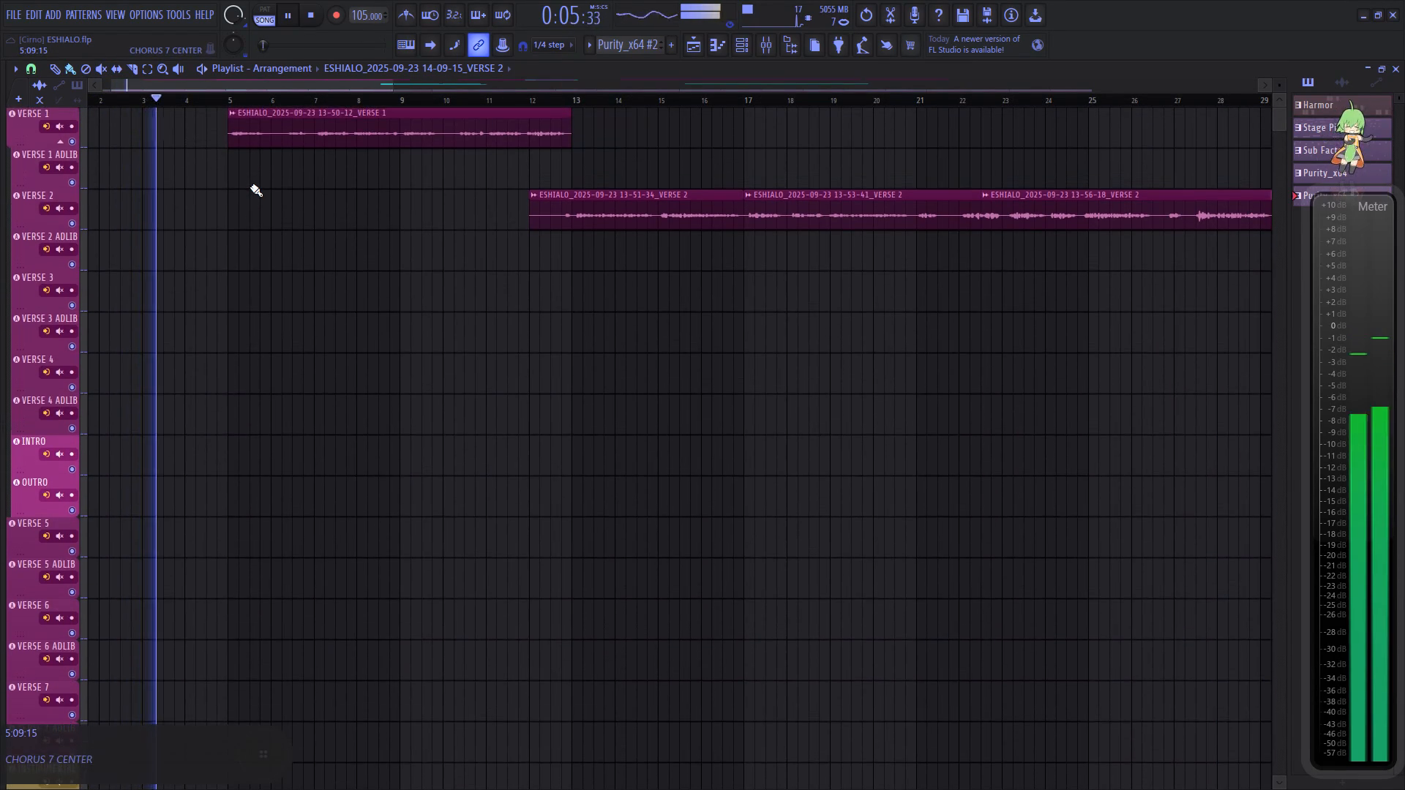
scroll(250, 187, up, 1)
scroll(250, 187, down, 20)
scroll(250, 187, down, 16)
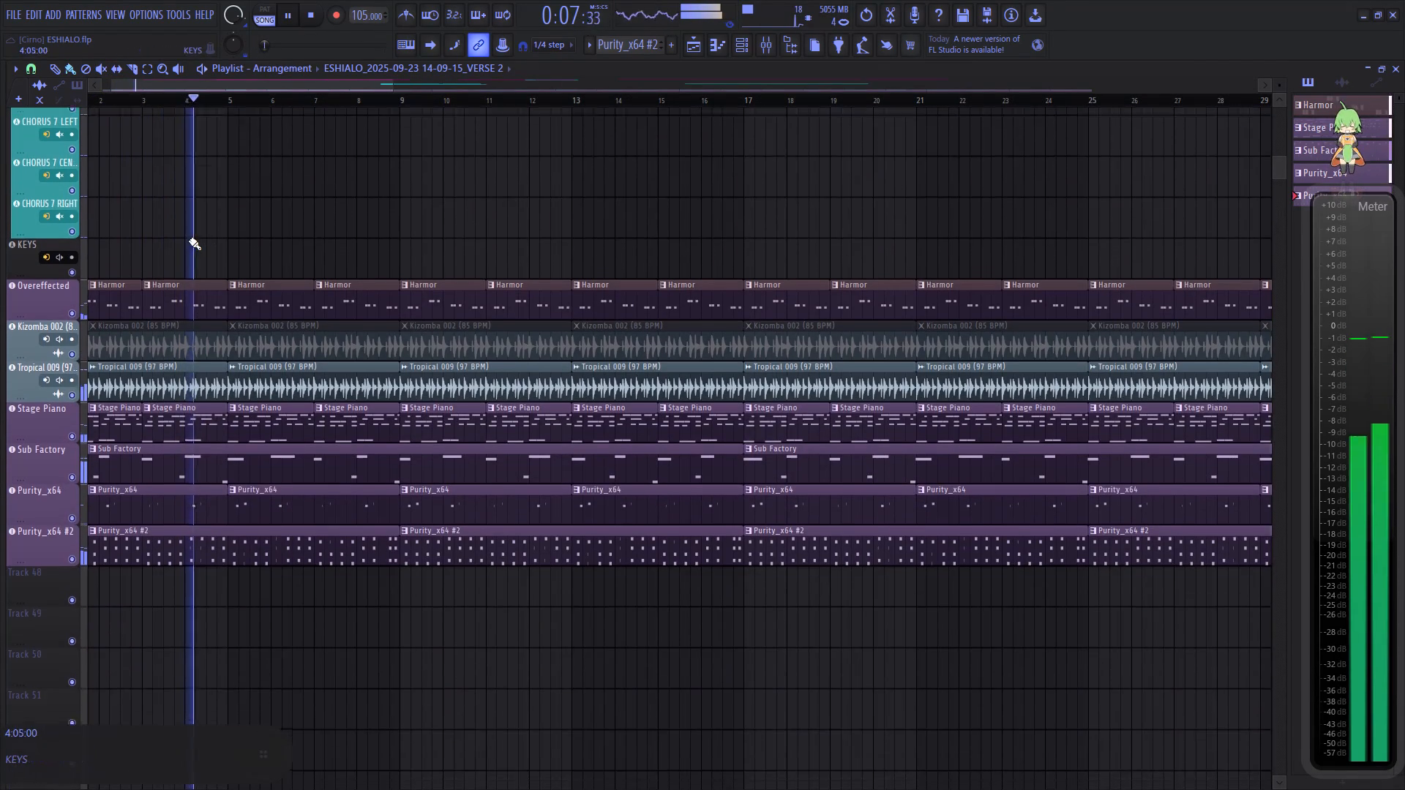
Solo the Overeffected, Kizomba 002, Tropical 009 and Stage Piano tracks one after another to hear each alone.
right_click(72, 308)
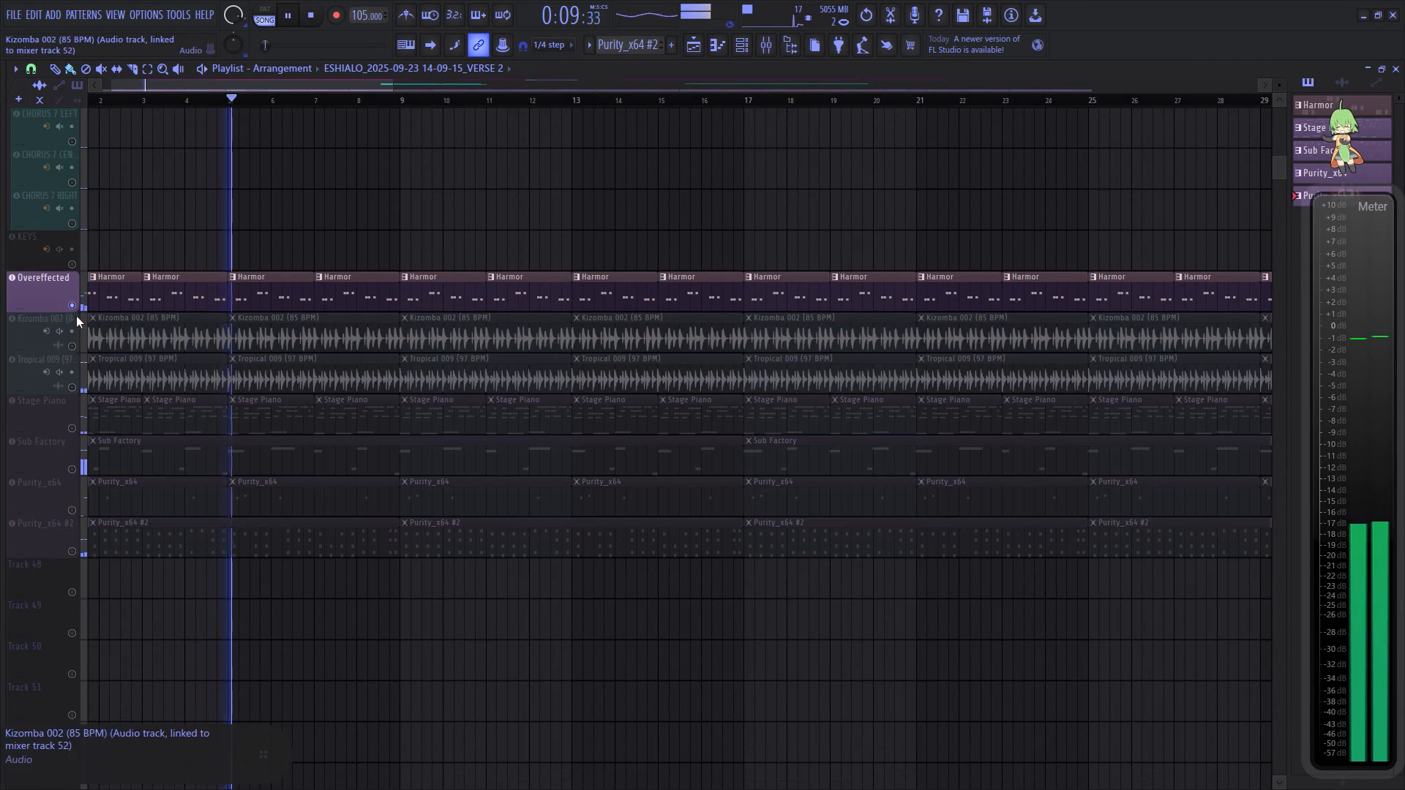
right_click(75, 349)
right_click(72, 390)
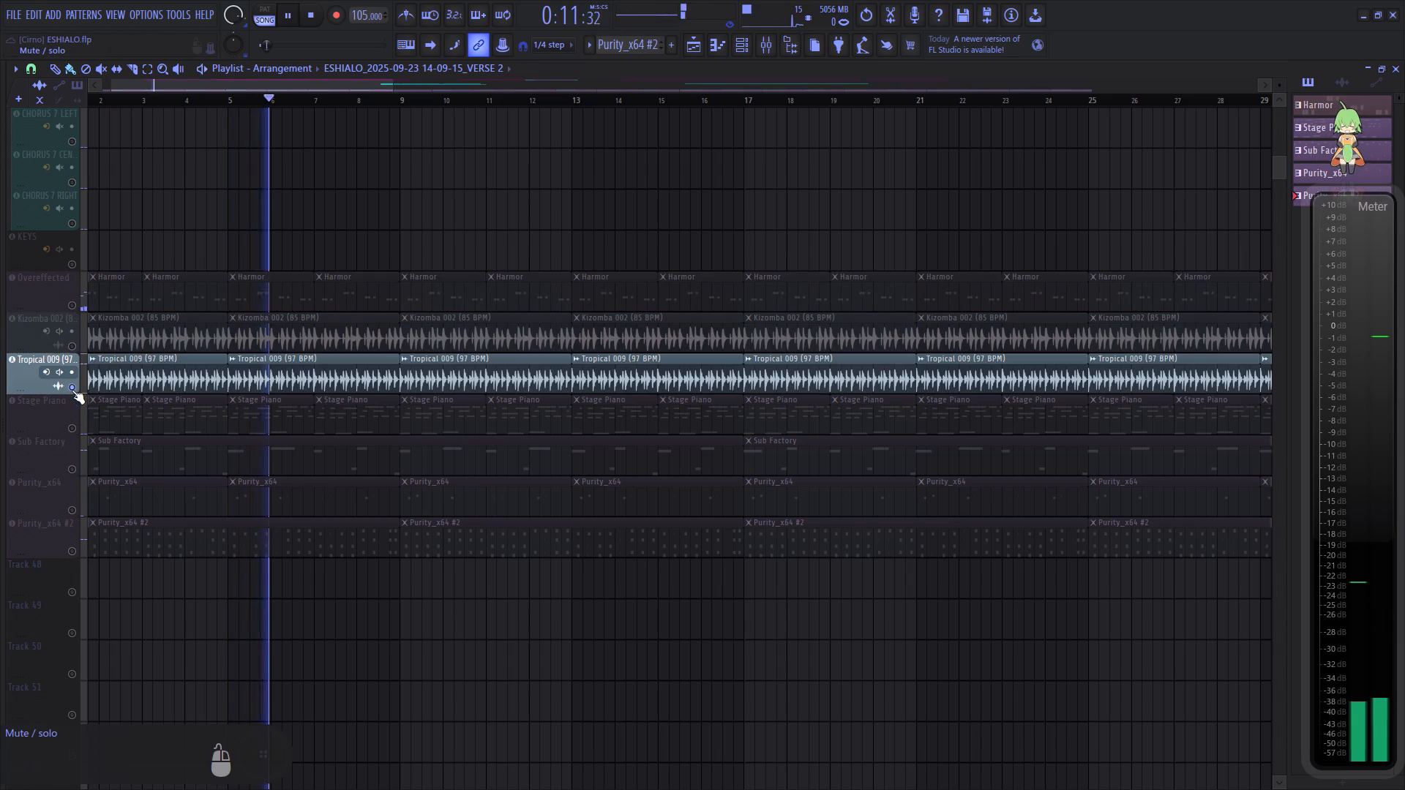
right_click(72, 427)
Inspect the Stage Piano instrument from the Channel rack and close its plugin window.
click(311, 417)
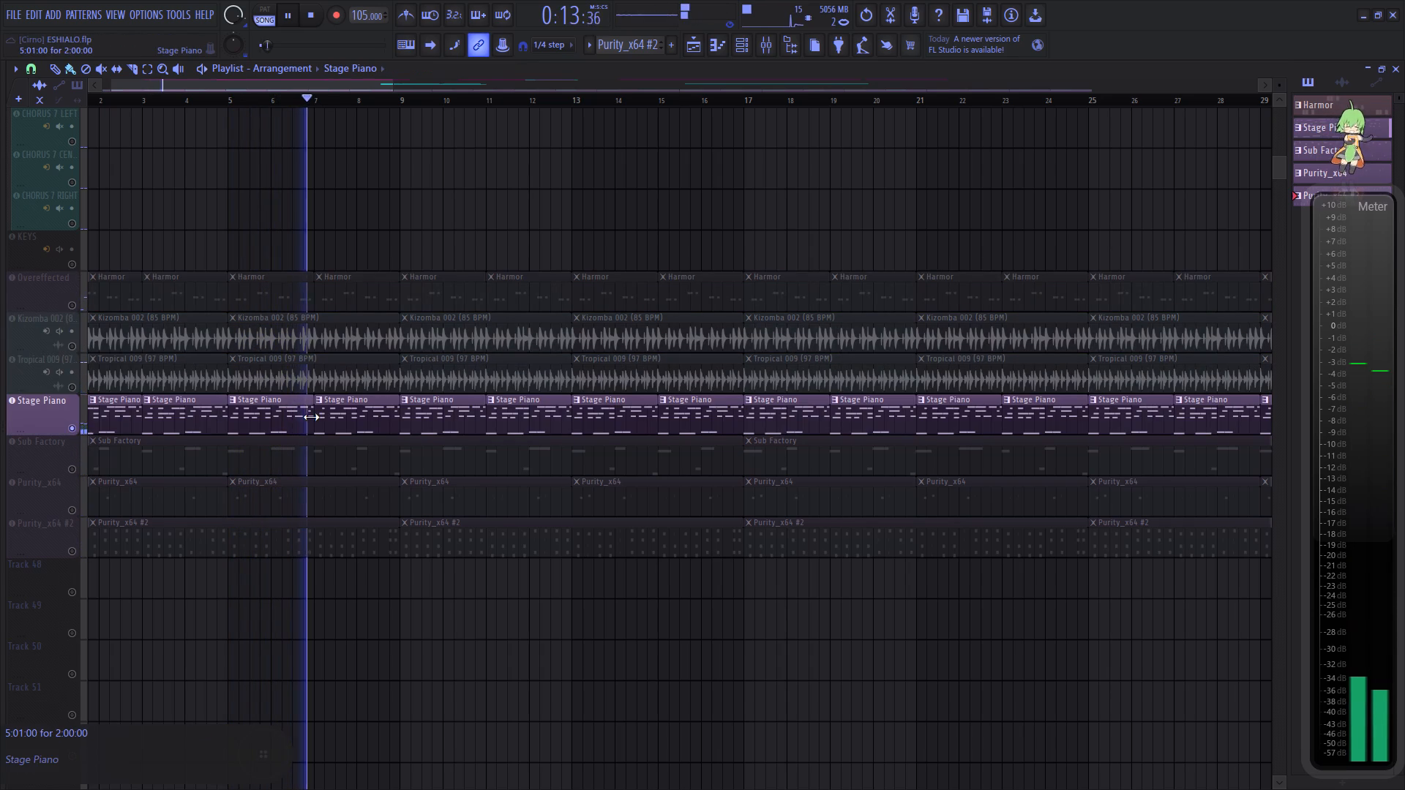
click(741, 37)
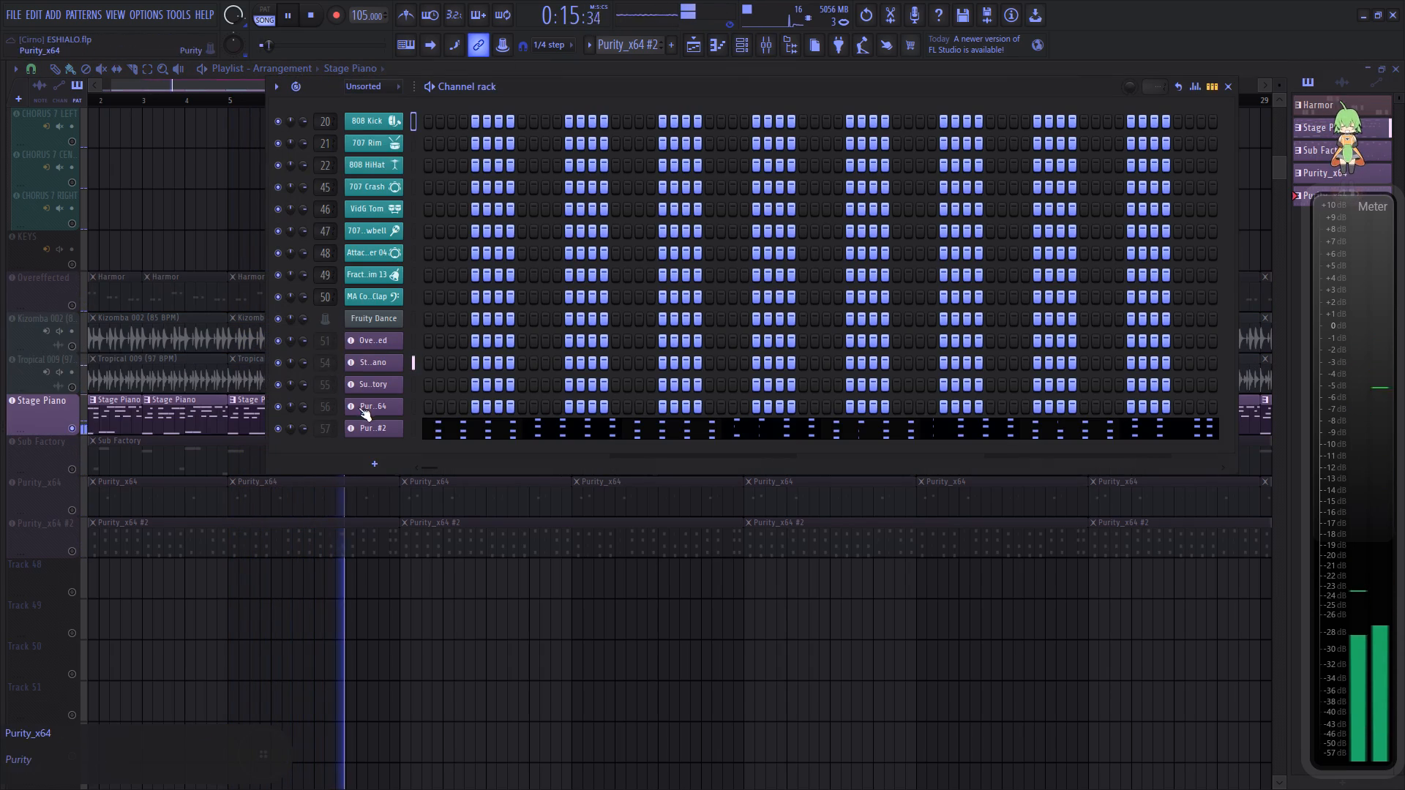
click(376, 361)
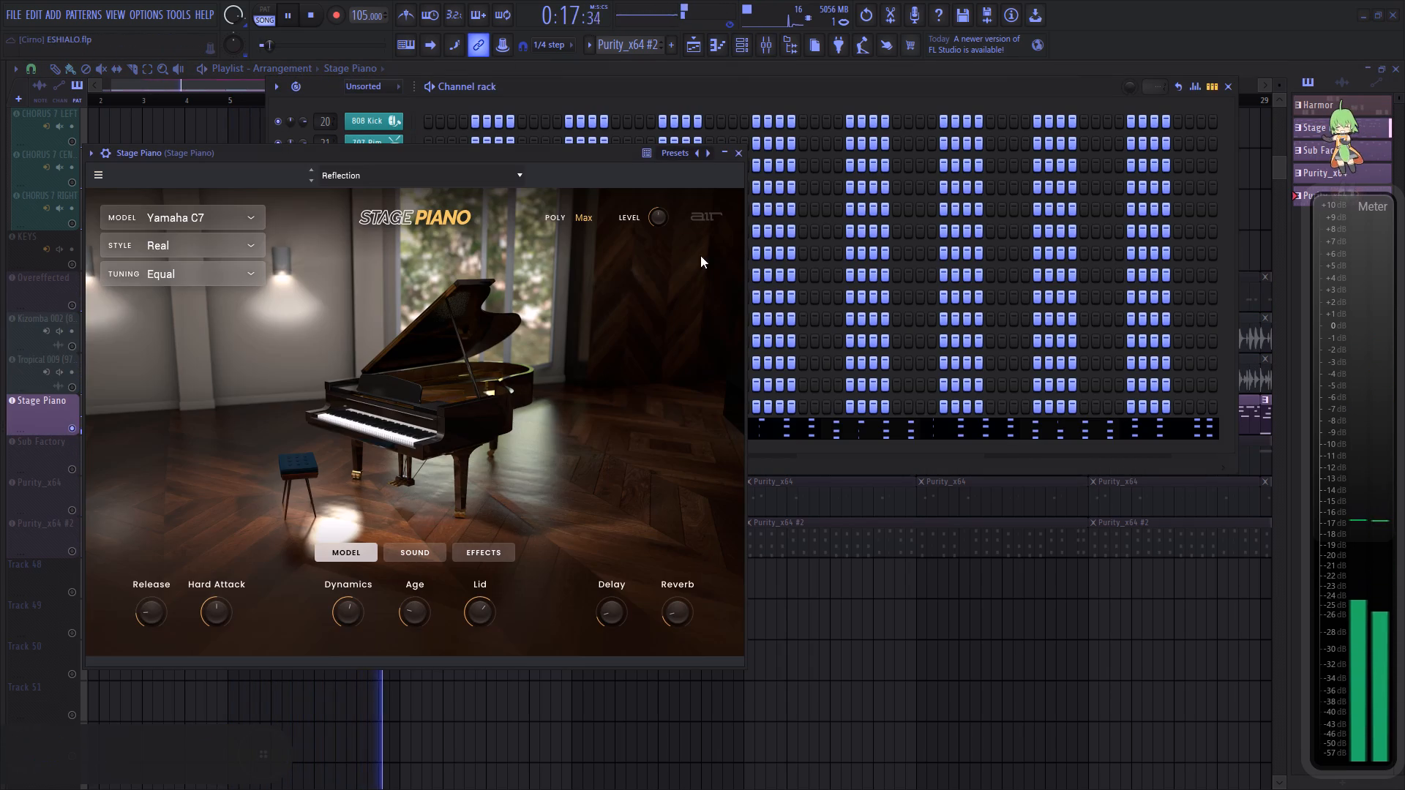
click(745, 156)
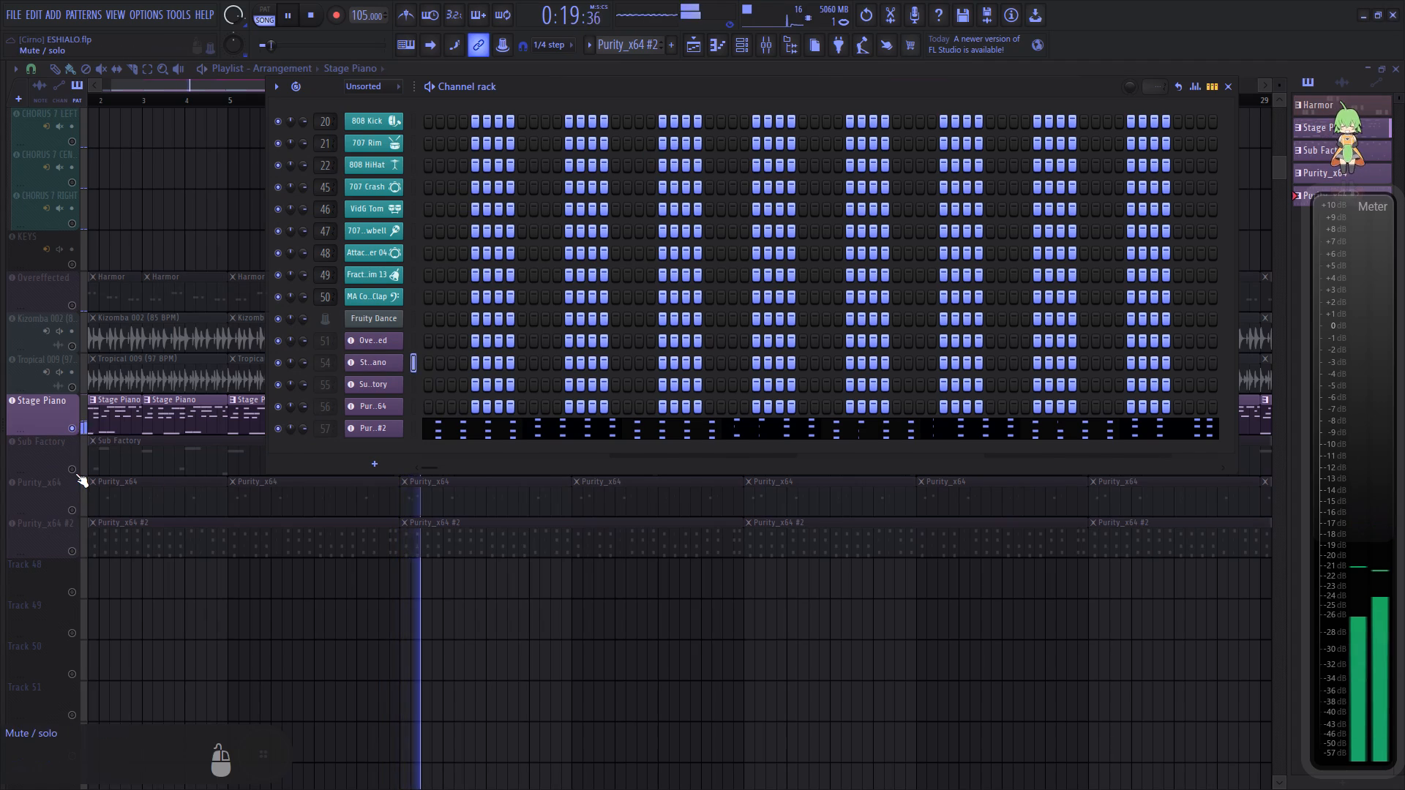
Solo the Sub Factory track and the Purity_x64 track in turn to hear each alone.
right_click(75, 473)
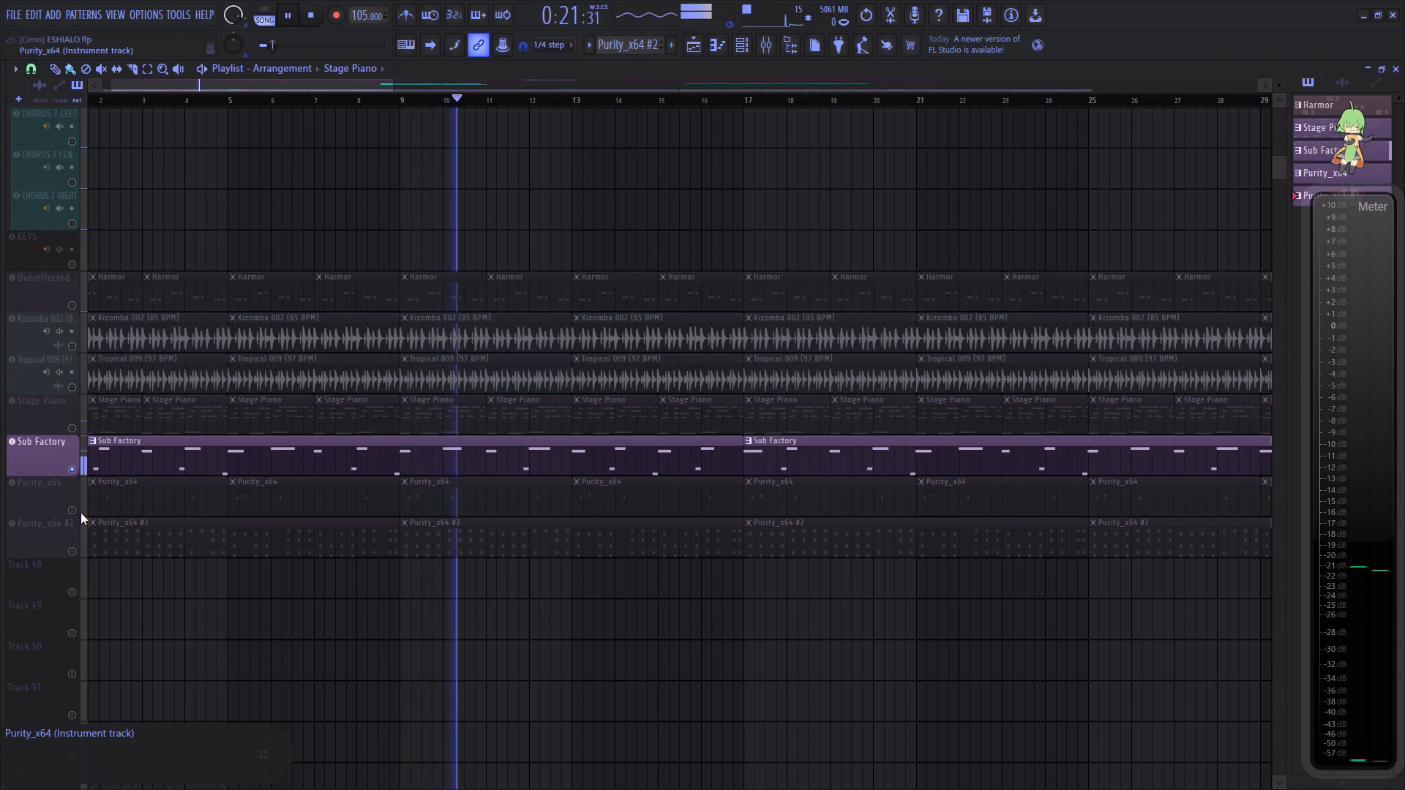
right_click(80, 513)
right_click(75, 511)
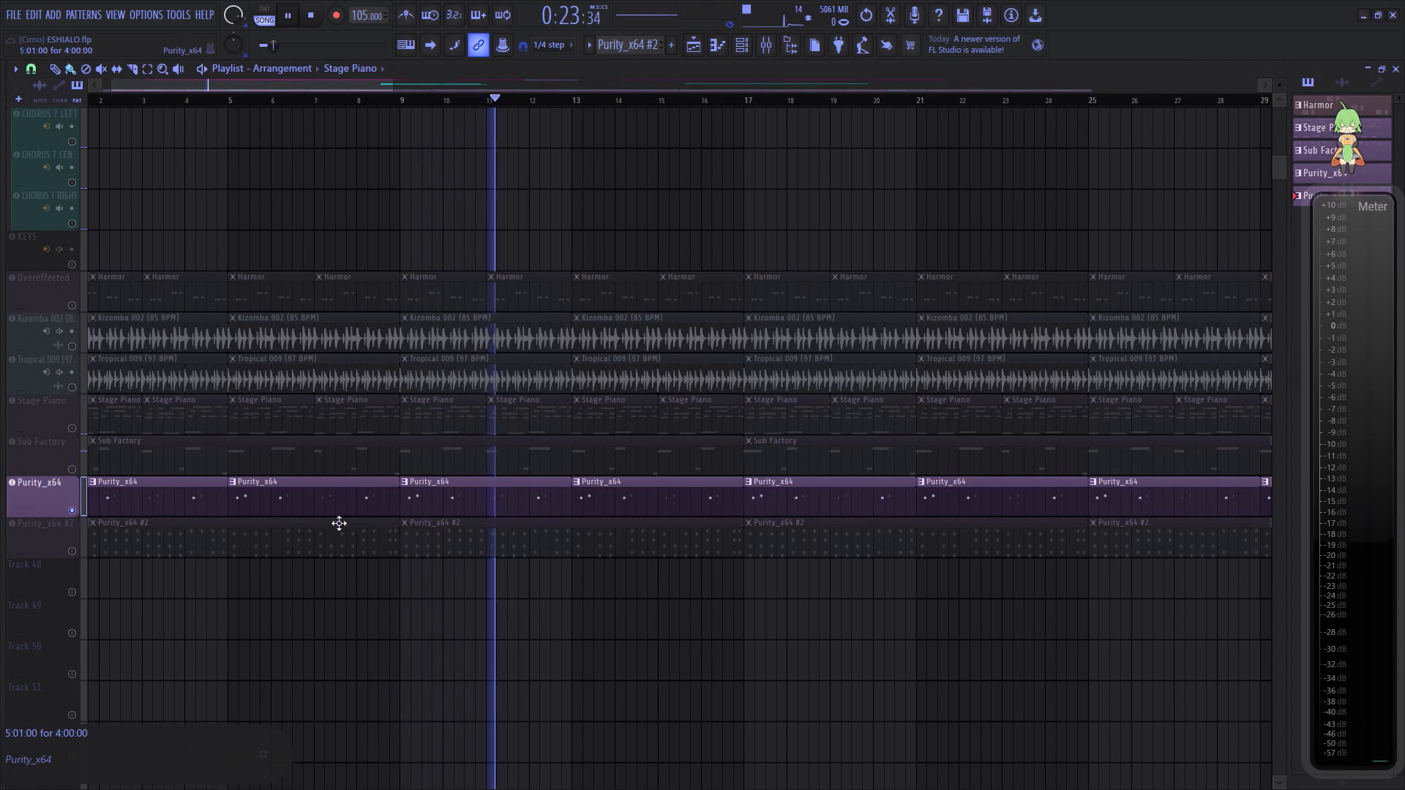
Audition Purity_x64 presets Bass Lead and Hyper Chords 1, and load Sweet Angel Ass from the Arpeggiator category.
click(438, 503)
click(745, 37)
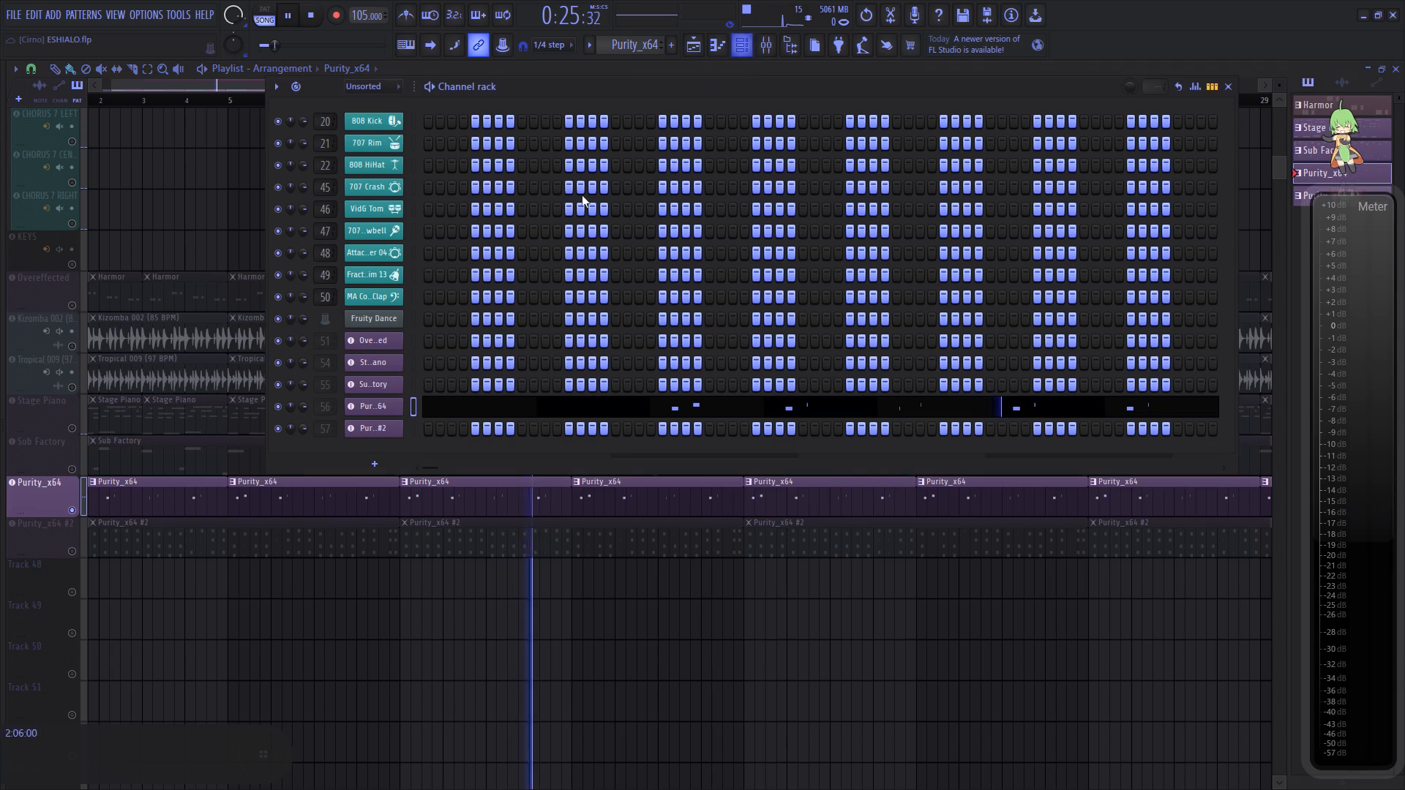
click(381, 406)
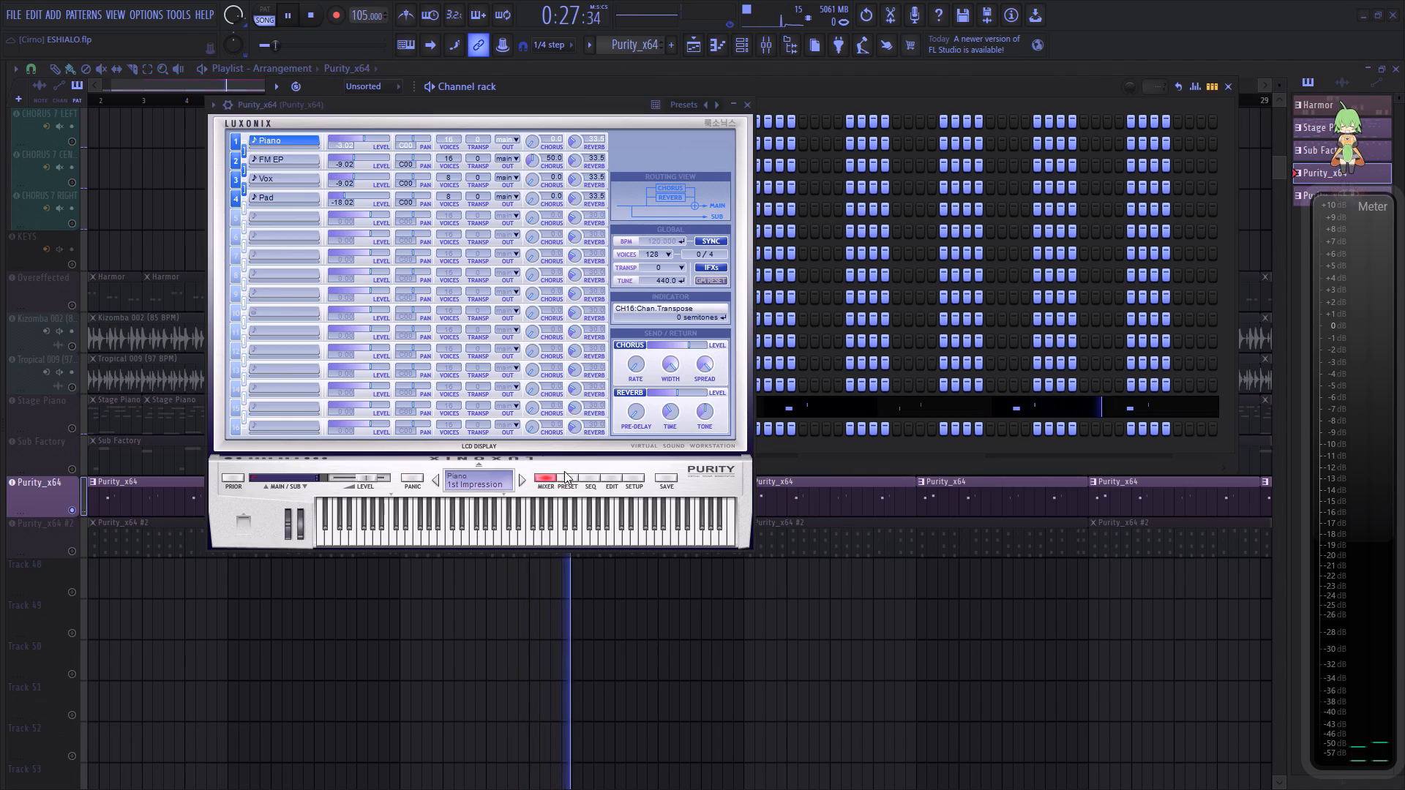
click(576, 481)
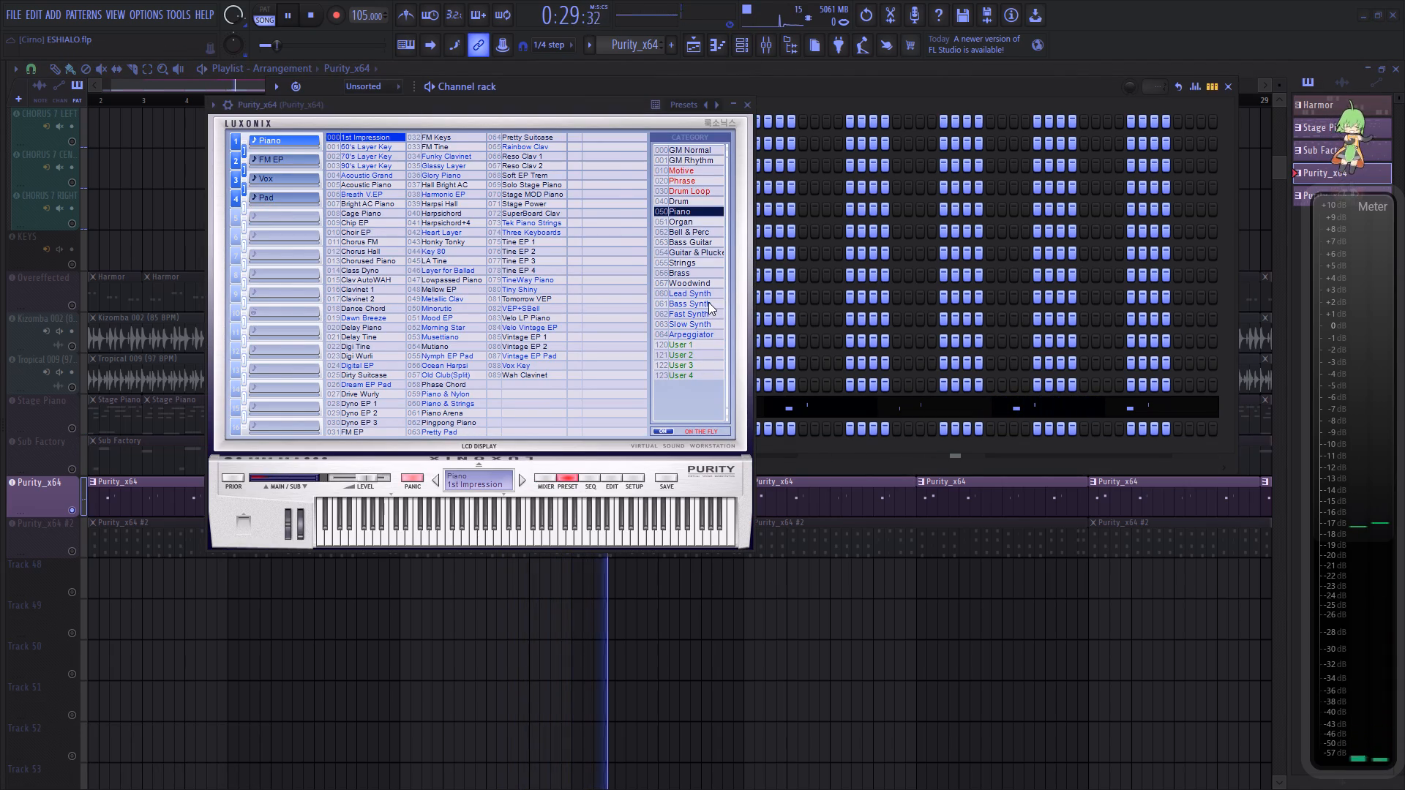
click(699, 316)
click(348, 201)
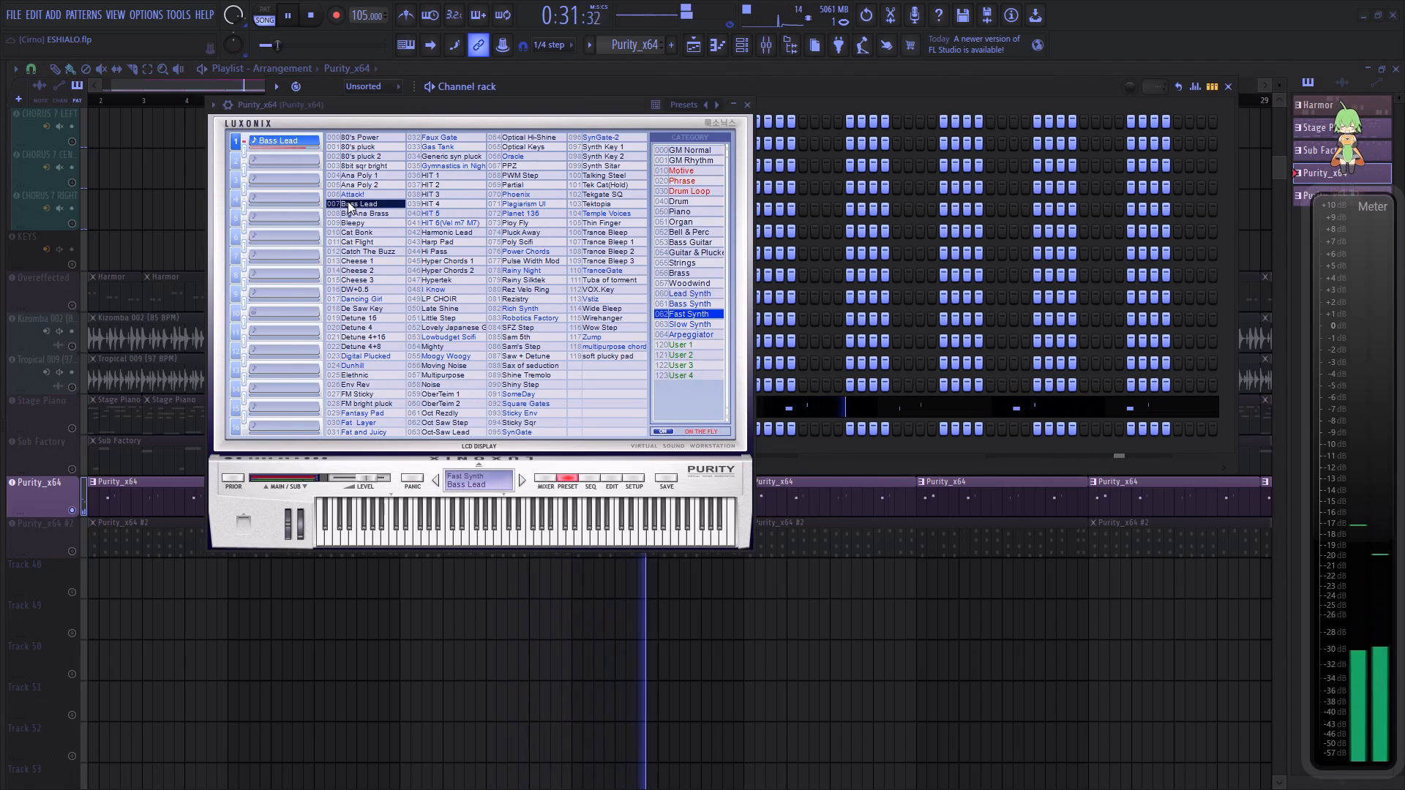
click(439, 260)
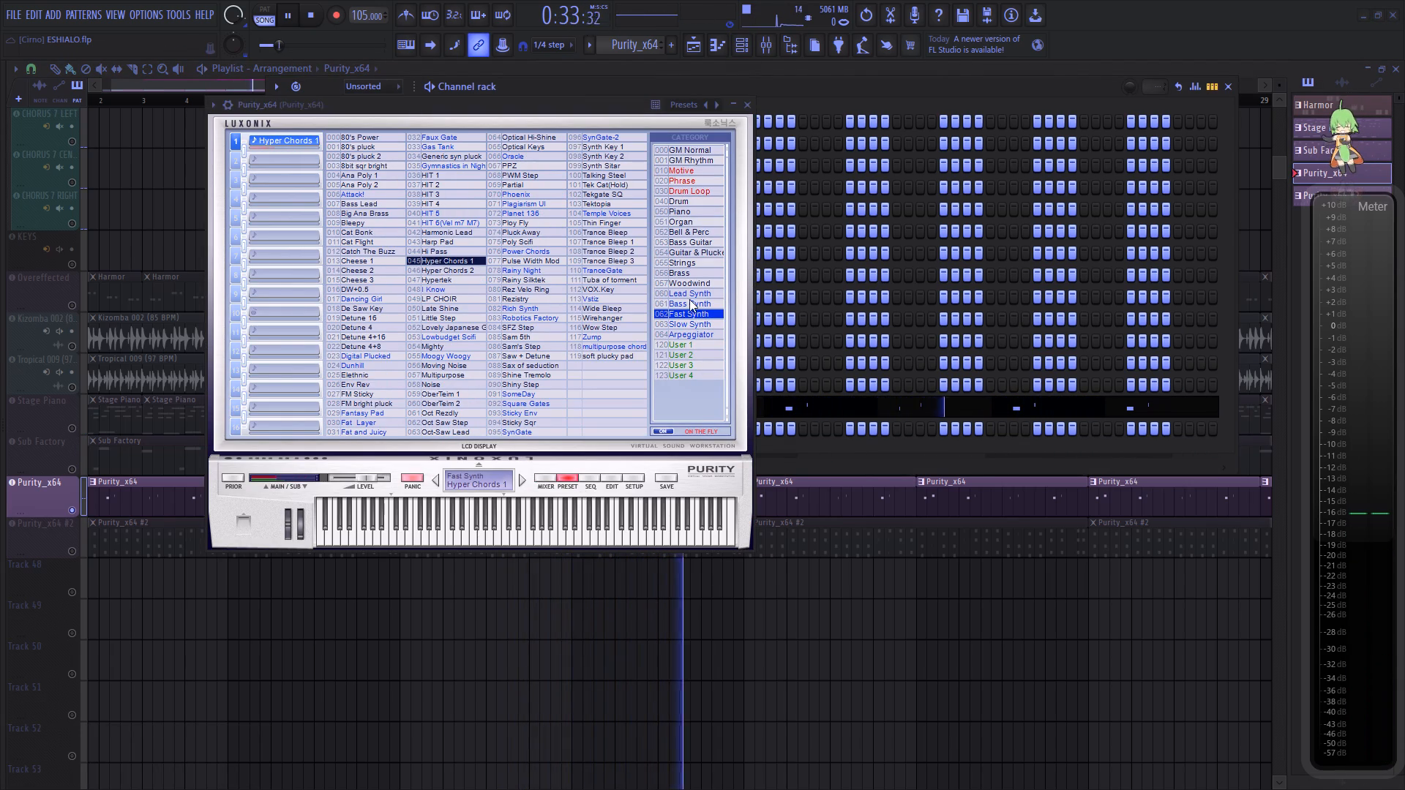
click(690, 331)
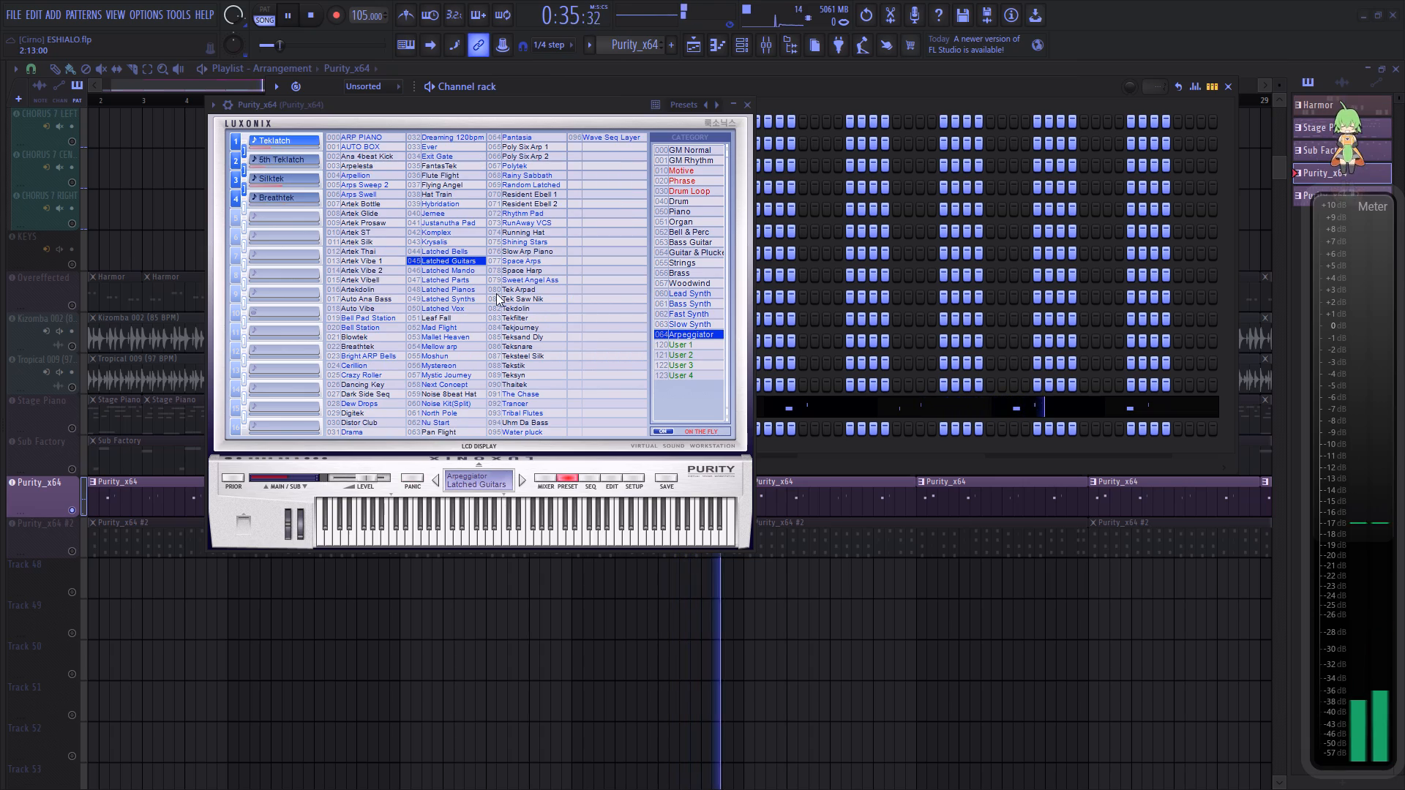
click(528, 277)
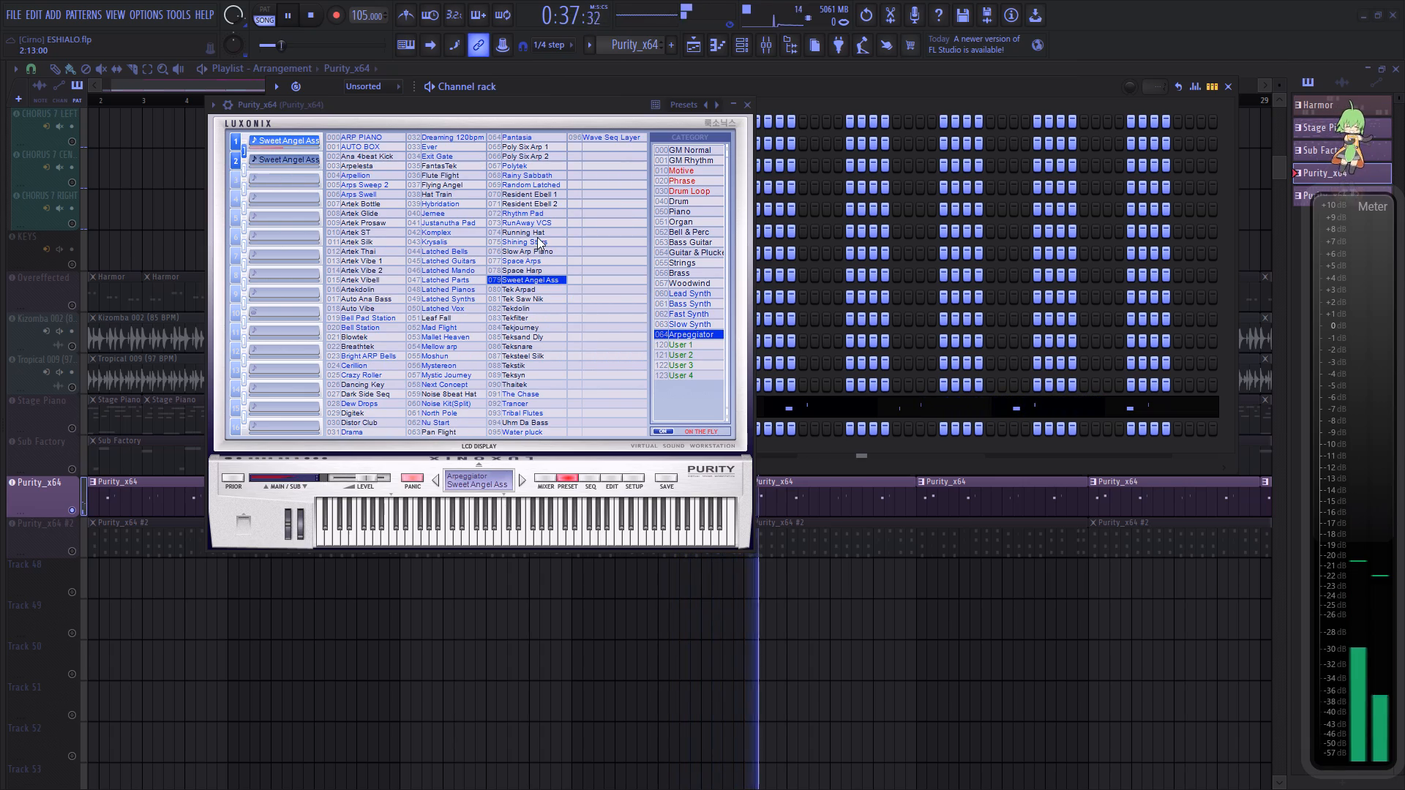
click(745, 105)
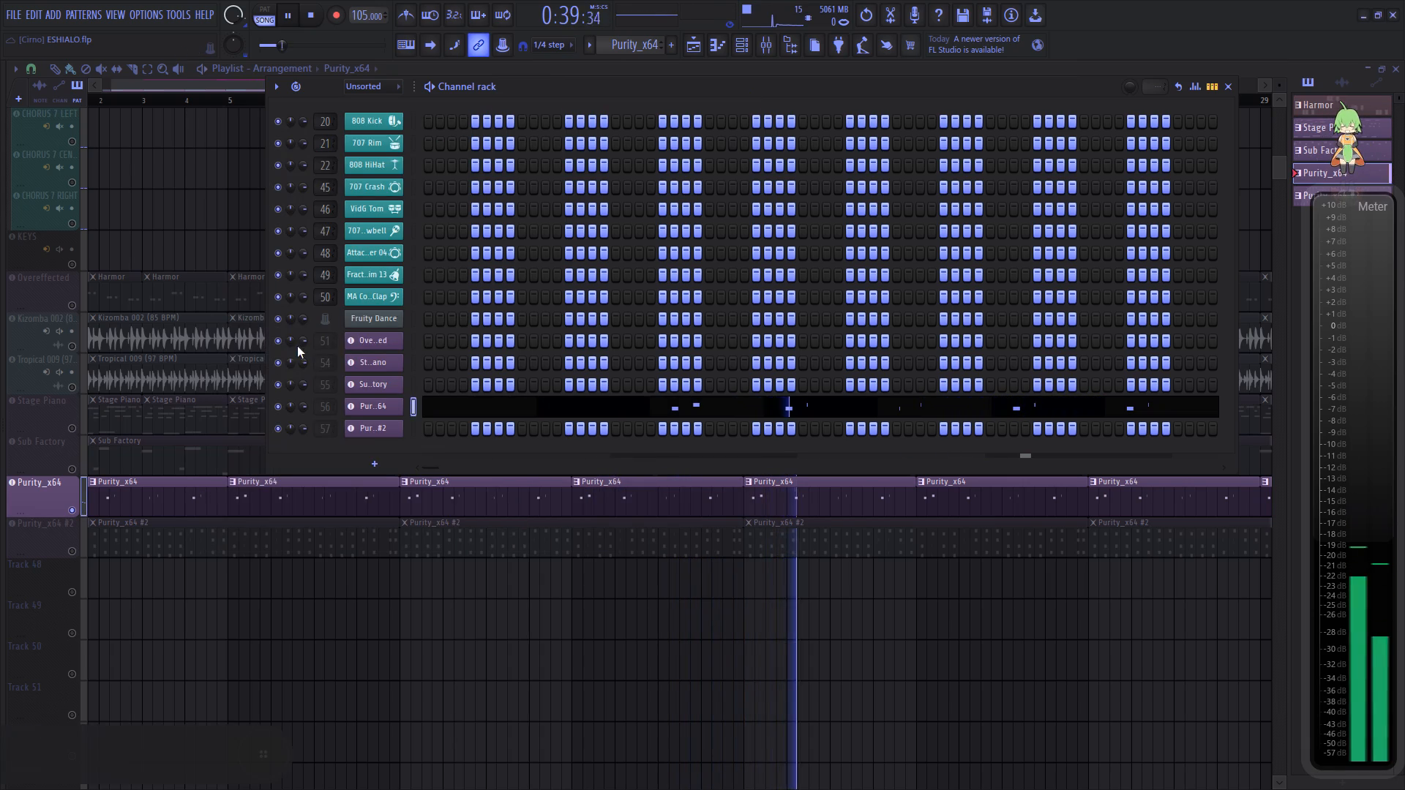
Solo the Purity_x64 #2 track to hear it alone, and restore playback of all tracks.
right_click(79, 549)
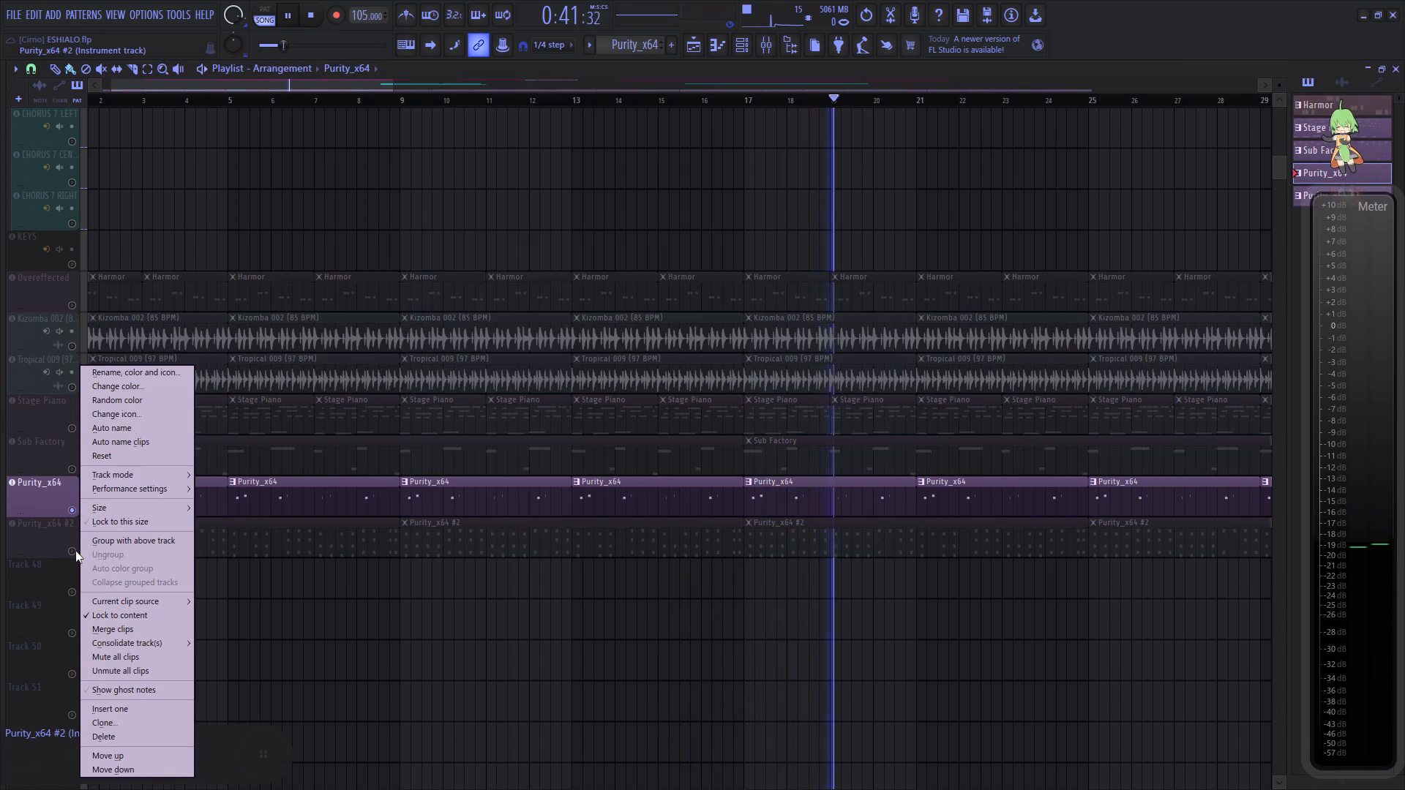
right_click(75, 551)
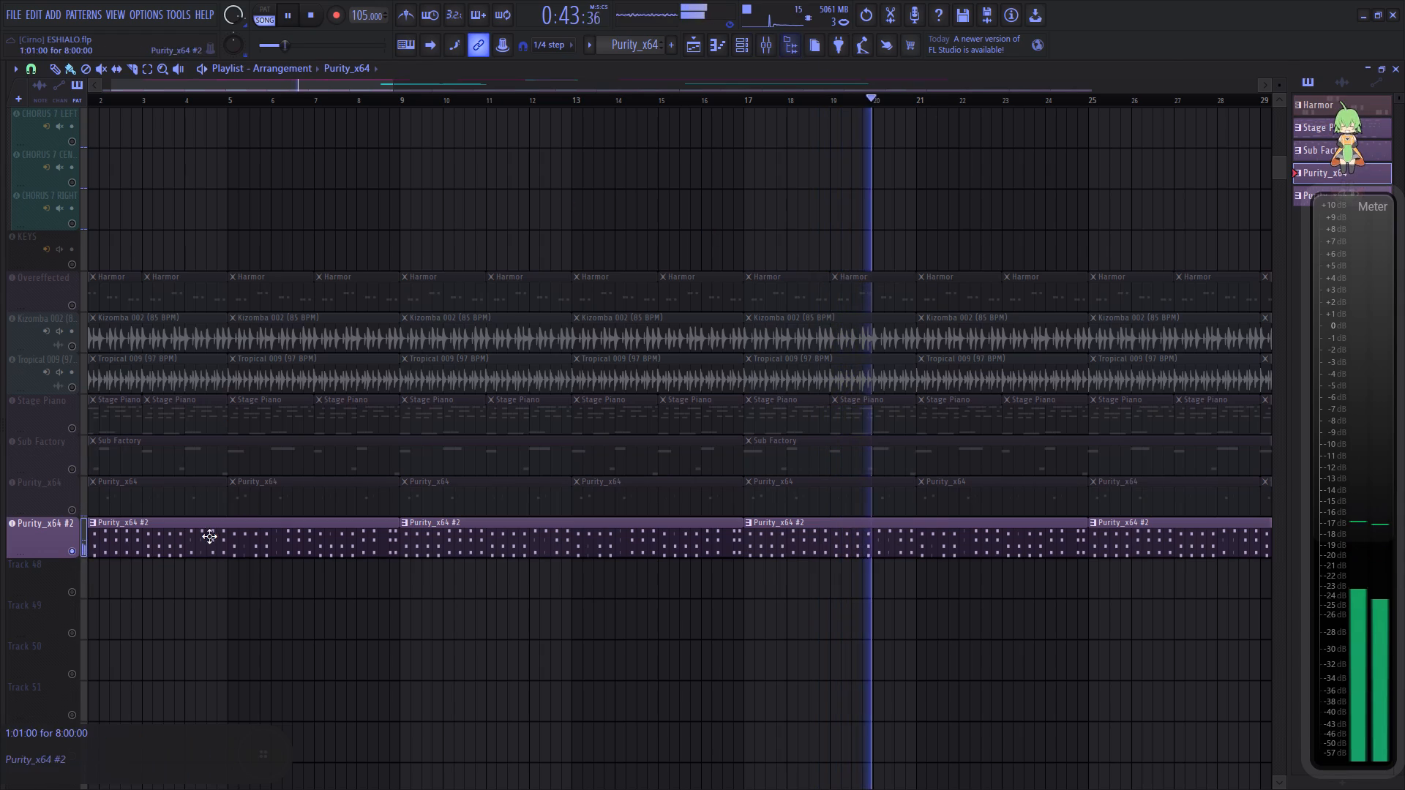
right_click(70, 552)
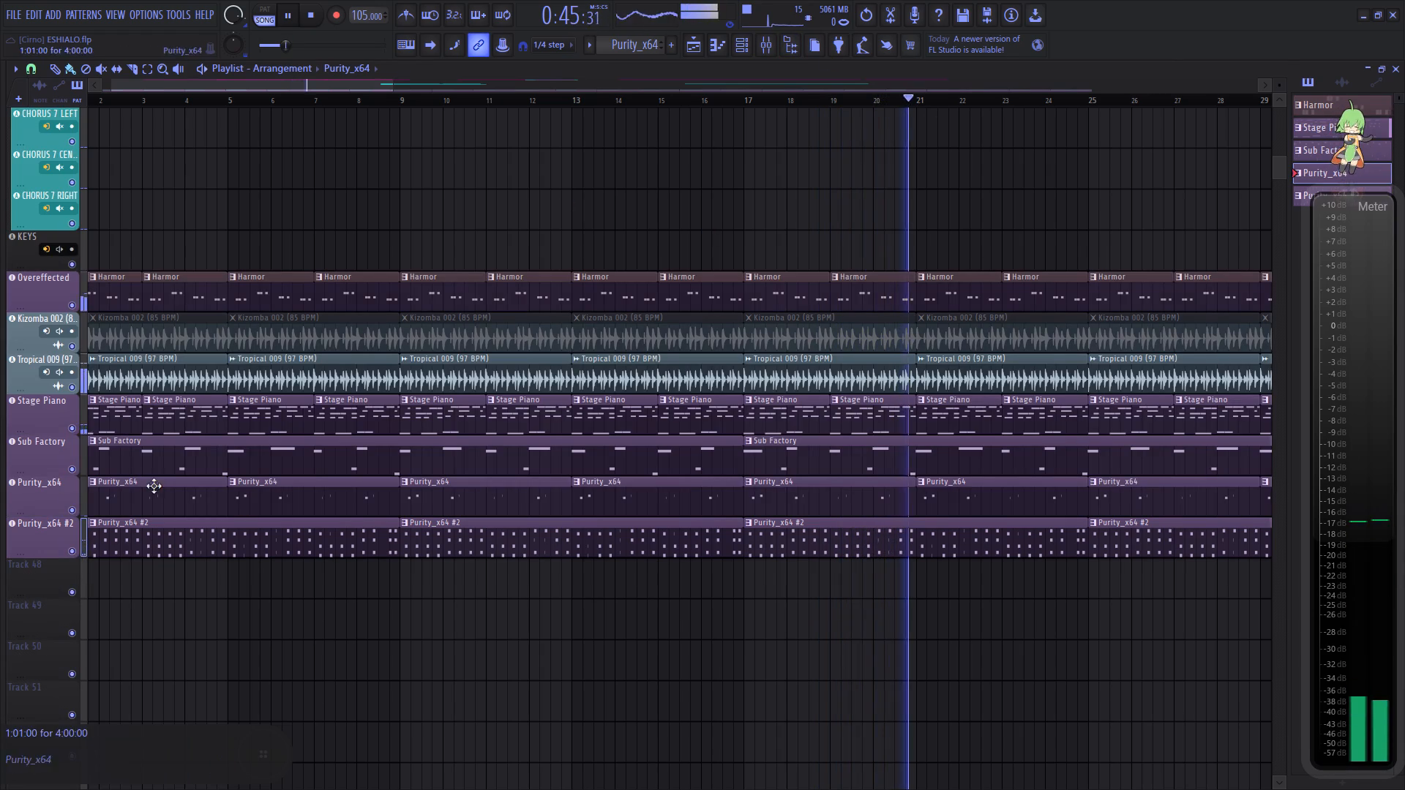
Play the song from bar 5, where the VERSE 1 vocal clip starts, and view more of the vocal arrangement.
scroll(550, 255, up, 20)
scroll(550, 255, up, 9)
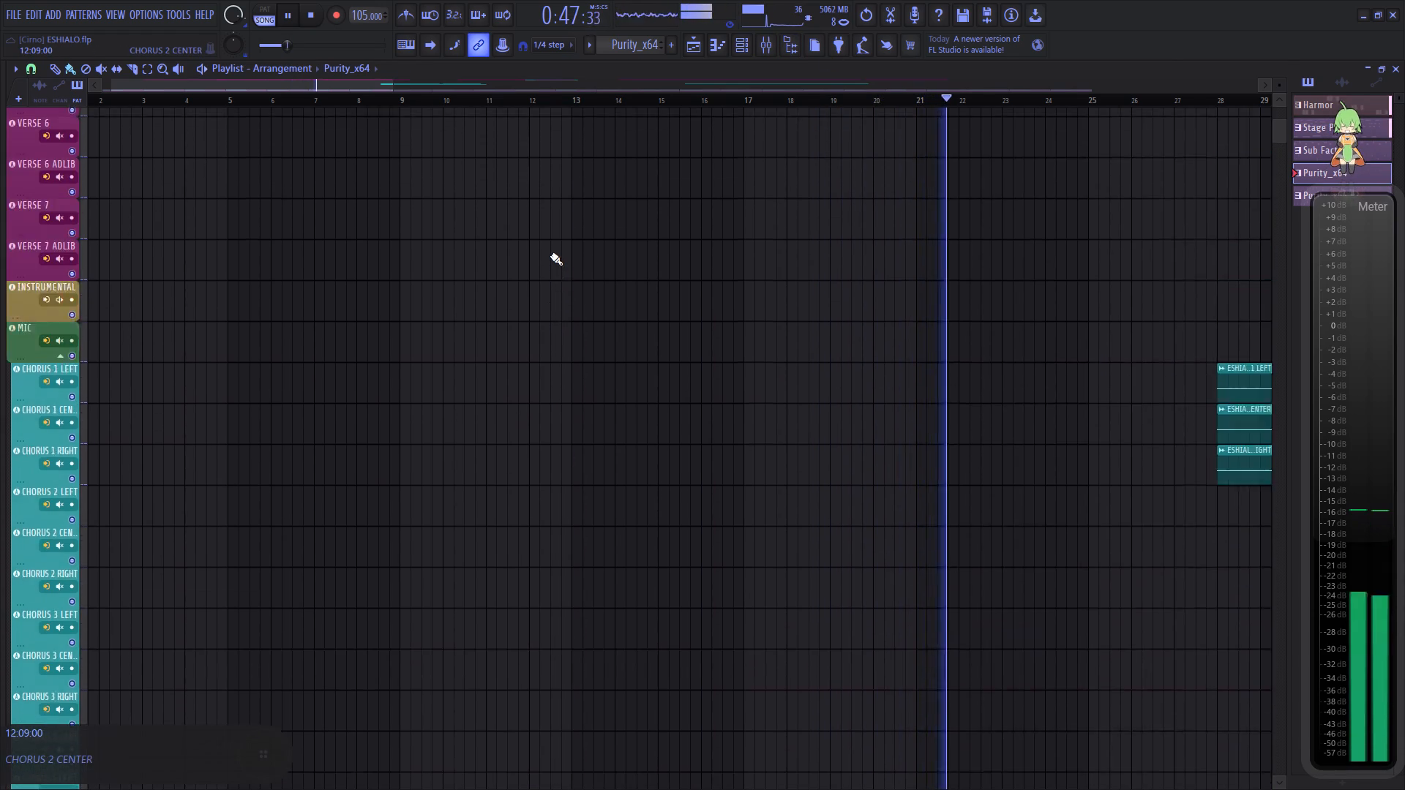
scroll(550, 255, up, 20)
scroll(550, 255, up, 8)
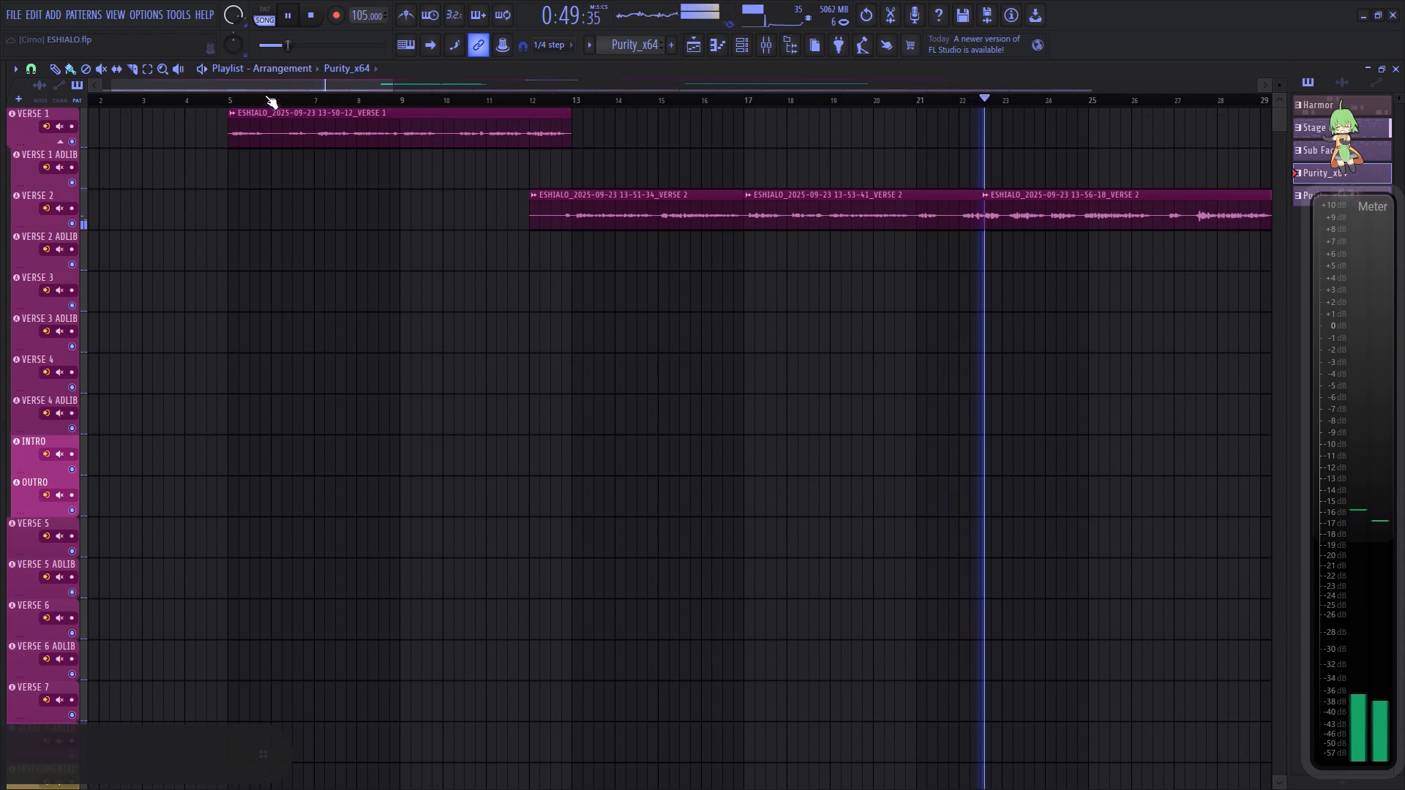
click(228, 97)
scroll(257, 94, down, 4)
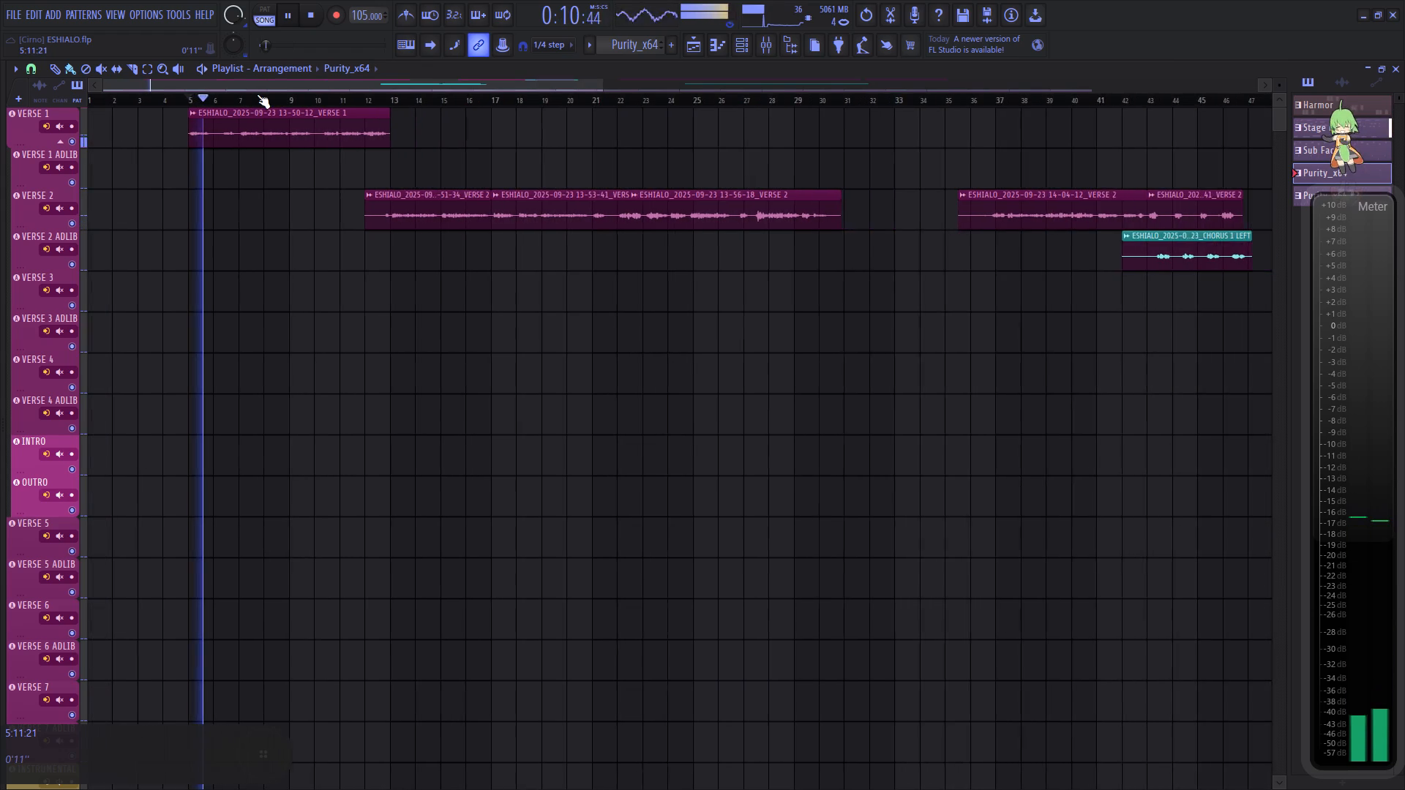
Enlarge the VERSE 1 track to examine its vocal waveform during playback, and shrink it back to a compact height.
drag(48, 148, 19, 314)
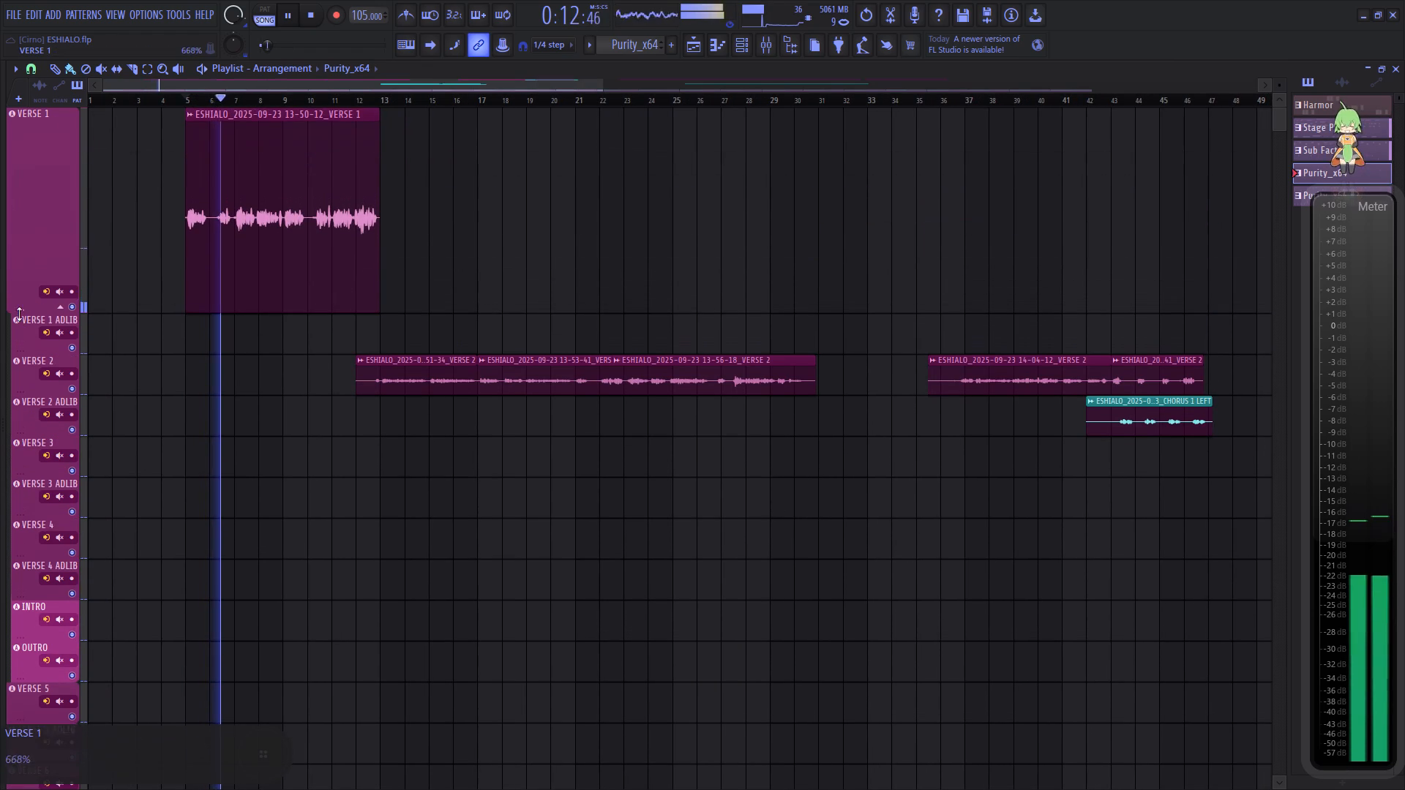
drag(19, 314, 19, 313)
scroll(224, 101, up, 10)
scroll(224, 101, down, 5)
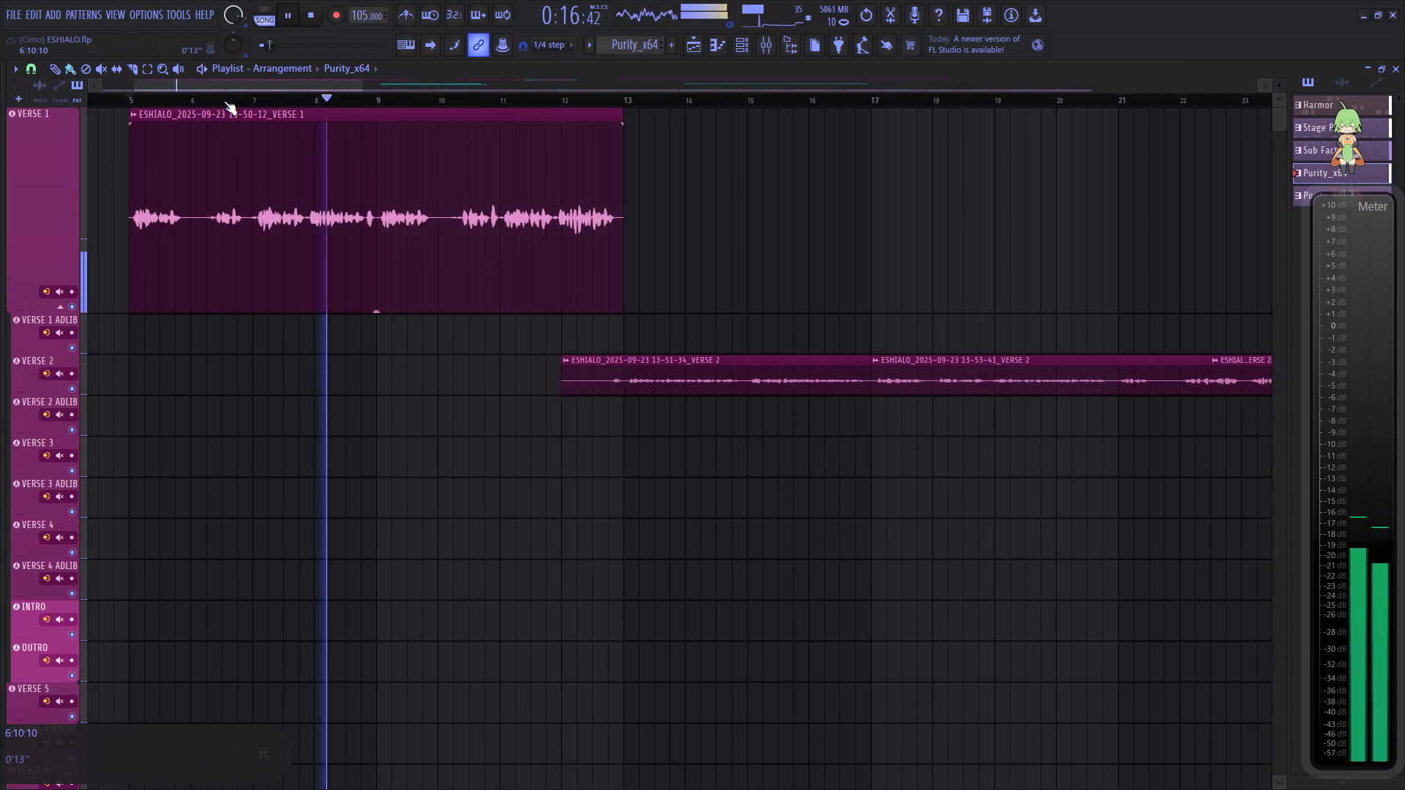
scroll(224, 101, down, 2)
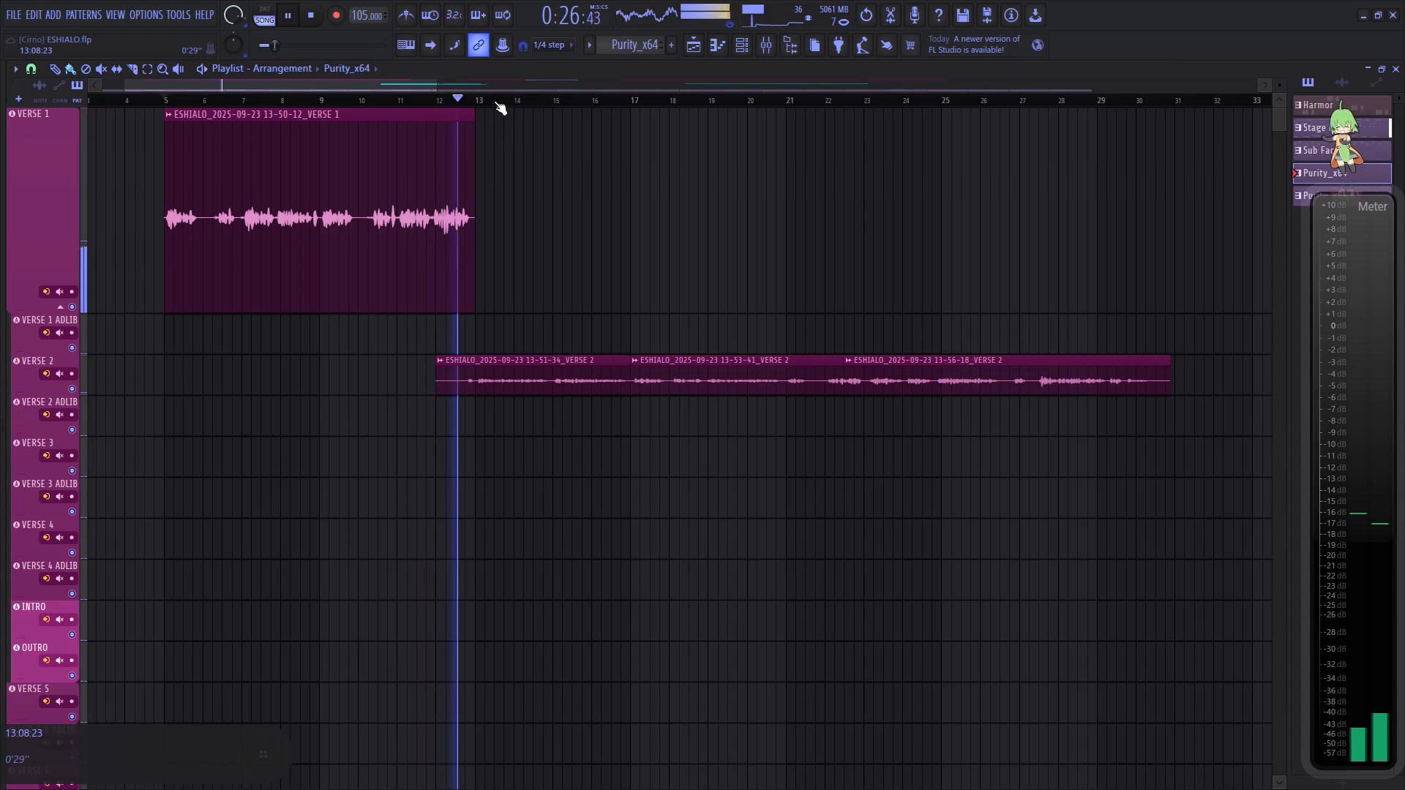
scroll(494, 101, down, 6)
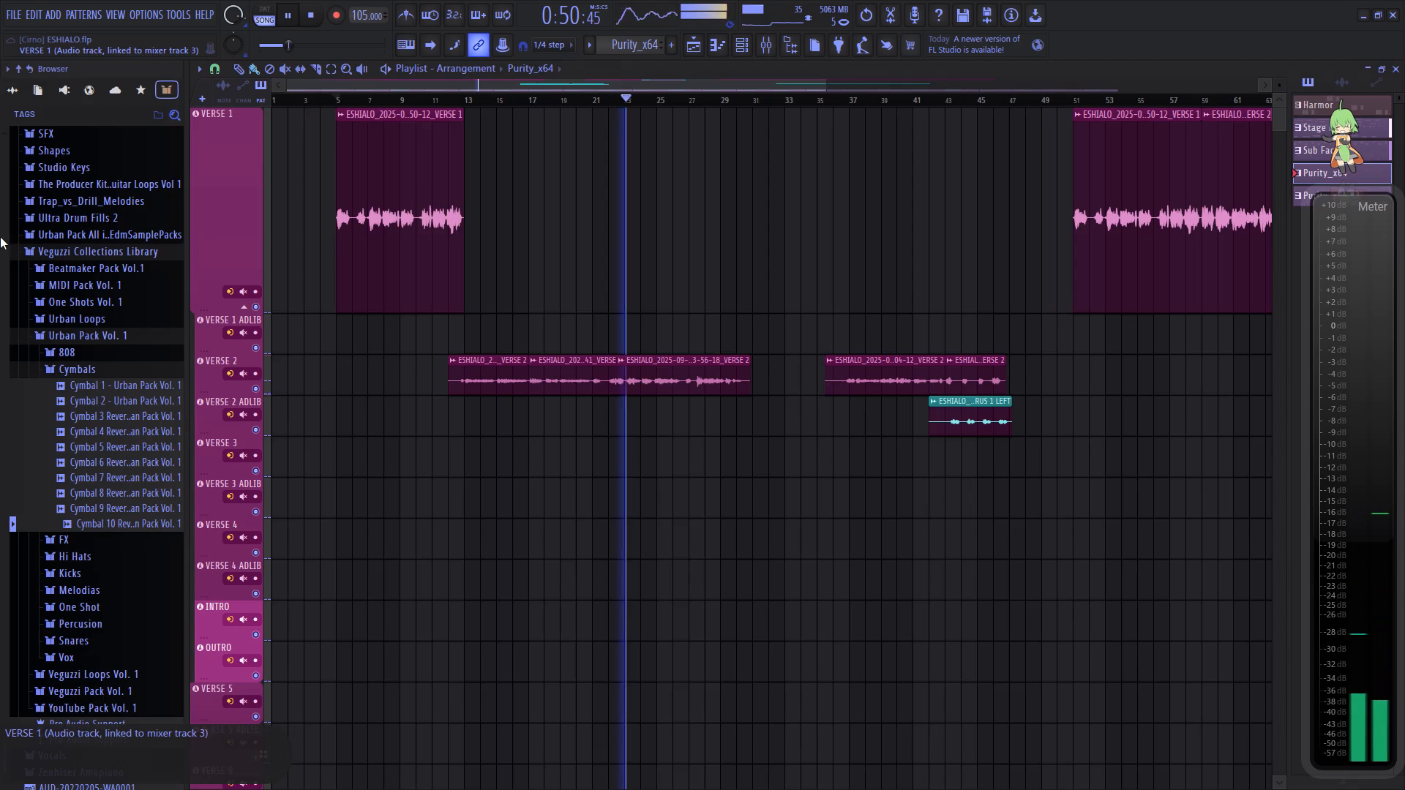
scroll(289, 358, up, 4)
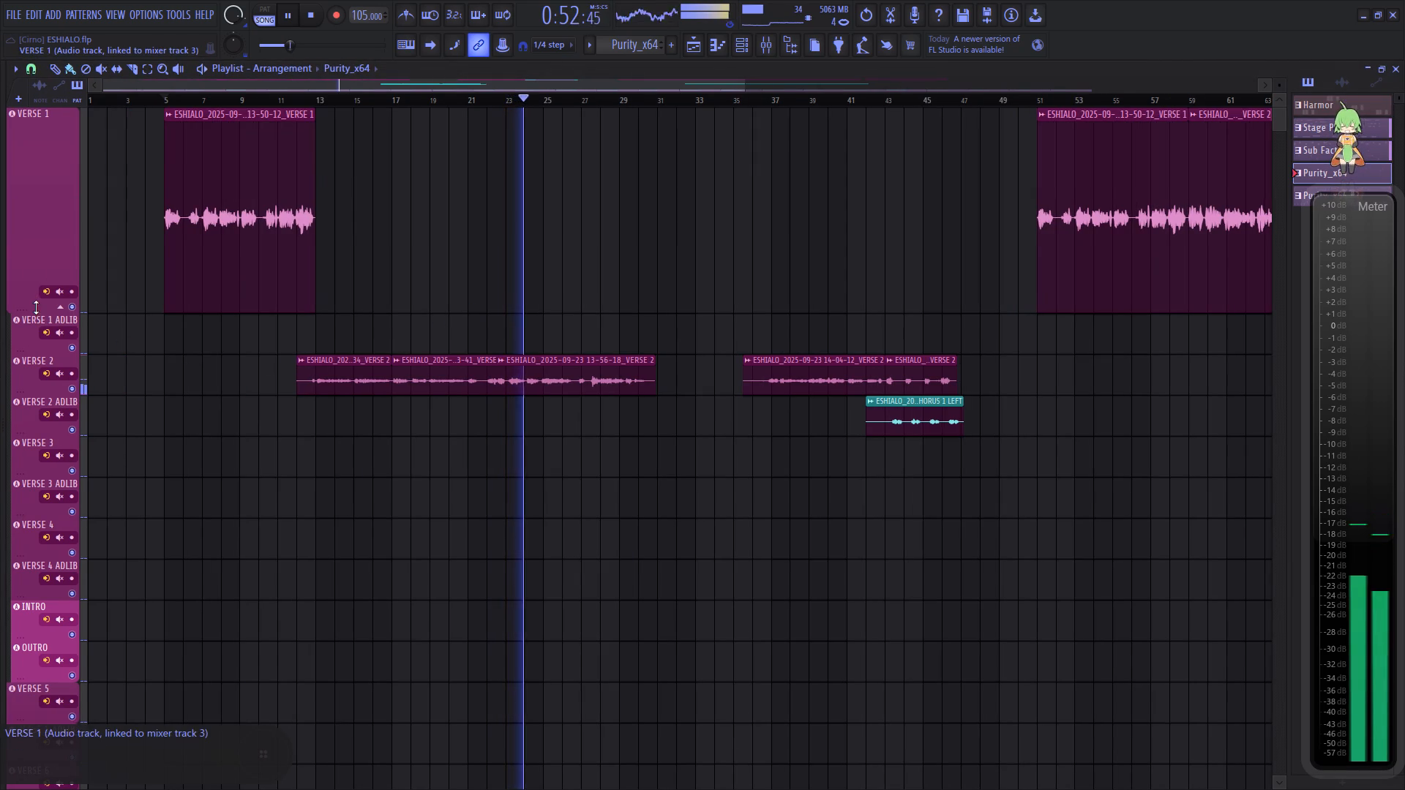
drag(36, 307, 37, 151)
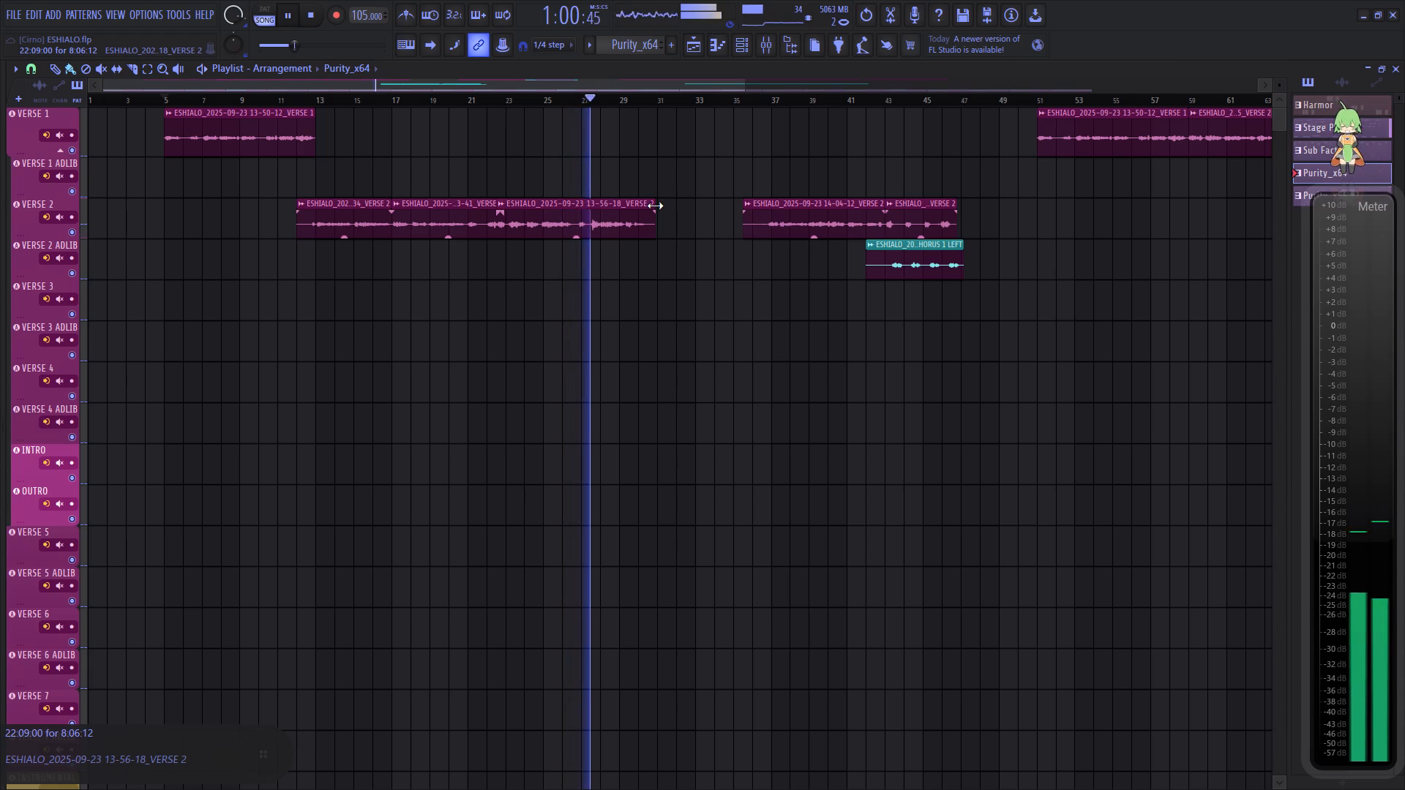
Examine the CHORUS 1 LEFT, CENTER and RIGHT vocal clips between bars 28 and 38 while the song plays.
scroll(666, 300, down, 17)
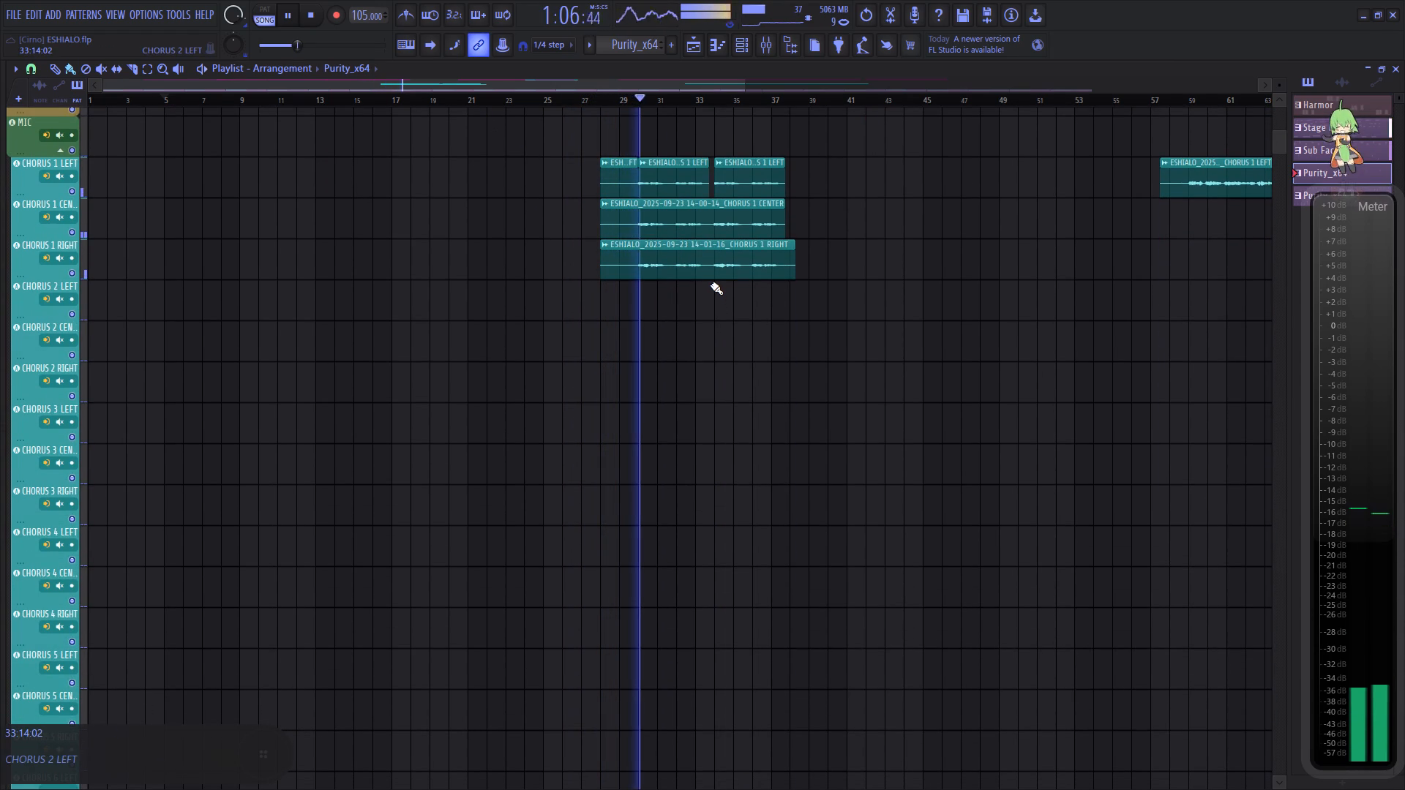
drag(529, 83, 556, 83)
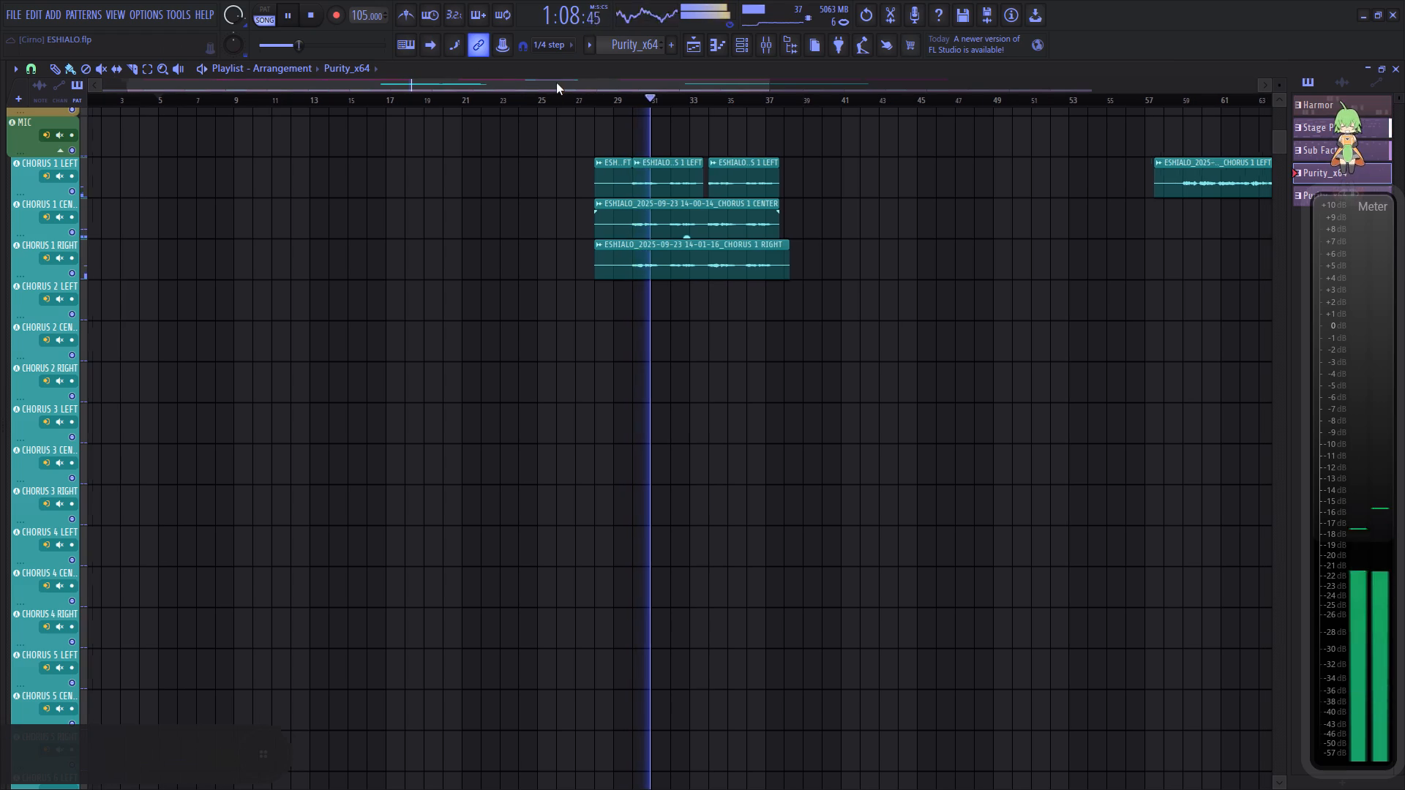
drag(556, 83, 588, 81)
drag(588, 81, 612, 76)
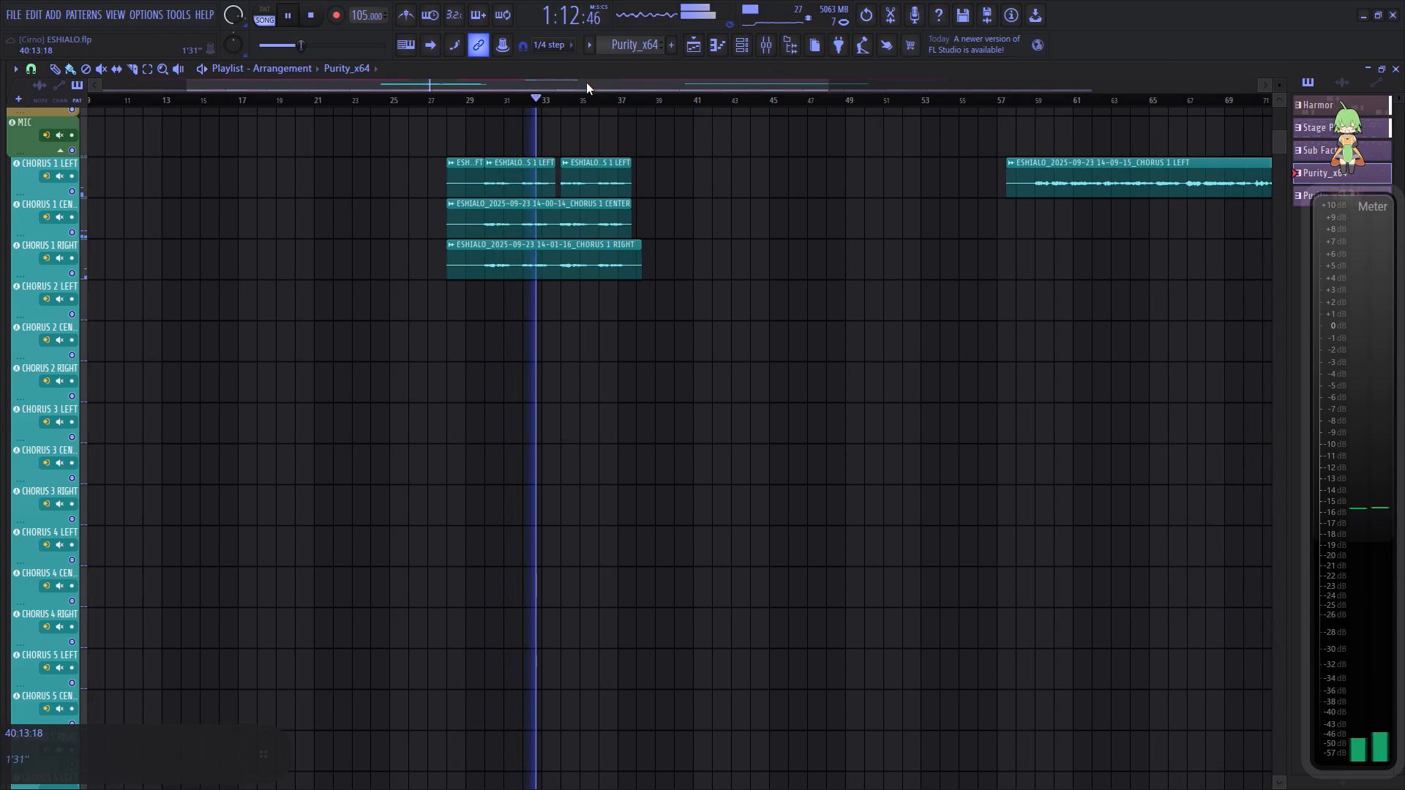
drag(586, 83, 624, 80)
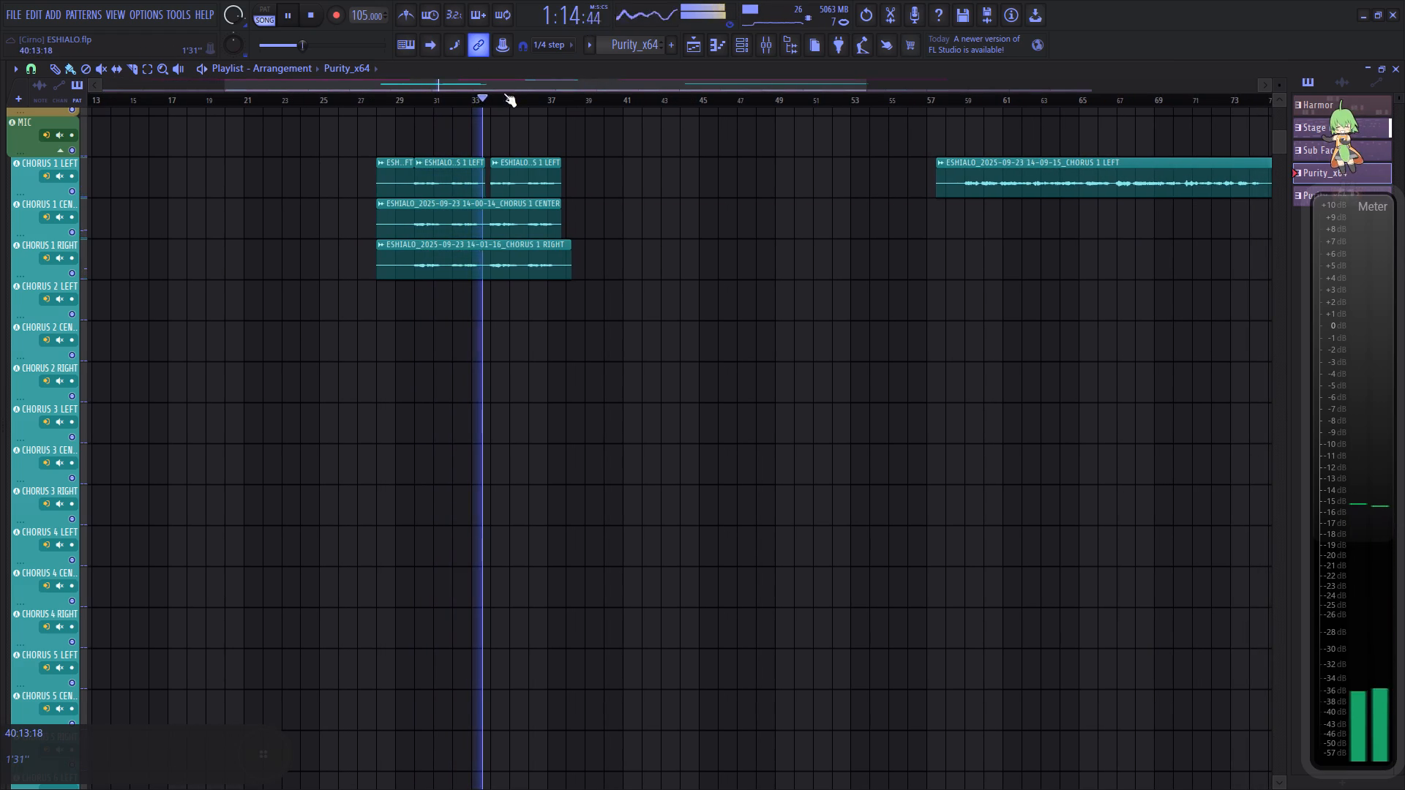
scroll(503, 101, up, 6)
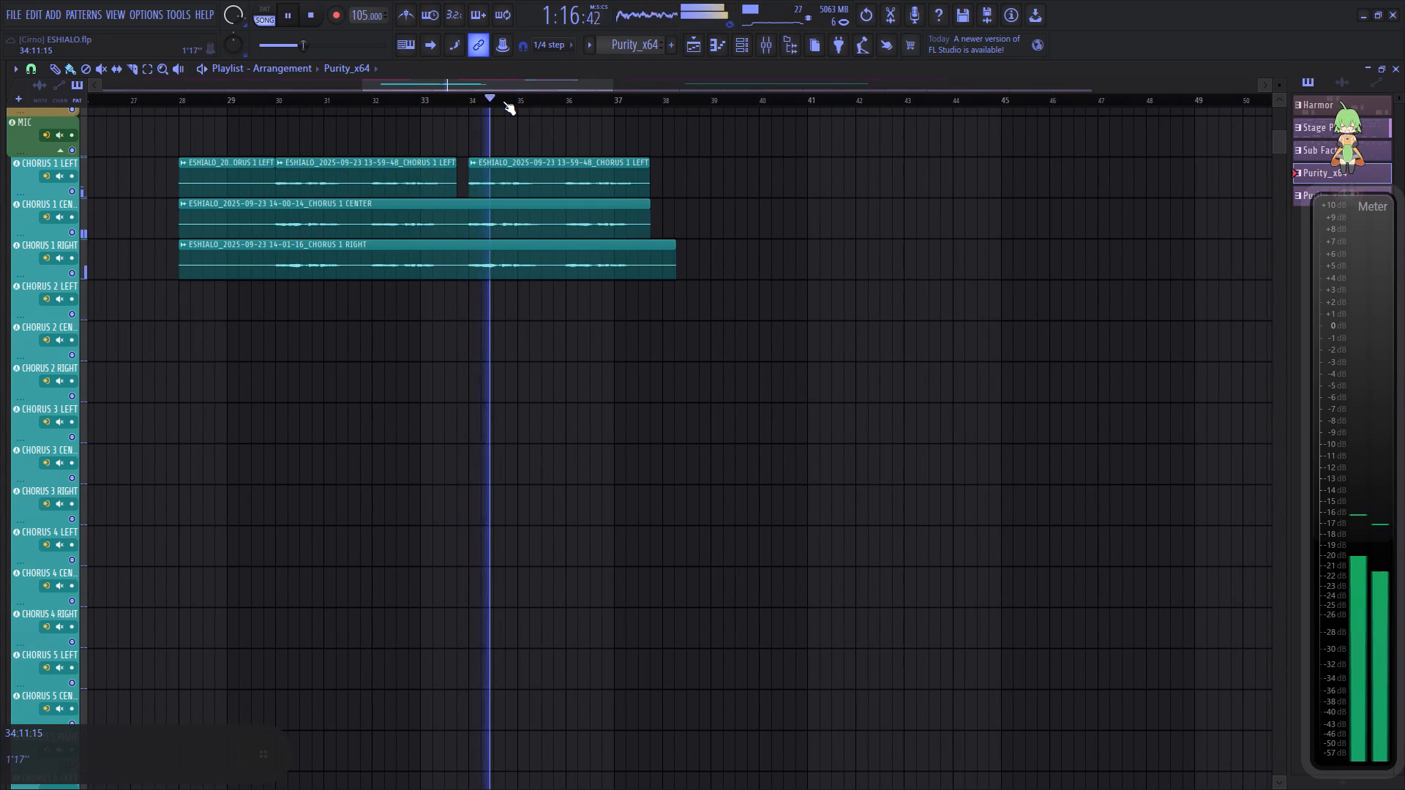
scroll(503, 101, down, 7)
scroll(572, 144, up, 6)
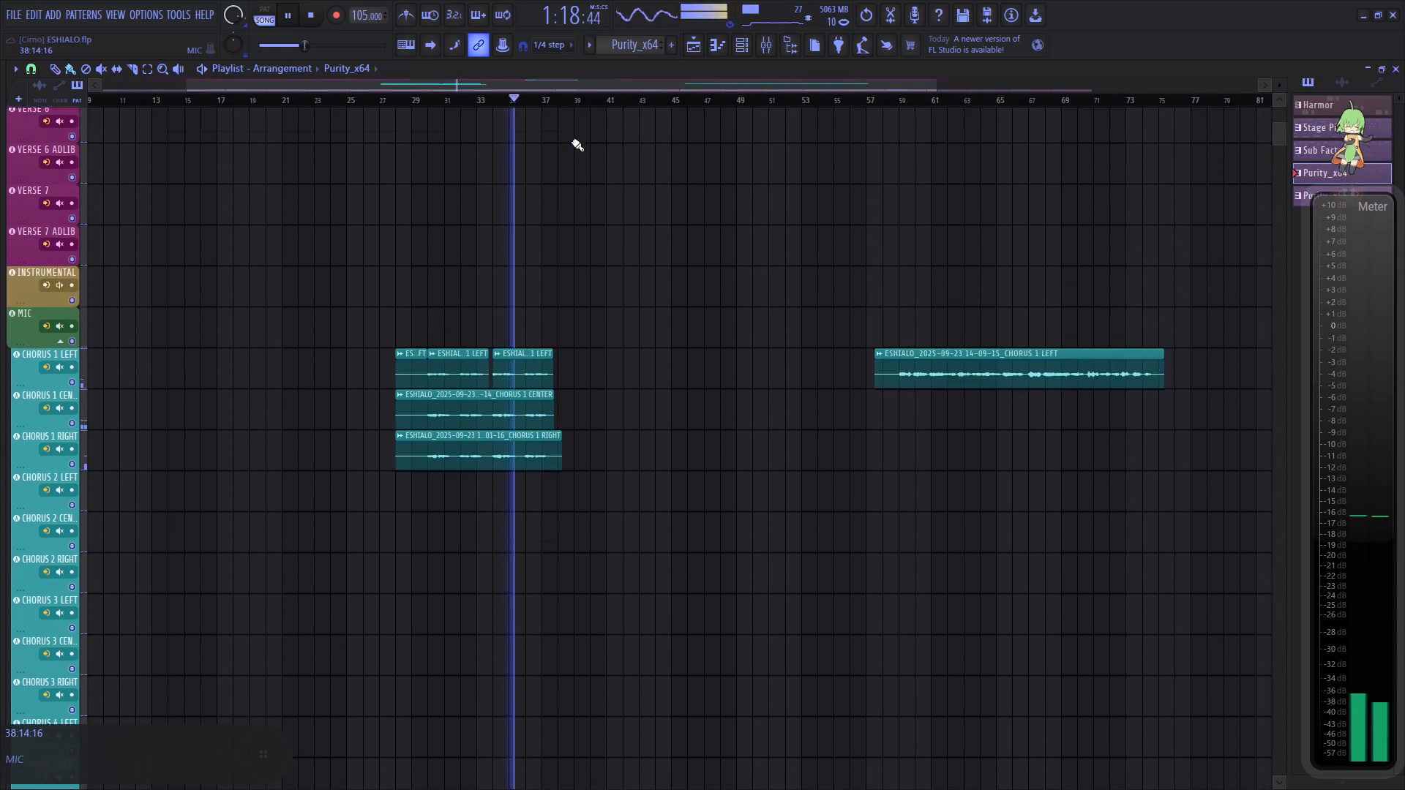
Follow playback through the second group of VERSE 2 clips and the VERSE 2 ADLIB clip, up to the VERSE 1 clips at bar 51.
scroll(572, 141, up, 13)
scroll(571, 138, down, 6)
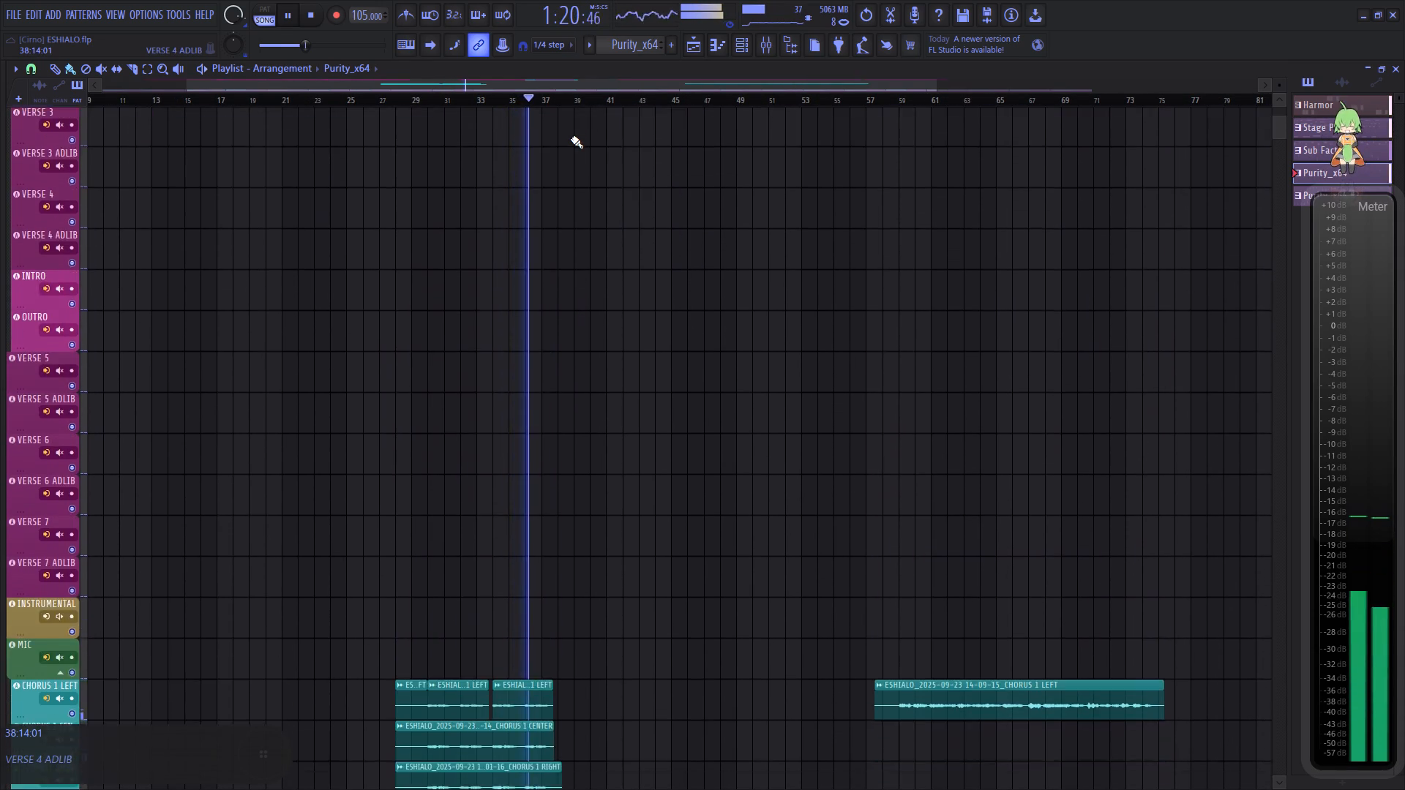
scroll(571, 138, down, 5)
scroll(571, 138, up, 14)
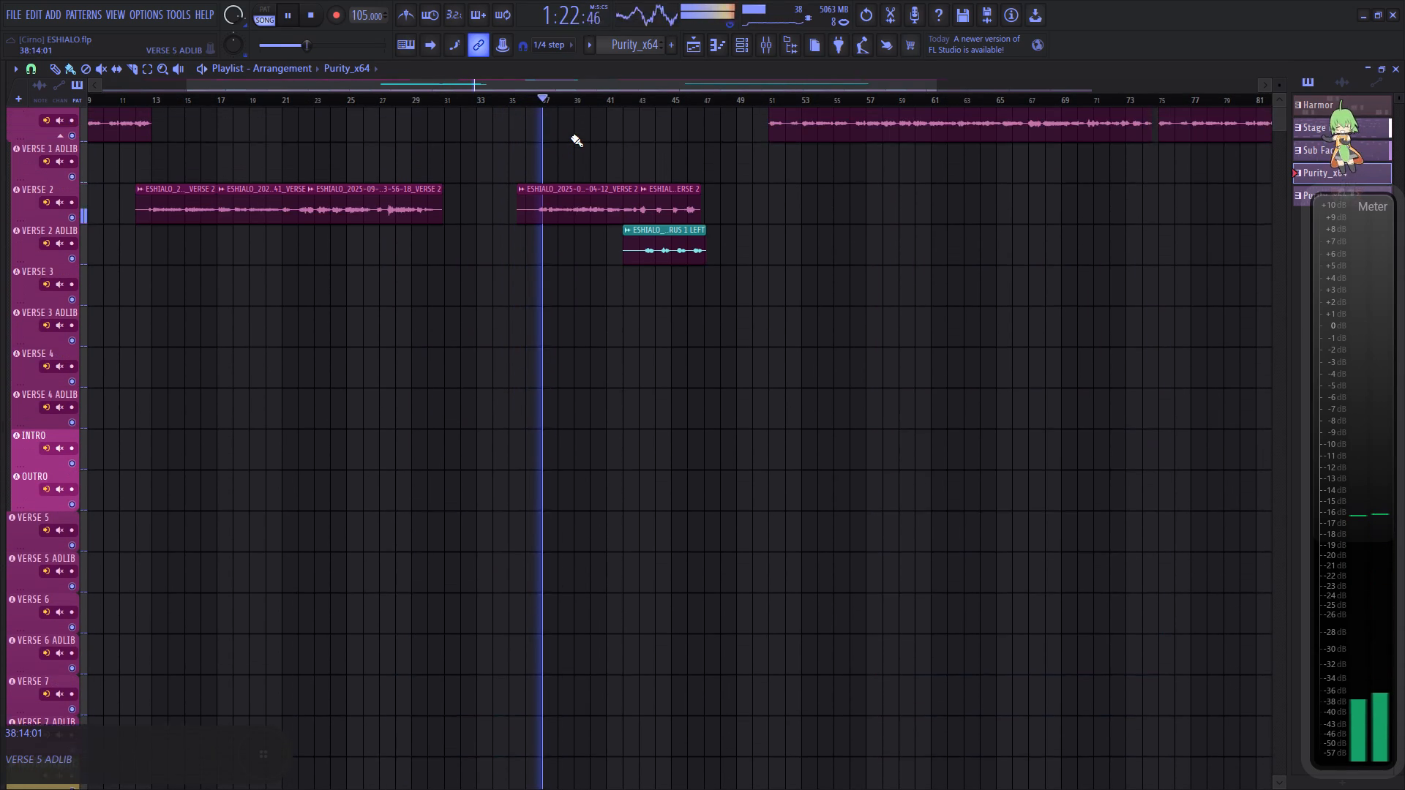
scroll(571, 137, up, 5)
drag(583, 87, 588, 87)
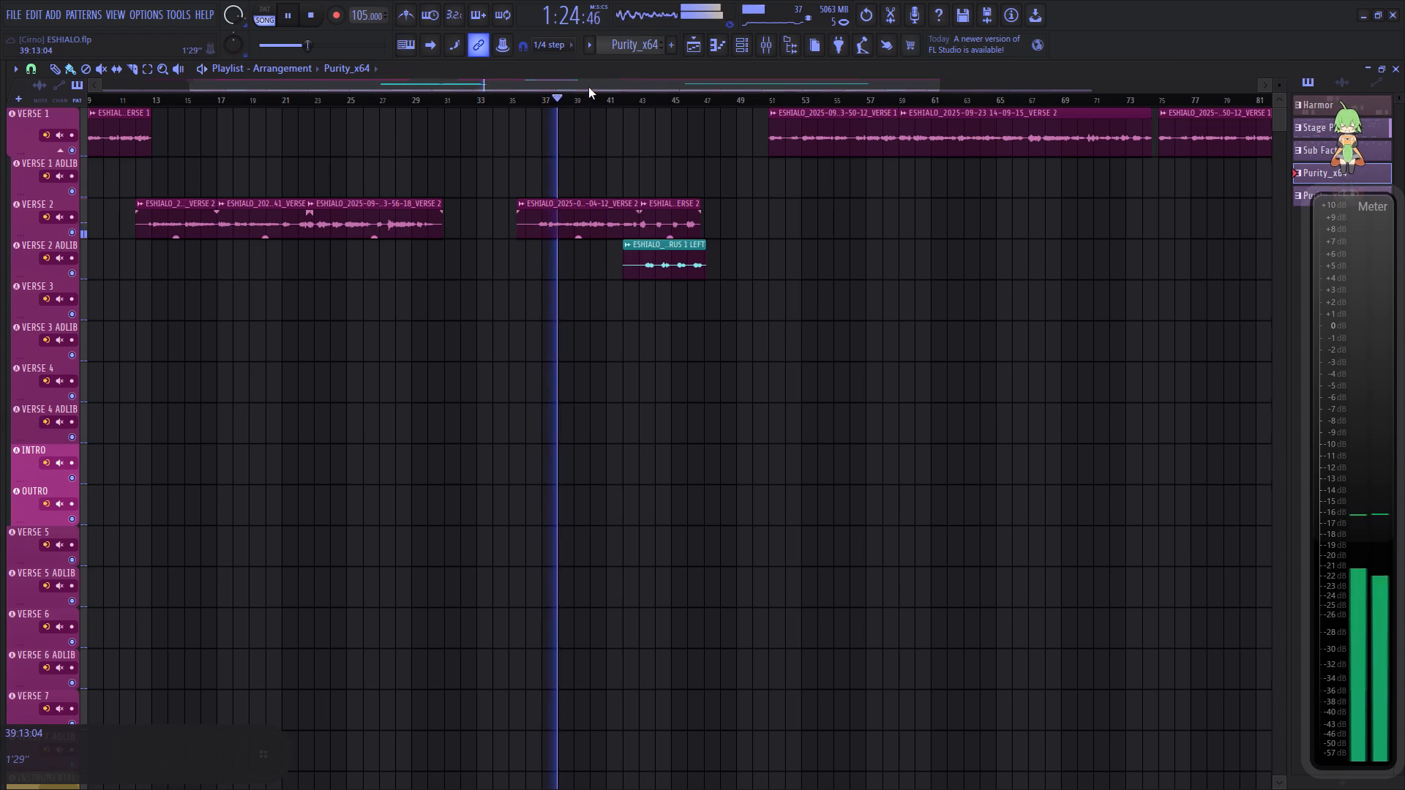
drag(588, 87, 662, 78)
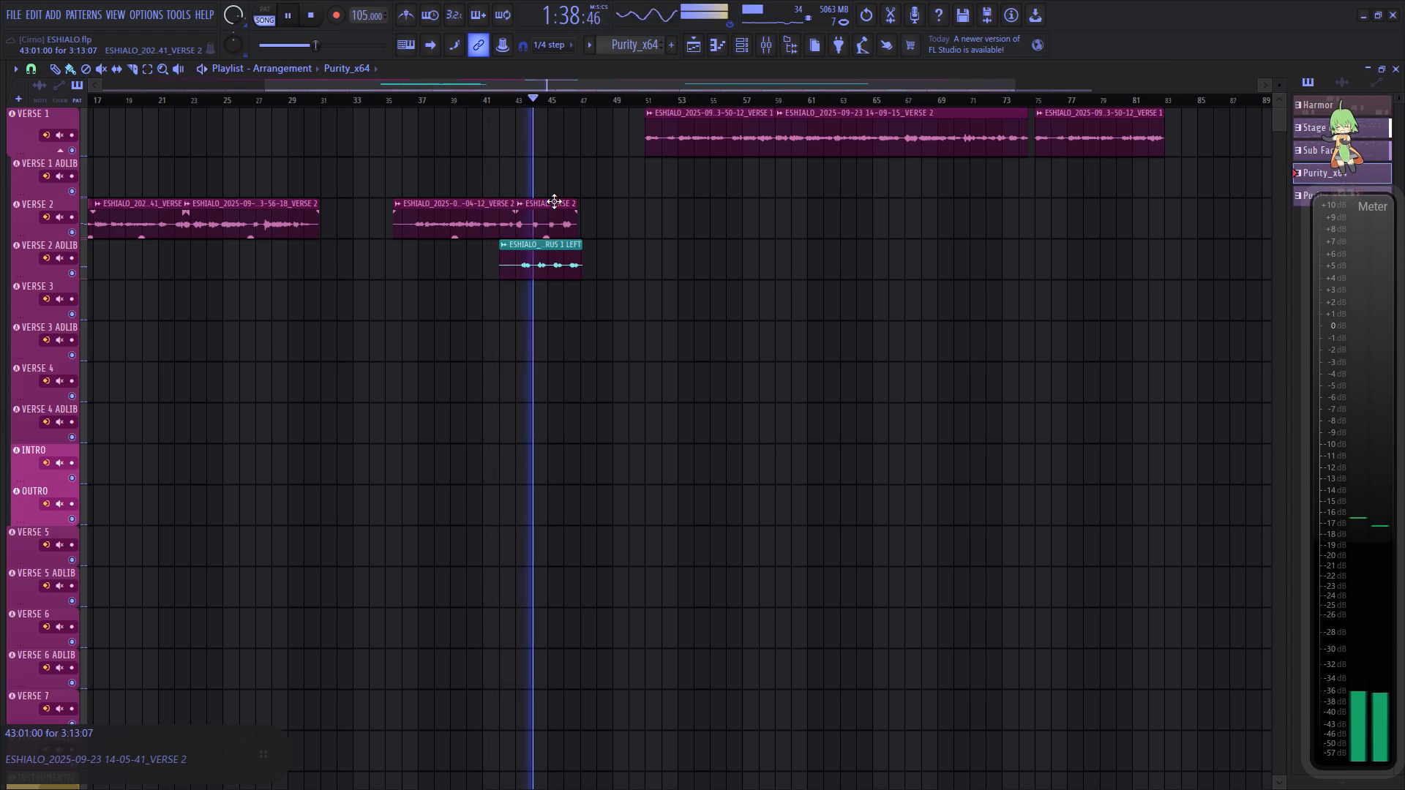
drag(583, 79, 629, 78)
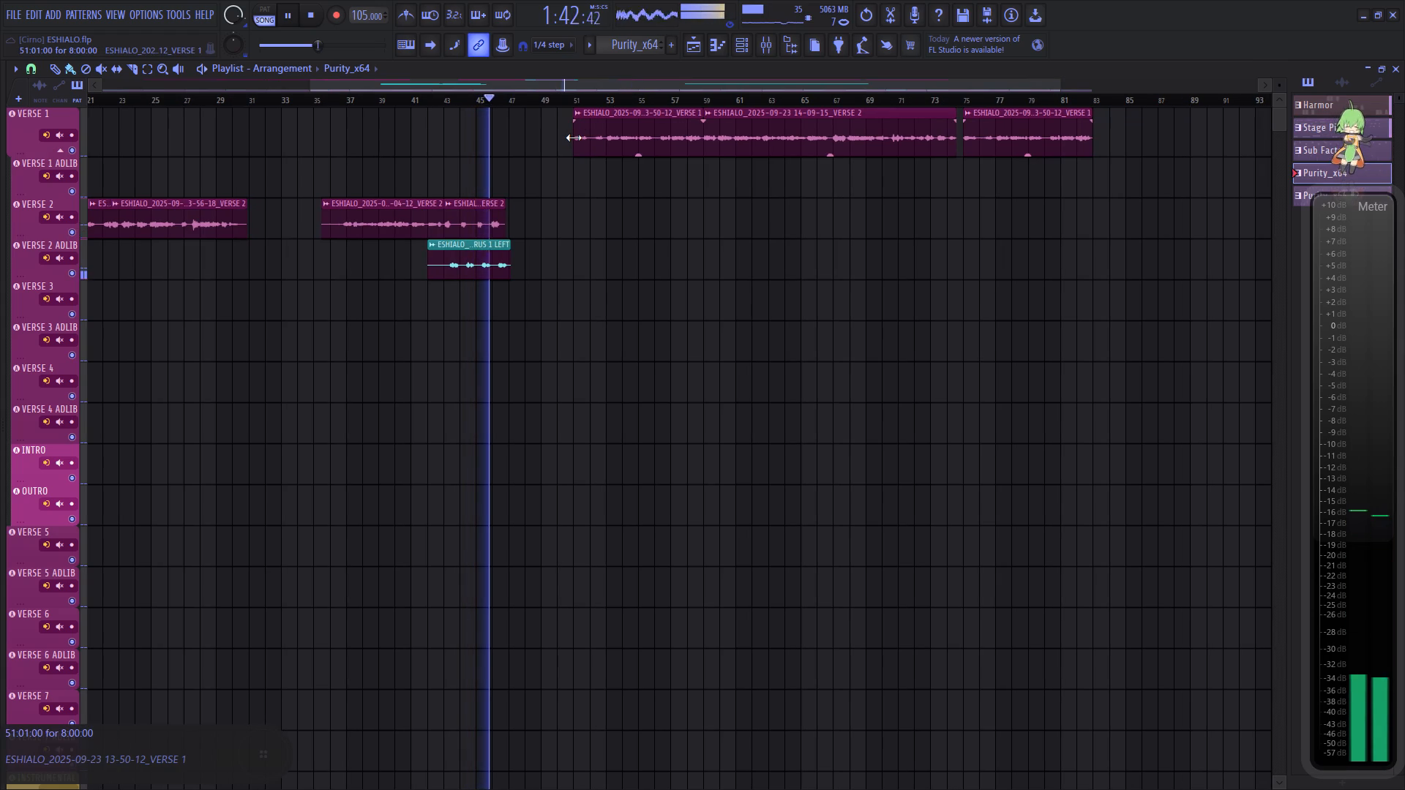
drag(609, 84, 658, 82)
Play the song from bar 51 and again from bar 57, comparing the VERSE 1 track clips with the CHORUS 1 LEFT clip there.
click(495, 99)
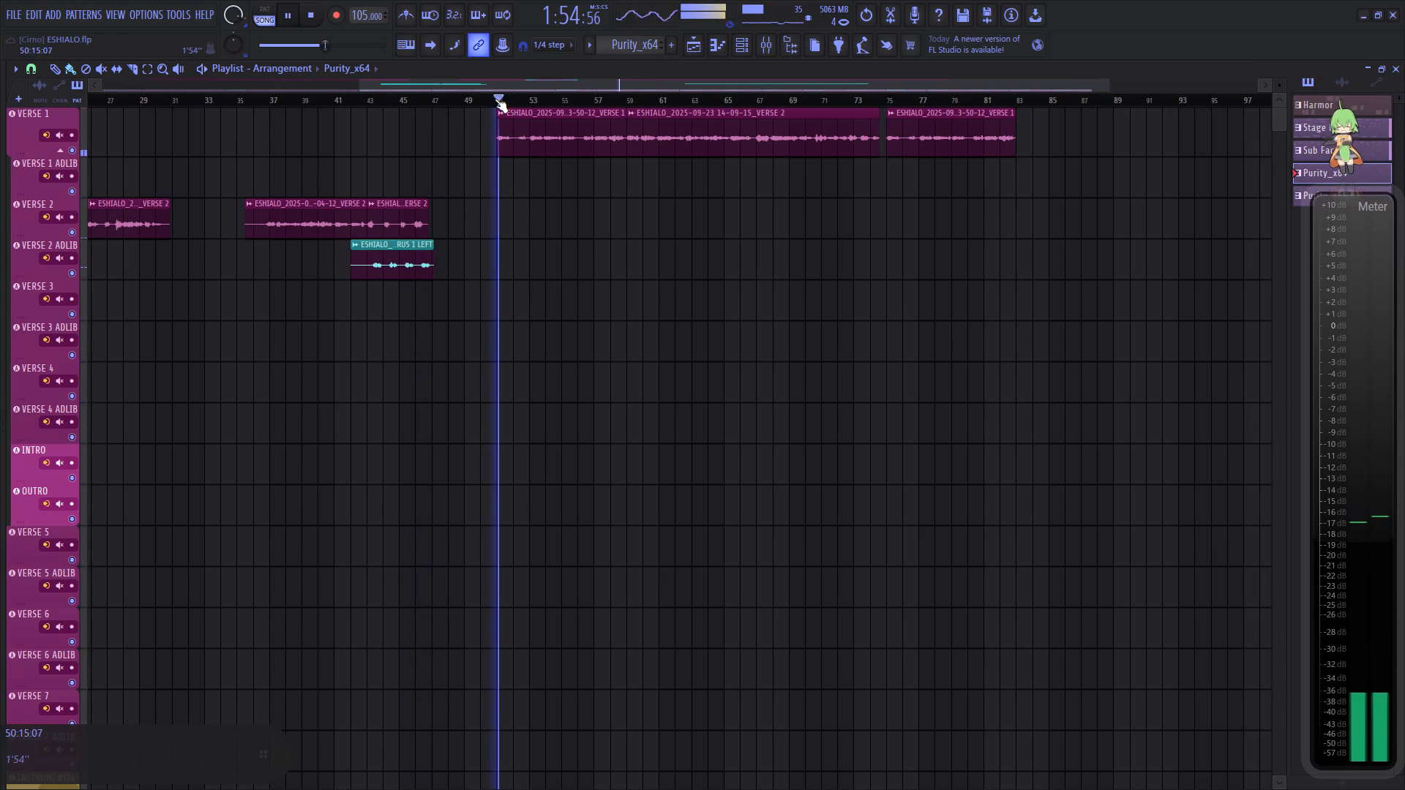
scroll(786, 426, down, 11)
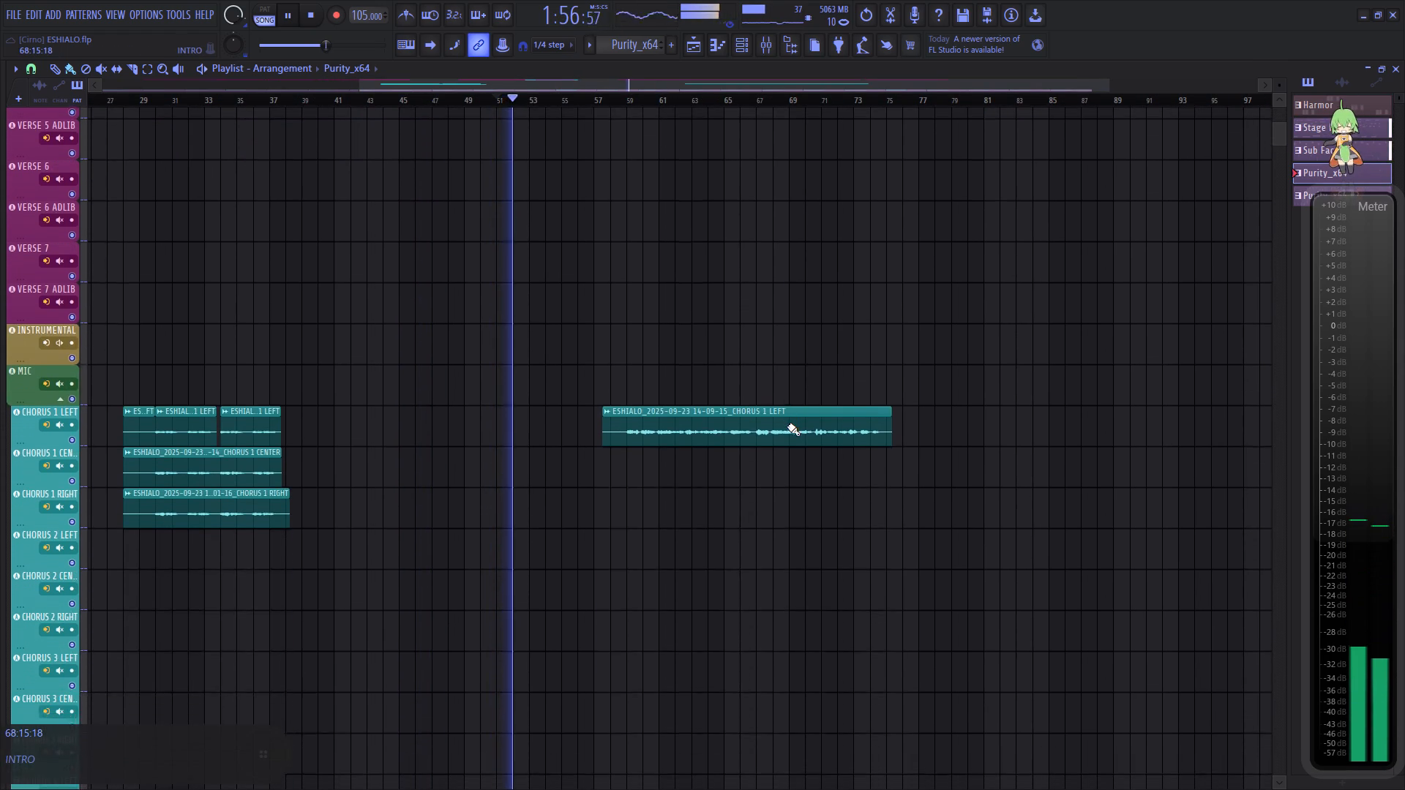
scroll(787, 426, up, 4)
click(607, 99)
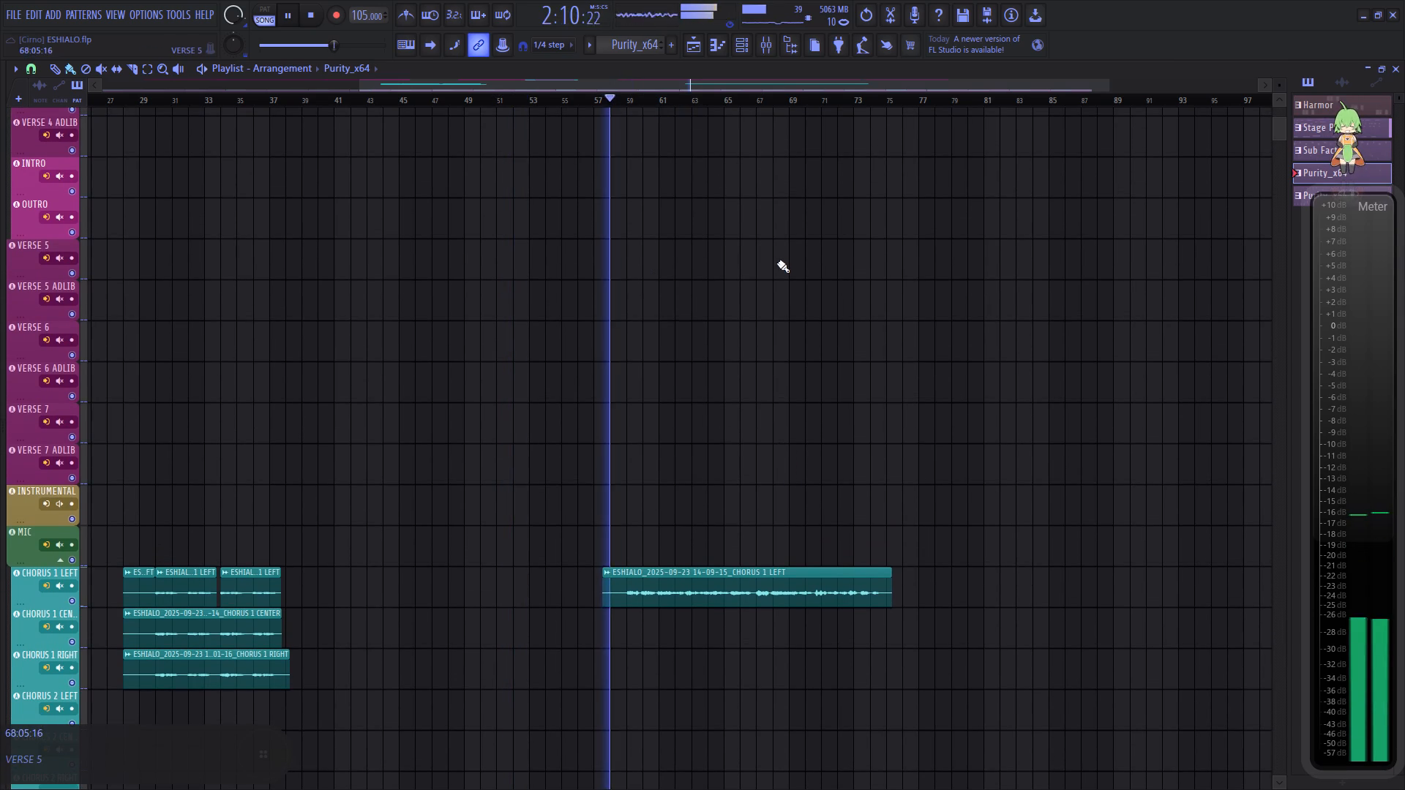
scroll(759, 274, up, 5)
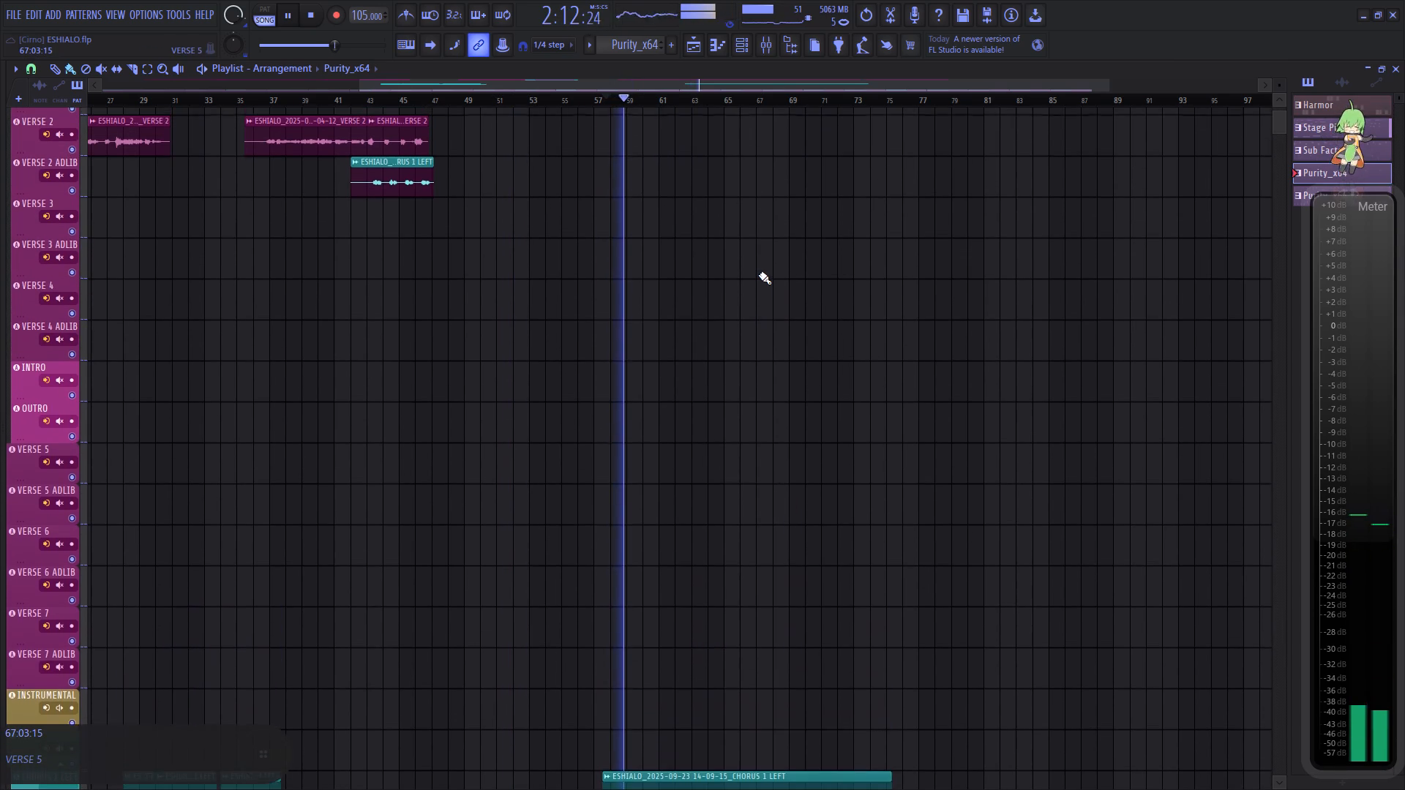
scroll(759, 274, up, 7)
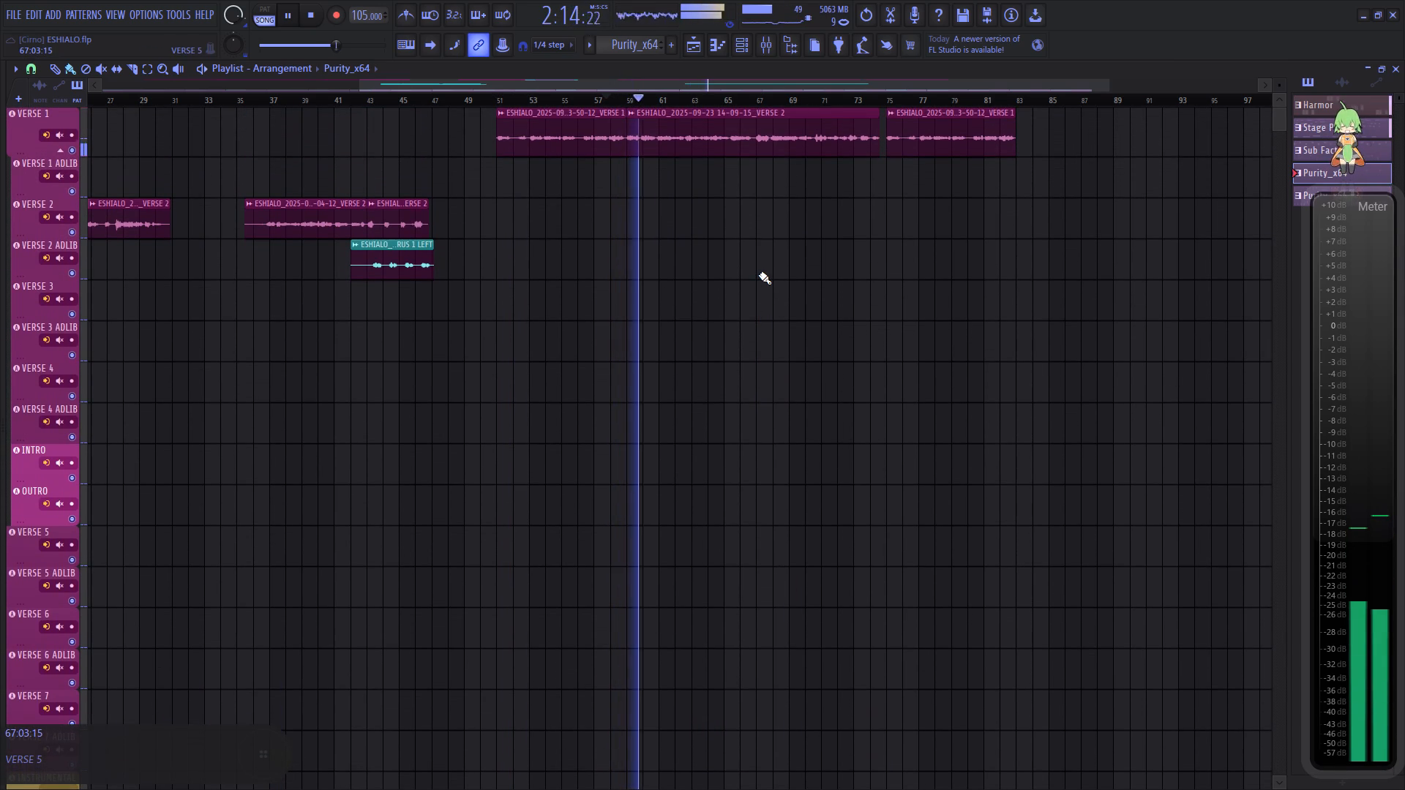
scroll(763, 315, down, 12)
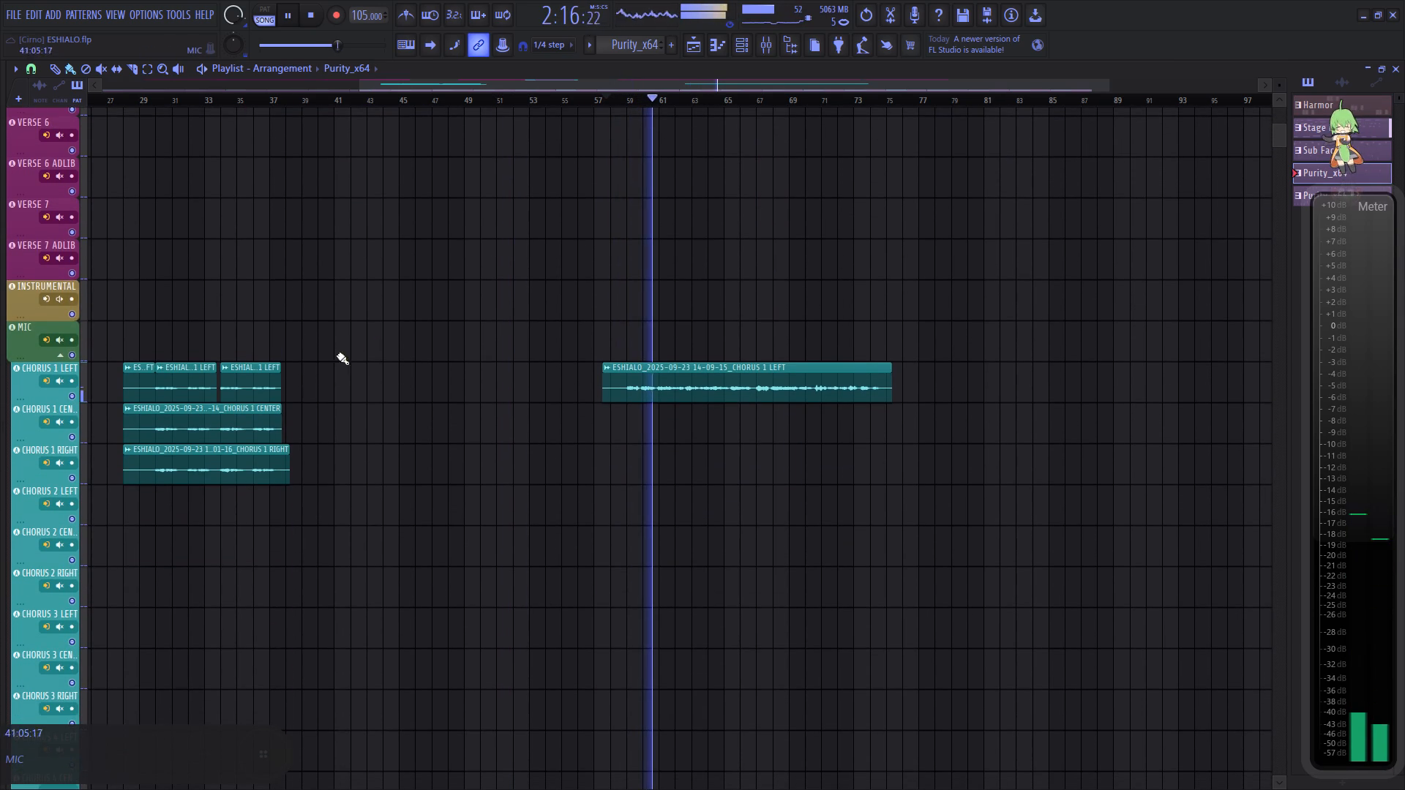
Mute the CHORUS 1 LEFT clip that starts at bar 57, and return to the paint tool.
click(96, 62)
click(665, 372)
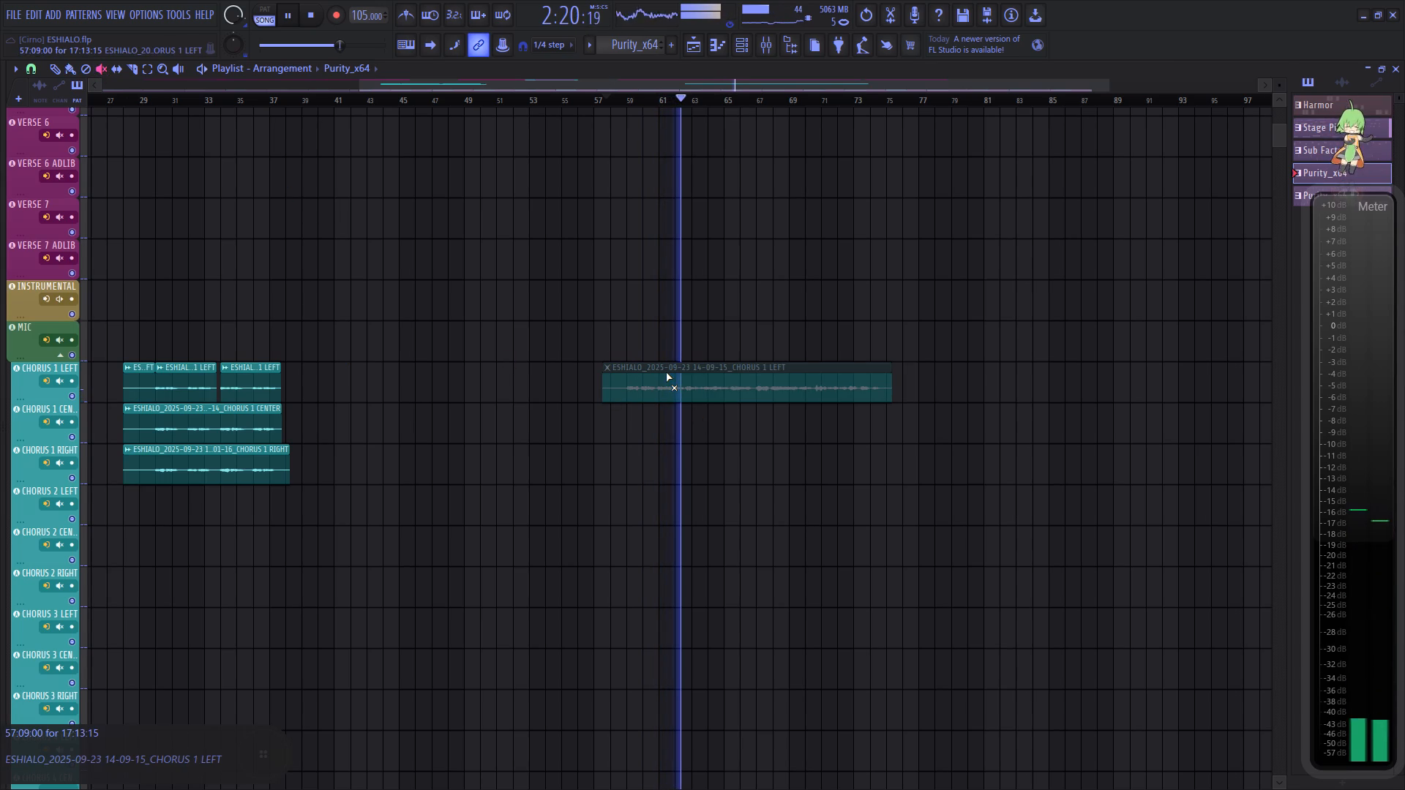
click(67, 69)
Play the song from about bar 17, and again from bar 5 where the first VERSE 1 clip starts.
scroll(926, 299, up, 7)
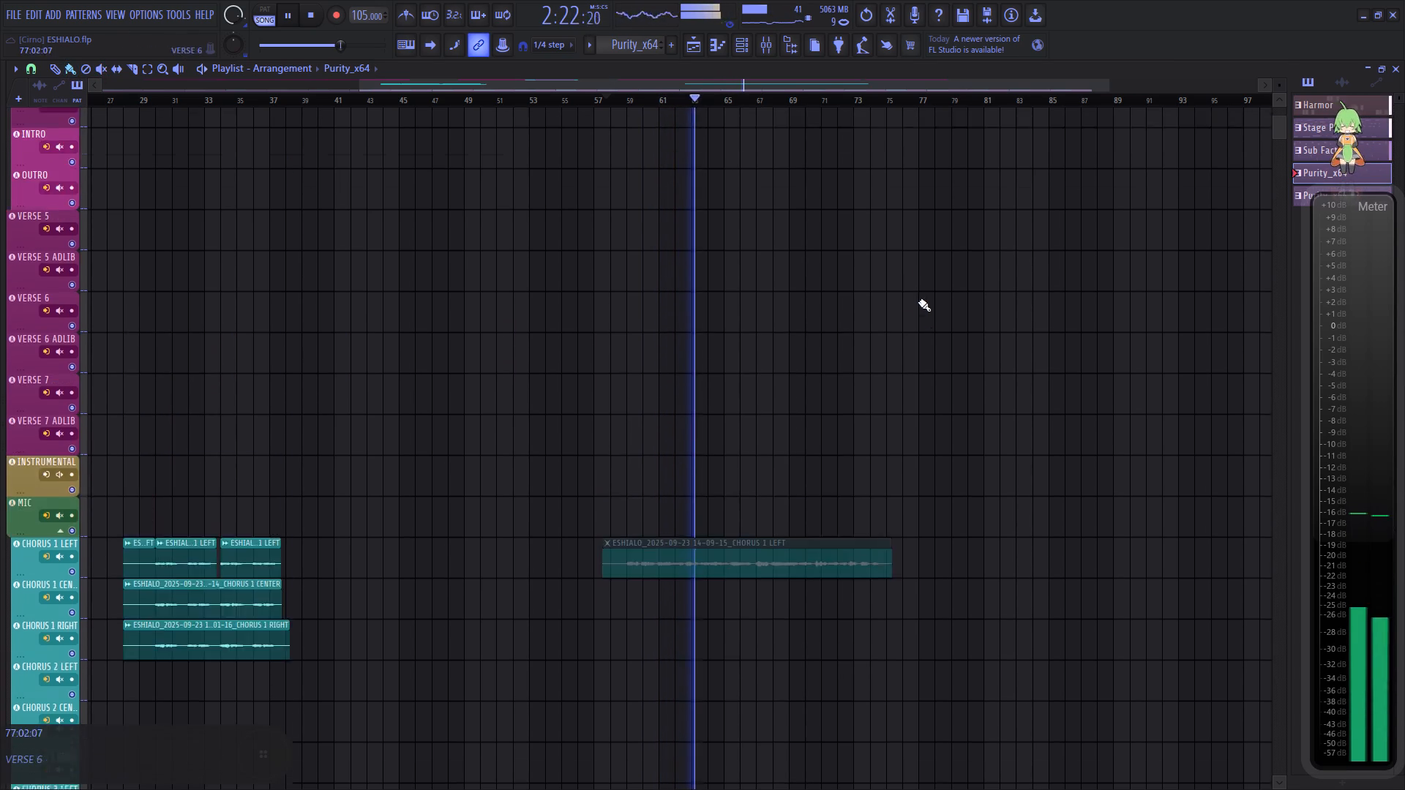
scroll(918, 301, up, 20)
scroll(918, 301, up, 1)
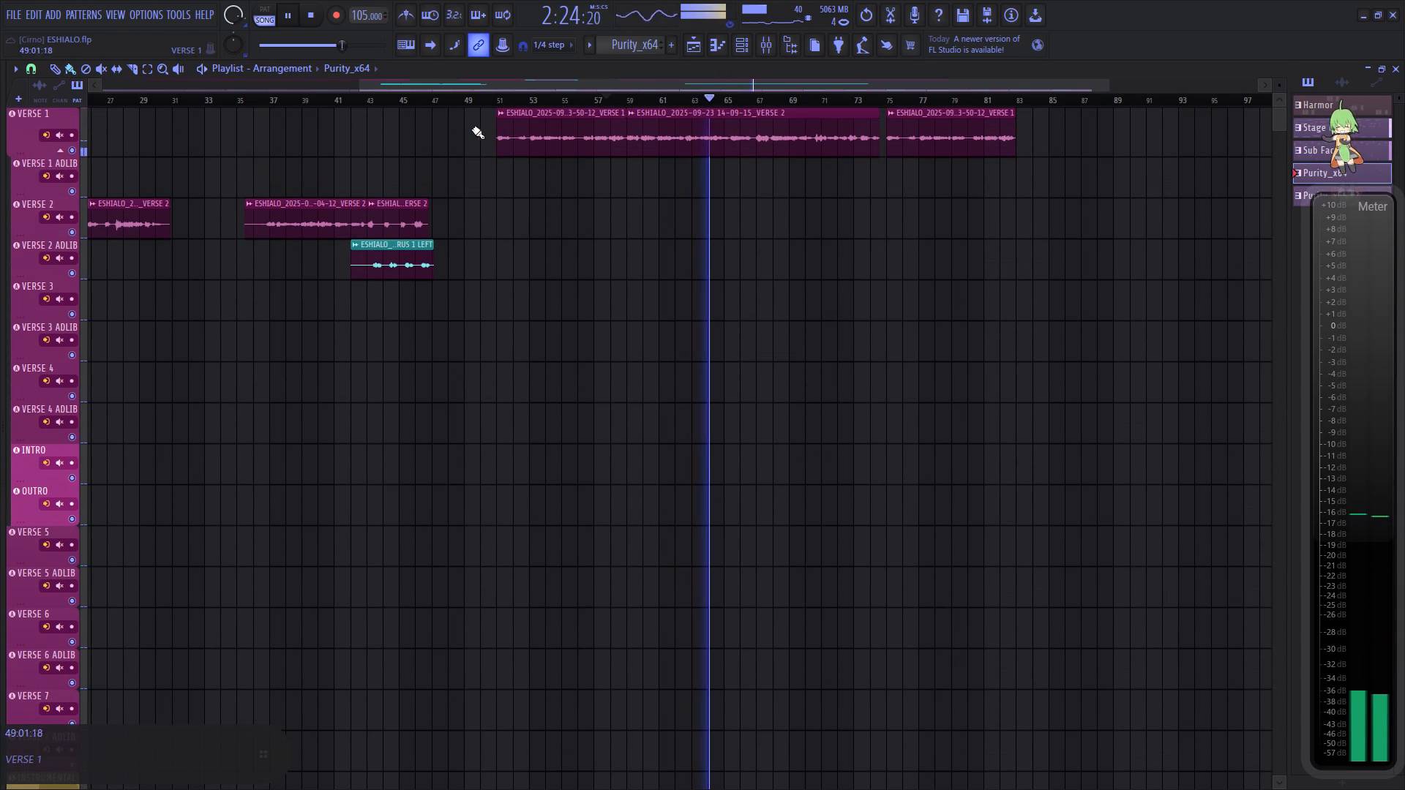
drag(511, 84, 213, 146)
click(348, 103)
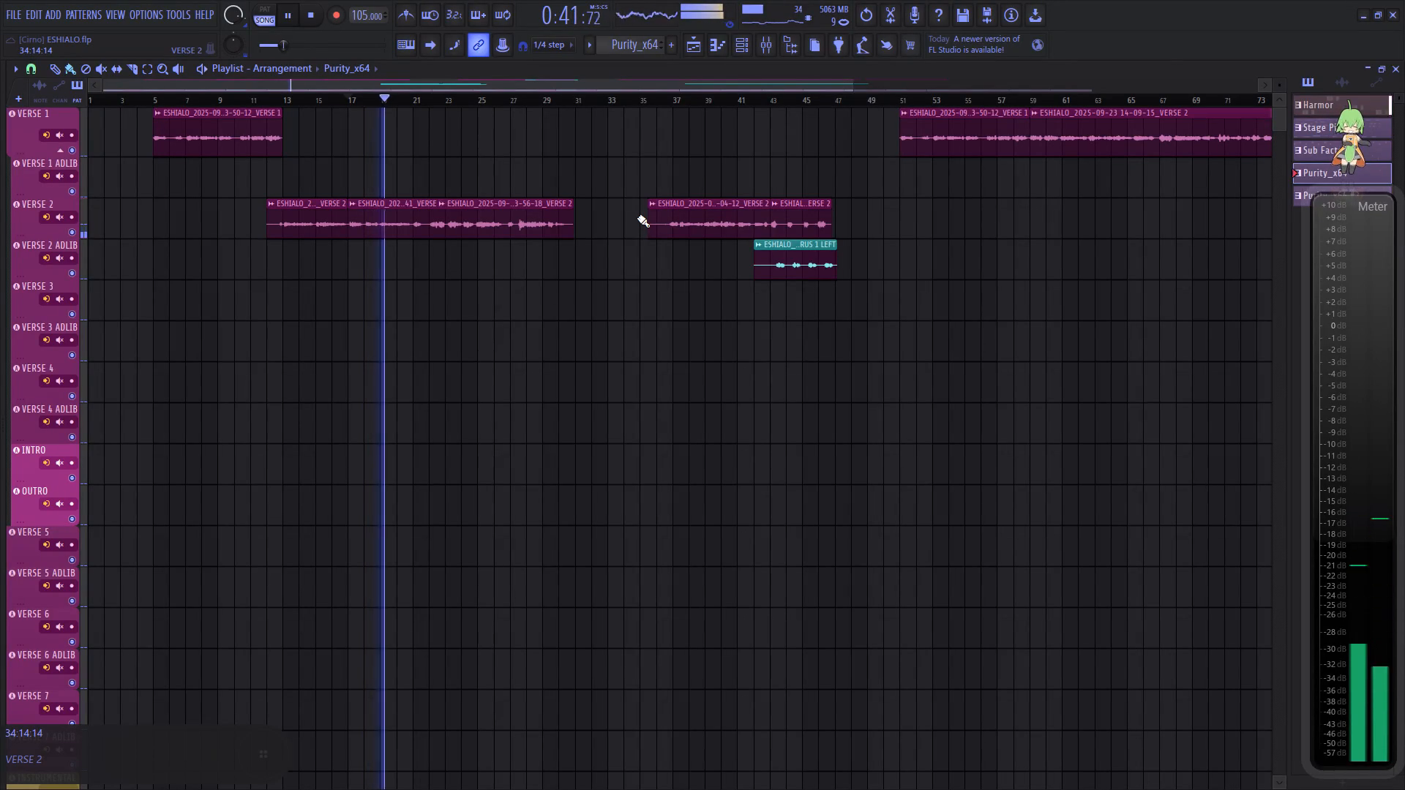
click(155, 97)
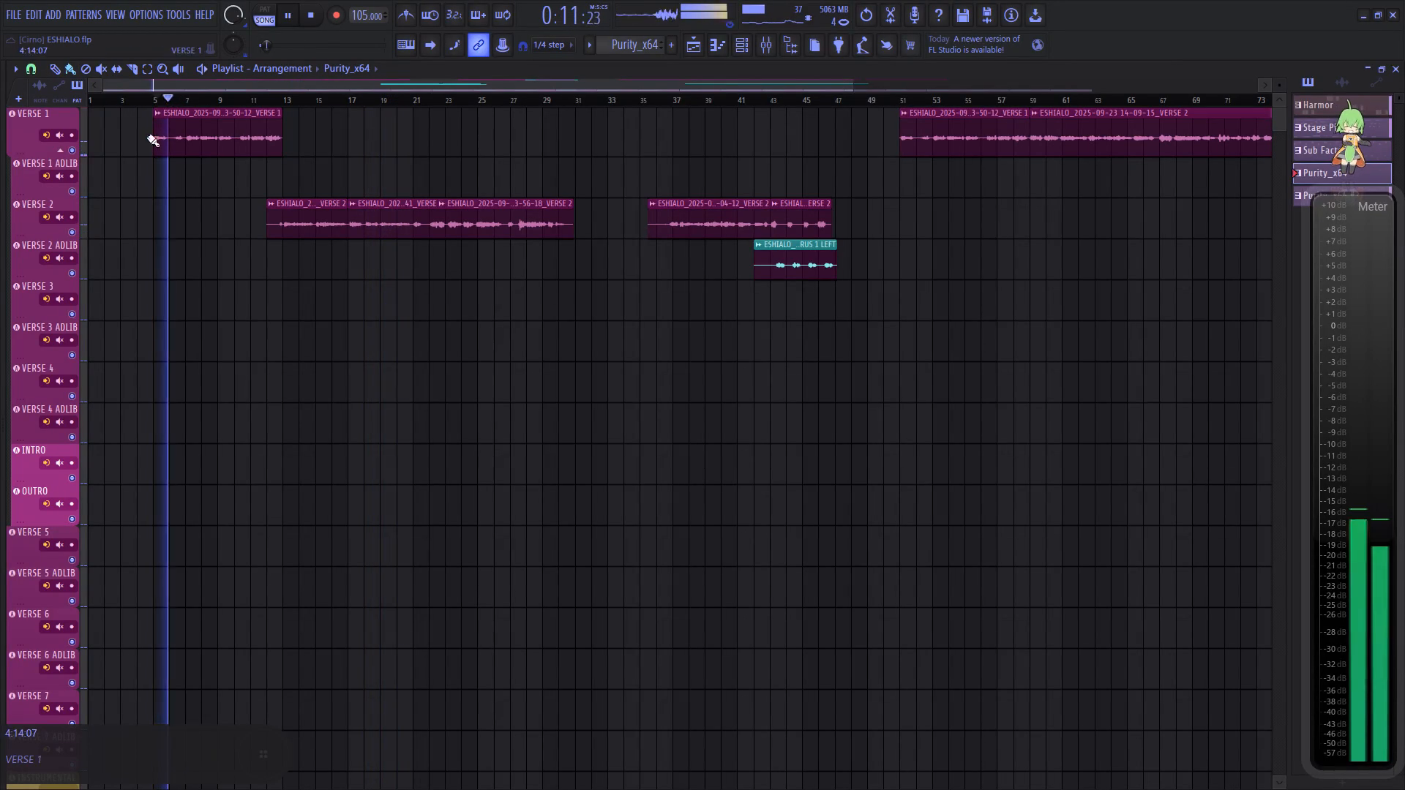
Open the Purity_x64 #2 pattern in the piano roll and stop playback, with the song position at the start.
scroll(157, 375, down, 20)
scroll(157, 375, down, 19)
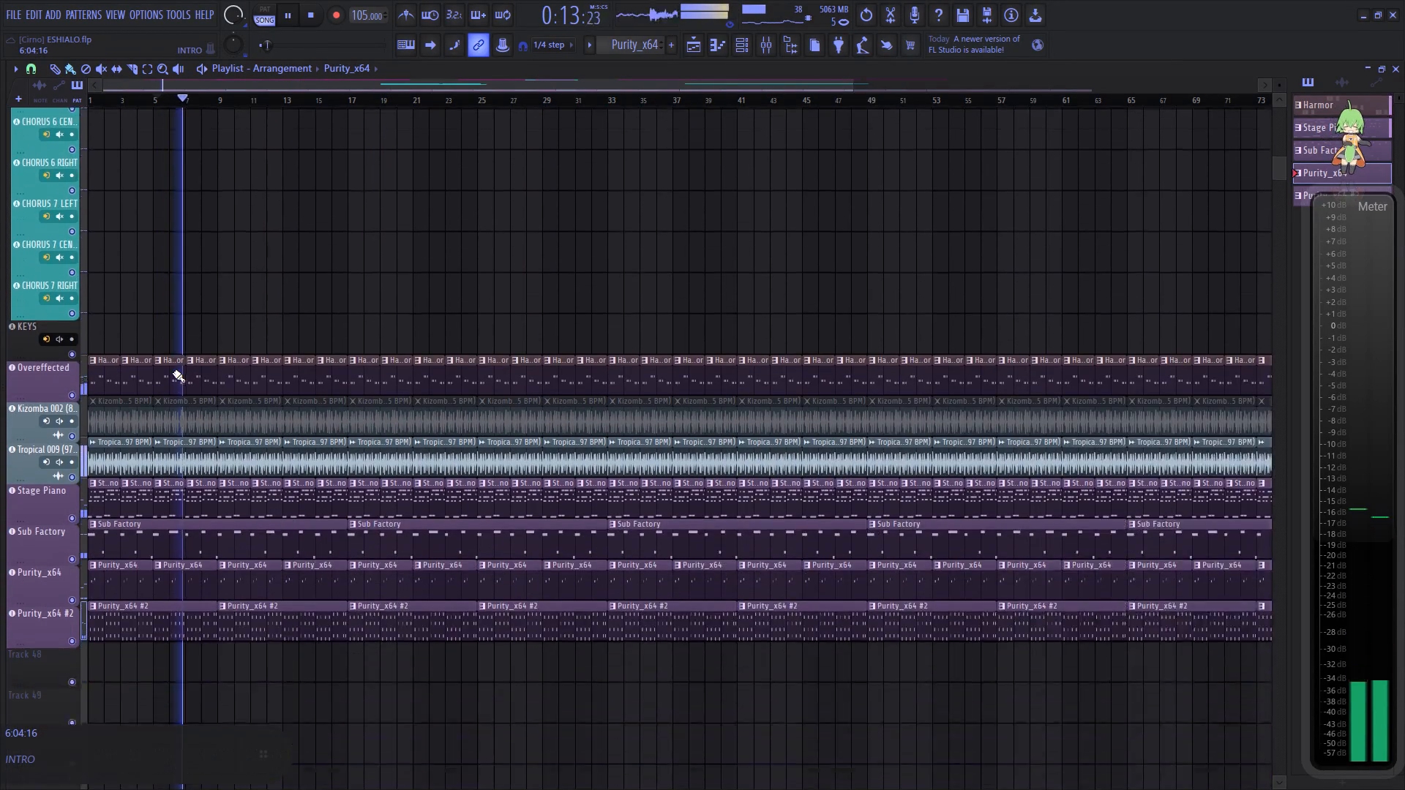
scroll(173, 372, down, 2)
double_click(144, 353)
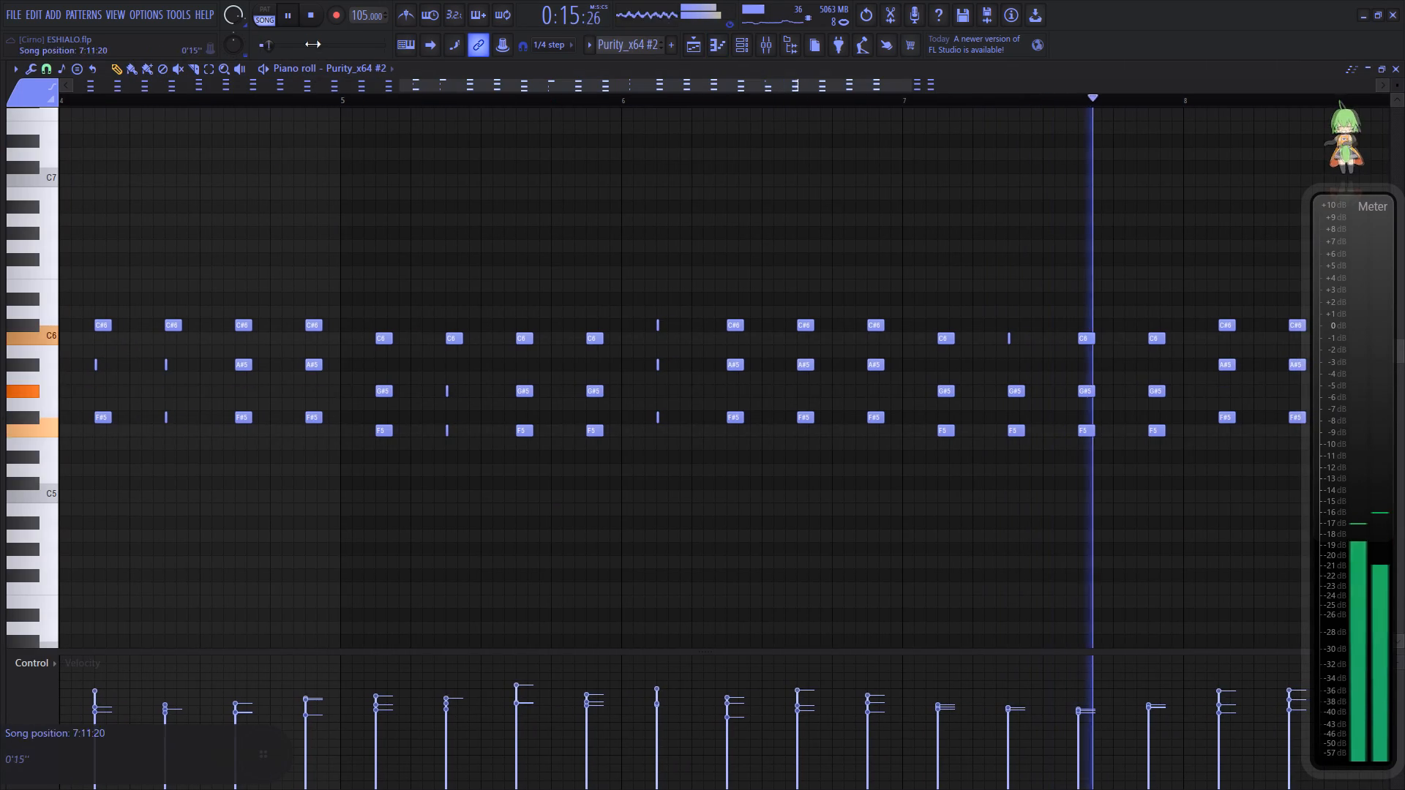
click(312, 8)
drag(268, 46, 144, 71)
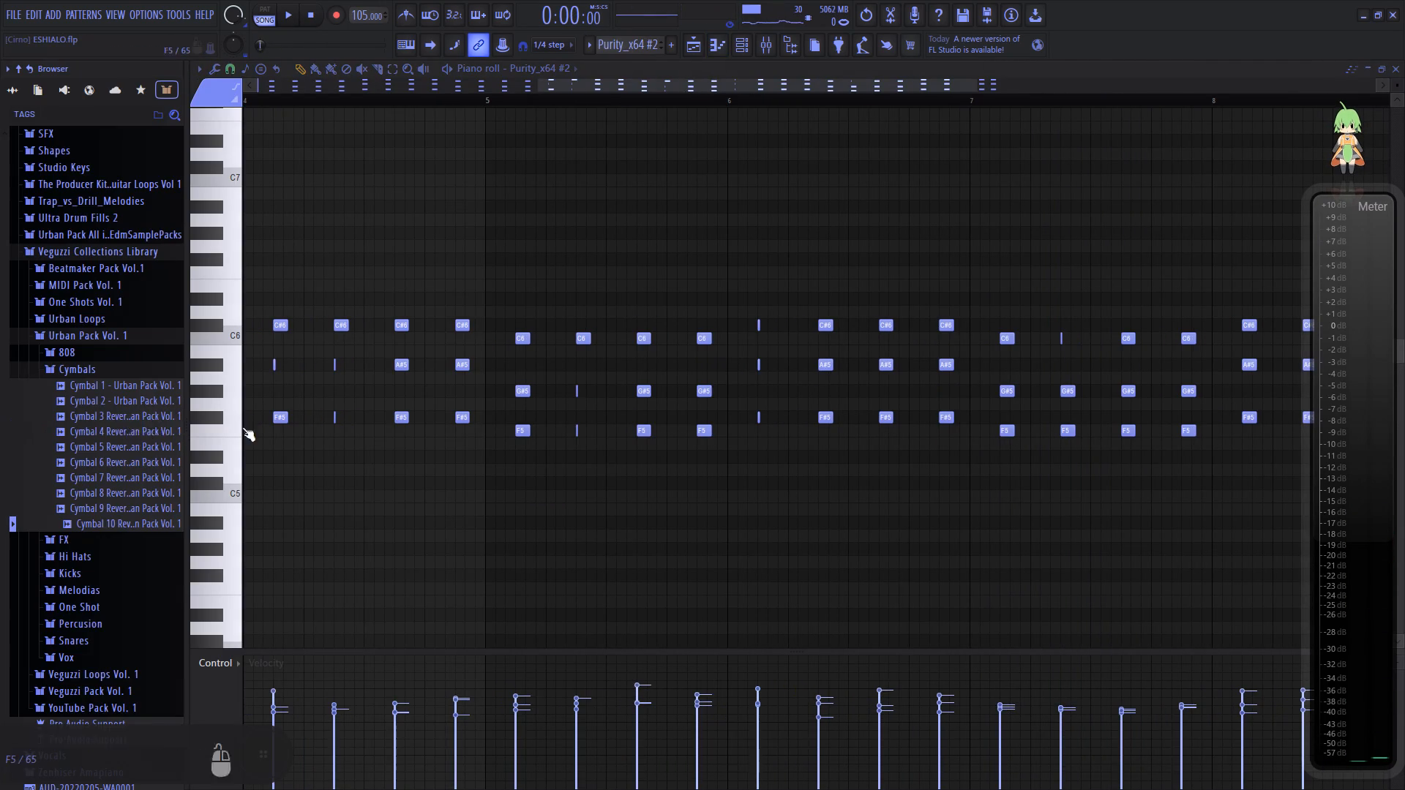
Audition the piano keys between F5 and A#5 with the Purity_x64 #2 sound to find the song's key.
double_click(41, 416)
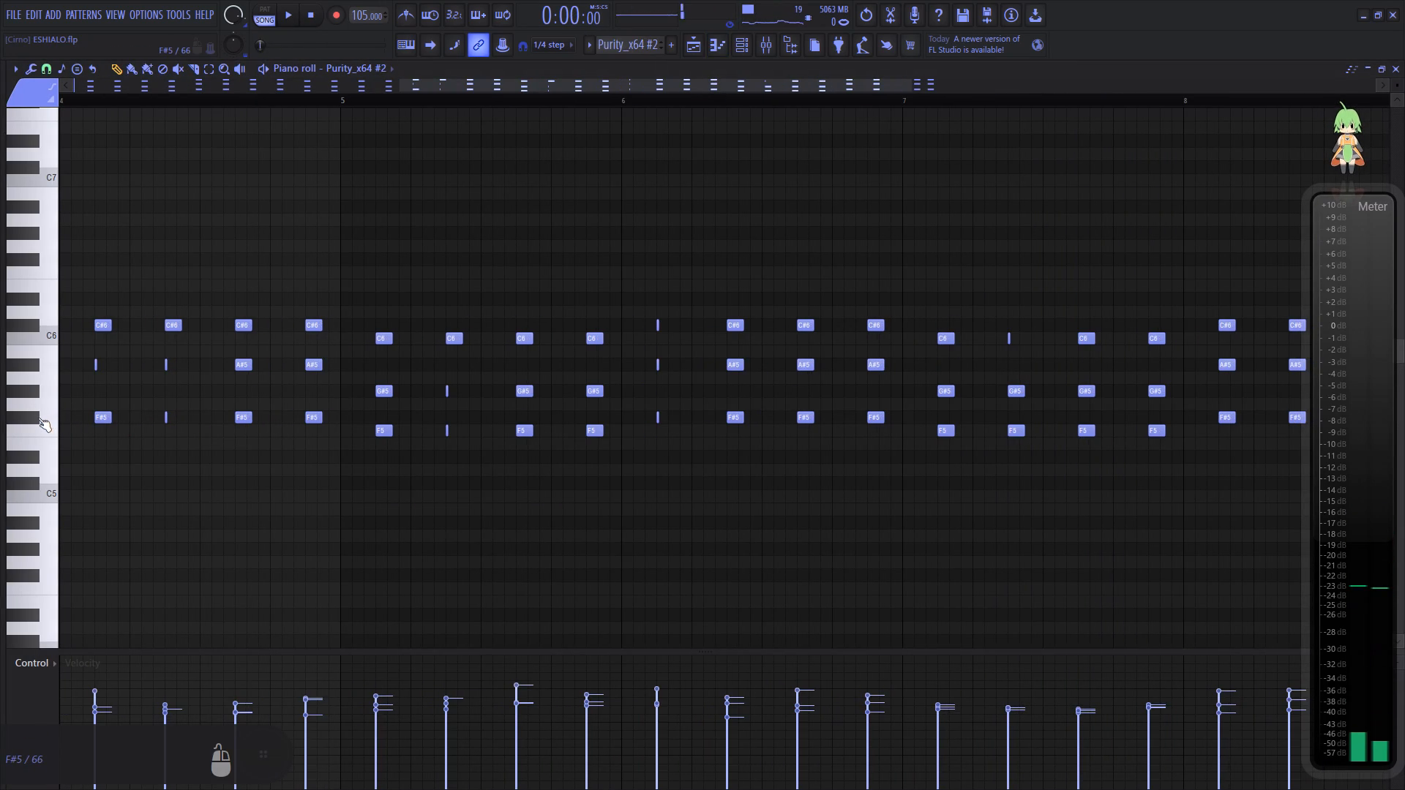
triple_click(35, 418)
double_click(35, 418)
click(34, 430)
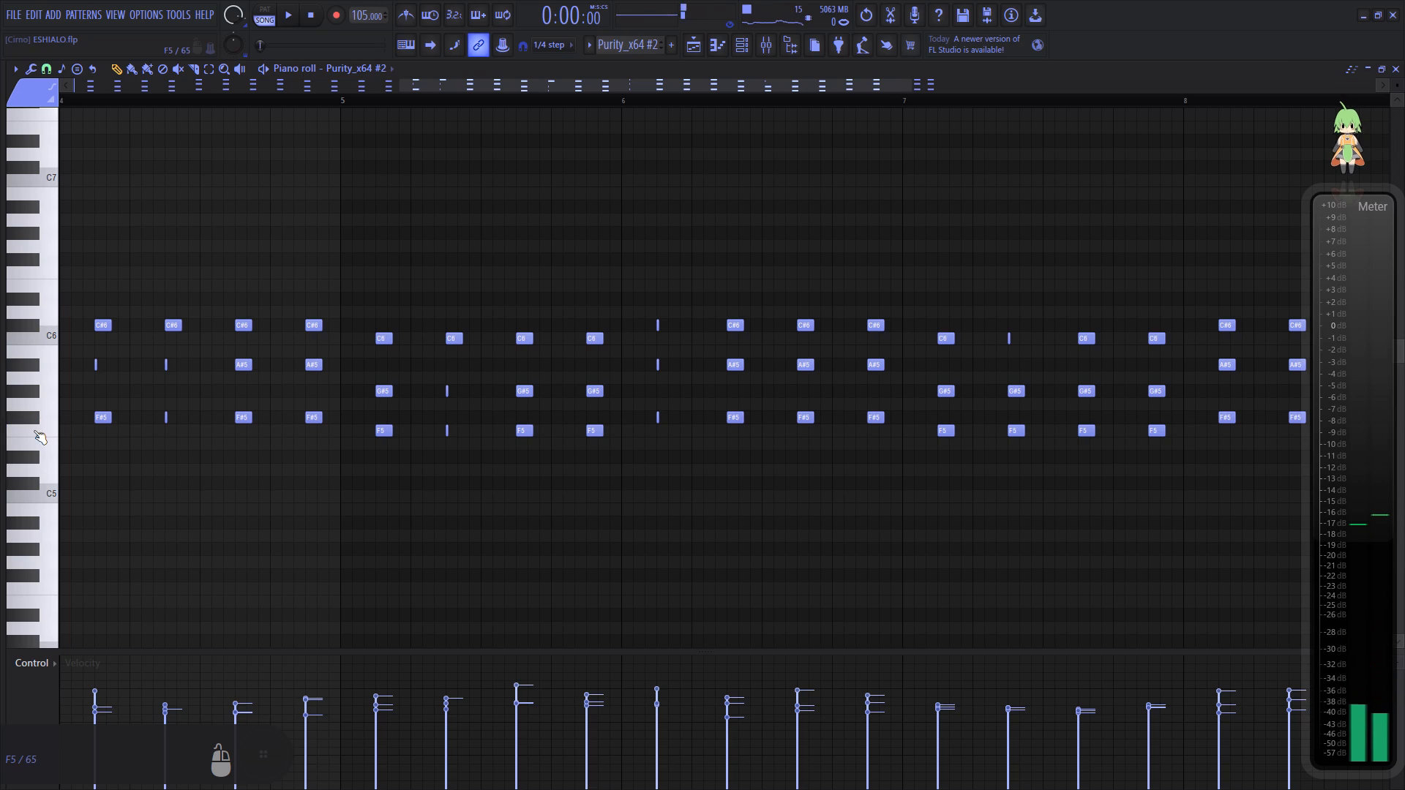
click(34, 430)
click(34, 430)
click(34, 430)
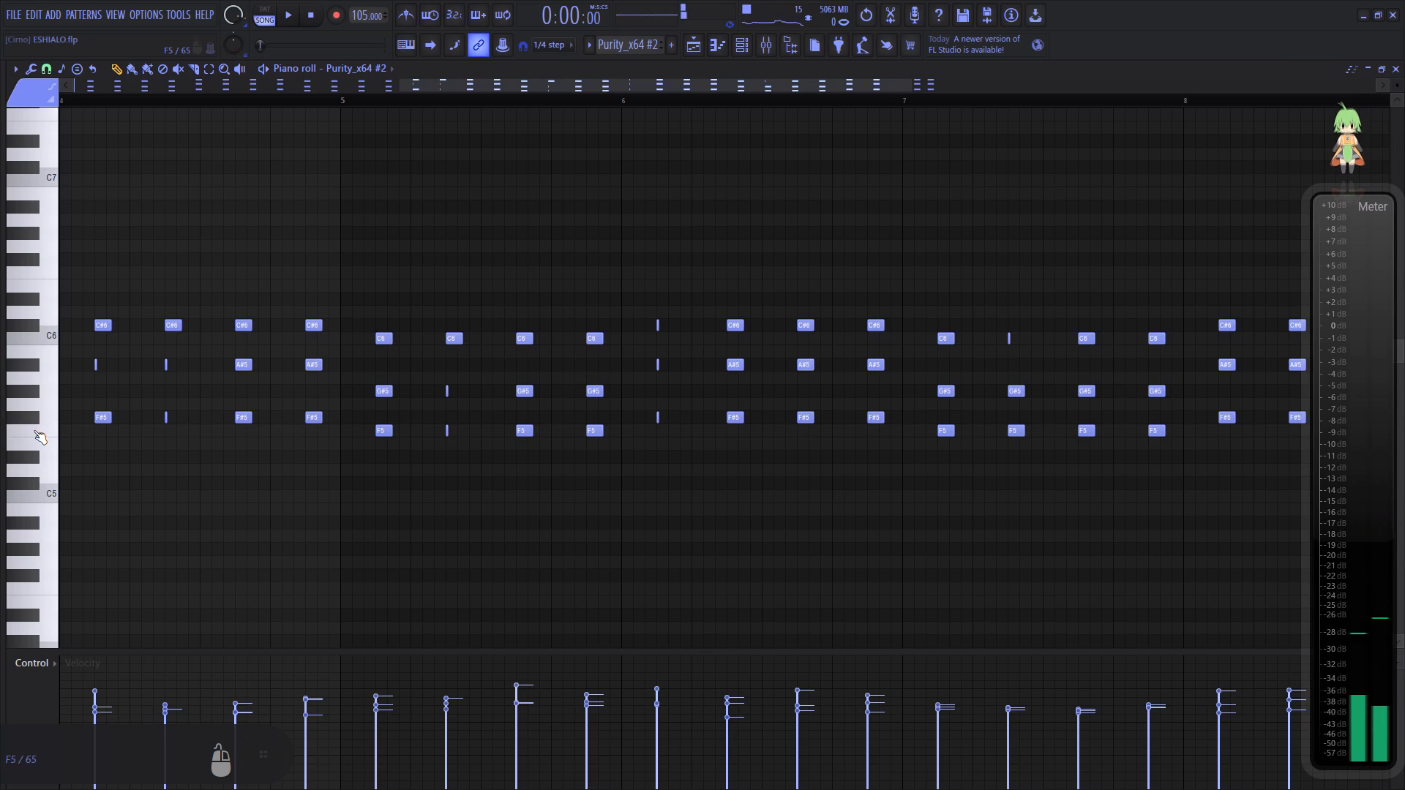
click(34, 430)
click(49, 385)
click(40, 388)
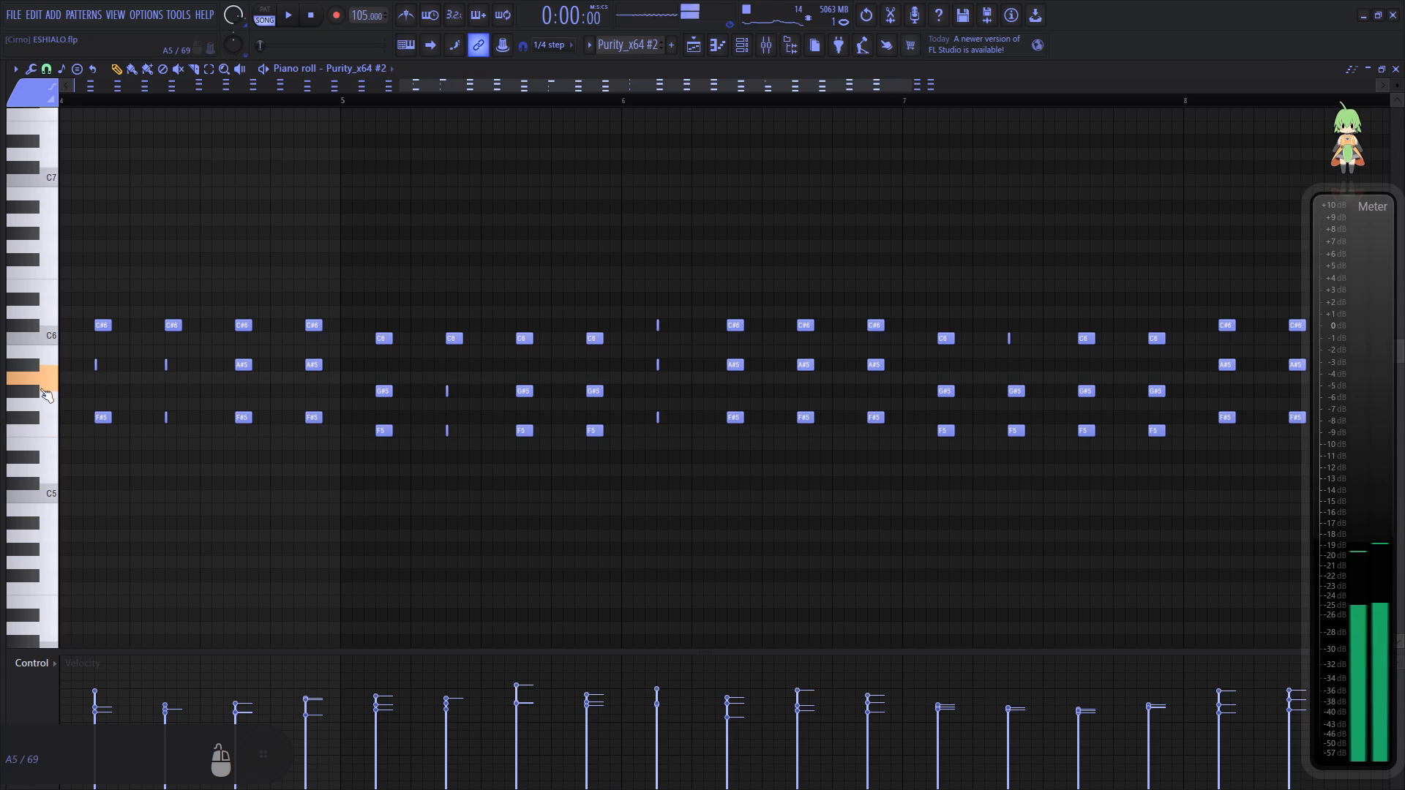
click(37, 393)
click(37, 367)
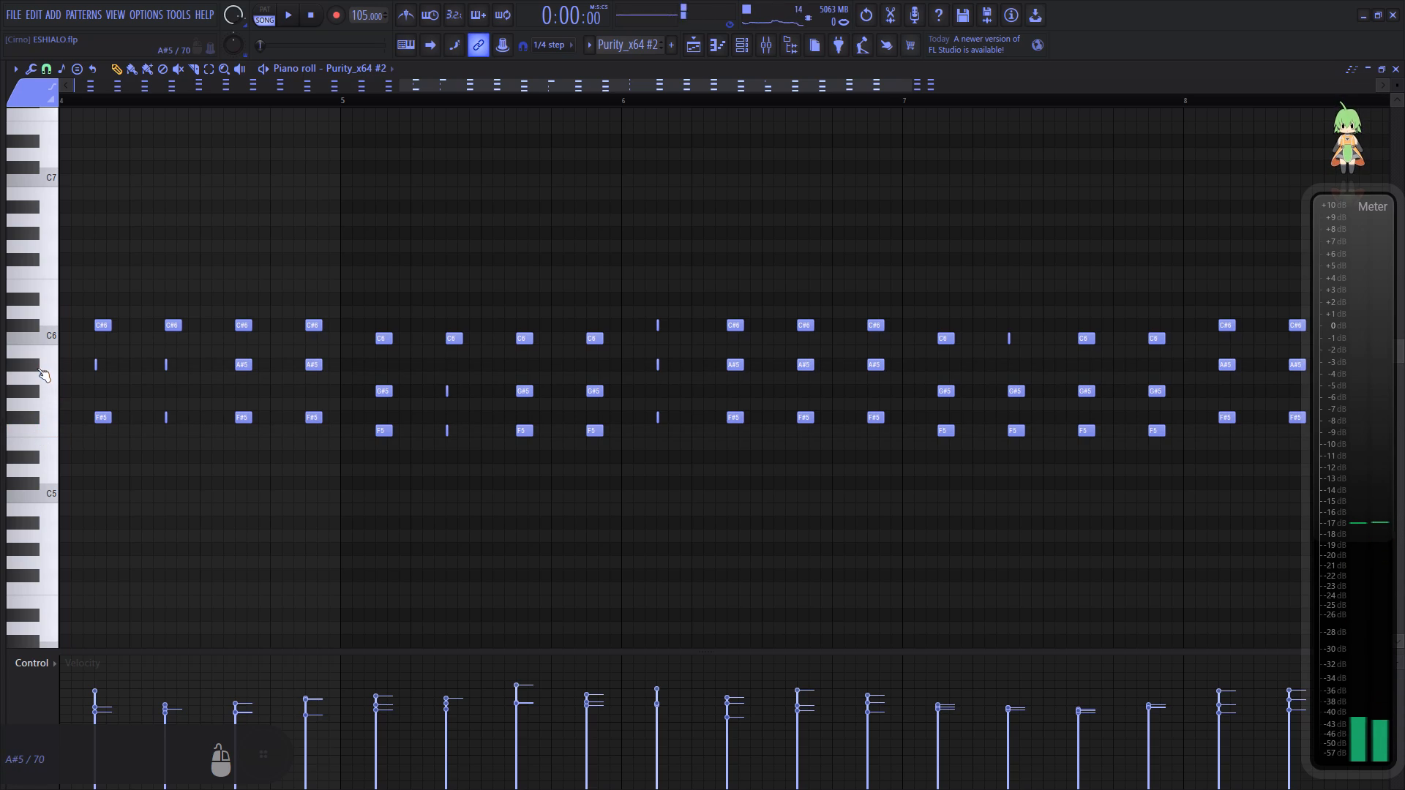
click(43, 430)
click(43, 430)
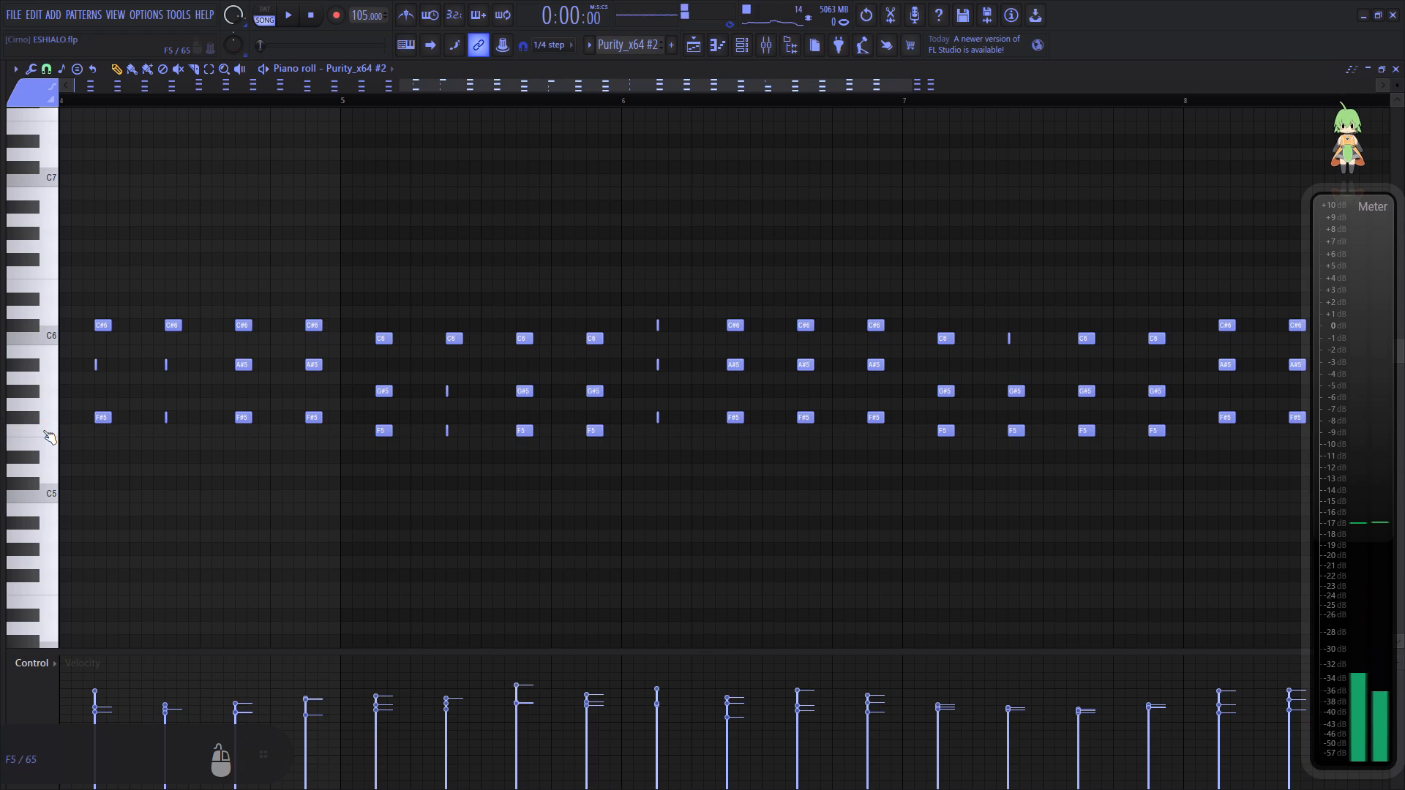
click(43, 430)
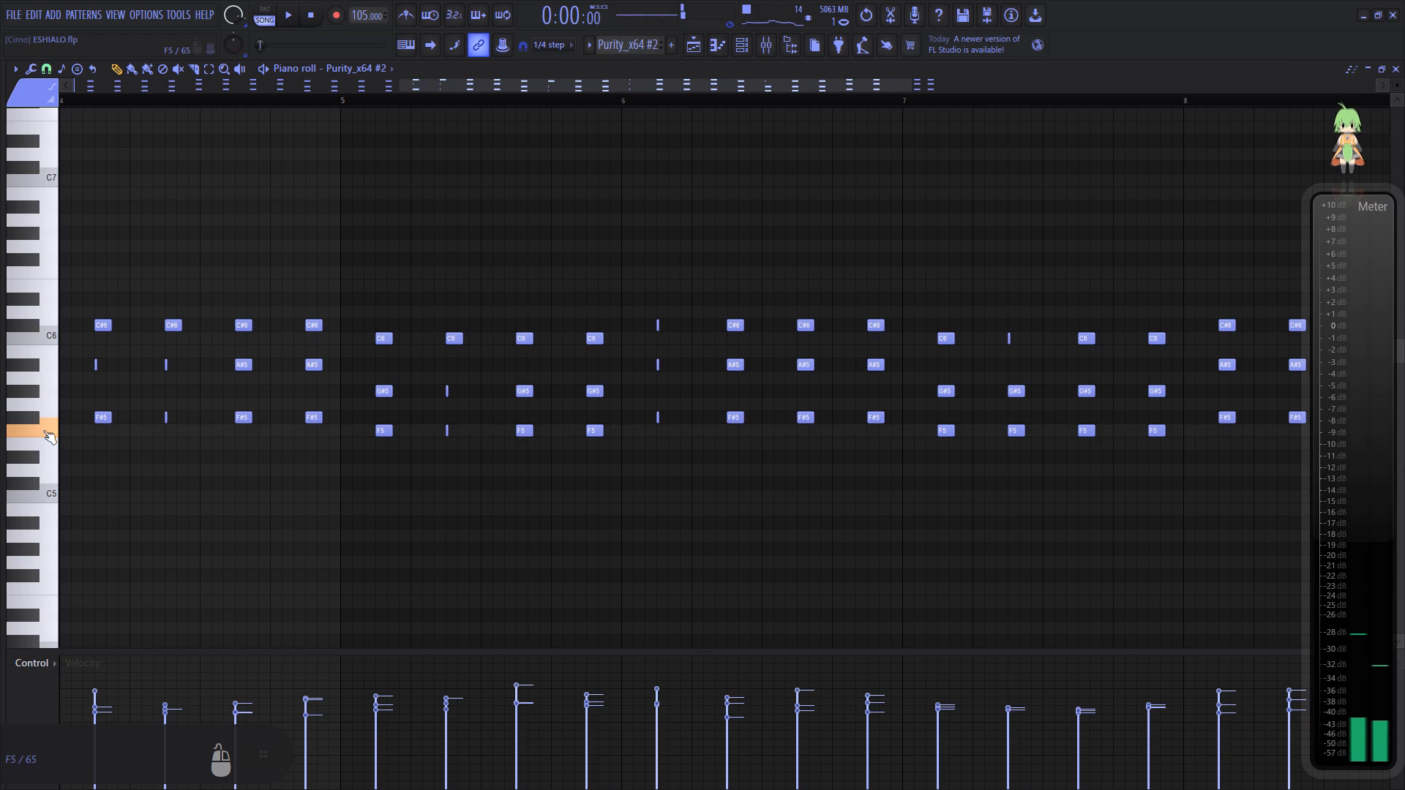
Play the song from the start and audition keys between F5 and A#5 against it to check the key.
click(289, 7)
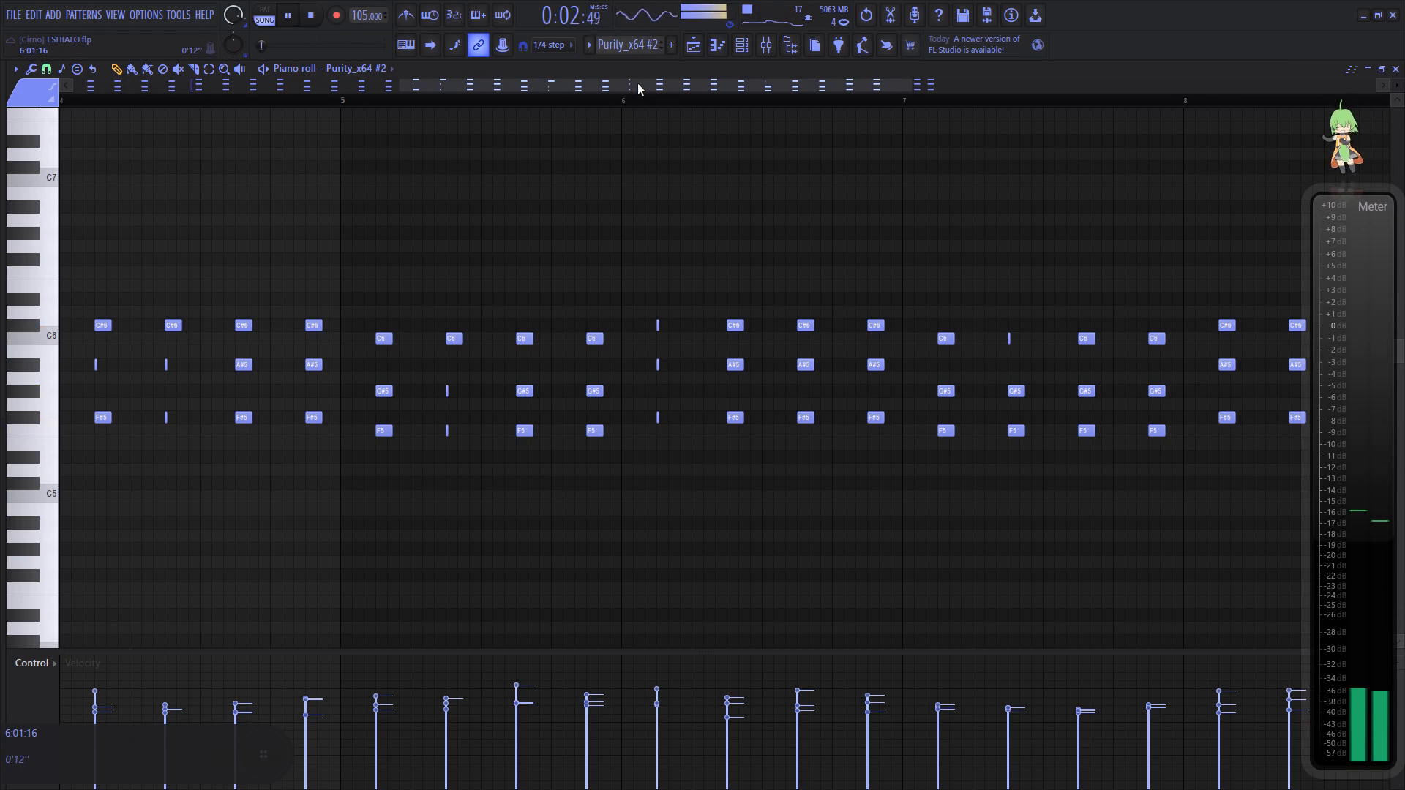
drag(637, 83, 181, 102)
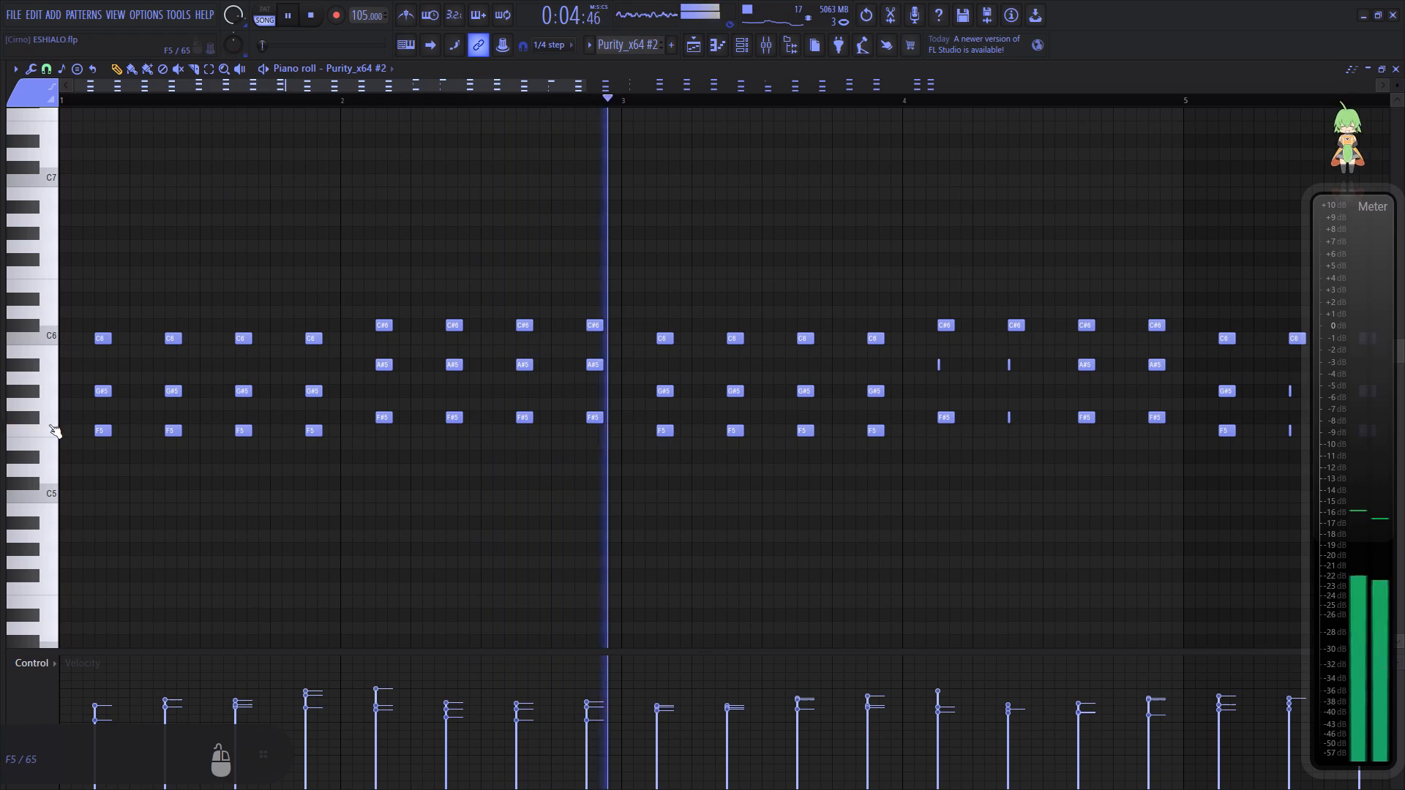
click(47, 427)
triple_click(47, 427)
triple_click(47, 427)
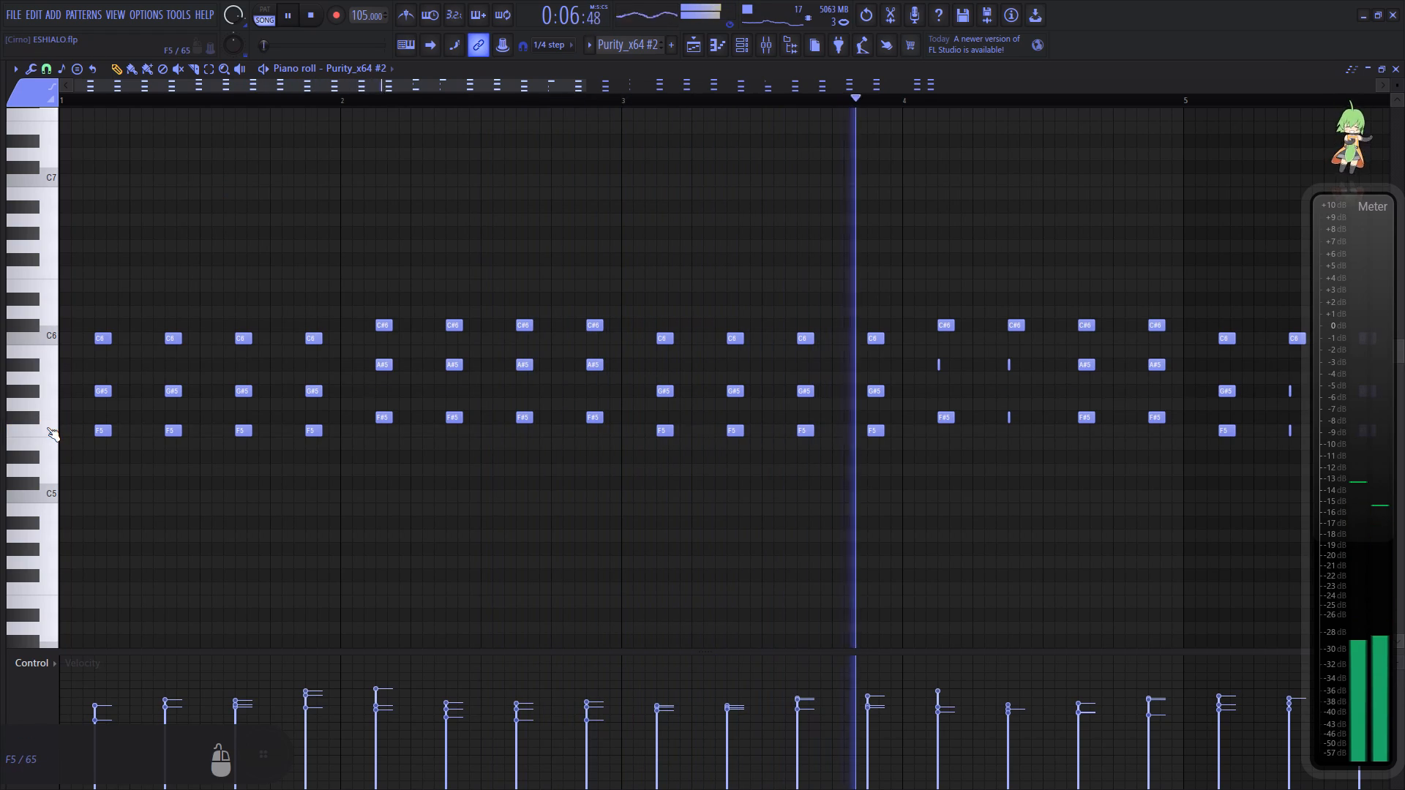
double_click(47, 427)
click(39, 385)
click(33, 402)
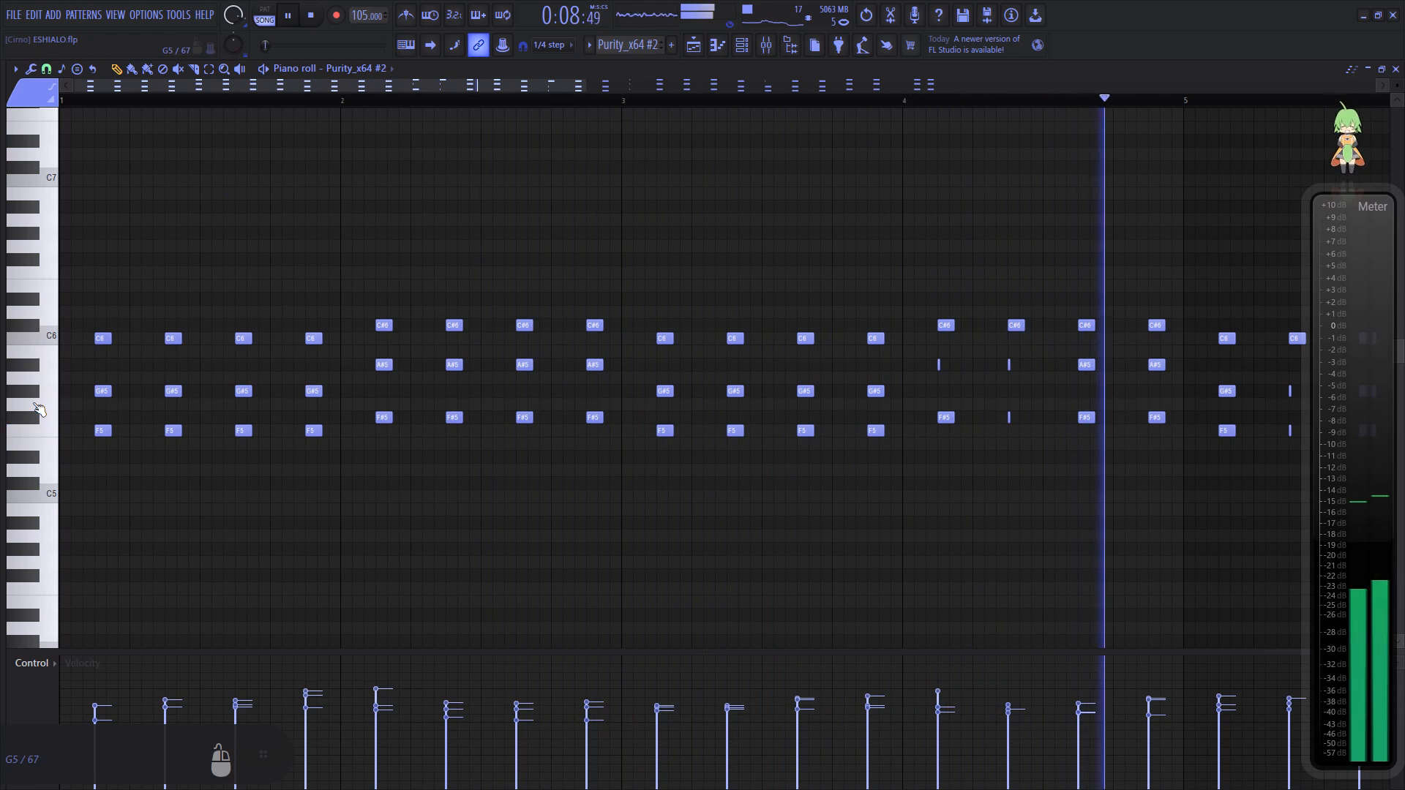
click(36, 402)
double_click(36, 424)
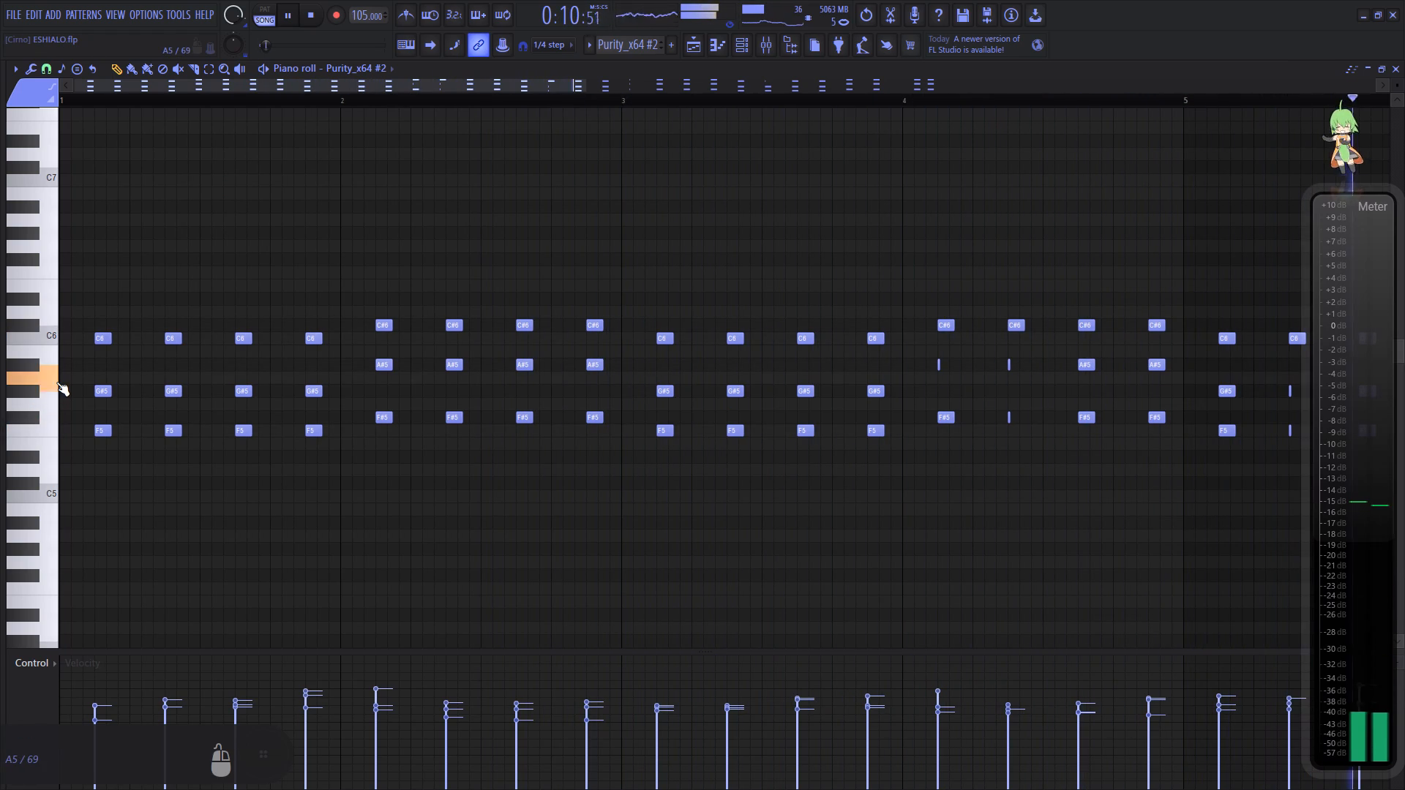
click(56, 382)
click(32, 365)
click(32, 365)
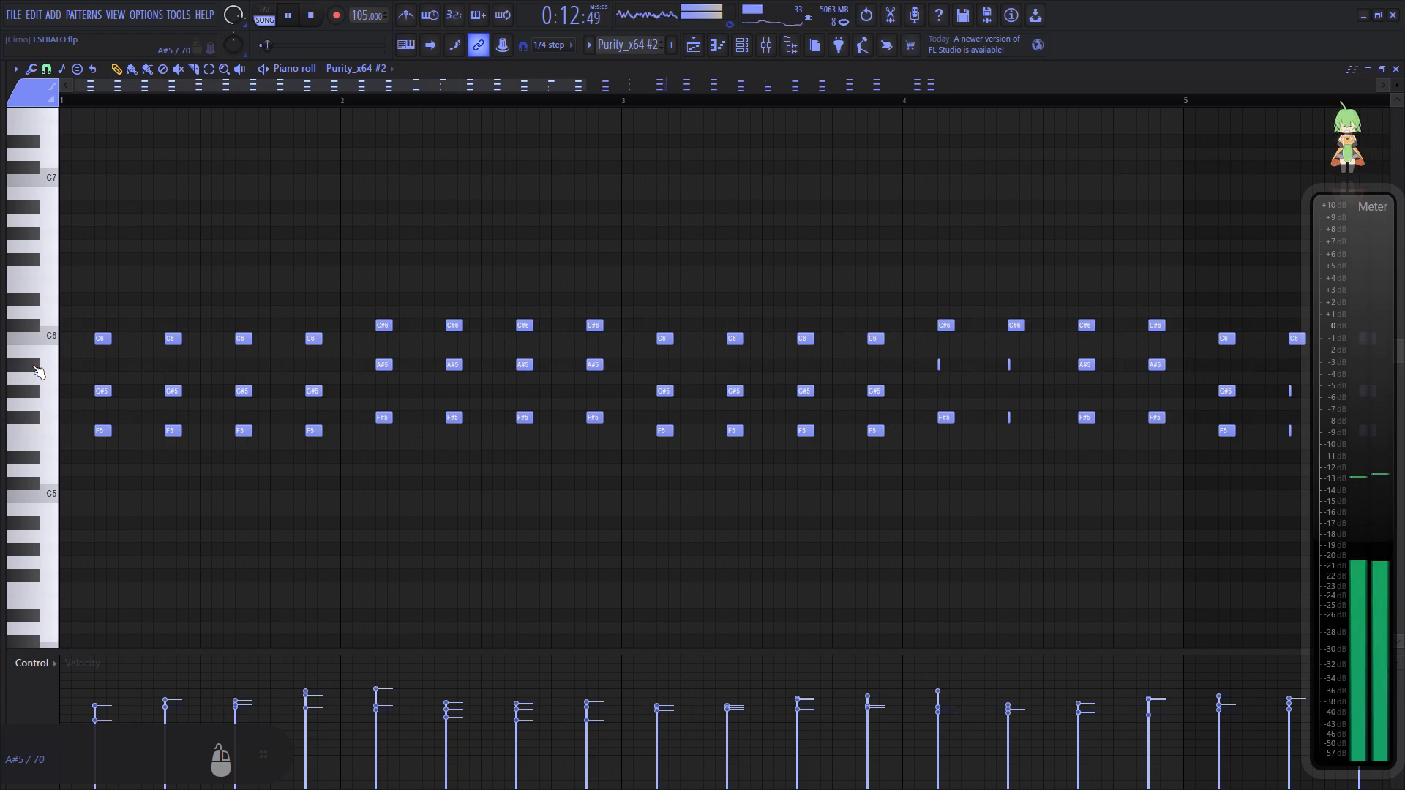
triple_click(32, 365)
triple_click(42, 430)
click(42, 430)
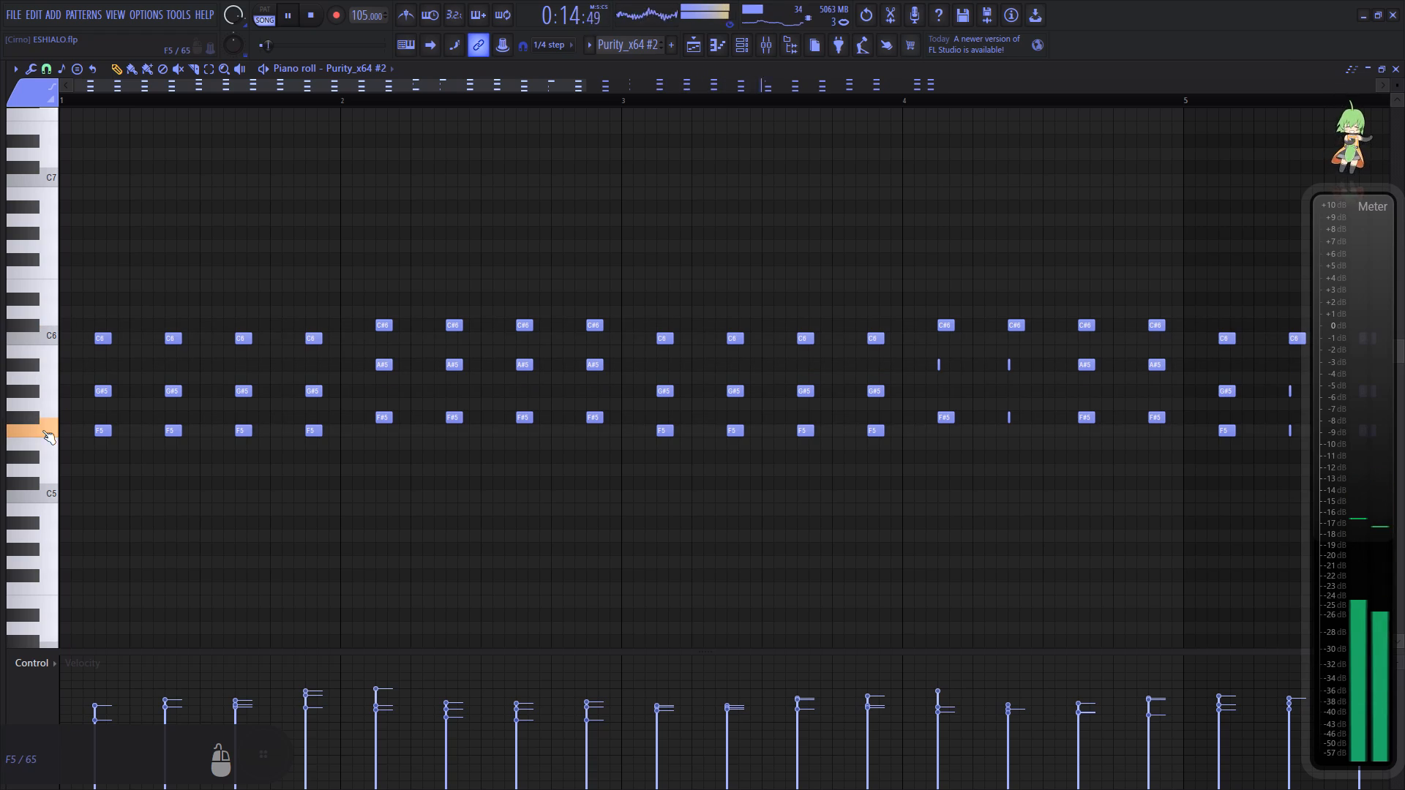
Return to the playlist and select about bars 5 to 12, over the first VERSE 1 clip, for looped playback.
click(1390, 69)
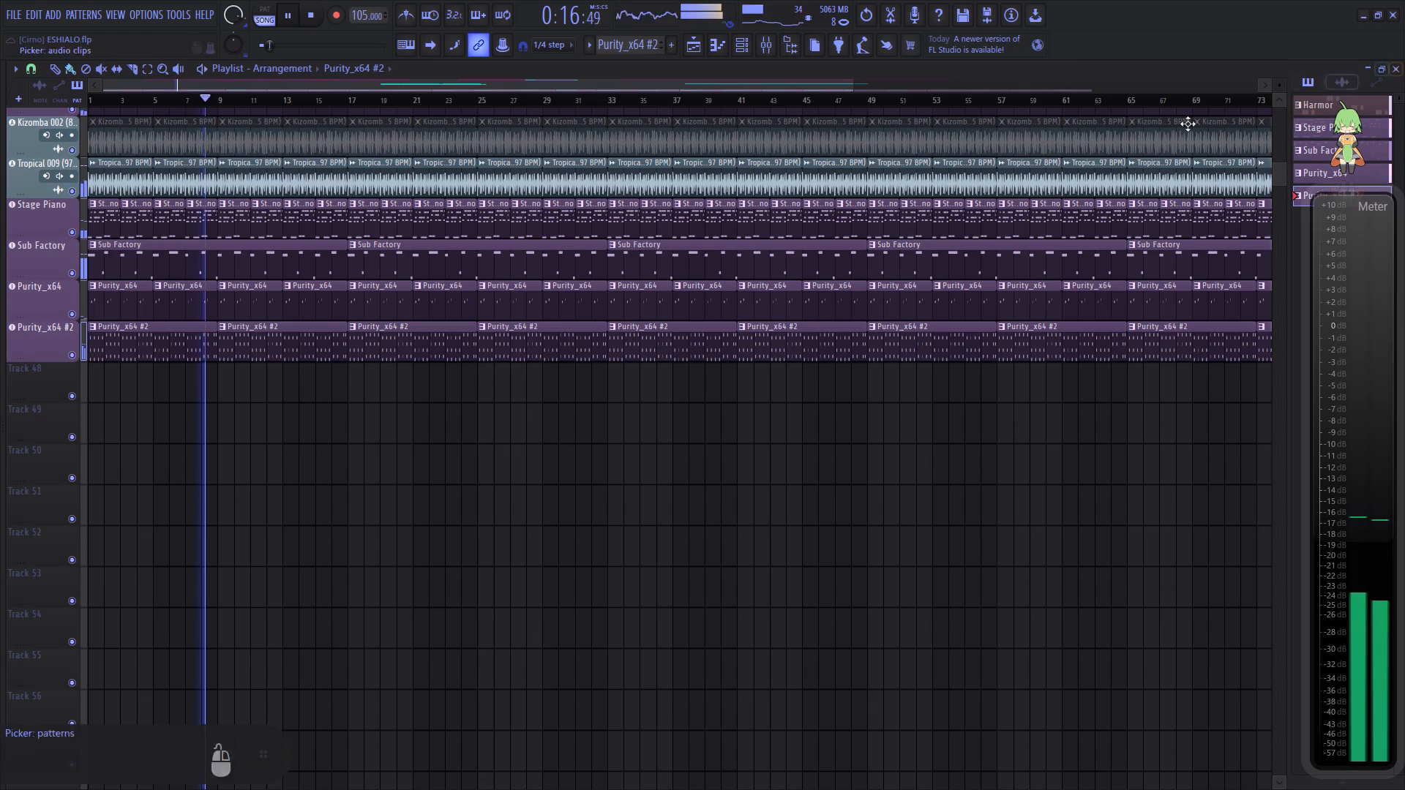
scroll(586, 137, up, 11)
scroll(456, 203, up, 9)
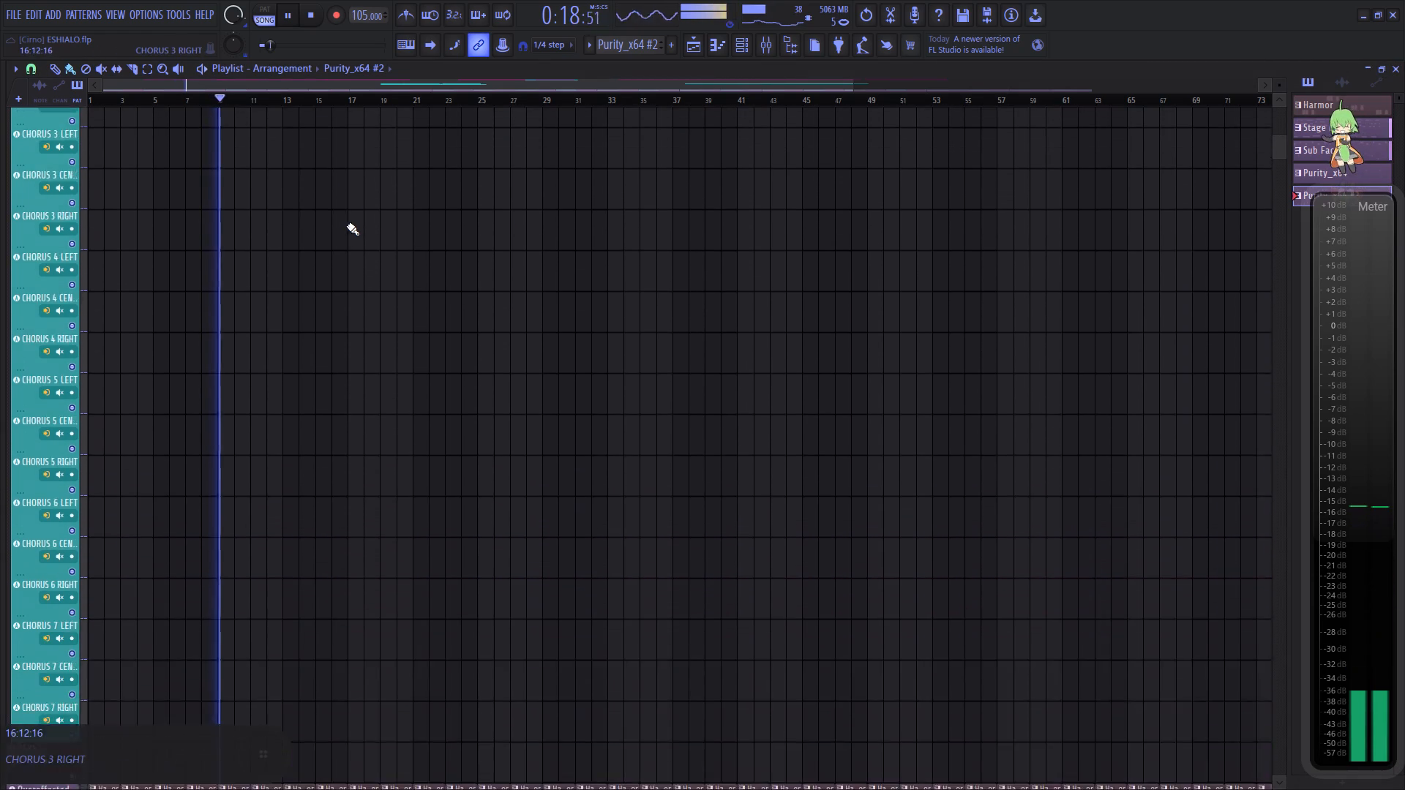
scroll(347, 225, up, 20)
scroll(347, 225, up, 20)
scroll(347, 225, up, 7)
scroll(252, 186, up, 6)
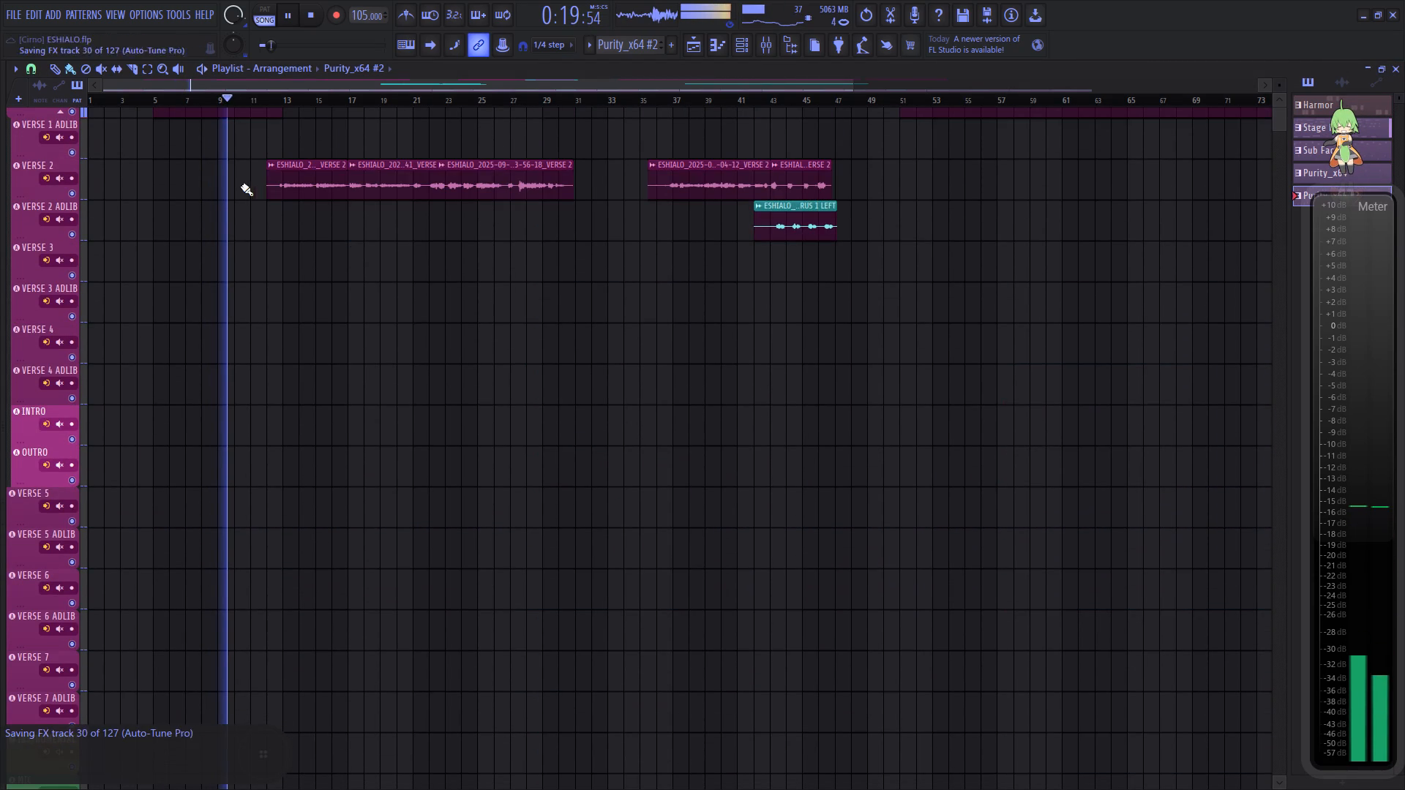
scroll(241, 186, up, 14)
ctrl+drag(162, 98, 269, 106)
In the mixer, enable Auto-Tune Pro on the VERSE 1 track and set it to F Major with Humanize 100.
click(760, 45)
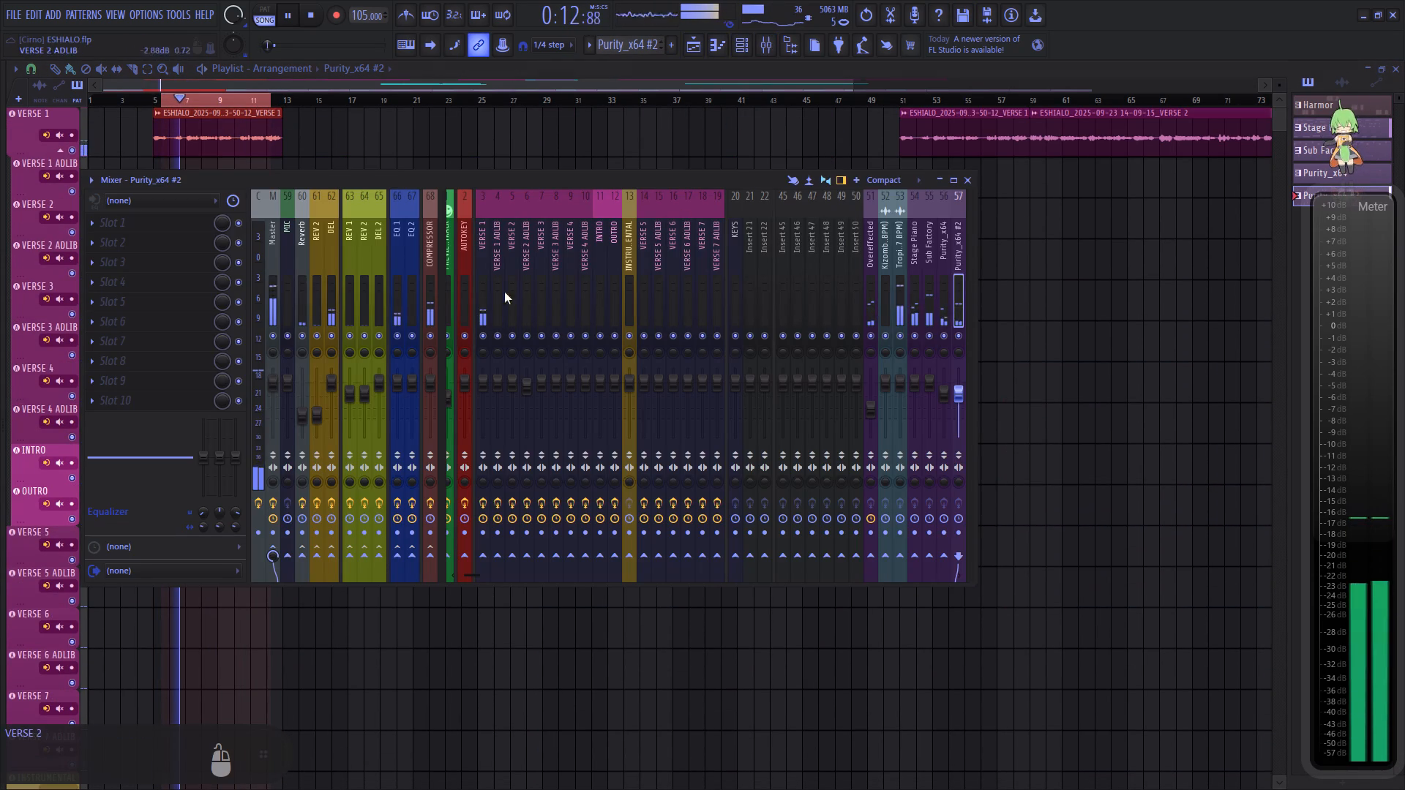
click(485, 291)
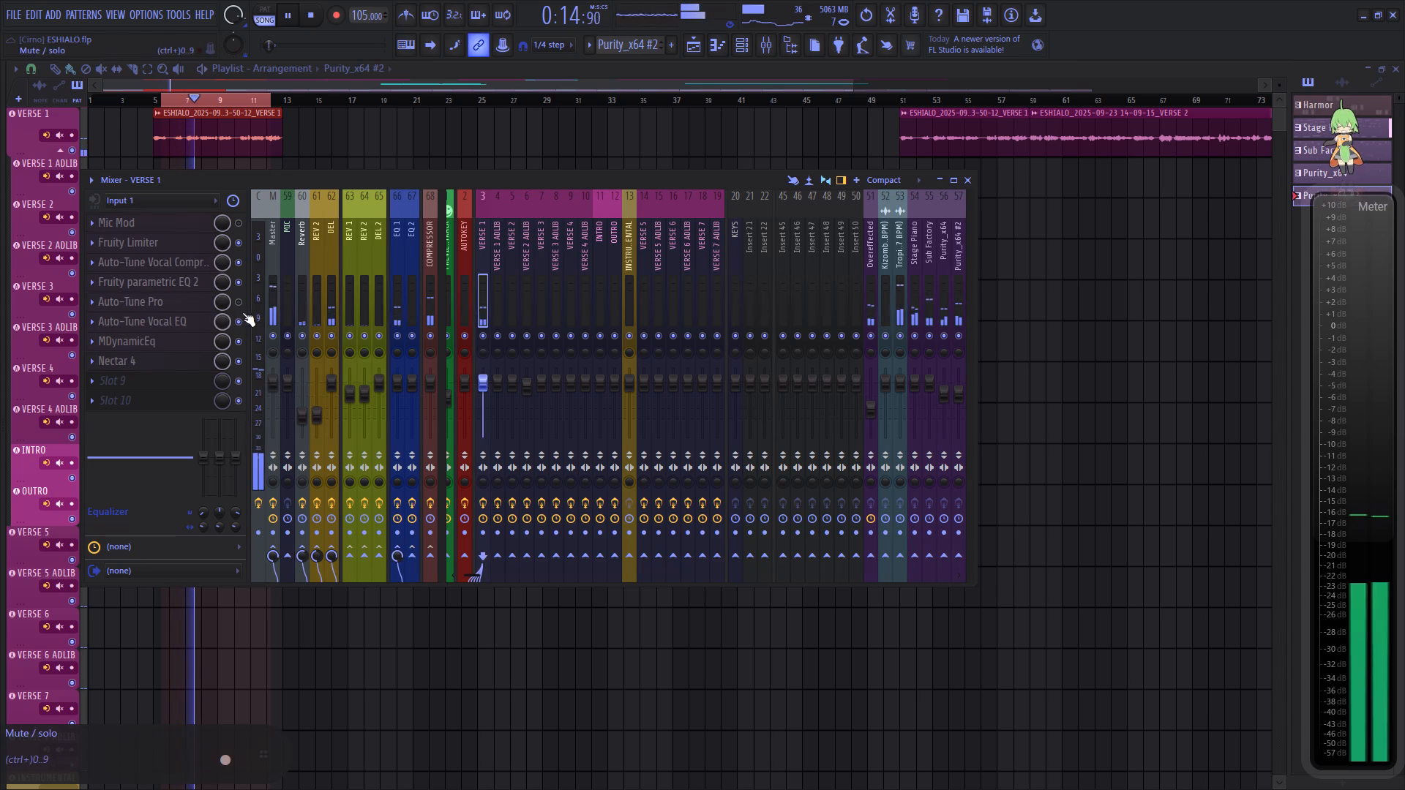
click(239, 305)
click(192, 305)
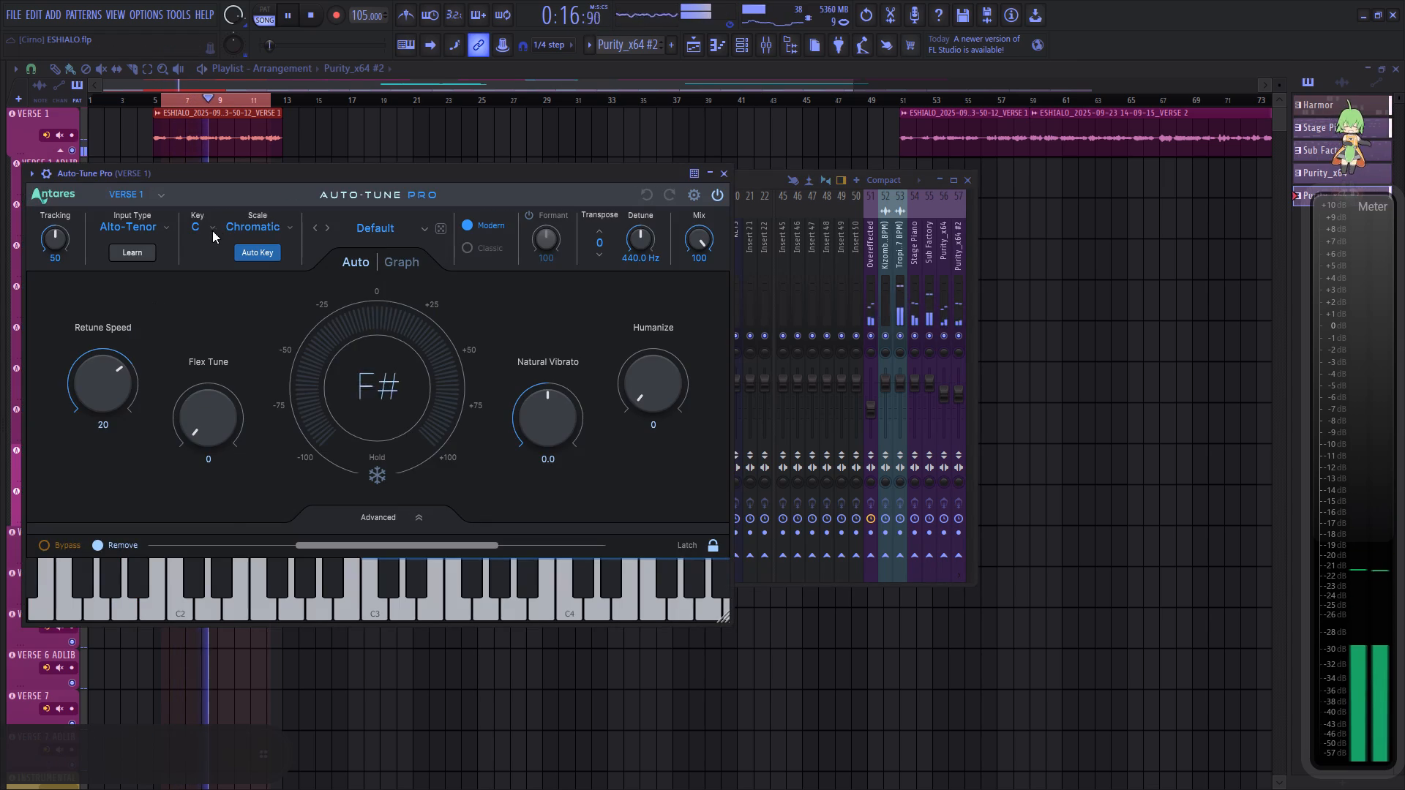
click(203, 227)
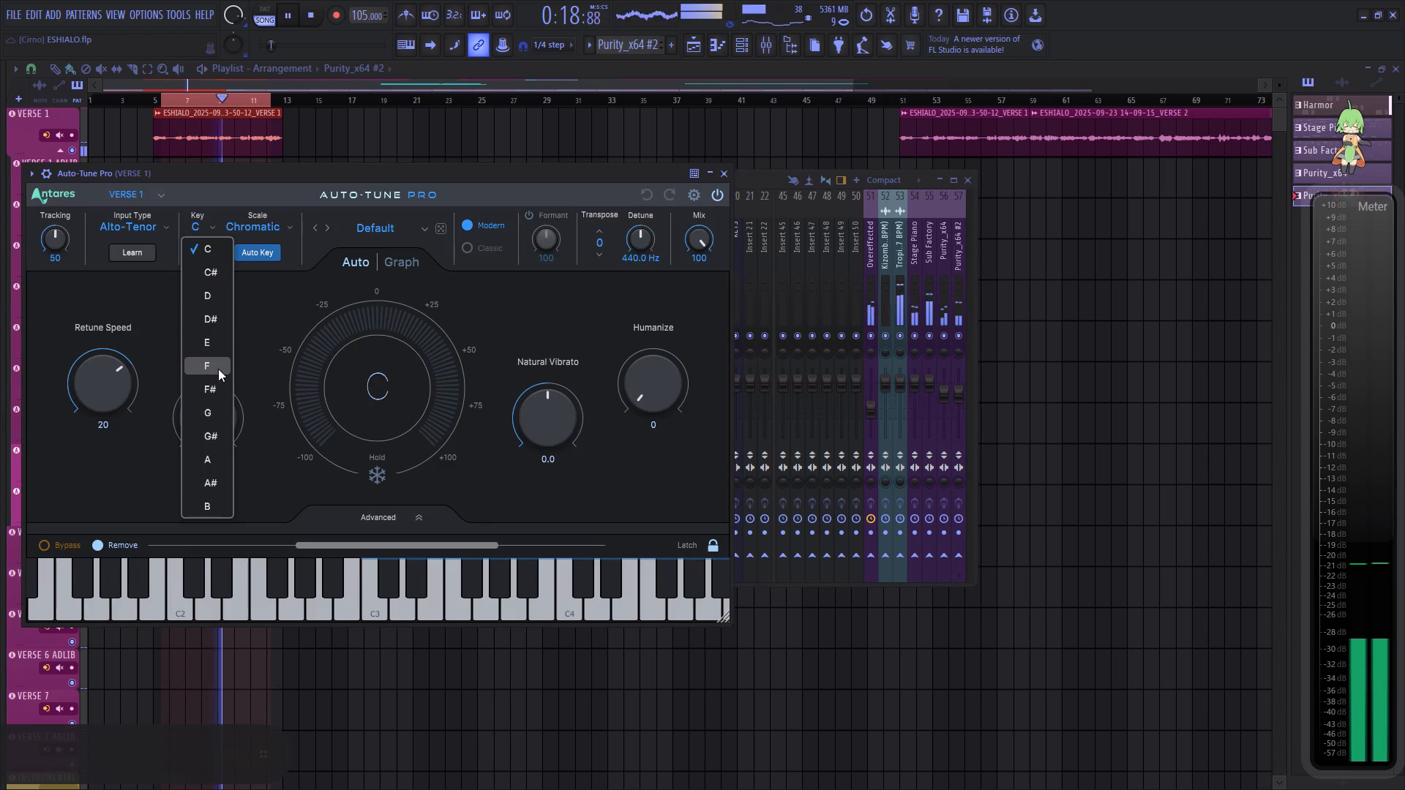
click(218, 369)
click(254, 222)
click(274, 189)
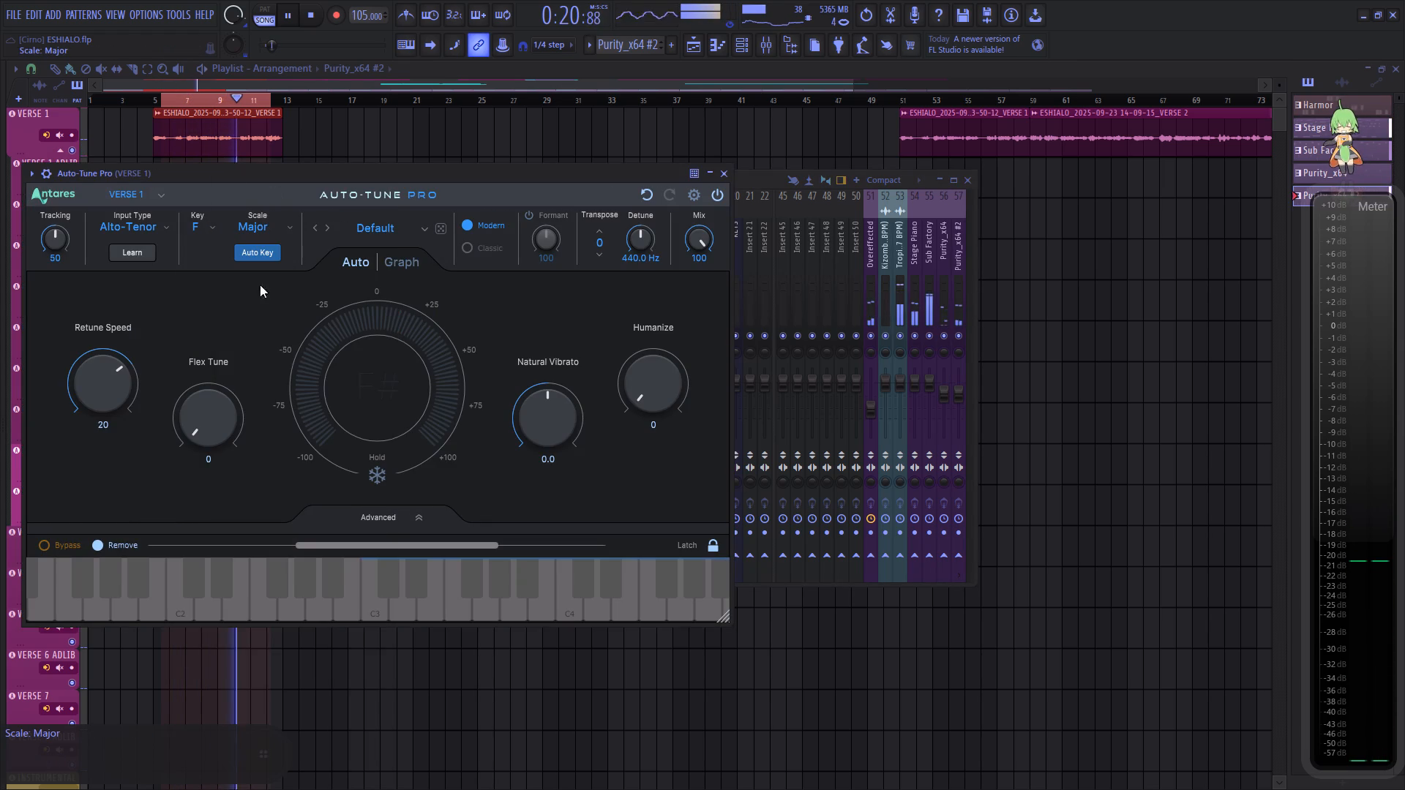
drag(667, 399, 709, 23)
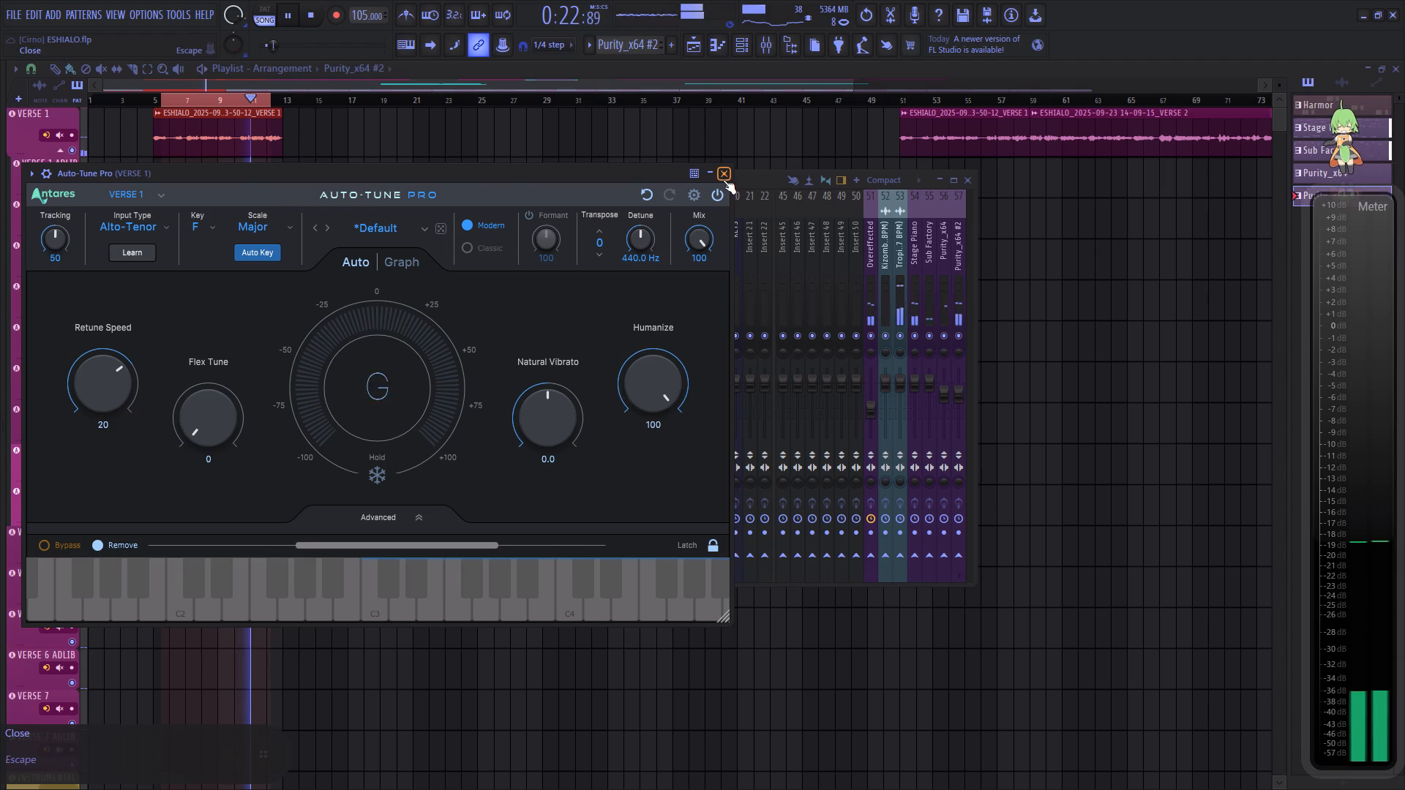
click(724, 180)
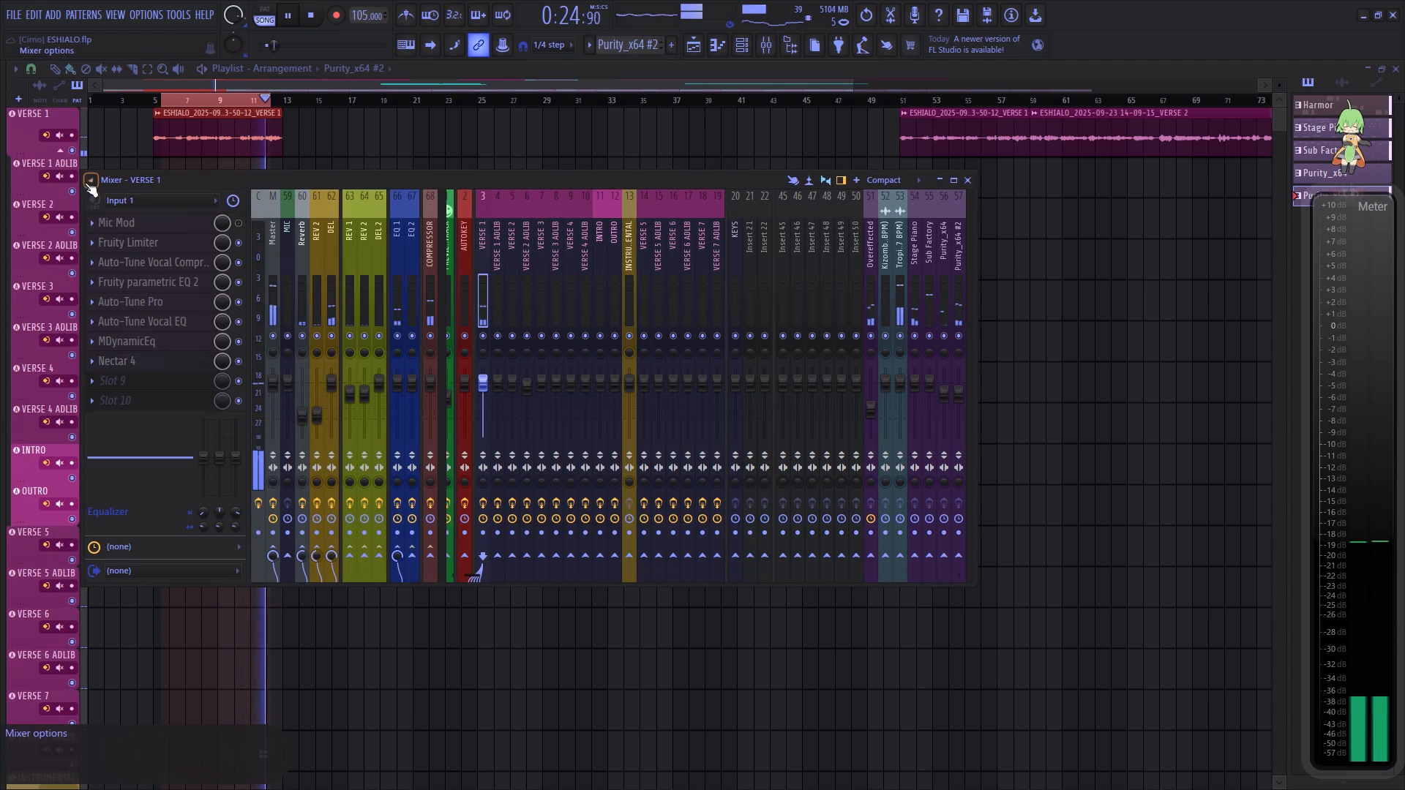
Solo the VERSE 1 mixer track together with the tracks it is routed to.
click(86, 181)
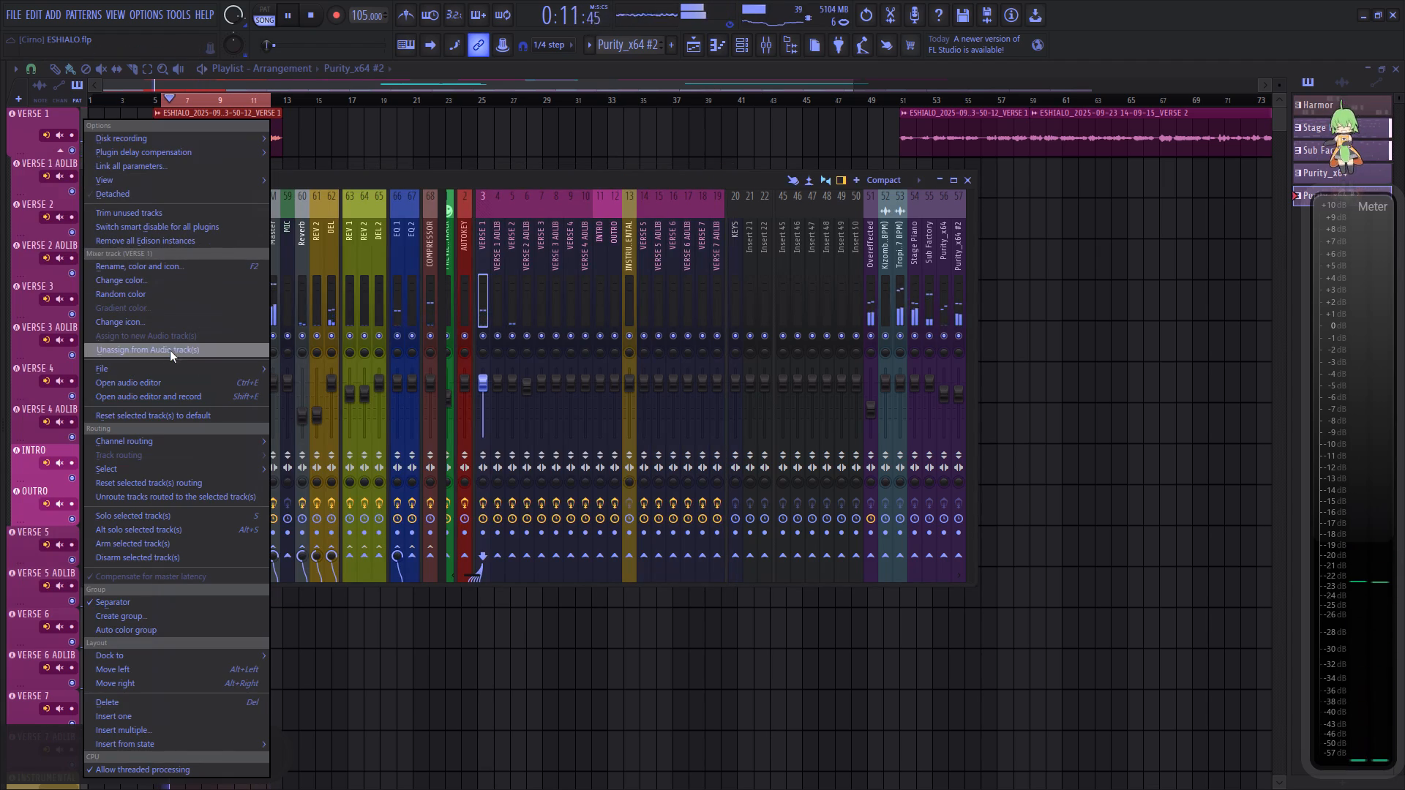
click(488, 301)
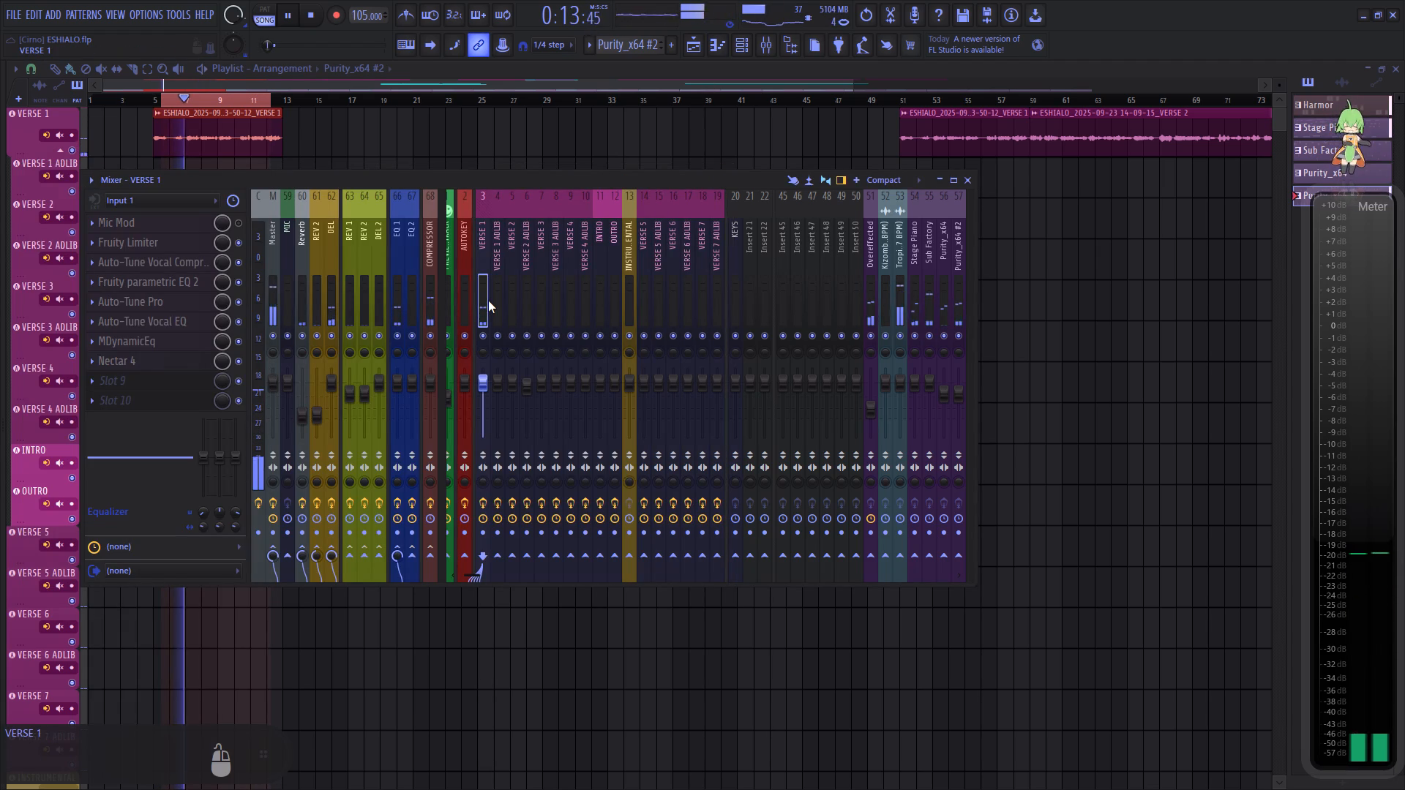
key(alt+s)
Load onto VERSE 1 the saved mixer track state containing Fruity Limiter, FabFilter Pro-Q 3, CLA-76 Stereo and NS1 Stereo.
click(88, 184)
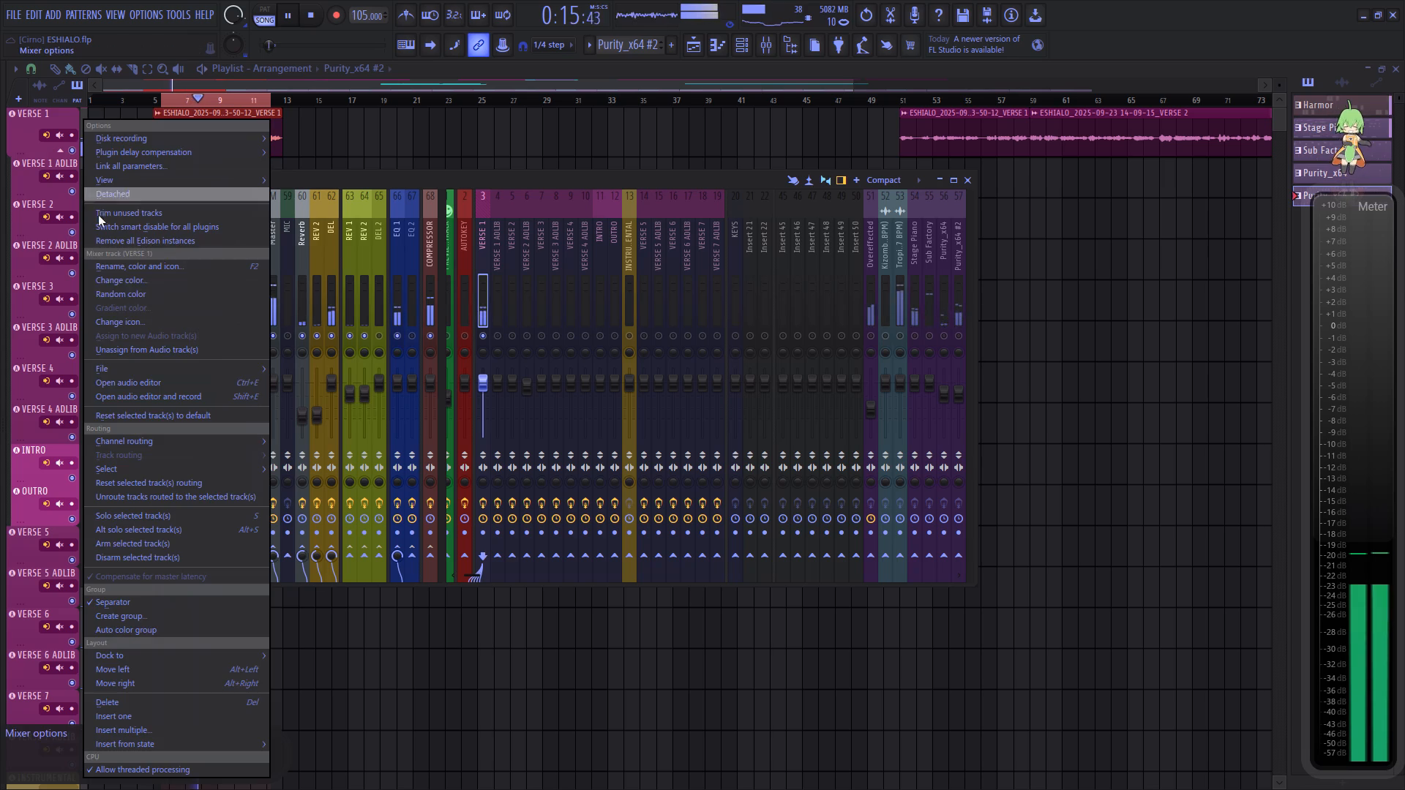
click(178, 369)
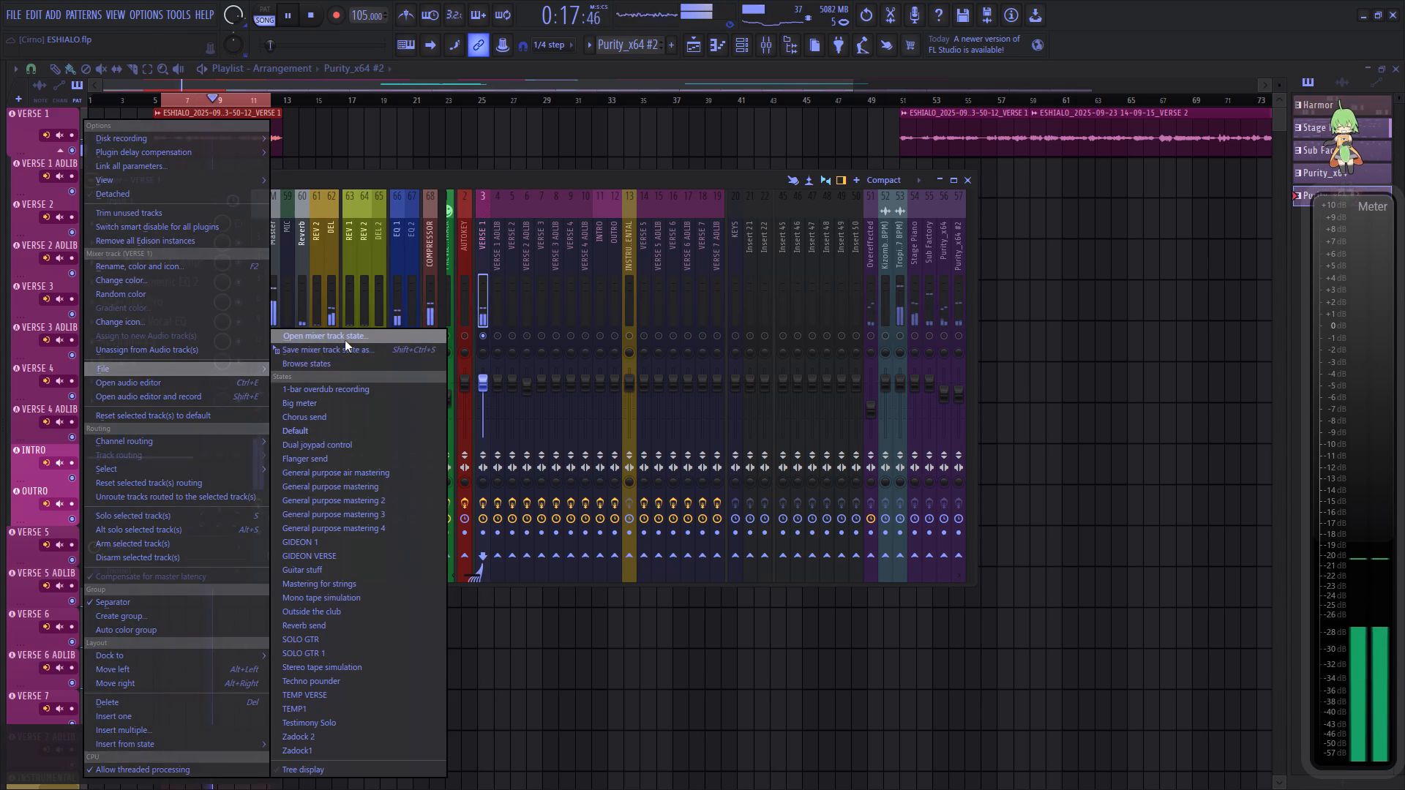
click(345, 340)
double_click(216, 224)
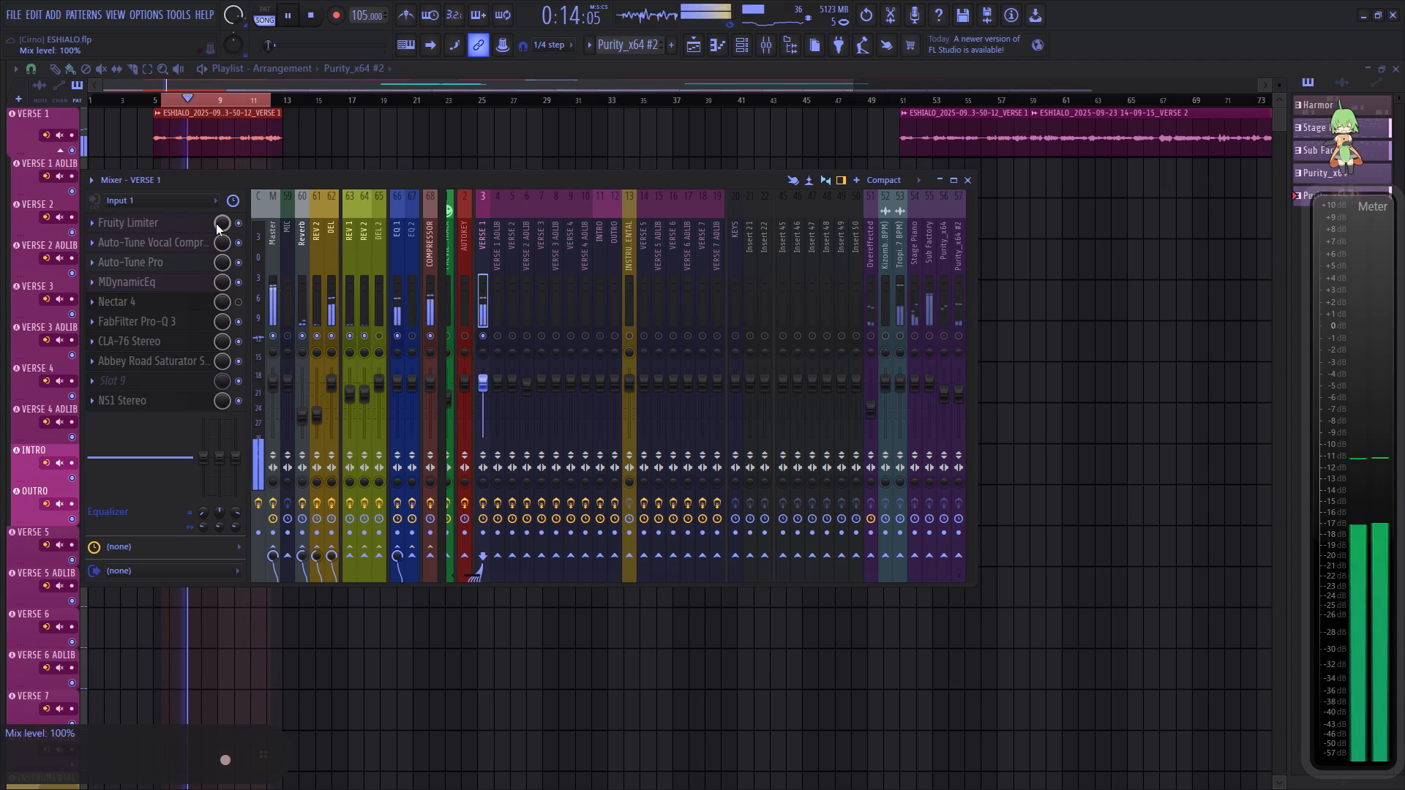
Set the key to F in VERSE 1's newly loaded Auto-Tune Pro and close the plugin.
click(152, 266)
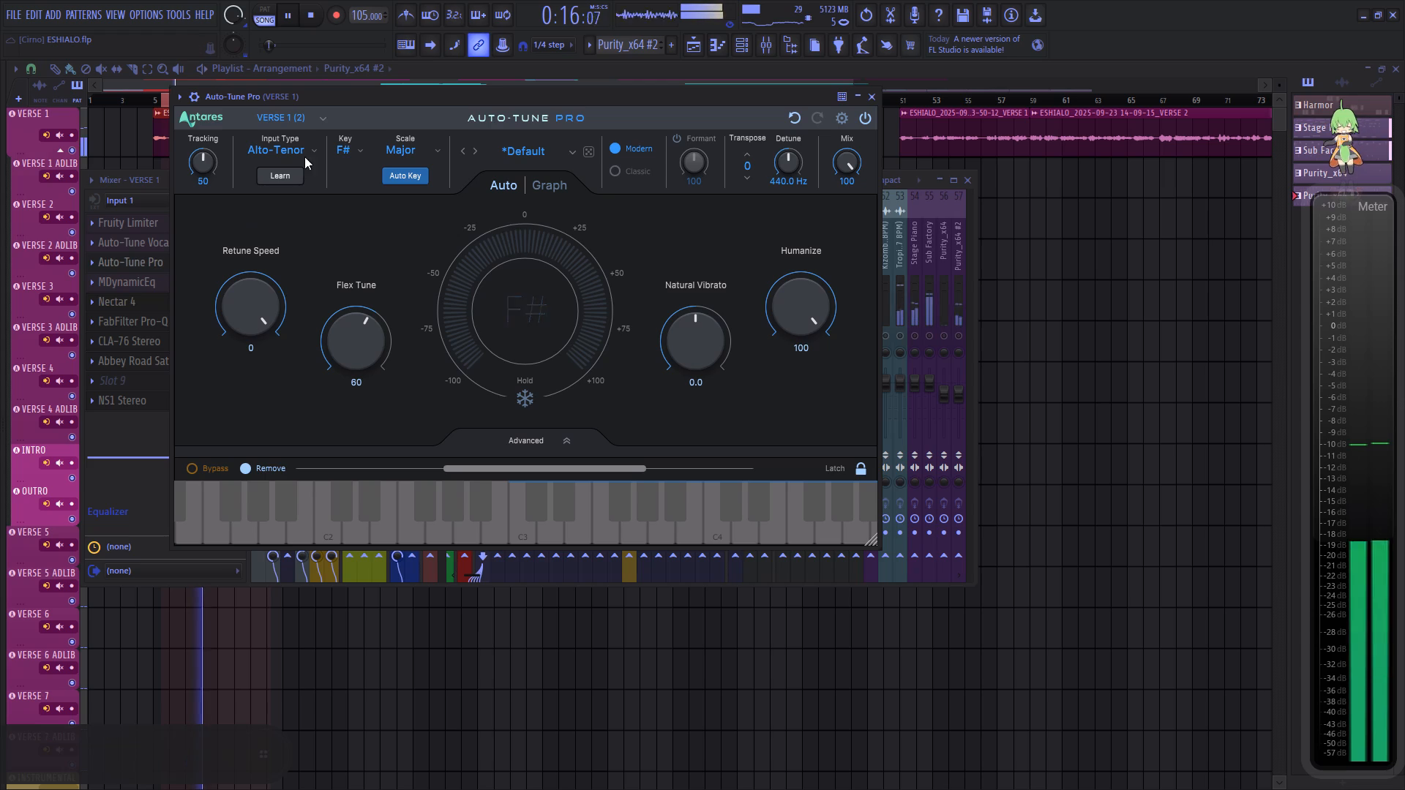
click(352, 150)
click(353, 295)
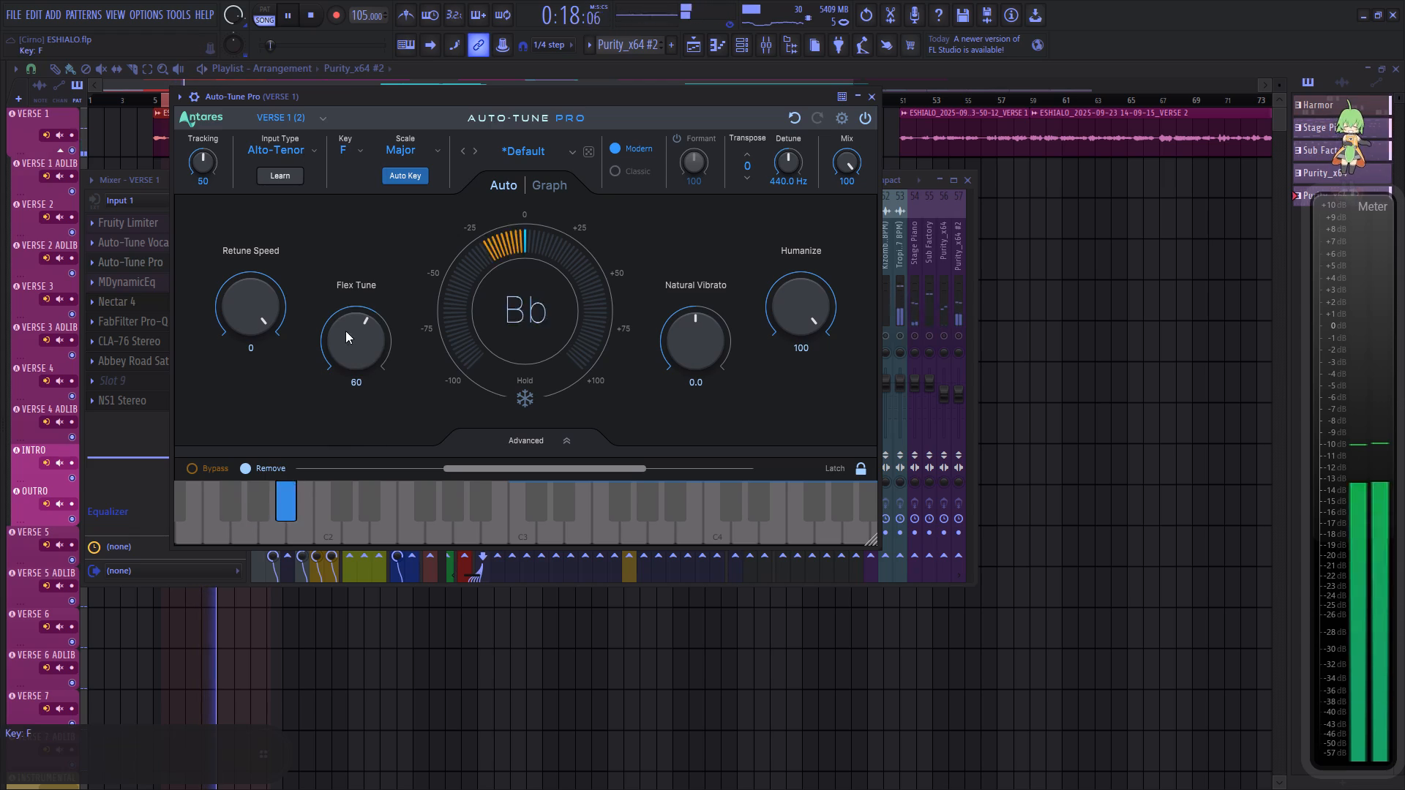
click(869, 99)
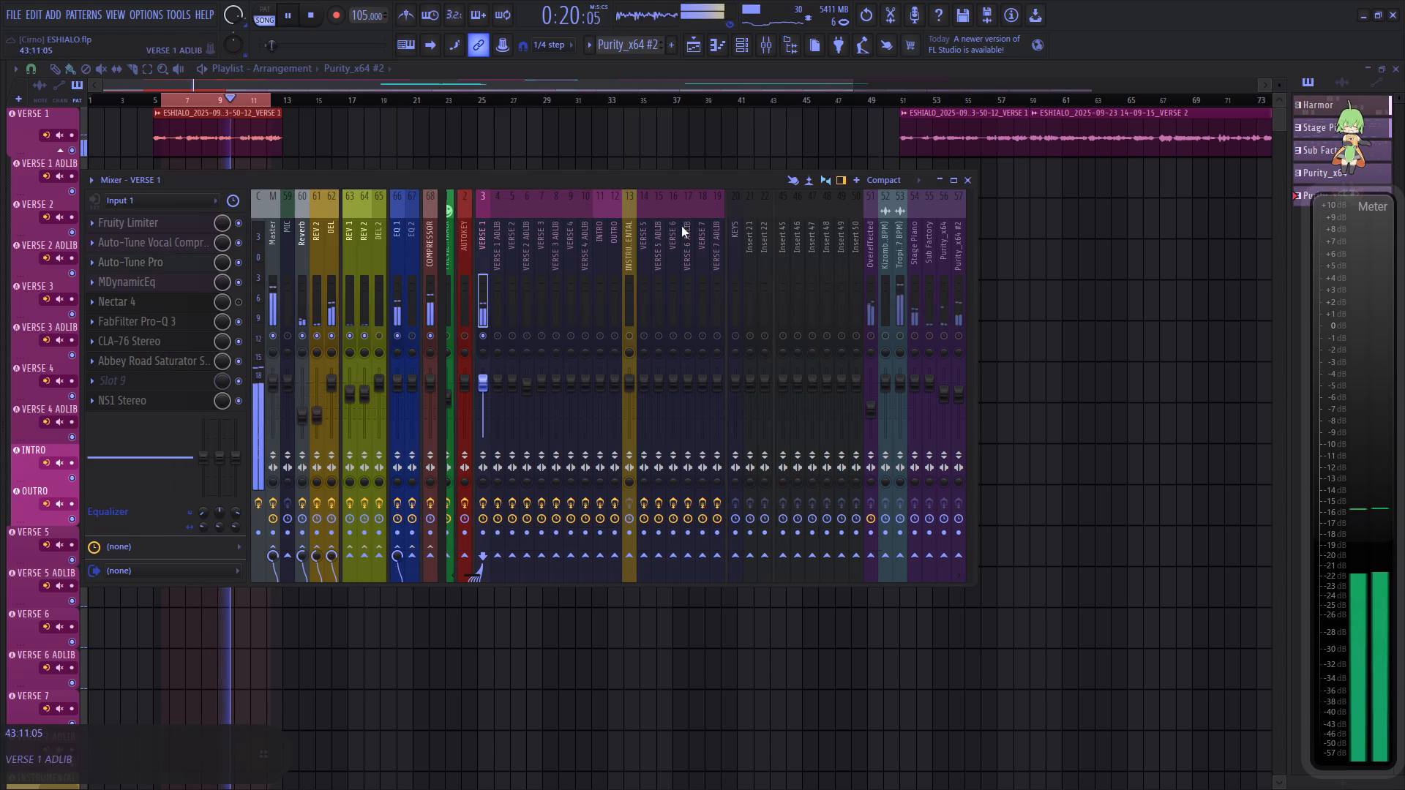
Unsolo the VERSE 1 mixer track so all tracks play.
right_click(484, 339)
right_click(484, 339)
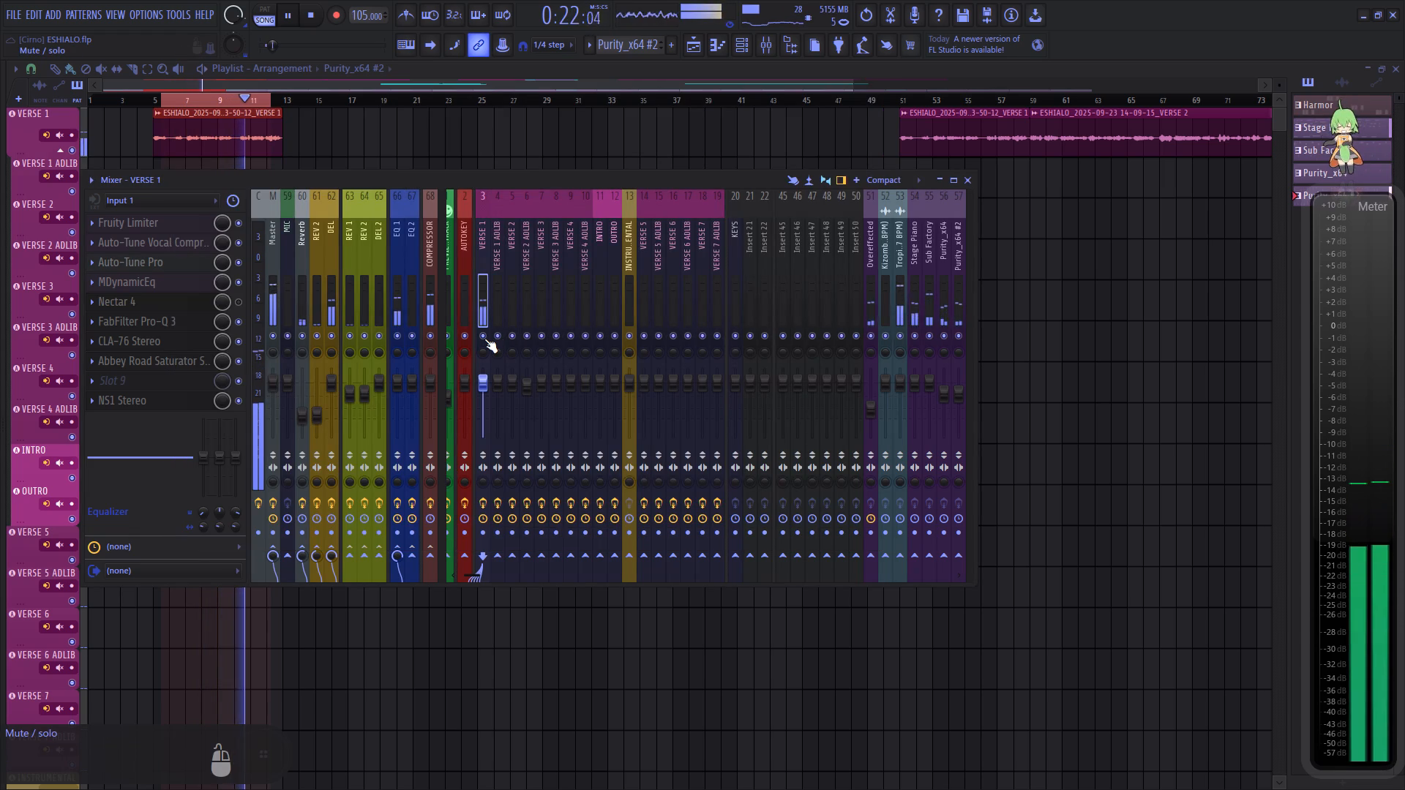
Route the VERSE 1 mixer track to Insert 21 only, and select Insert 21.
right_click(753, 556)
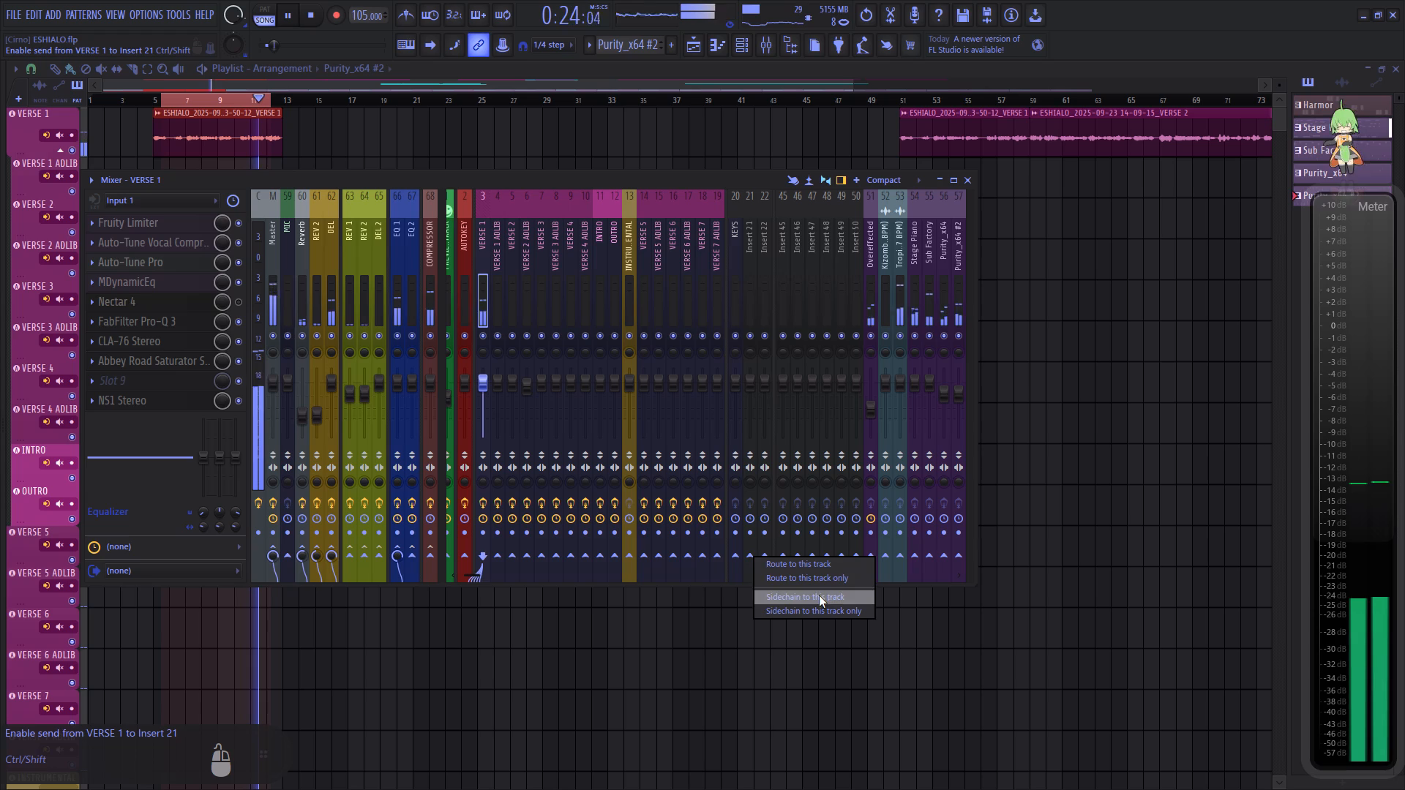
click(818, 583)
click(755, 309)
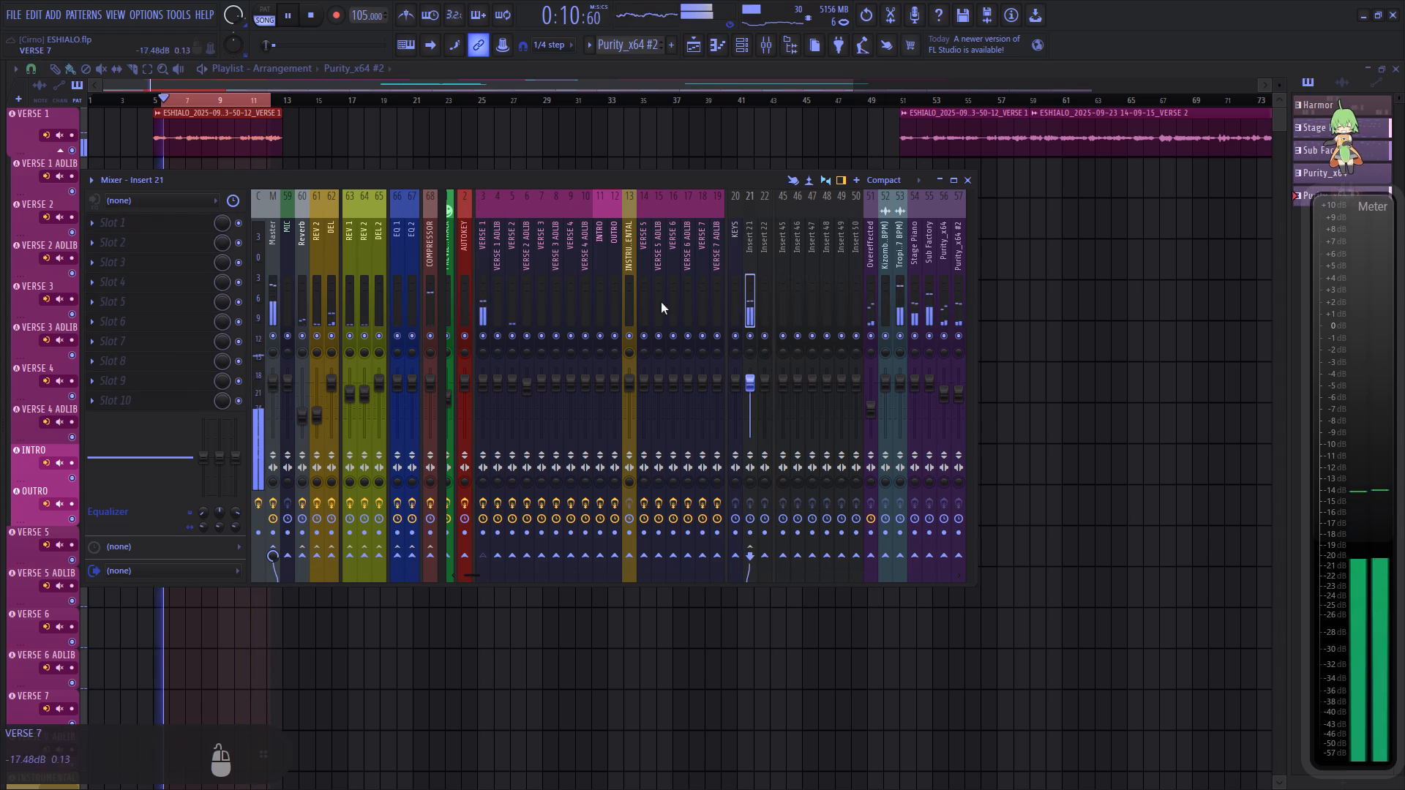
Load the saved mixer track state TEMP VERSE.fst onto Insert 21.
click(91, 176)
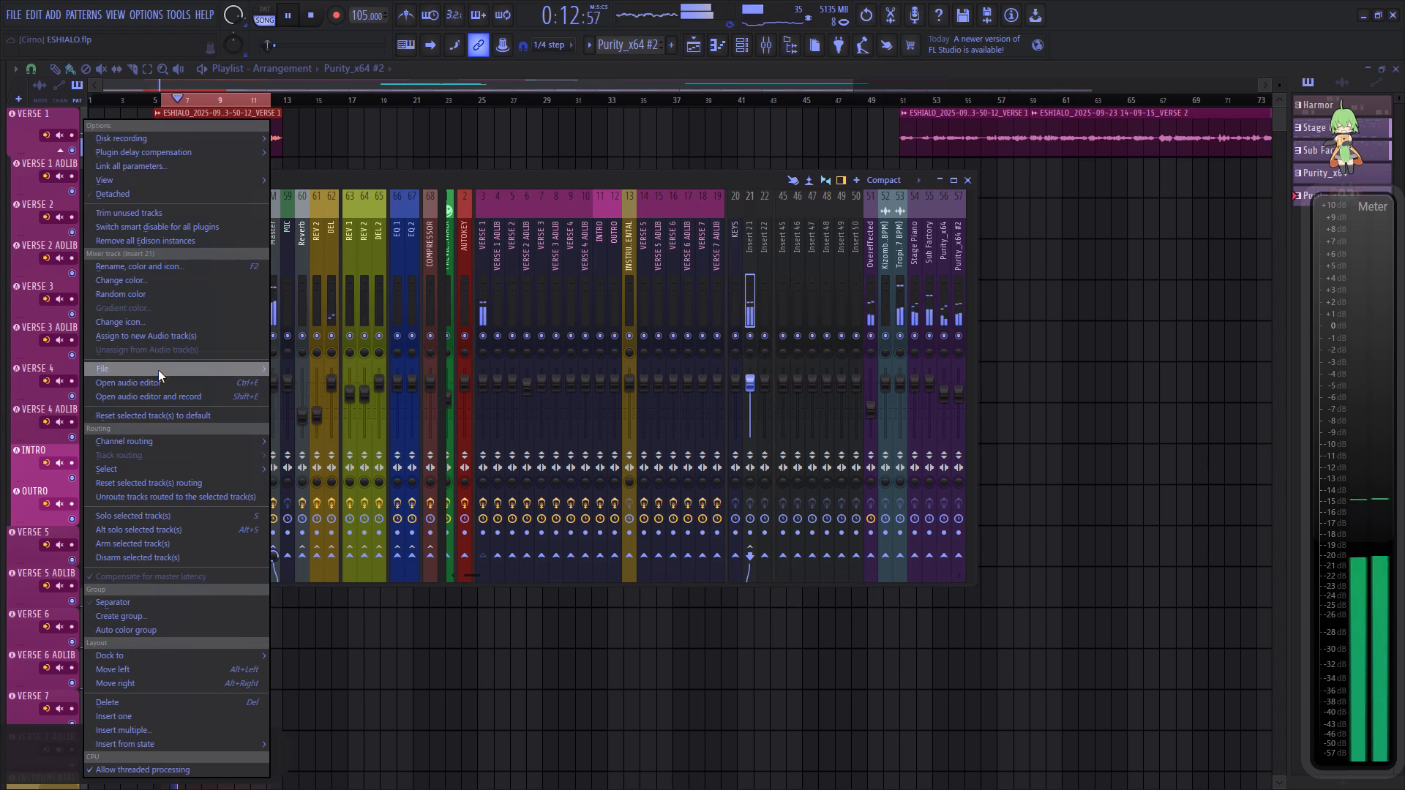
click(158, 370)
click(307, 340)
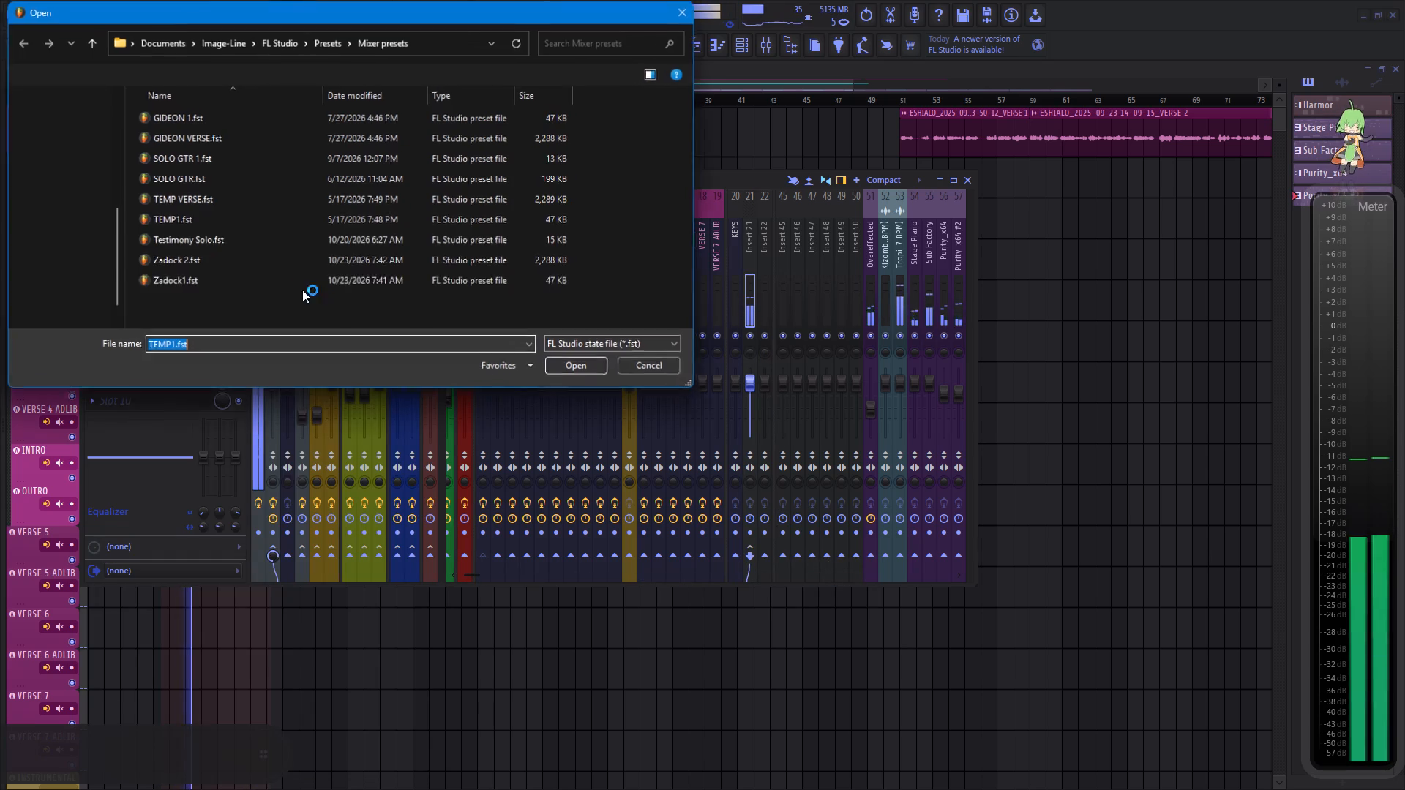
double_click(198, 201)
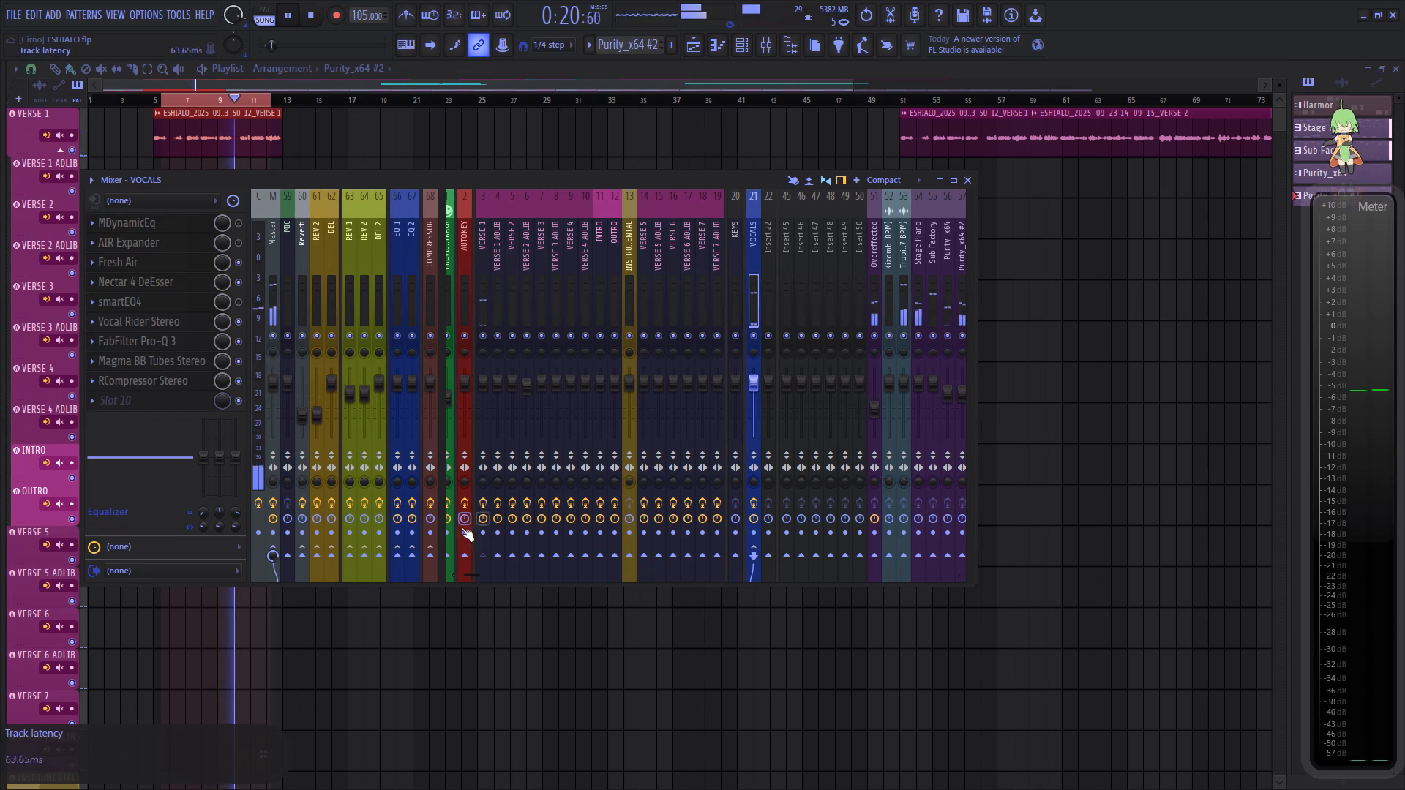
Send the VOCALS mixer track to both the Reverb and DEL tracks.
click(300, 557)
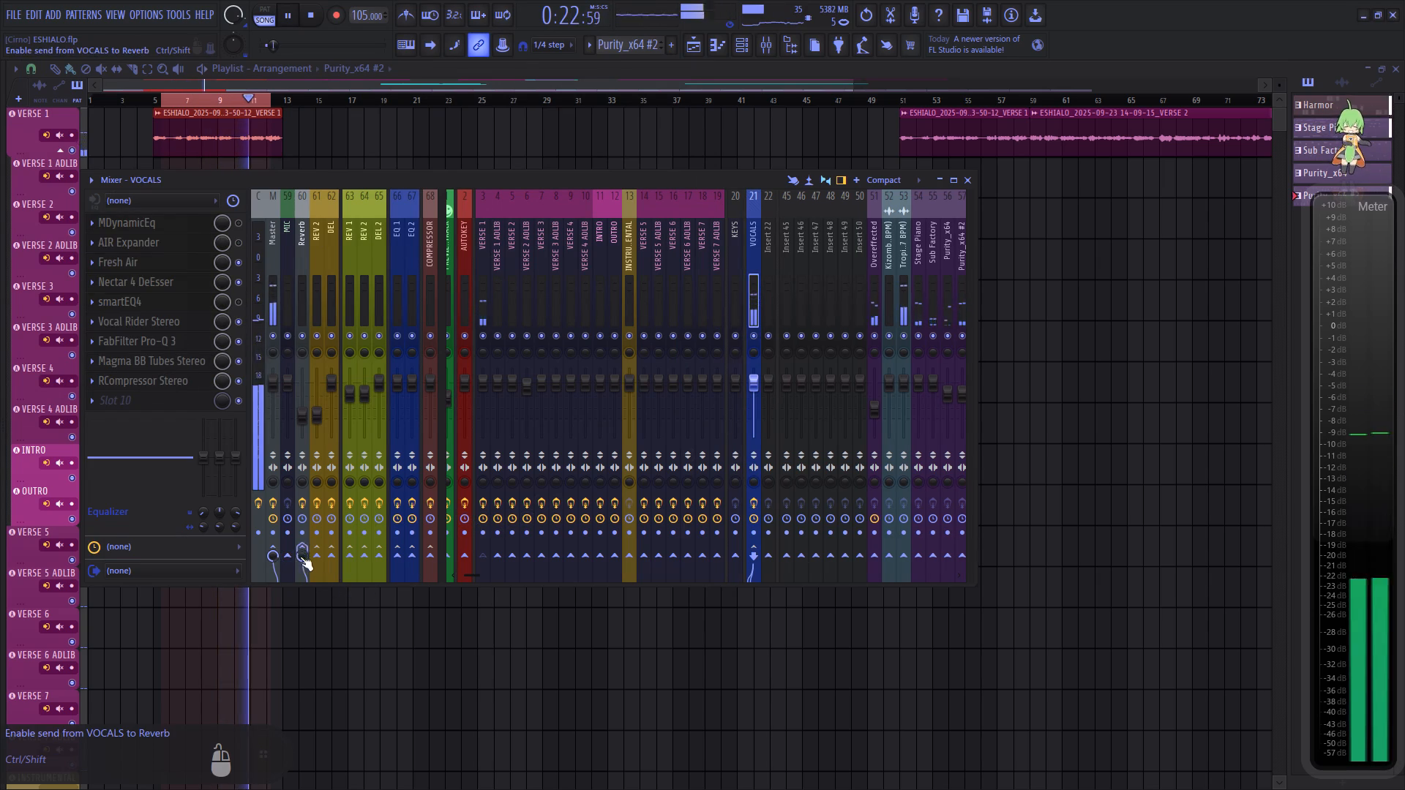
click(326, 553)
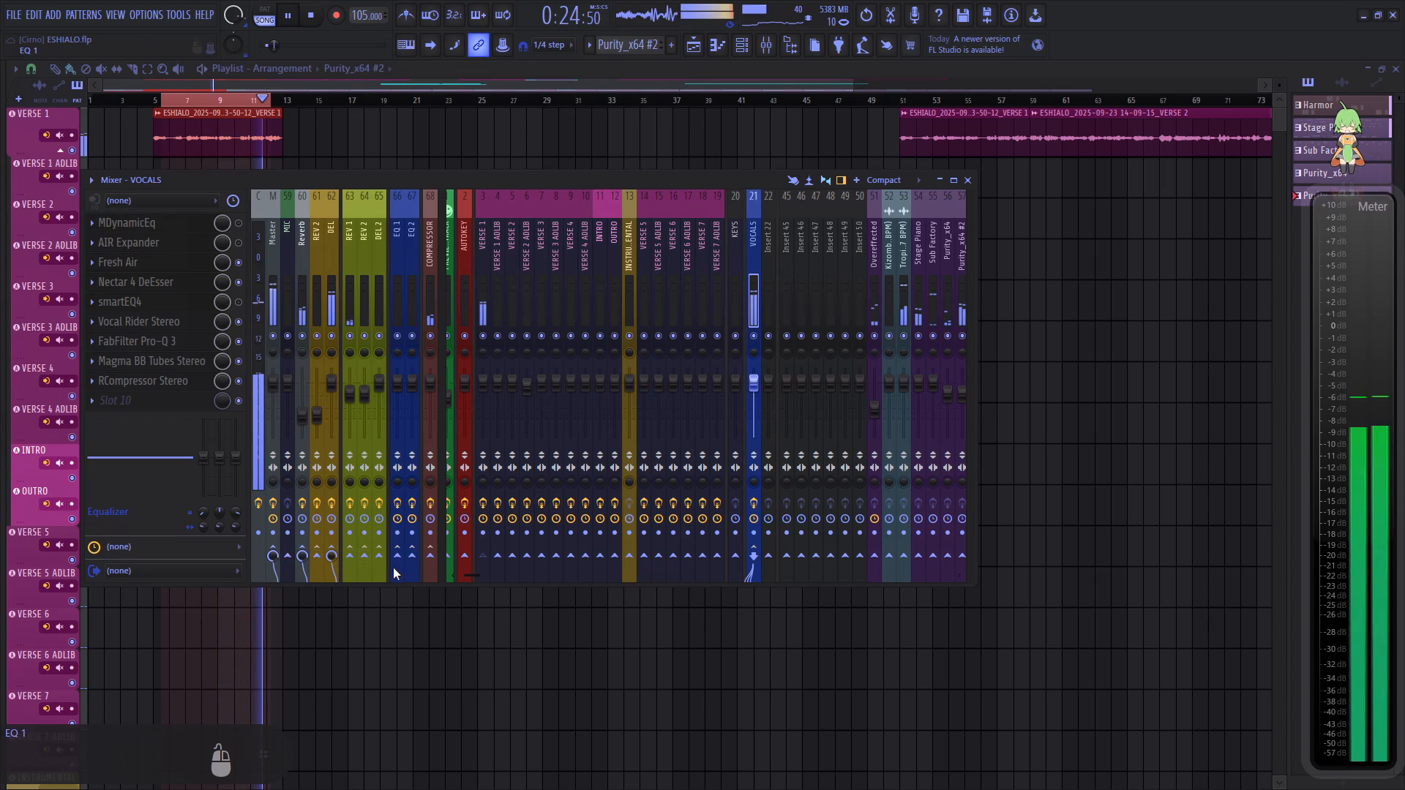
Solo the VERSE 1 mixer track together with the tracks it is routed through.
click(481, 300)
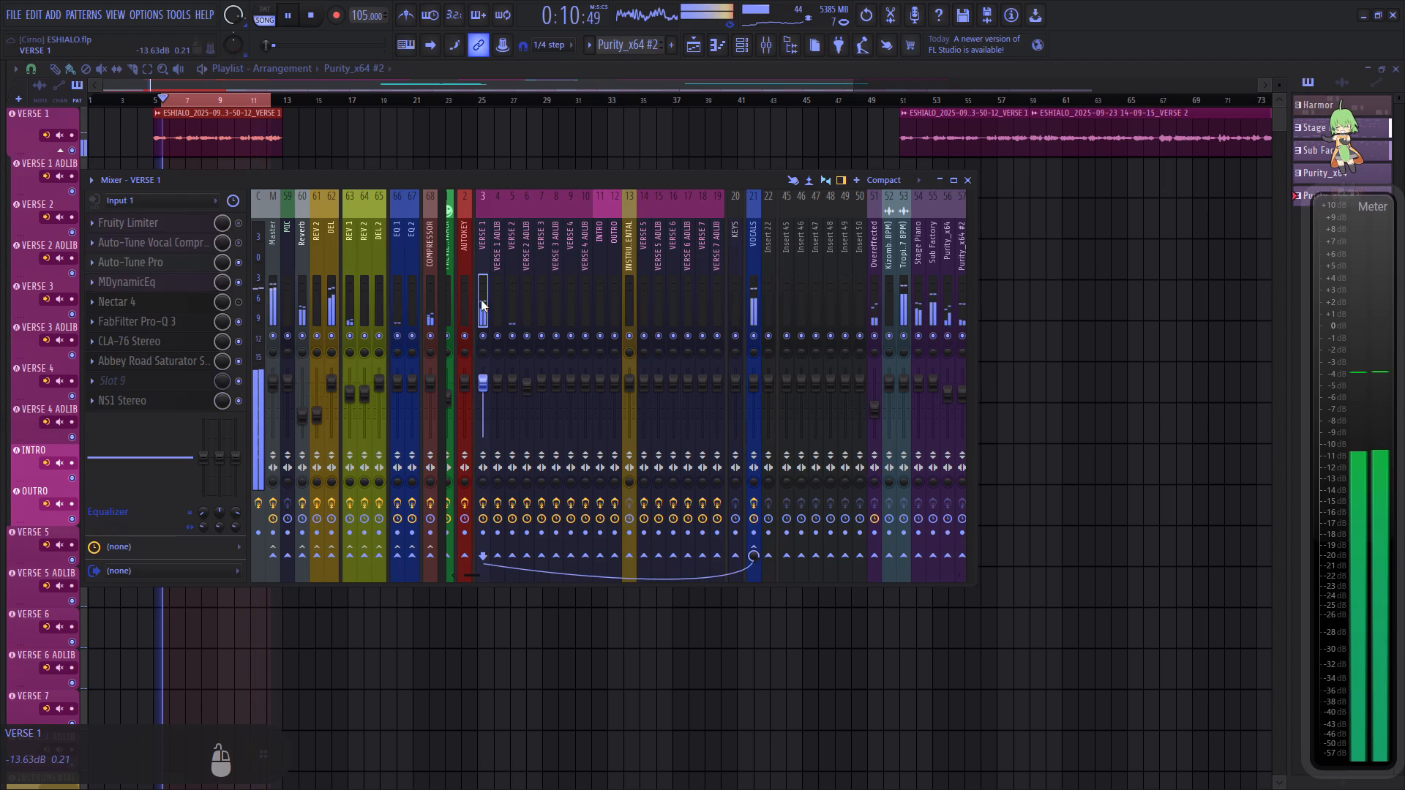
key(alt+s)
Check Fruity Delay 3 on the DEL track, close it, and lower its slot mix level.
click(752, 293)
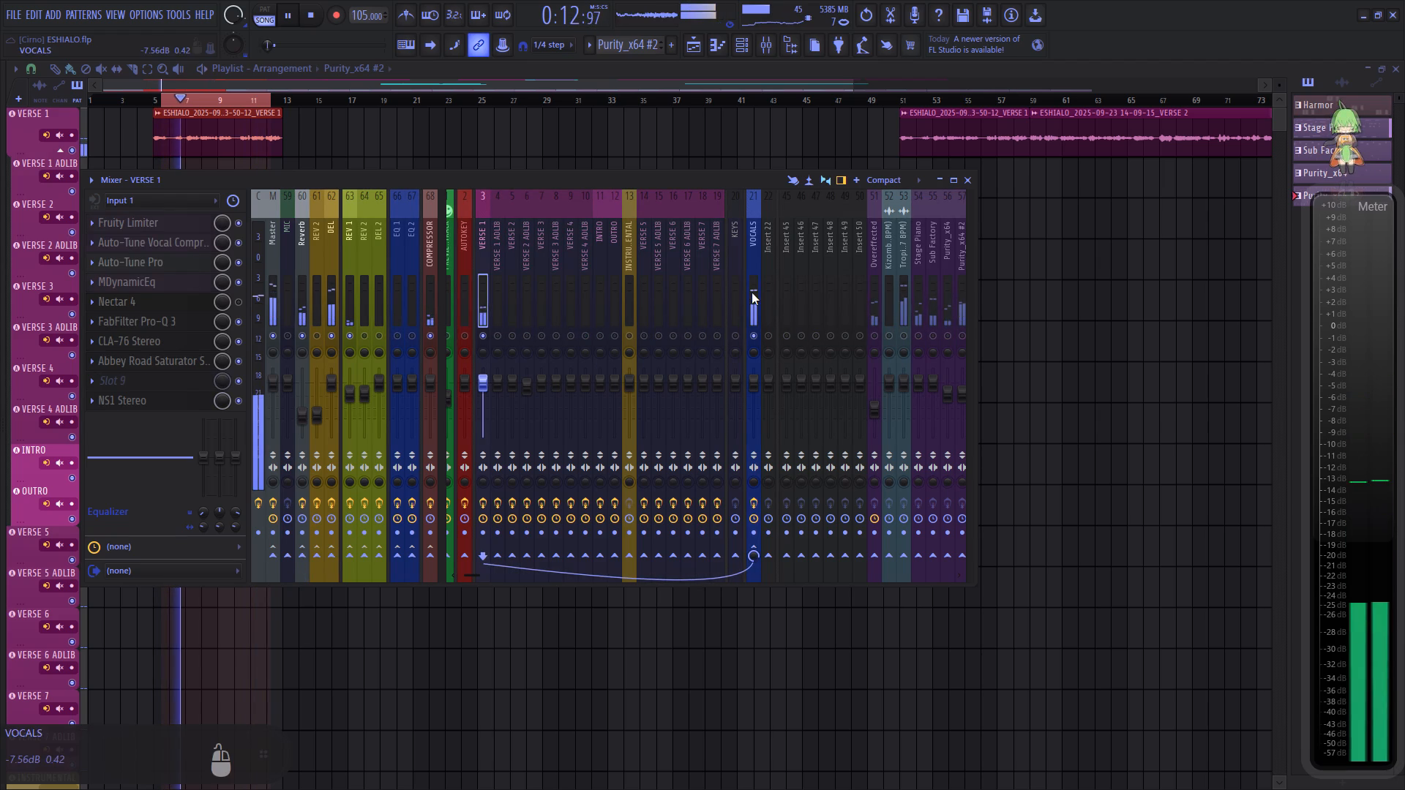
click(331, 313)
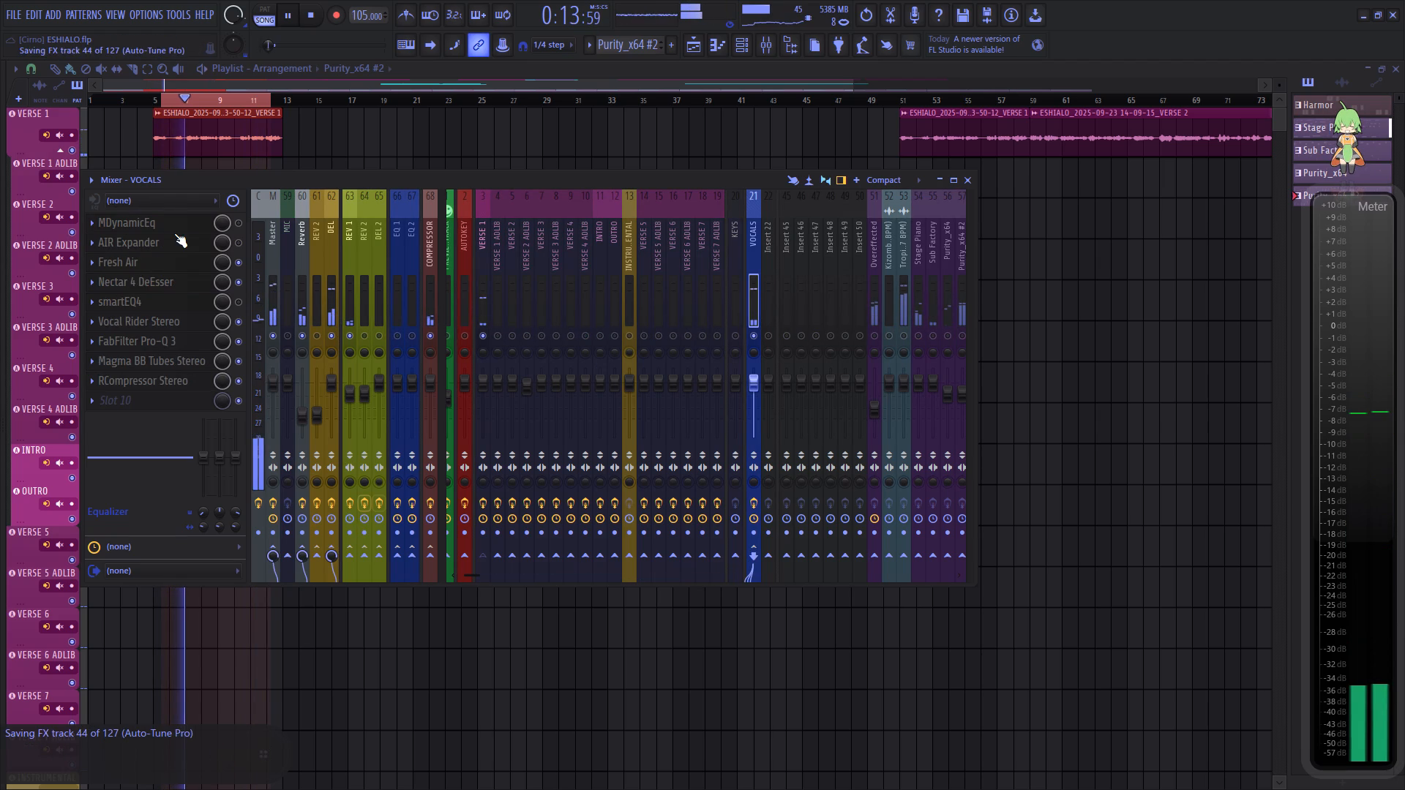
click(186, 225)
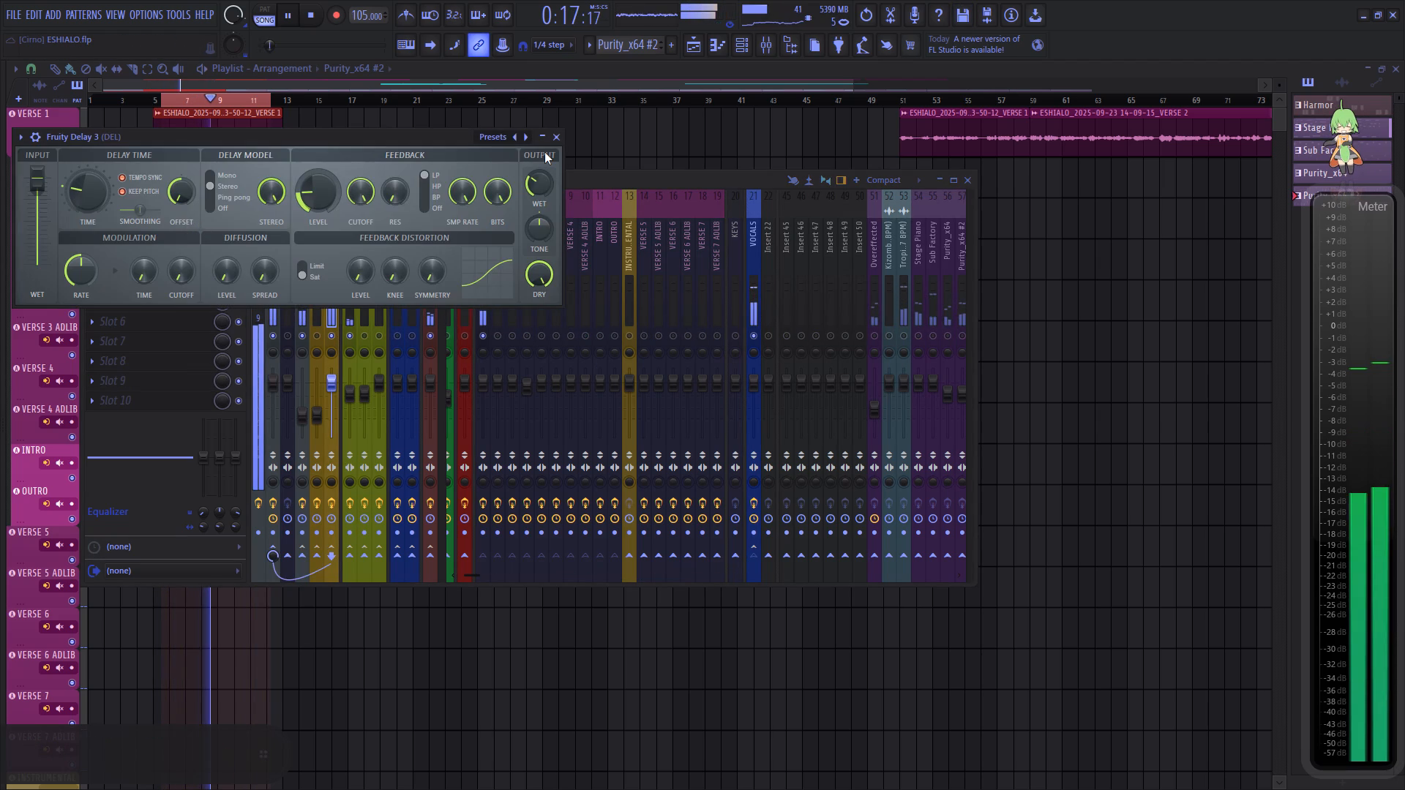
click(558, 138)
scroll(230, 227, down, 5)
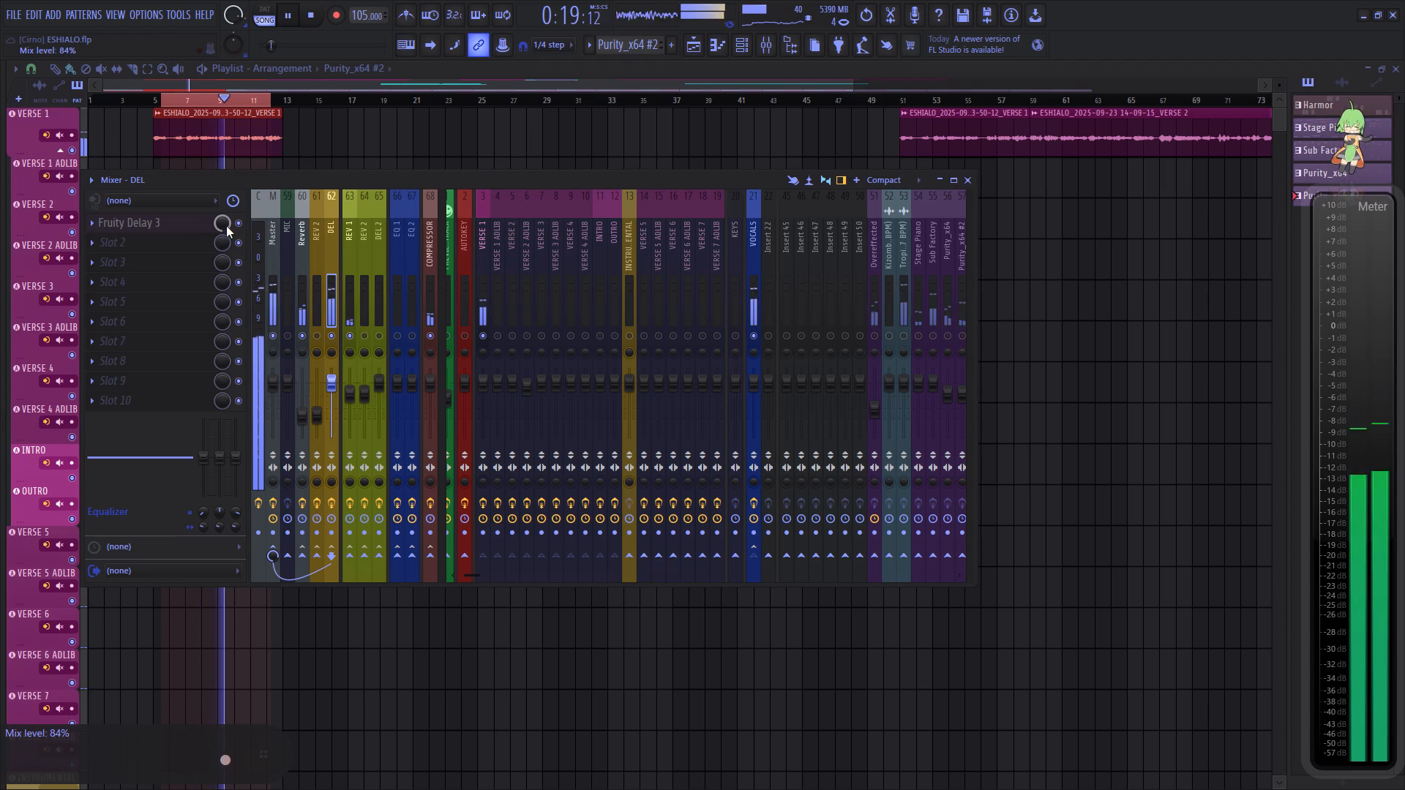
scroll(225, 226, down, 15)
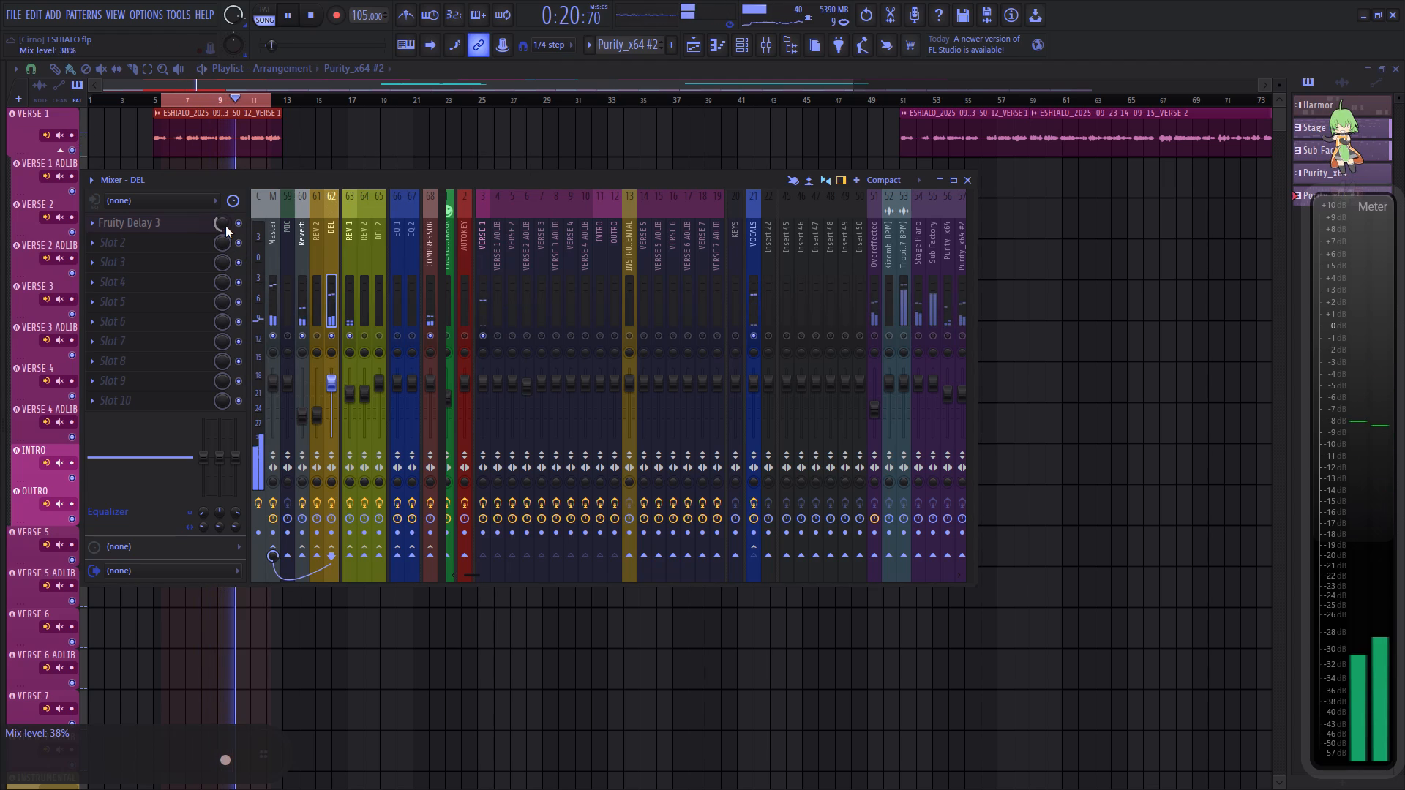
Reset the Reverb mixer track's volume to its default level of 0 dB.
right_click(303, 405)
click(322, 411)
Replace Fruity Reeverb in slot 2 of the Reverb mixer track with RVerb Stereo.
click(305, 306)
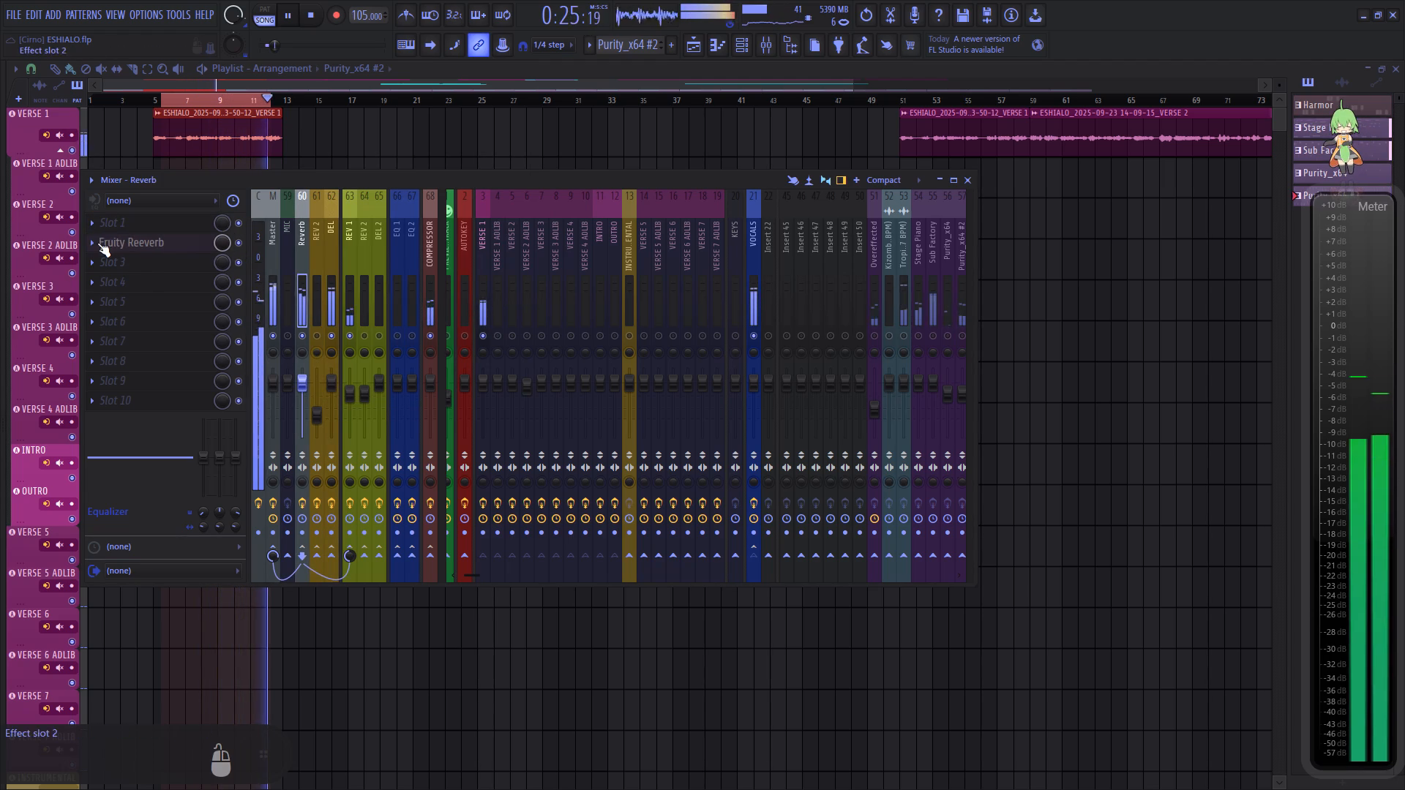
click(90, 244)
click(128, 257)
click(308, 32)
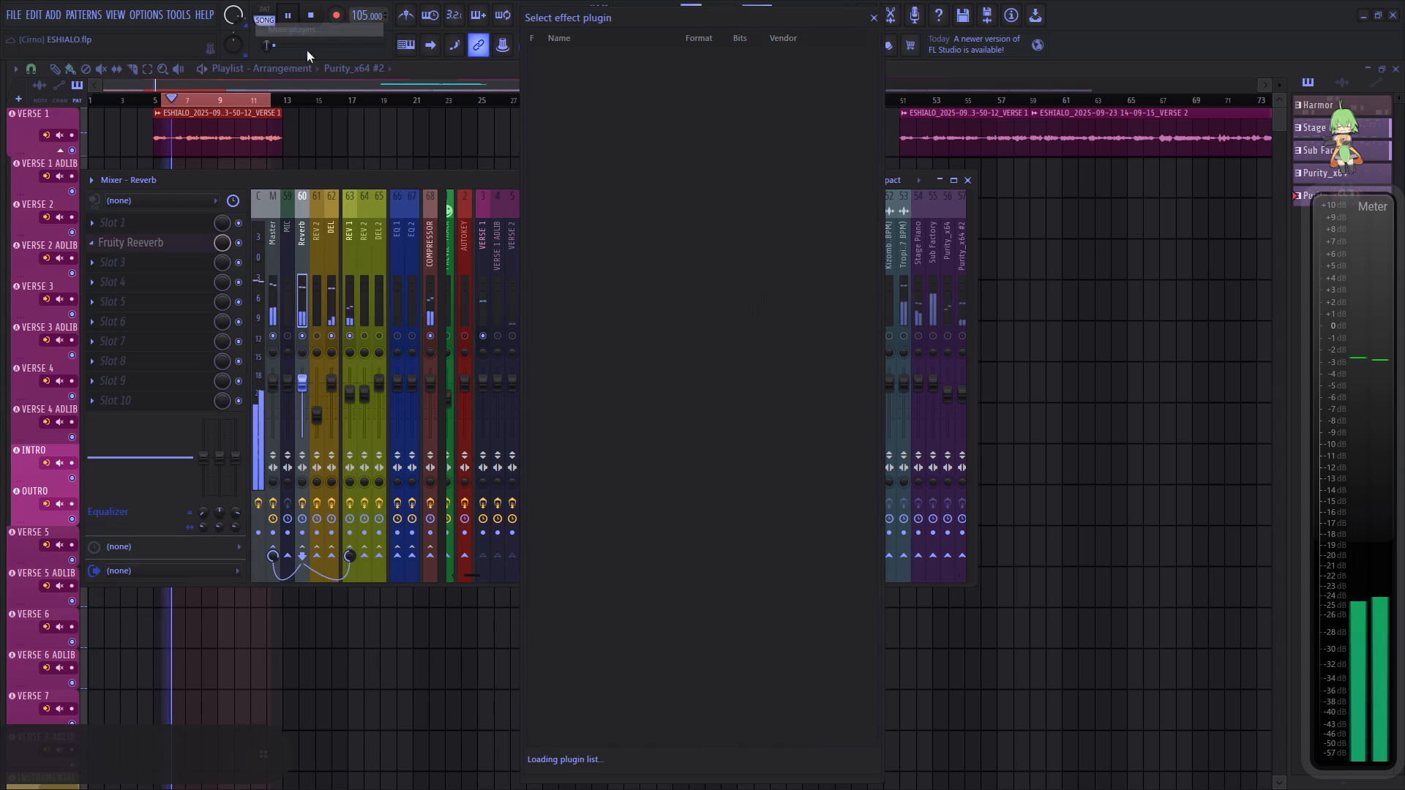
text(rve)
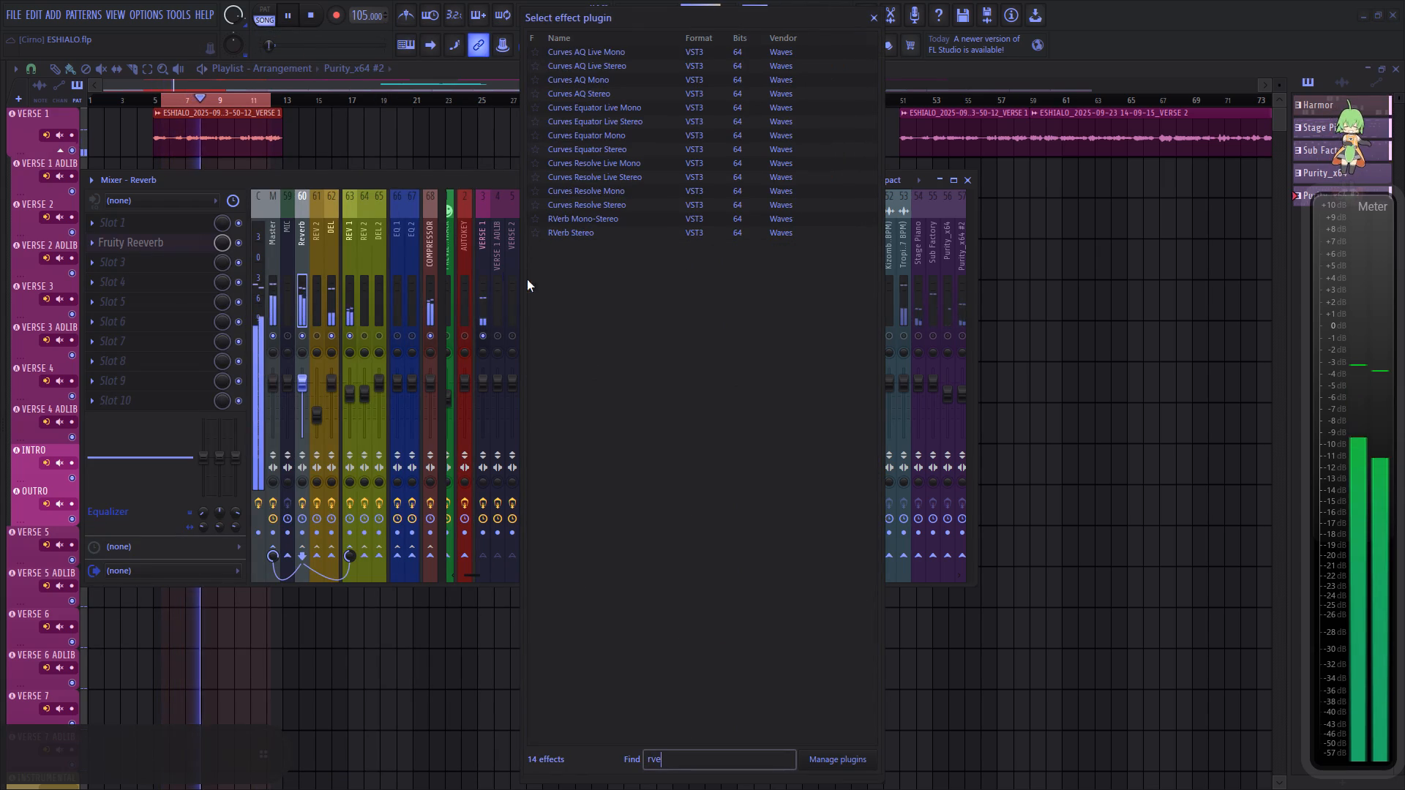
double_click(563, 236)
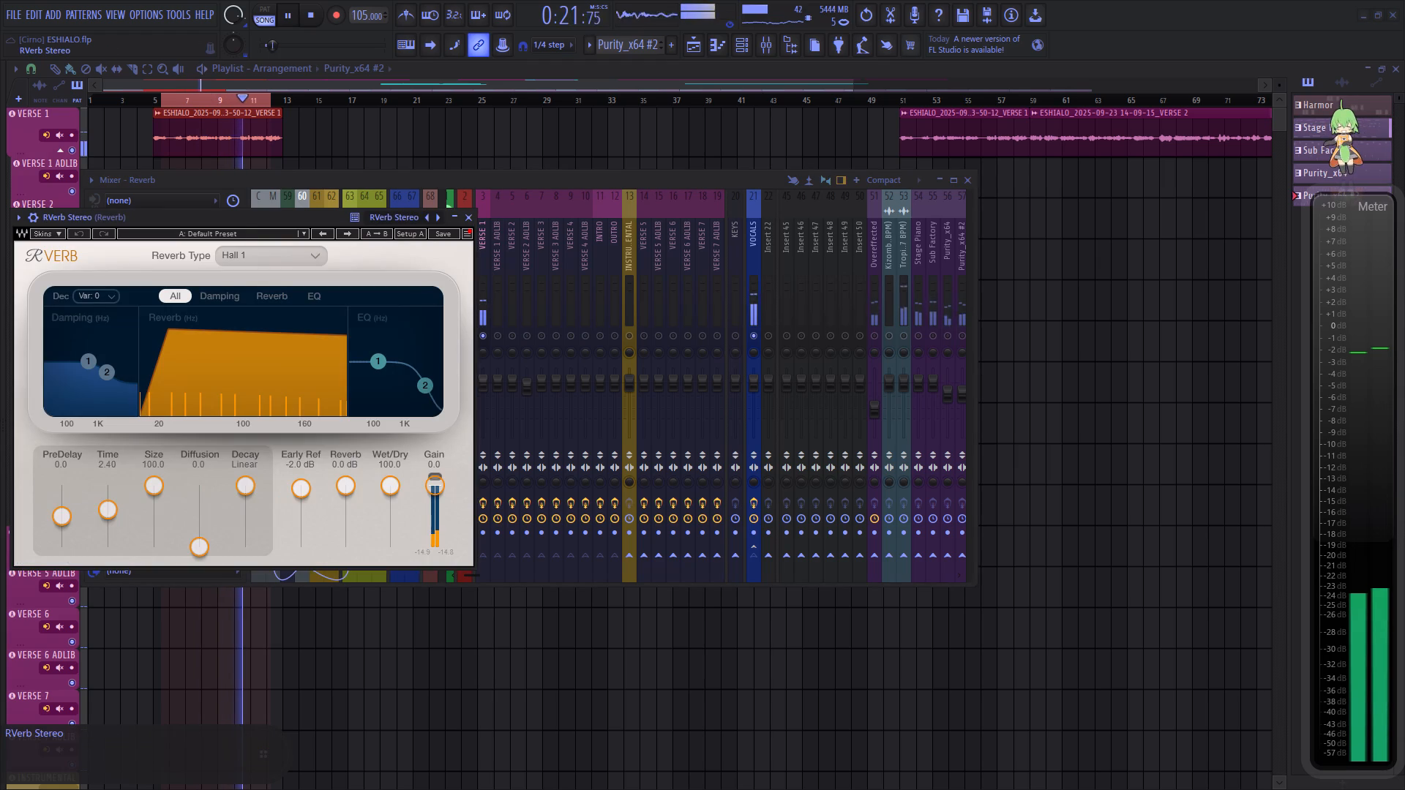
Set RVerb's PreDelay to 50.2, low EQ band to -24 dB at 350 Hz and high band gain to -1.9 dB, and close it.
scroll(61, 508, up, 10)
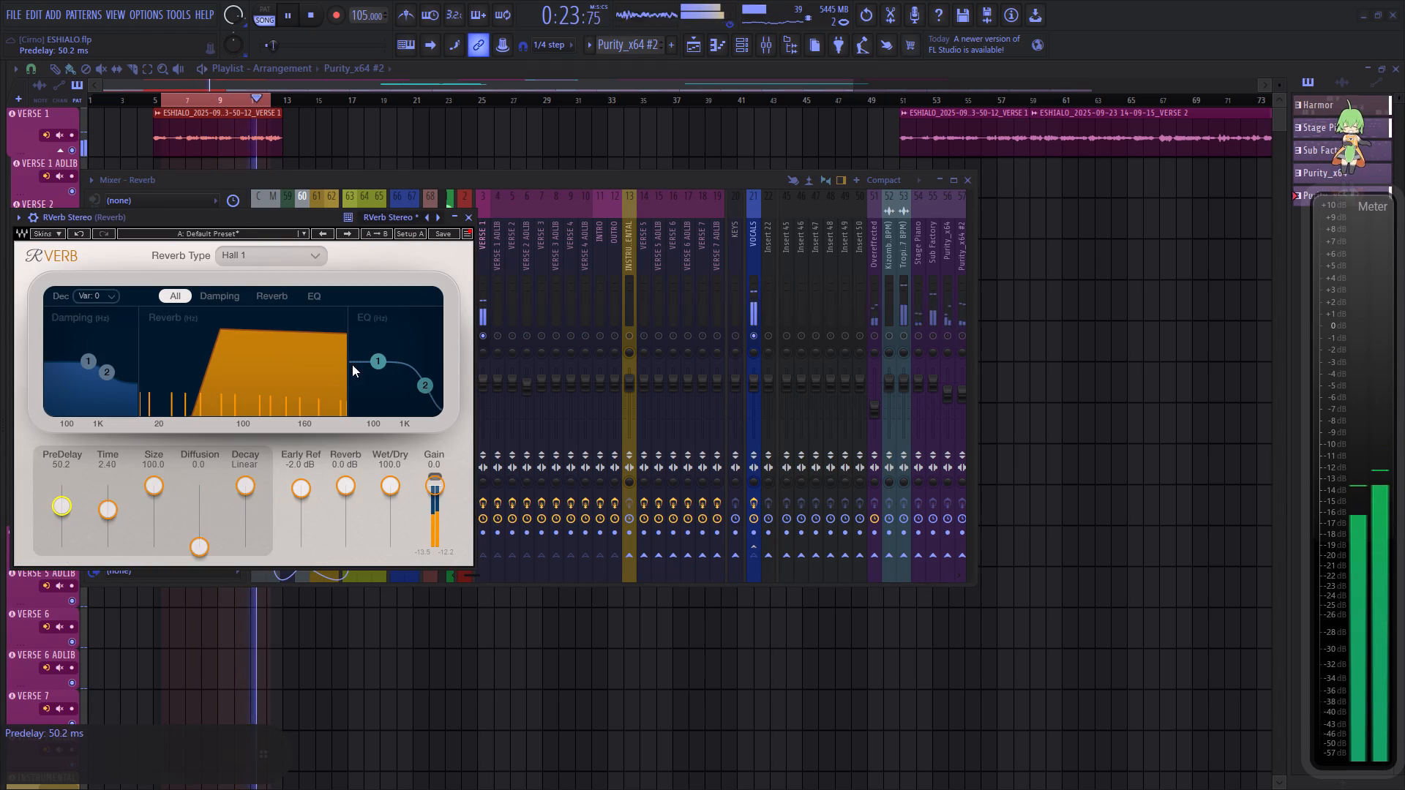
click(322, 302)
click(151, 356)
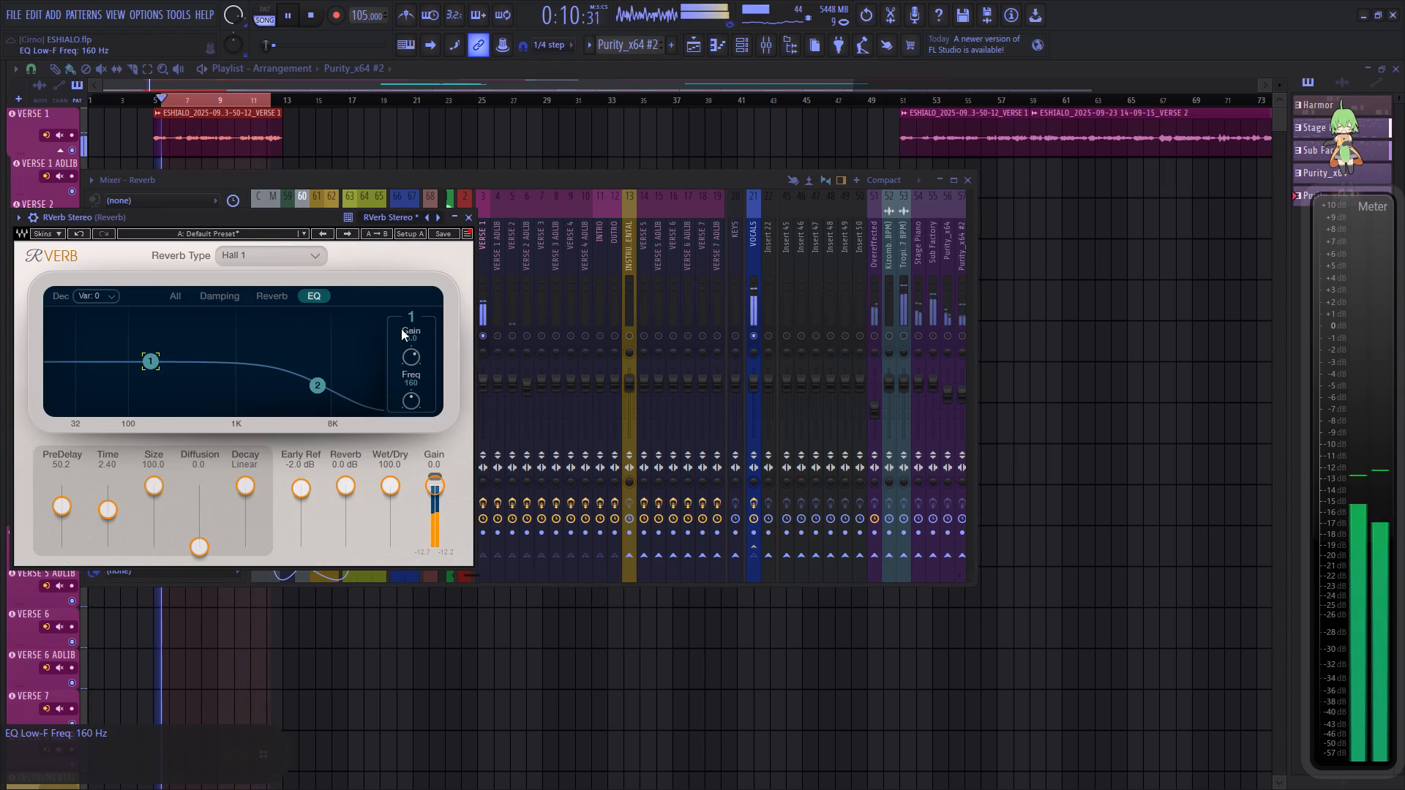
drag(407, 354, 387, 769)
scroll(407, 399, up, 7)
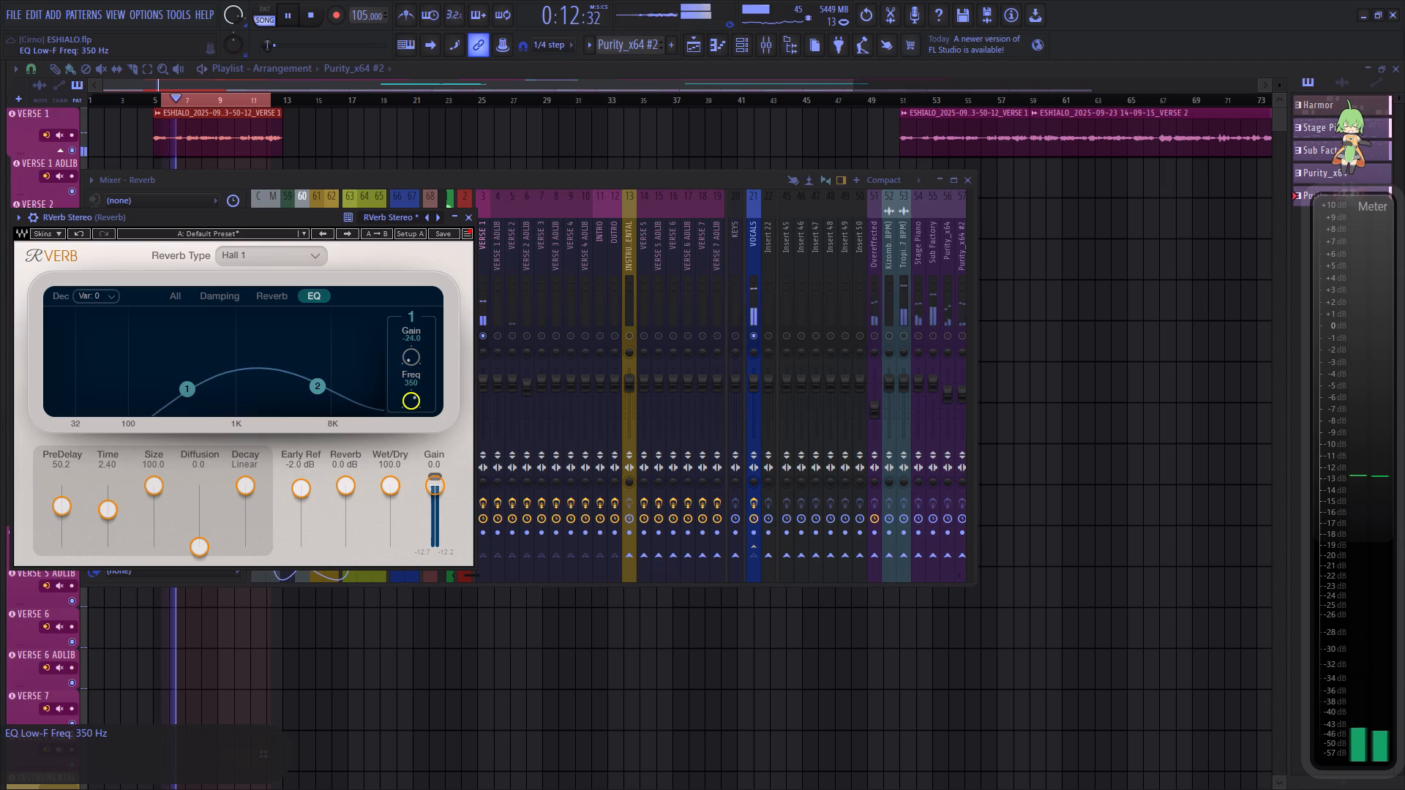
click(321, 385)
scroll(411, 358, up, 9)
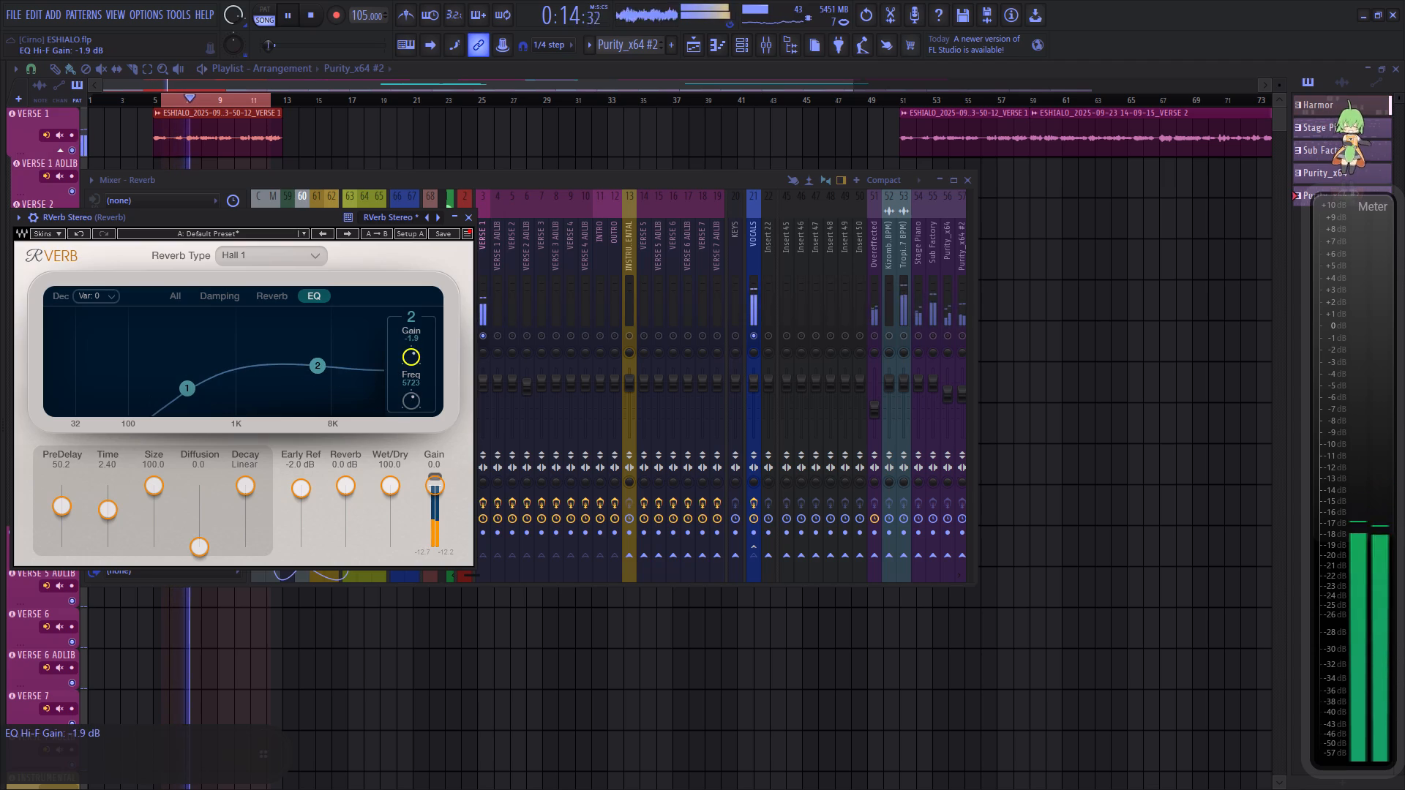
click(462, 217)
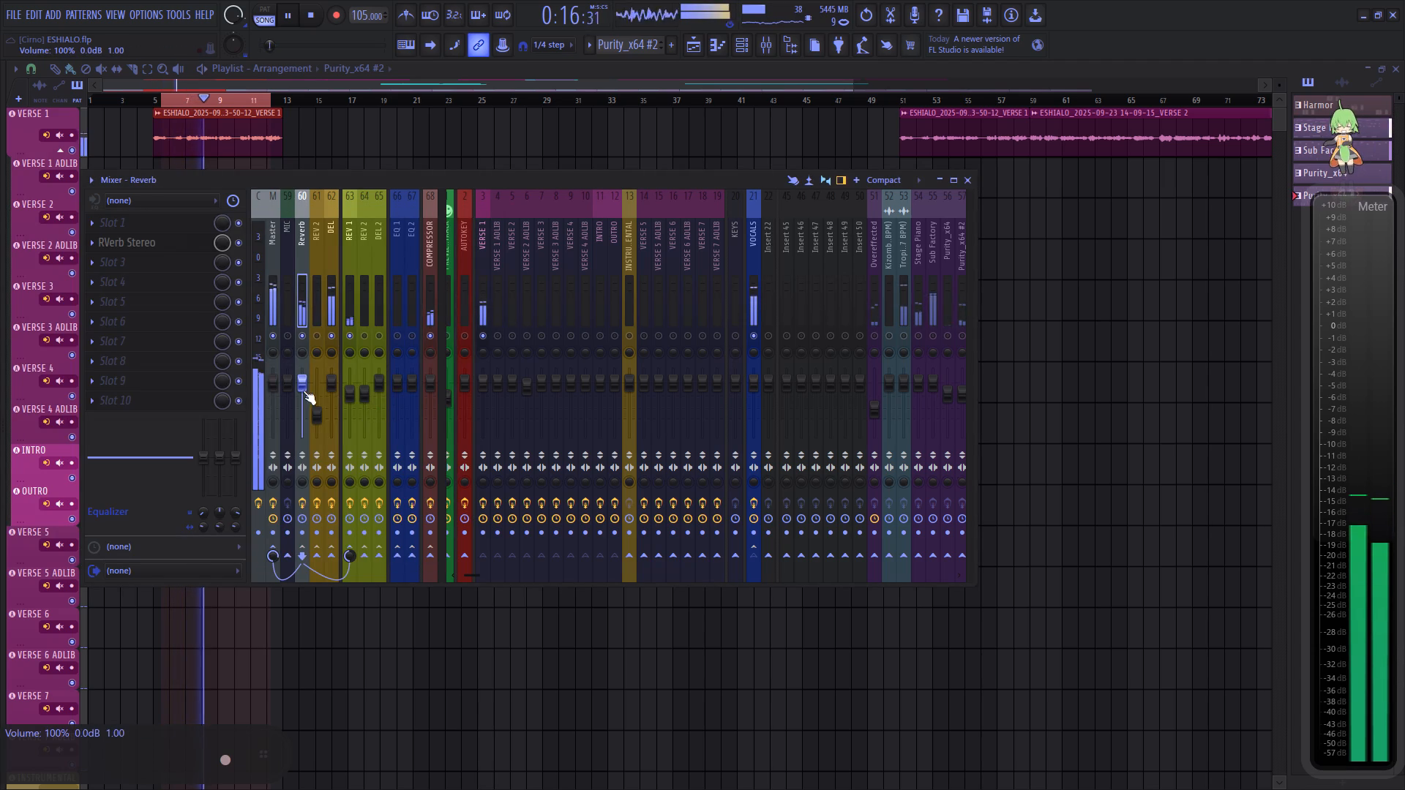
Set the Reverb mixer track's volume to -12 dB and nudge it slightly lower.
right_click(304, 385)
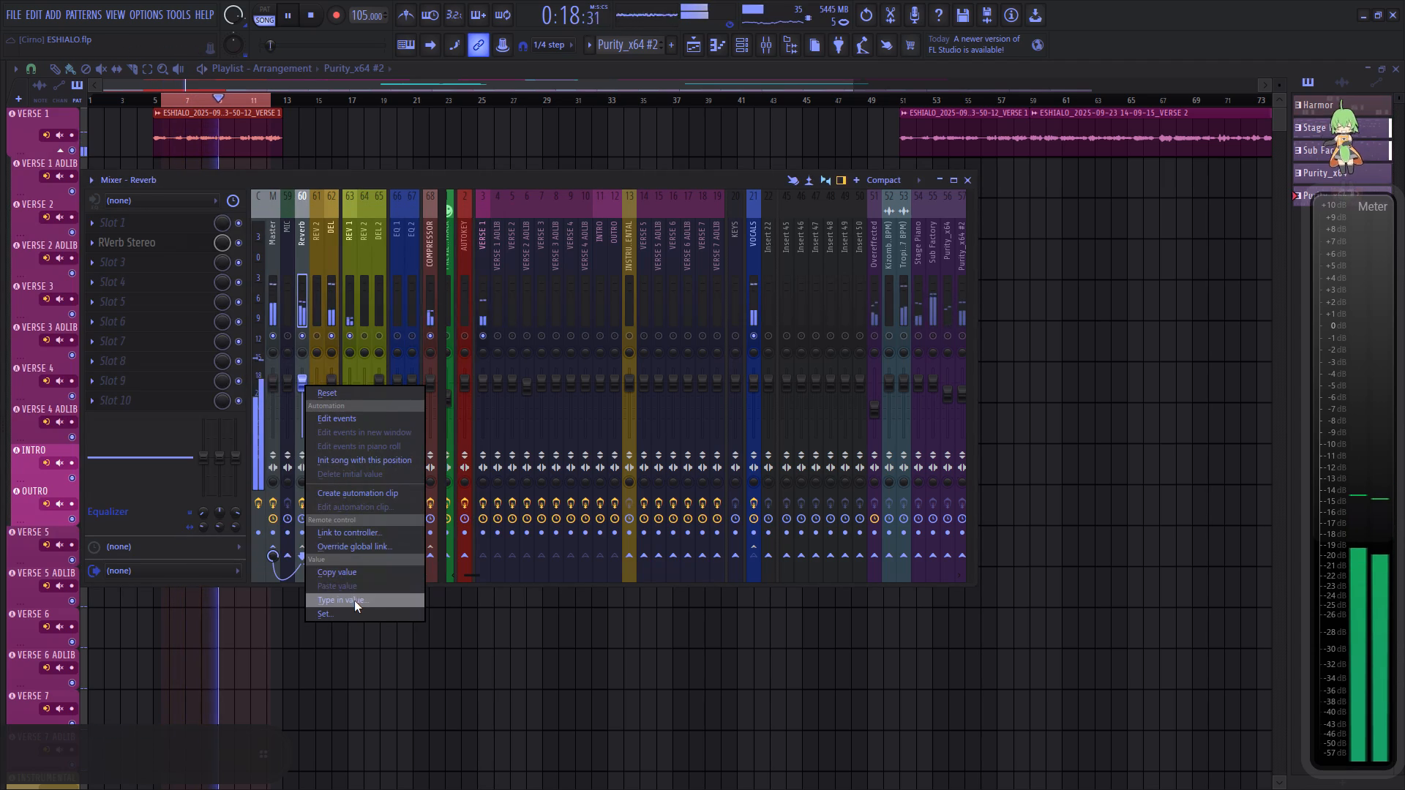
click(354, 601)
text(-12)
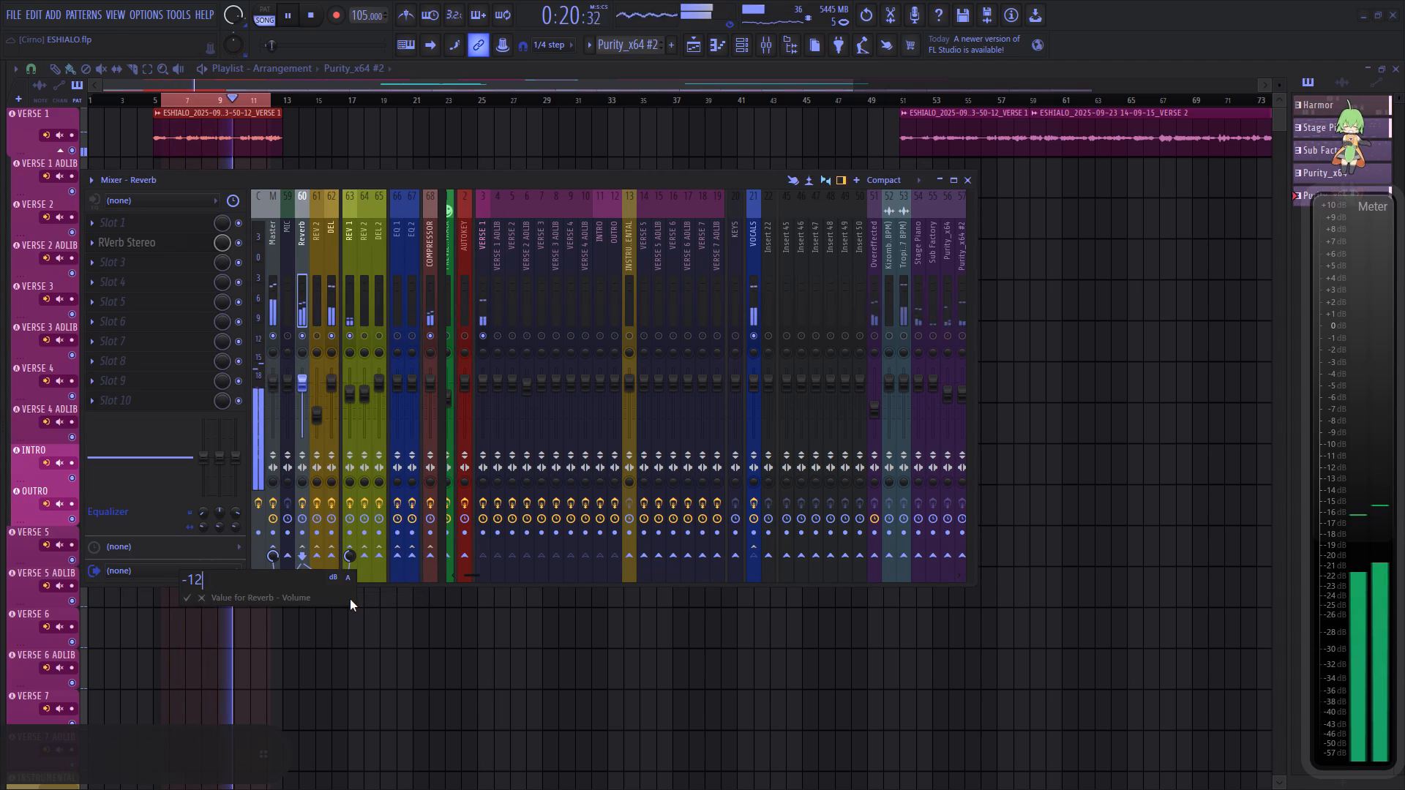
key(Return)
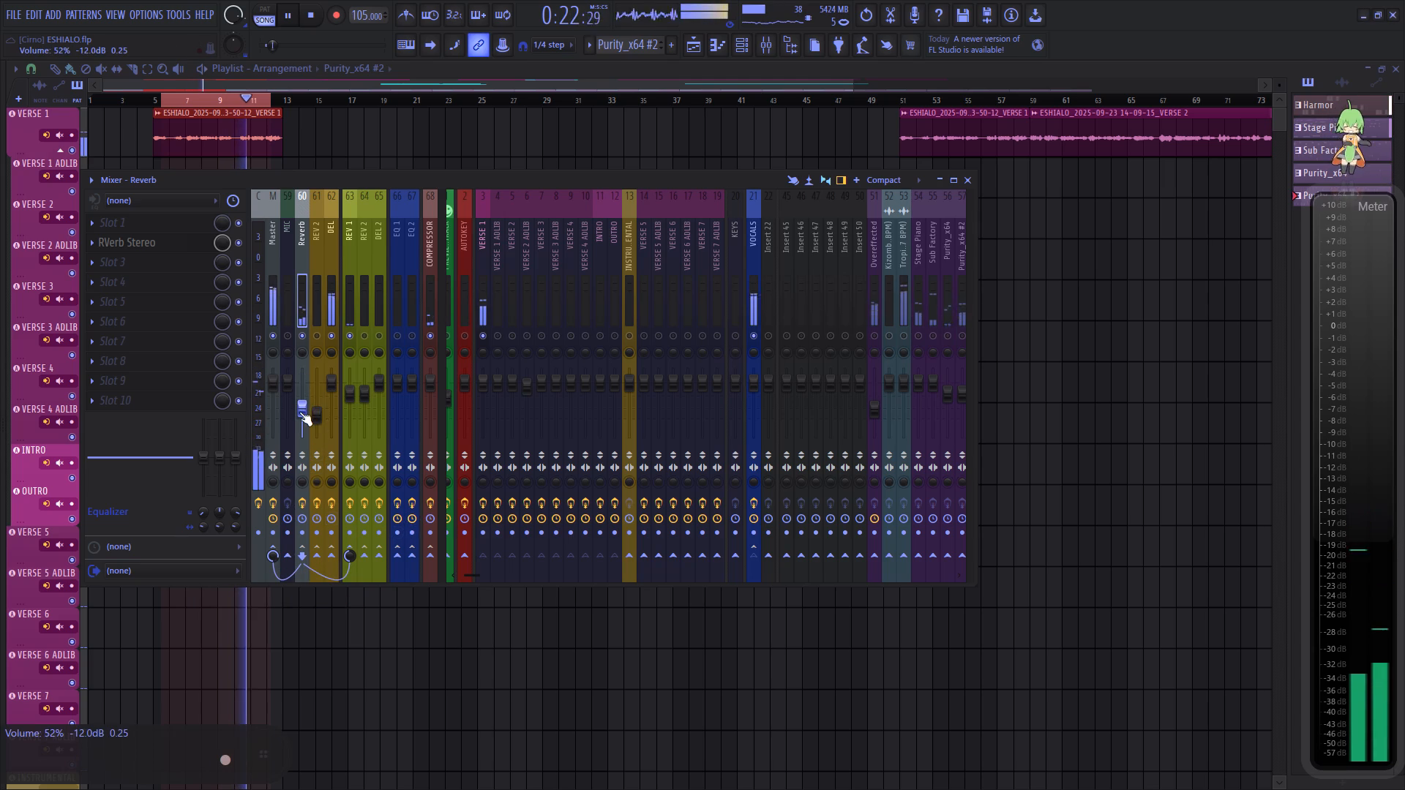
scroll(299, 412, down, 1)
Unsolo the VERSE 1 mixer track so the whole mix plays.
click(487, 305)
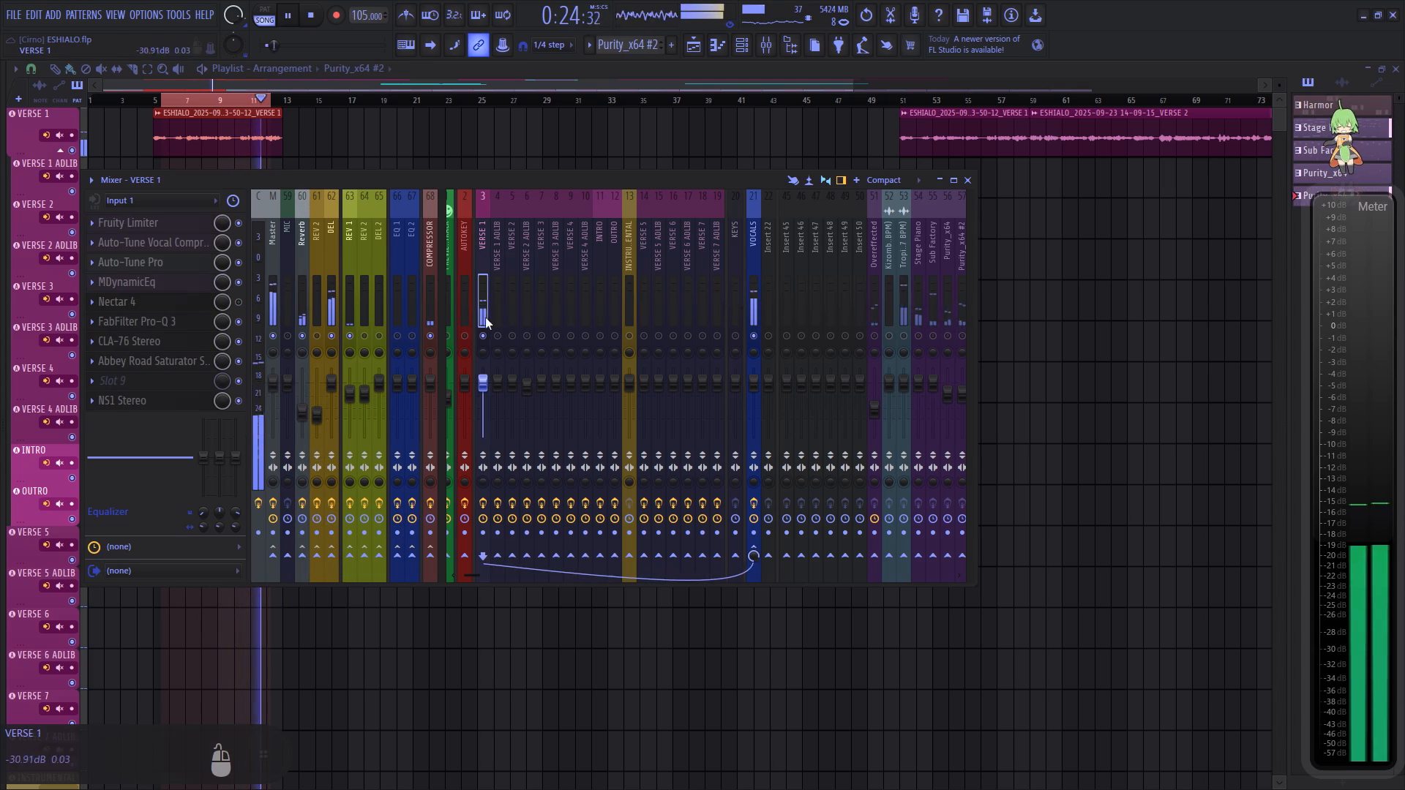
right_click(490, 334)
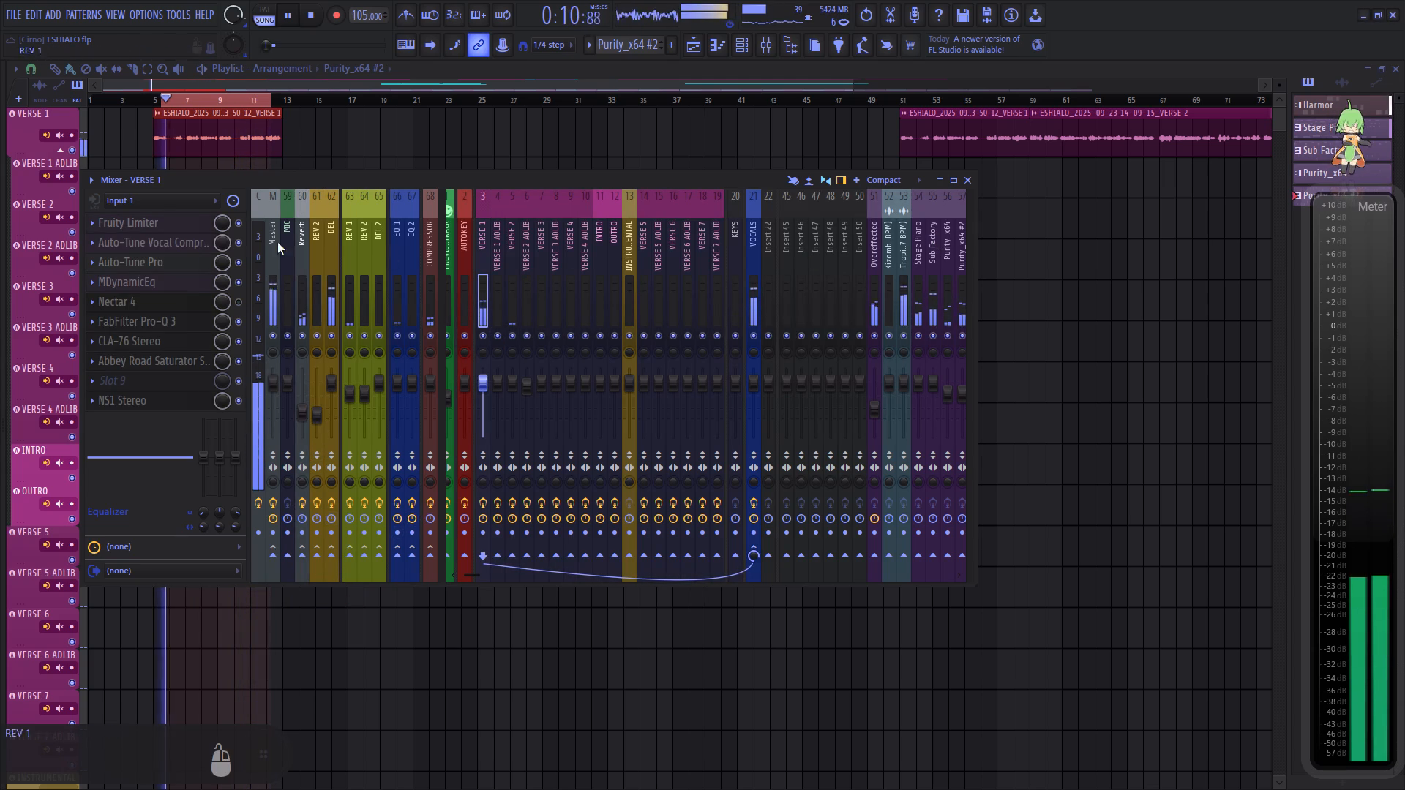
In VERSE 1's Auto-Tune Vocal Compressor, set Comp I threshold to -29 dB, its gain to 0 dB and output to 2.6 dB, and close it.
click(160, 244)
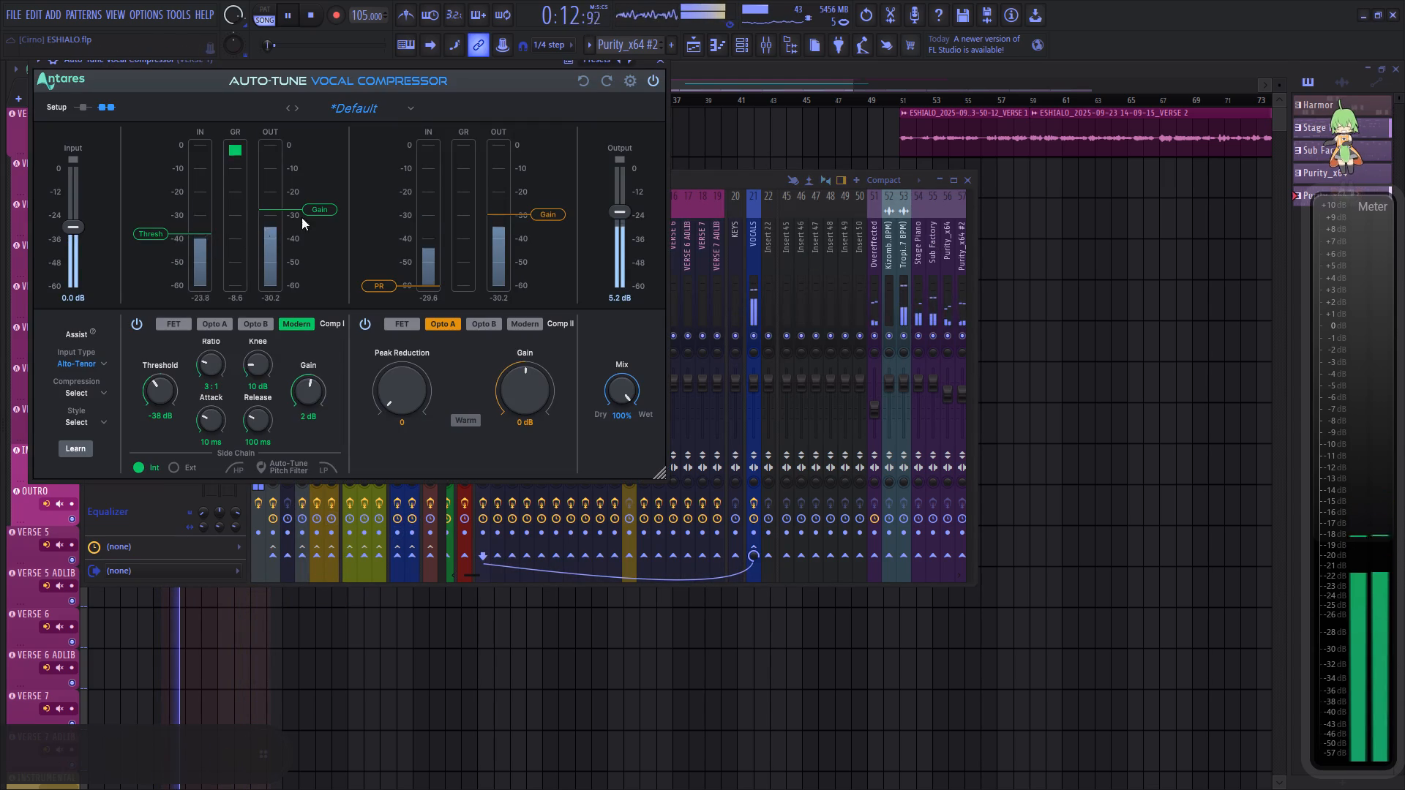
scroll(328, 214, down, 3)
scroll(190, 233, up, 2)
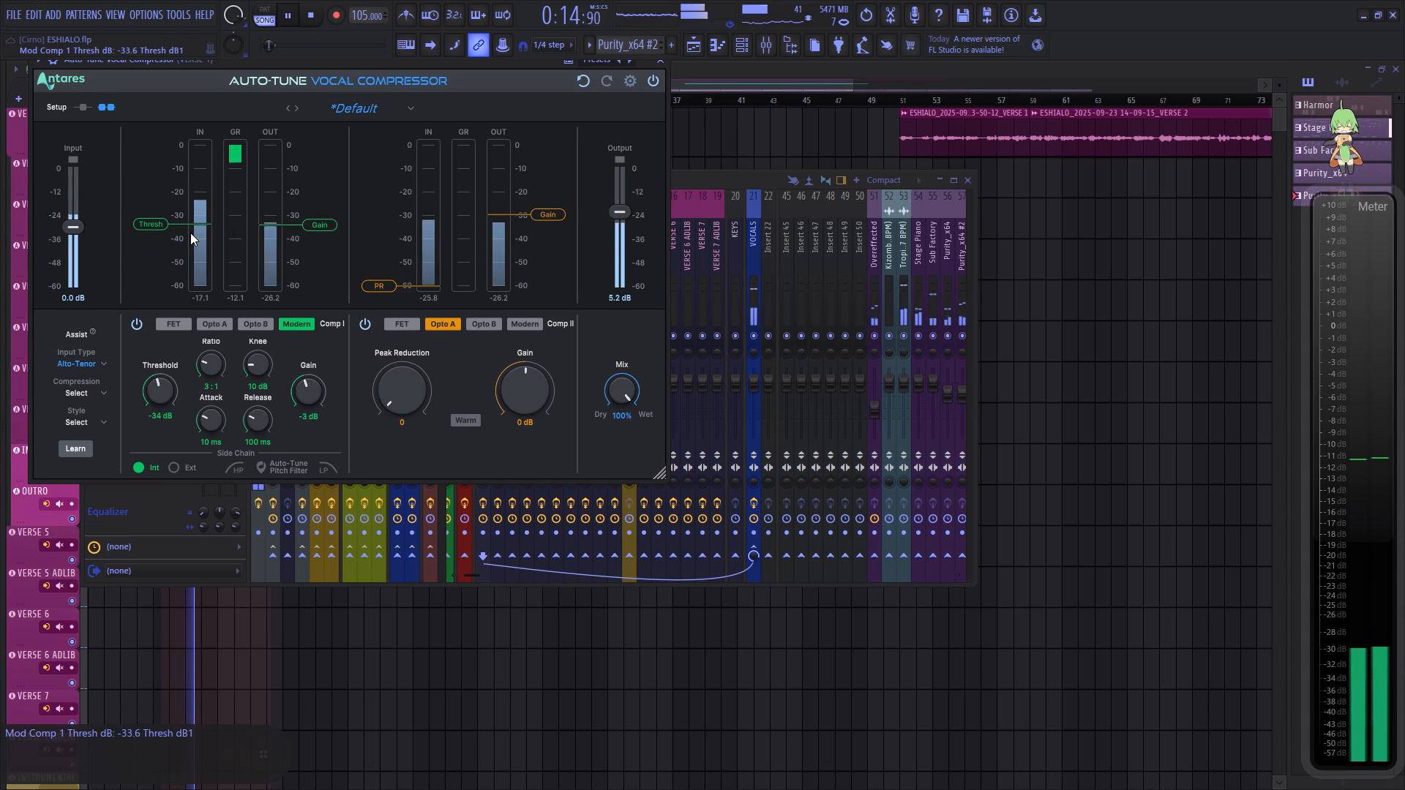
scroll(190, 233, up, 2)
scroll(627, 215, down, 1)
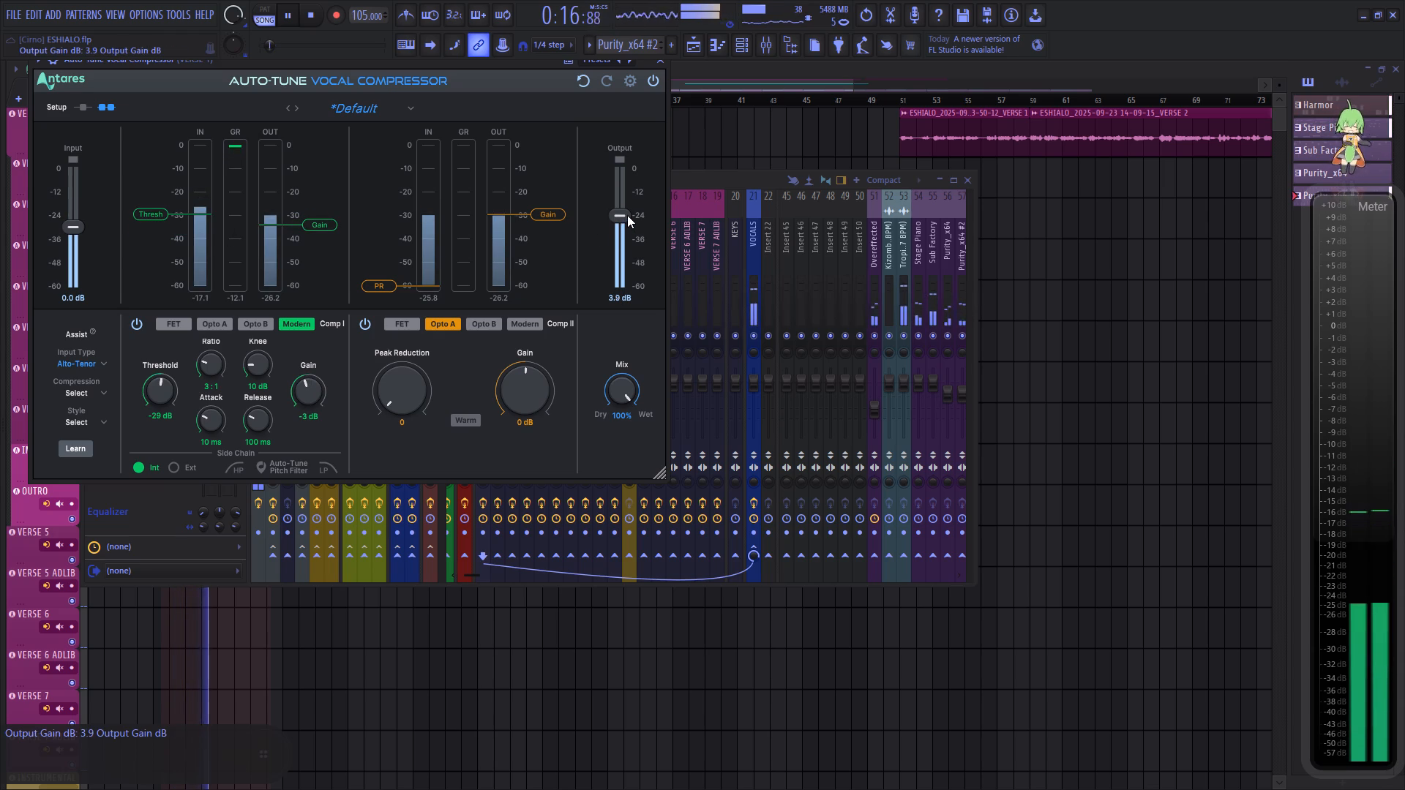
scroll(627, 215, down, 1)
scroll(319, 225, up, 2)
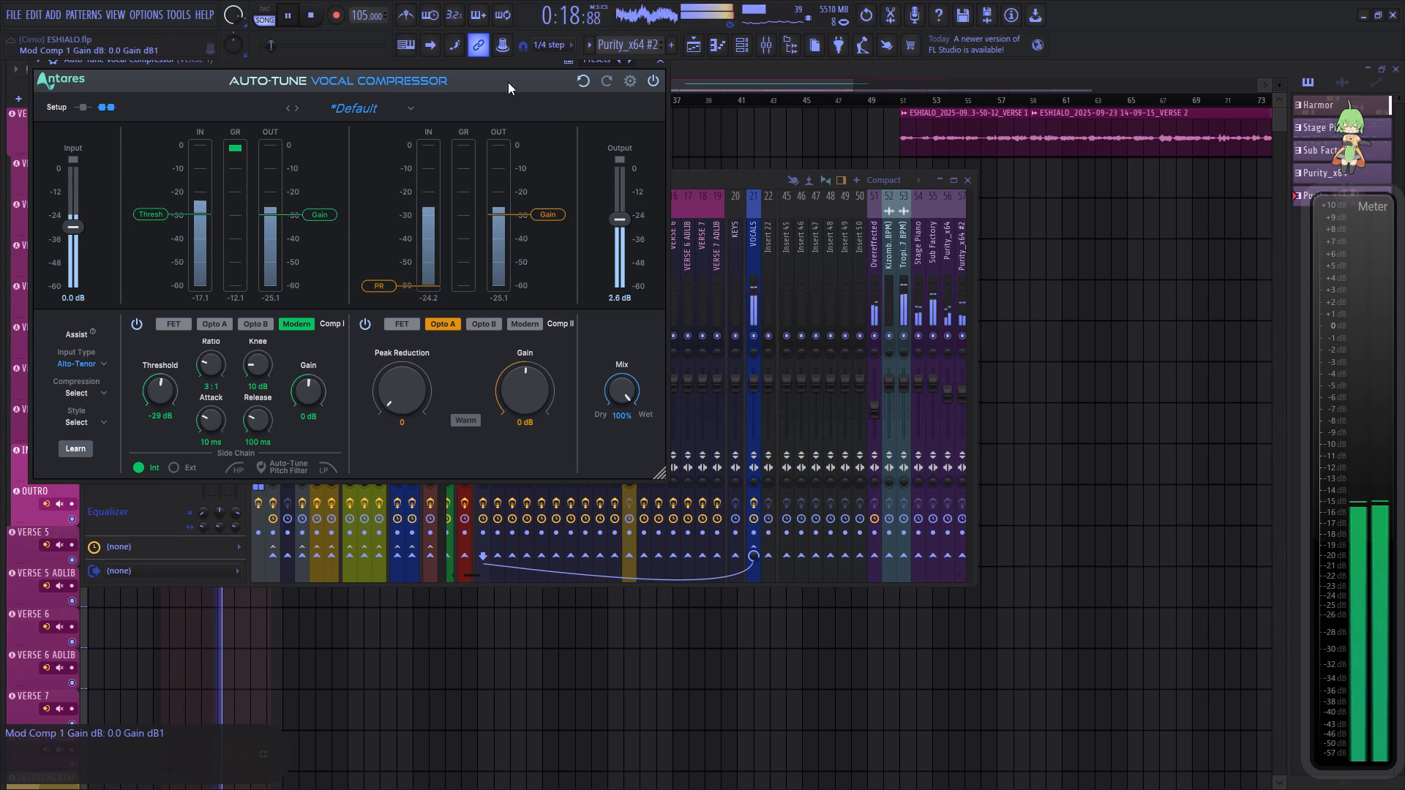
click(662, 63)
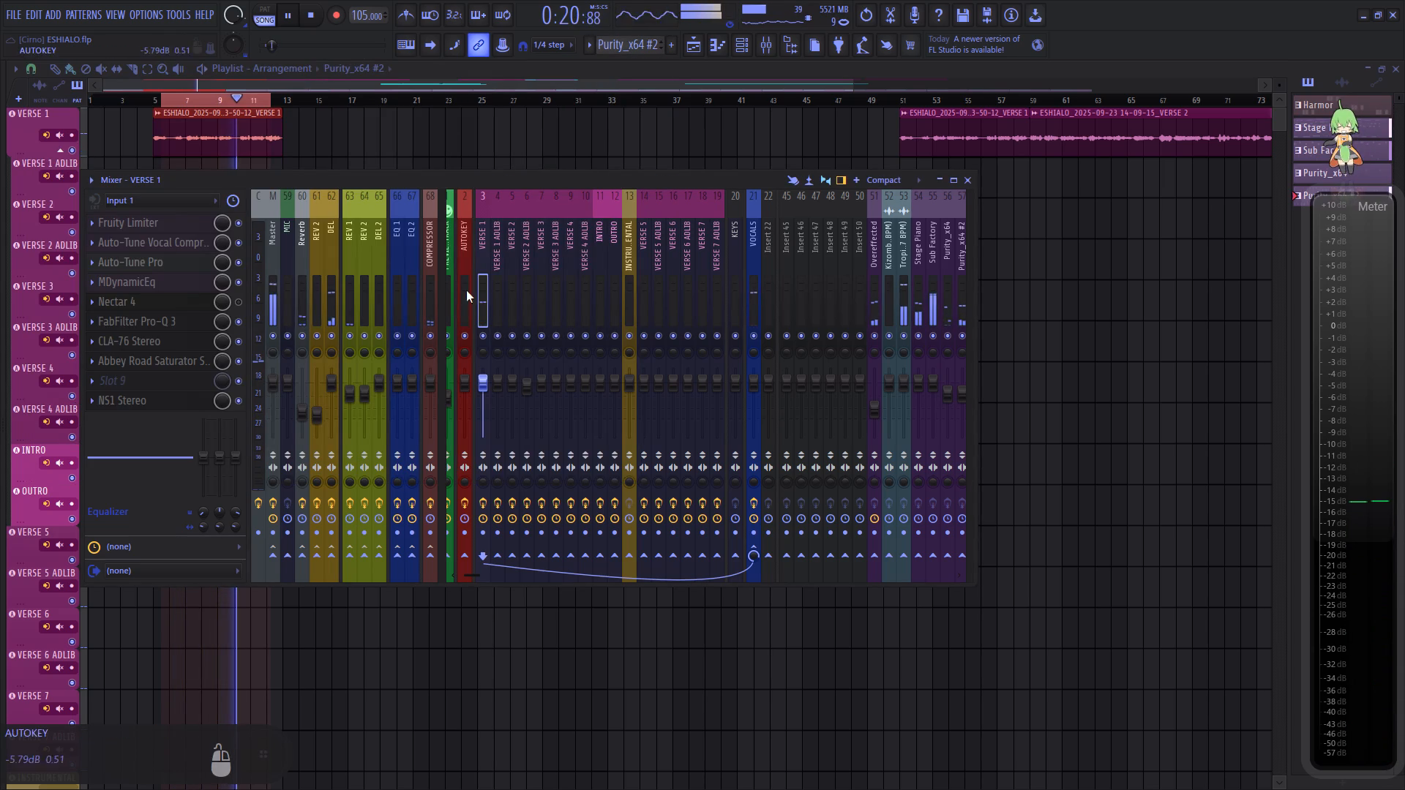
Solo the VERSE 1 mixer track again with its routed tracks.
click(481, 288)
key(alt+s)
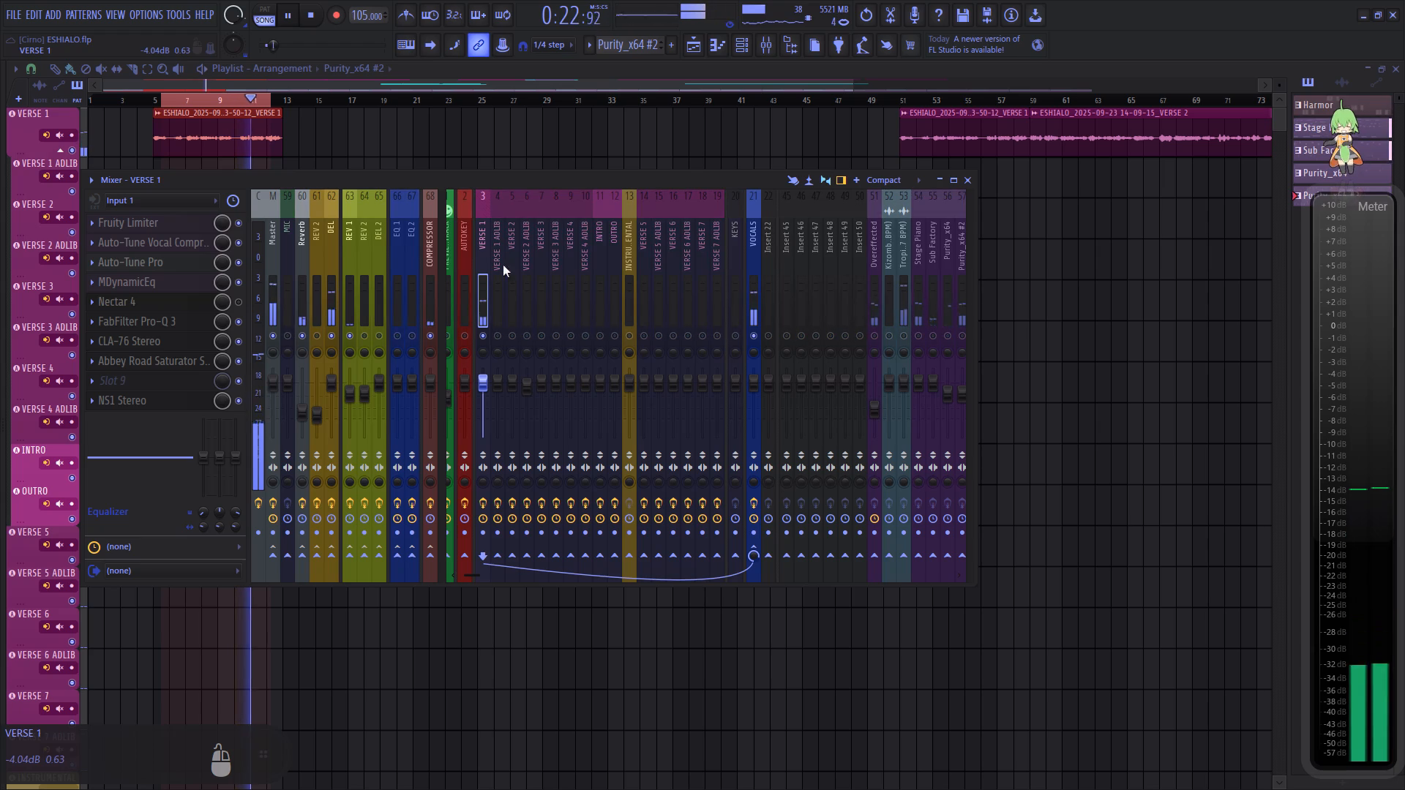
In VERSE 1's FabFilter Pro-Q 3, shift the low-cut and -2 dB bell bands higher in frequency while auditioning each, and close the plugin.
click(165, 323)
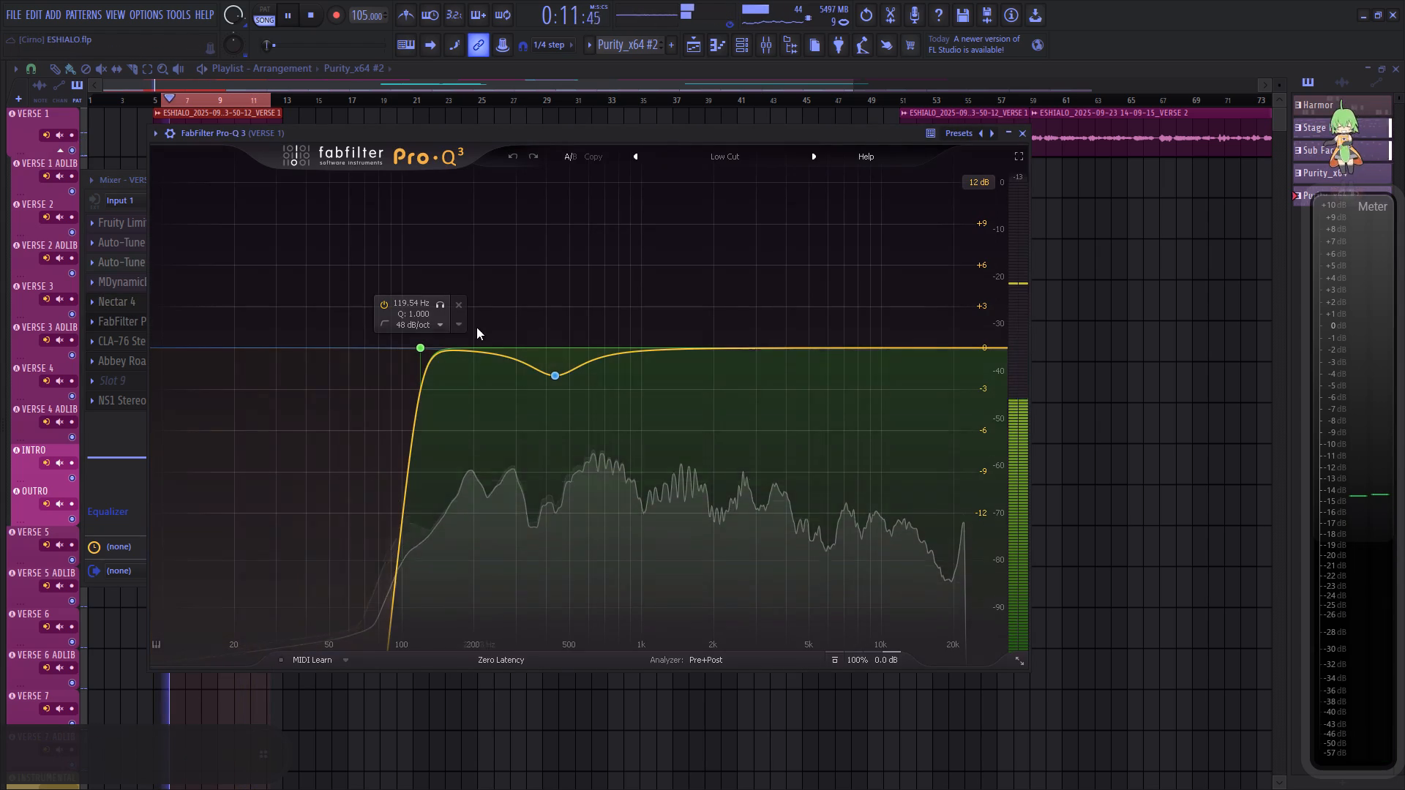
drag(441, 304, 471, 312)
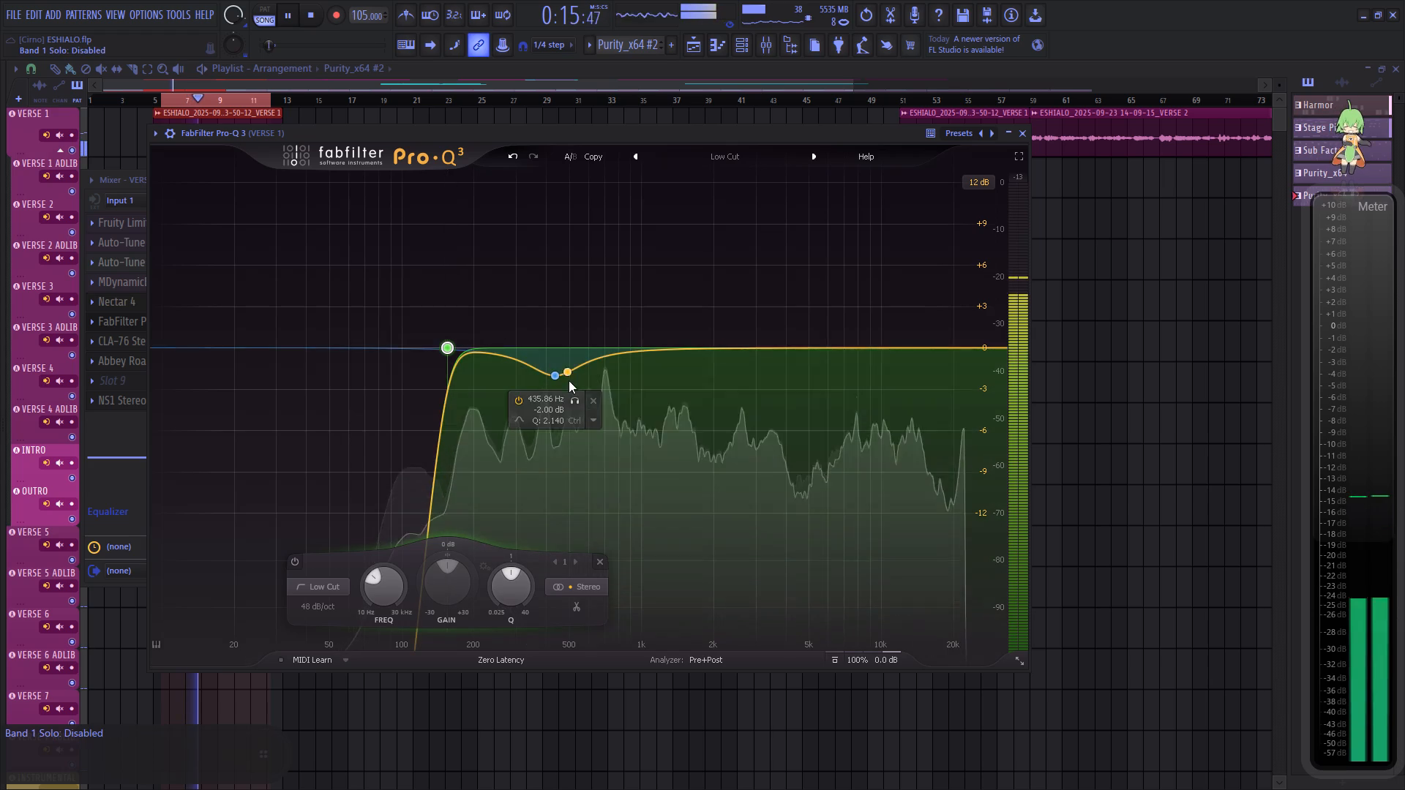
drag(572, 400, 627, 405)
click(1027, 138)
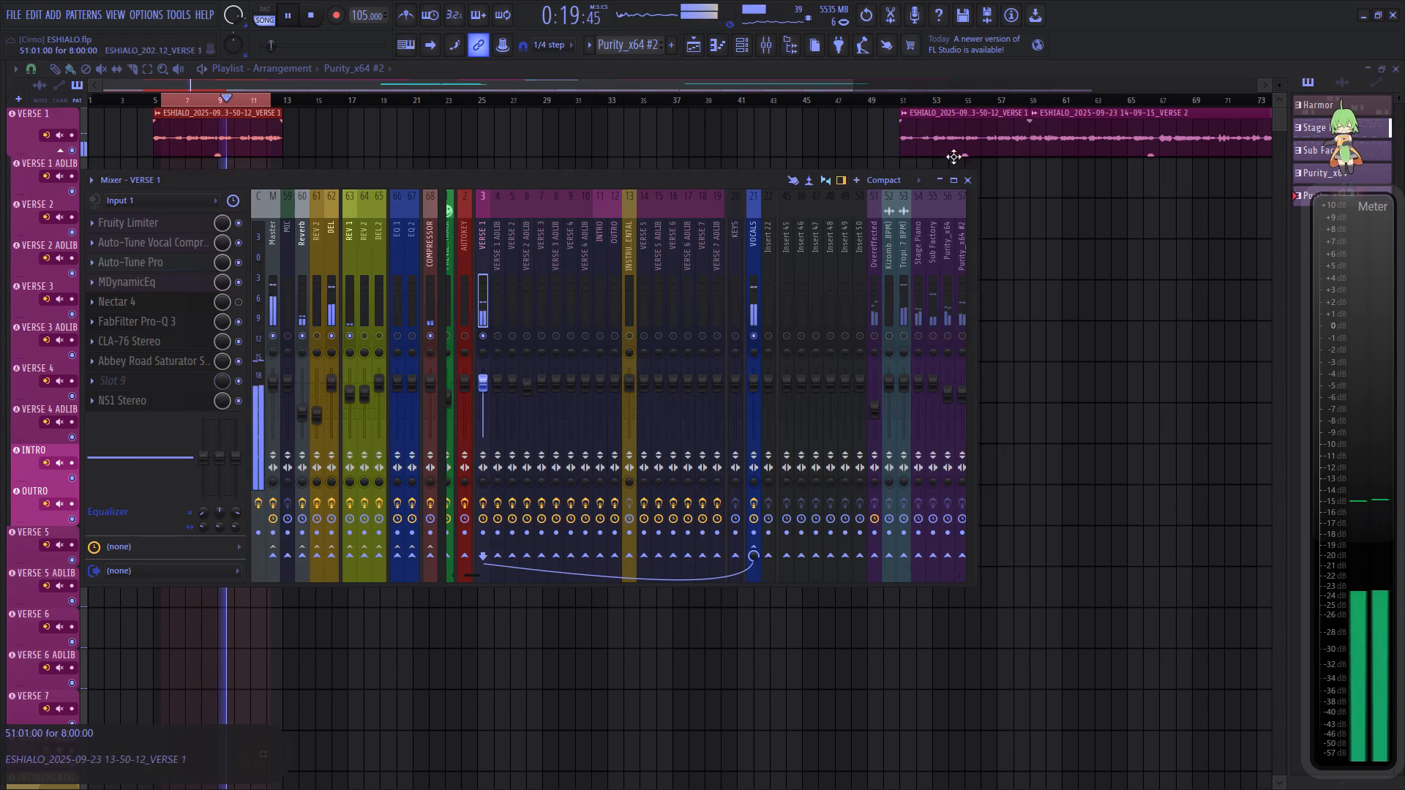
In VERSE 1's CLA-76 Stereo compressor, lower the input to -30.5 dB and close the plugin.
click(181, 342)
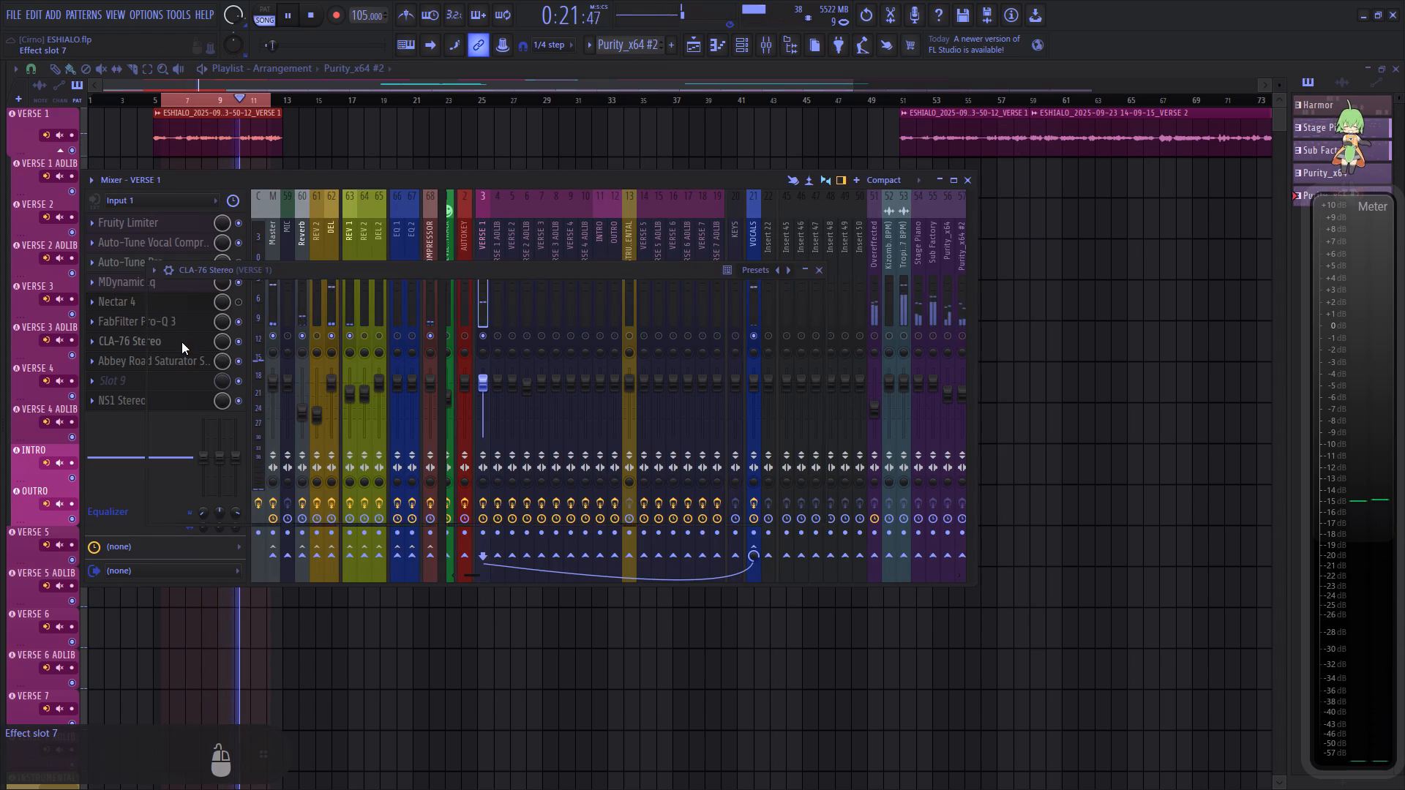
scroll(236, 399, down, 10)
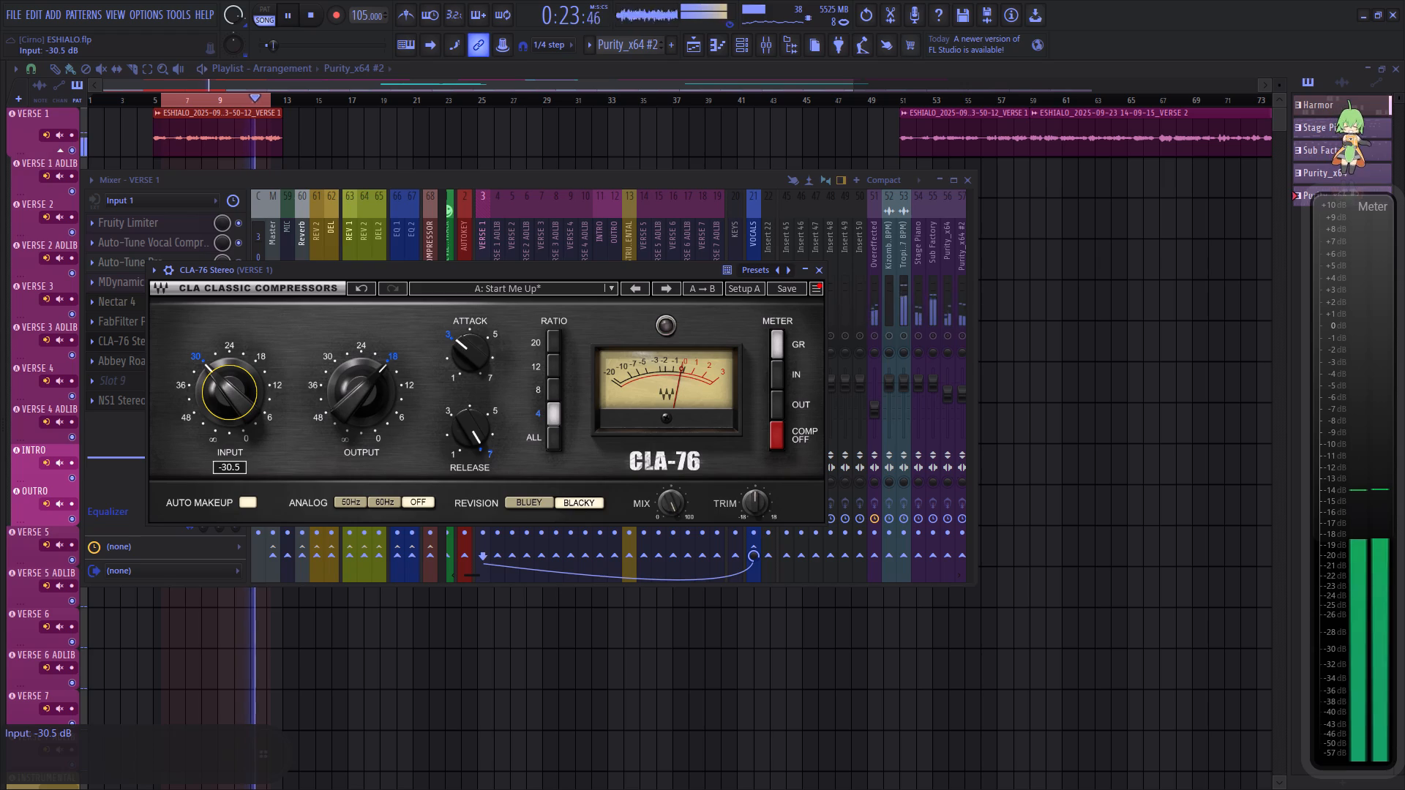
click(817, 276)
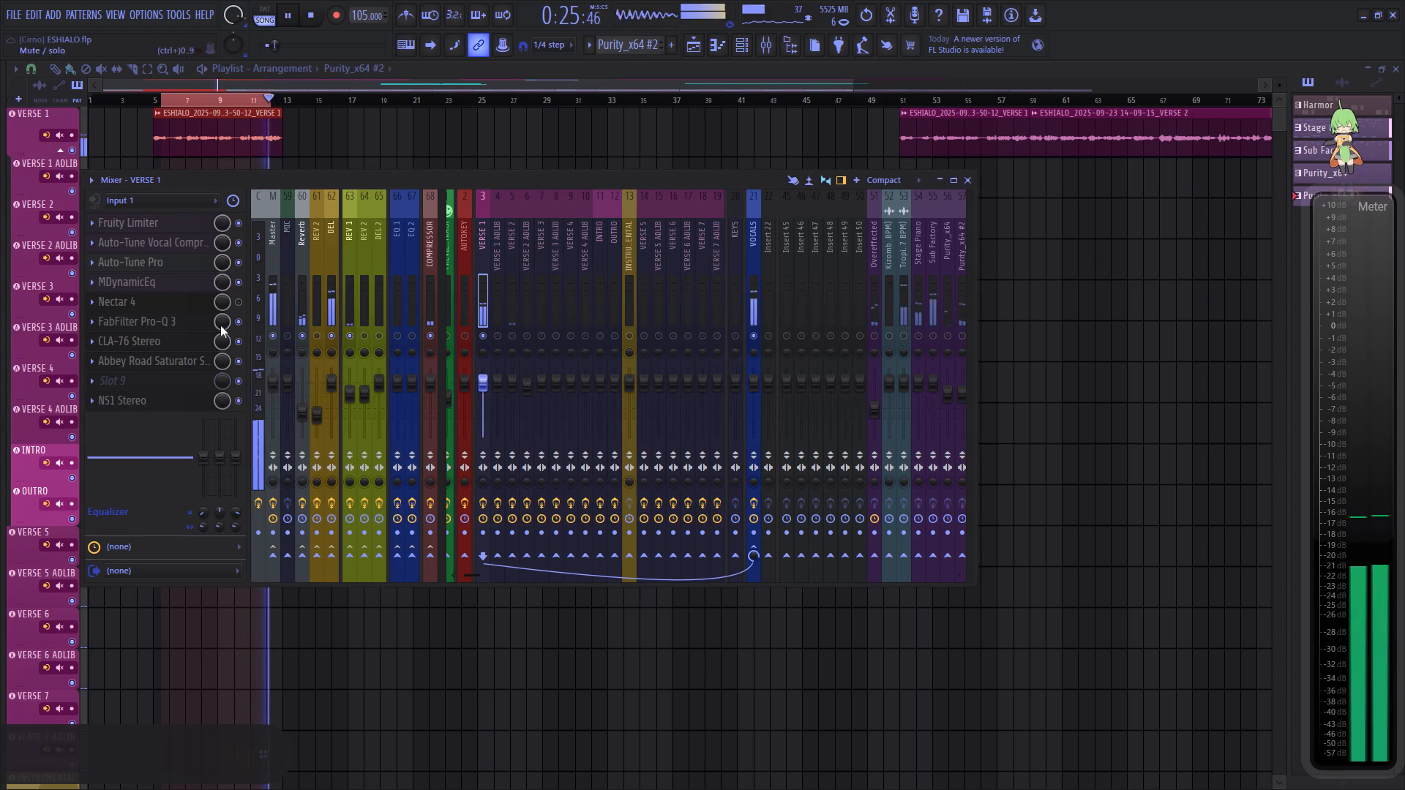
In VERSE 1's Abbey Road Saturator Stereo, lower the input gain slightly and close the plugin.
click(146, 360)
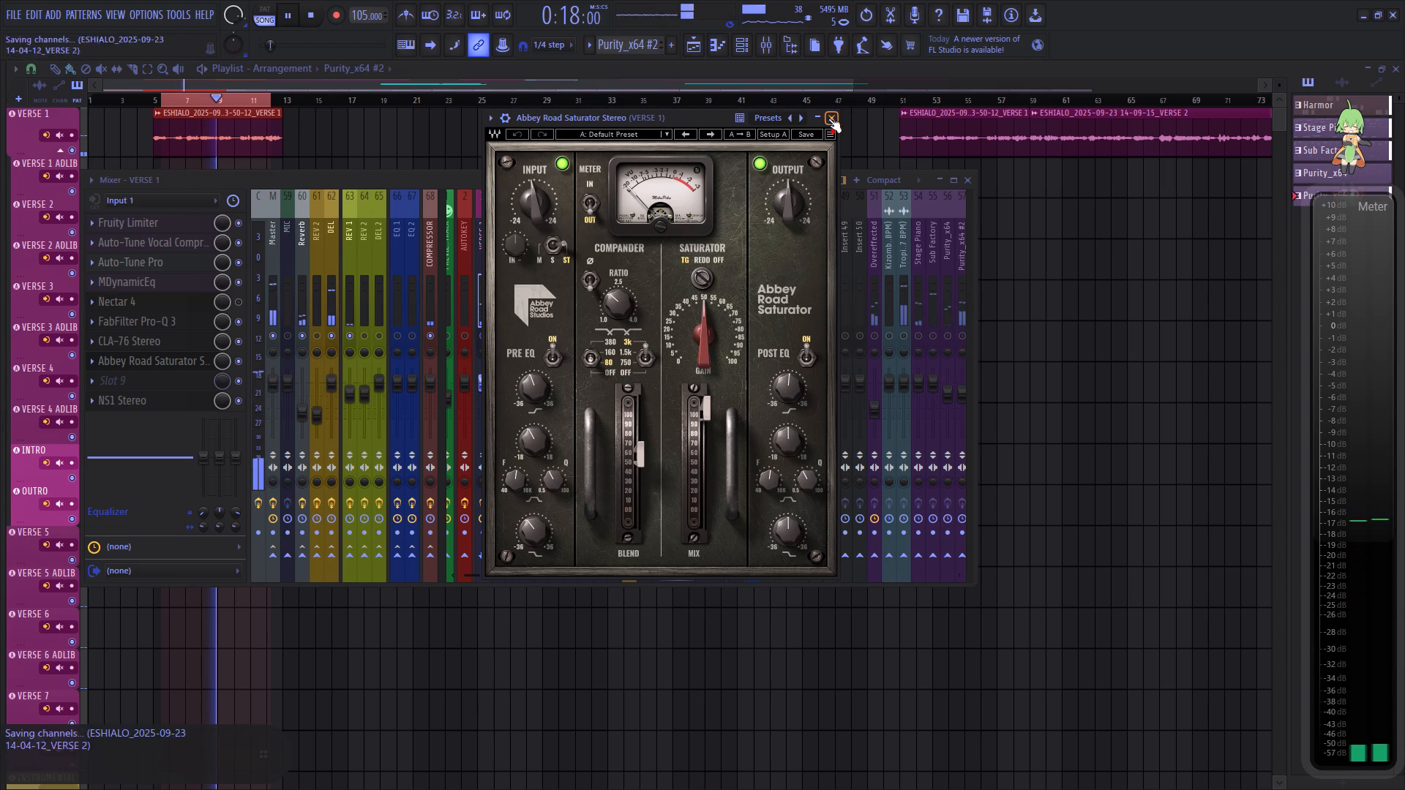
scroll(542, 202, down, 4)
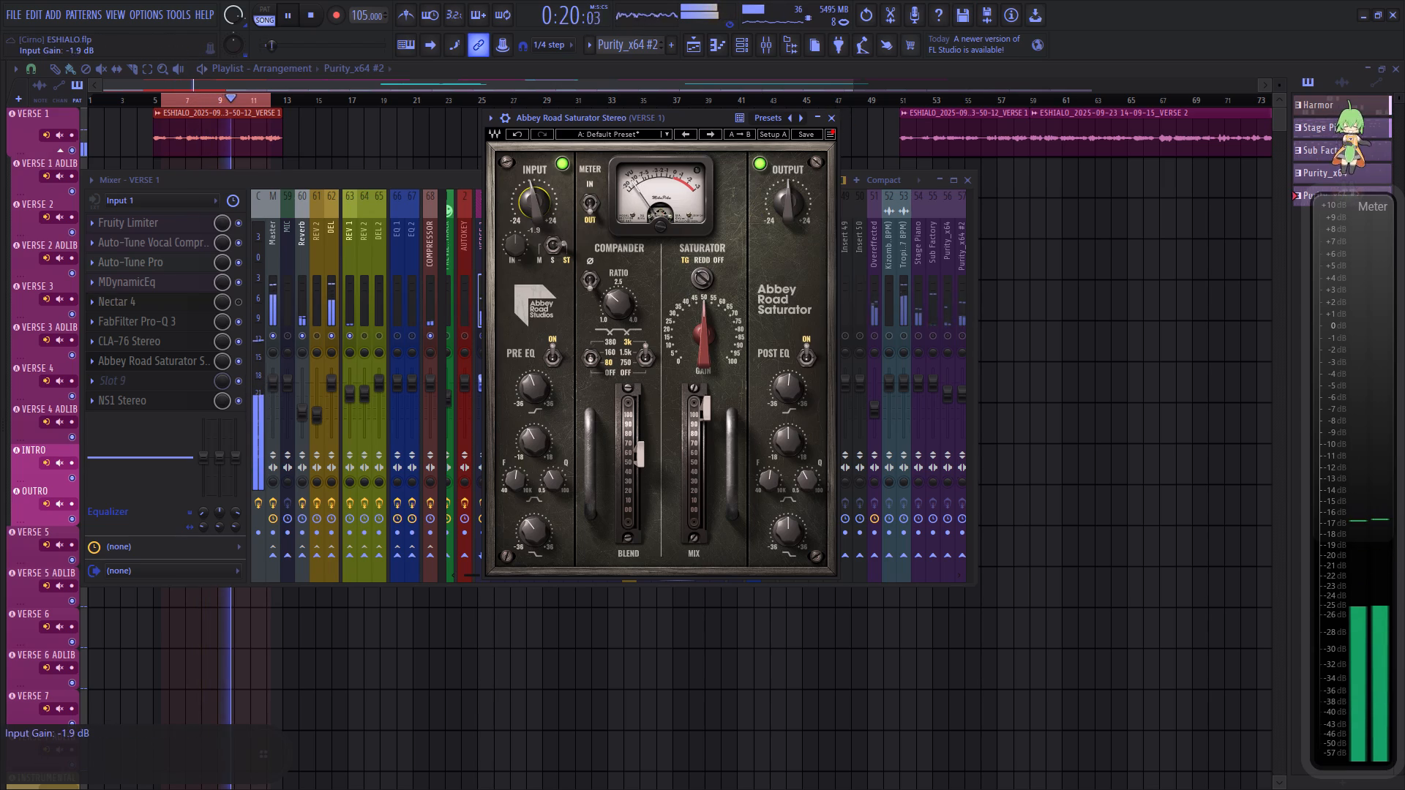
scroll(542, 202, down, 2)
click(827, 114)
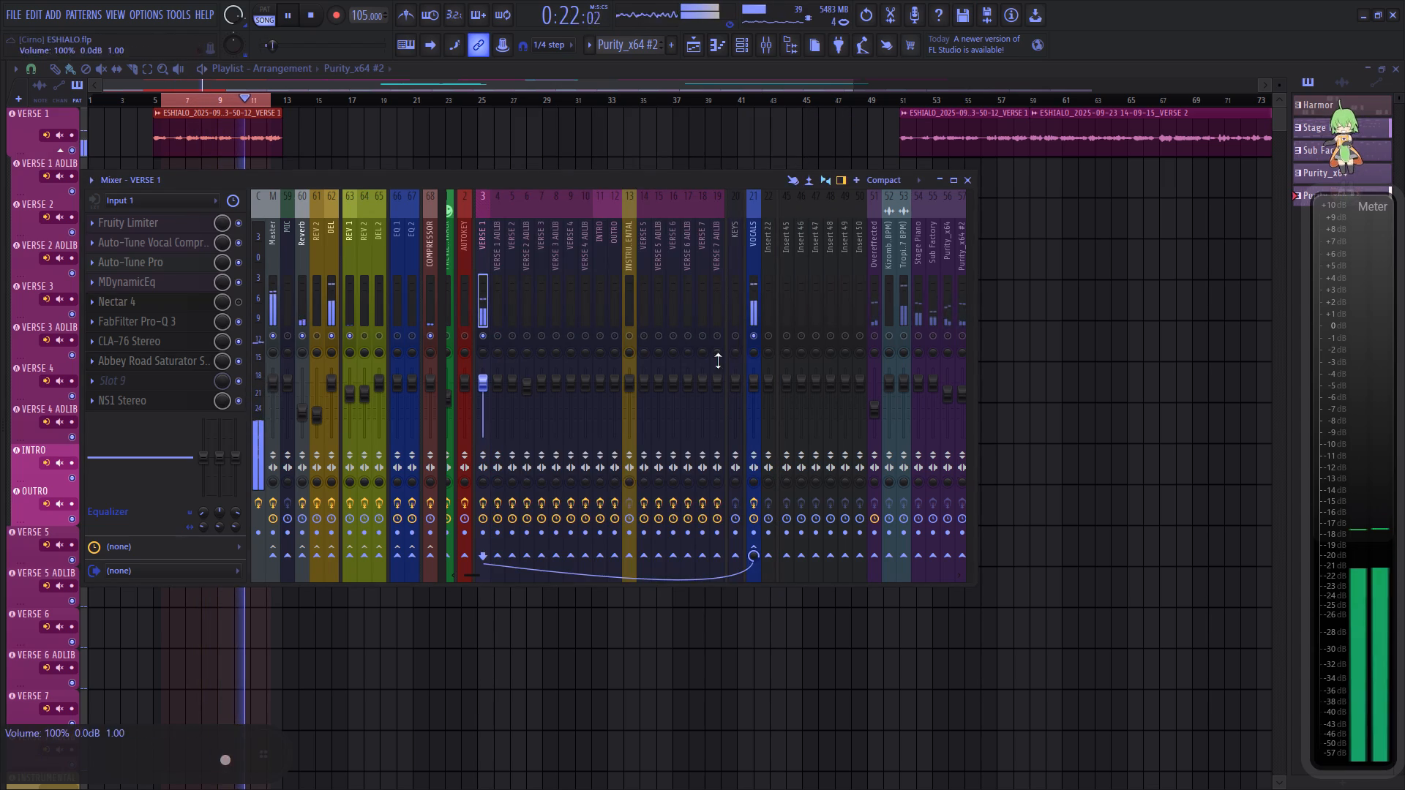
Clear the solo from the VOCALS bus so every mixer track plays again.
right_click(758, 334)
right_click(758, 334)
scroll(771, 306, up, 2)
scroll(528, 249, down, 5)
scroll(524, 247, up, 5)
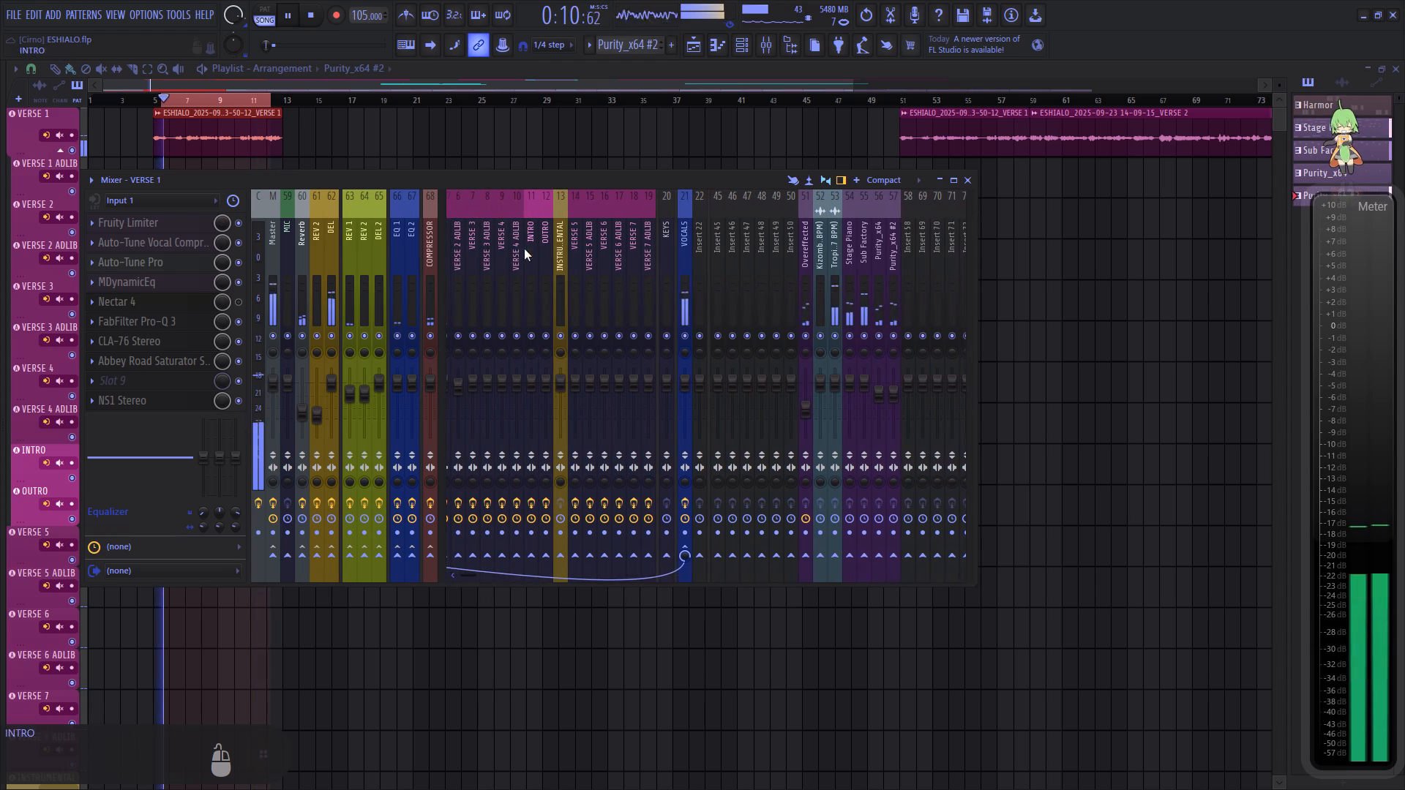
Clear the playlist time selection over bars 5 to 12 and solo the Overeffected playlist track.
double_click(158, 99)
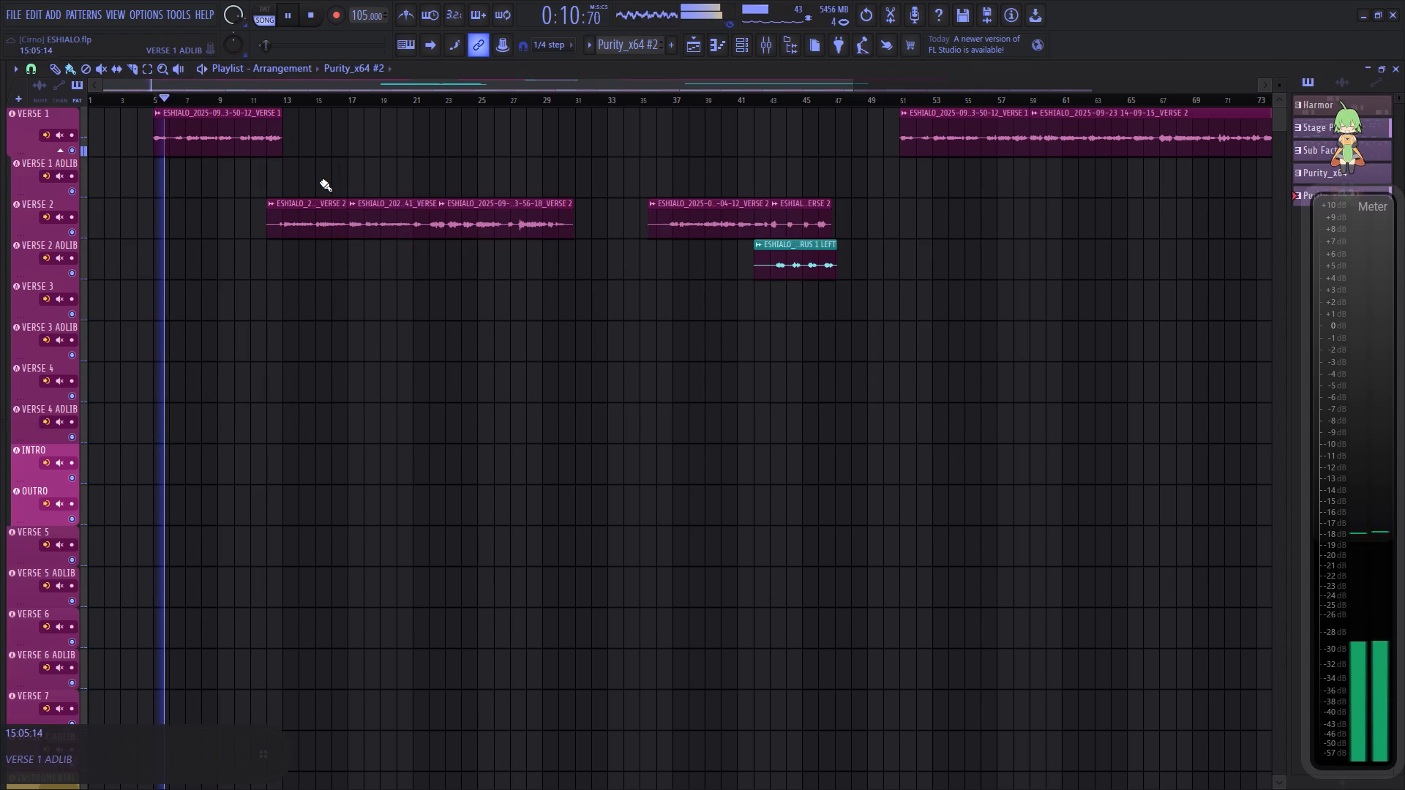
scroll(391, 315, down, 20)
scroll(391, 315, down, 1)
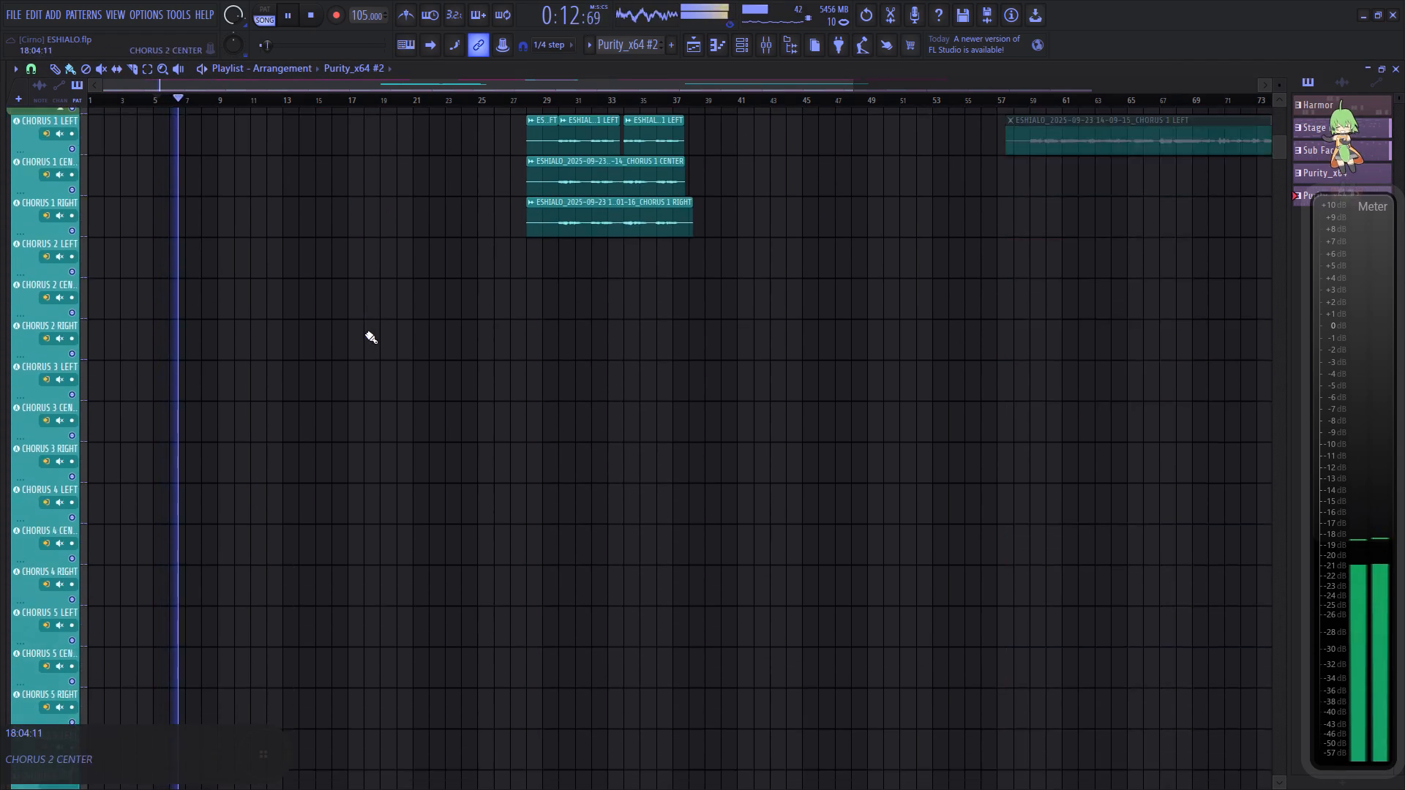
scroll(365, 334, down, 15)
right_click(77, 315)
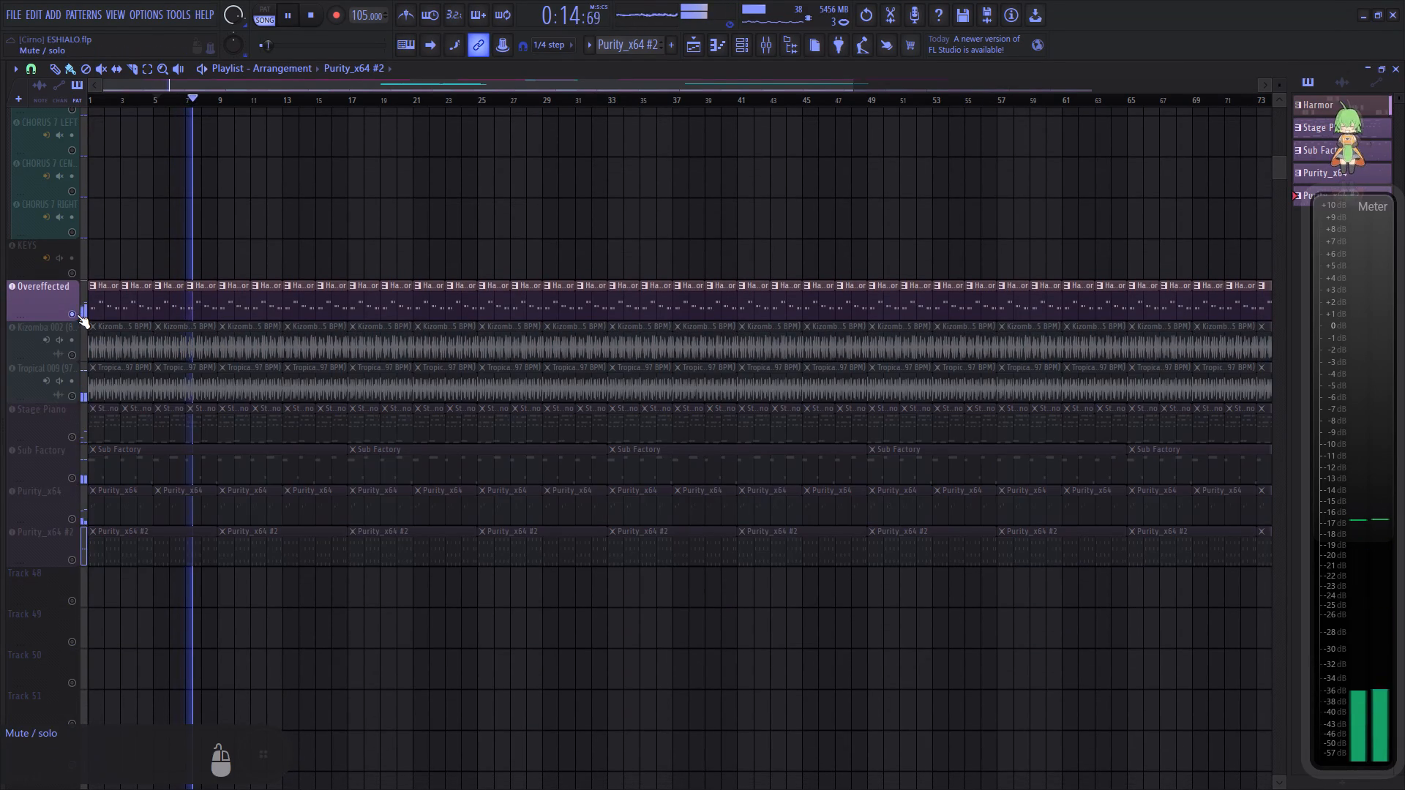
Raise the Overeffected mixer track's volume to roughly -5 dB.
click(774, 50)
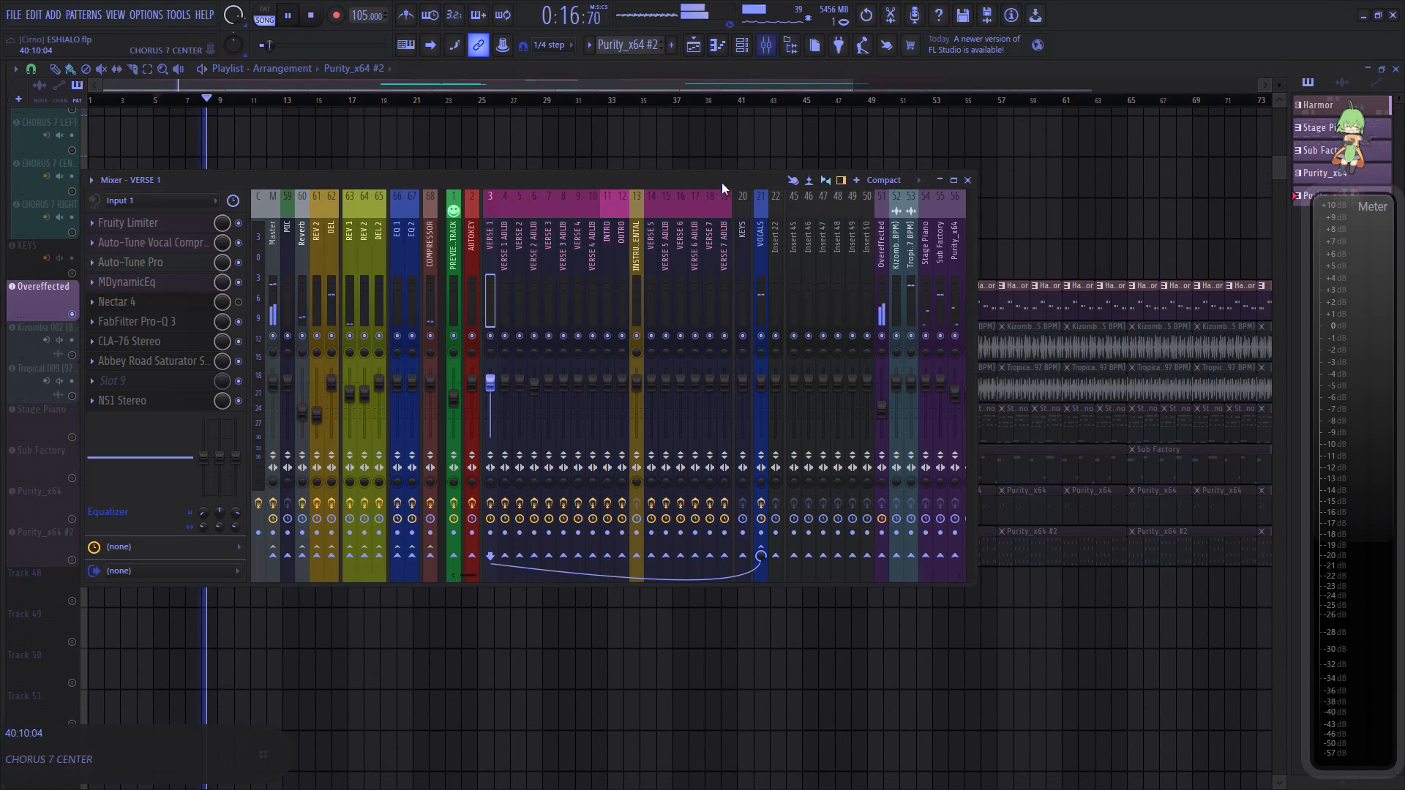
scroll(711, 268, down, 5)
scroll(669, 402, up, 4)
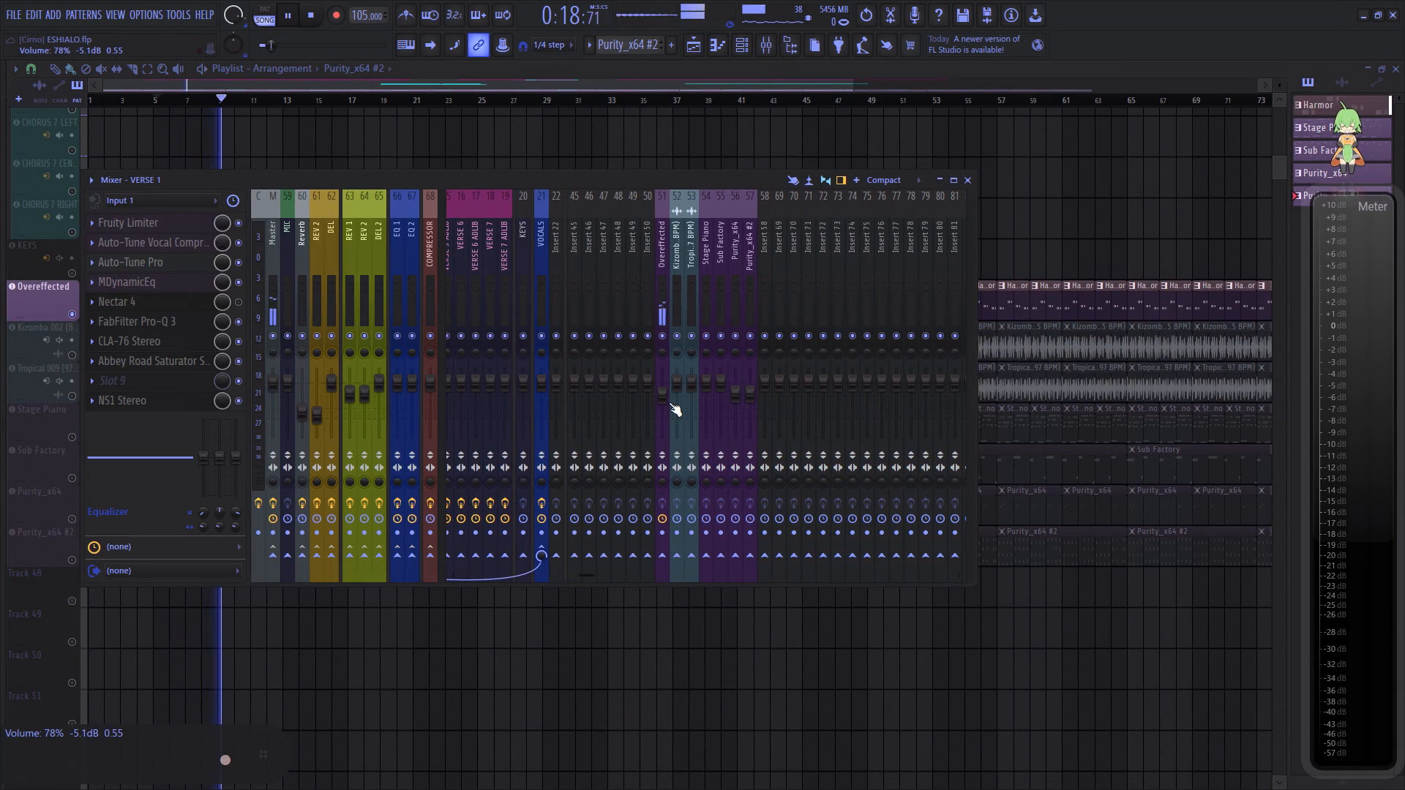
scroll(669, 402, down, 1)
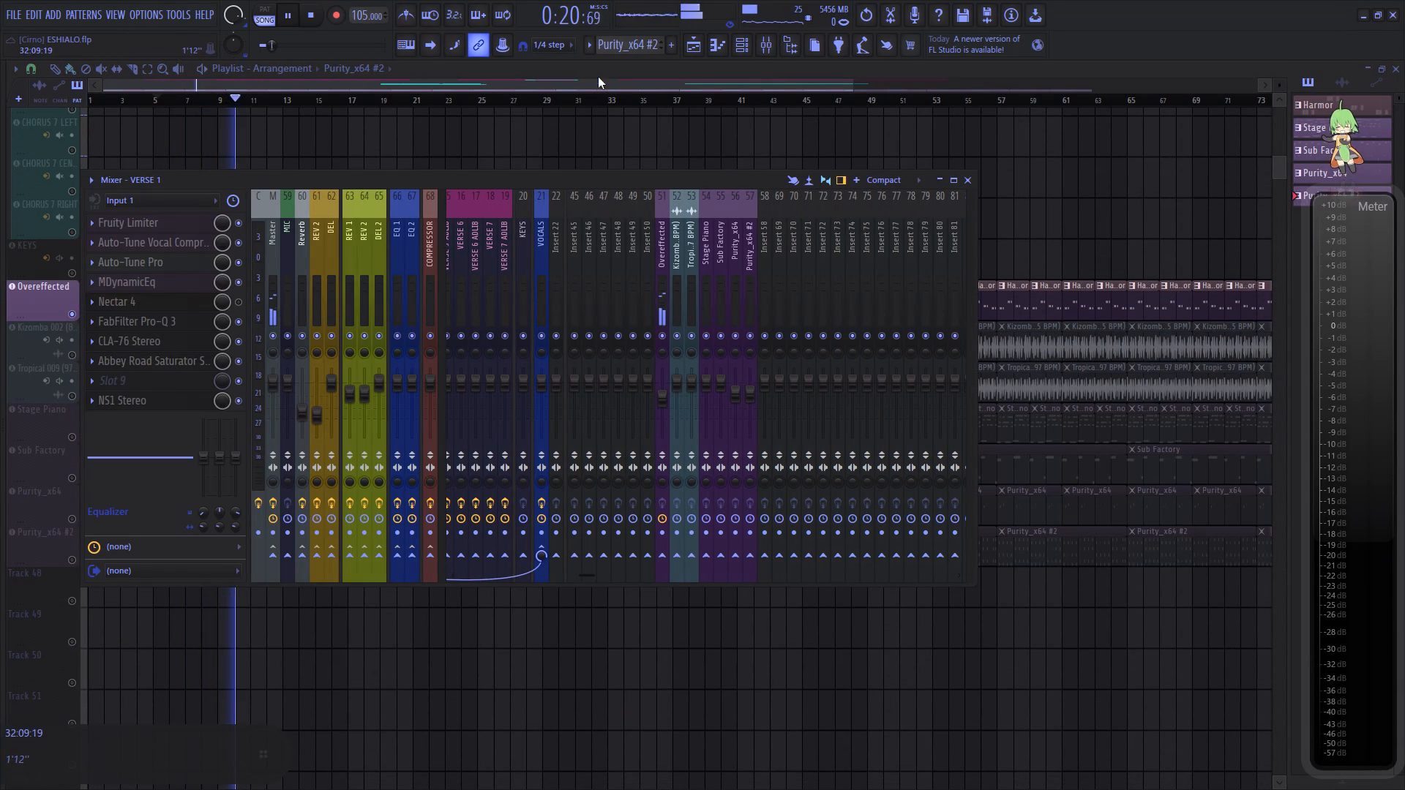
Unmute the Kizomba 002, Tropical 009 and Stage Piano playlist tracks one after another, checking the mixer levels in between.
click(598, 75)
click(77, 353)
click(70, 393)
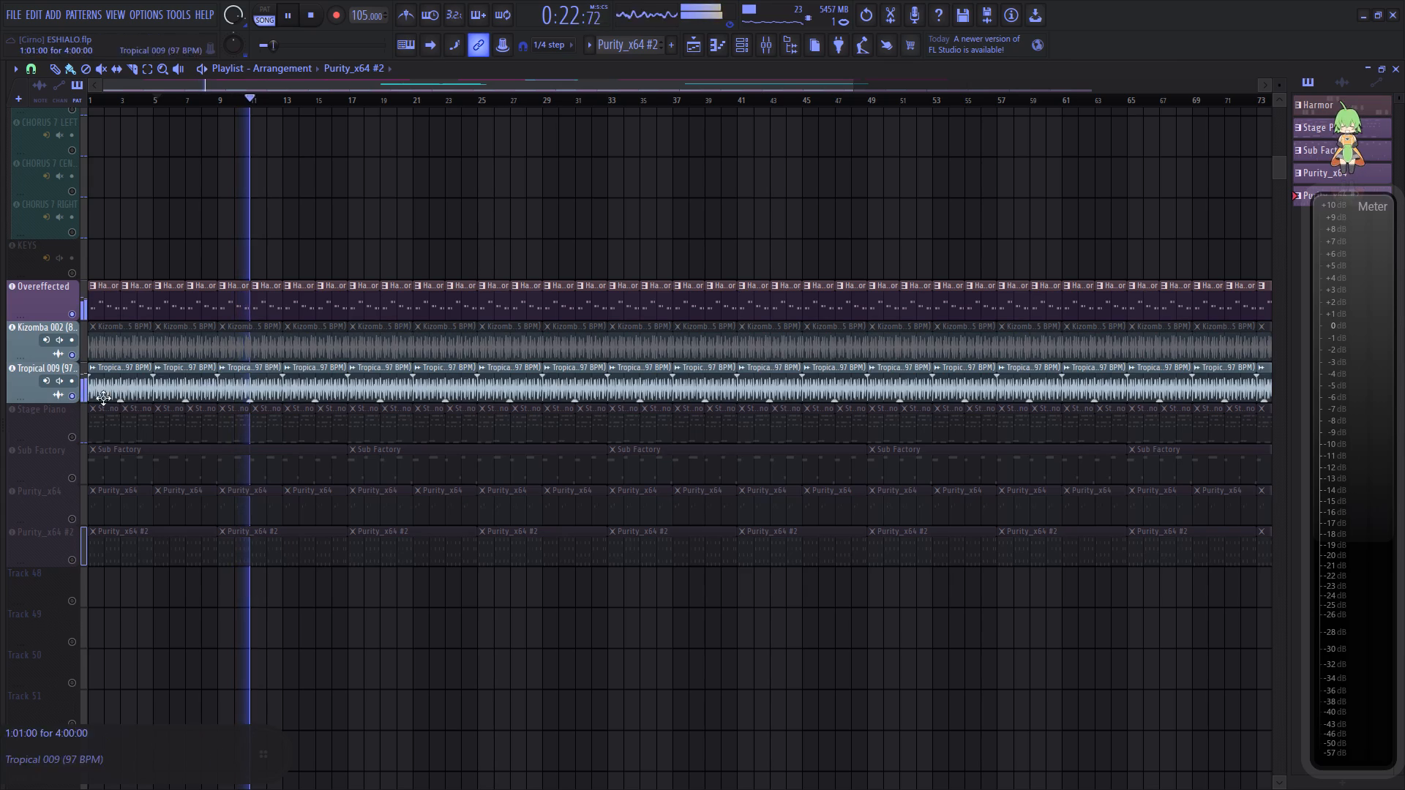
click(760, 47)
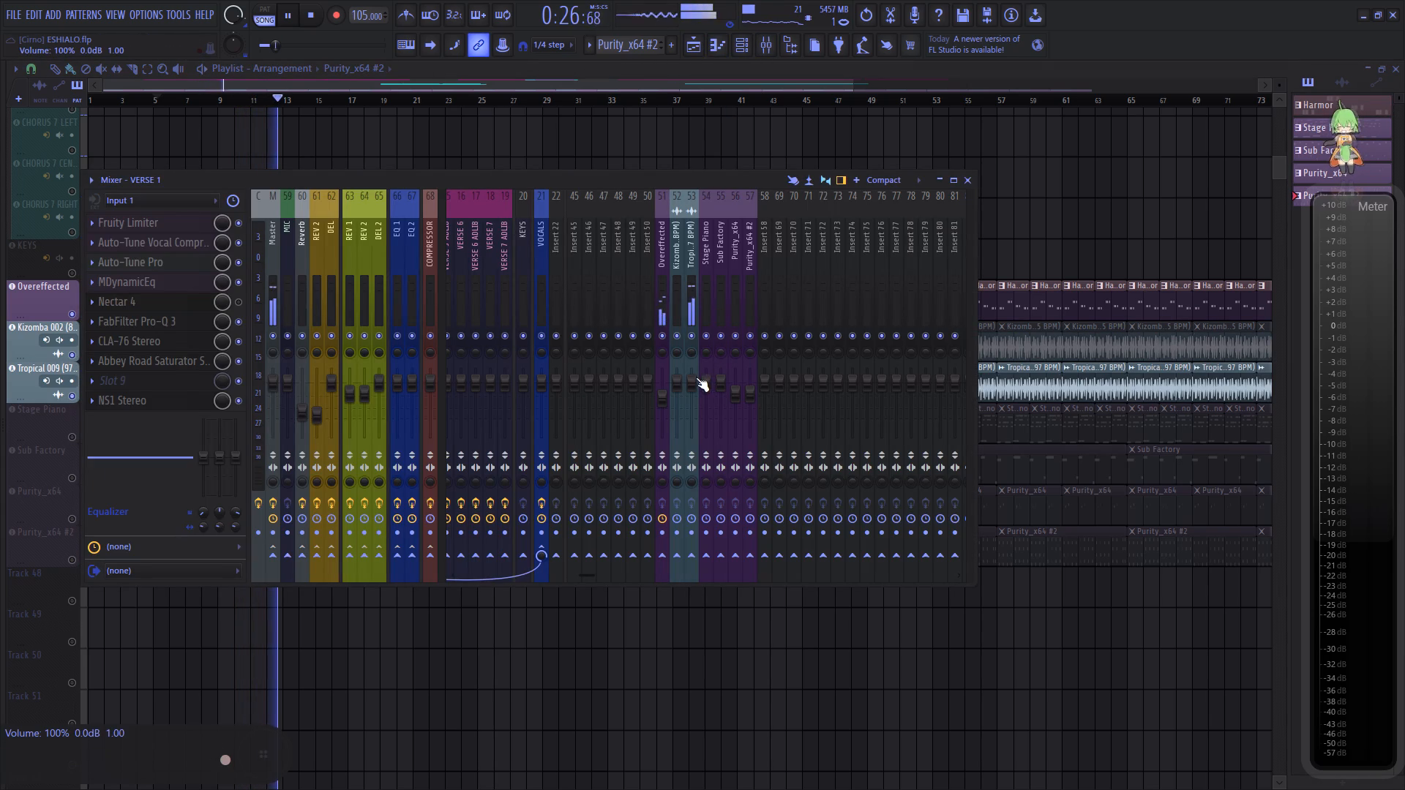
click(672, 70)
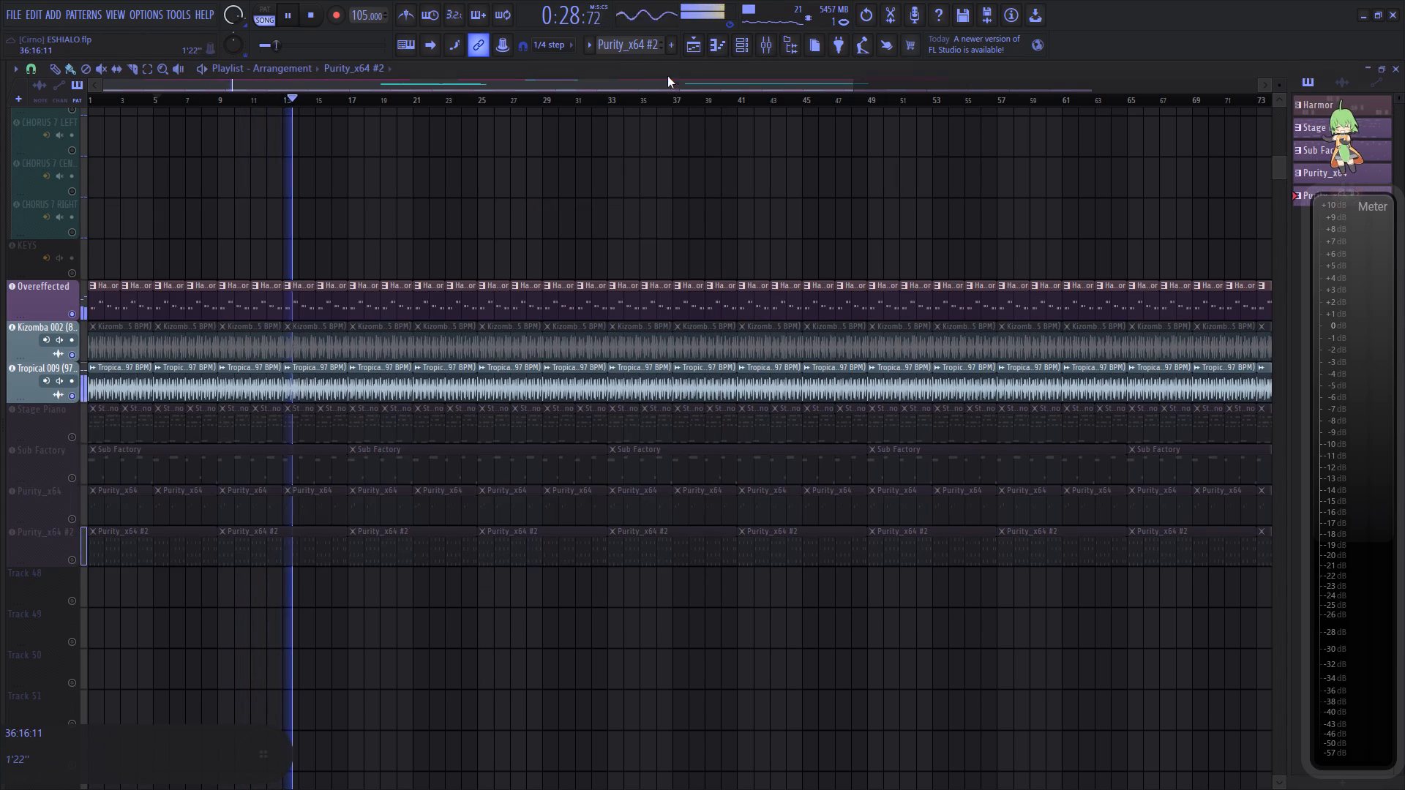
click(75, 441)
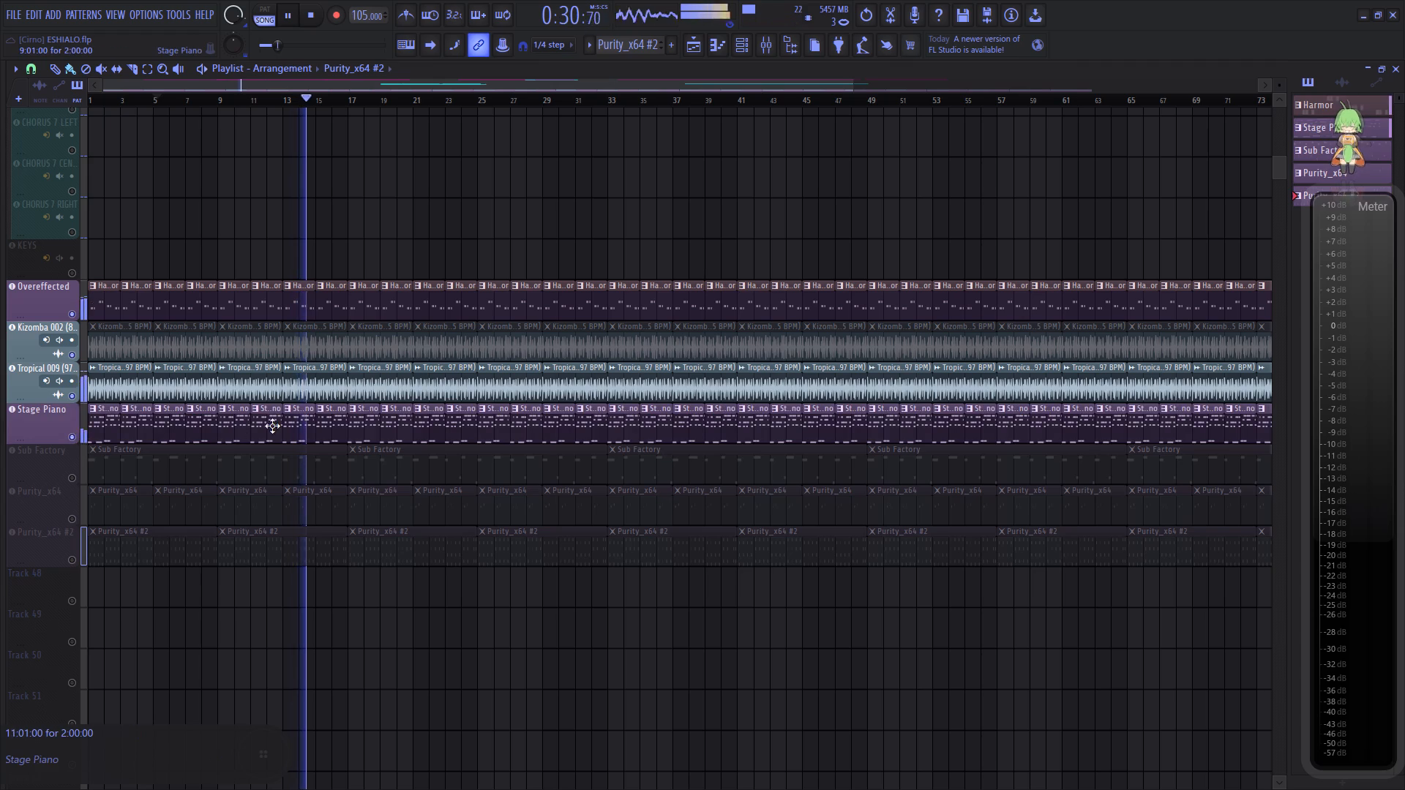
Search the effect plugins for "stereo" and load AIR Stereo Width into the first effect slot of the Stage Piano mixer track.
click(762, 42)
click(708, 311)
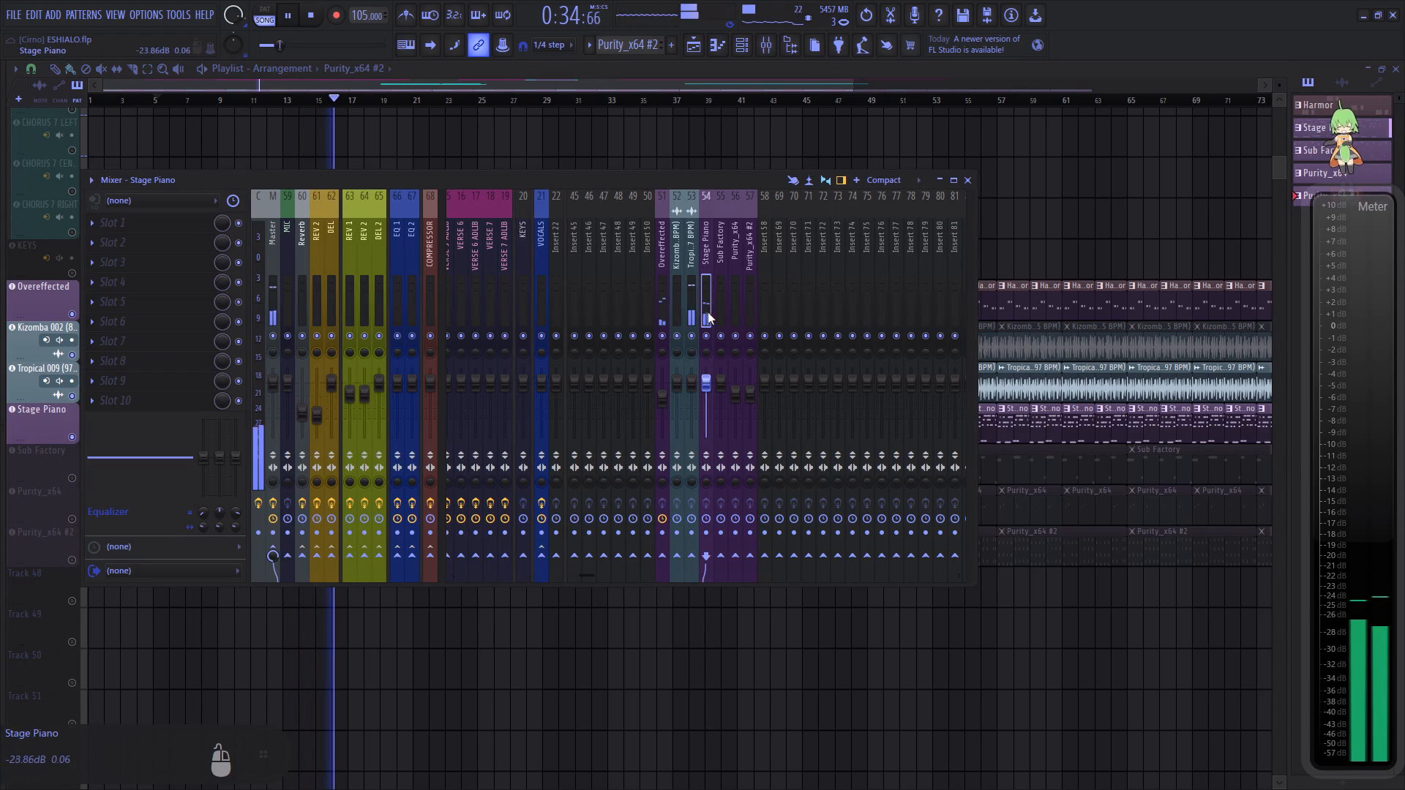
click(155, 220)
click(158, 32)
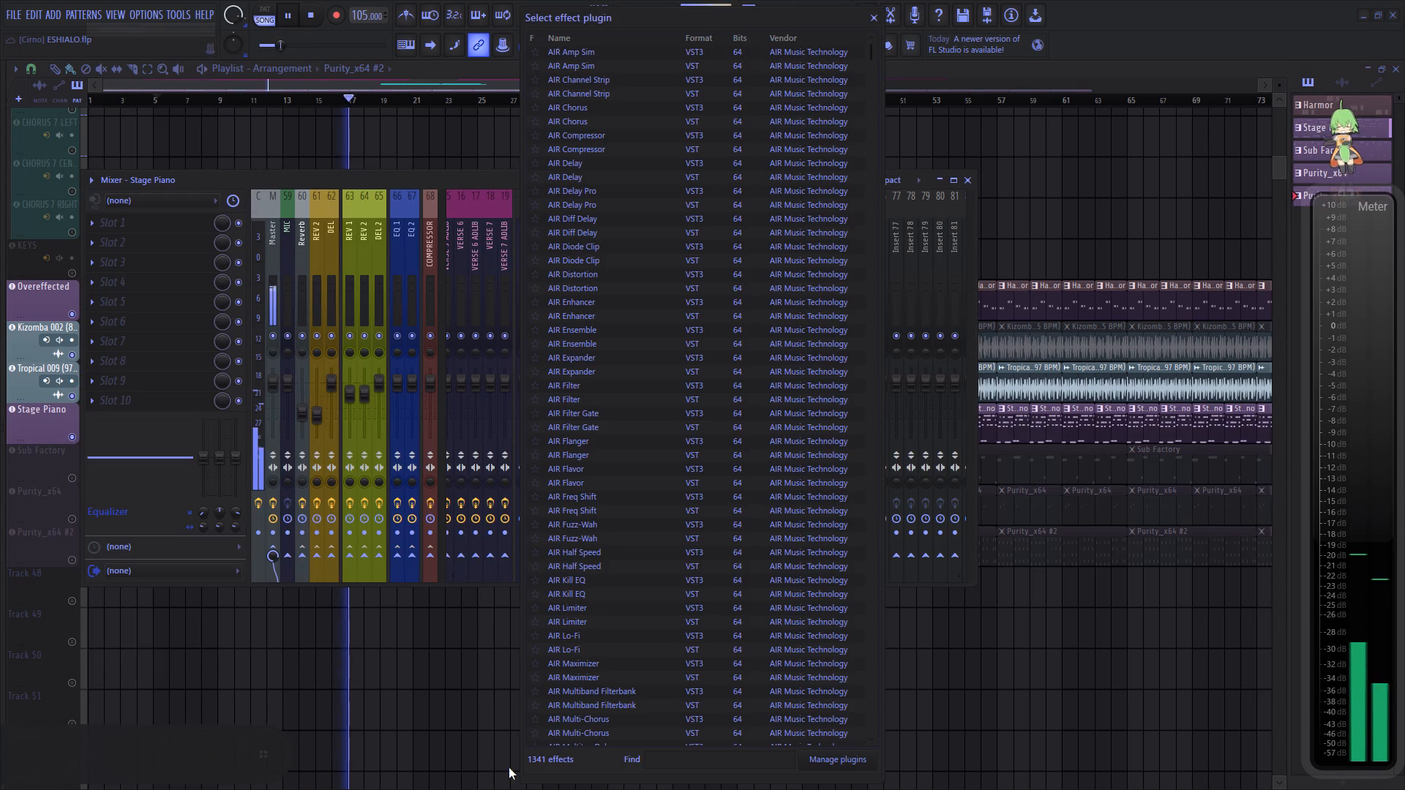
click(652, 756)
text(stere)
key(p)
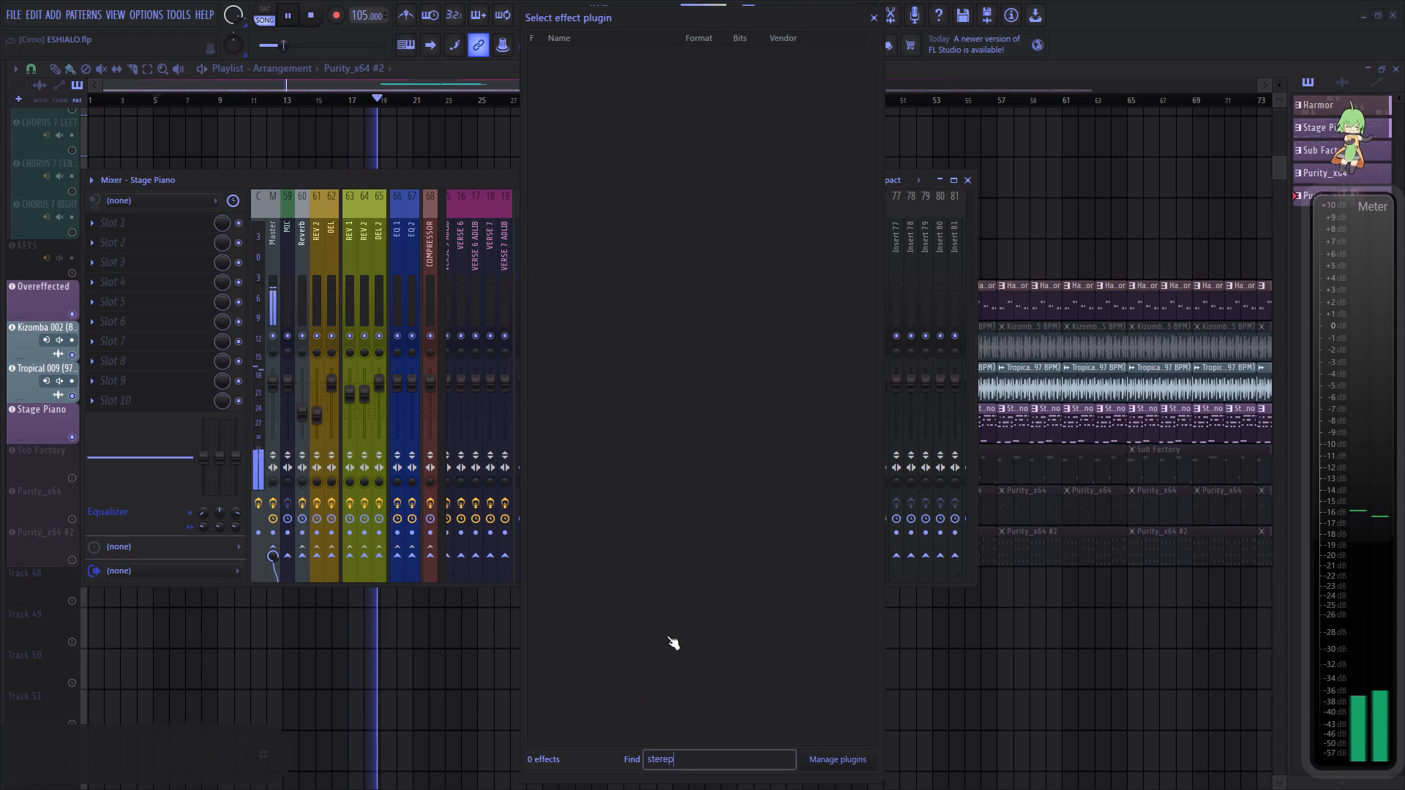
key(BackSpace)
key(o)
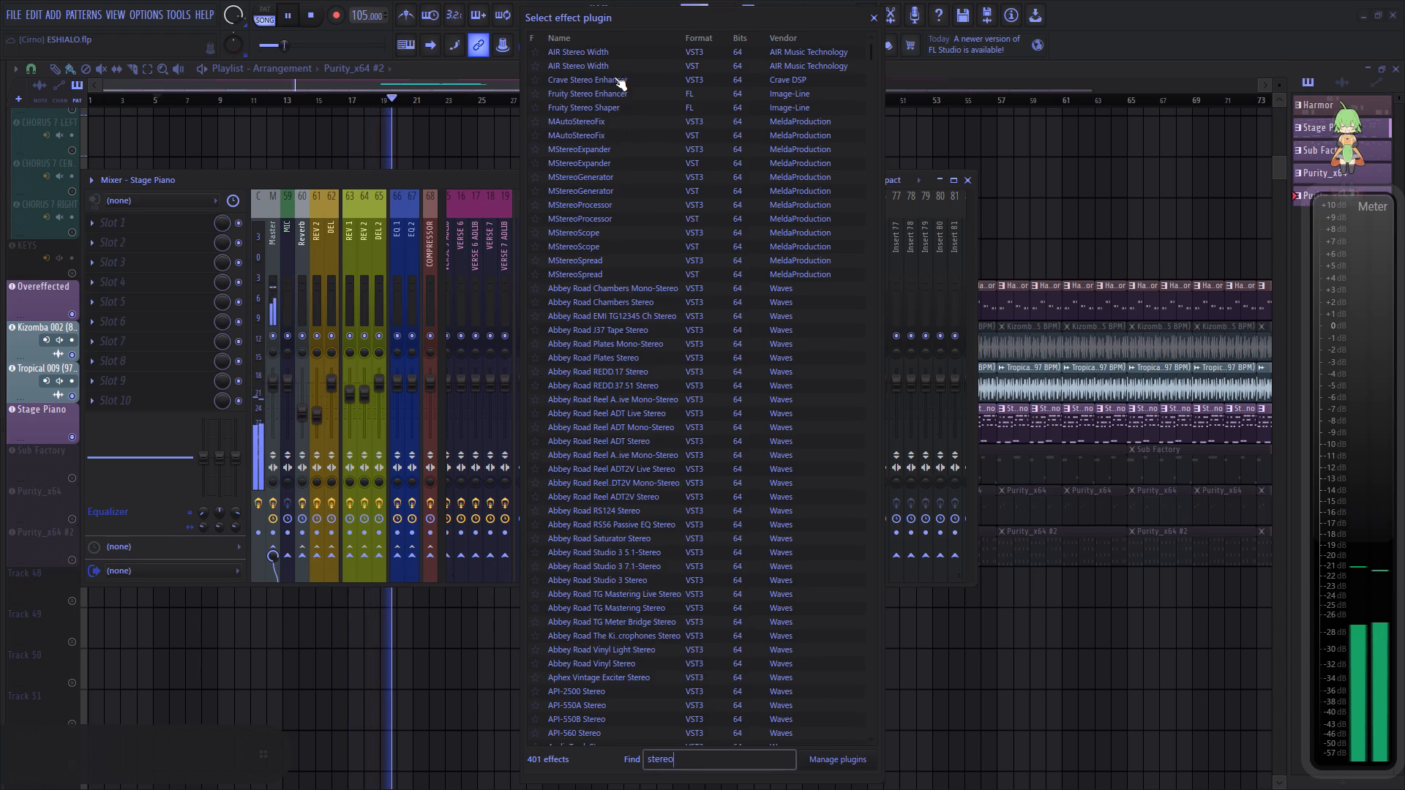
double_click(618, 66)
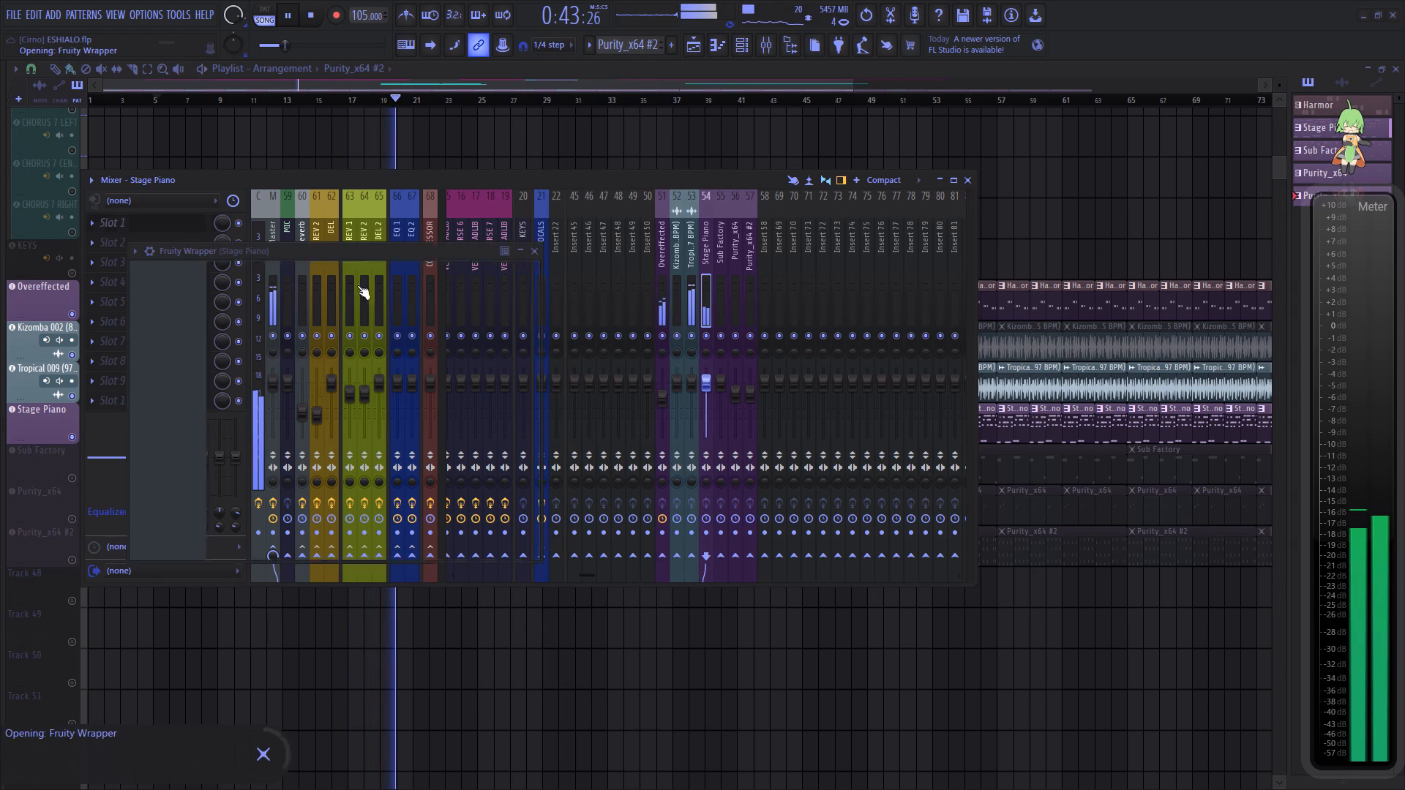
Set Stage Piano's AIR Stereo Width to maximum width and 8.0 ms delay, and close the plugin.
drag(340, 350, 518, 313)
drag(295, 407, 554, 400)
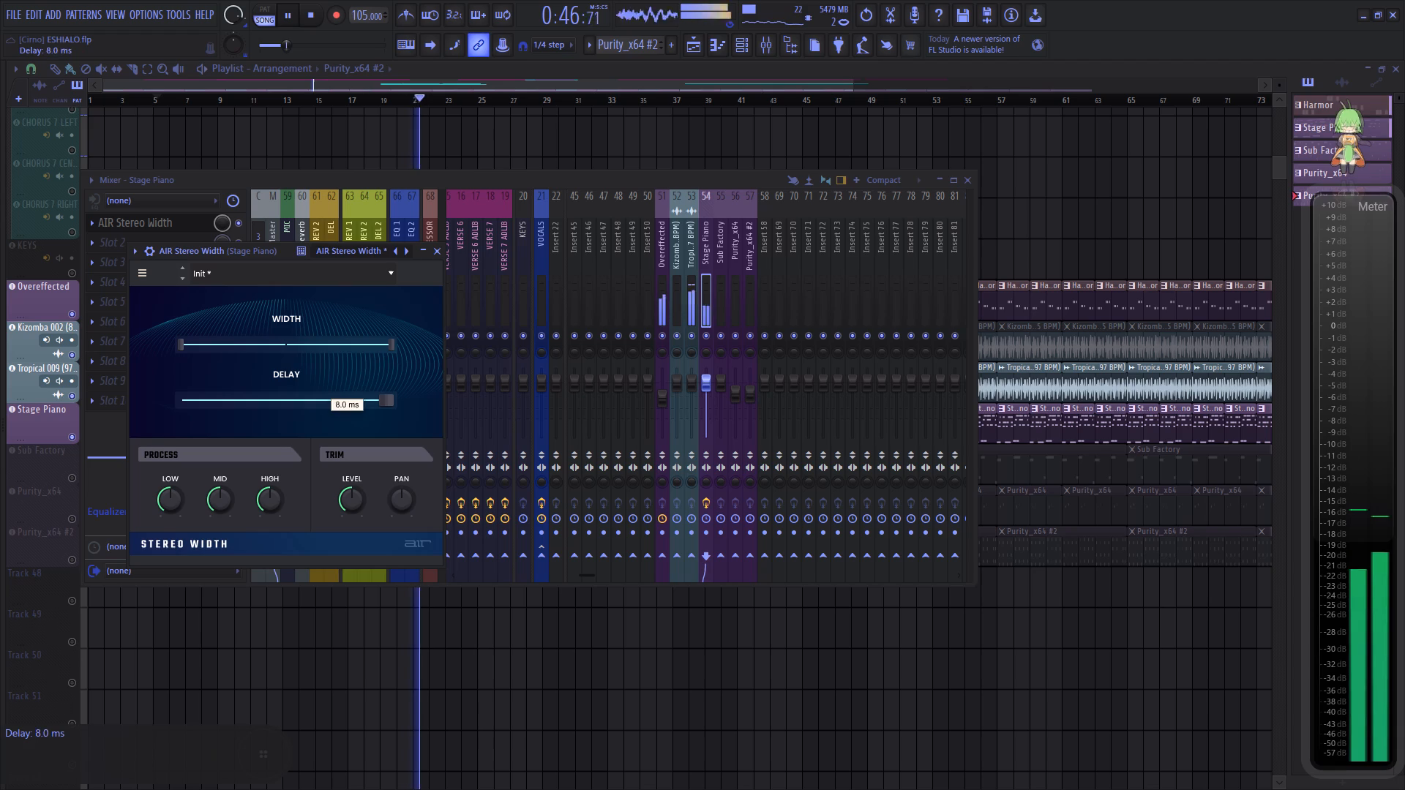
drag(554, 400, 616, 399)
click(438, 253)
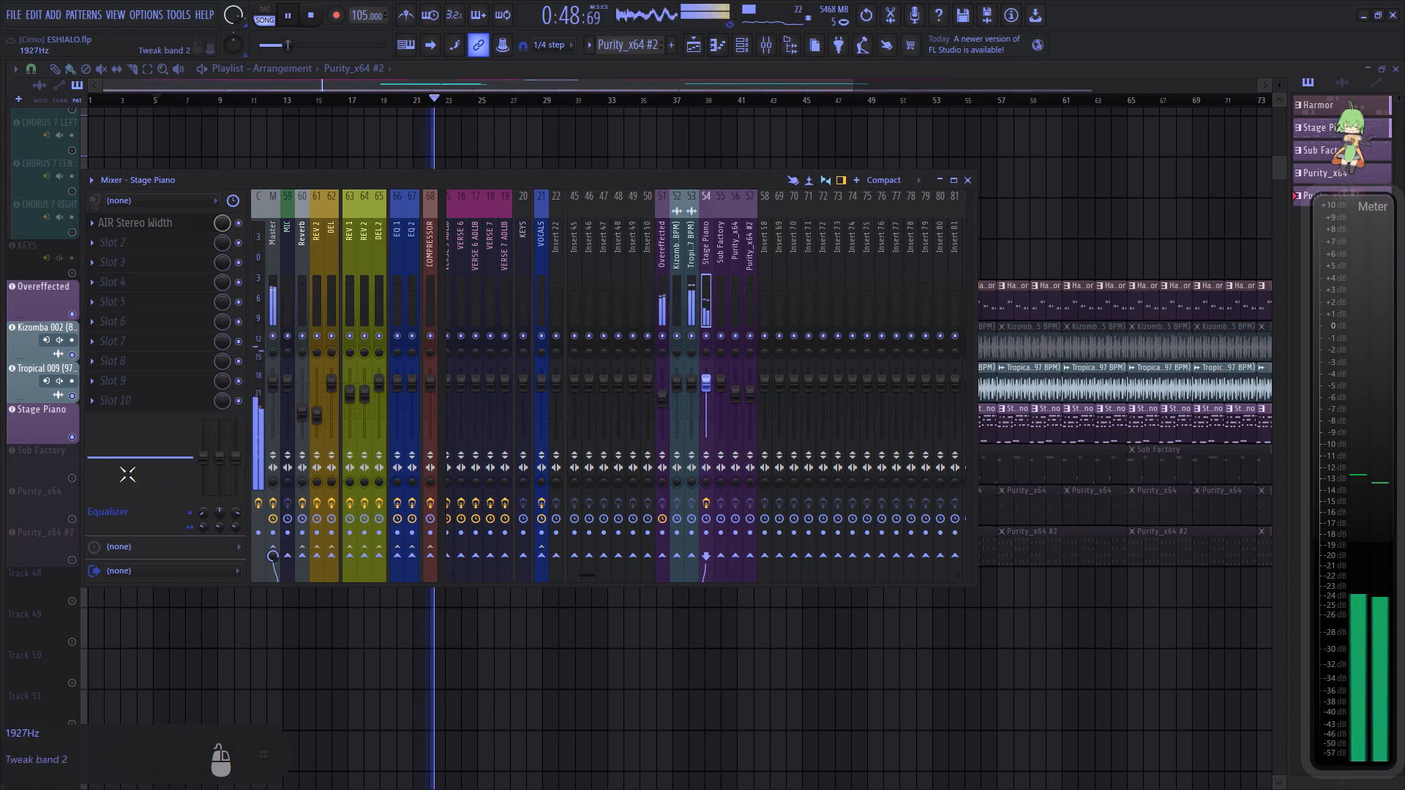
Unmute the Sub Factory playlist track.
click(26, 391)
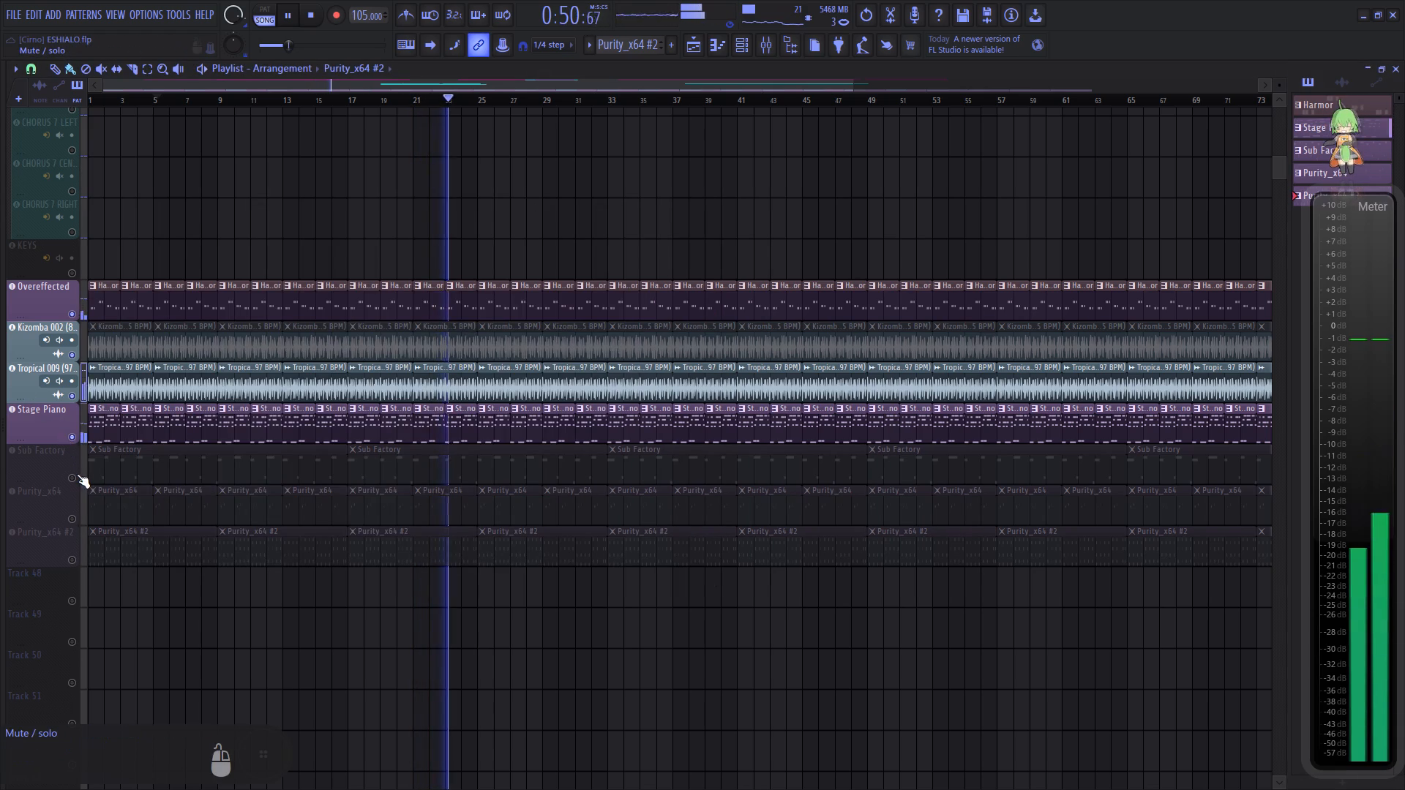
click(77, 474)
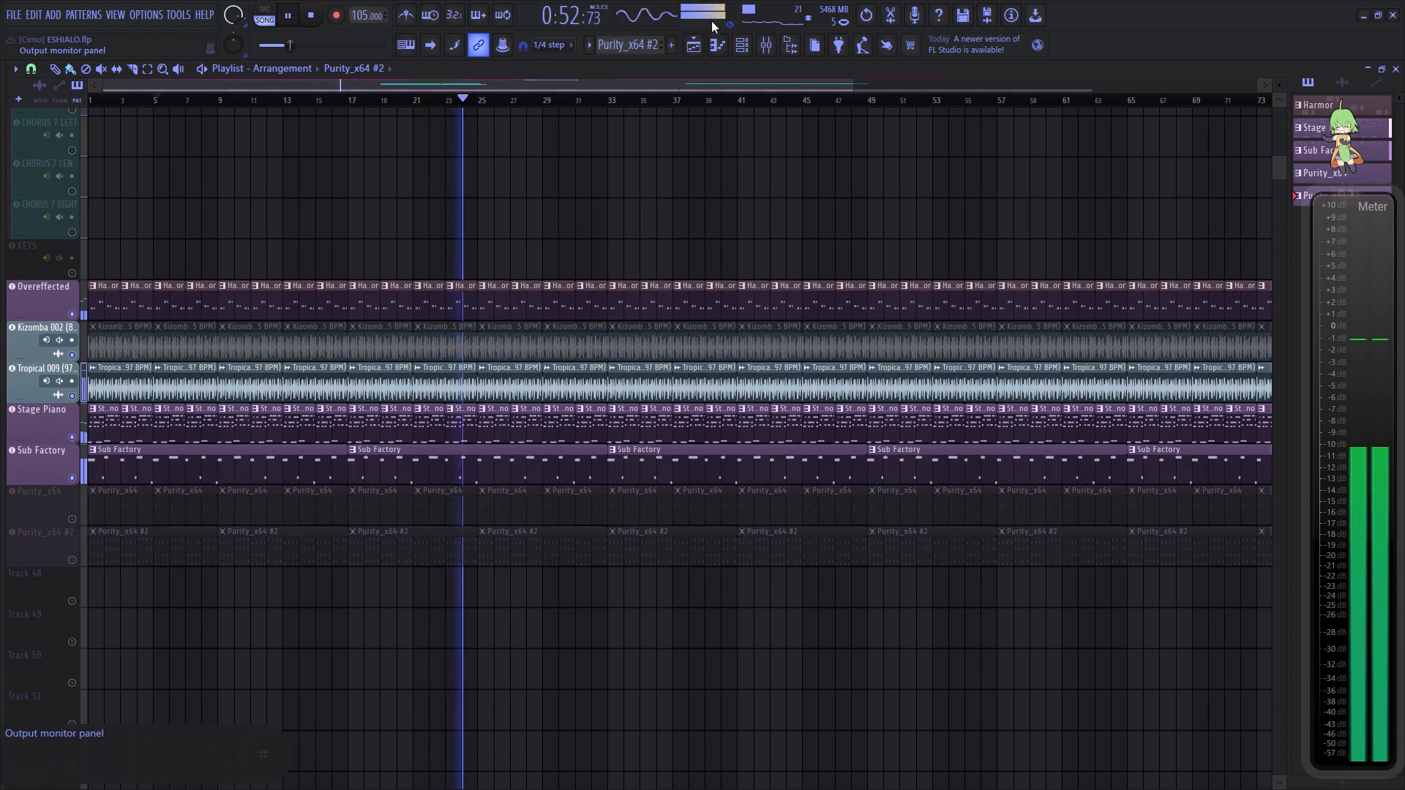
Search the effect plugins for "rbas", load RBass Mono into Sub Factory's first effect slot, and close its window at default settings.
click(765, 44)
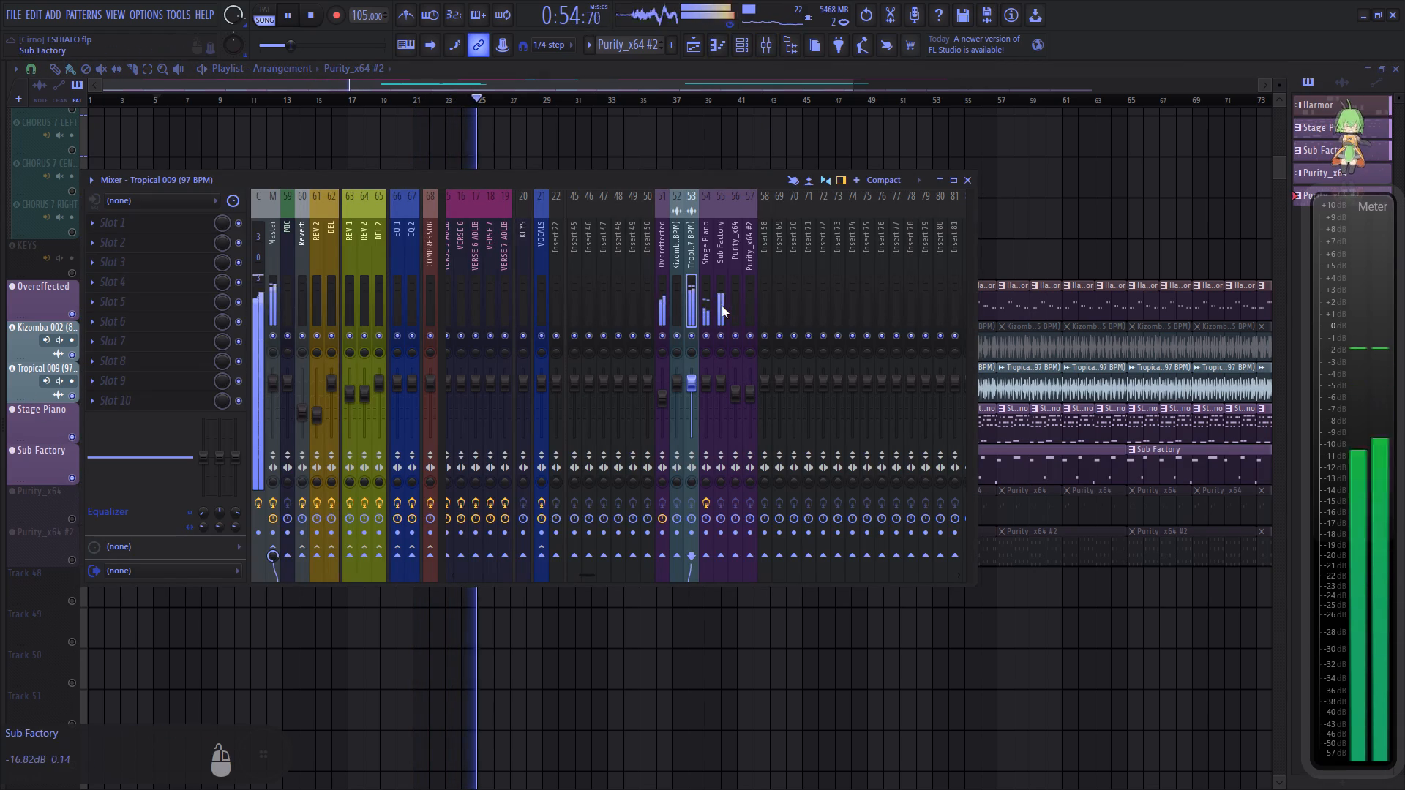
click(720, 306)
click(173, 226)
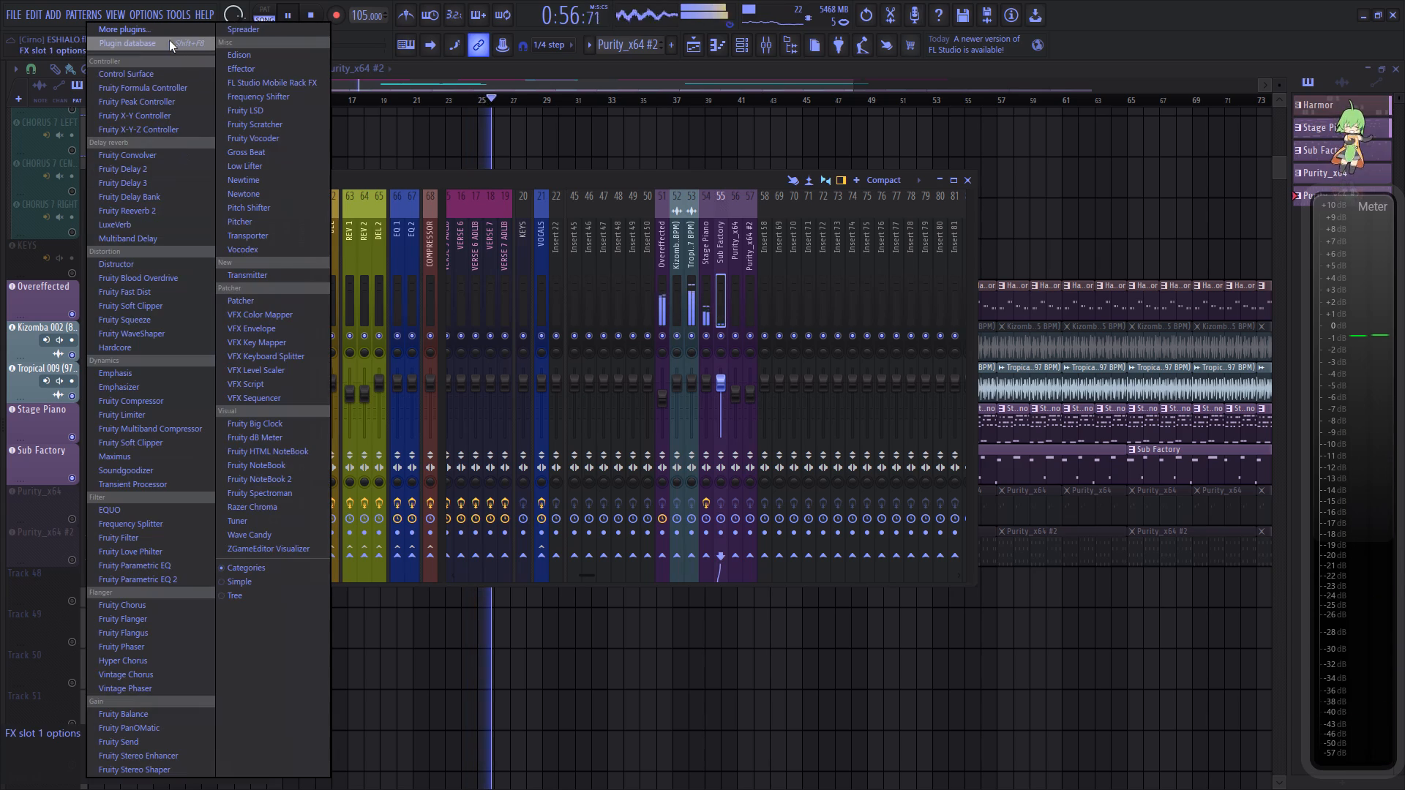
click(173, 31)
click(670, 759)
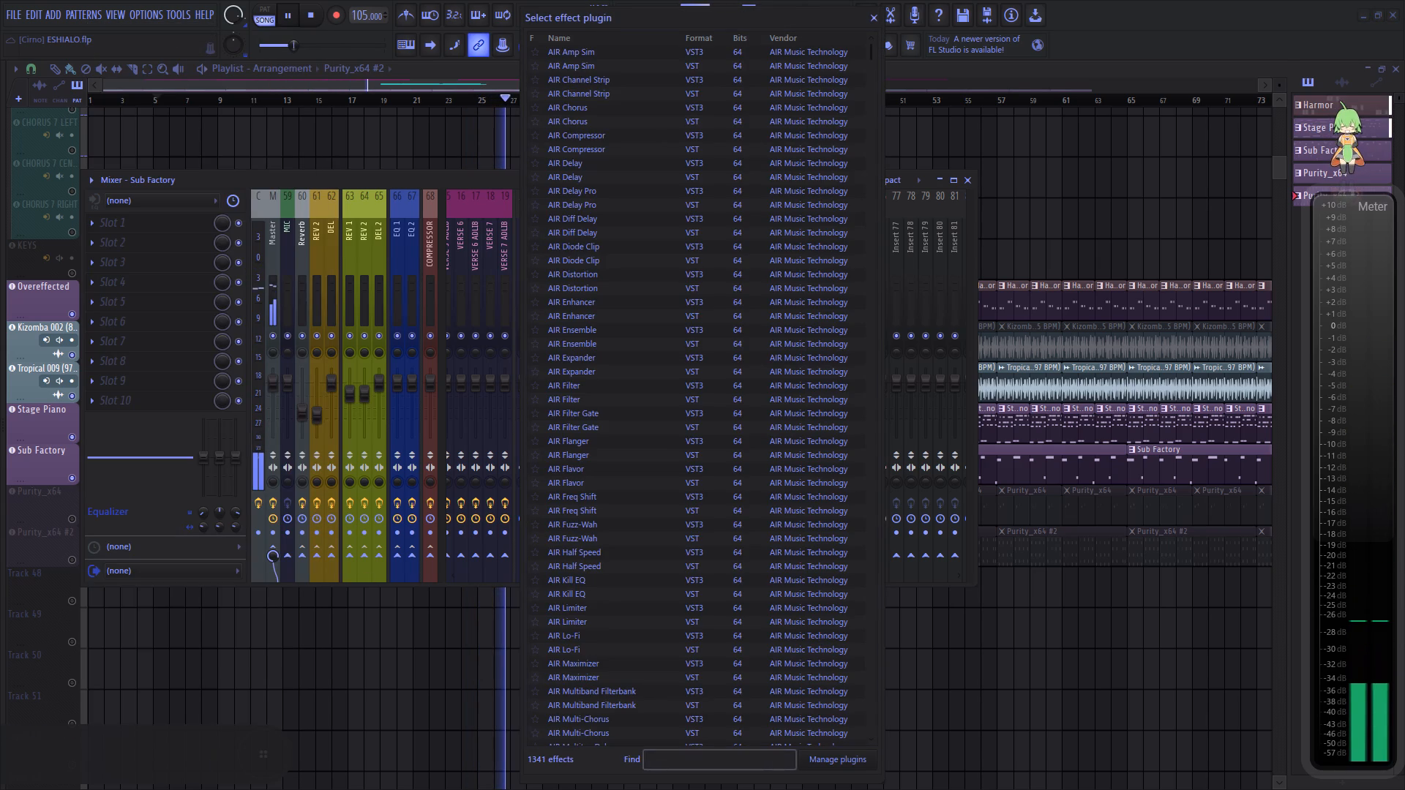
text(rbas)
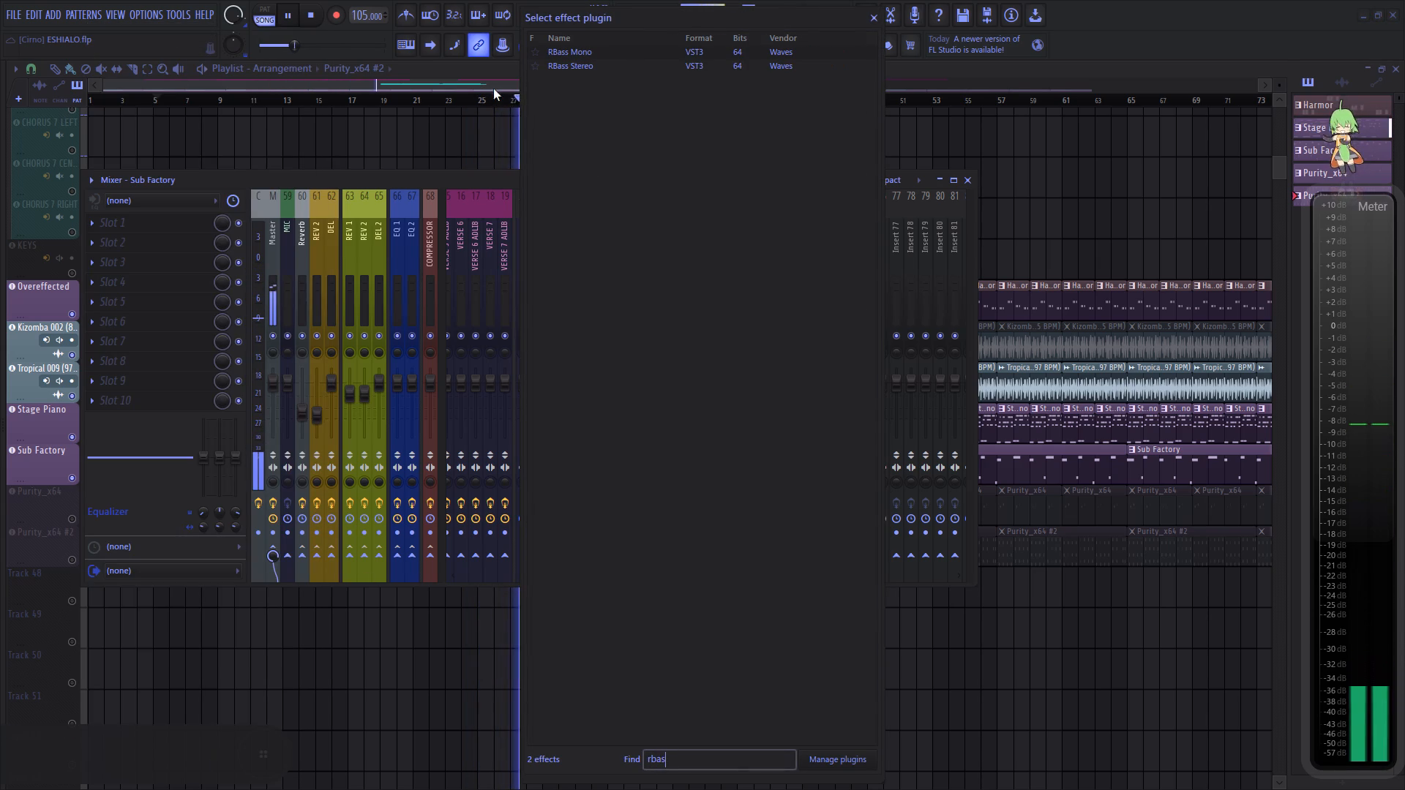
double_click(638, 52)
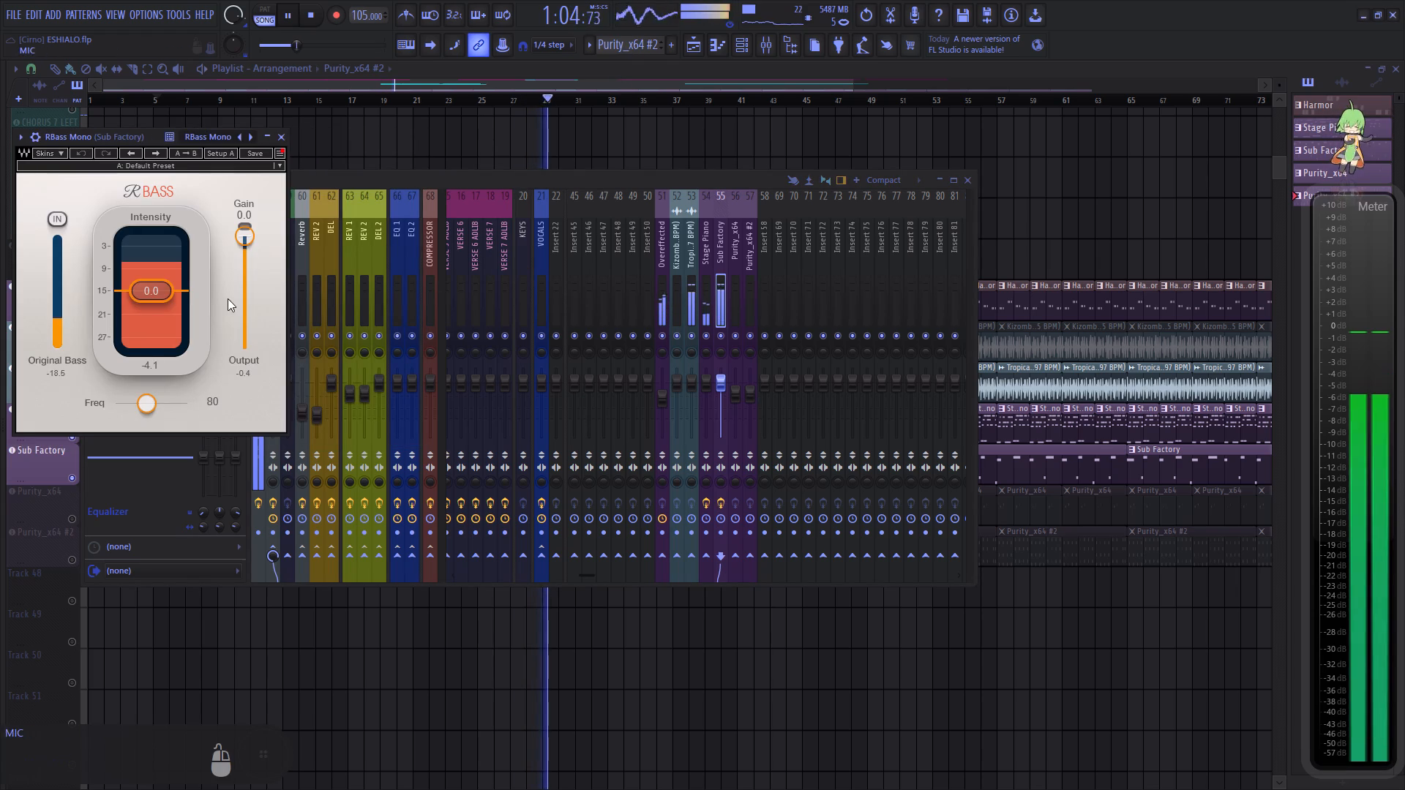
click(277, 141)
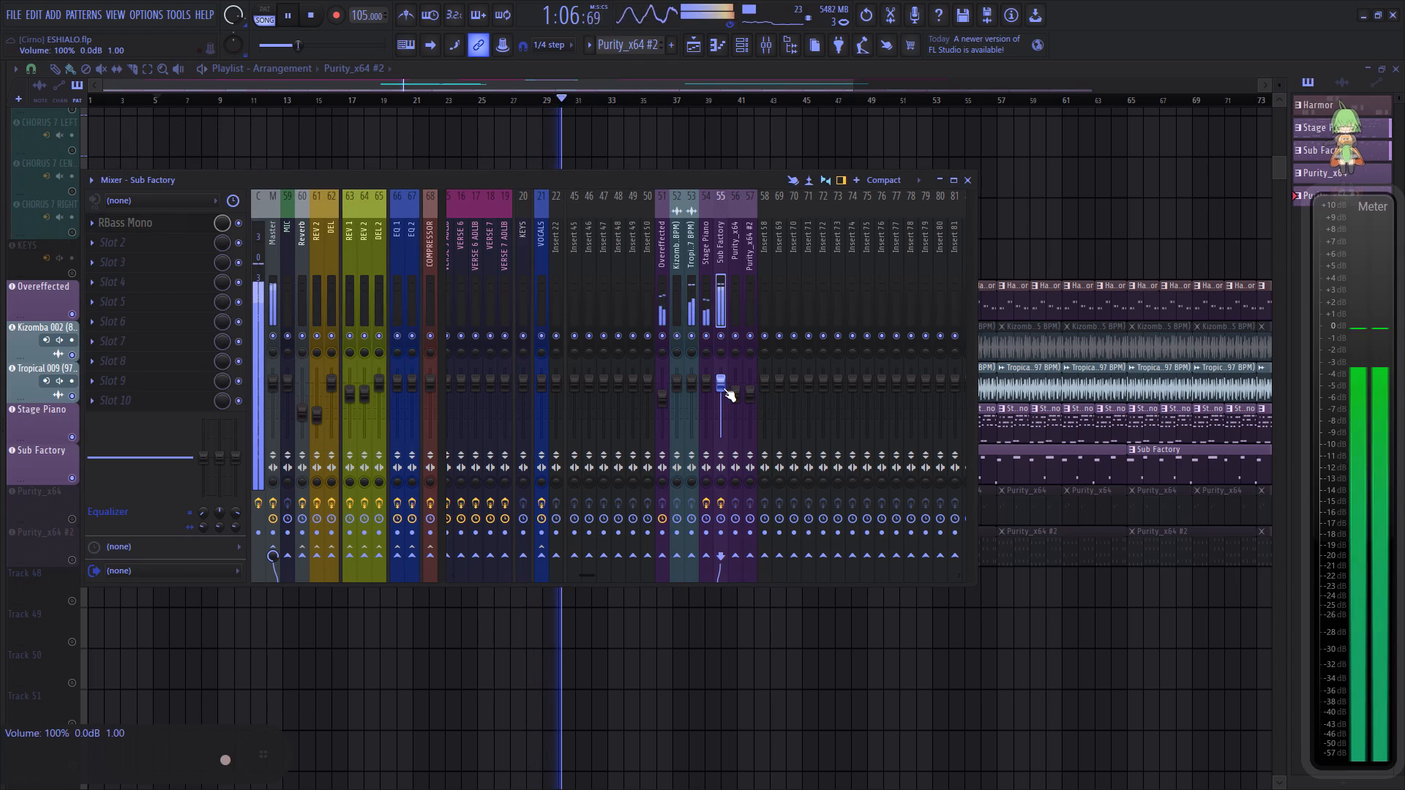
Lower the Sub Factory mixer track's volume slightly below 0 dB.
scroll(722, 388, down, 3)
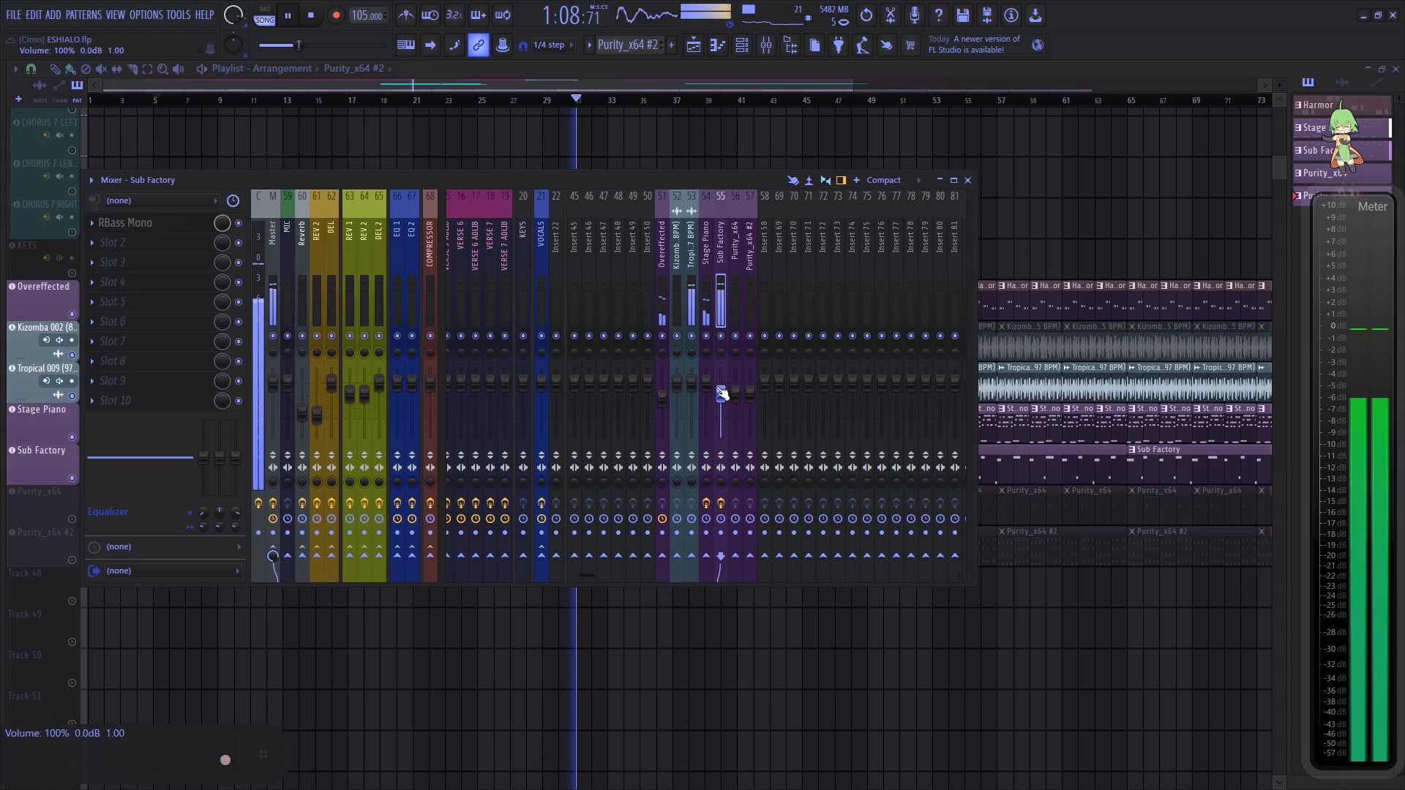
Unmute the Purity_x64 and Purity_x64 #2 playlist tracks and bring up the mixer.
click(48, 513)
click(68, 516)
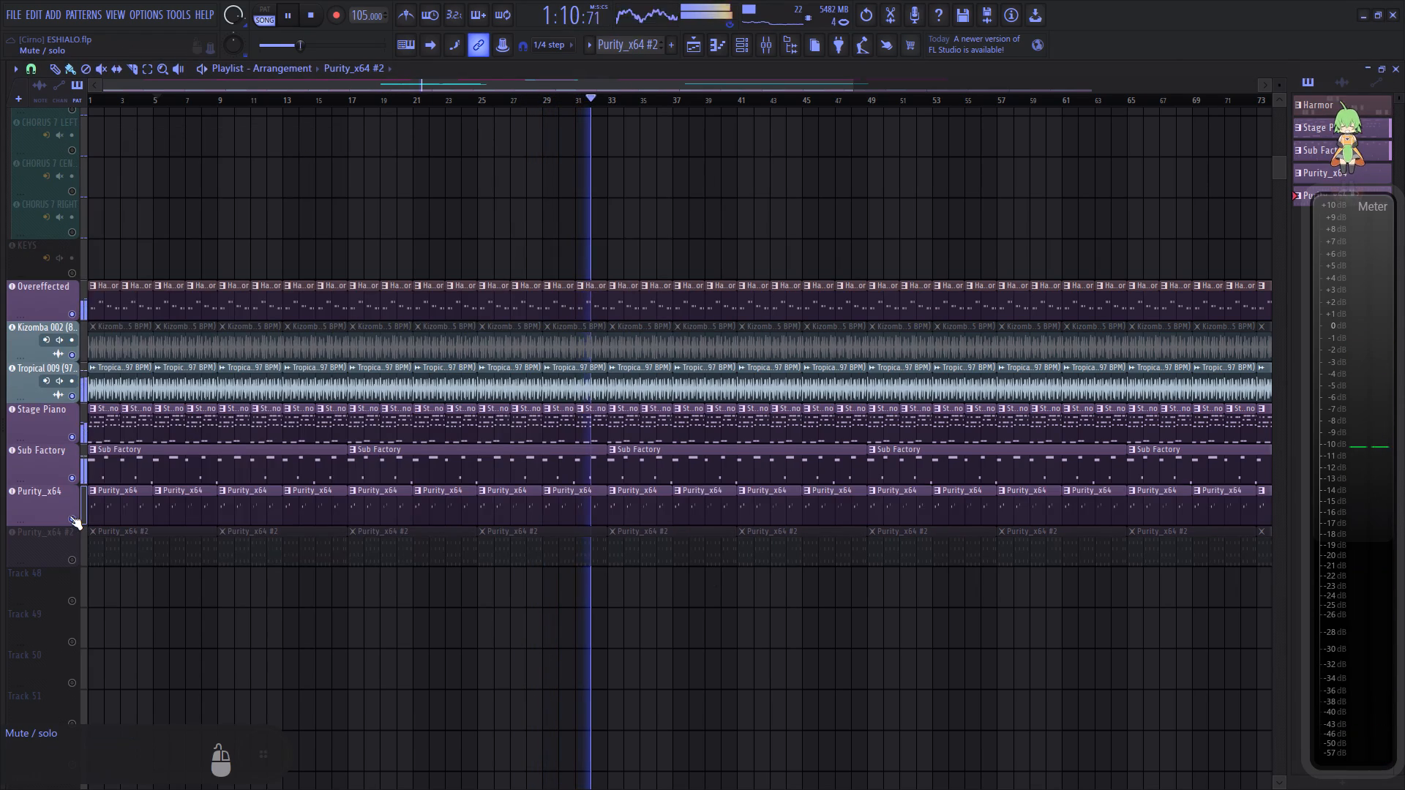
click(71, 557)
click(771, 44)
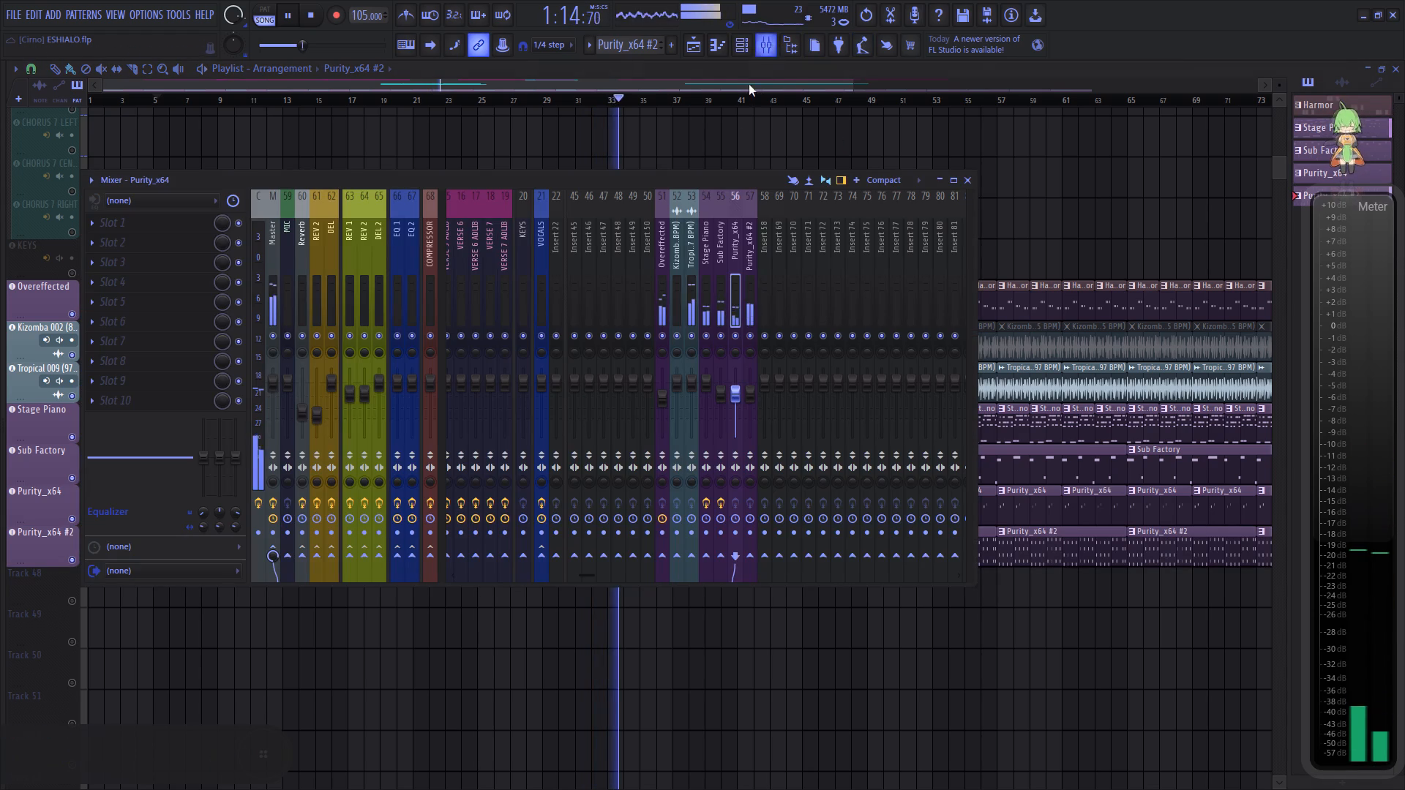
Reset the Purity_x64 #2 mixer track's volume and lower it to about -1.6 dB.
right_click(750, 390)
click(782, 394)
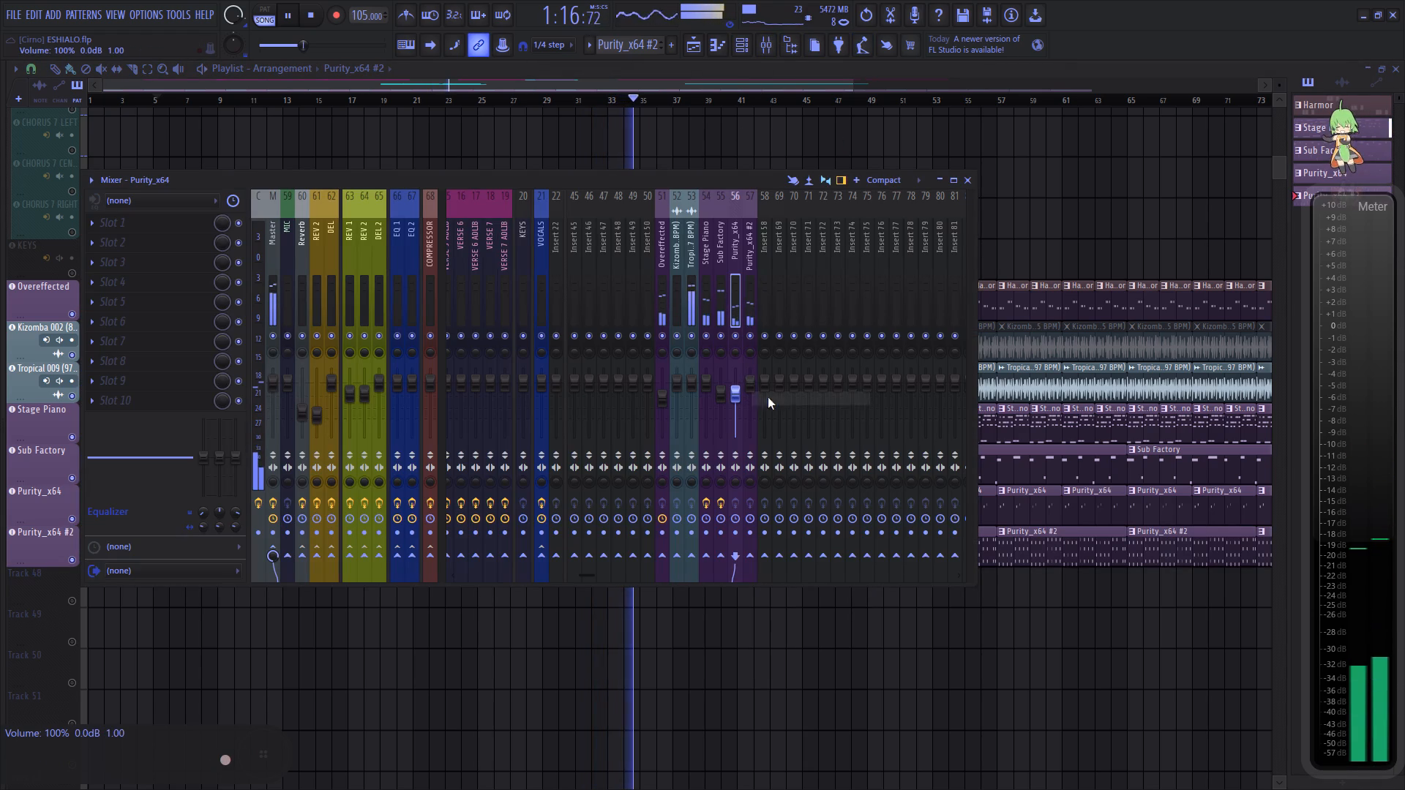
scroll(750, 384, down, 1)
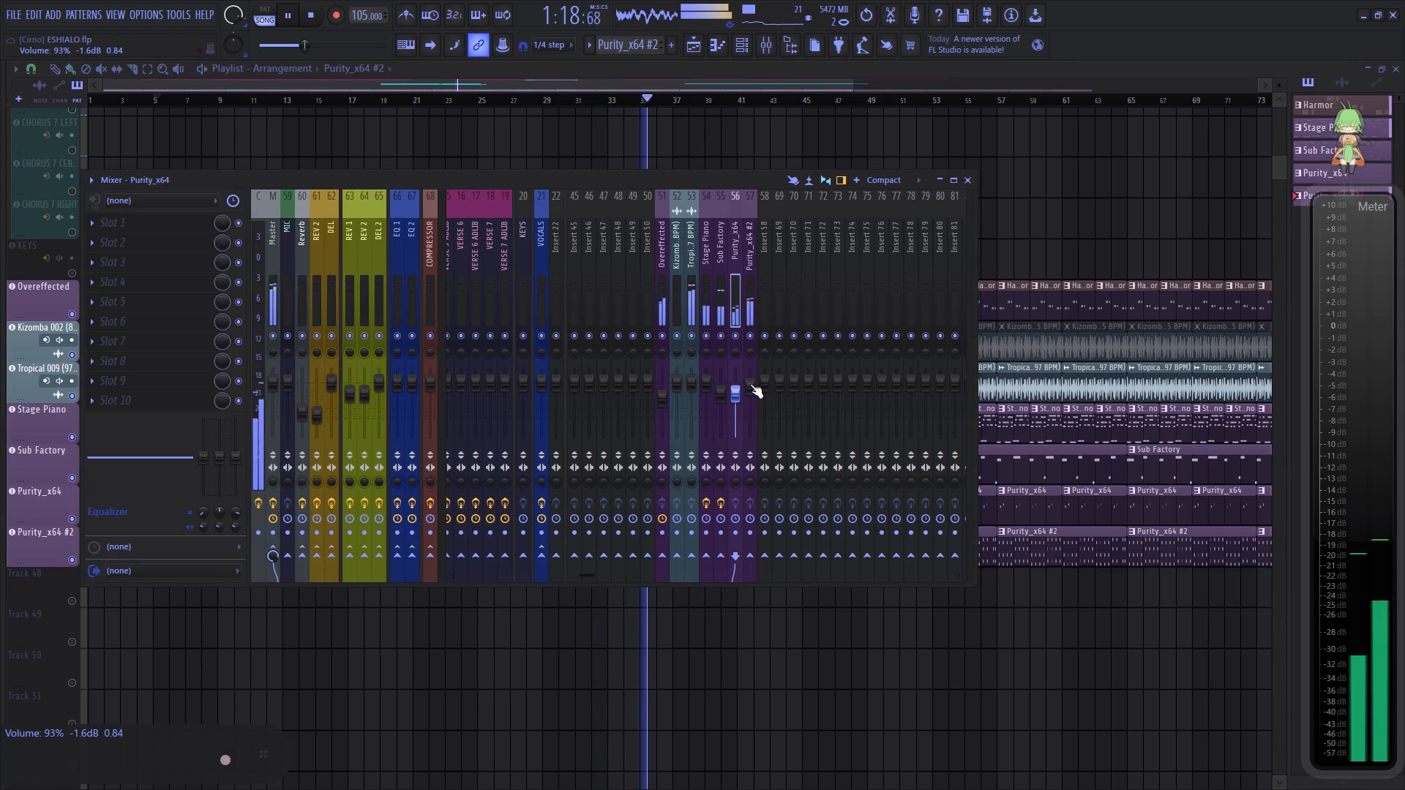
Search the effect plugins for "stereo" and load the VST version of AIR Stereo Width into Purity_x64 #2's first effect slot.
click(751, 296)
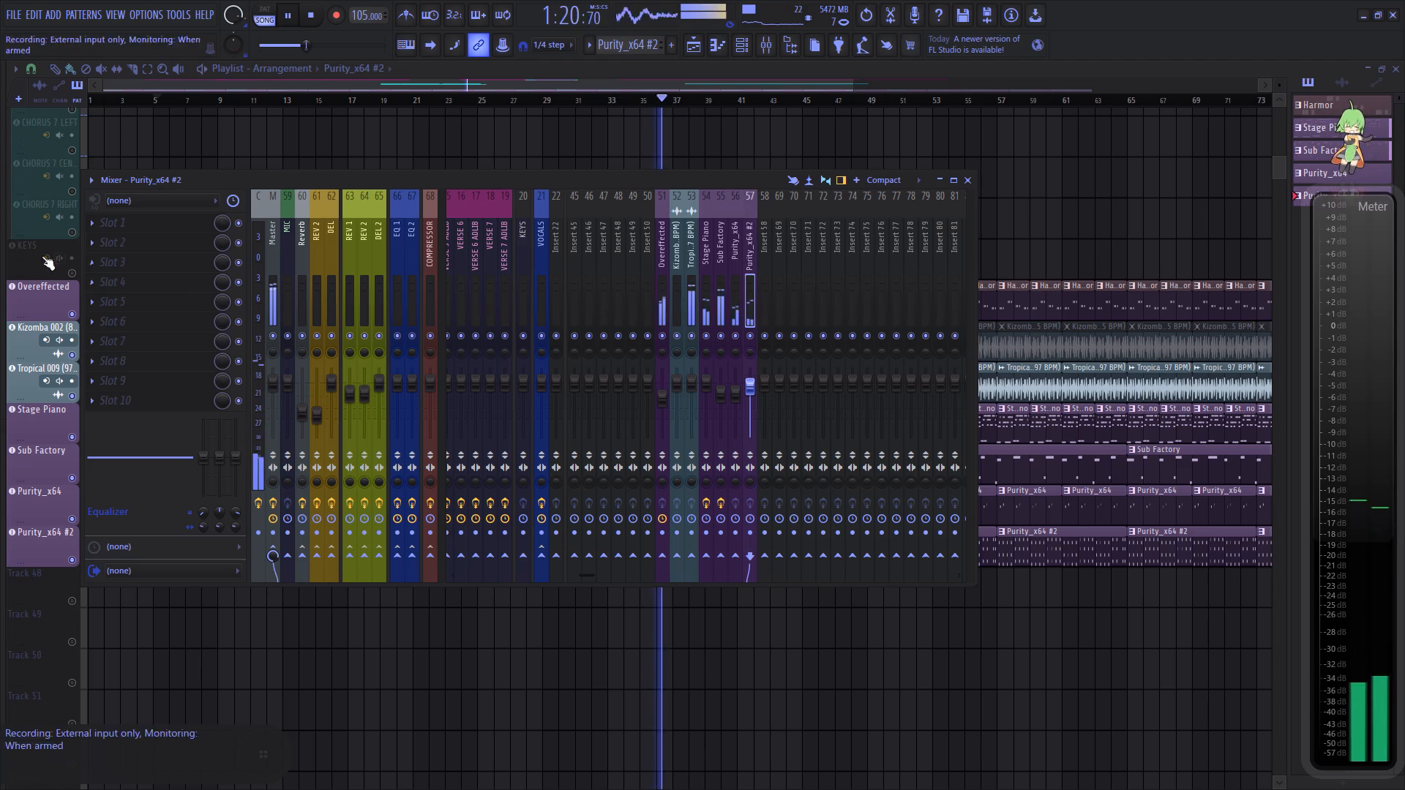
click(128, 228)
click(130, 27)
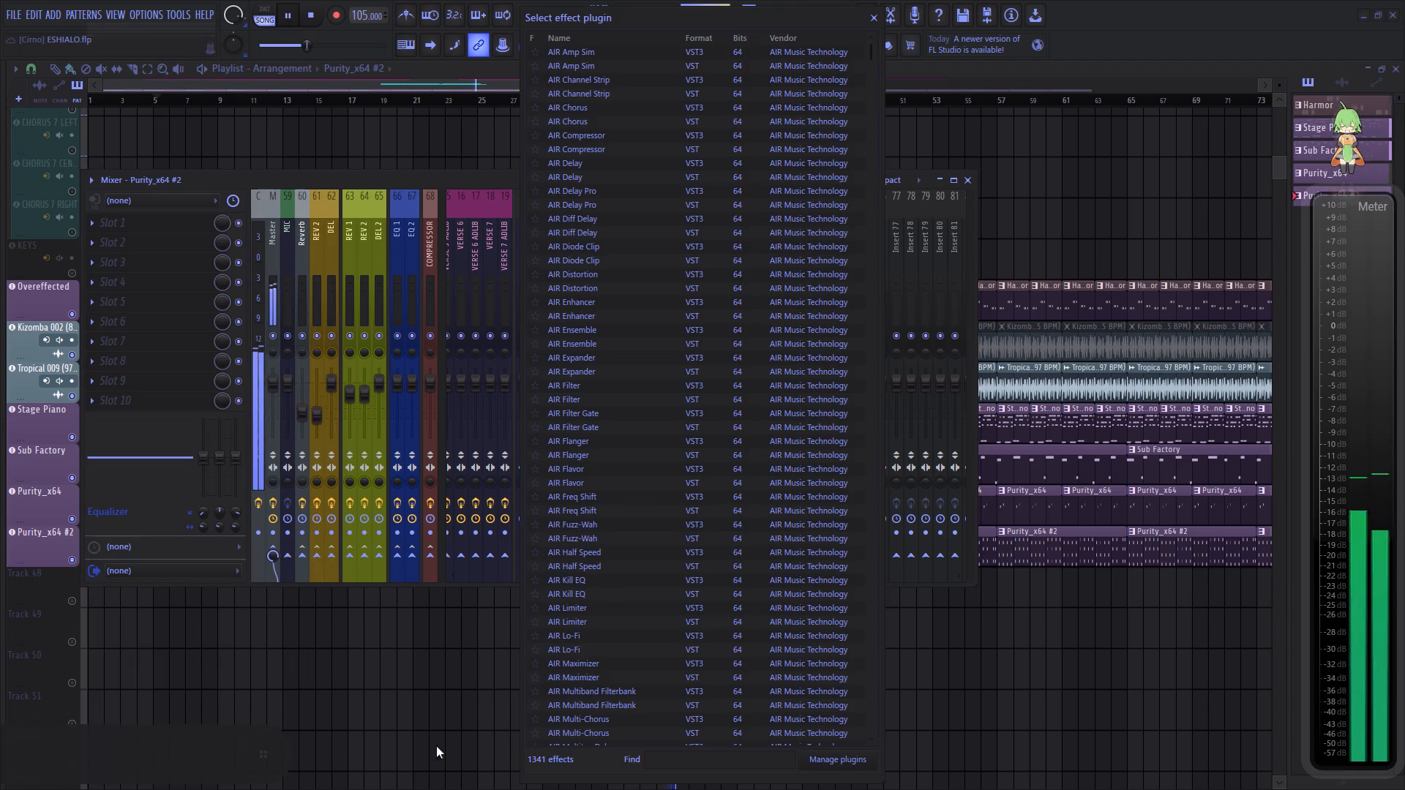
click(667, 771)
click(671, 759)
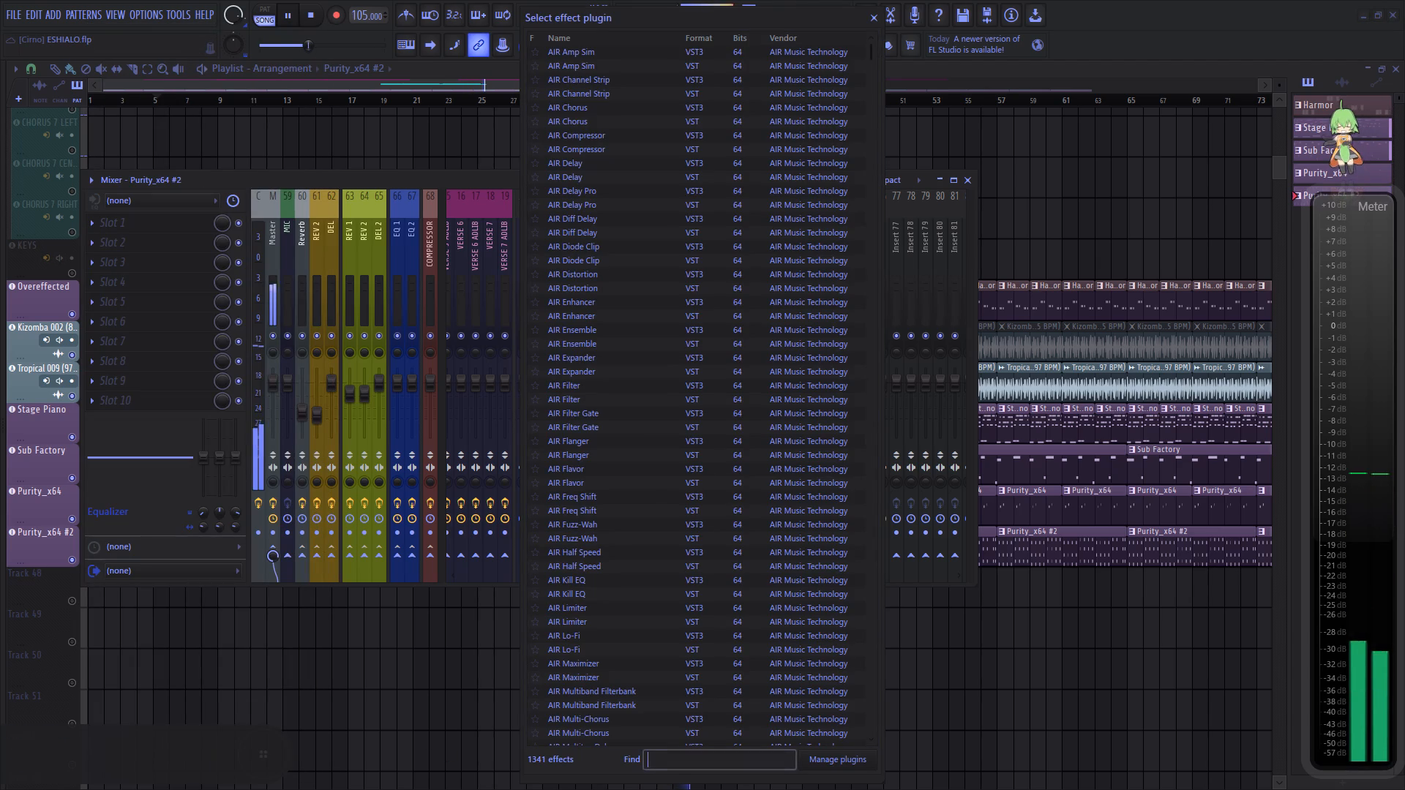
text(stereo)
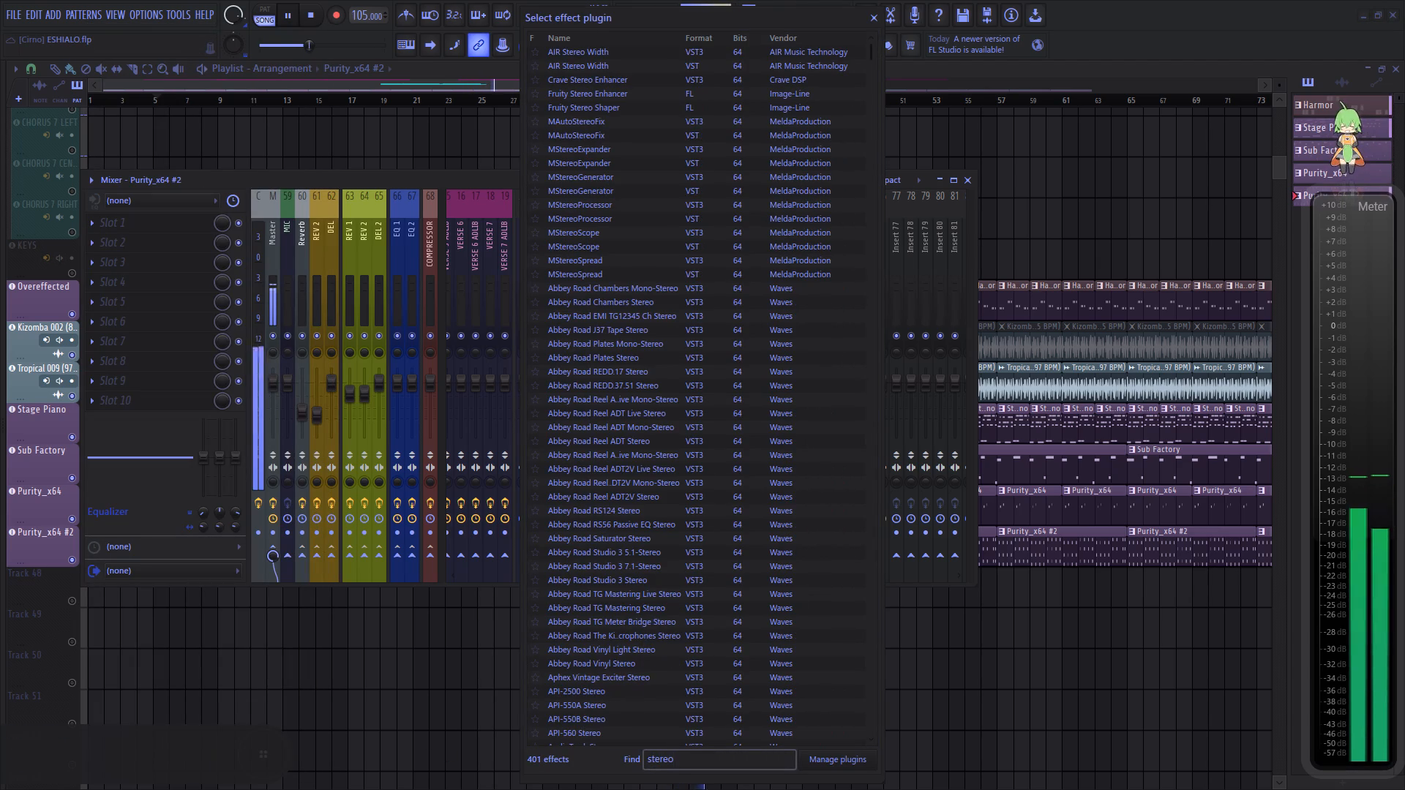
double_click(611, 64)
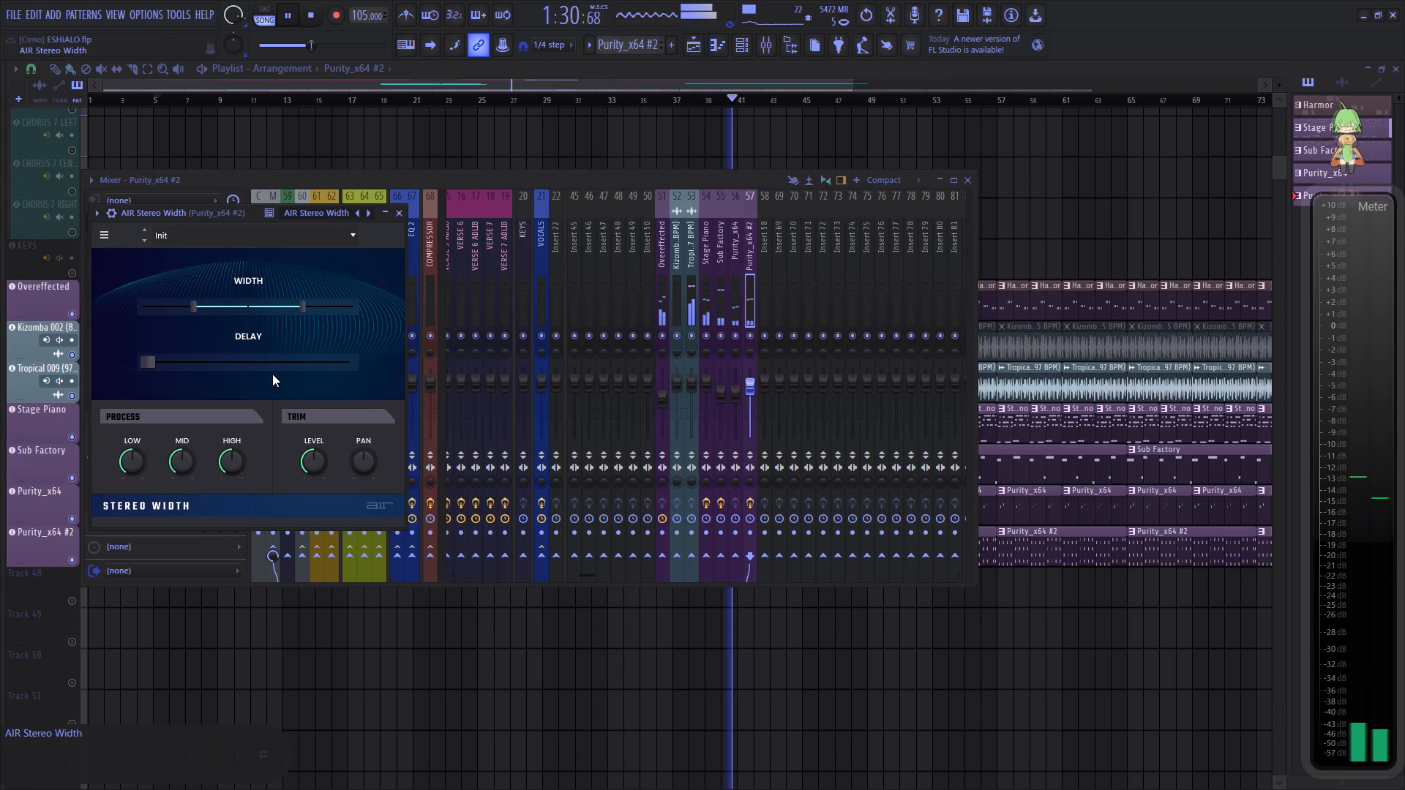
Set both Width and Delay to maximum in AIR Stereo Width on Purity_x64 #2 and close the plugin window.
drag(315, 308, 577, 297)
drag(244, 356, 705, 358)
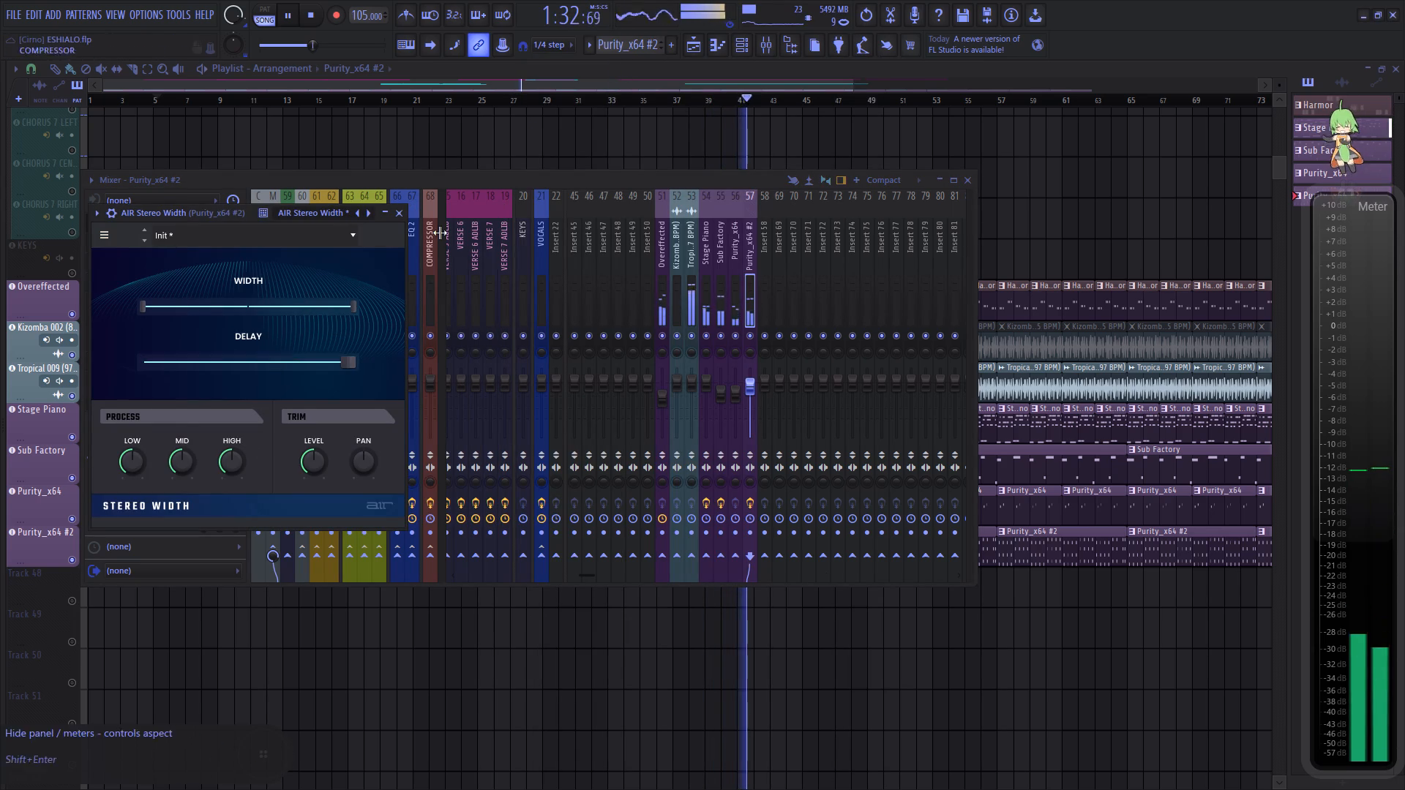
click(395, 219)
Lower the Overeffected mixer track's volume below -10 dB.
scroll(660, 392, down, 2)
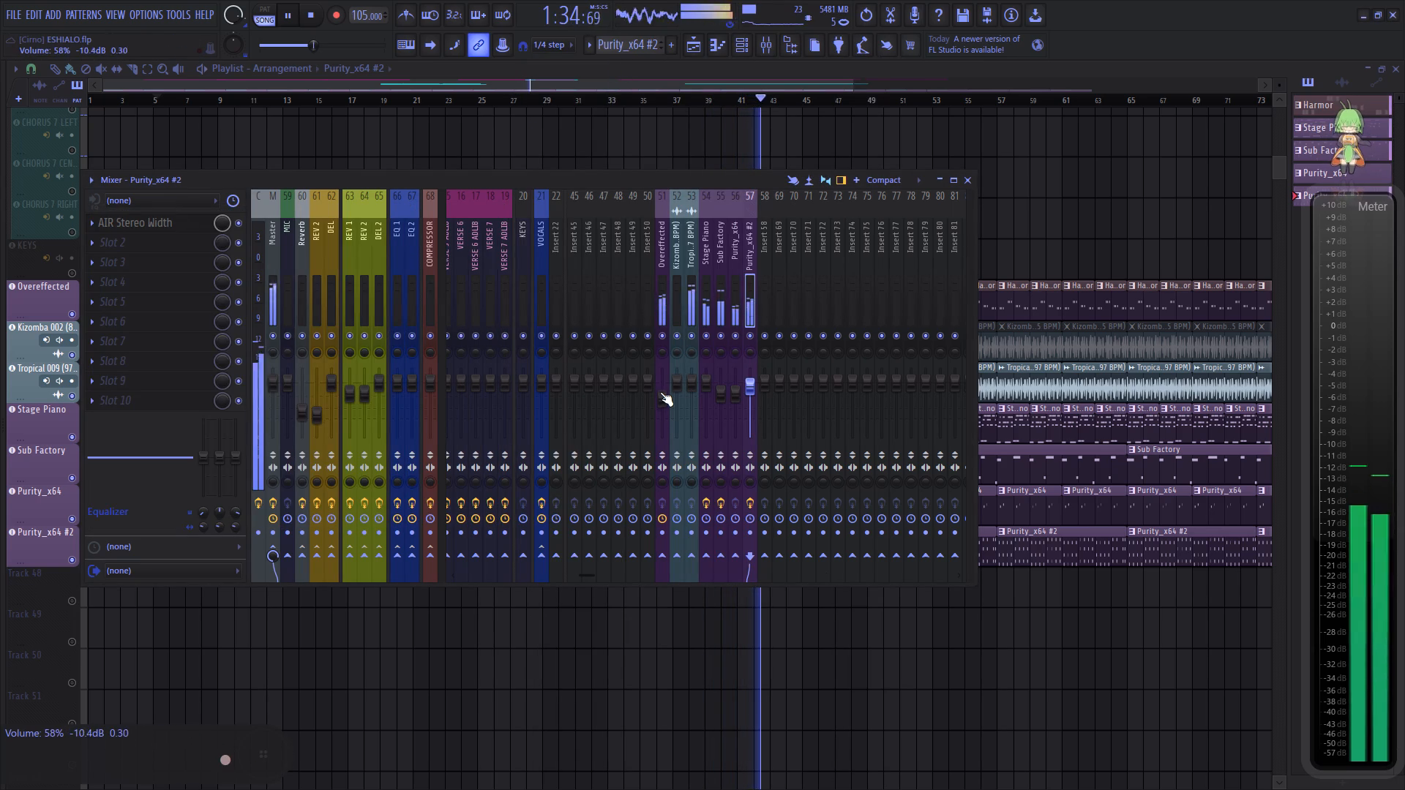
scroll(660, 392, down, 1)
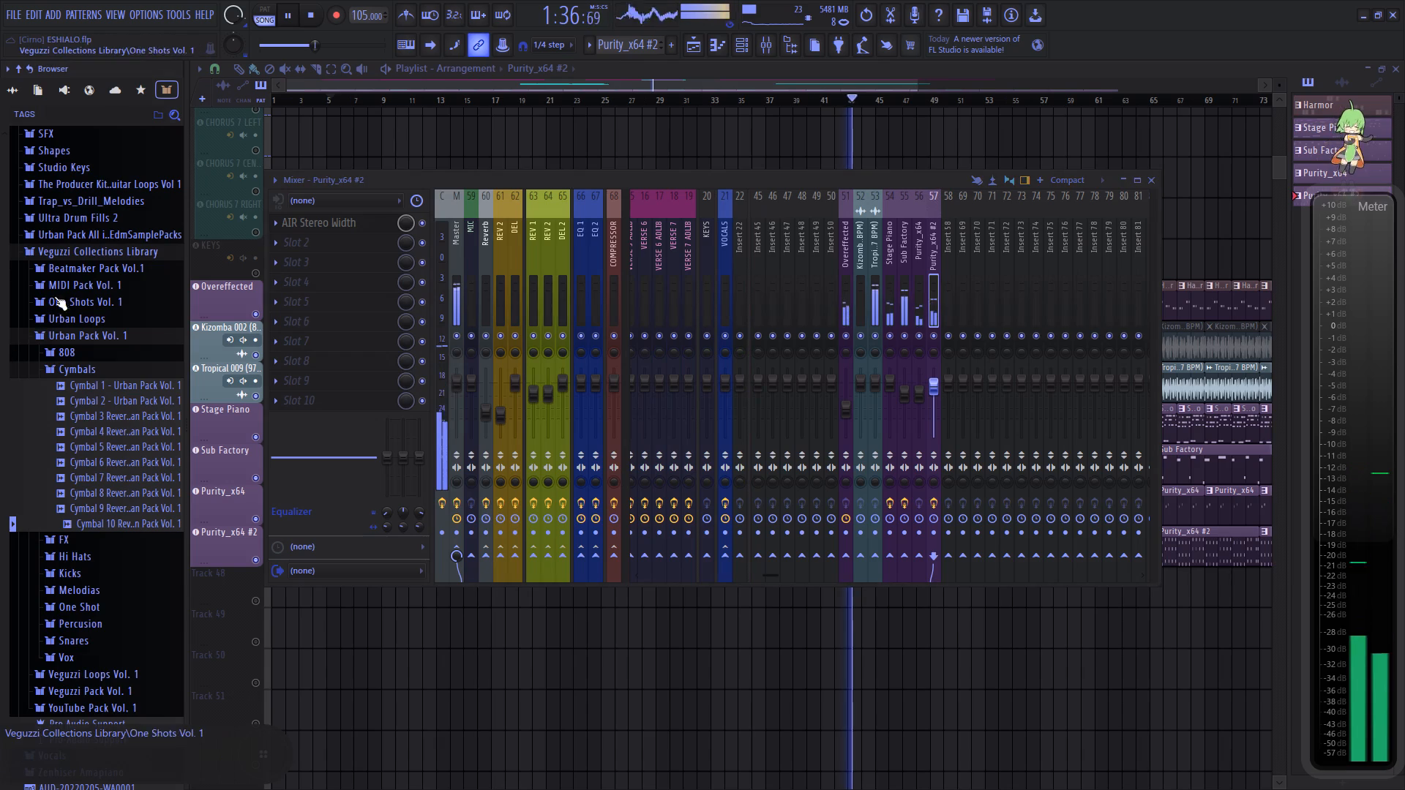
Unmute all playlist tracks by soloing and unsoloing the Overeffected track, and play the song from around bar 6.
right_click(72, 310)
right_click(72, 310)
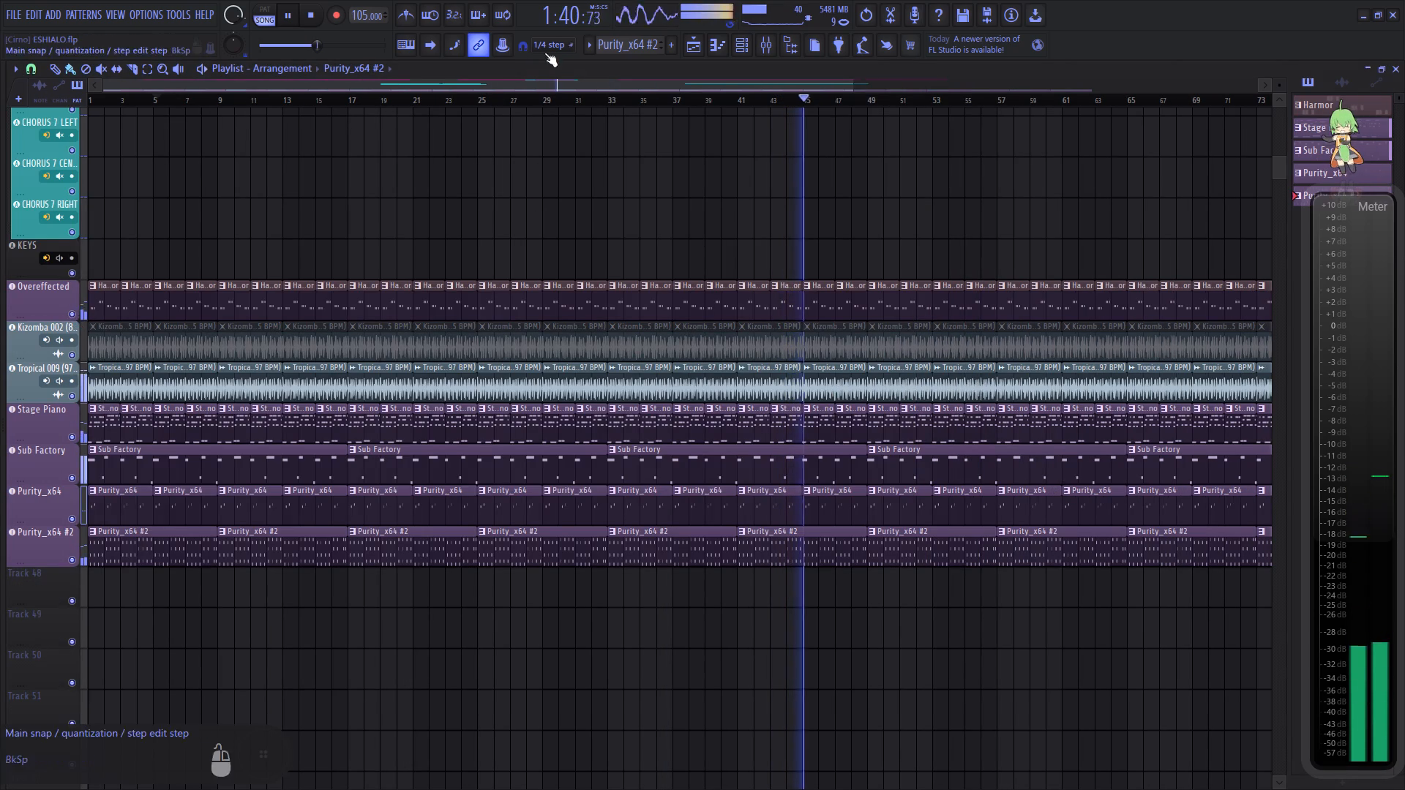
click(169, 104)
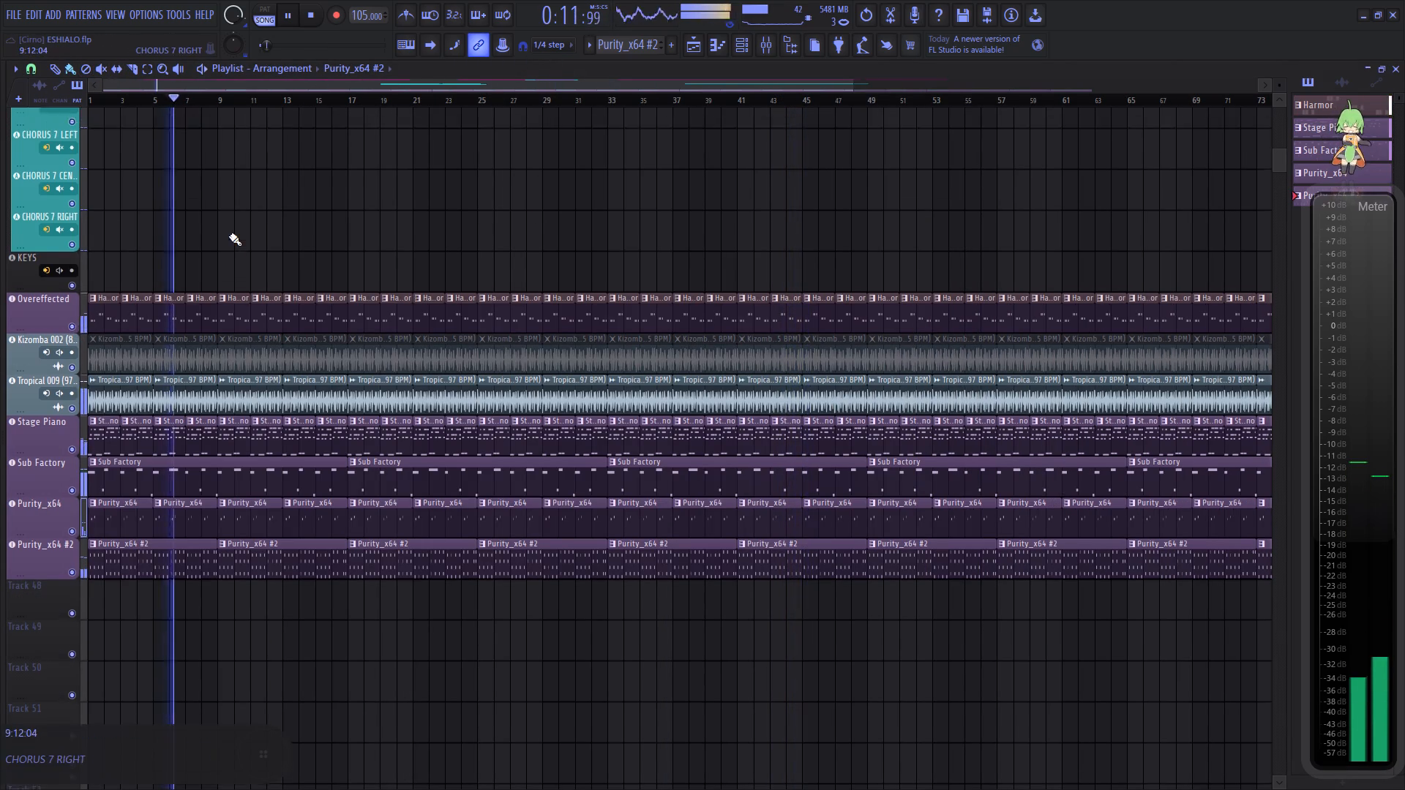
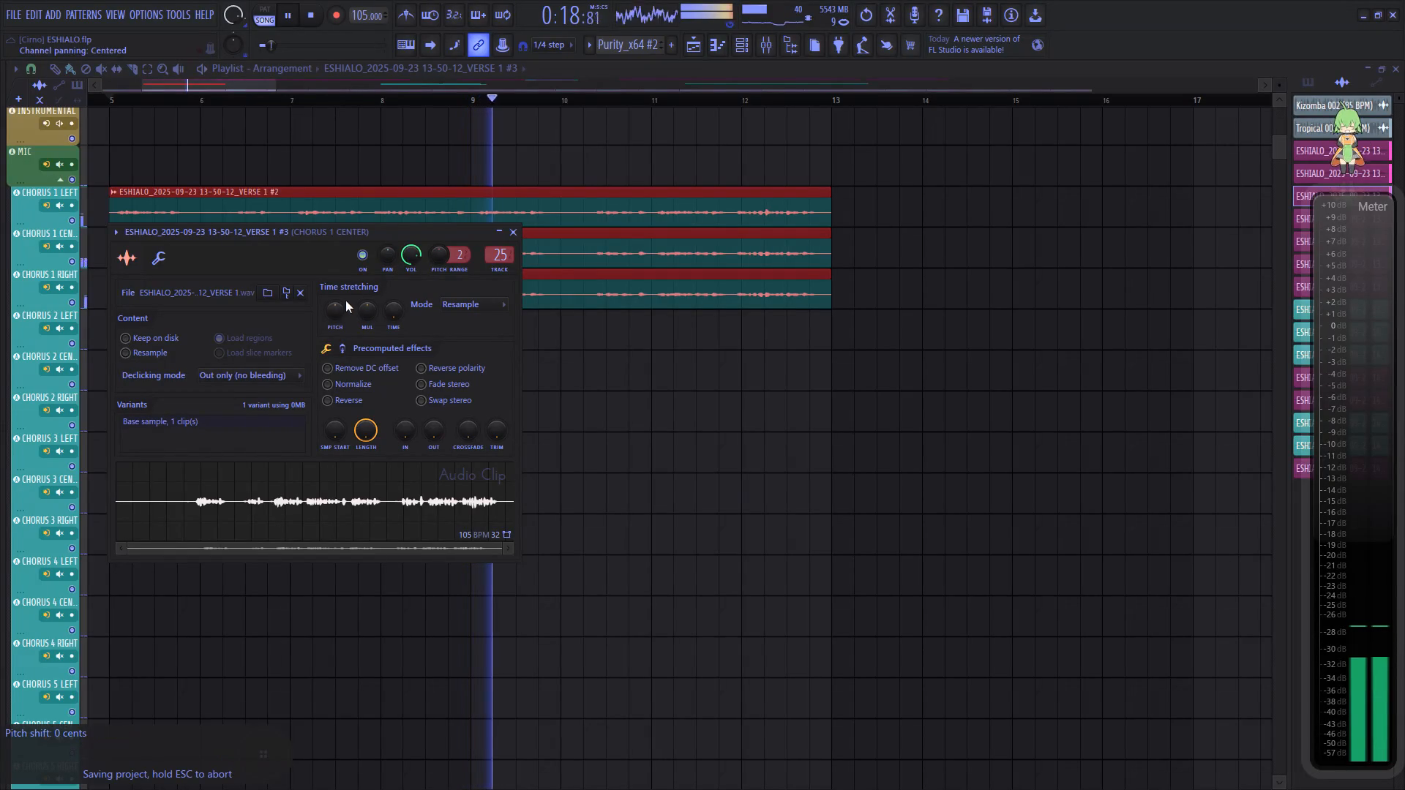
Lower the time-stretching pitch of the CHORUS 1 CENTER and CHORUS 1 RIGHT clips by roughly an octave and stop playback.
drag(342, 307, 307, 593)
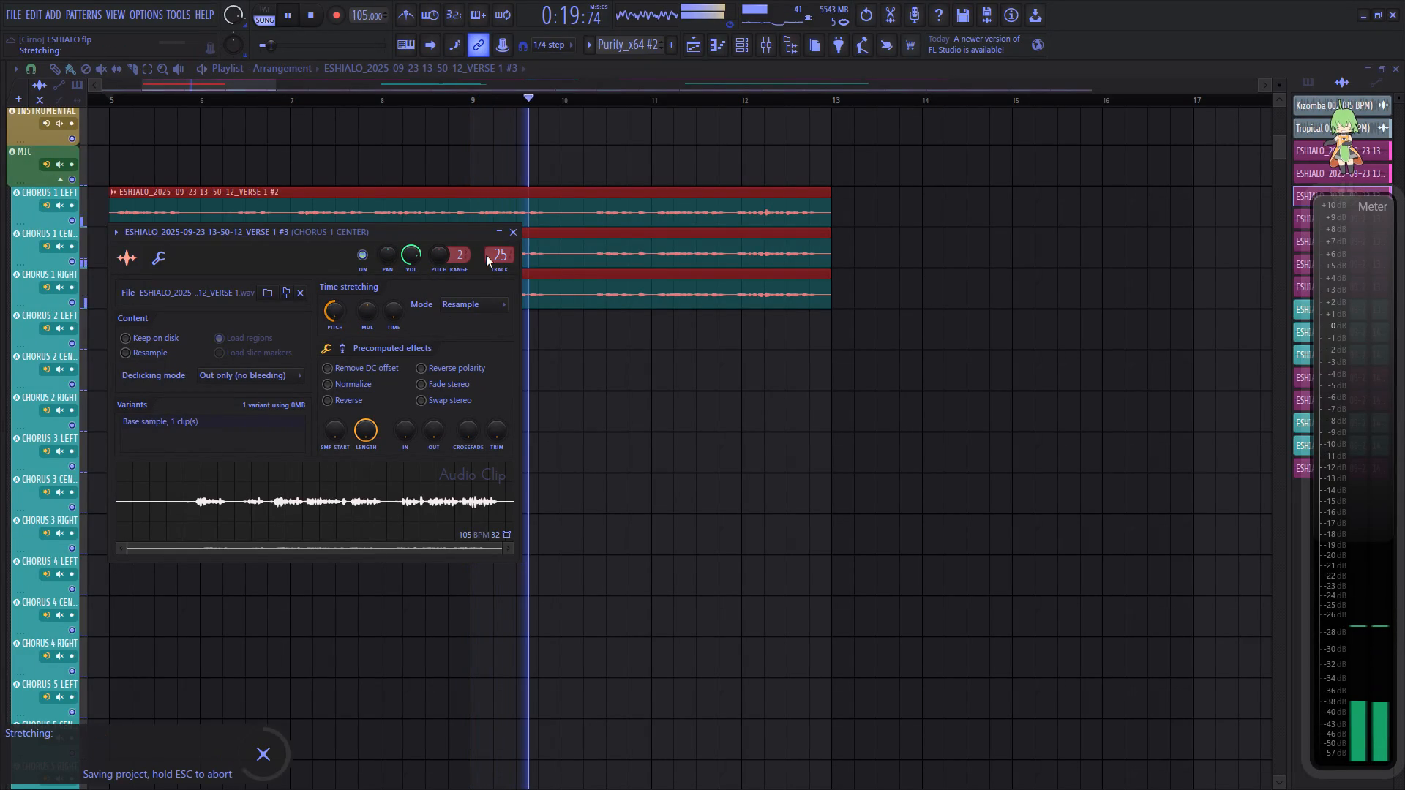
click(514, 233)
double_click(483, 305)
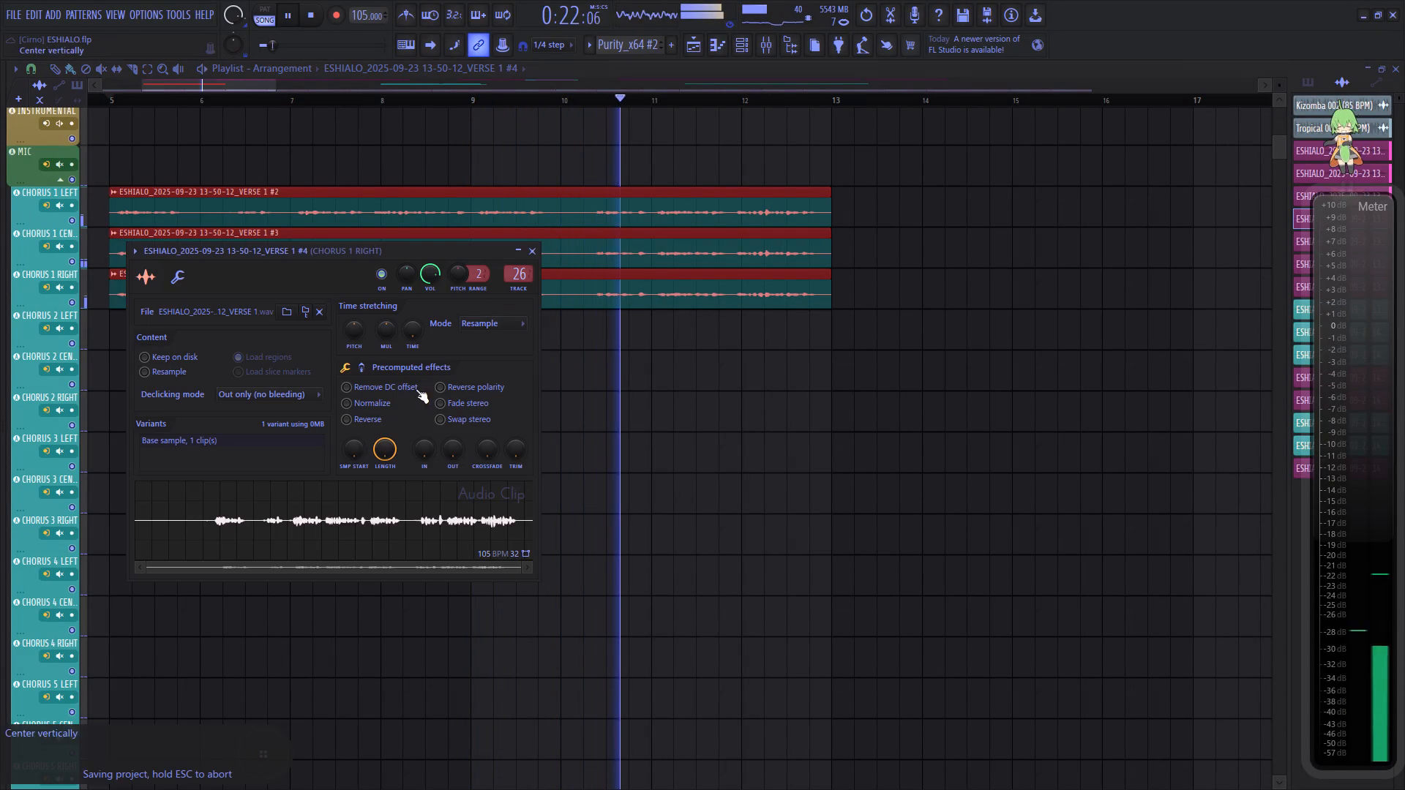
drag(353, 328, 315, 735)
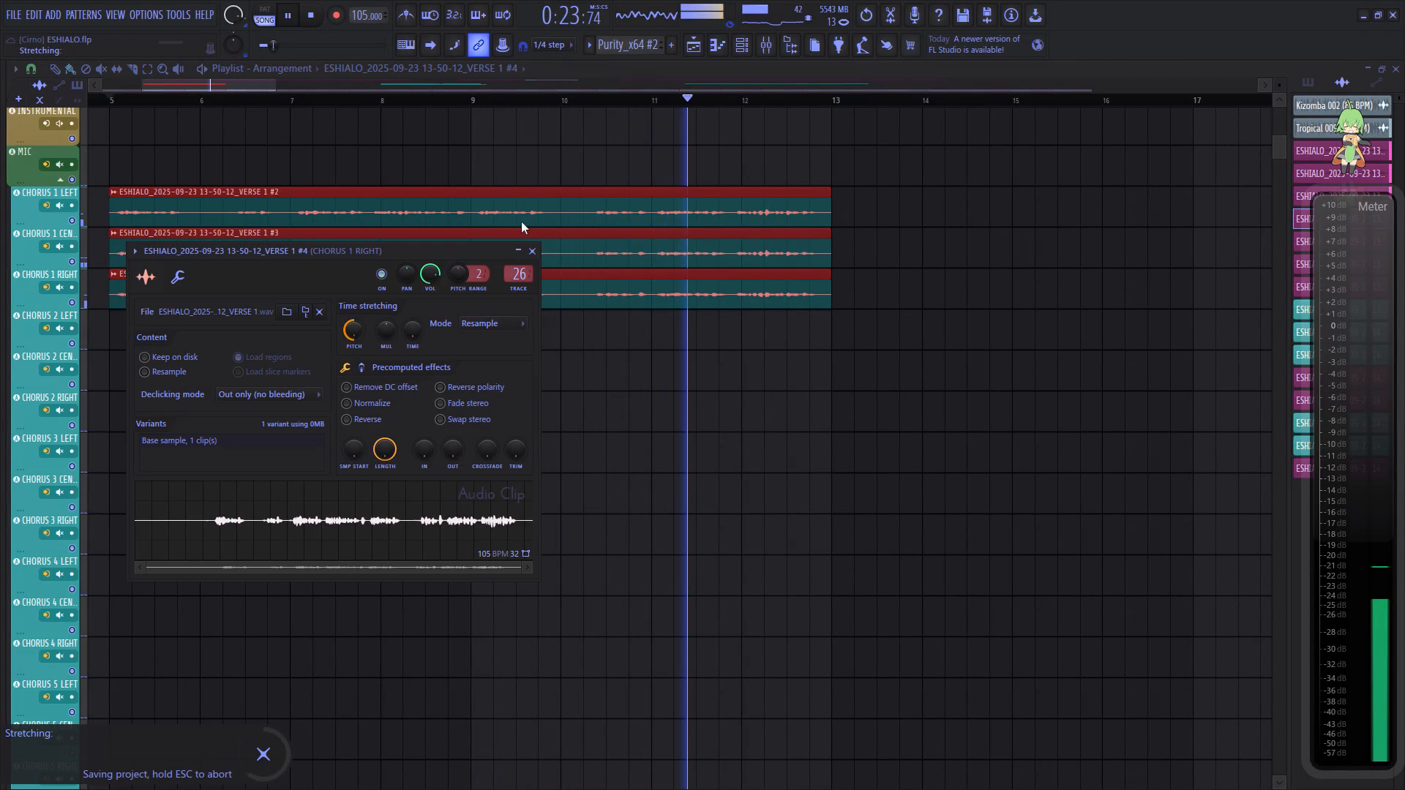
click(530, 244)
click(313, 22)
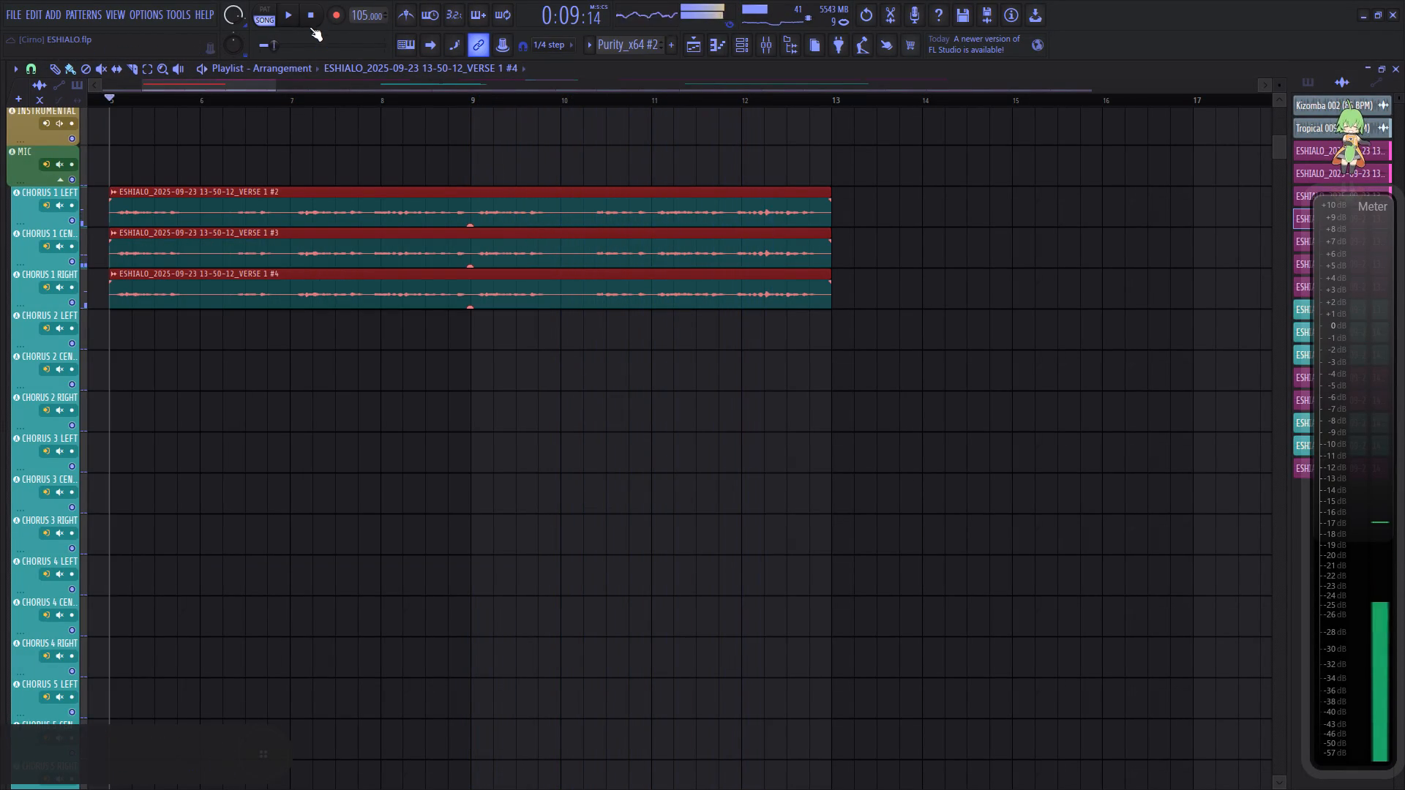
Solo the CHORUS 1 LEFT, CENTER and RIGHT tracks together and play them from bar 5.
right_click(68, 219)
click(79, 259)
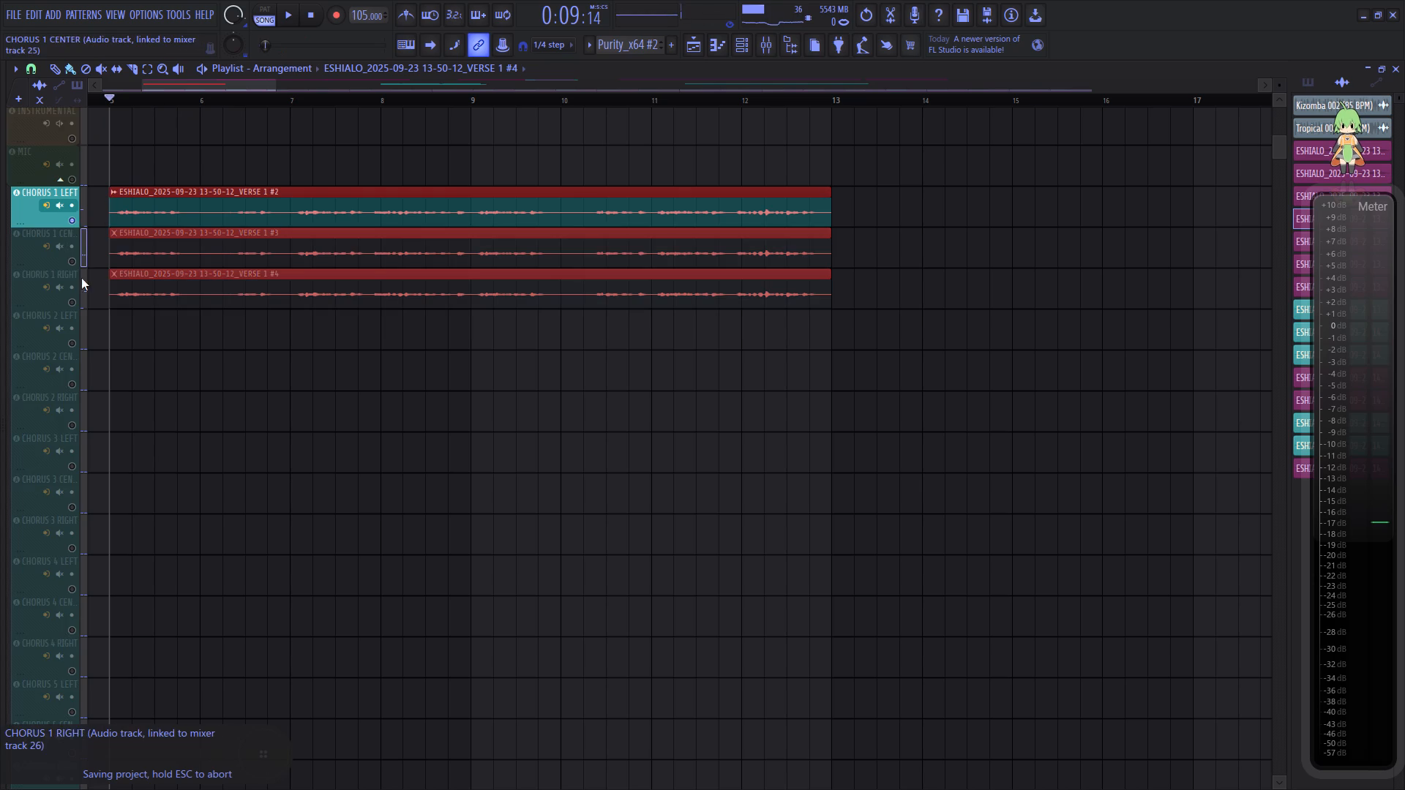
click(69, 265)
click(75, 304)
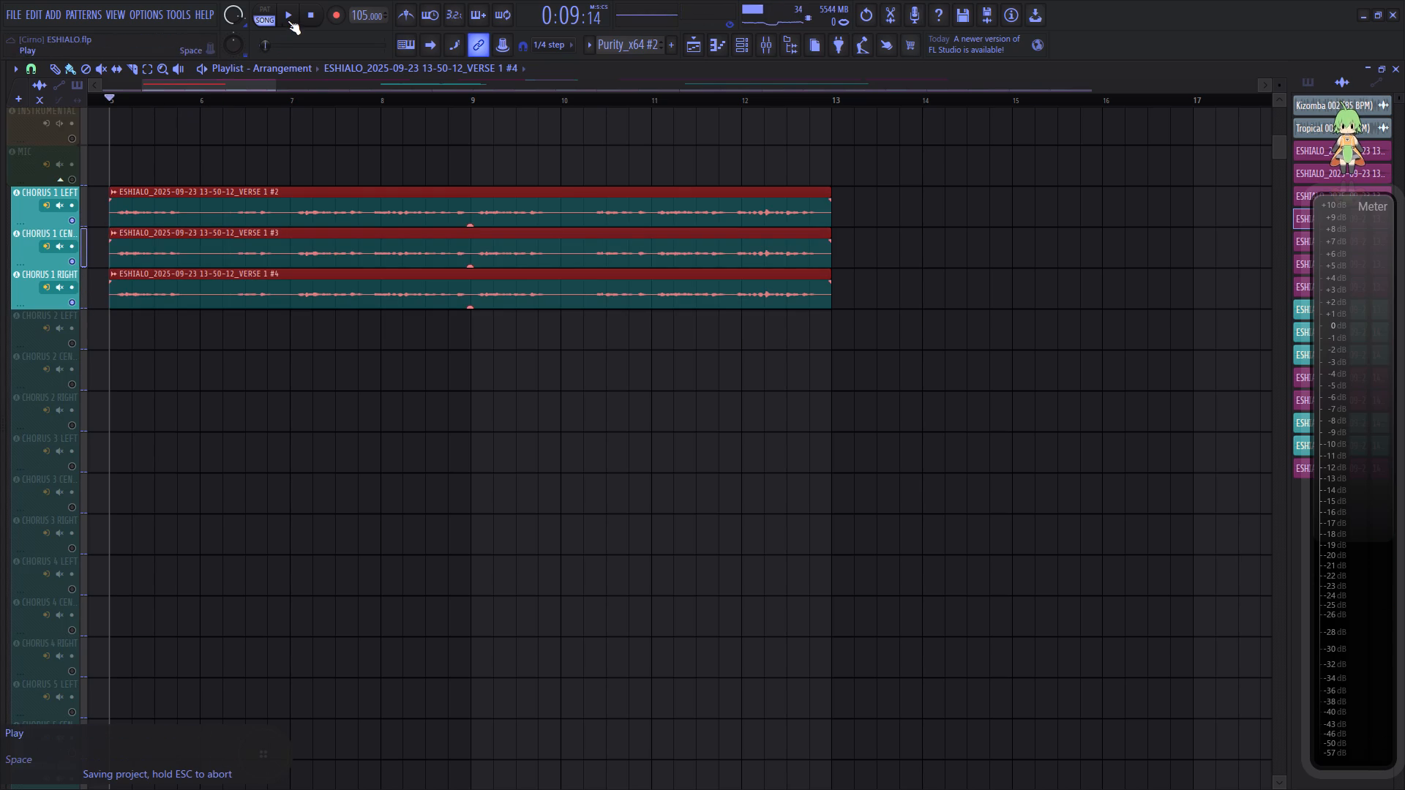
click(288, 20)
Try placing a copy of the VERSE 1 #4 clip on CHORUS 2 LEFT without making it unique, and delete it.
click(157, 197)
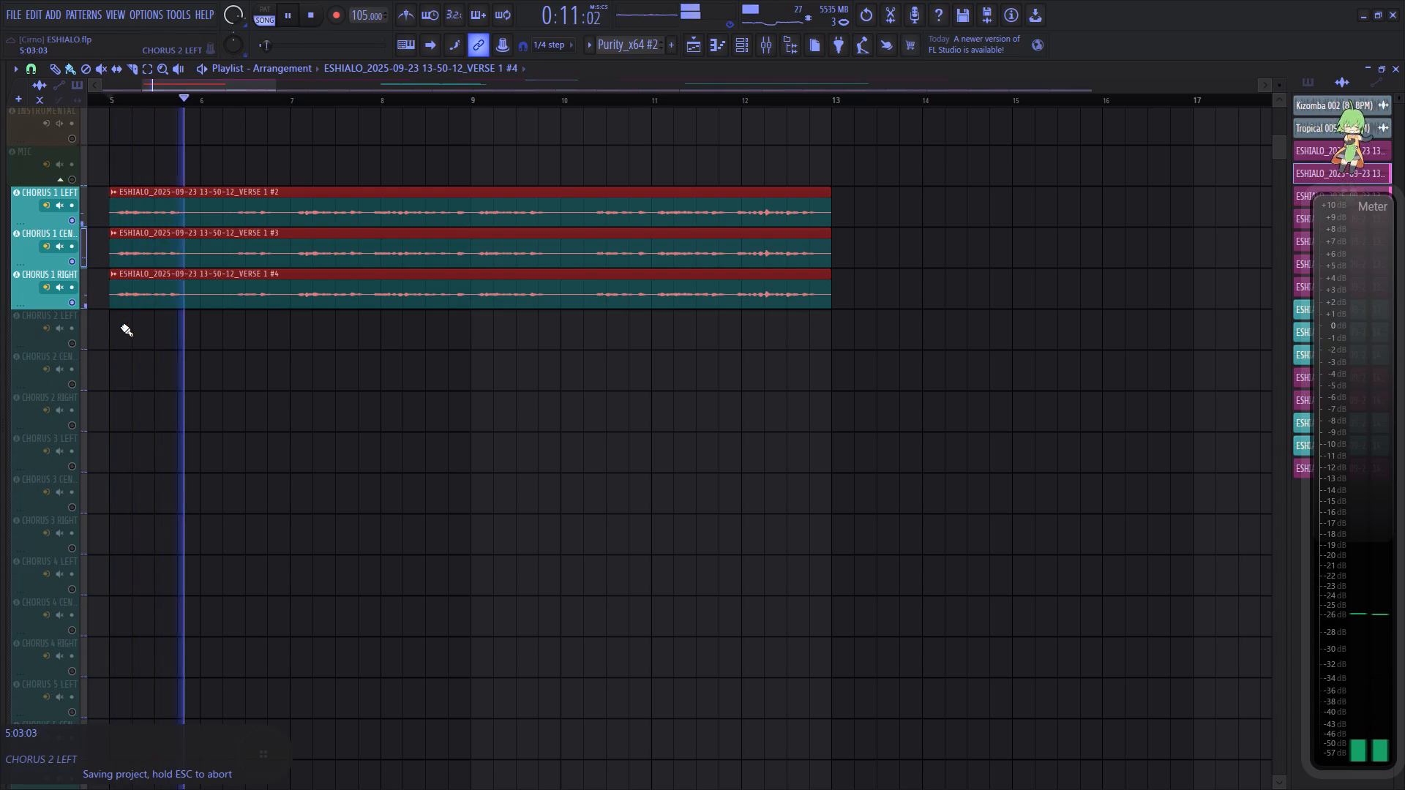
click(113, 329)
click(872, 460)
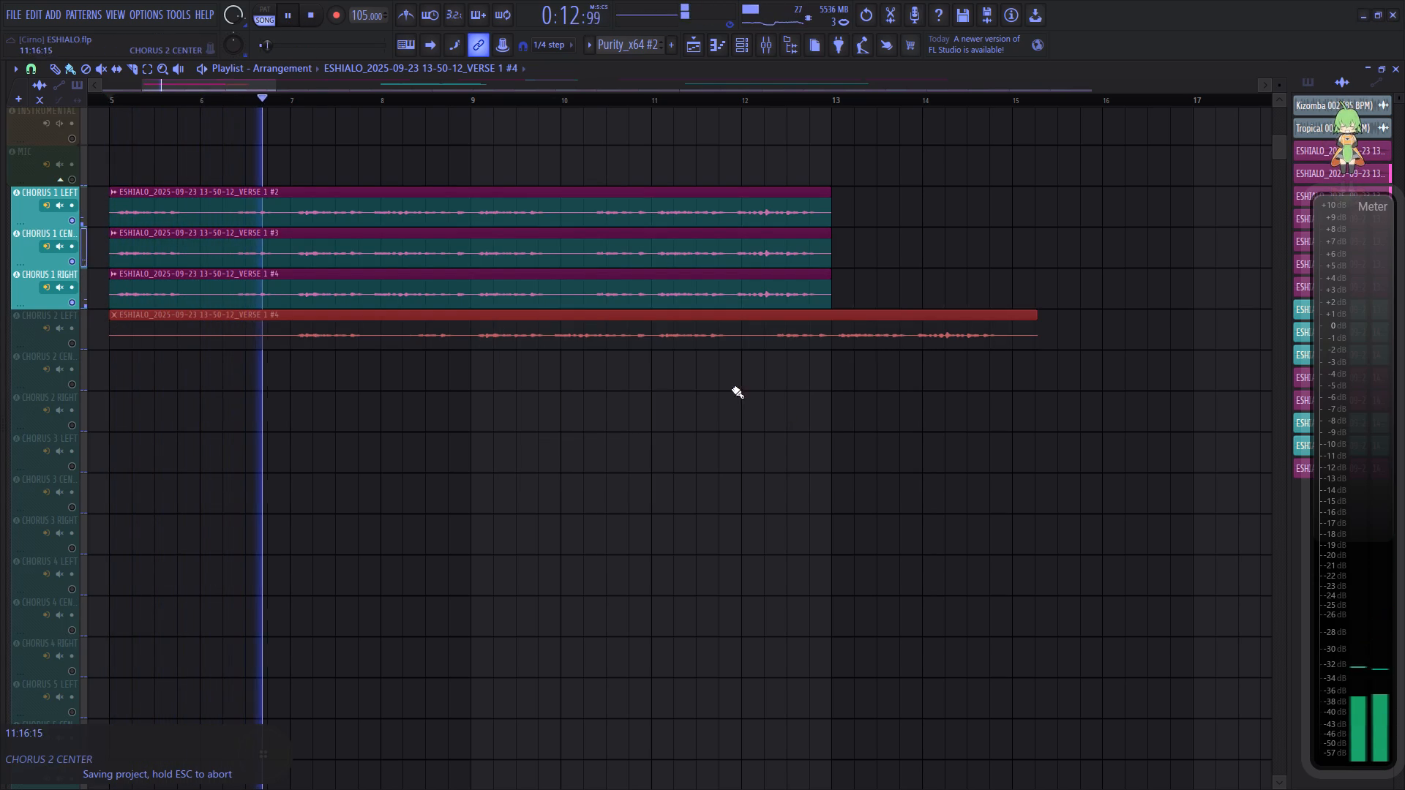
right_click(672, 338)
Place a unique copy of the CHORUS 1 LEFT clip at bar 5 on the CHORUS 2 LEFT track.
click(167, 208)
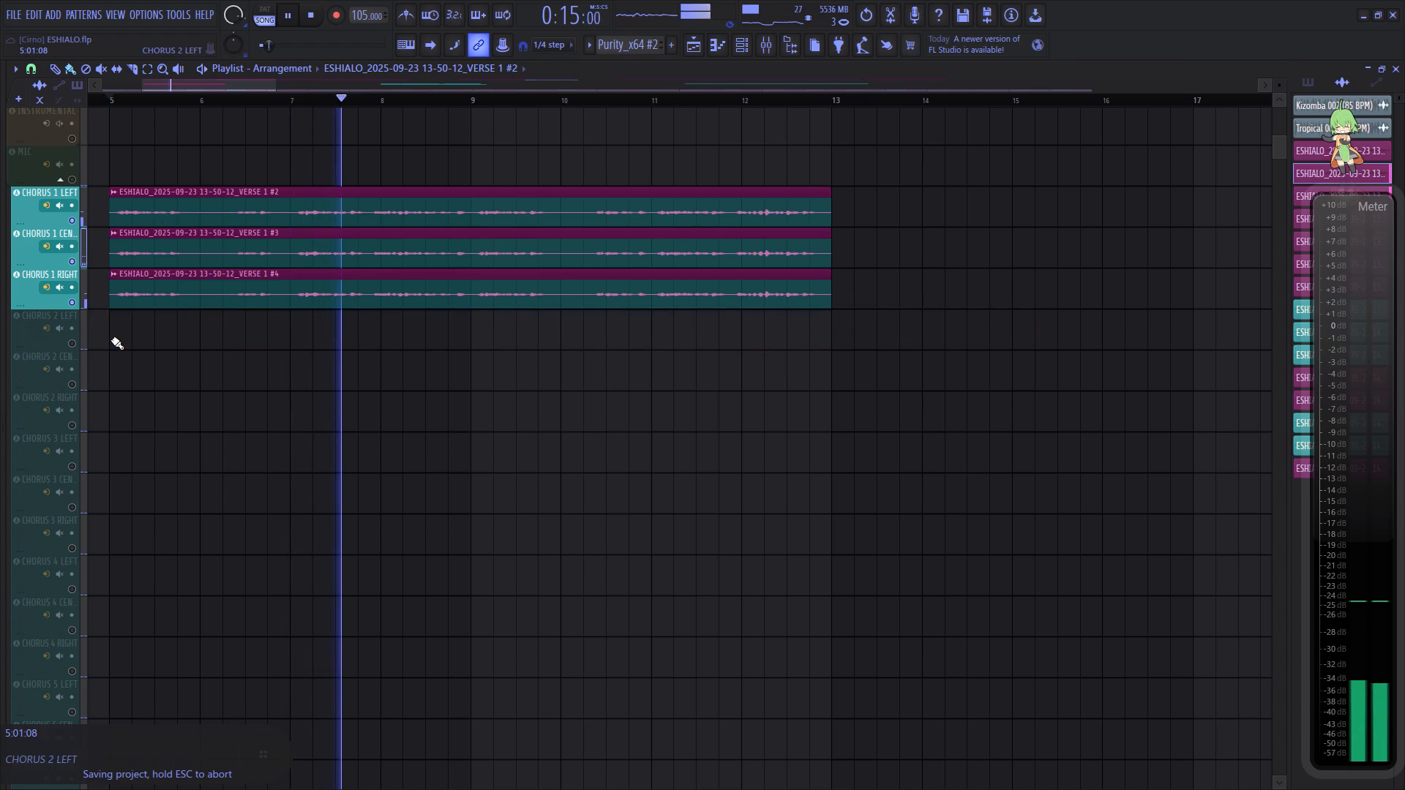
click(111, 339)
click(809, 464)
Place a unique copy of the CHORUS 1 CENTER clip at bar 5 on the CHORUS 2 CENTER track.
scroll(211, 351, down, 3)
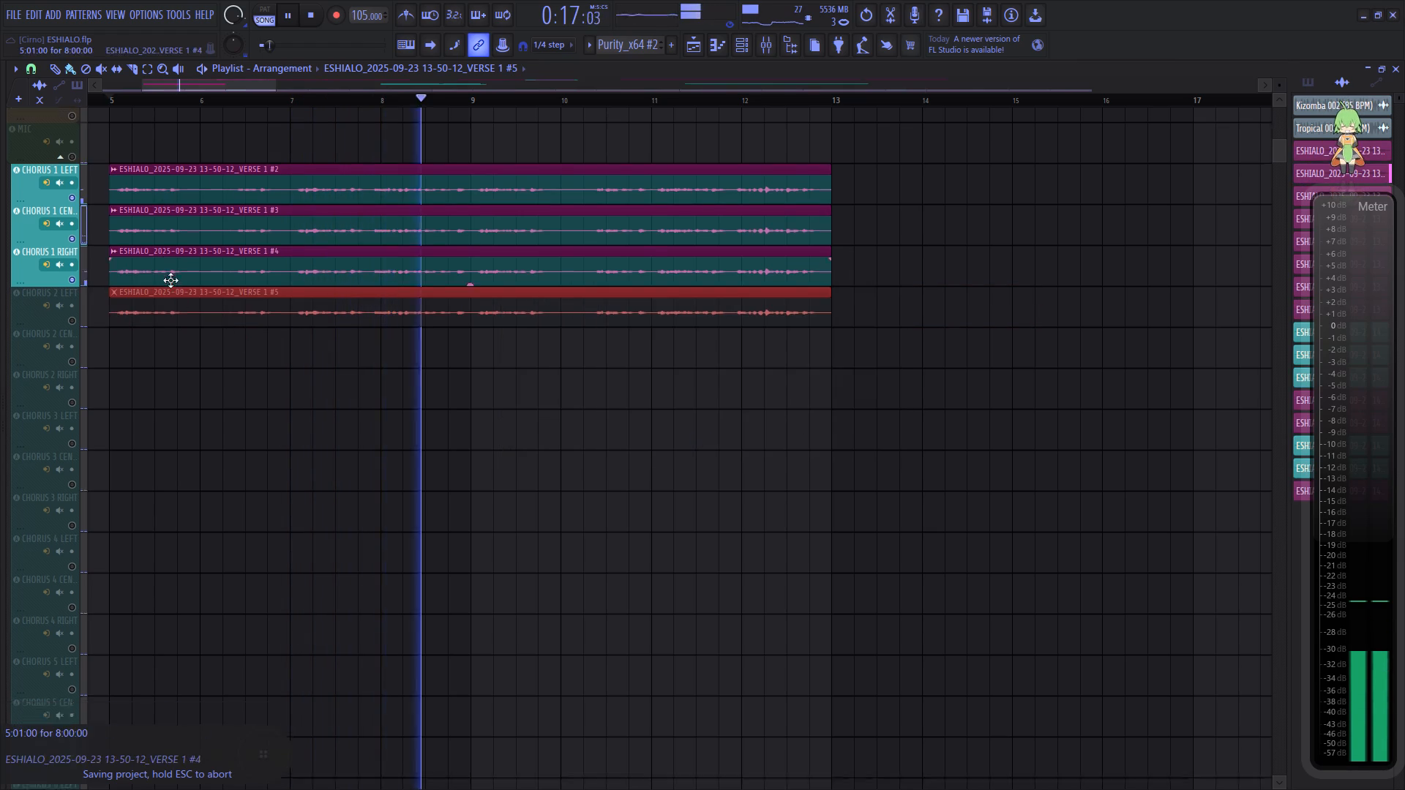
click(151, 130)
click(114, 257)
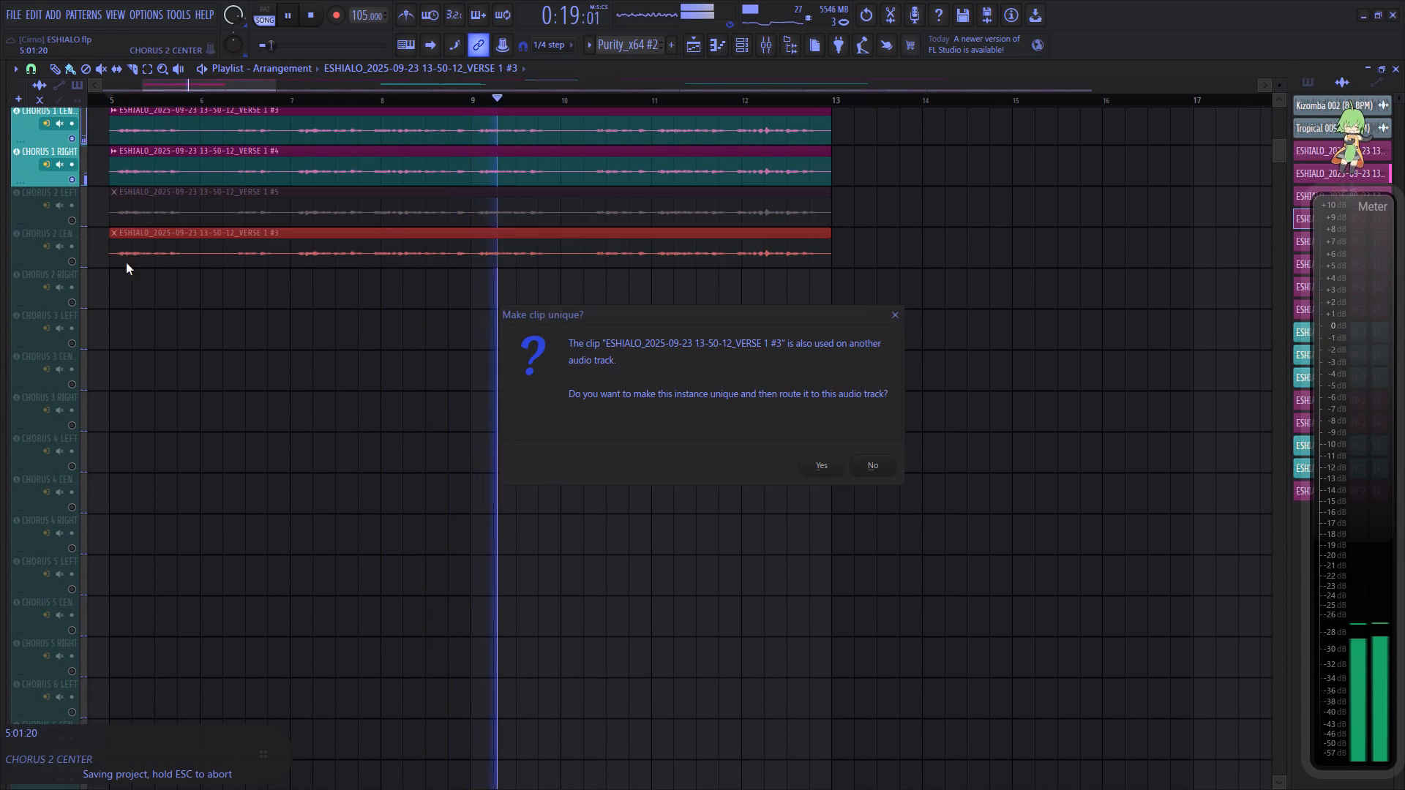
click(815, 472)
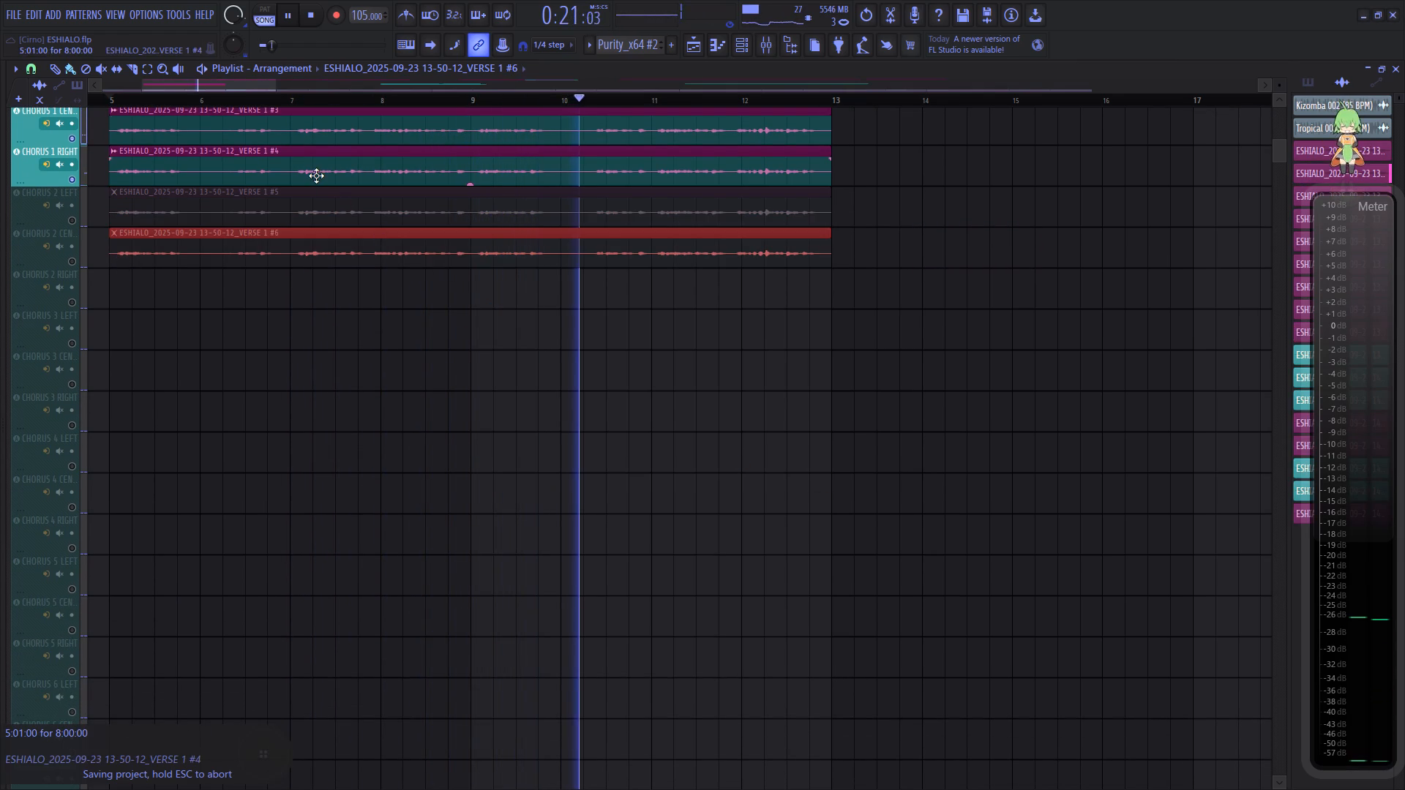
Place a unique copy of the CHORUS 1 RIGHT clip at bar 5 on the CHORUS 2 RIGHT track.
click(316, 176)
click(109, 295)
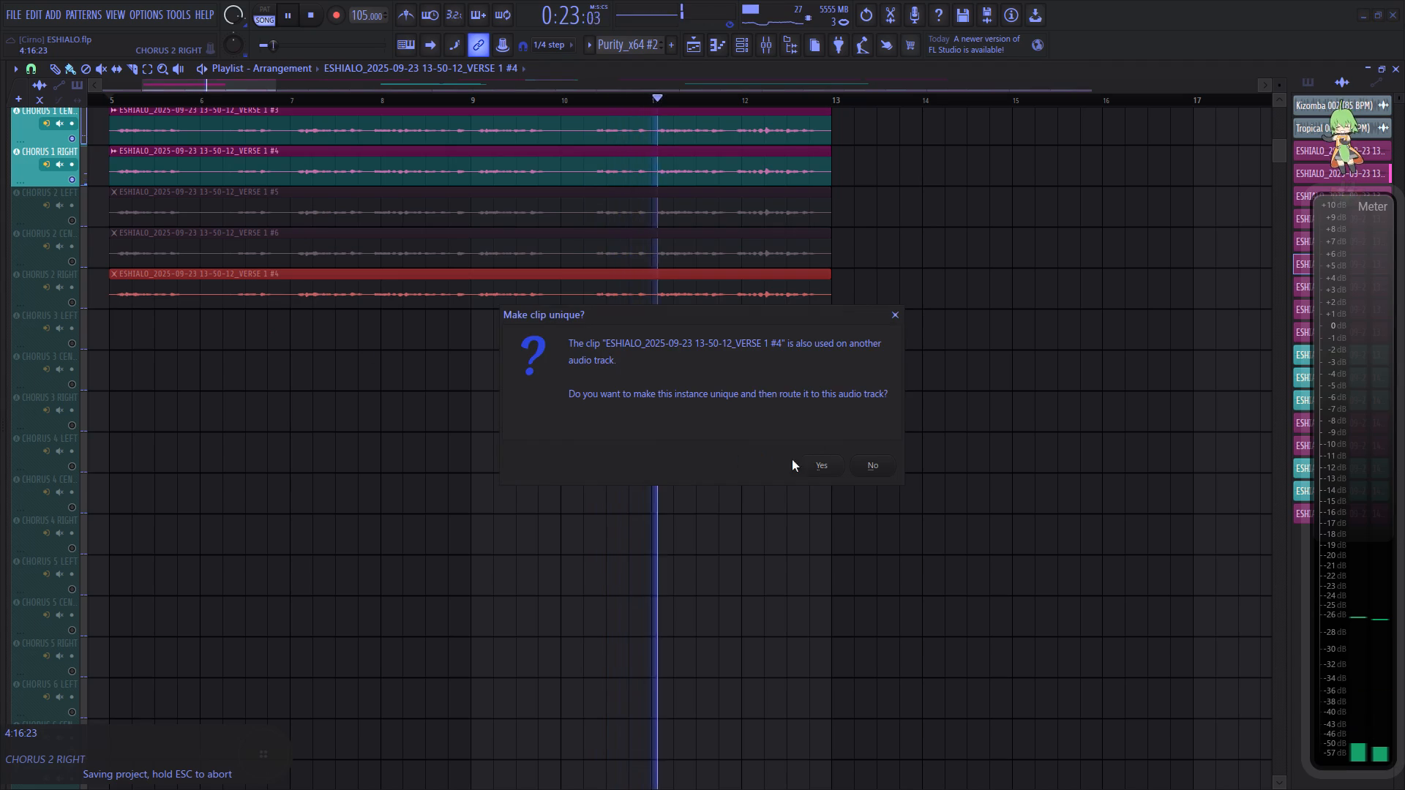
click(818, 466)
Restart playback at bar 5 with only the CHORUS 2 LEFT, CENTER and RIGHT tracks soloed.
click(108, 103)
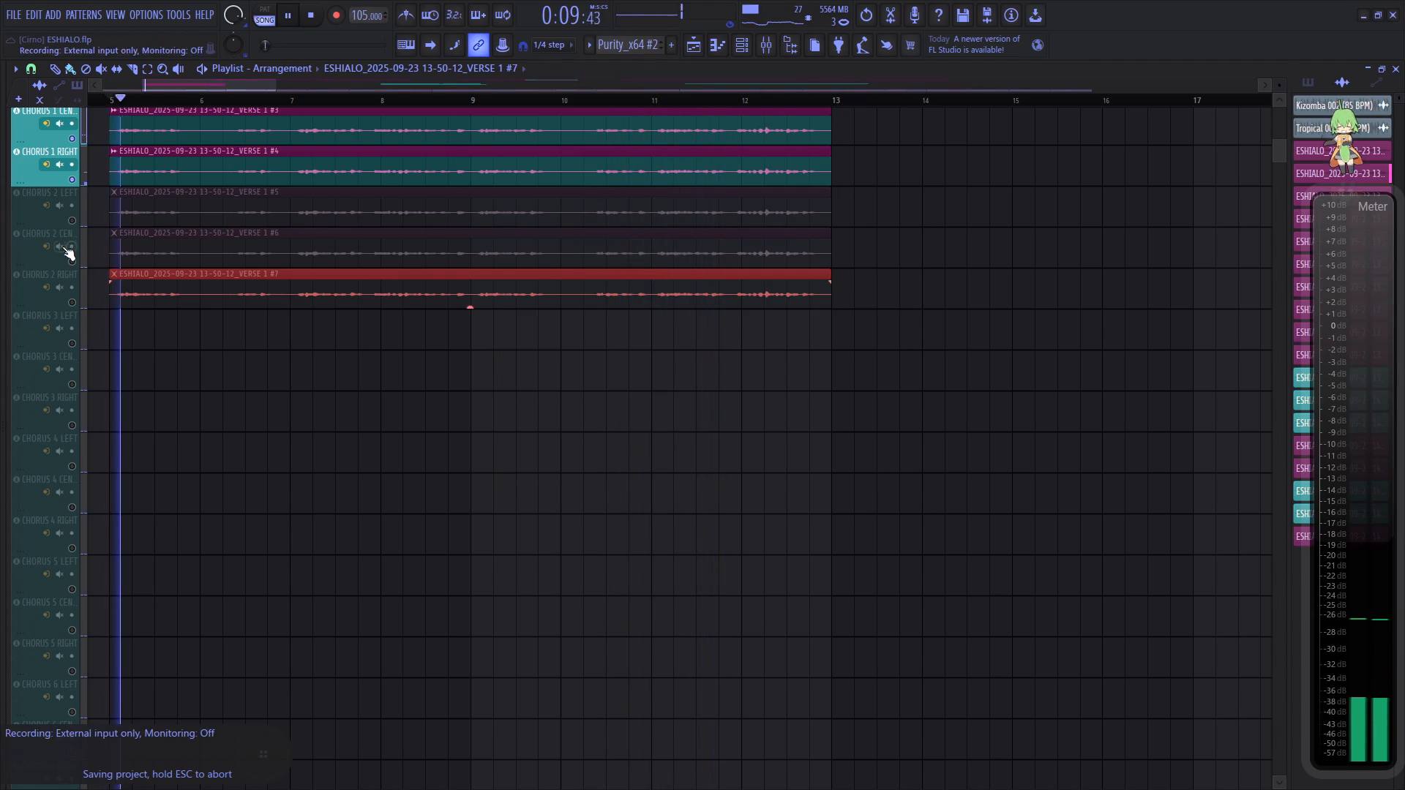
right_click(71, 225)
click(77, 255)
click(74, 299)
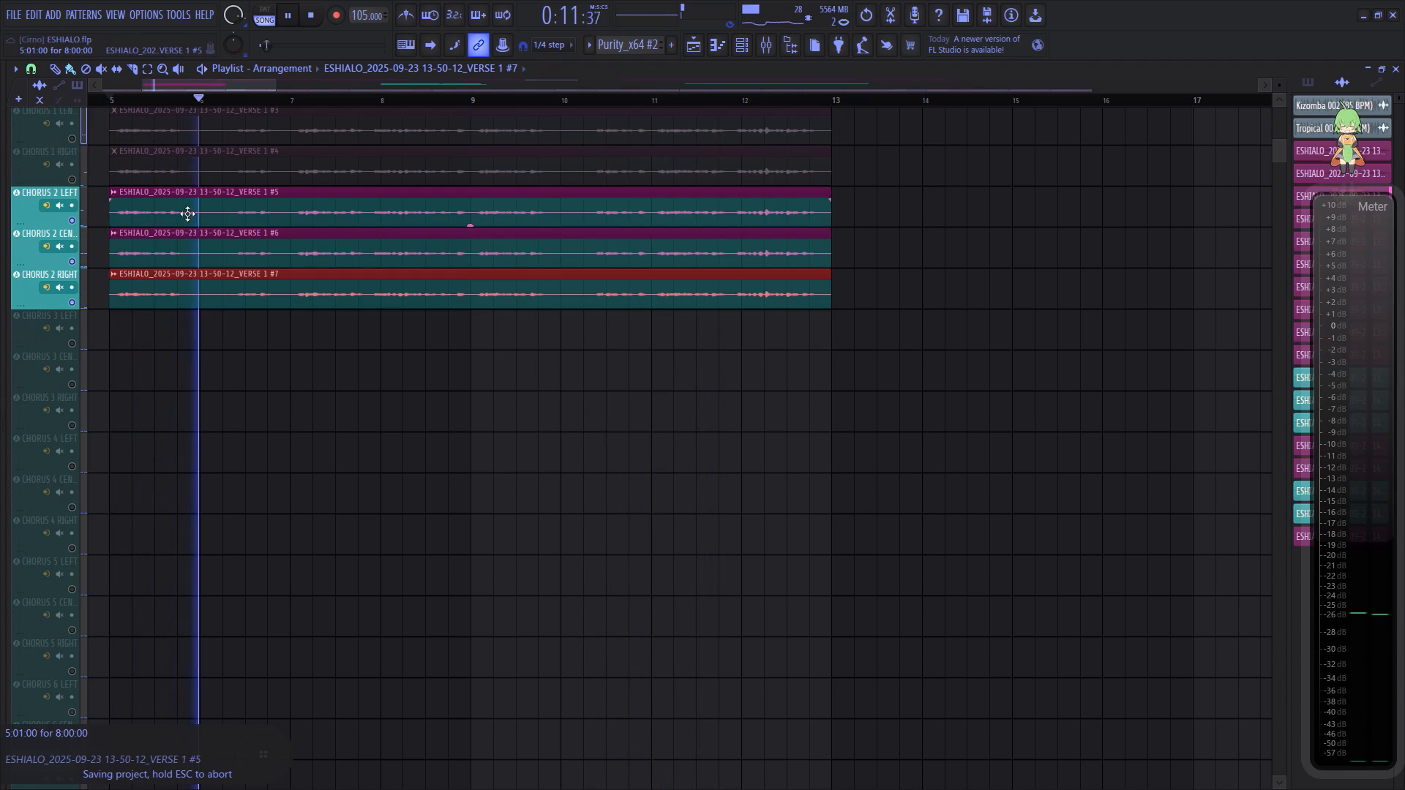
Raise the time-stretching pitch of the CHORUS 2 LEFT, CENTER and RIGHT clips, setting the RIGHT clip to +1200 cents.
double_click(191, 212)
drag(373, 350, 469, 555)
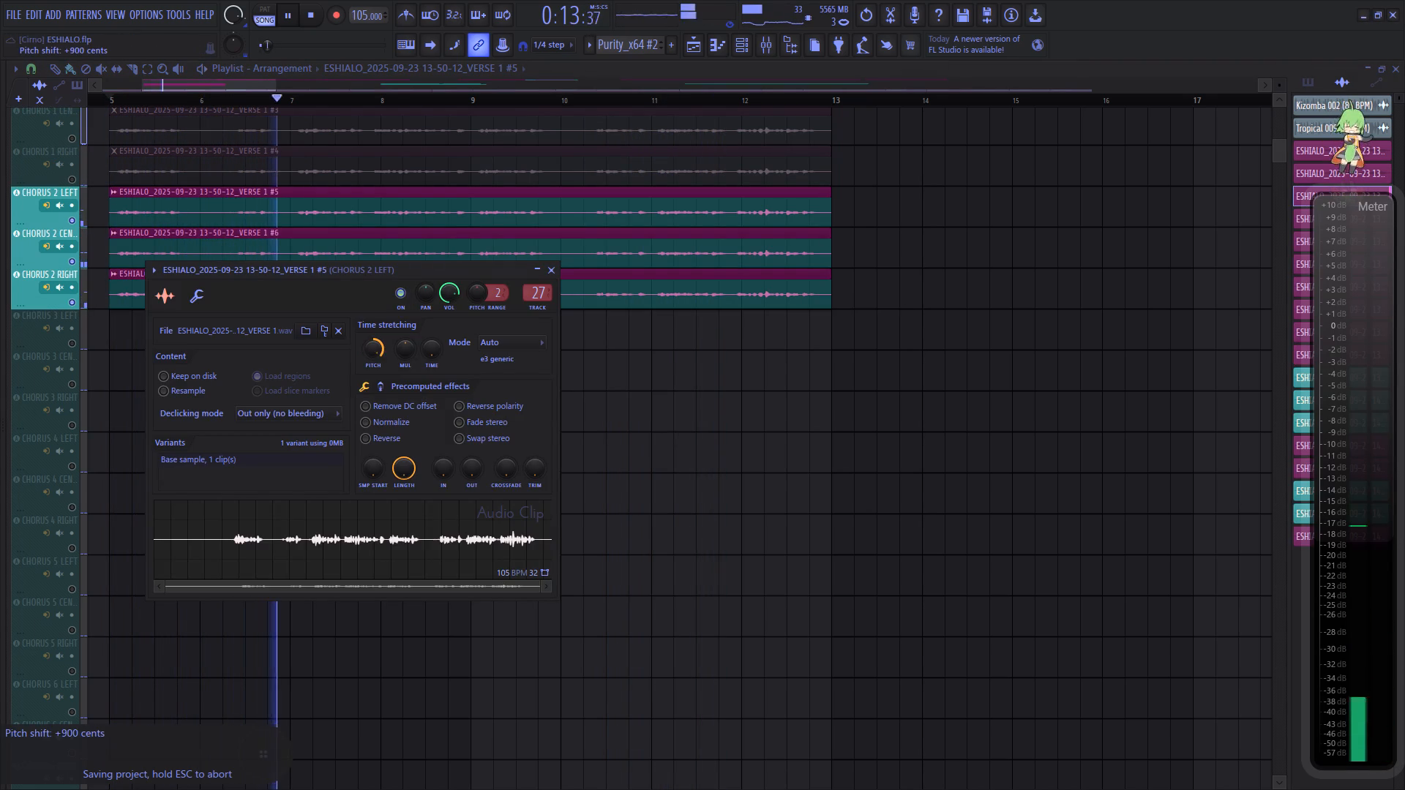
drag(469, 555, 507, 415)
click(552, 267)
double_click(406, 260)
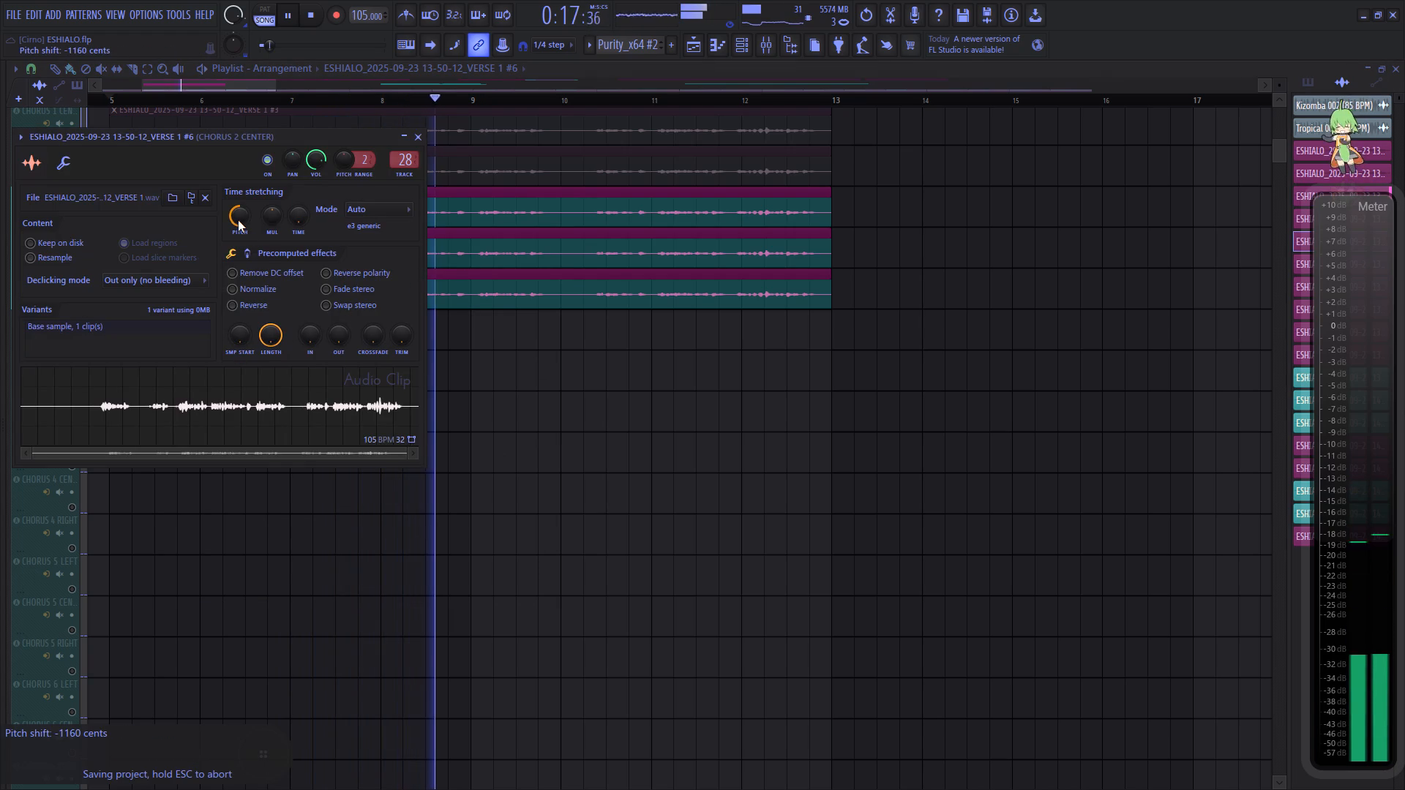
drag(238, 220, 460, 284)
click(417, 140)
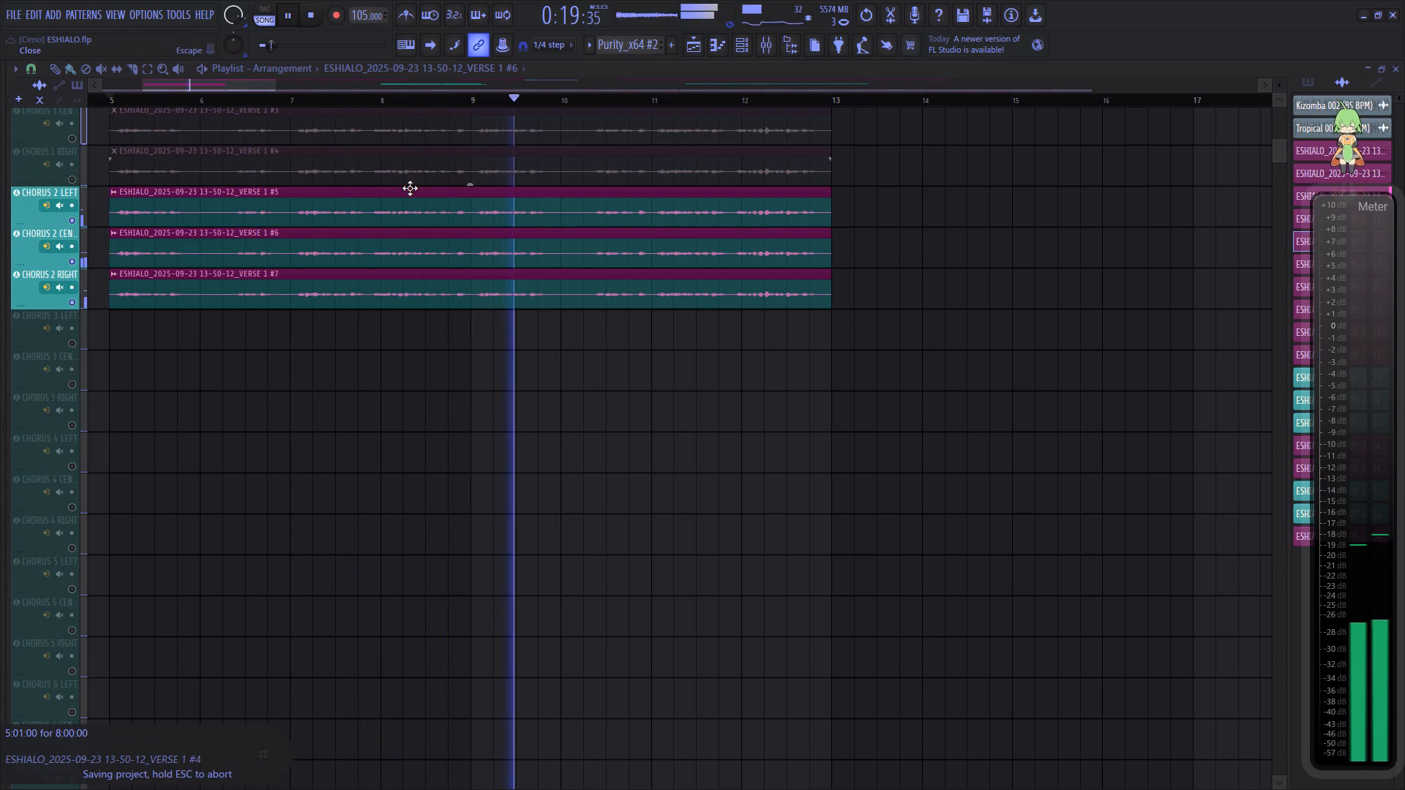
double_click(383, 281)
drag(255, 242, 466, 263)
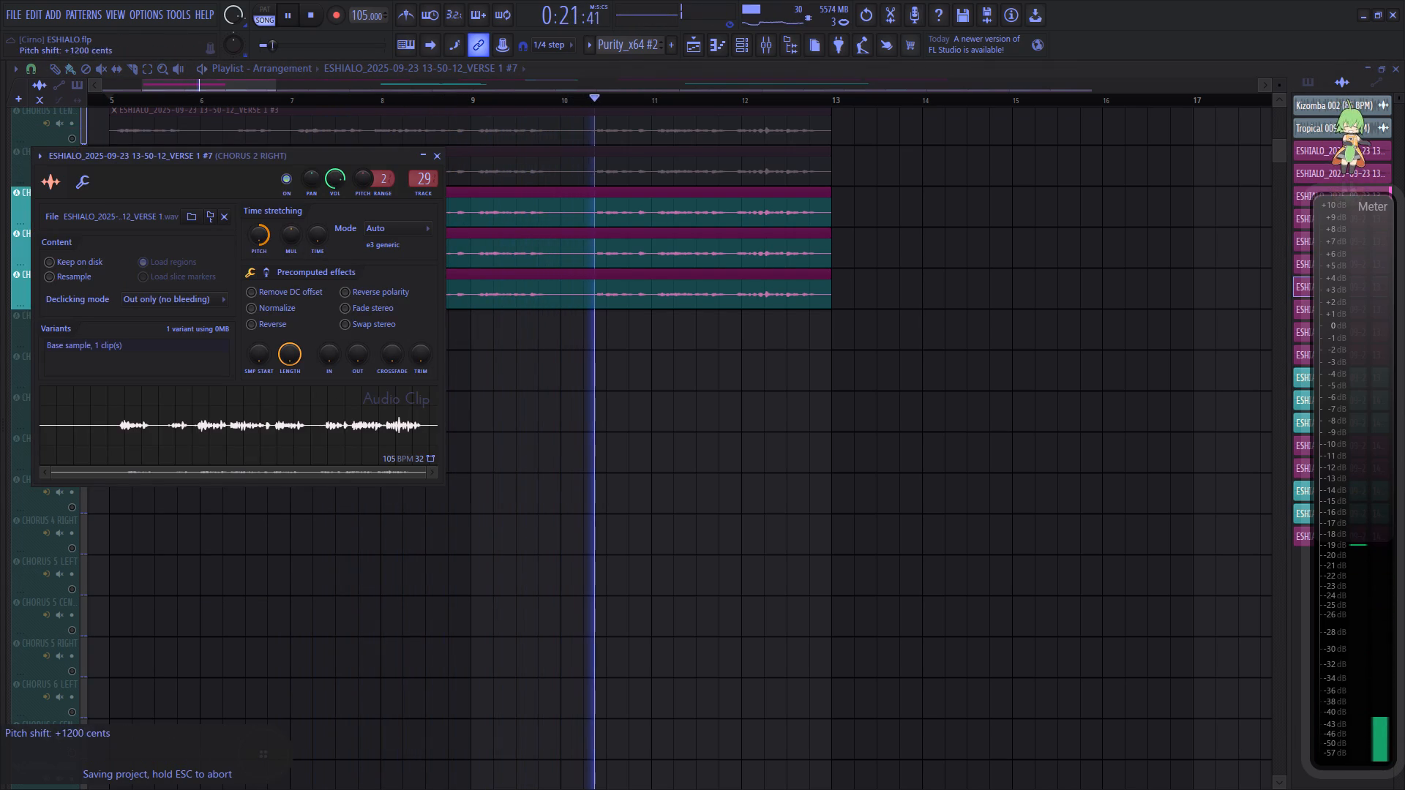
drag(466, 263, 466, 262)
click(438, 161)
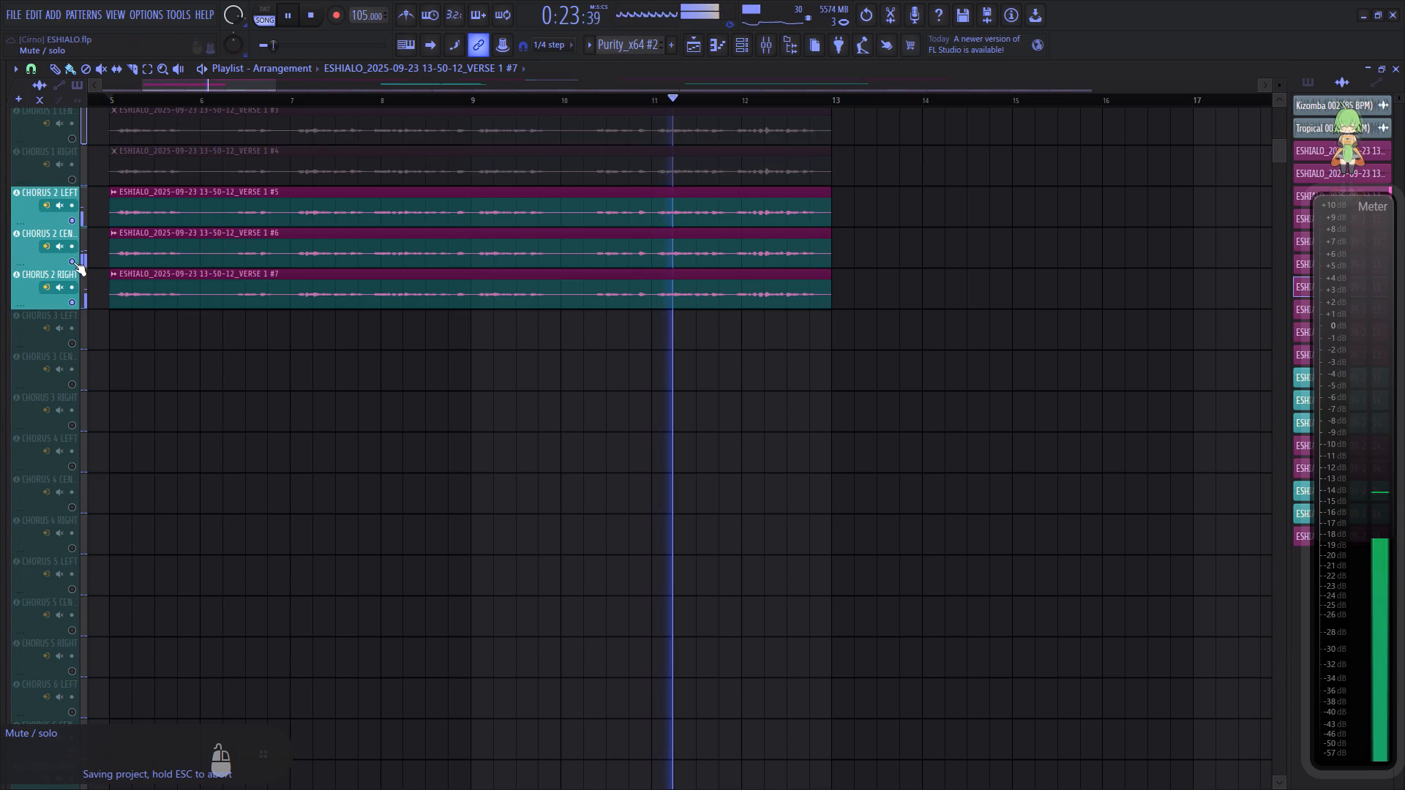
Unmute all playlist tracks by soloing and unsoloing CHORUS 2 CENTER, and play the song from bar 5.
right_click(73, 262)
right_click(73, 262)
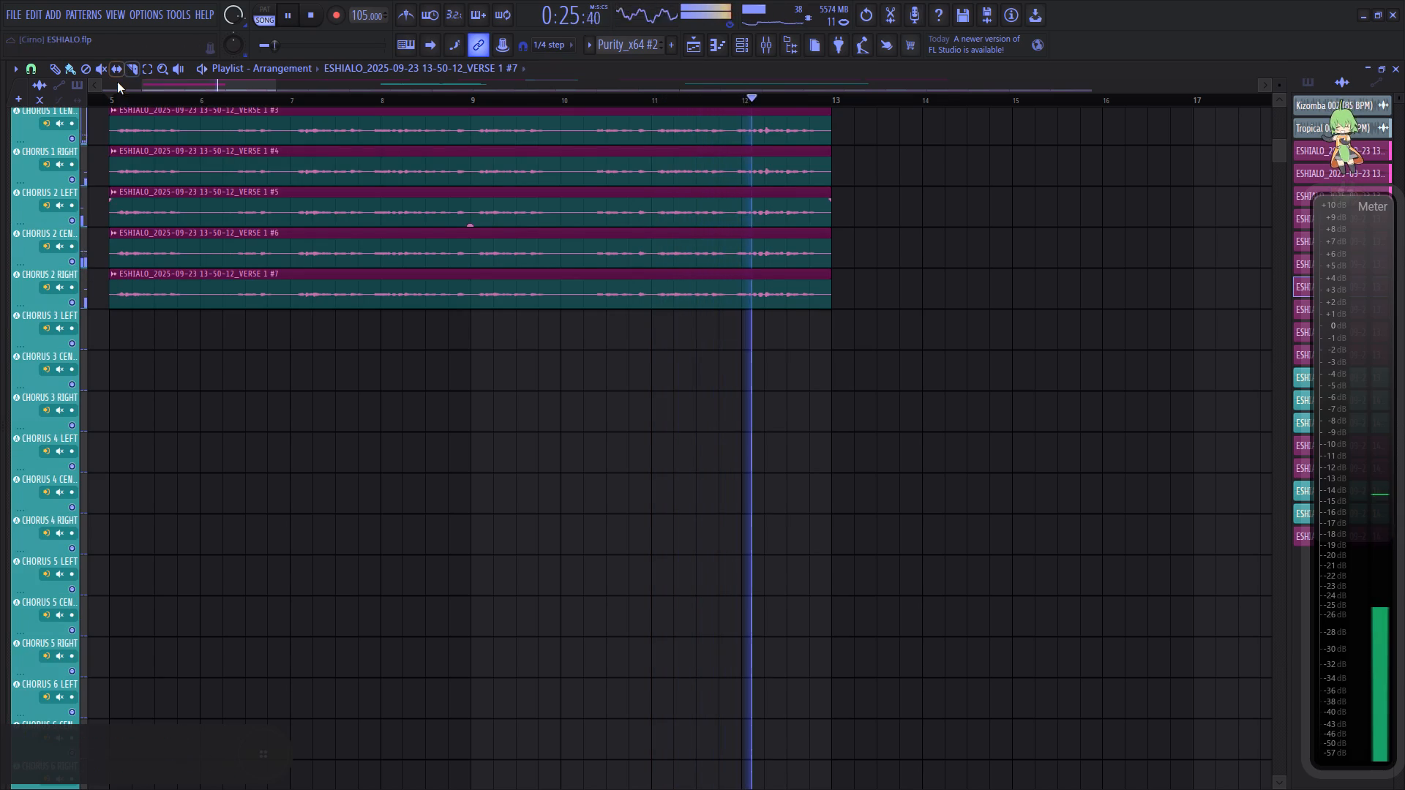
click(106, 99)
In the mixer, lower the CHORUS bus volume and the CHORUS 2 LEFT, CENTER and RIGHT volumes, with CENTER at about -6.4 dB.
click(768, 46)
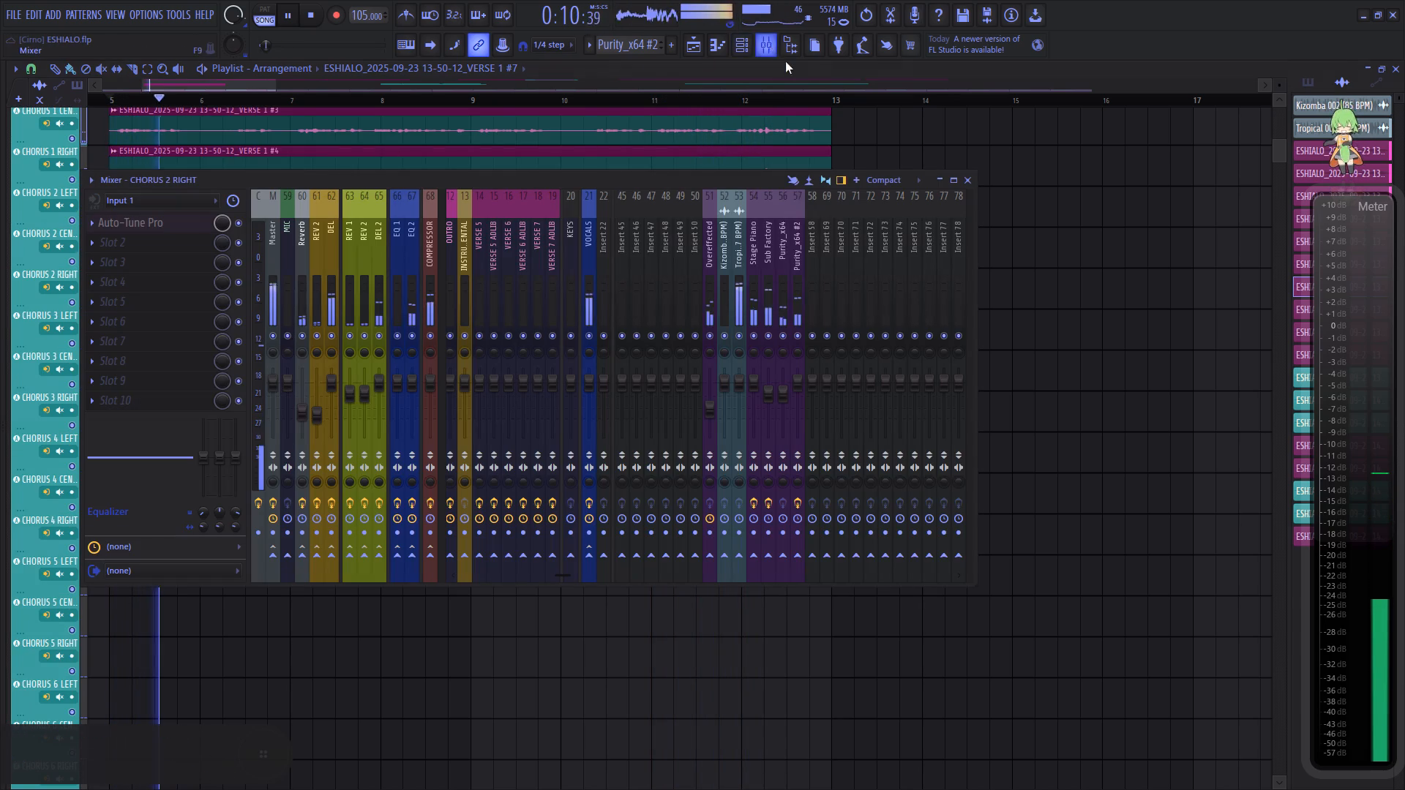
click(972, 310)
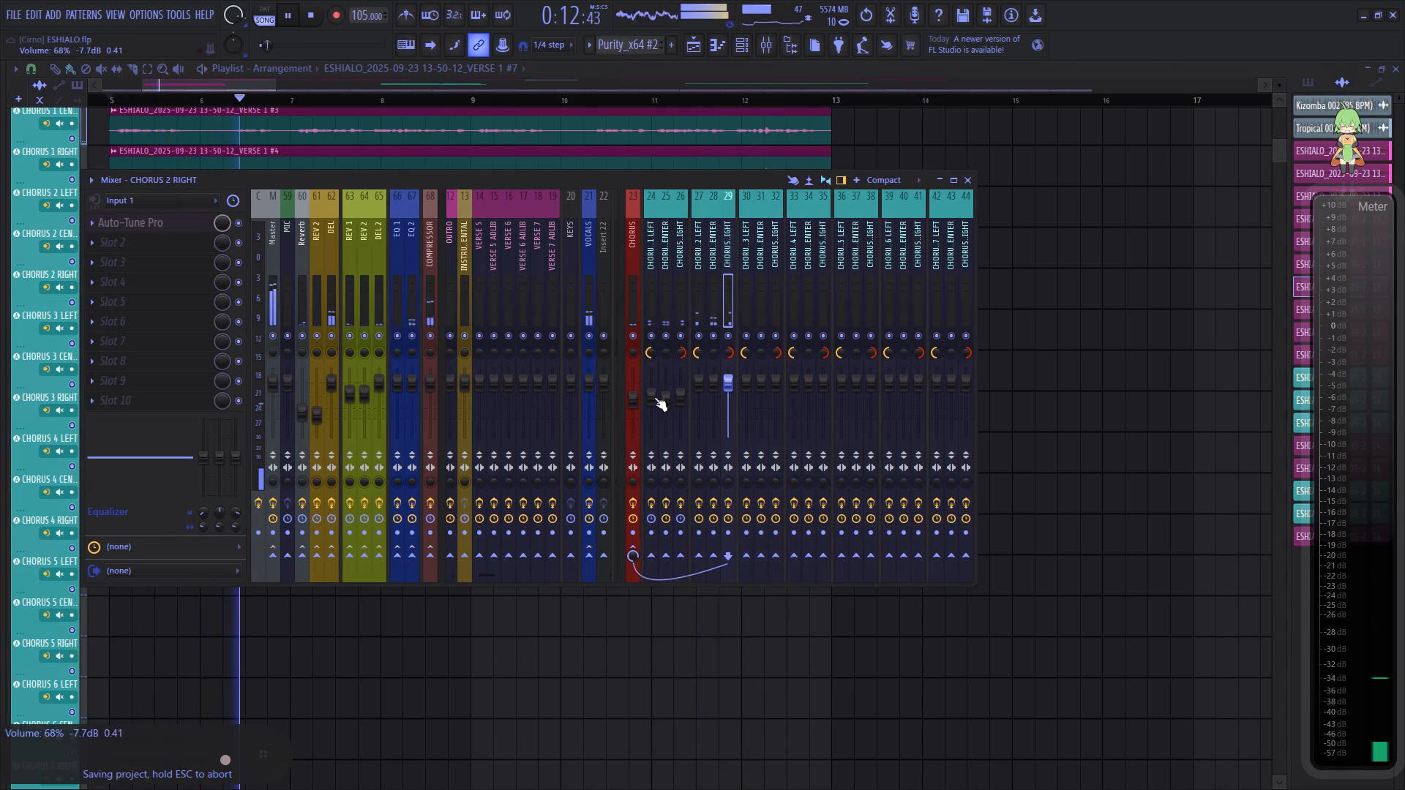
scroll(632, 403, down, 3)
scroll(700, 387, down, 4)
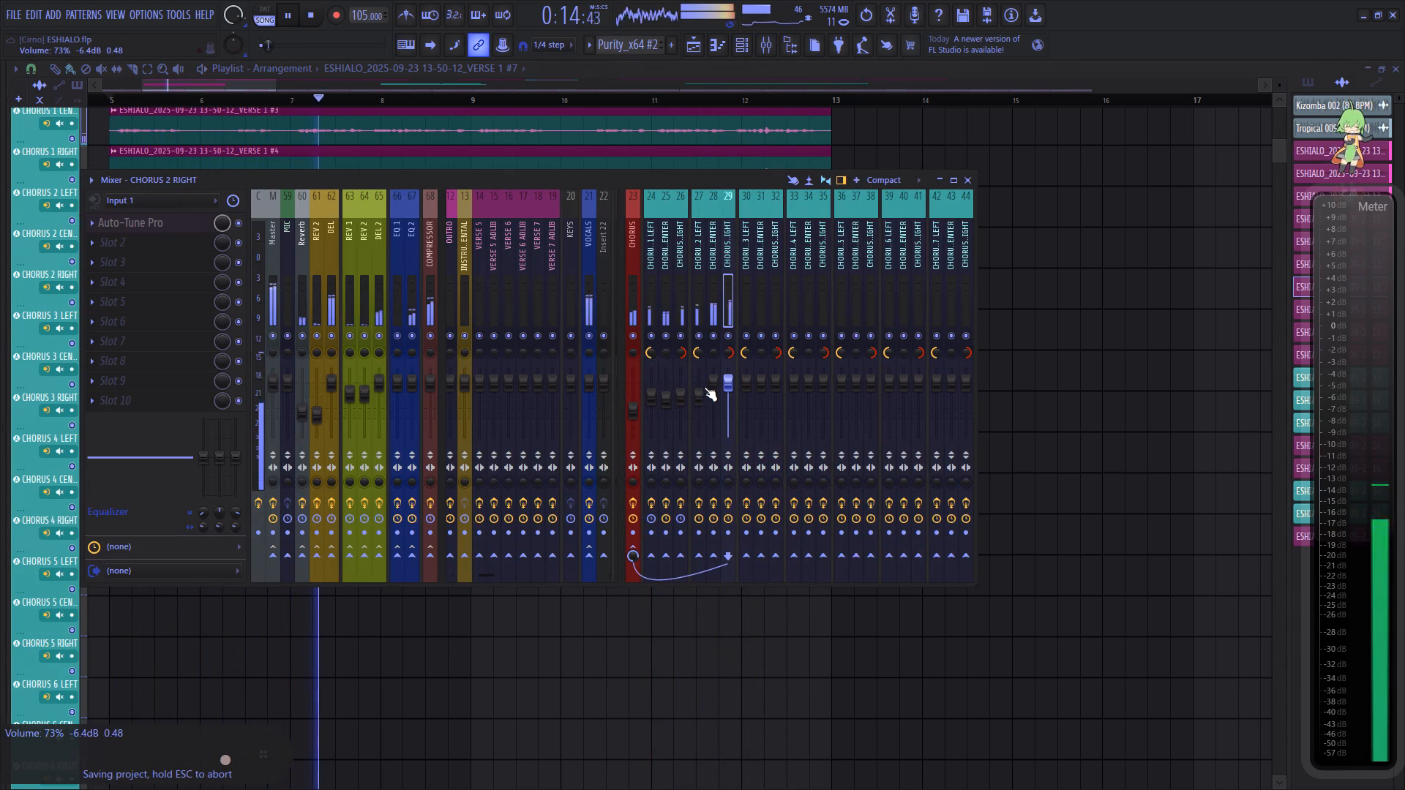
scroll(713, 388, down, 8)
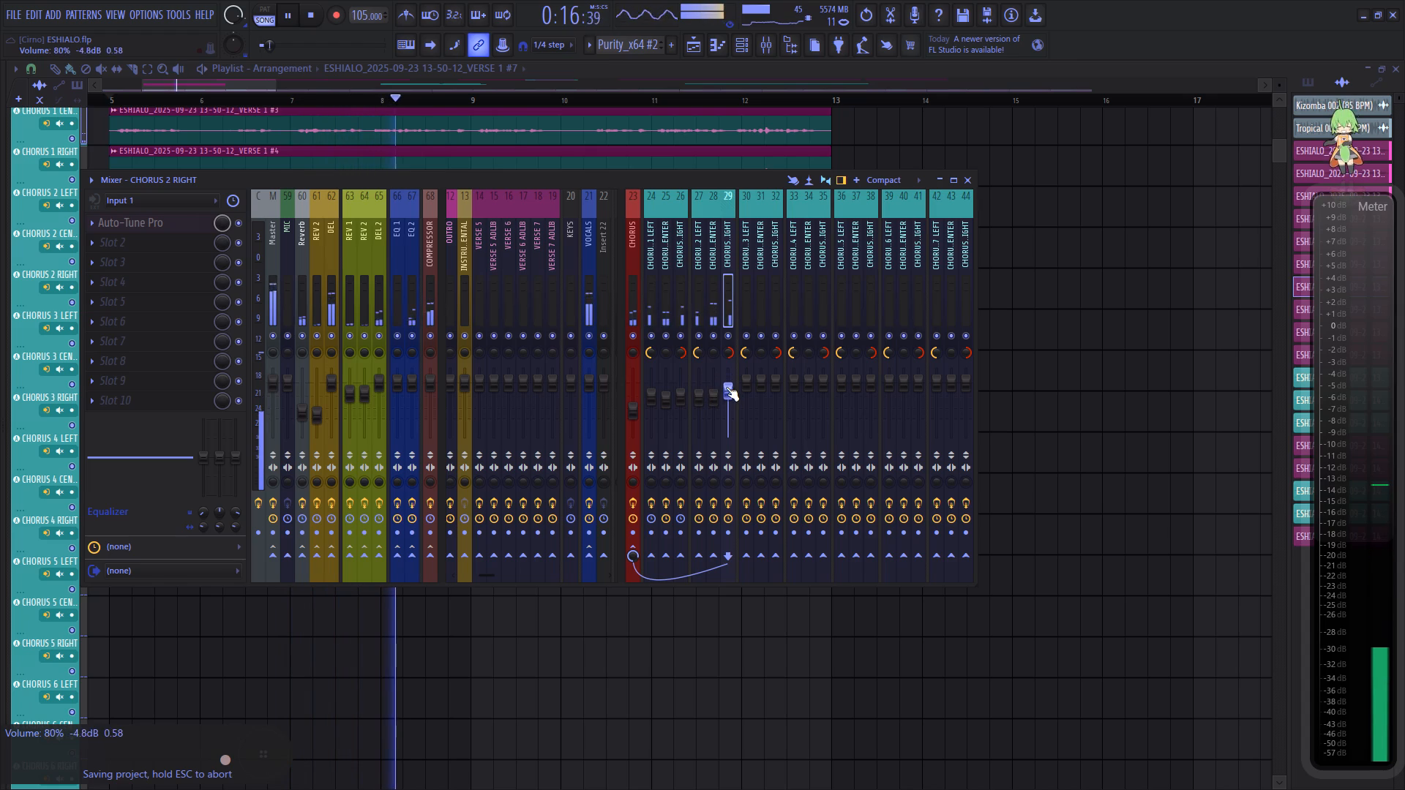
Narrow the mixer panning of CHORUS 1 LEFT to 56% left and CHORUS 1 RIGHT to 56% right, and close the mixer.
scroll(654, 353, up, 7)
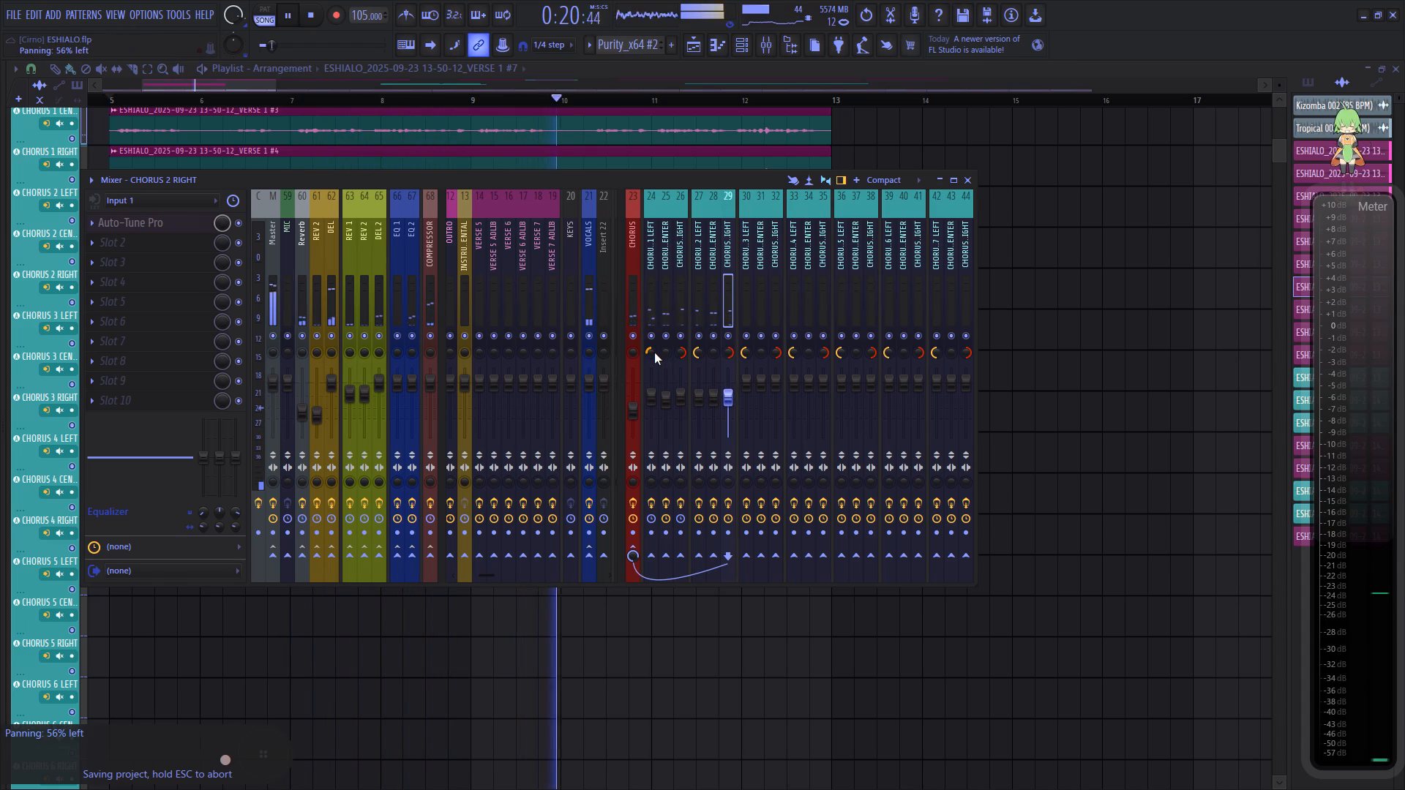
scroll(678, 355, down, 7)
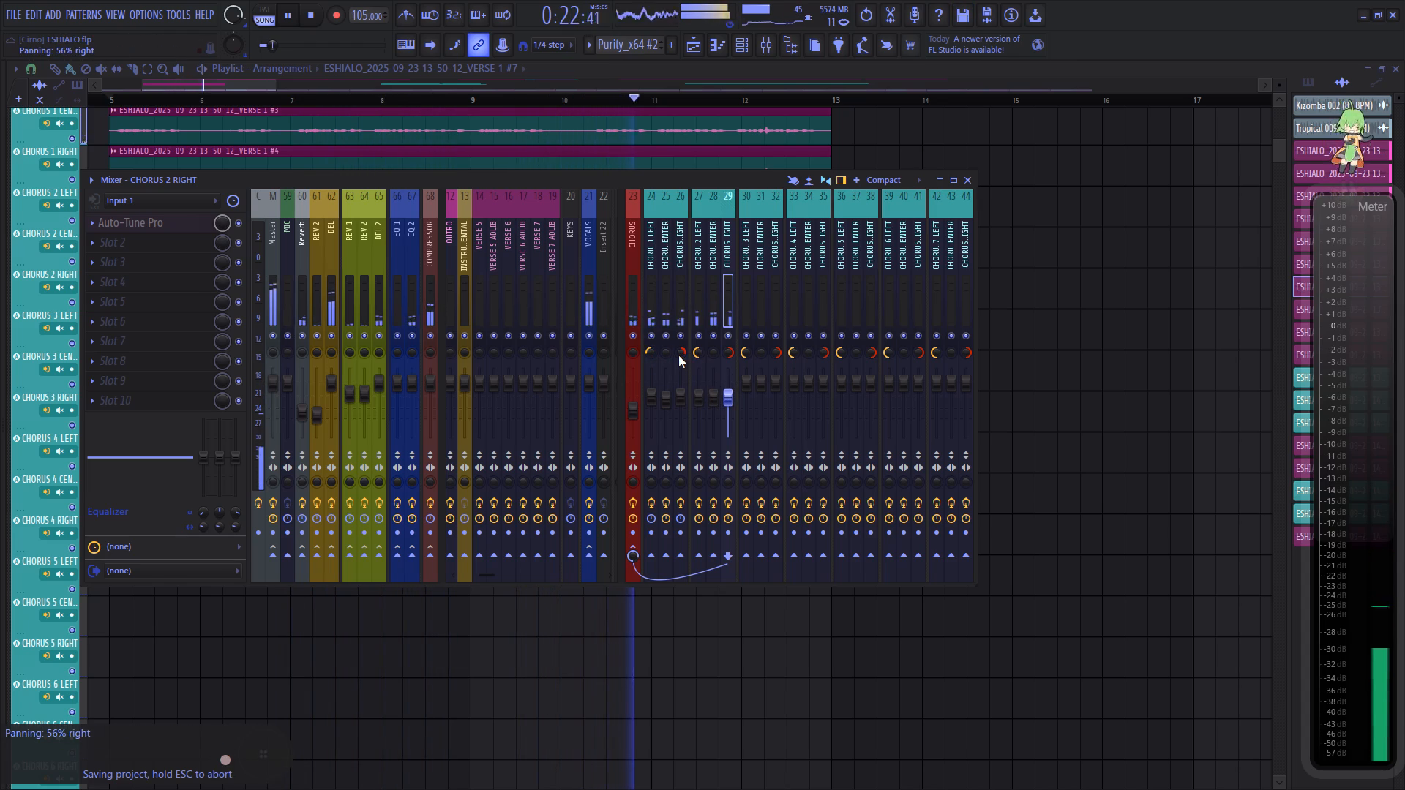
scroll(678, 355, down, 1)
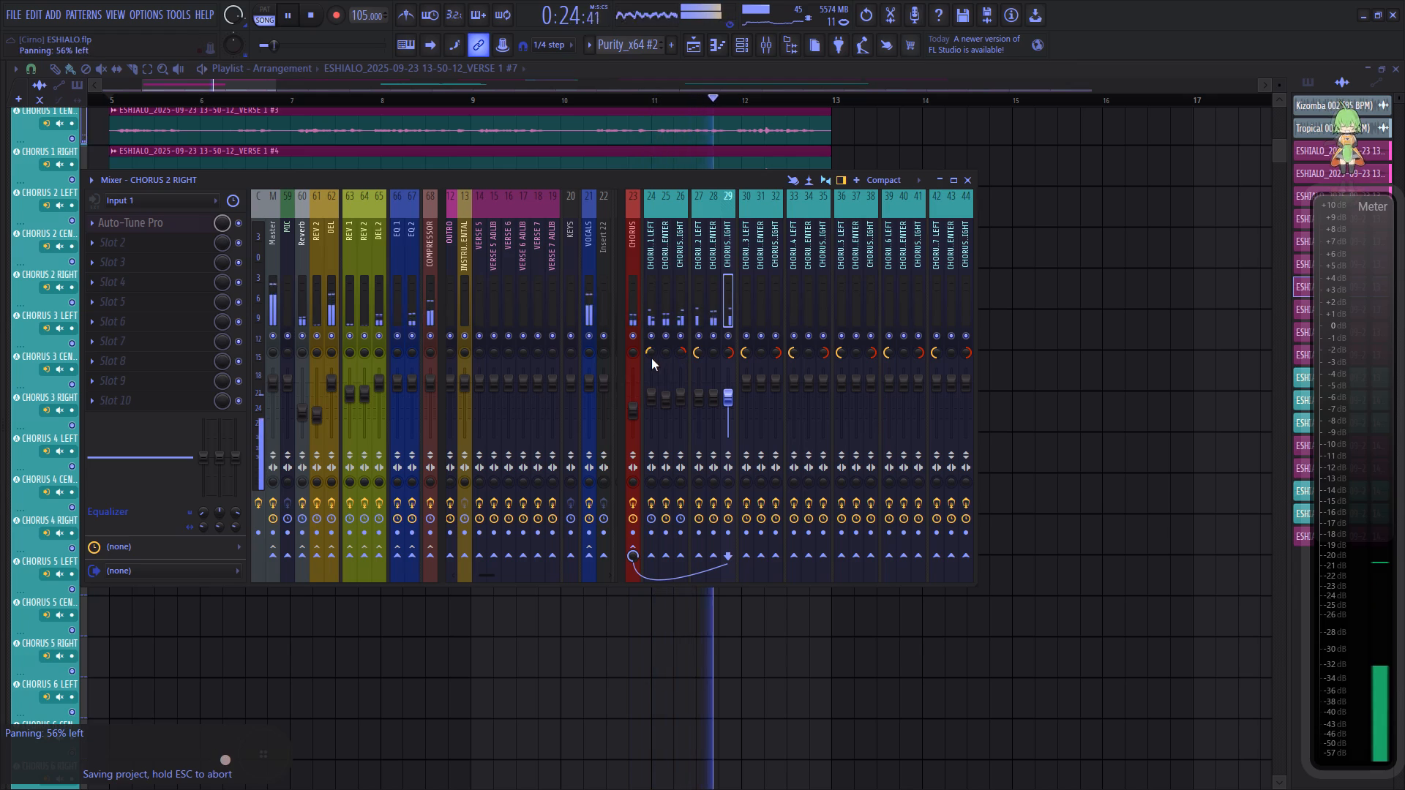
scroll(651, 355, up, 1)
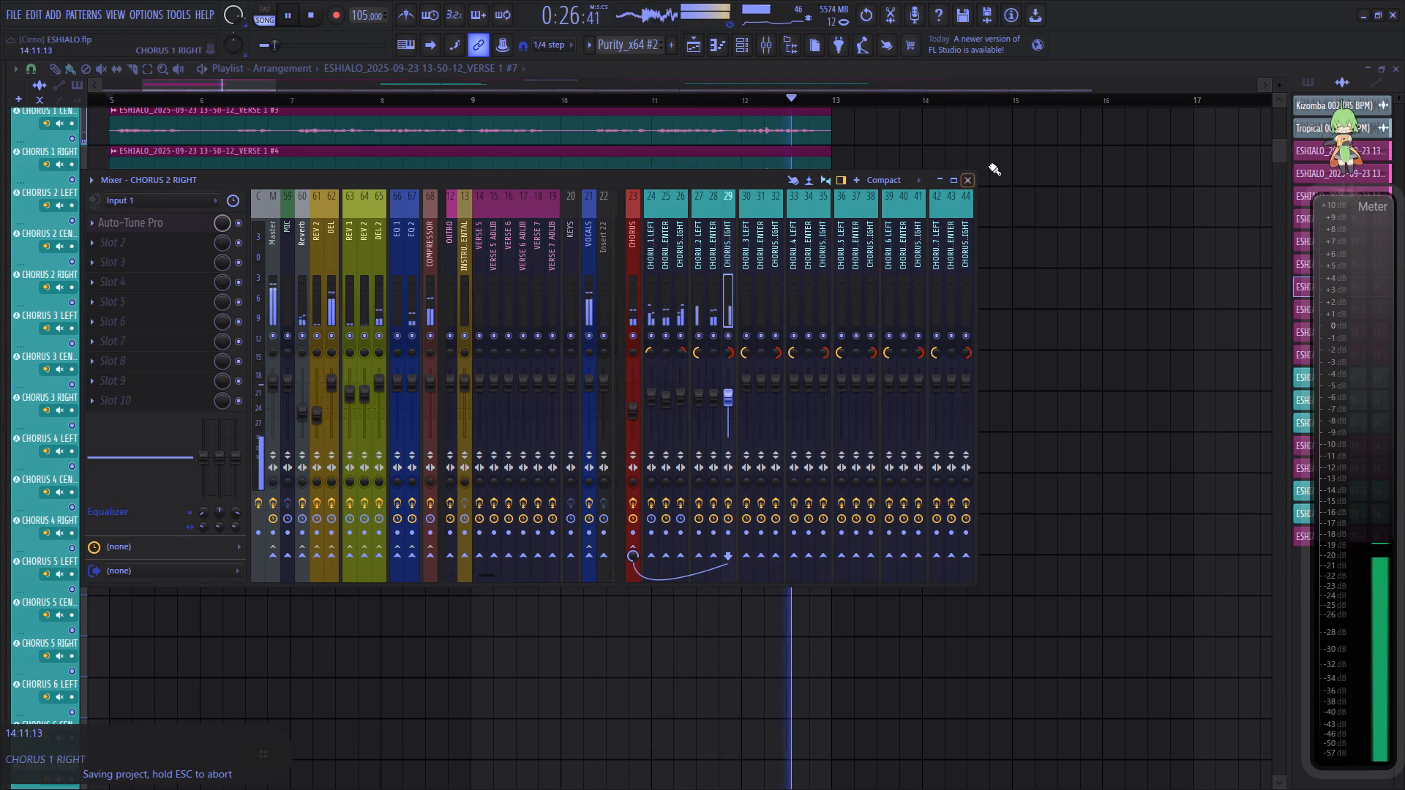
click(962, 183)
Solo the topmost VERSE 1 playlist track, enlarge its height, and play it from just before bar 5.
scroll(699, 94, down, 8)
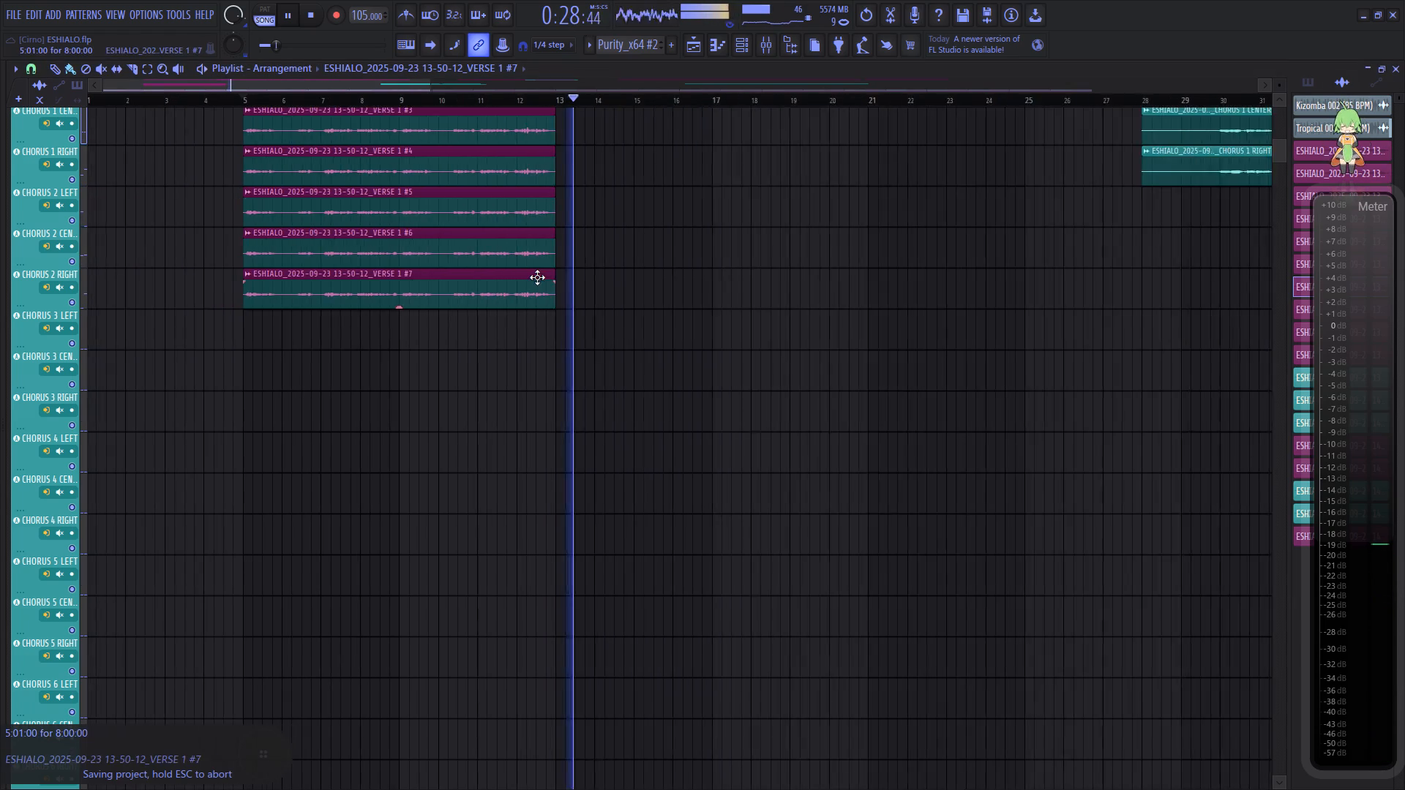
scroll(537, 277, up, 20)
scroll(537, 277, up, 20)
scroll(537, 277, up, 10)
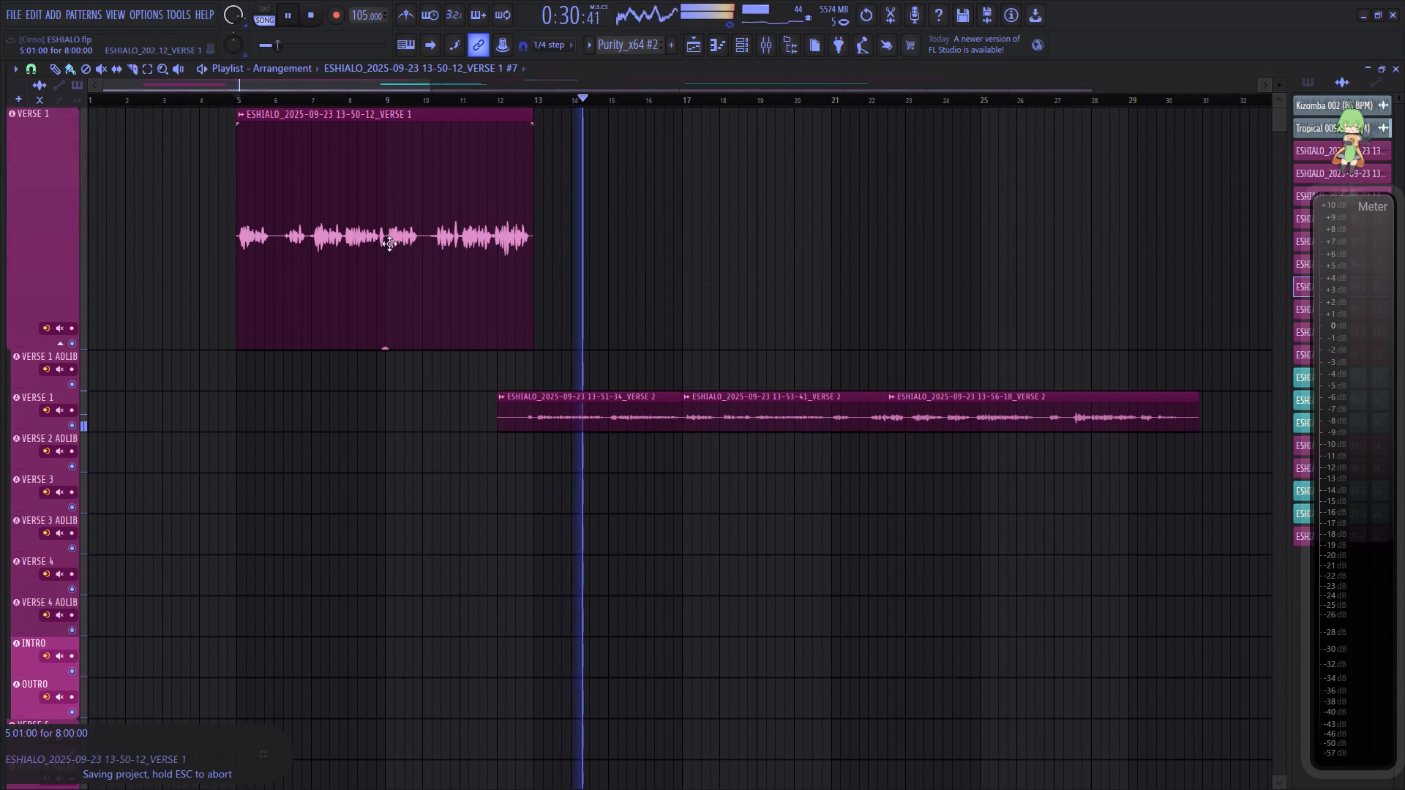
right_click(74, 341)
drag(48, 344, 27, 522)
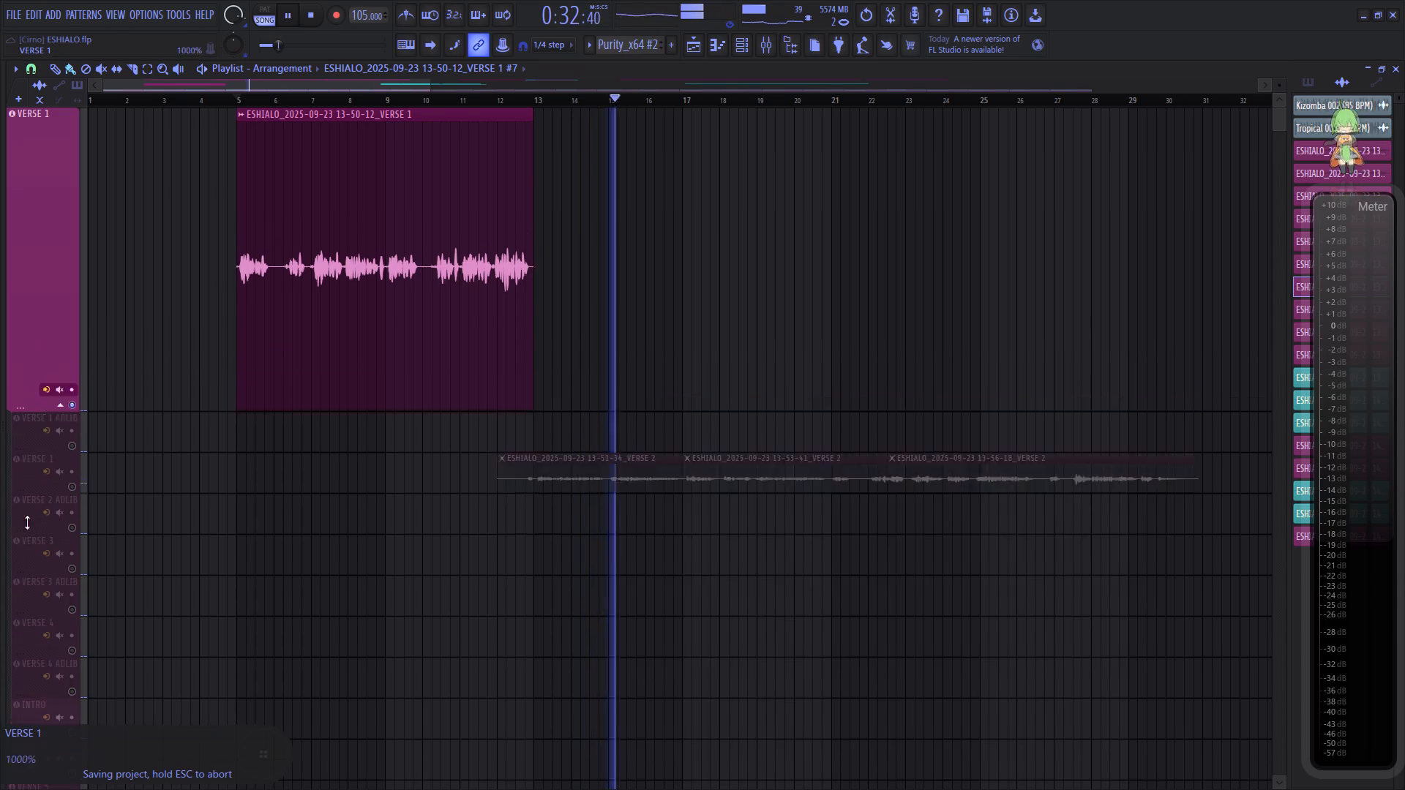
drag(27, 522, 0, 709)
click(214, 102)
scroll(243, 96, up, 6)
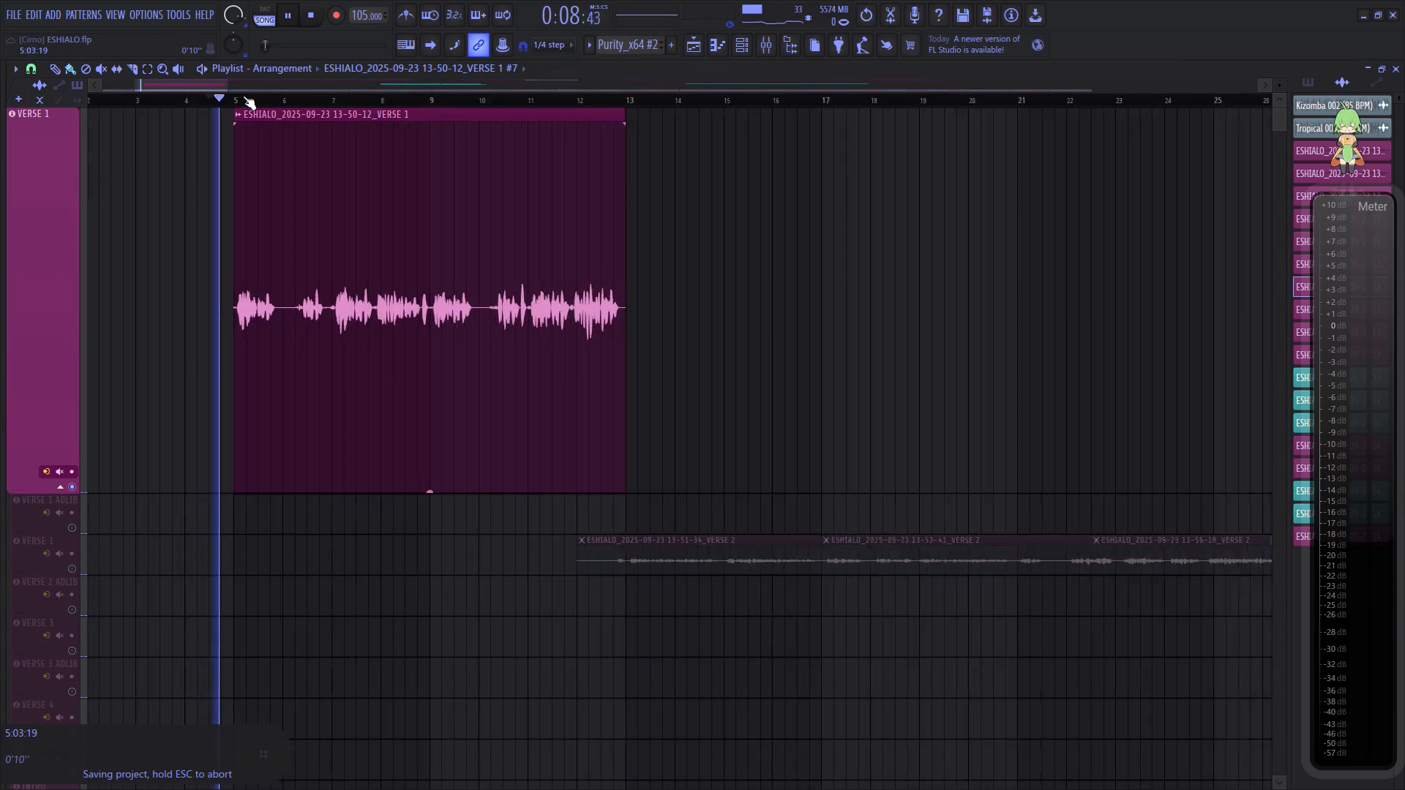
scroll(243, 96, up, 7)
Set the playlist snap to (none) and slice off the silent start of the VERSE 1 clip just after bar 5.
click(130, 69)
click(29, 69)
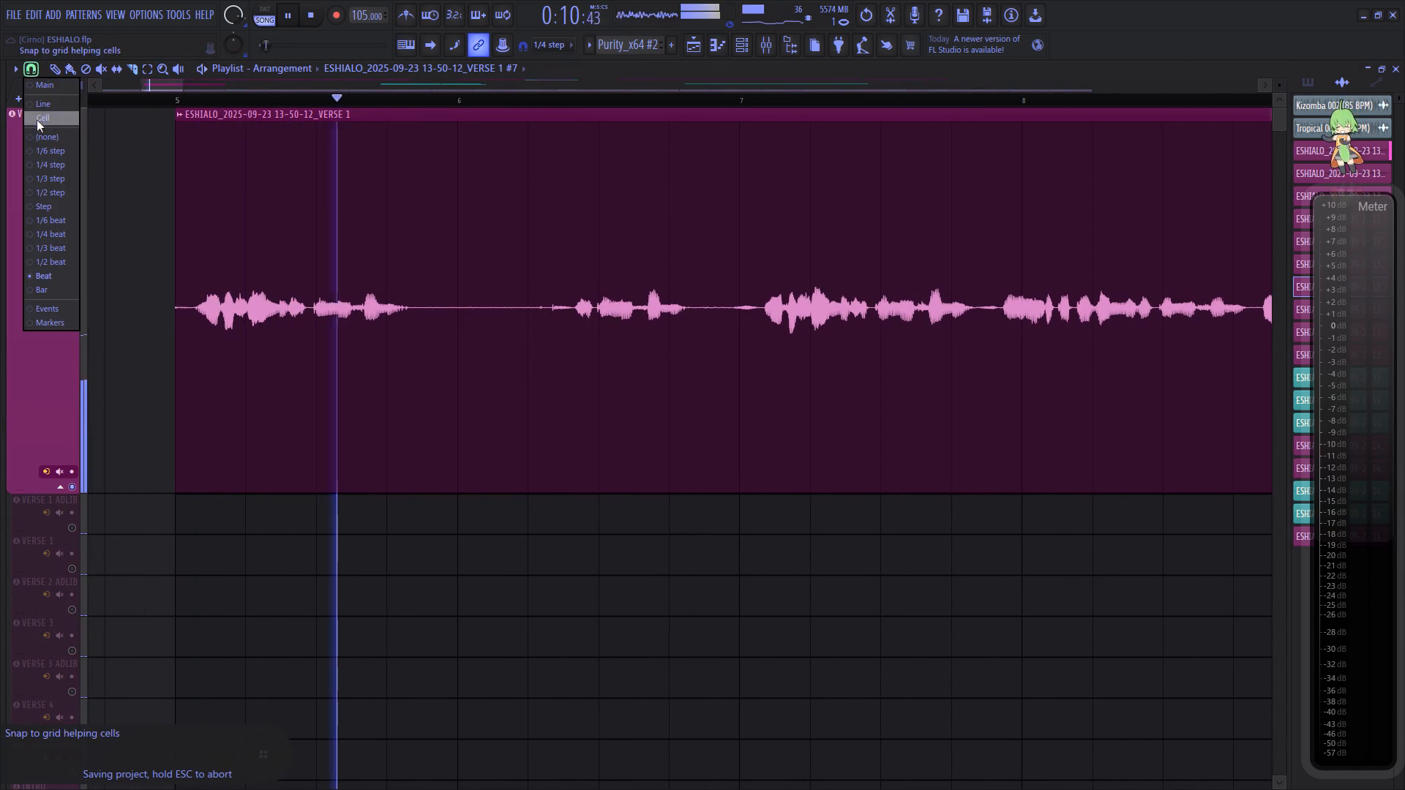
click(48, 138)
right_click(187, 279)
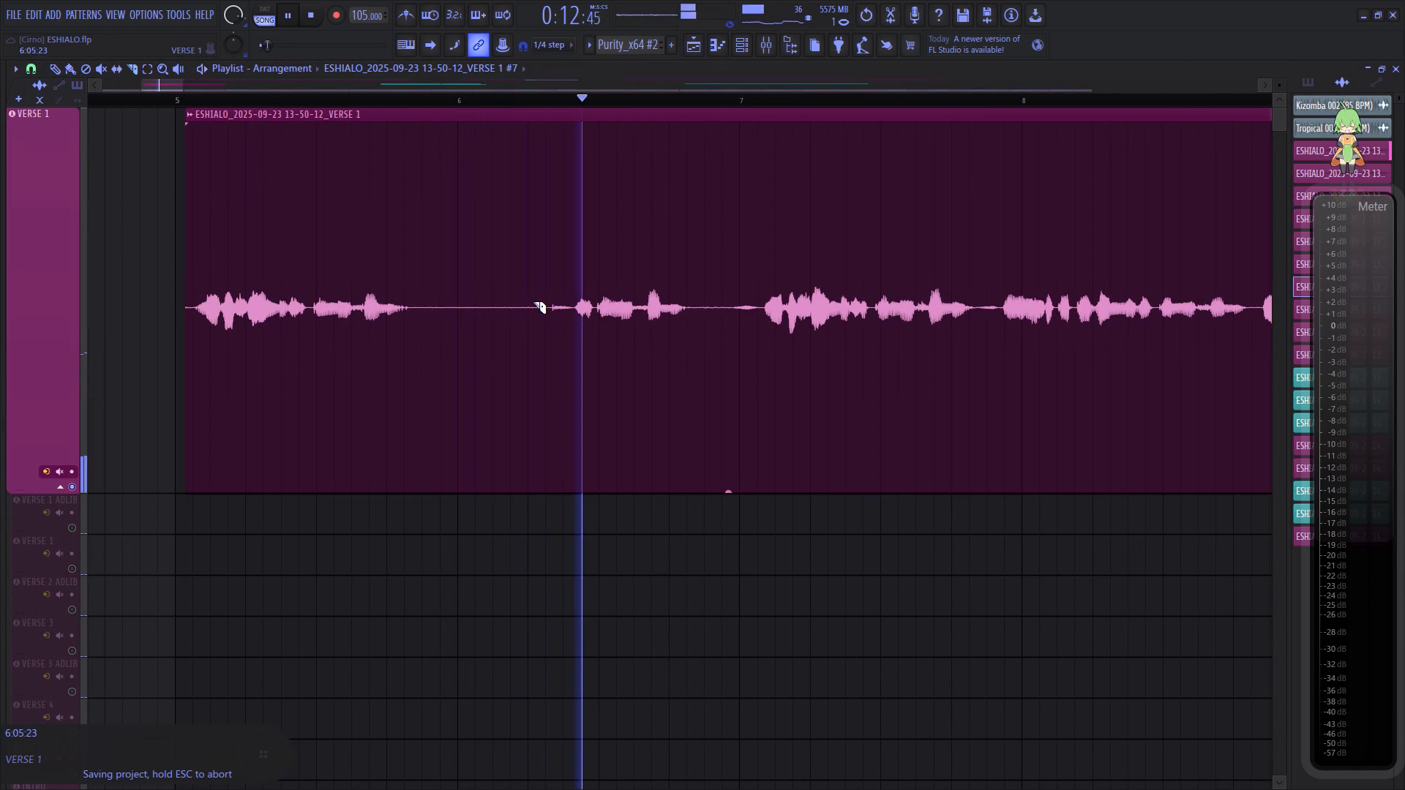
Slice out the quiet gap just after bar 6 of the VERSE 1 clip, lower its gain to -12.0 dB, and play it back.
click(465, 297)
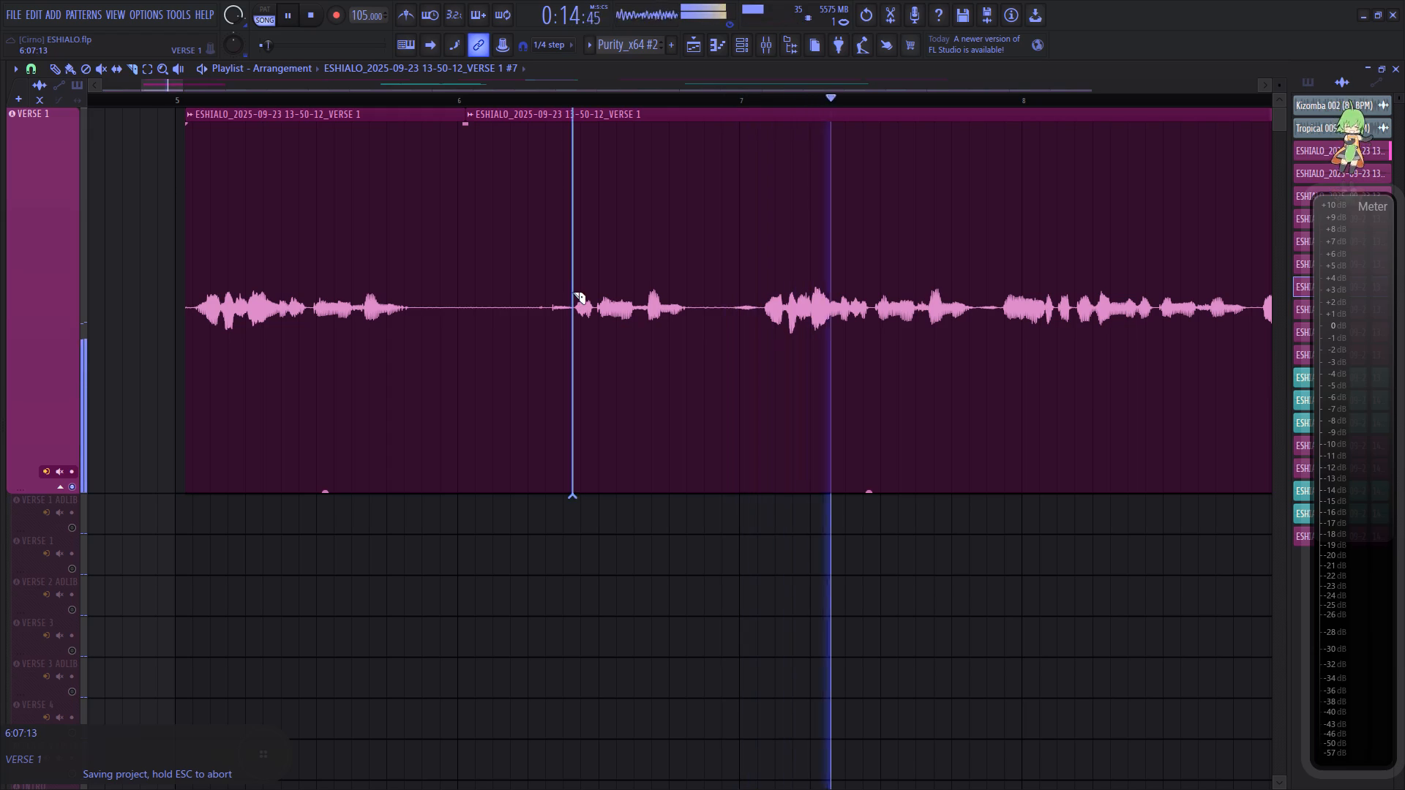
click(572, 292)
drag(517, 491, 523, 631)
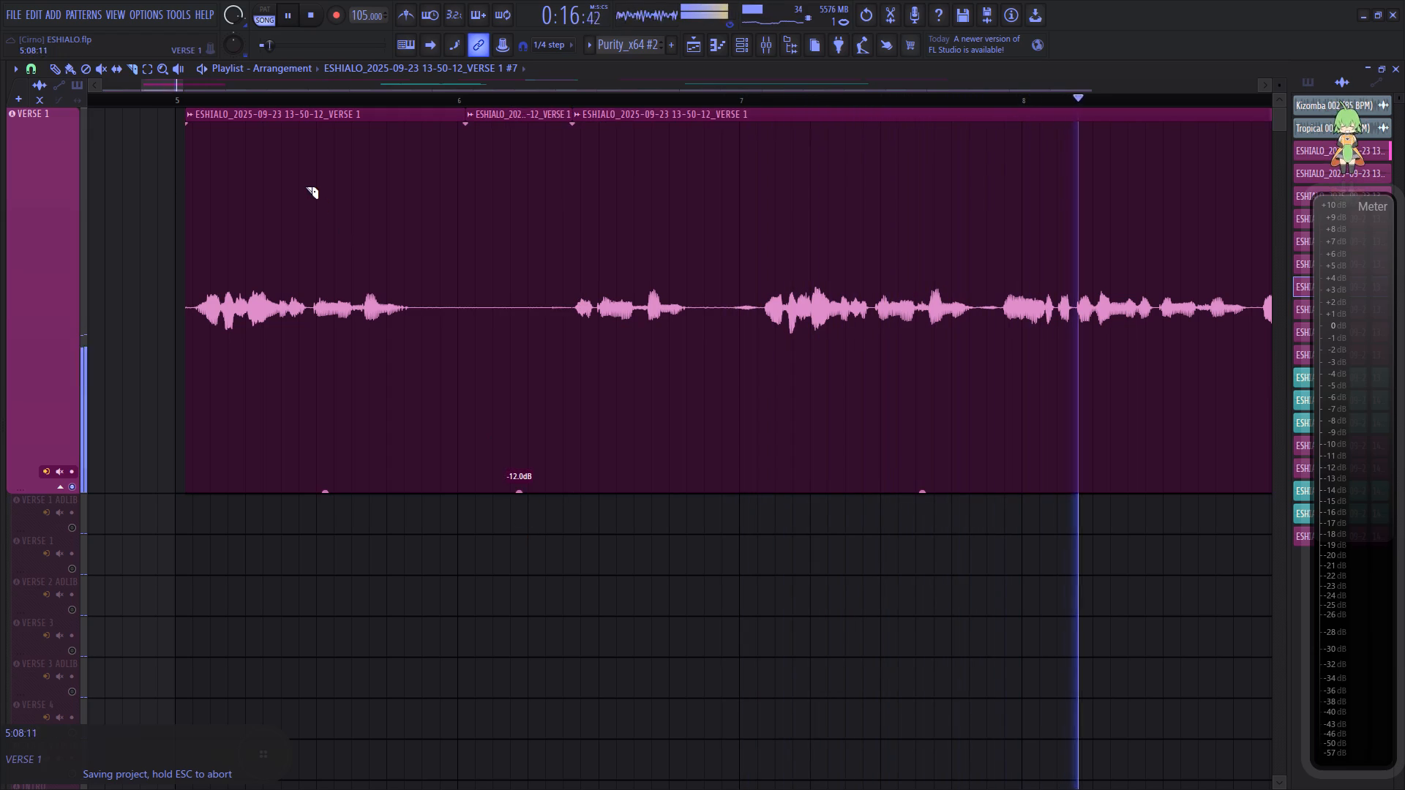
click(289, 98)
Slice out the breath around bar 7 of the VERSE 1 clip, lower its gain to -14.6 dB, and play it back.
drag(168, 82, 176, 91)
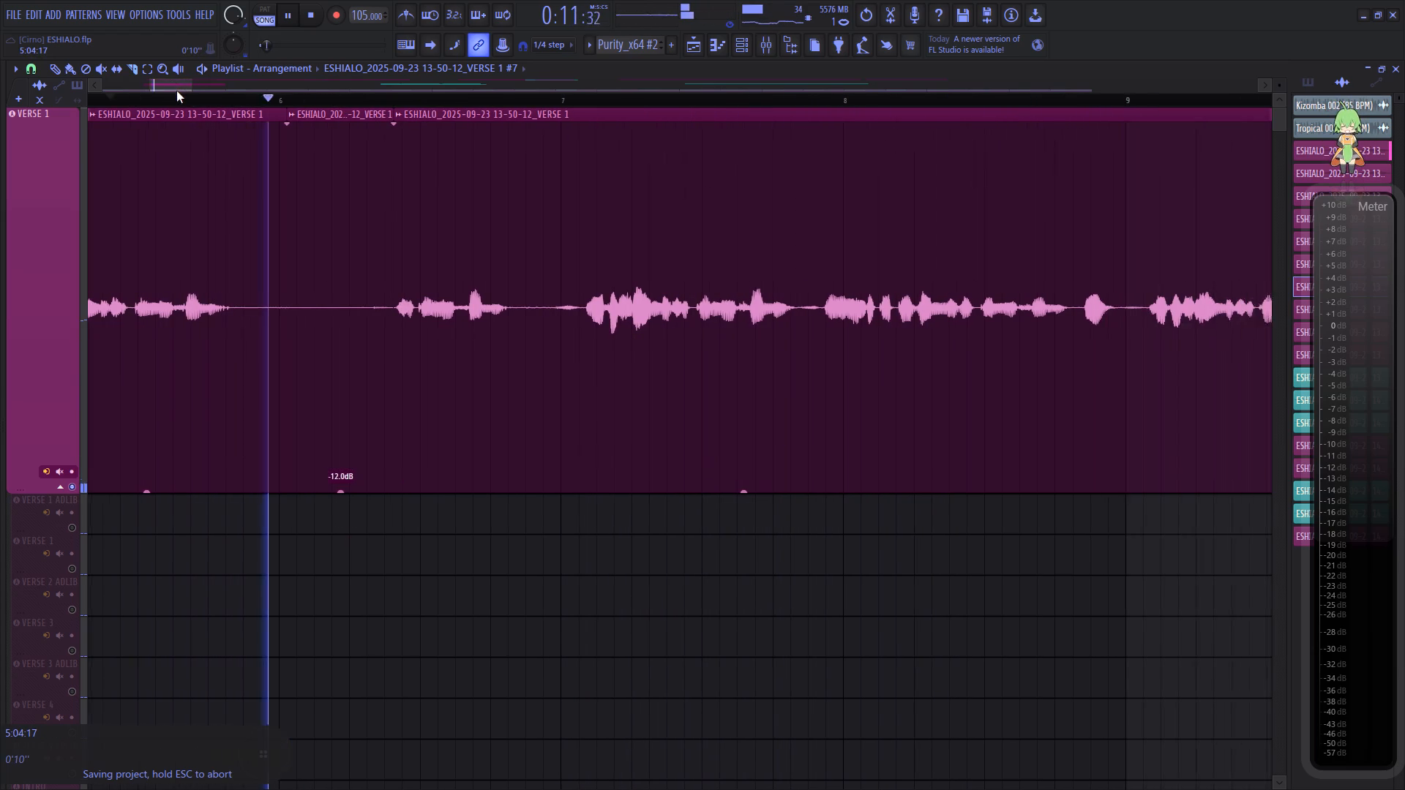
drag(176, 91, 177, 91)
click(445, 279)
click(499, 287)
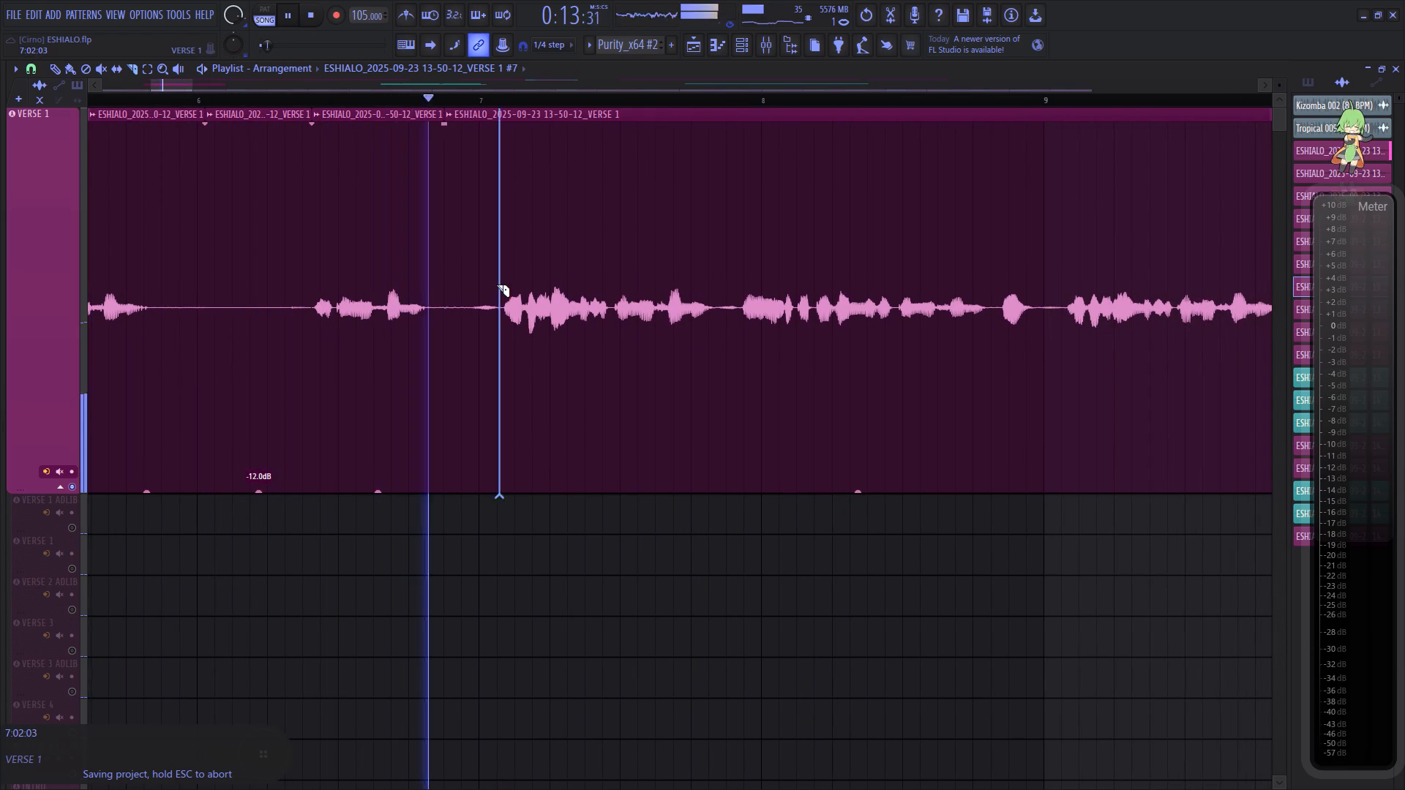
drag(474, 491, 476, 663)
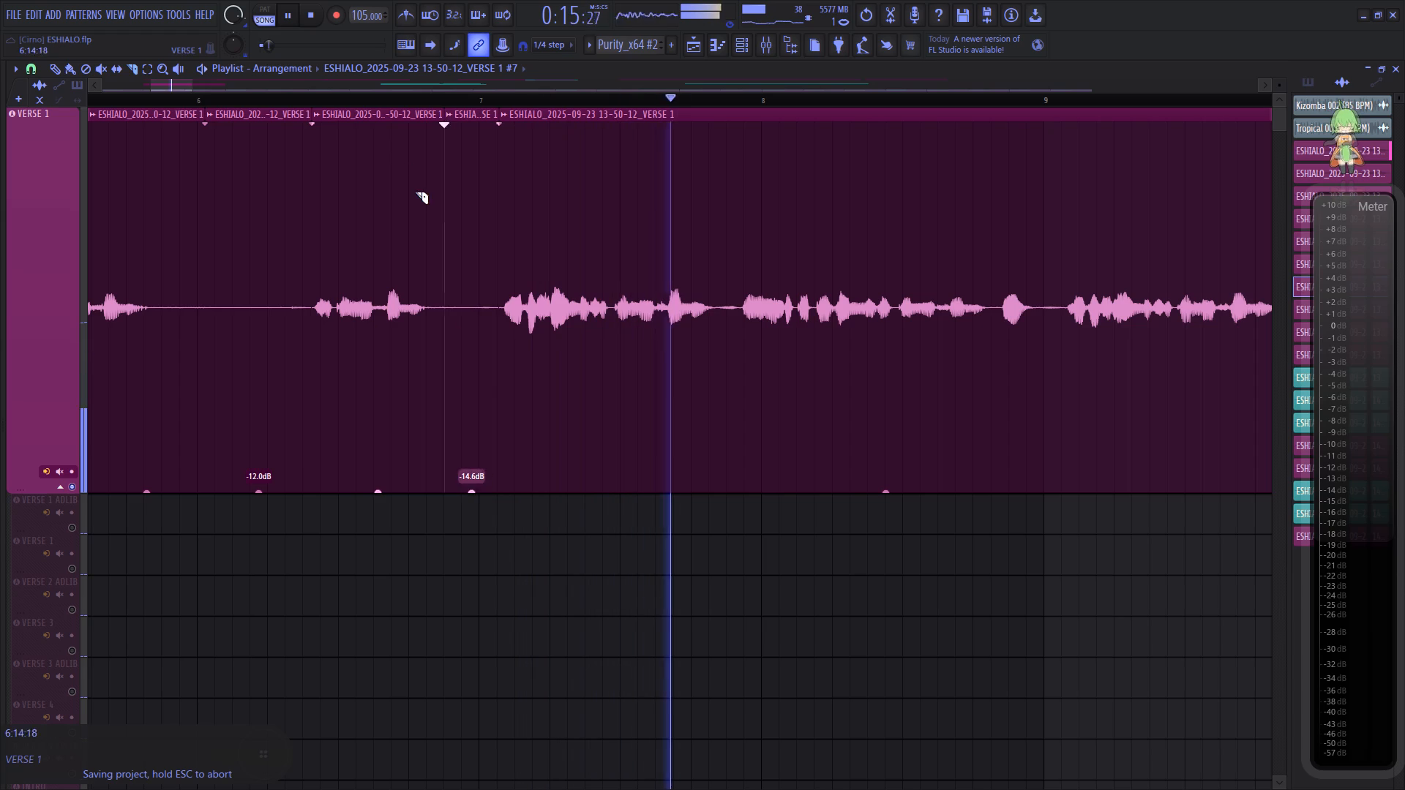
click(353, 105)
Slice out the short breath just before bar 8 of the VERSE 1 clip, lower its gain, and play it back.
drag(187, 84, 188, 85)
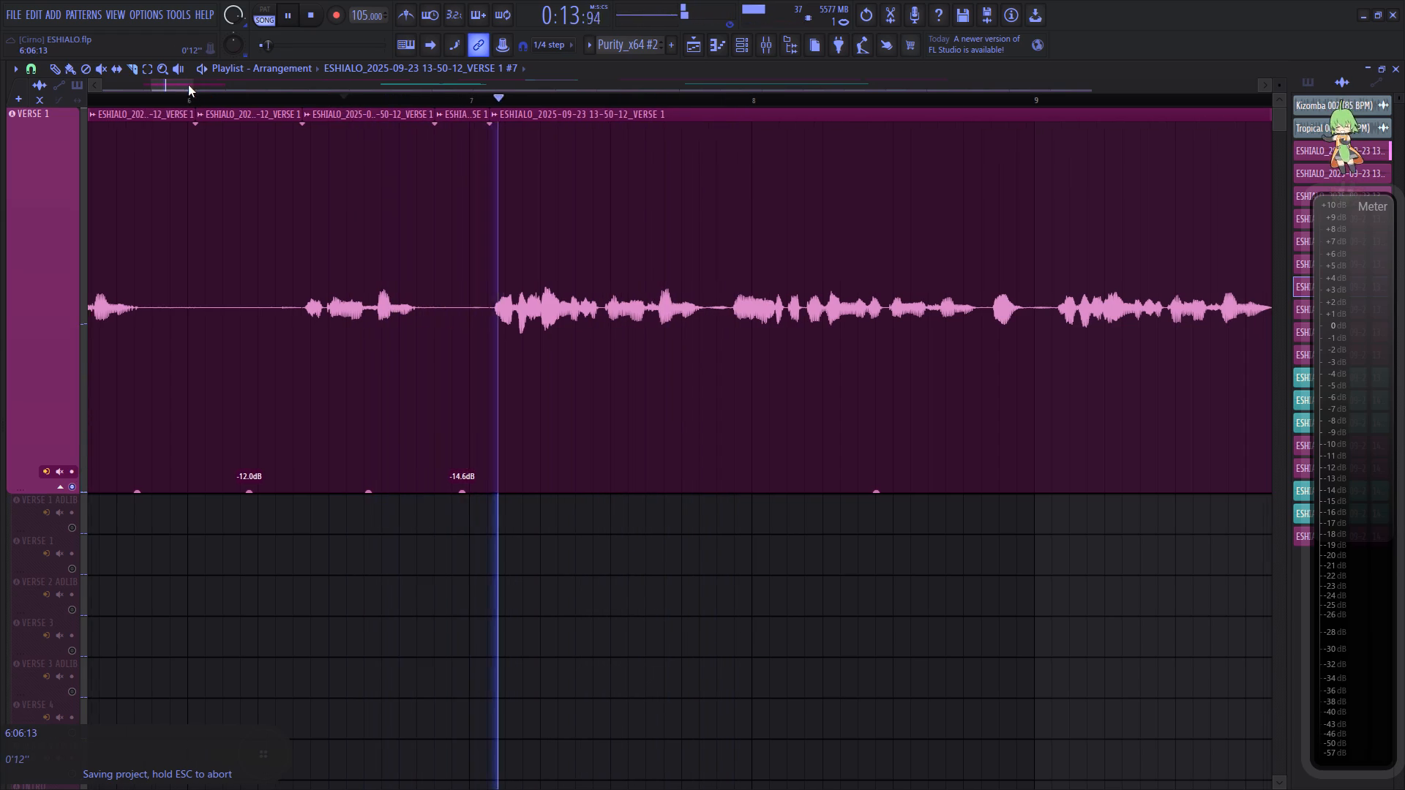
drag(188, 85, 203, 93)
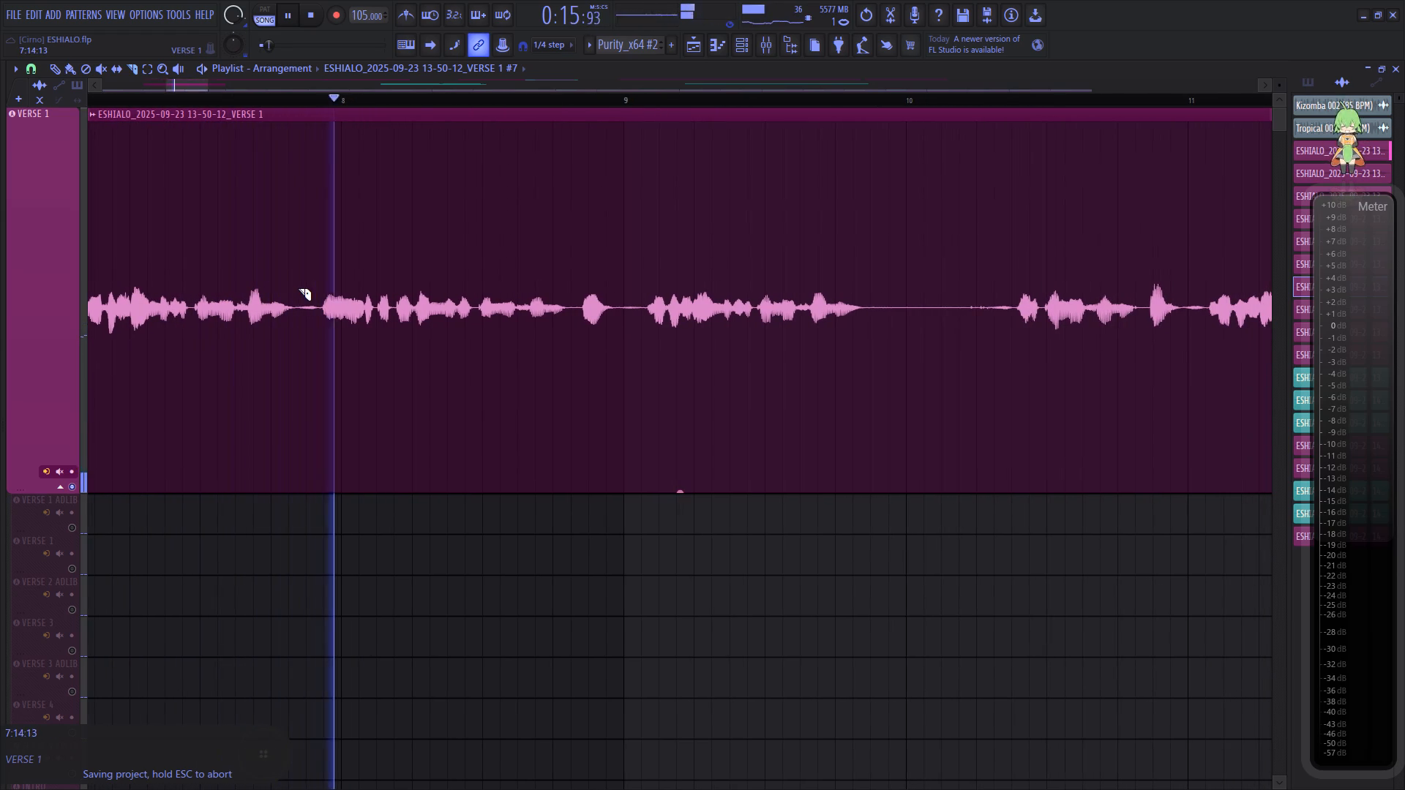
click(298, 288)
click(321, 290)
drag(305, 491, 307, 495)
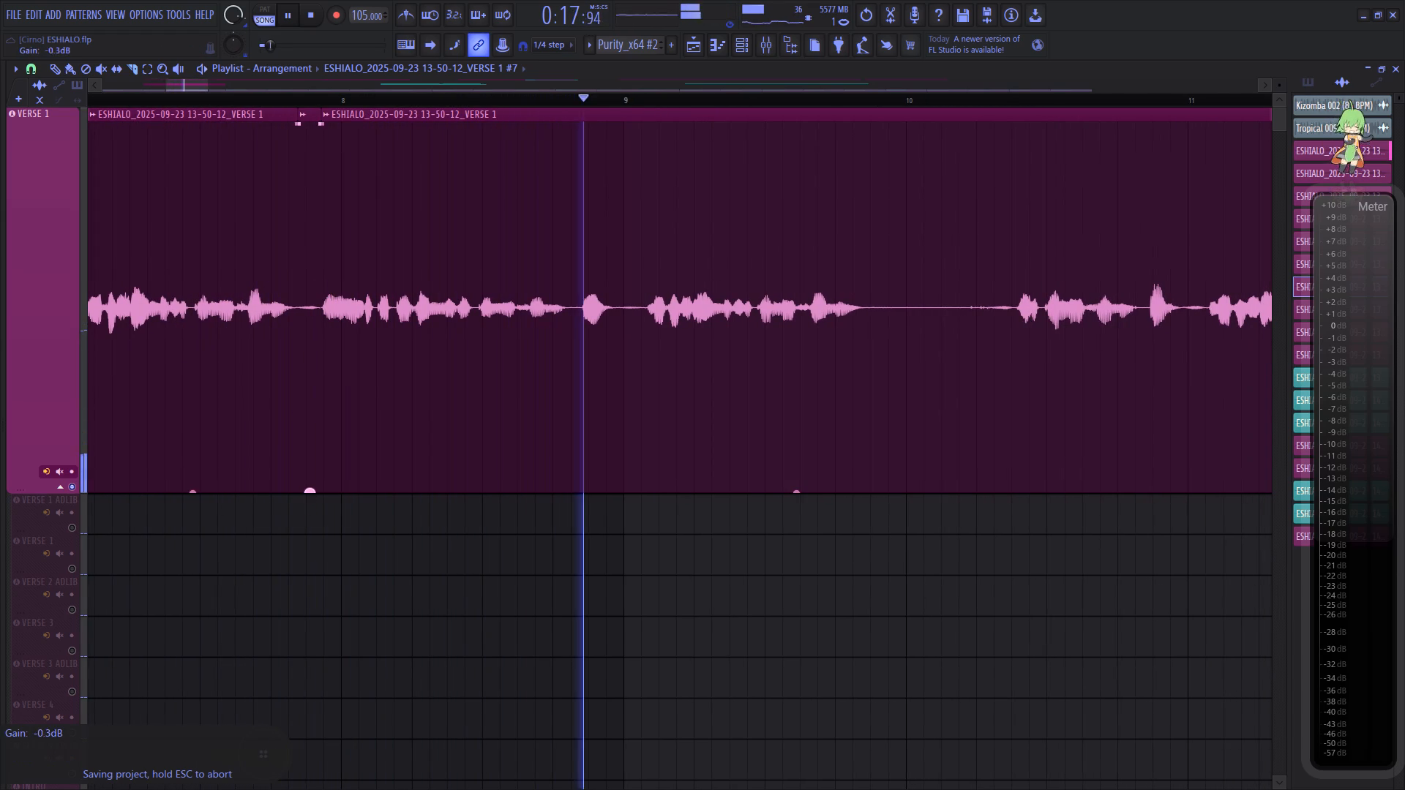
drag(307, 495, 299, 623)
click(170, 103)
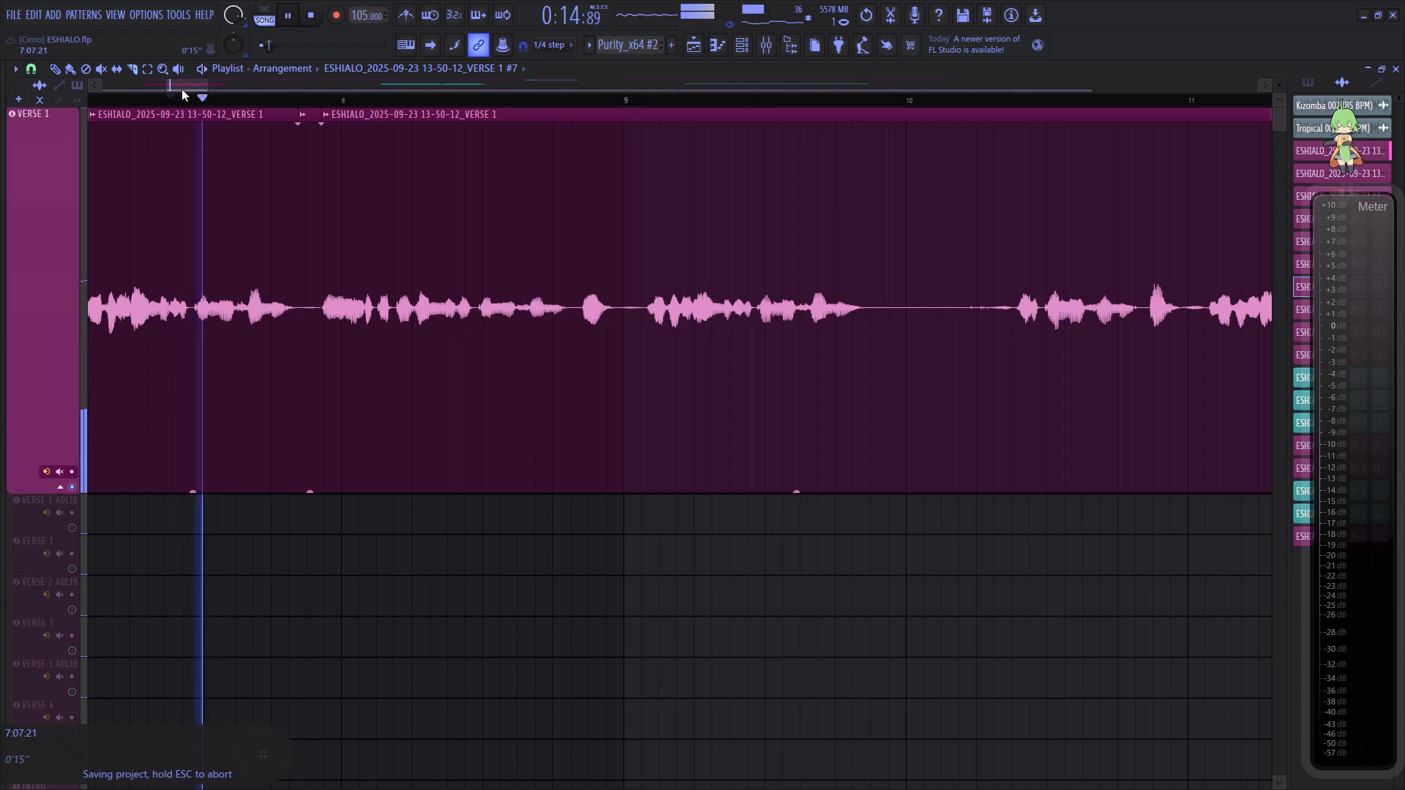
Slice out the short gap at bar 9 of the VERSE 1 clip and lower that slice's gain.
drag(182, 83, 195, 88)
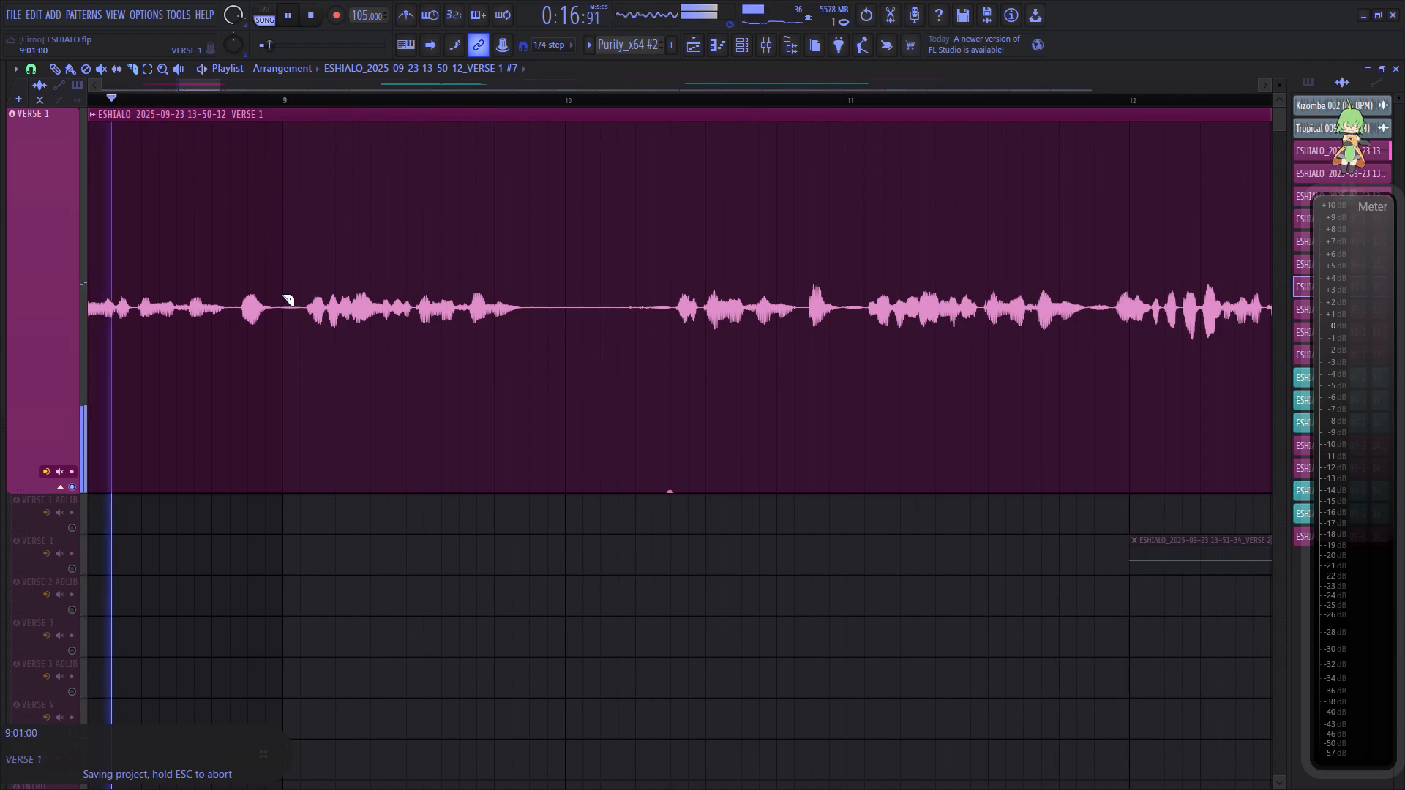
click(280, 294)
click(301, 294)
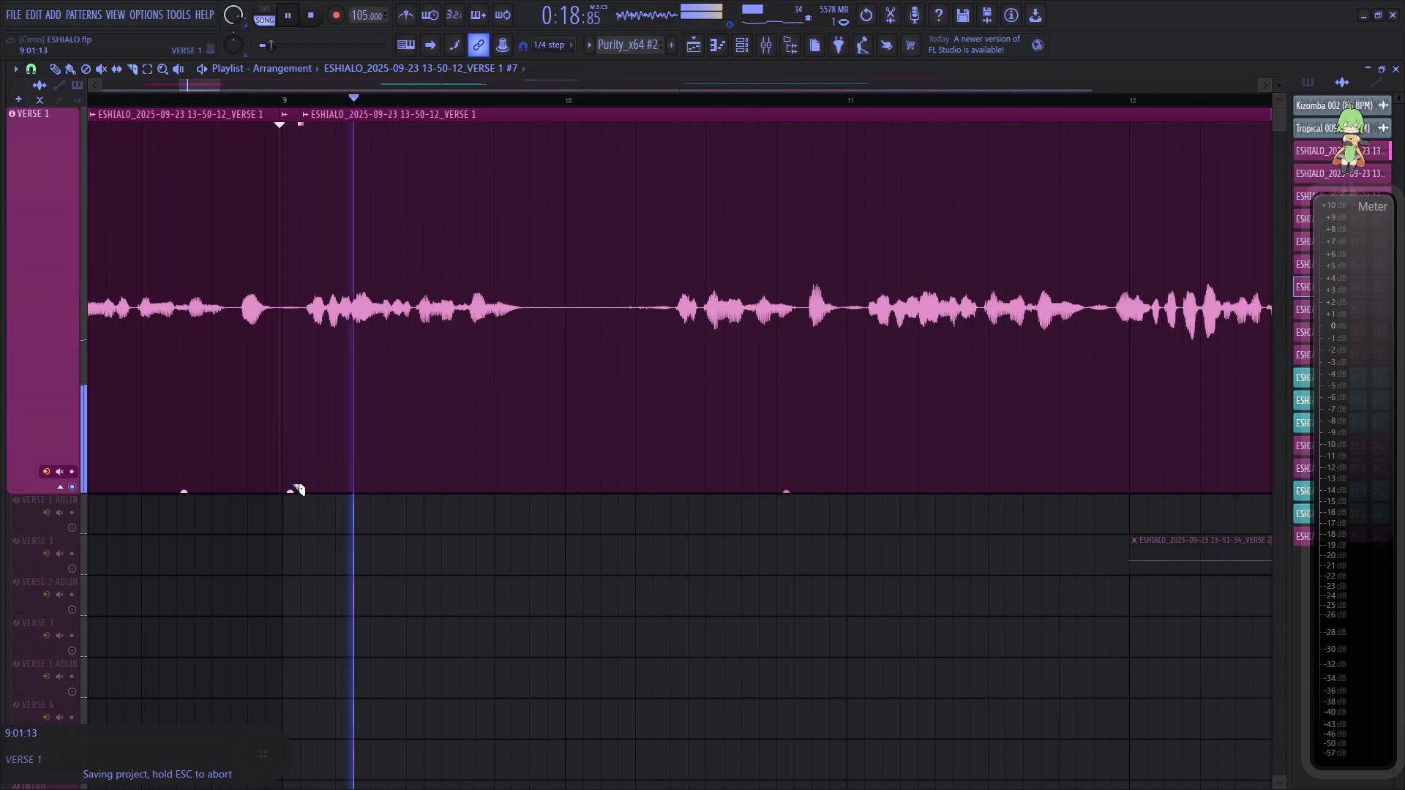
drag(294, 493, 307, 619)
Slice out the quiet gap around bar 10 of the VERSE 1 clip, lower its gain to -10.7 dB, and play it back.
click(552, 284)
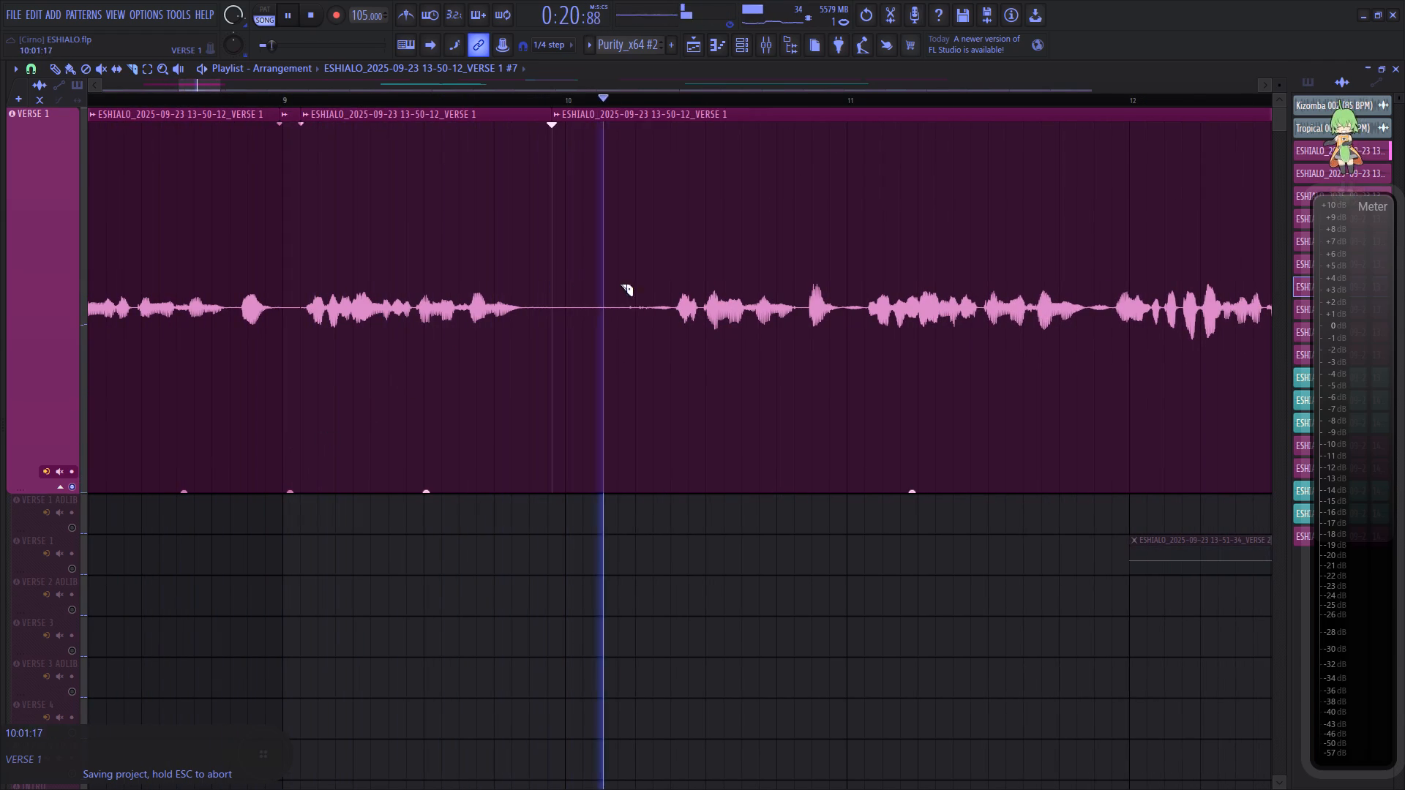
click(675, 298)
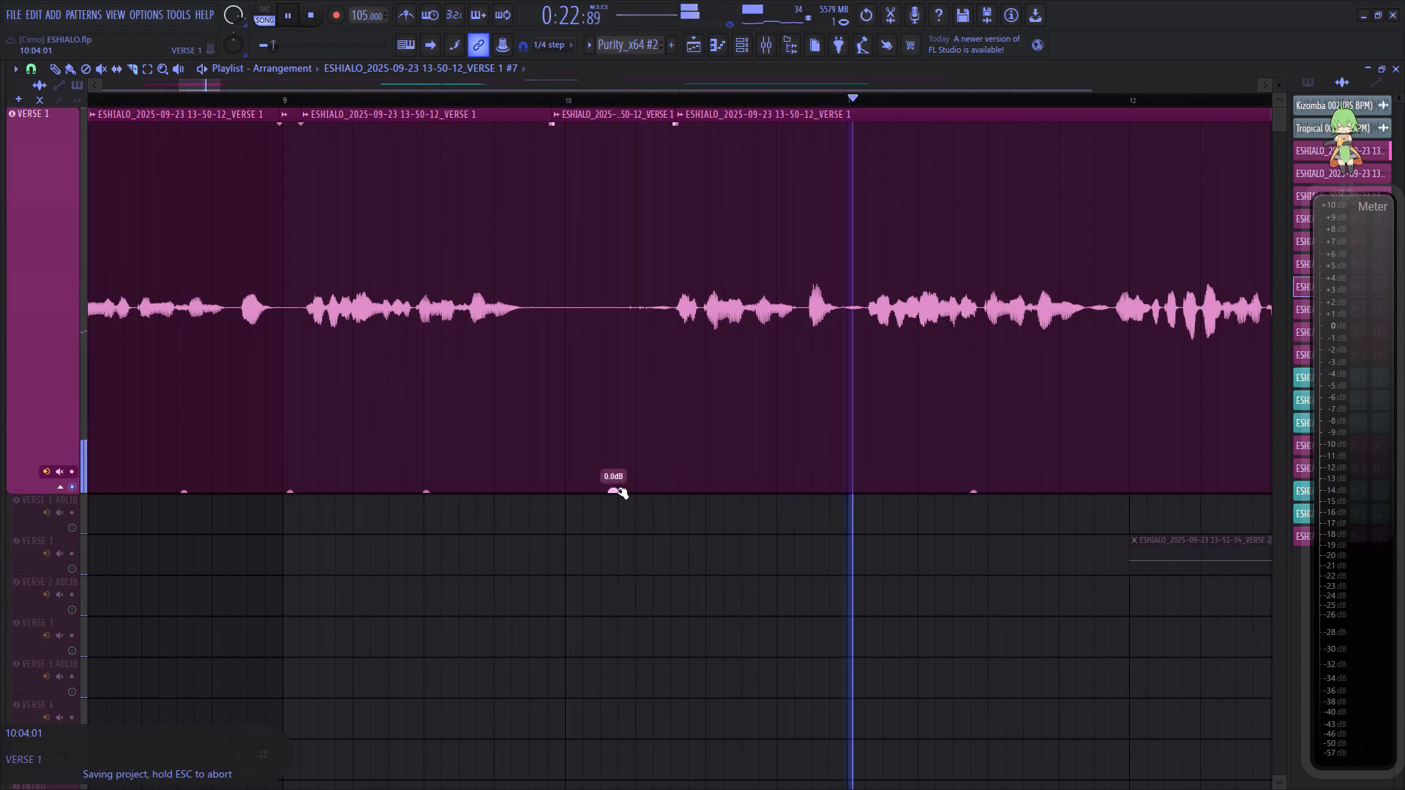
drag(618, 494, 606, 615)
drag(615, 491, 629, 616)
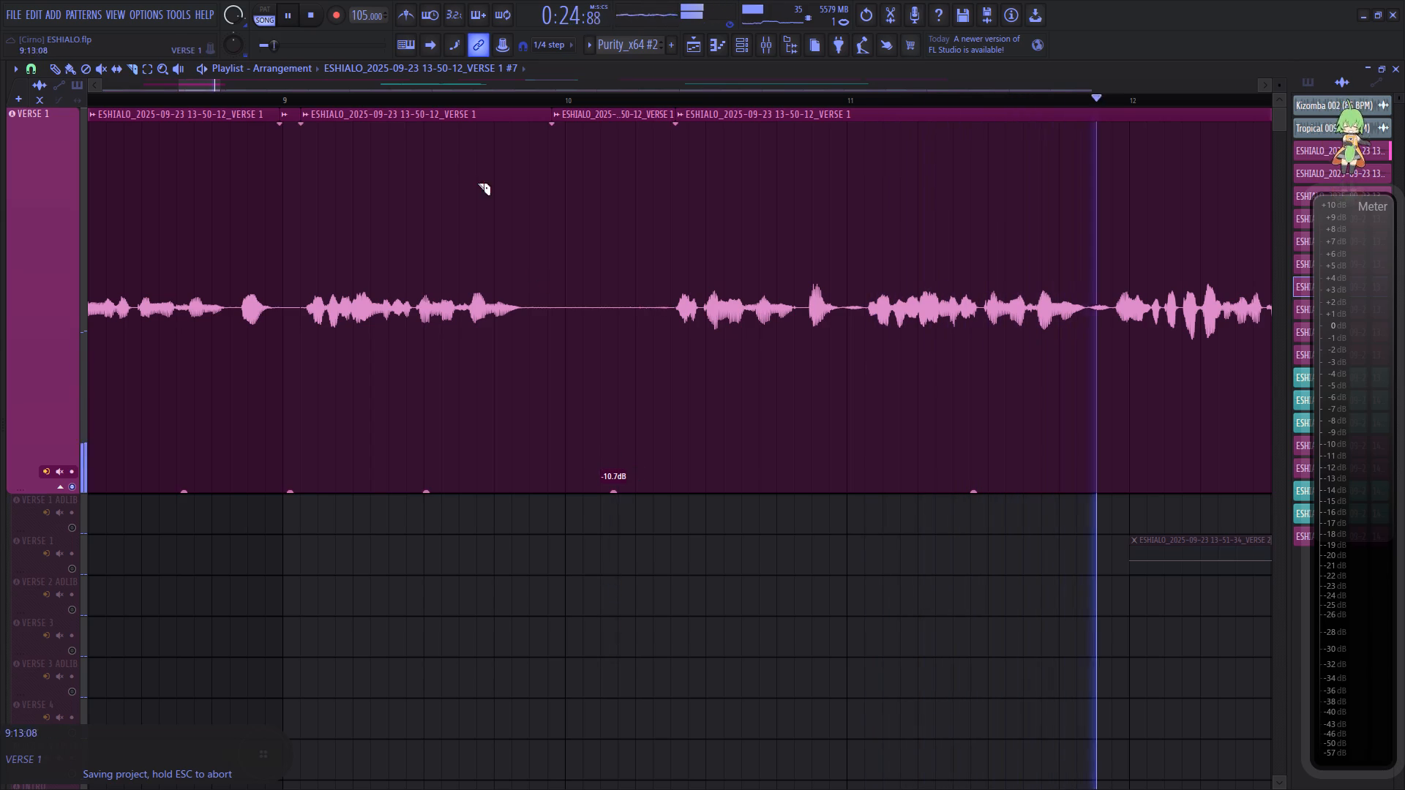
click(412, 104)
Slice out the breath just before bar 12 of the VERSE 1 clip and lower its gain to -14.4 dB.
drag(206, 83, 223, 84)
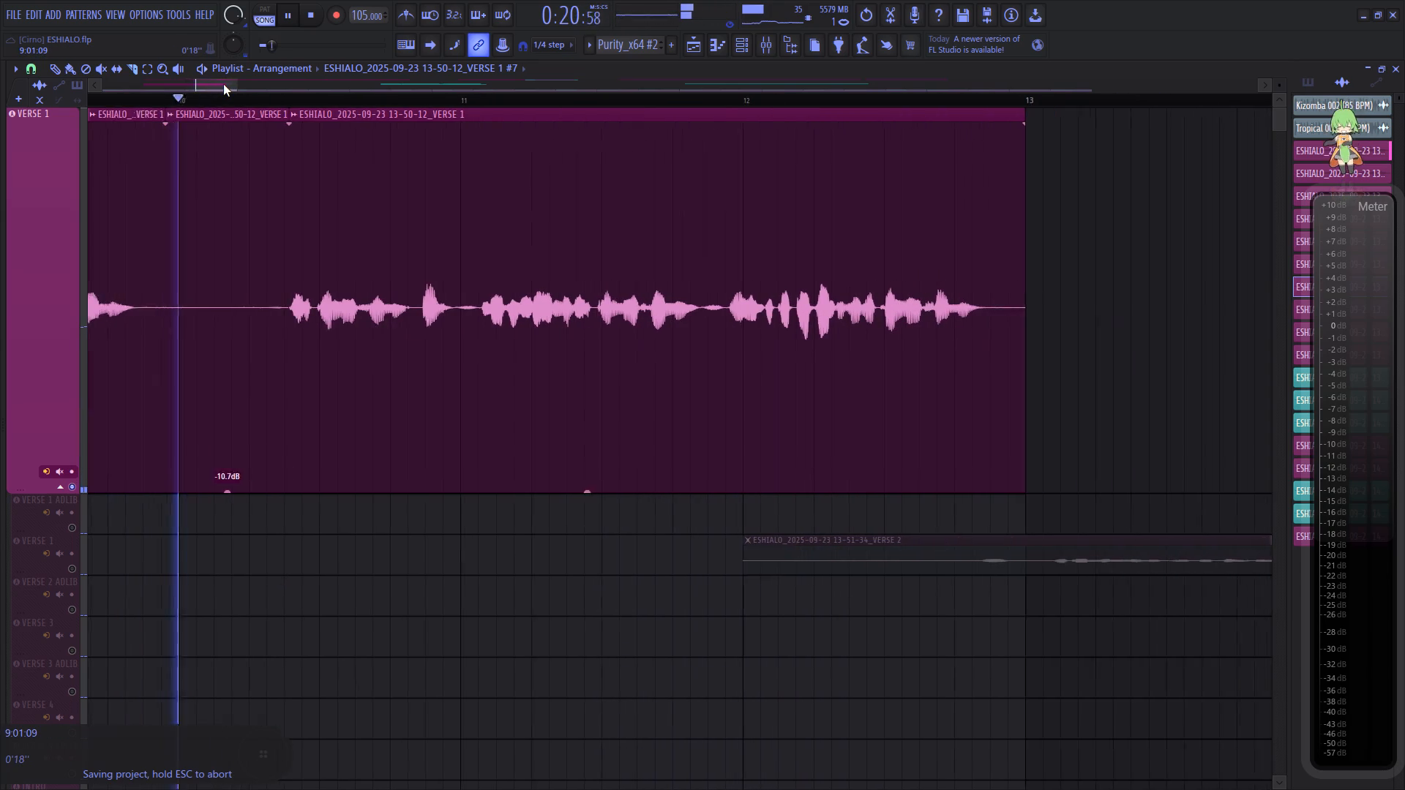
drag(223, 84, 235, 86)
scroll(348, 100, up, 5)
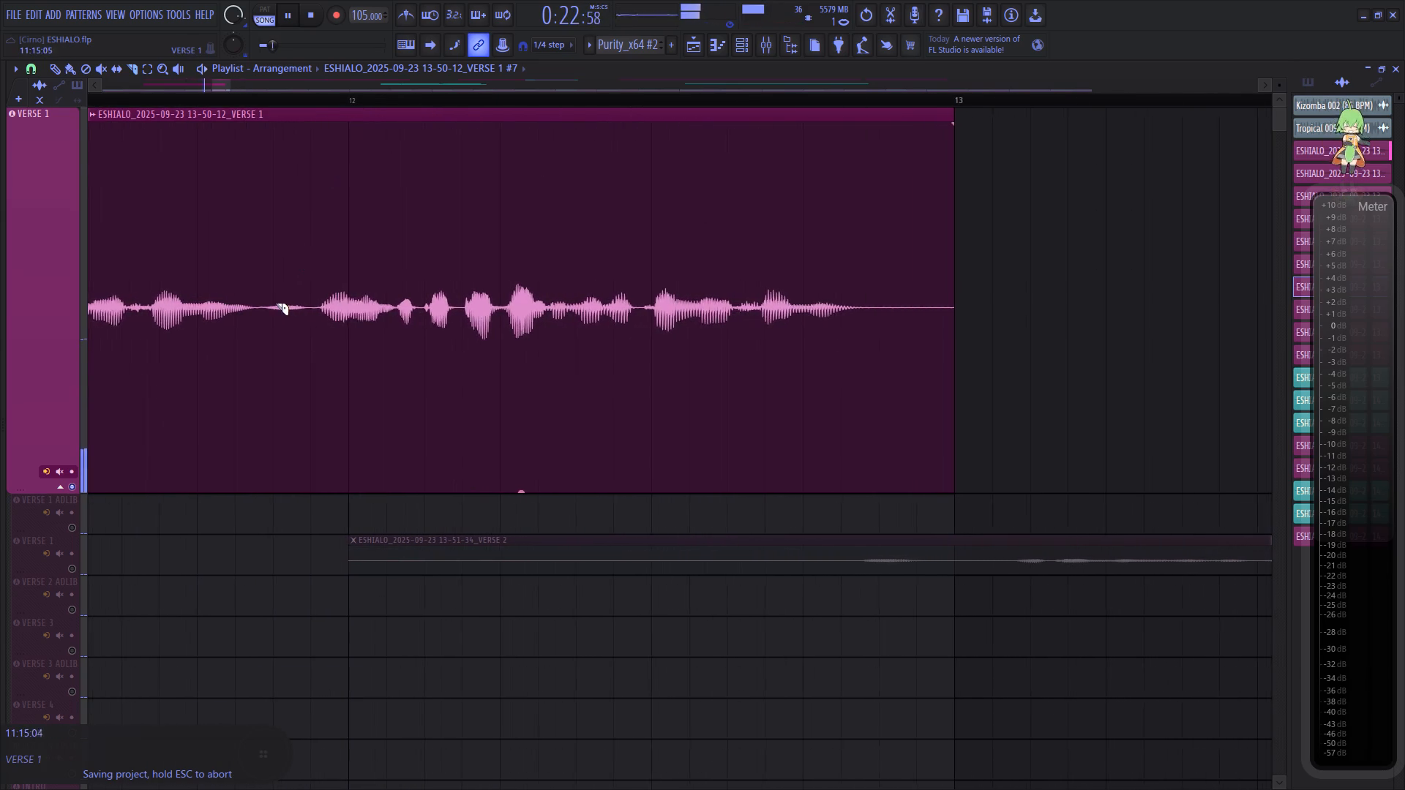
click(255, 296)
click(310, 285)
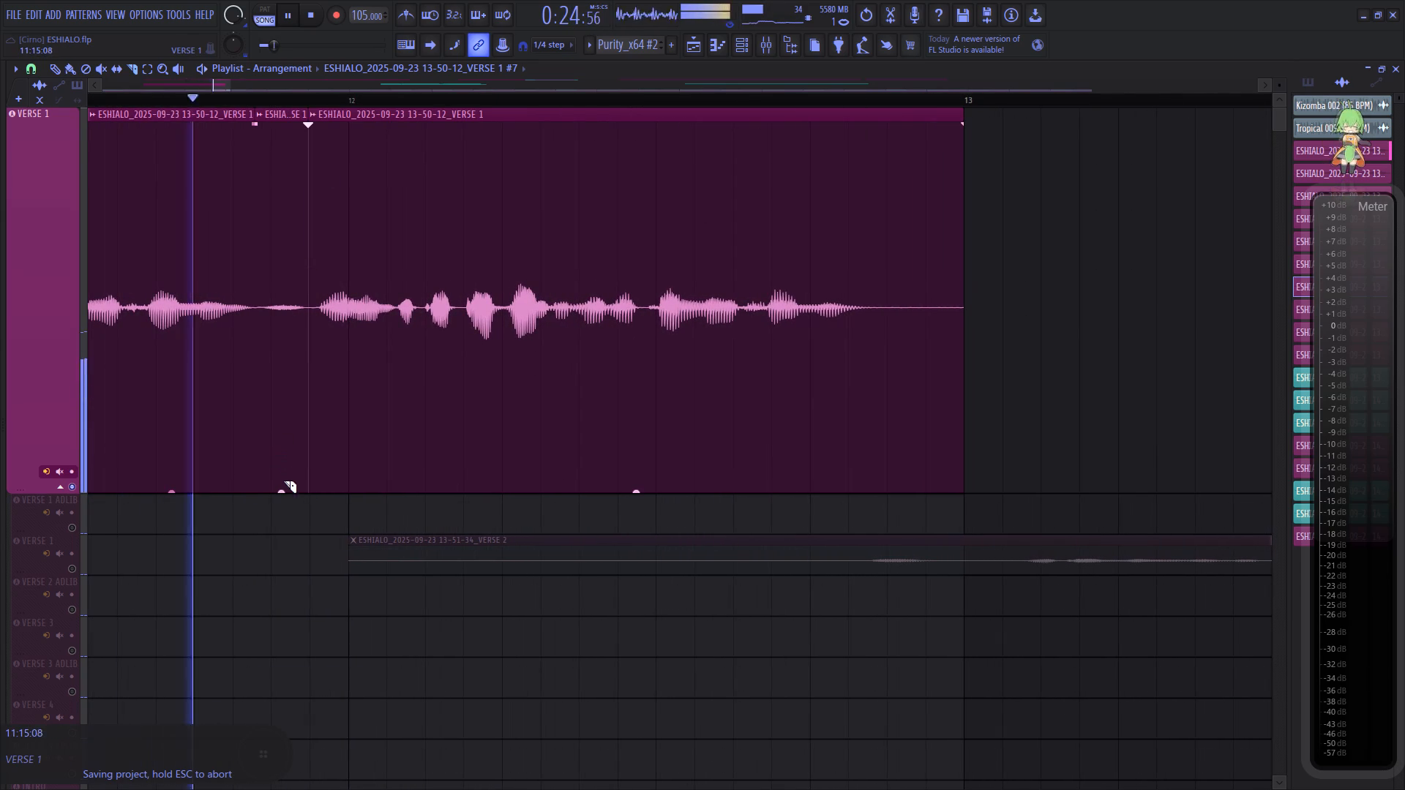
drag(282, 489, 298, 662)
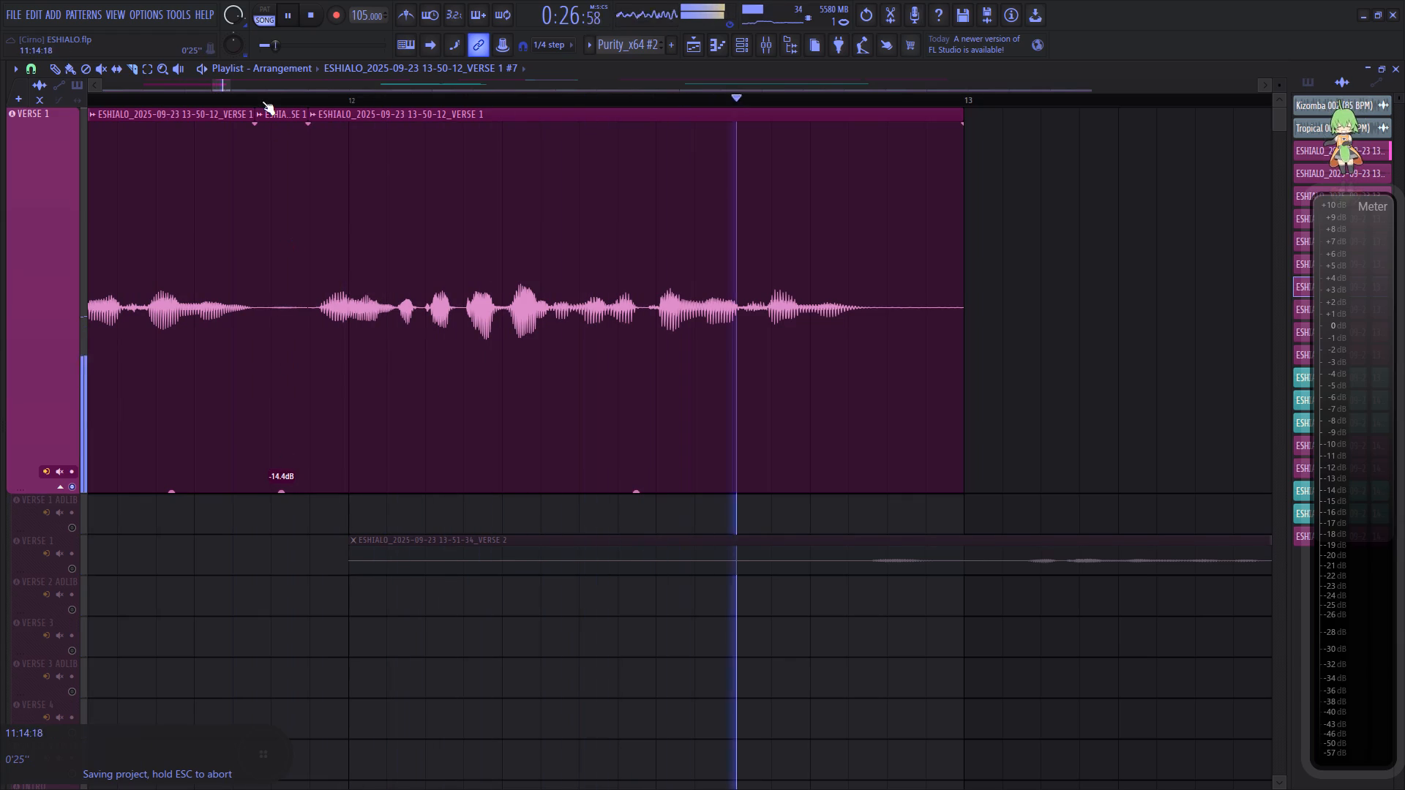
In the repeated VERSE 1 clip starting at bar 51, slice out the gap around bar 52, lower its gain to -14.3 dB, and replay it.
scroll(296, 103, down, 20)
scroll(296, 103, down, 2)
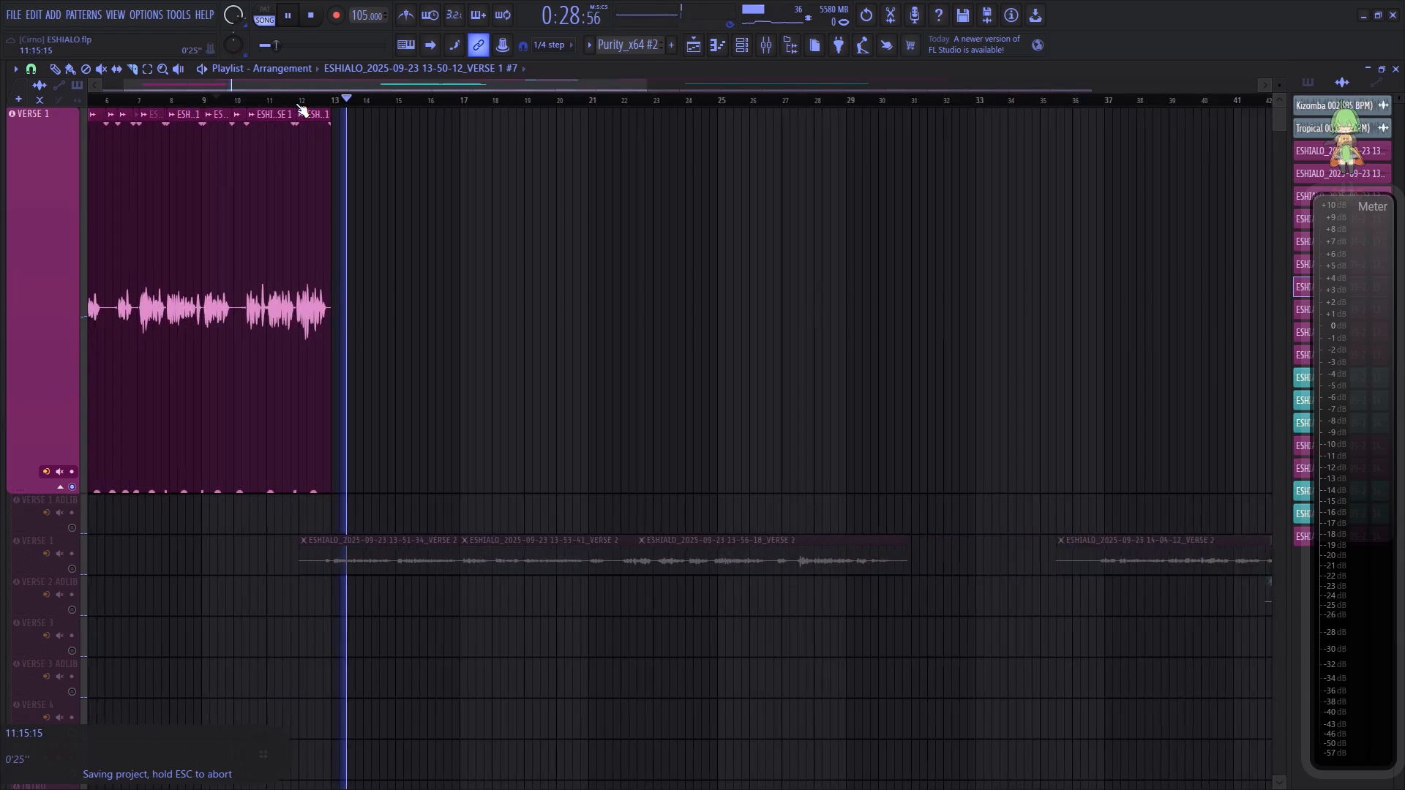
scroll(296, 103, down, 6)
scroll(703, 98, up, 6)
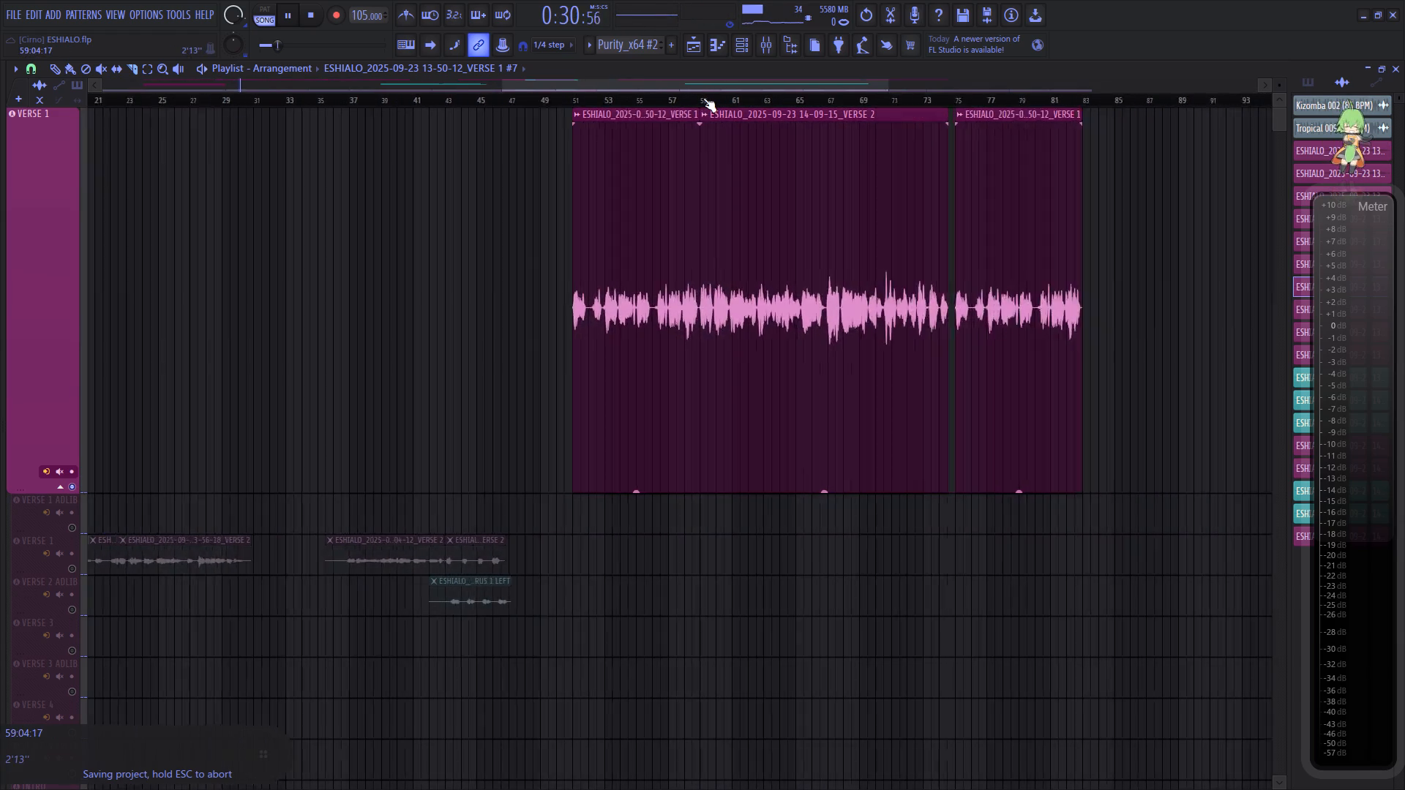
scroll(703, 98, up, 6)
click(130, 106)
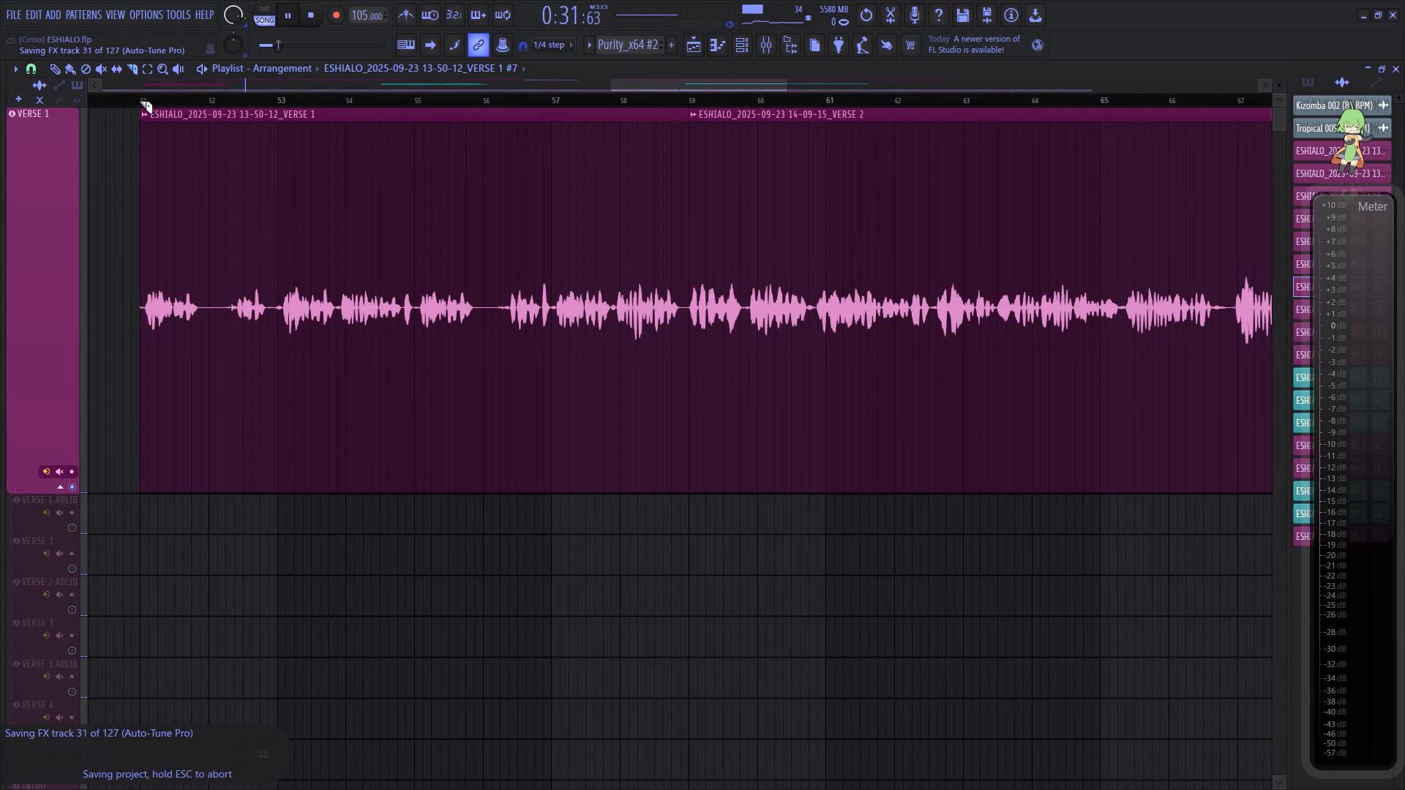
scroll(153, 94, up, 9)
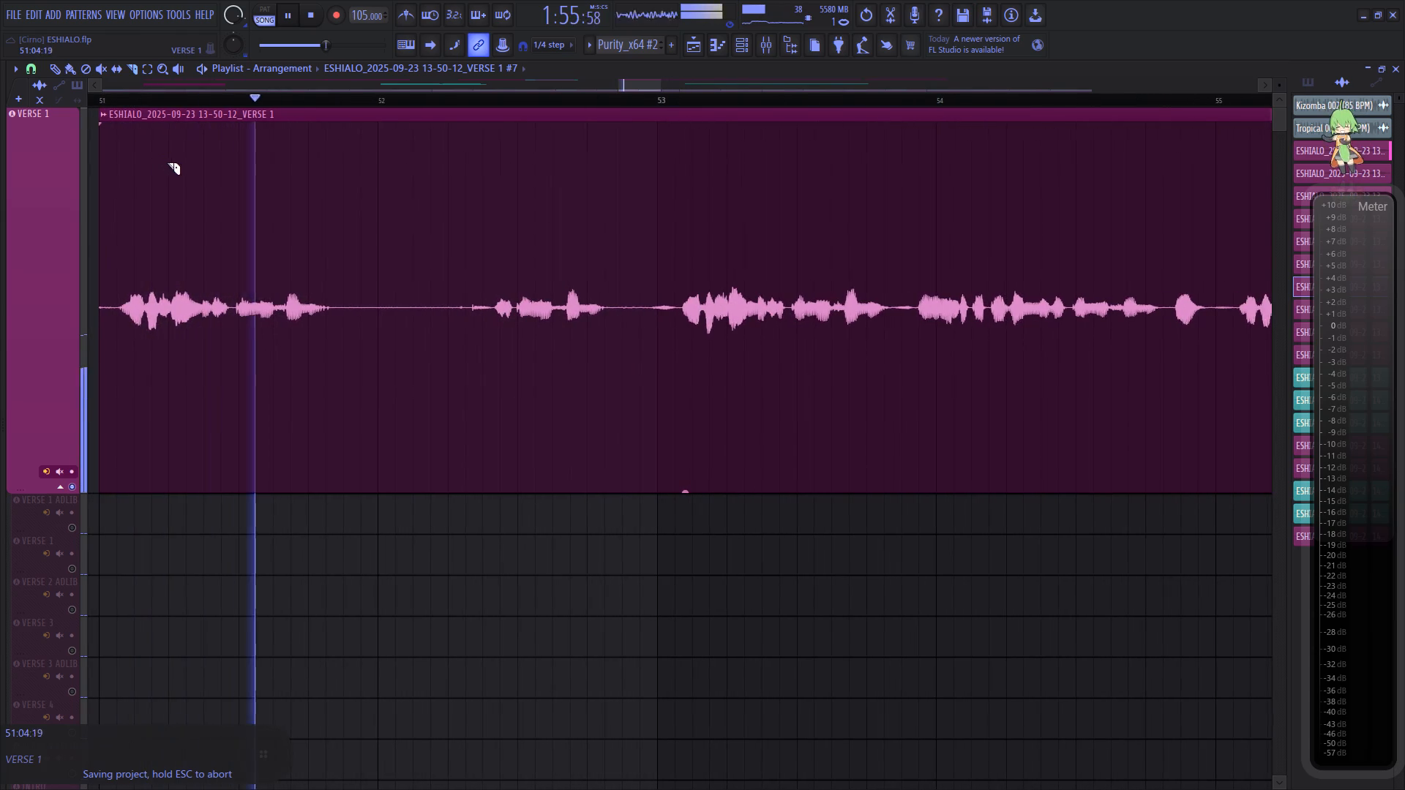
click(365, 302)
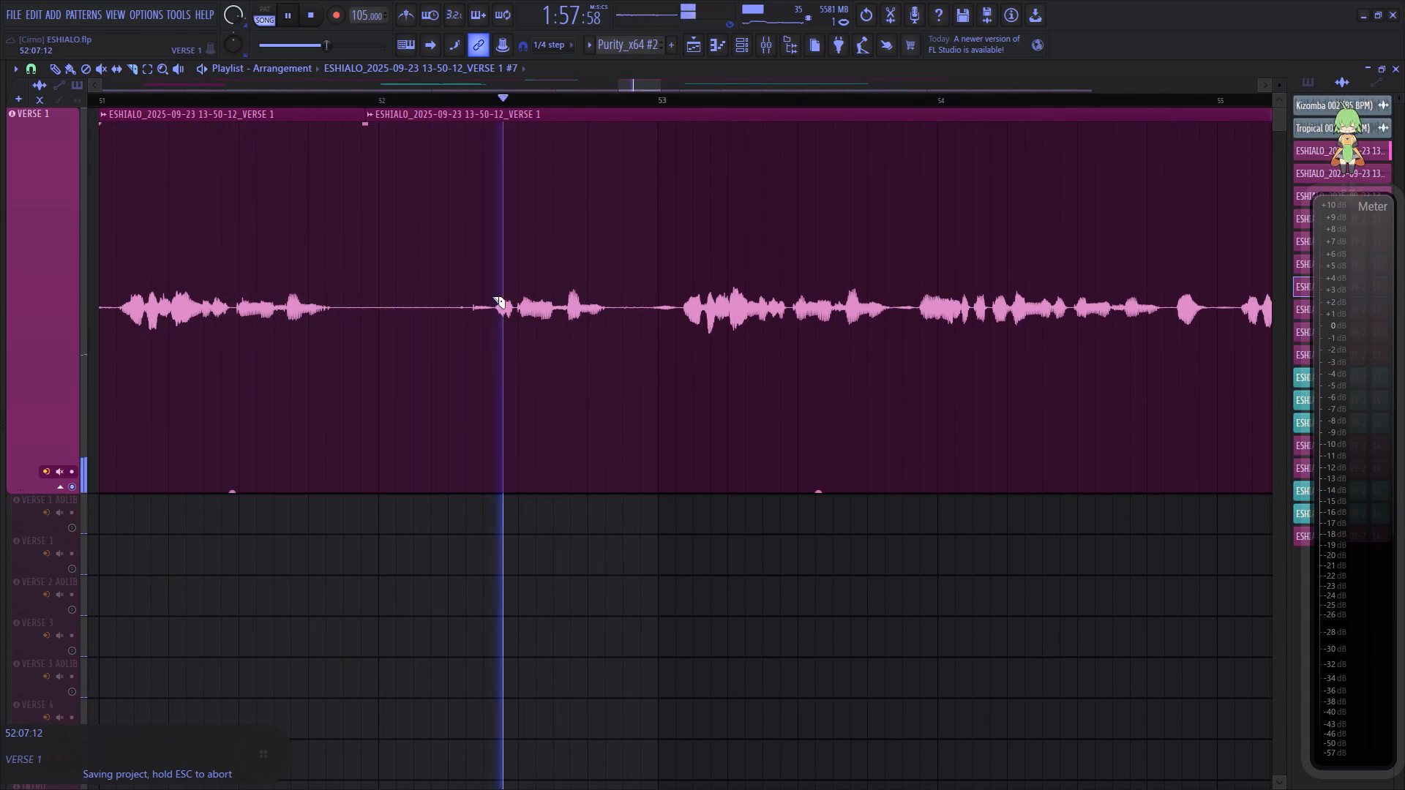
click(492, 296)
drag(427, 492, 447, 663)
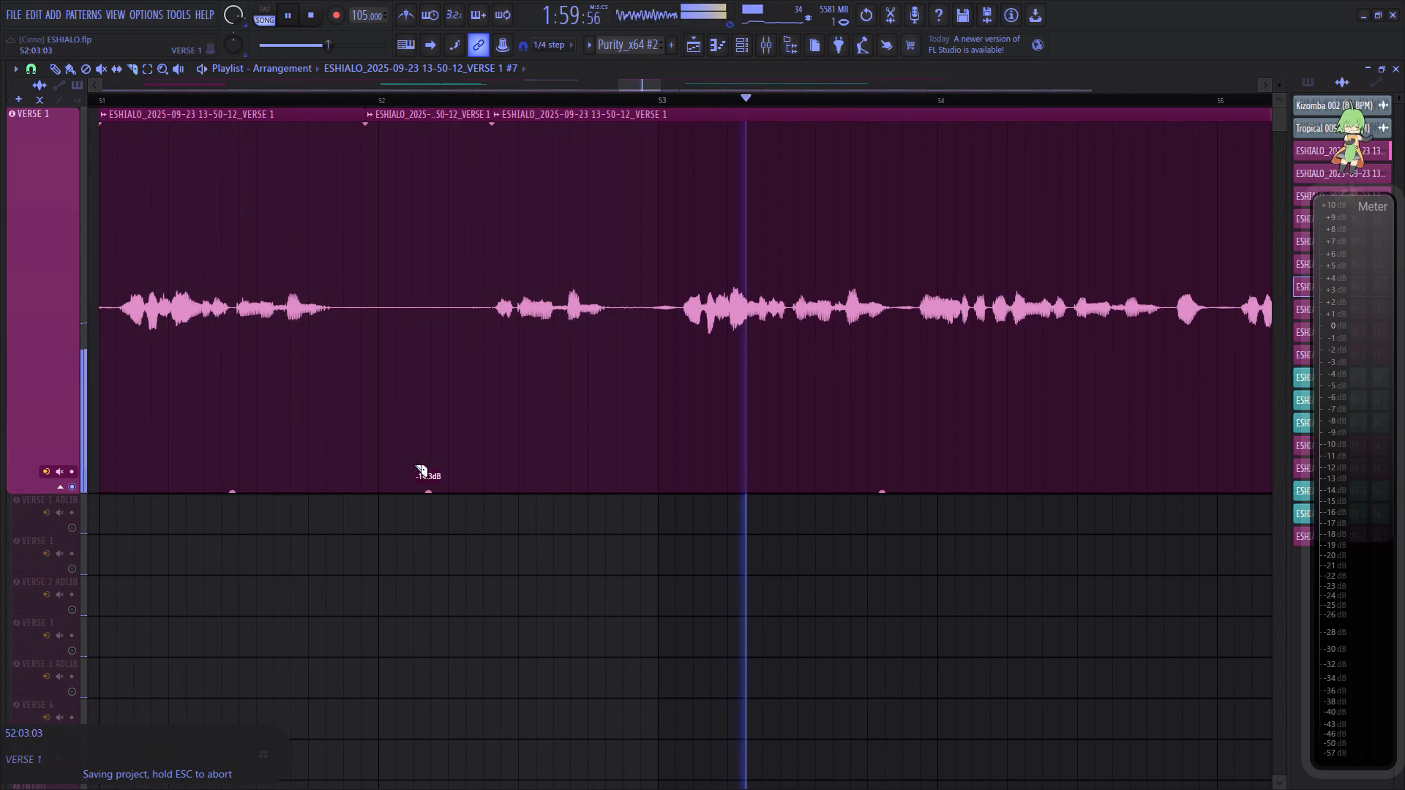
click(285, 97)
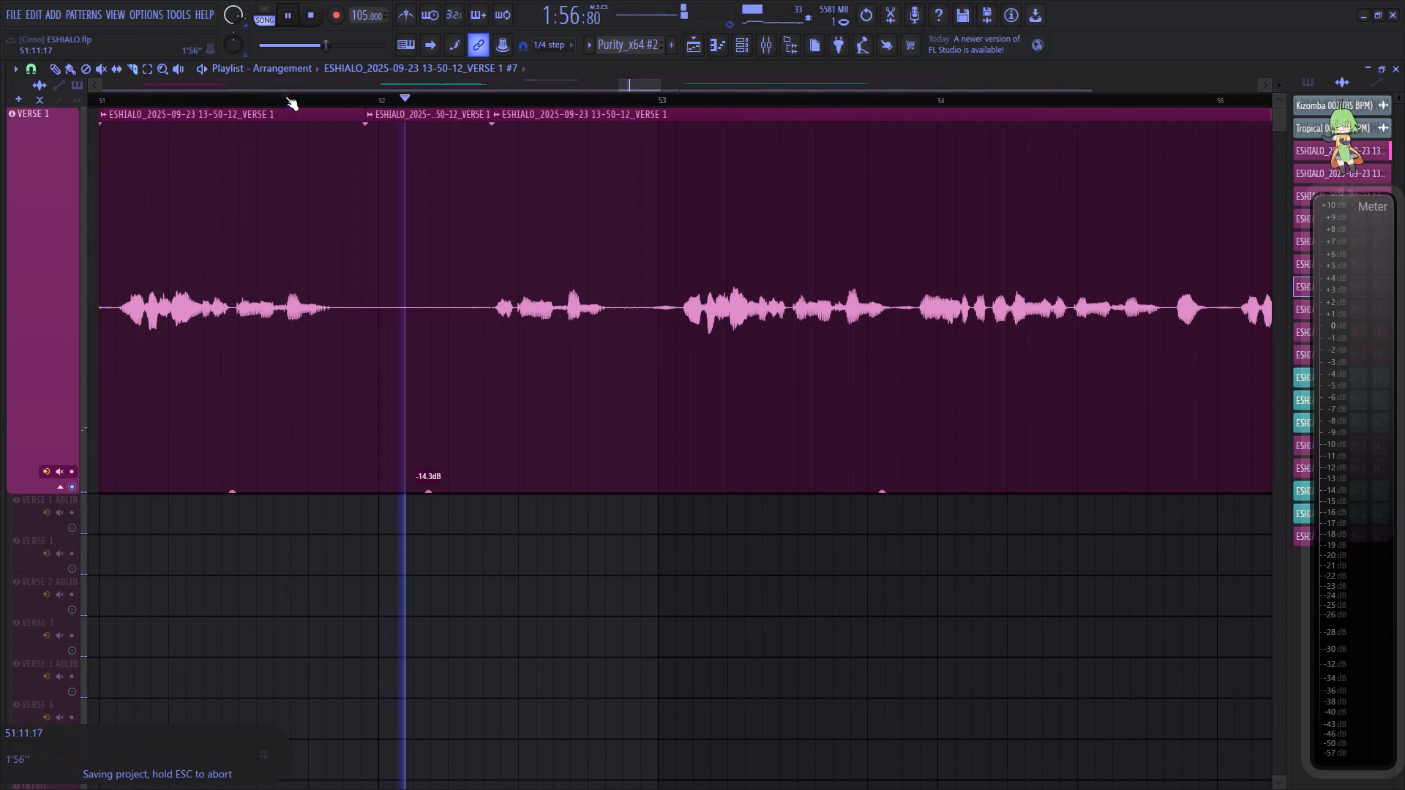
Slice out the breath around bar 53 of the VERSE 1 clip and lower its gain to -12.1 dB.
click(621, 297)
click(678, 294)
key(space)
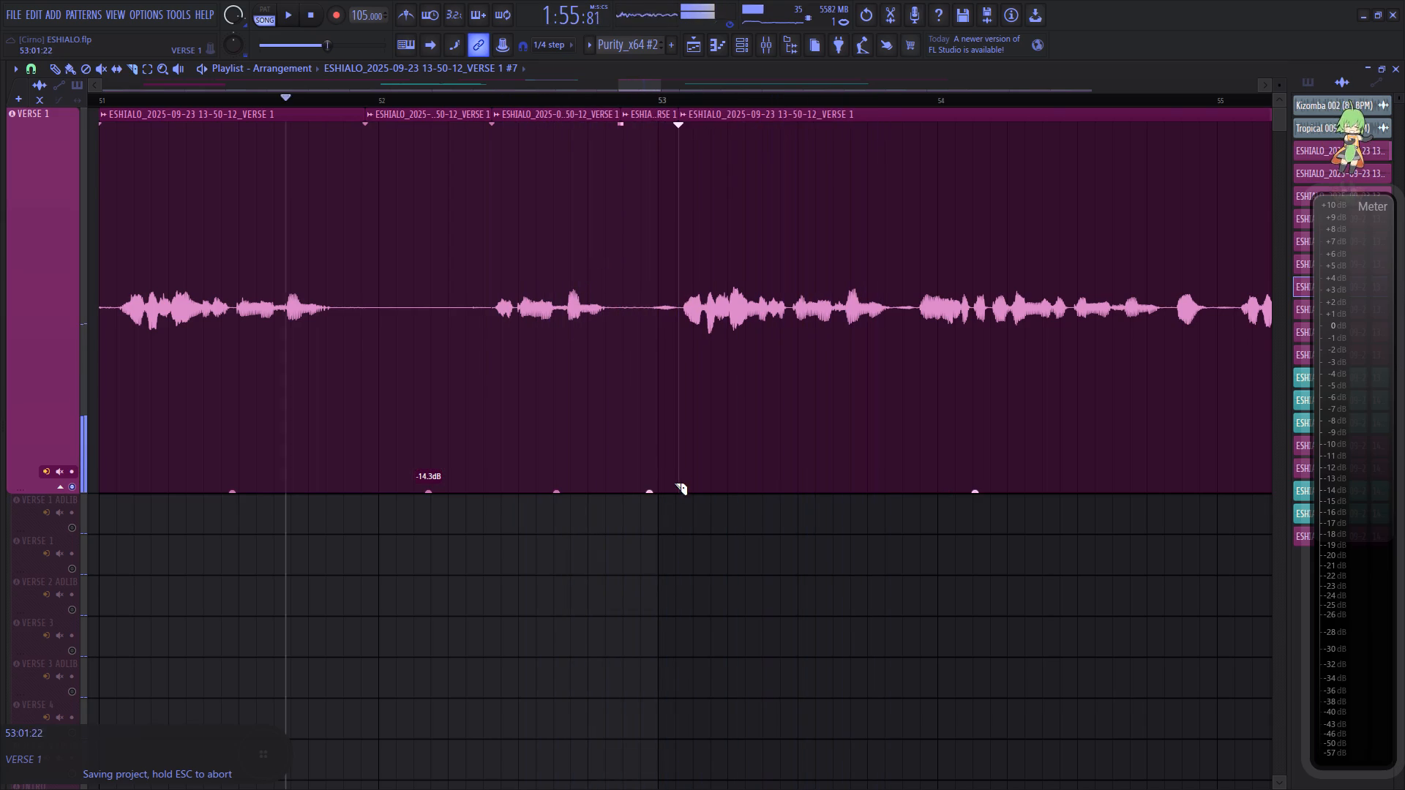
key(space)
drag(649, 489, 656, 631)
key(space)
key(space)
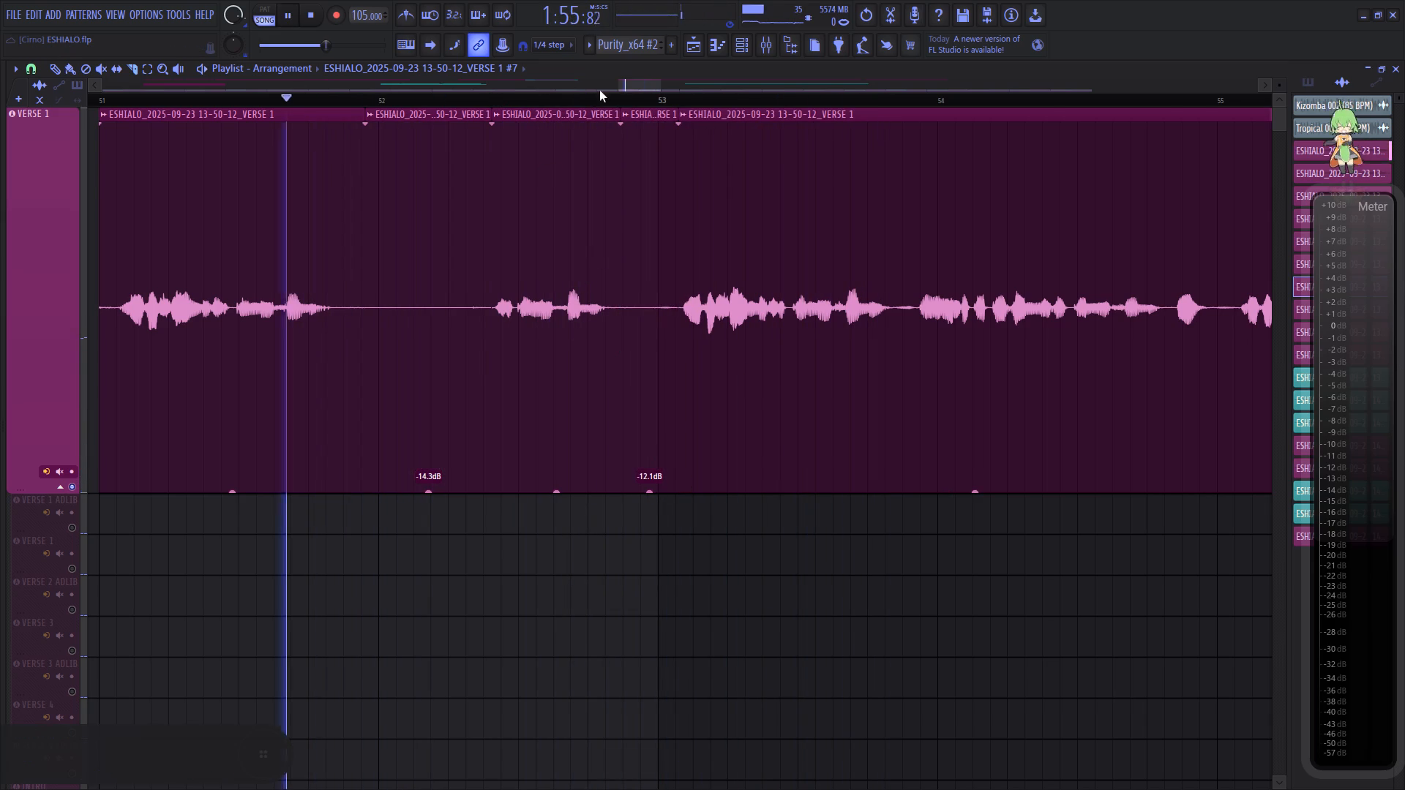
Slice out the breath just before bar 54 of the VERSE 1 clip, lower its gain to -11.9 dB, and play it back.
drag(634, 87, 648, 89)
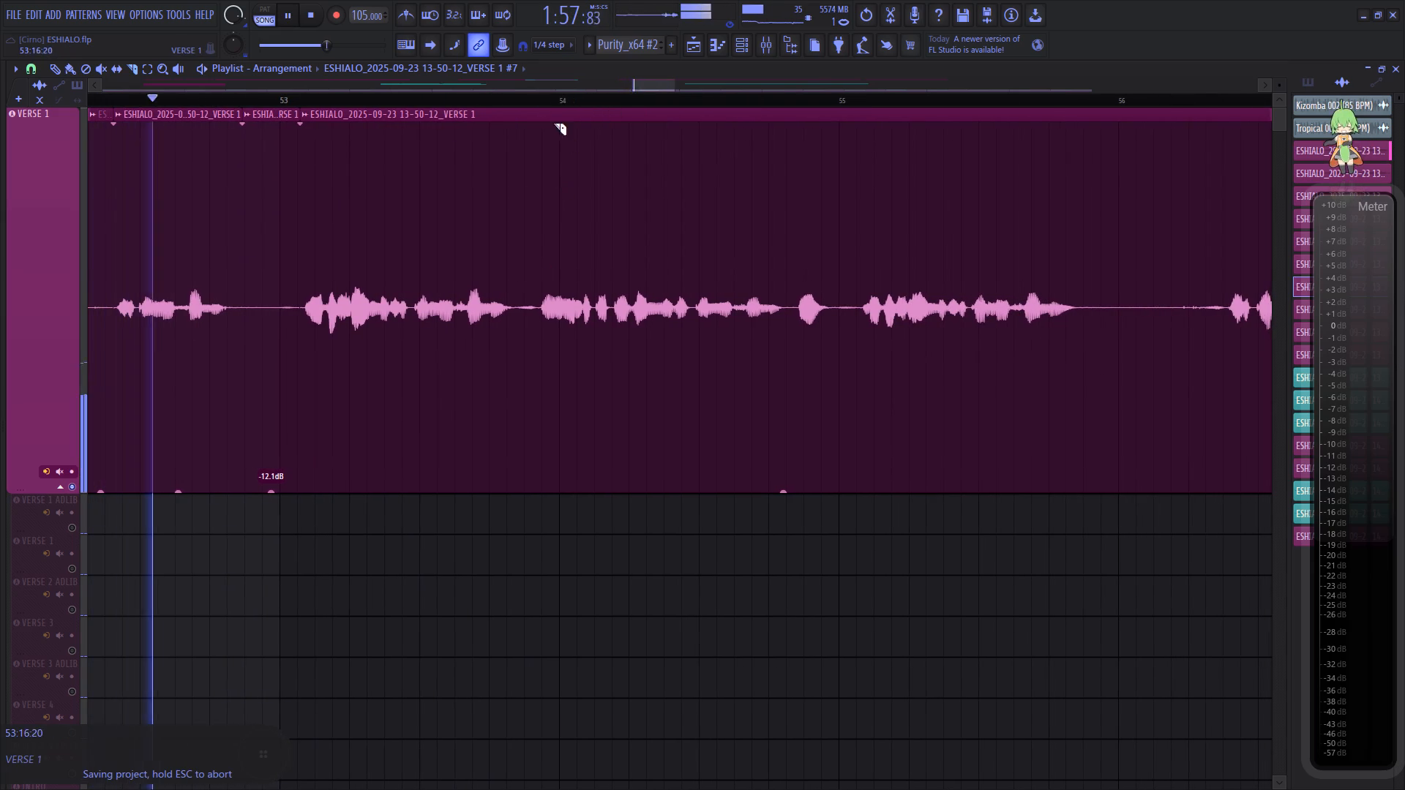
scroll(528, 94, up, 4)
click(499, 271)
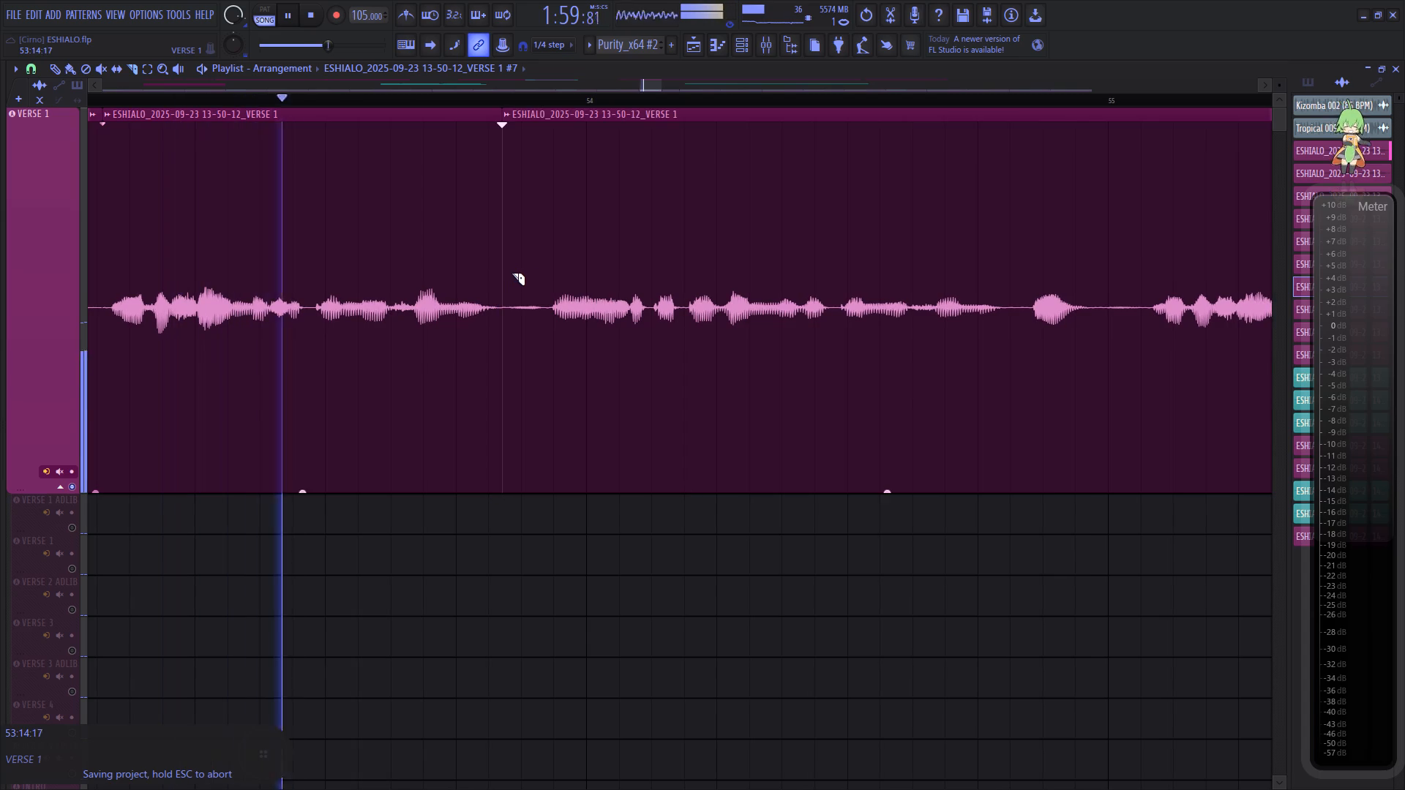
click(545, 283)
drag(529, 490, 540, 631)
click(419, 99)
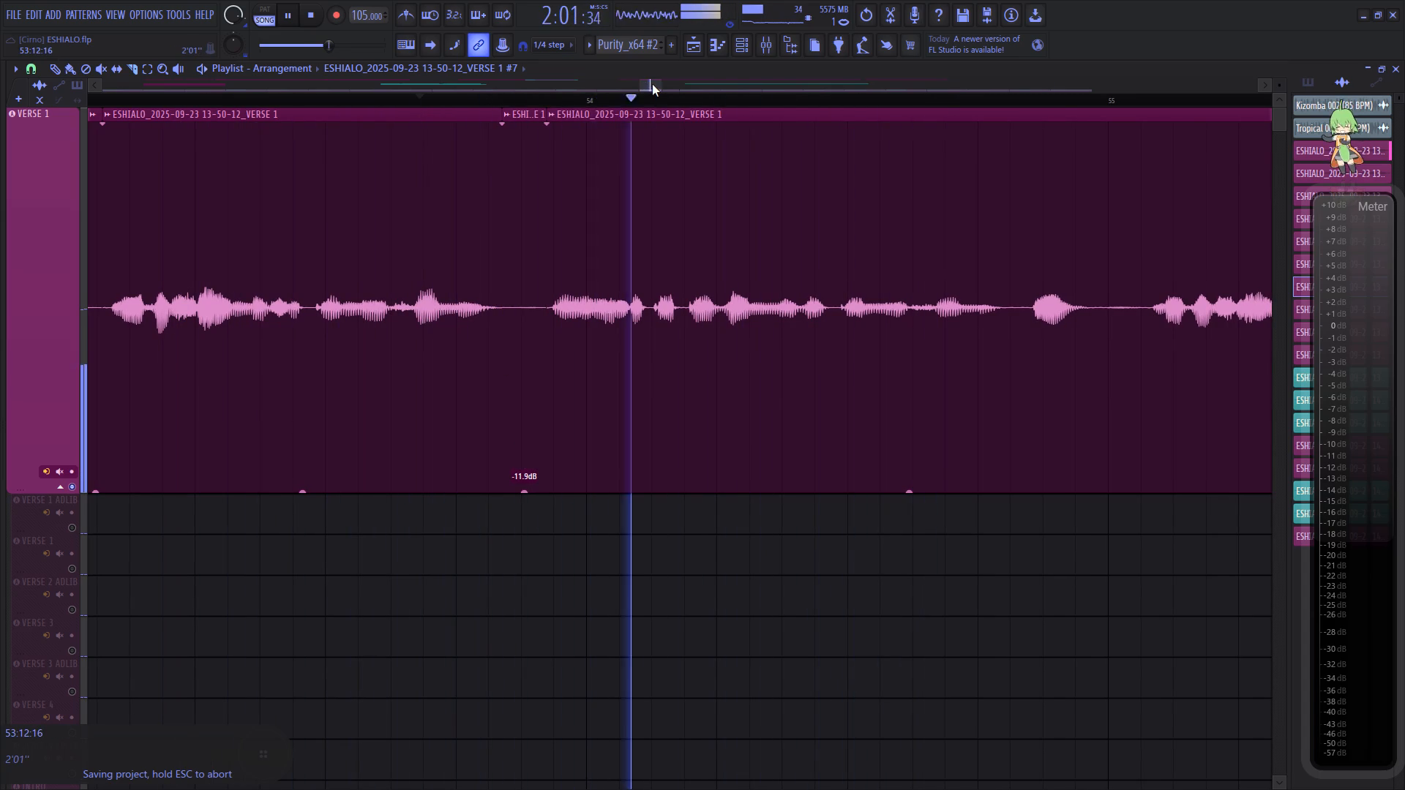
Slice out the breath around bar 55 of the VERSE 1 clip, lower its gain to -8.4 dB, and play it back.
drag(652, 84, 665, 86)
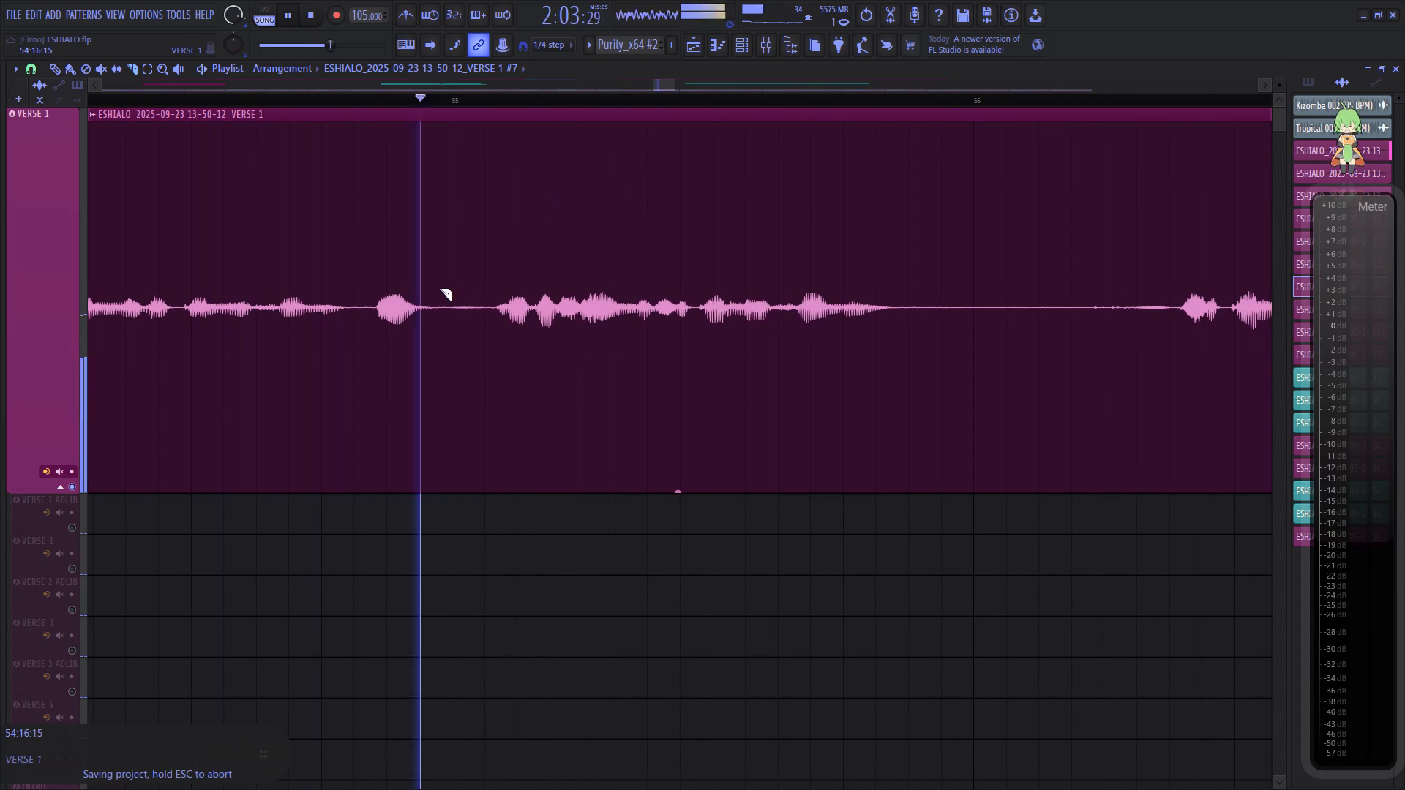
click(439, 288)
click(490, 293)
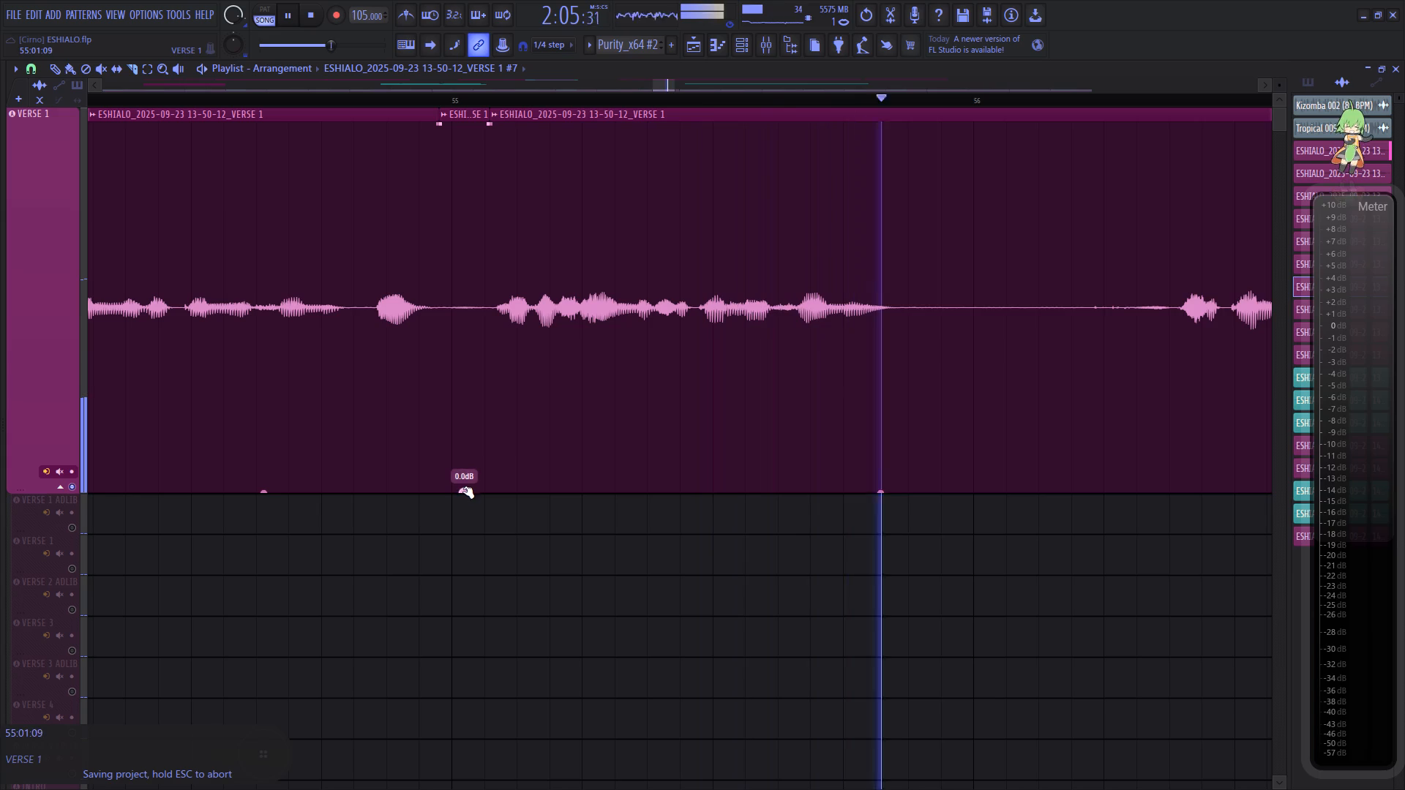
drag(464, 490, 465, 590)
click(345, 105)
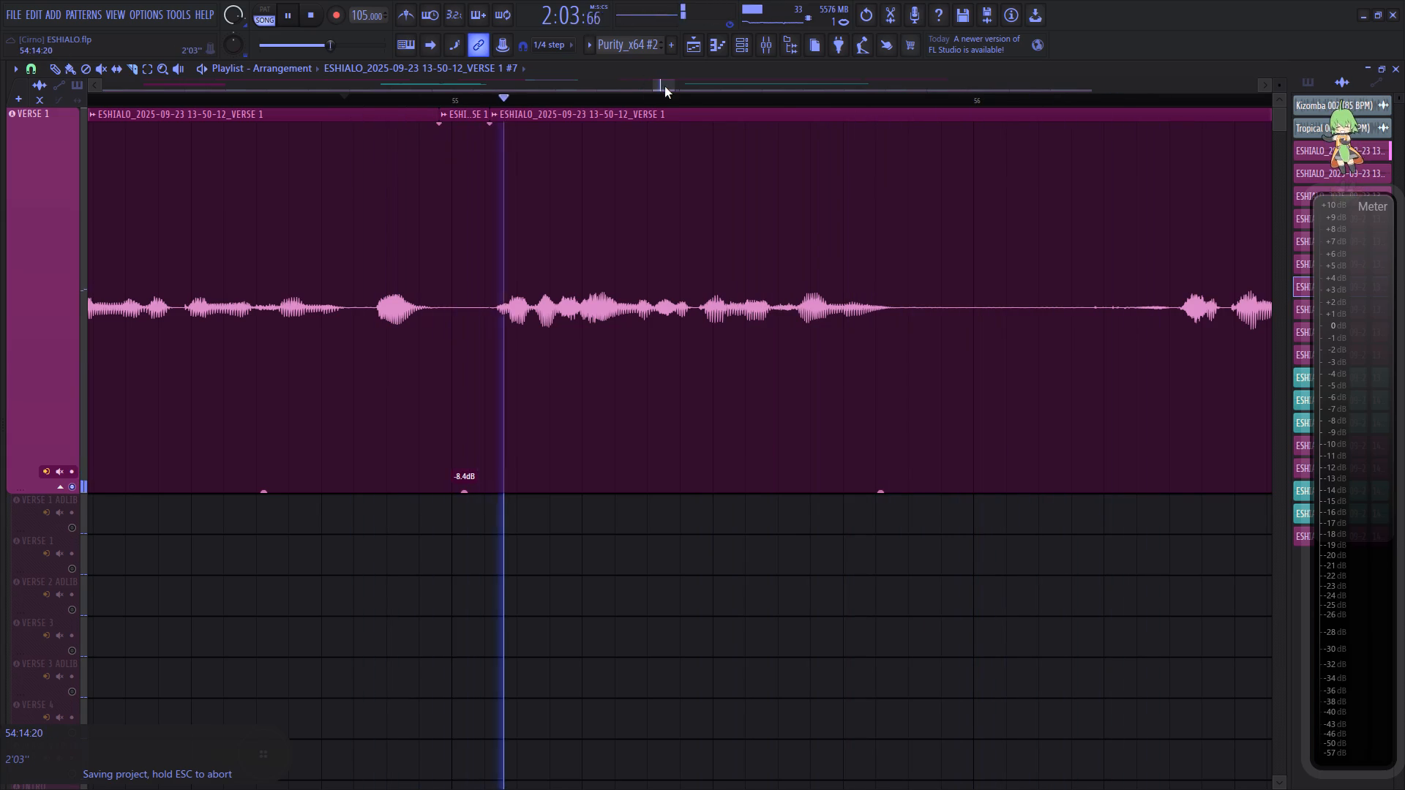
Slice out the gap around bar 56 of the VERSE 1 clip, lower its gain to -11.1 dB, and play it back.
drag(667, 83, 678, 87)
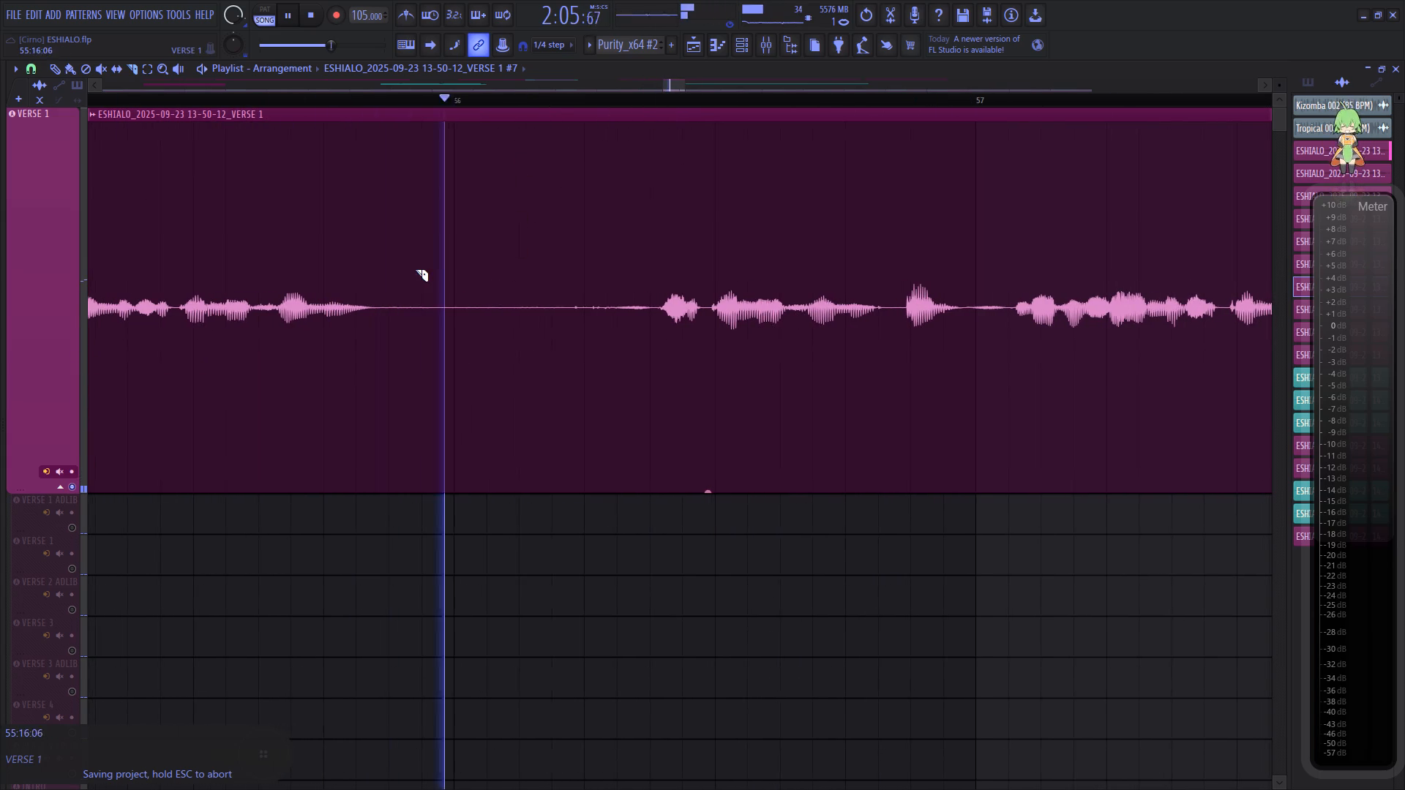
click(417, 275)
click(656, 293)
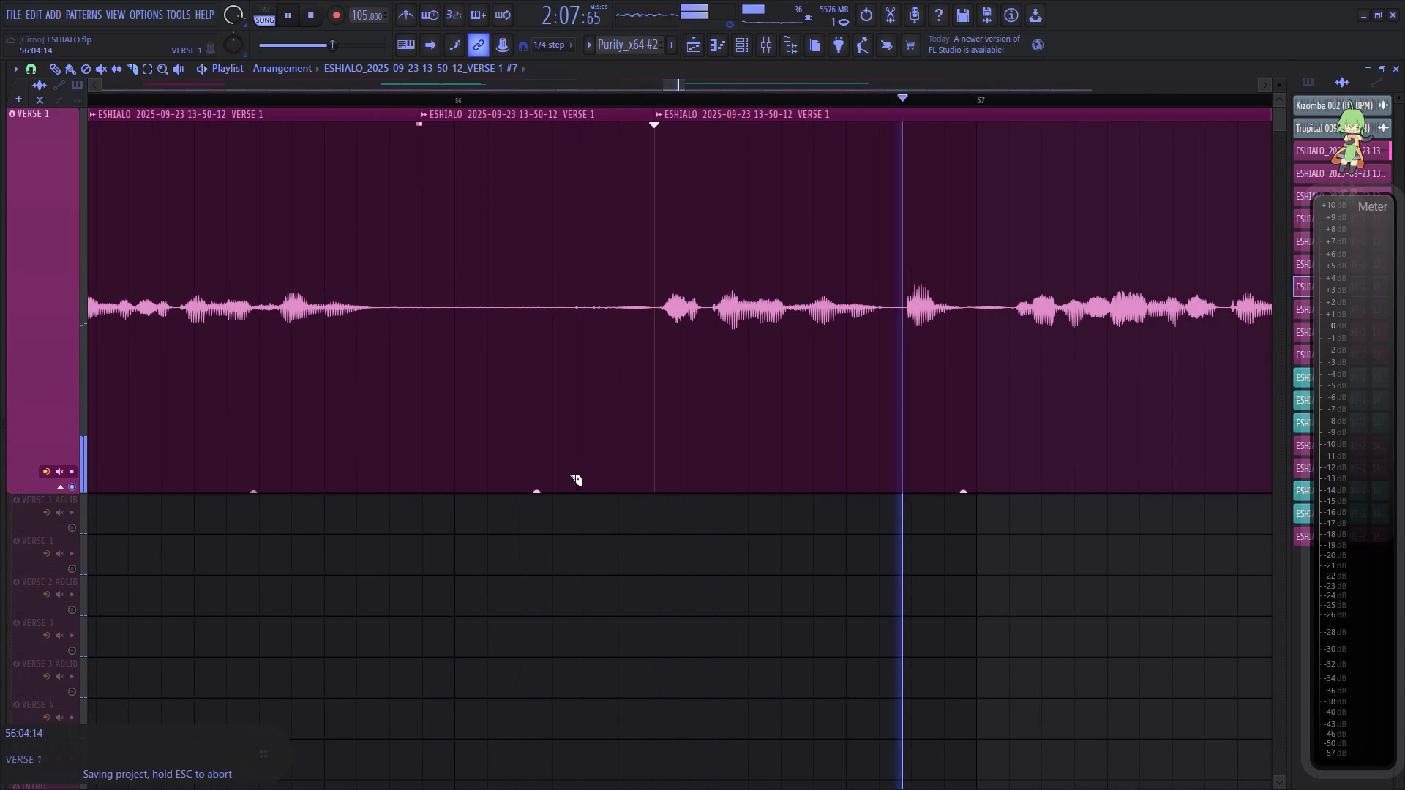
drag(541, 493, 544, 624)
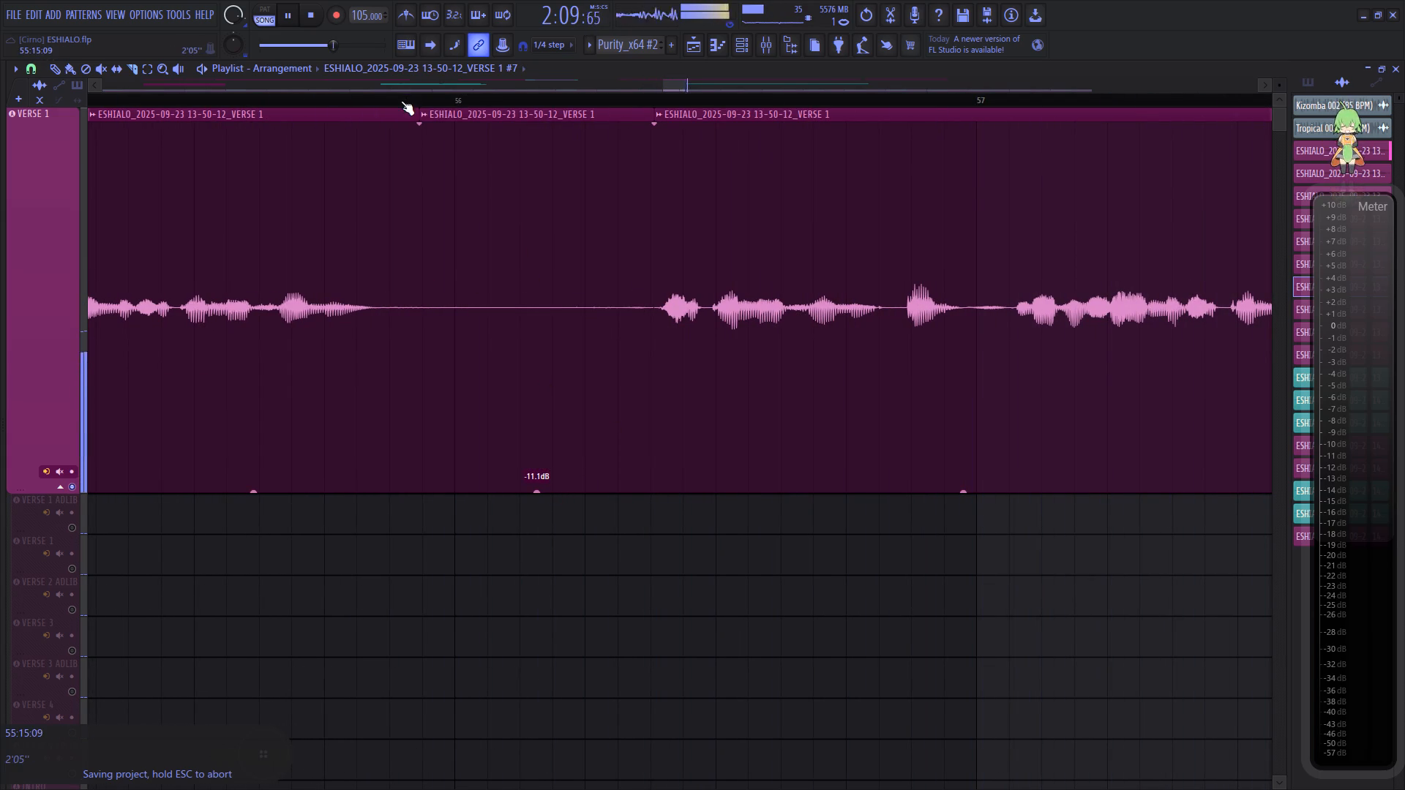
click(401, 102)
Slice out the breath around bar 57 of the VERSE 1 clip, lower its gain to -9.6 dB, and play it back.
drag(674, 85, 684, 89)
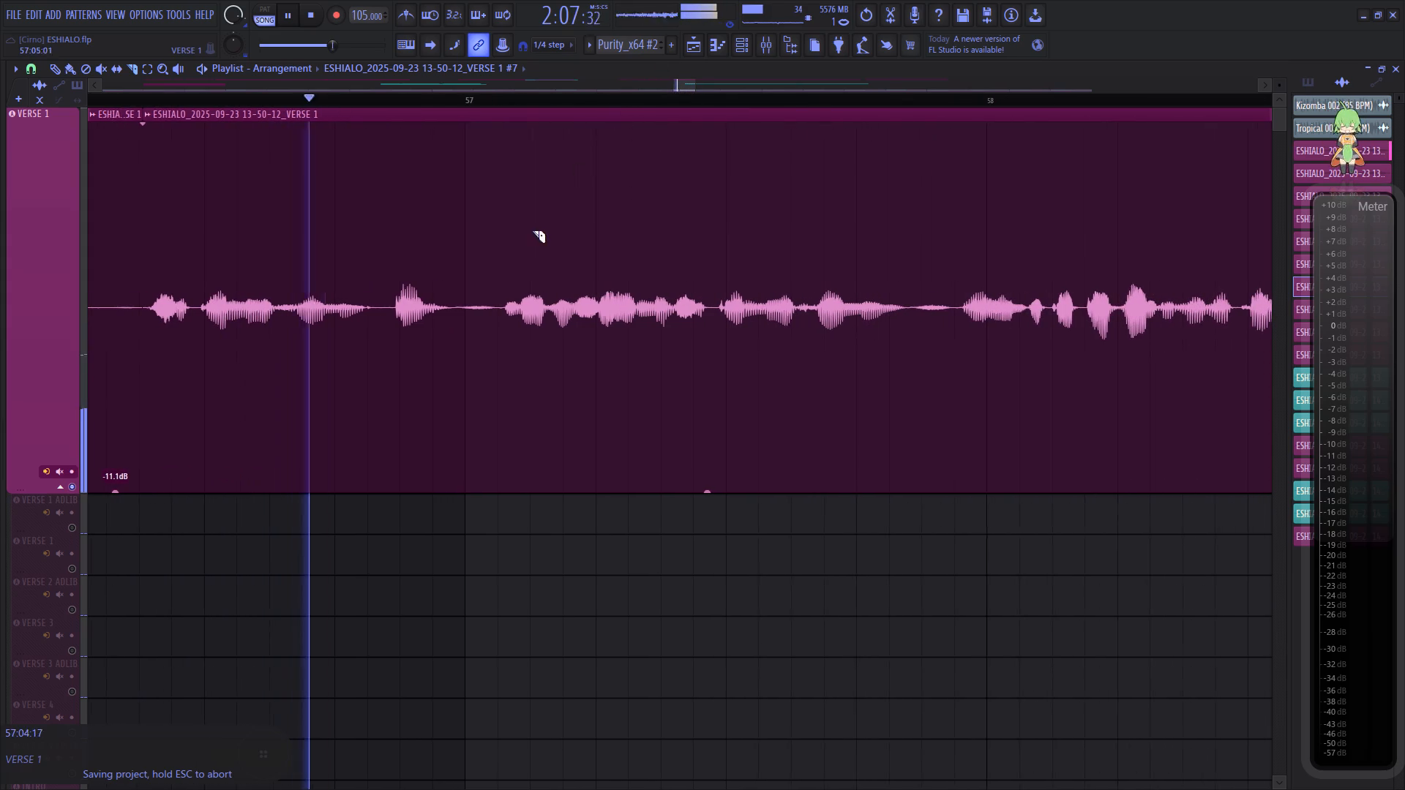
click(449, 290)
click(493, 290)
key(space)
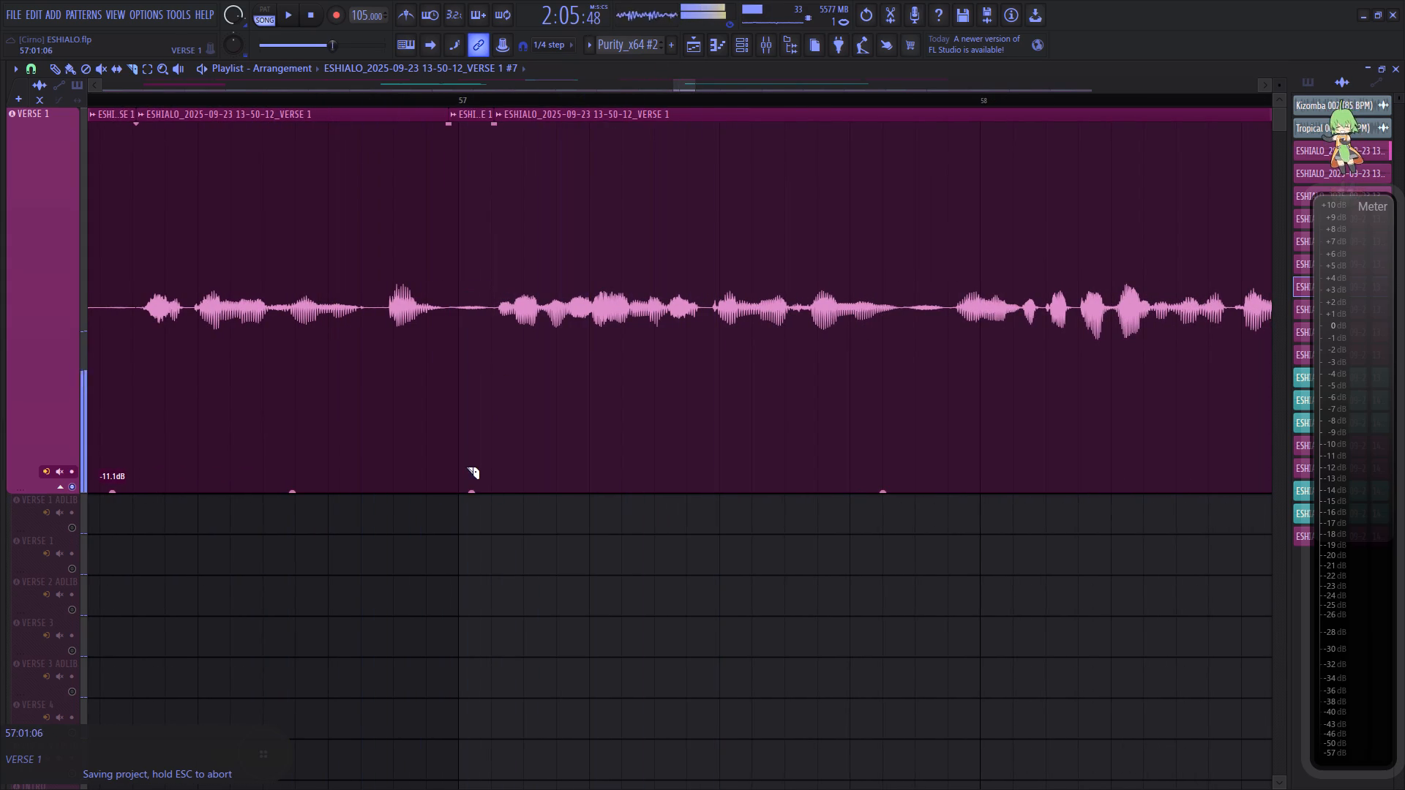
key(space)
drag(471, 490, 472, 571)
key(space)
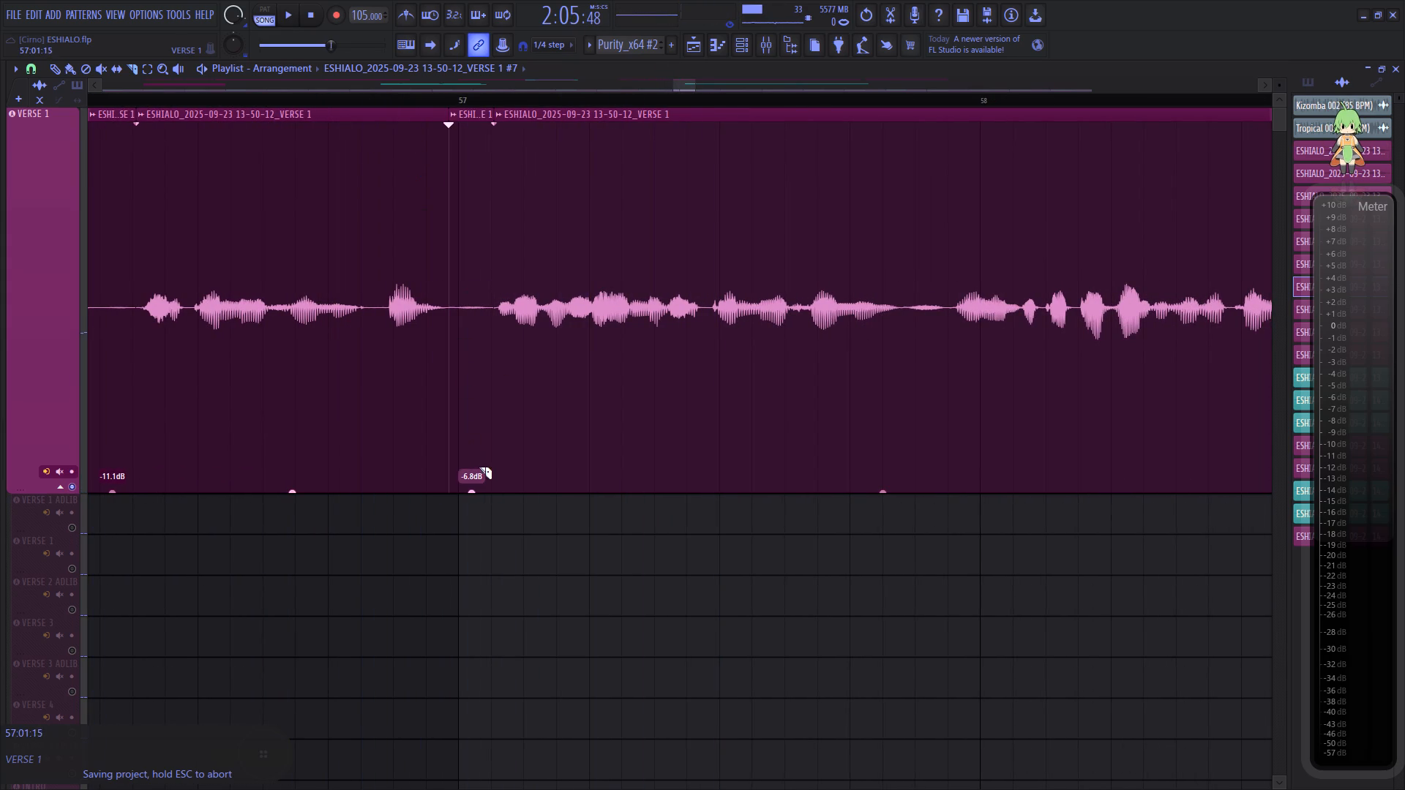
drag(473, 492, 471, 529)
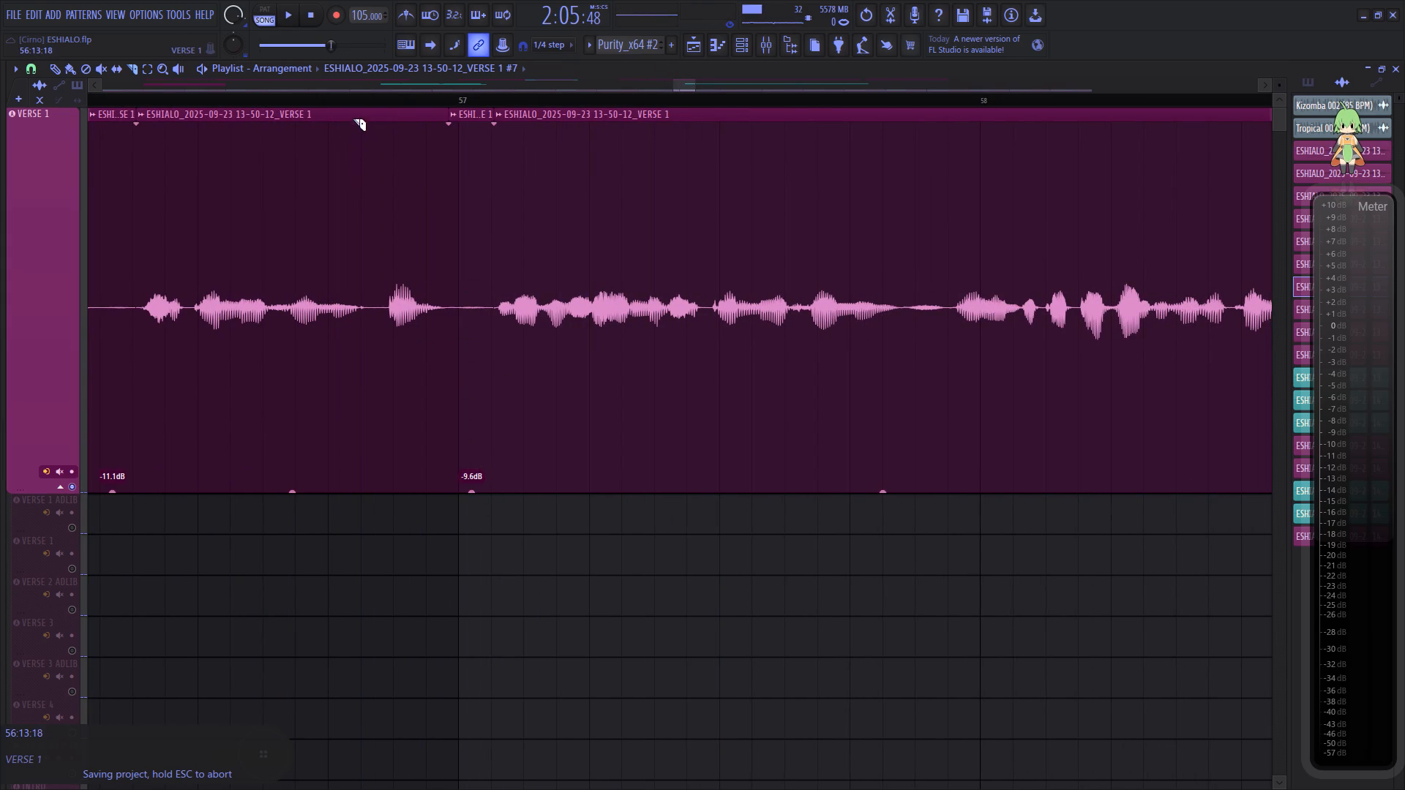
click(341, 99)
key(space)
Slice out the breath just before bar 58 of the VERSE 1 clip and lower its gain to -13.5 dB.
drag(680, 83, 691, 89)
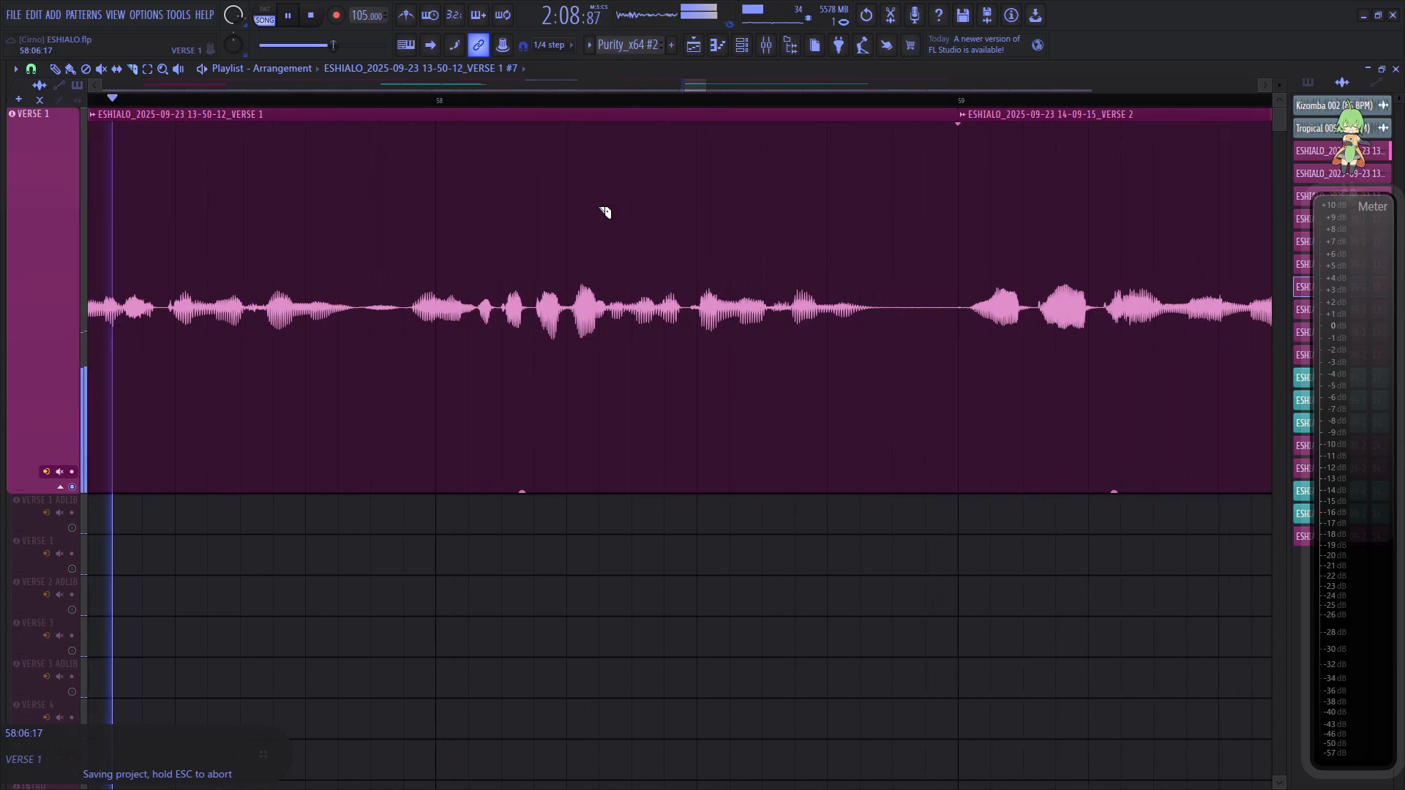
click(345, 302)
click(395, 293)
key(space)
key(space)
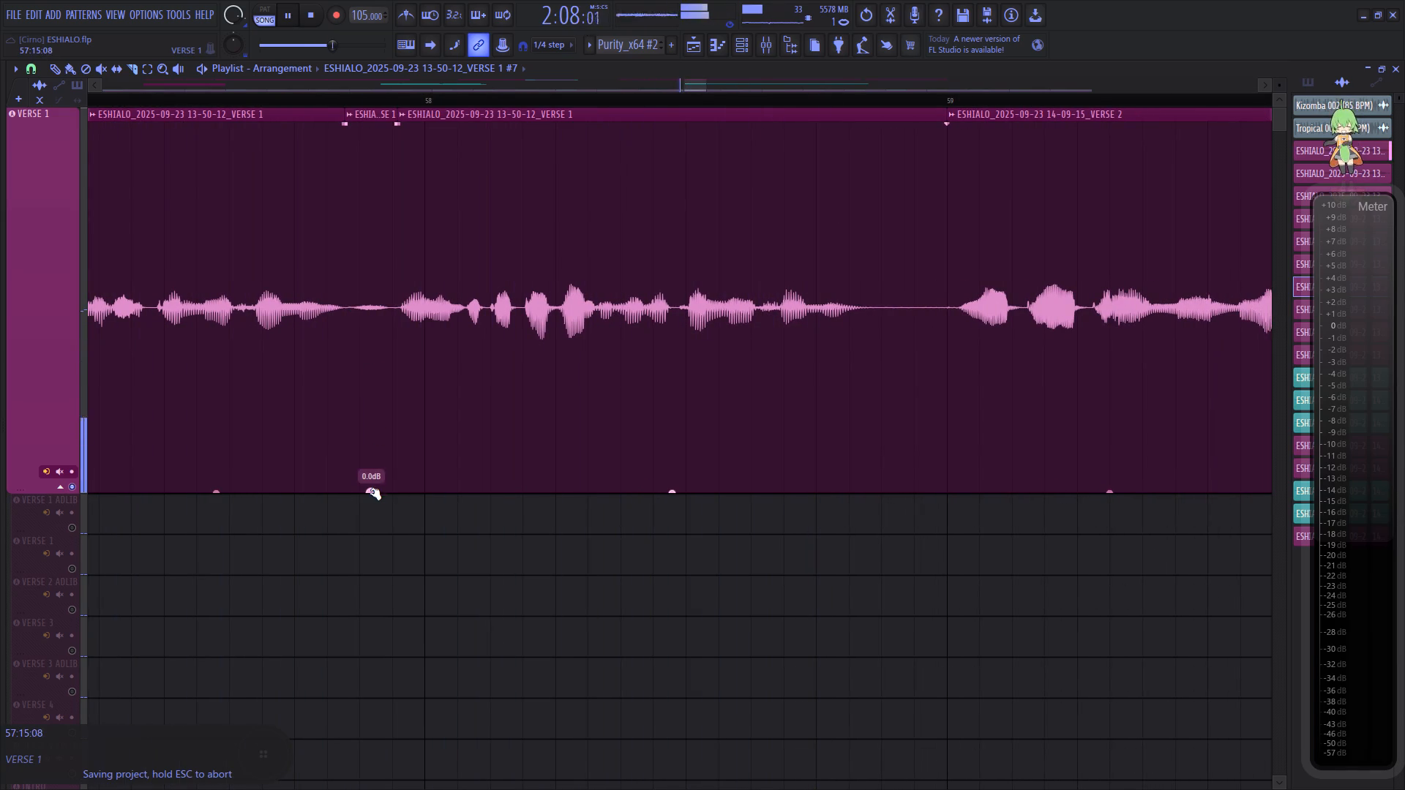
drag(371, 492, 392, 652)
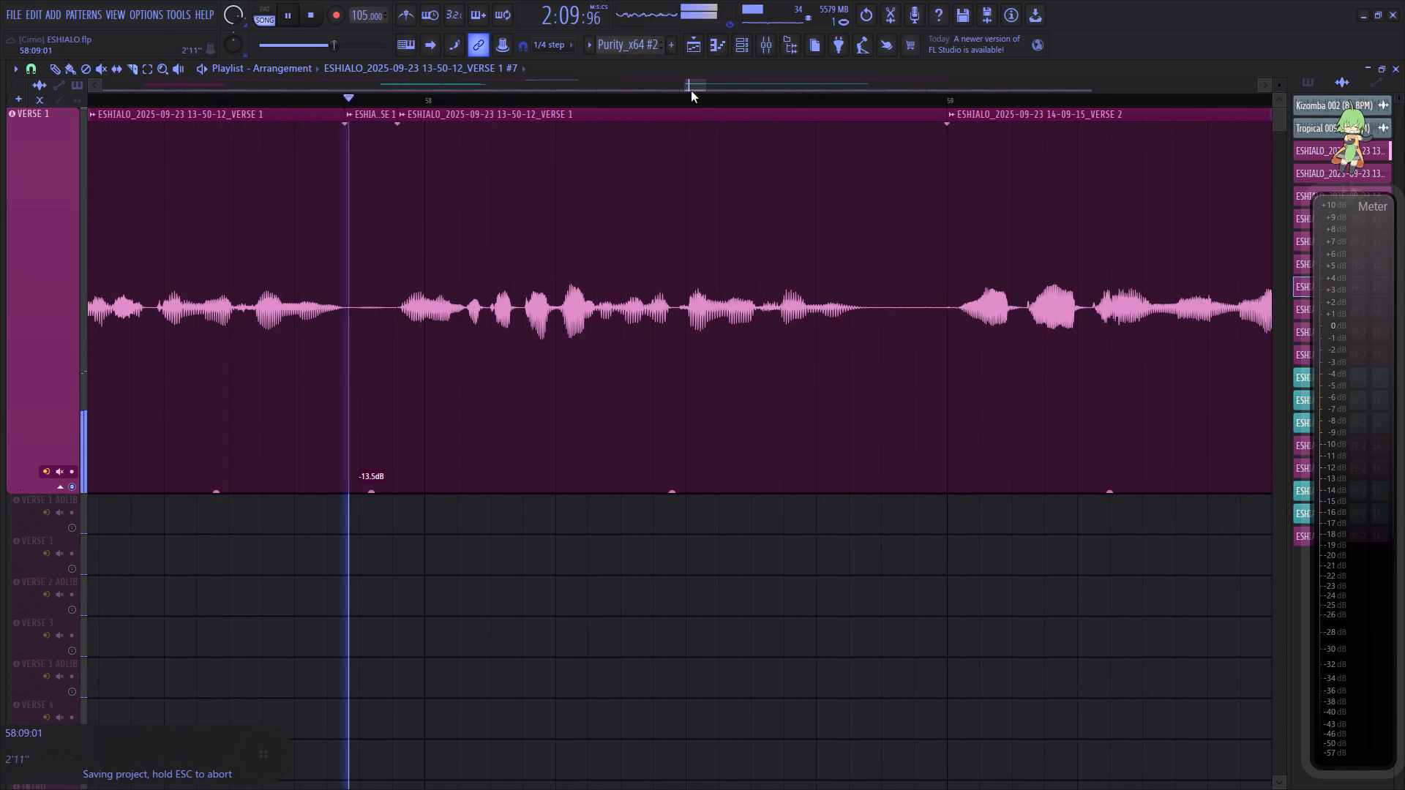
Cut off and remove the silent tail of the VERSE 1 clip just before bar 59.
drag(694, 84, 707, 90)
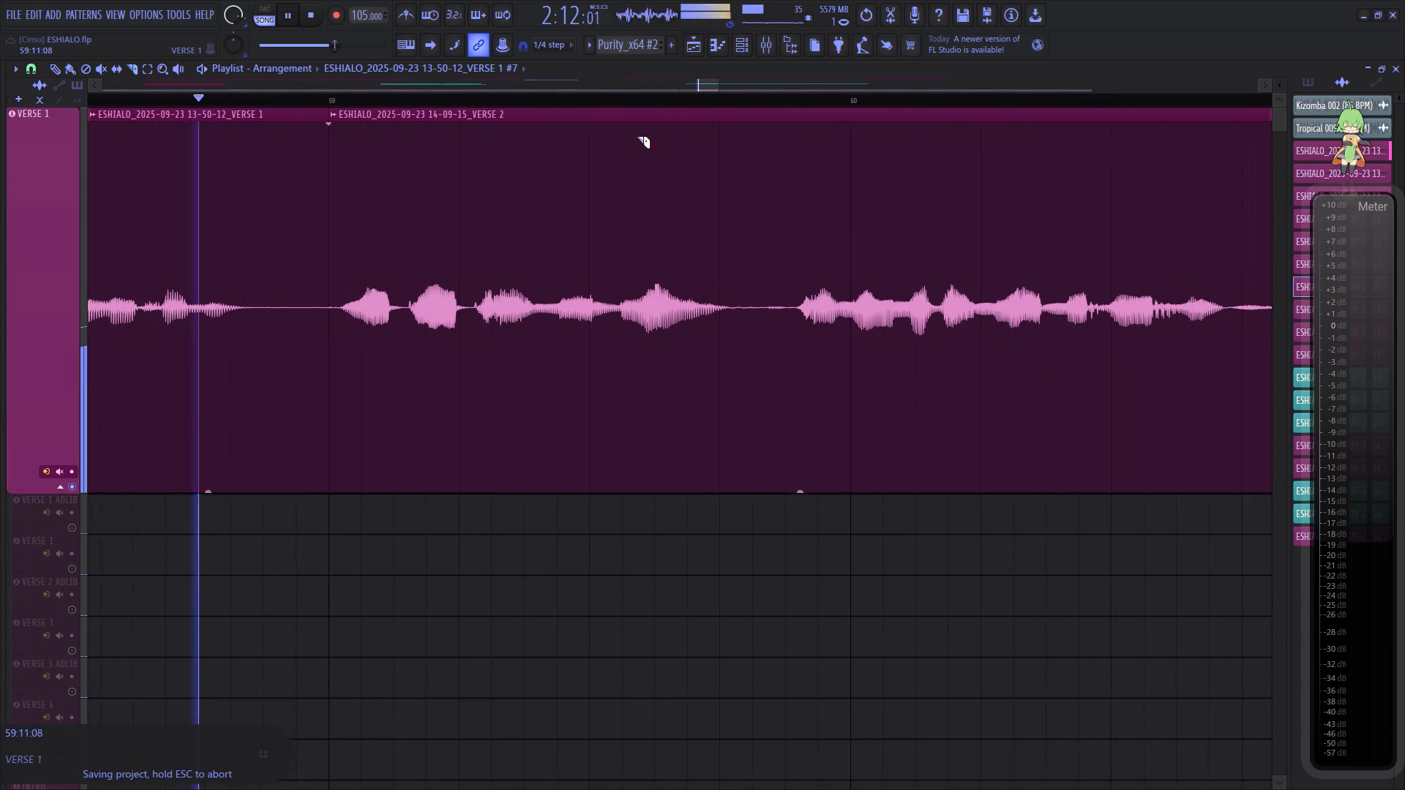
right_click(253, 309)
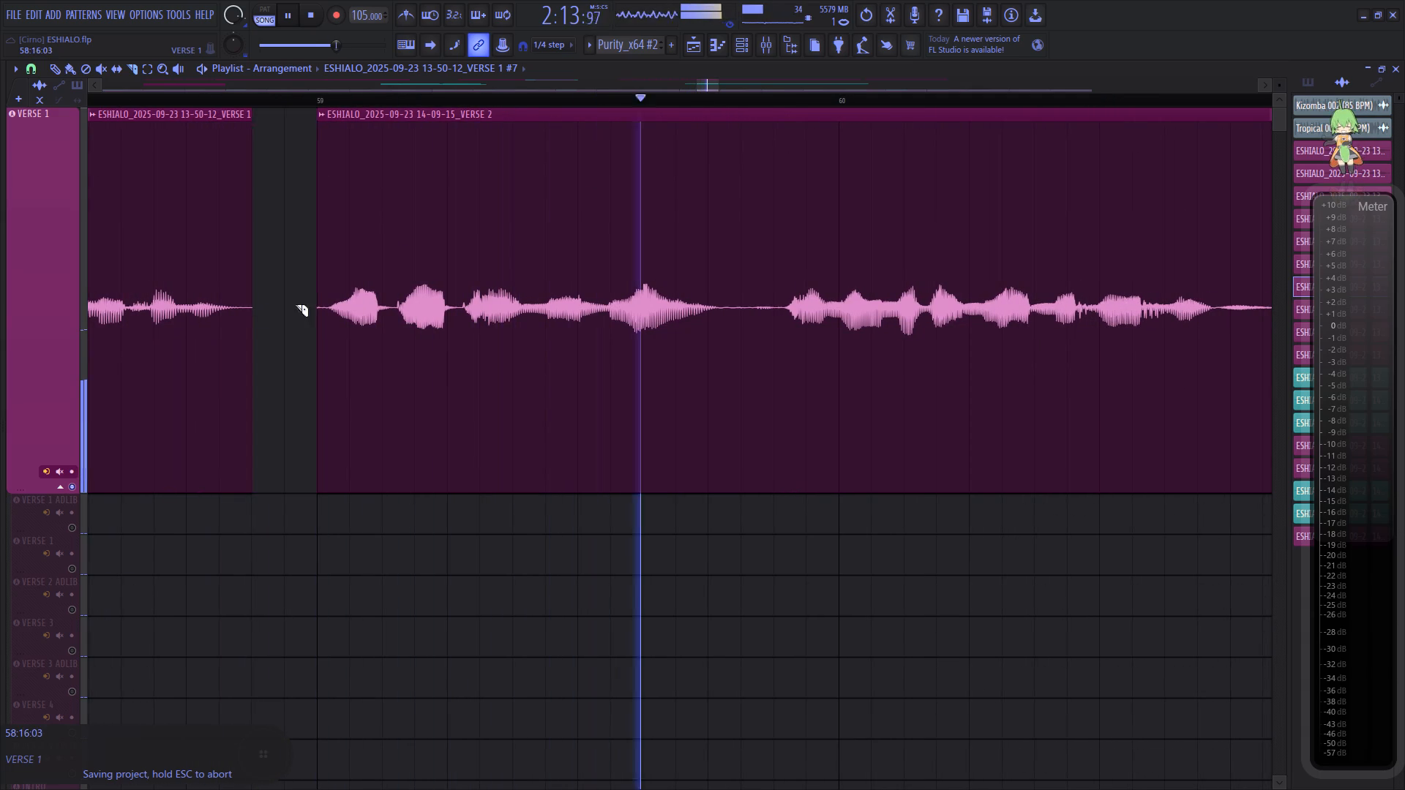
Slice out the gap just before bar 60 of the VERSE 2 clip, lower its gain to -6.8 dB, and replay from bar 59.
click(734, 301)
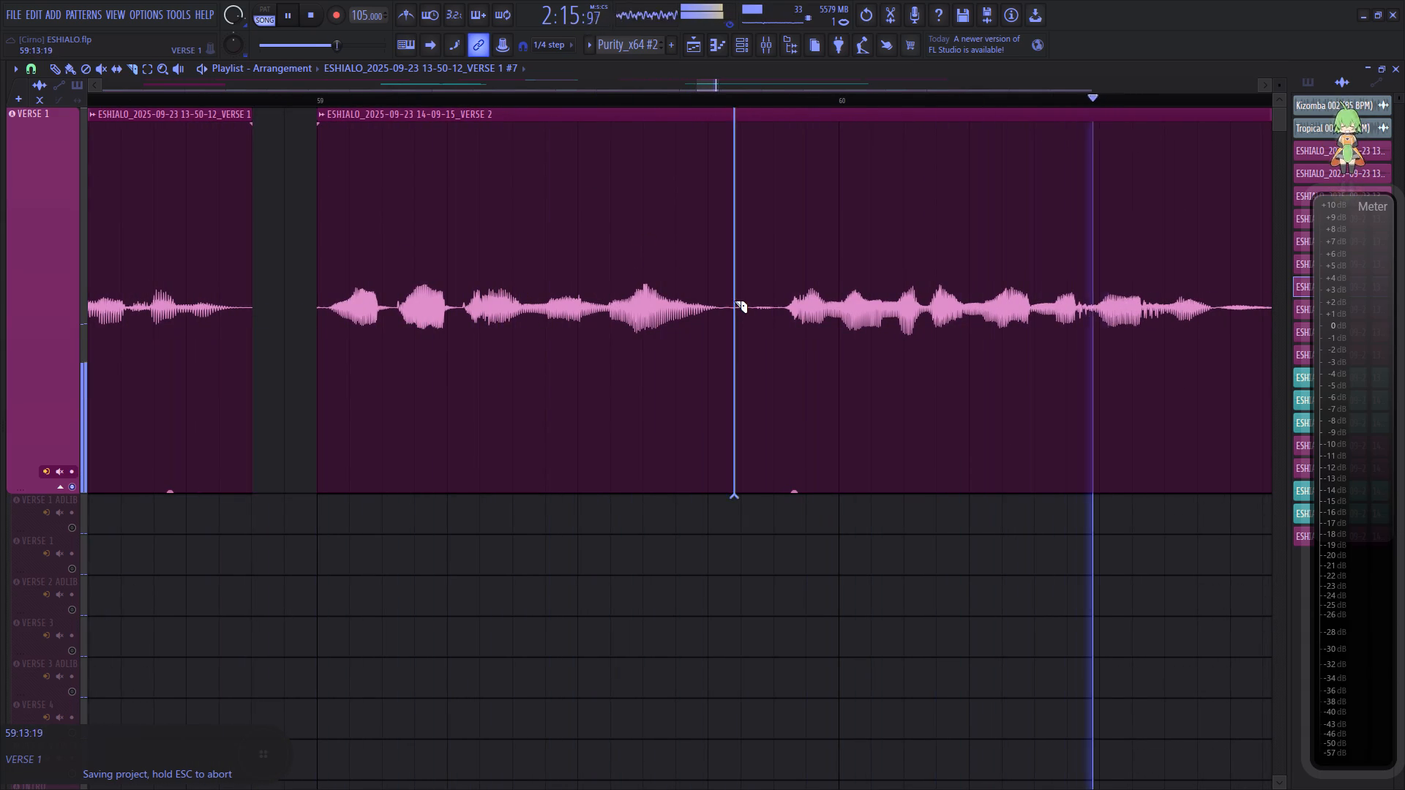
click(779, 298)
key(space)
key(space)
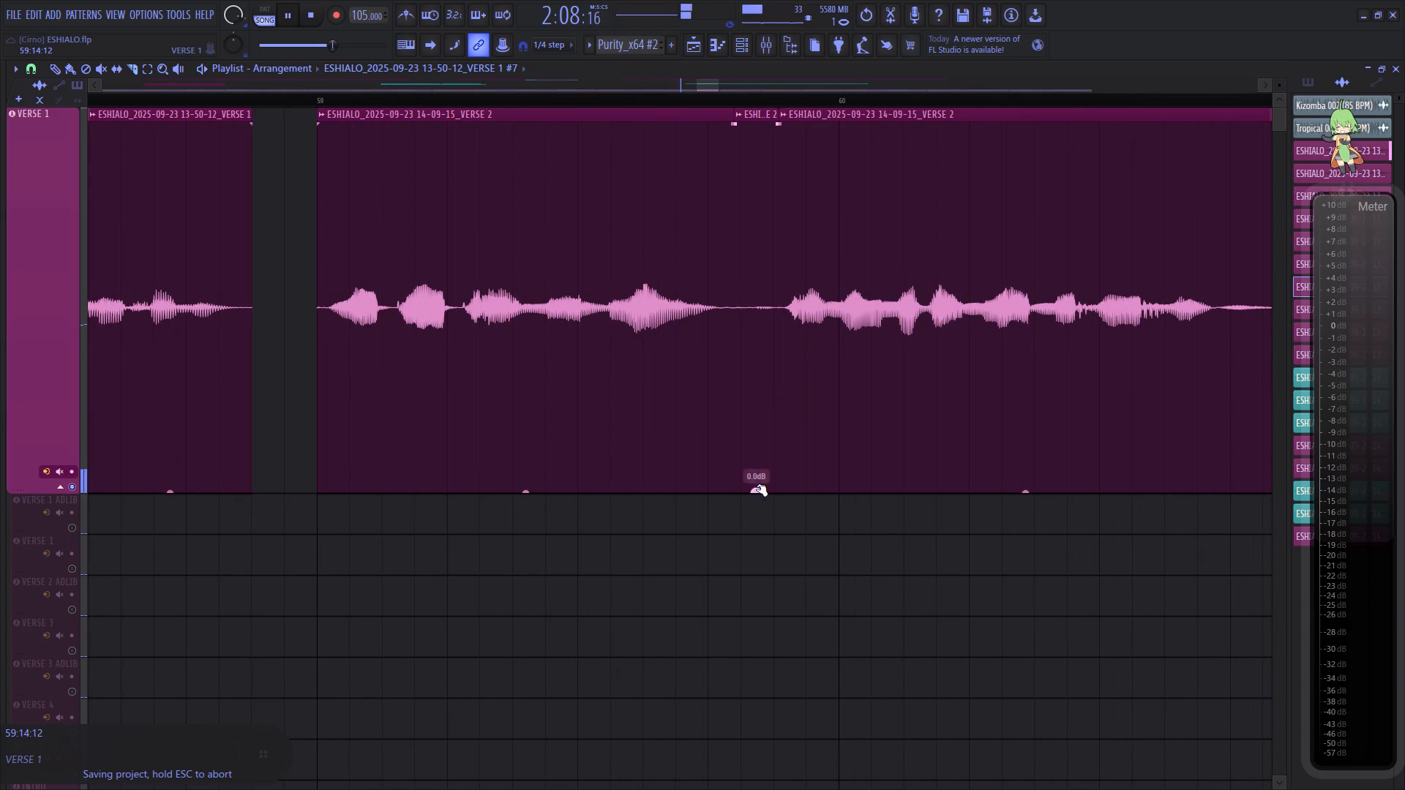
drag(758, 493, 765, 575)
click(317, 101)
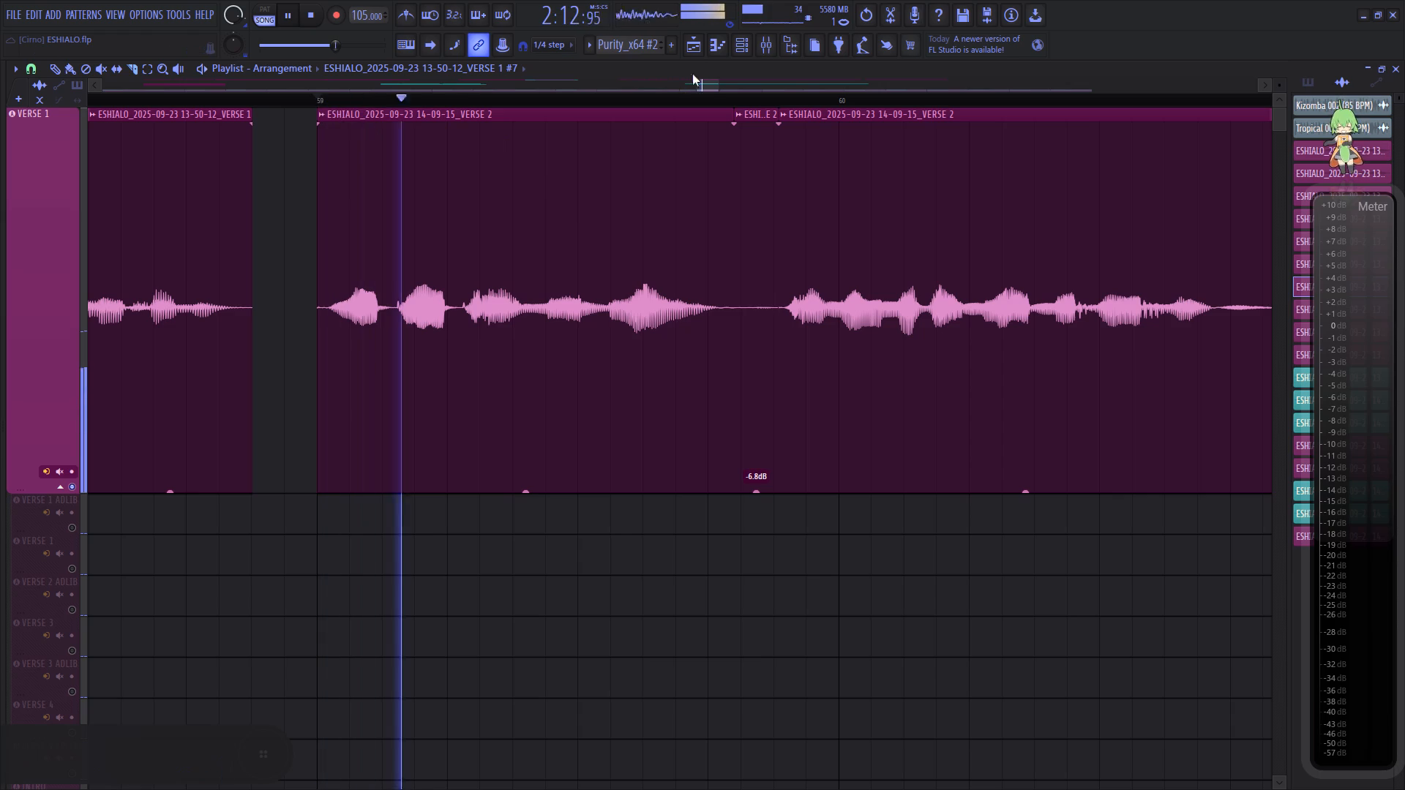
Slice out the breath just before bar 61 of the VERSE 2 clip, lower its gain to -13.2 dB, and play it back.
drag(708, 83, 718, 83)
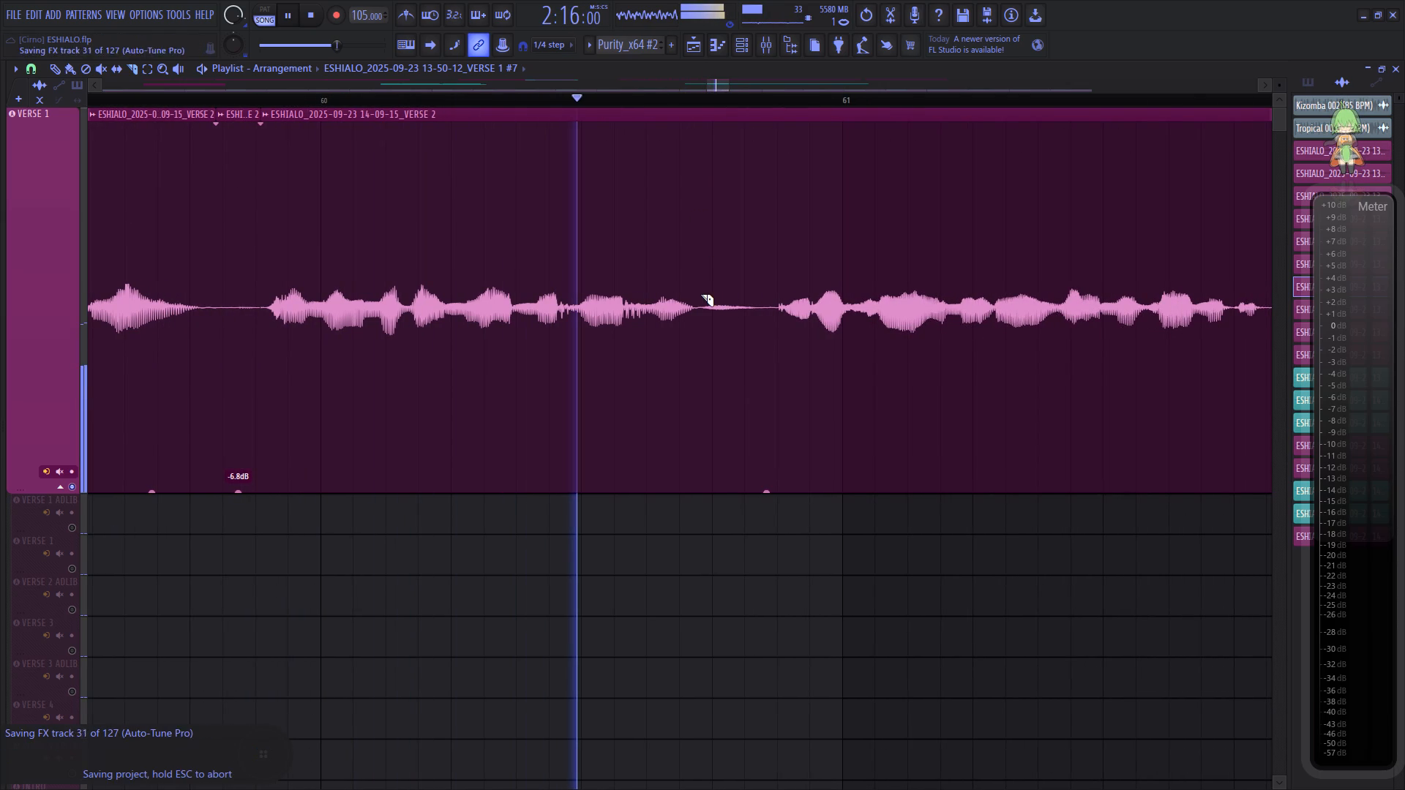
click(700, 294)
click(771, 287)
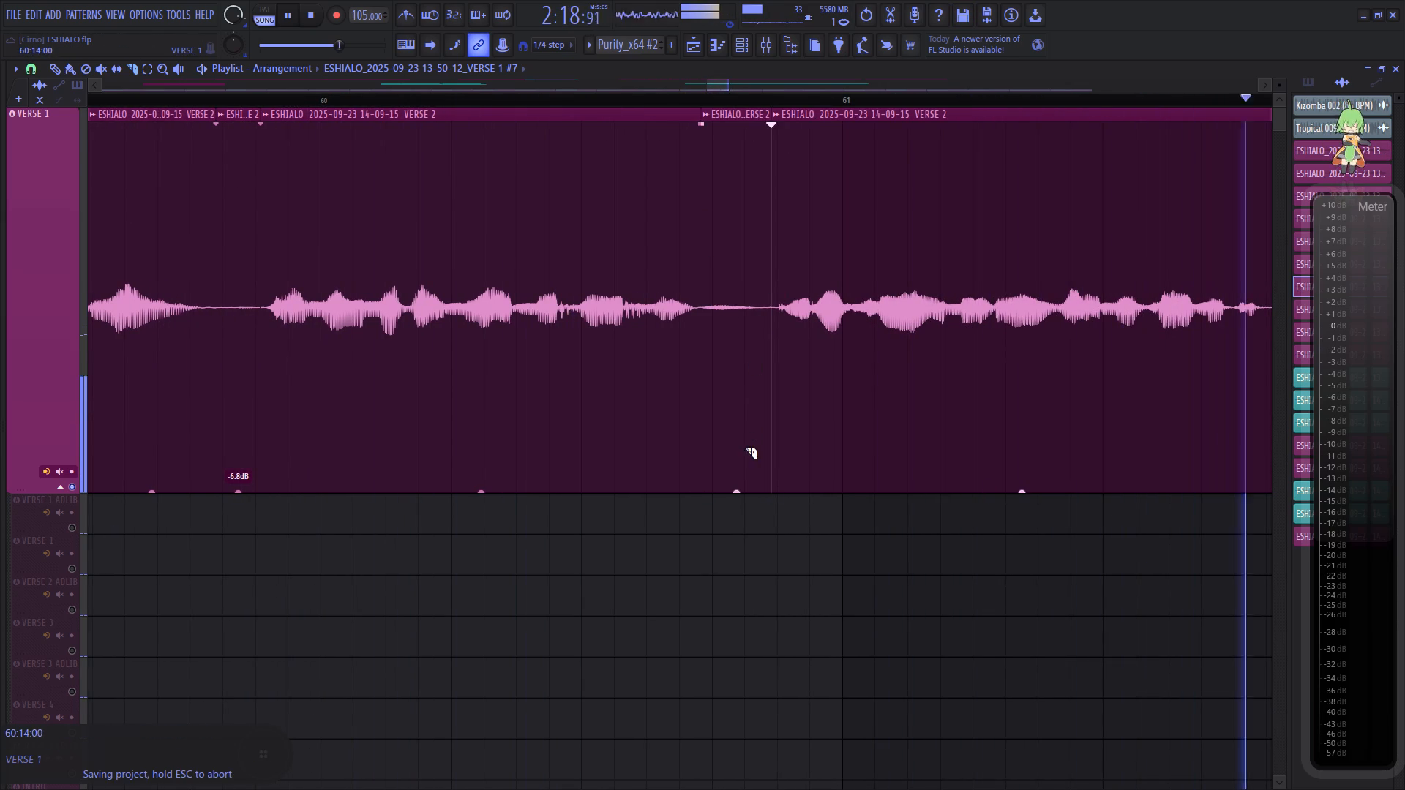
drag(738, 490, 772, 644)
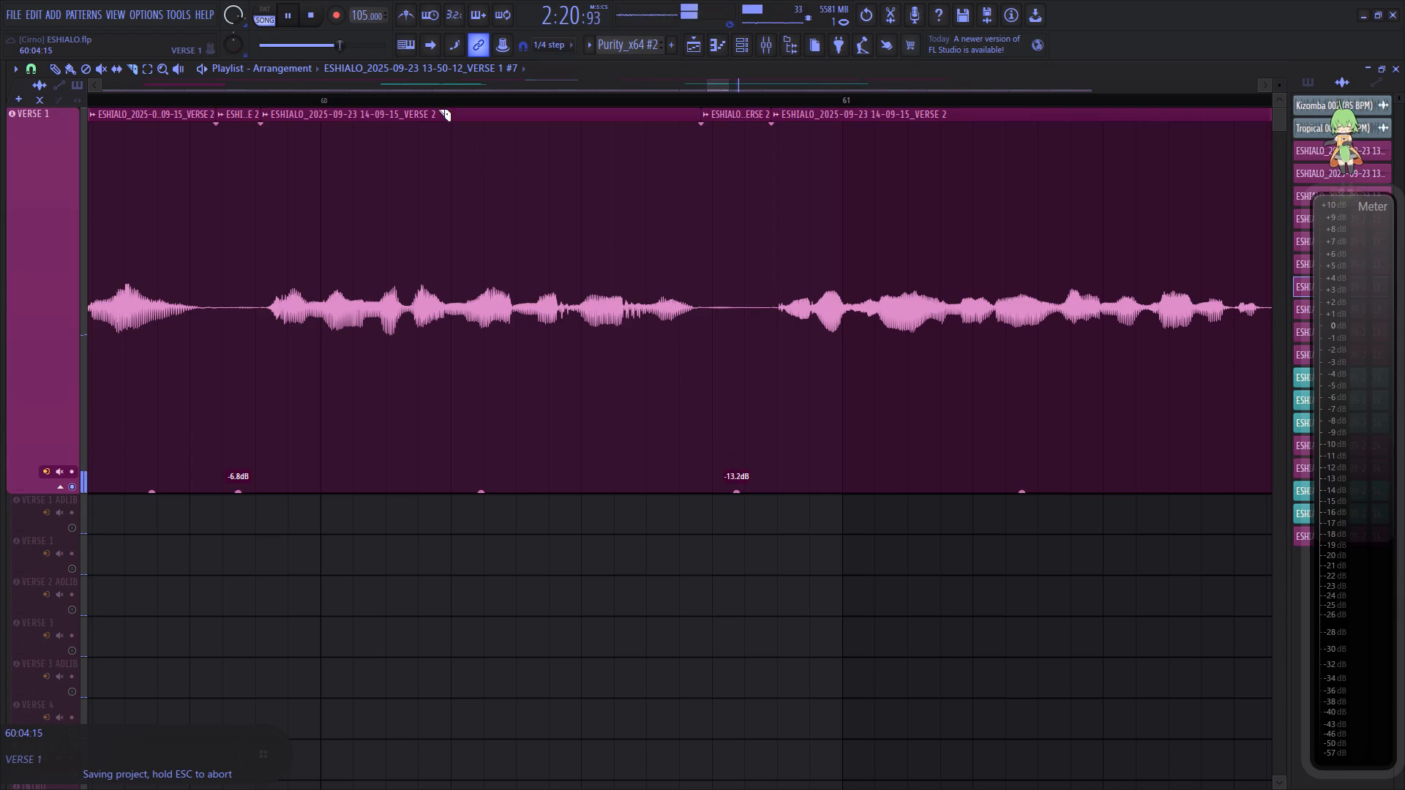
click(427, 102)
Slice out the gap midway between bars 62 and 63 of the VERSE 2 clip, lower its gain to -11.4 dB, and play it back.
drag(719, 80, 732, 86)
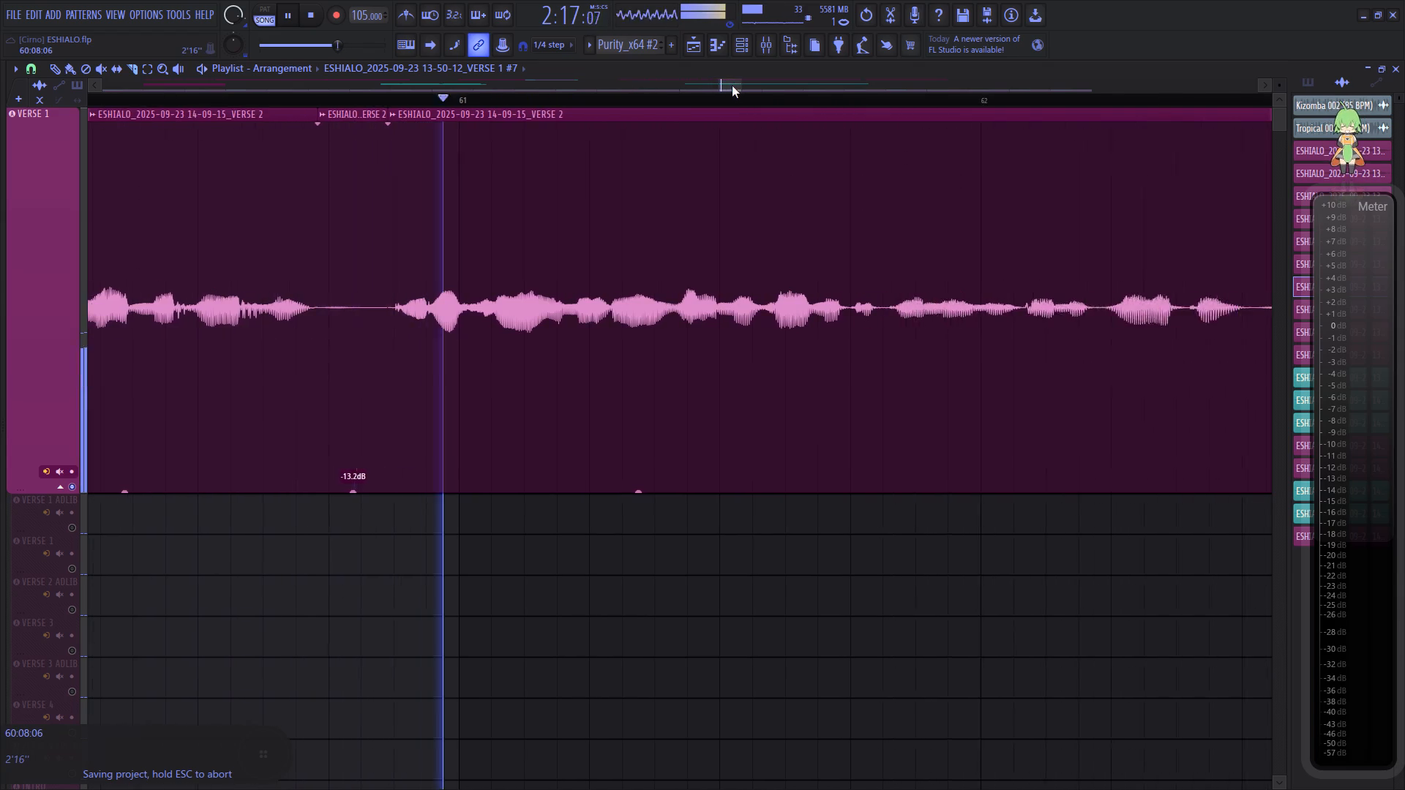
drag(732, 86, 733, 86)
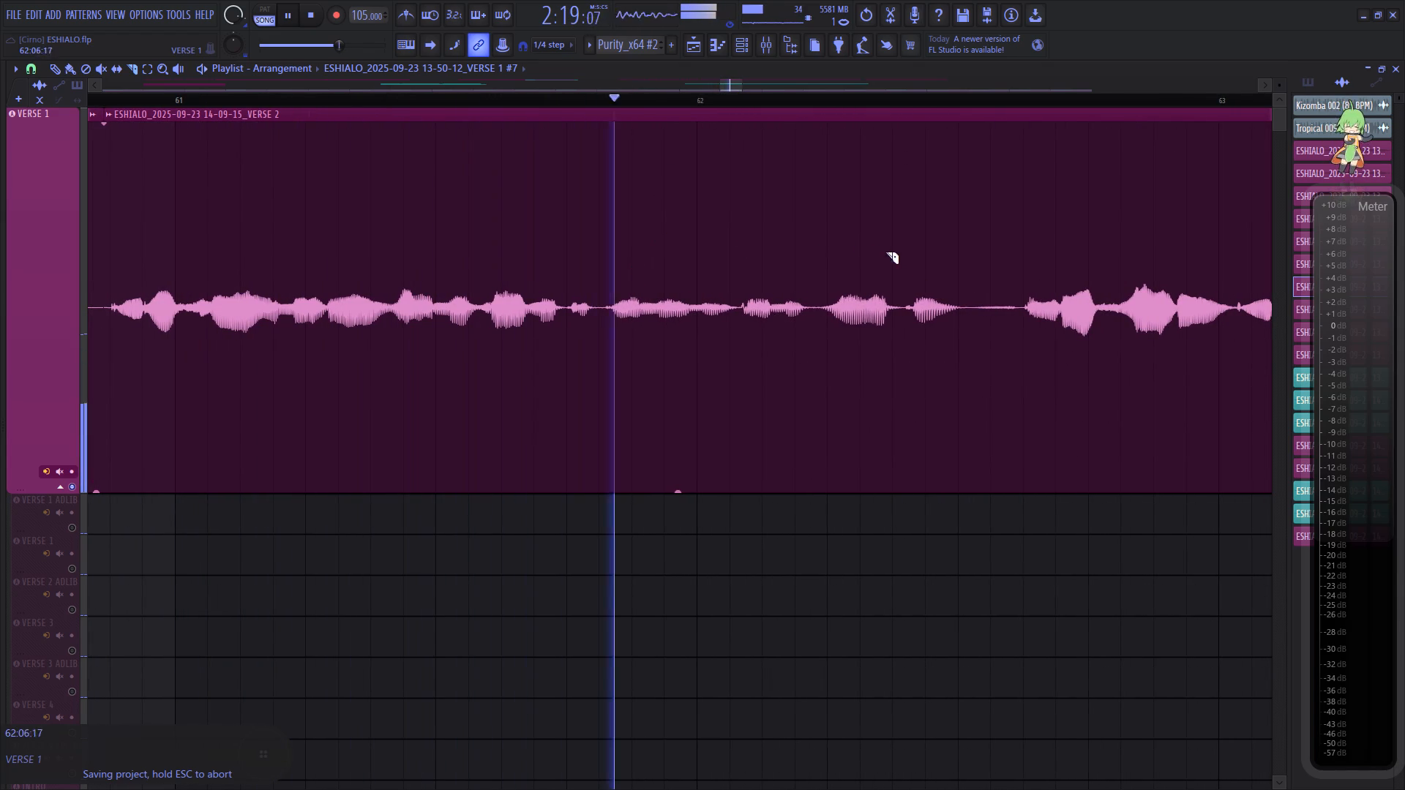
click(969, 309)
click(1023, 306)
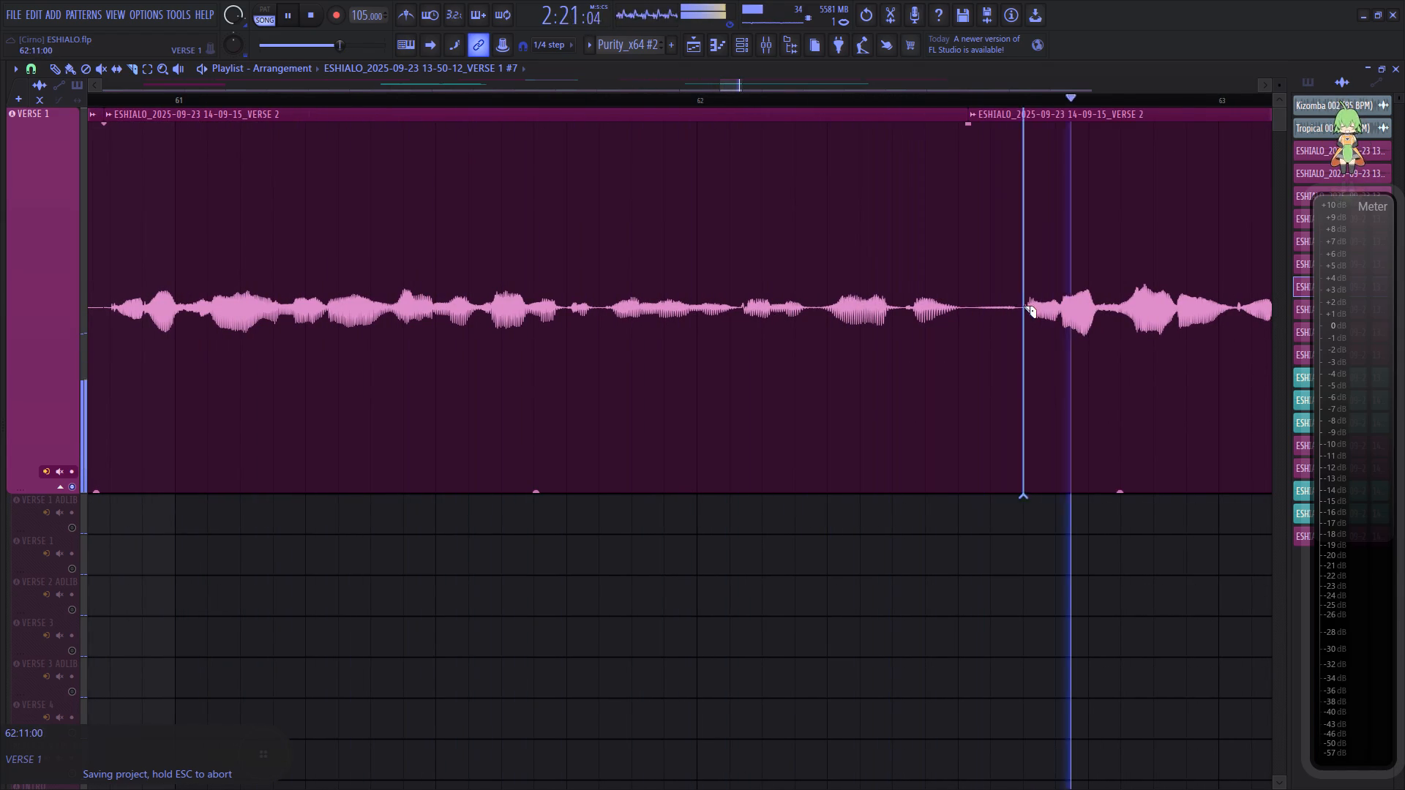
drag(995, 492, 1006, 625)
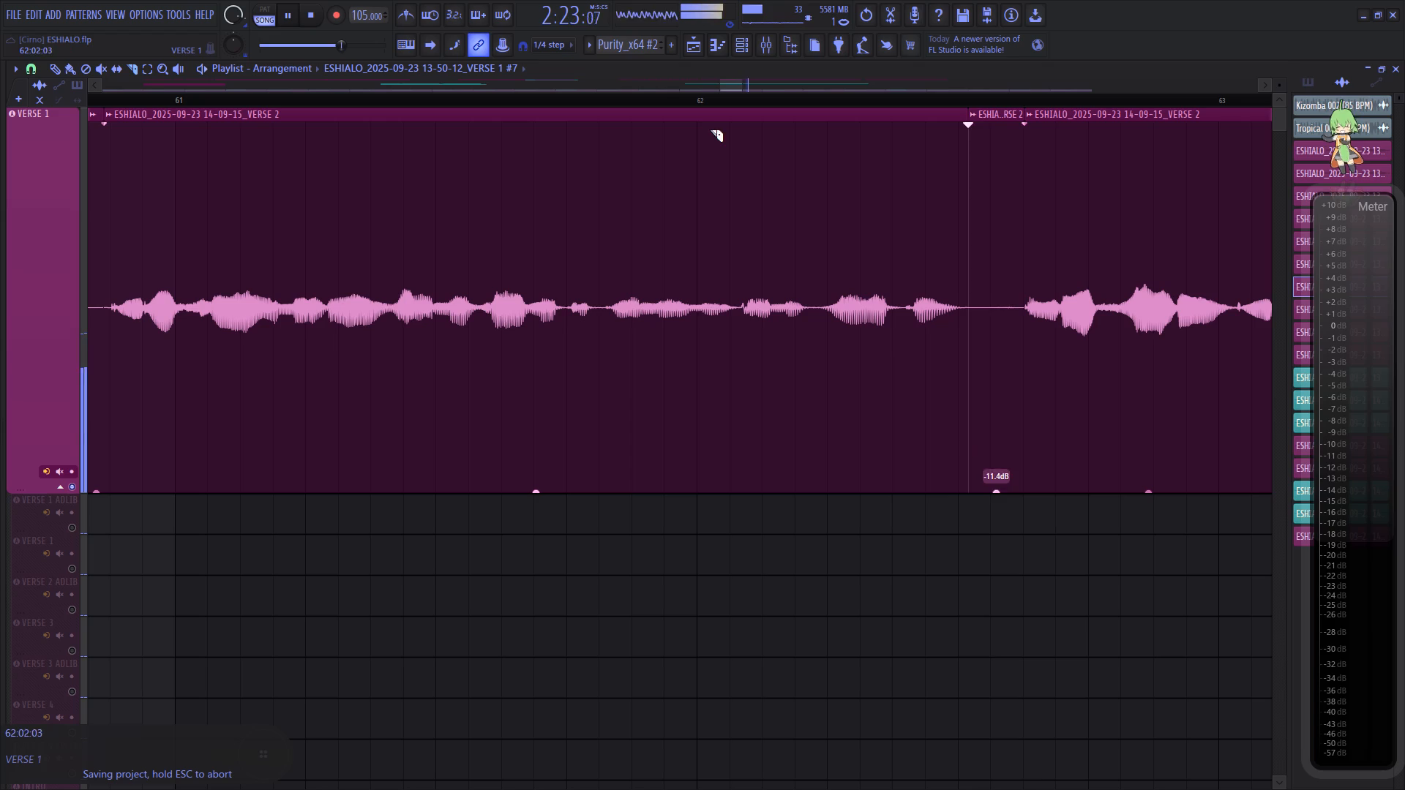
click(652, 102)
Slice out the breath shortly after bar 65 of the VERSE 2 clip, lower its gain to -13.1 dB, and play it back.
drag(735, 82, 753, 86)
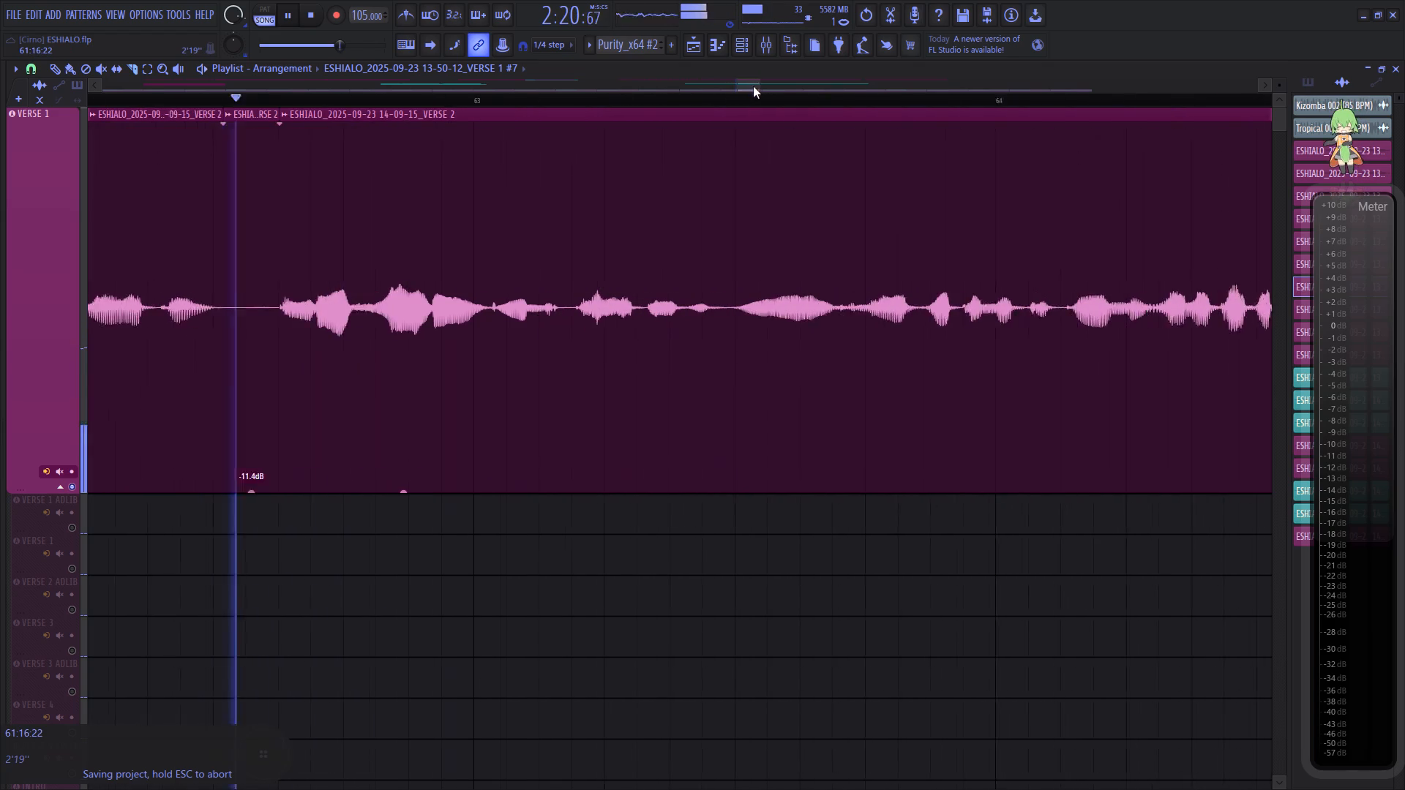
drag(753, 86, 750, 86)
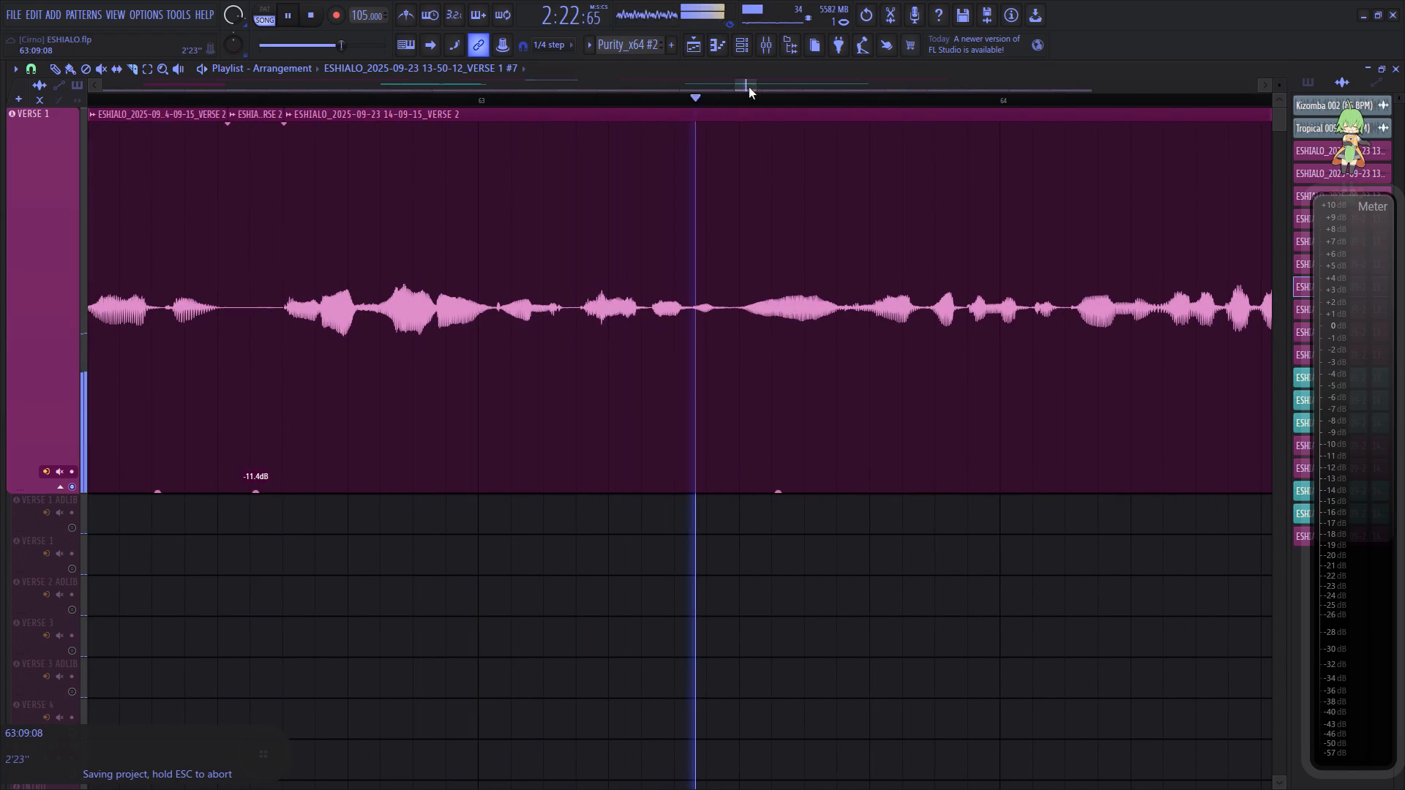
drag(749, 87, 766, 91)
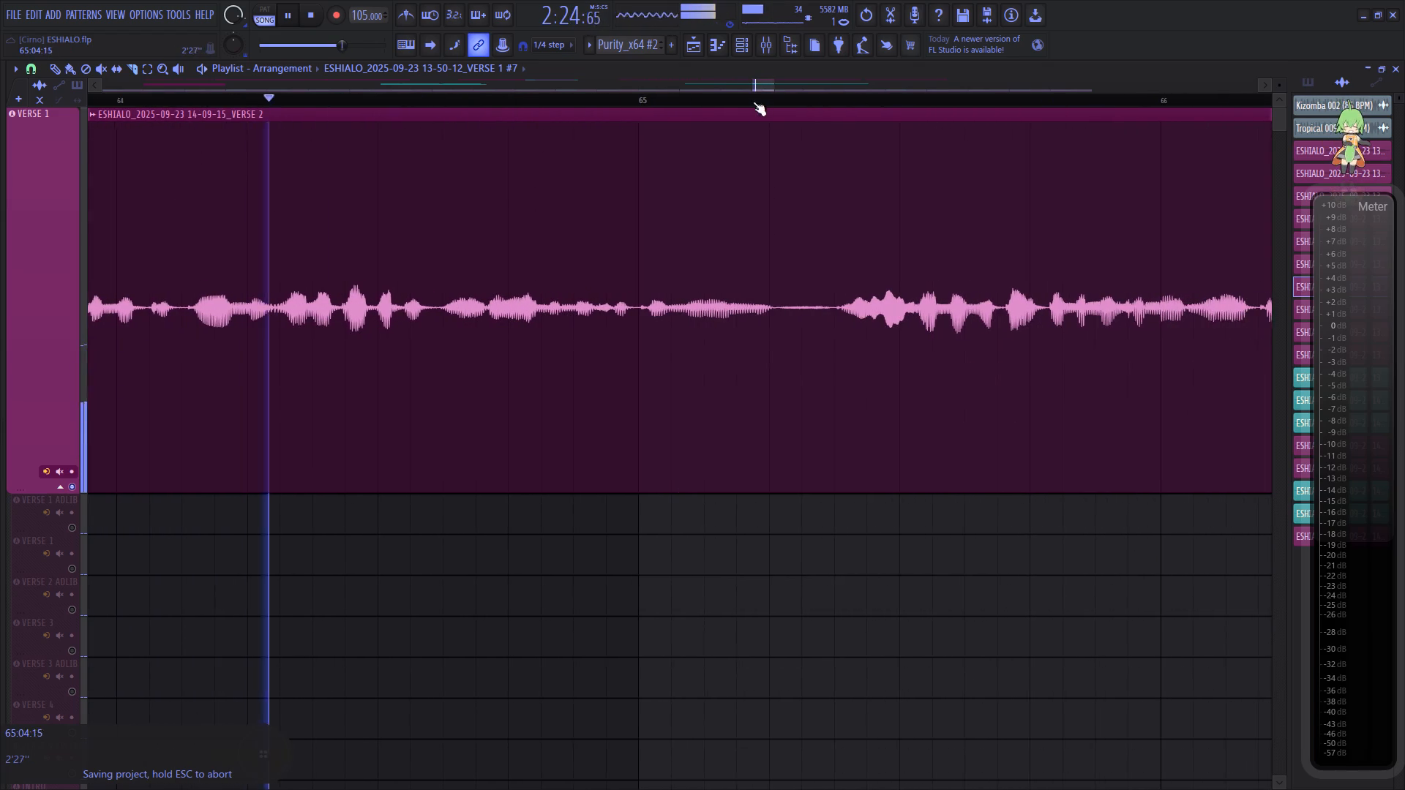
click(774, 299)
click(832, 298)
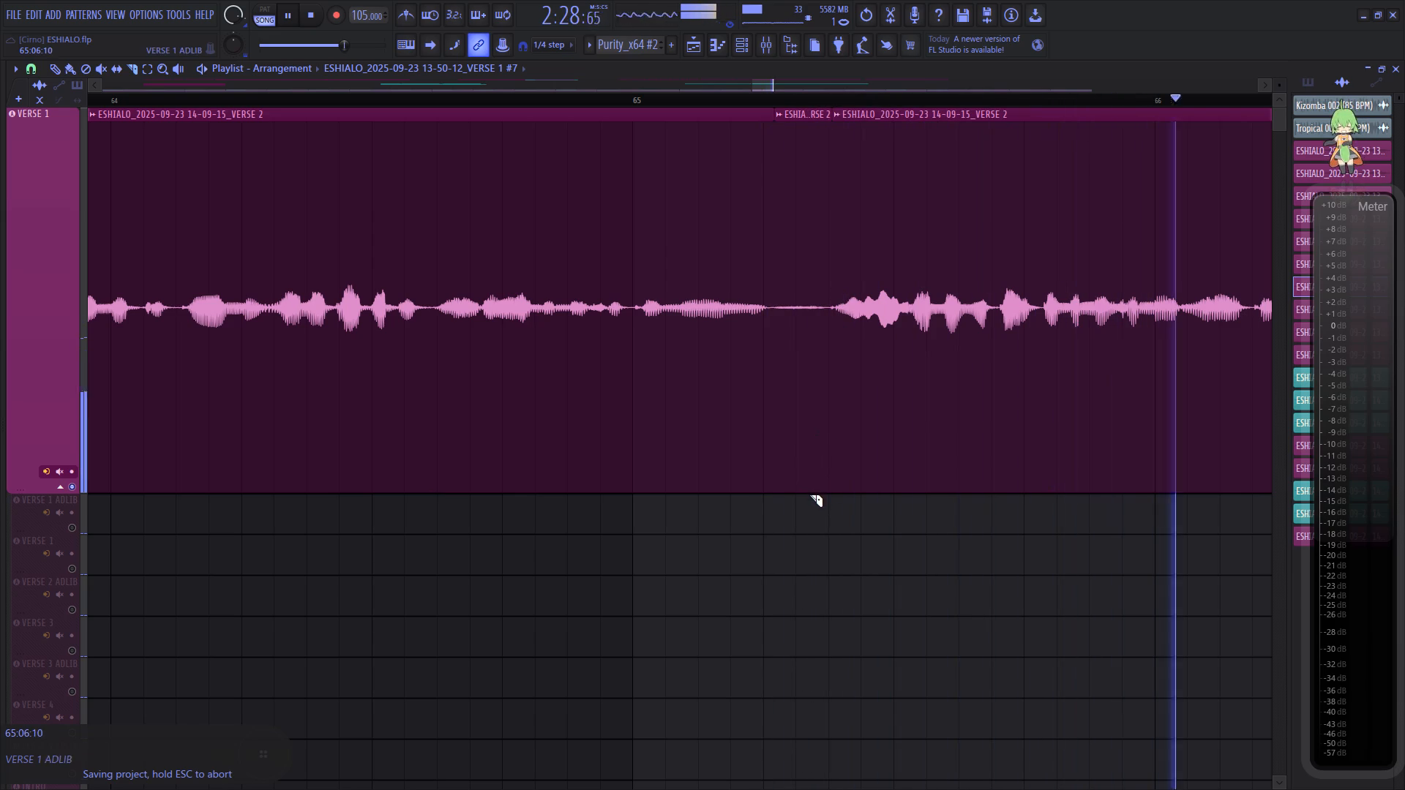
drag(805, 492, 825, 647)
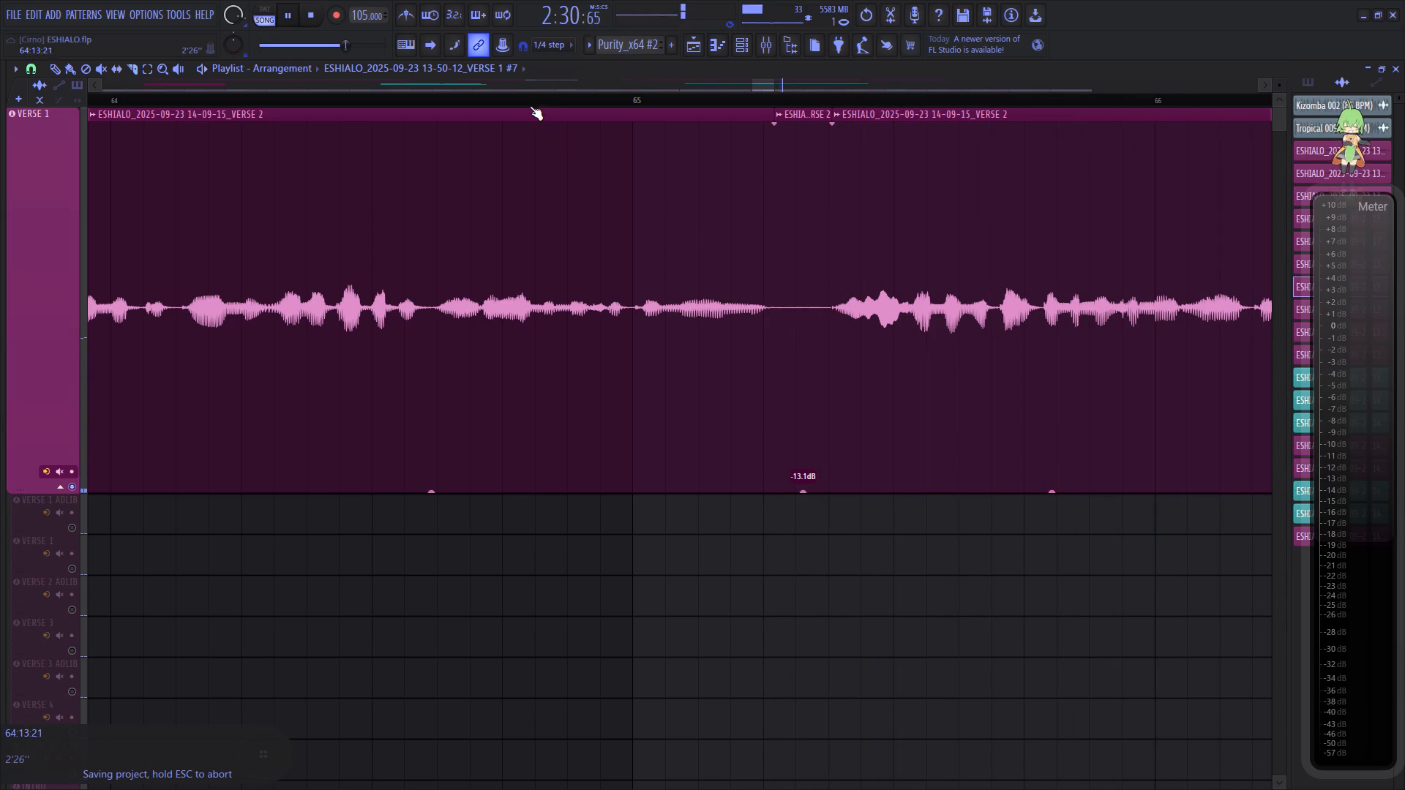
click(528, 100)
Slice out the long gap just before bar 67 of the VERSE 2 clip, lower its gain to -19.0 dB, and play it back.
drag(760, 83, 766, 83)
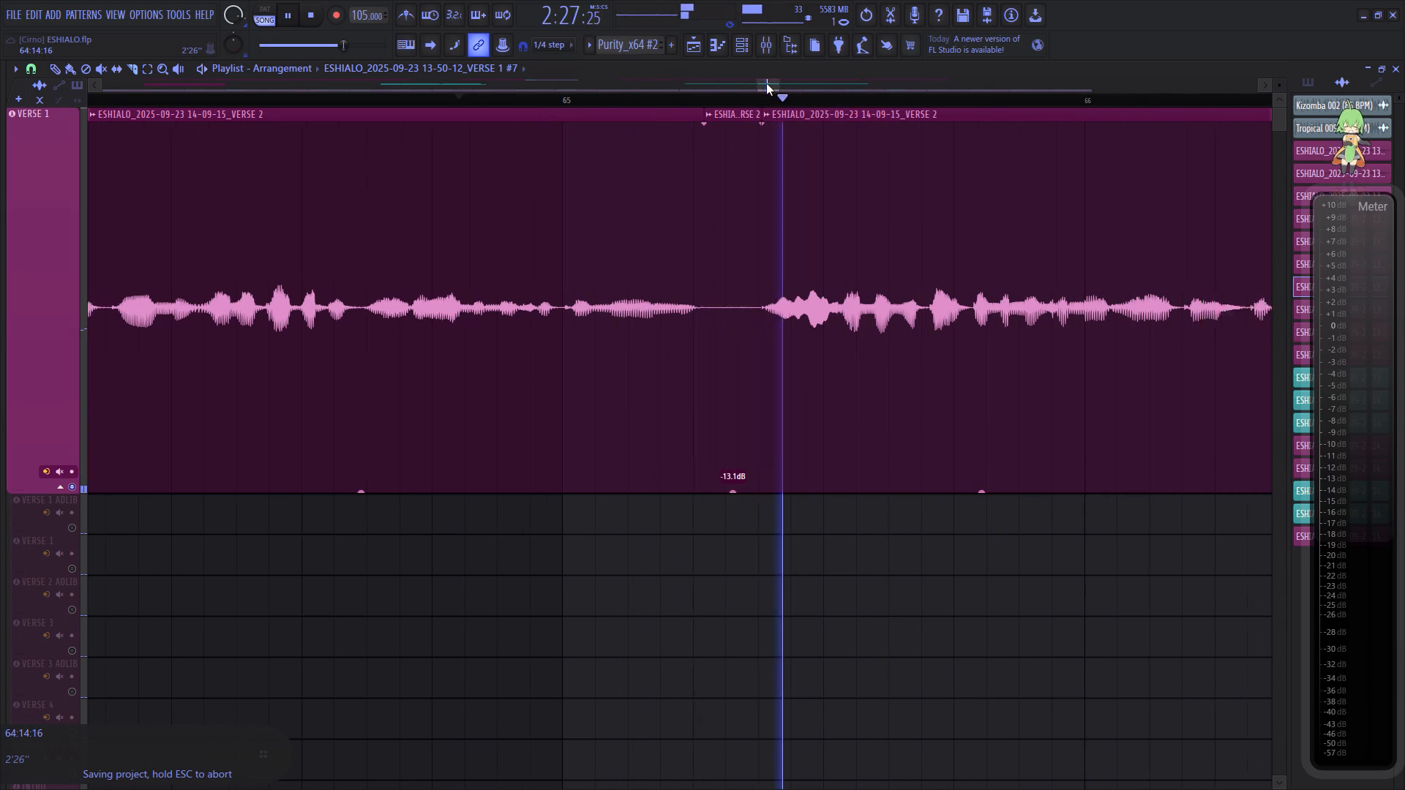
drag(766, 83, 779, 87)
click(531, 285)
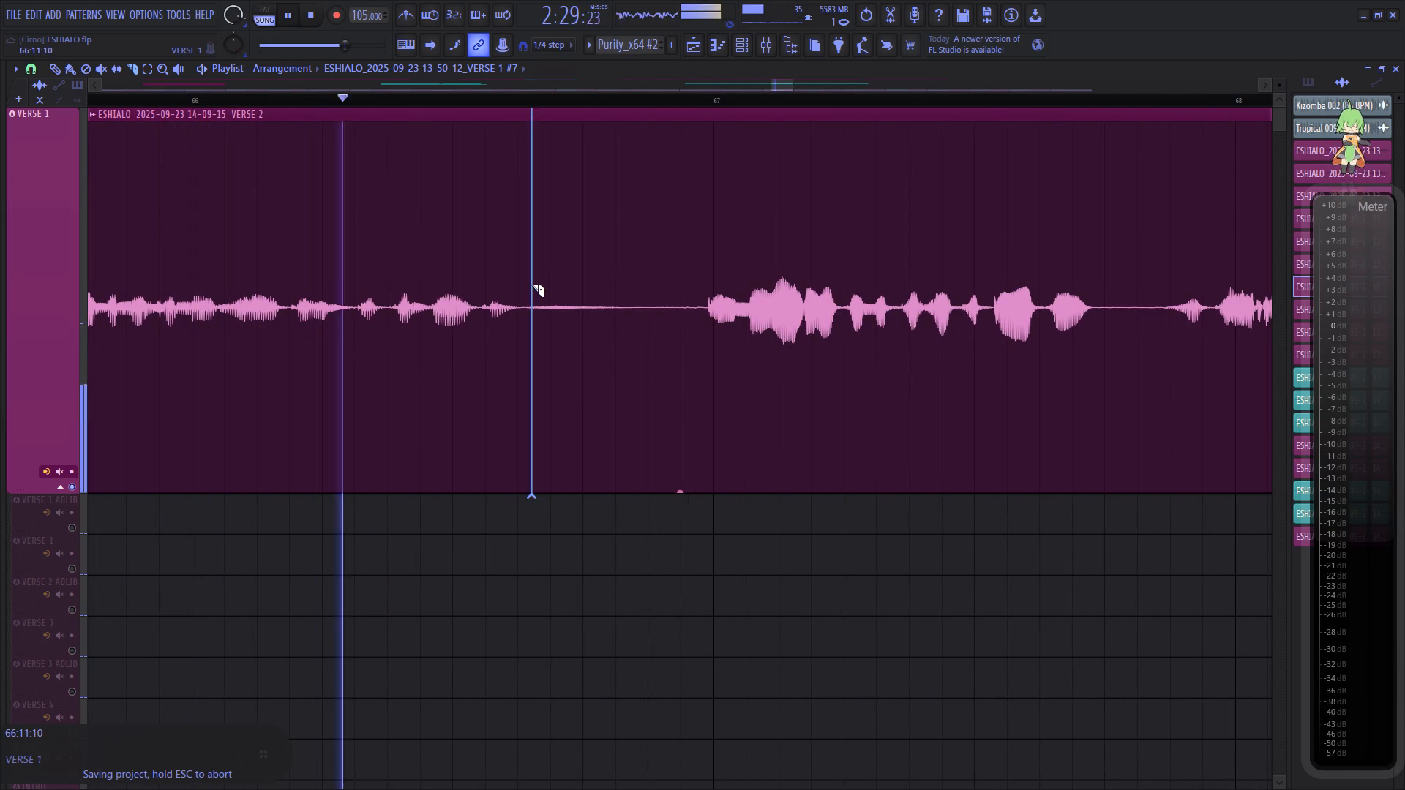
click(677, 274)
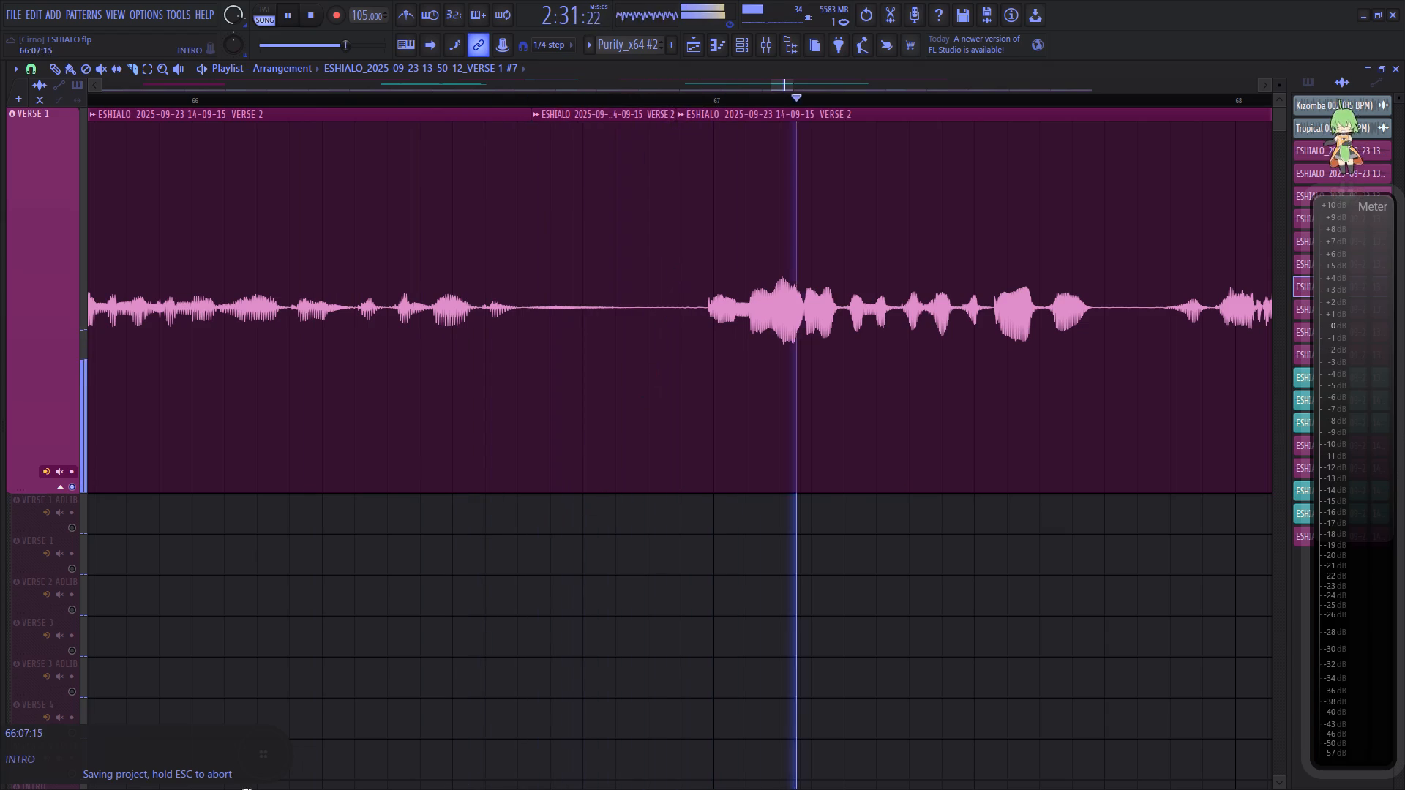
drag(605, 491, 559, 711)
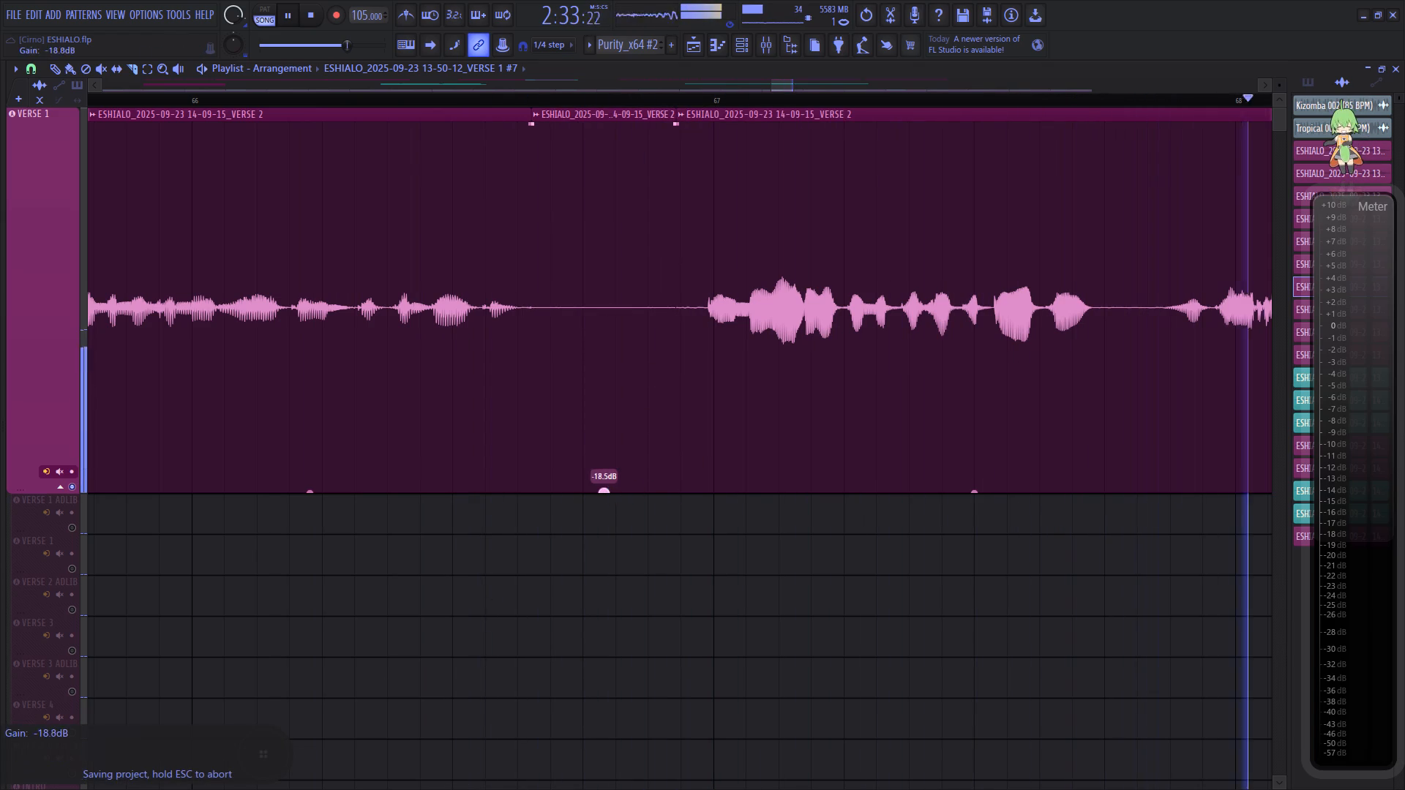
drag(559, 711, 558, 714)
click(324, 102)
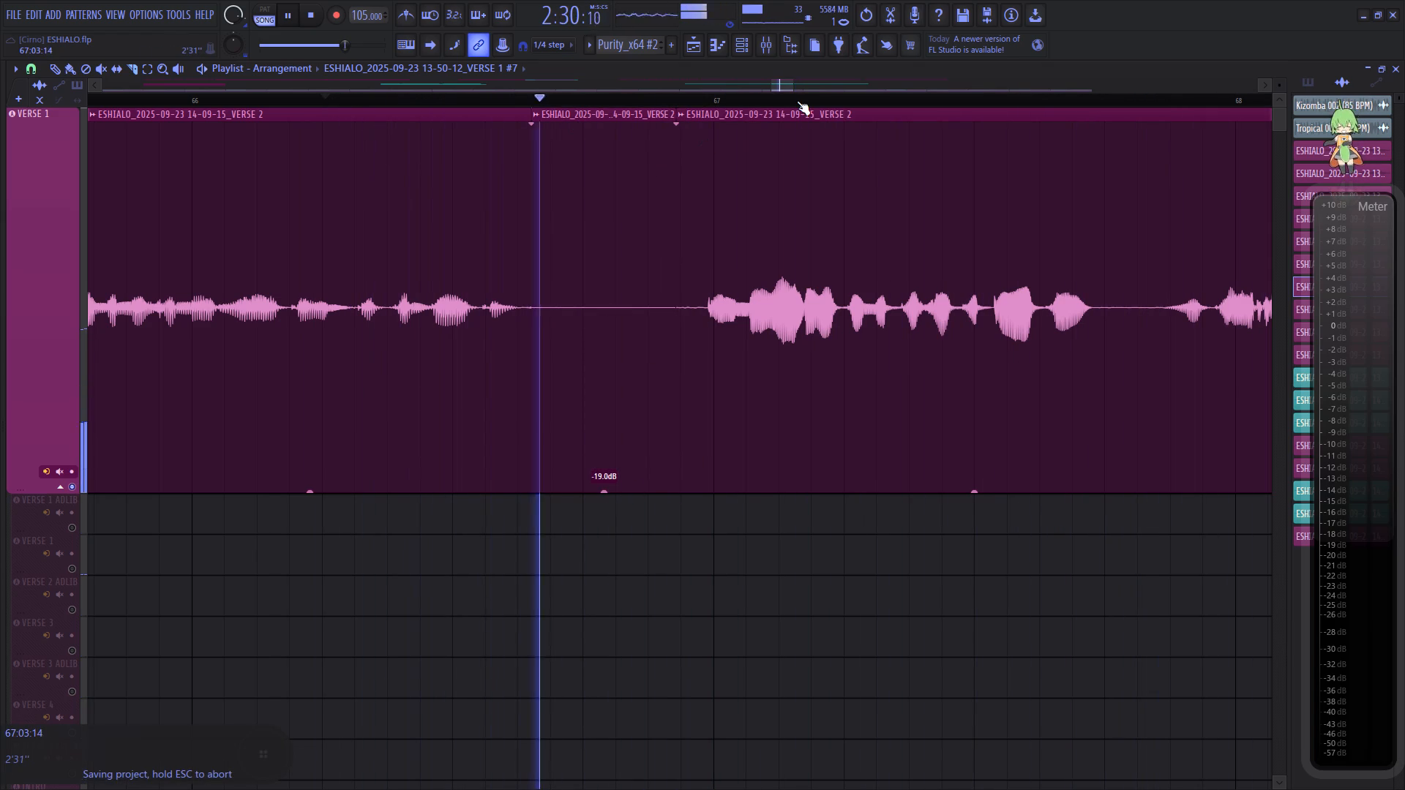
Cut away the short sliver of the VERSE 2 clip directly ahead of the -19.0 dB slice before bar 67.
right_click(522, 297)
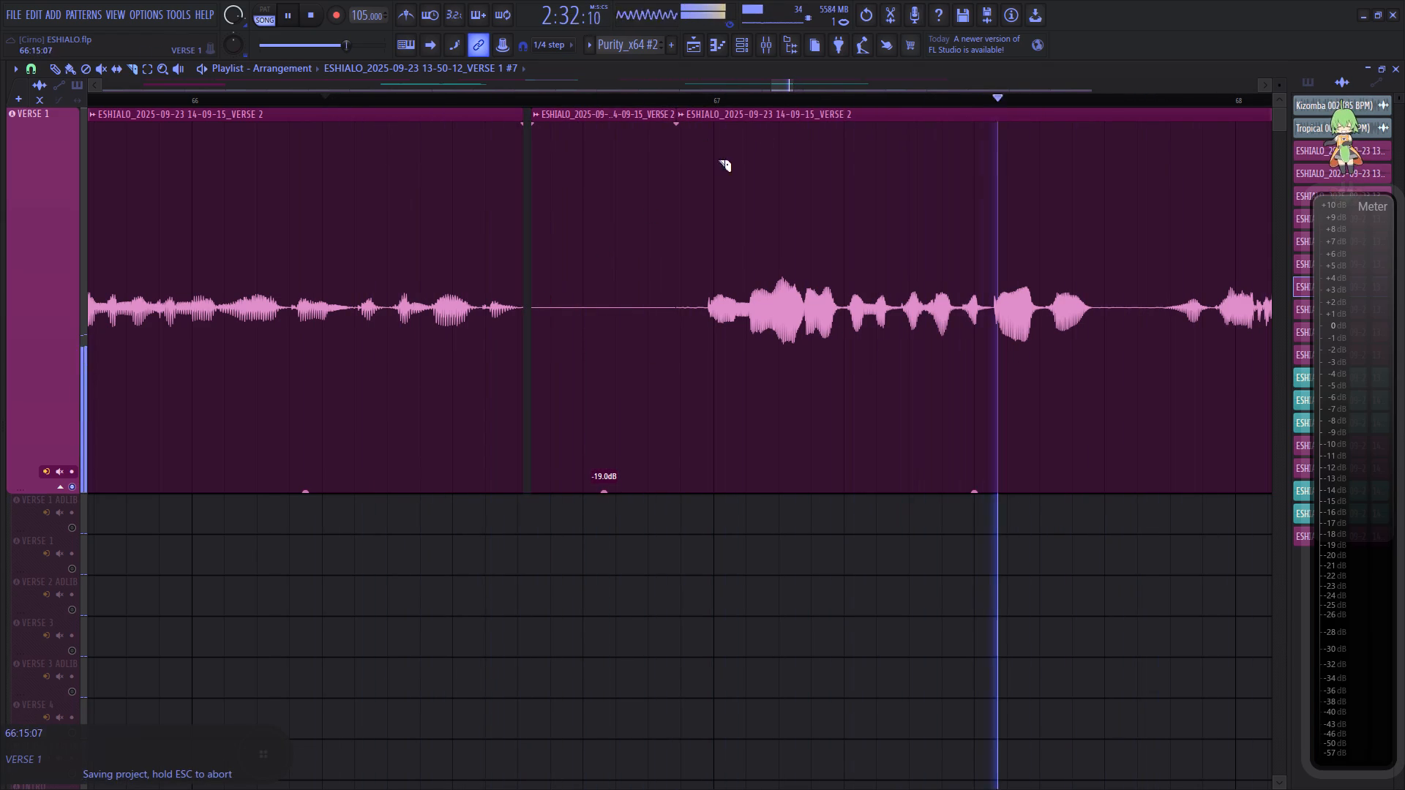
Slice out the gap midway between bars 70 and 71 of the VERSE 2 clip, lower its gain to -11.7 dB, and play it back.
drag(784, 86, 805, 91)
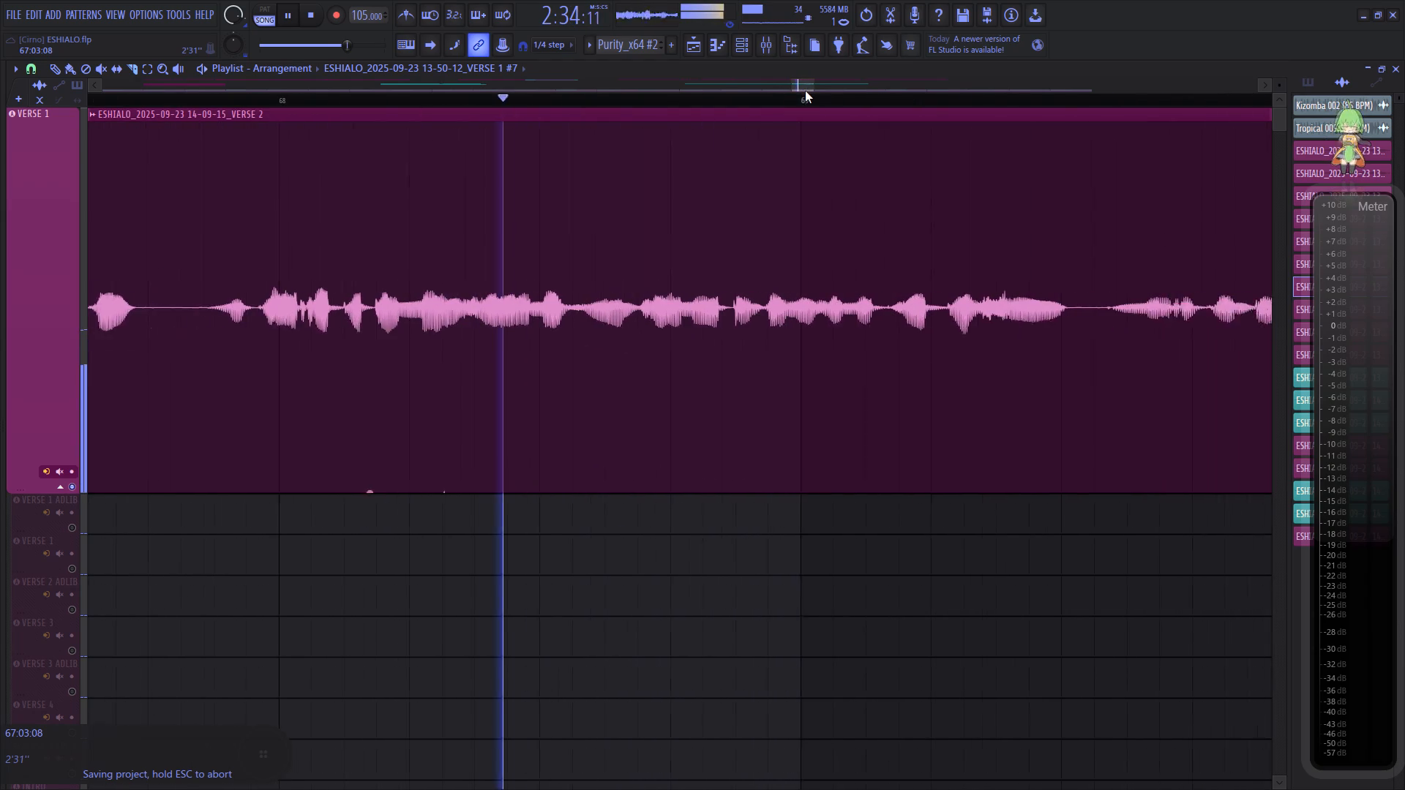
drag(805, 91, 814, 93)
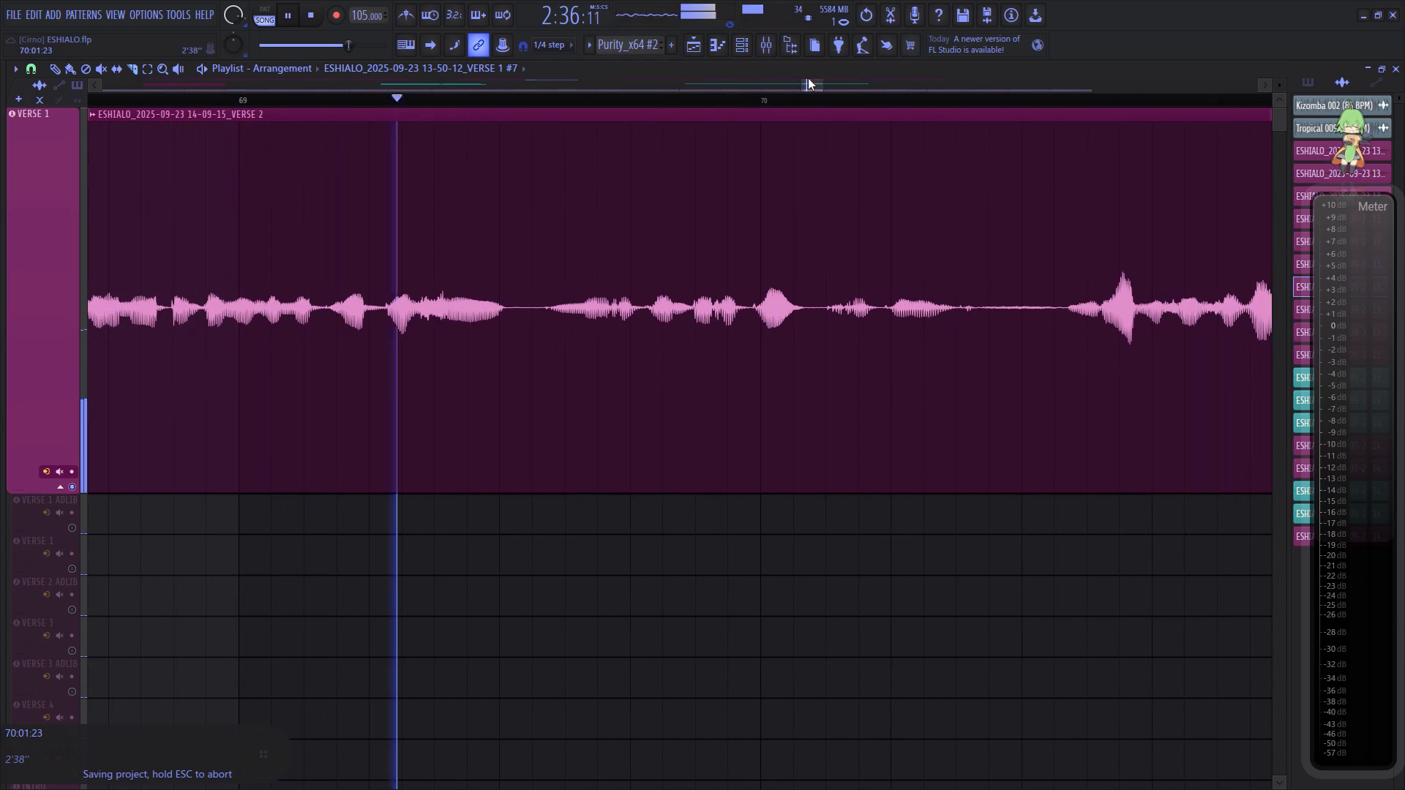
drag(809, 82, 820, 85)
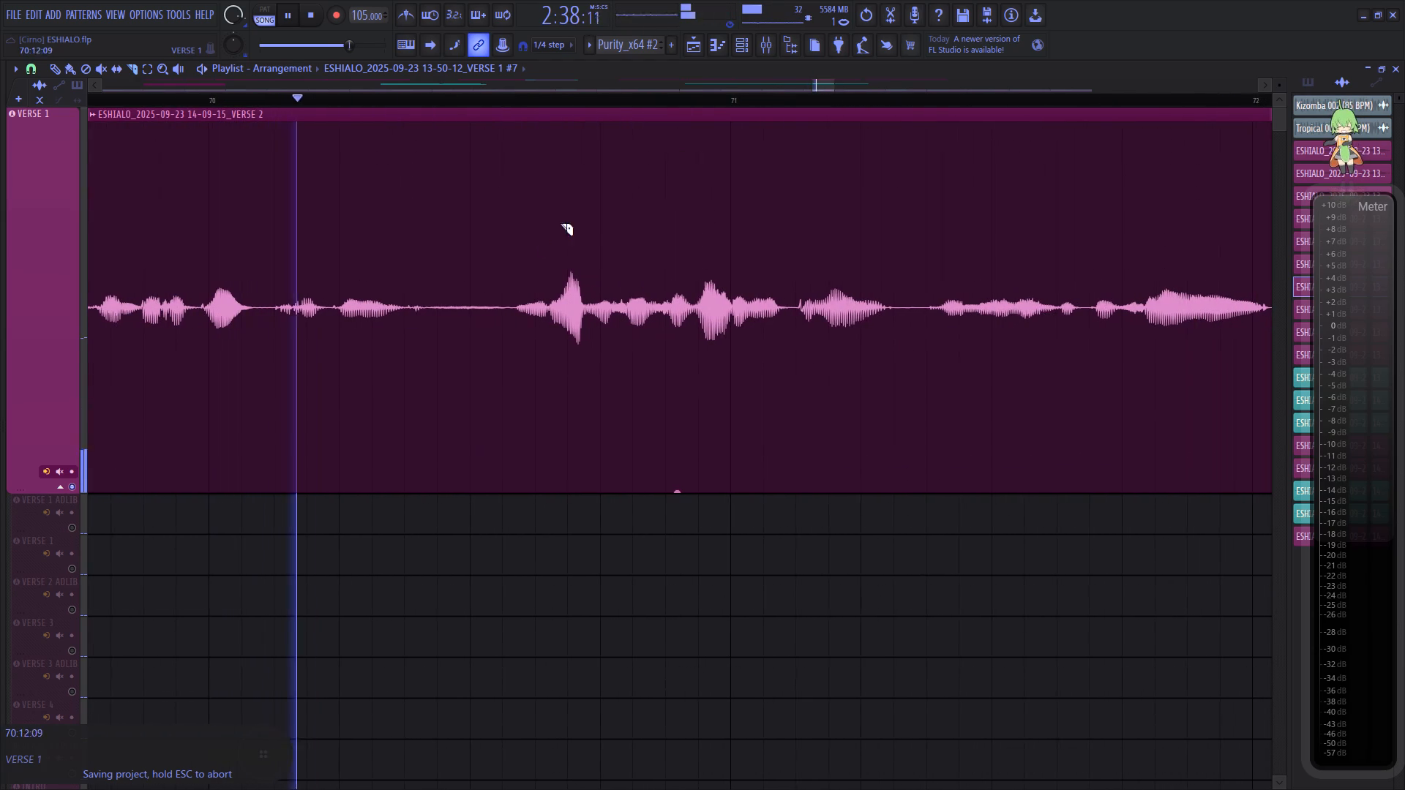
click(408, 290)
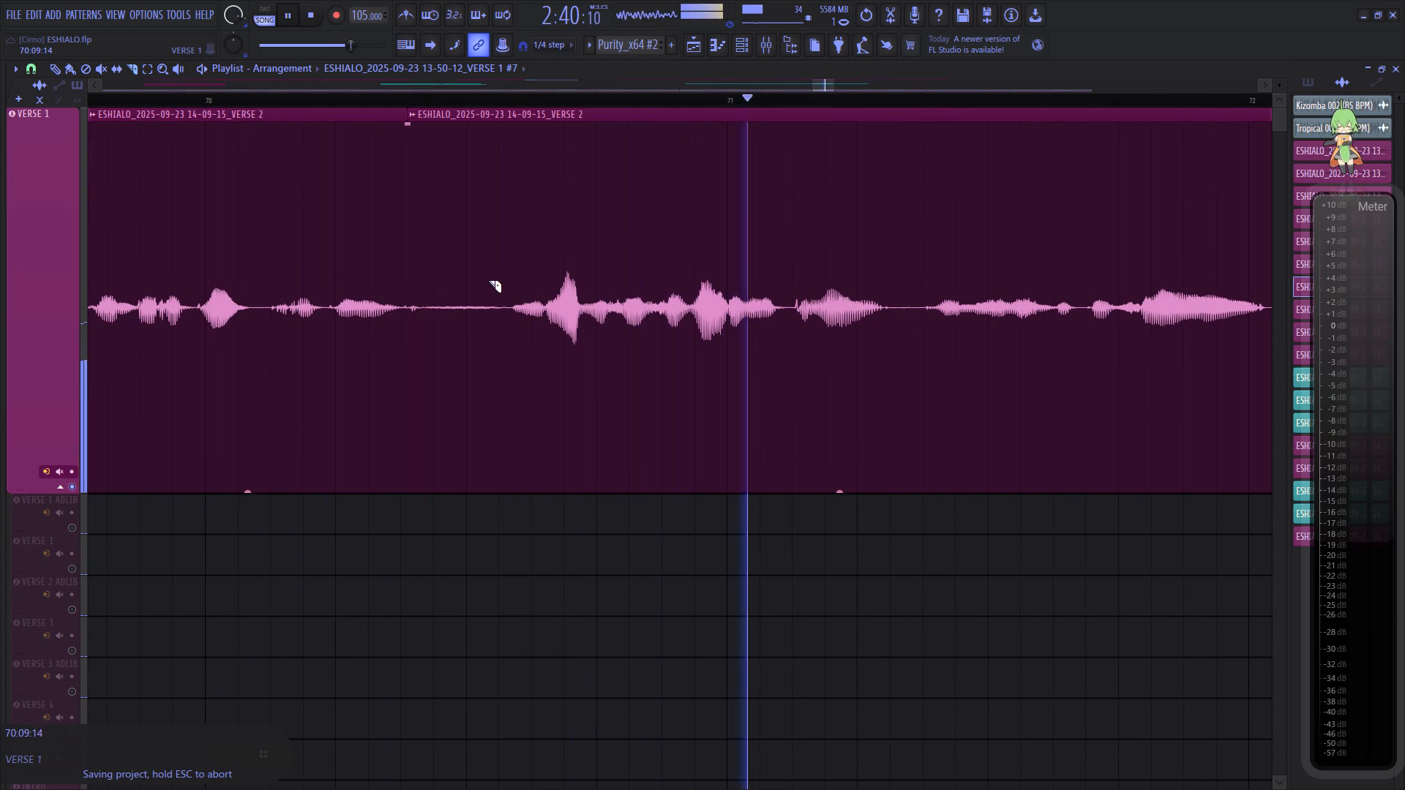
click(509, 294)
drag(460, 493, 501, 631)
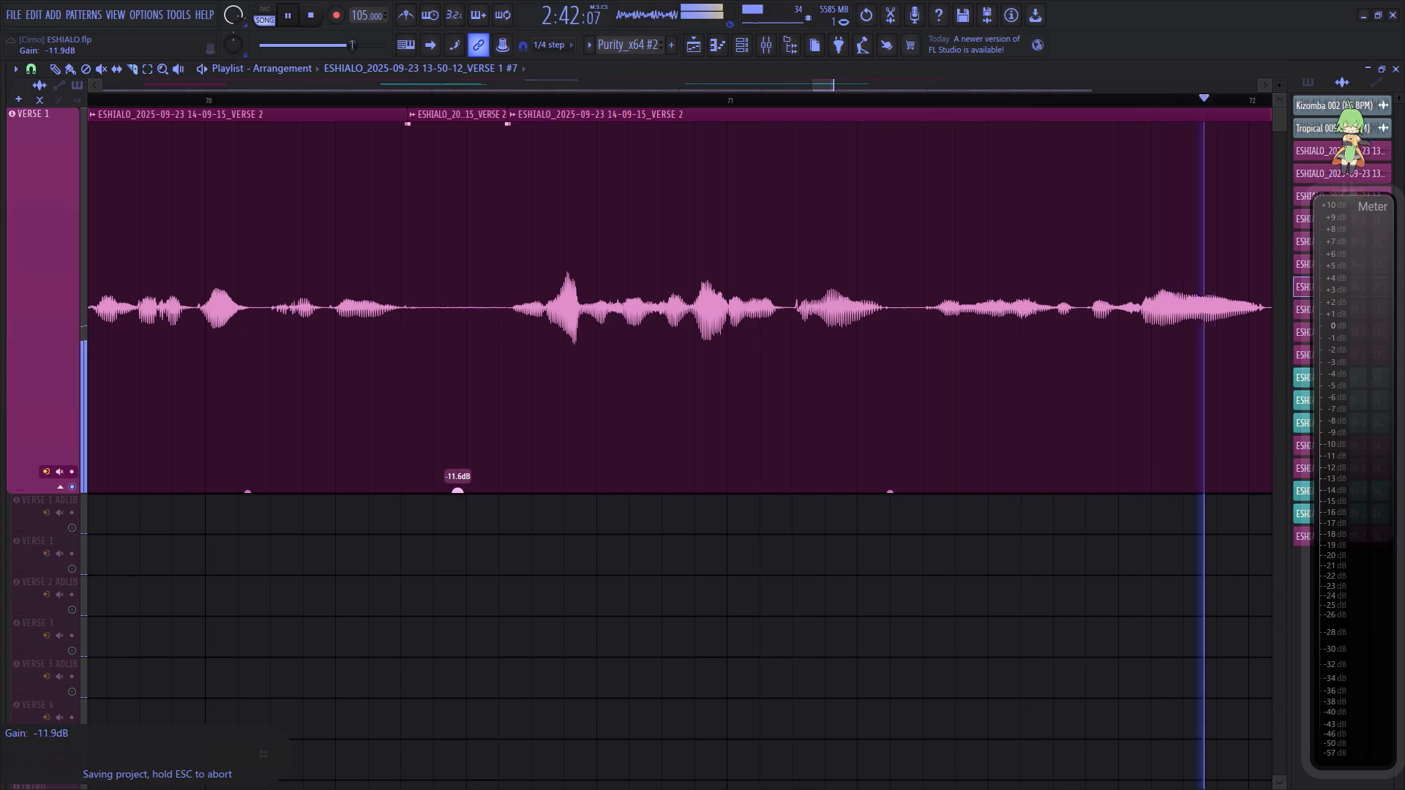
drag(501, 631, 501, 628)
click(167, 96)
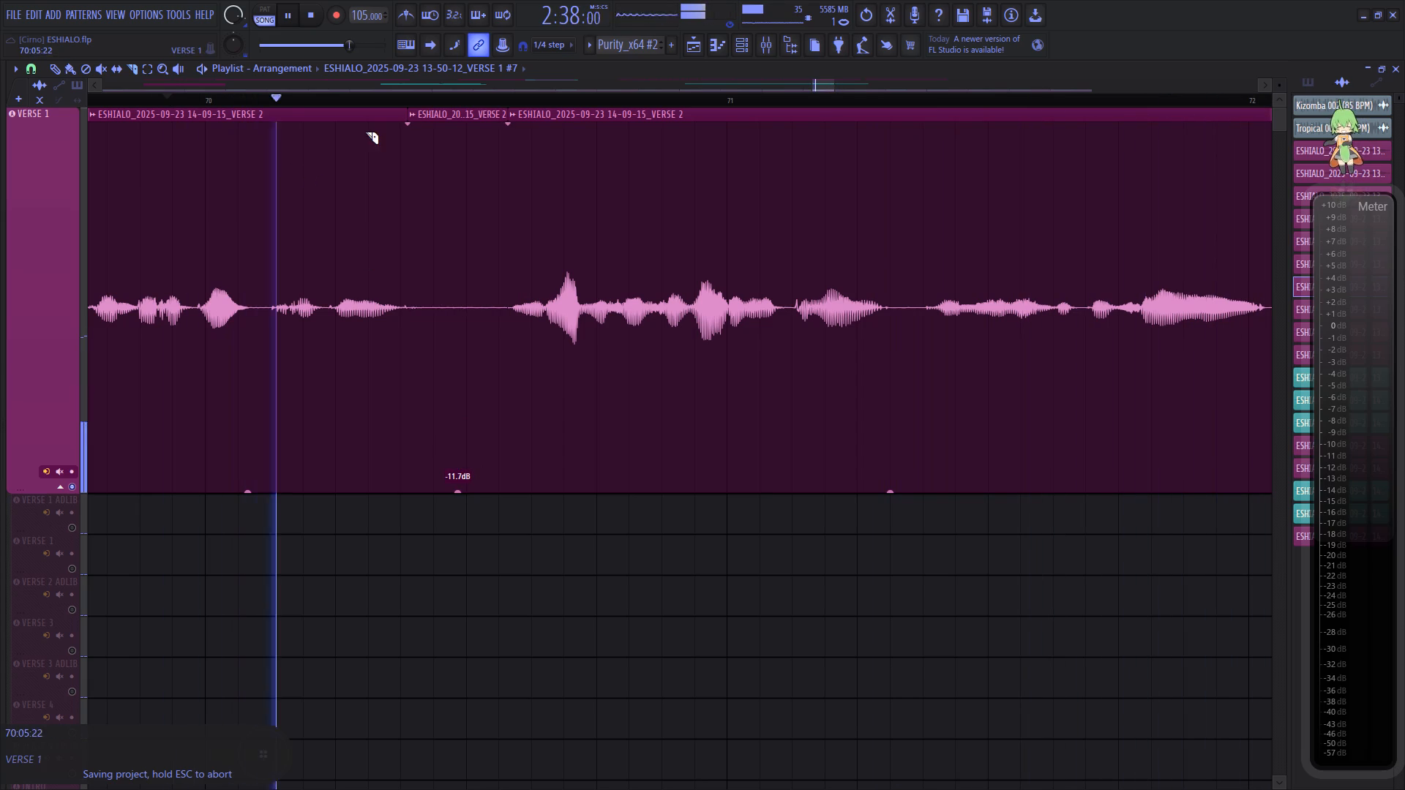
Slice out the gap shortly after bar 73 of the VERSE 2 clip, lower its gain to -8.8 dB, and stop playback.
drag(825, 86, 826, 86)
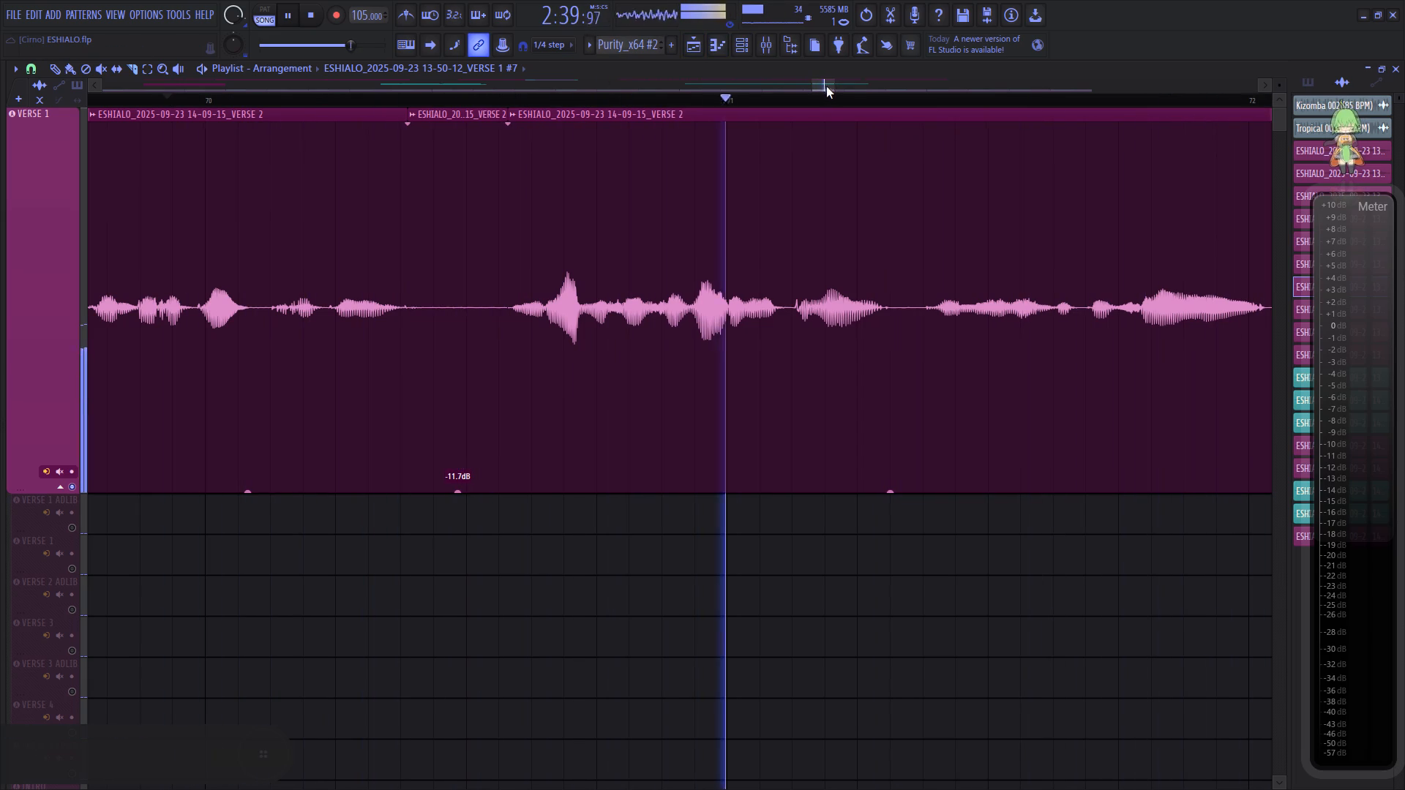
drag(826, 86, 845, 91)
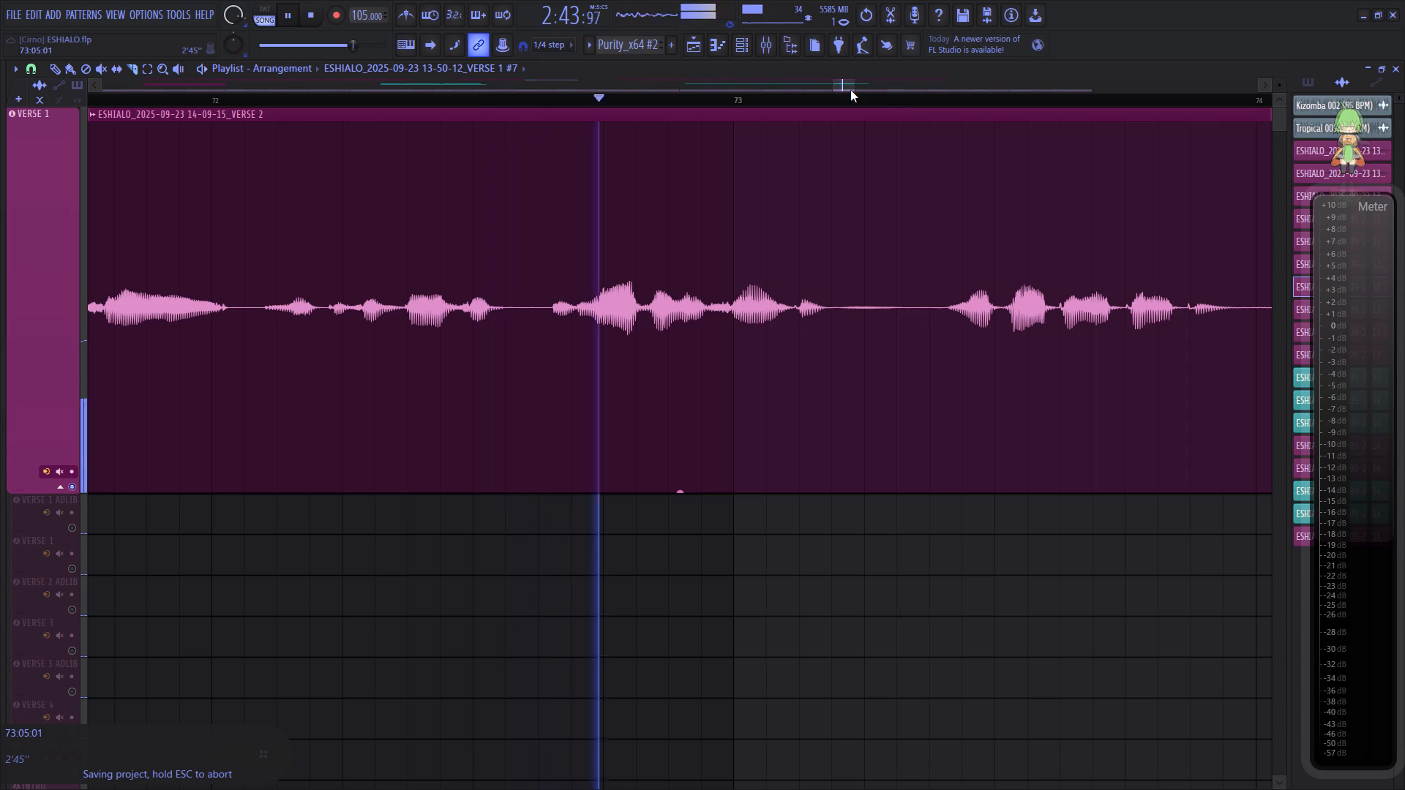
drag(850, 89, 858, 90)
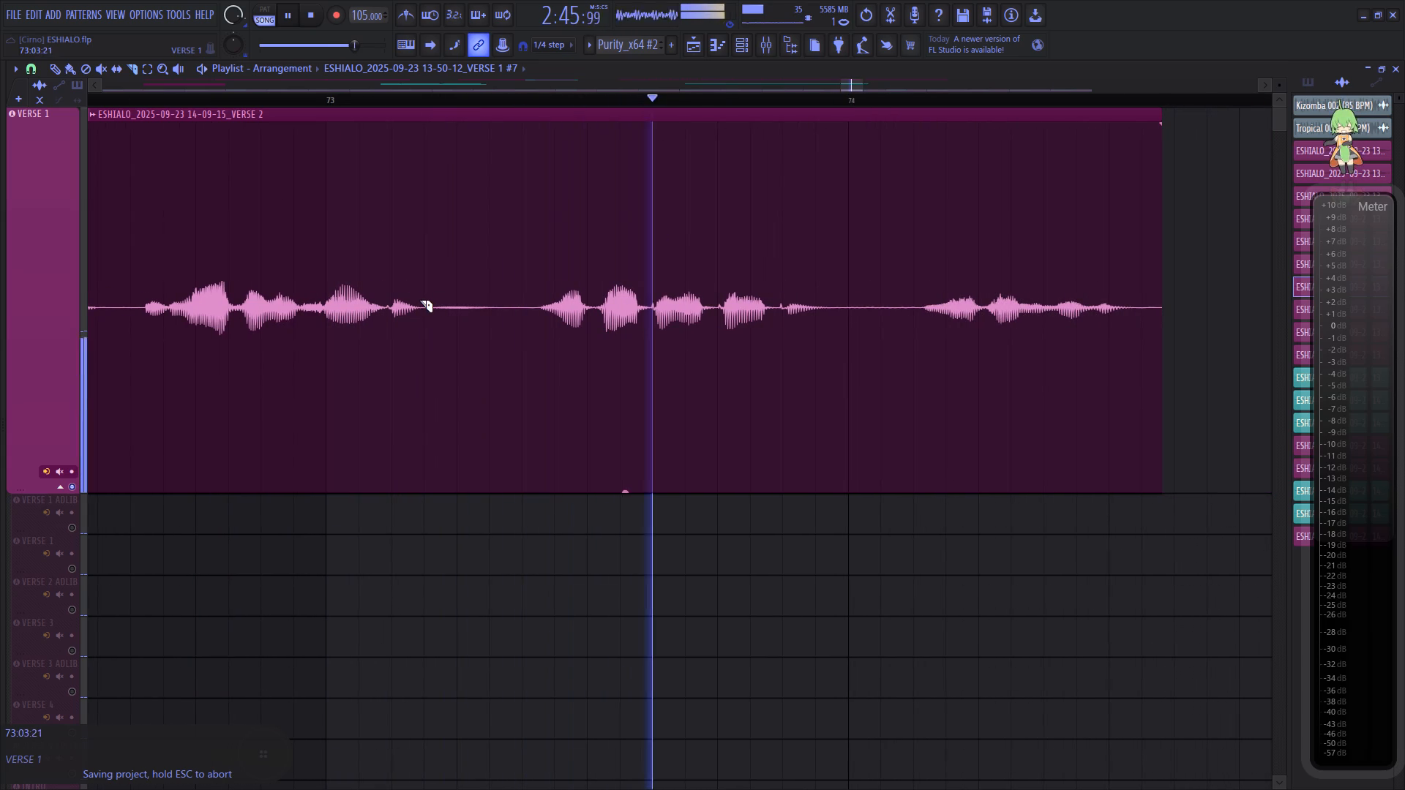
click(427, 292)
click(516, 285)
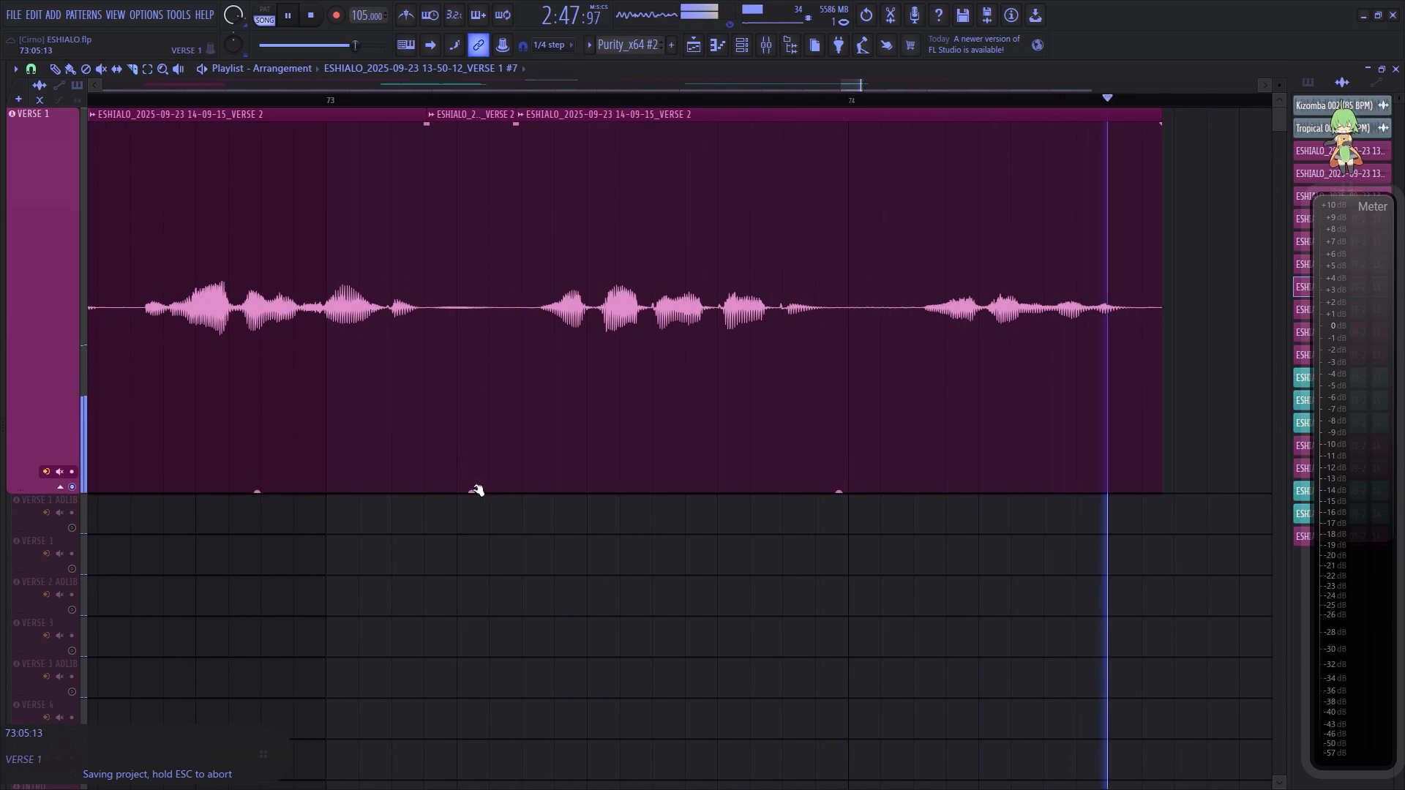
drag(472, 491, 495, 596)
key(space)
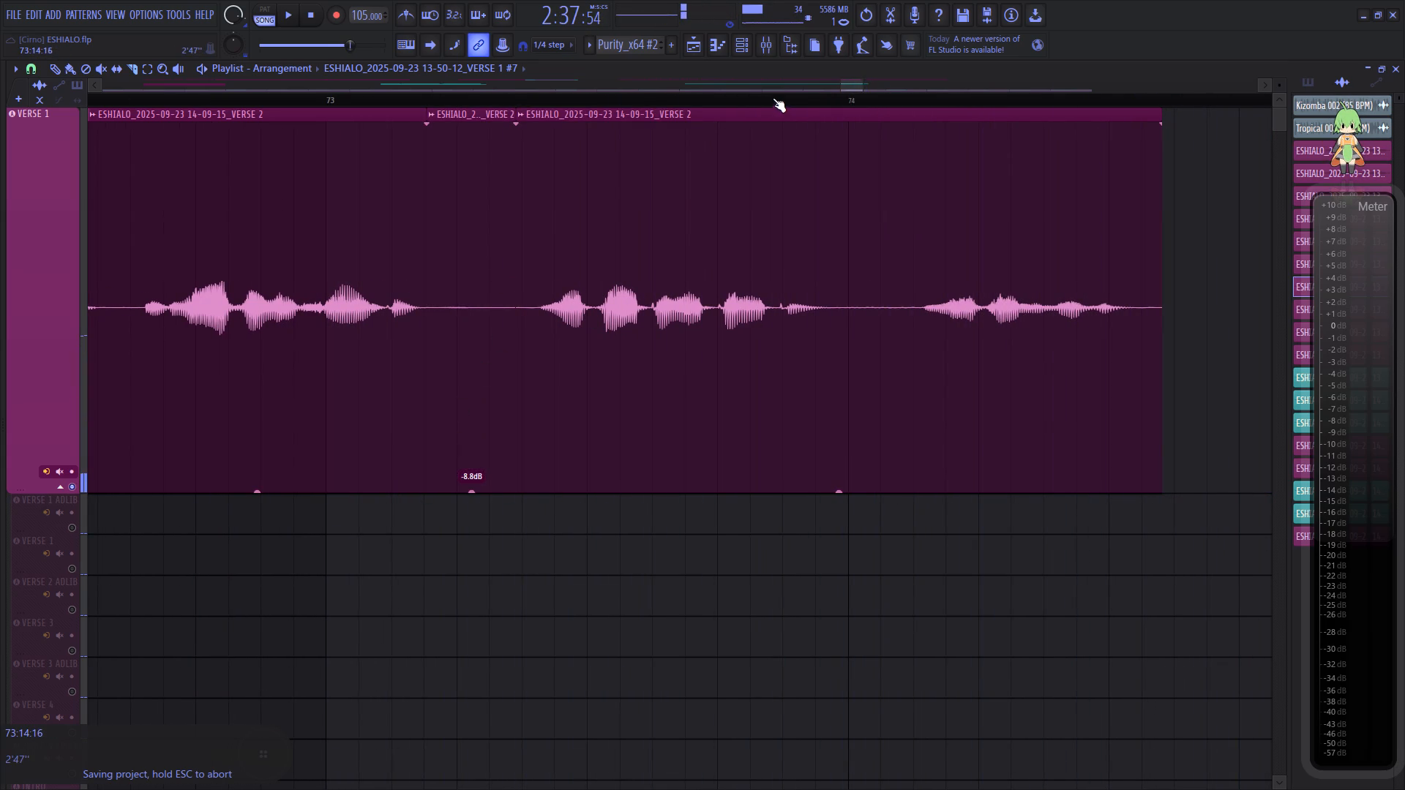
Play the transition from the end of the VERSE 2 clip, and cut away the short sliver at the start of the VERSE 1 clip at bar 75.
scroll(775, 95, down, 10)
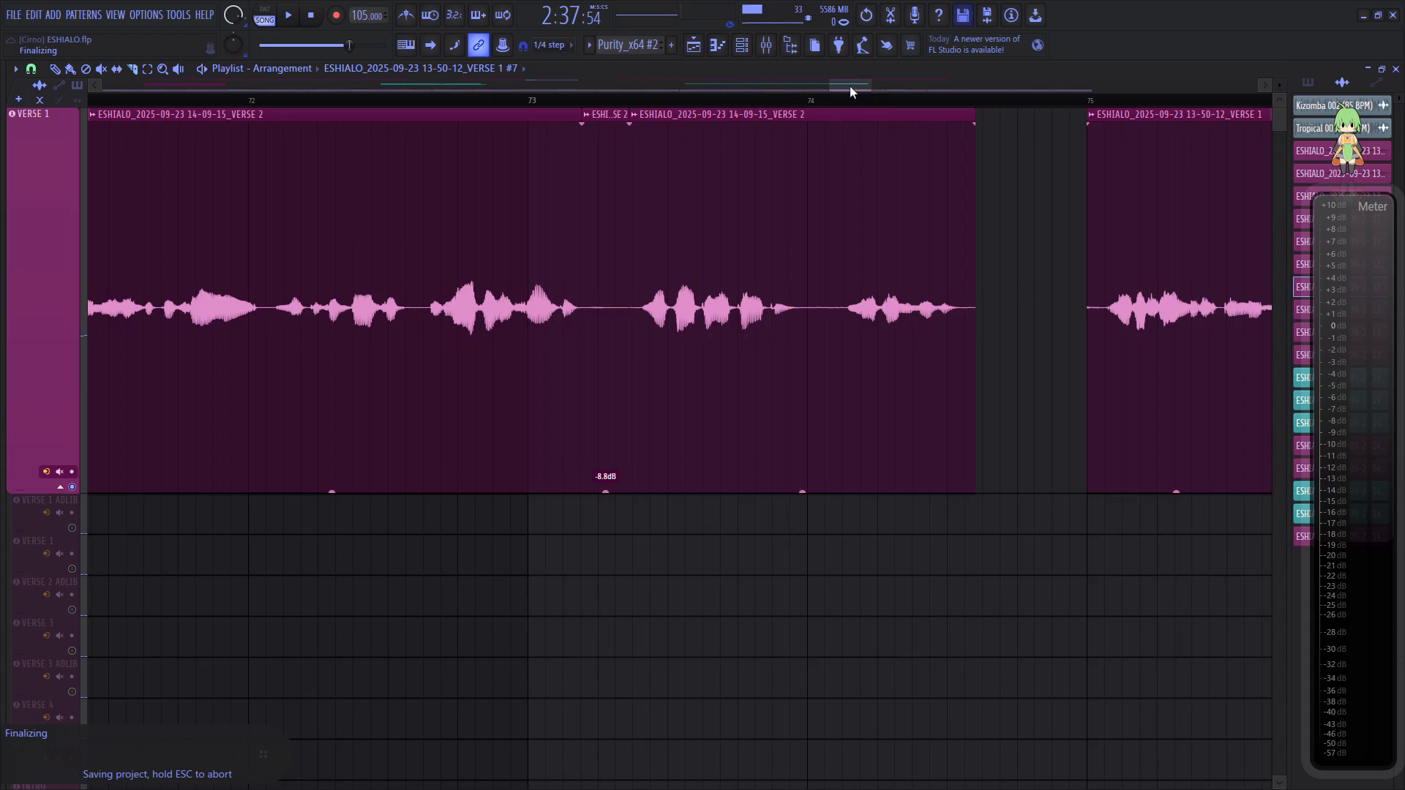
drag(853, 86, 867, 92)
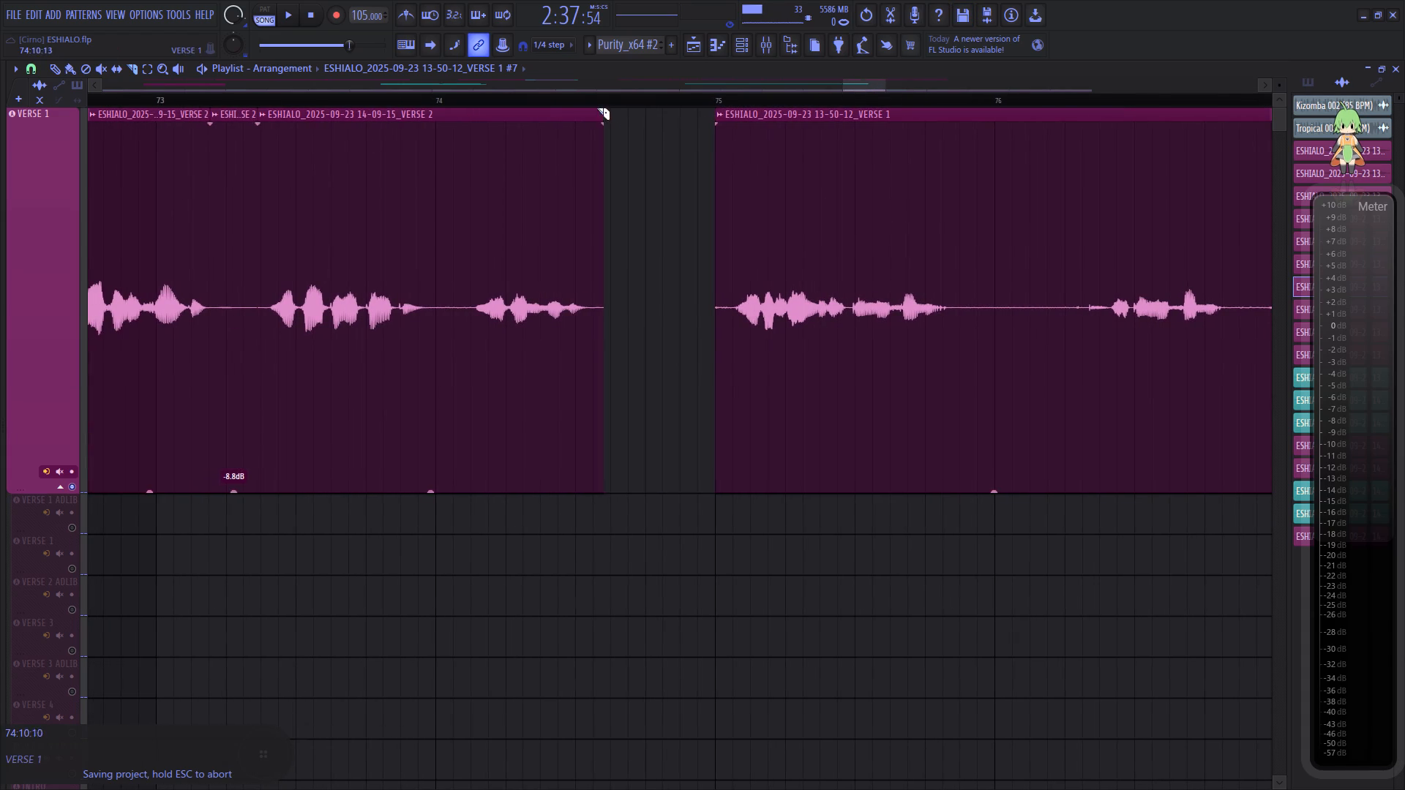
click(561, 99)
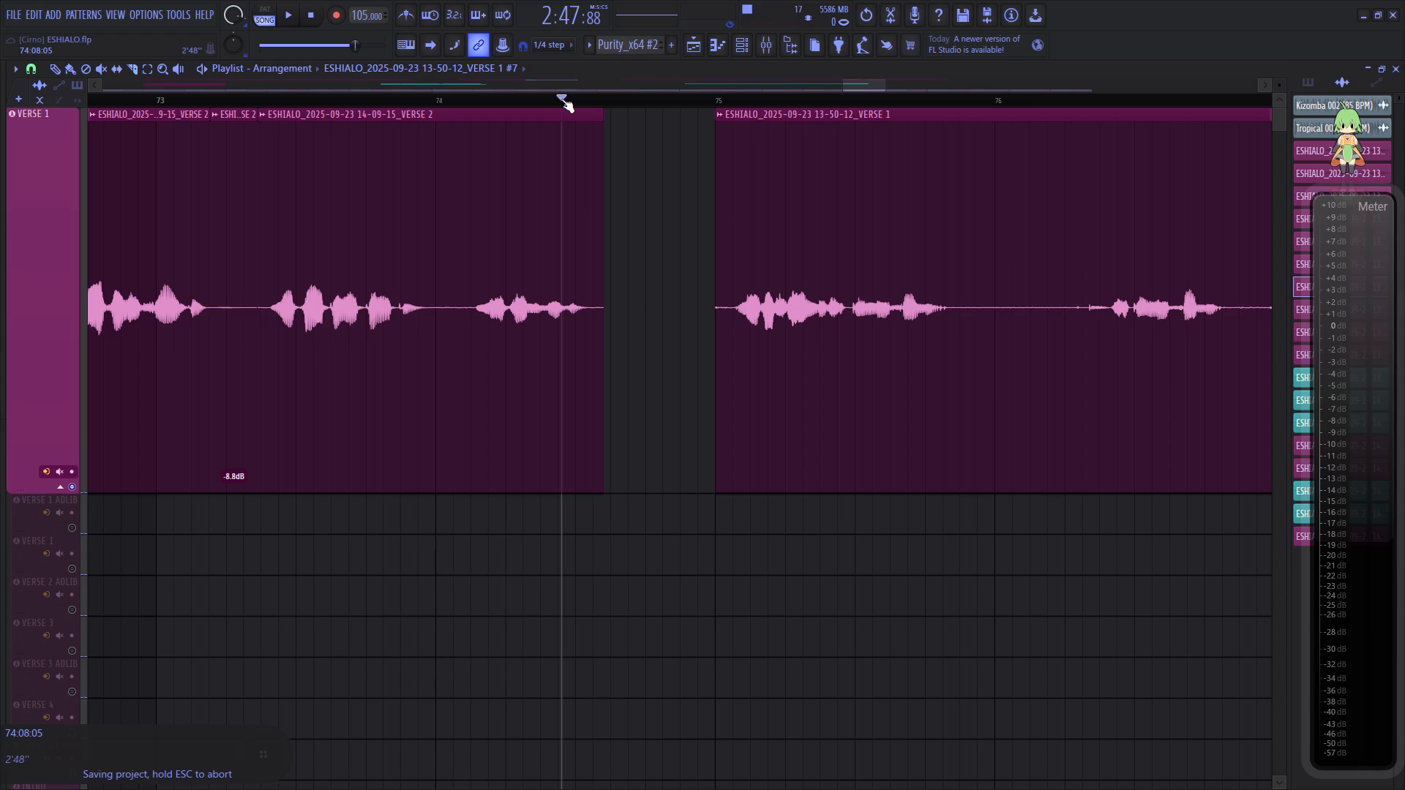
key(space)
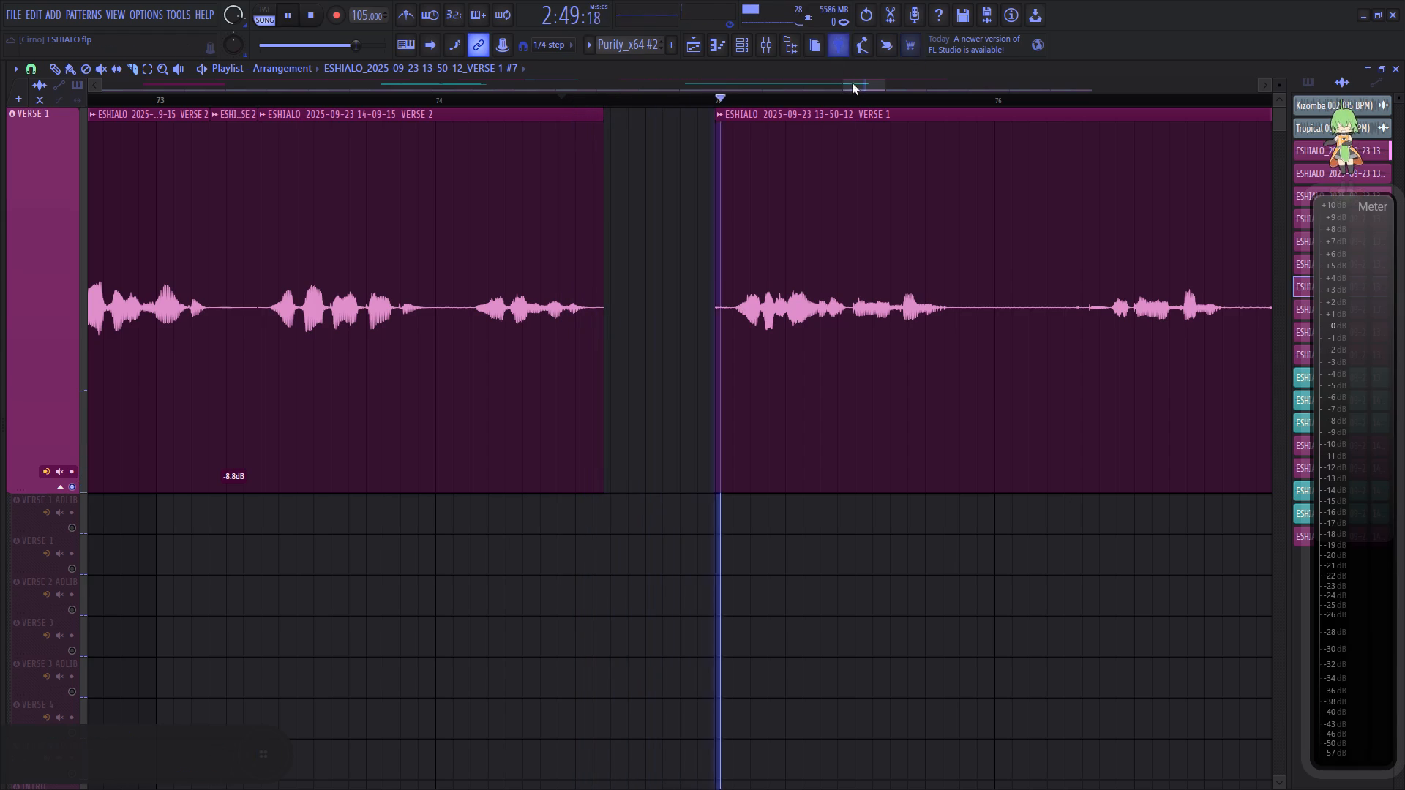
click(886, 85)
drag(861, 83, 876, 82)
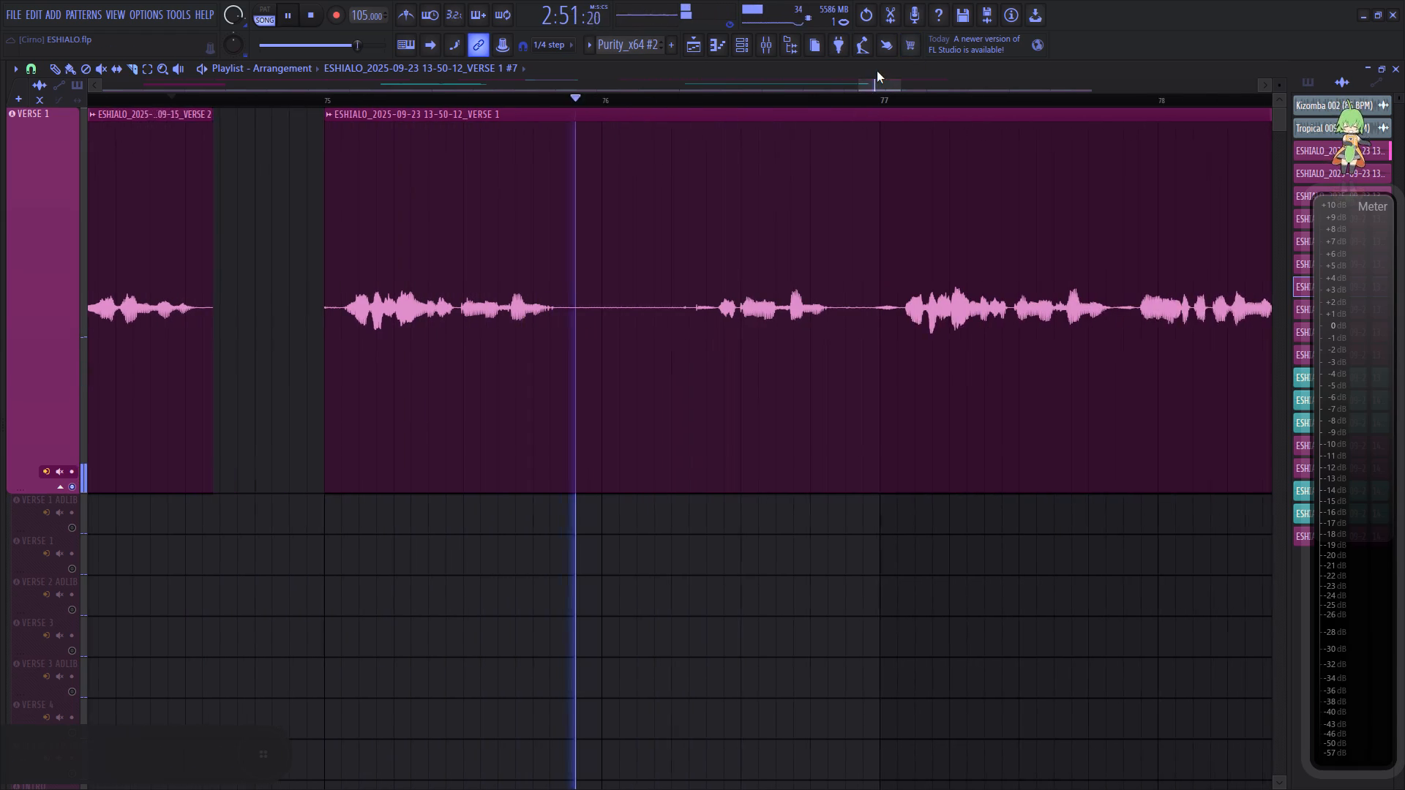
right_click(306, 292)
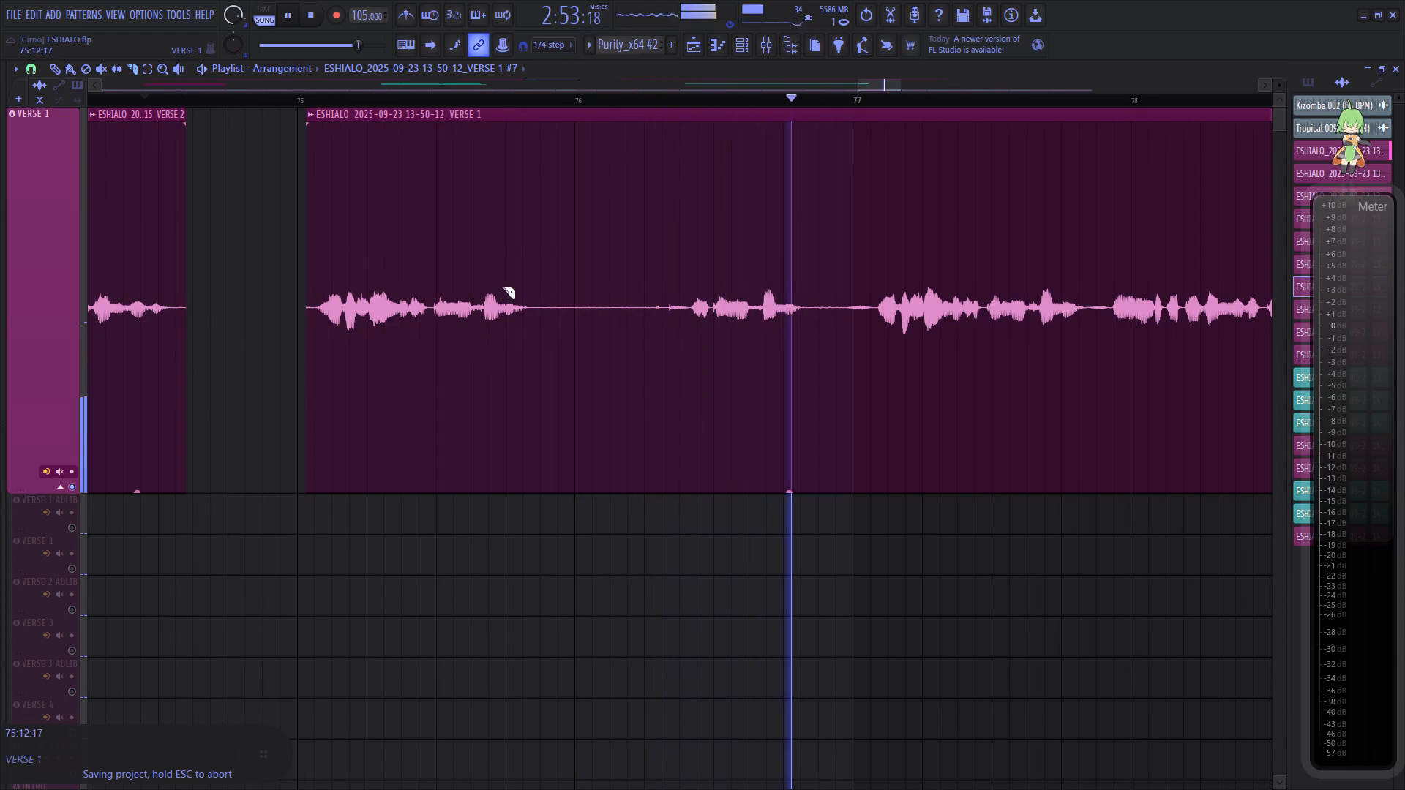
Slice out the long gap around bar 76 of the VERSE 1 clip, lower its gain to -10.3 dB, and play it back.
click(555, 295)
key(space)
click(688, 291)
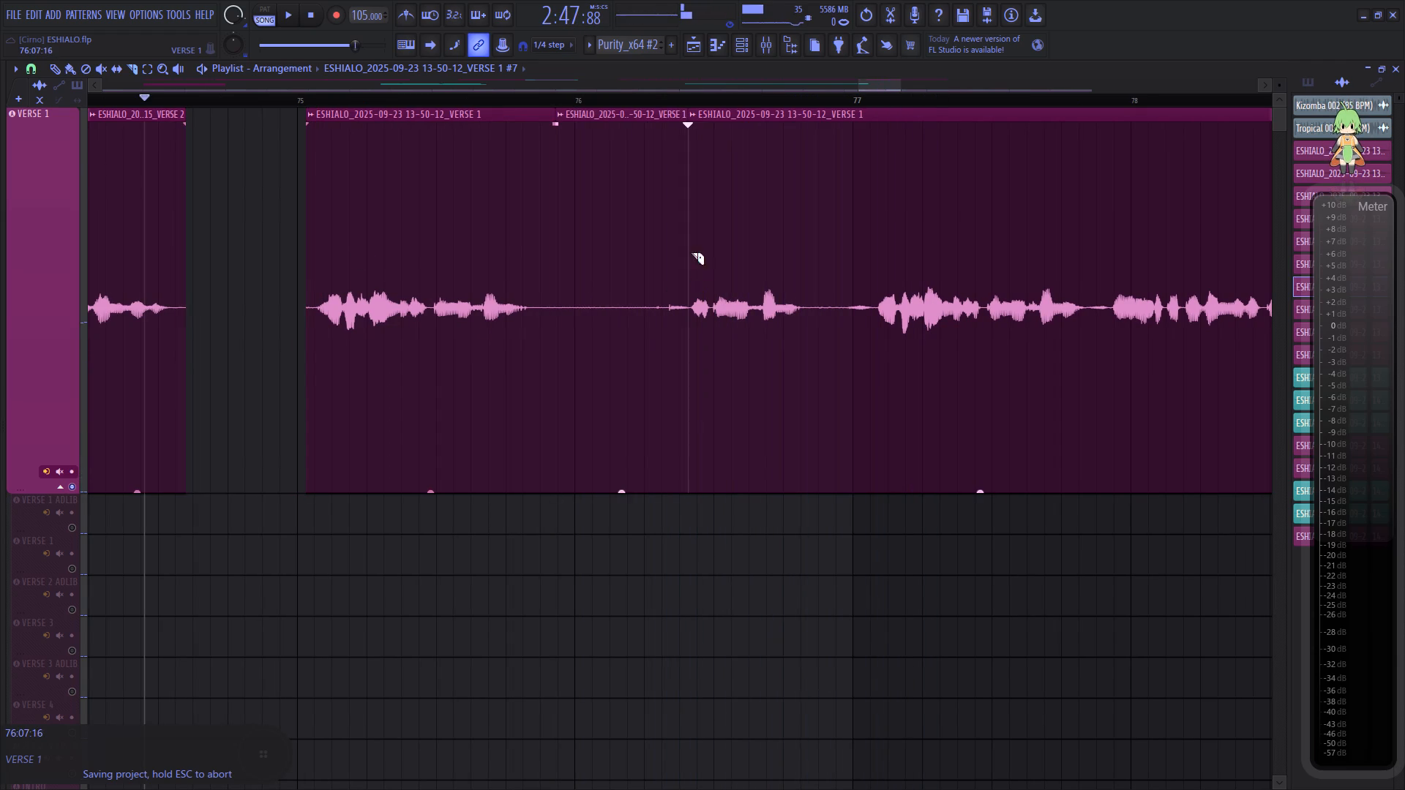
drag(622, 489, 628, 568)
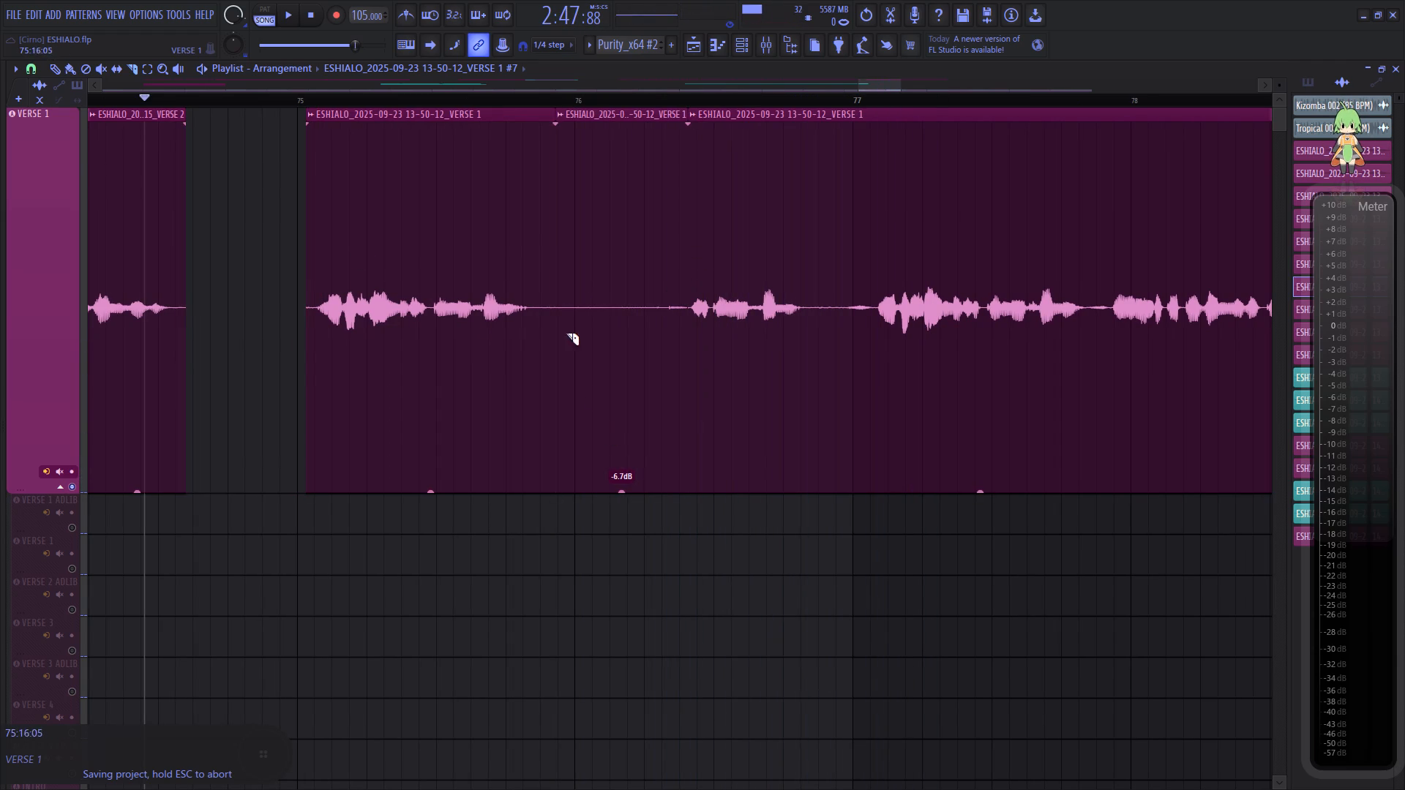
drag(619, 489, 628, 531)
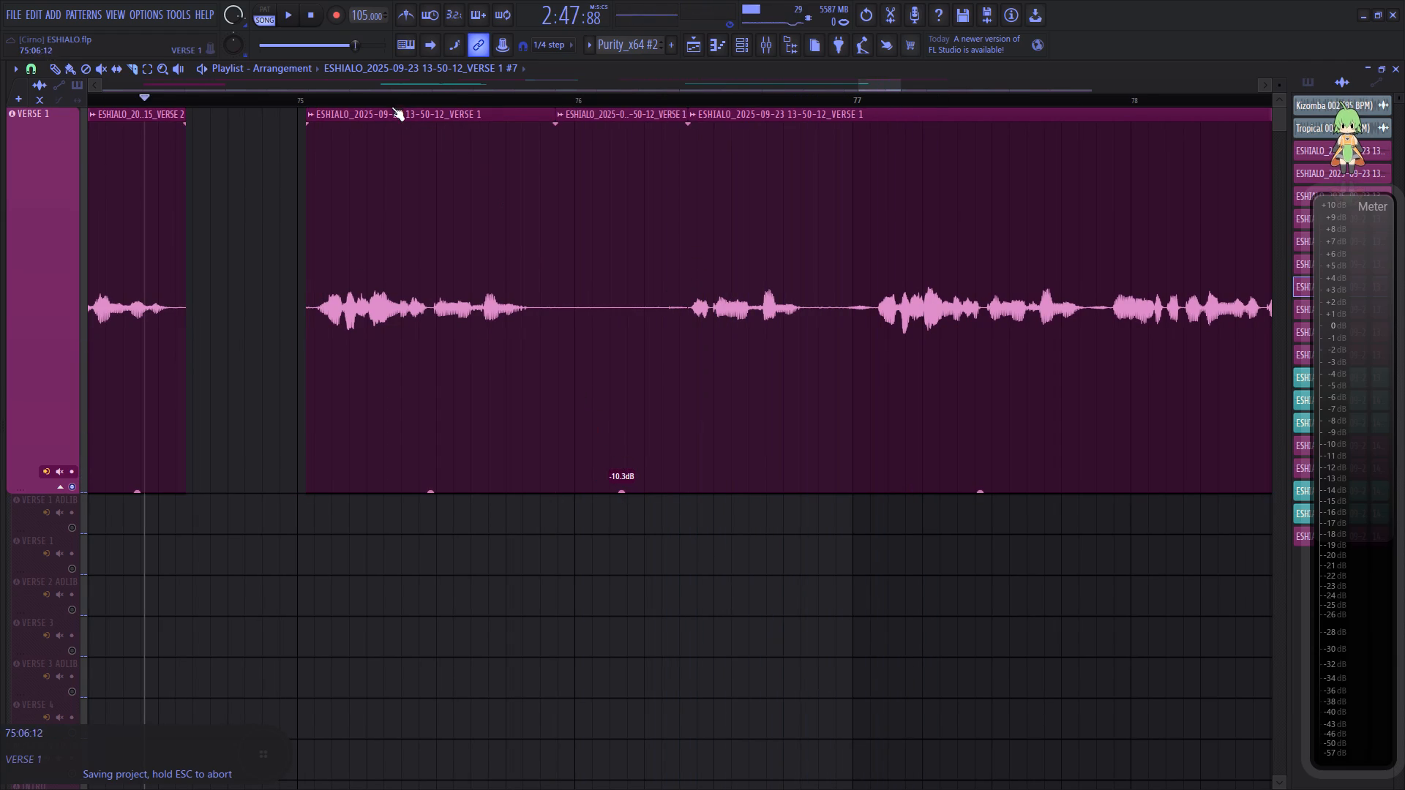
click(387, 102)
key(space)
Slice out the breath around bar 77 of the VERSE 1 clip, lower its gain to -9.7 dB, and play it back.
drag(883, 87, 888, 86)
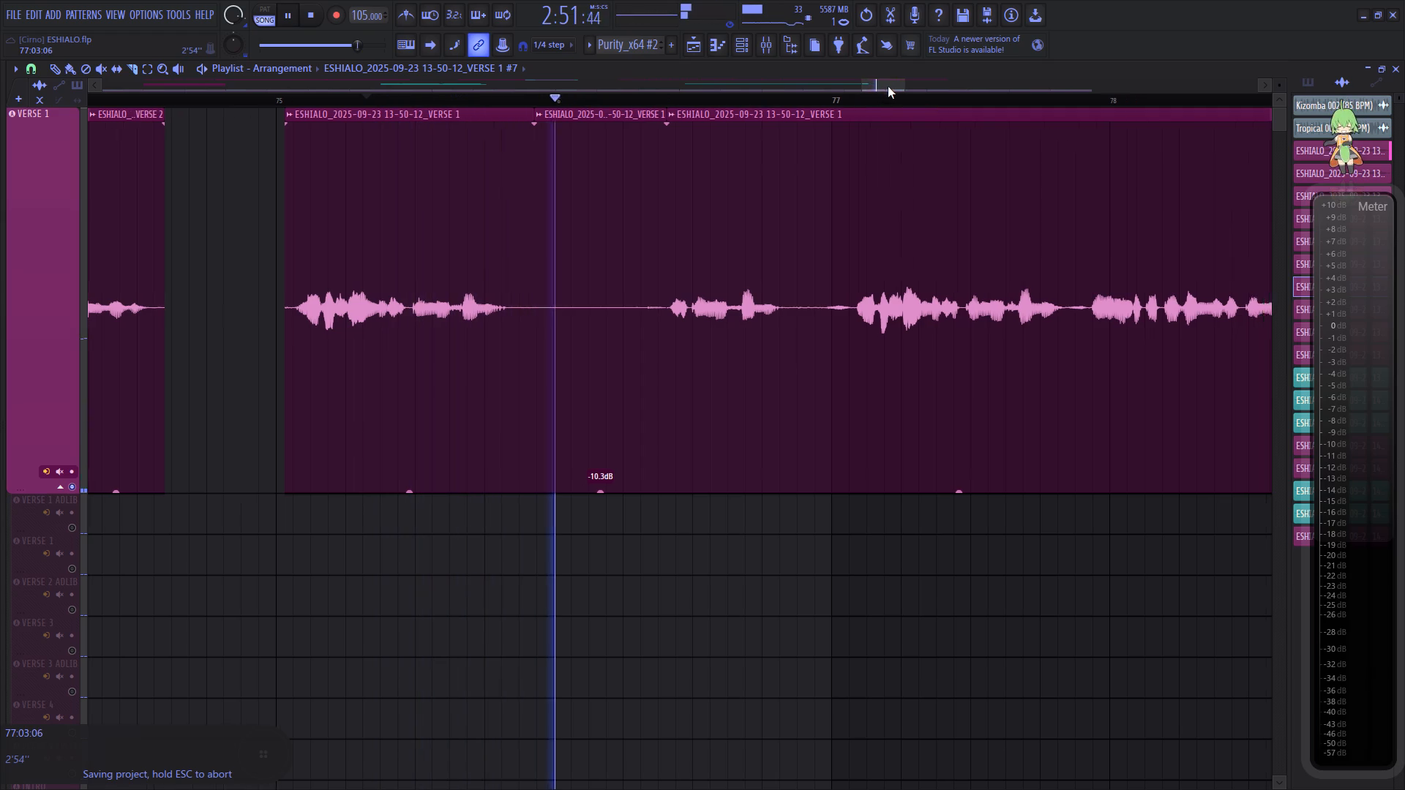
drag(888, 86, 898, 89)
click(394, 311)
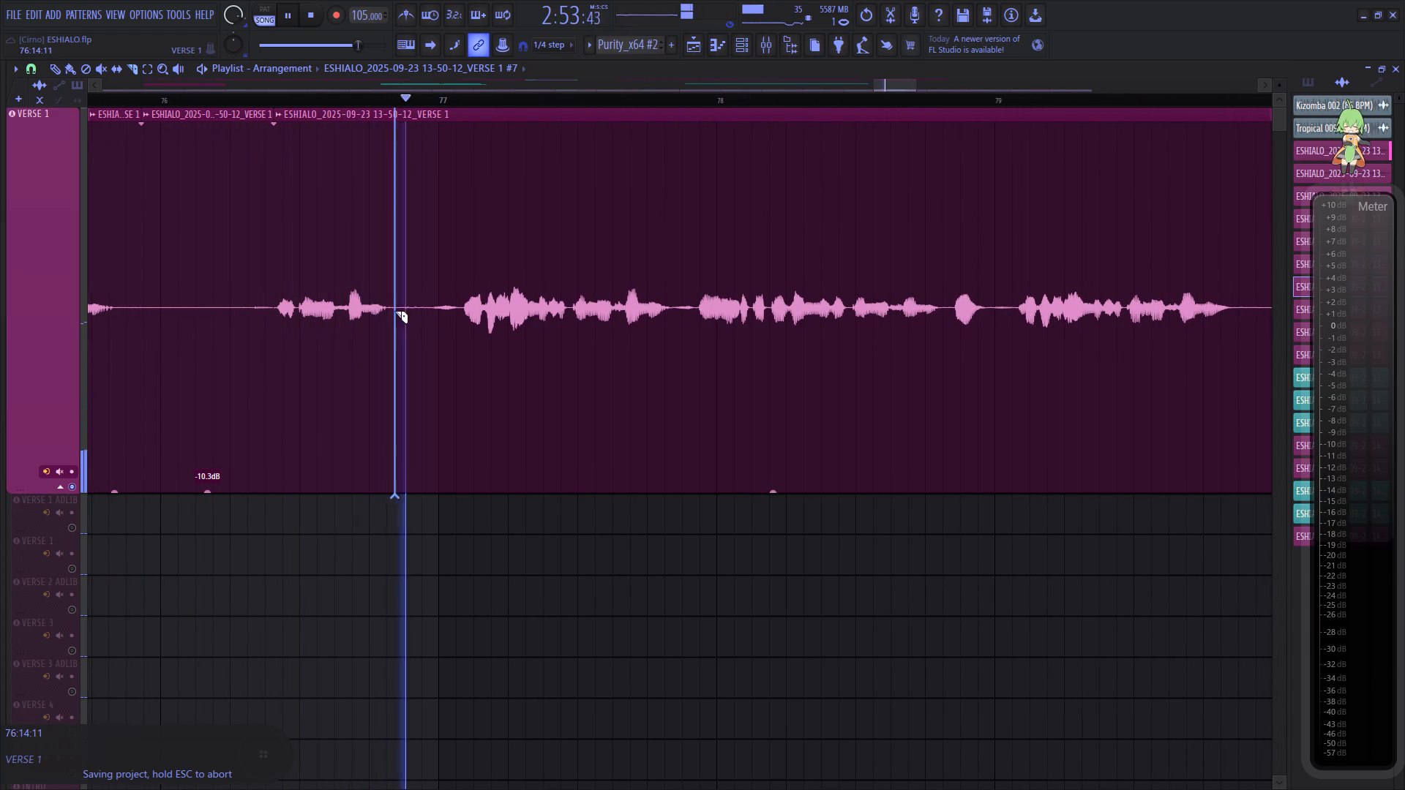
click(459, 296)
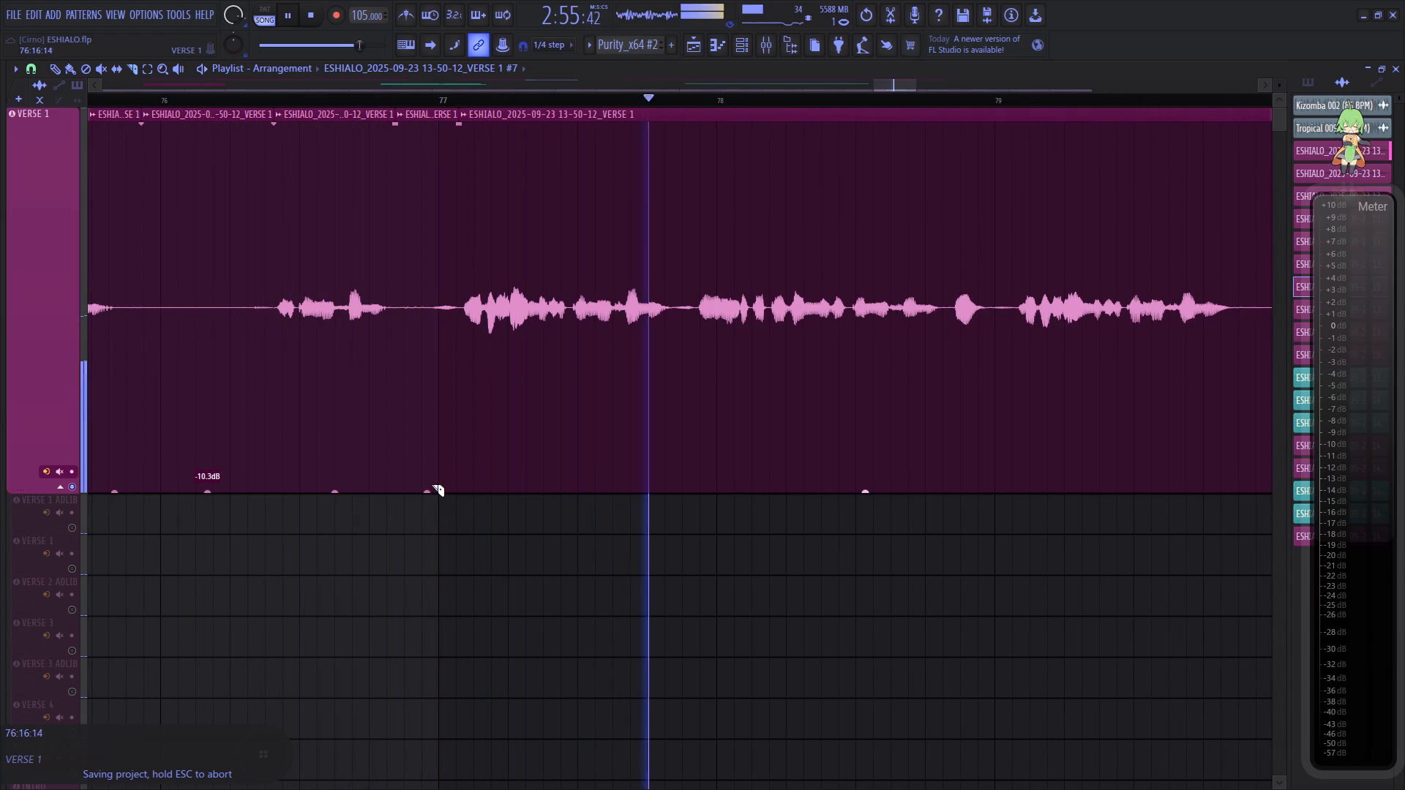
drag(427, 492, 427, 609)
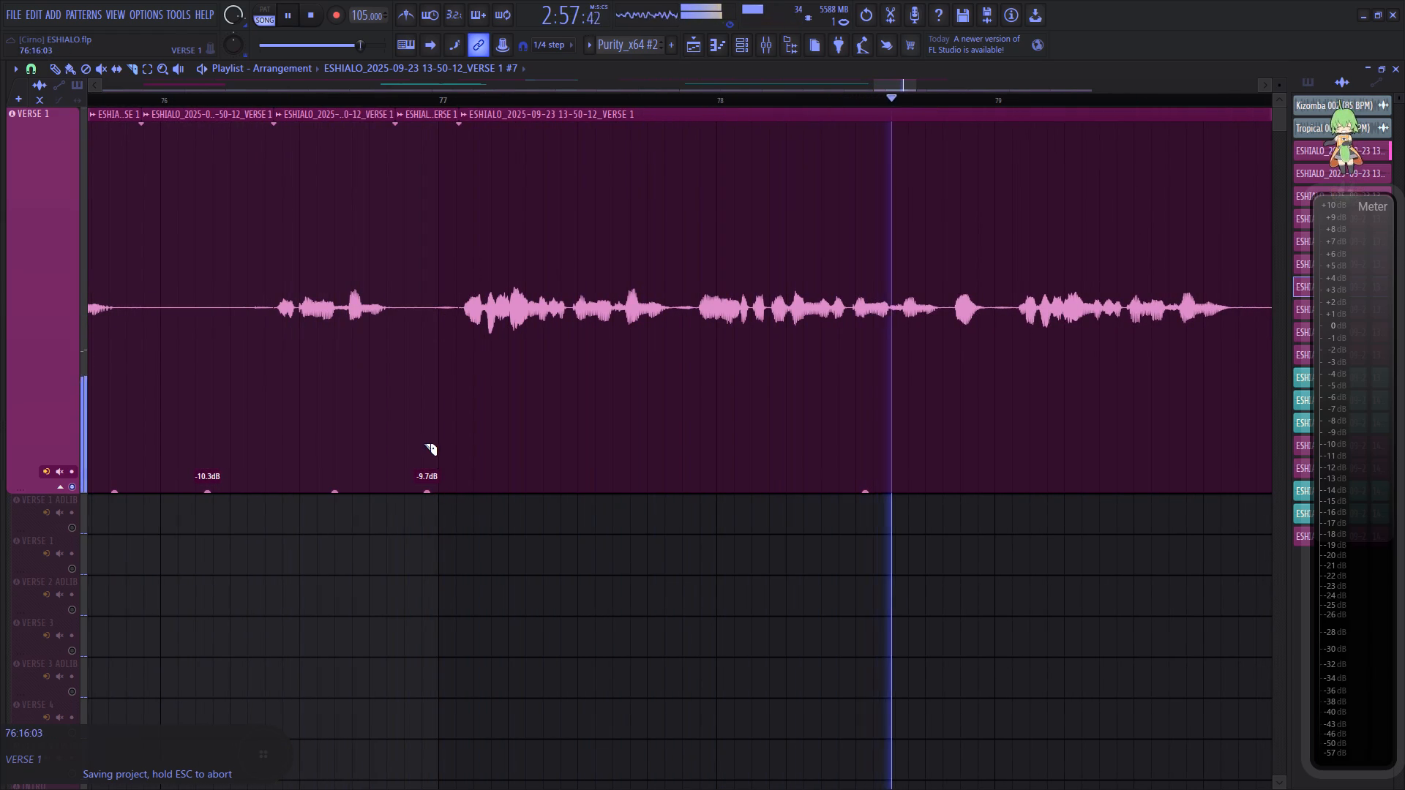
key(space)
key(space)
click(310, 94)
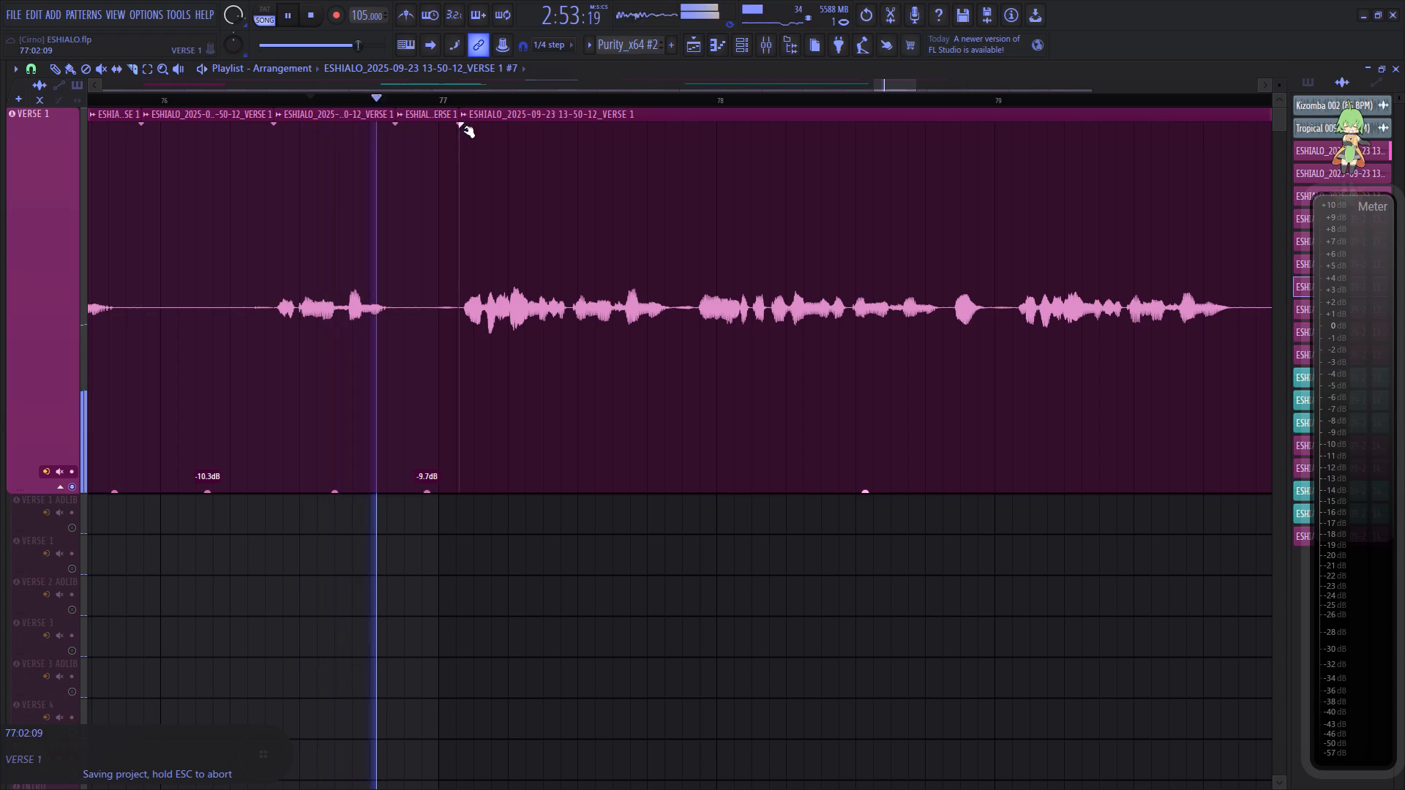
Slice out the short breath just before bar 78 of the VERSE 1 clip, lower its gain, and place the playhead ahead of it.
drag(900, 83, 915, 86)
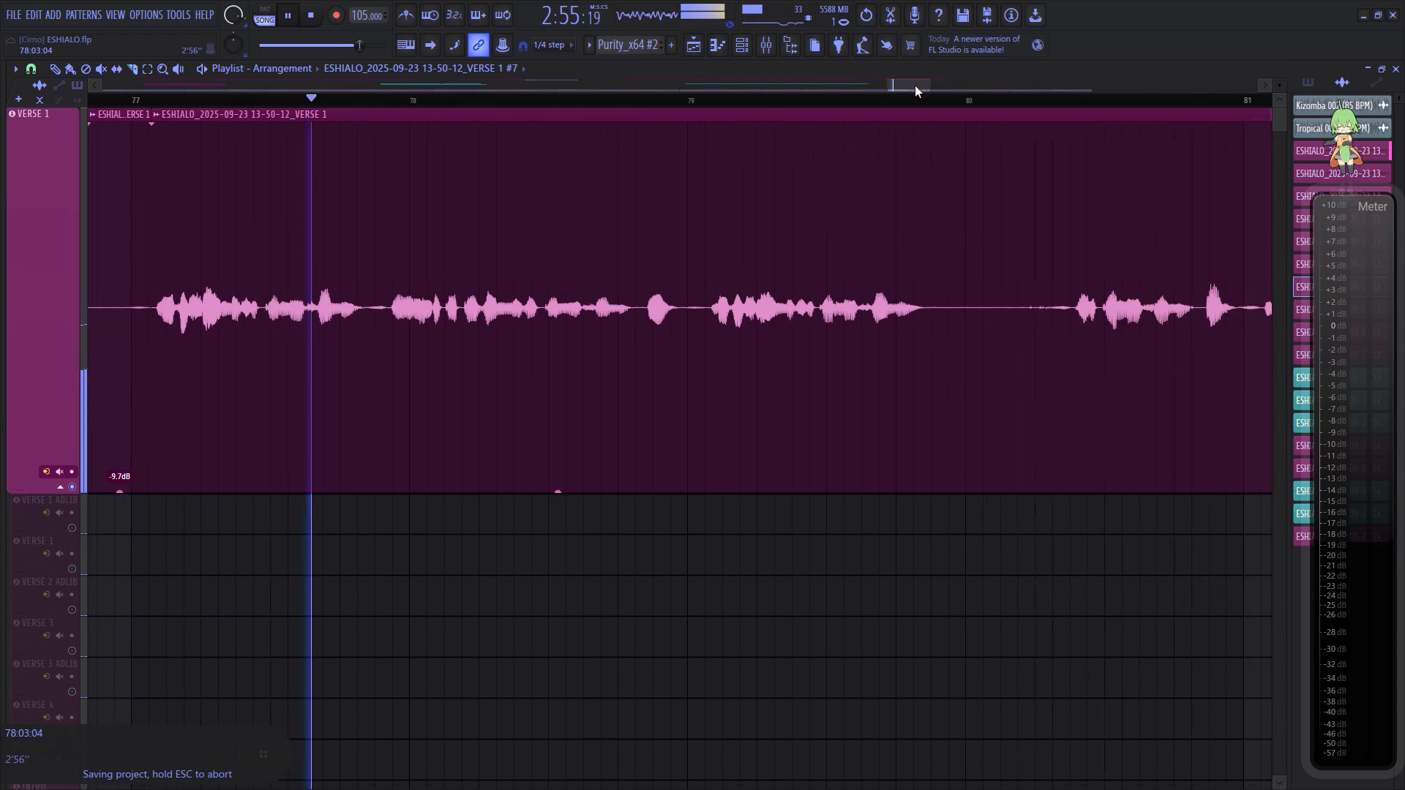
drag(915, 86, 915, 86)
key(space)
click(280, 303)
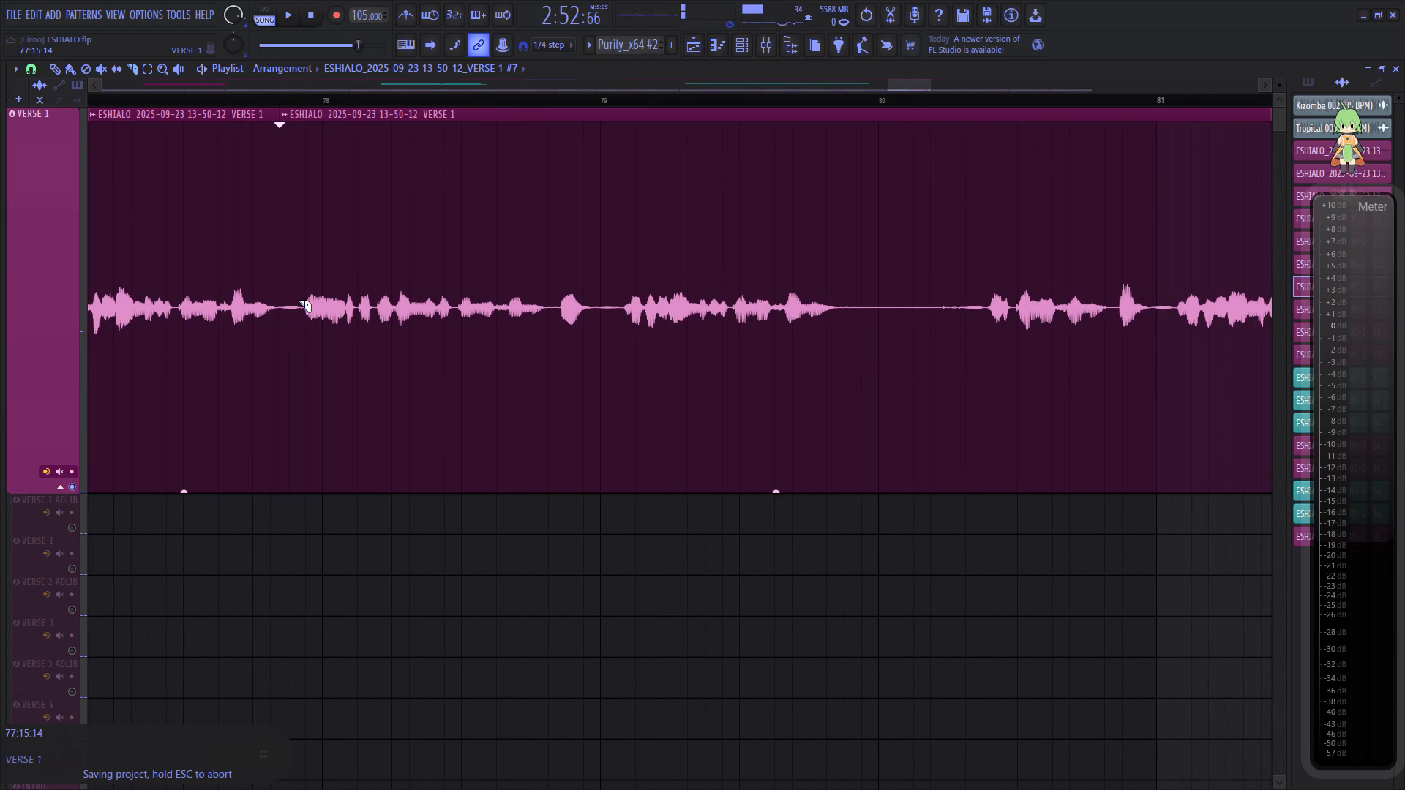
click(301, 301)
drag(289, 489, 291, 600)
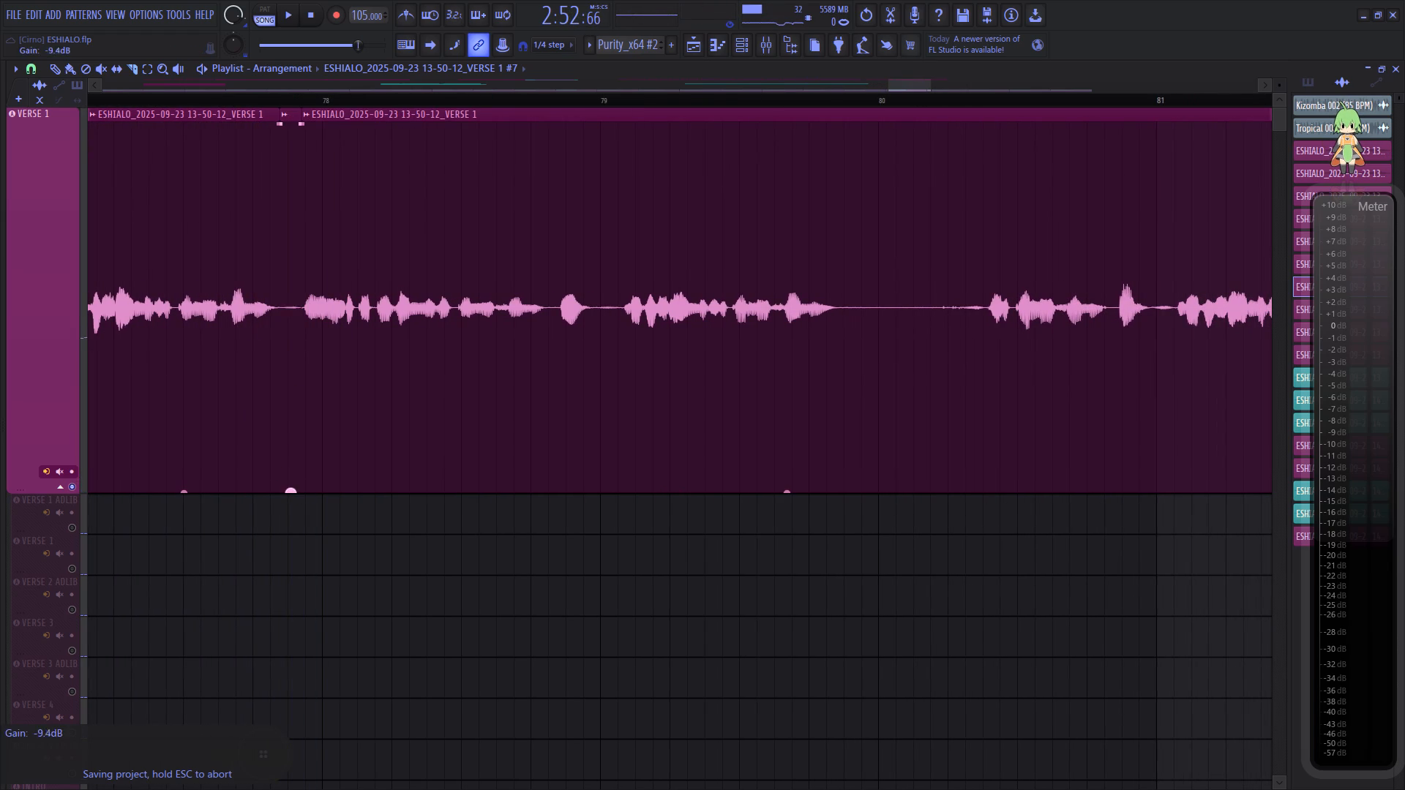
drag(291, 600, 287, 628)
click(196, 98)
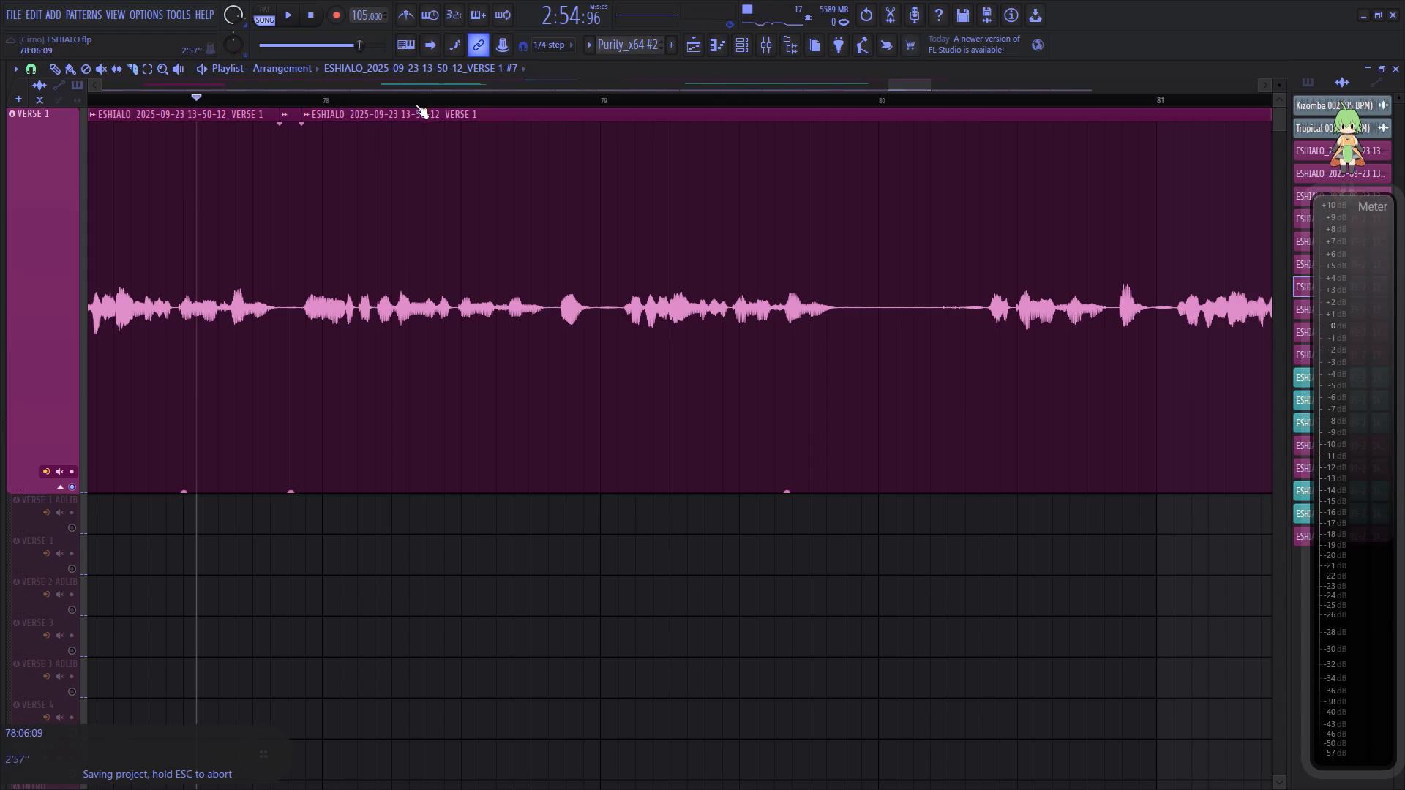
Slice out the long gap around bar 80 of the VERSE 1 clip and lower its gain to -12.1 dB.
scroll(432, 97, down, 1)
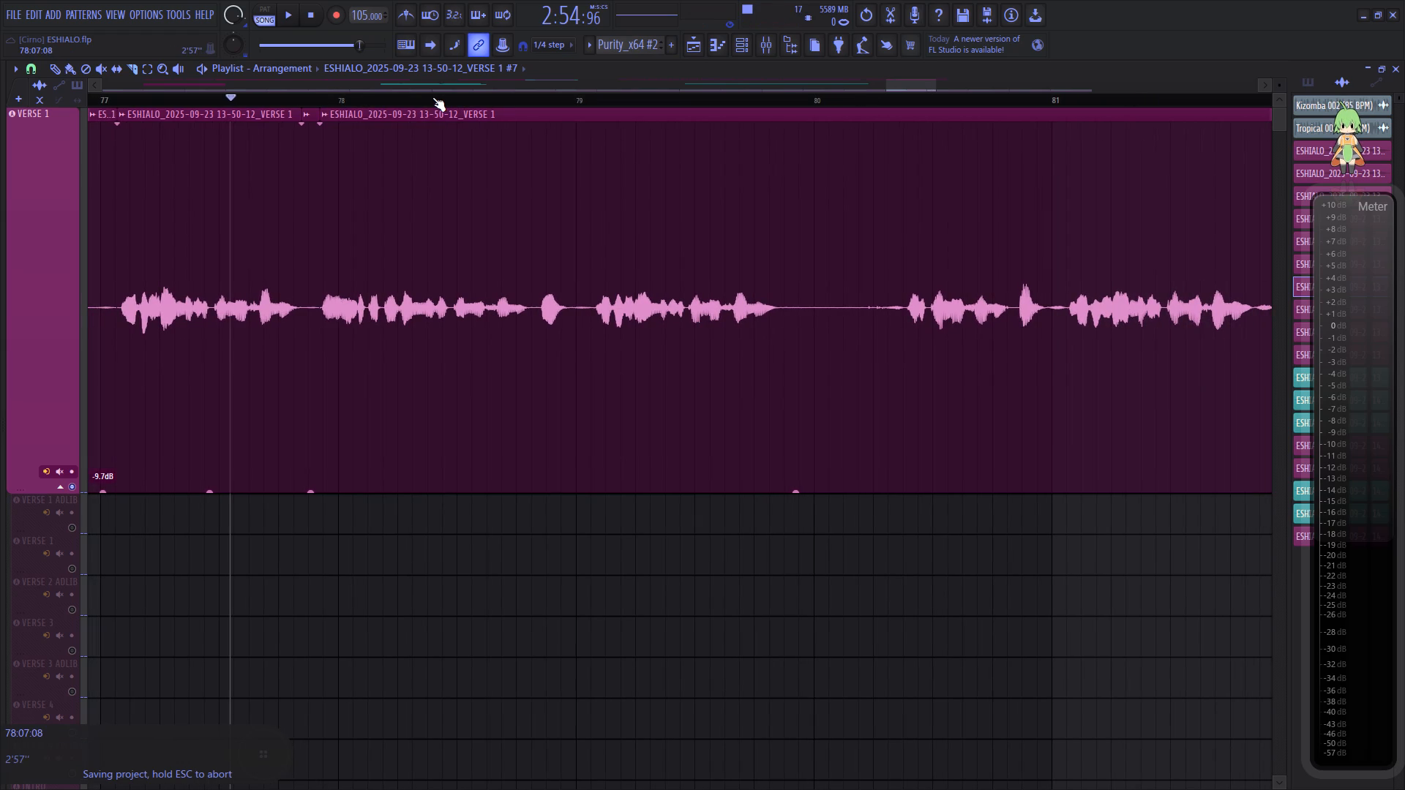
click(801, 295)
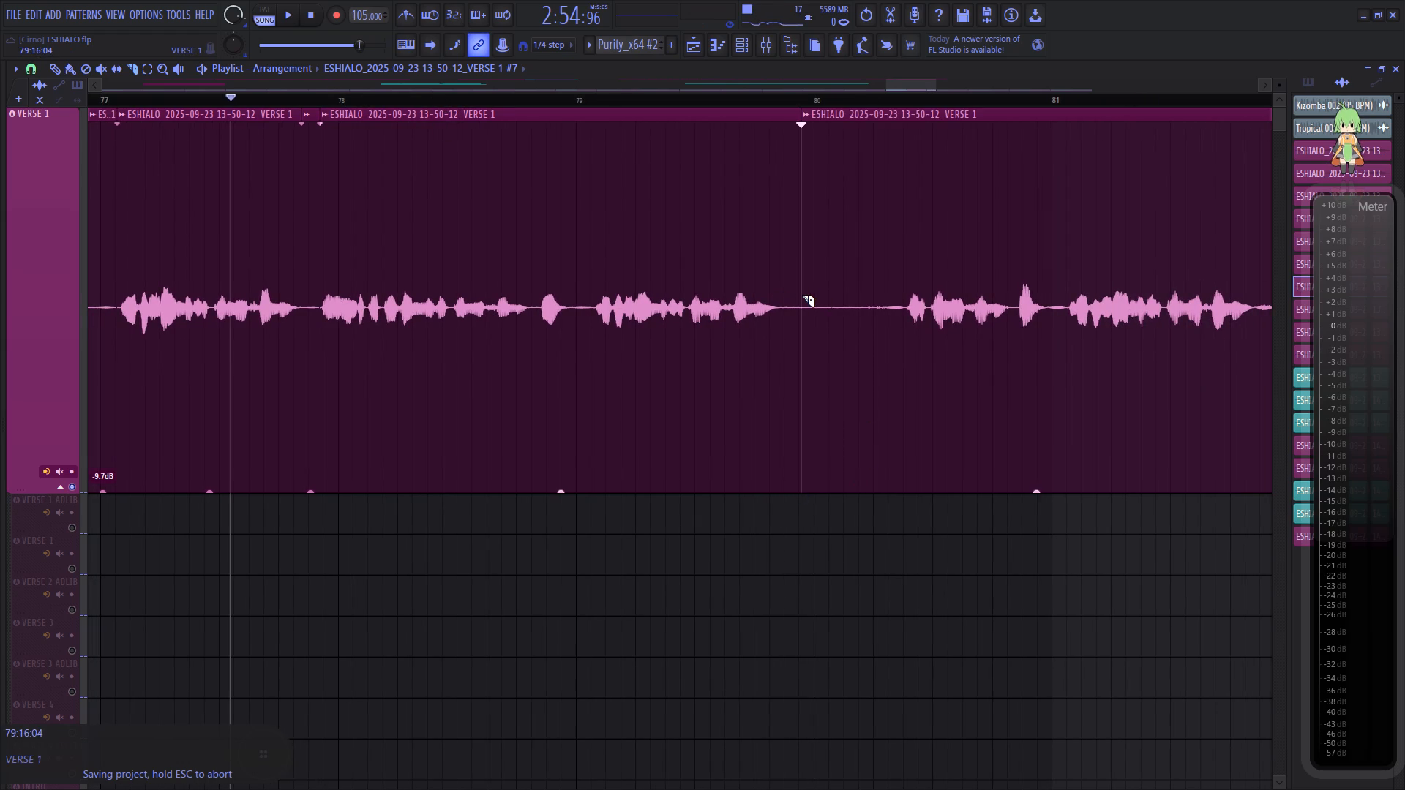
click(905, 308)
drag(854, 491, 853, 650)
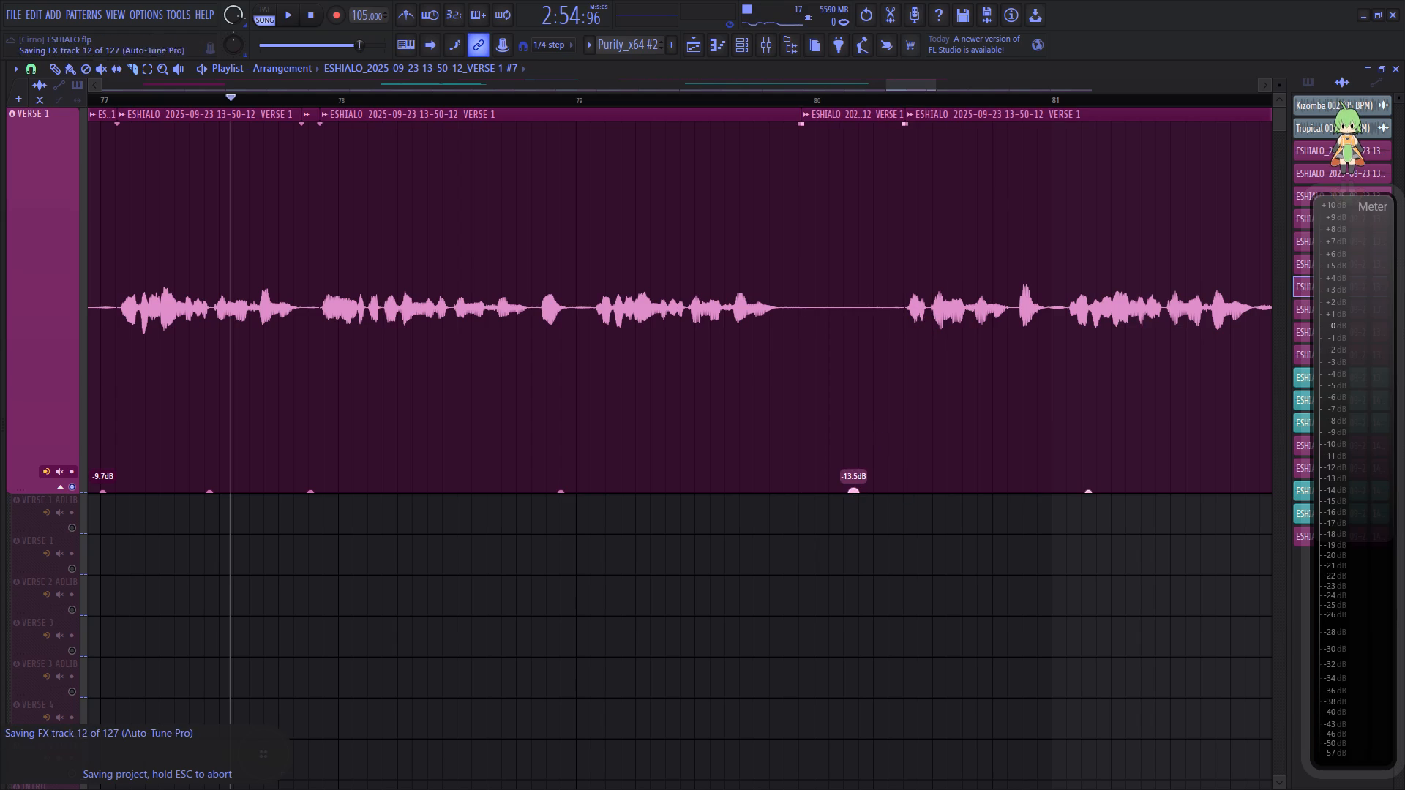
drag(853, 650, 851, 635)
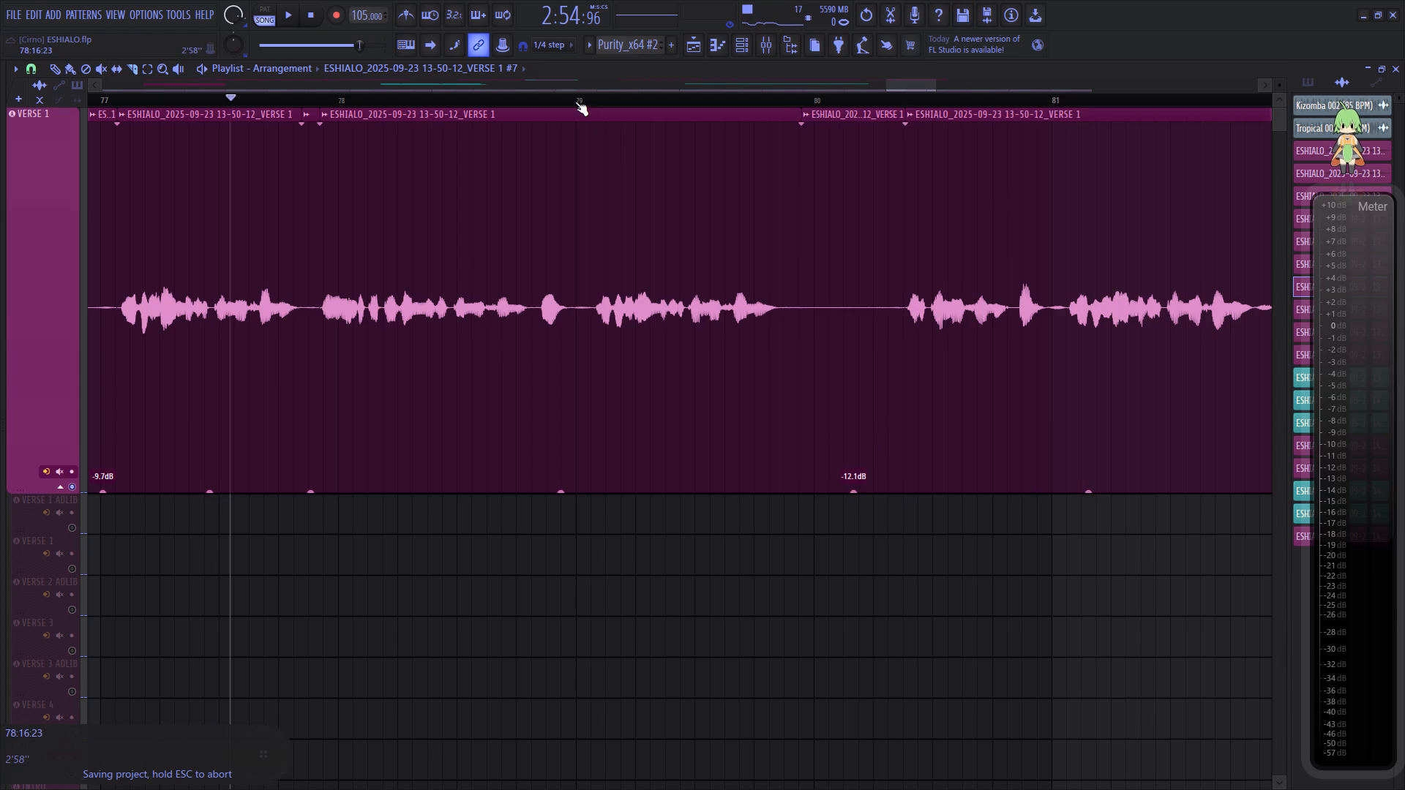
Slice out the breath around bar 79 of the VERSE 1 clip and lower its gain.
scroll(575, 102, up, 7)
click(555, 288)
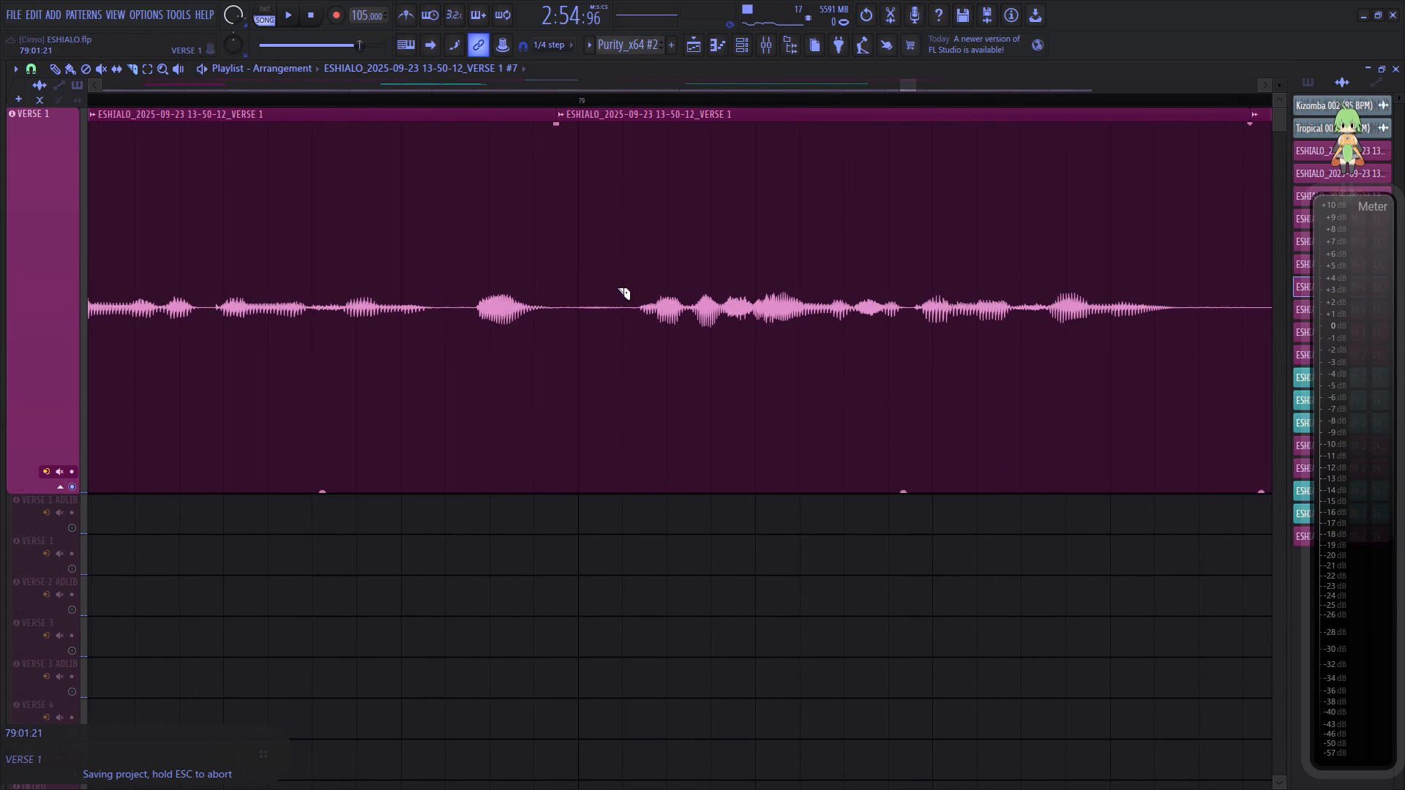
click(632, 285)
drag(599, 492, 598, 492)
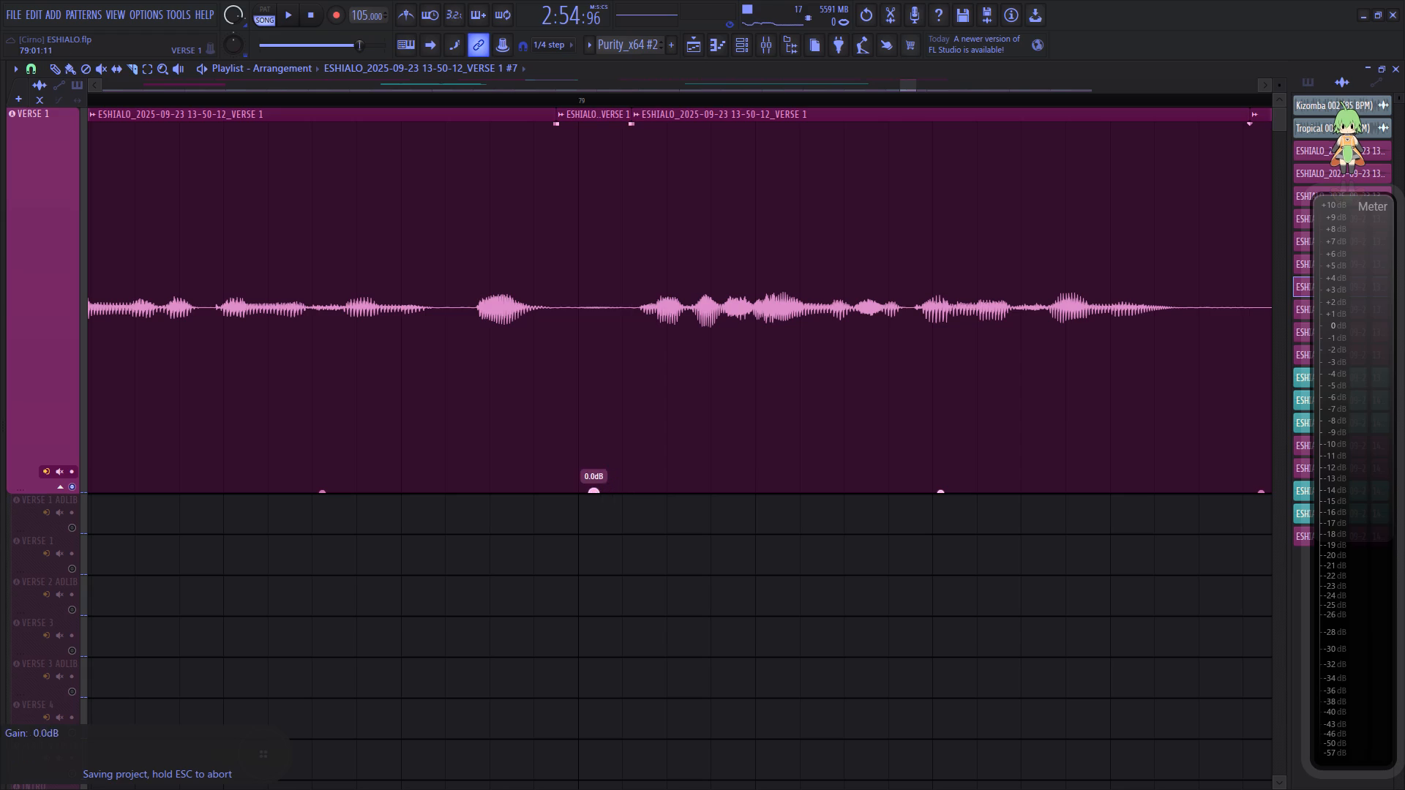
drag(598, 492, 606, 603)
scroll(596, 99, down, 8)
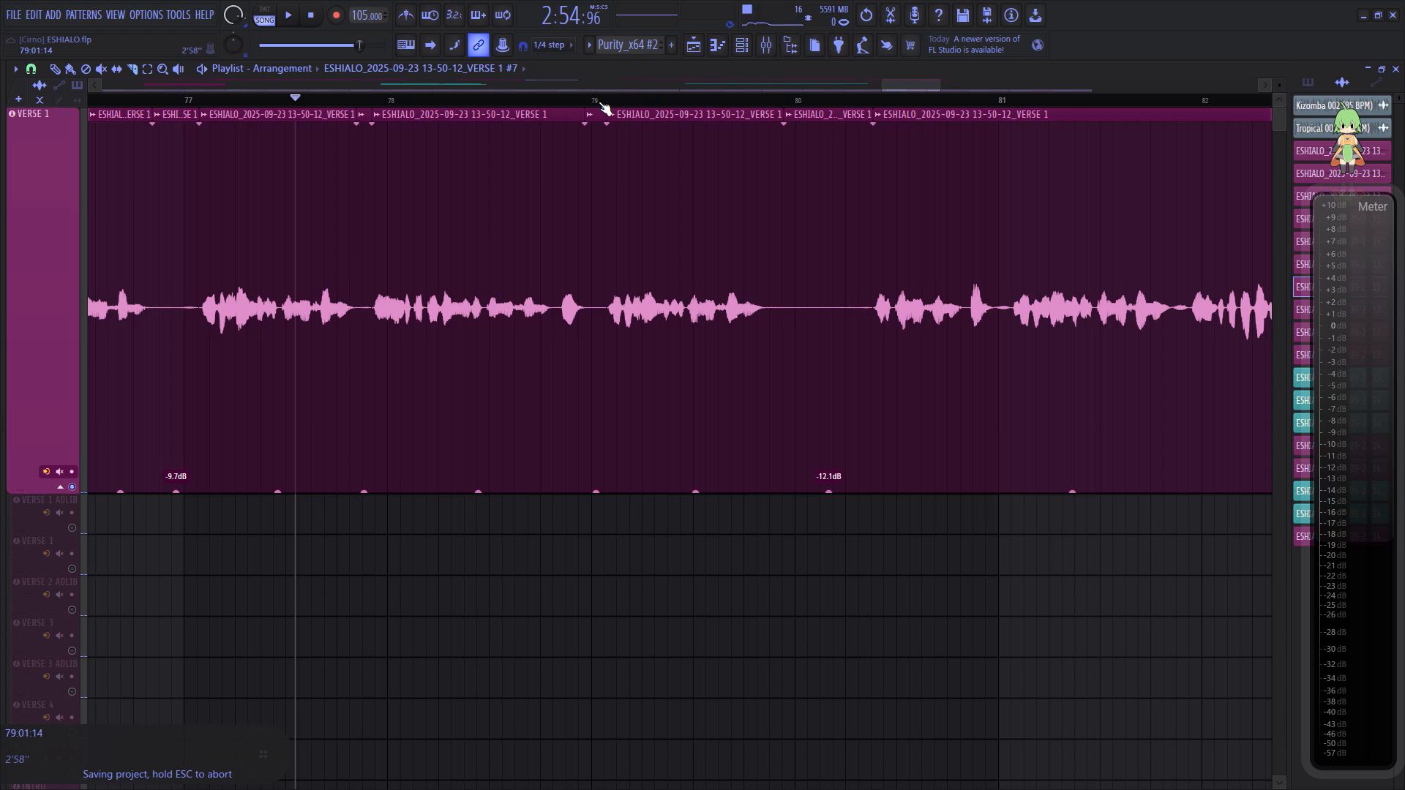
Slice out the short breath around bar 81 of the VERSE 1 clip and lower its gain to -8.6 dB.
drag(909, 87, 930, 82)
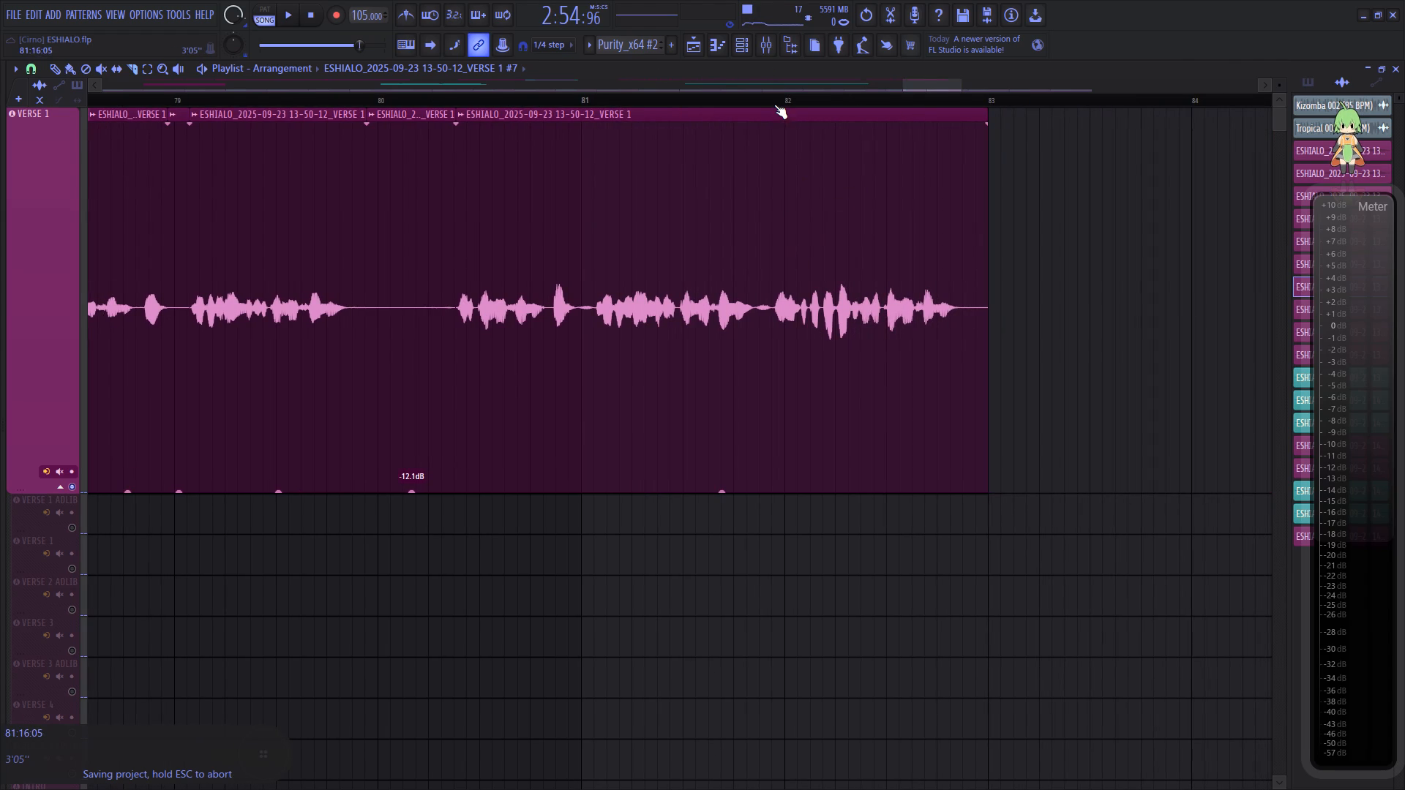
scroll(774, 103, up, 7)
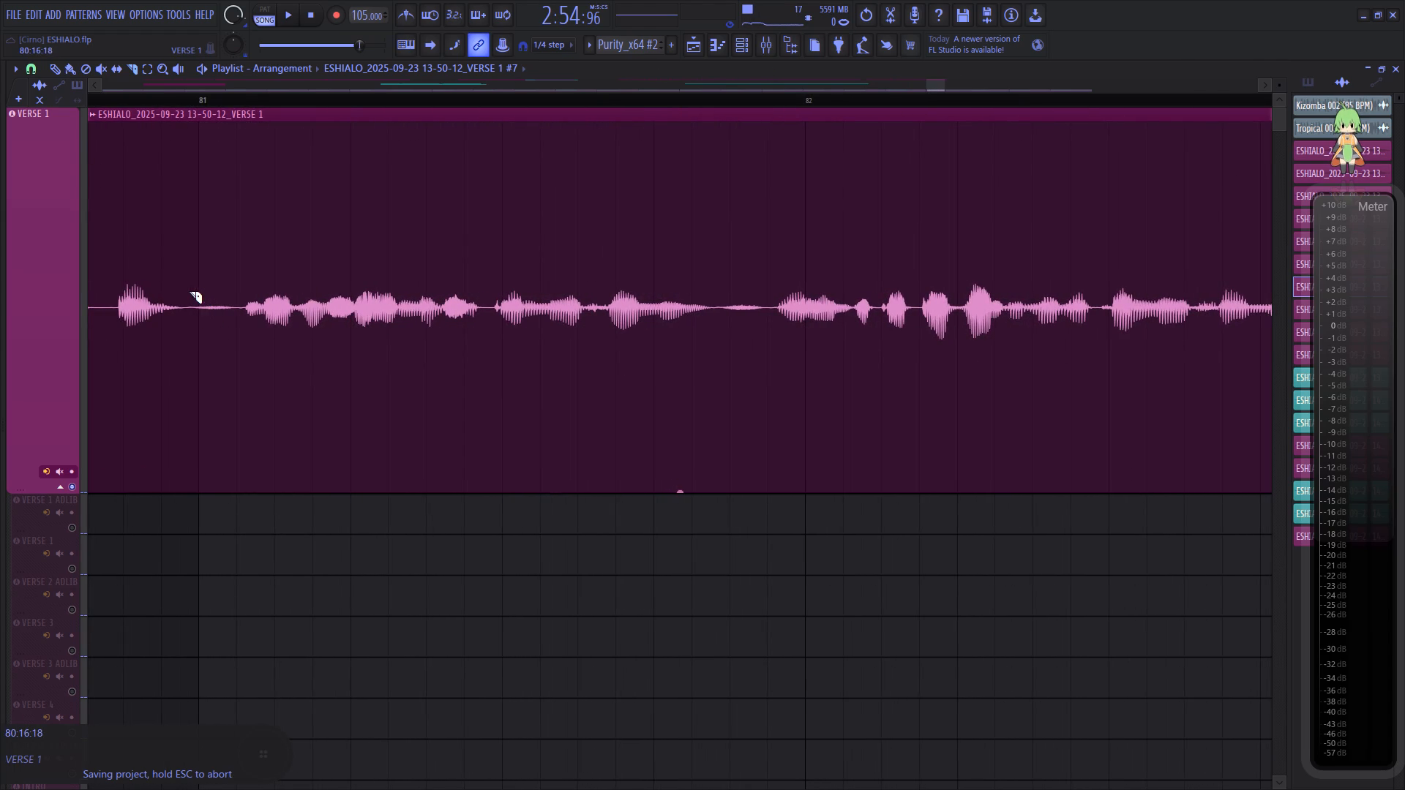
click(186, 291)
click(241, 294)
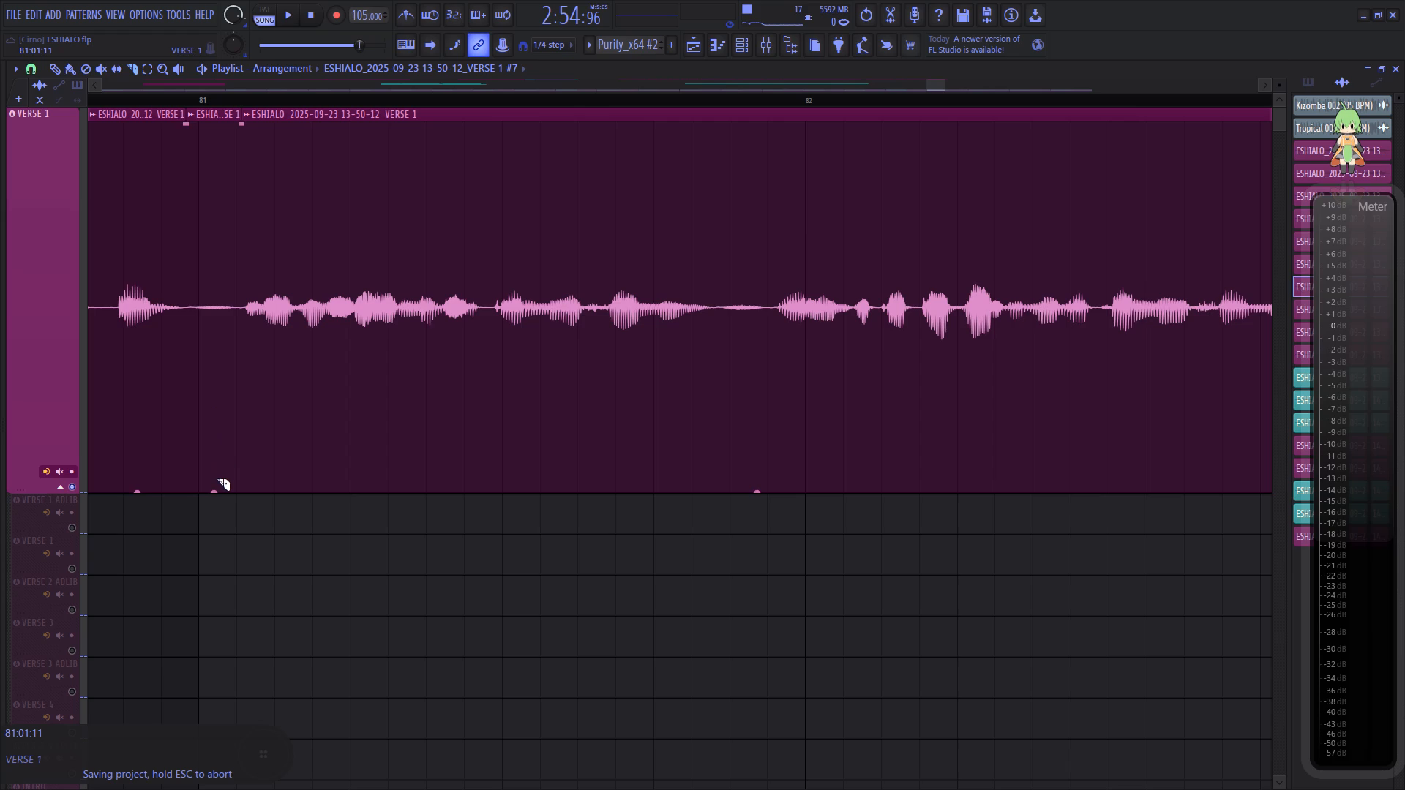
drag(217, 492, 209, 595)
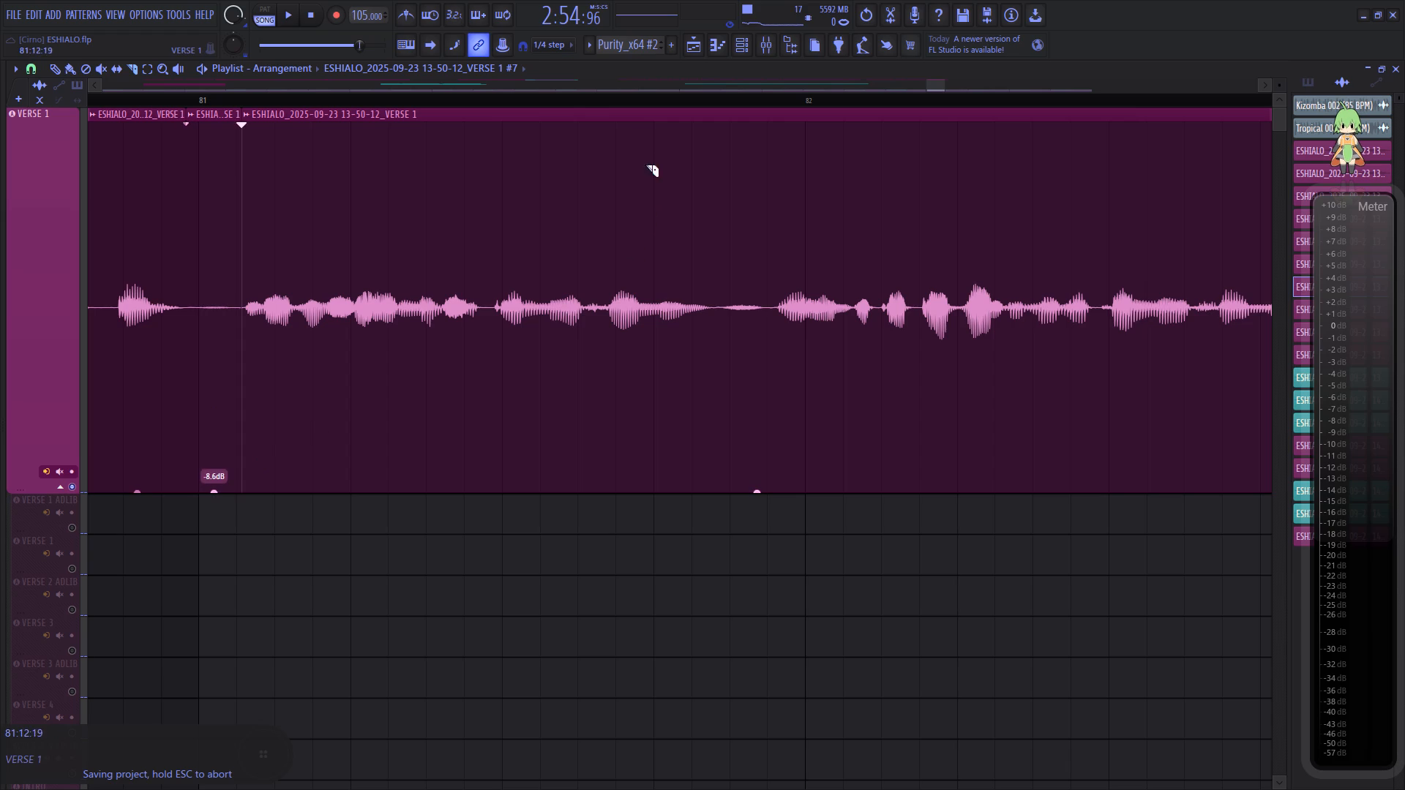
Slice out the breath just before bar 82 of the VERSE 1 clip and lower its gain to -14.4 dB.
click(528, 94)
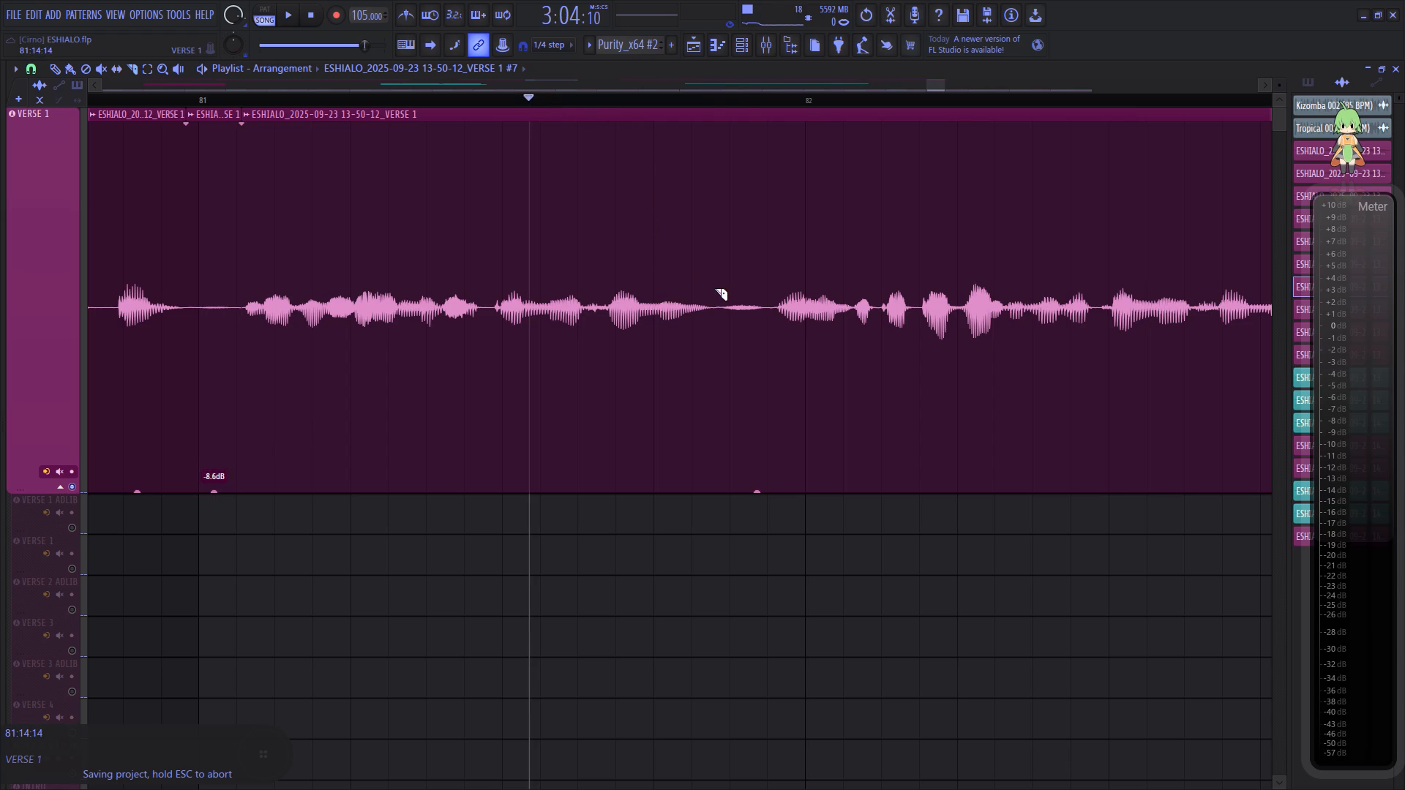
click(714, 288)
click(772, 295)
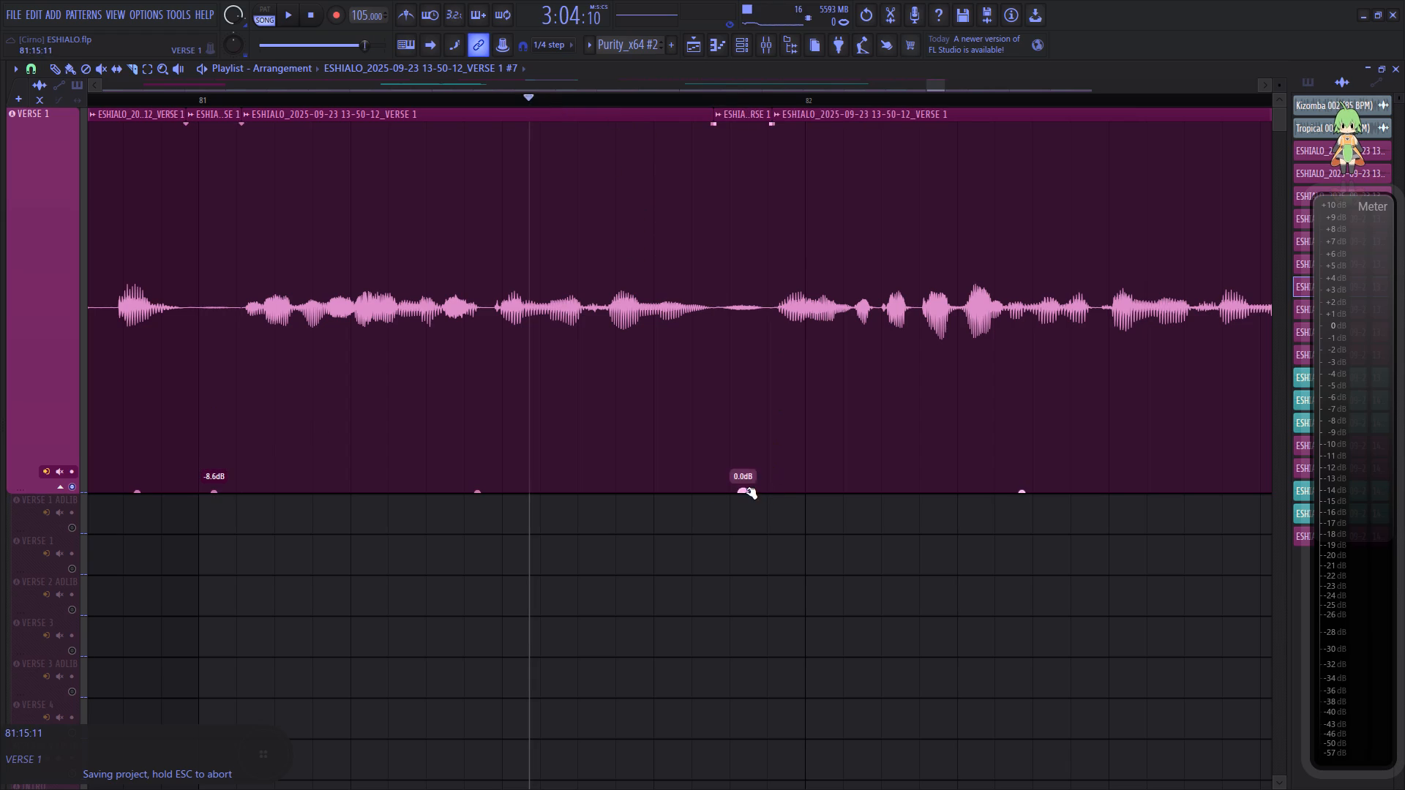
drag(748, 494, 749, 587)
drag(749, 489, 742, 586)
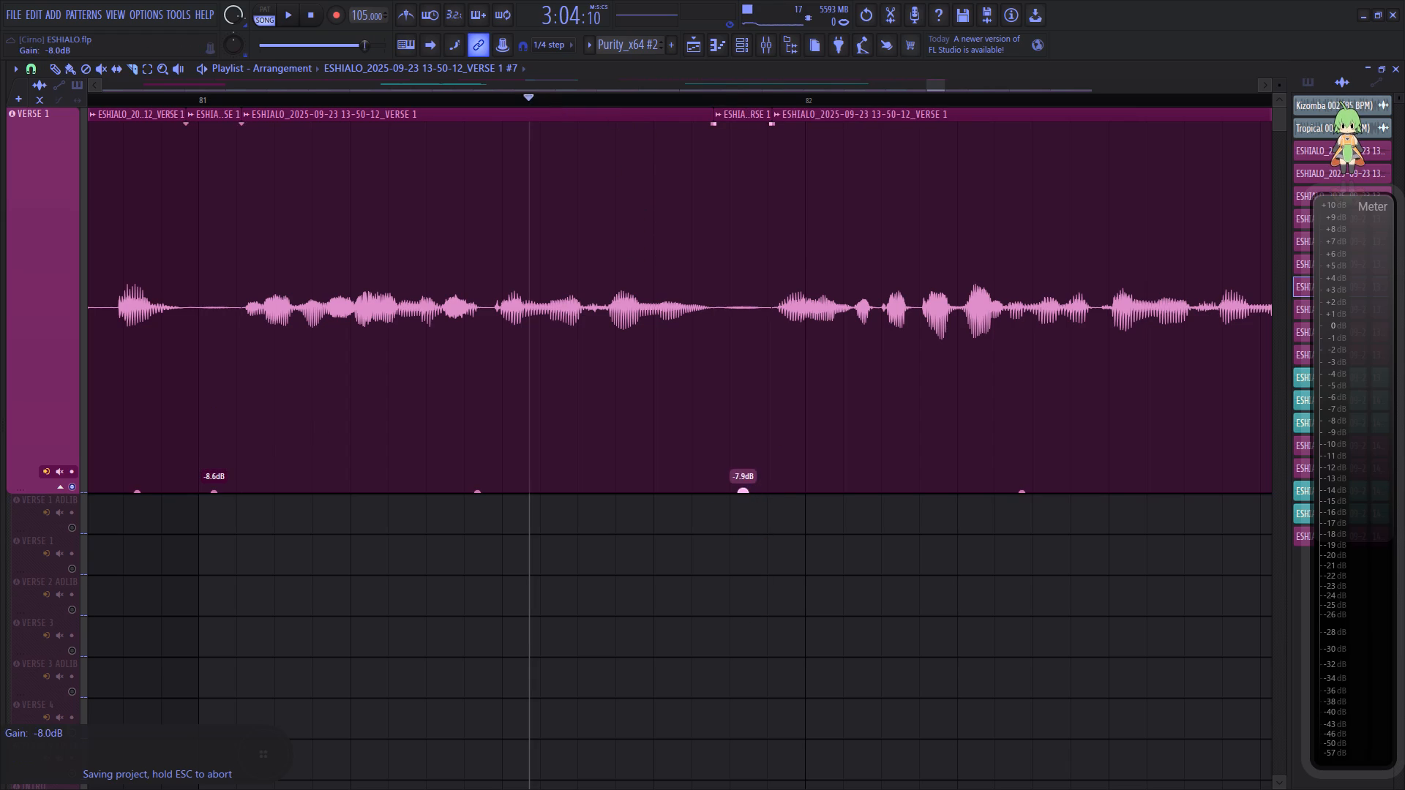
drag(742, 586, 743, 600)
scroll(803, 102, down, 3)
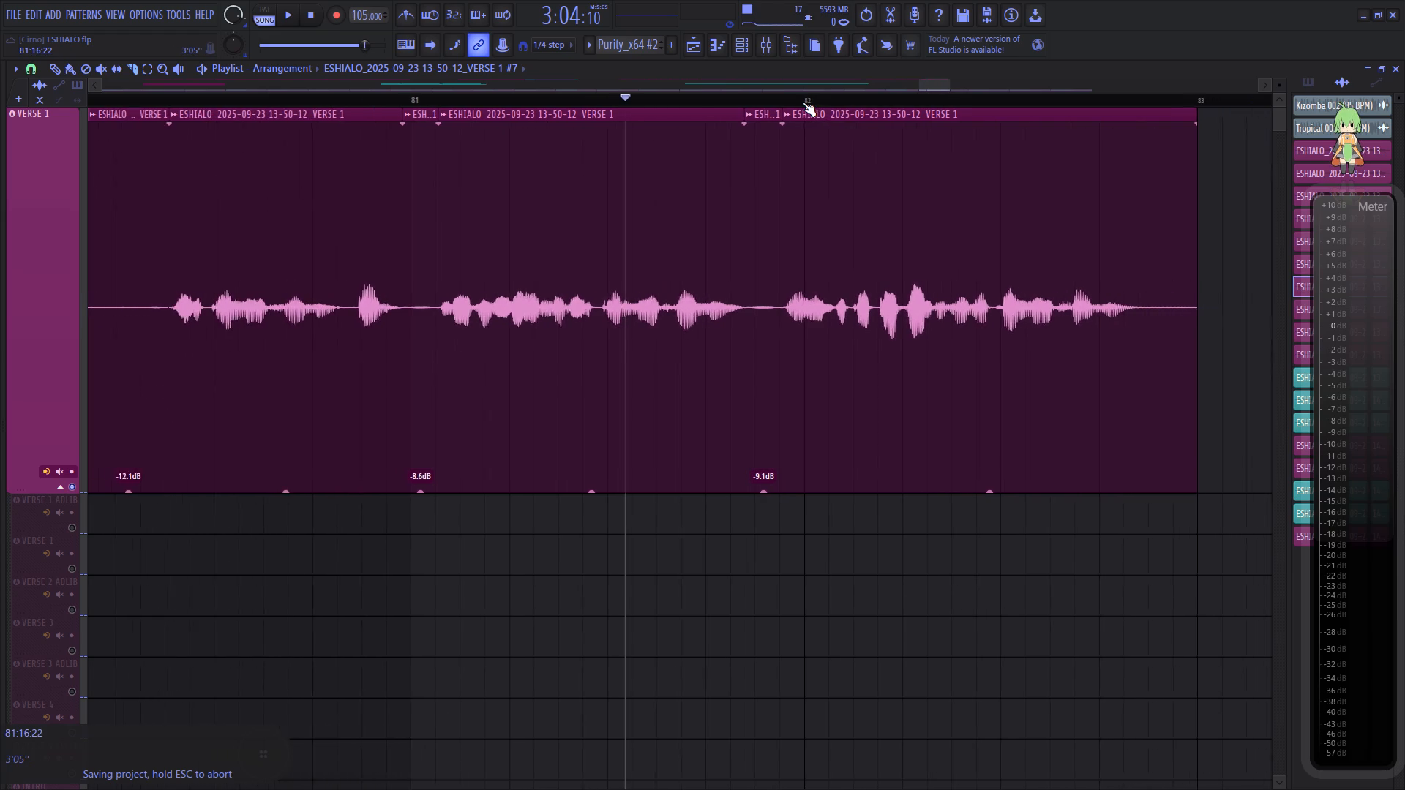
drag(765, 489, 771, 532)
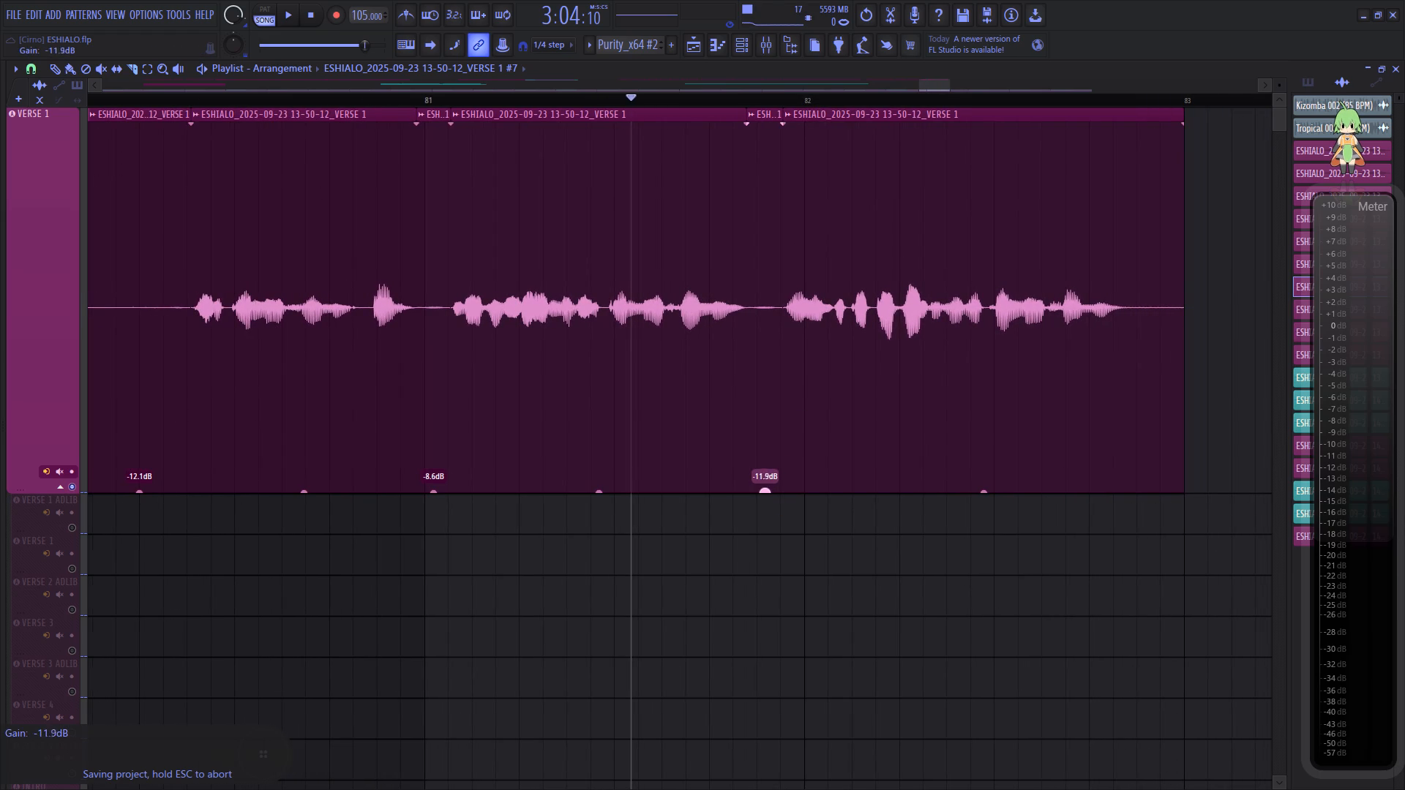
drag(771, 532, 773, 553)
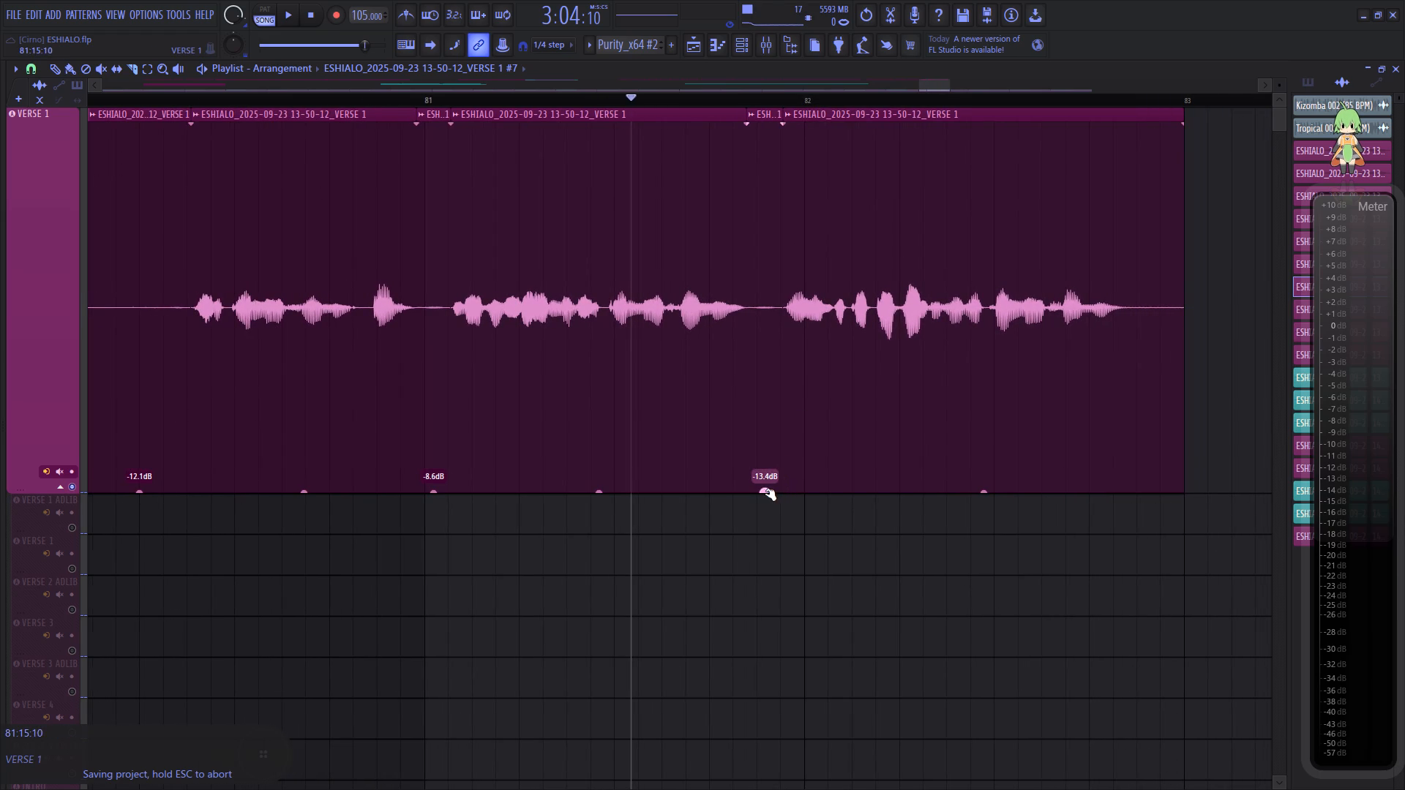
drag(766, 492, 773, 505)
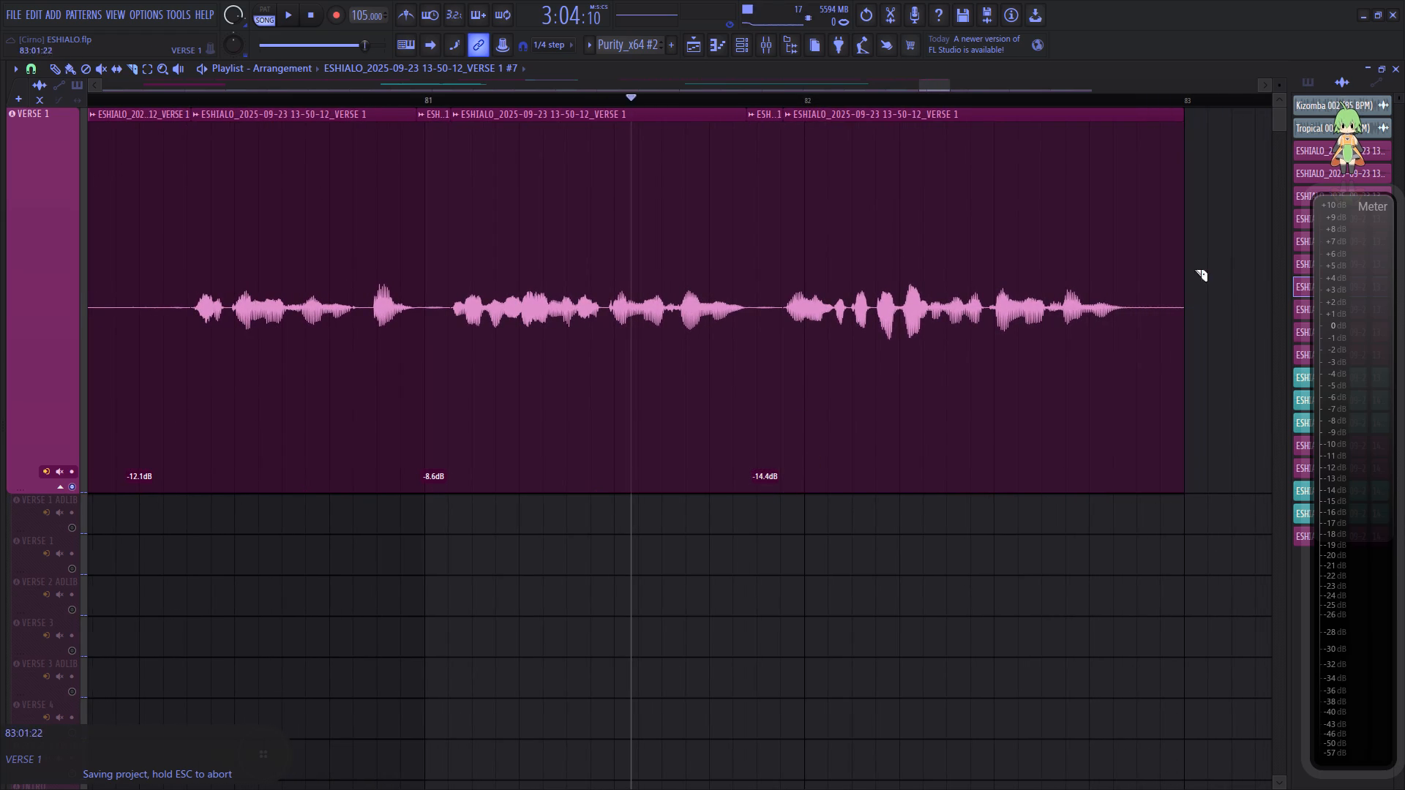
Cut off the silent tail of the last VERSE 1 clip just before bar 83.
right_click(1140, 301)
Solo the track holding the VERSE 2 clips and enlarge its height so the waveforms are easy to edit.
scroll(1098, 103, down, 2)
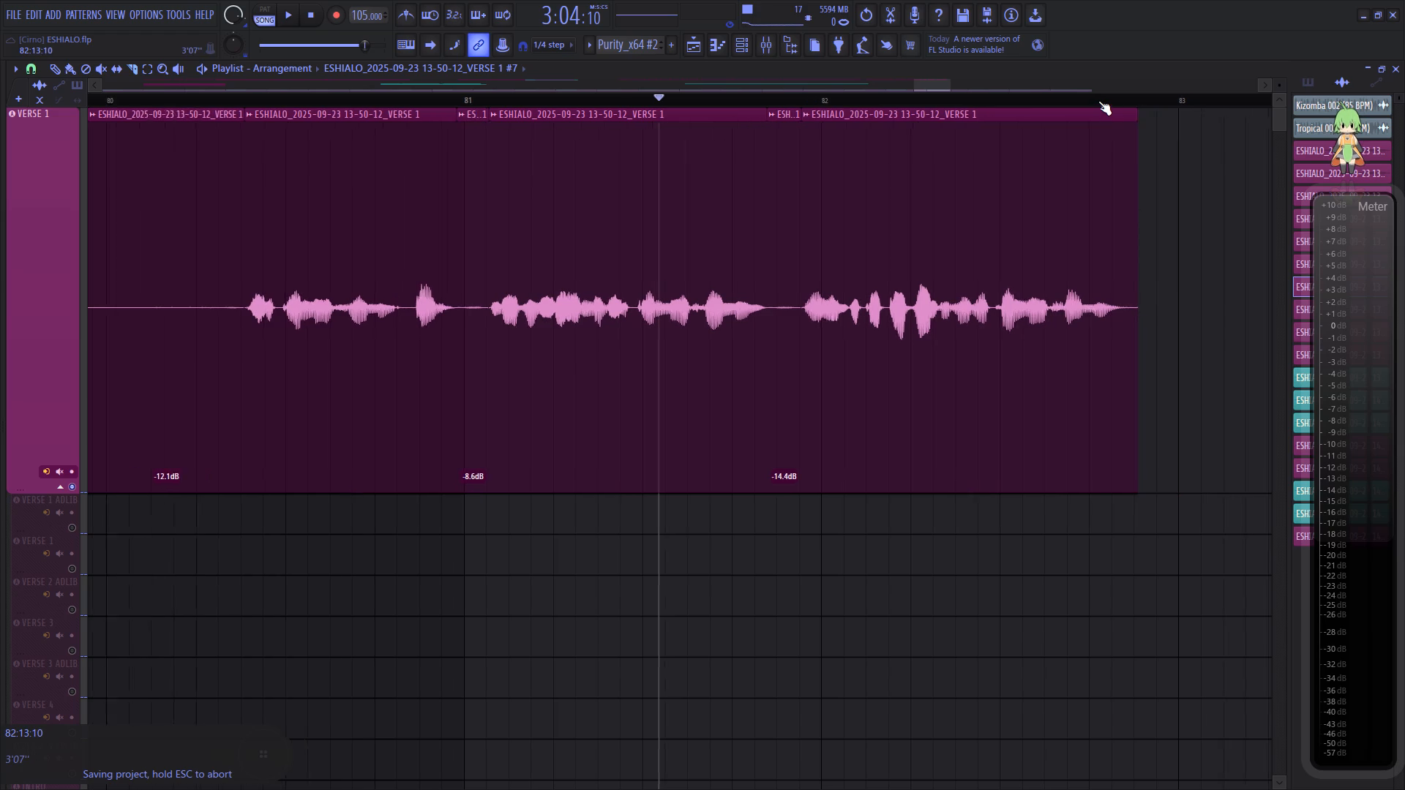
scroll(1098, 101, down, 10)
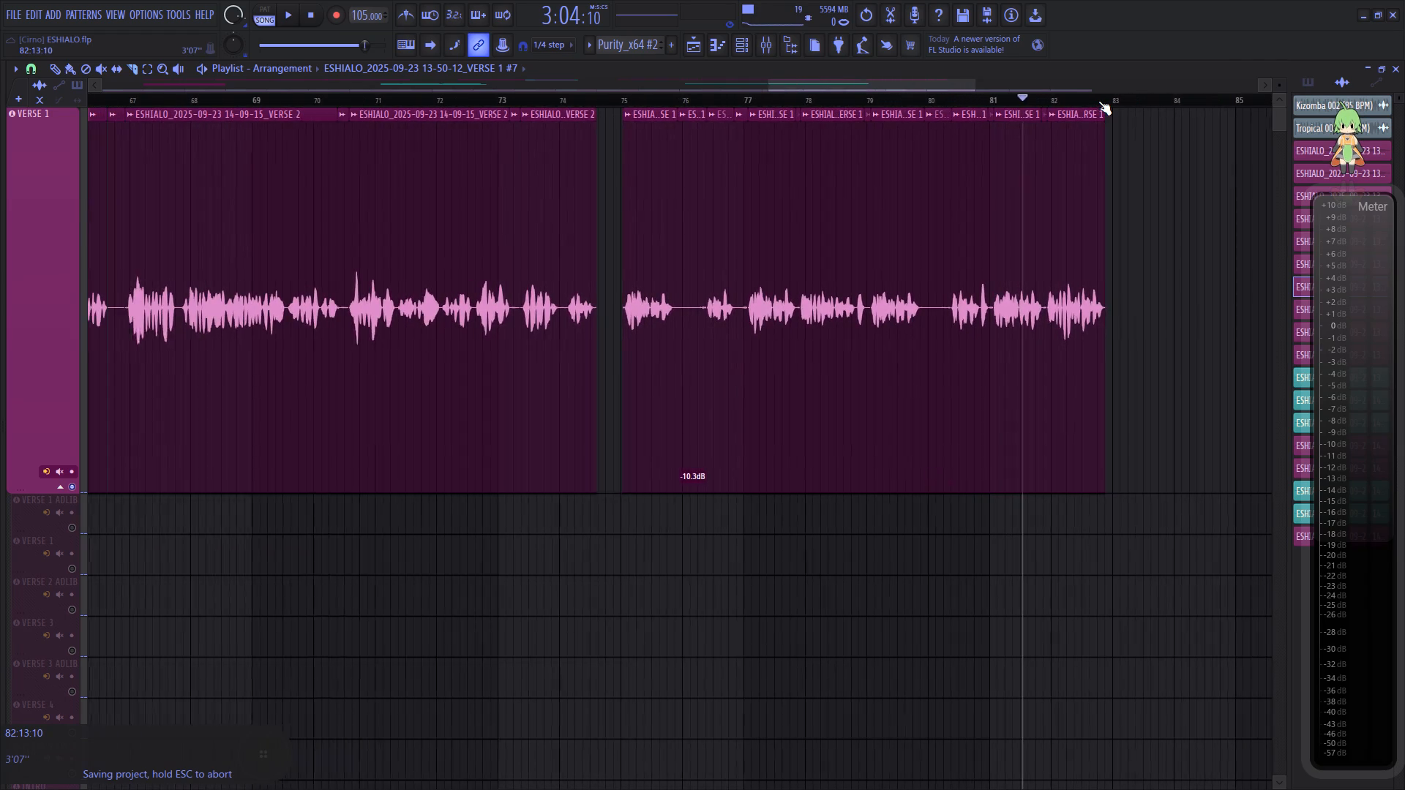
scroll(1098, 101, down, 4)
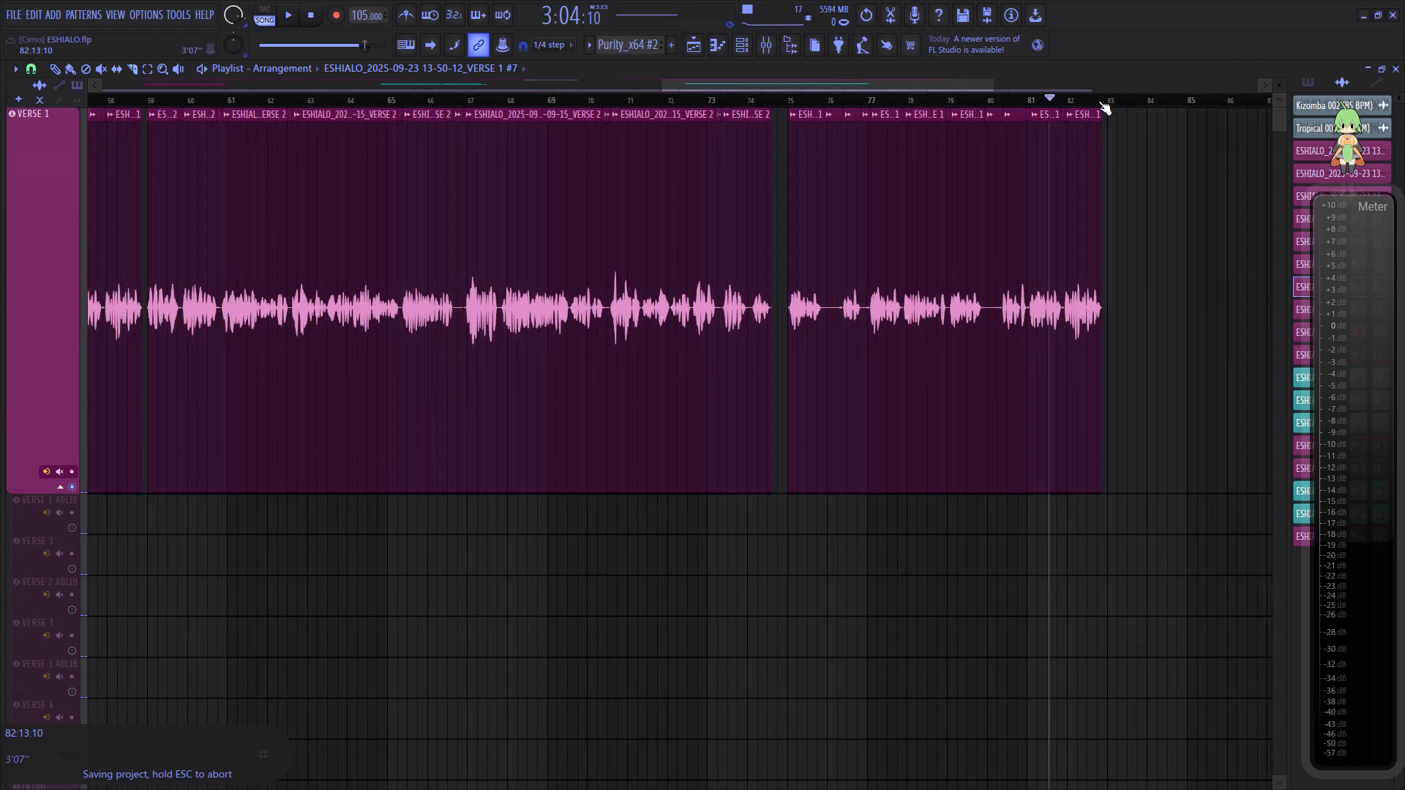
scroll(1098, 101, down, 2)
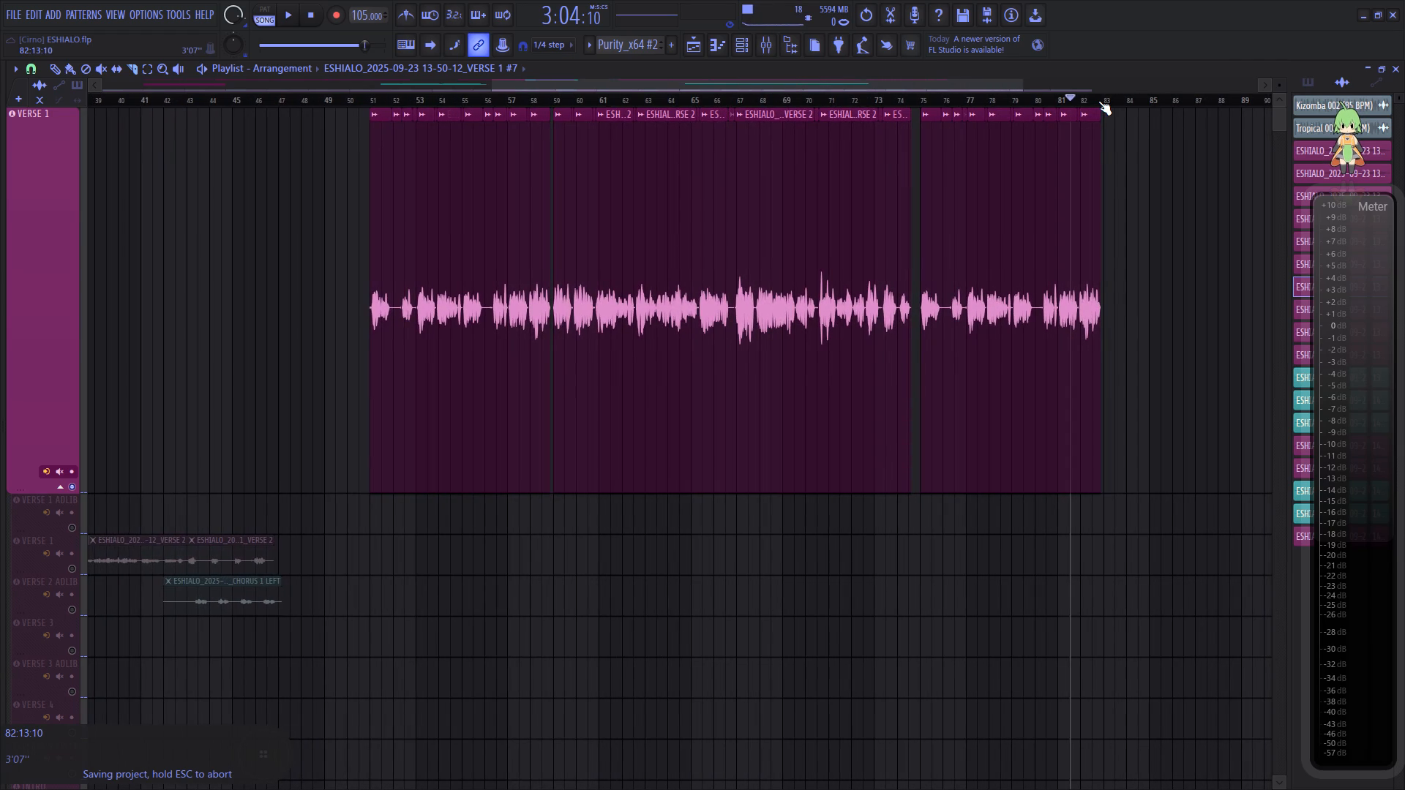
scroll(1098, 101, down, 8)
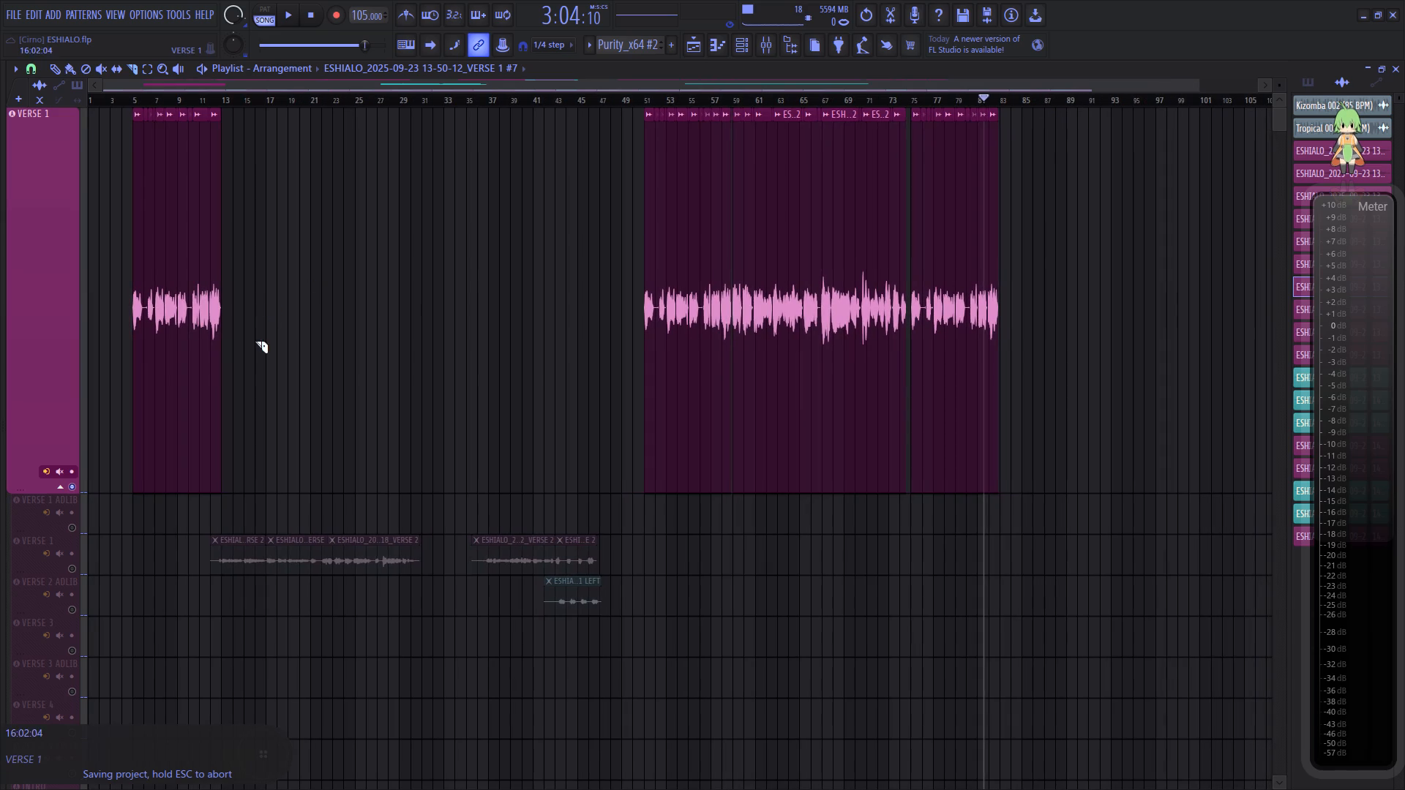
scroll(254, 342, down, 5)
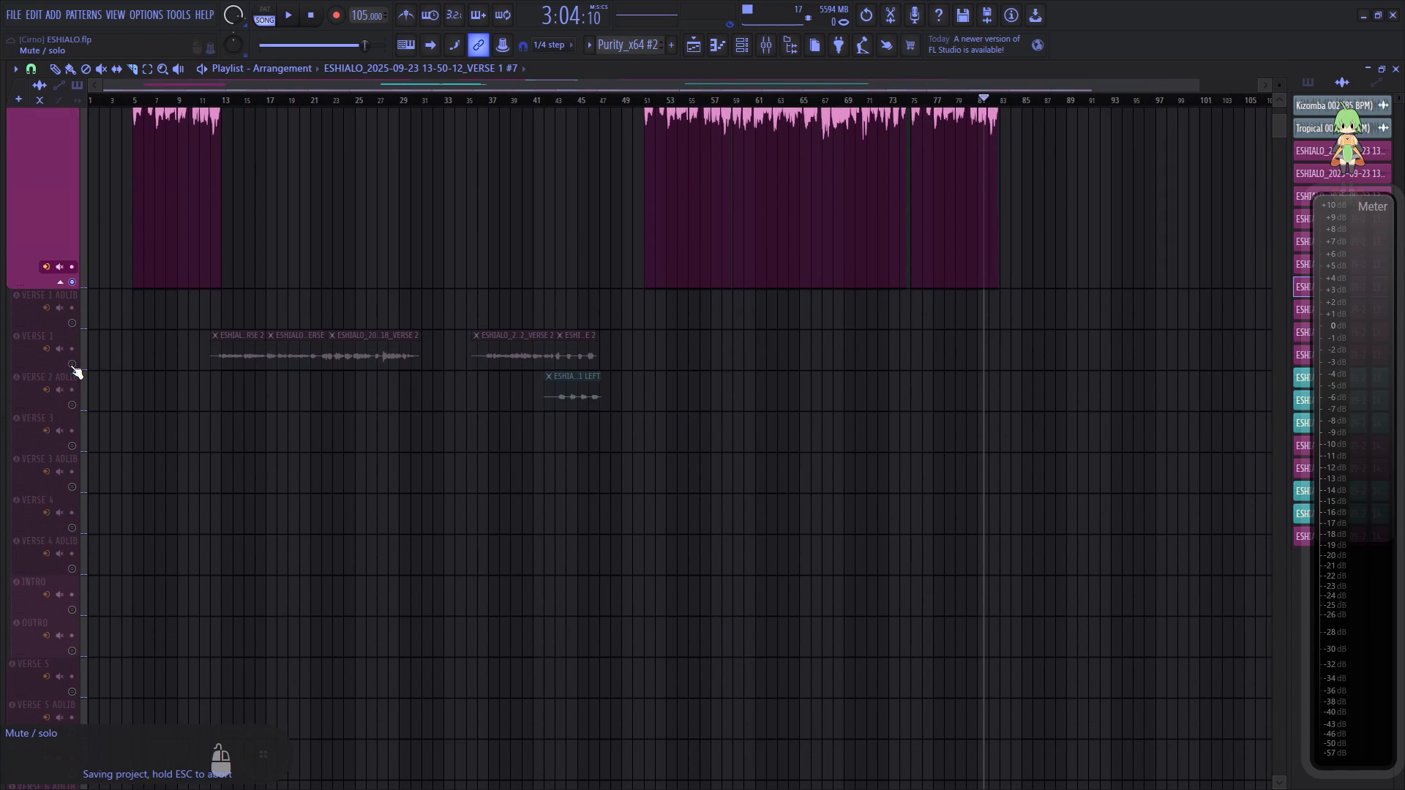
right_click(70, 364)
drag(61, 370, 59, 609)
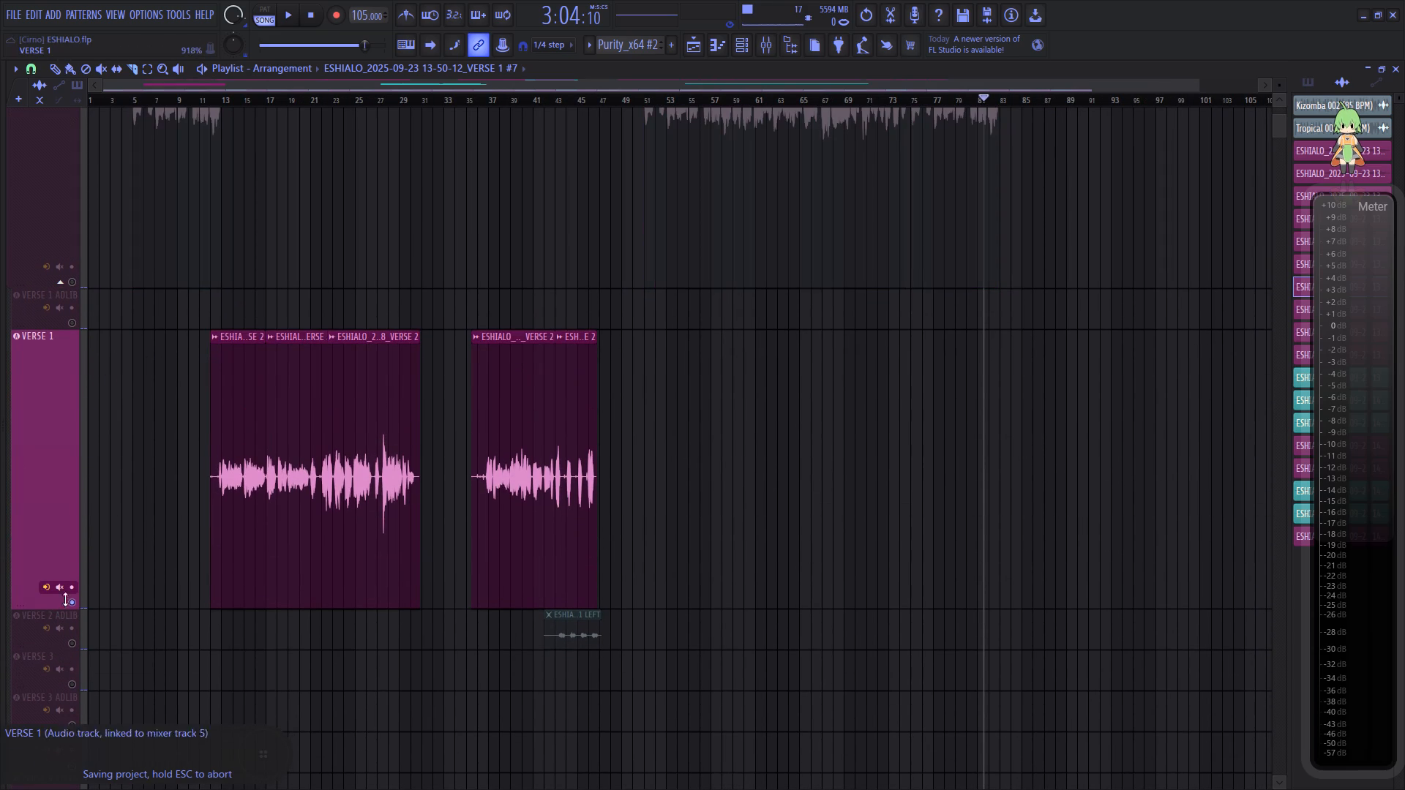
Cut off the long silence at the start of the first VERSE 2 clip, between bars 12 and 13.
scroll(210, 96, up, 13)
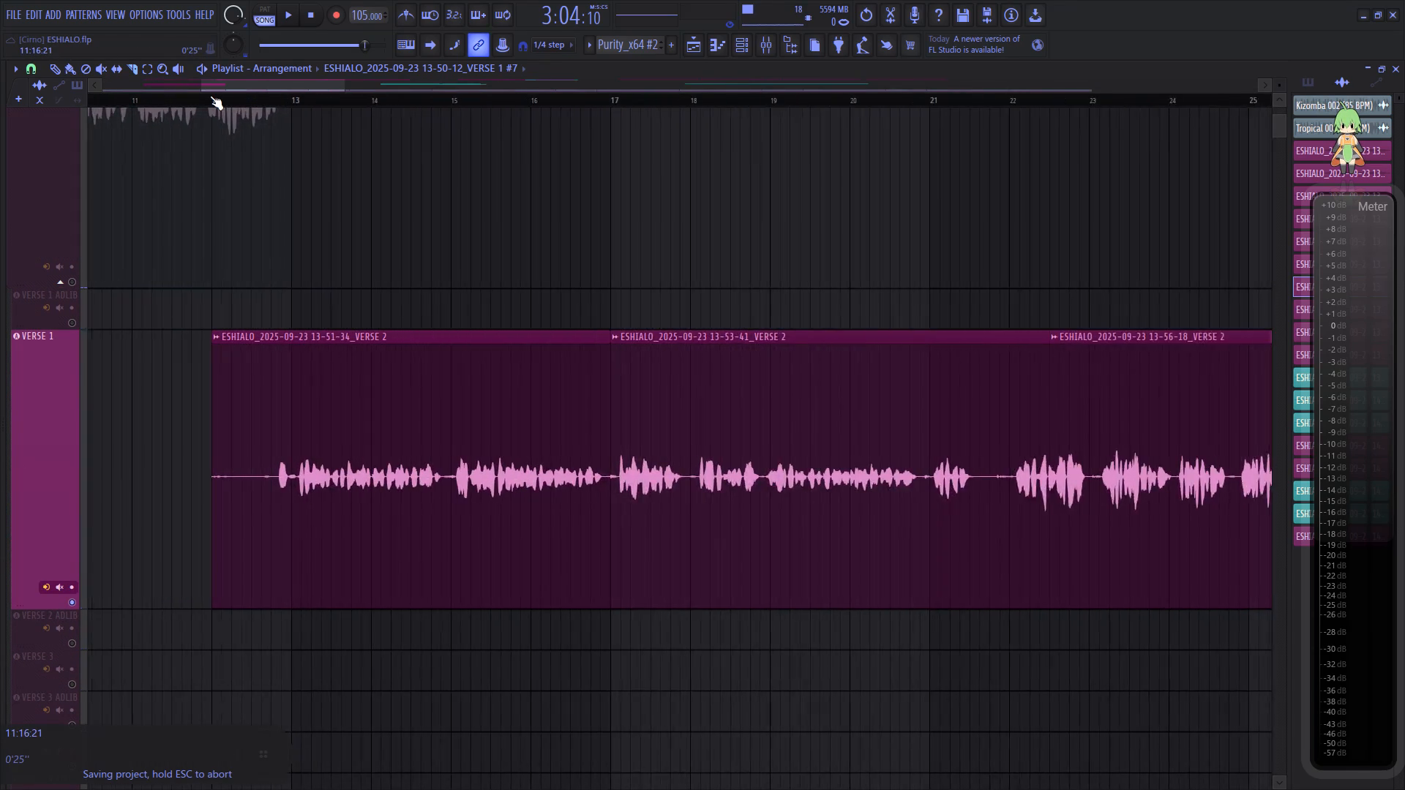
scroll(210, 96, up, 4)
click(209, 97)
scroll(238, 102, up, 7)
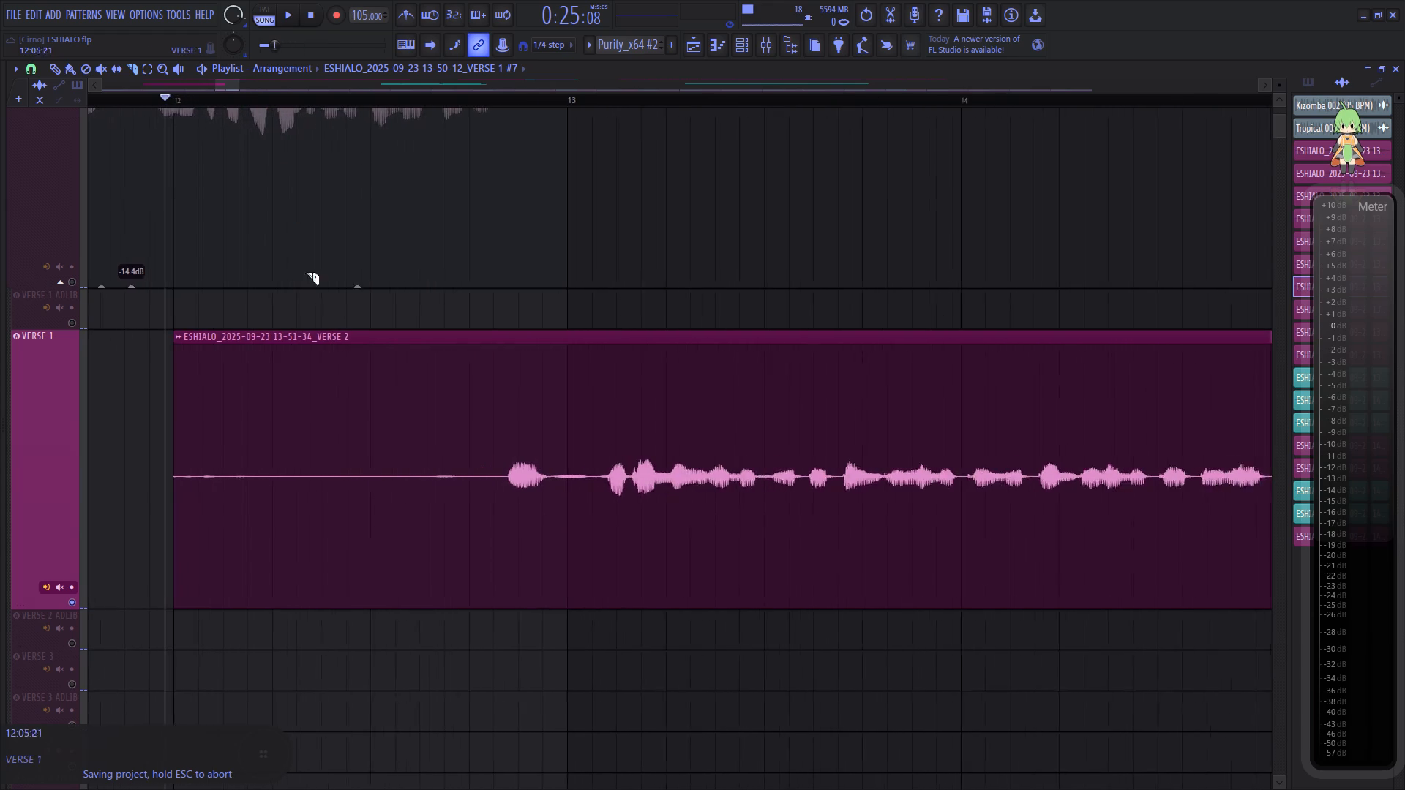
right_click(531, 446)
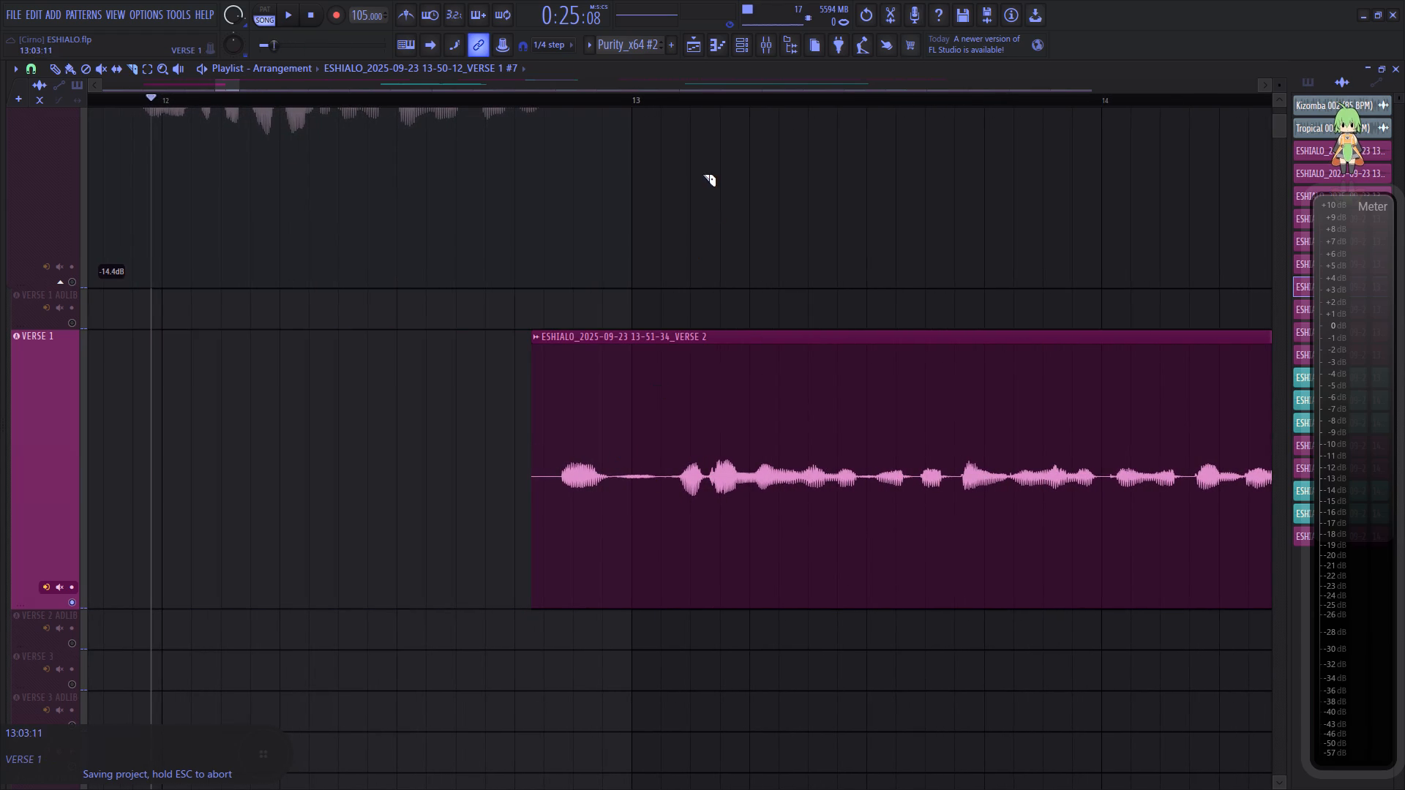
Slice out the breath around bar 13 of the first VERSE 2 clip, lower its gain to -9.9 dB, and place the playhead ahead of the clip.
scroll(708, 101, up, 4)
click(530, 457)
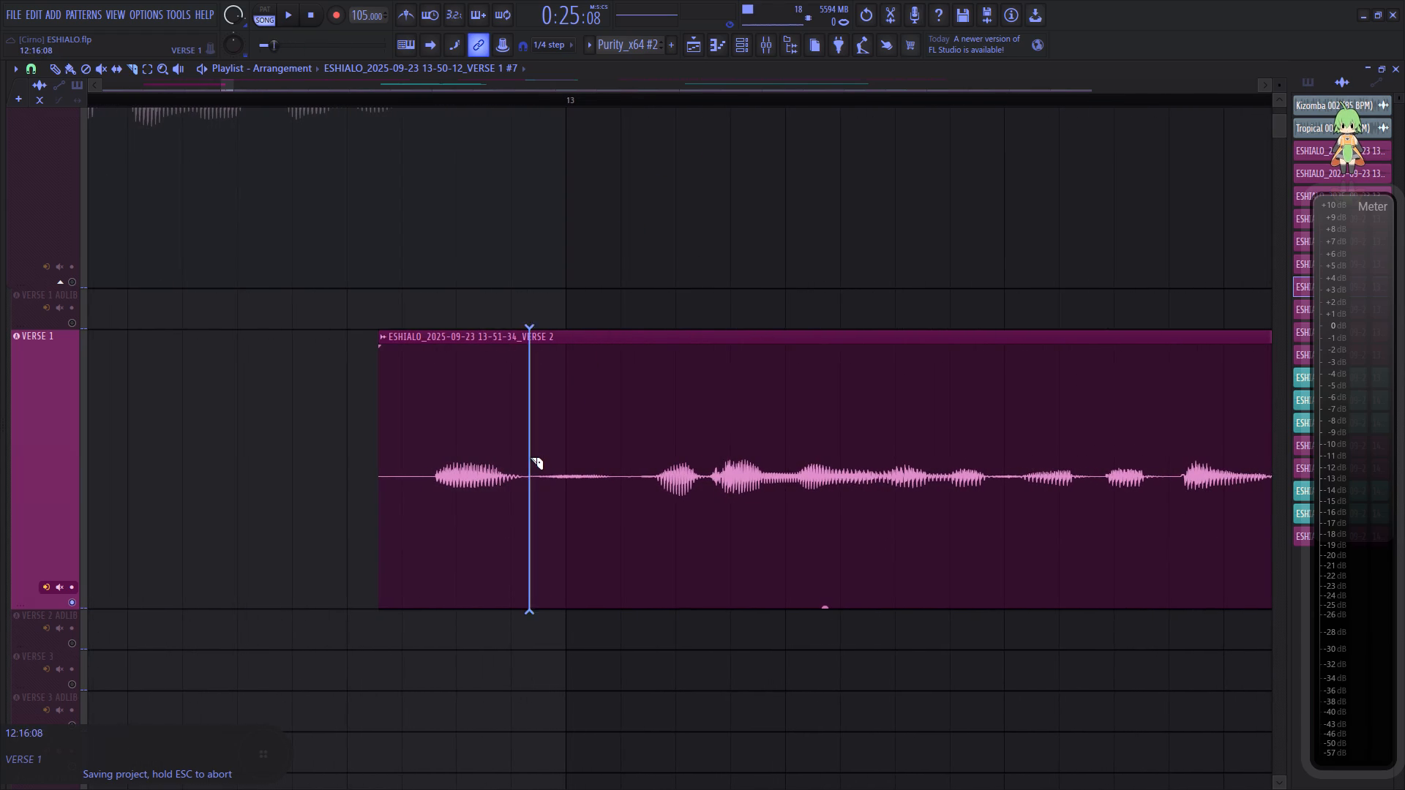
click(635, 456)
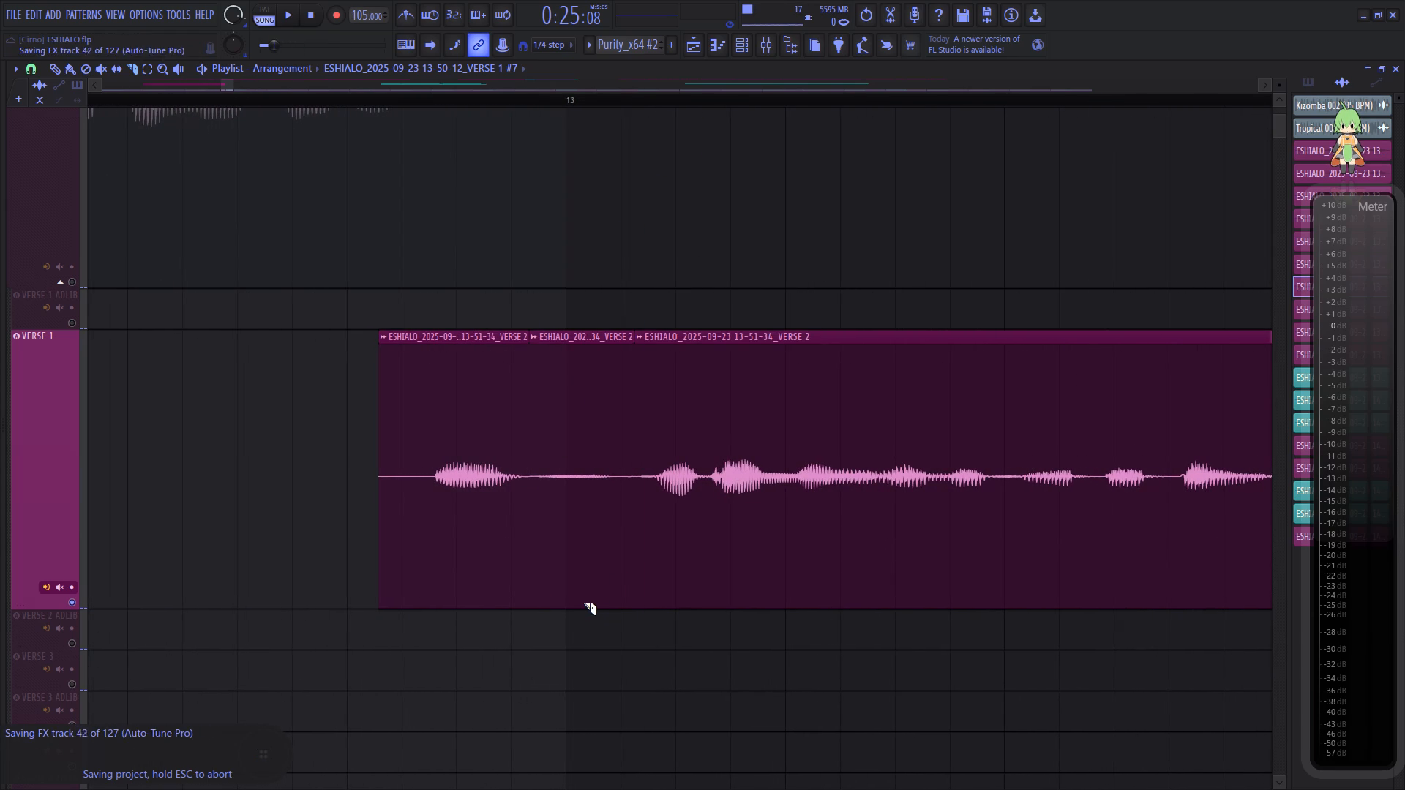
drag(582, 607, 582, 715)
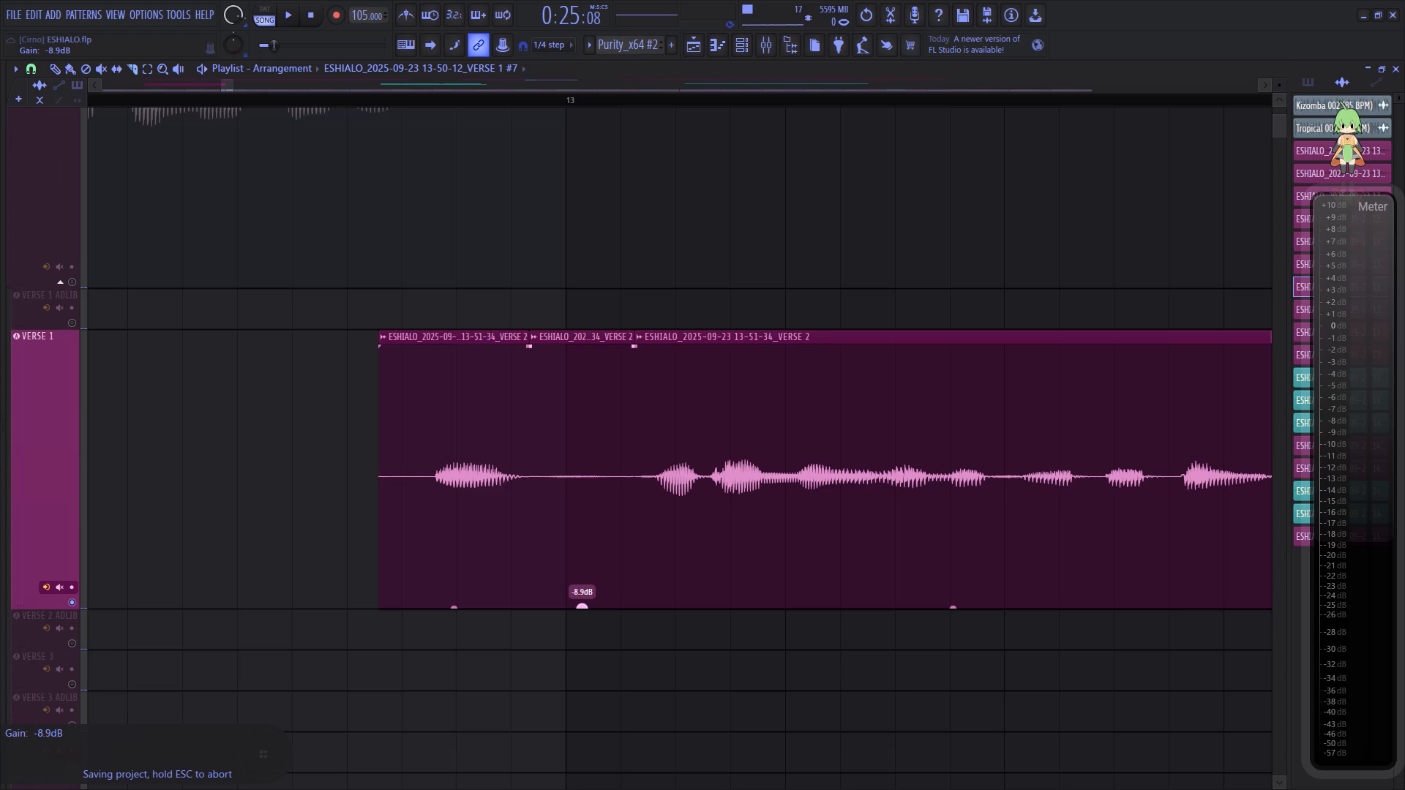
drag(582, 715, 580, 731)
click(314, 98)
Trim the remaining silence at the start of the first VERSE 2 clip, leaving a short lead-in before the first vocal sound.
scroll(371, 202, down, 4)
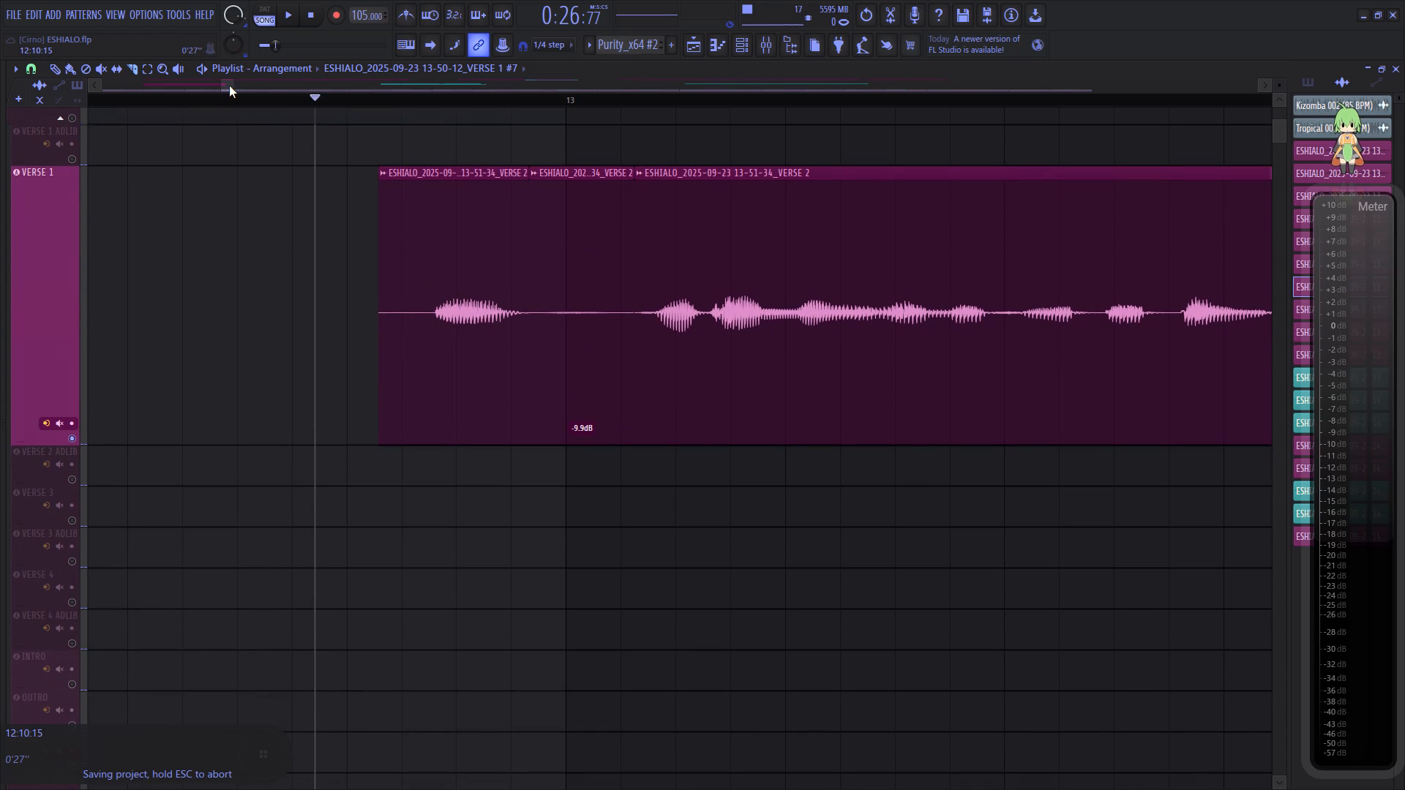
click(229, 86)
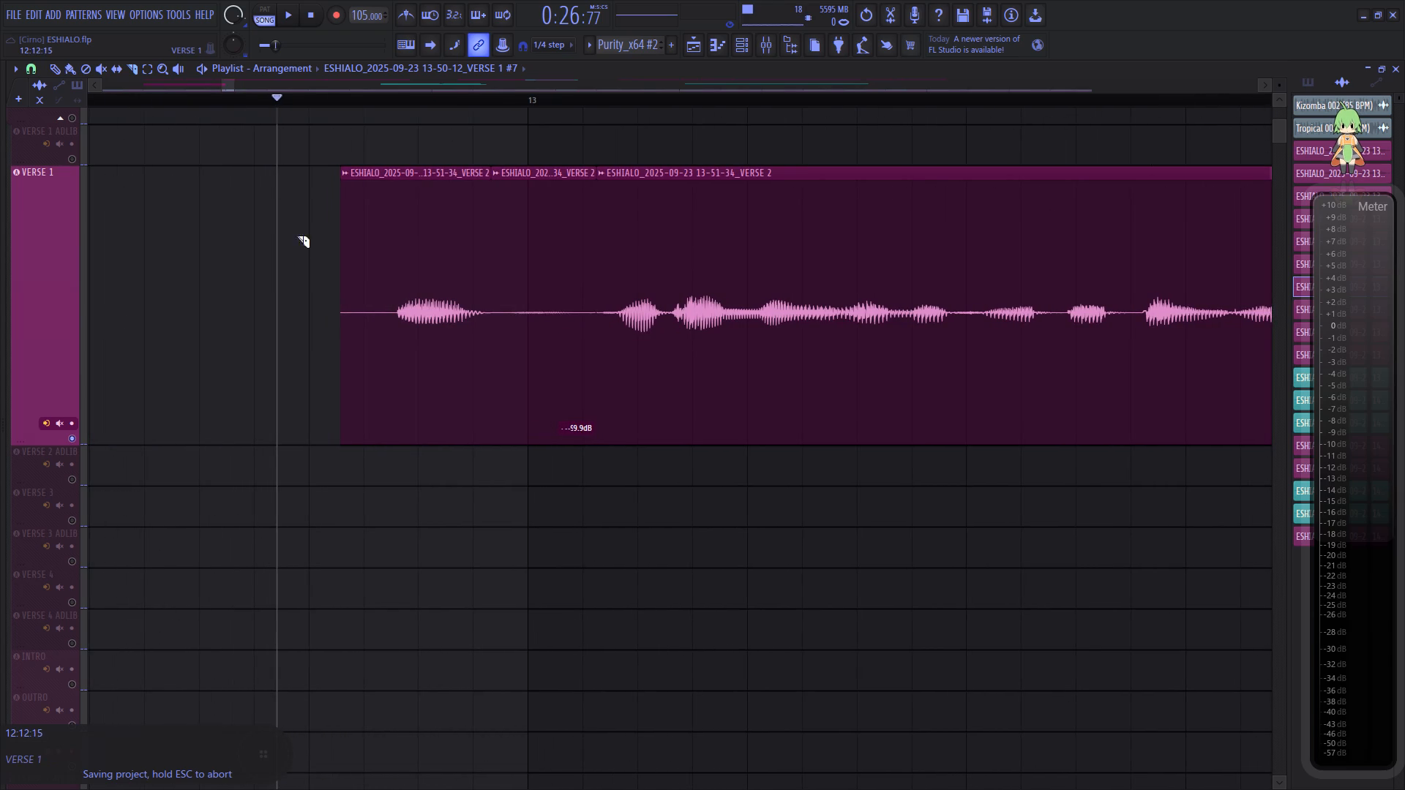
right_click(362, 270)
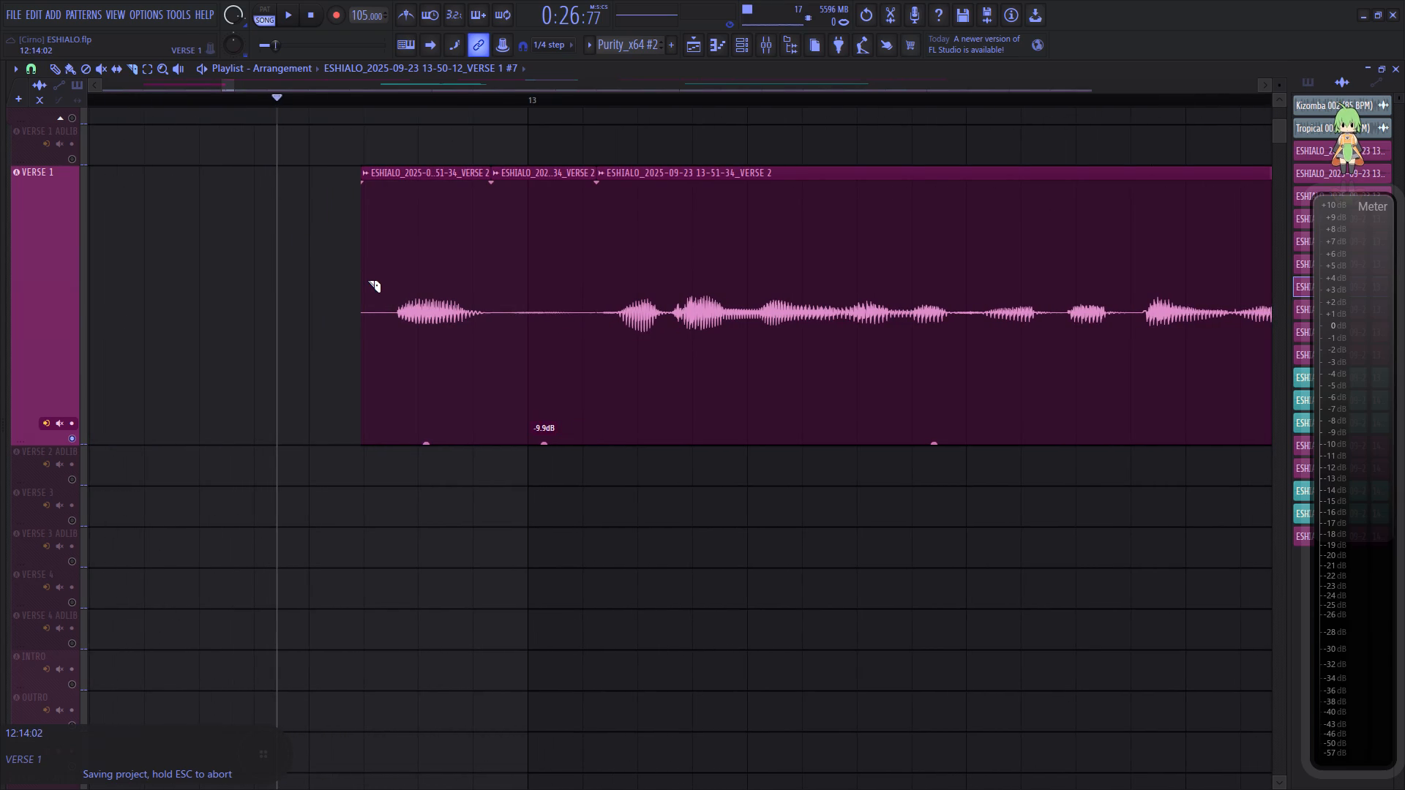
right_click(366, 280)
right_click(363, 281)
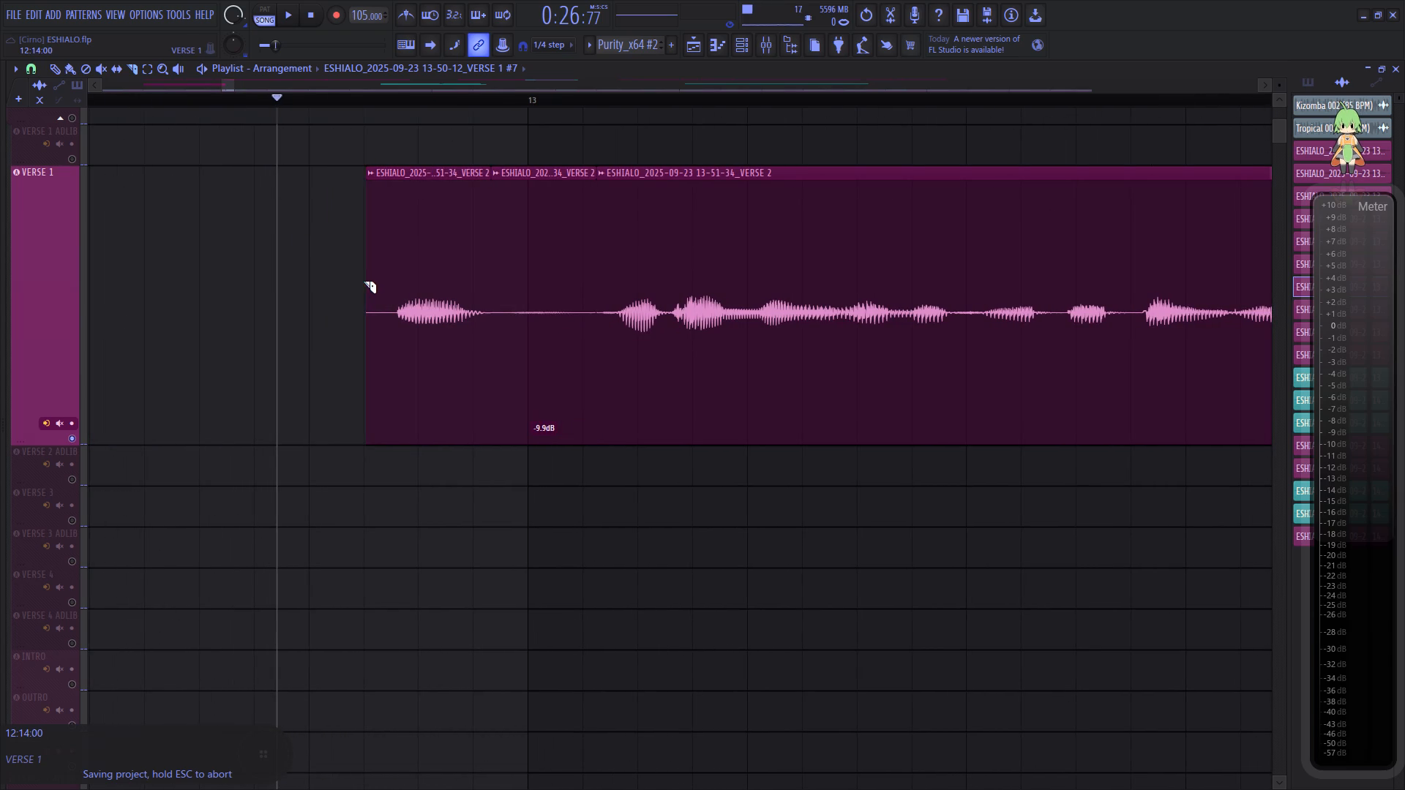
click(72, 72)
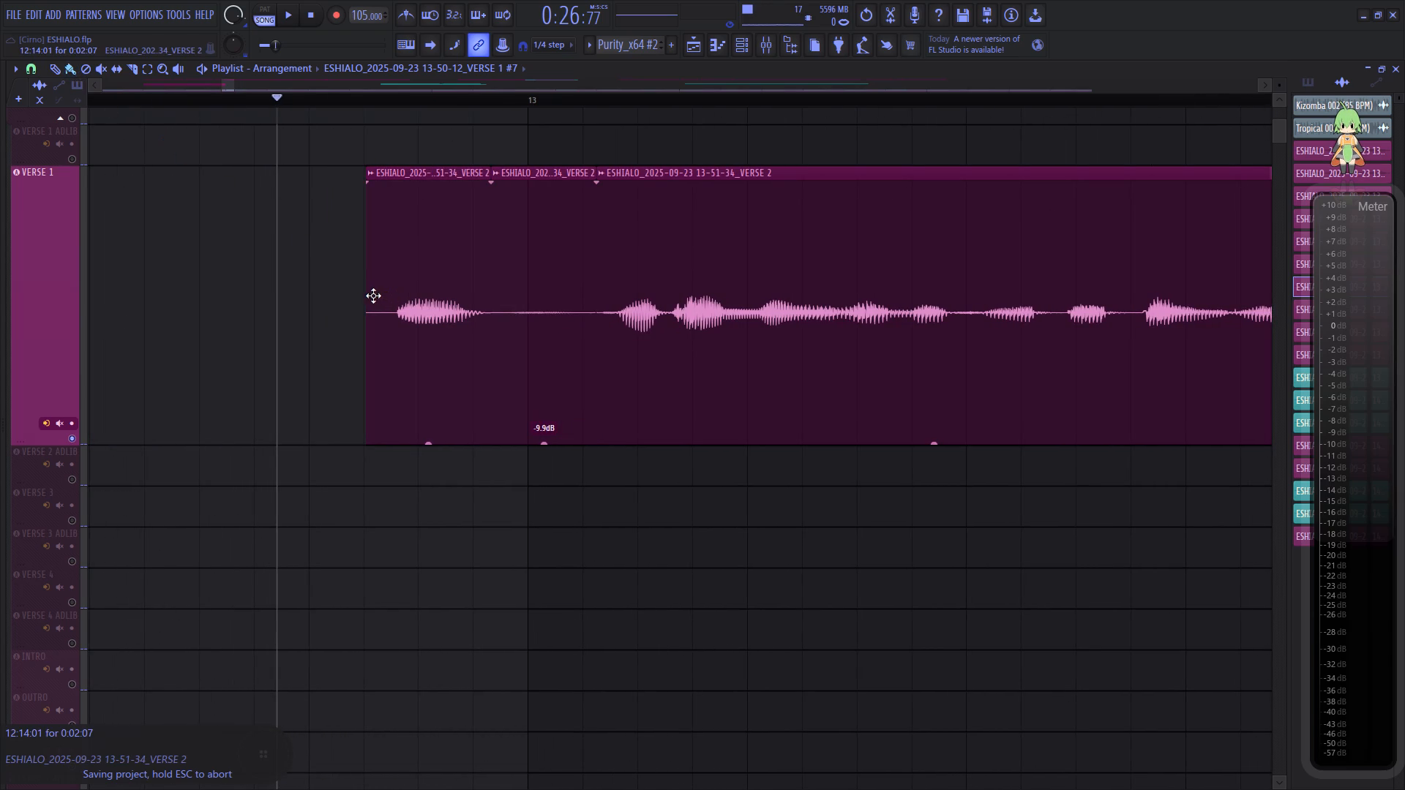
drag(371, 295, 363, 294)
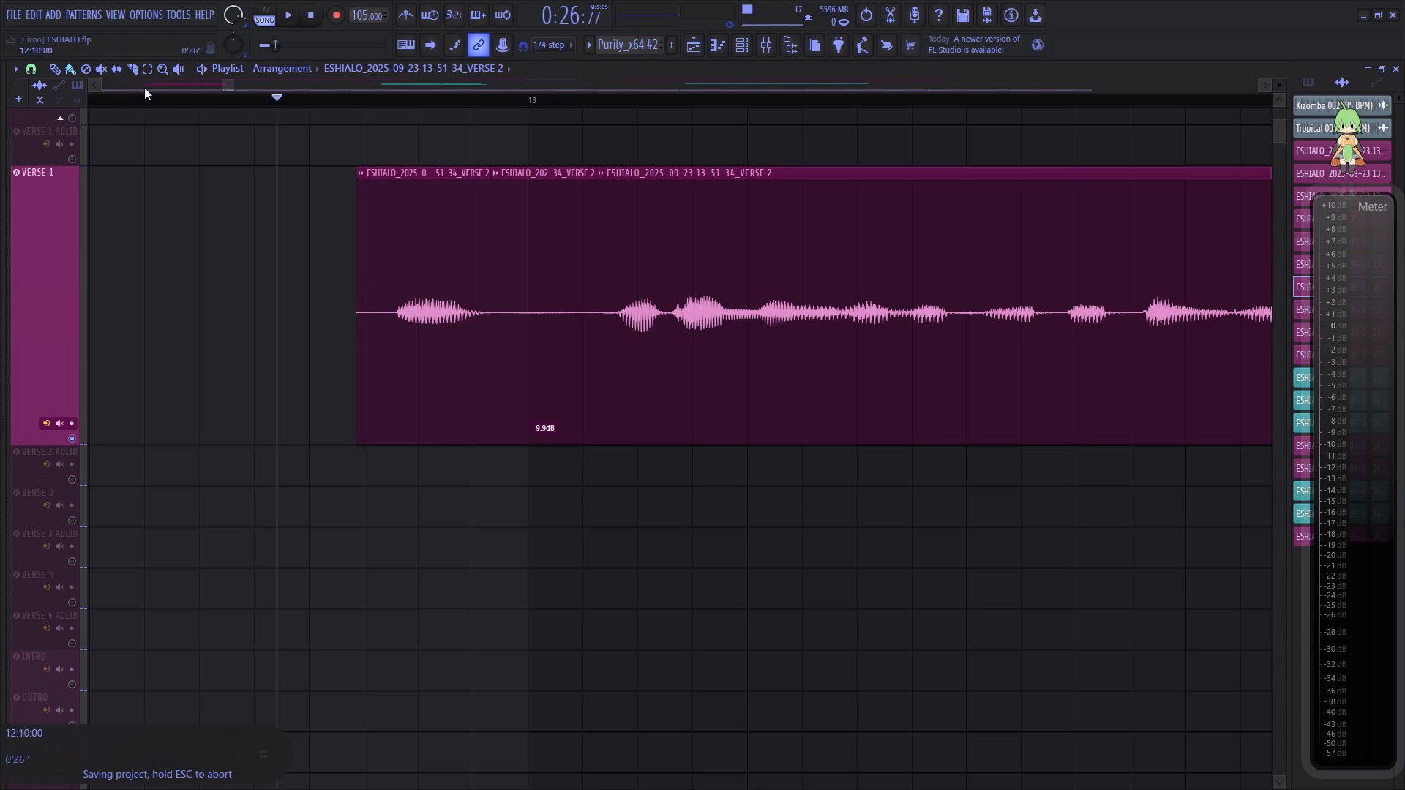
click(130, 72)
scroll(367, 104, up, 5)
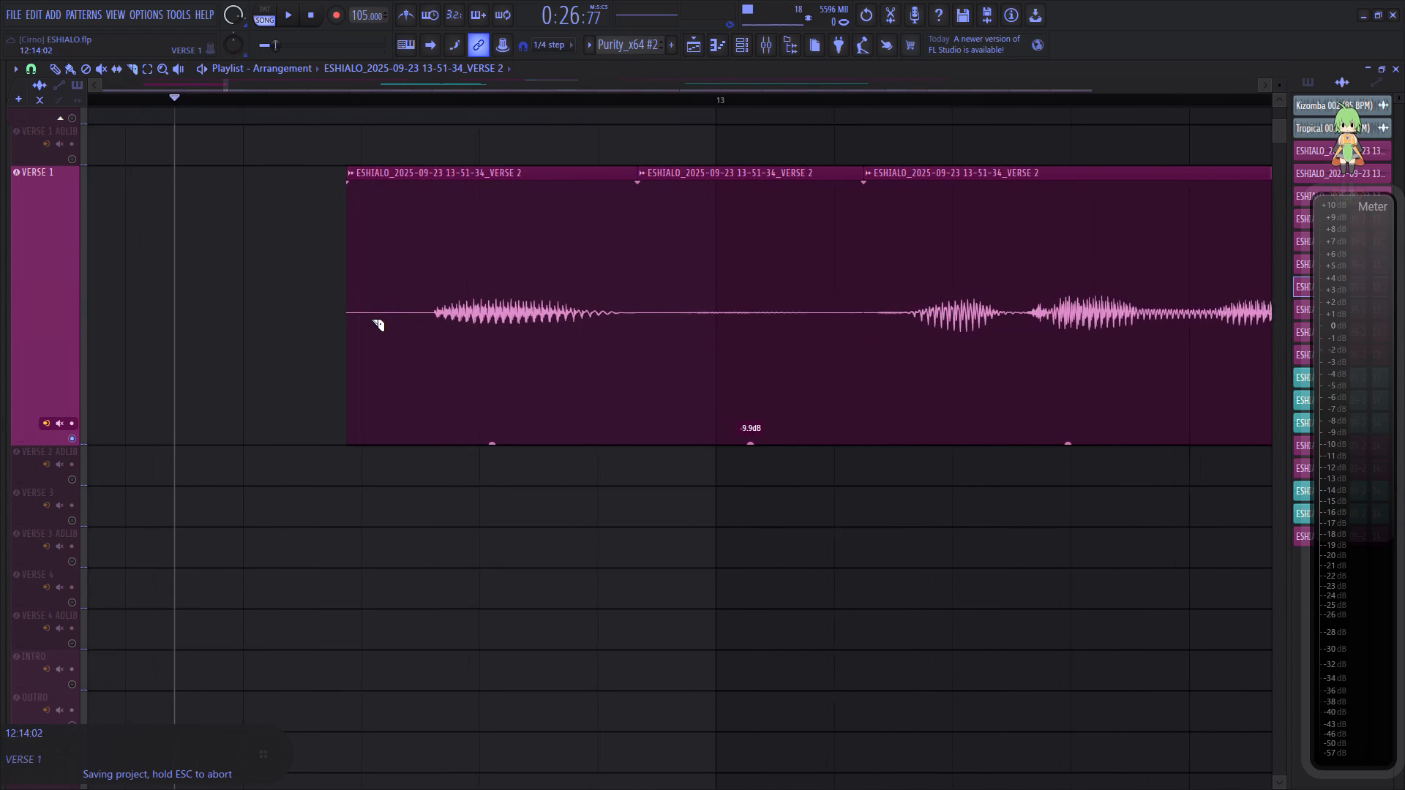
right_click(363, 321)
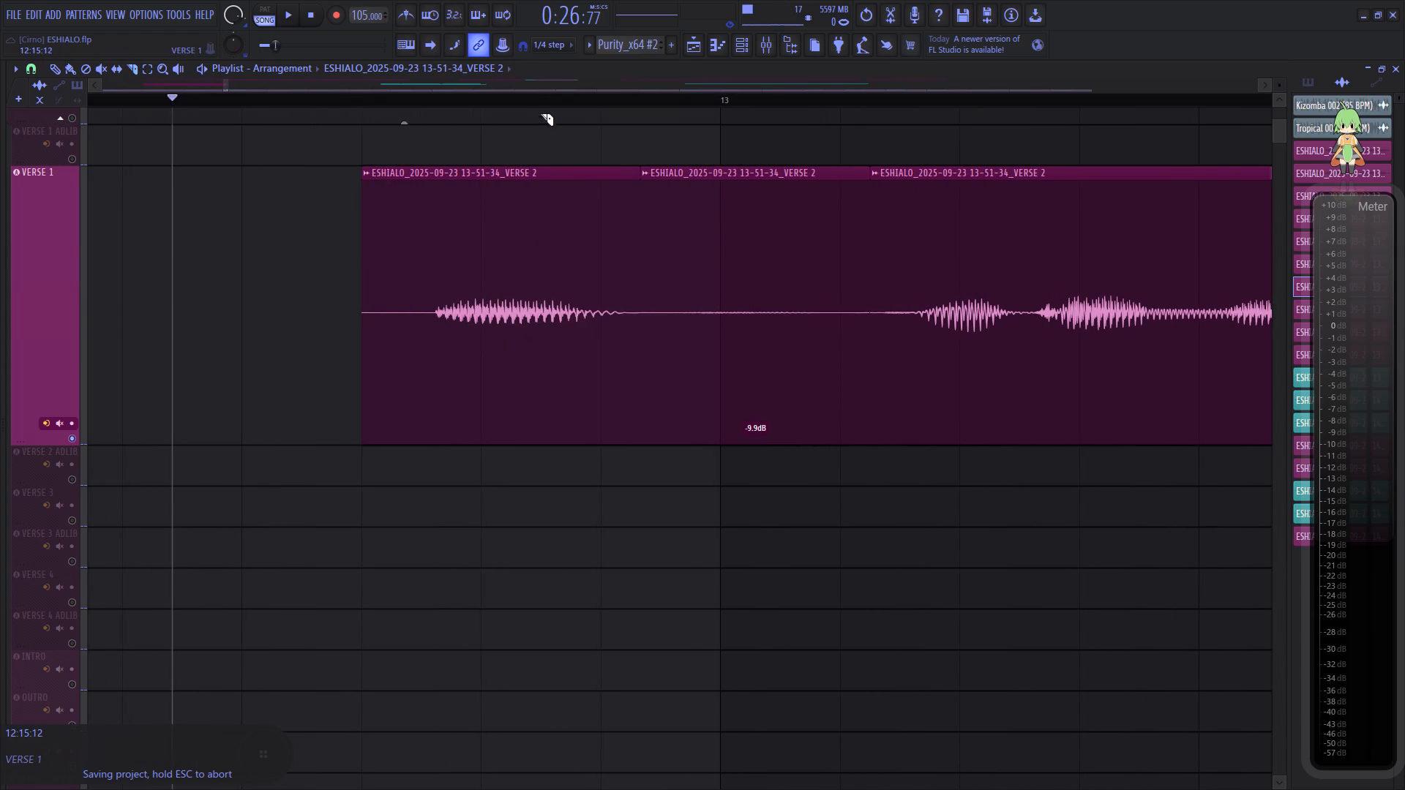
Lower the gain of the breath slice around bar 13 in the first VERSE 2 clip to -11.6 dB.
scroll(548, 104, down, 4)
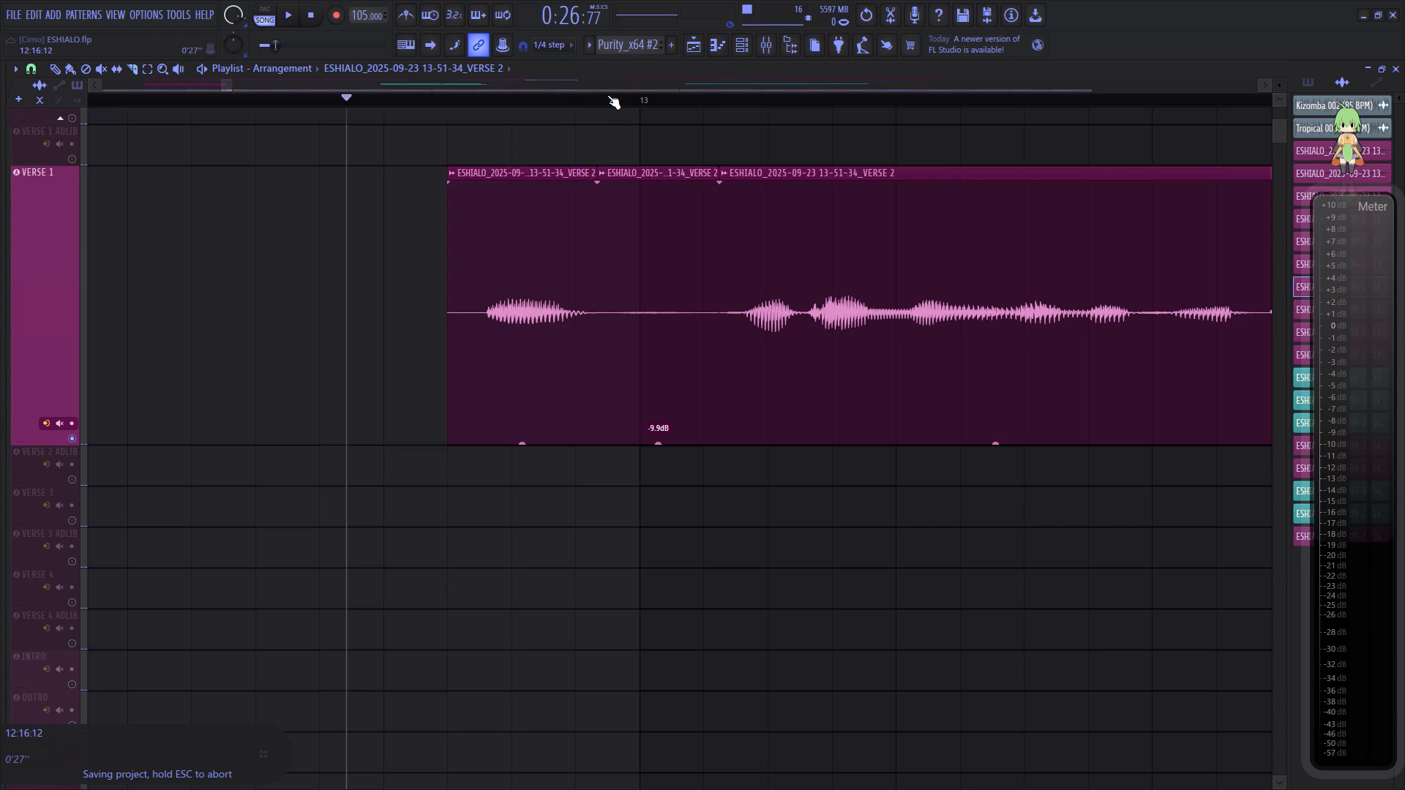
scroll(604, 94, down, 8)
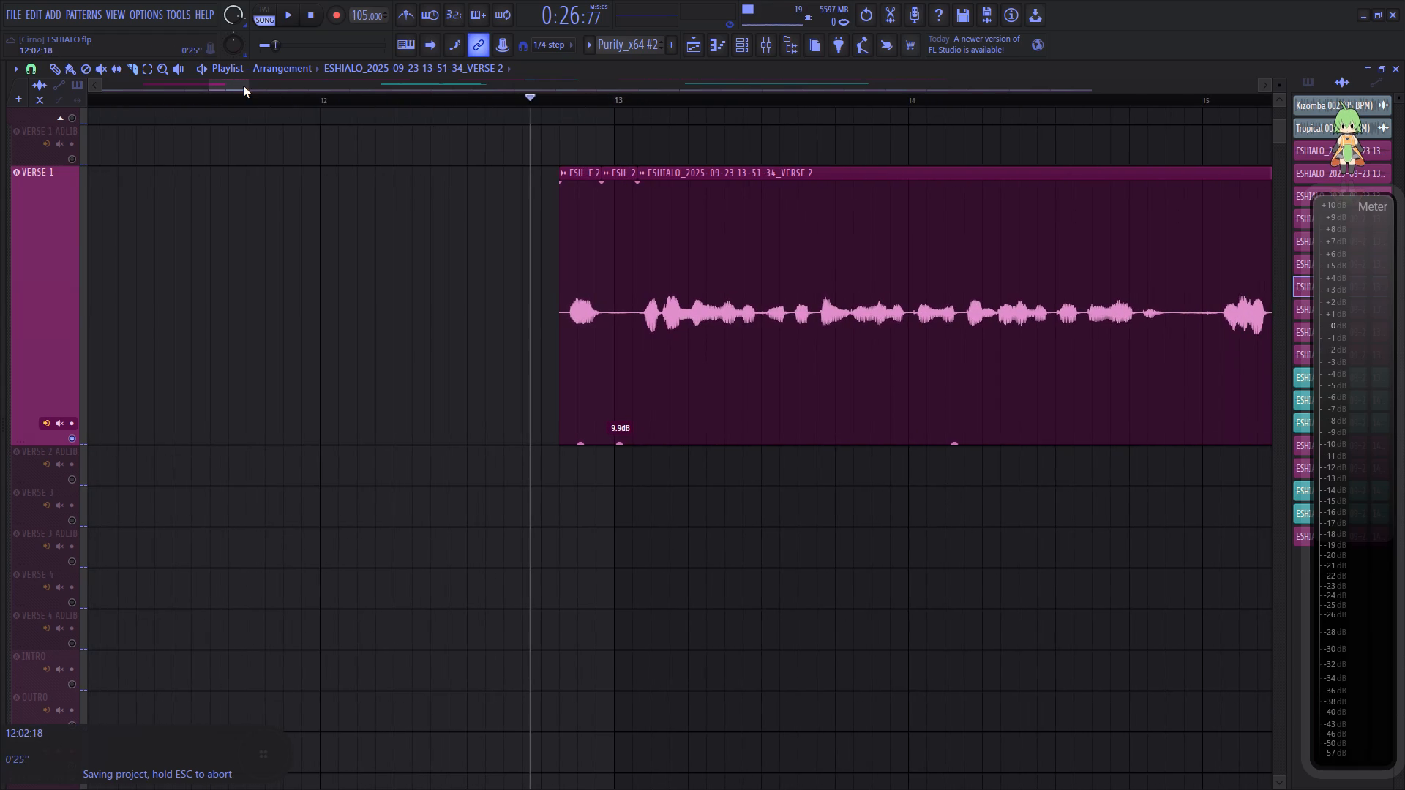
click(229, 85)
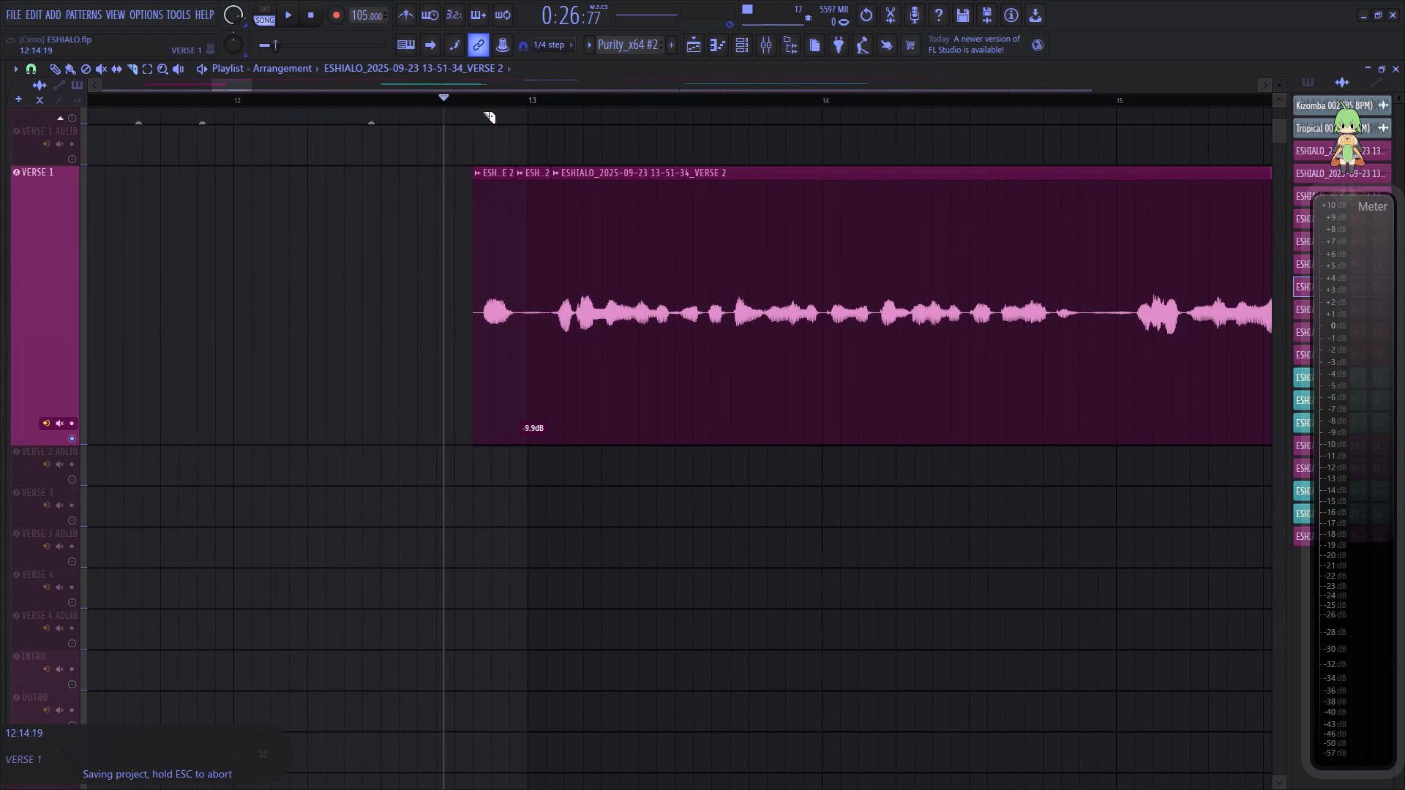
click(235, 87)
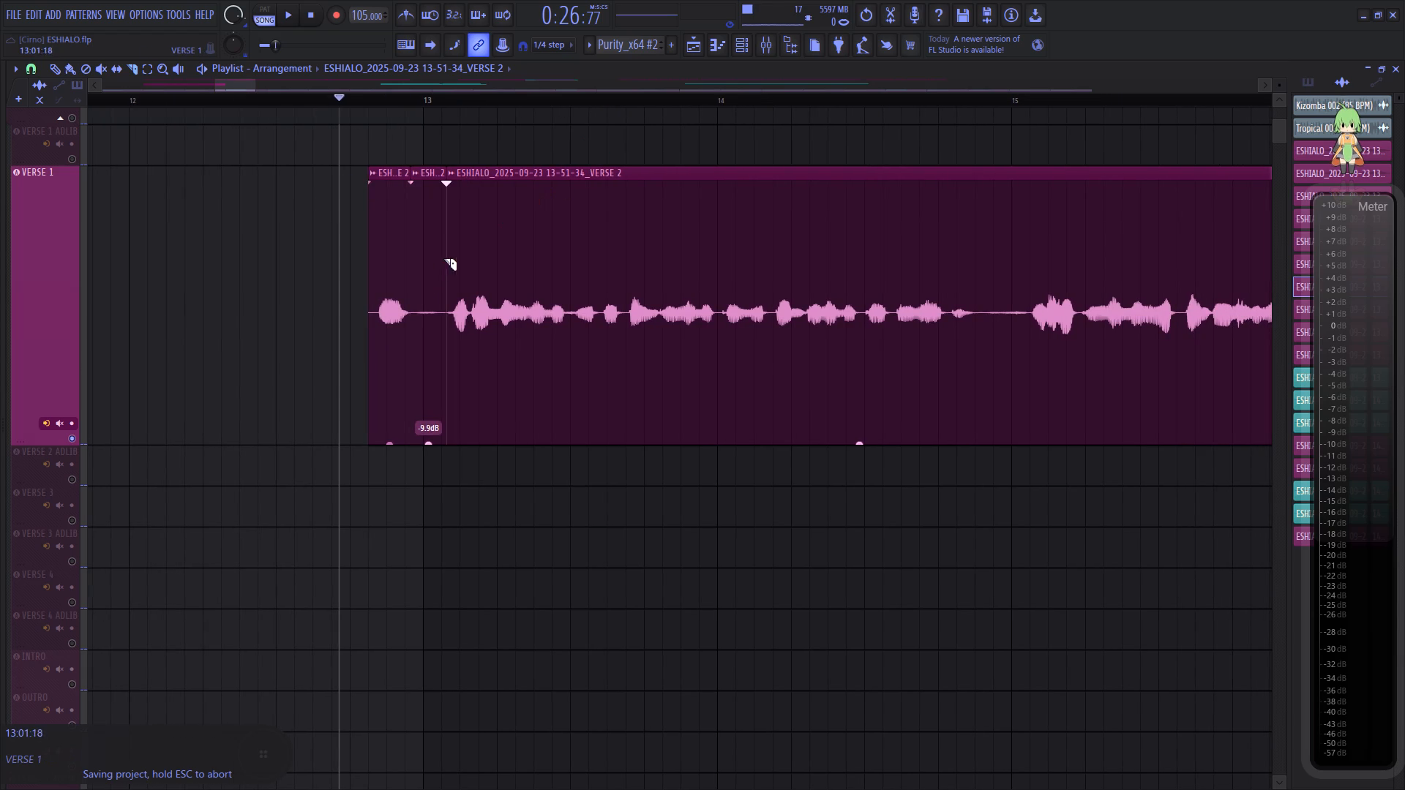
drag(427, 443, 427, 465)
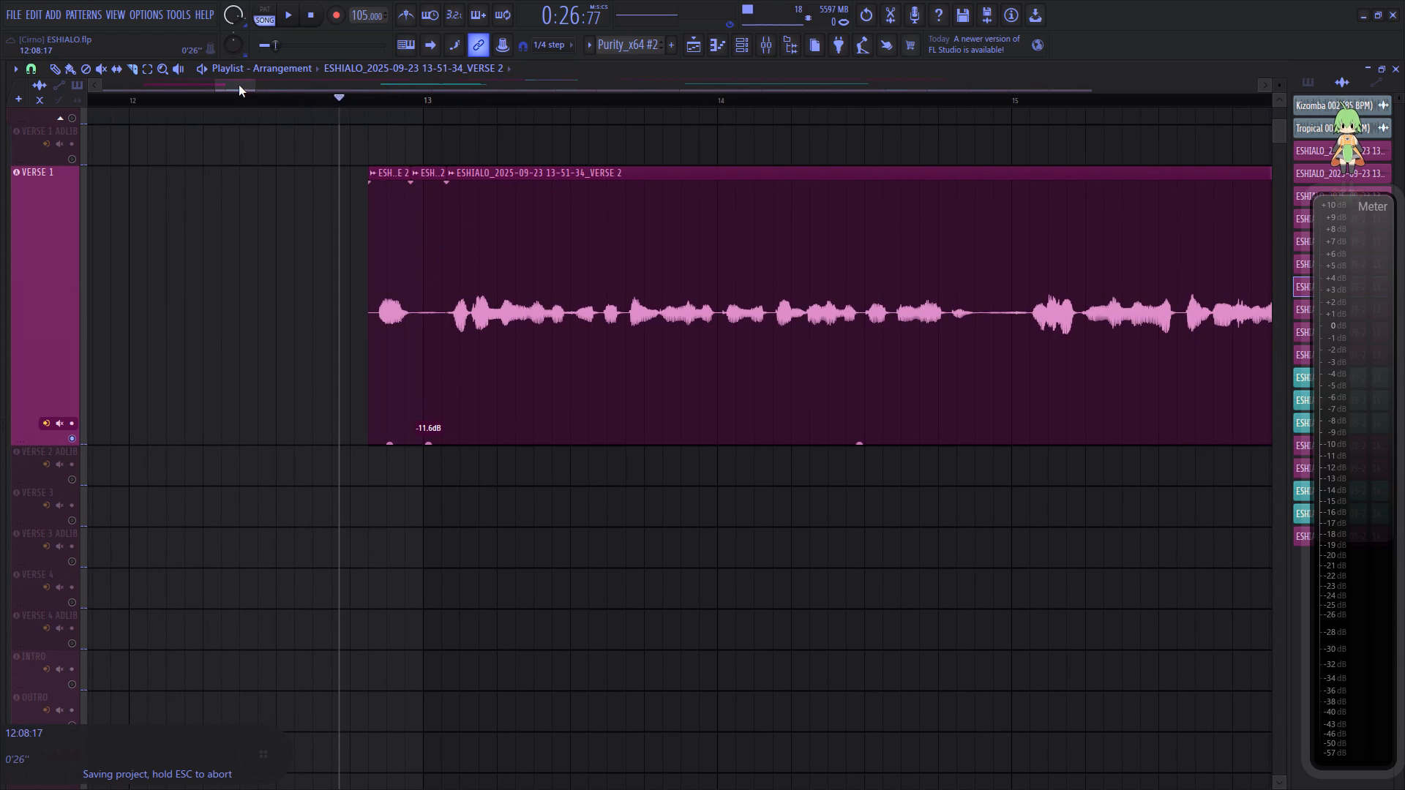
Play the solo vocal from just before bar 13 to check the cleaned-up start of the verse.
click(238, 85)
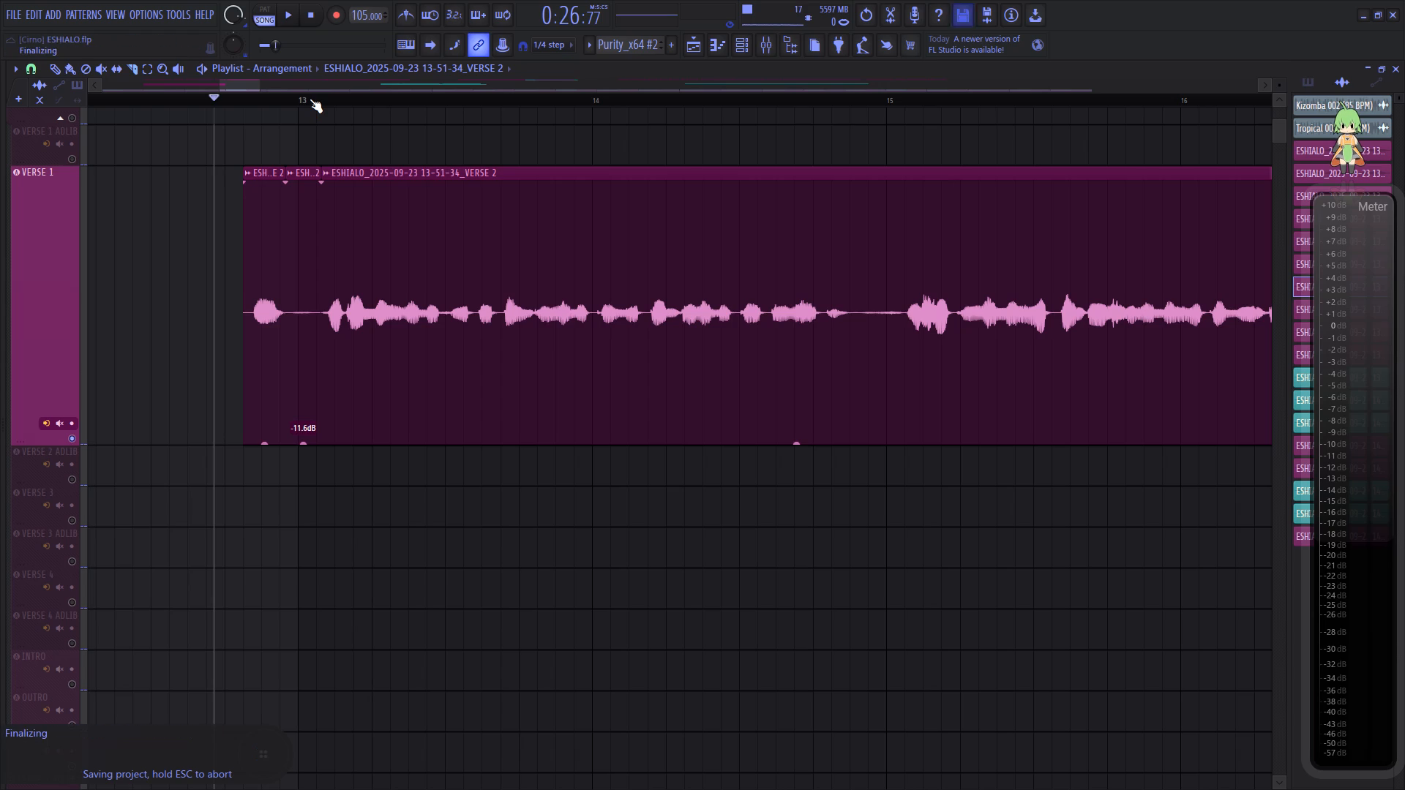
click(240, 89)
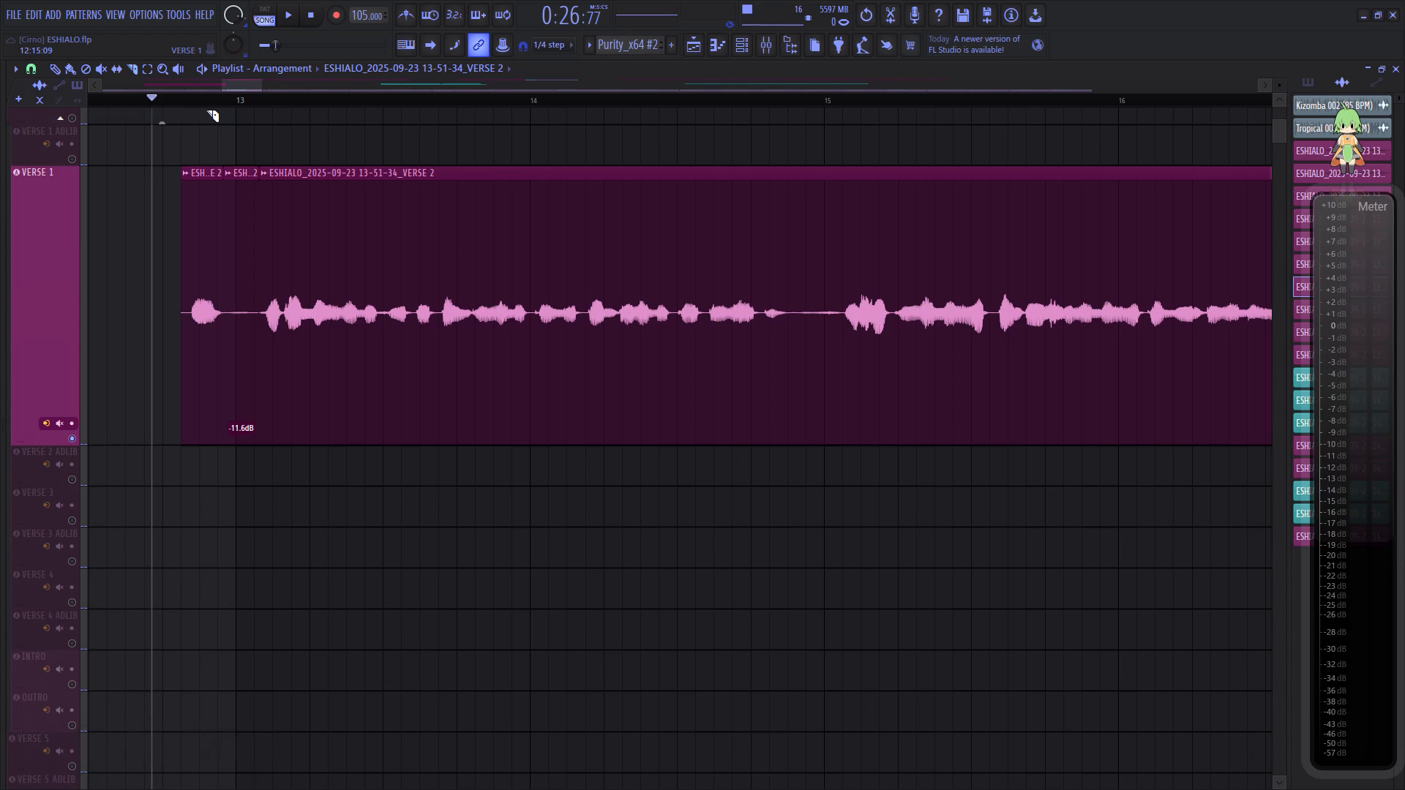
key(space)
key(space)
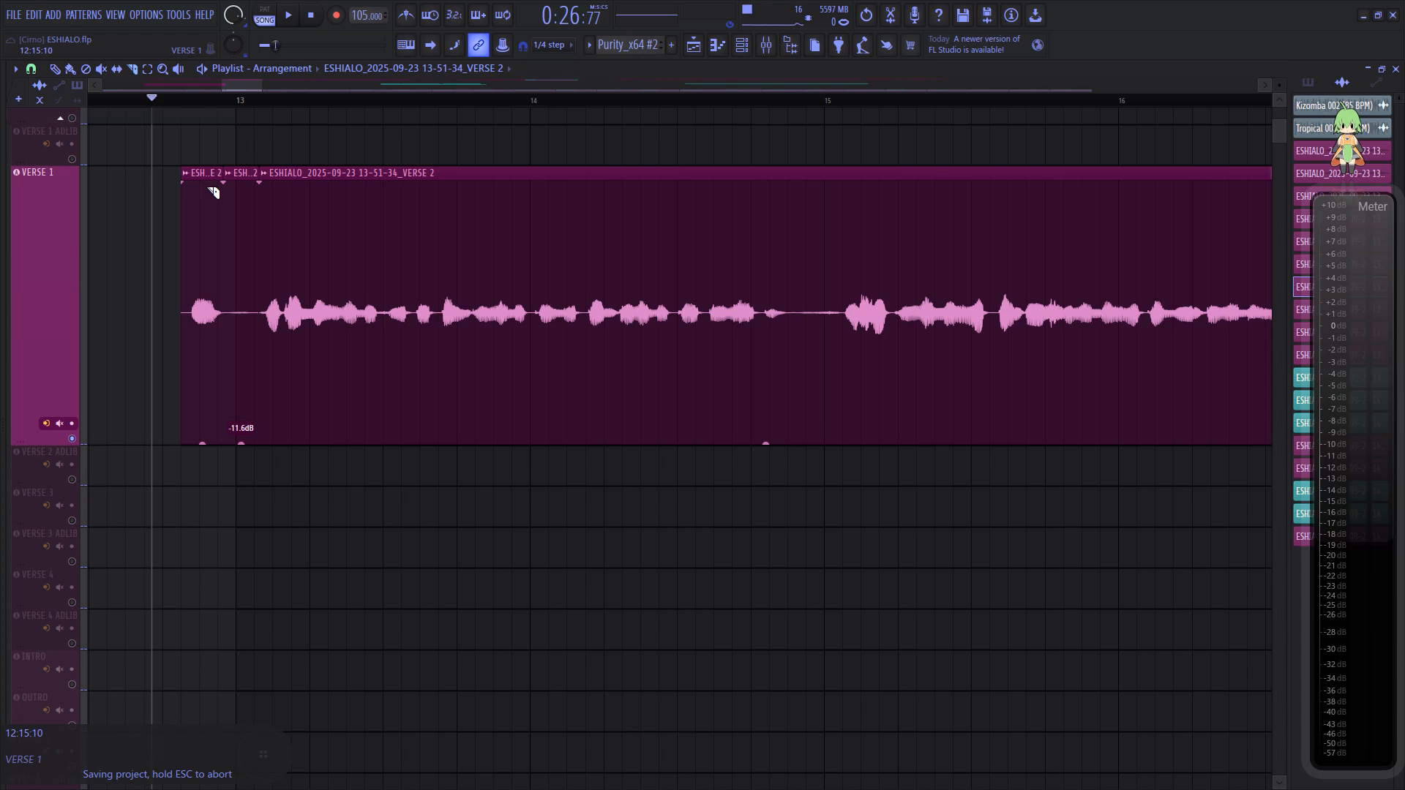
key(space)
key(space)
key(space)
Slice out the gap between phrases around bar 15 in the 13-51-34 VERSE 2 clip and lower its gain to -7.3 dB.
drag(240, 88, 250, 90)
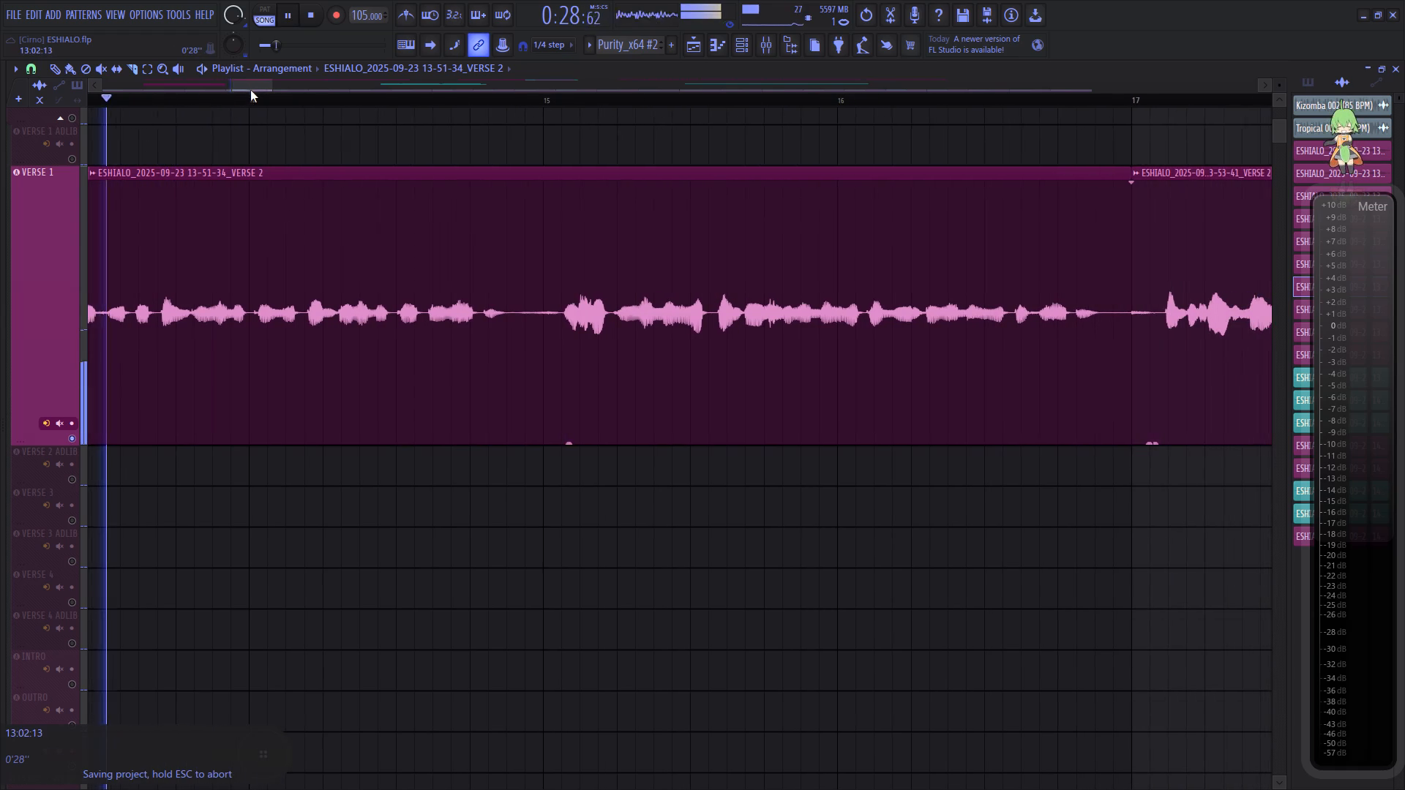
click(498, 318)
click(546, 315)
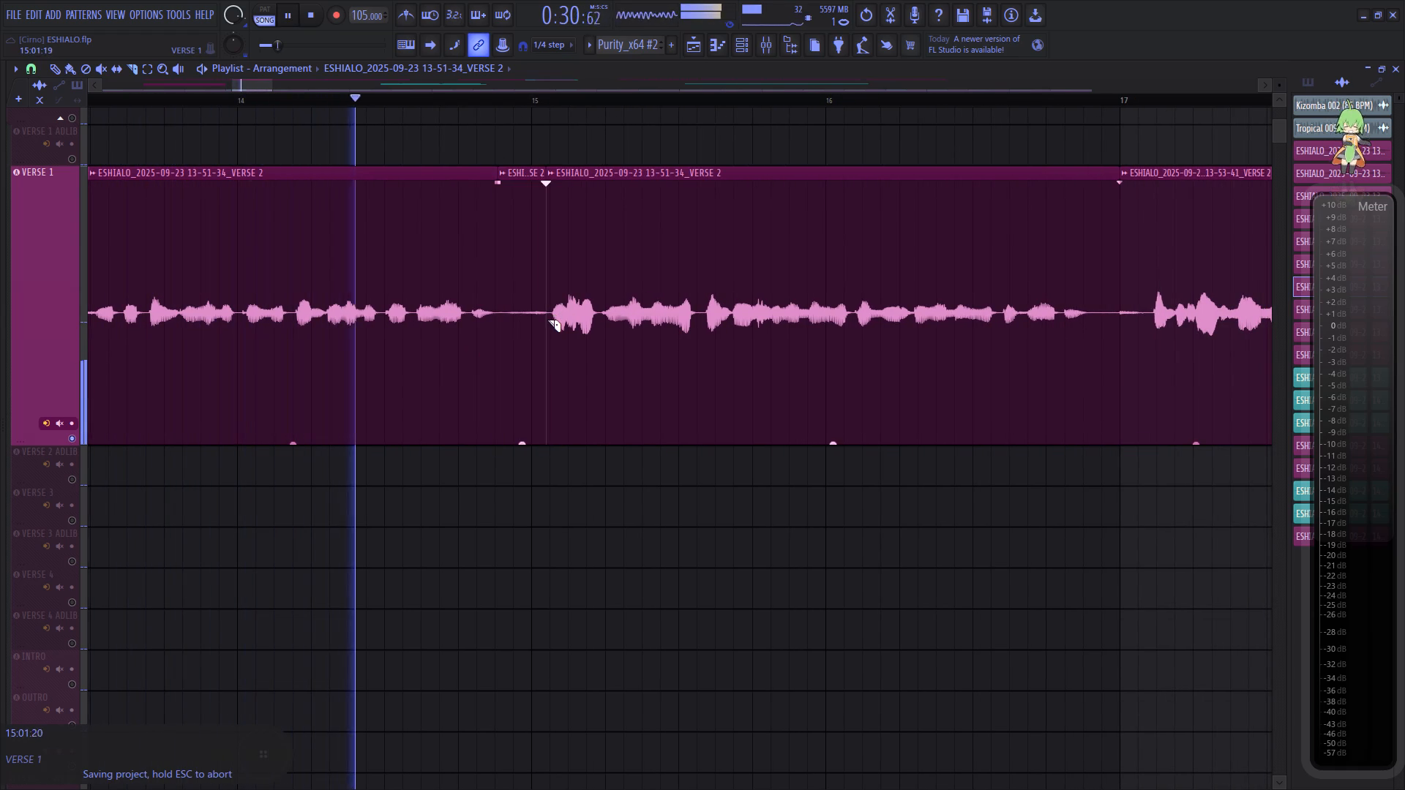
drag(522, 442, 539, 527)
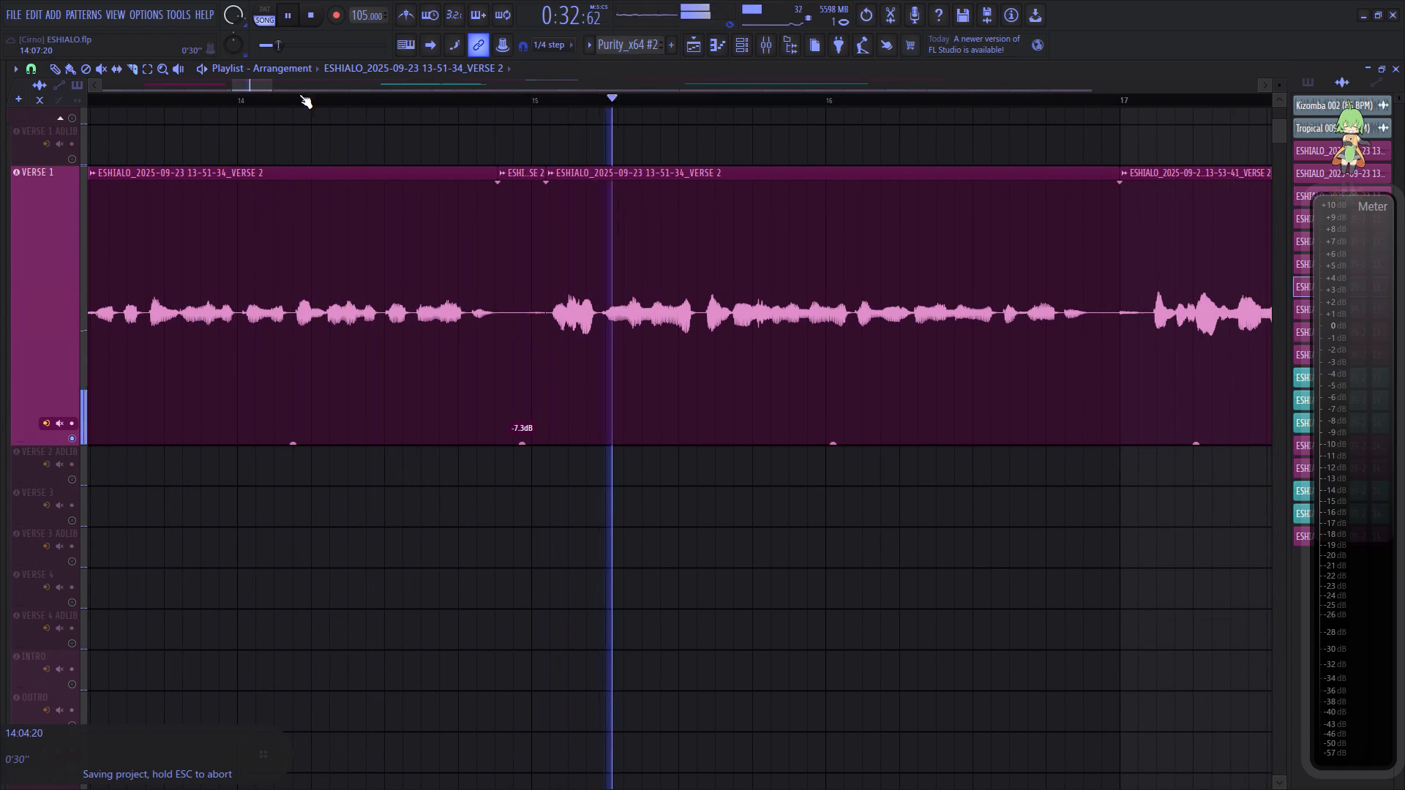
Cut off the short silence at the start of the 13-53-41 VERSE 2 clip, just after bar 17.
drag(256, 85, 280, 91)
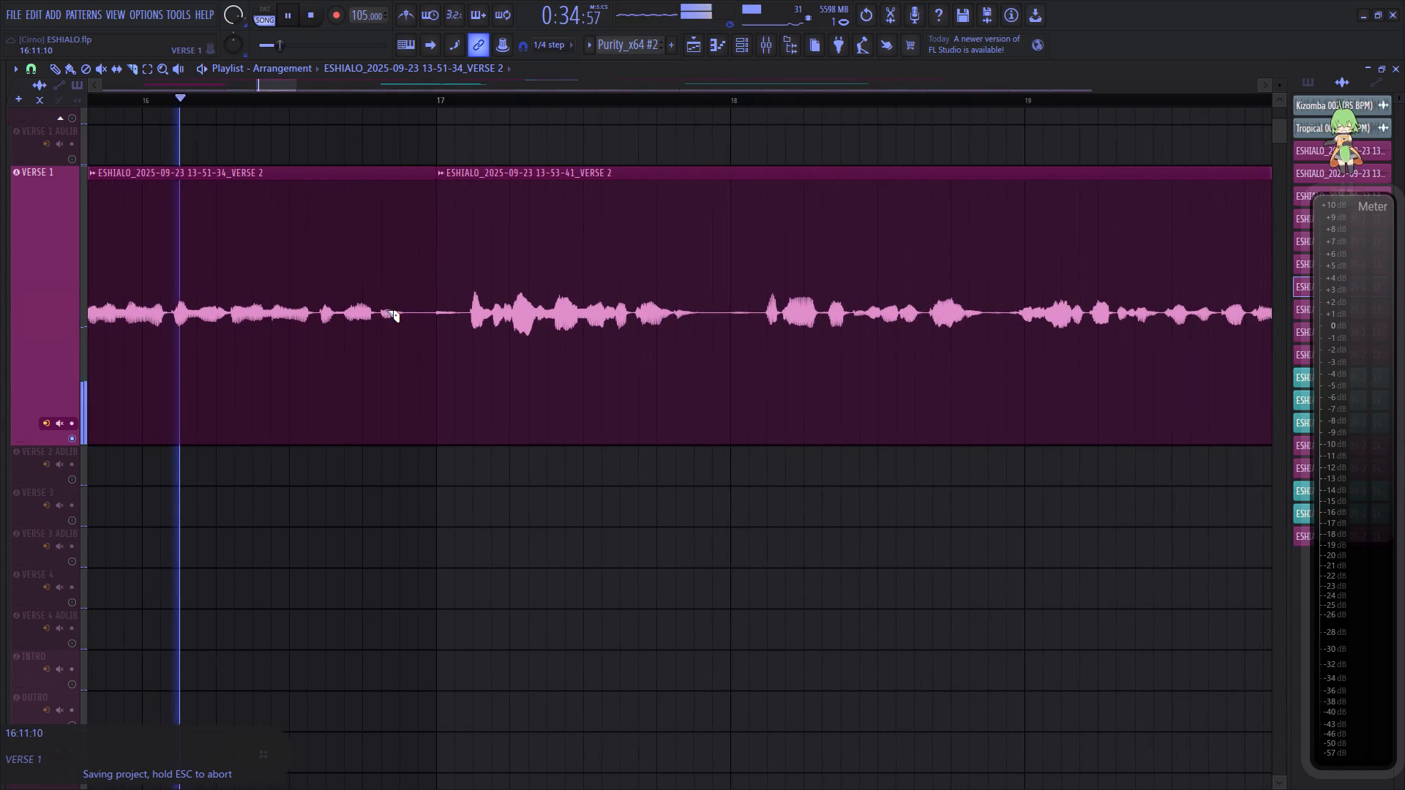
right_click(456, 332)
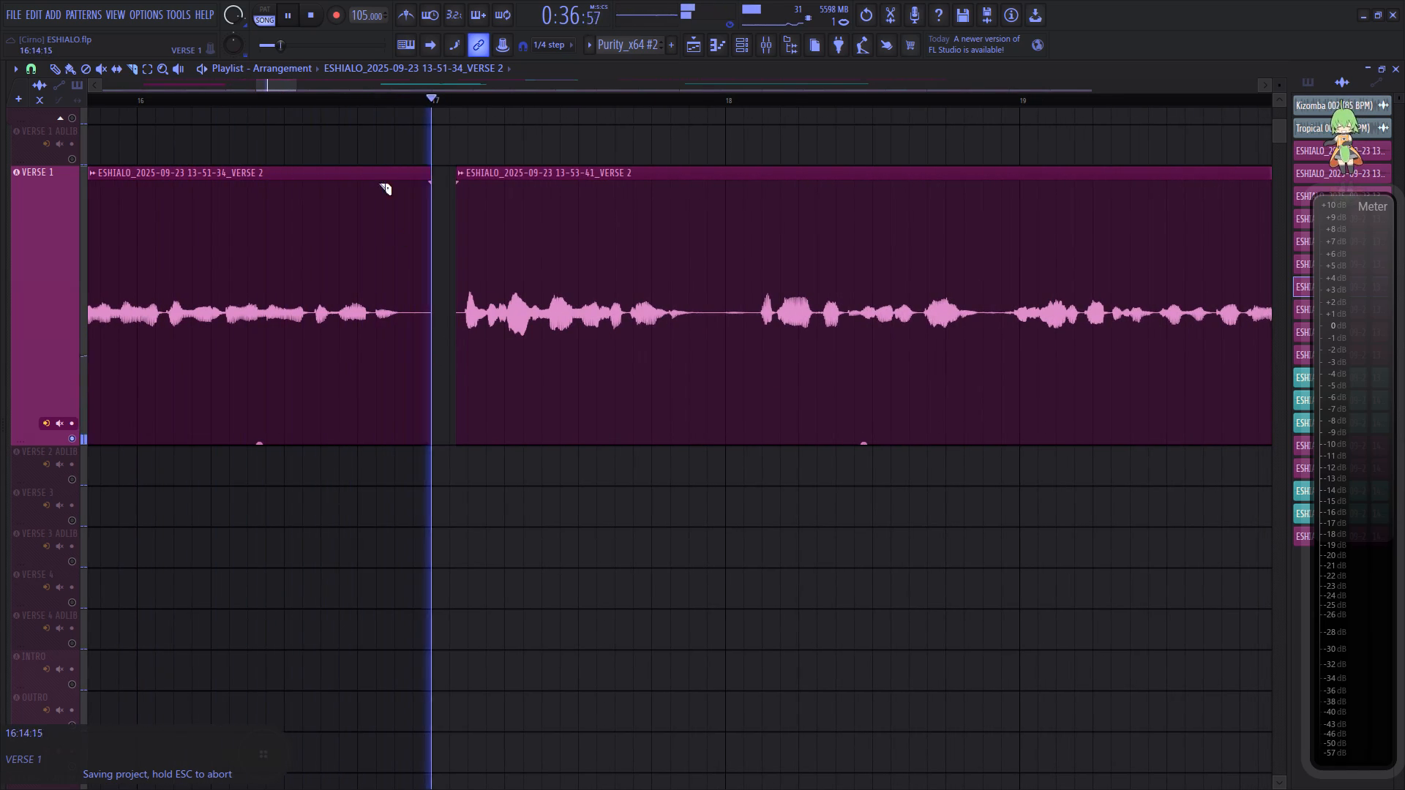
Slice out the gap around bar 18, lower its gain to -7.3 dB, and replay from ahead of it.
drag(277, 87, 285, 89)
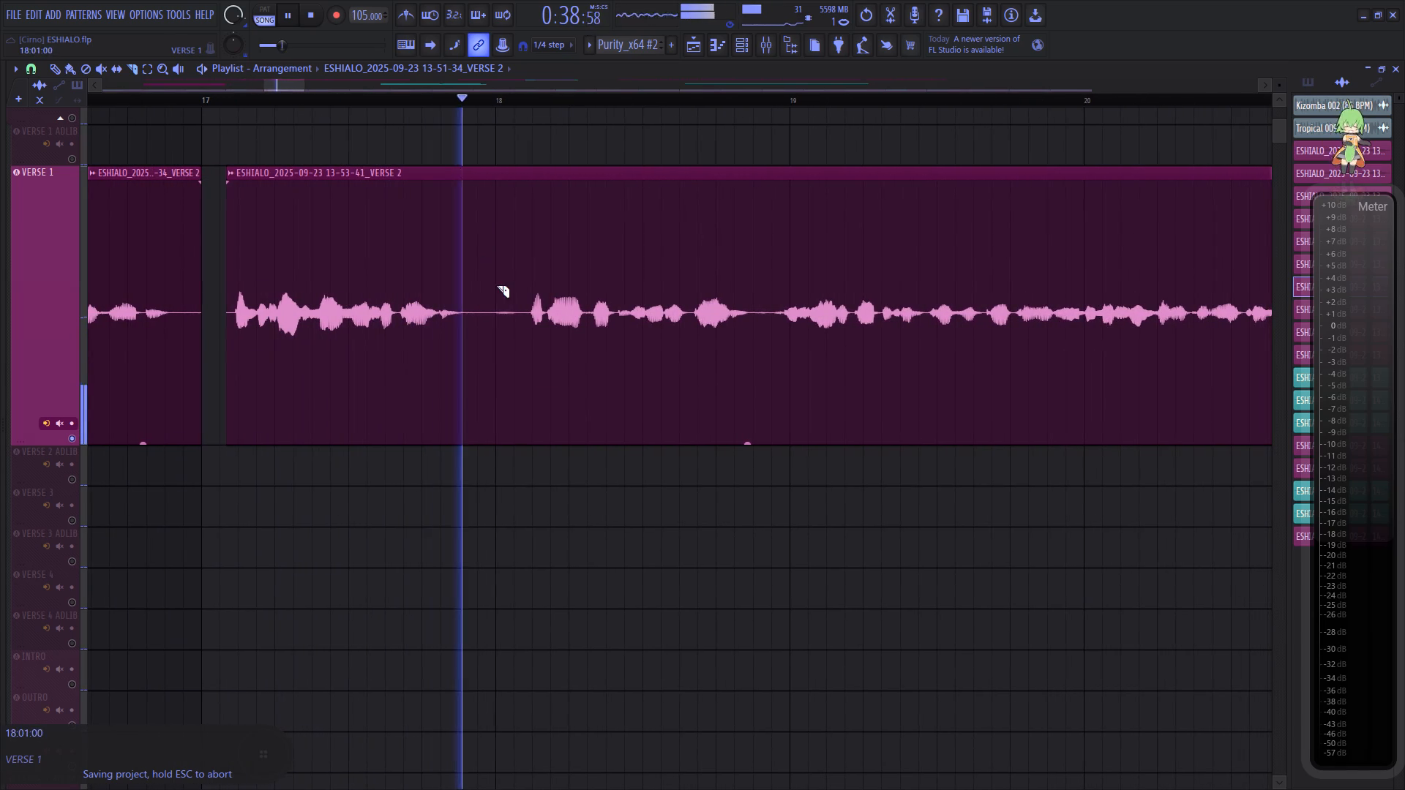
click(475, 301)
click(523, 304)
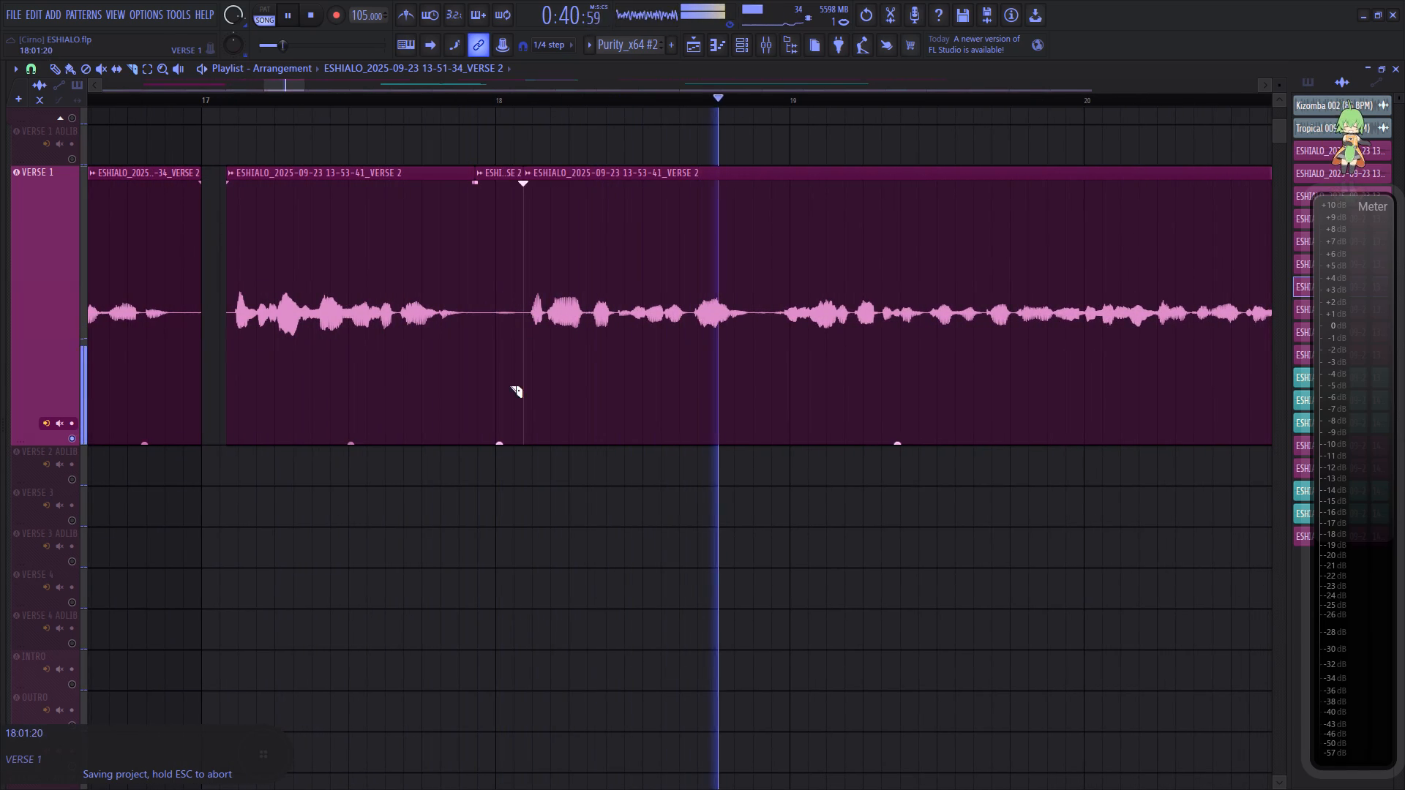
click(504, 440)
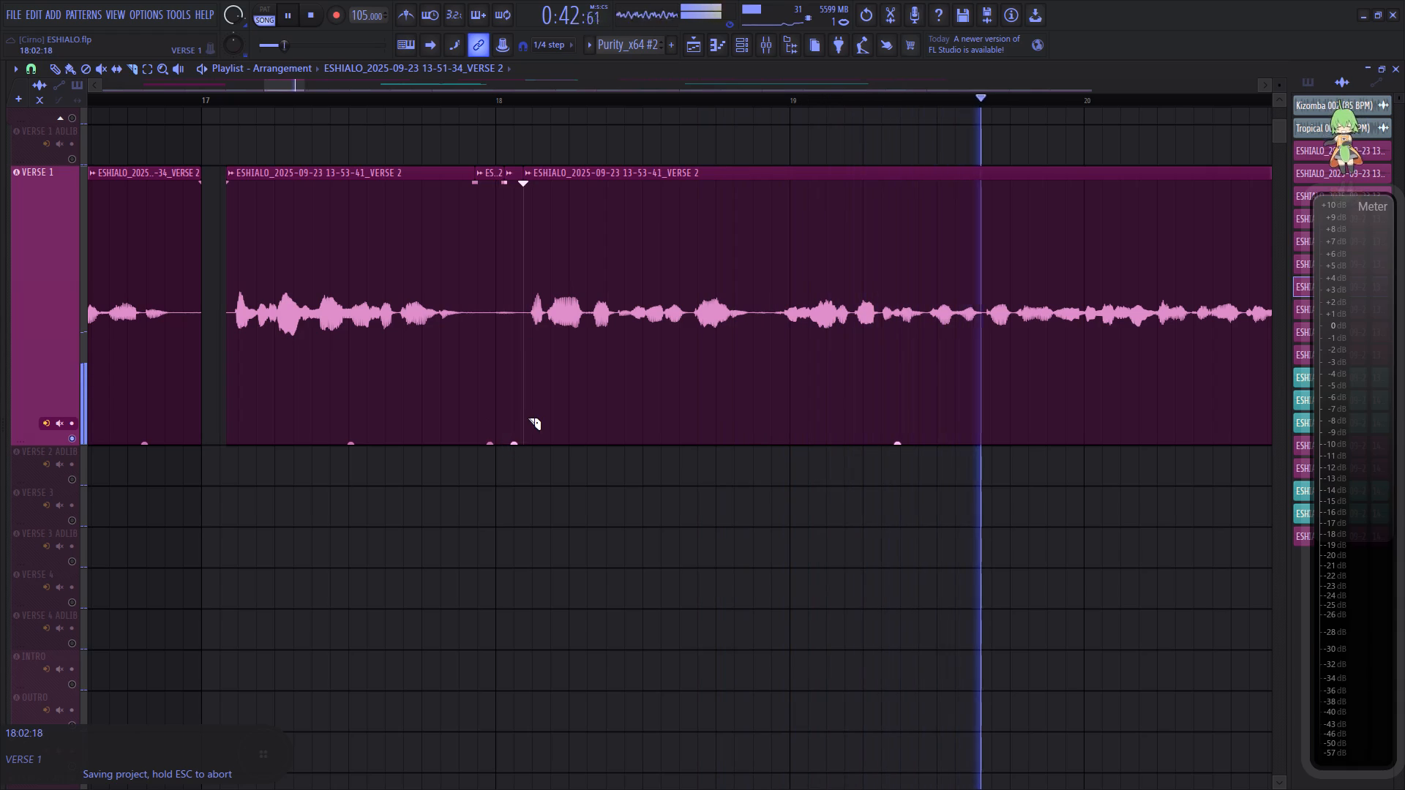
key(ctrl+z)
drag(502, 442, 501, 529)
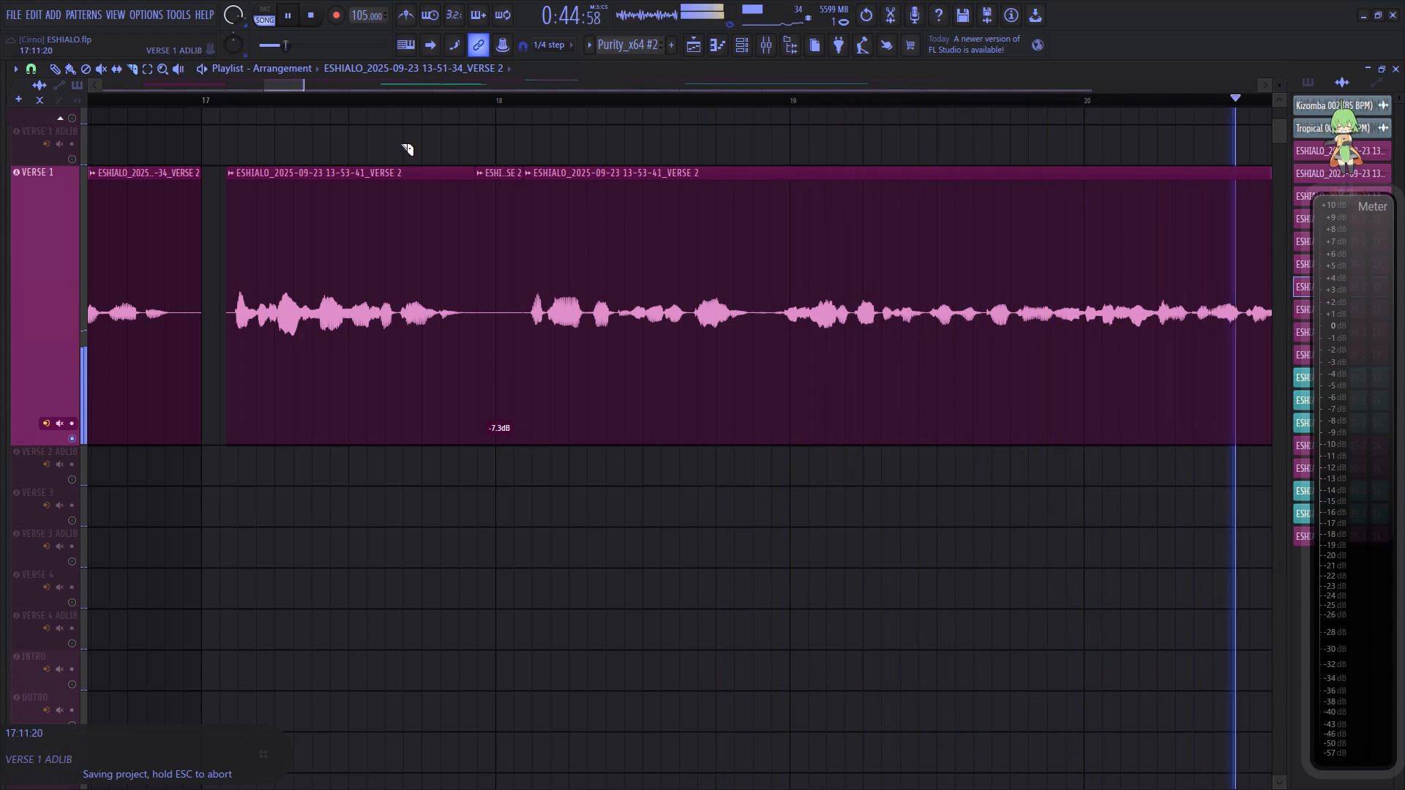
click(346, 99)
Slice out the short gap just before bar 19 in the 13-53-41 VERSE 2 clip and lower its gain.
drag(290, 87, 303, 91)
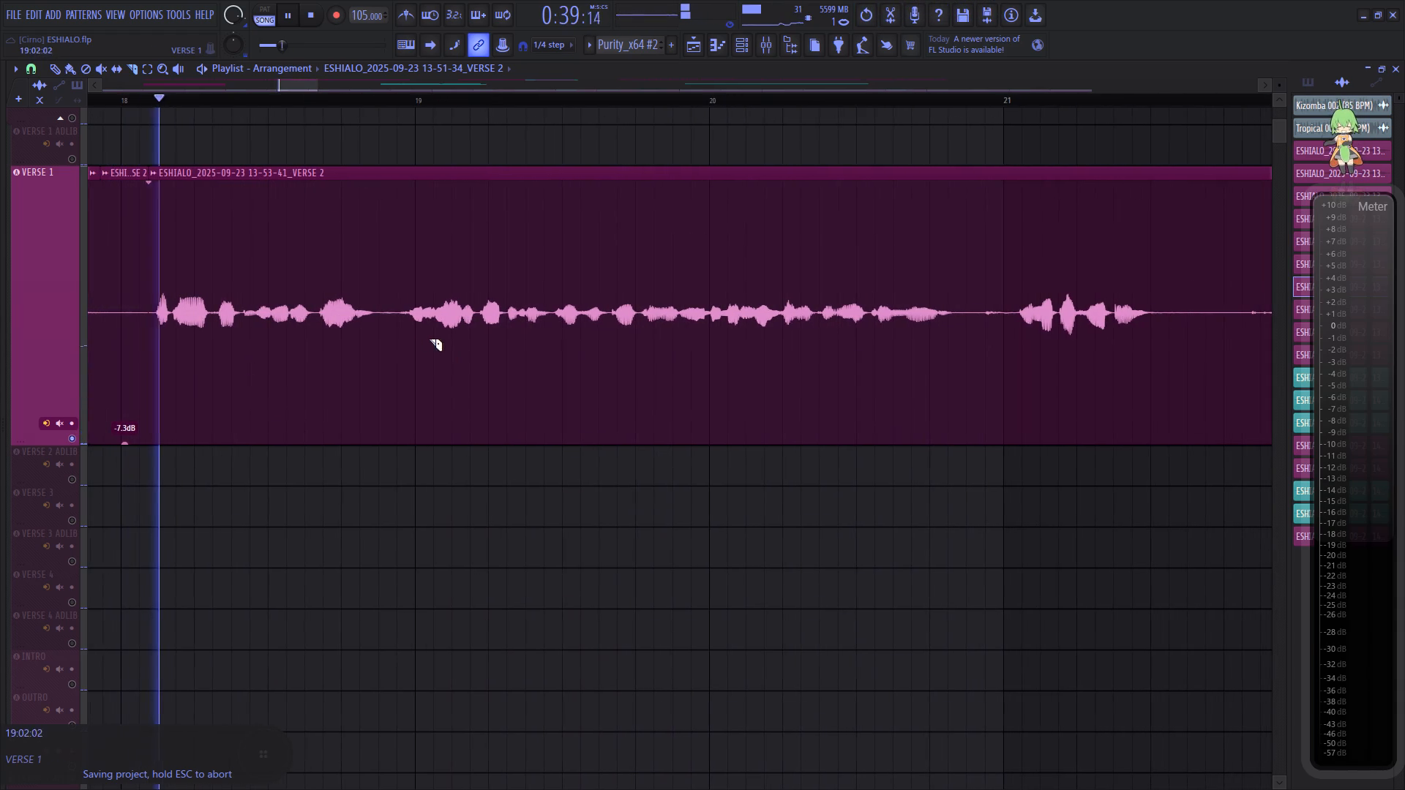
click(375, 320)
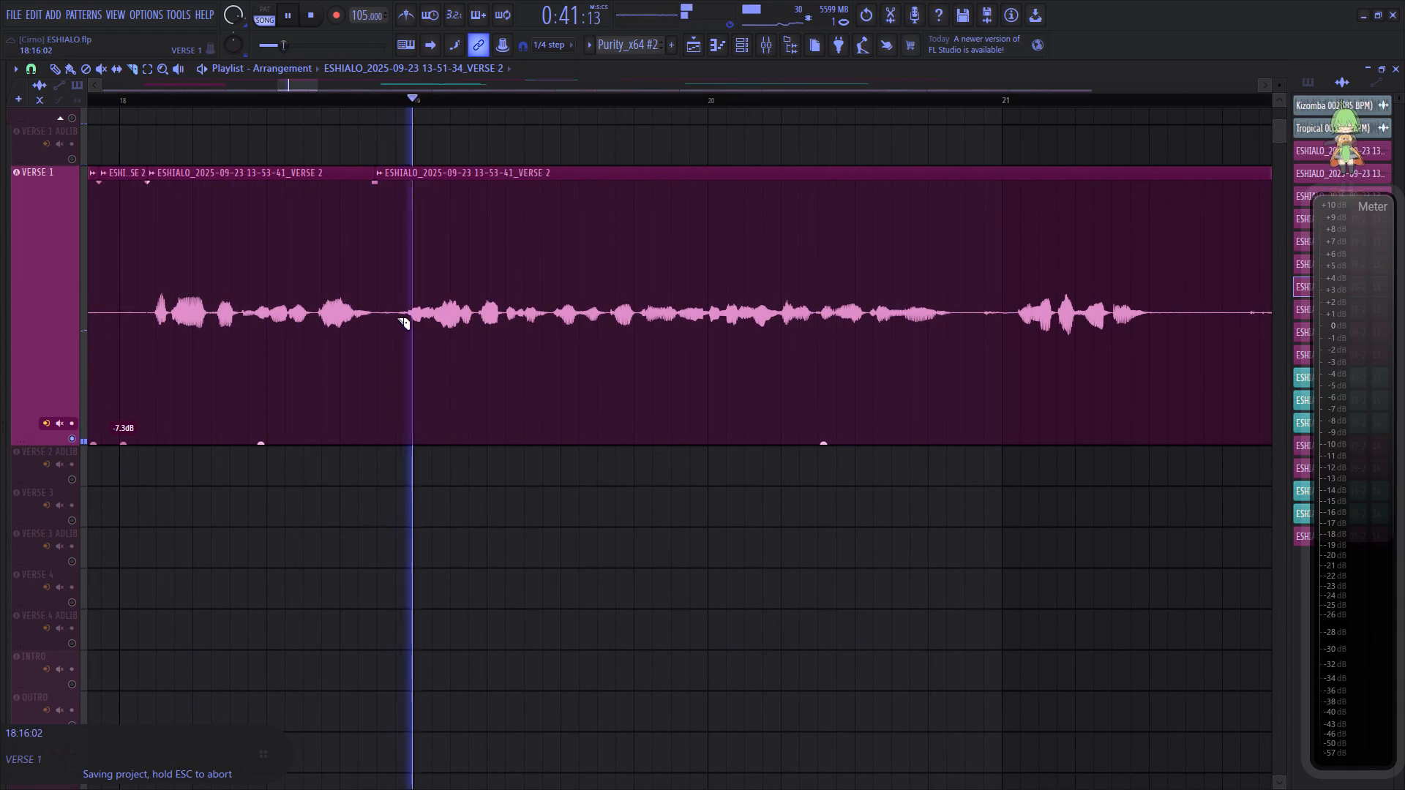
click(397, 319)
drag(389, 442, 385, 507)
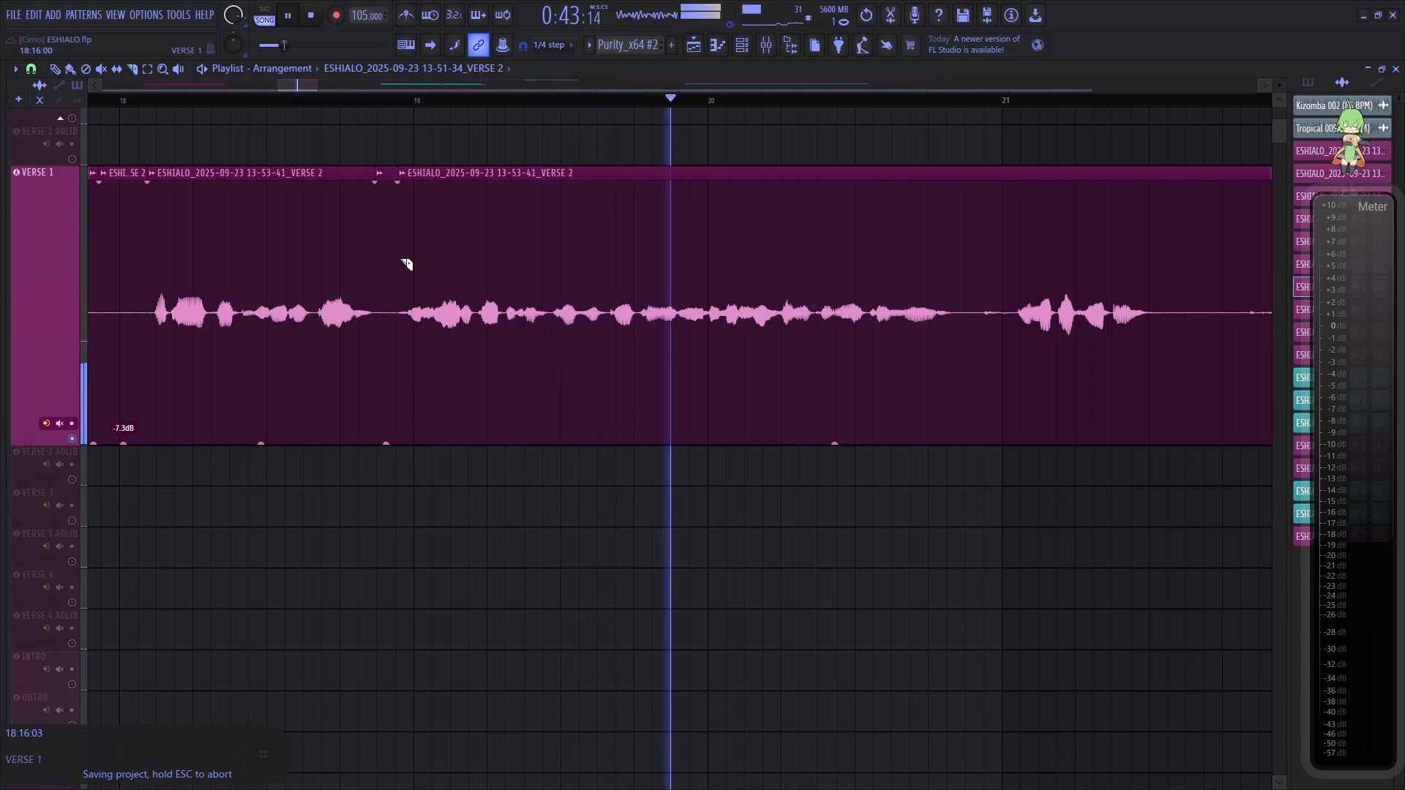
Slice out the gap just before bar 21, lower its gain to -8.0 dB, and replay from bar 20.
drag(300, 86, 312, 92)
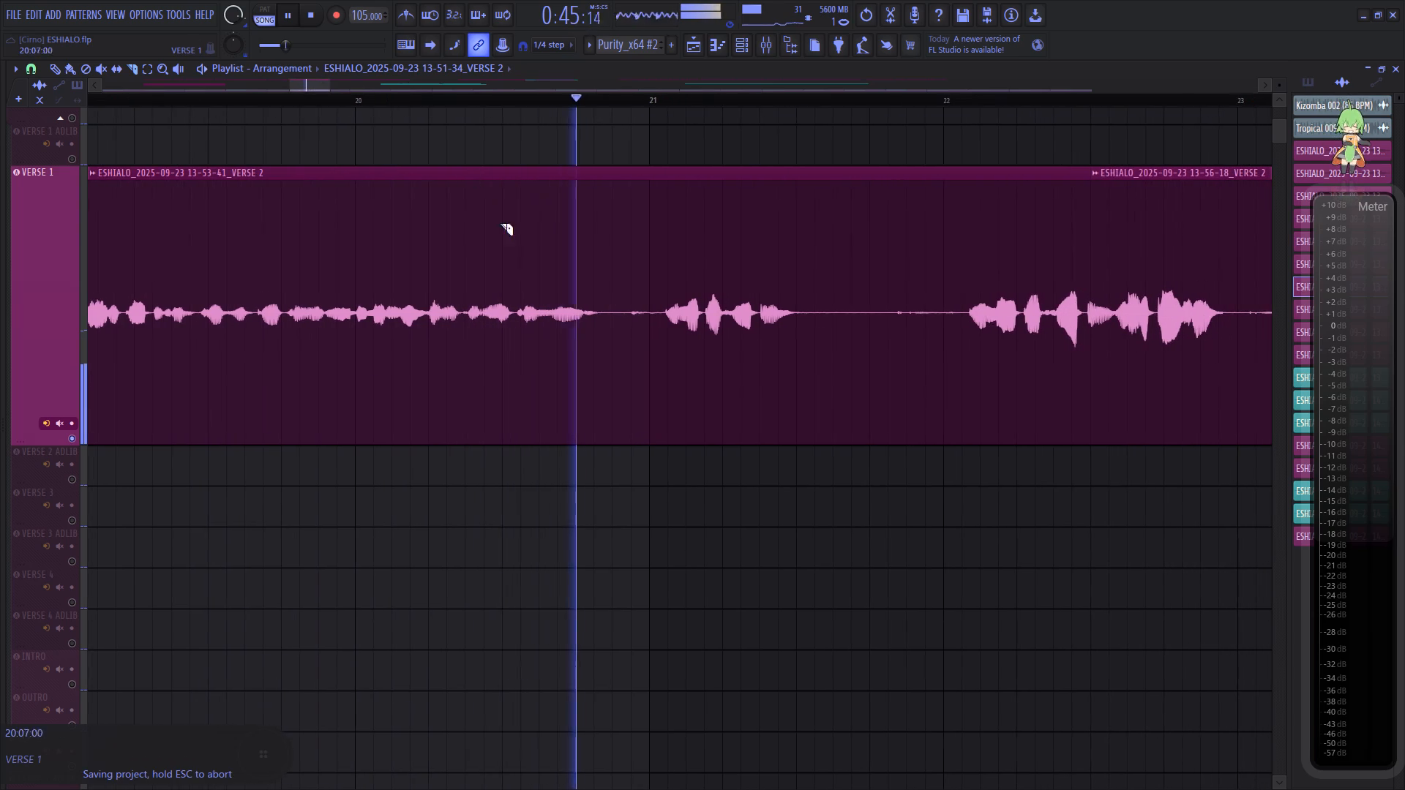
click(605, 297)
click(656, 296)
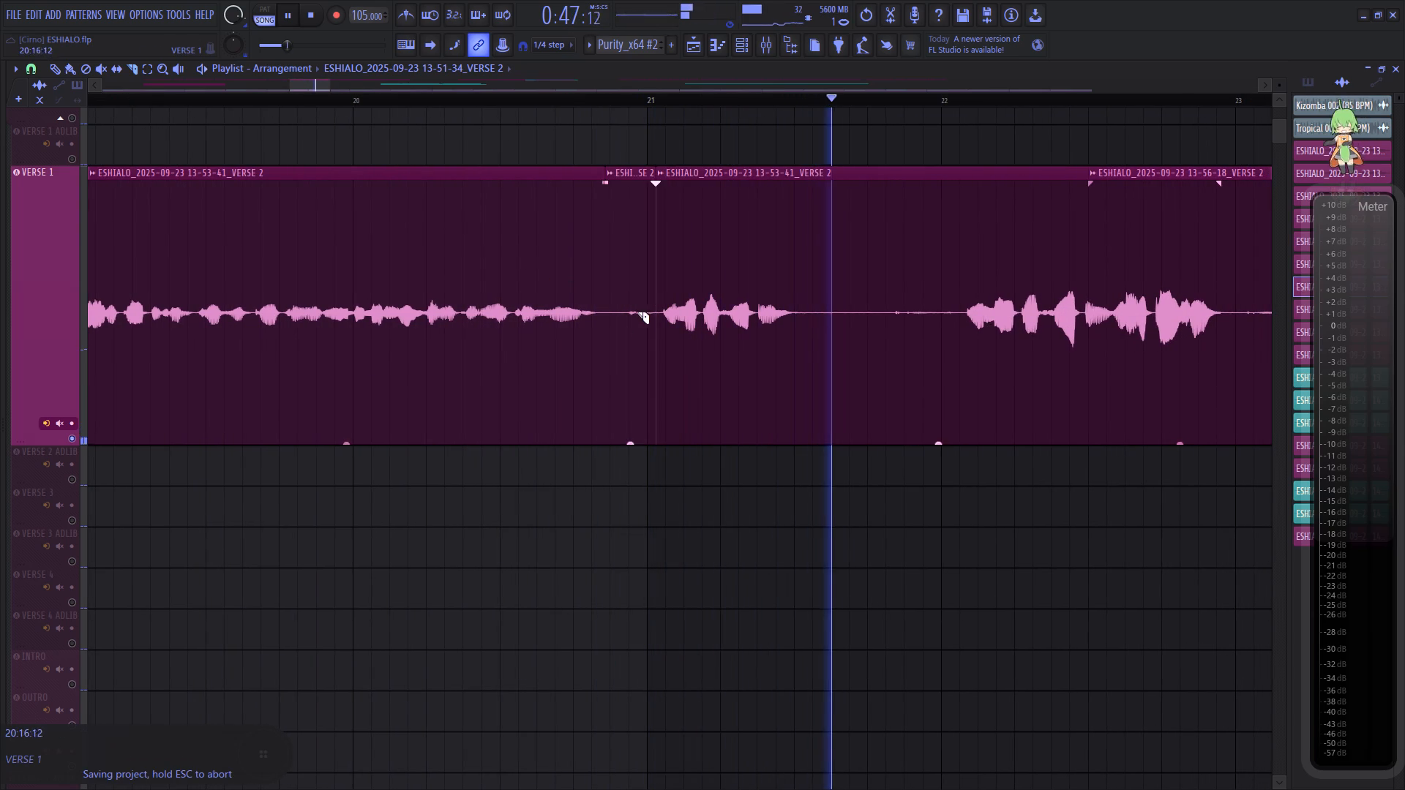
drag(633, 441, 634, 536)
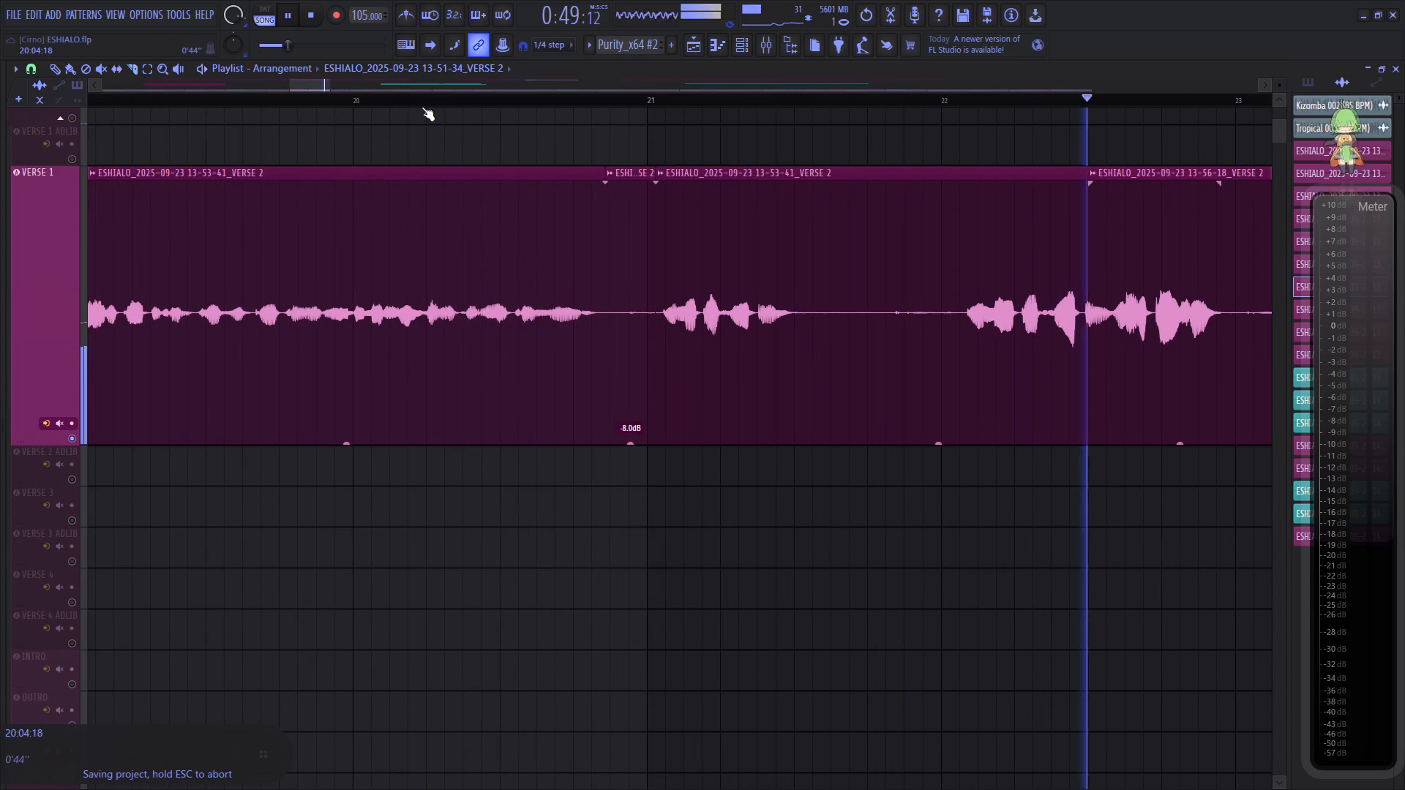
click(419, 97)
Slice out the long gap between the phrases of bars 21 and 22, lower its gain to -11.4 dB, and replay from ahead of it.
drag(319, 87, 333, 89)
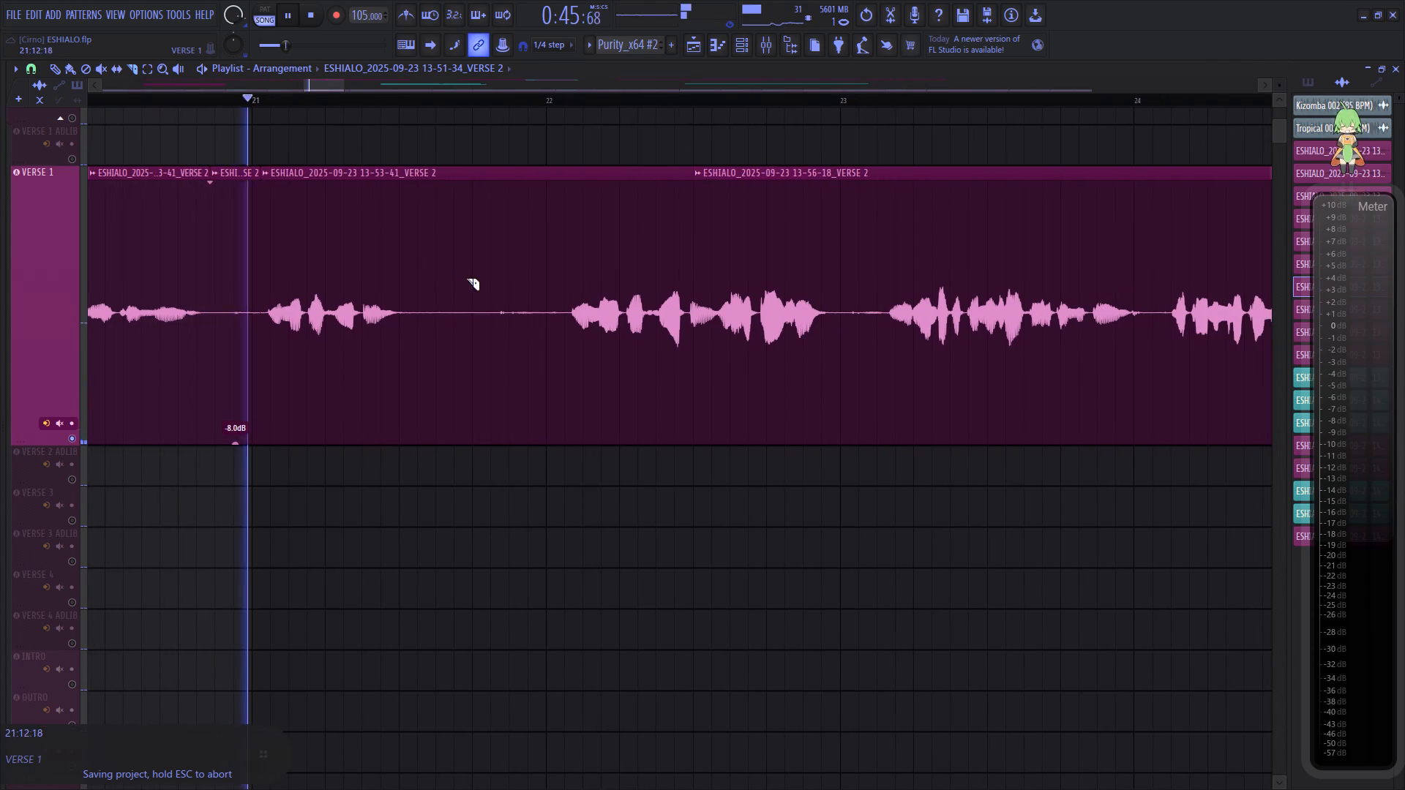
click(449, 282)
click(558, 300)
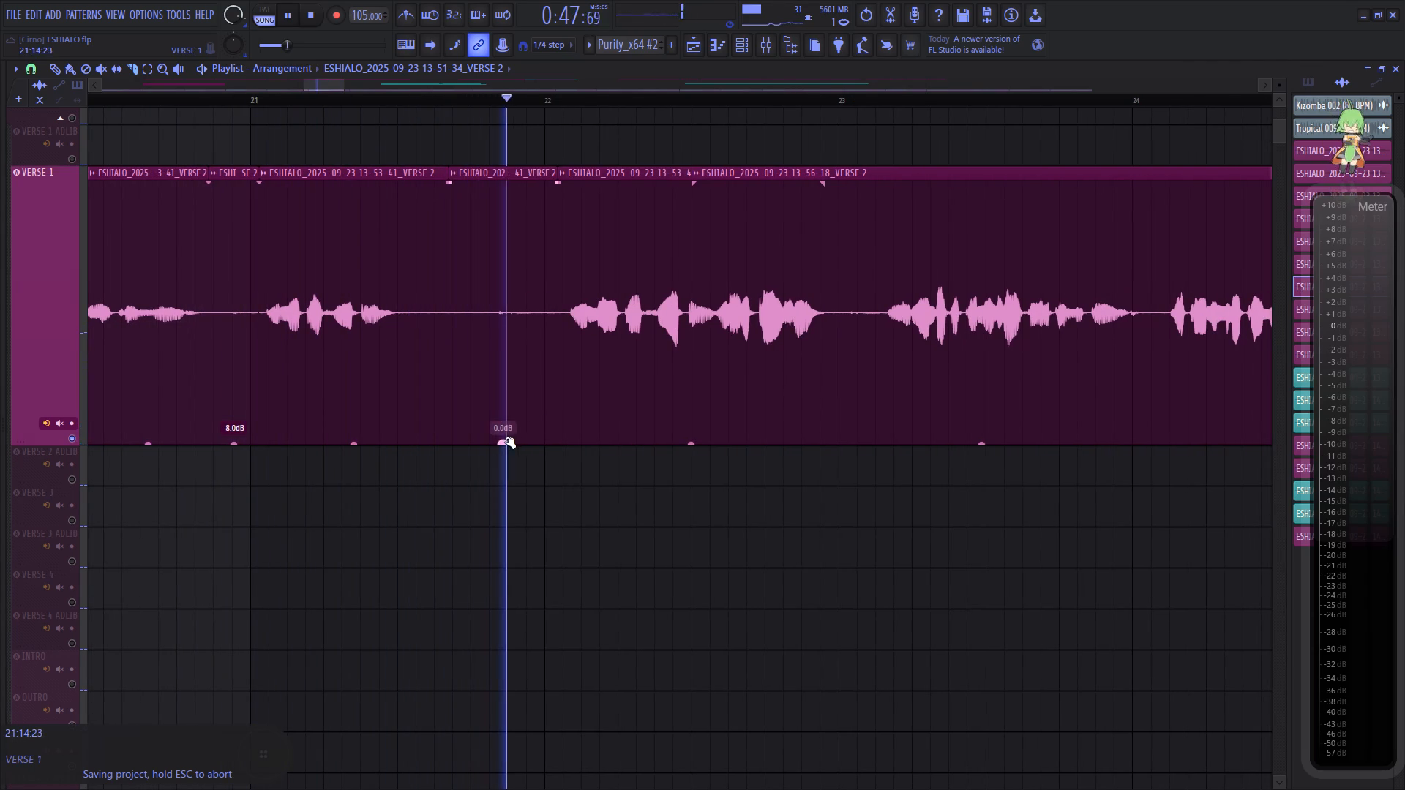
drag(505, 443, 510, 578)
click(405, 102)
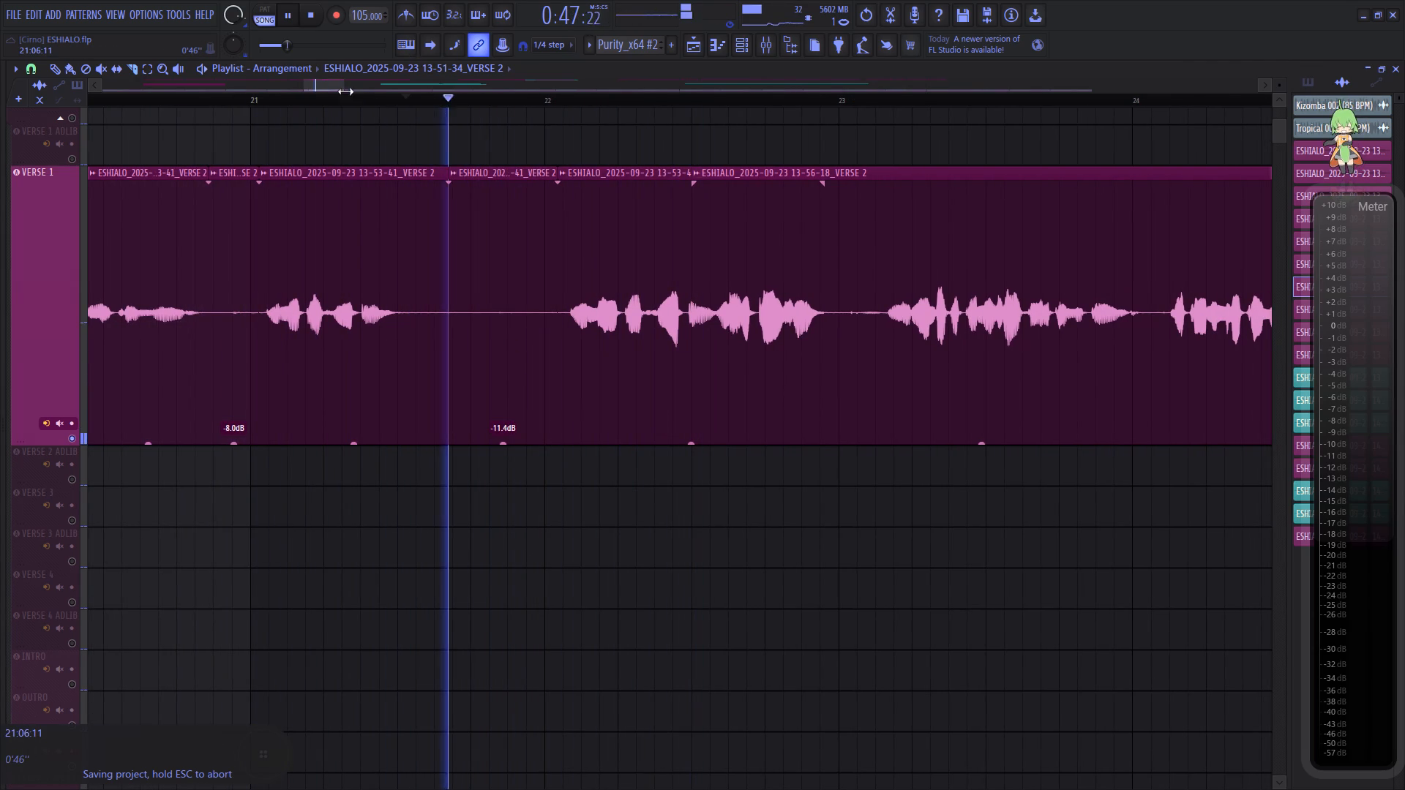
Cut out and remove the silent gap just after bar 23 in the 13-56-18 VERSE 2 clip.
drag(333, 87, 352, 92)
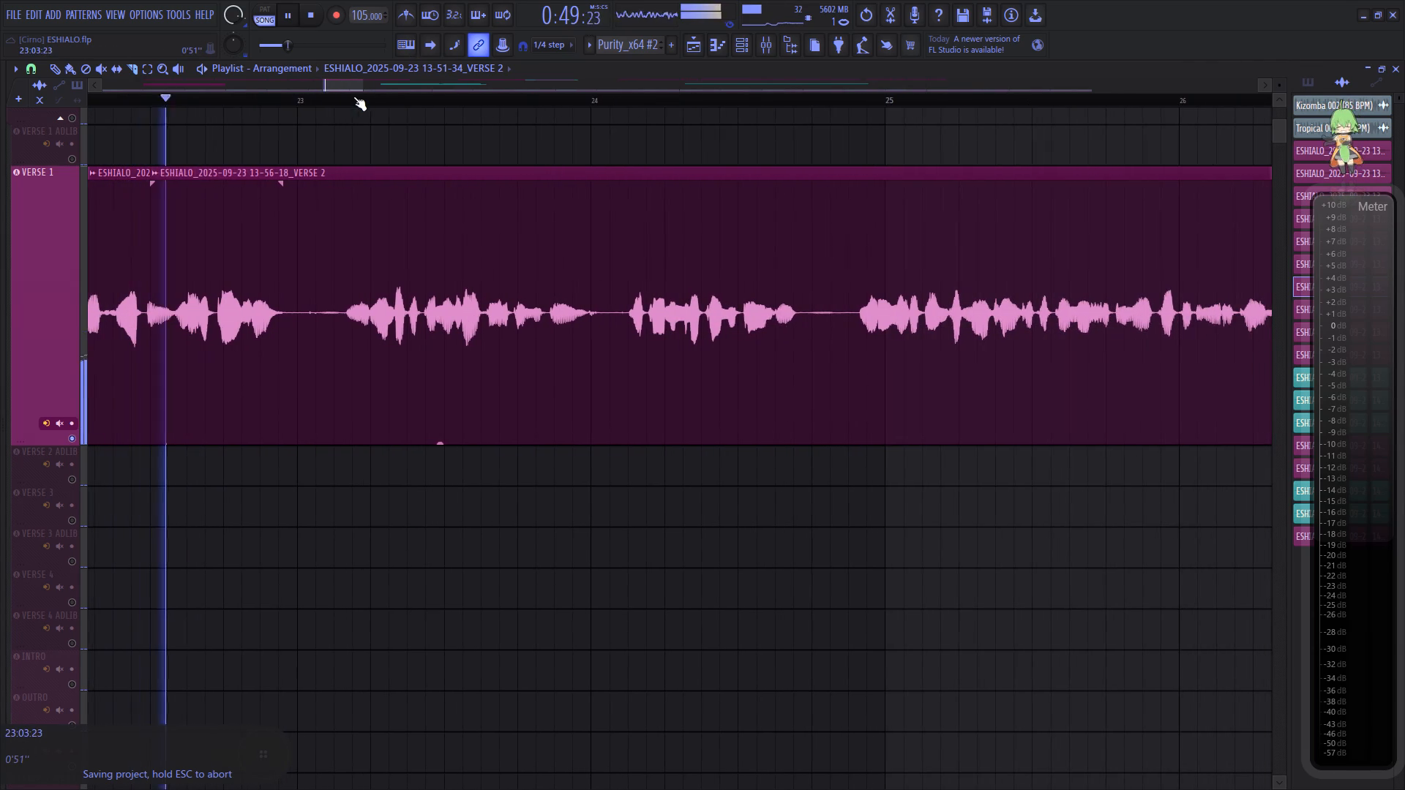
click(295, 309)
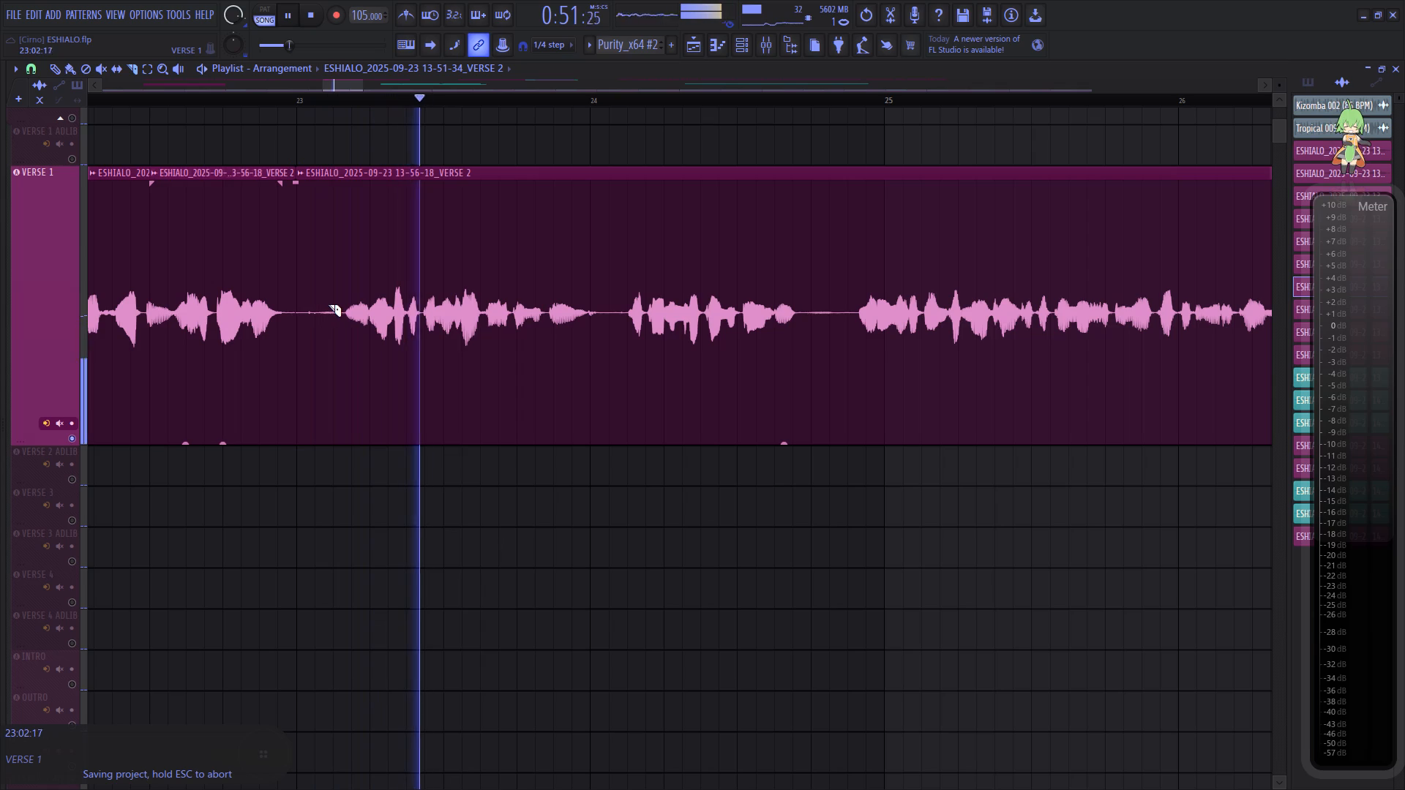
right_click(339, 304)
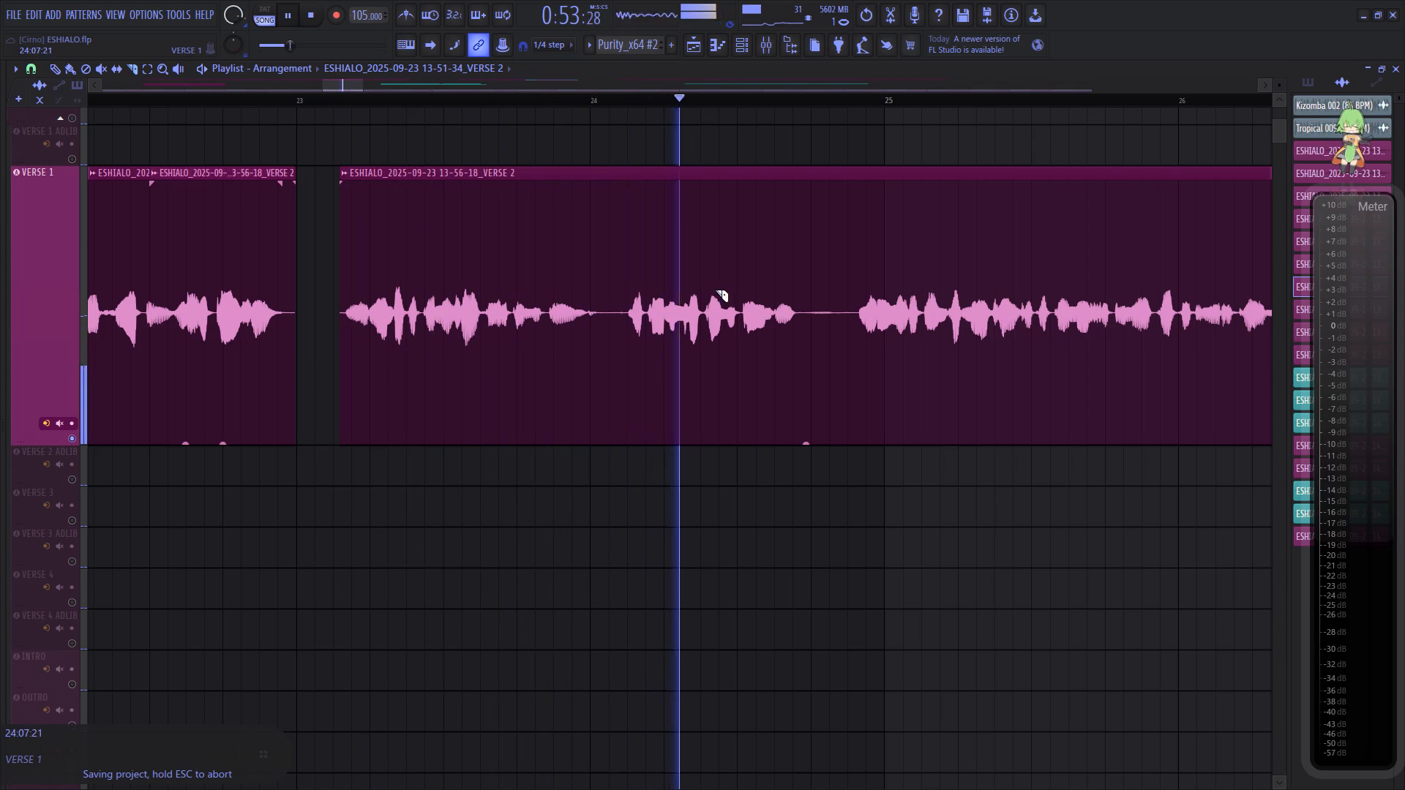
Slice out the gap just before bar 25, lower its gain to -7.1 dB, and replay from bar 24.
click(807, 295)
click(848, 297)
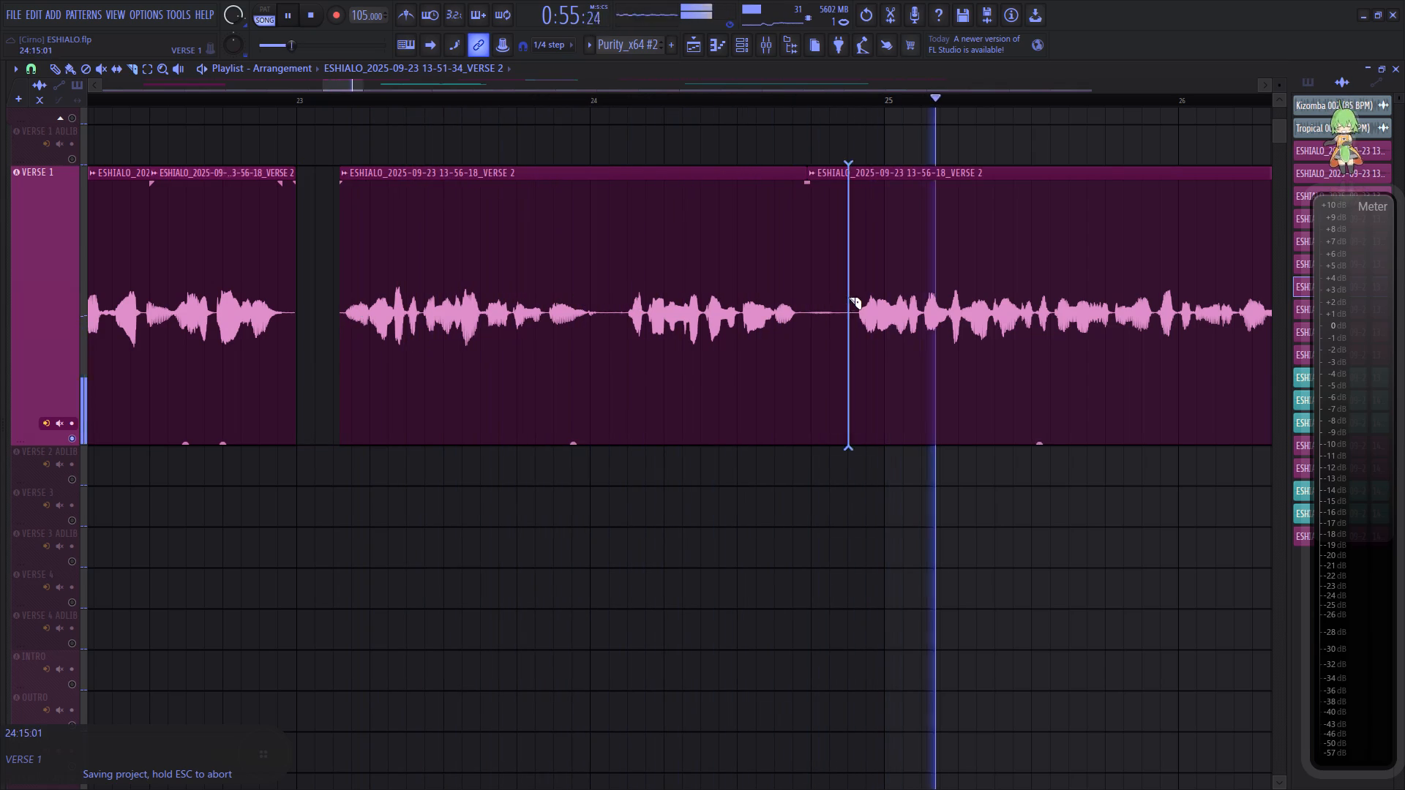
drag(829, 442, 831, 526)
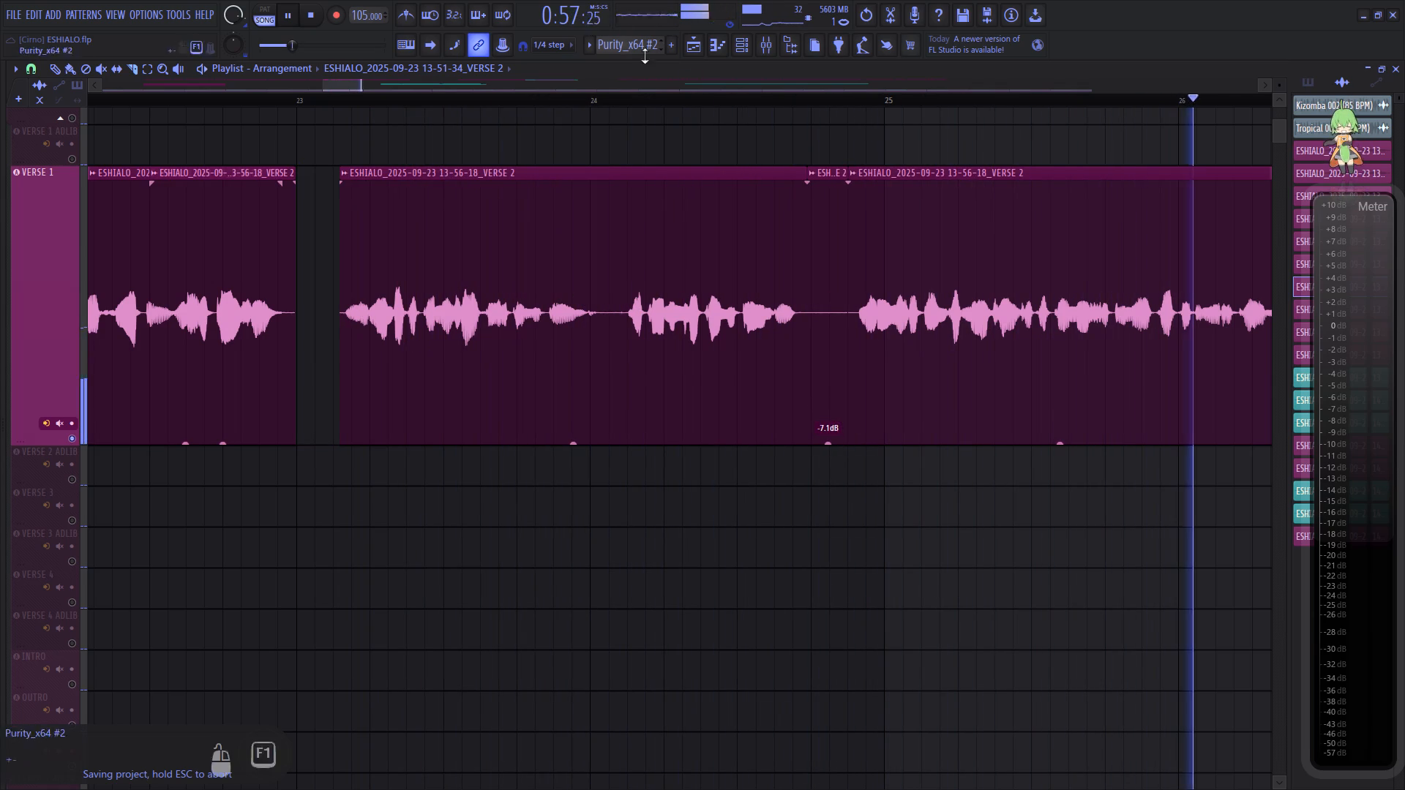
click(656, 94)
Trim the silent tail off the last 13-56-18 VERSE 2 clip, ending it around the middle of bar 30.
drag(355, 88, 383, 90)
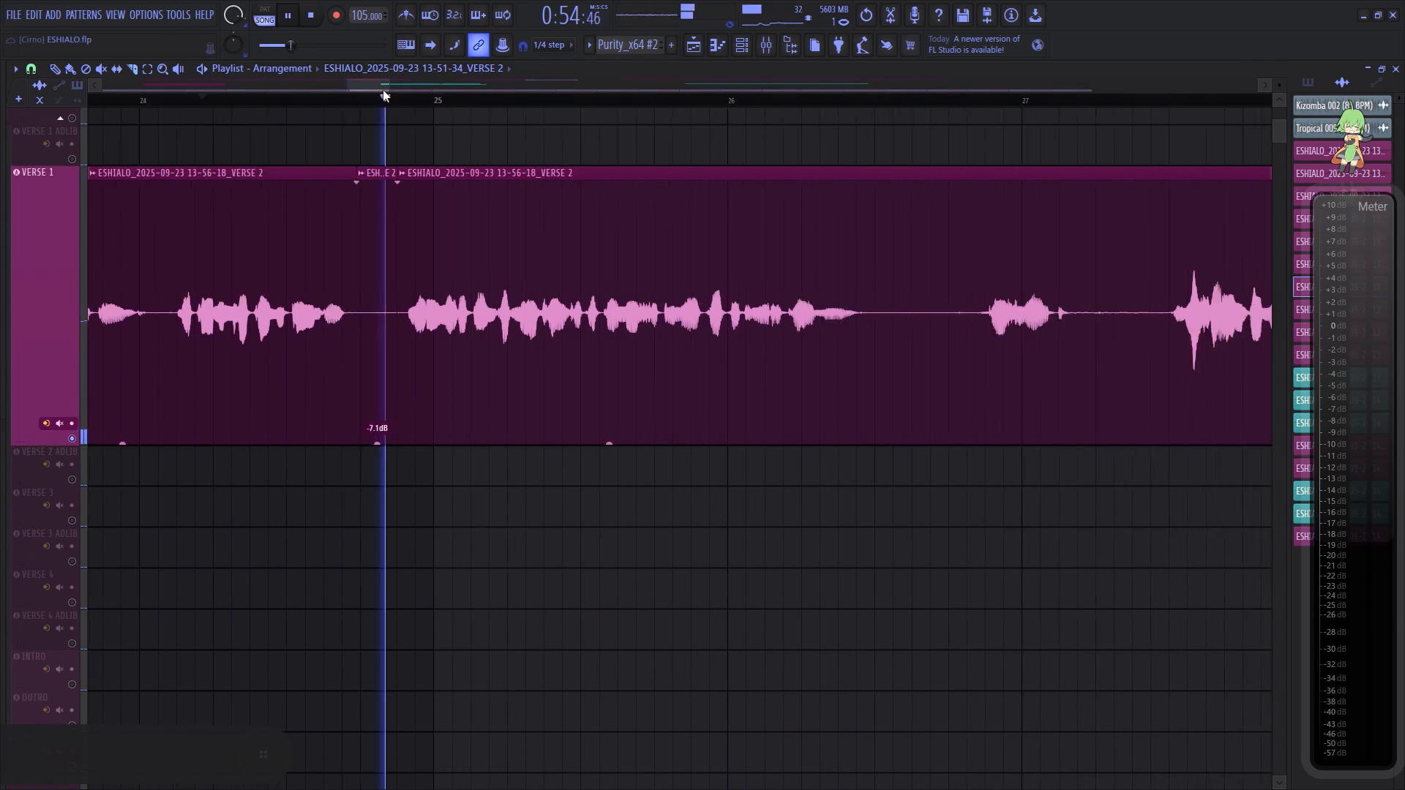
drag(383, 90, 385, 90)
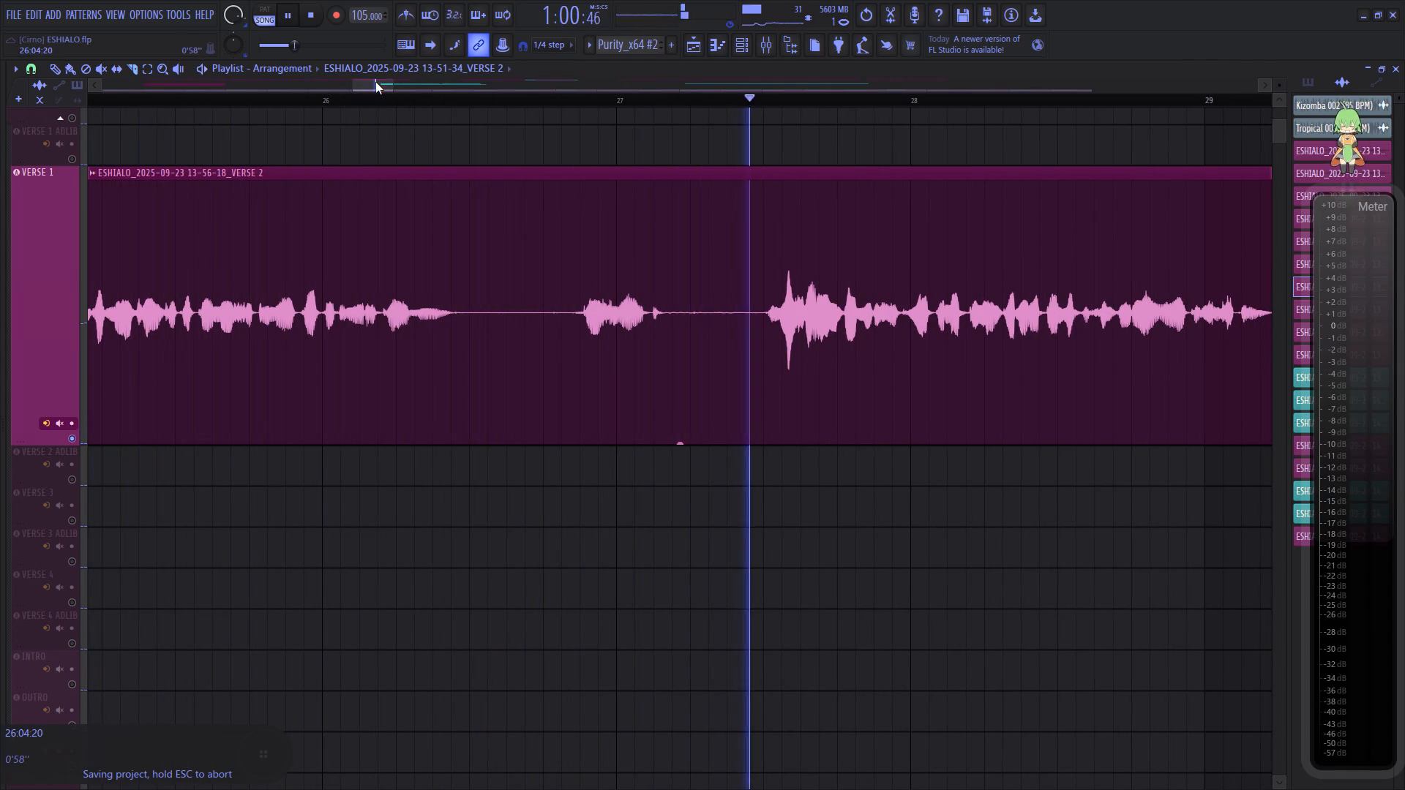
drag(375, 82, 404, 88)
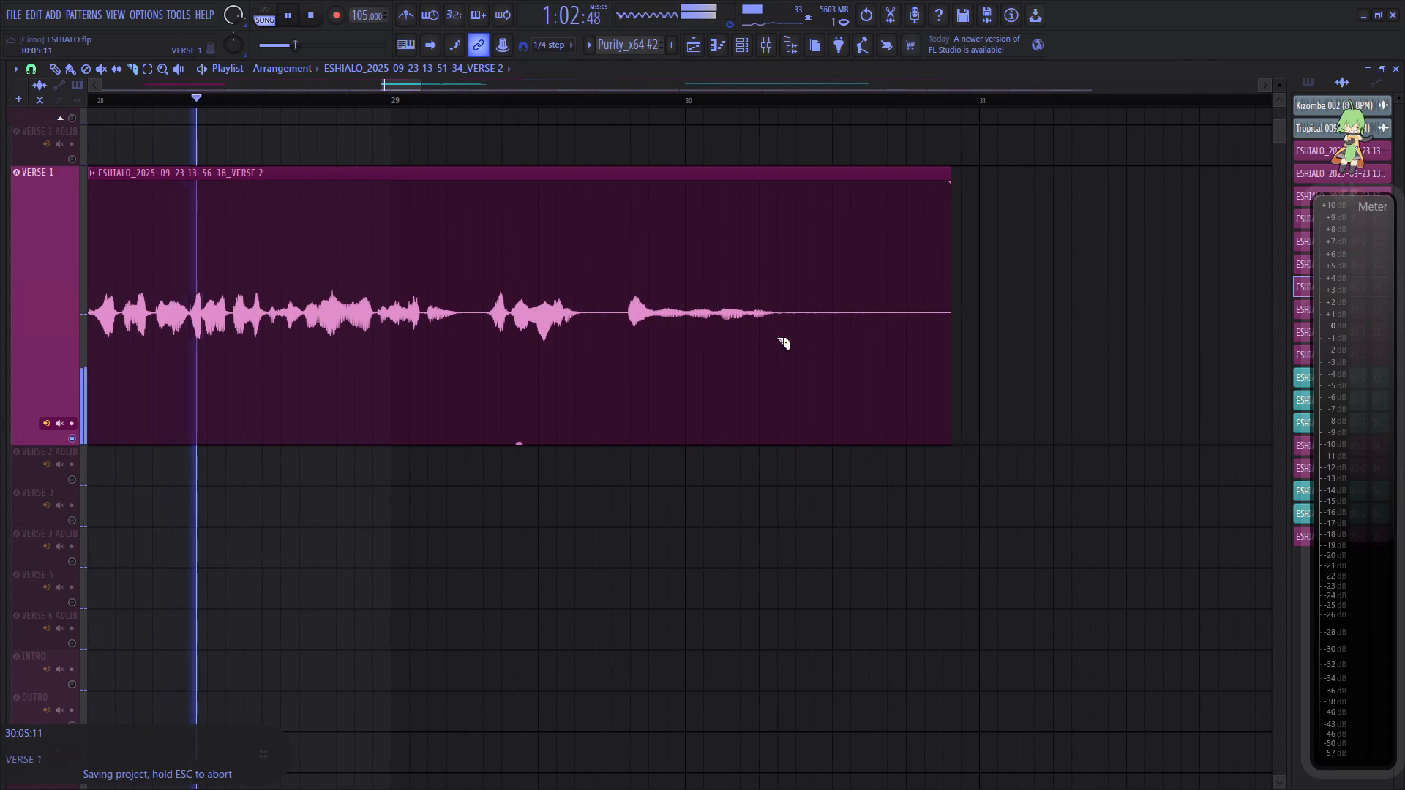
right_click(829, 304)
Trim the silent lead-in of the 14-04-12 VERSE 2 clip to just before bar 37 and replay from bar 37.
scroll(717, 99, down, 5)
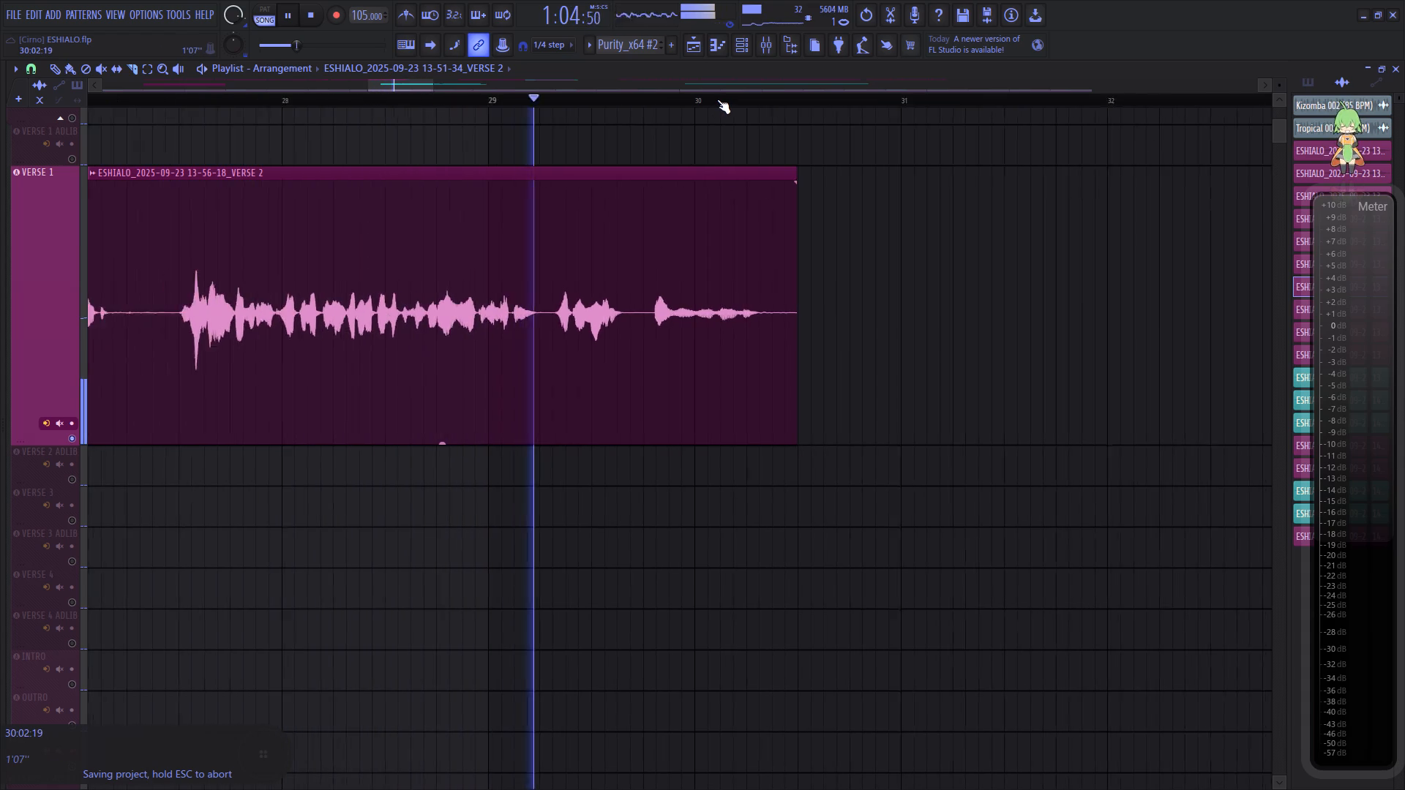
scroll(717, 99, down, 14)
scroll(717, 99, up, 9)
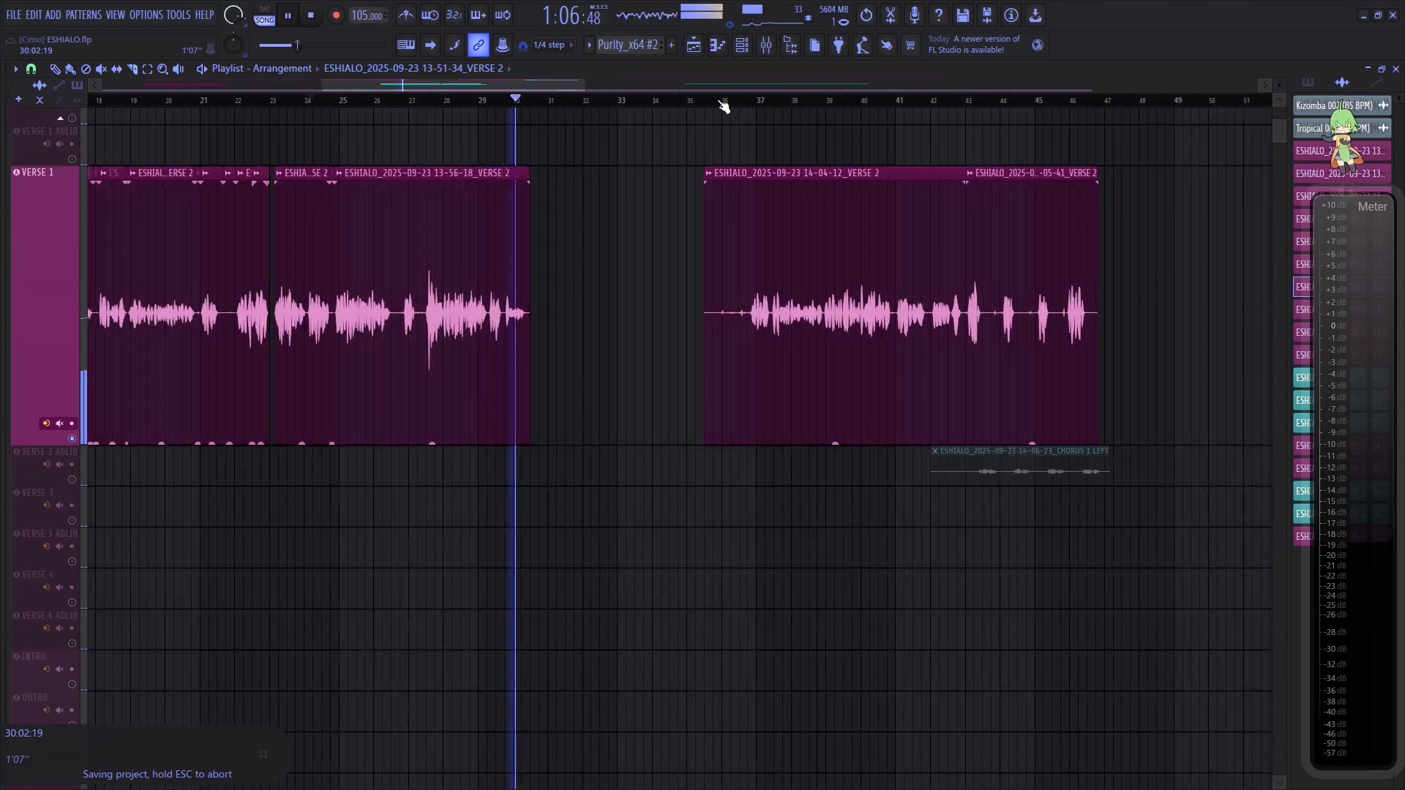
scroll(717, 99, up, 3)
click(693, 98)
drag(488, 87, 515, 94)
right_click(517, 293)
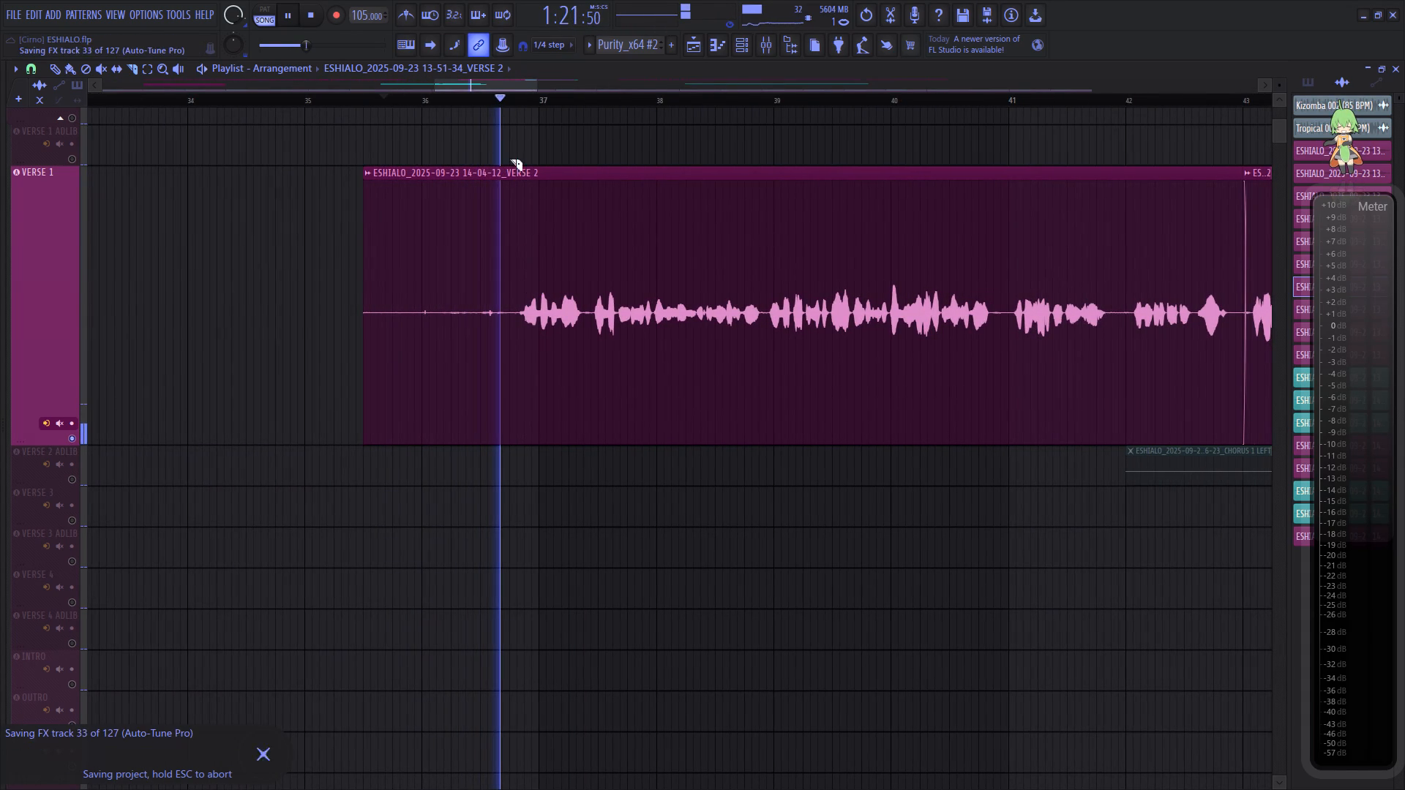
drag(491, 89, 517, 86)
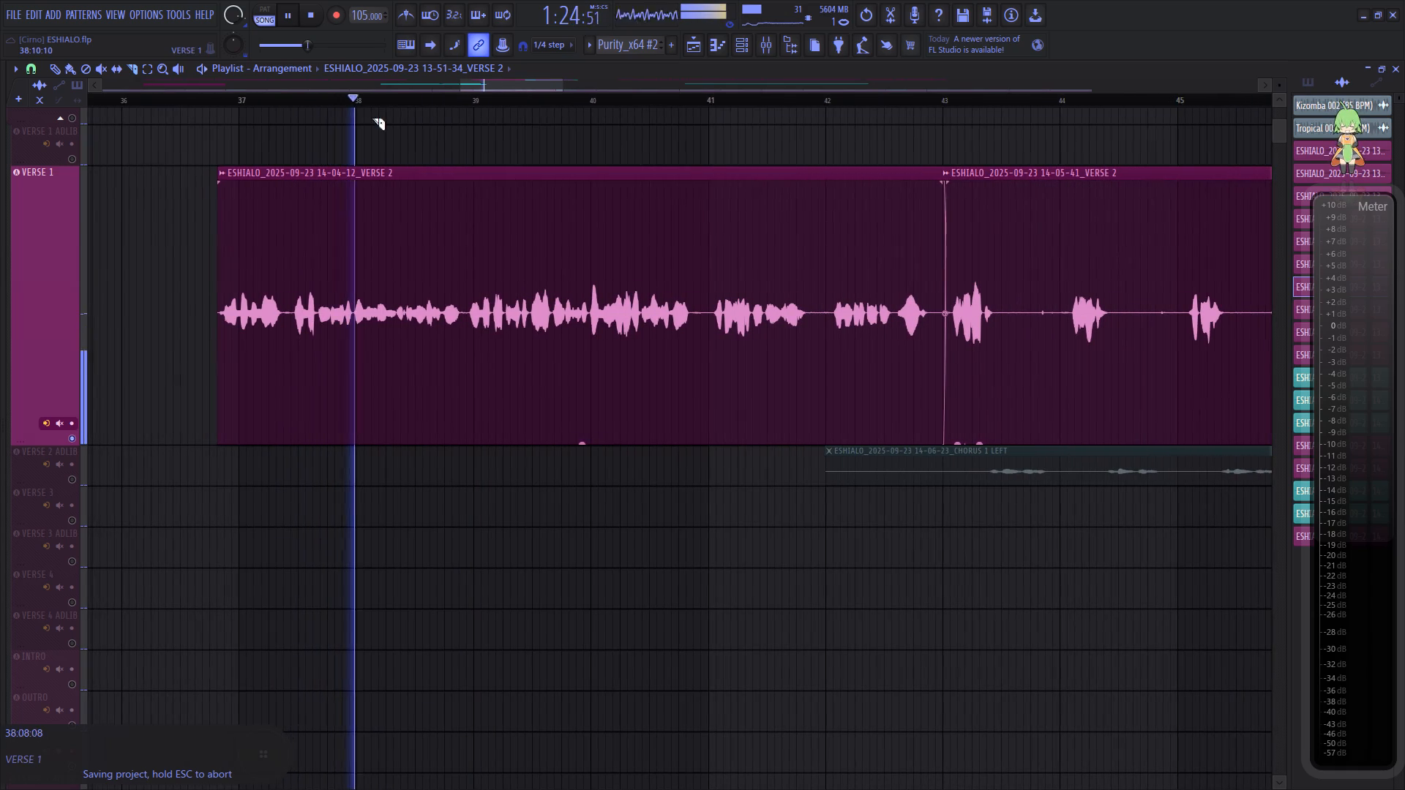
click(247, 100)
scroll(298, 99, up, 5)
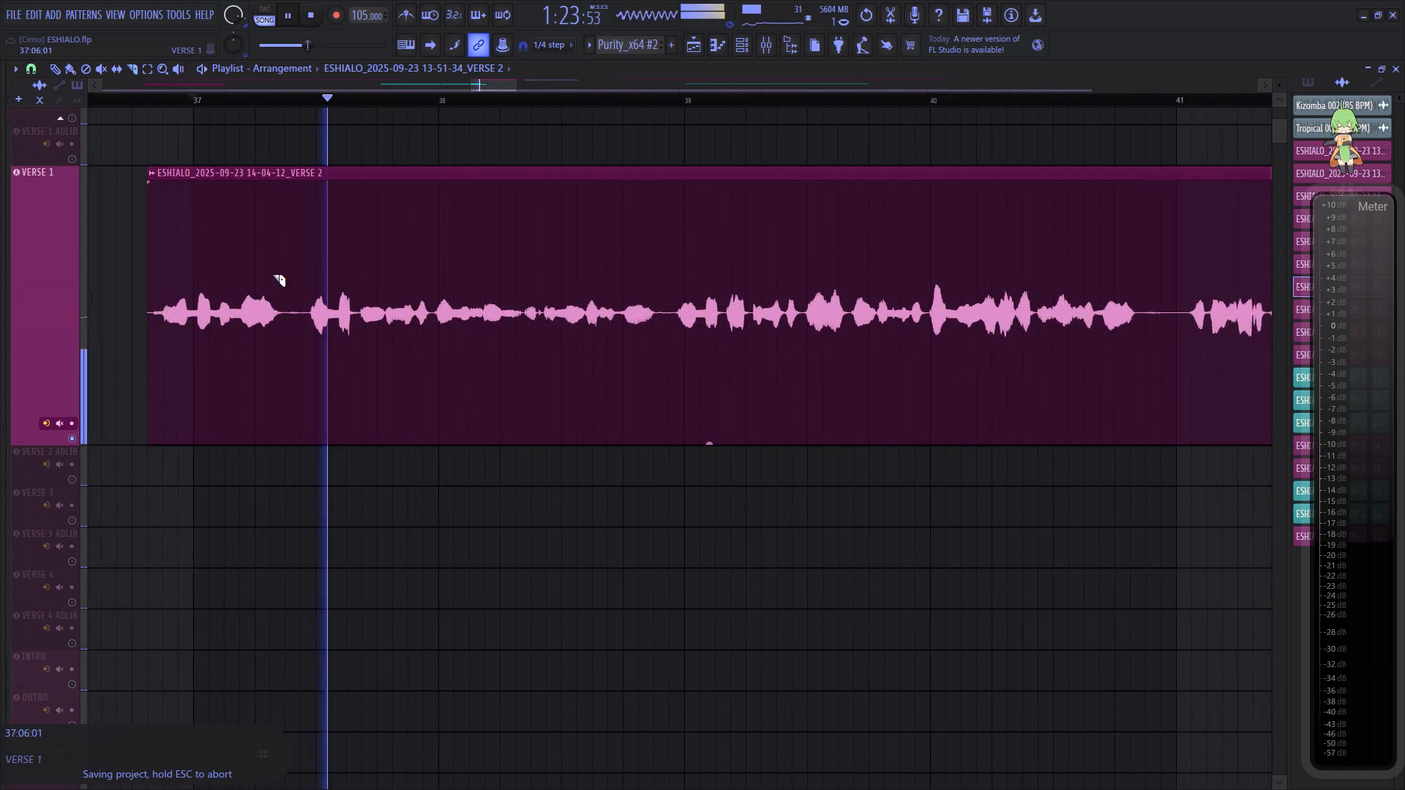
Cut out and remove the silent gap just before bar 41 in the 14-04-12 VERSE 2 clip.
drag(489, 83, 492, 83)
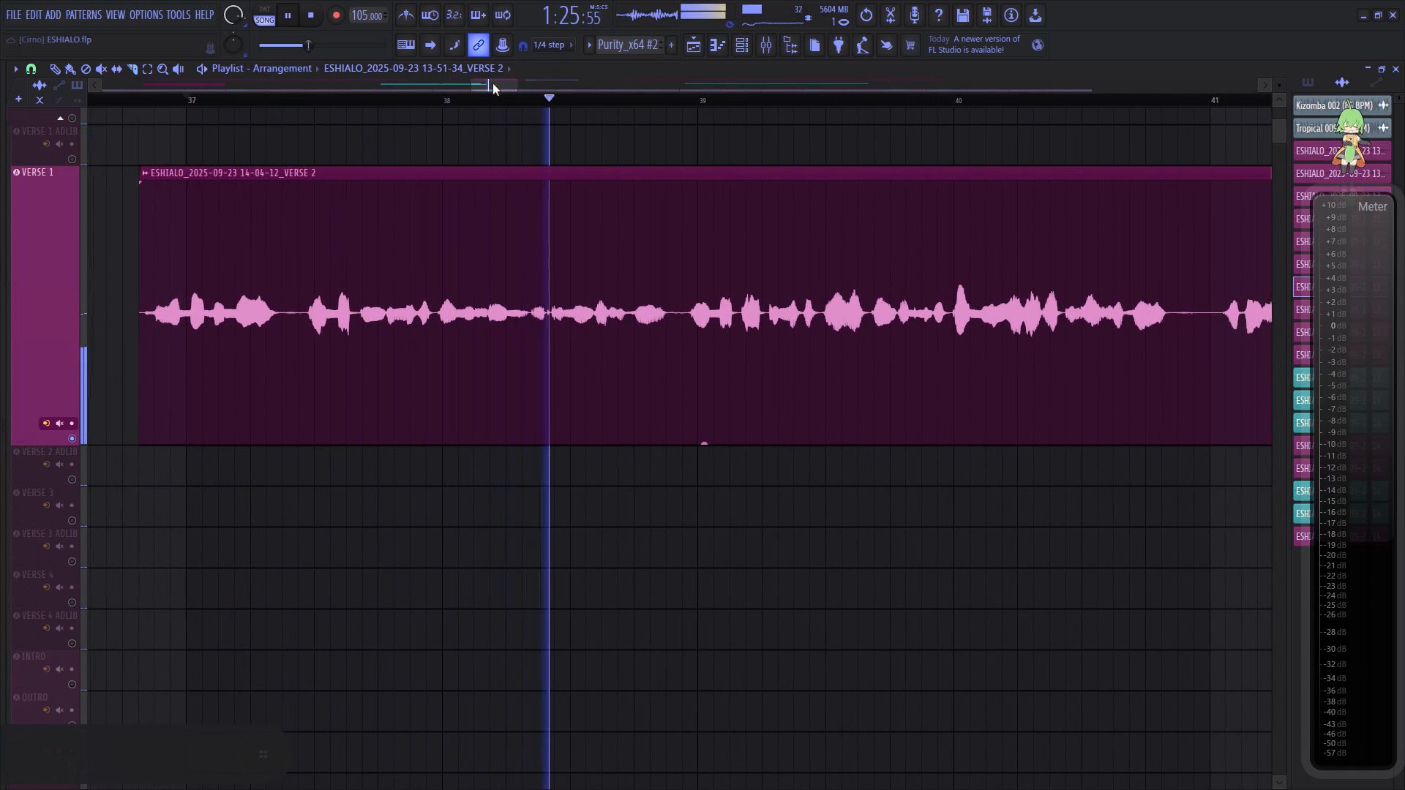
drag(492, 83, 503, 87)
drag(506, 87, 517, 91)
click(516, 309)
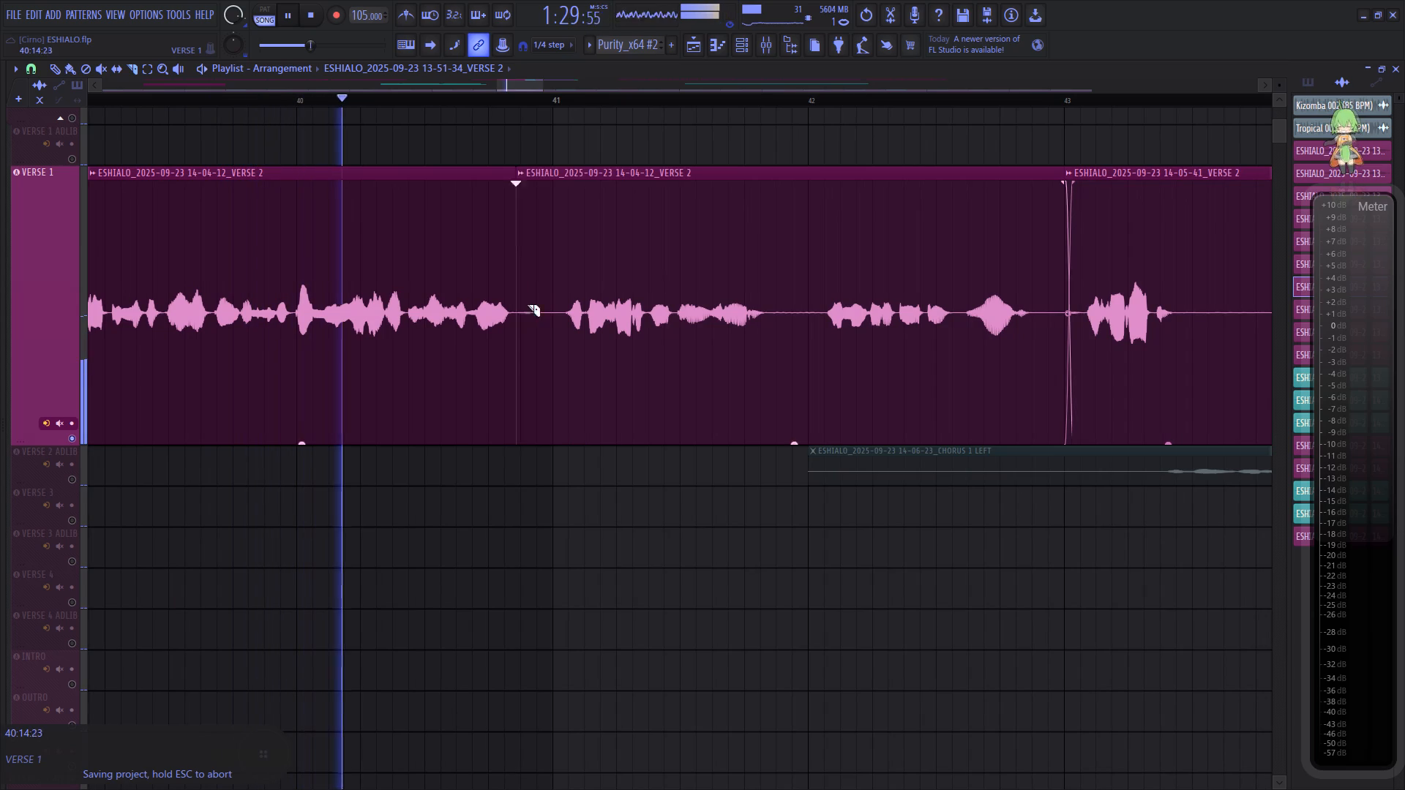
right_click(558, 304)
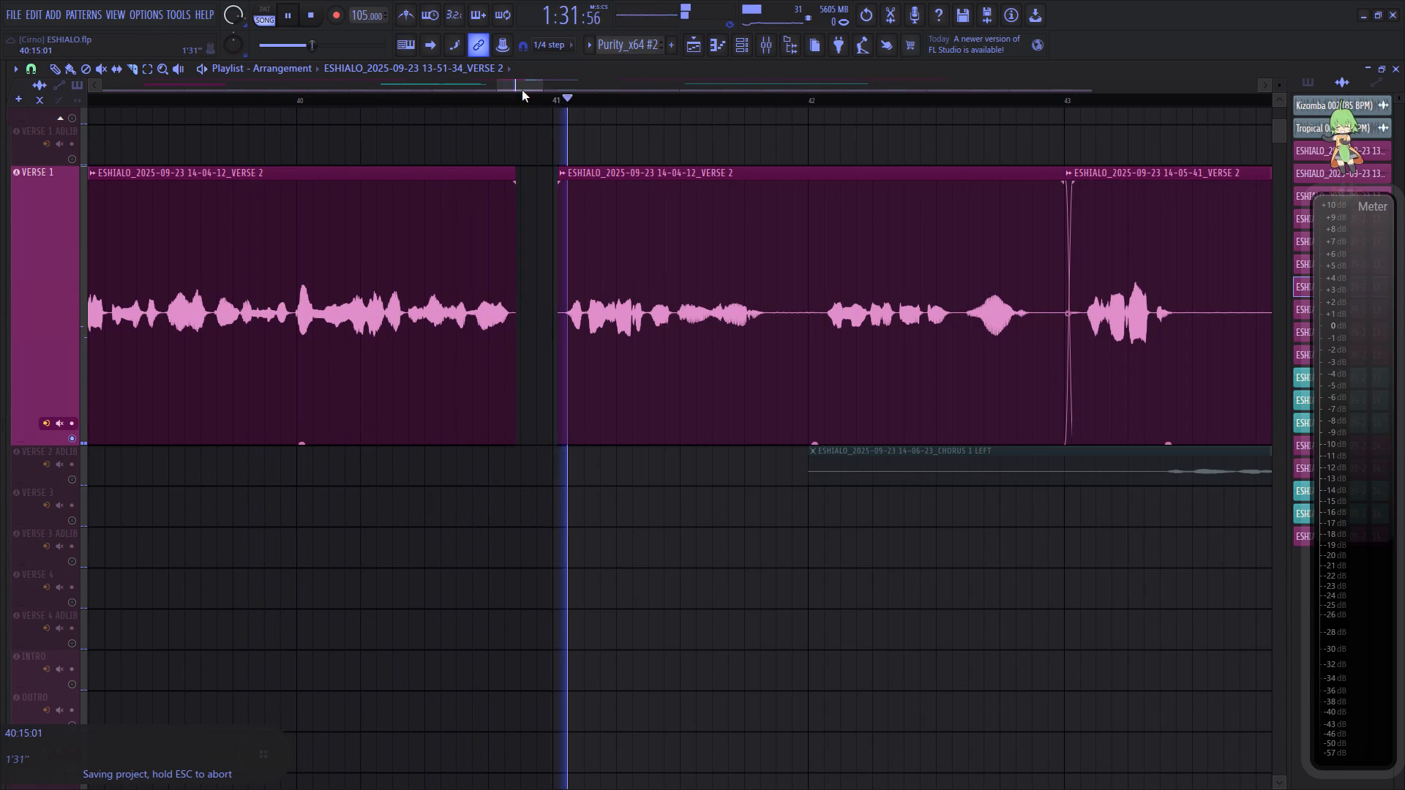
Clear the silence around bar 43 by trimming the end of the 14-04-12 clip and the start of the 14-05-41 clip.
drag(522, 90, 536, 91)
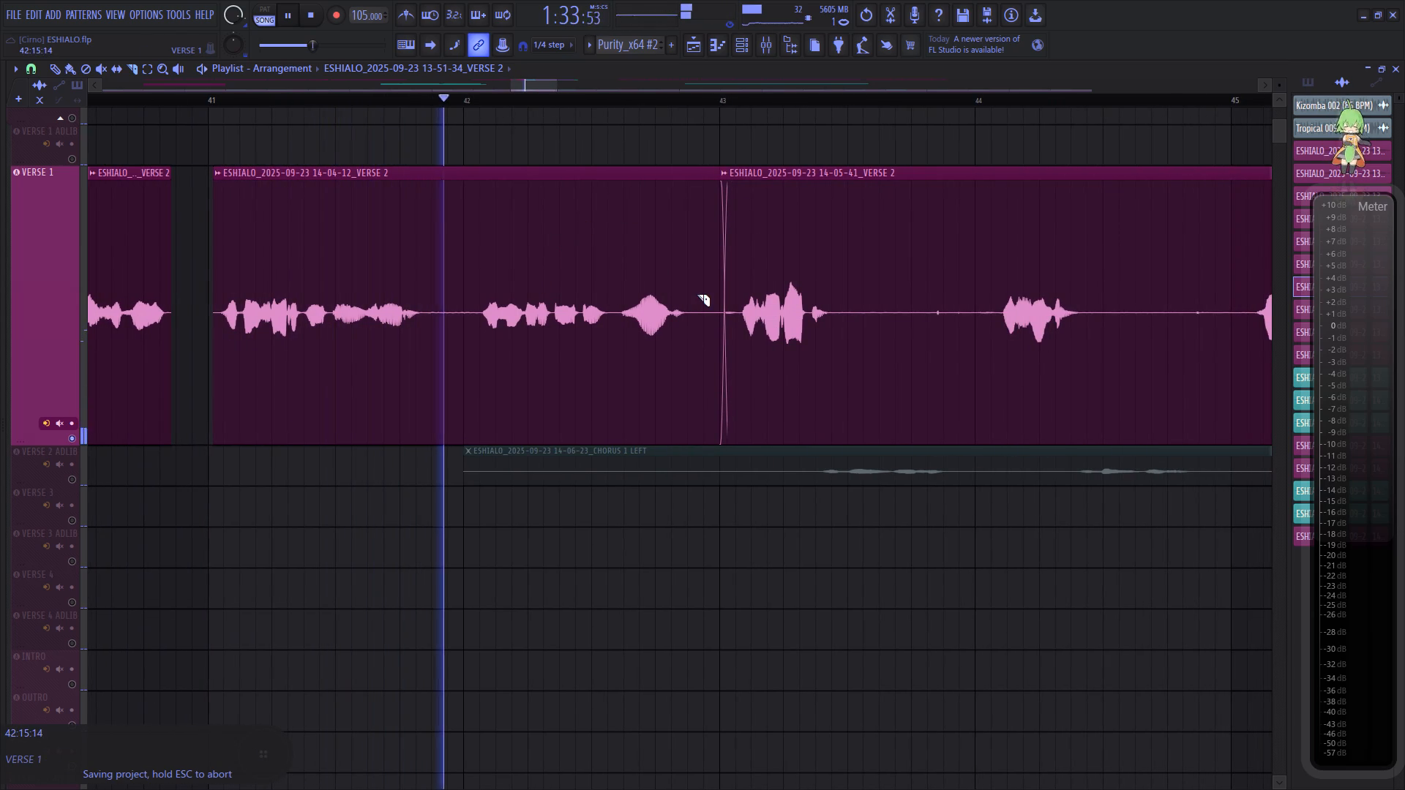
right_click(697, 294)
right_click(736, 293)
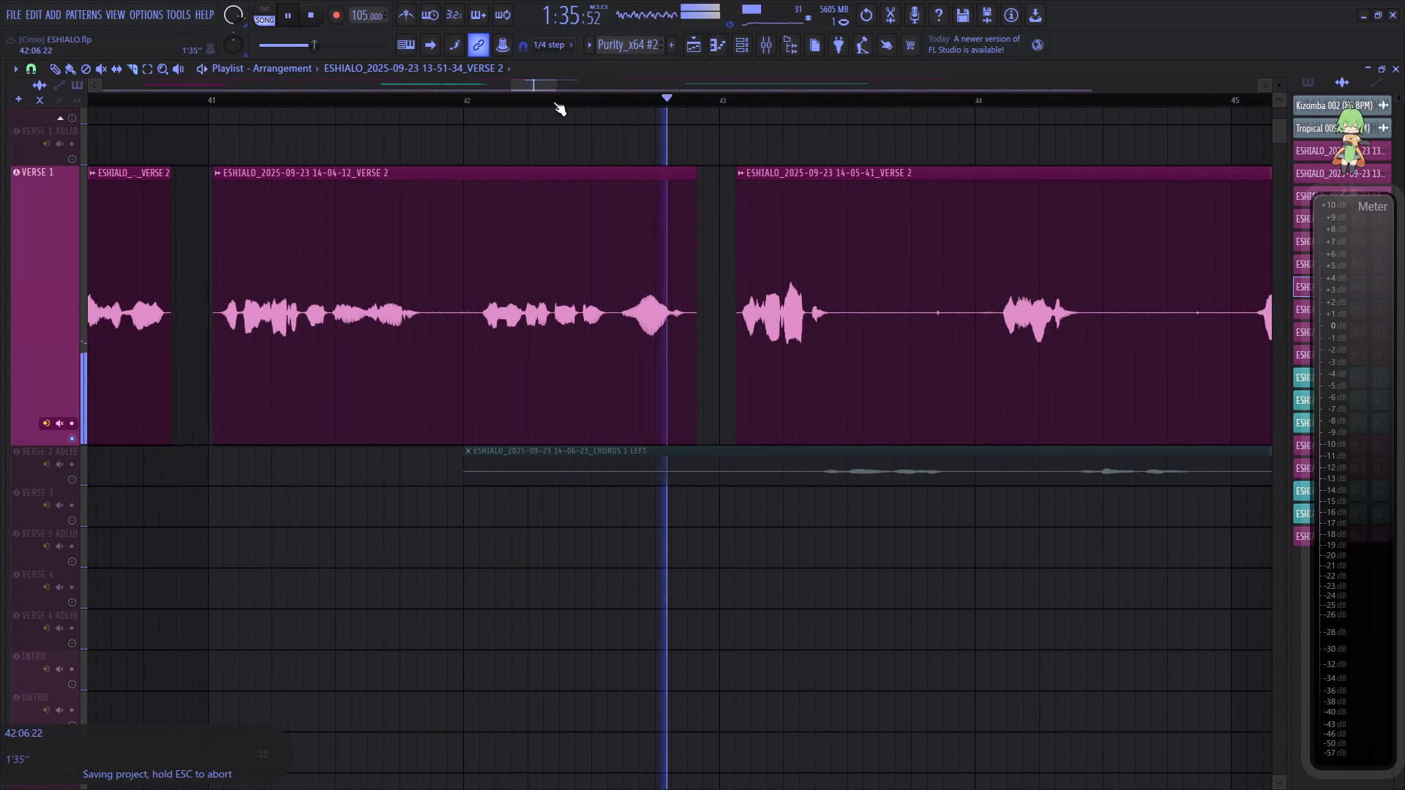
Cut out and remove the three silent gaps between the phrases of the 14-05-41 VERSE 2 clip, from bar 43 to bar 46.
drag(534, 89, 553, 94)
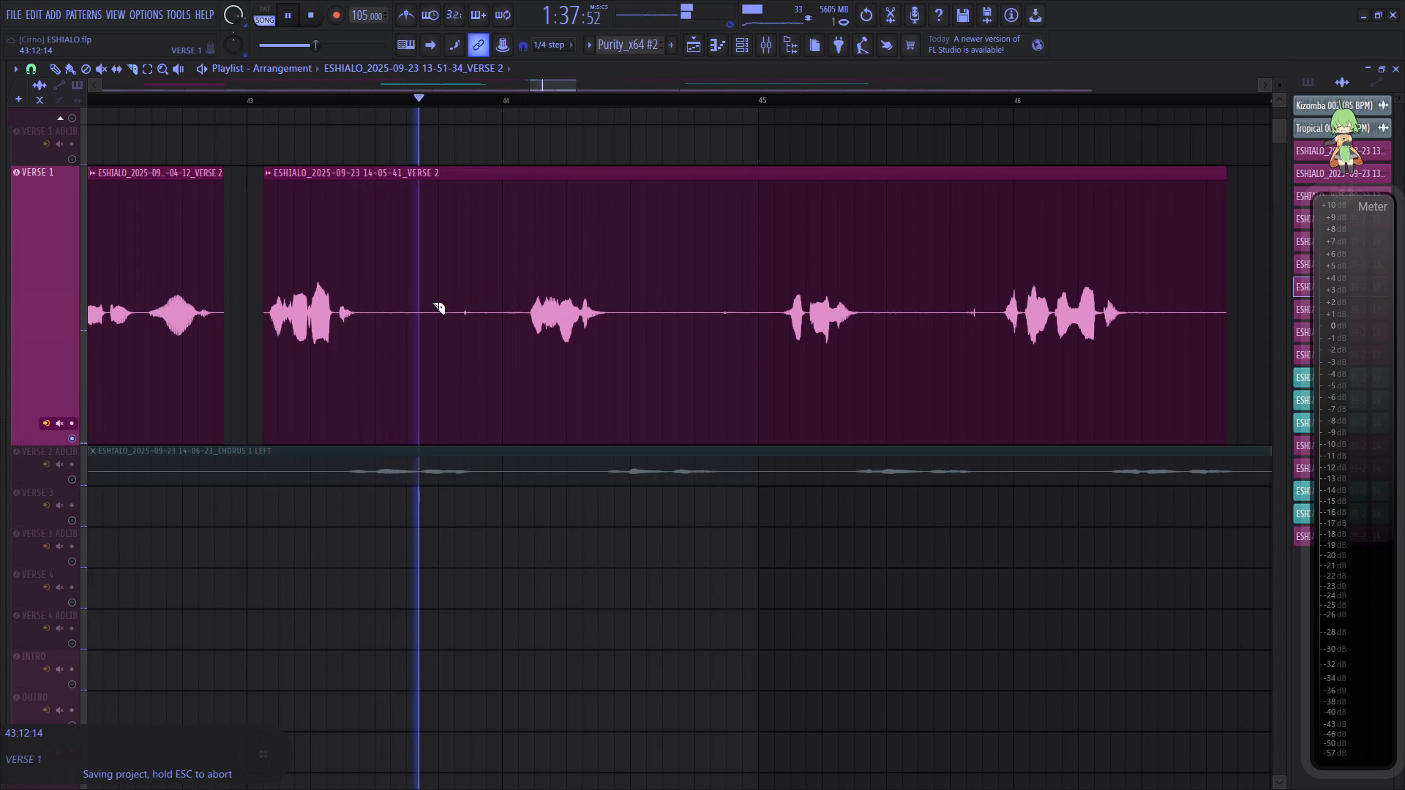
click(432, 302)
right_click(495, 299)
click(659, 295)
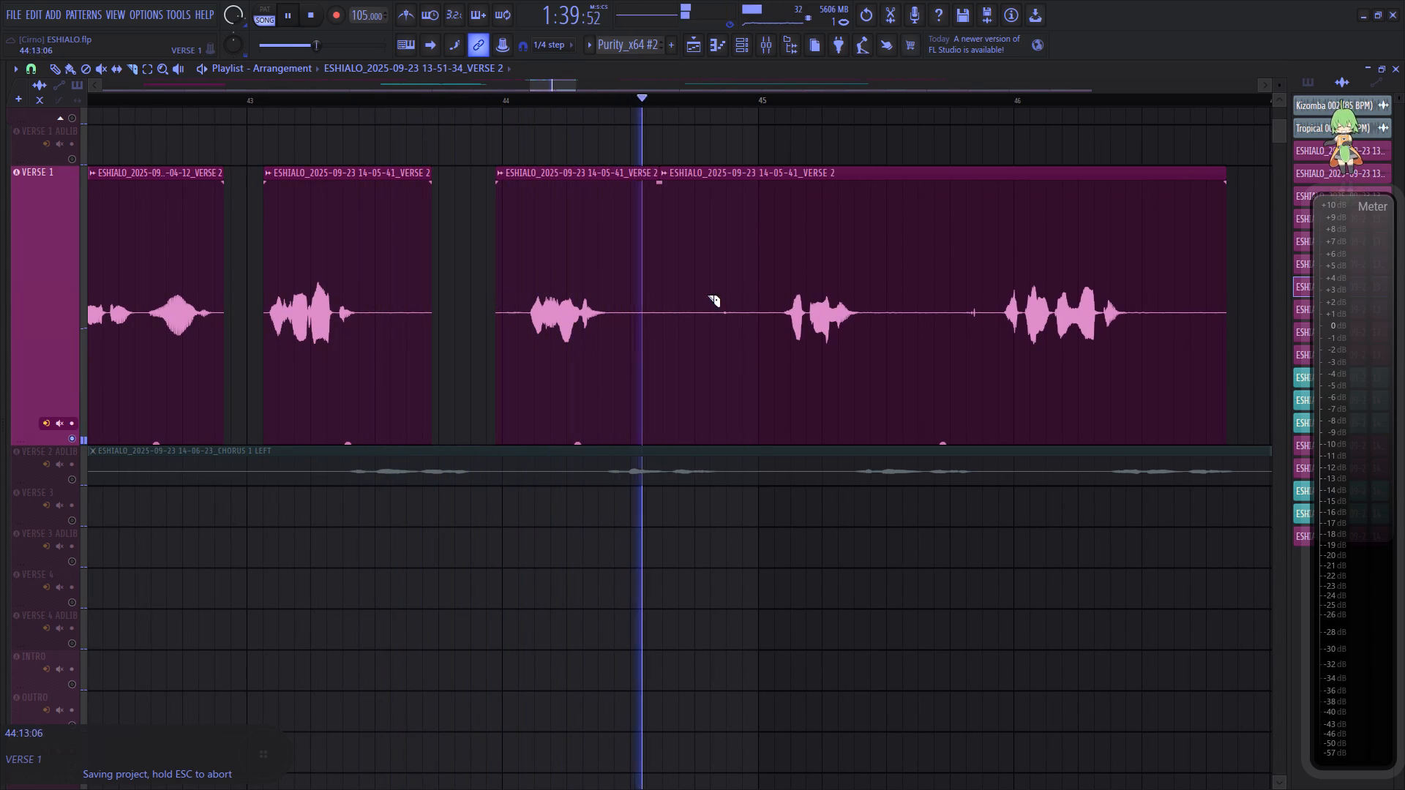
right_click(758, 302)
click(880, 296)
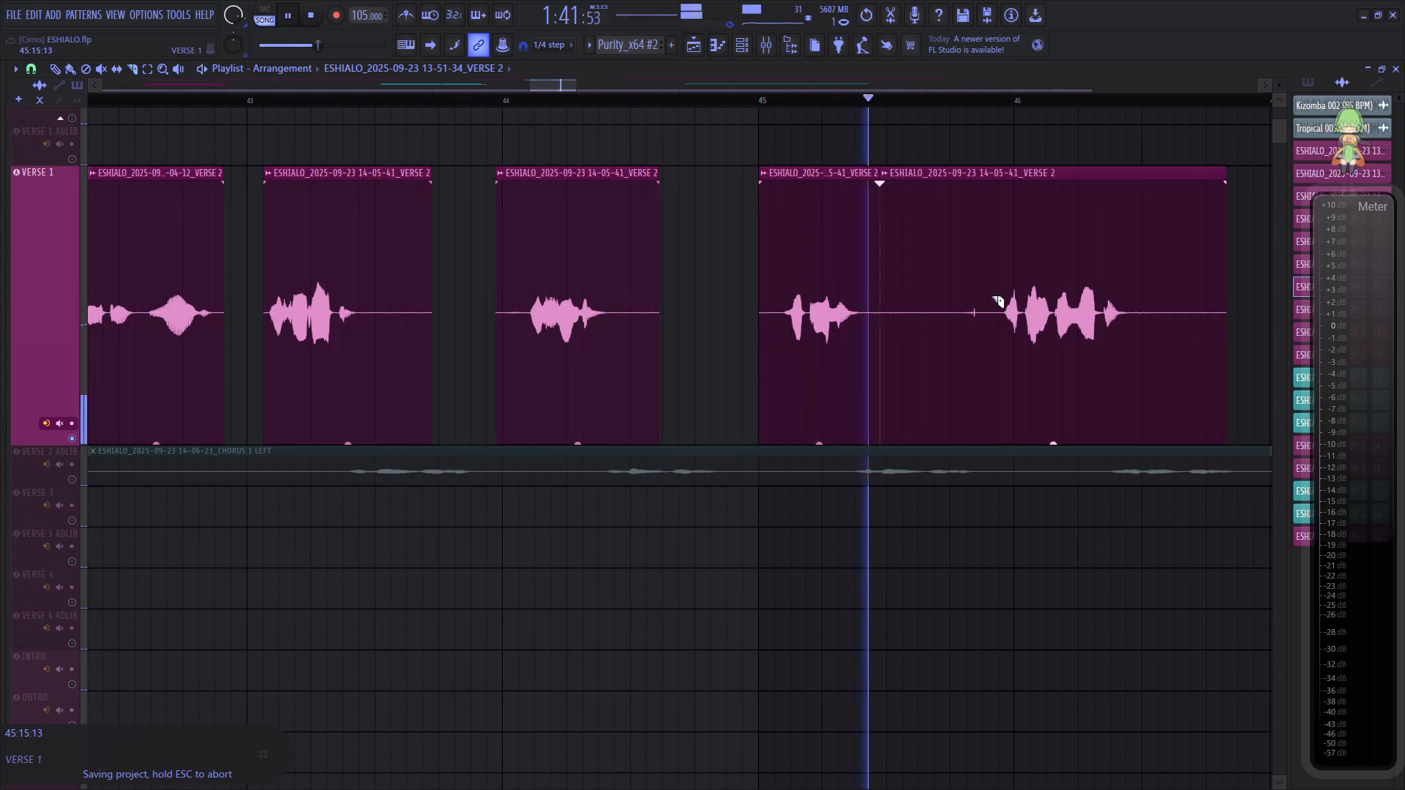
right_click(991, 296)
Trim the silent tail off the last 14-05-41 VERSE 2 clip, after the phrase at bar 46.
drag(563, 86, 588, 91)
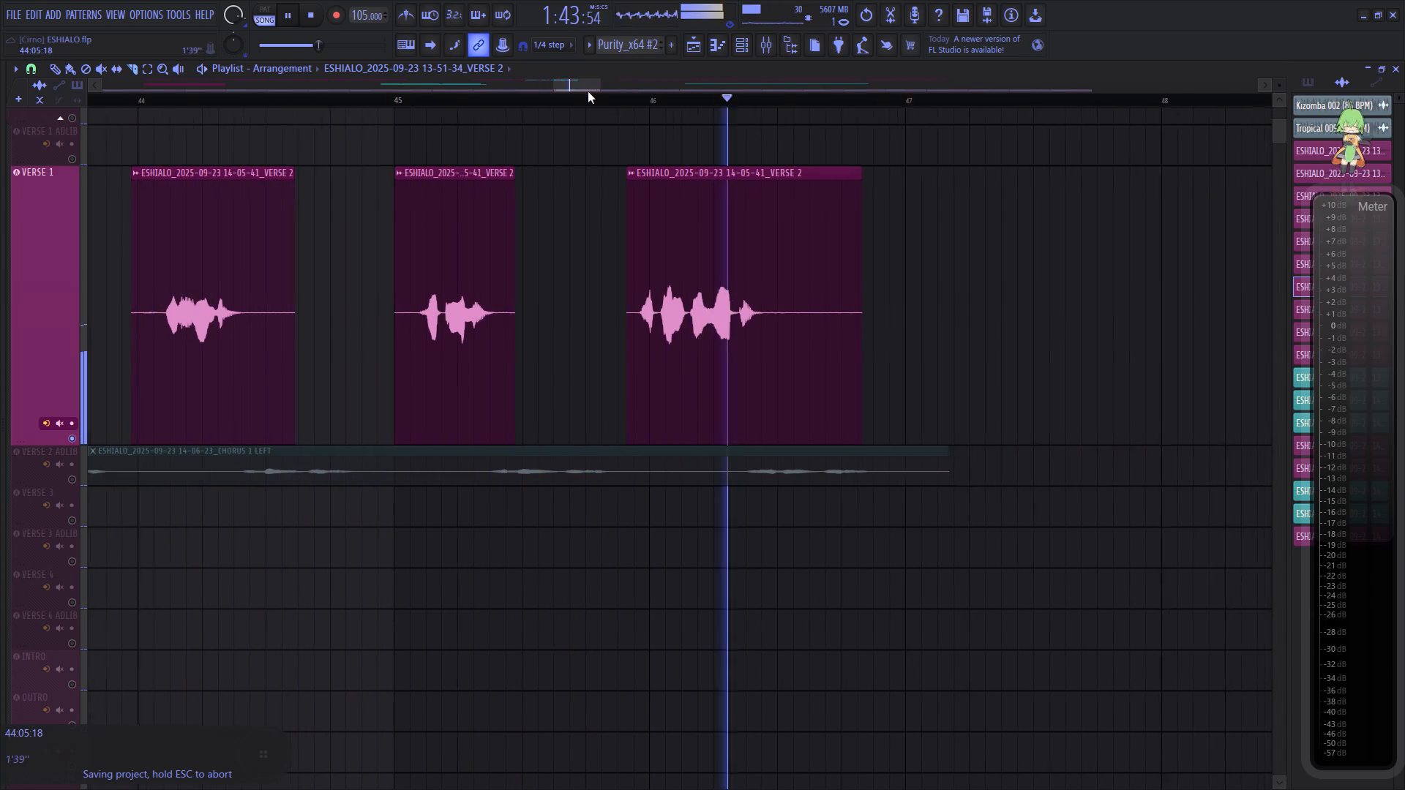
drag(588, 91, 589, 91)
right_click(505, 310)
Replay from bar 13 and lower the VOCALS track's Nectar 4 DeEsser threshold to -6.0 dB while listening to the detected sibilance.
scroll(542, 102, down, 5)
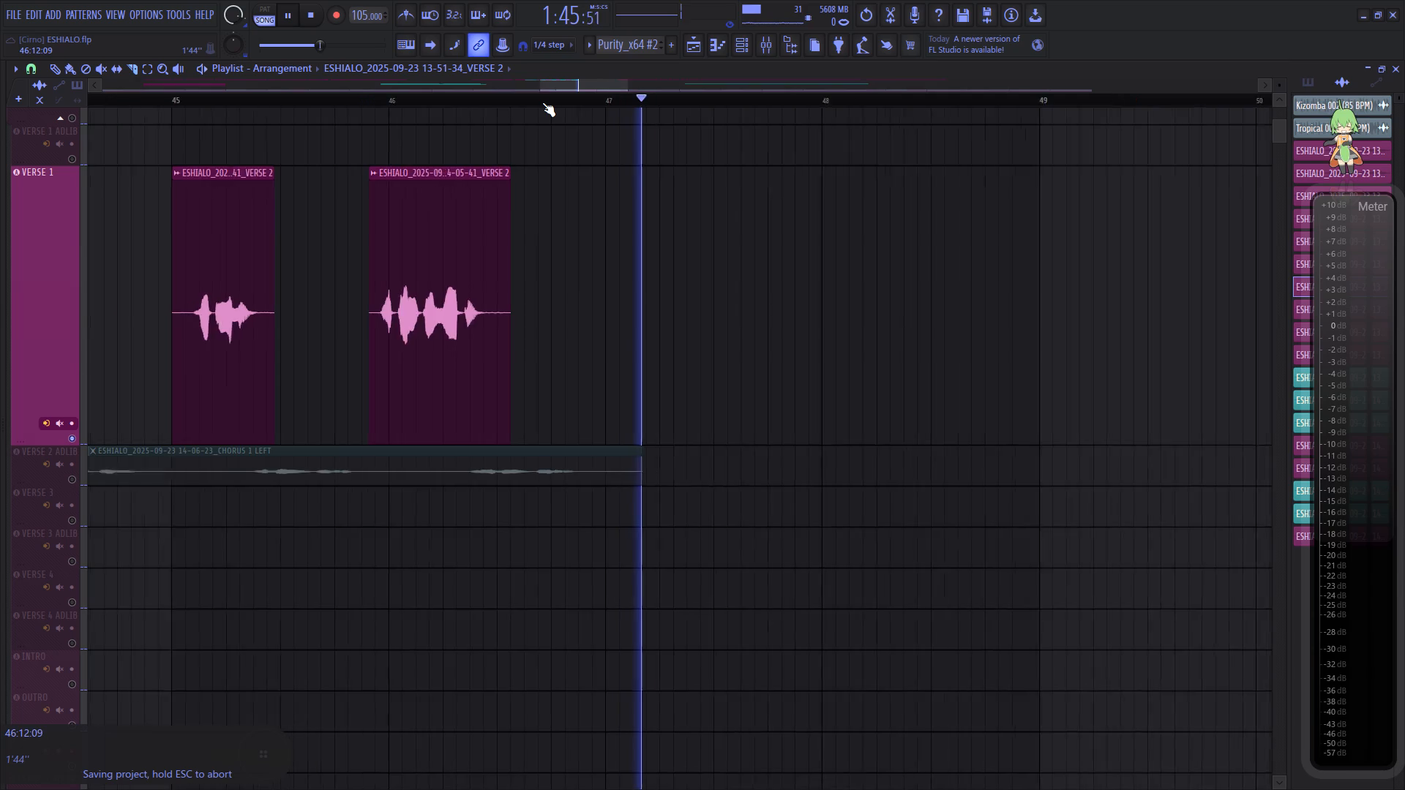
scroll(542, 102, down, 12)
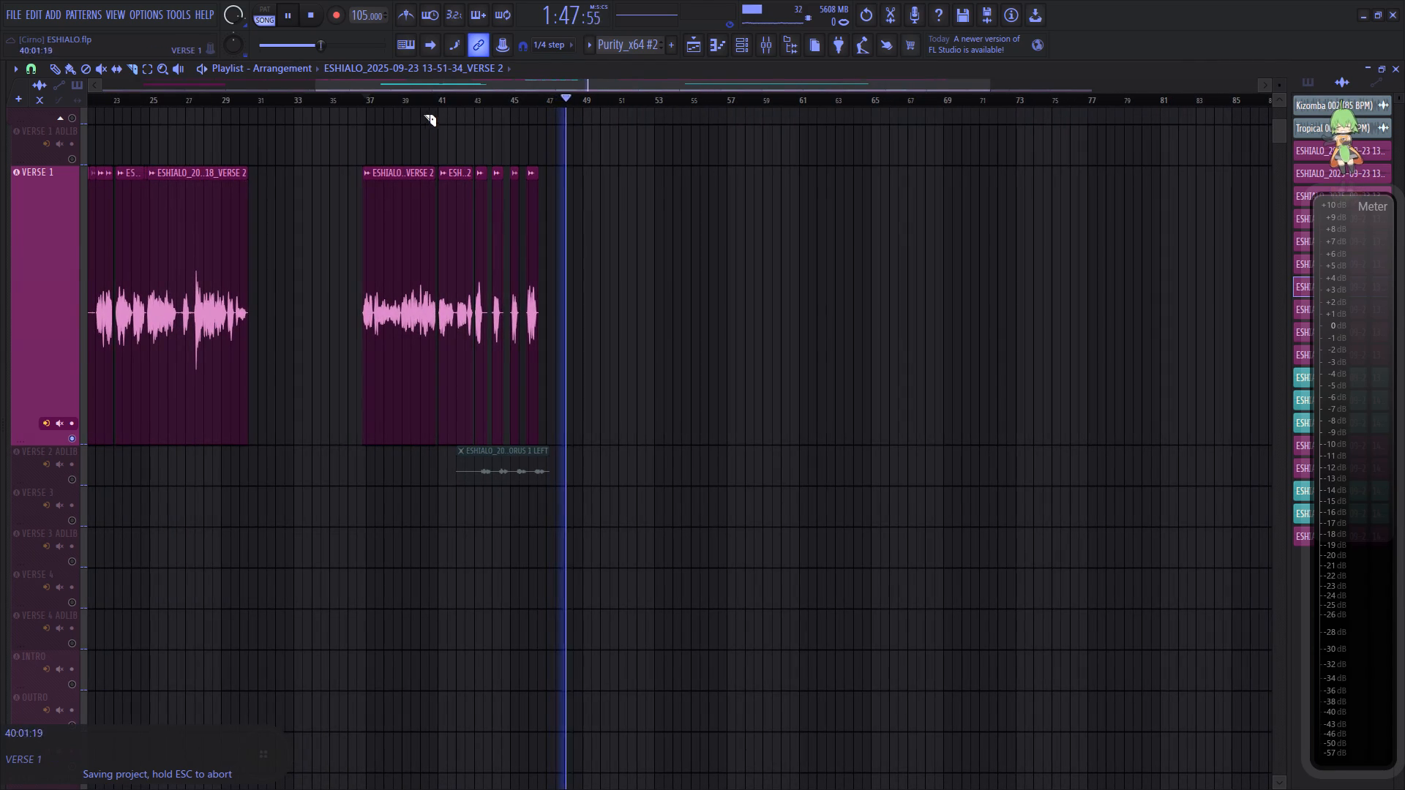
scroll(435, 99, down, 7)
click(219, 97)
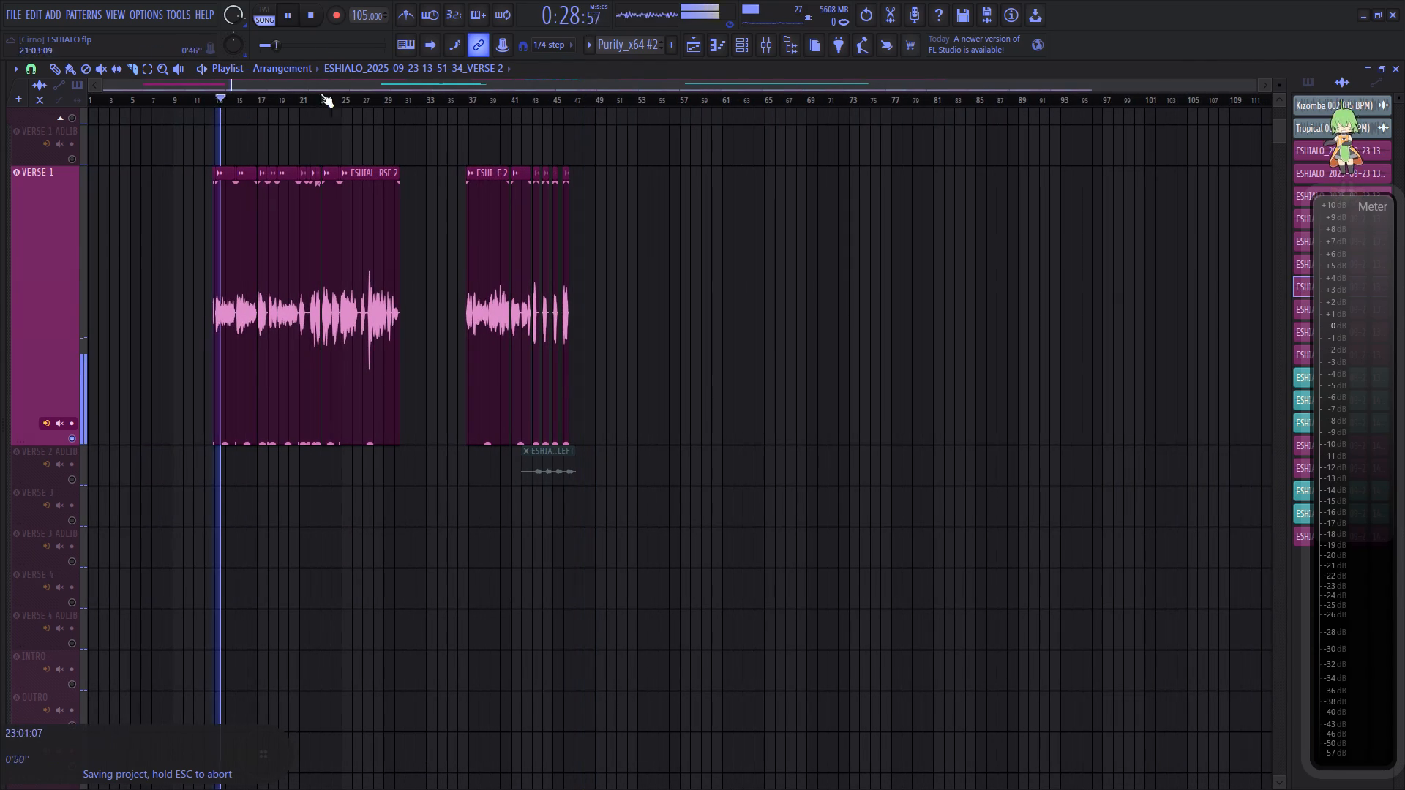
click(766, 43)
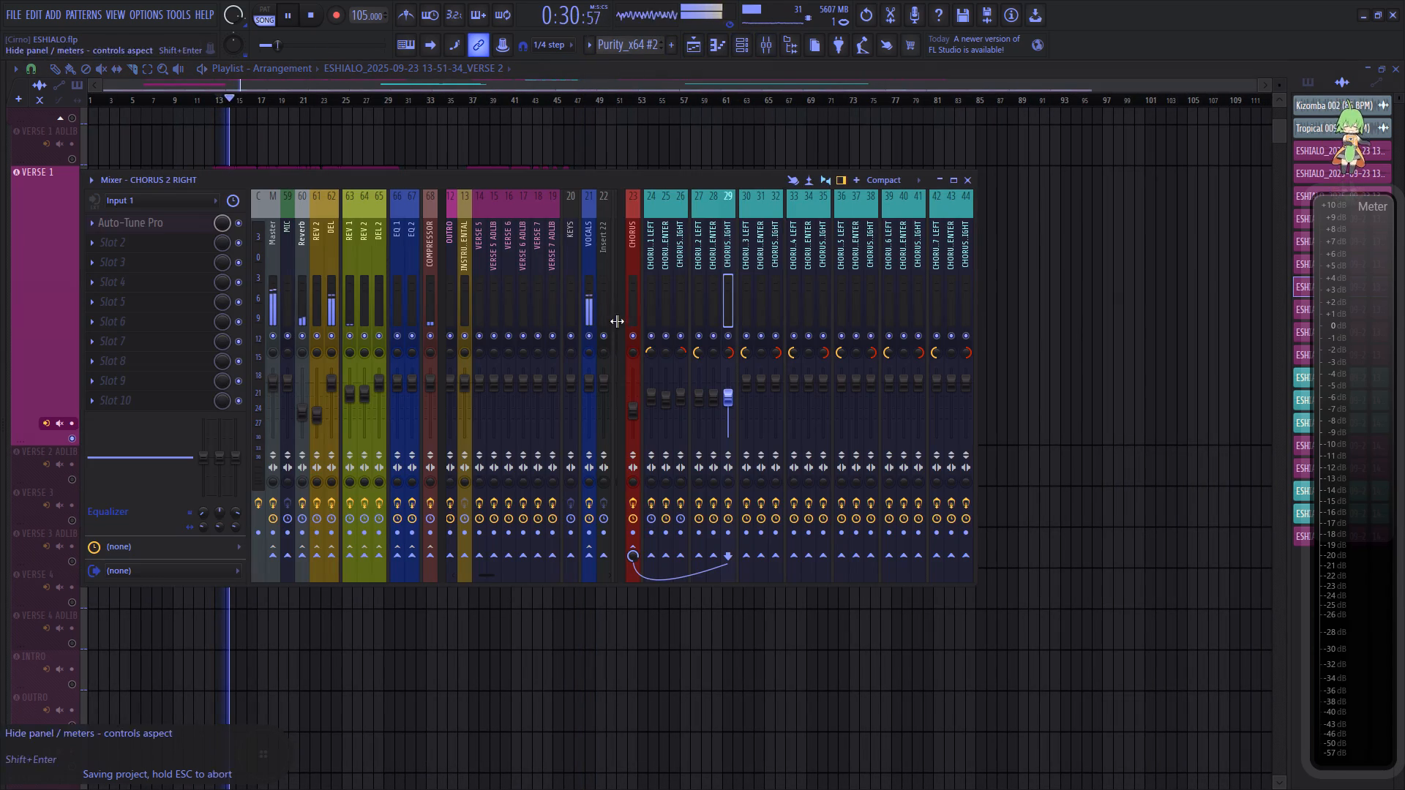
click(599, 311)
click(591, 306)
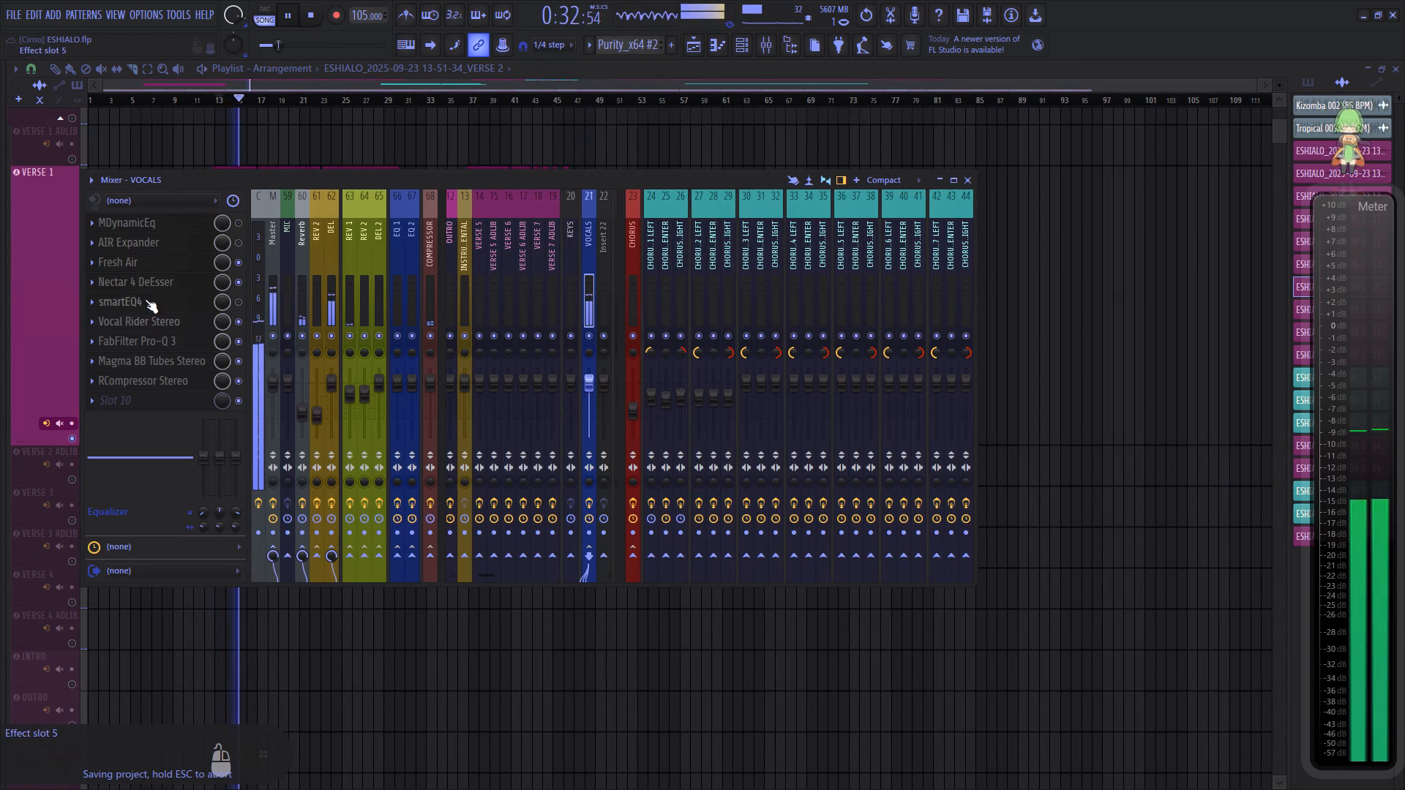
click(147, 286)
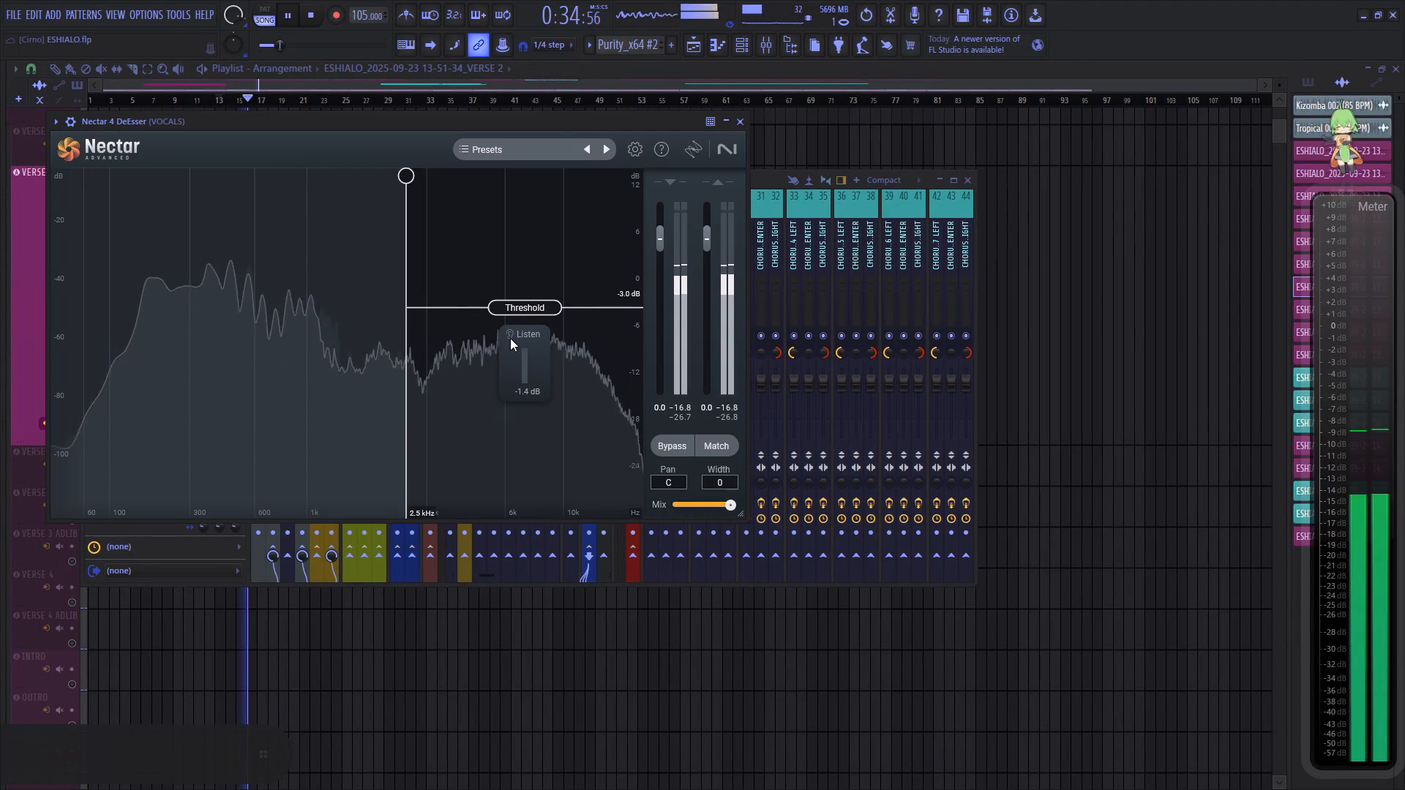
click(522, 336)
scroll(519, 336, down, 3)
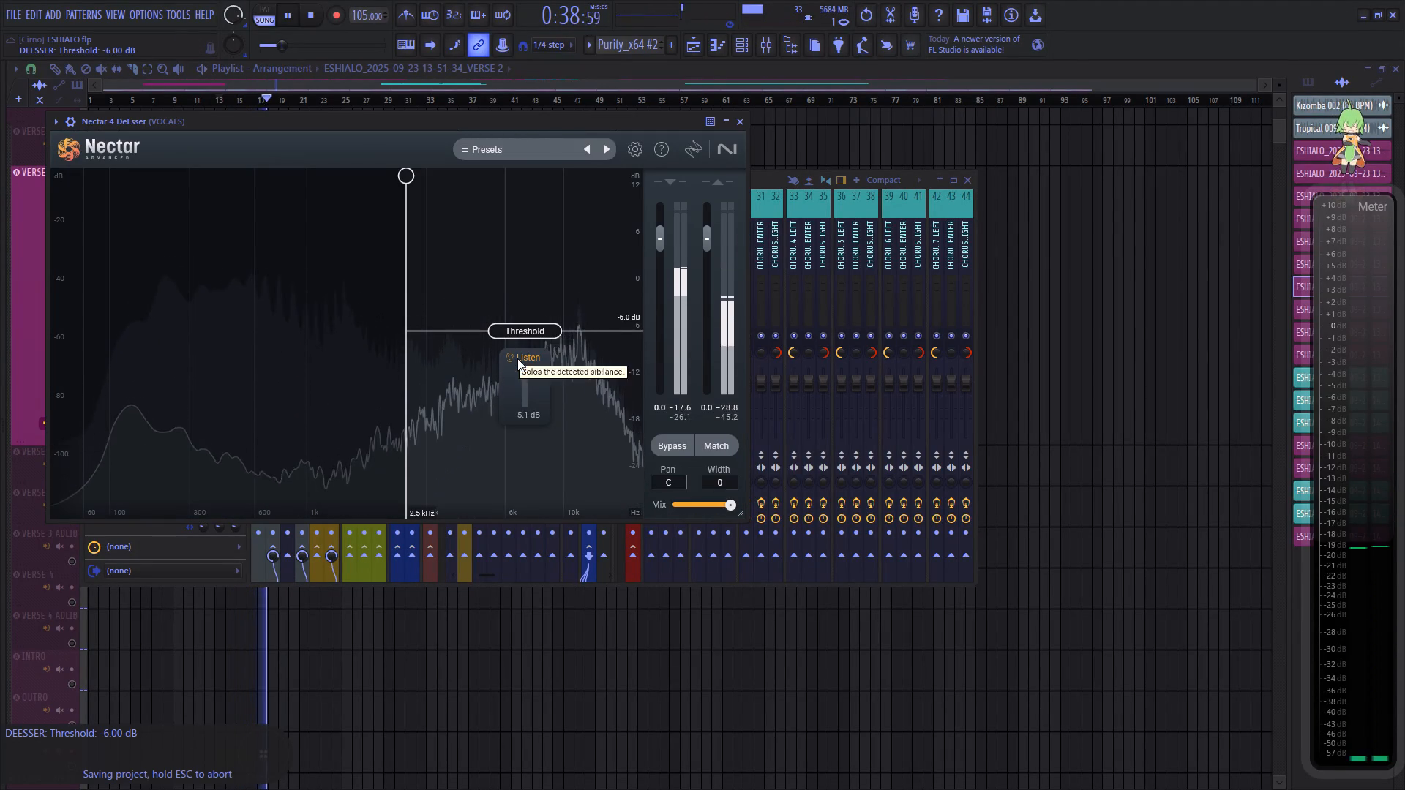
click(517, 358)
click(738, 121)
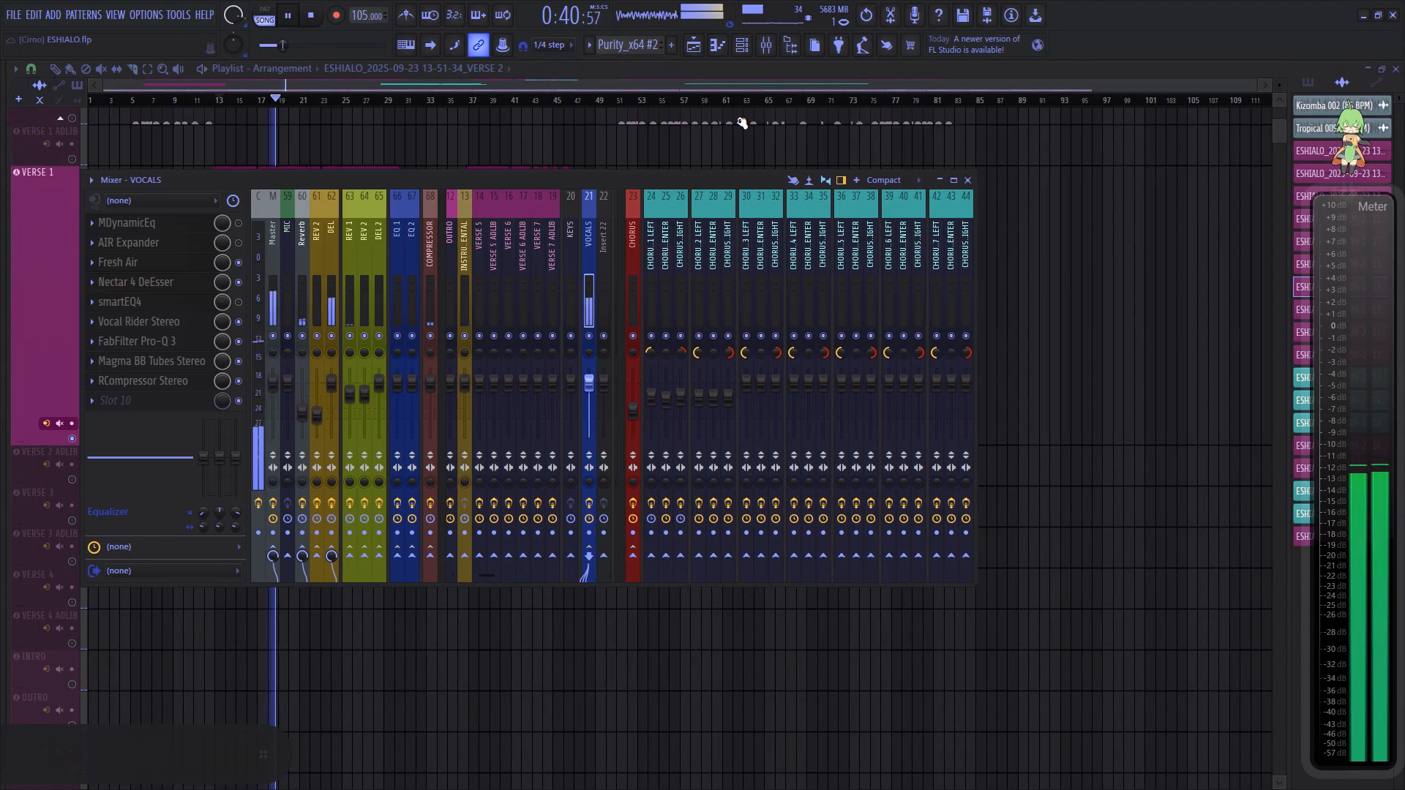
click(970, 183)
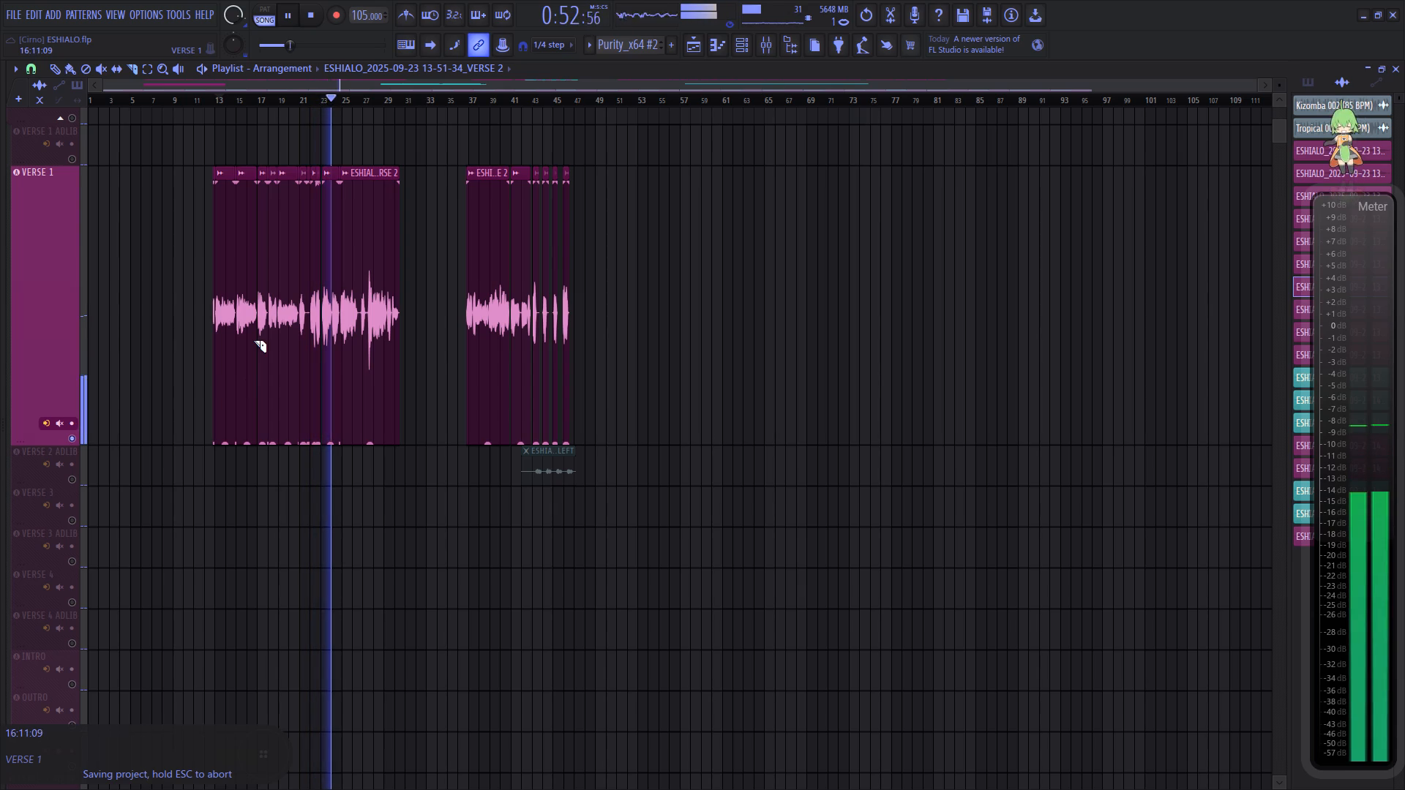
Unsolo the VERSE 1 playlist track to hear the vocals with the full mix.
right_click(72, 440)
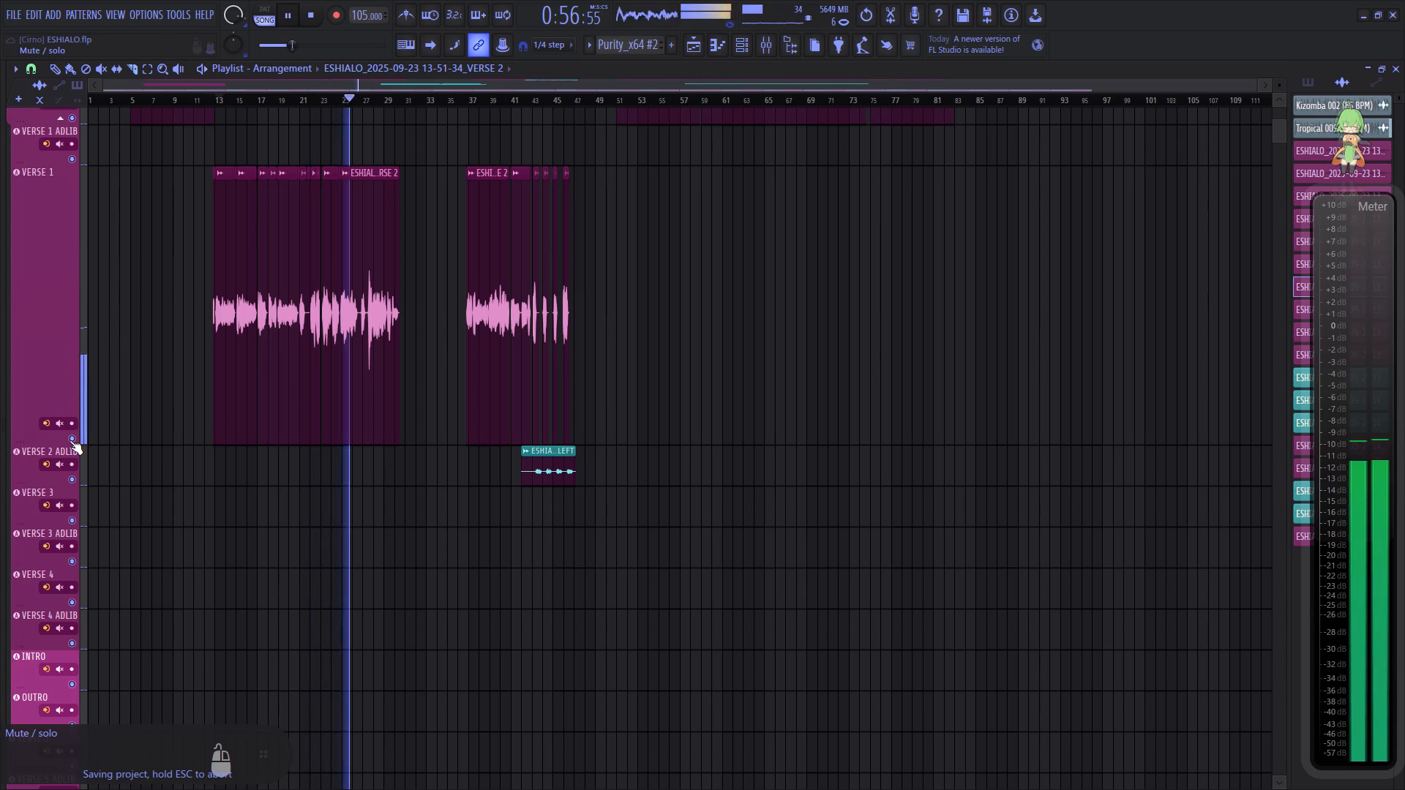
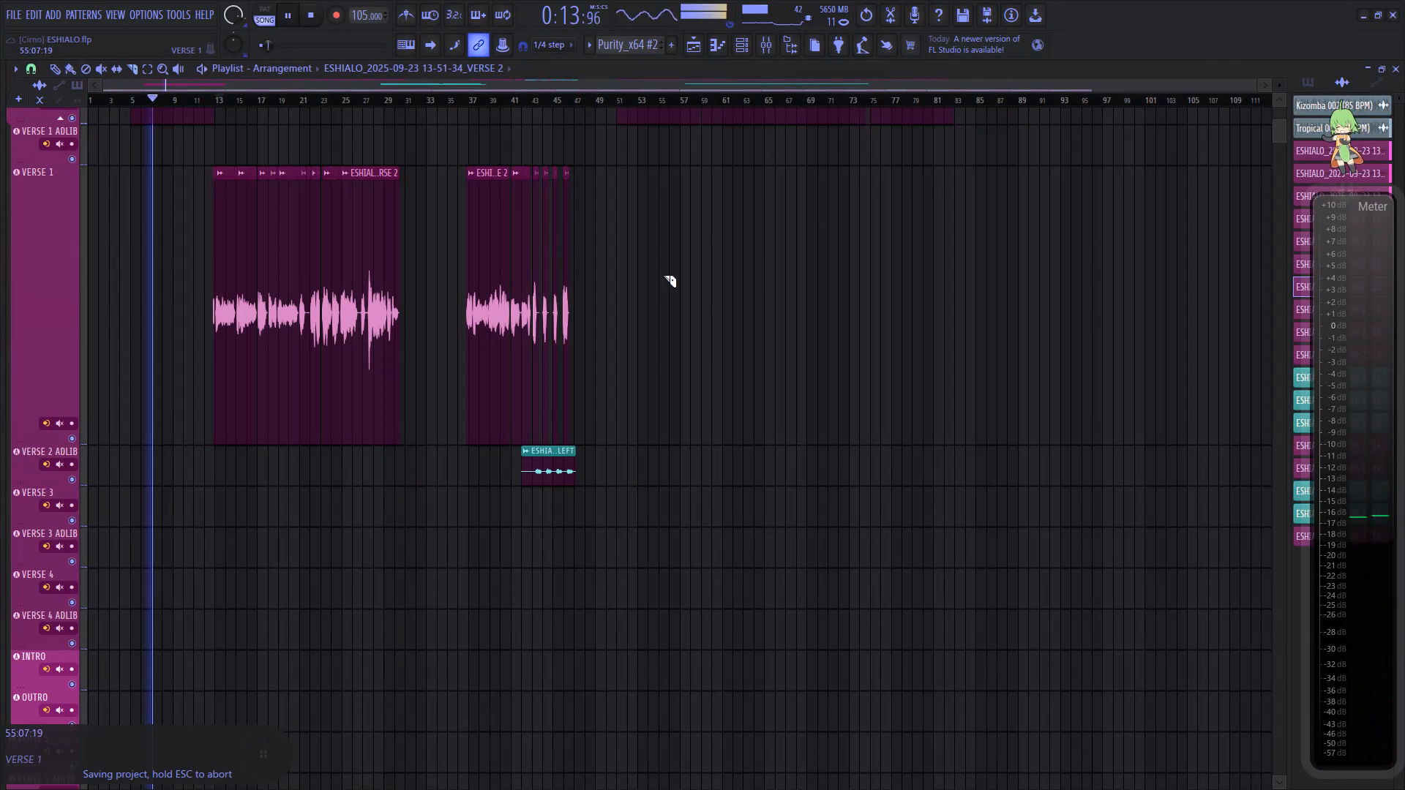
Restart playback and move it back to the very beginning of the song to hear the full mix with the vocals.
key(space)
key(space)
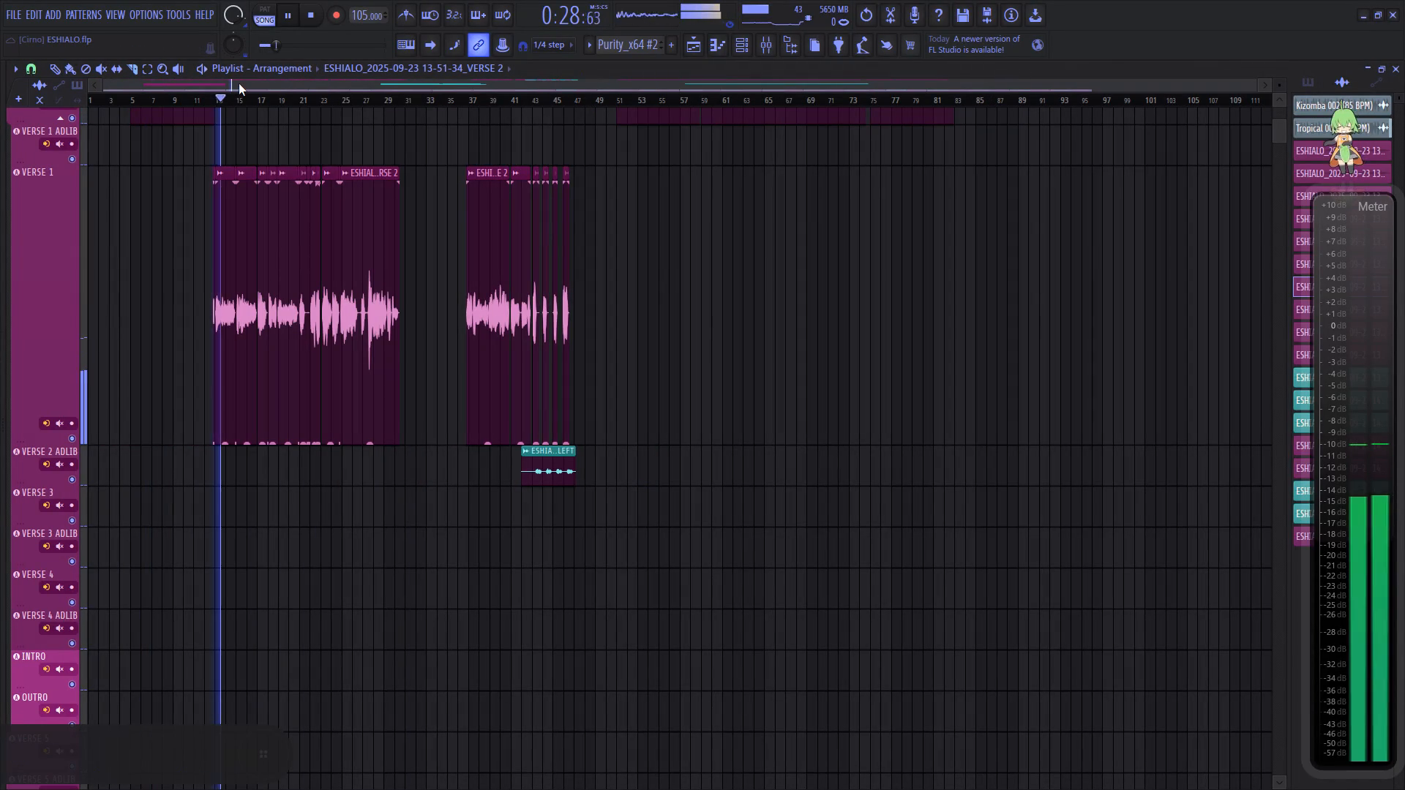
drag(239, 83, 113, 82)
drag(129, 97, 25, 116)
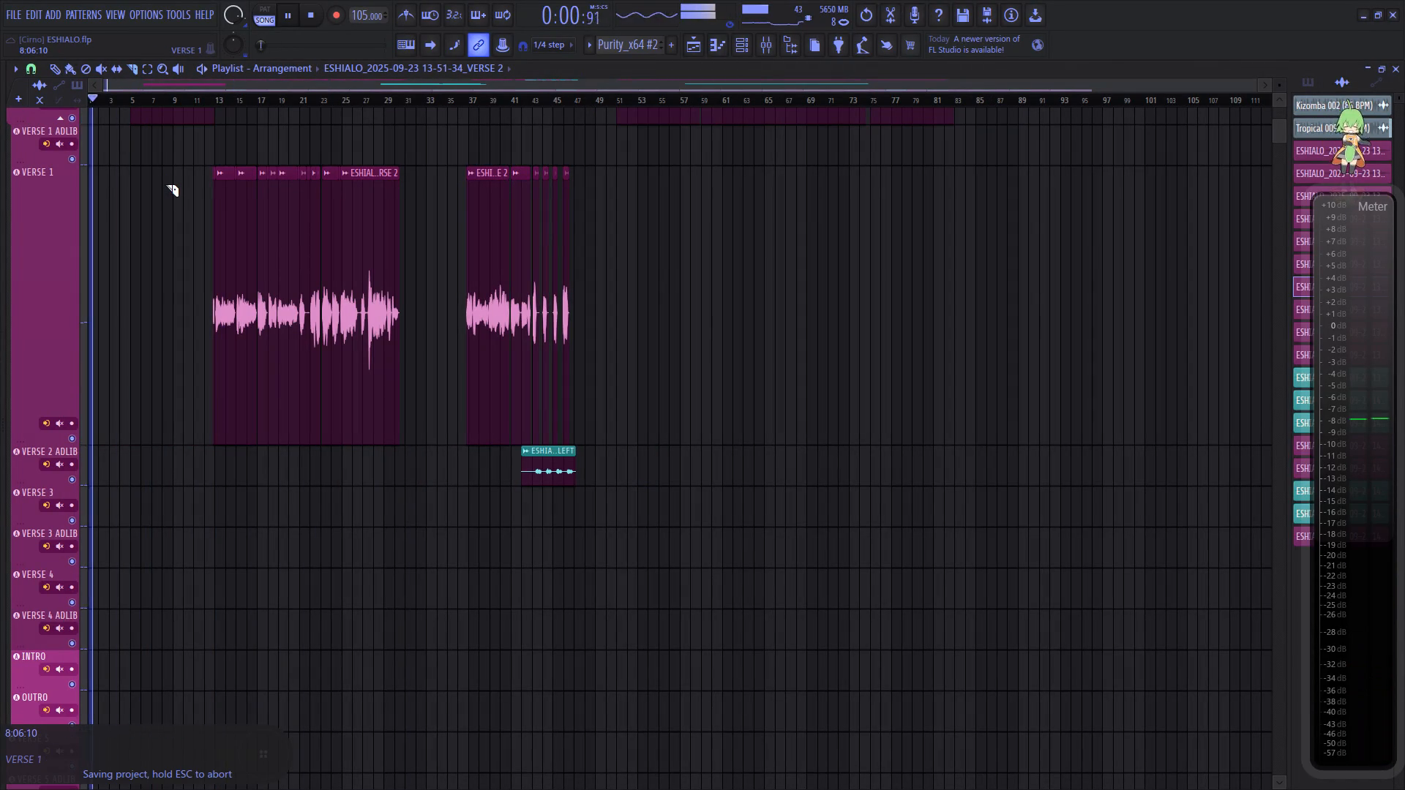
Save the ESHIALO project.
key(ctrl+s)
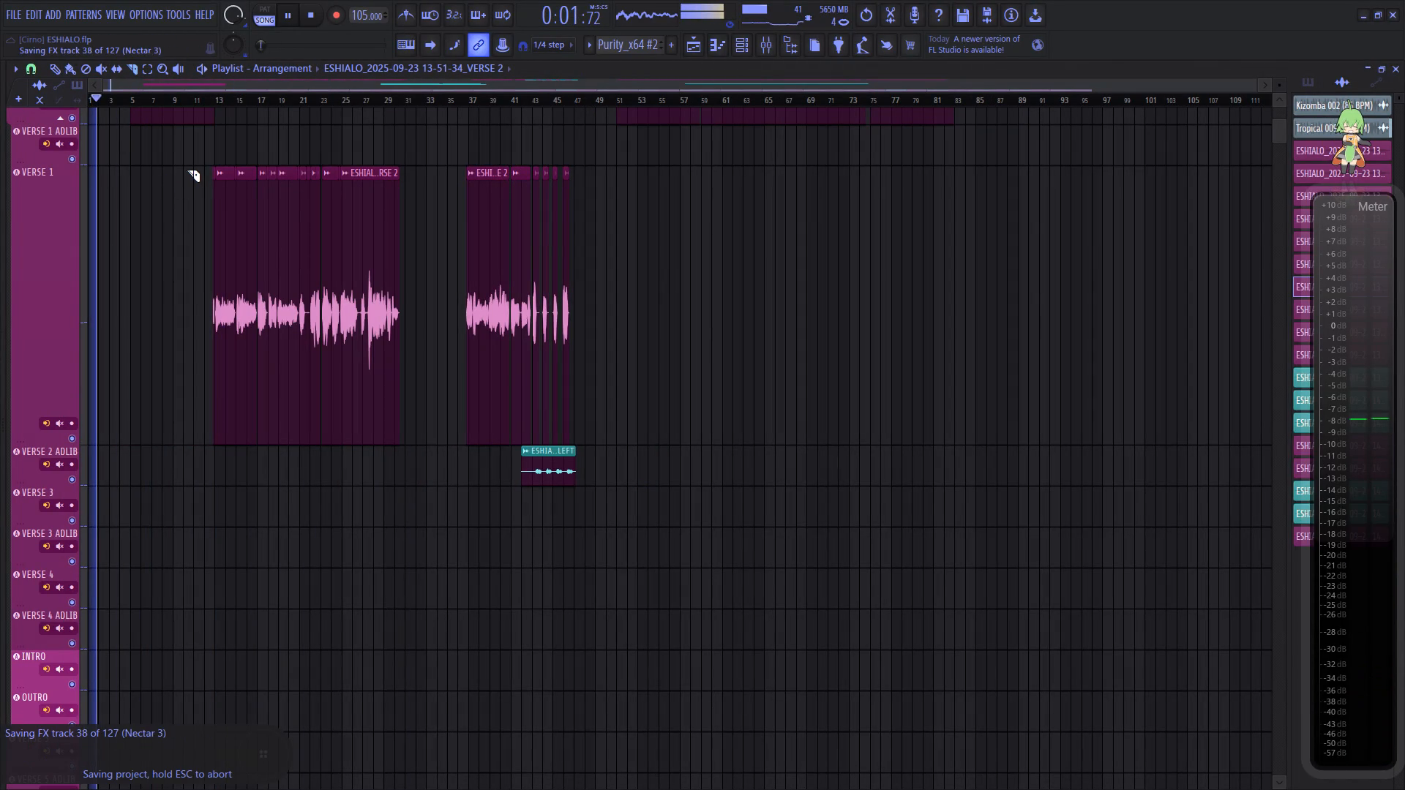
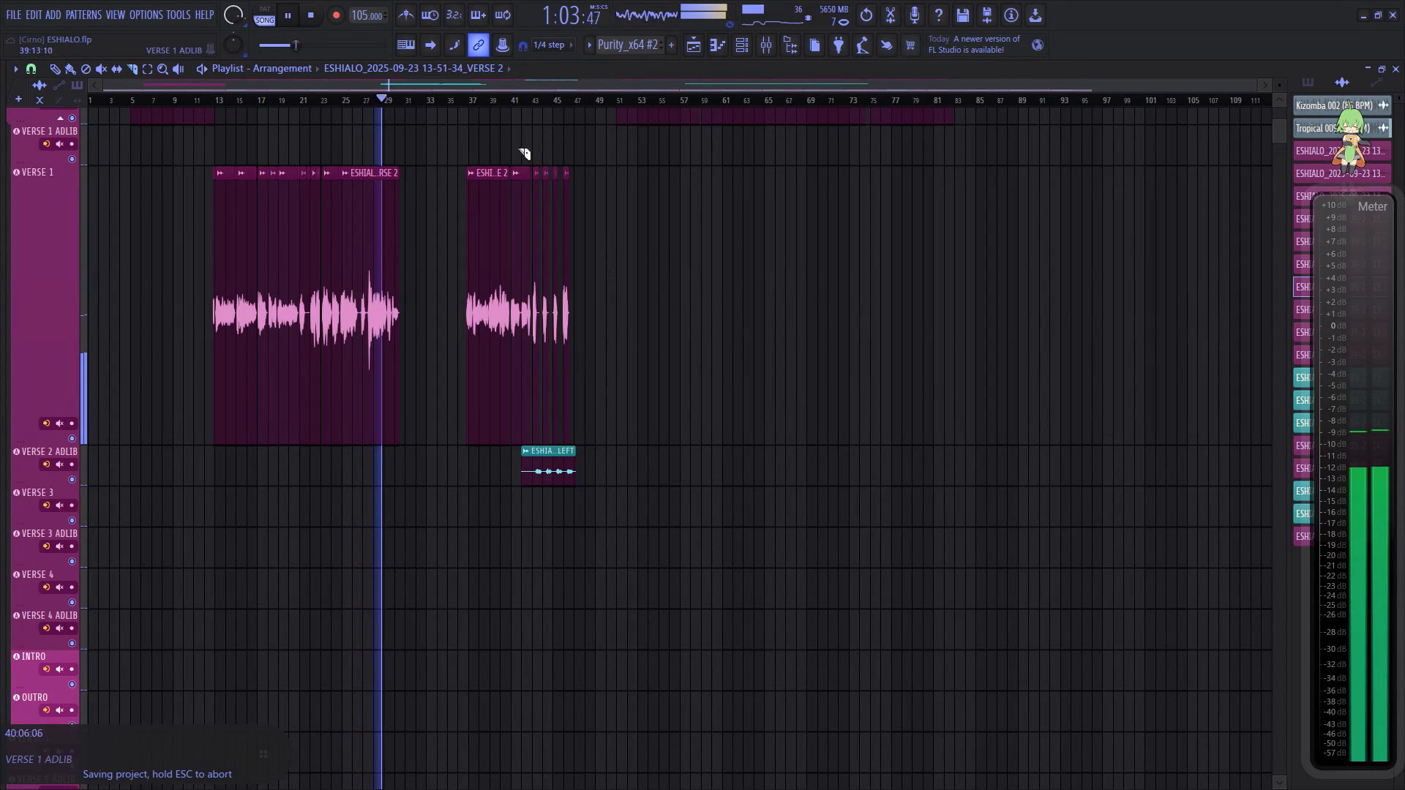
Jump playback ahead through the song to the late verse vocals and set the start point at about bar 59.
scroll(601, 236, up, 6)
click(71, 67)
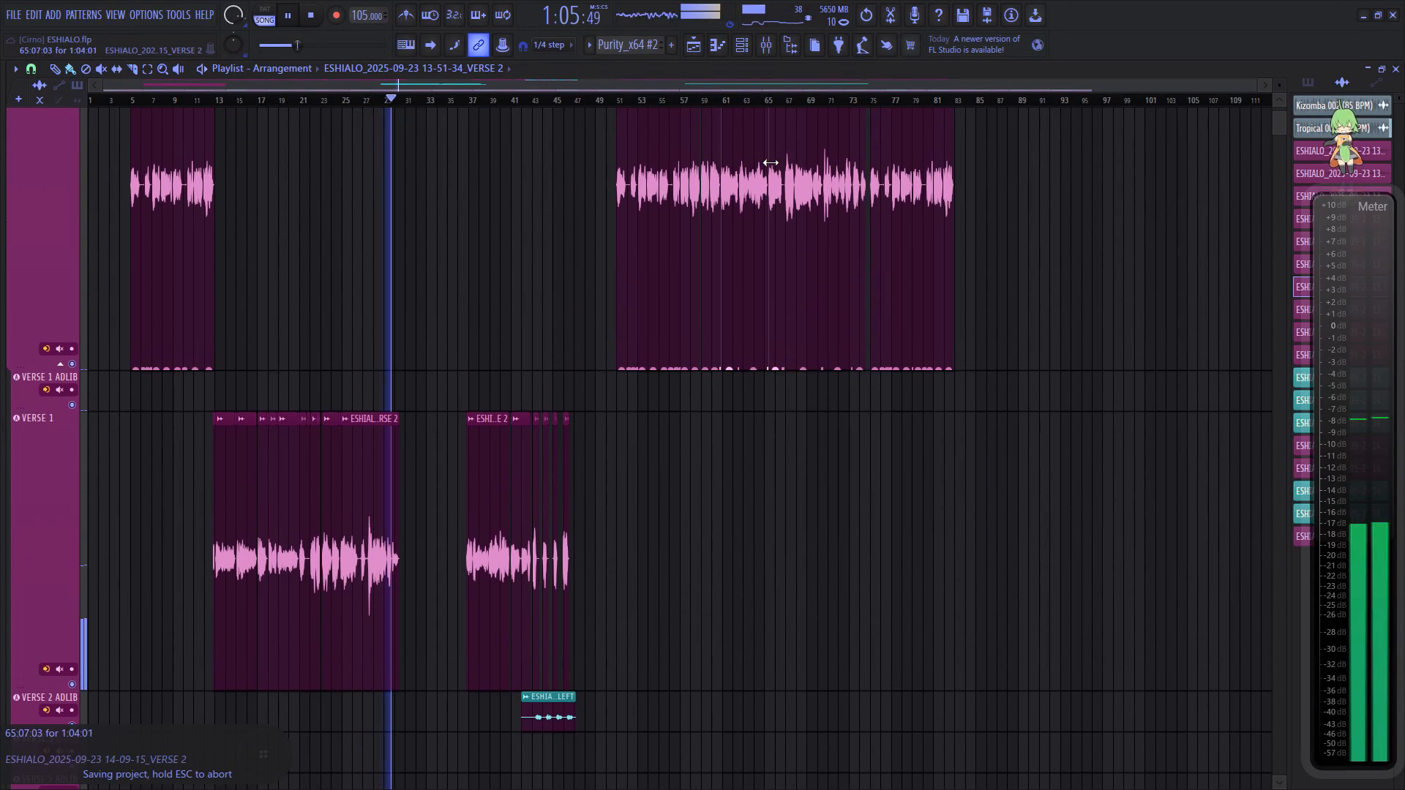
click(690, 94)
scroll(713, 95, up, 2)
click(578, 97)
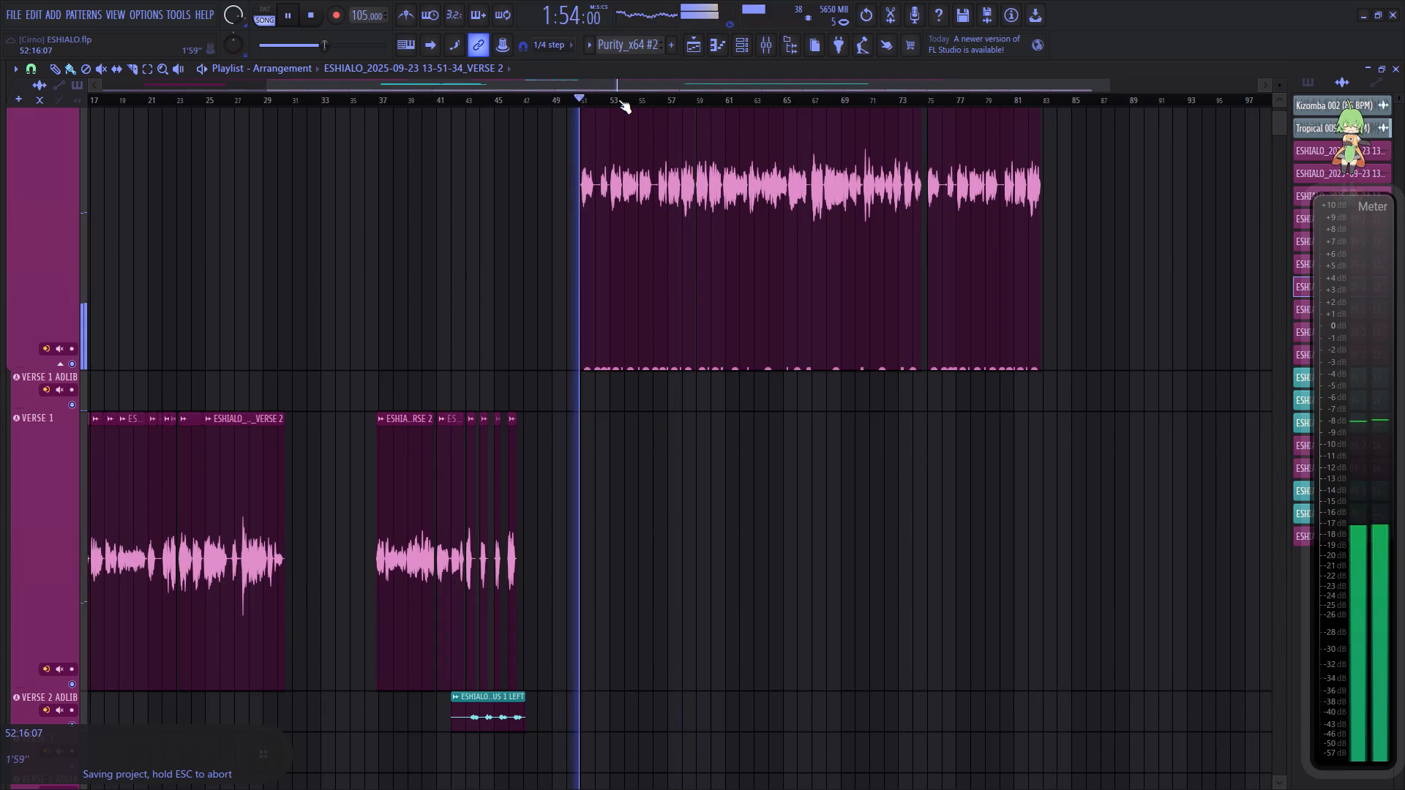
click(700, 93)
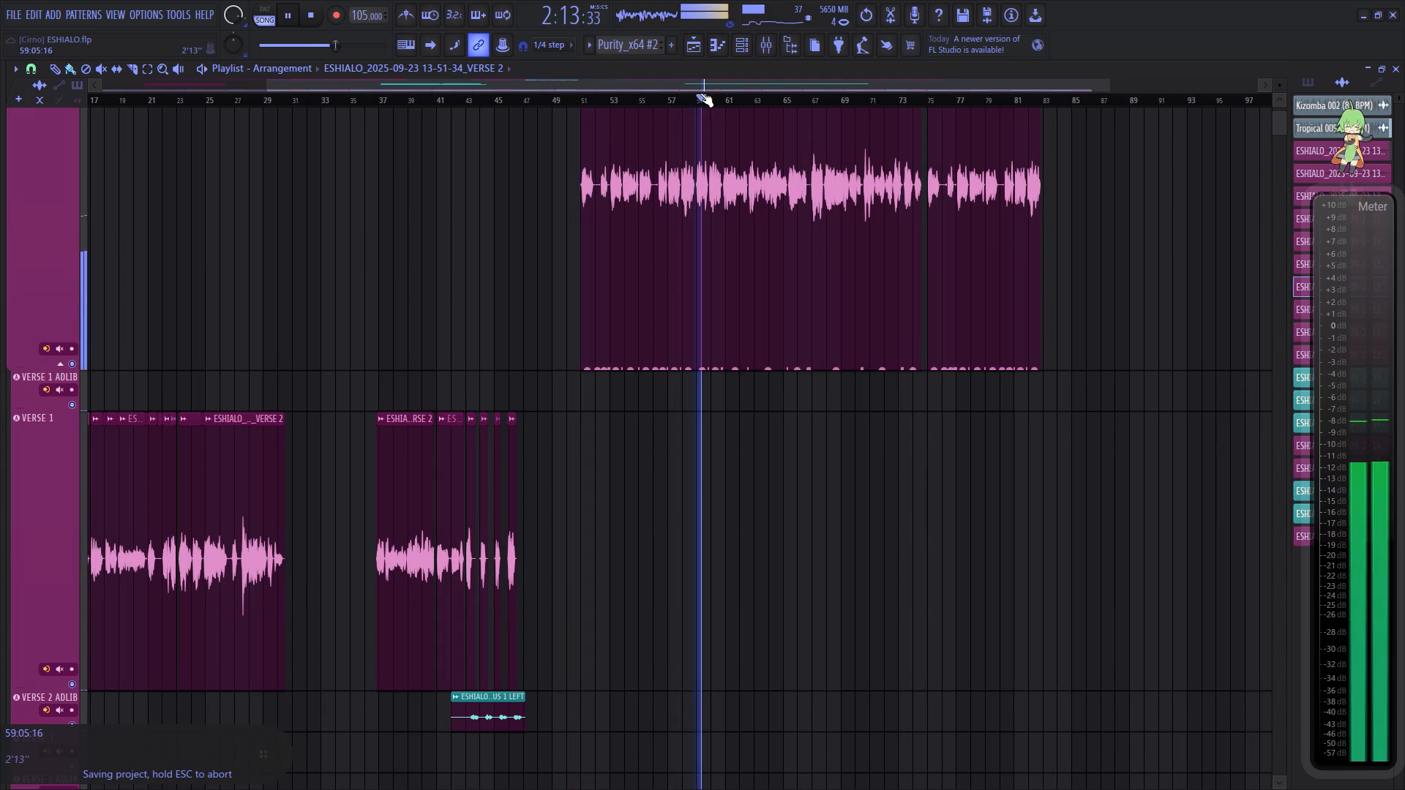
scroll(744, 98, up, 6)
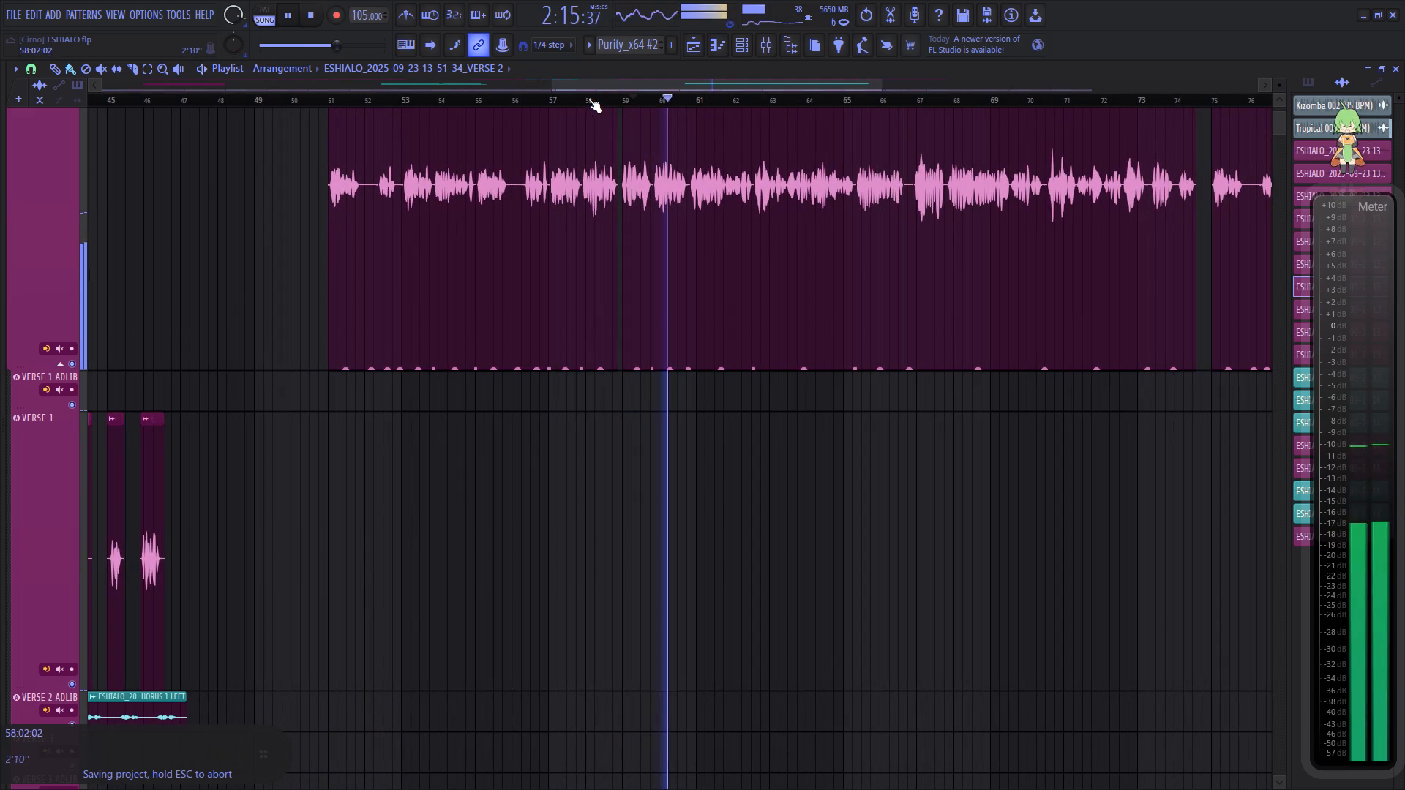
click(589, 99)
scroll(622, 97, up, 8)
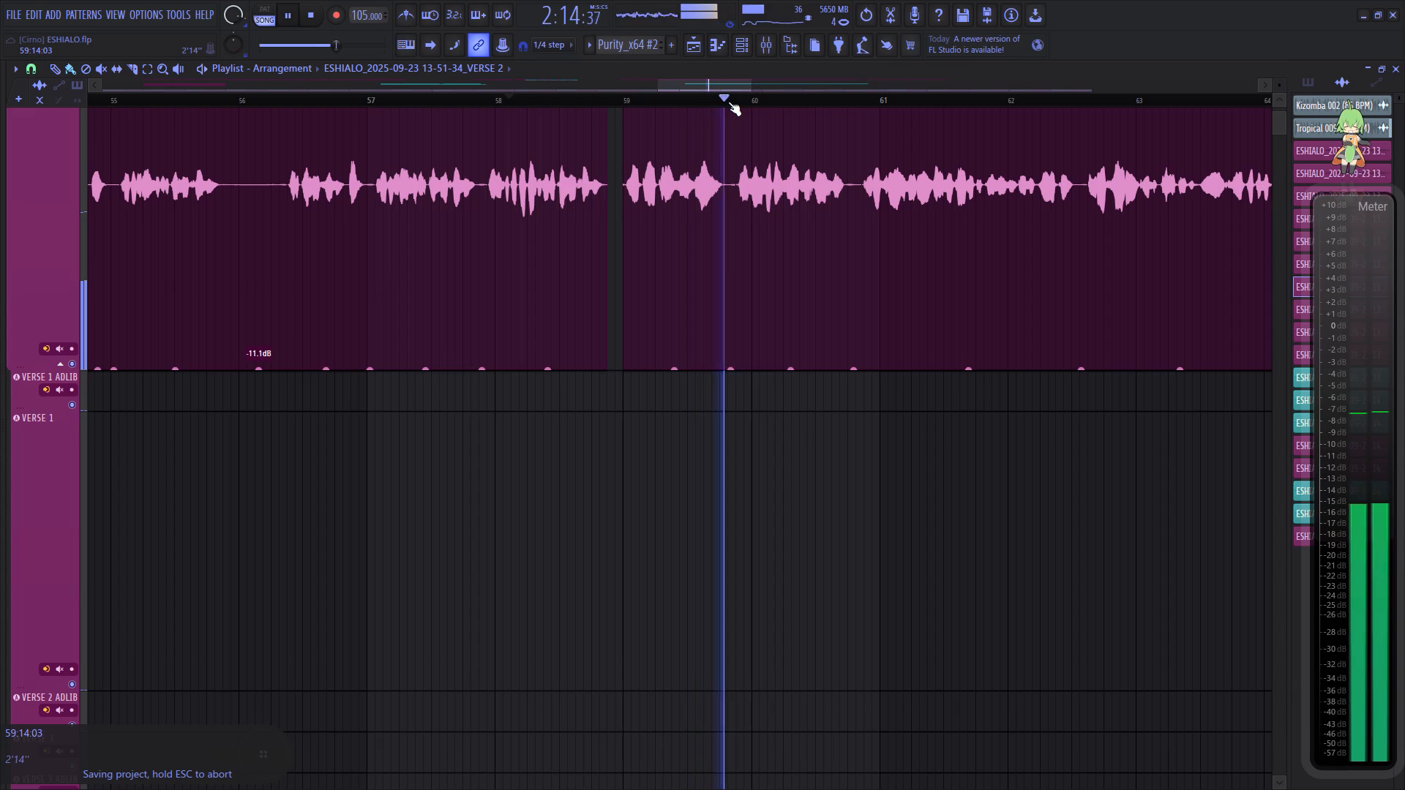
click(673, 99)
Replay the passage from about bar 59 repeatedly against the instrumental tracks to locate the cut point.
scroll(788, 298, down, 20)
scroll(788, 298, down, 1)
key(space)
key(space)
scroll(720, 347, down, 8)
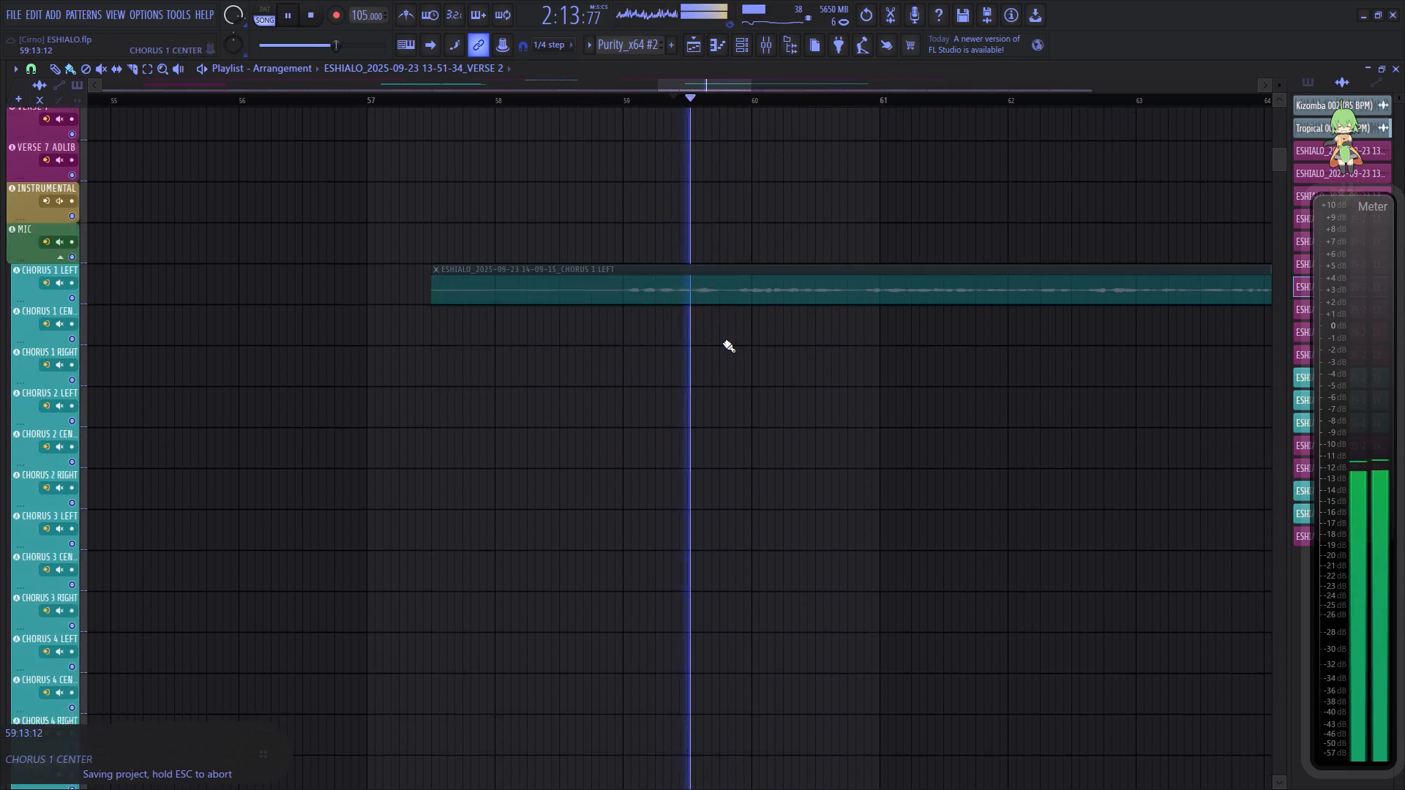
scroll(723, 342, down, 4)
key(space)
key(space)
scroll(722, 320, down, 12)
key(space)
key(space)
key(space)
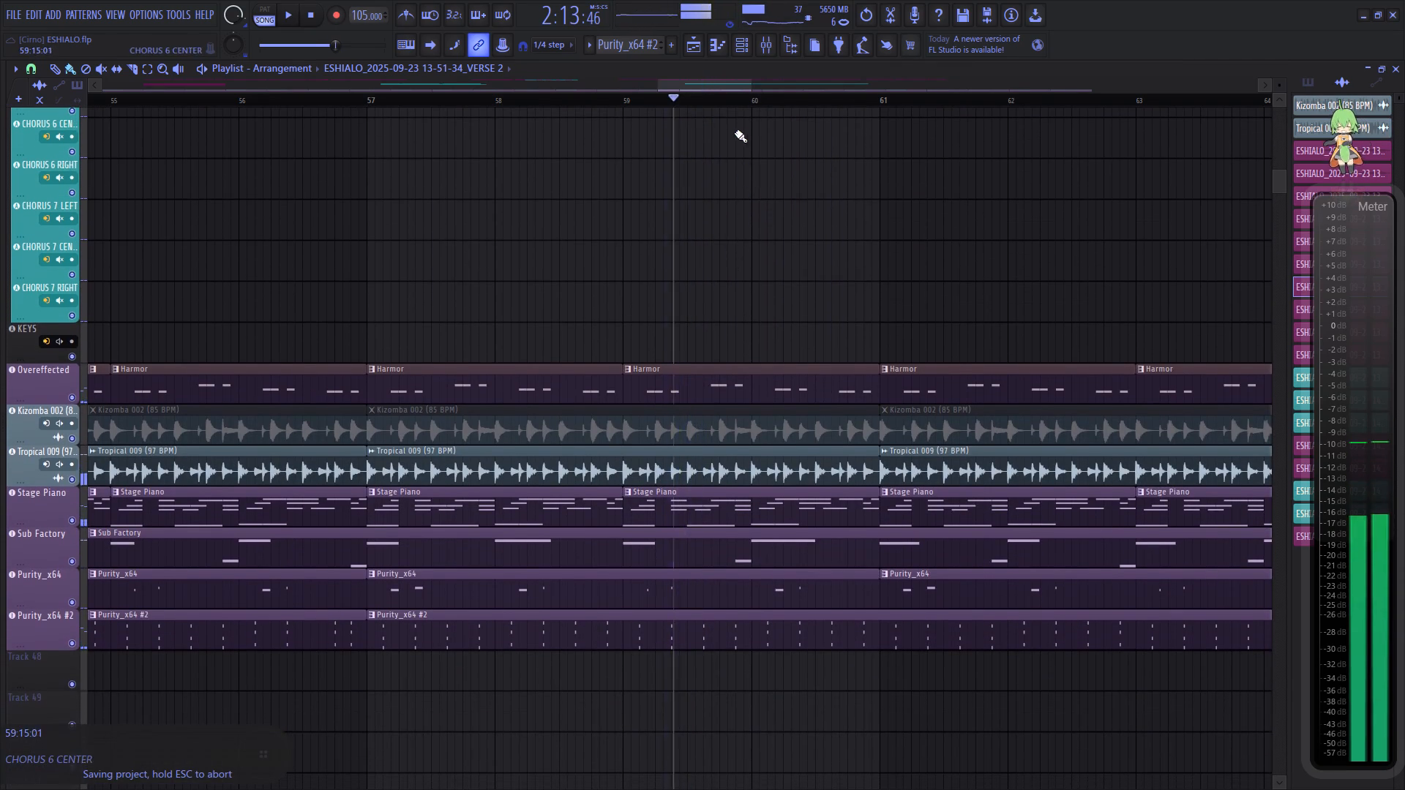
key(space)
scroll(709, 94, up, 6)
key(space)
key(space)
key(space)
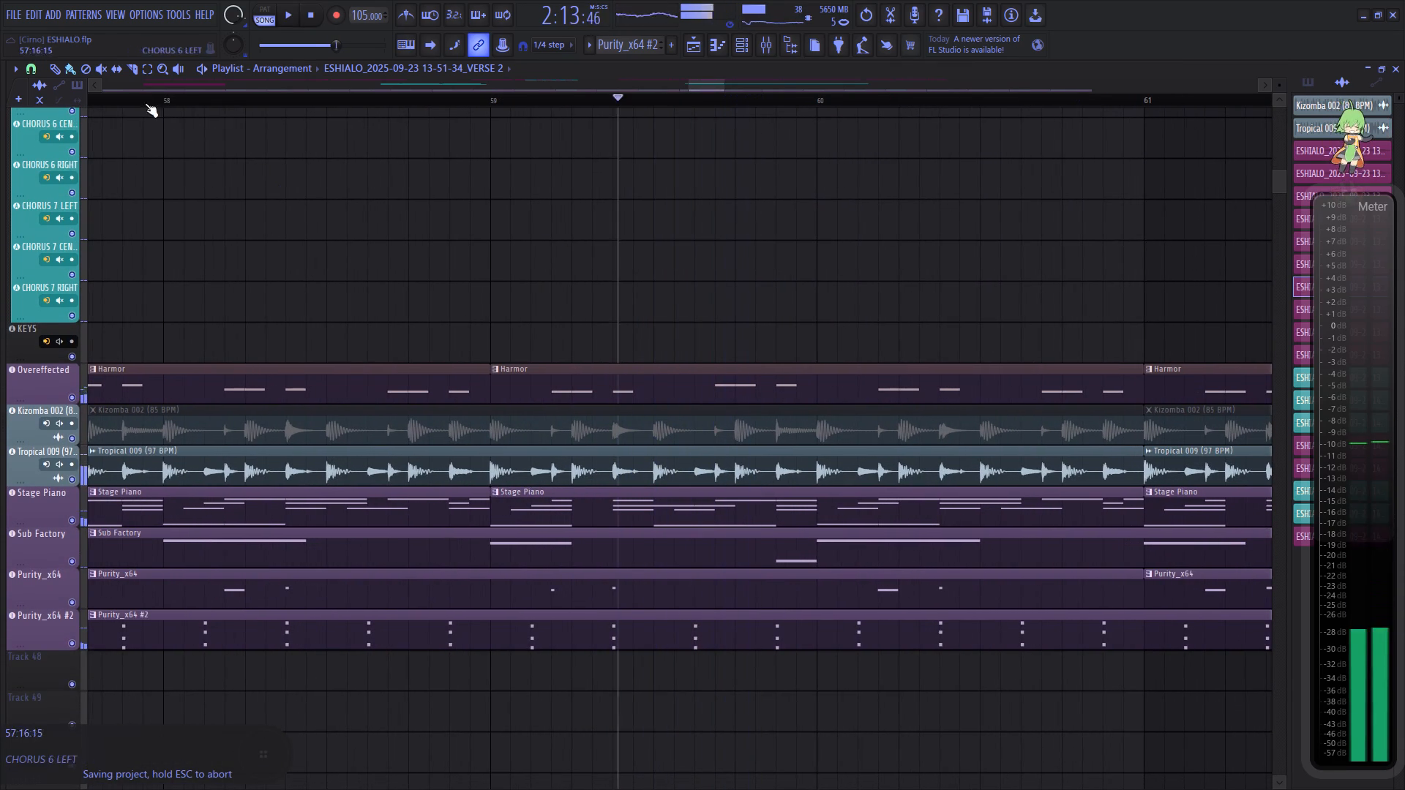
key(space)
Slice the Tropical 009 drum clip at about 59:09 and again at about 59:11.
click(133, 67)
key(space)
key(space)
key(space)
scroll(702, 99, up, 6)
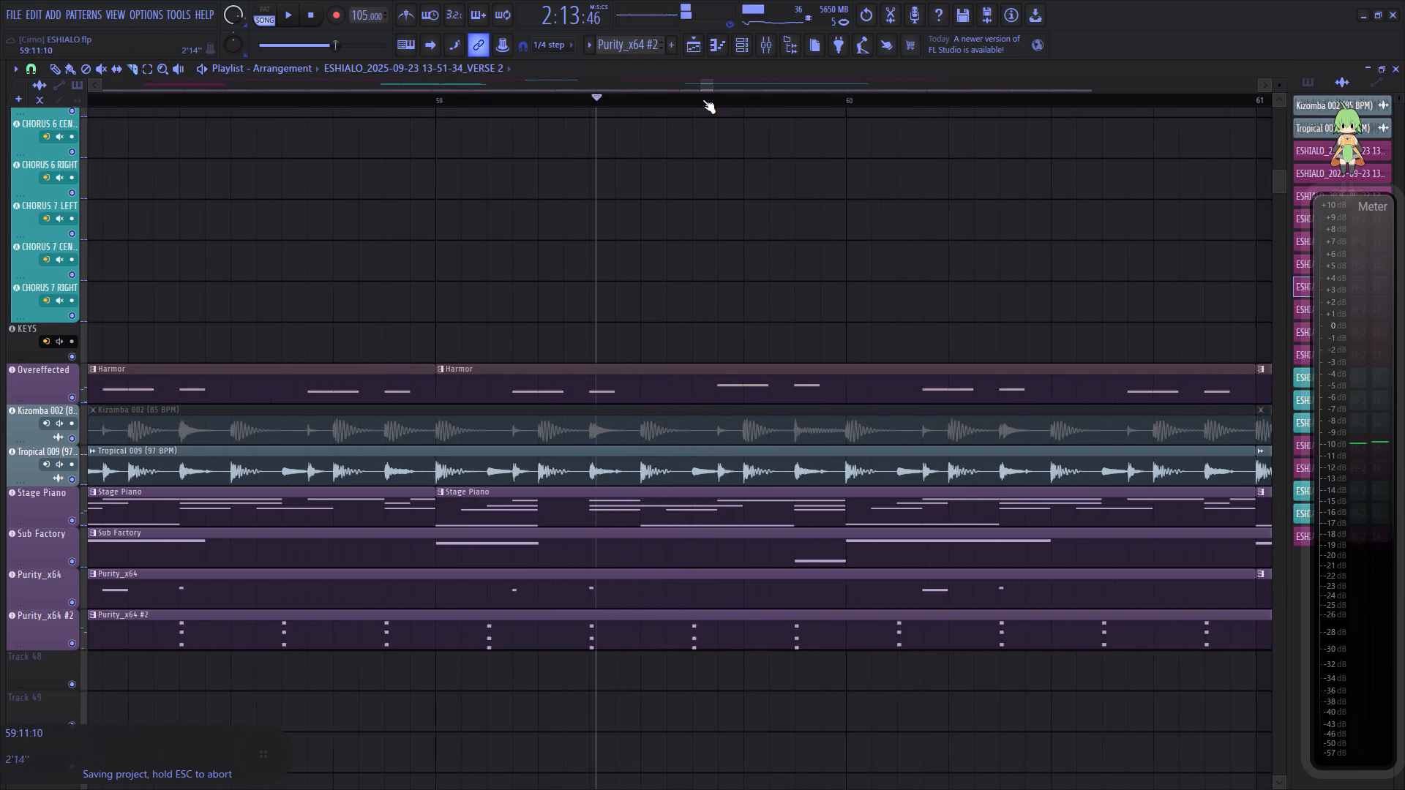
key(space)
key(space)
key(space)
click(579, 470)
key(space)
key(space)
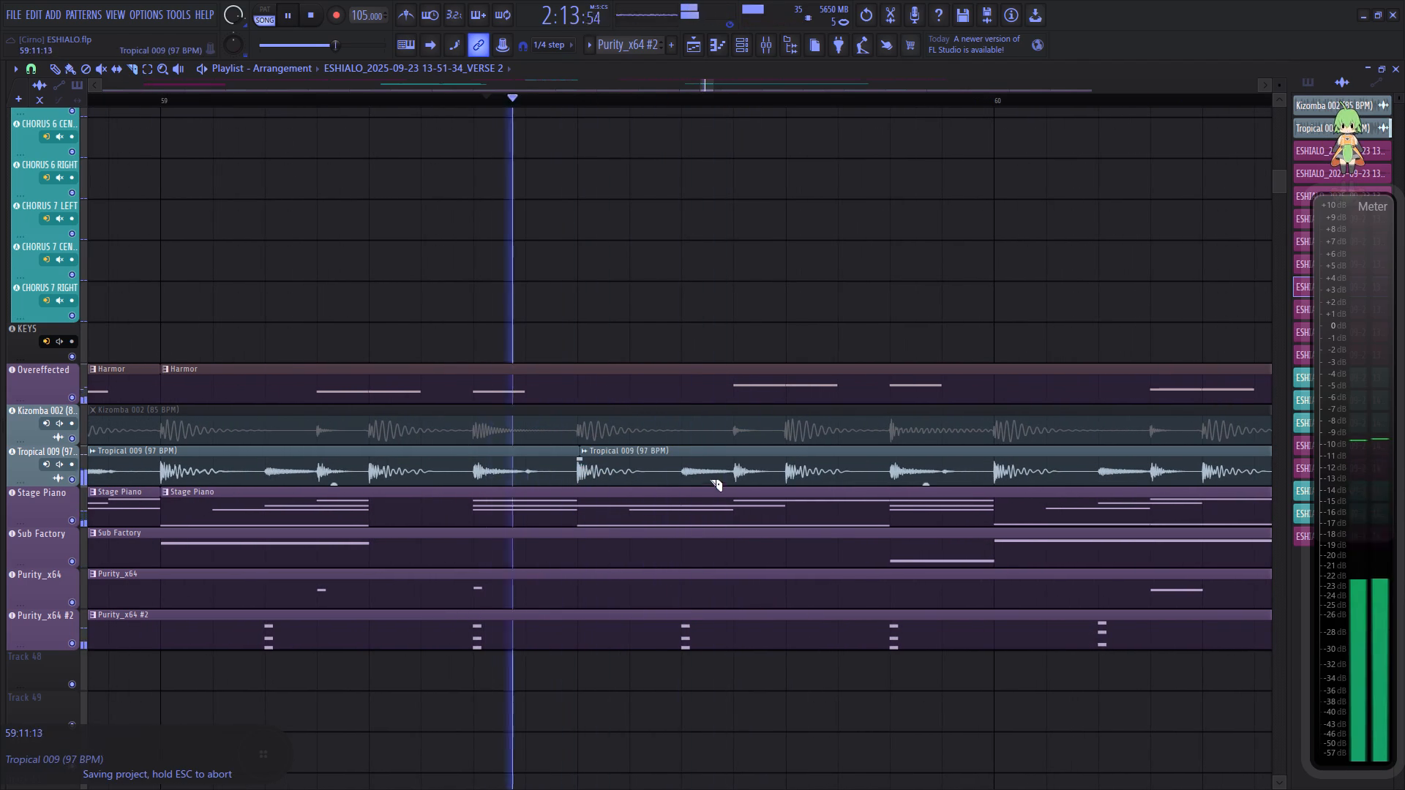
click(686, 467)
key(space)
key(space)
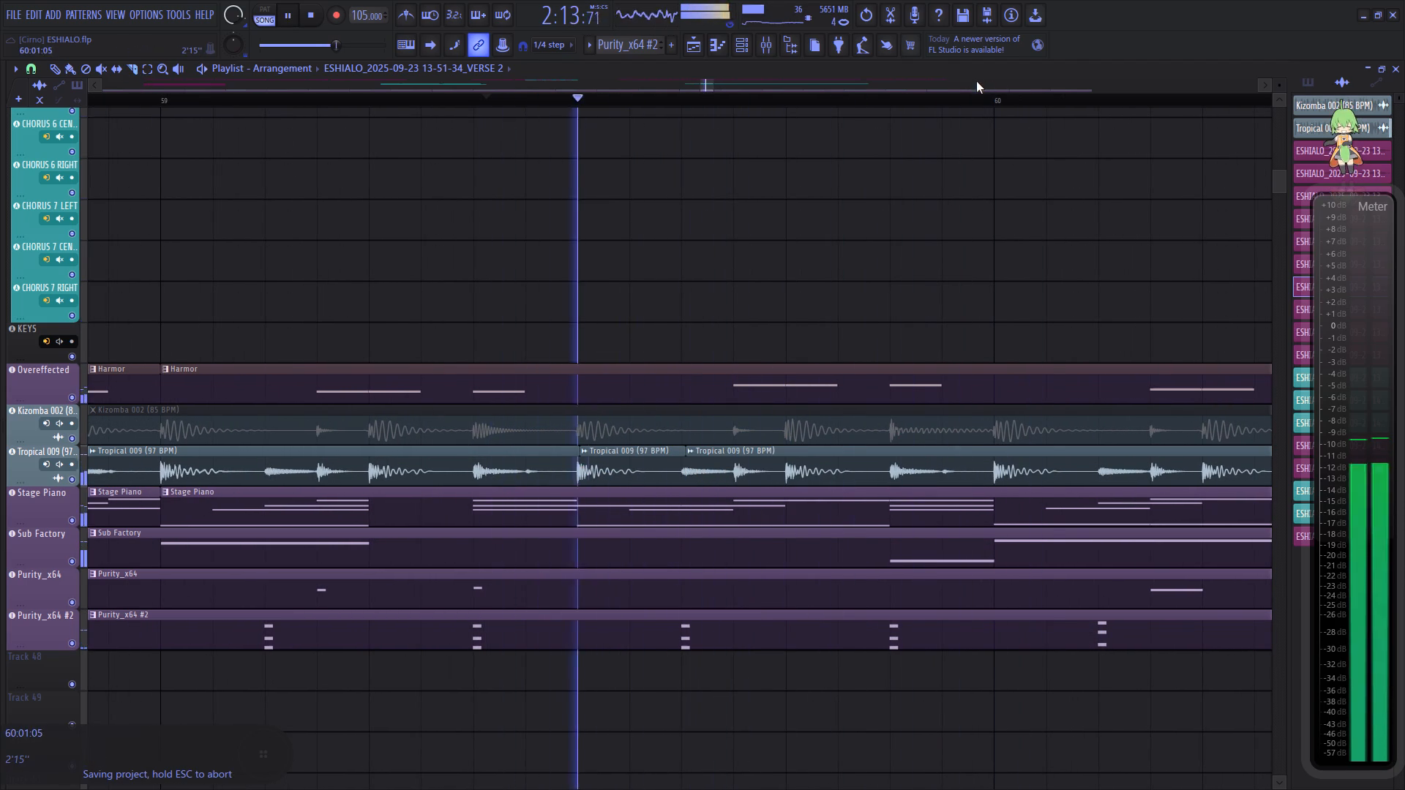
scroll(964, 101, down, 8)
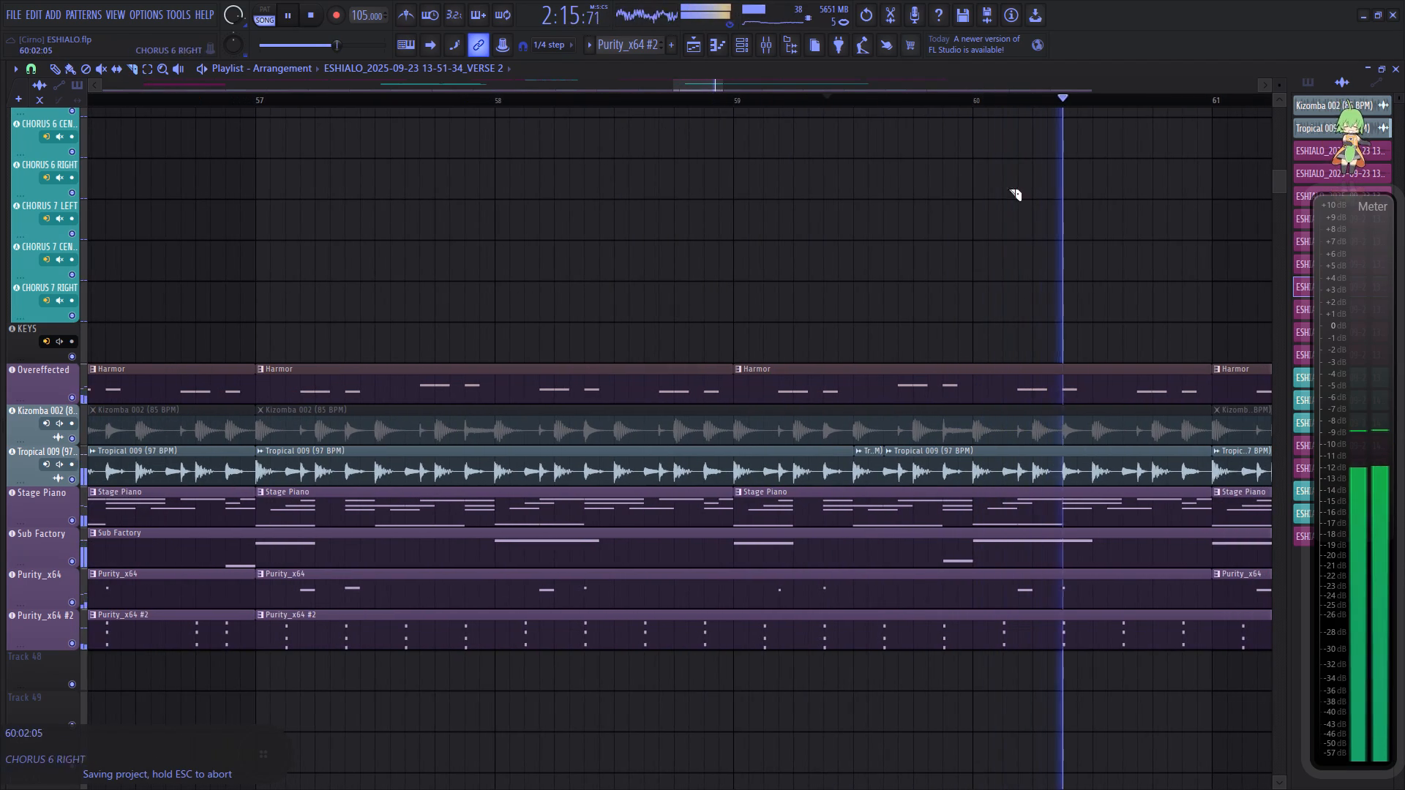
Mute the Tropical 009 segment between 59:11 and bar 61 and replay the passage.
key(space)
key(space)
drag(98, 67, 119, 78)
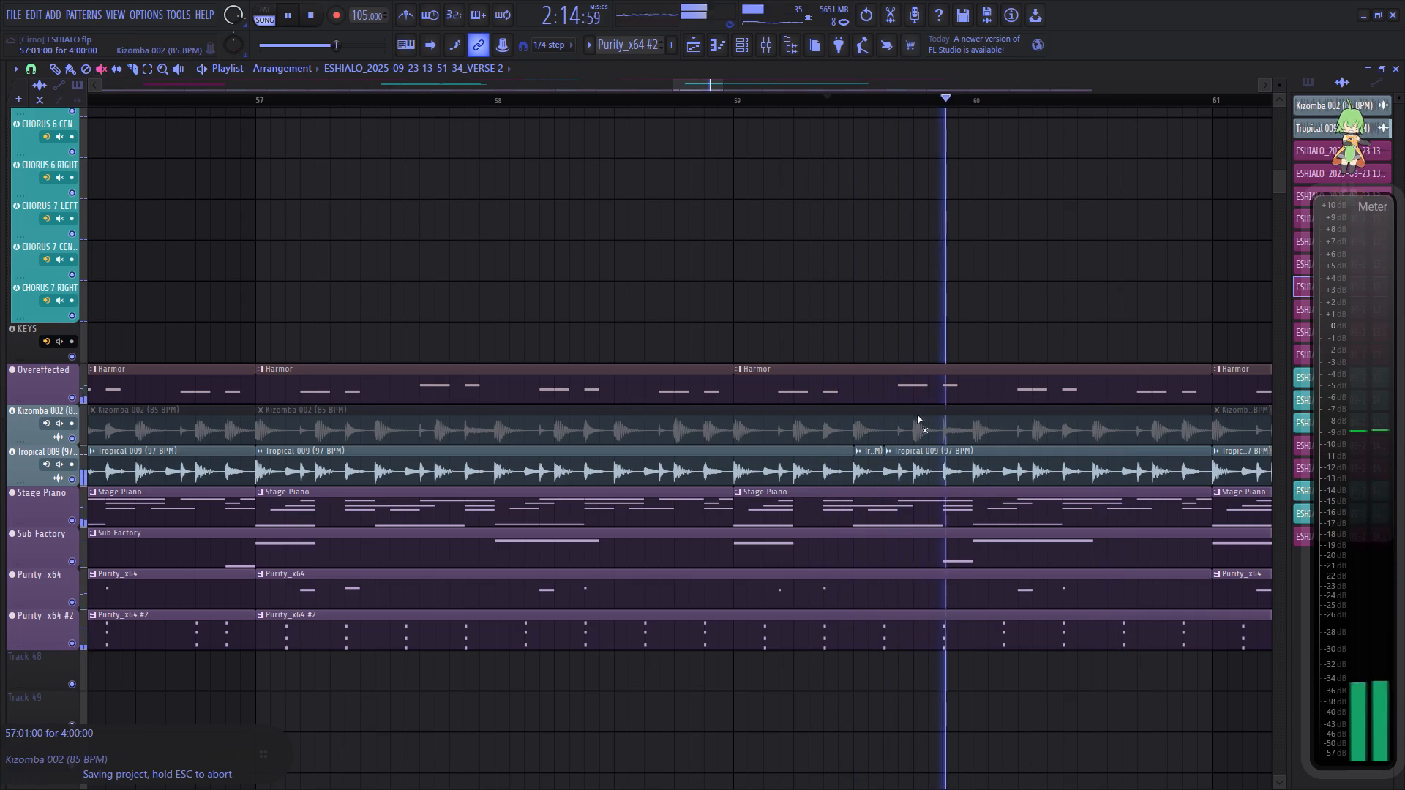
click(967, 477)
key(space)
key(space)
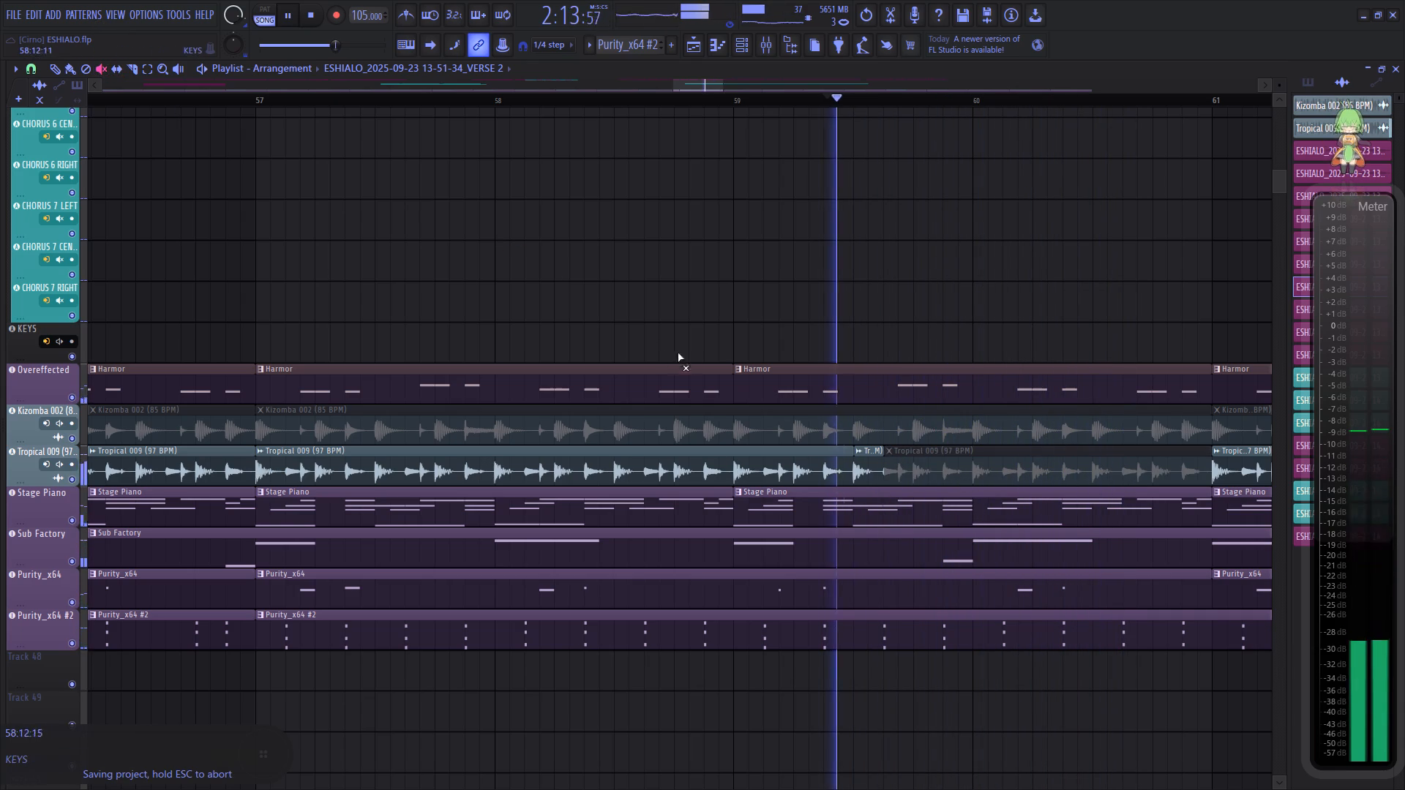
key(space)
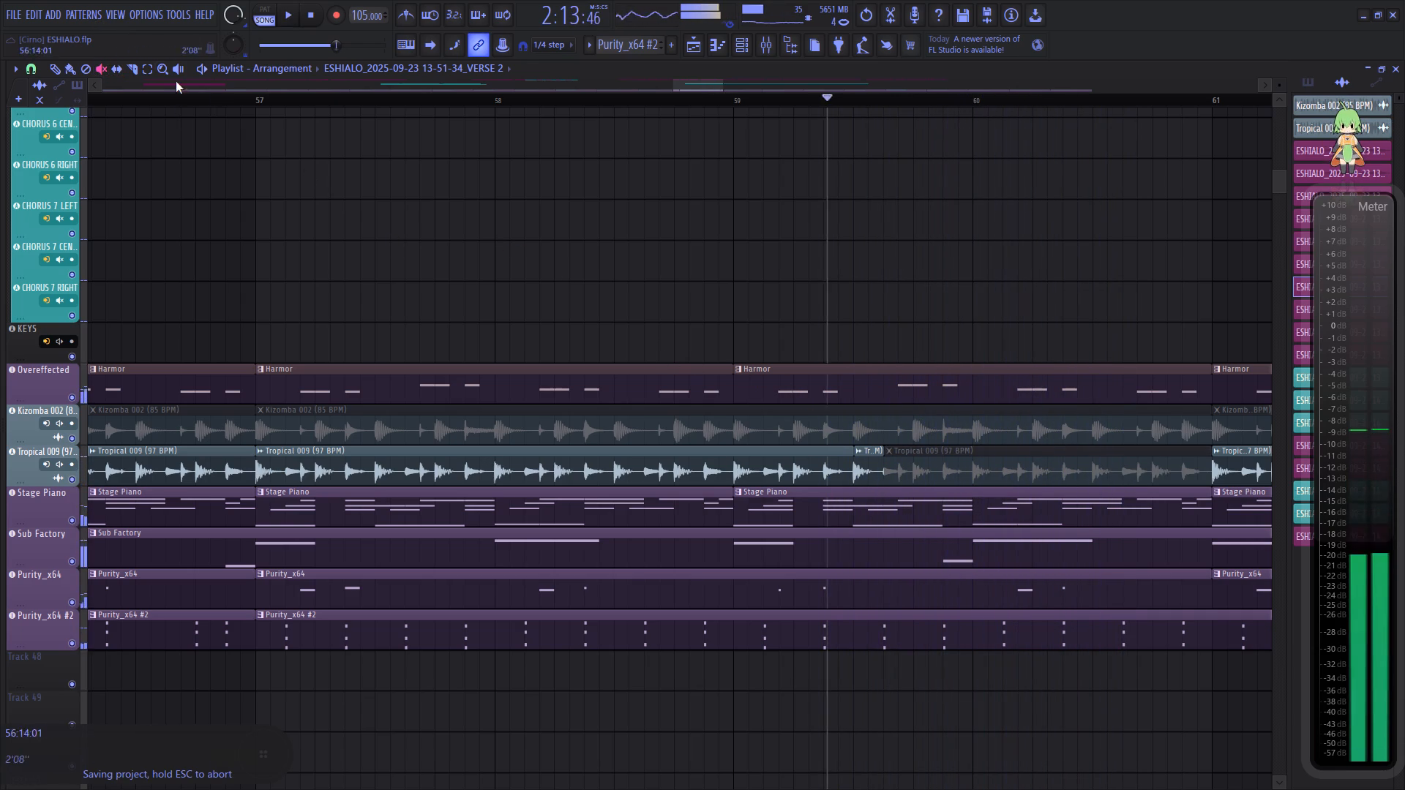
key(space)
Slice the Stage Piano, Sub Factory, Purity_x64 and Purity_x64 #2 clips at about 59:09.
click(128, 61)
key(space)
key(space)
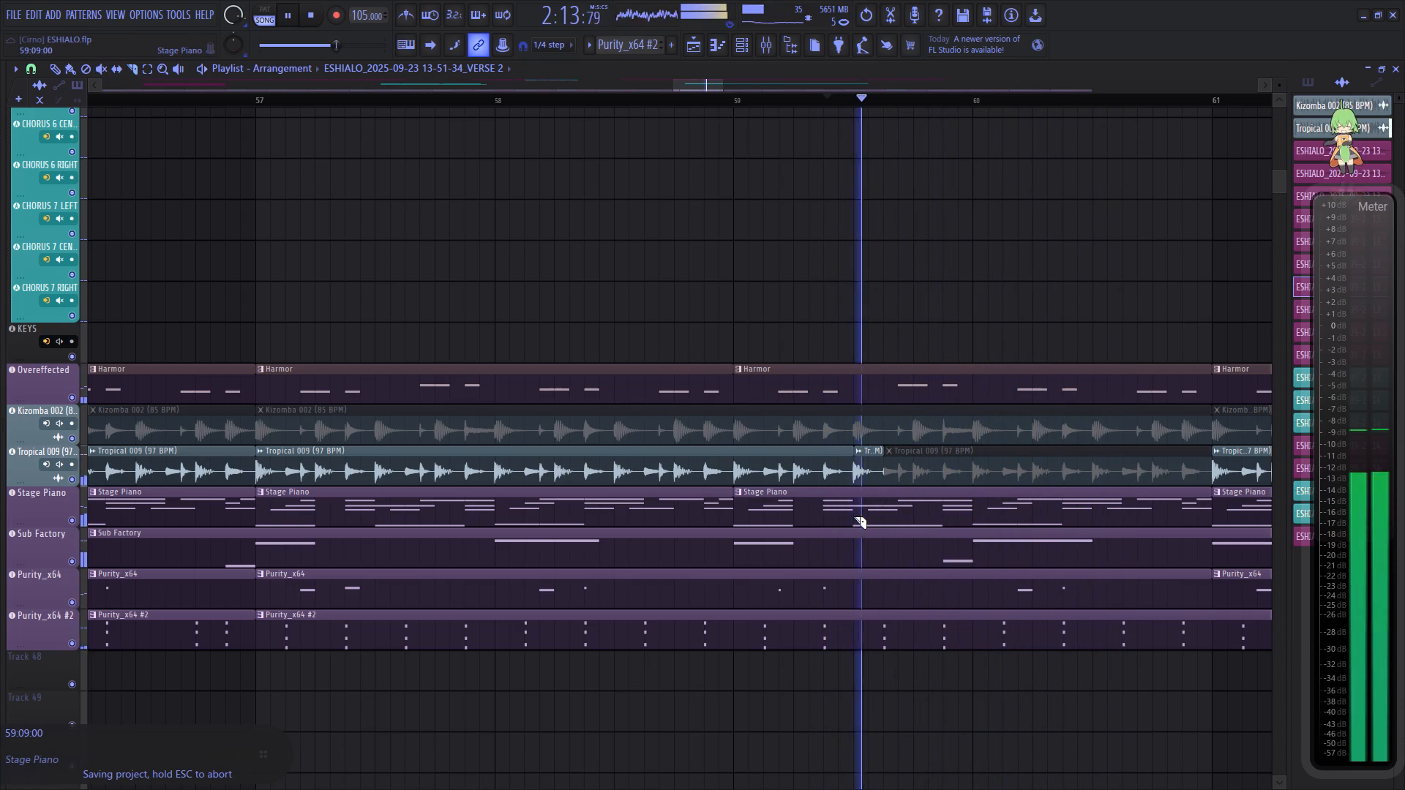
click(853, 515)
key(space)
key(space)
key(space)
key(space)
key(space)
key(space)
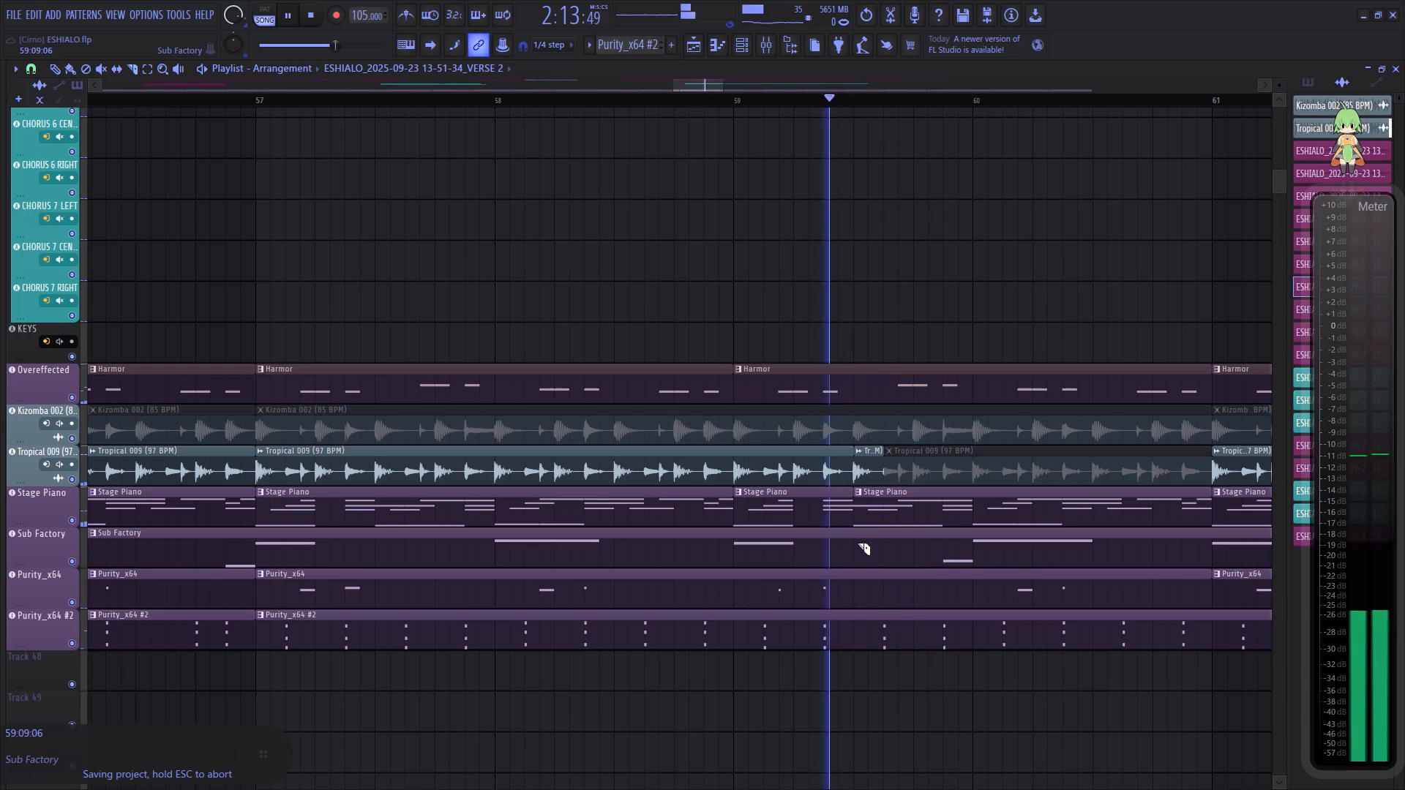
drag(857, 543, 861, 679)
key(space)
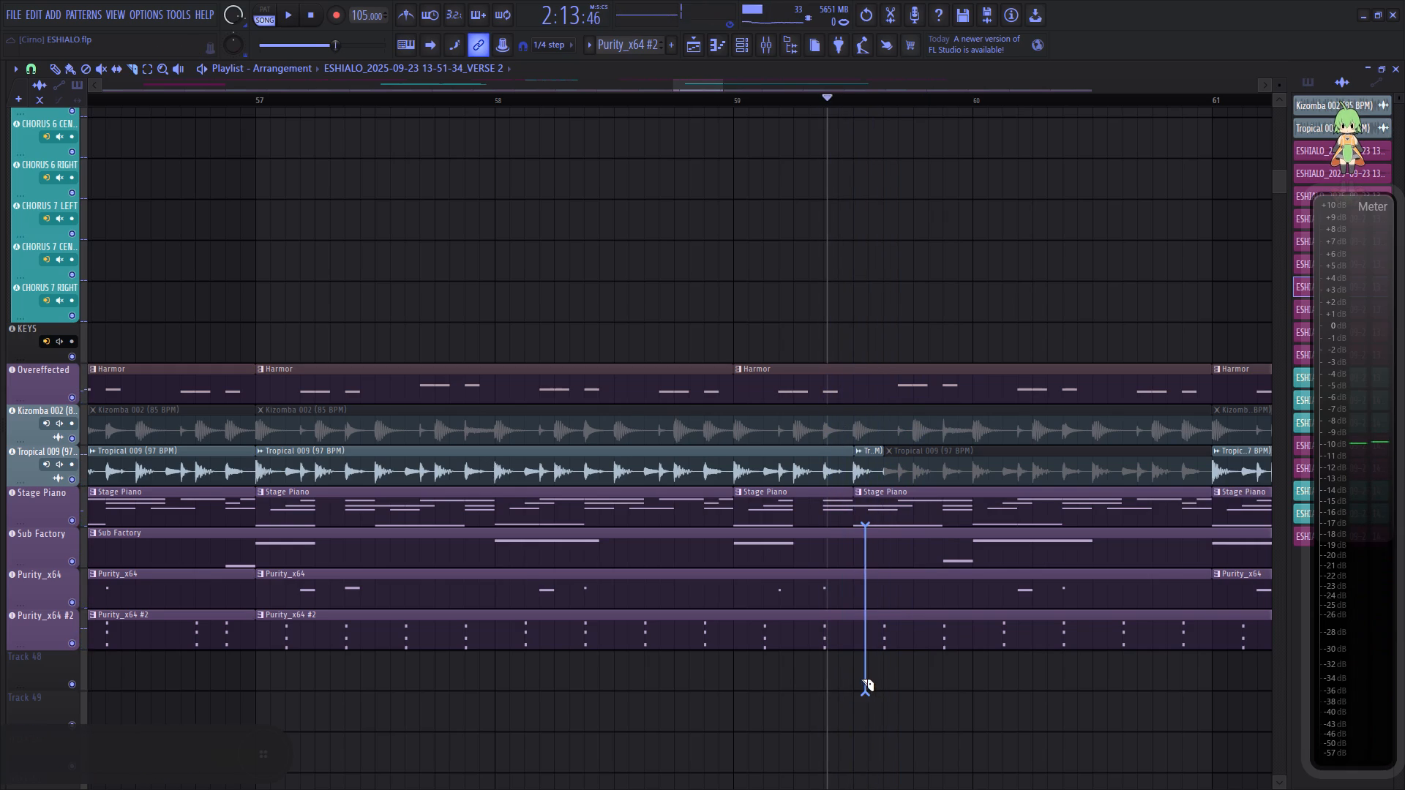
drag(861, 679, 856, 677)
key(space)
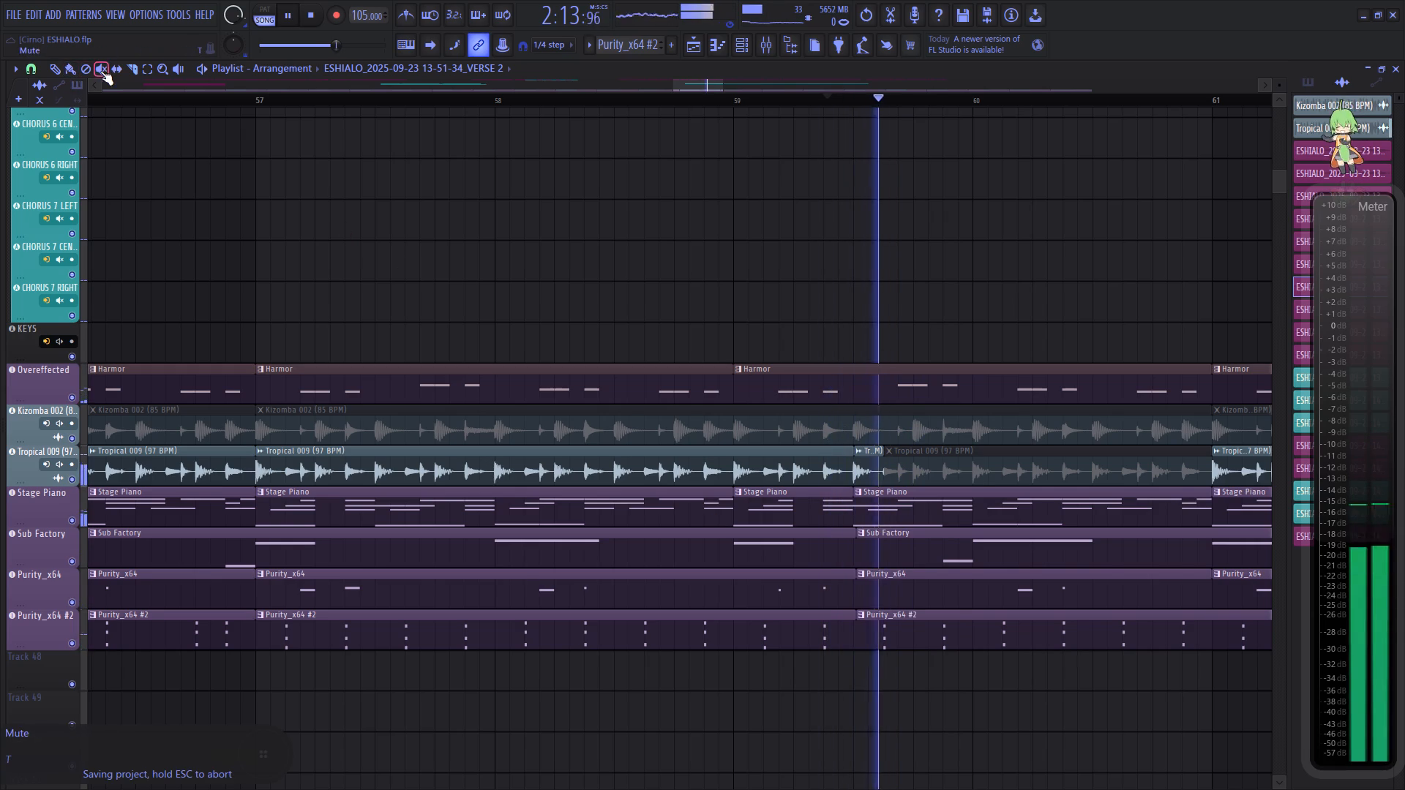
Mute the Stage Piano, Sub Factory, Purity_x64 and Purity_x64 #2 segments that follow the 59:09 cut.
drag(100, 71, 102, 80)
drag(978, 481, 978, 495)
click(983, 476)
key(space)
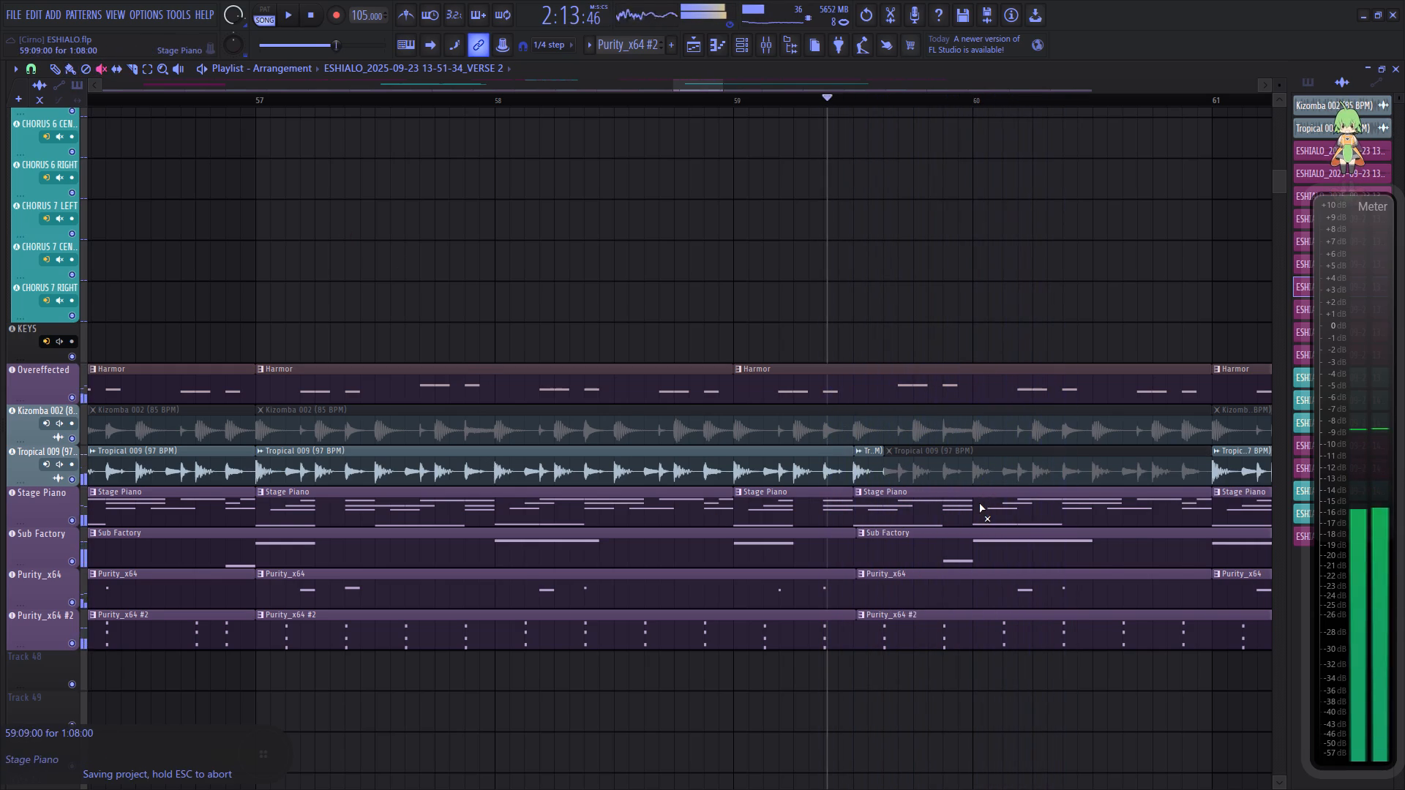
drag(979, 503, 979, 696)
key(space)
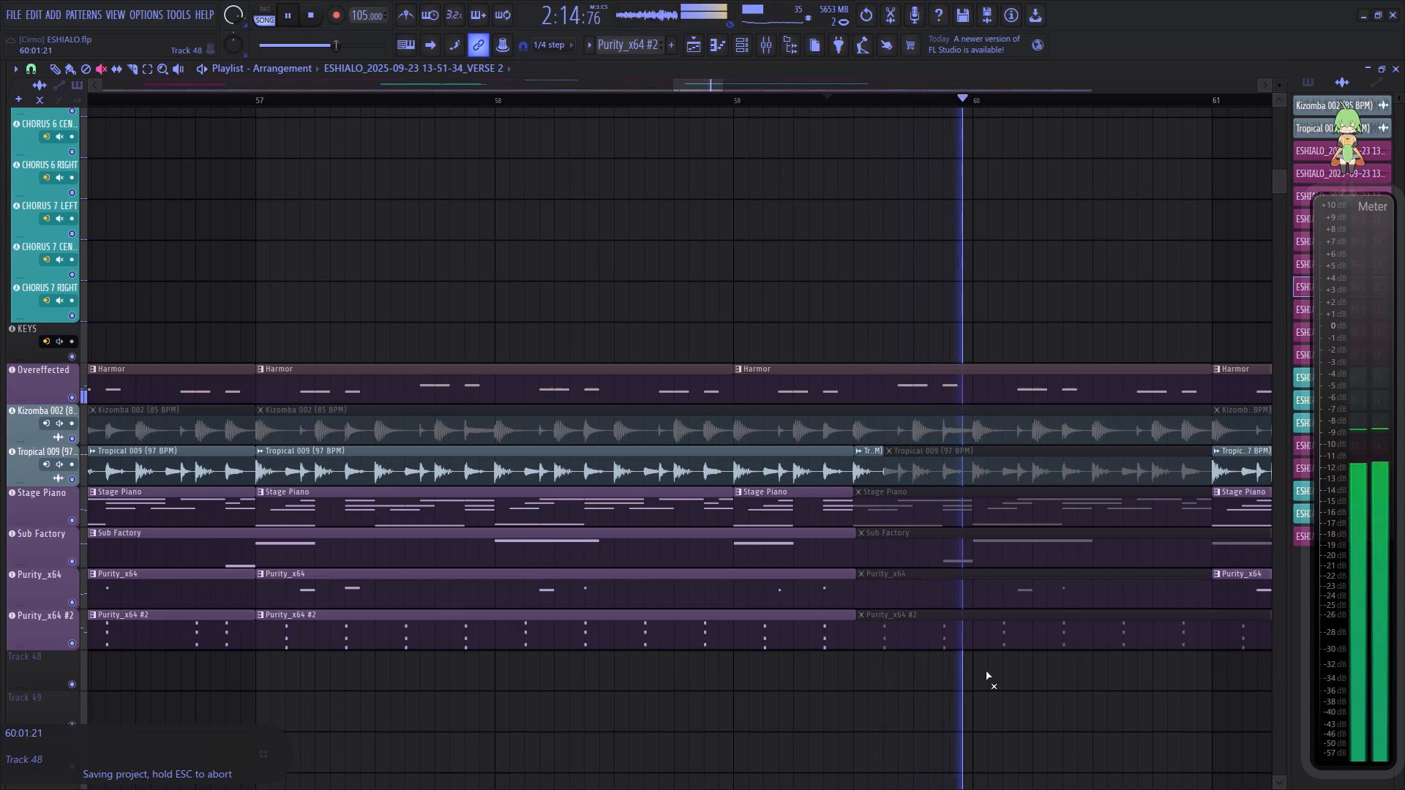
Save the ESHIALO project.
key(ctrl+s)
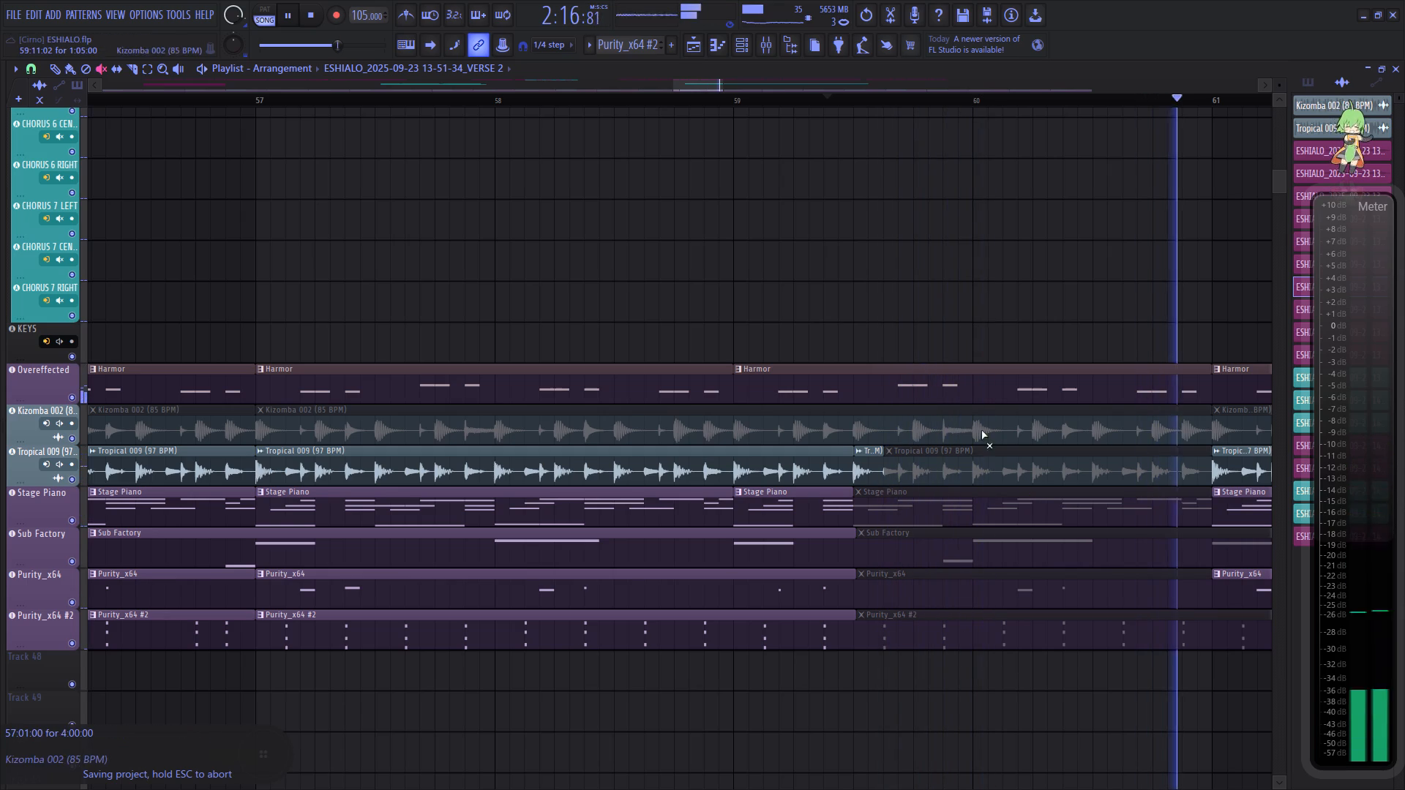
Trim the adjoining Tropical 009 clip edges near 59:11, shortening the audible piece at 59:09 to 0:01:22.
key(space)
key(space)
scroll(912, 94, down, 6)
key(space)
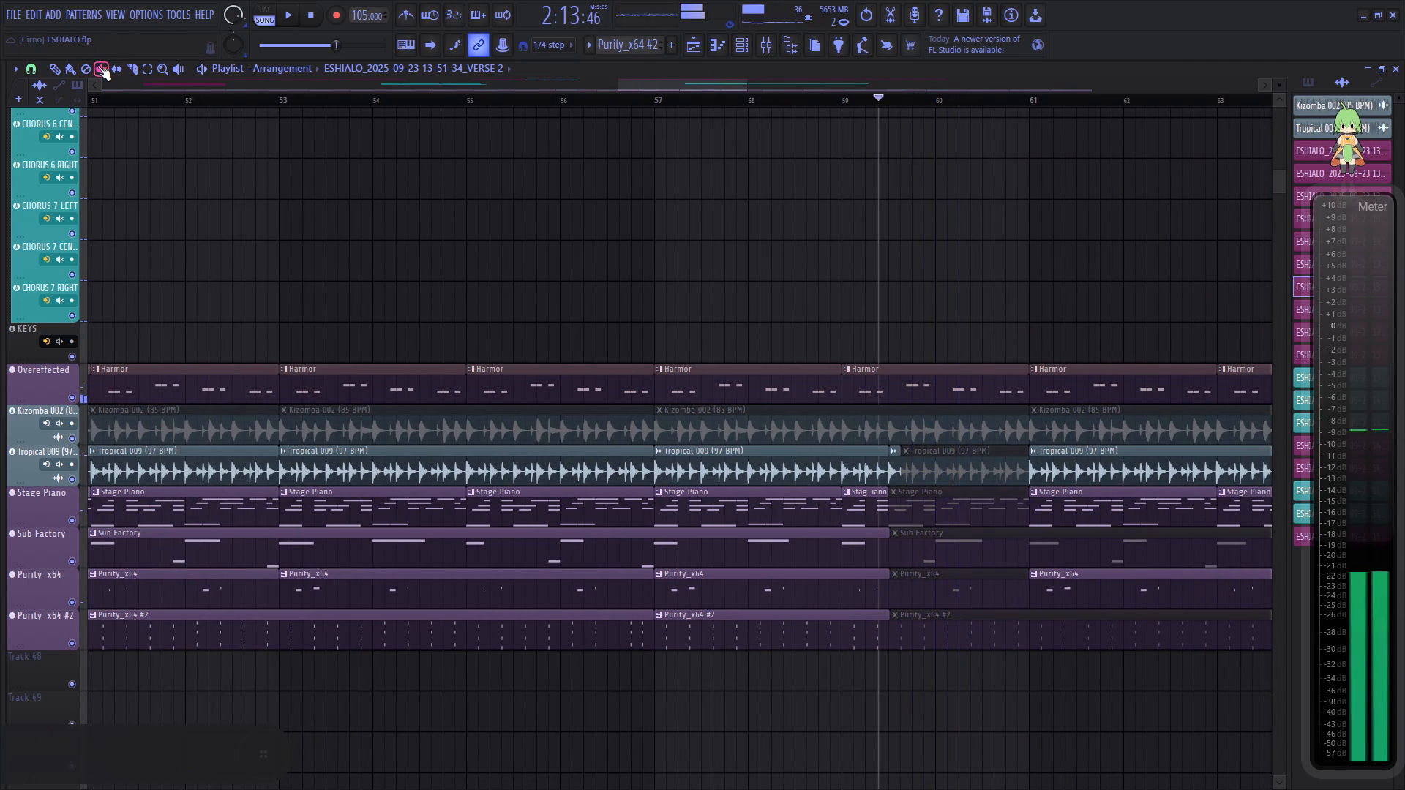
key(space)
click(68, 76)
key(space)
key(space)
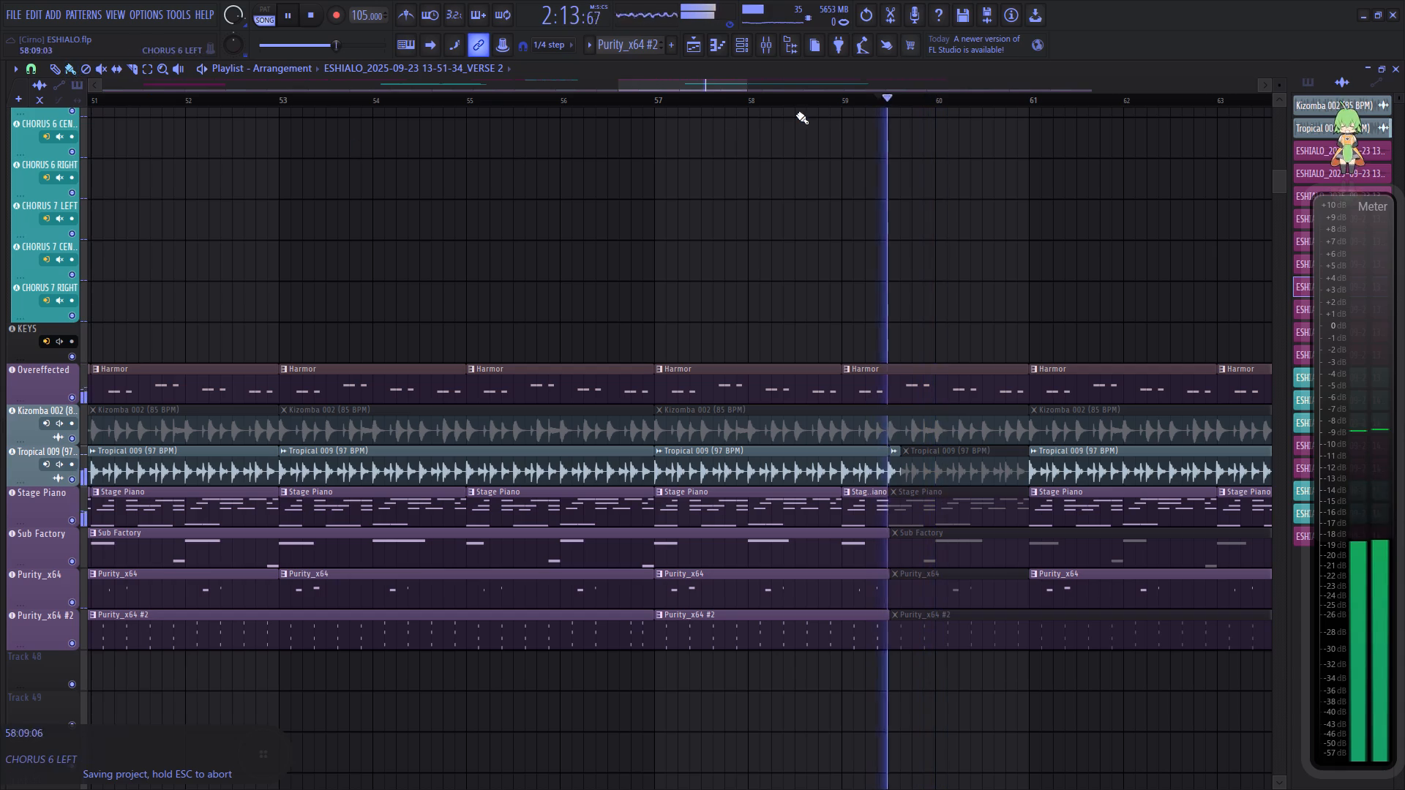
scroll(891, 102, up, 7)
key(space)
key(space)
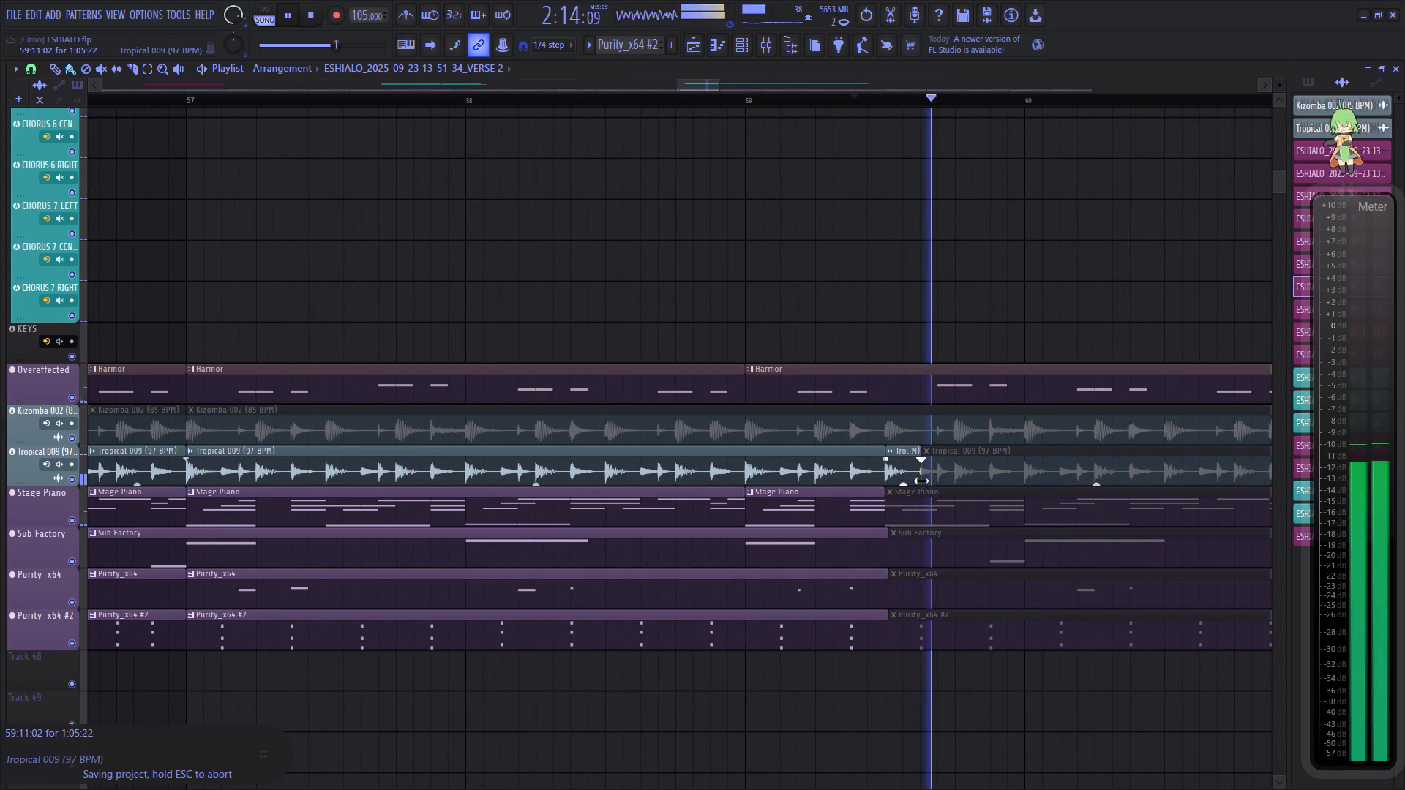
click(921, 481)
key(space)
key(space)
click(921, 481)
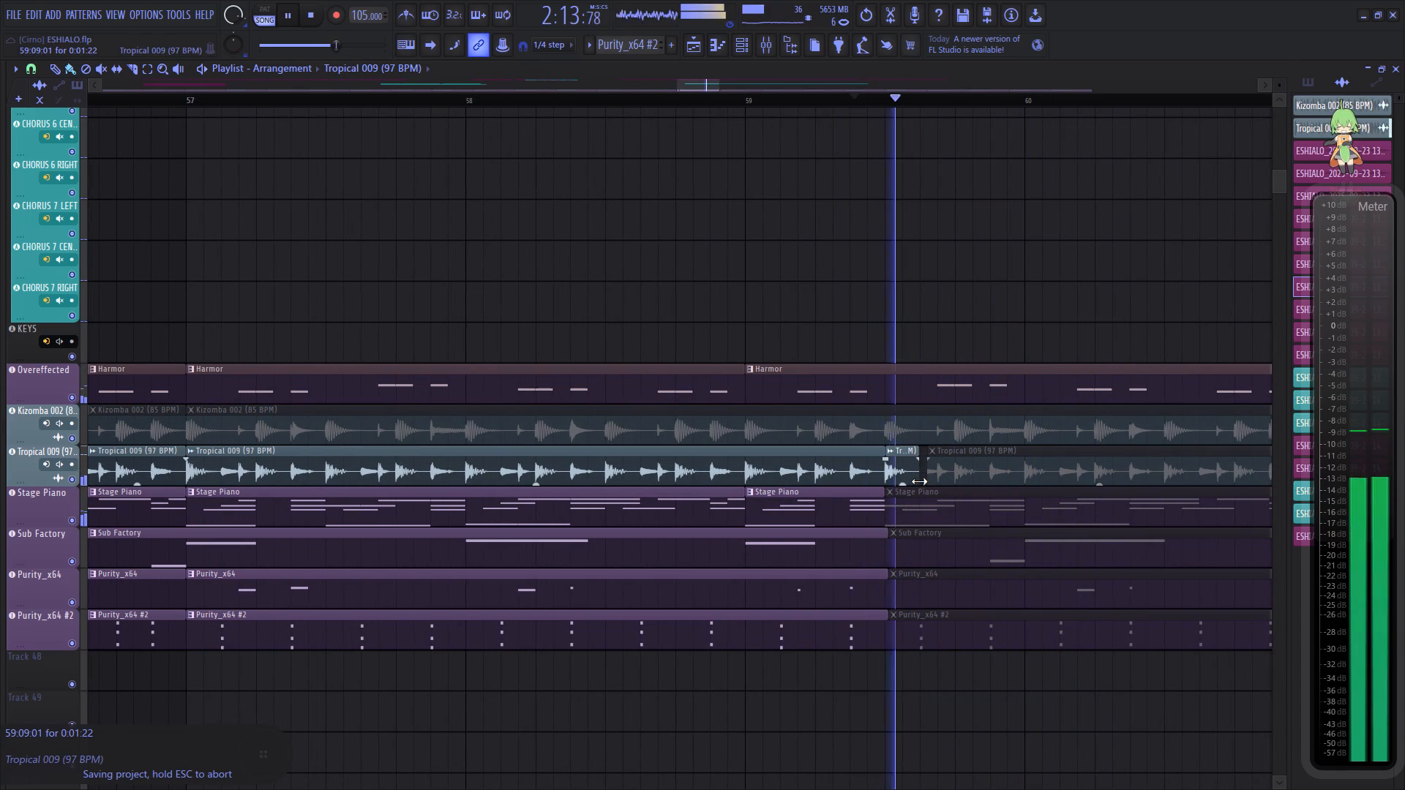
Set the playlist snap to Beat.
scroll(924, 95, down, 11)
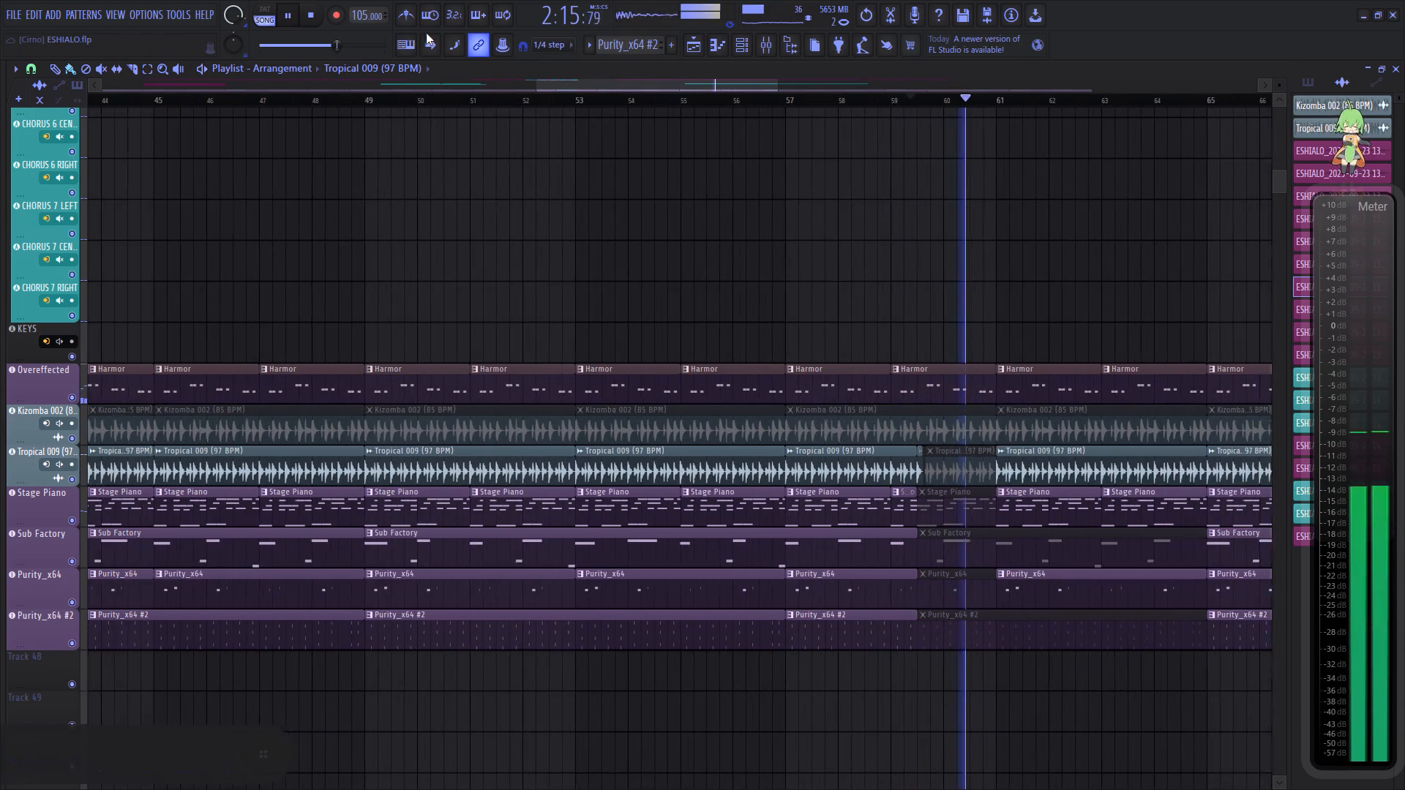
click(27, 74)
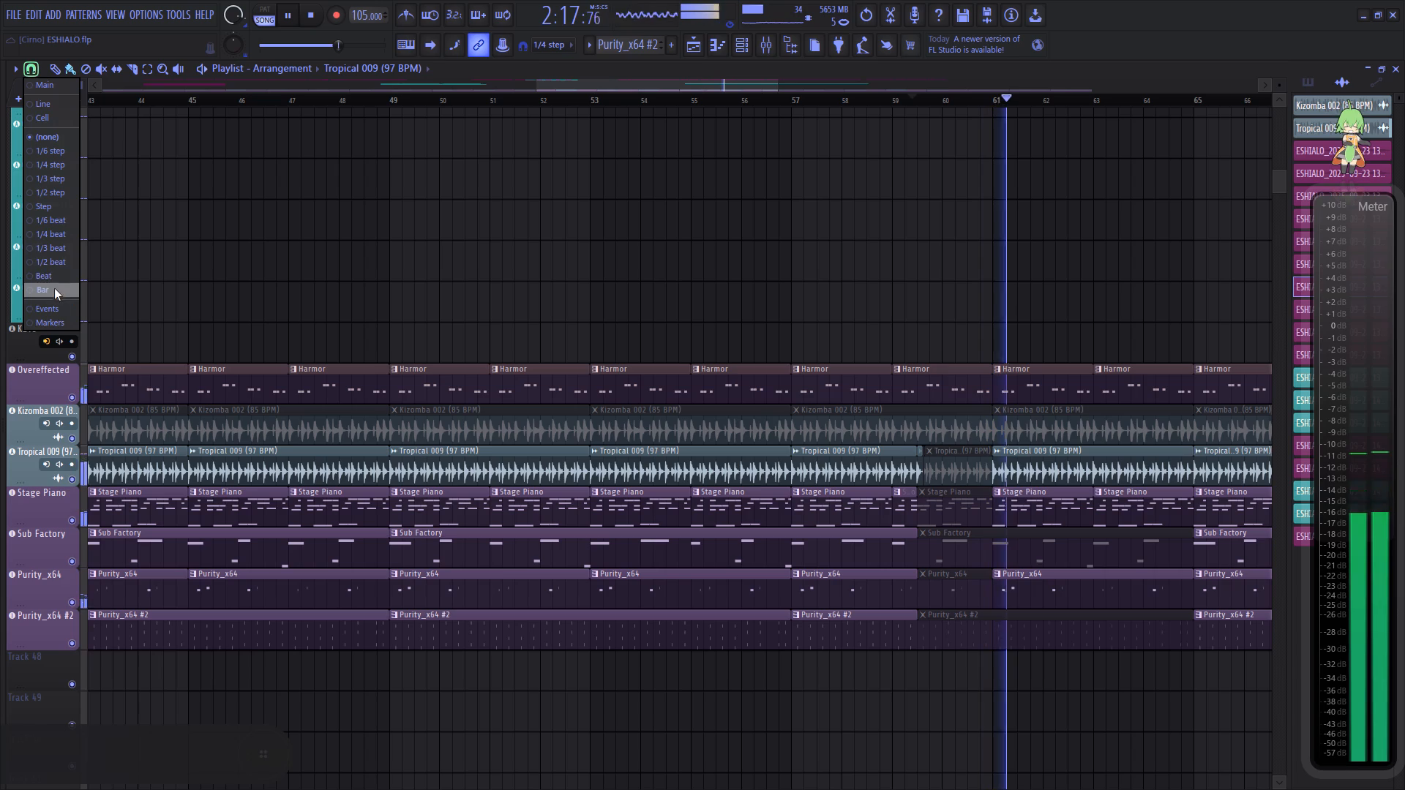
click(55, 277)
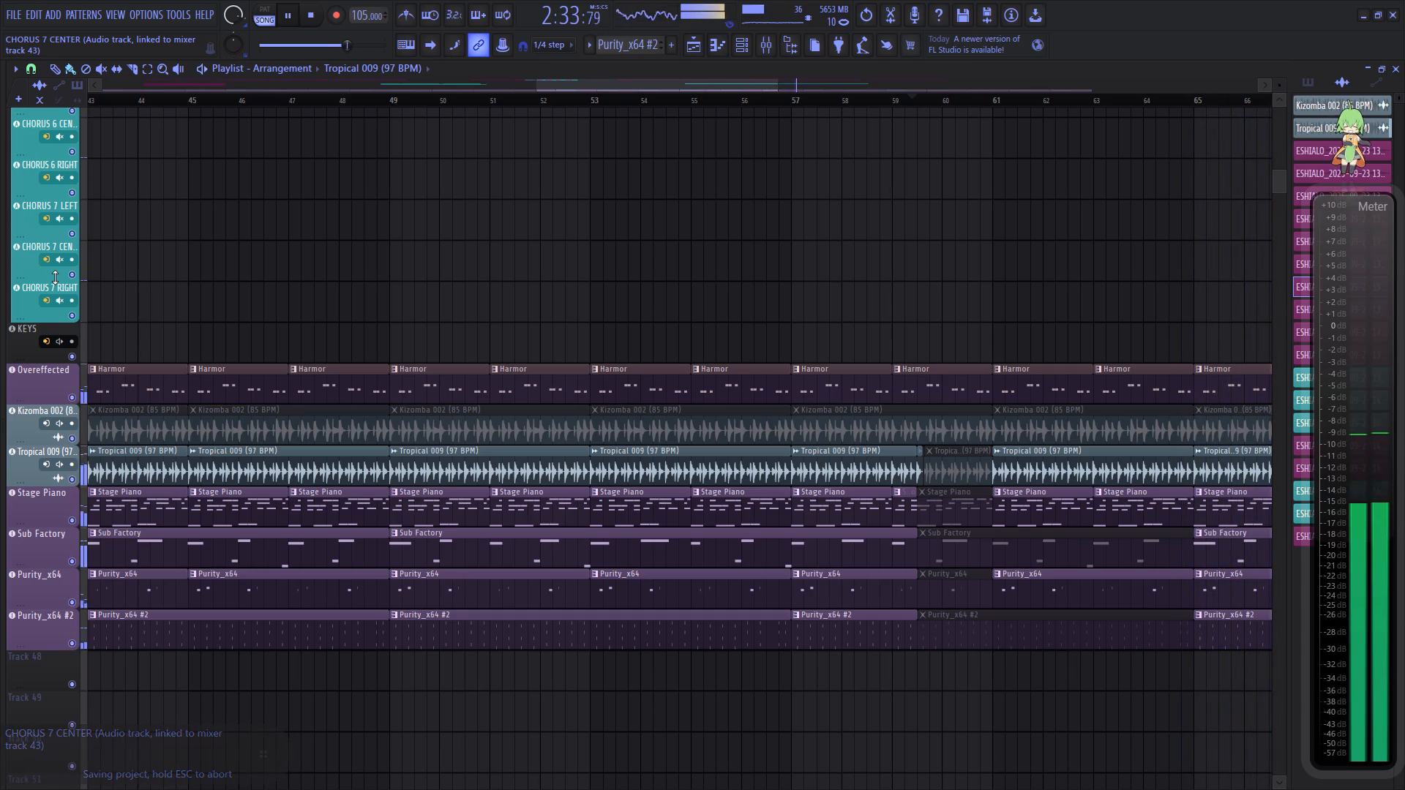
Add Cymbal 1 from Urban Pack Vol. 1 as a new audio track directly below Purity_x64 #2.
key(space)
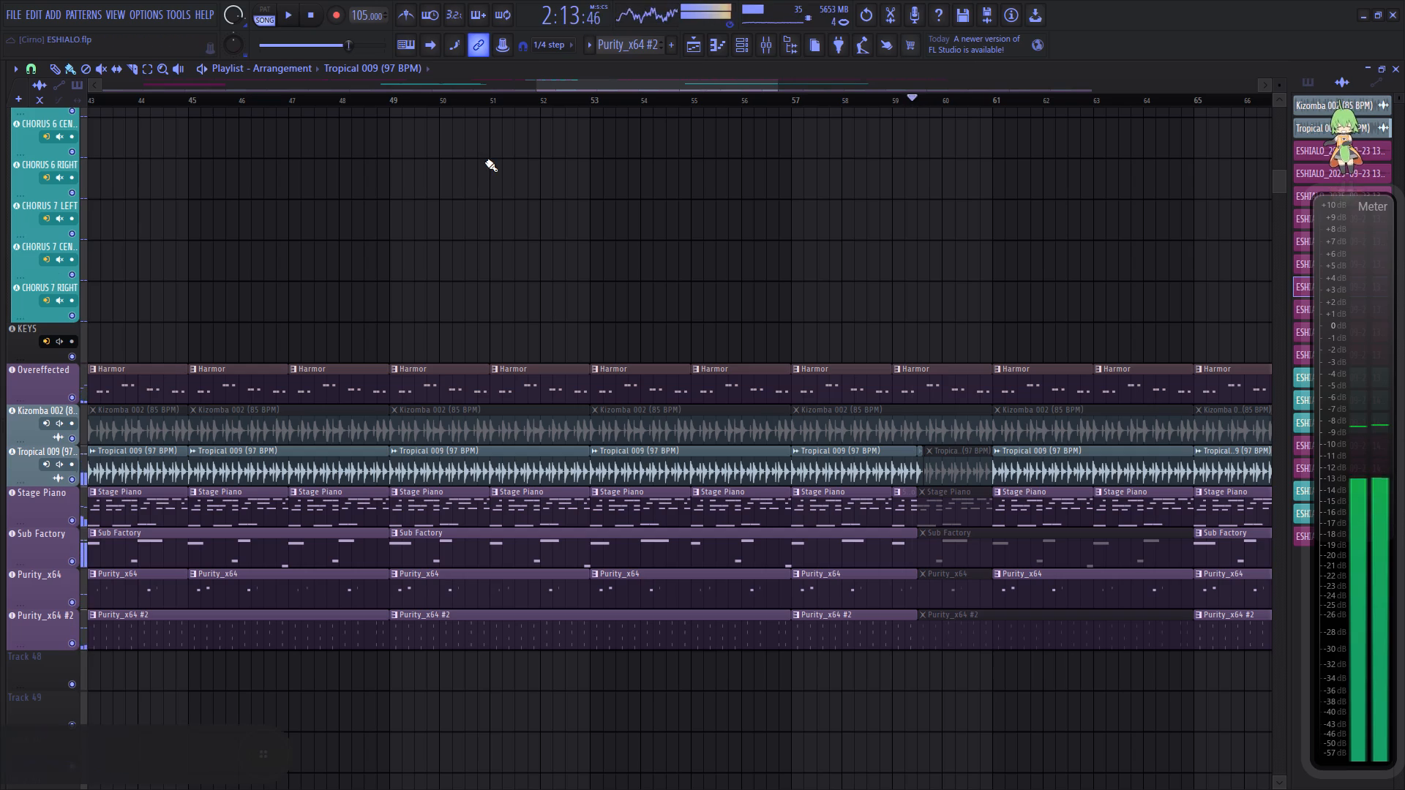
key(space)
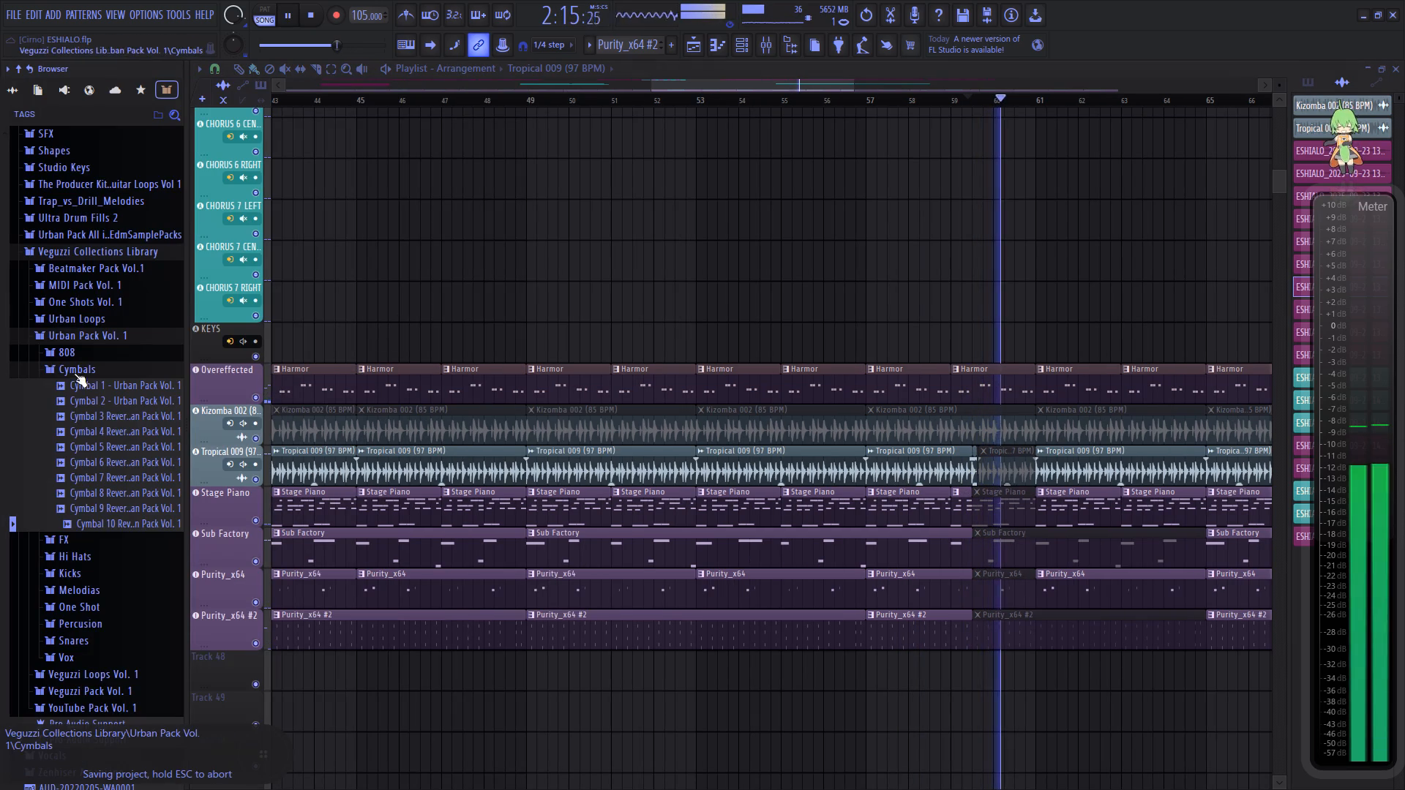
click(93, 386)
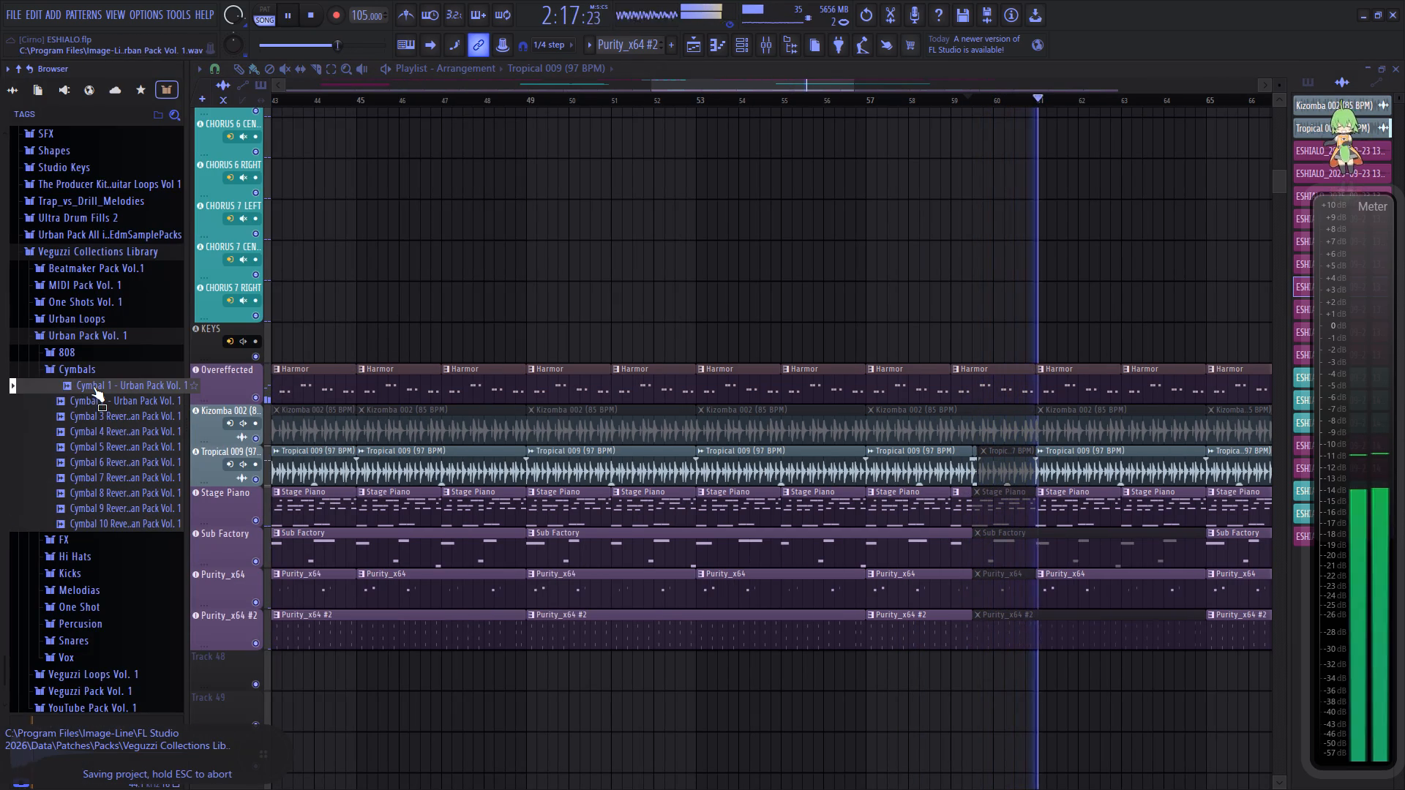
drag(93, 386, 237, 677)
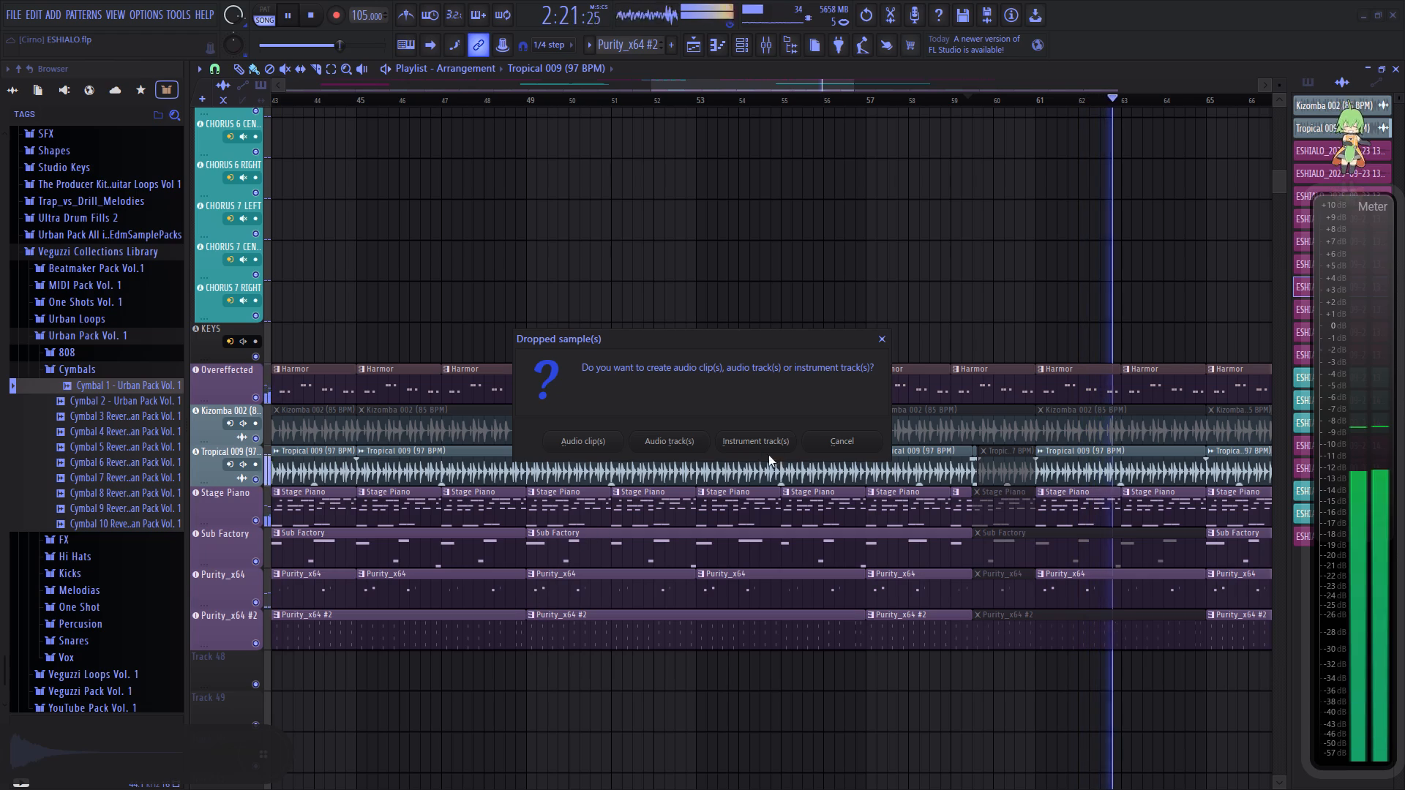
click(683, 445)
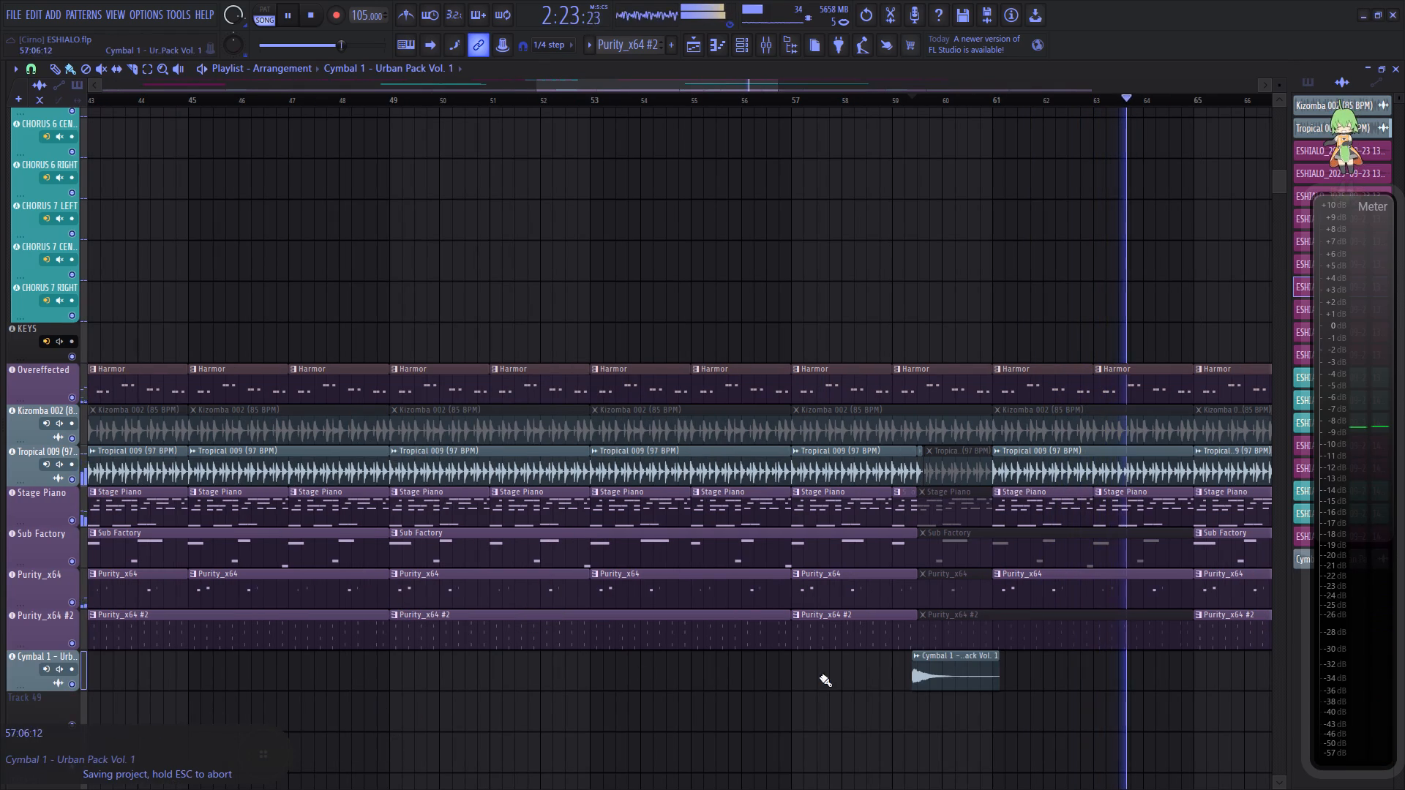
Move the Cymbal 1 clip to just before bar 61, where the instruments come back in.
key(space)
key(space)
drag(947, 668, 1024, 671)
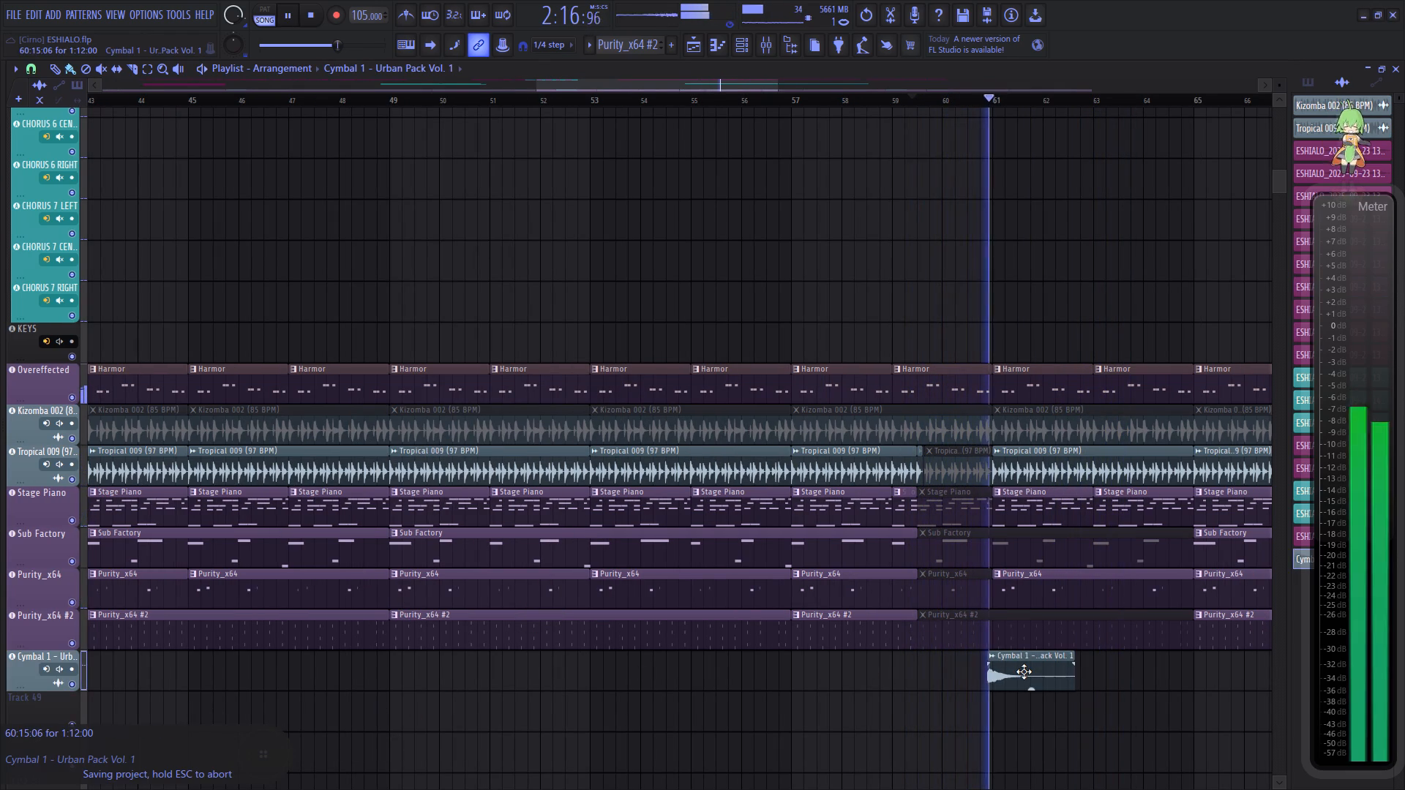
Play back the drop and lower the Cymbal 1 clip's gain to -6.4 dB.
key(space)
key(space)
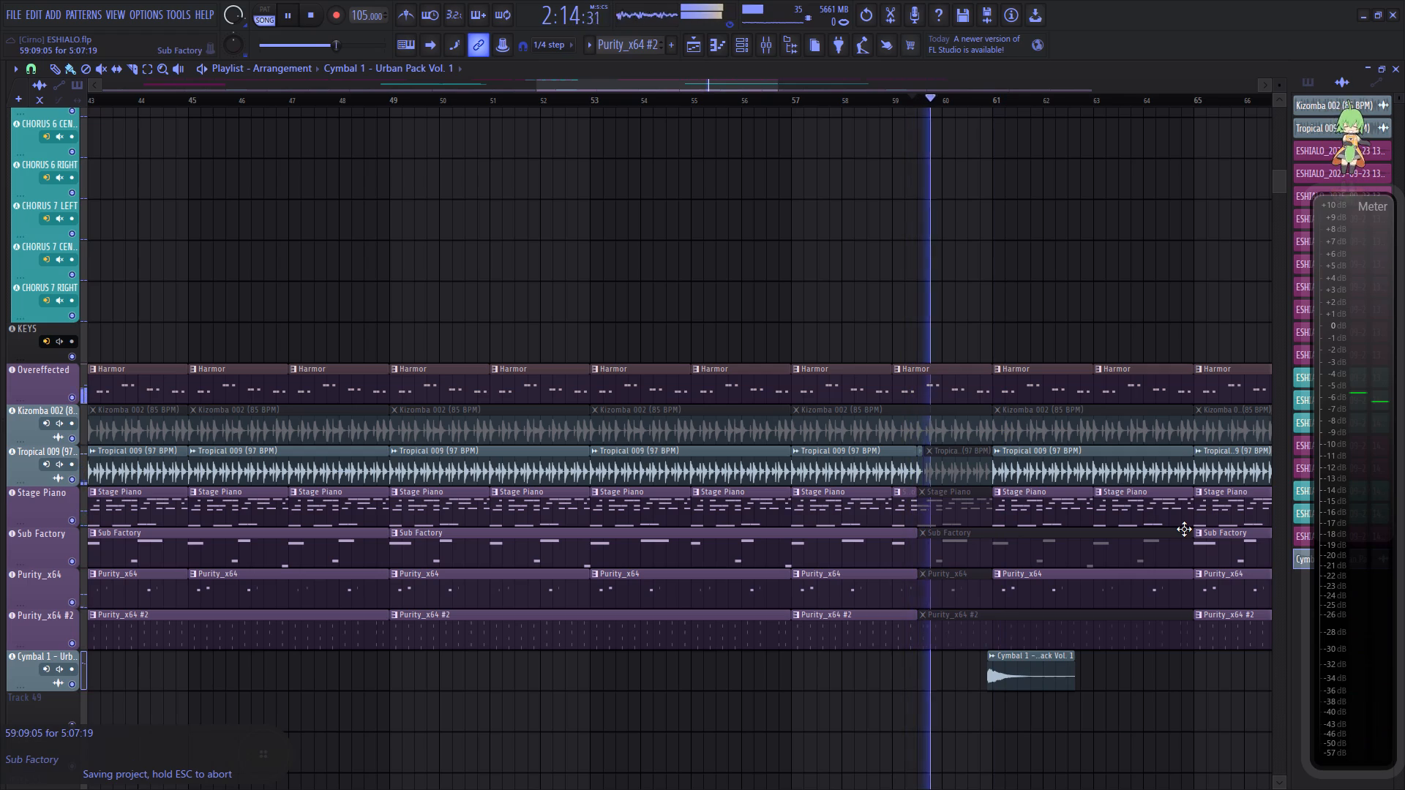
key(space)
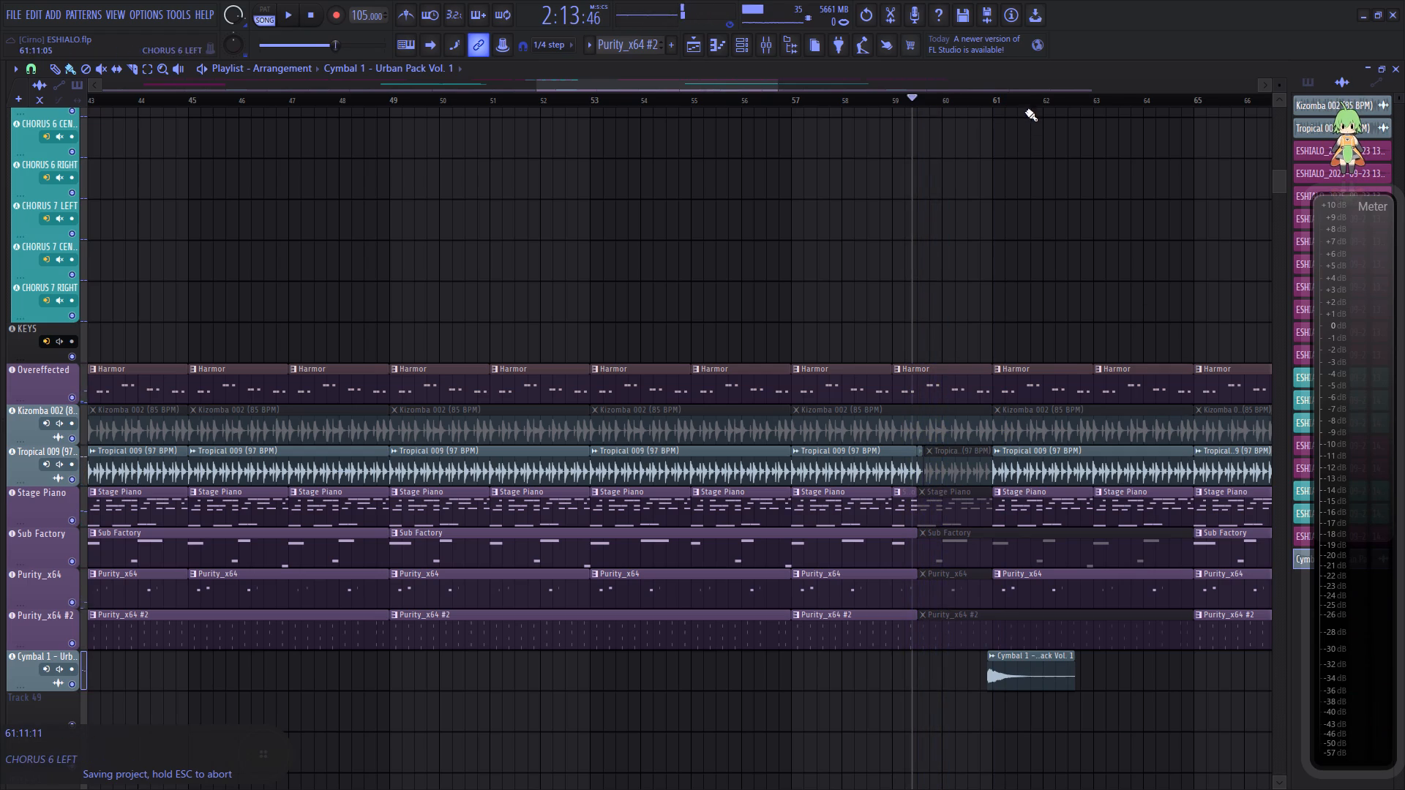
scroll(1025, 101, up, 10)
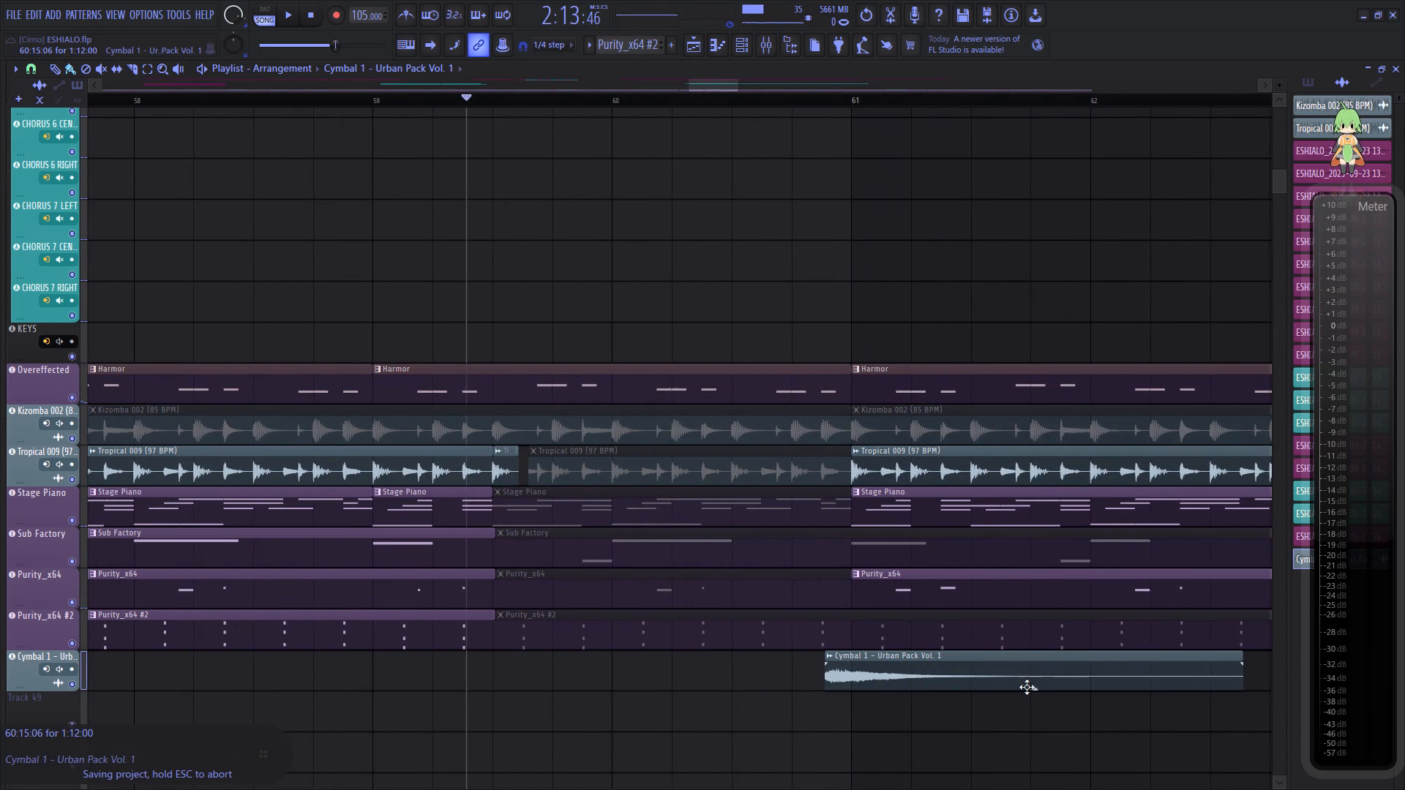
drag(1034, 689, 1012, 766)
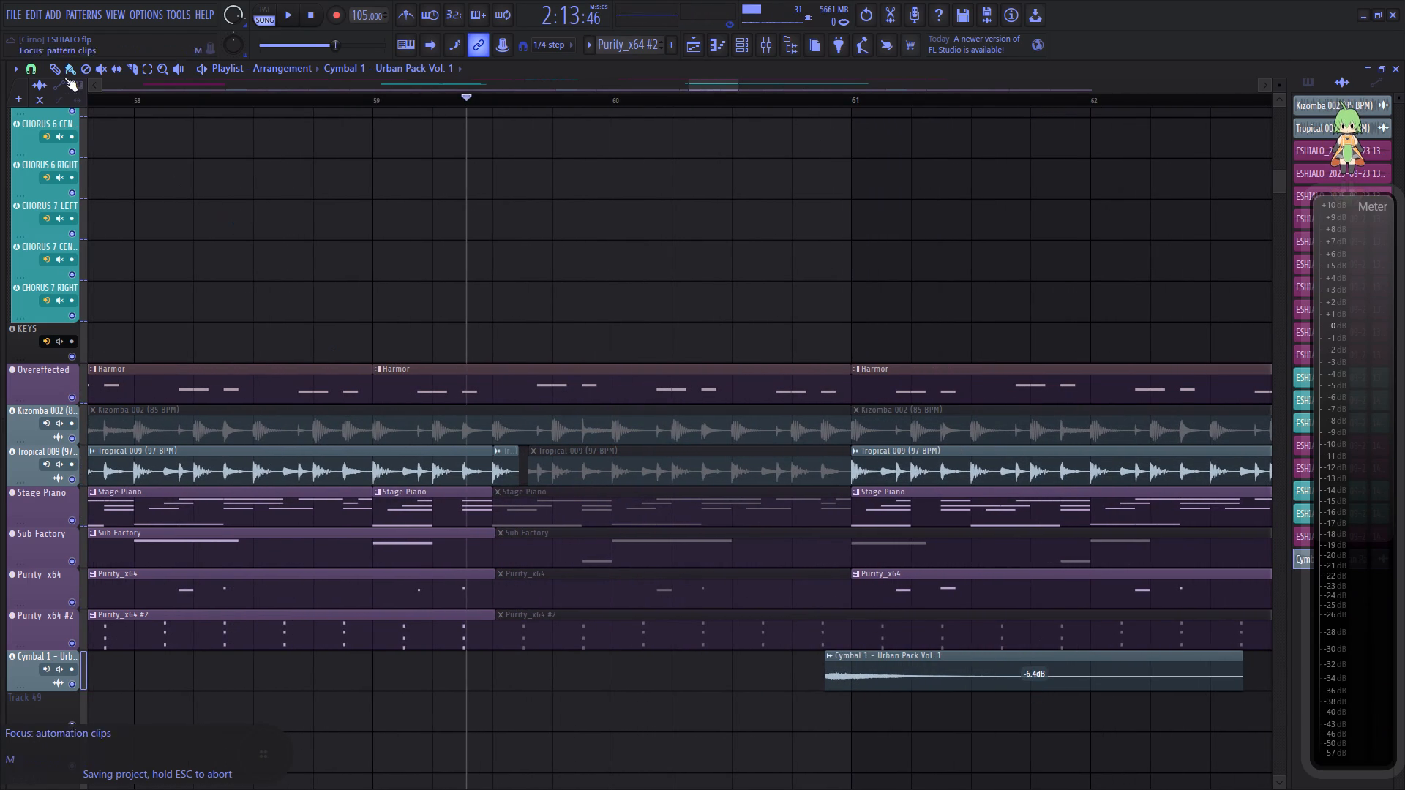
Change the playlist snap for finer placement and align the start of the Cymbal 1 clip with bar 61.
click(33, 65)
click(60, 130)
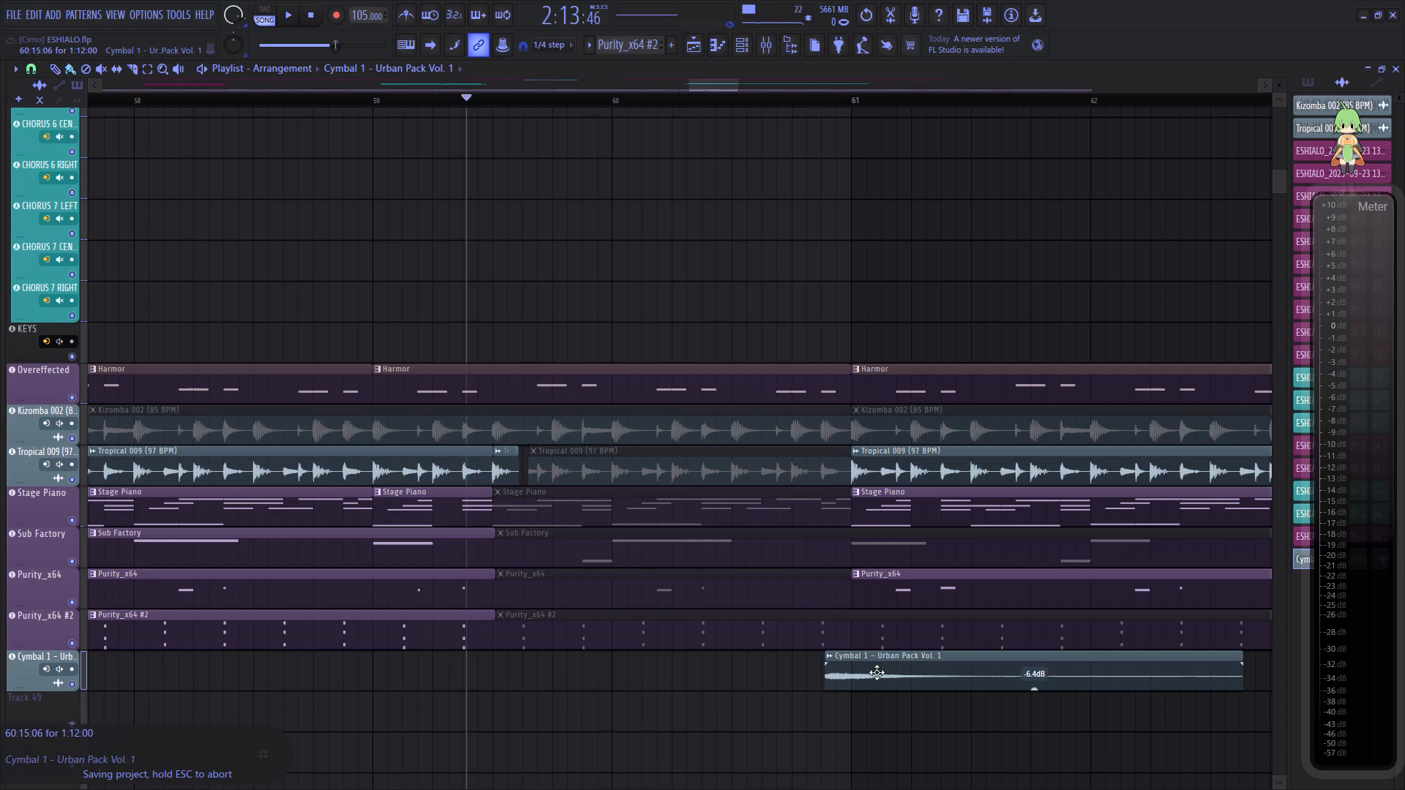
drag(876, 672, 901, 670)
scroll(855, 98, up, 6)
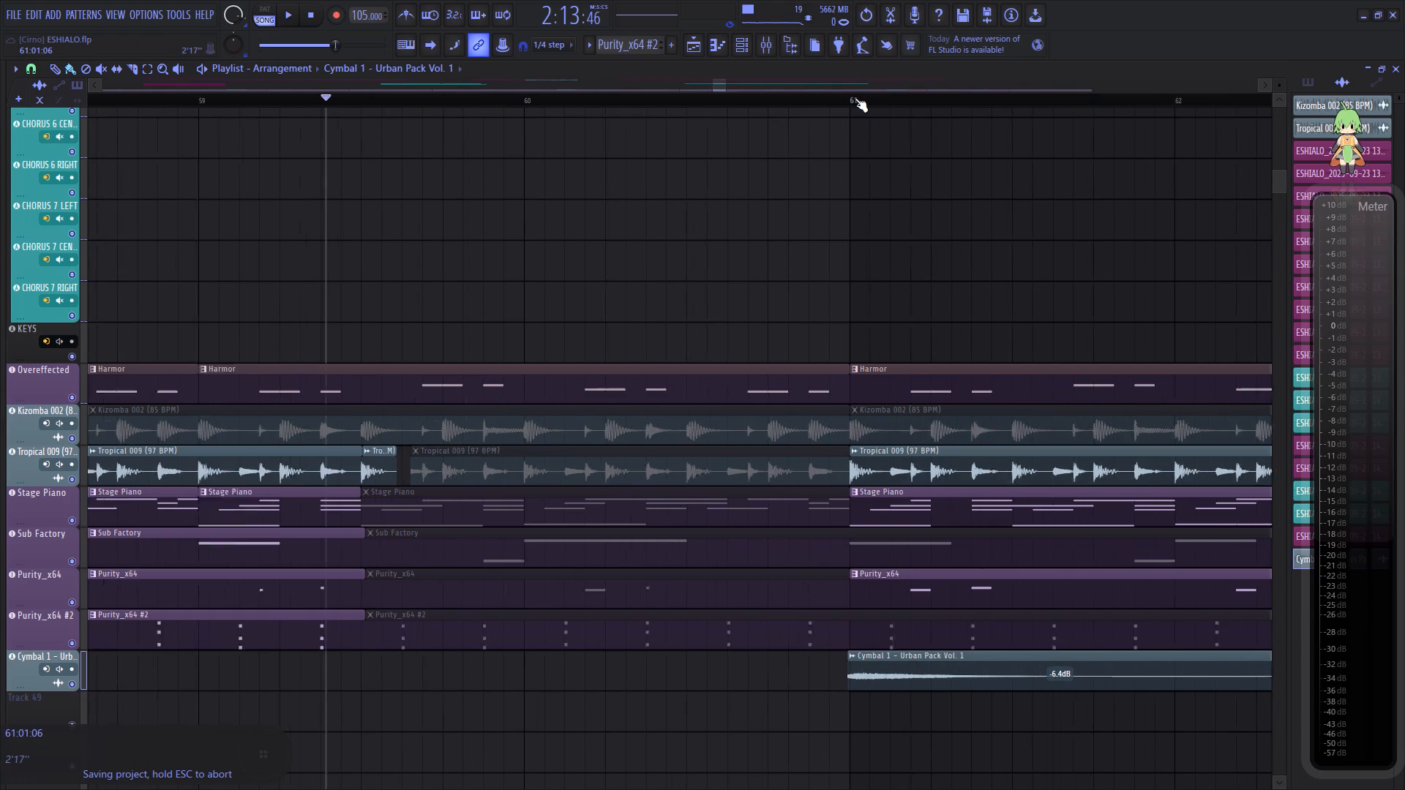
scroll(855, 98, up, 11)
drag(887, 664, 903, 665)
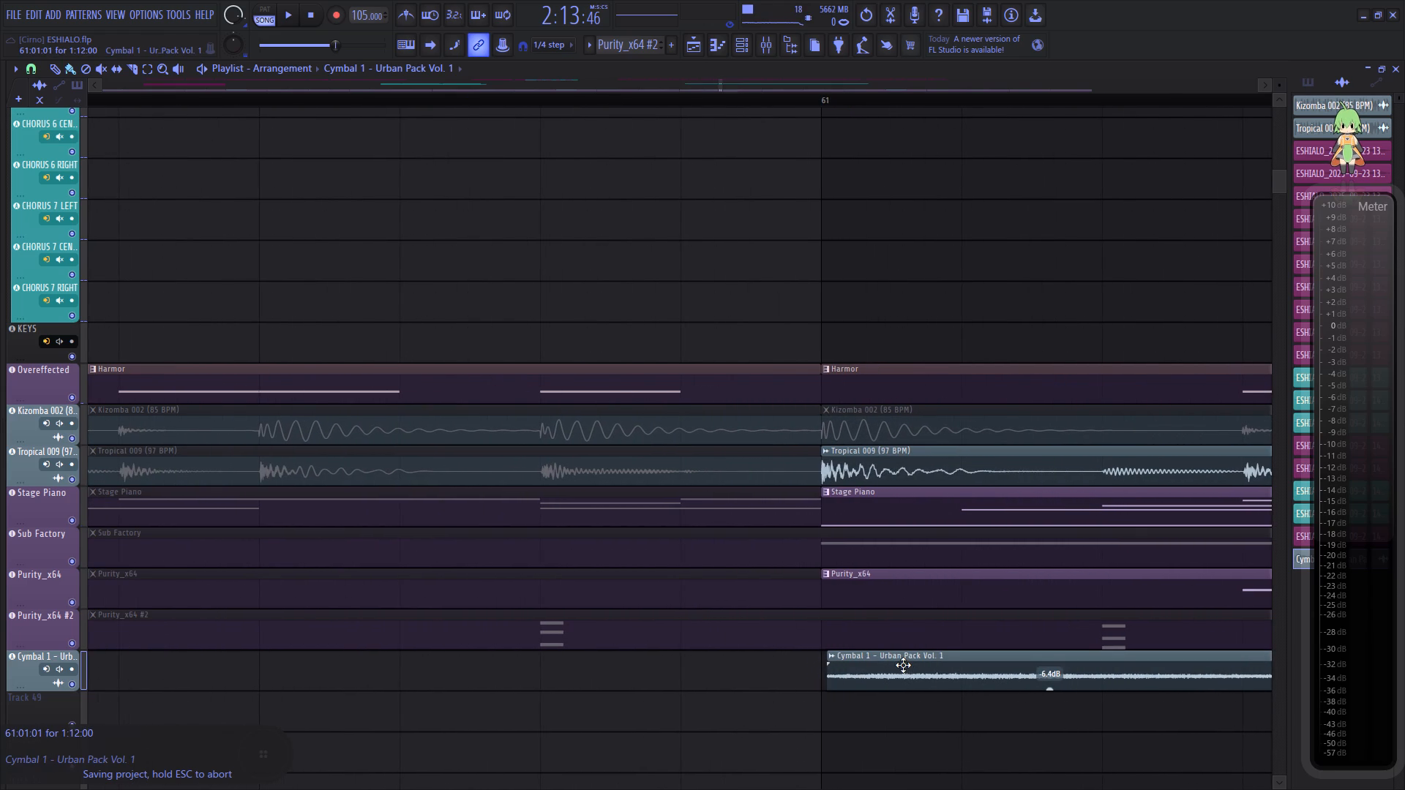
drag(903, 665, 901, 665)
Reduce the Cymbal 1 clip's gain to -10.9 dB while playing the drop into bar 61.
key(space)
scroll(855, 89, down, 1)
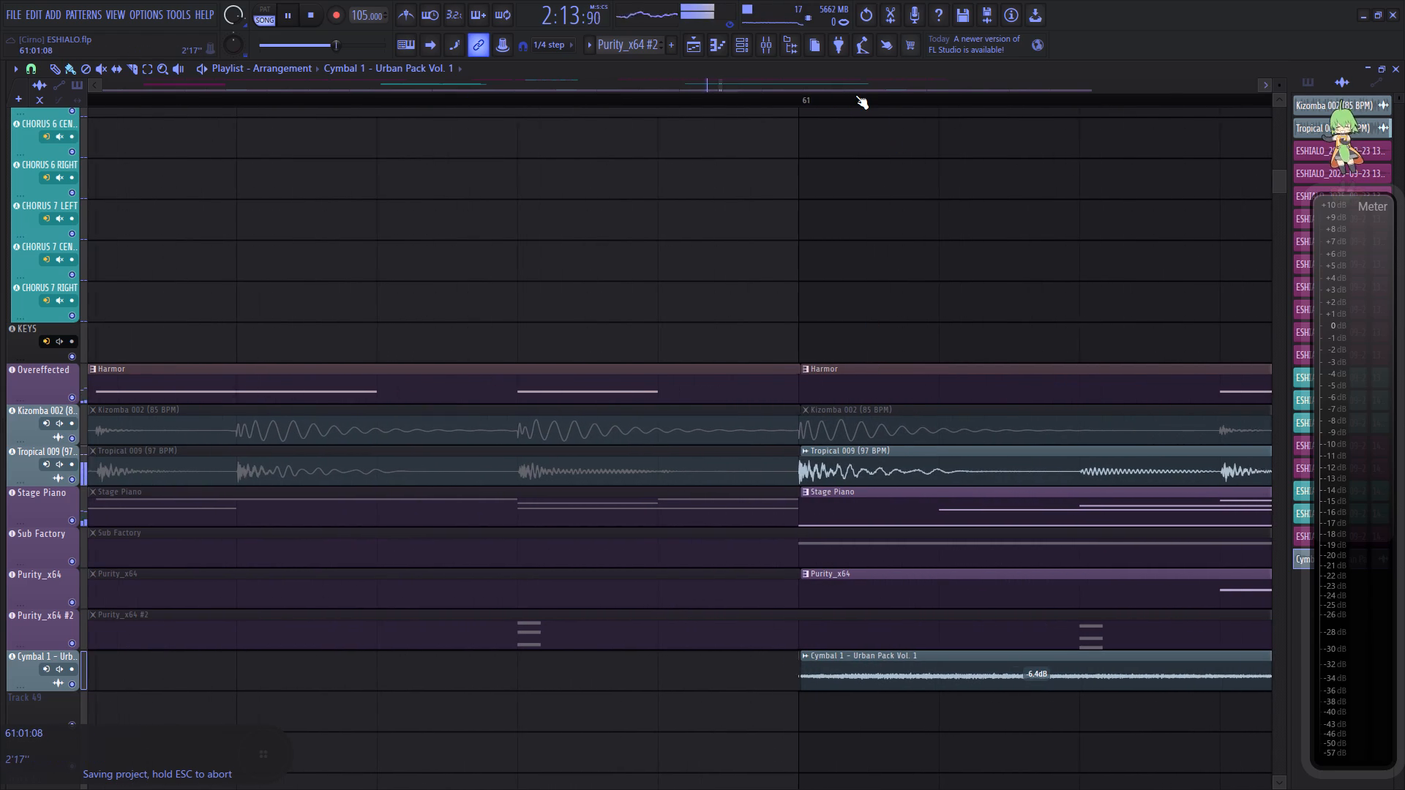
scroll(855, 95, down, 20)
scroll(855, 95, down, 2)
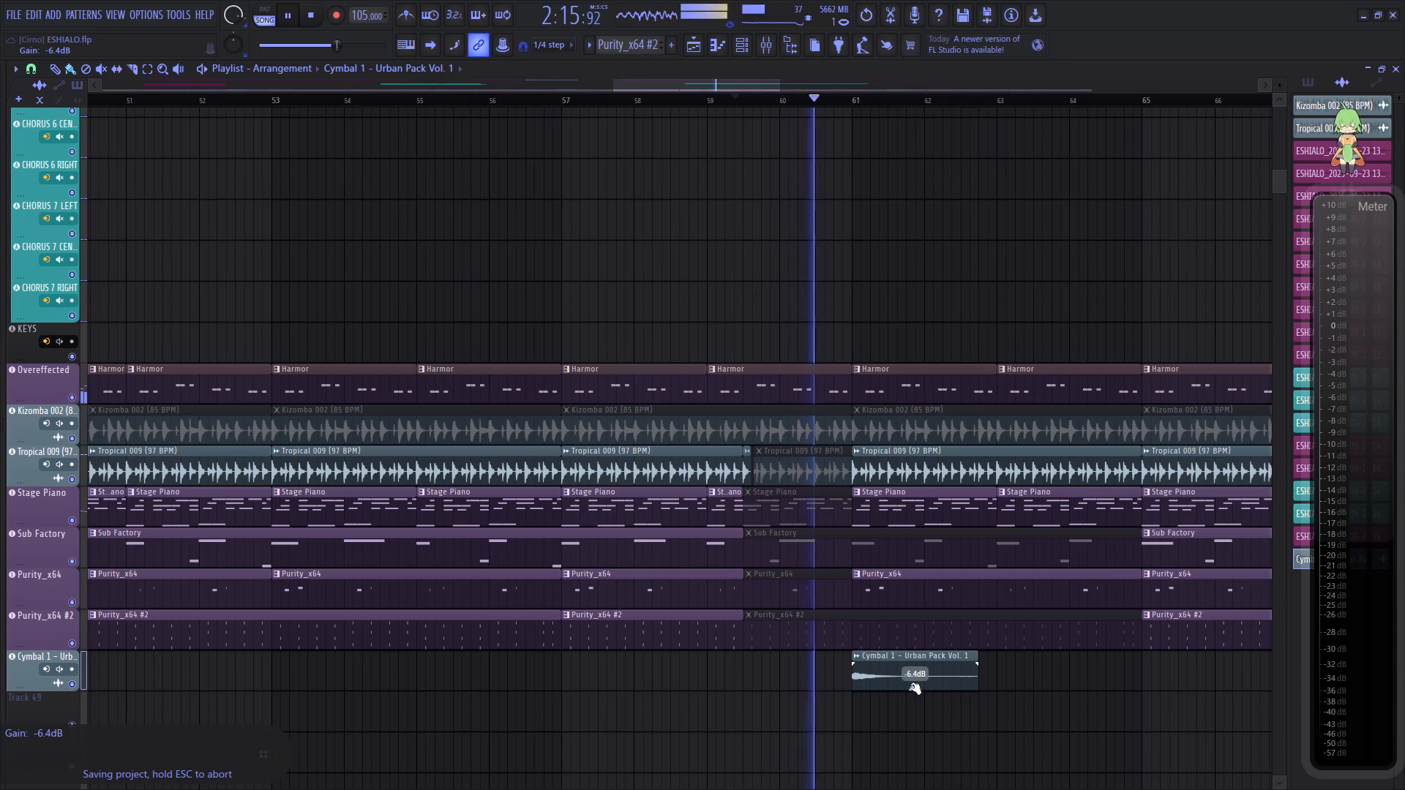
drag(911, 686, 913, 744)
scroll(676, 666, down, 6)
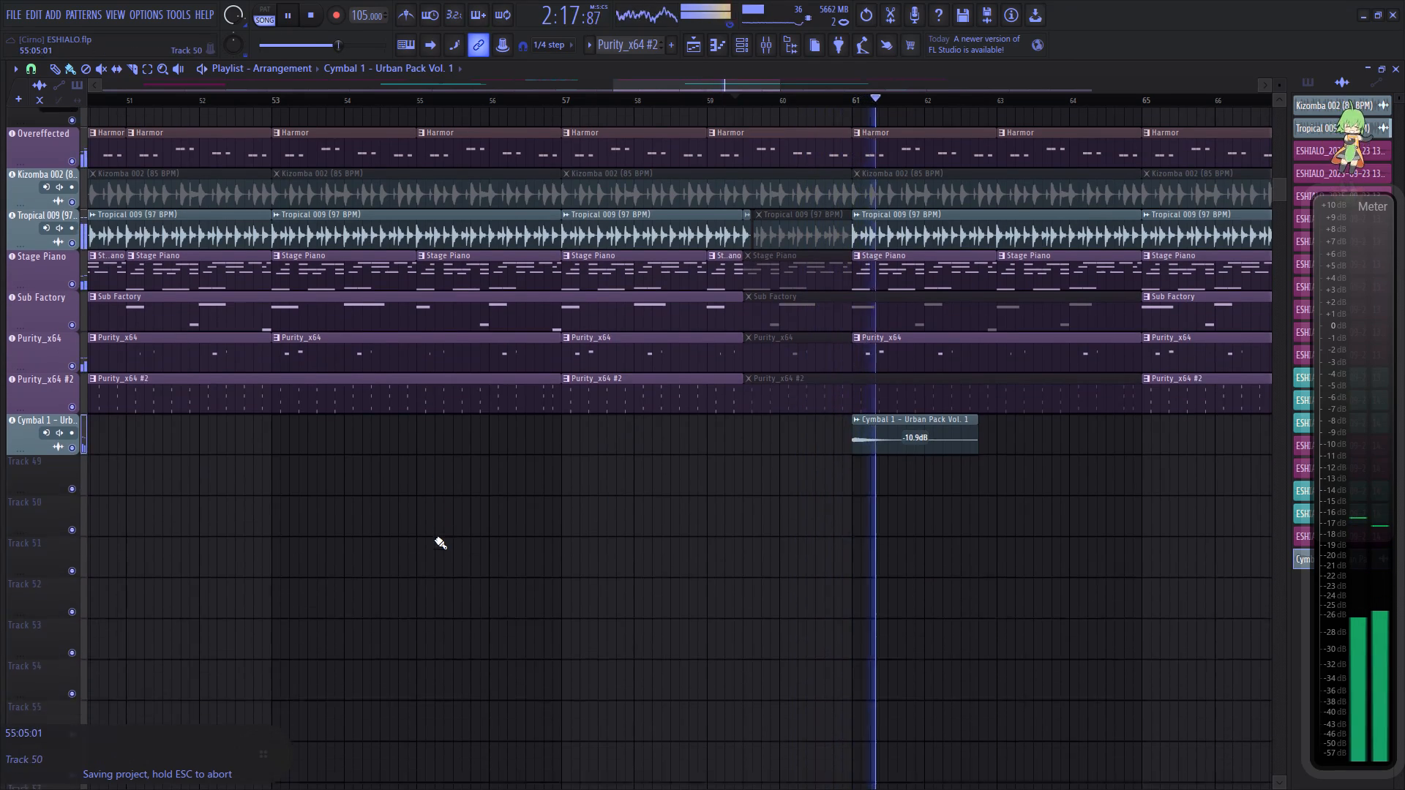
key(space)
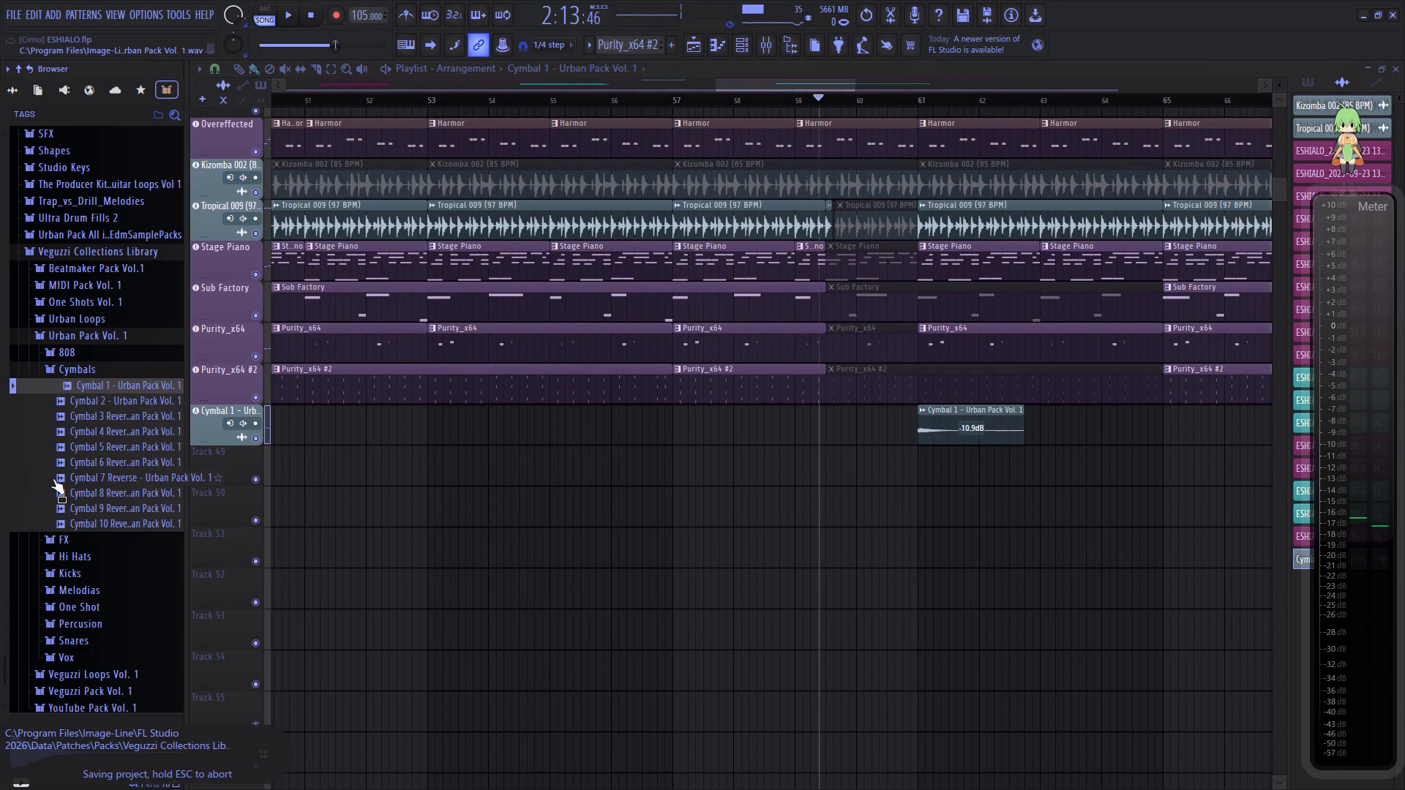
Audition the fill samples in the KREPTONATE LOOPS folder and add FILL 1 as a new audio track below Cymbal 1.
scroll(95, 541, up, 1)
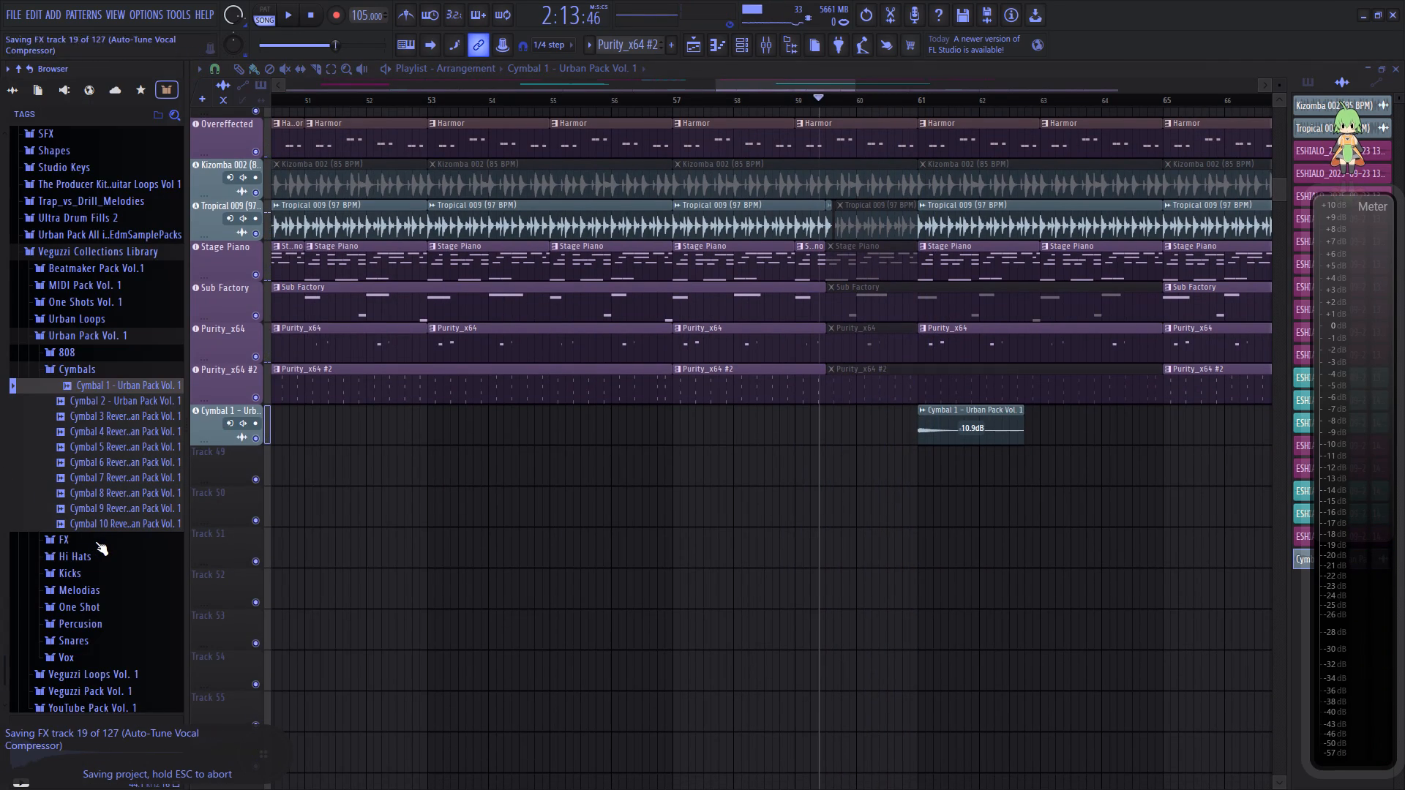
scroll(95, 541, up, 6)
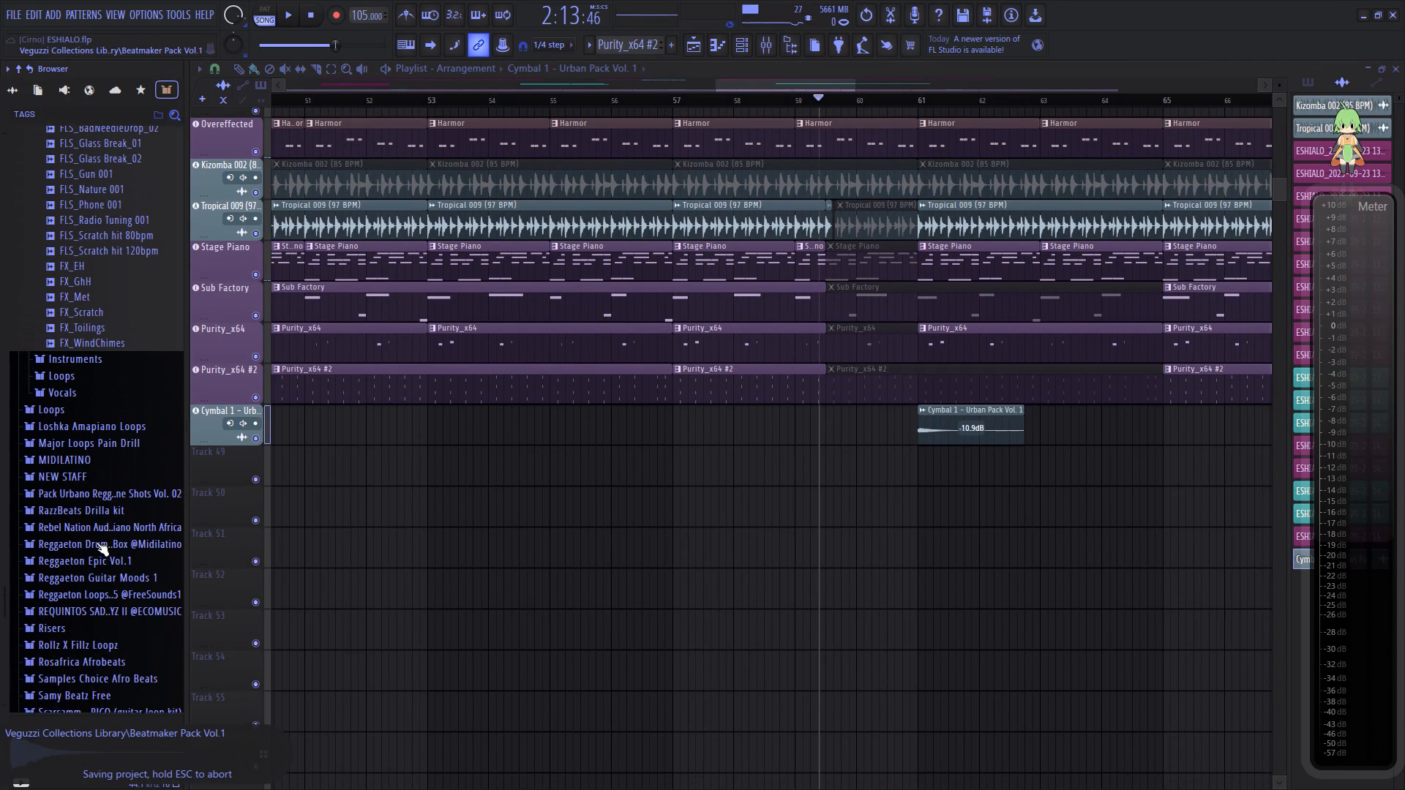
scroll(96, 542, up, 2)
scroll(78, 410, up, 2)
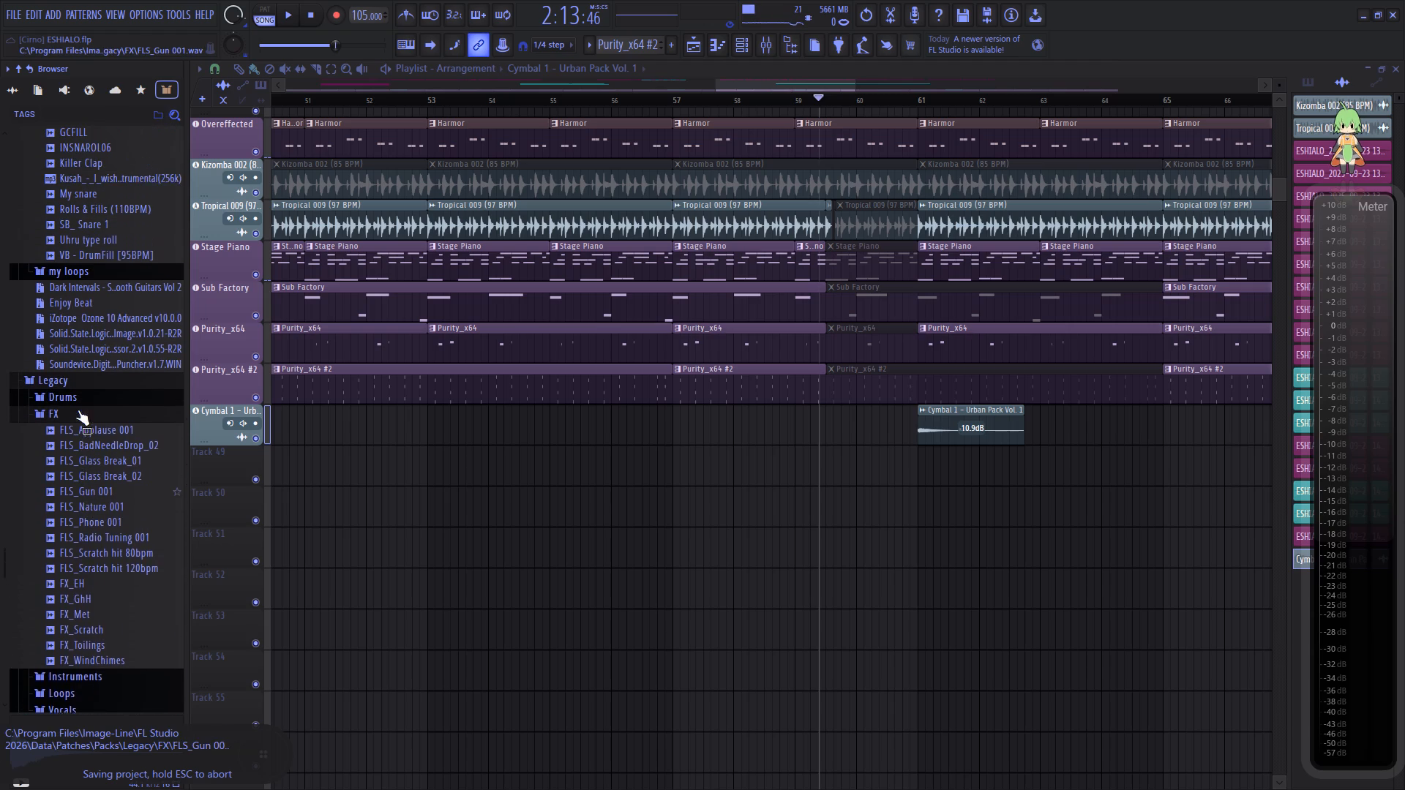
scroll(78, 410, up, 2)
click(97, 390)
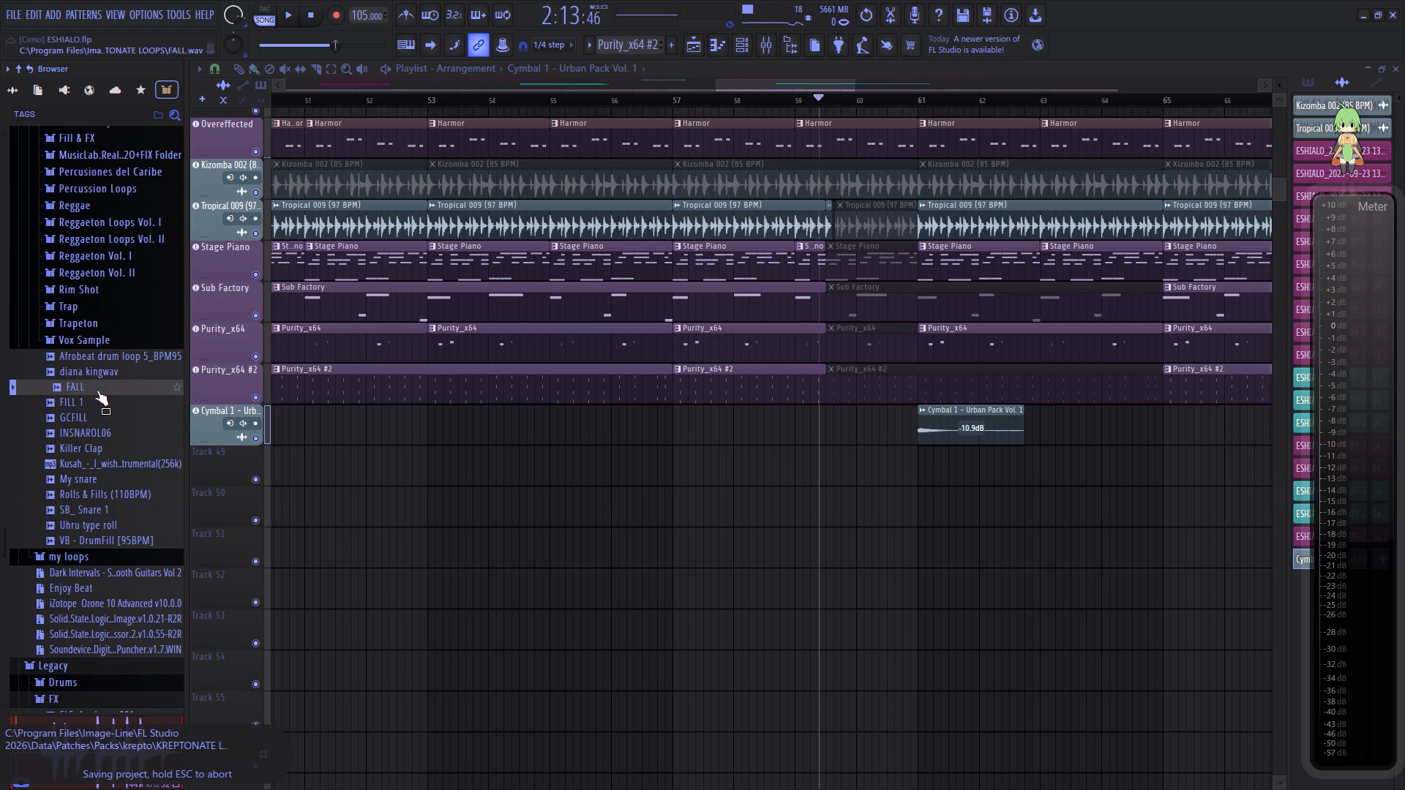
click(86, 399)
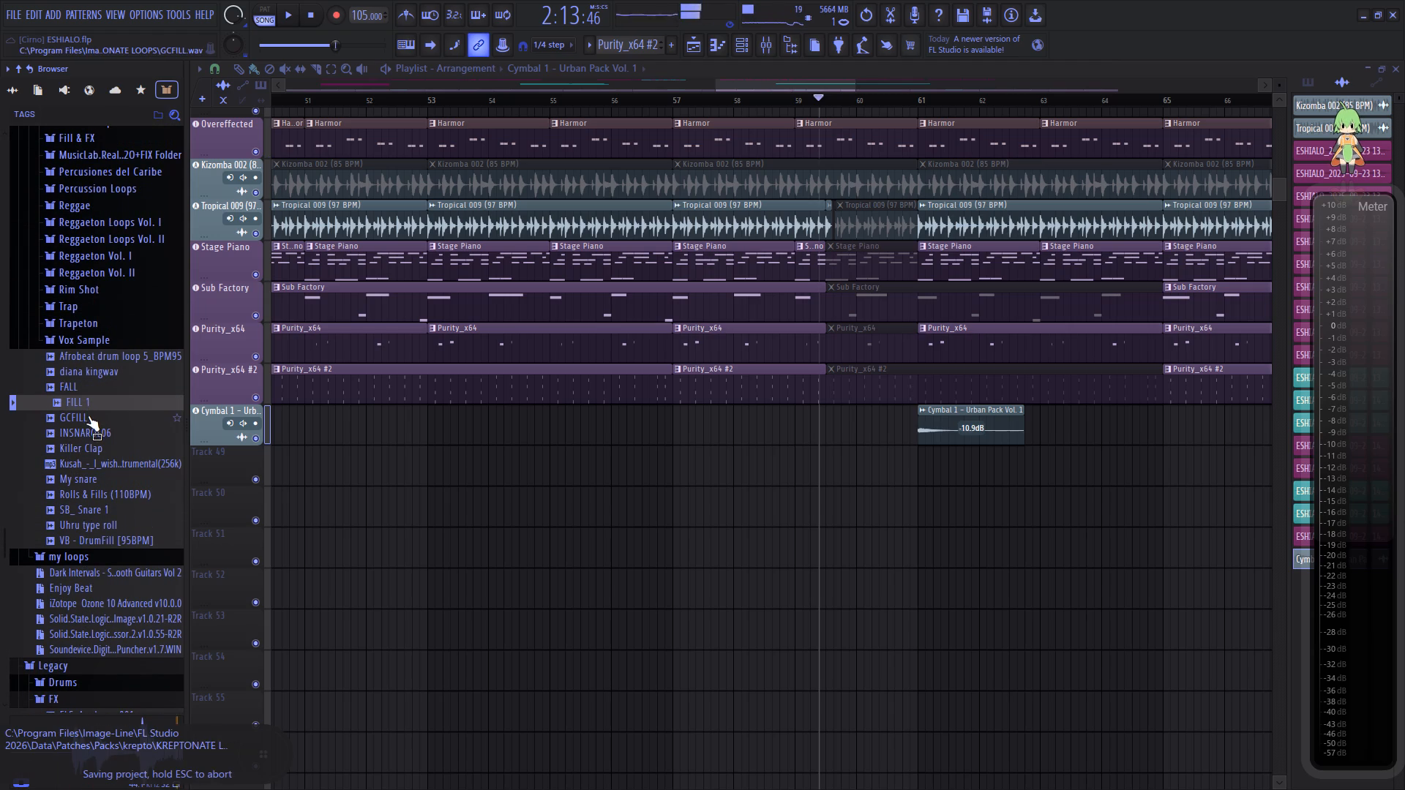
drag(92, 403, 248, 469)
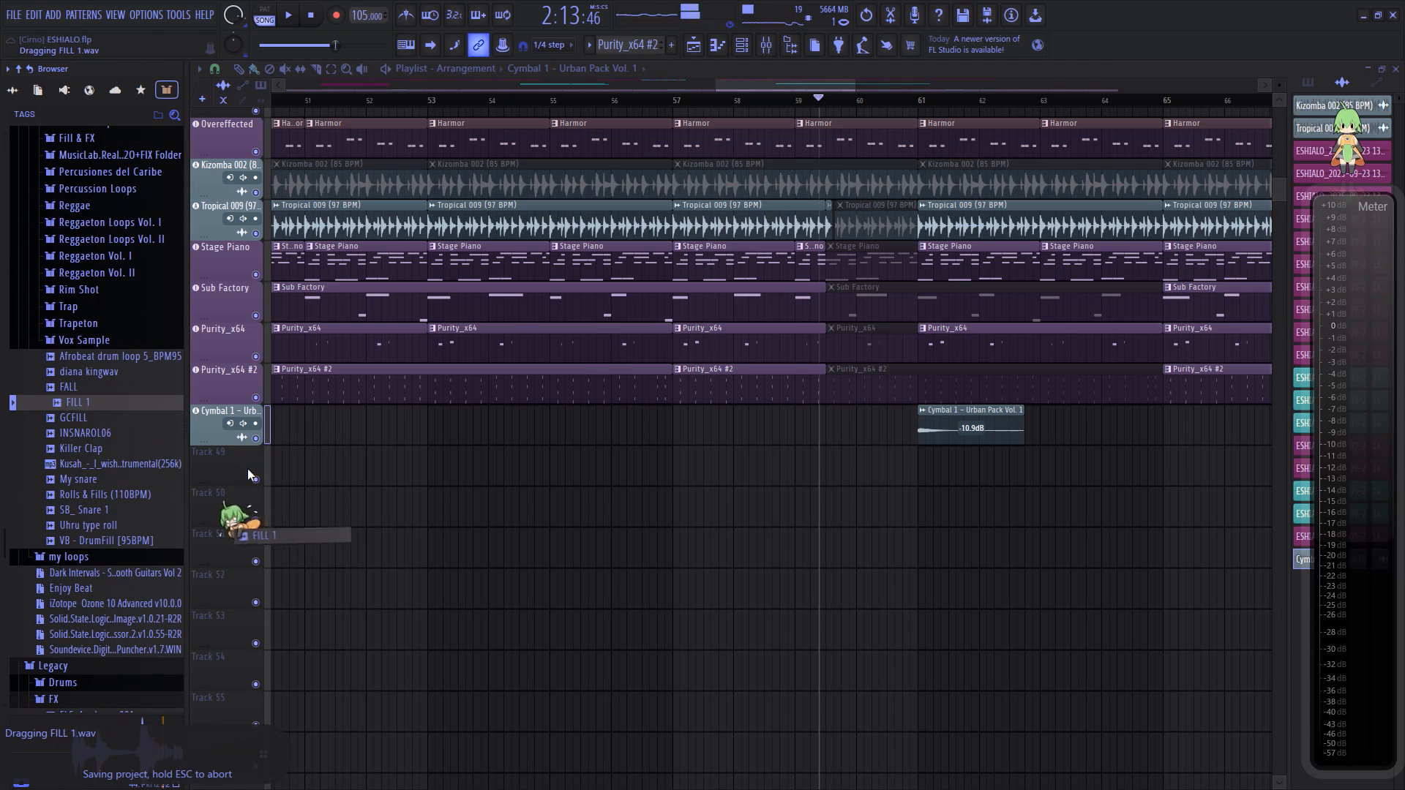
click(690, 440)
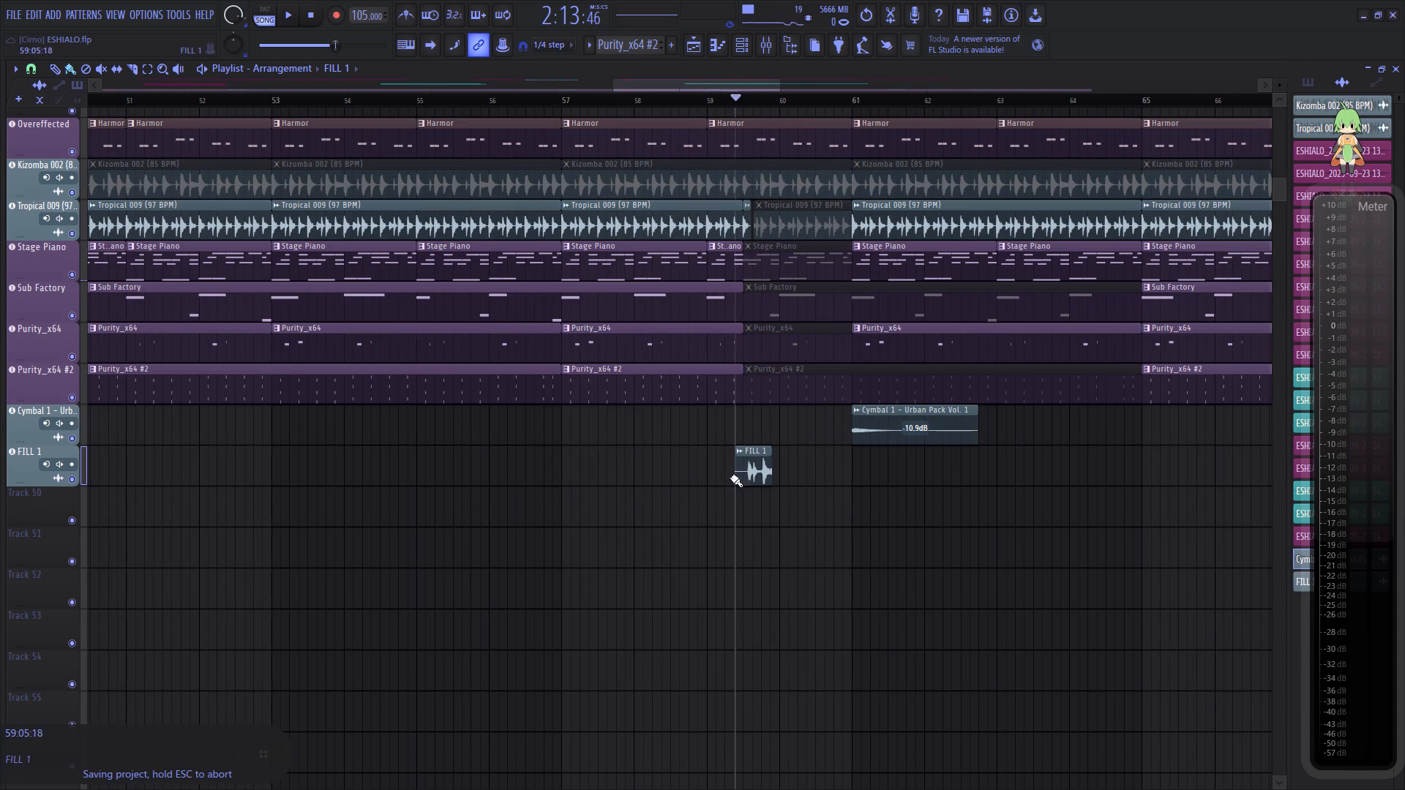
Move the FILL 1 clip to about 60:09:04 so it ends at bar 61, and play the transition.
drag(752, 470, 833, 470)
key(space)
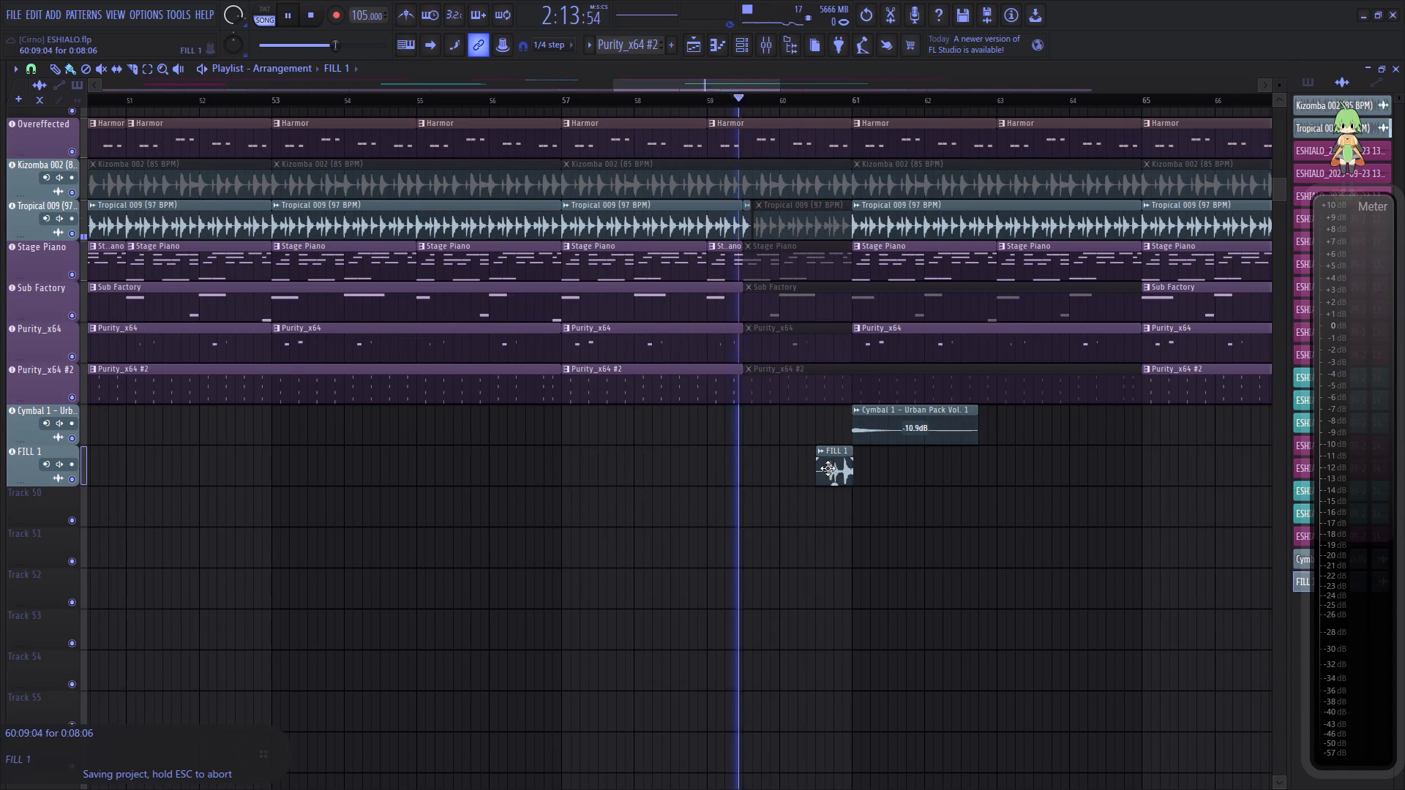
scroll(874, 105, up, 6)
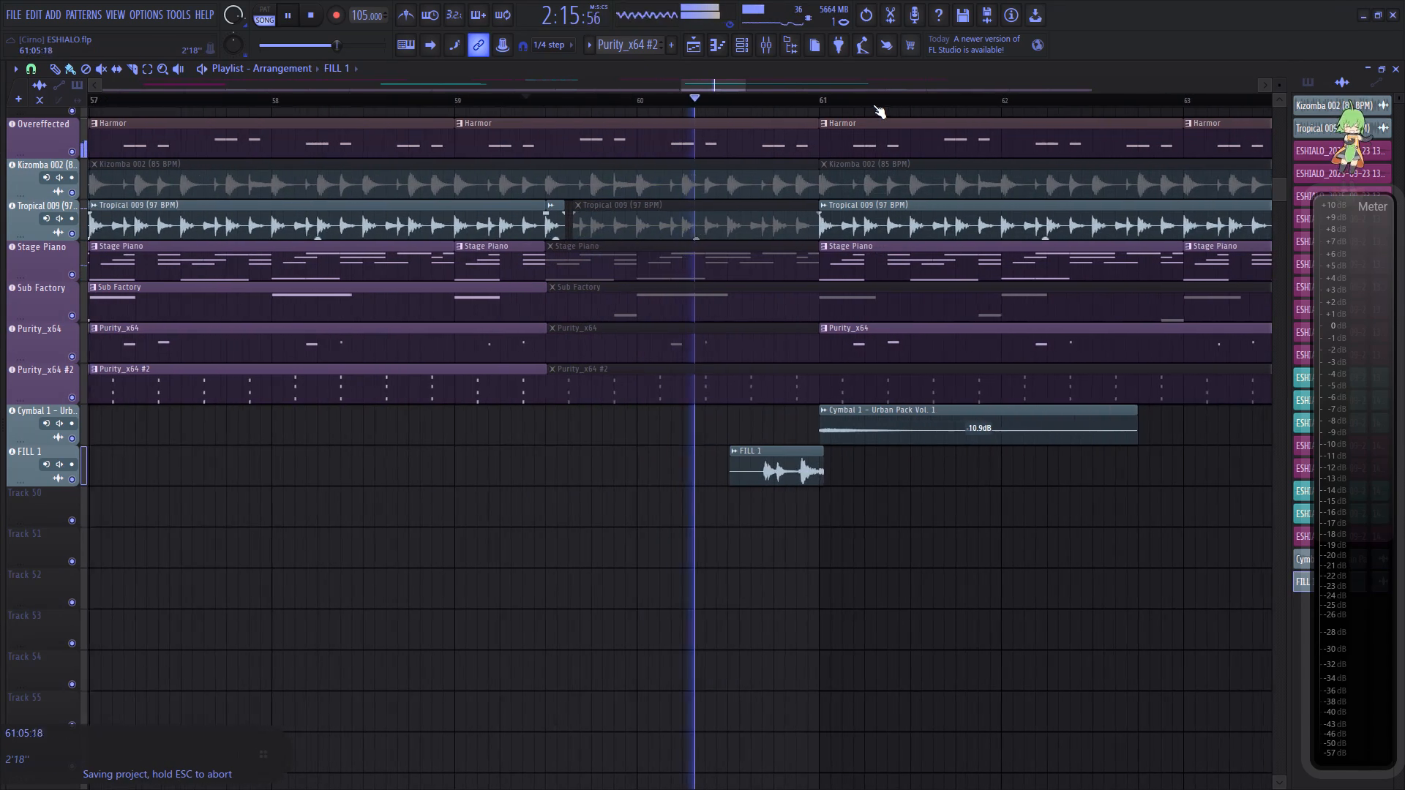
key(space)
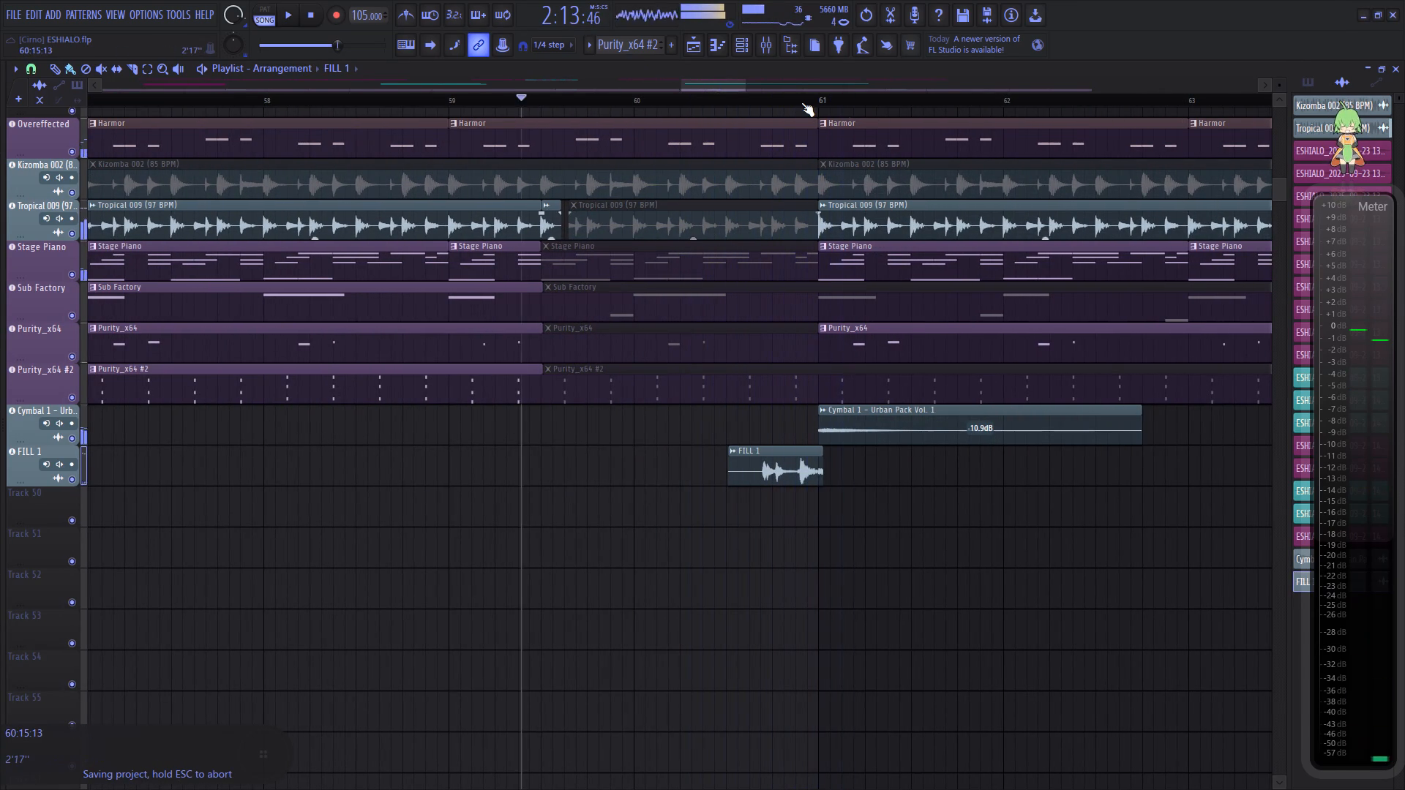
Fine-tune the FILL 1 clip's timing by ear during playback, setting its start to 60:08:21.
scroll(801, 102, up, 9)
key(space)
drag(587, 470, 580, 470)
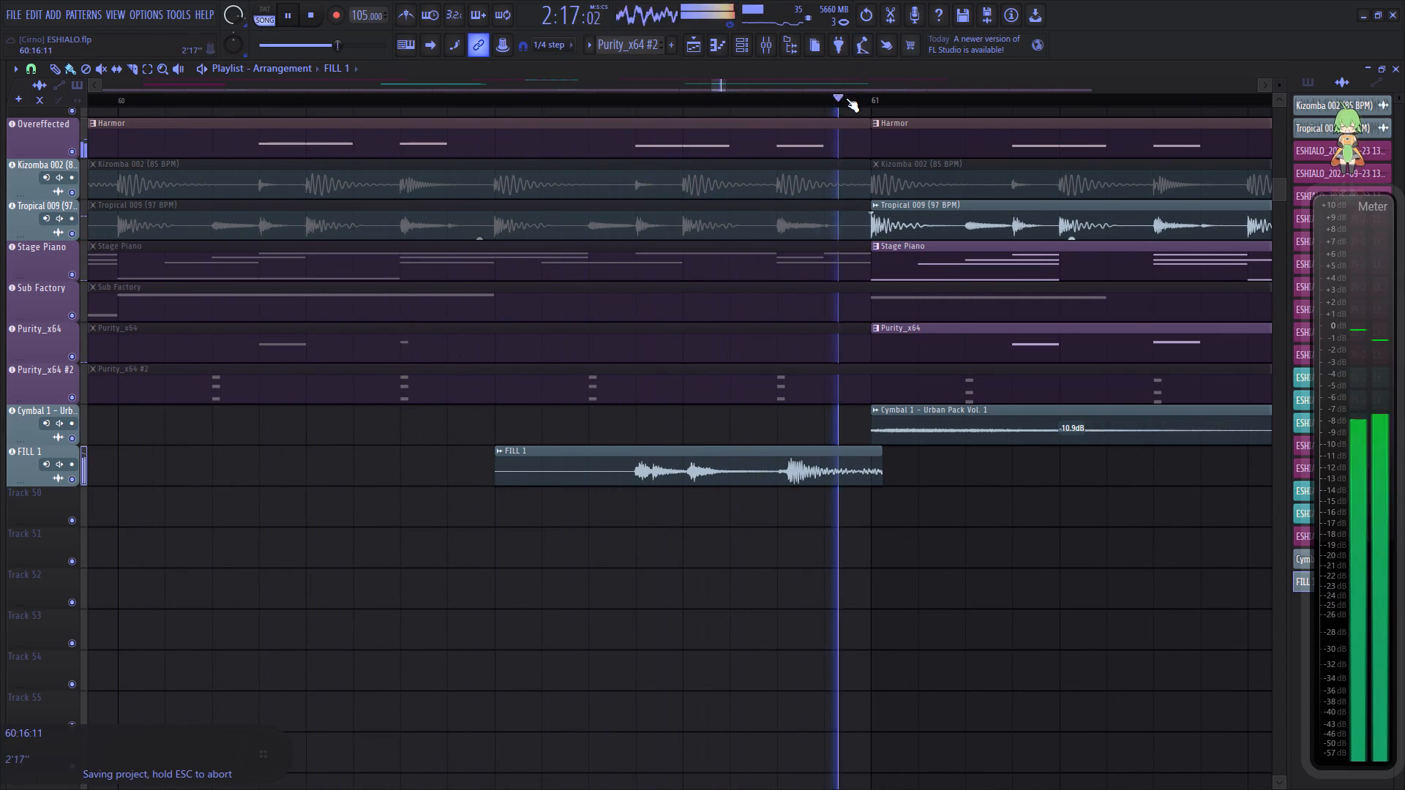
key(space)
key(space)
drag(803, 456, 797, 458)
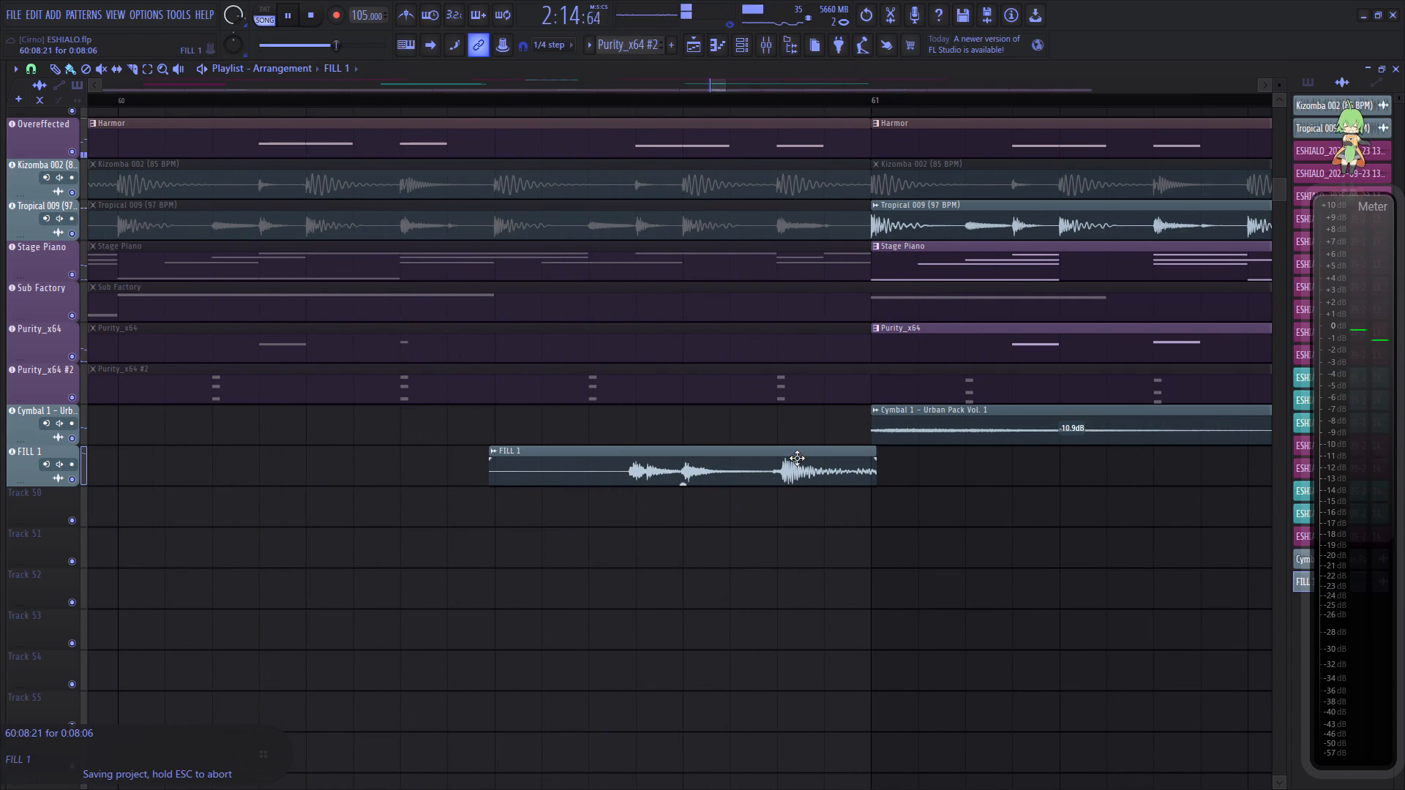
drag(797, 458, 790, 459)
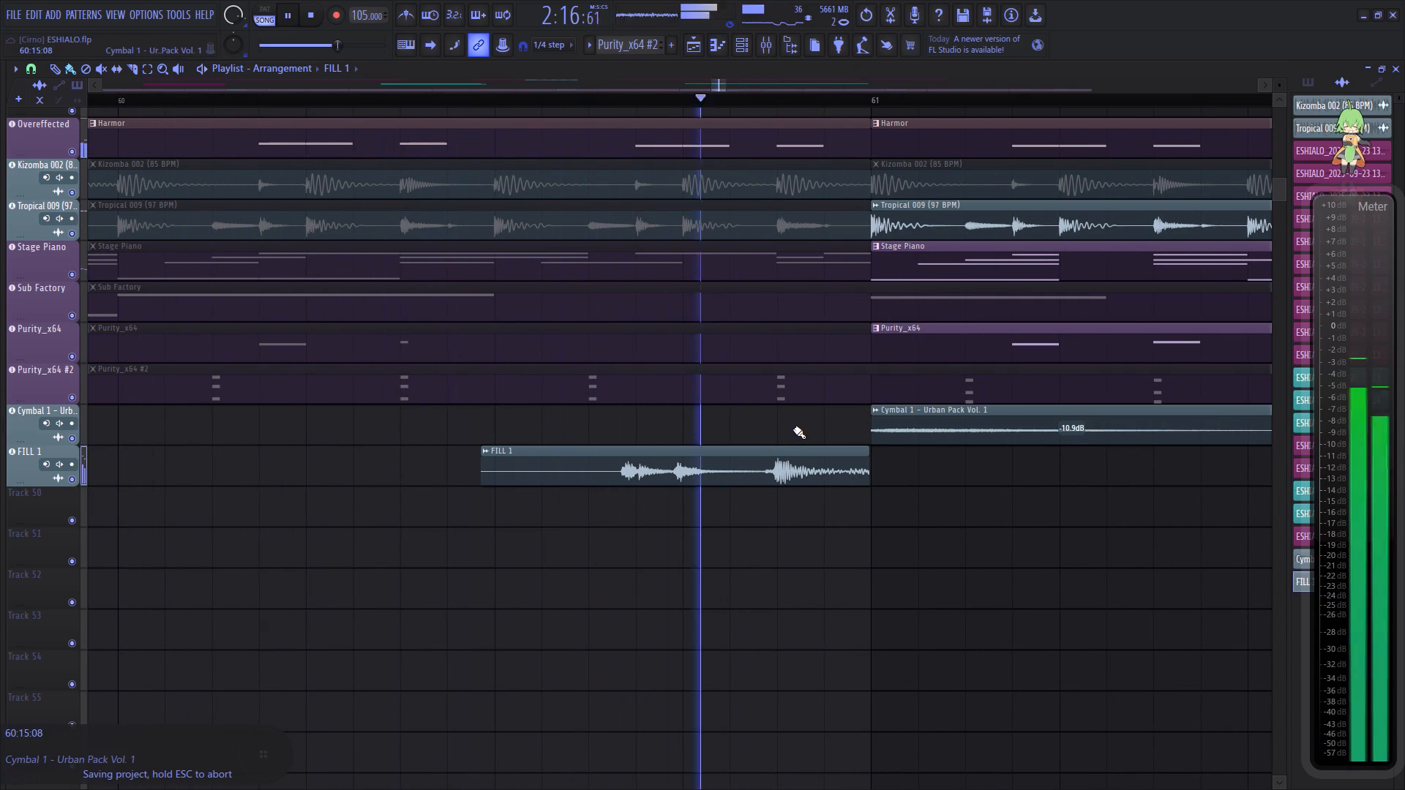
key(space)
drag(796, 460, 800, 461)
key(space)
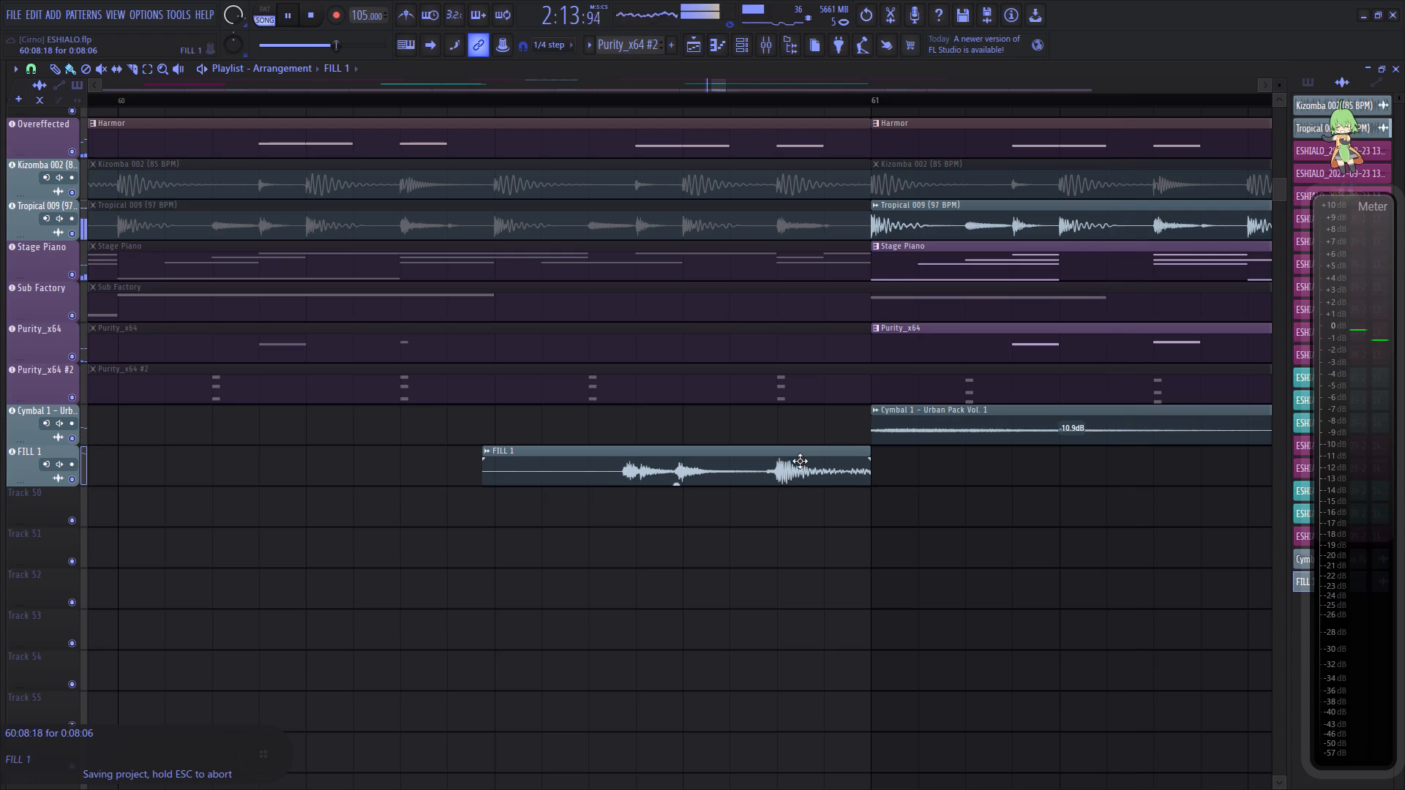
drag(800, 461, 804, 462)
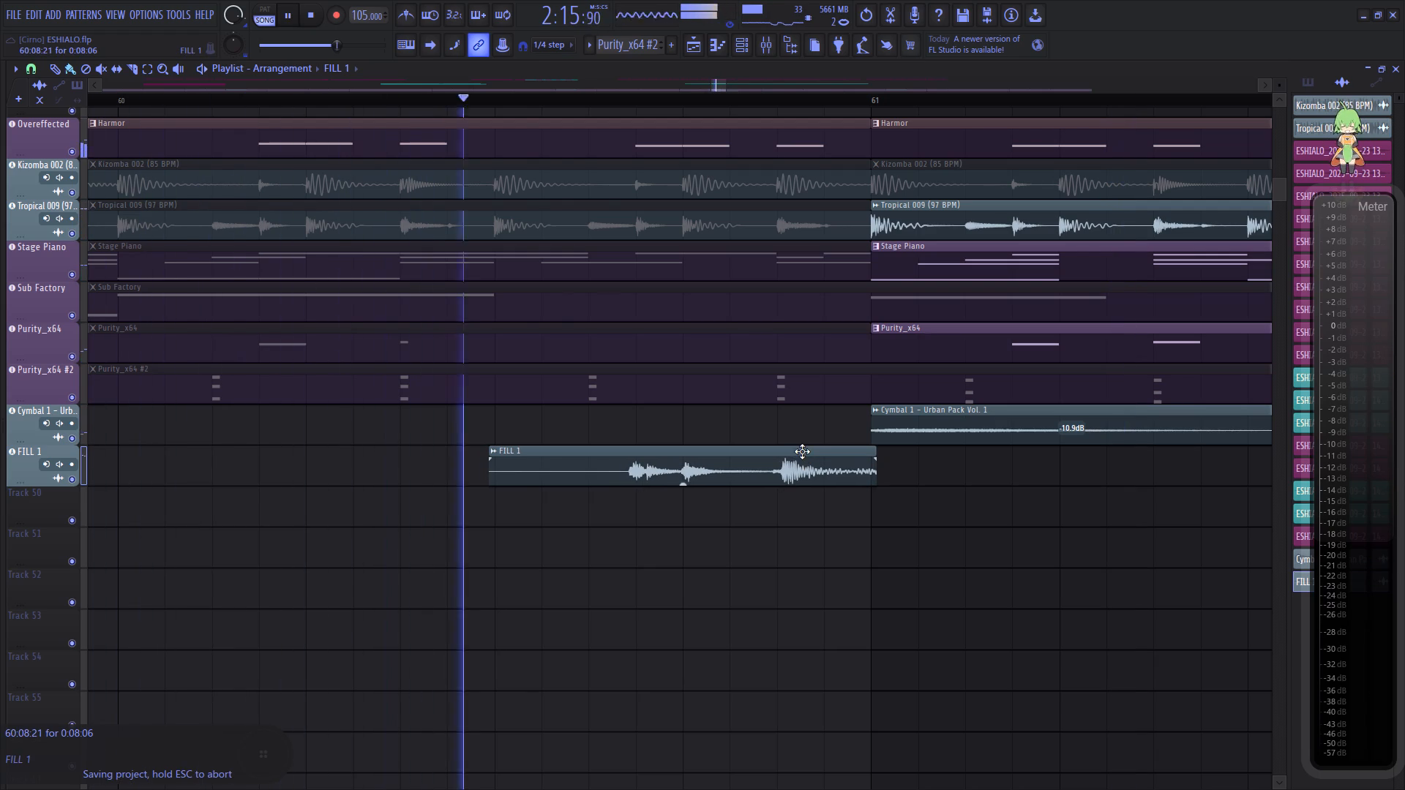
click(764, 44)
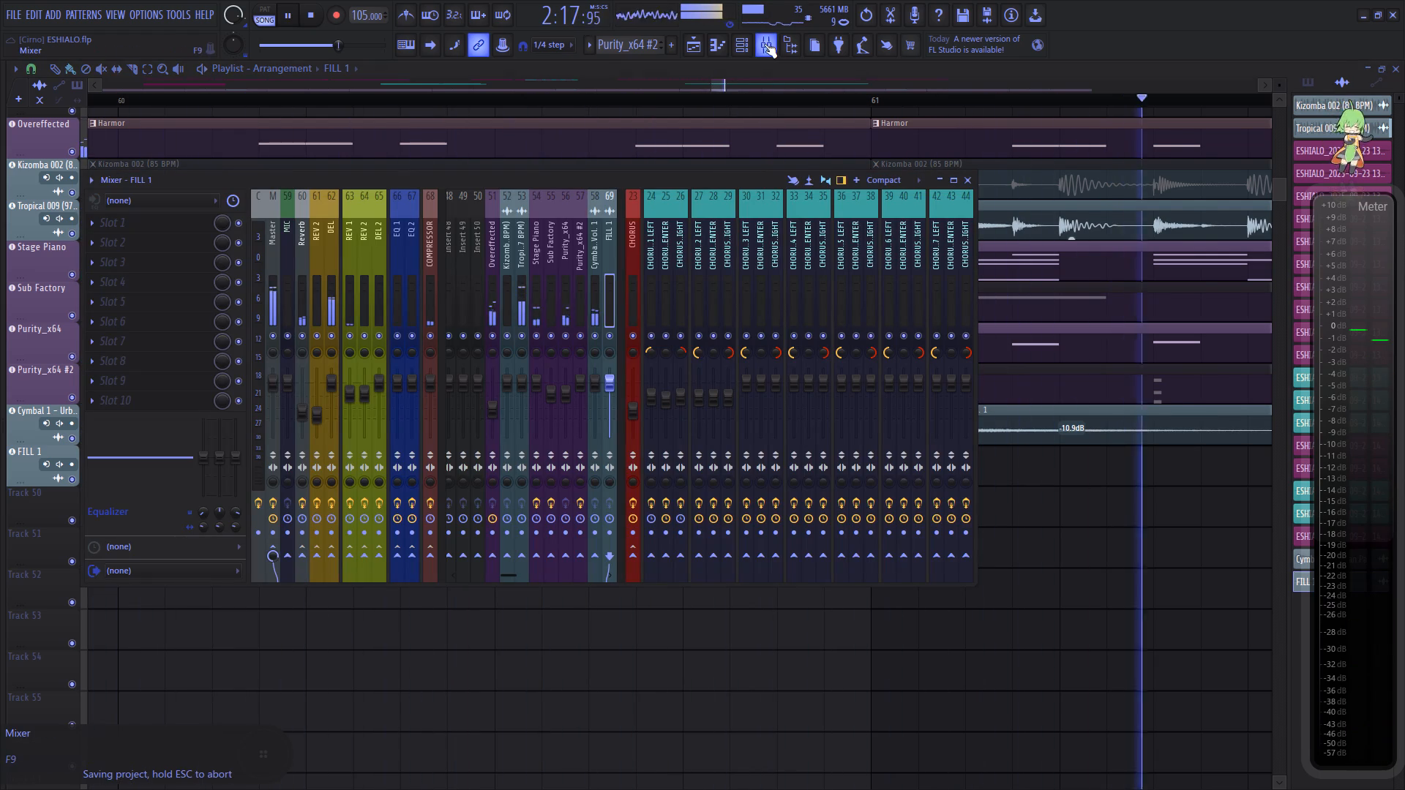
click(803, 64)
Move playback to the start of the song and save the project.
scroll(775, 98, down, 20)
scroll(775, 98, down, 4)
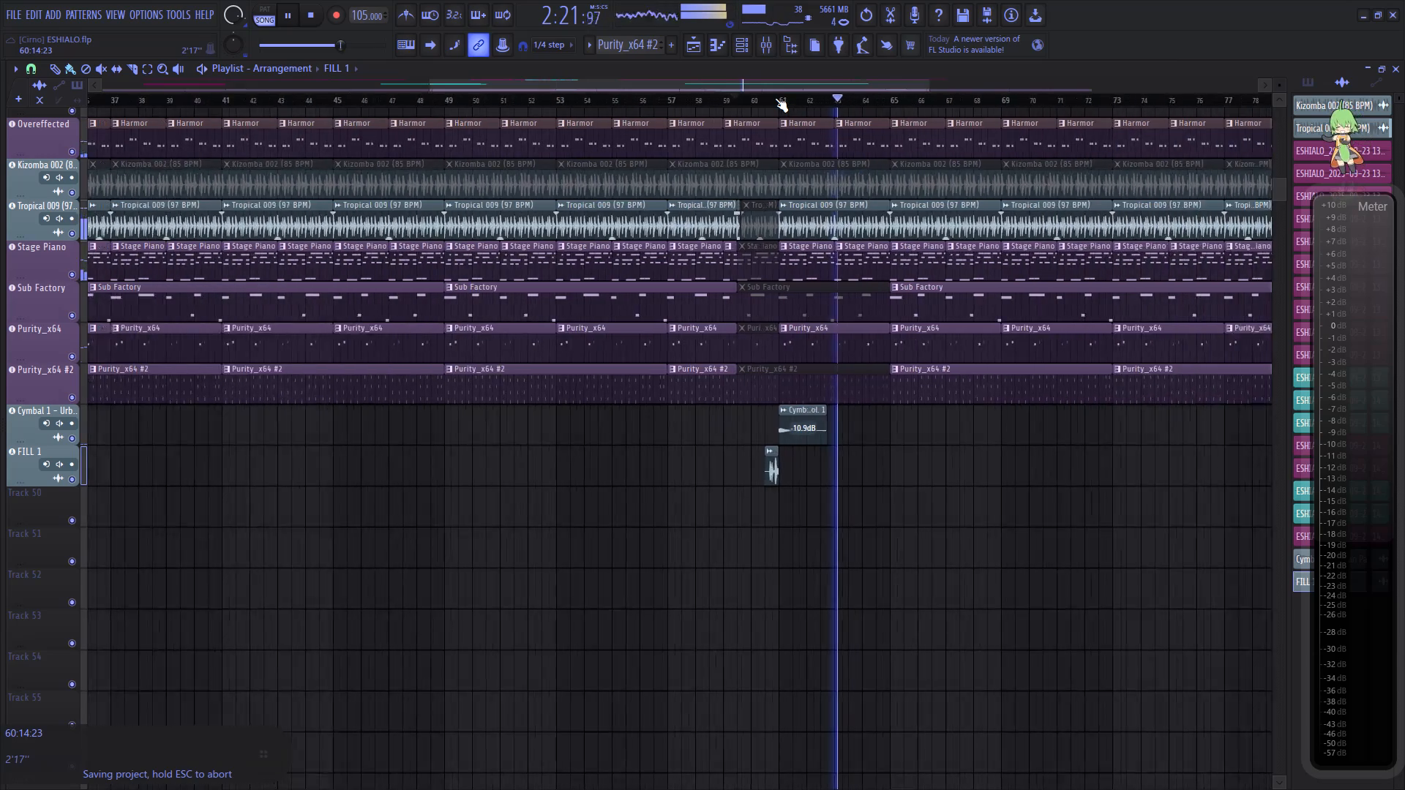
scroll(775, 98, down, 3)
drag(192, 103, 0, 114)
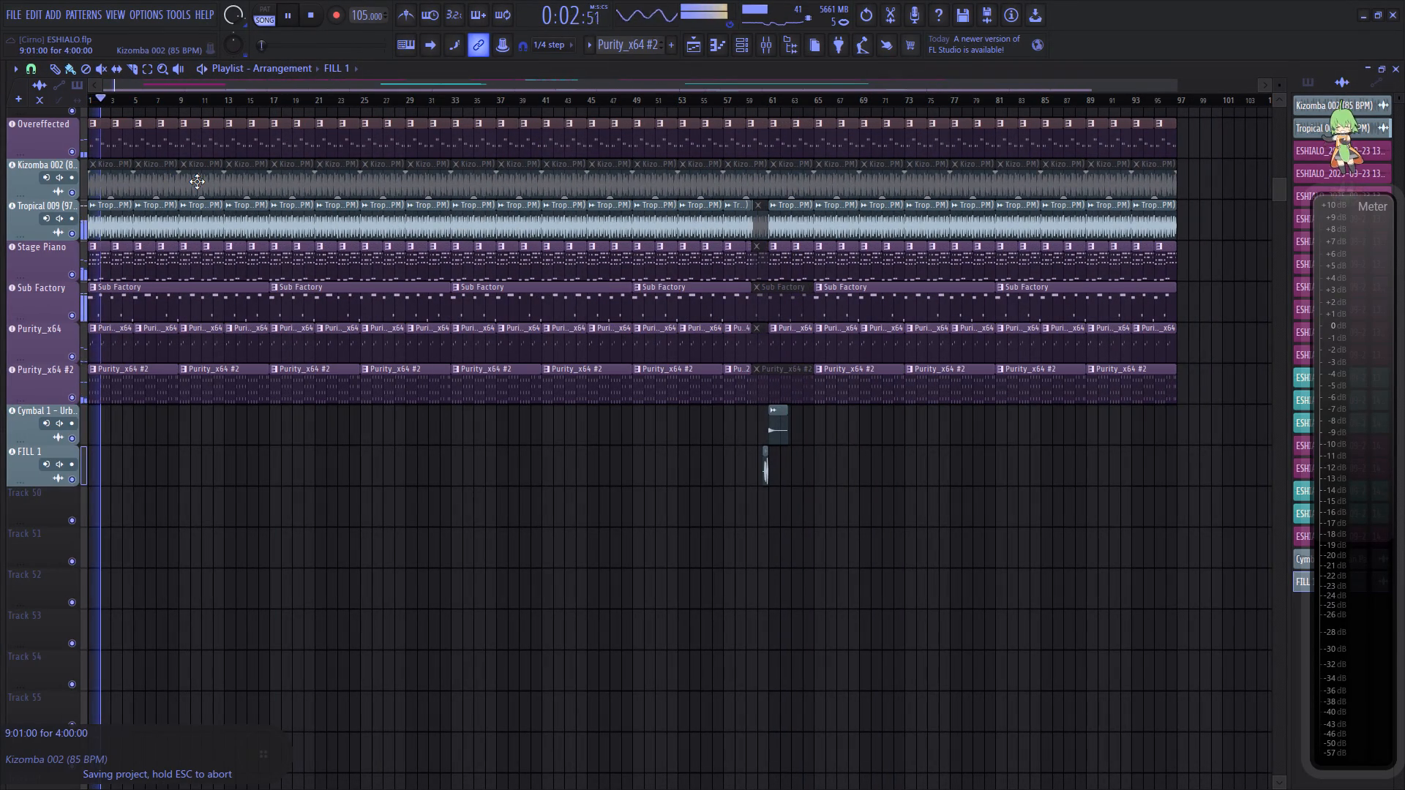
key(ctrl+s)
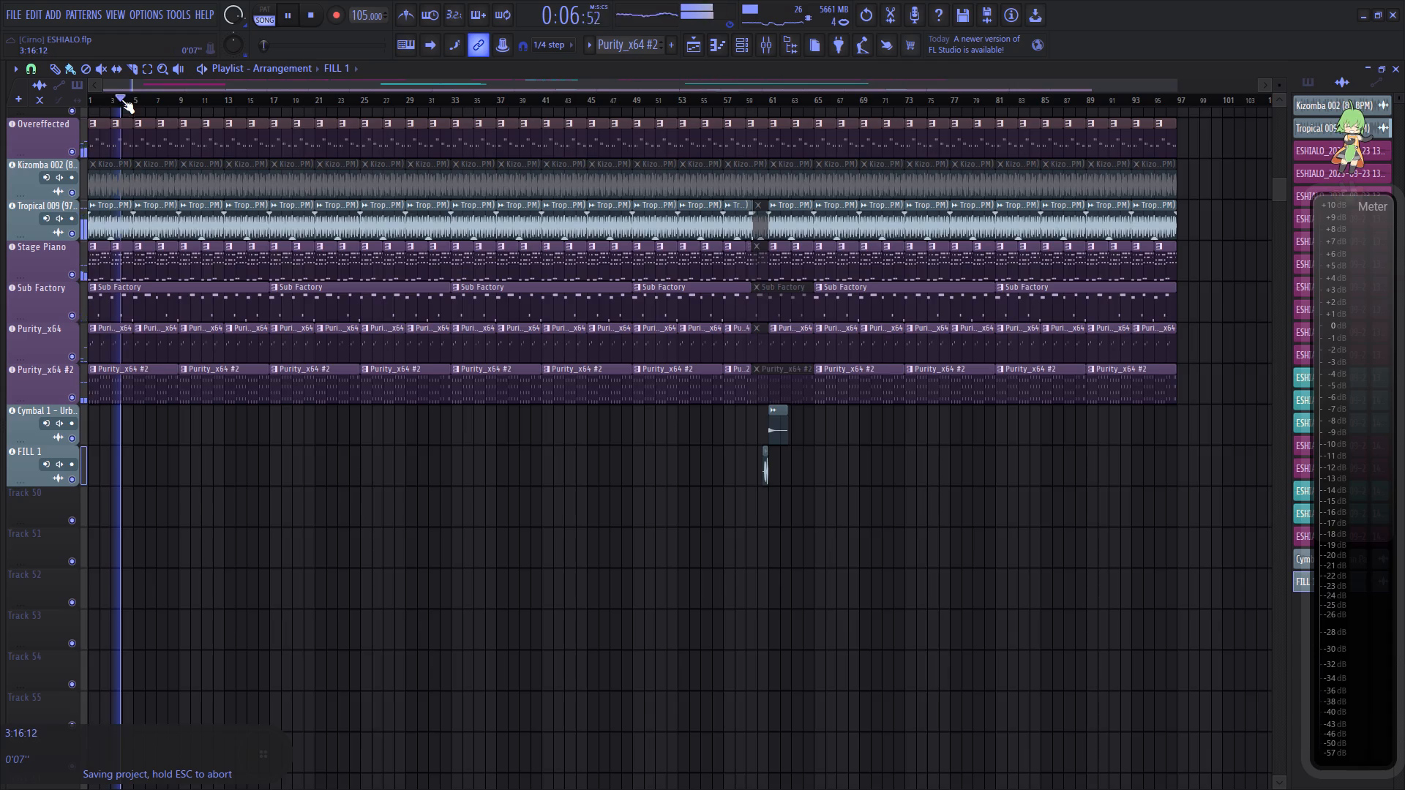
Lower the gain of the six VERSE 1 clips (#2 to #7) on the Chorus 1 and 2 tracks to -4.6 dB and save.
scroll(121, 98, up, 5)
scroll(117, 229, up, 20)
scroll(117, 229, up, 20)
scroll(117, 229, up, 3)
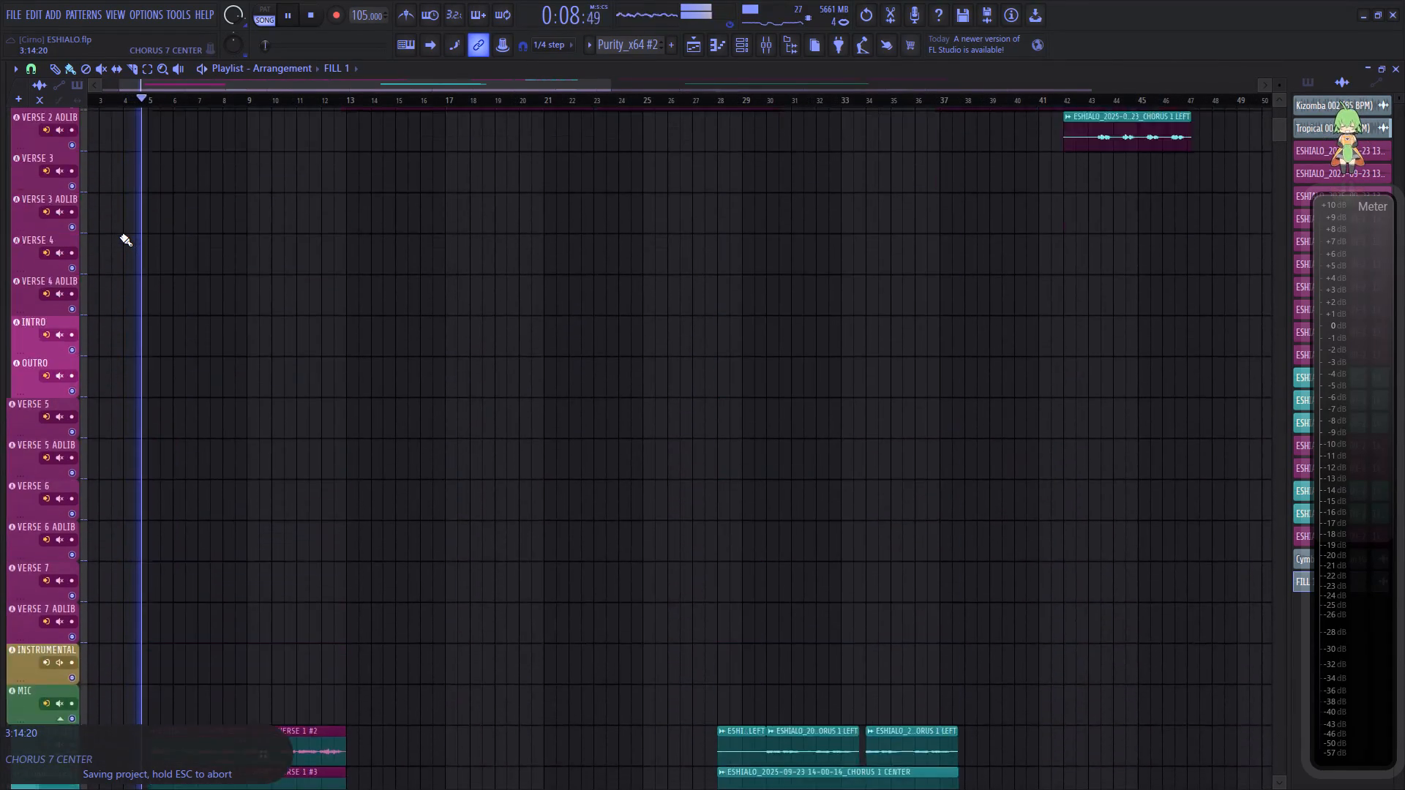
scroll(120, 236, up, 20)
scroll(120, 236, down, 13)
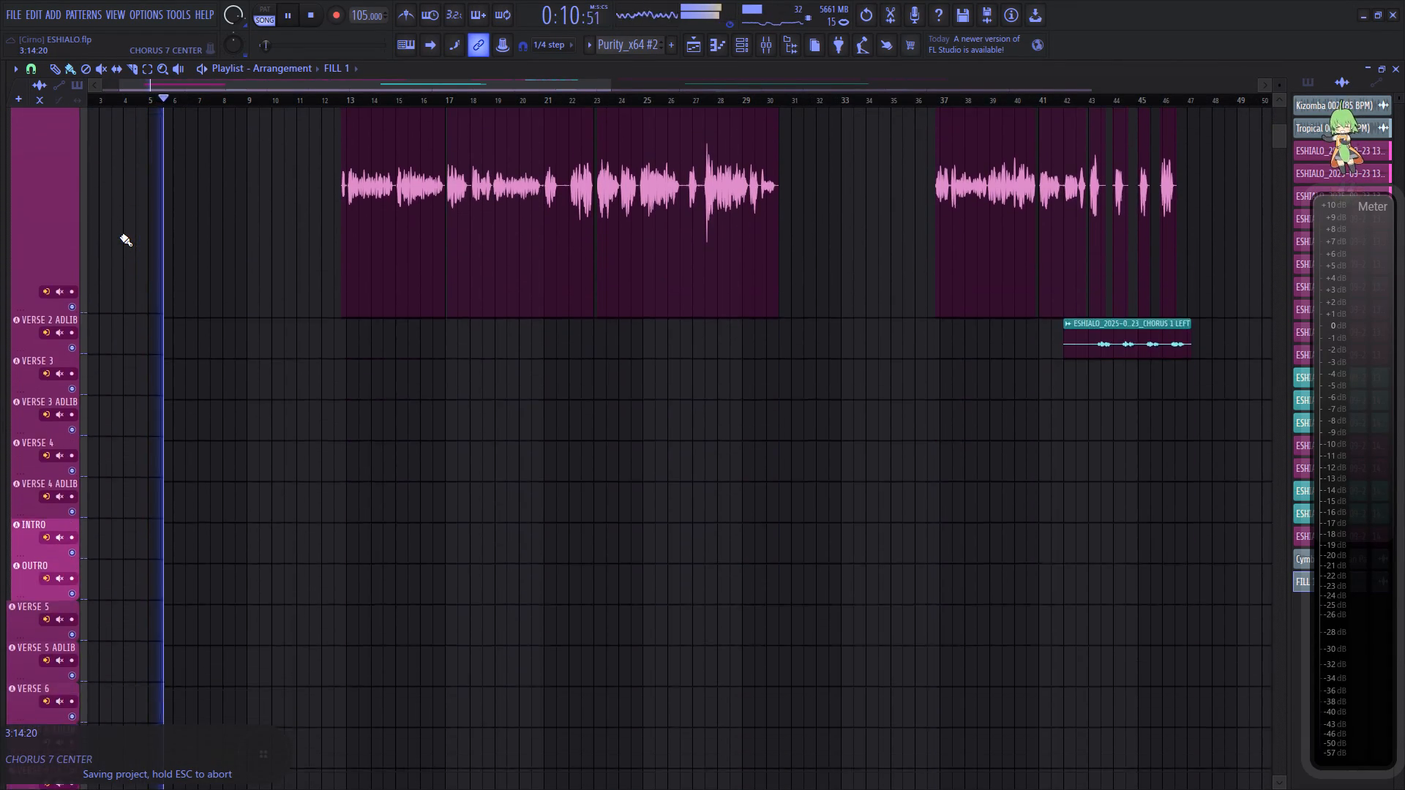
scroll(120, 236, down, 18)
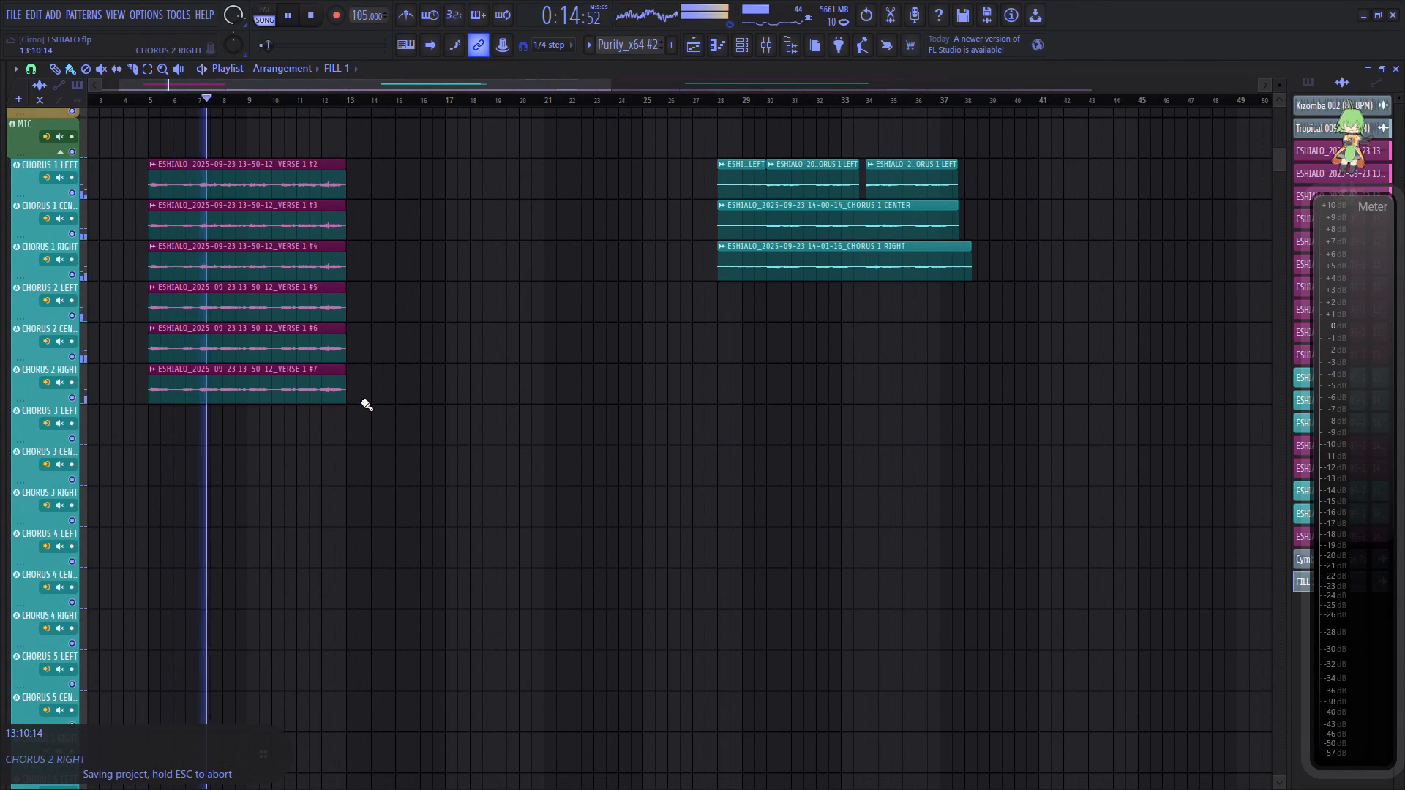
ctrl+drag(368, 402, 291, 176)
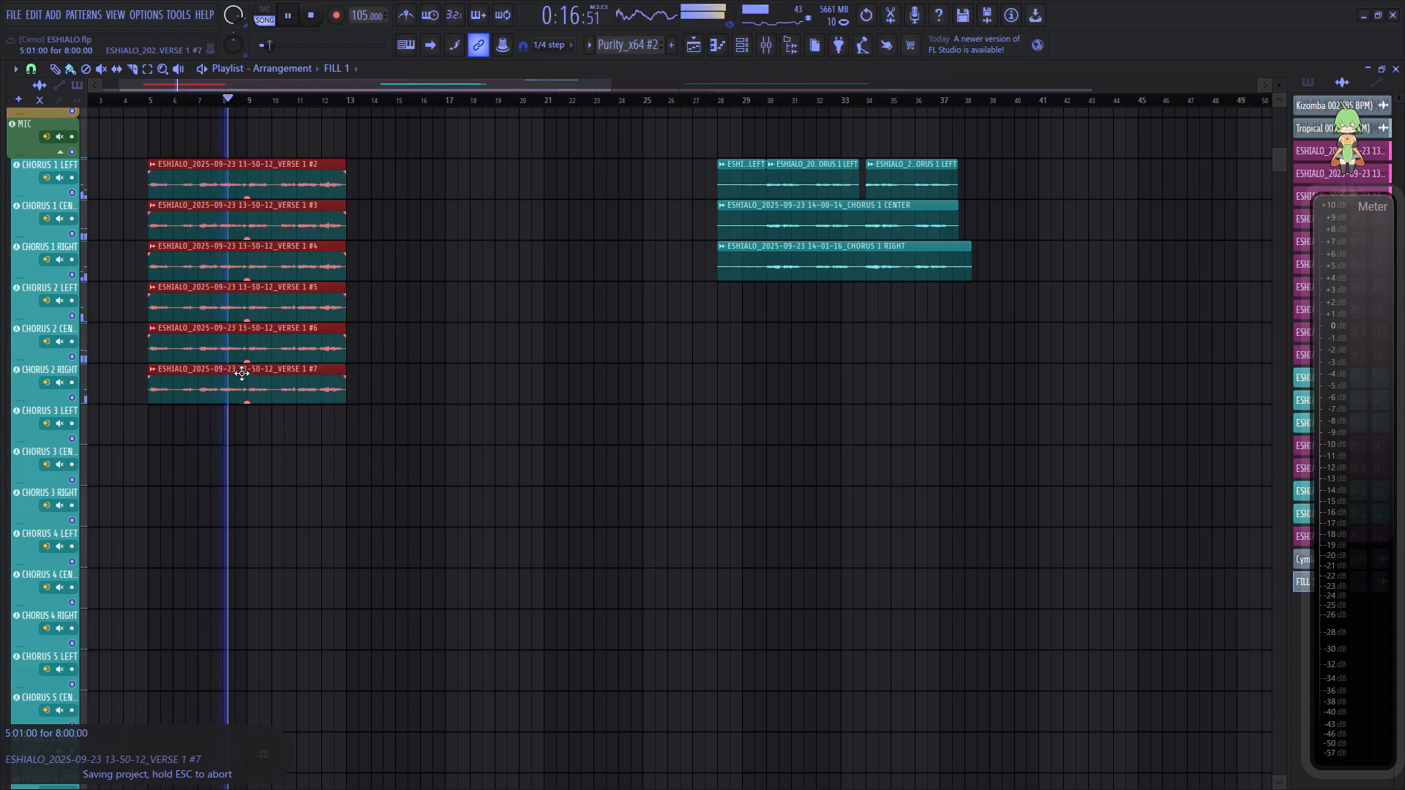
drag(247, 402, 241, 457)
key(ctrl+s)
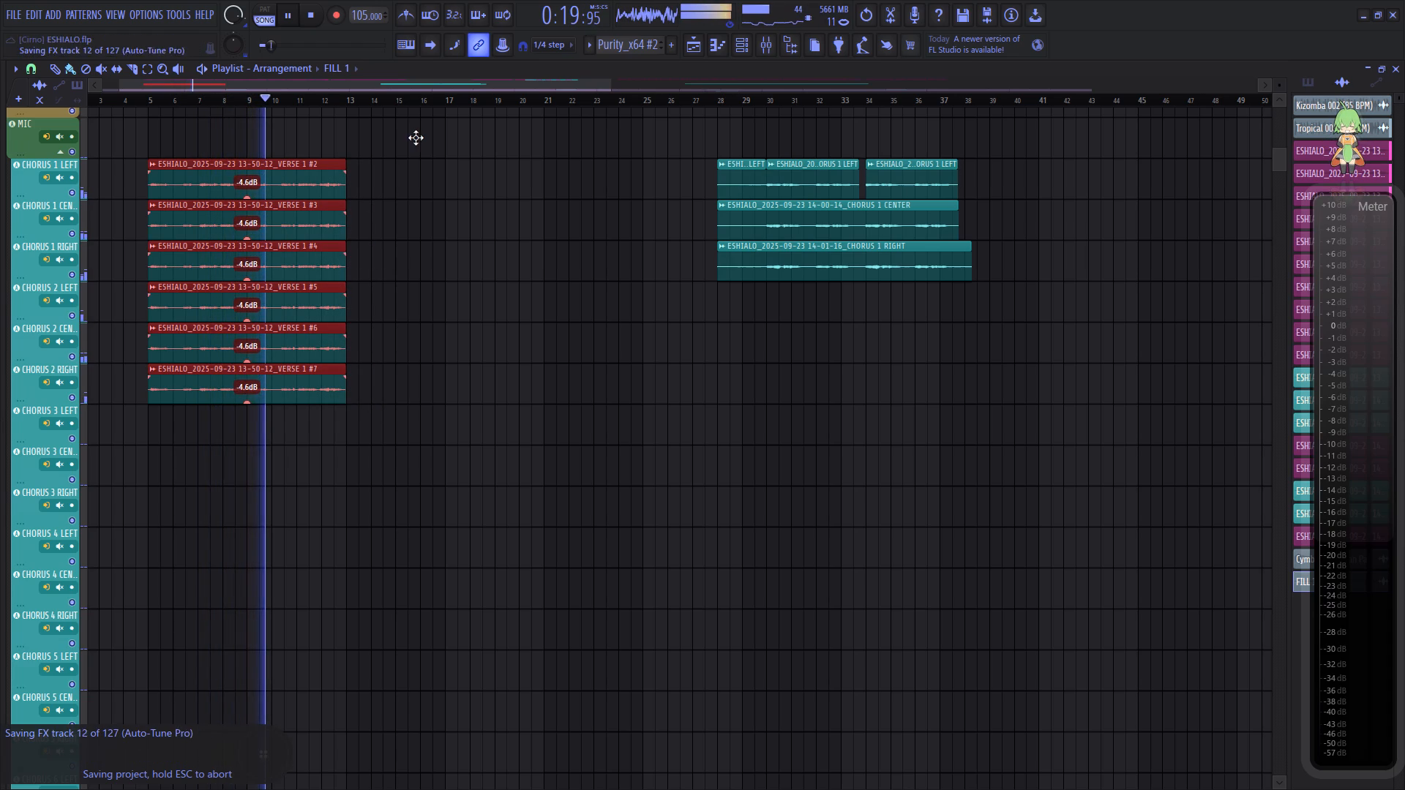
Slice the Tropical 009 loop clip a little past the middle of bar 12.
scroll(396, 221, down, 7)
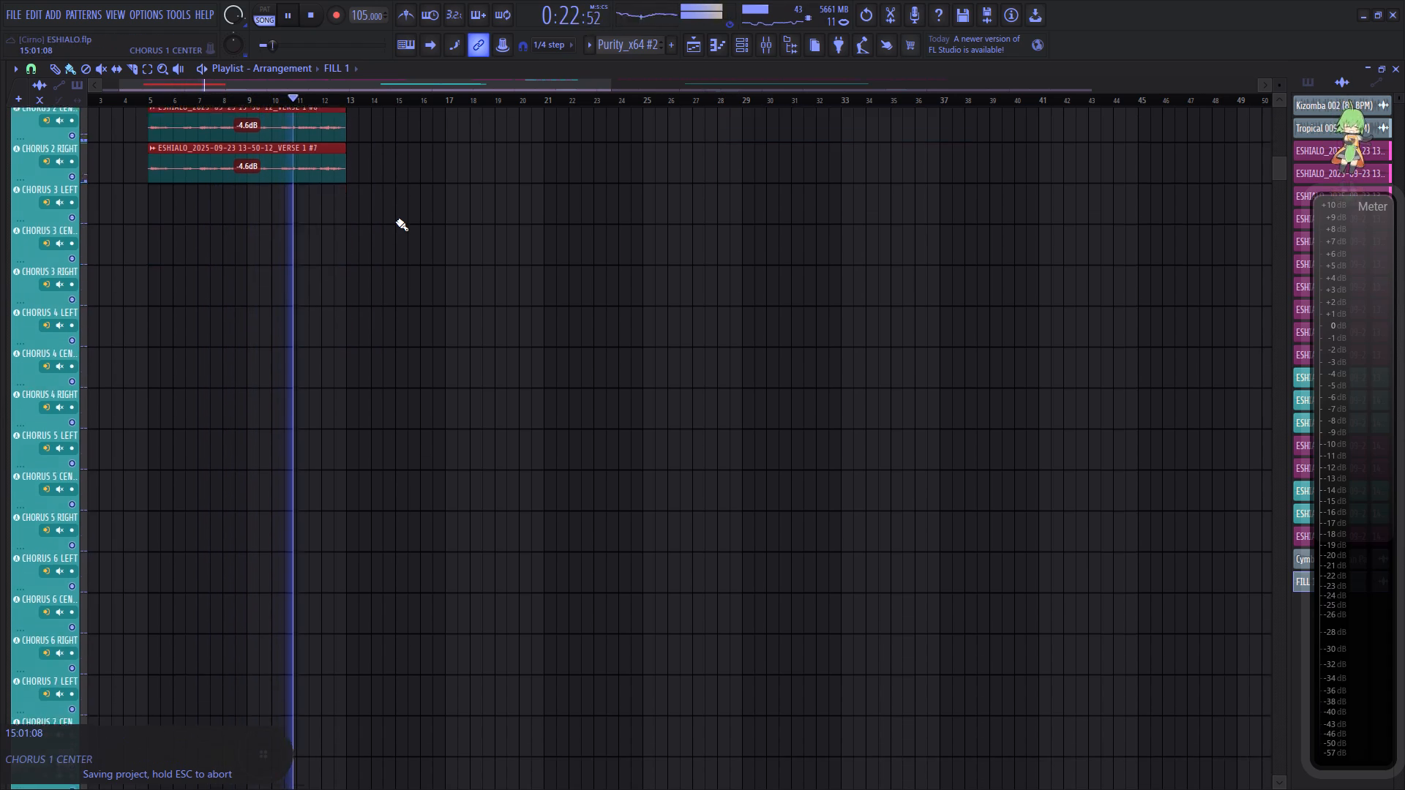
scroll(396, 221, down, 15)
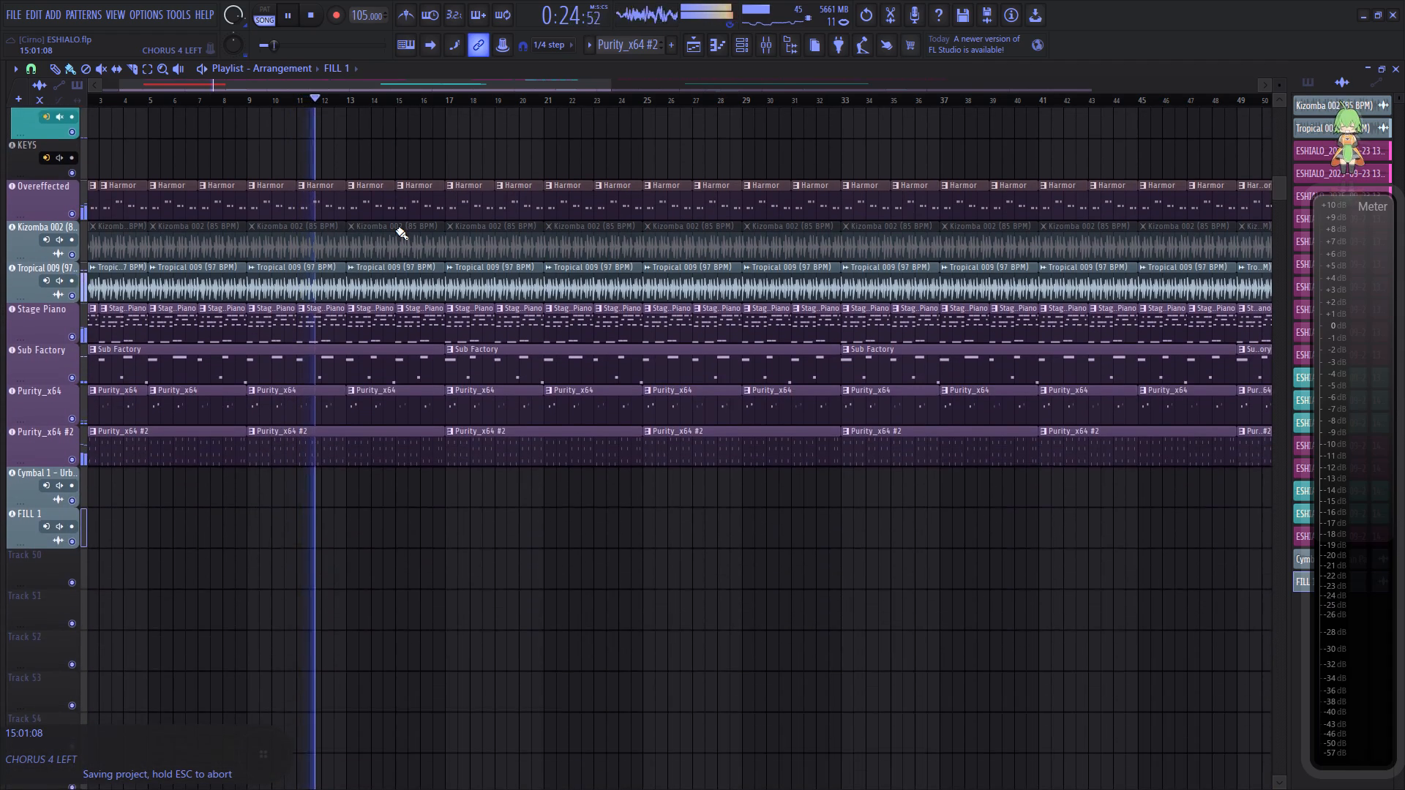
scroll(342, 98, up, 6)
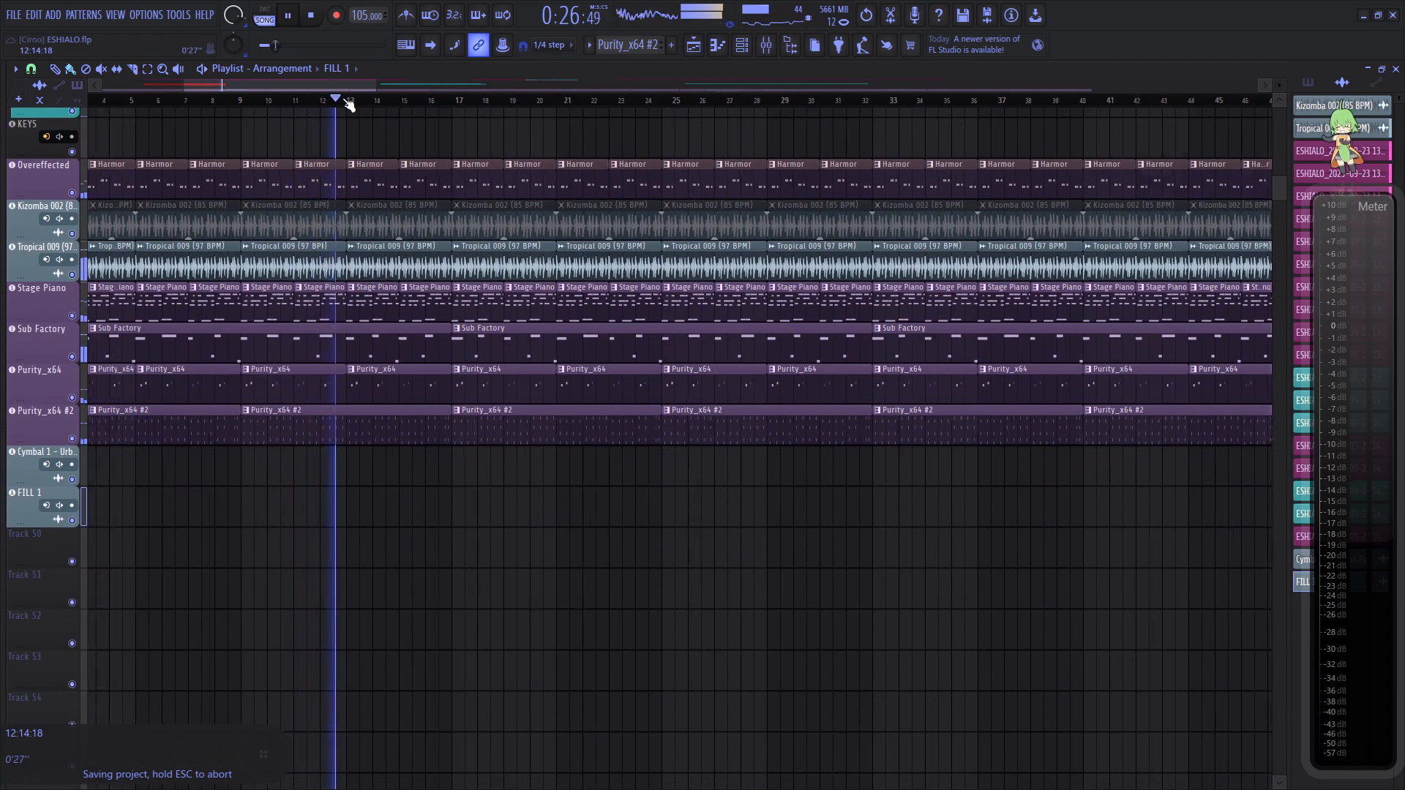
scroll(342, 98, up, 3)
click(182, 100)
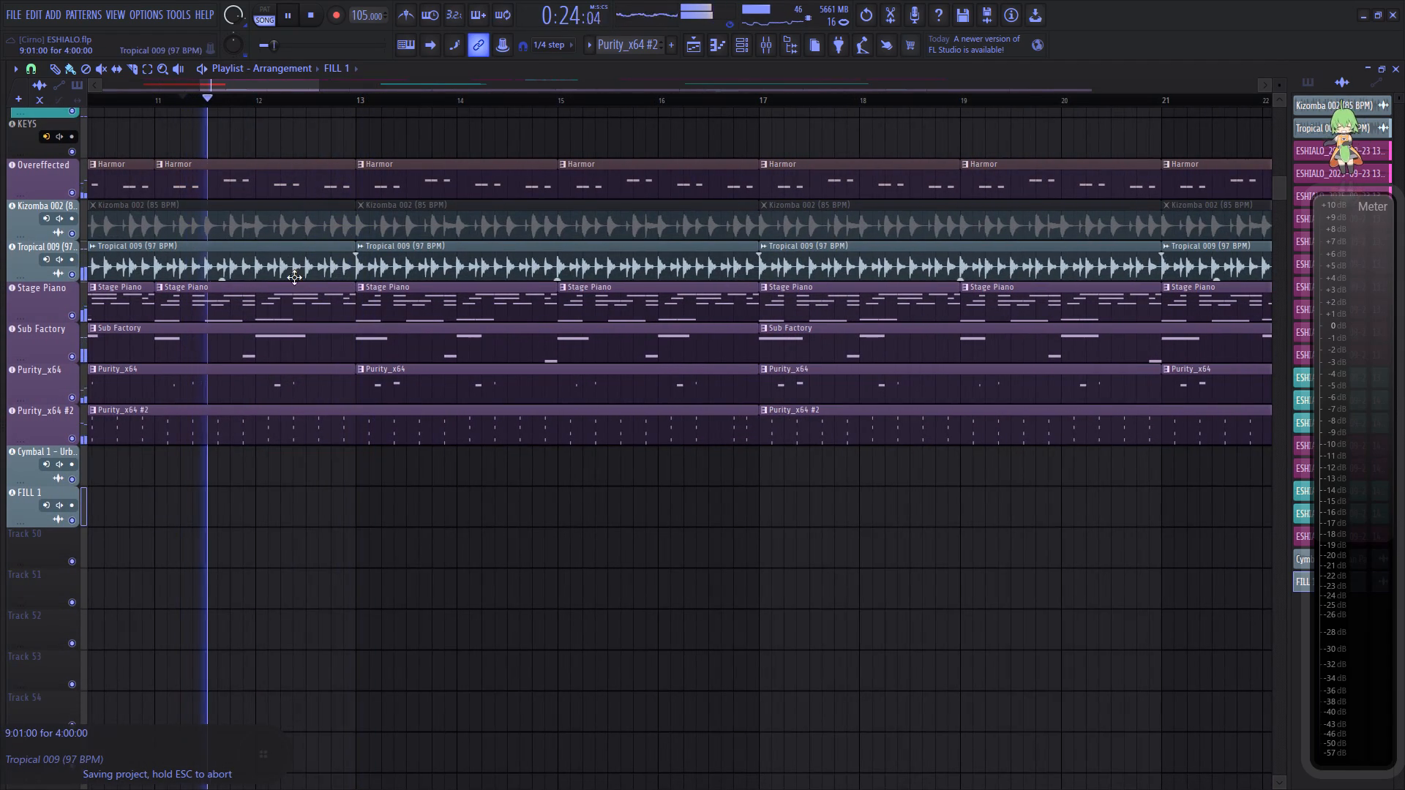
scroll(318, 99, up, 6)
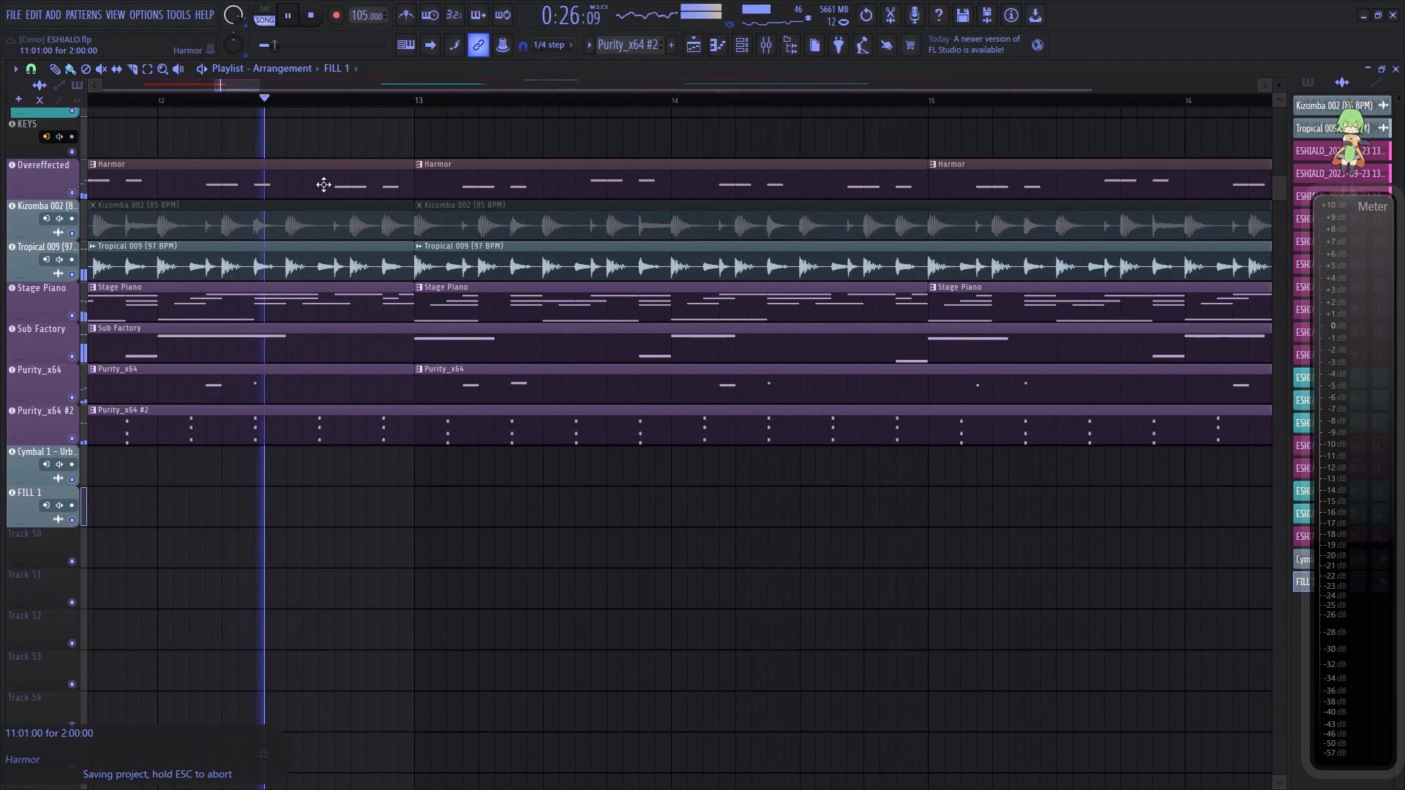
key(space)
key(space)
click(132, 70)
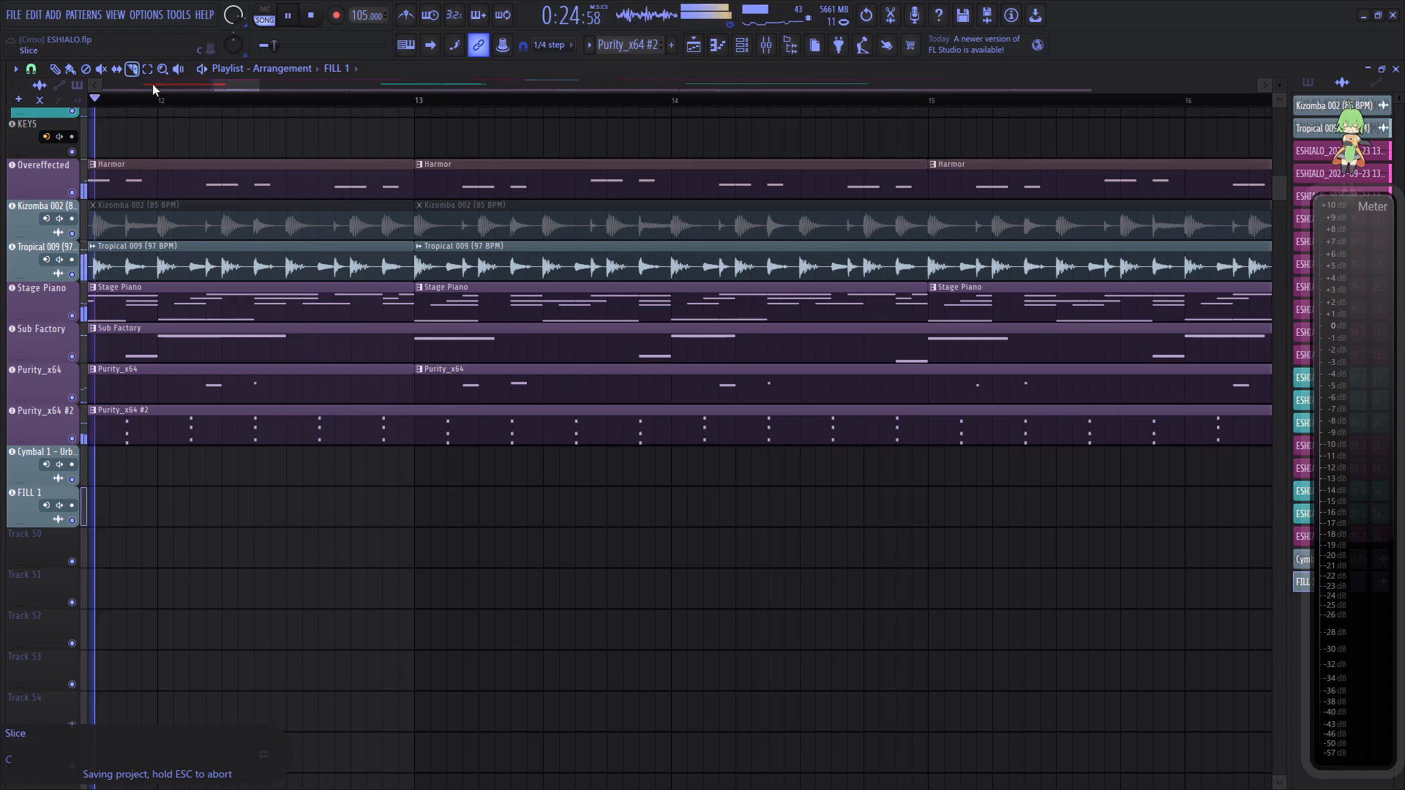
click(317, 270)
key(space)
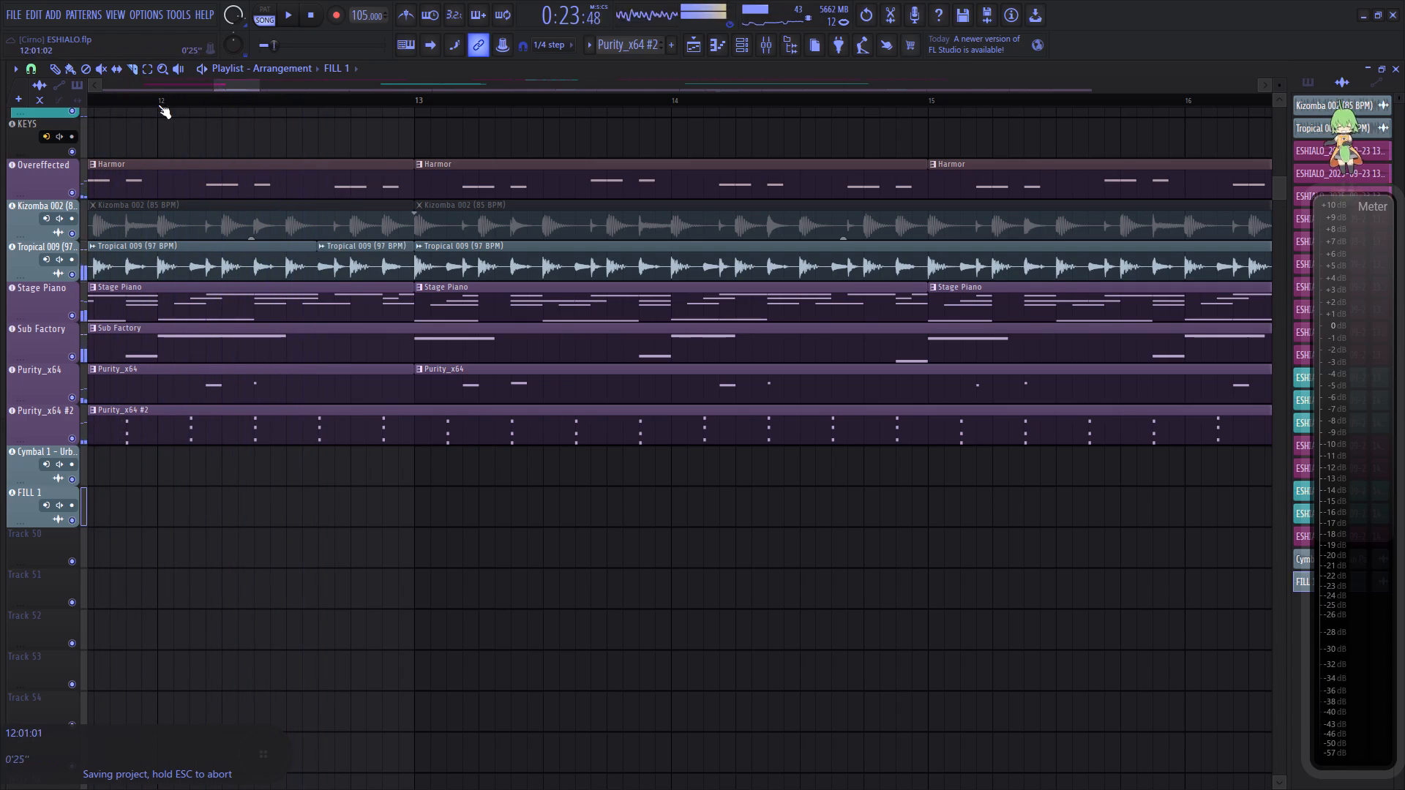
Mute the sliced Tropical 009 piece just before bar 13 and play the break again from bar 12.
key(space)
click(105, 67)
click(354, 262)
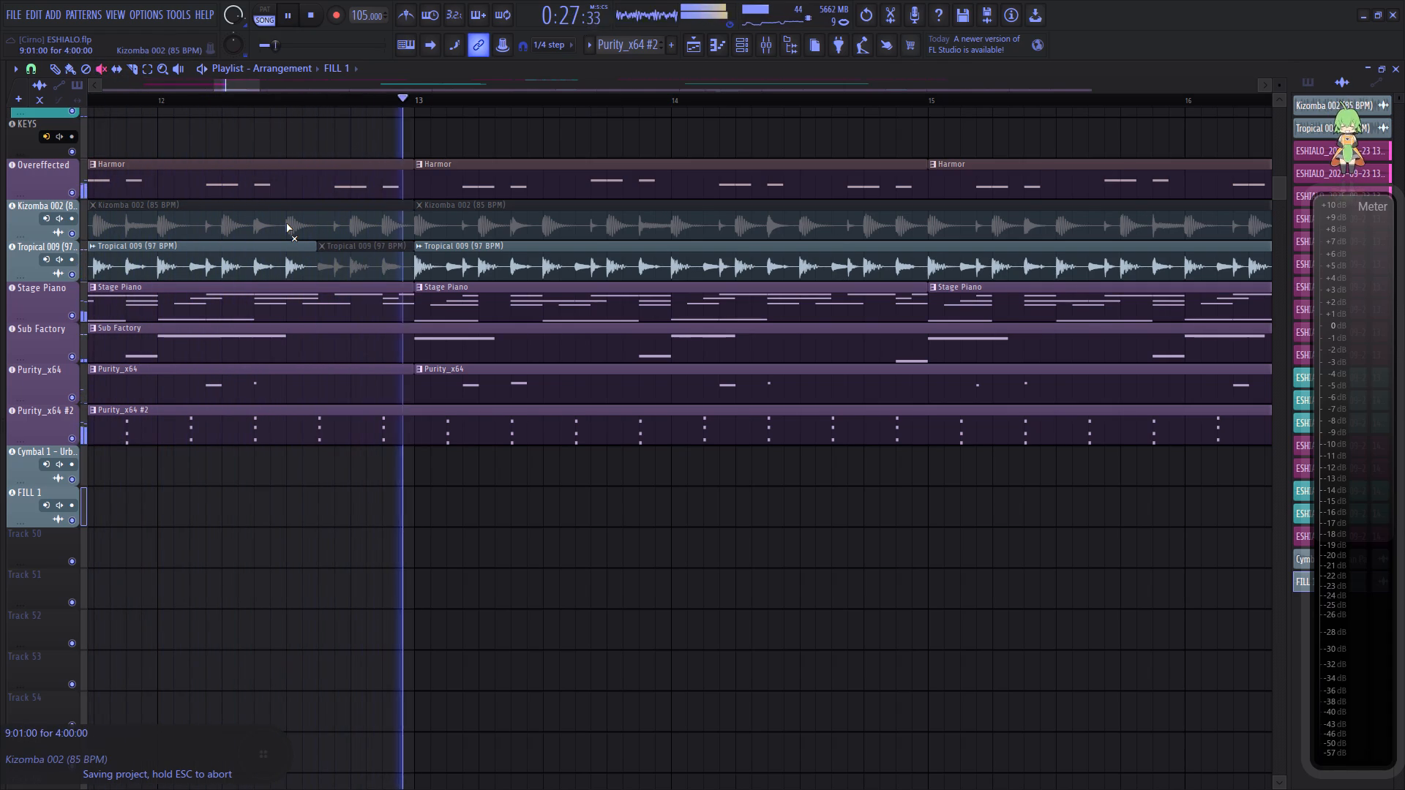
click(175, 91)
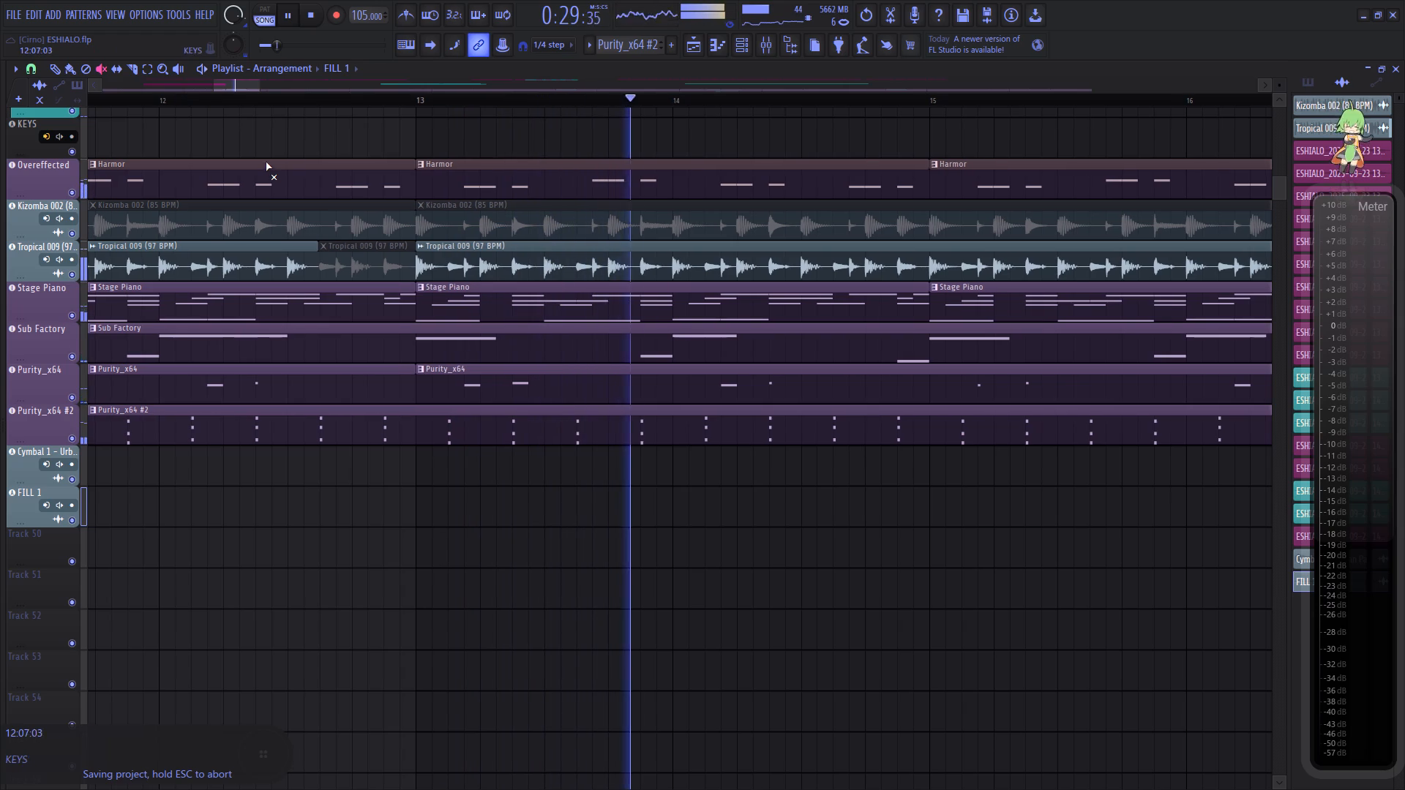
click(162, 99)
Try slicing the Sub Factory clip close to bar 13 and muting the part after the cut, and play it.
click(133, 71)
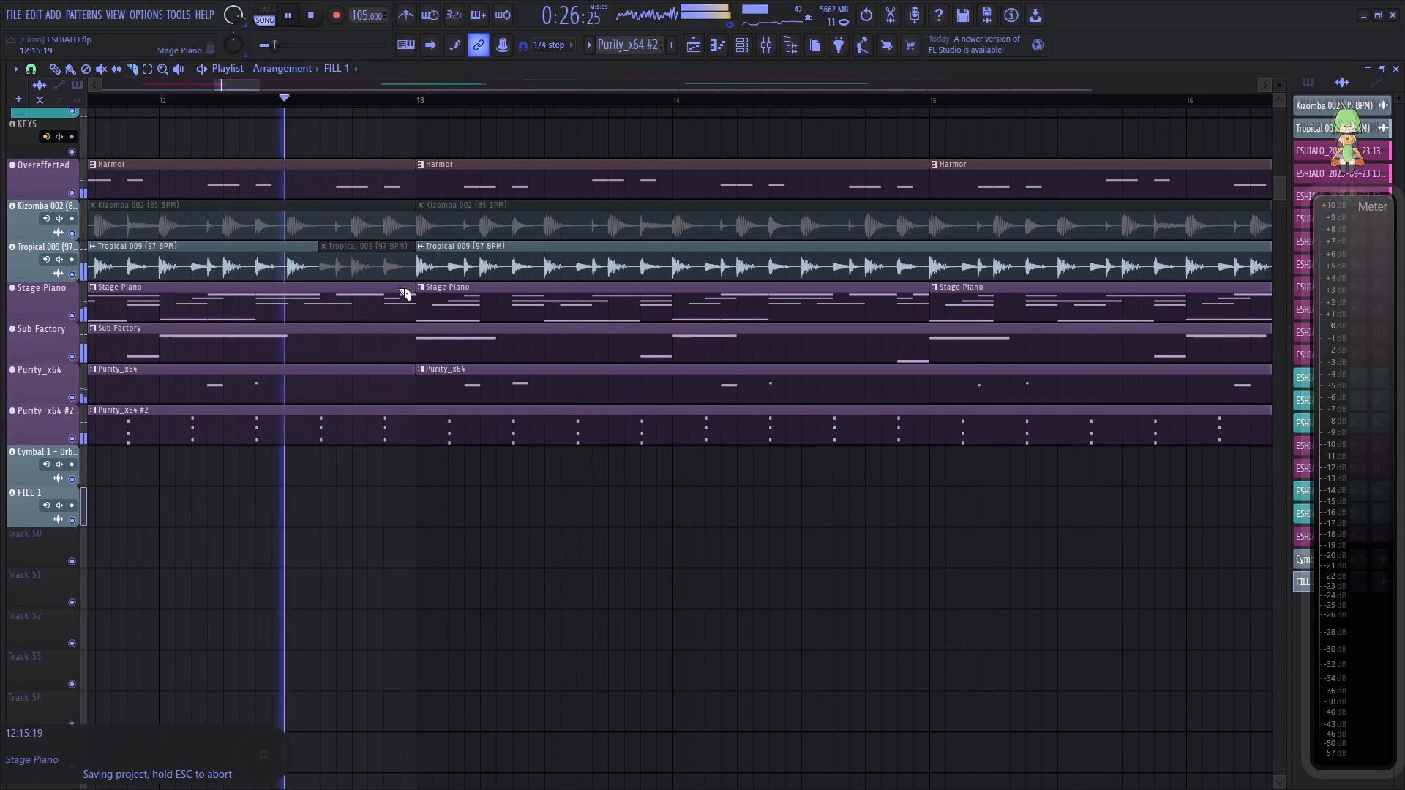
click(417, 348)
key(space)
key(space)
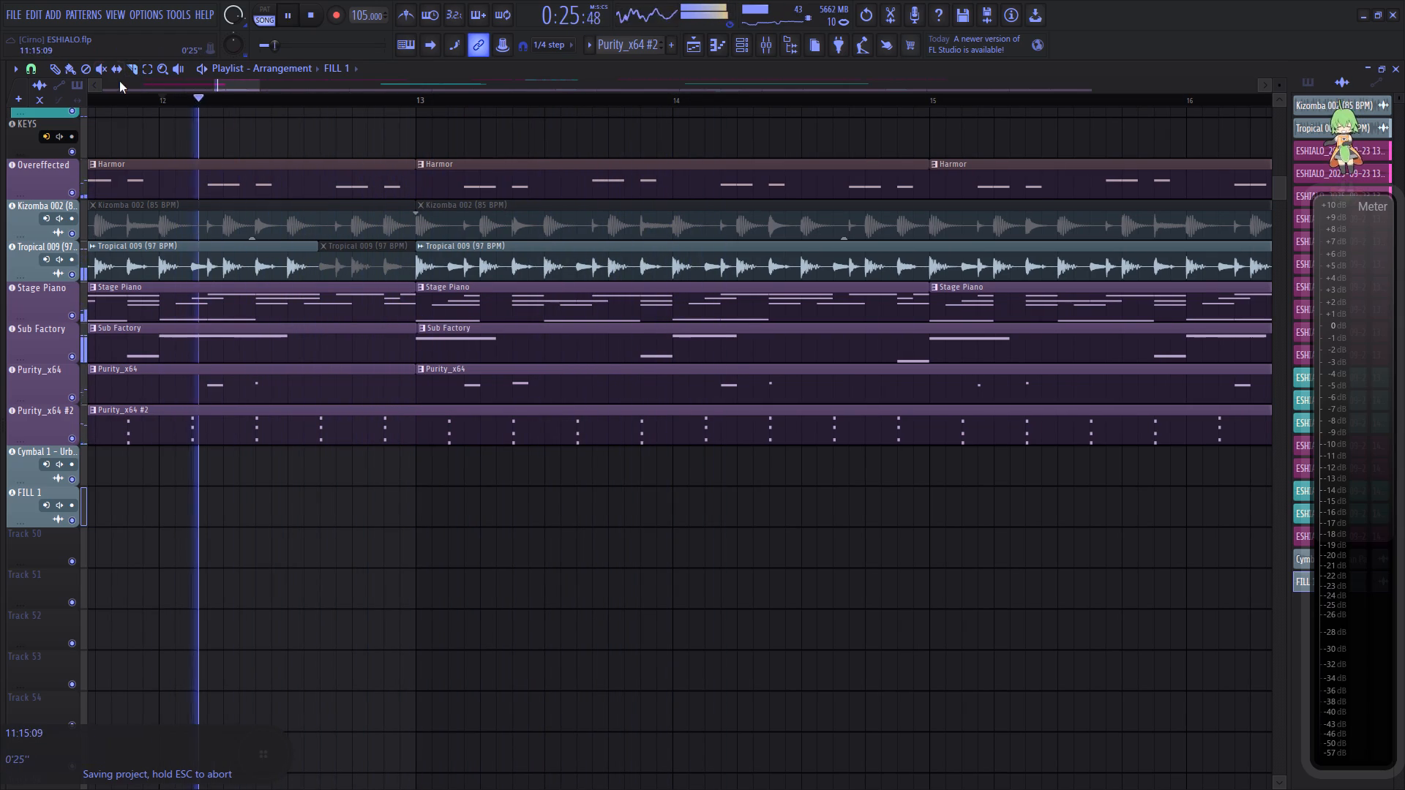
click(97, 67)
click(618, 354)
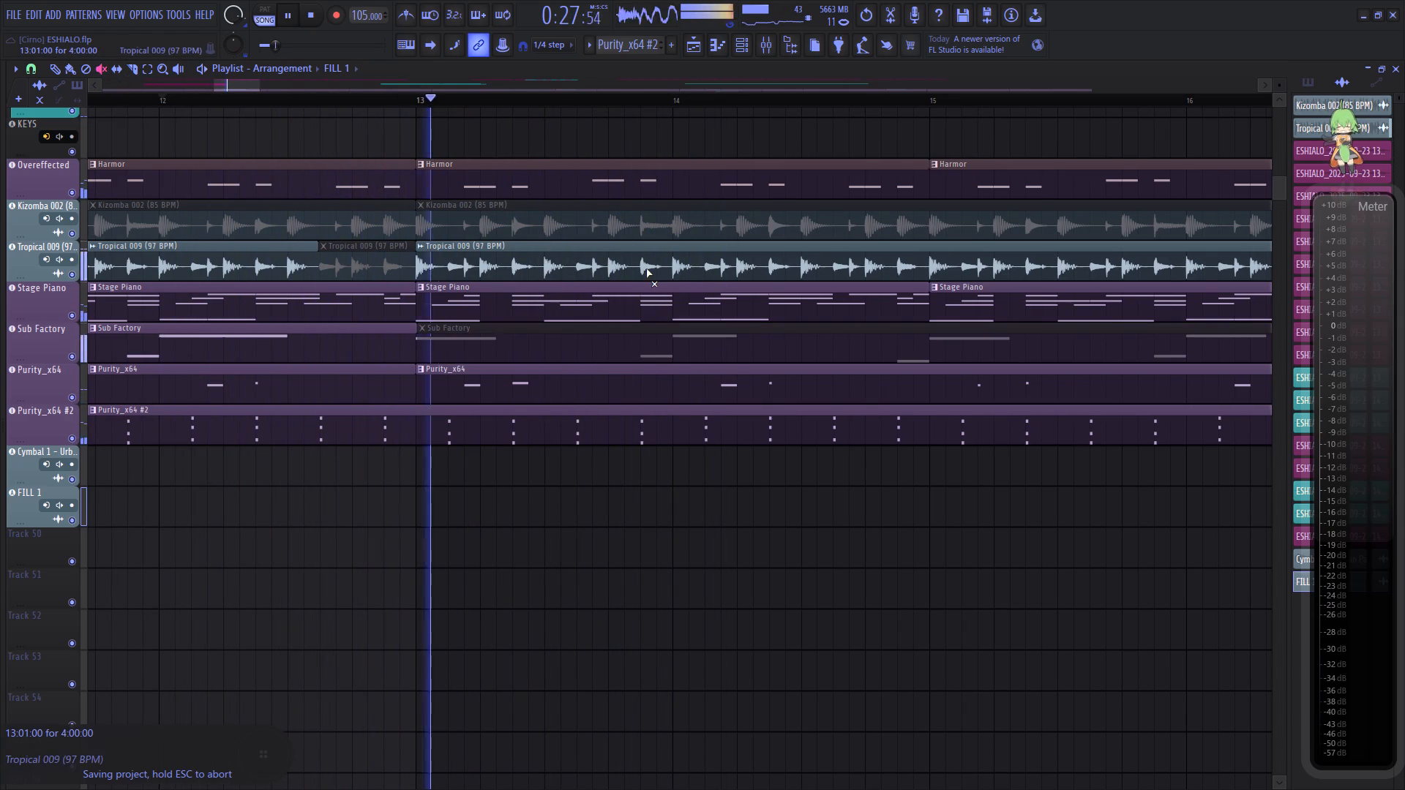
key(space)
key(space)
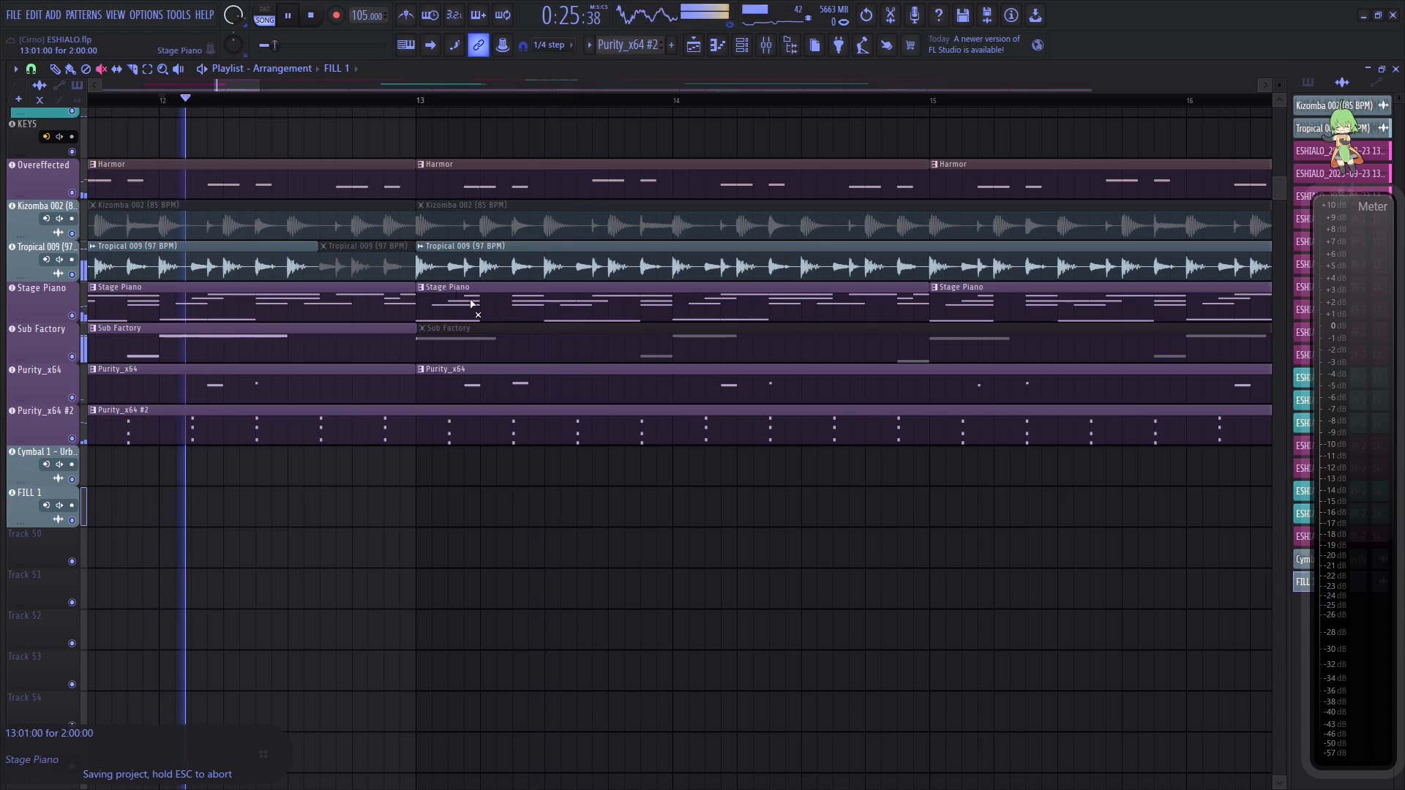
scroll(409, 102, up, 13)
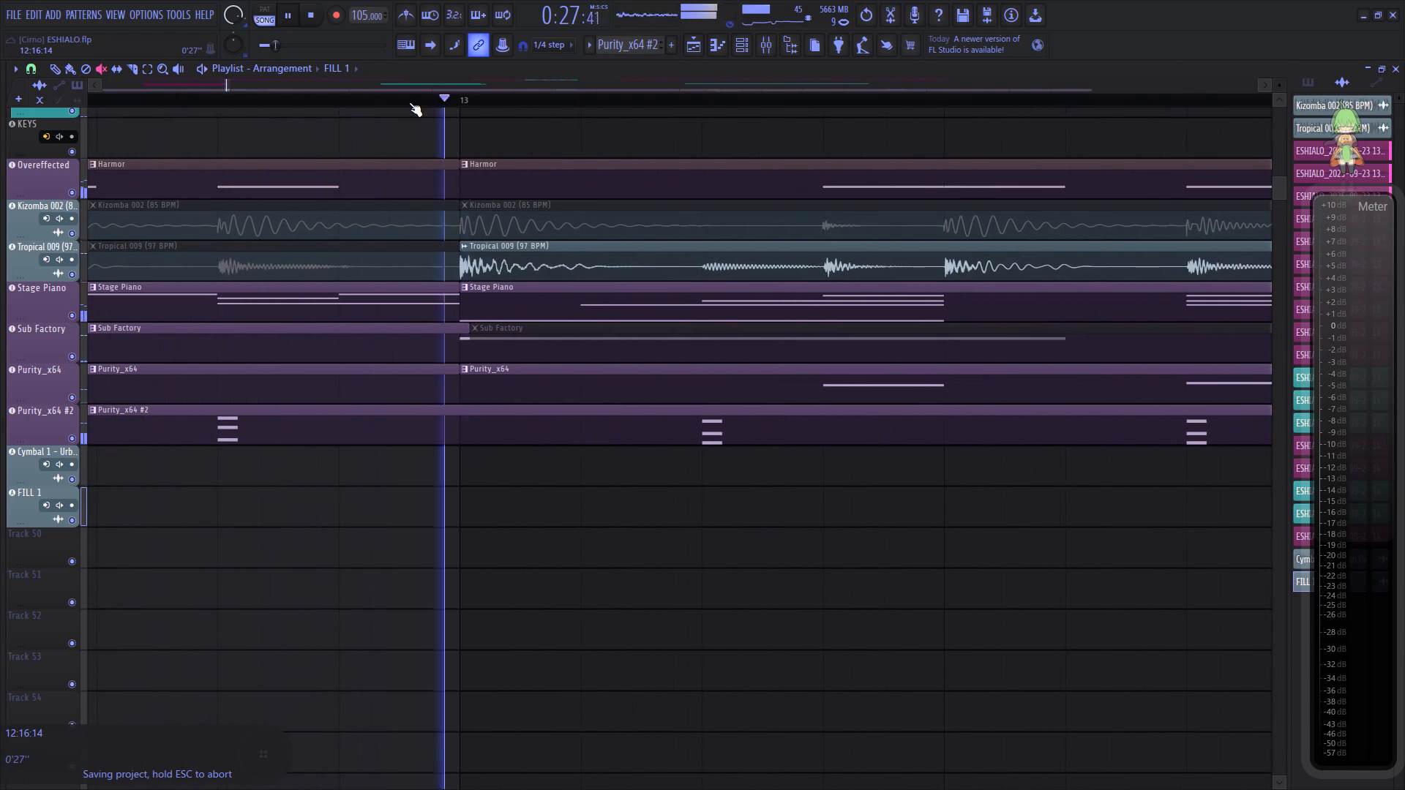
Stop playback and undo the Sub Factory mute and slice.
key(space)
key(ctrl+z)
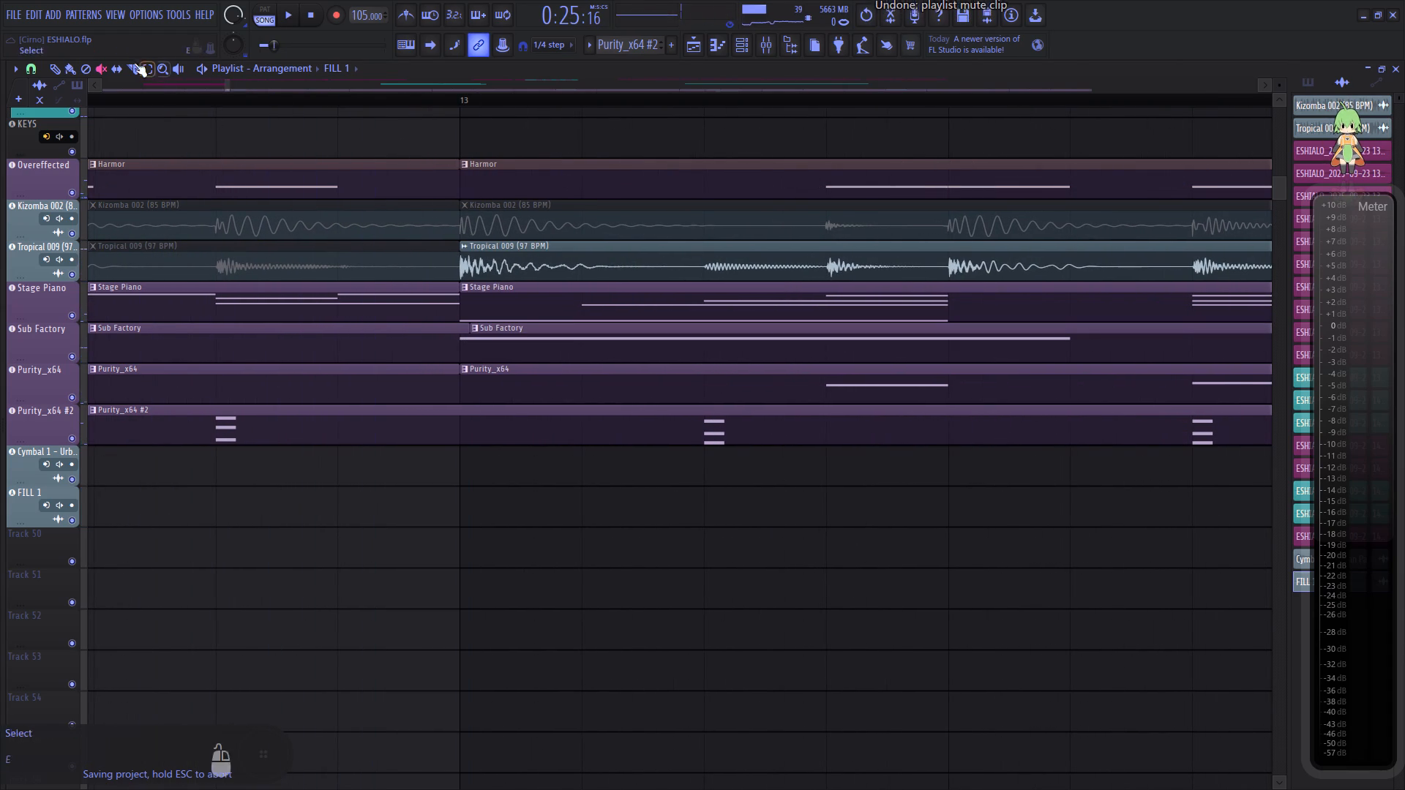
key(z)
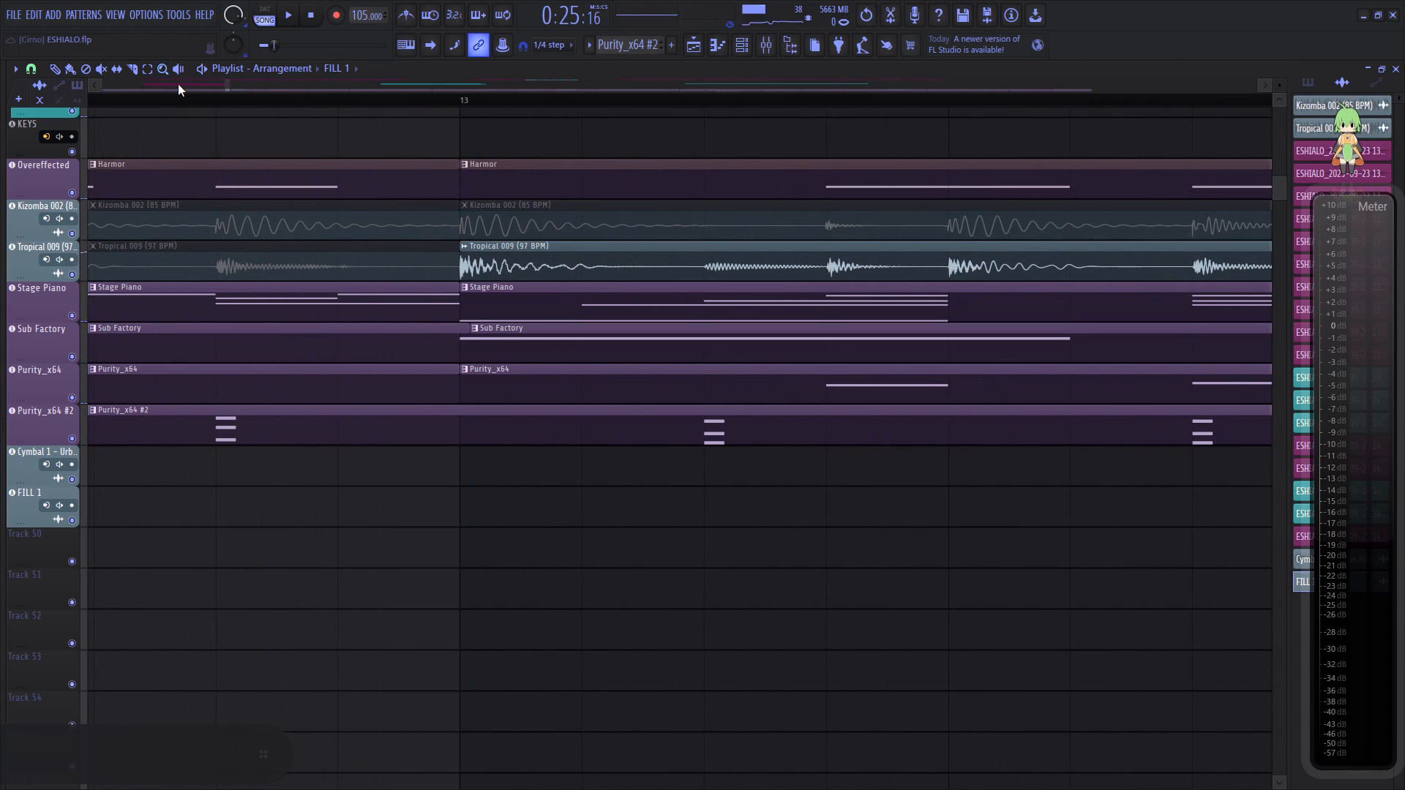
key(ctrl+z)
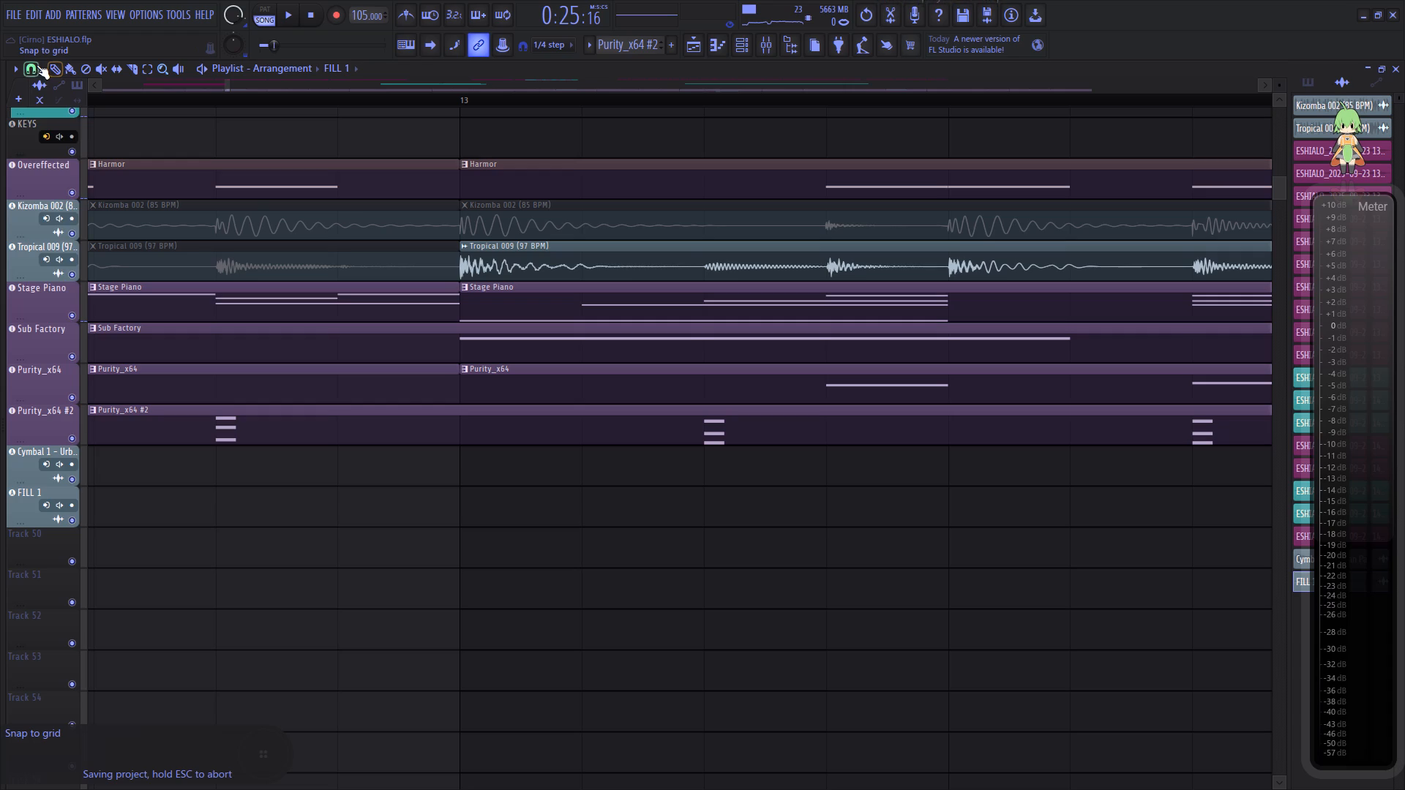
Adjust the snap setting, slice the Sub Factory clip exactly at bar 13, and mute its part from bar 13 to 17.
click(36, 64)
click(56, 273)
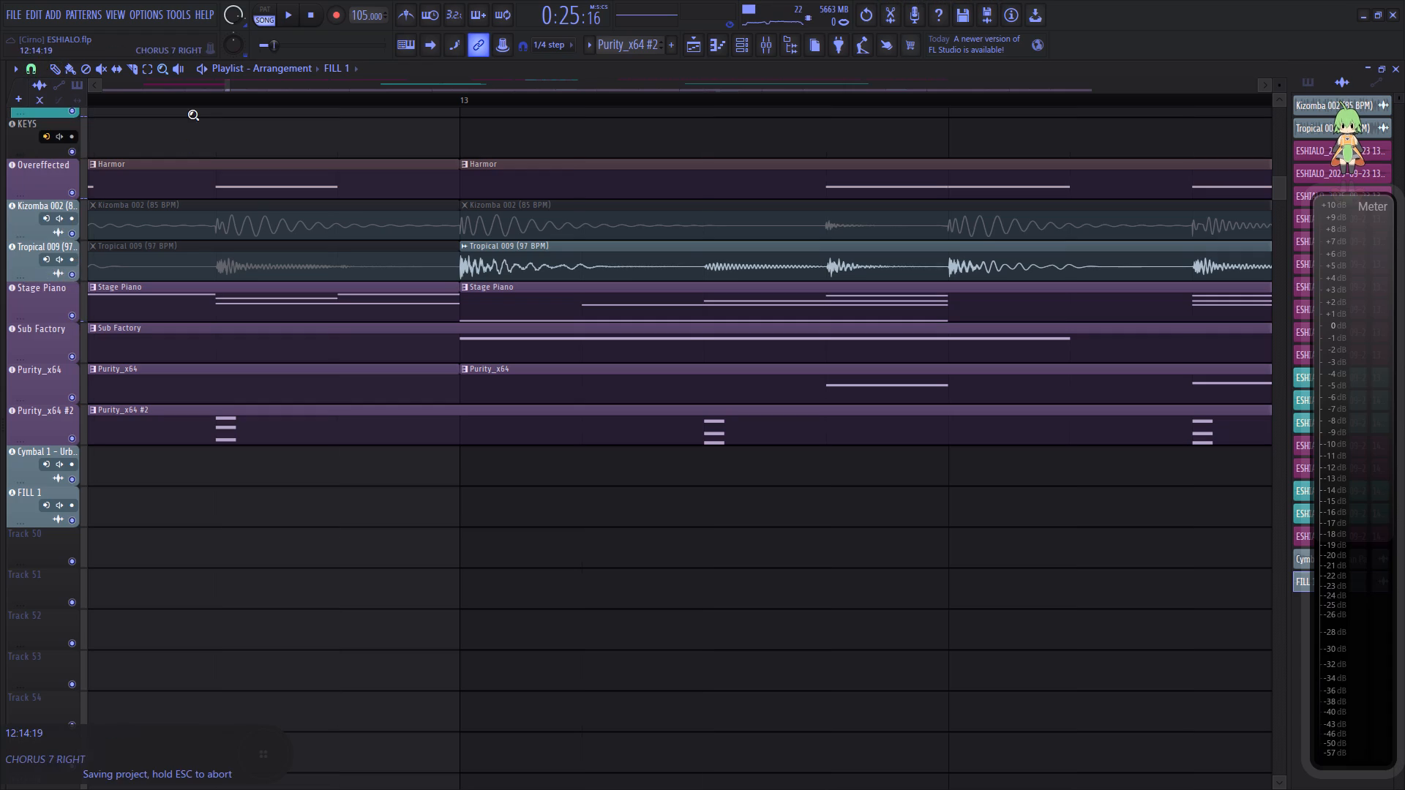
key(t)
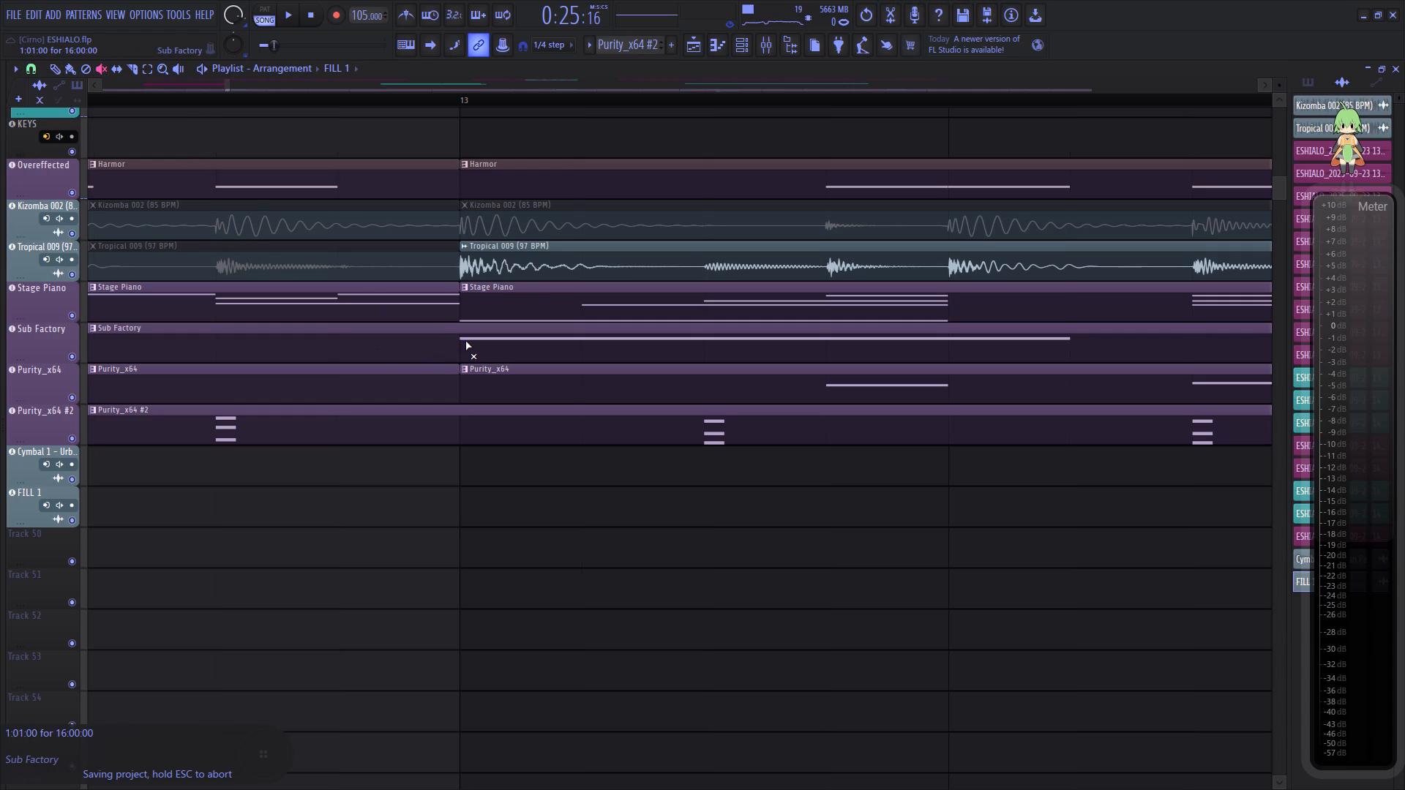
key(c)
click(464, 345)
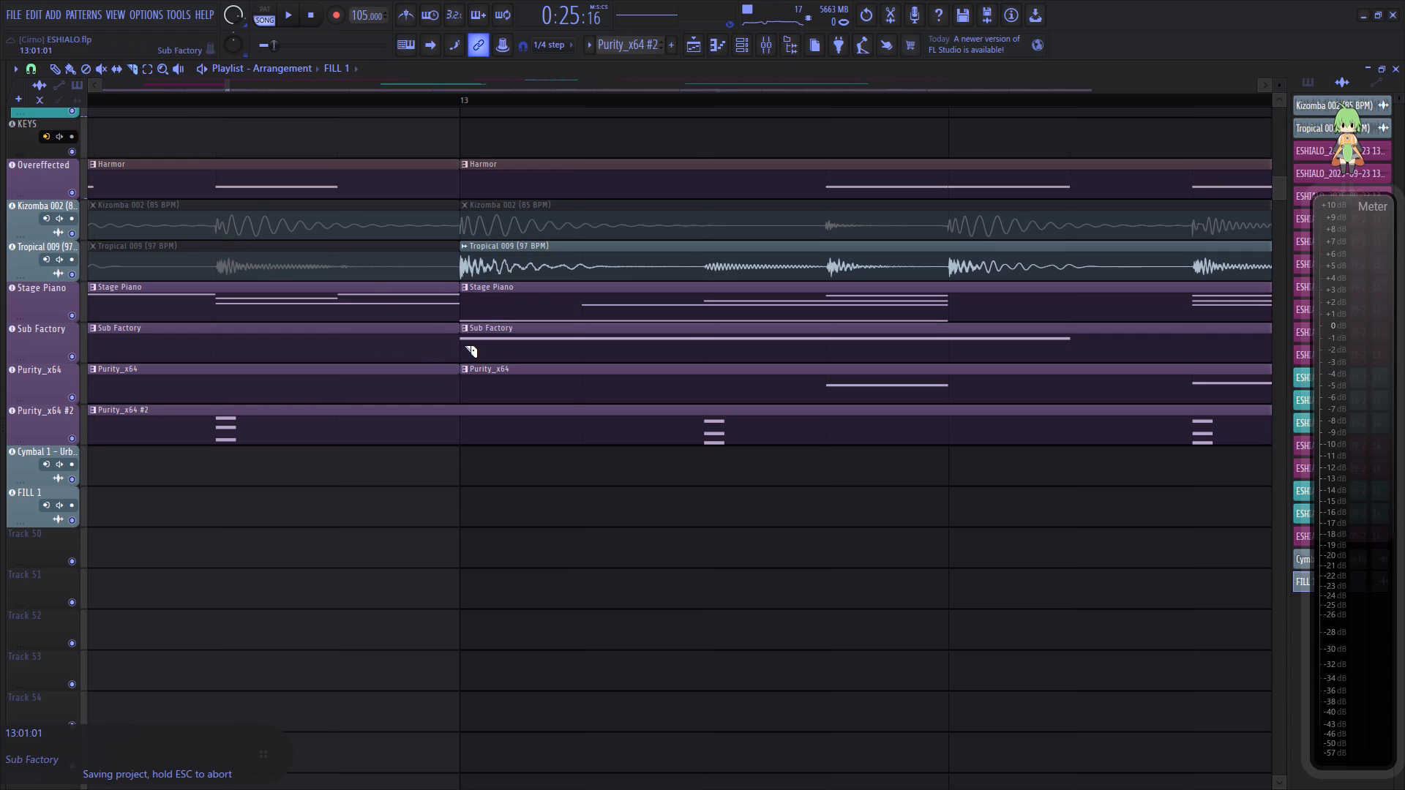
key(b)
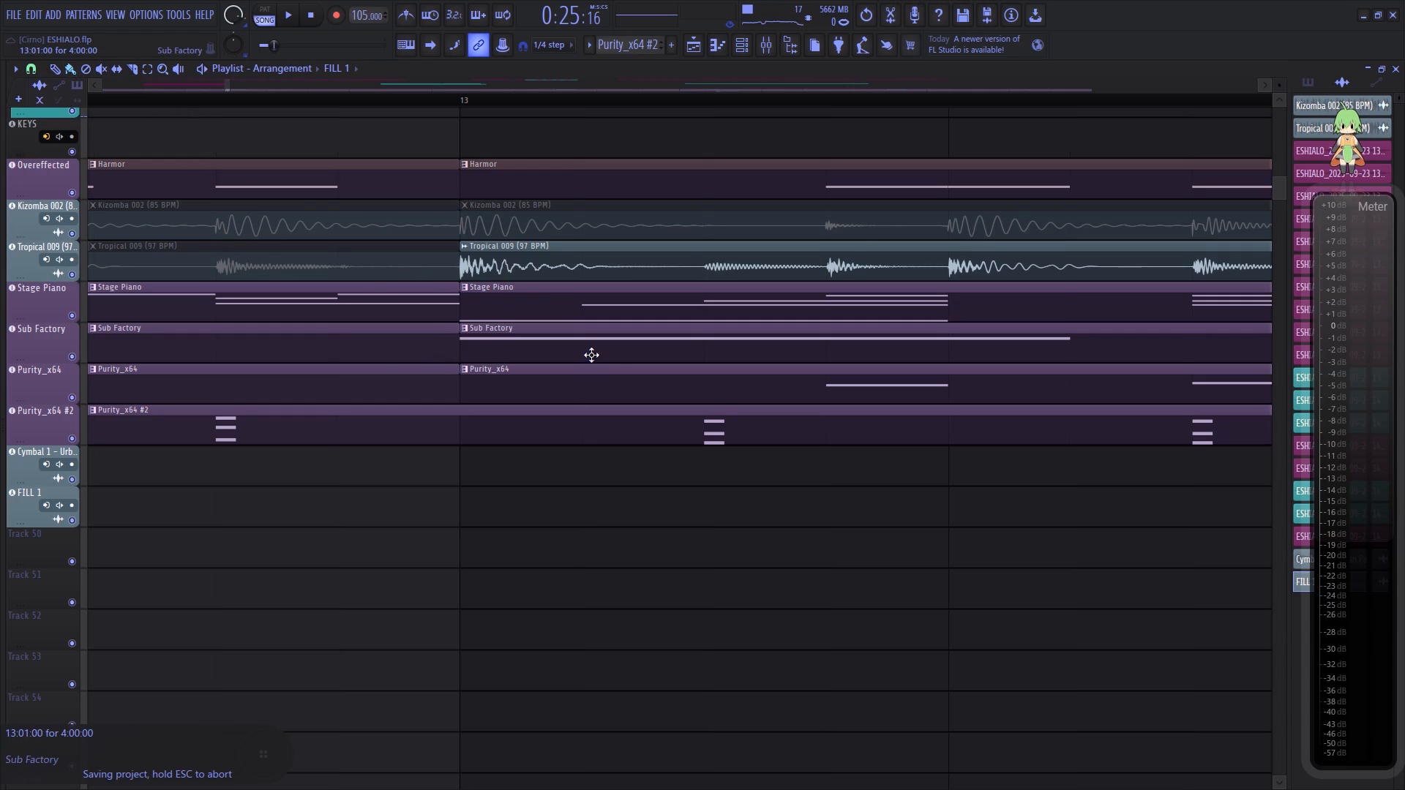
key(t)
click(609, 347)
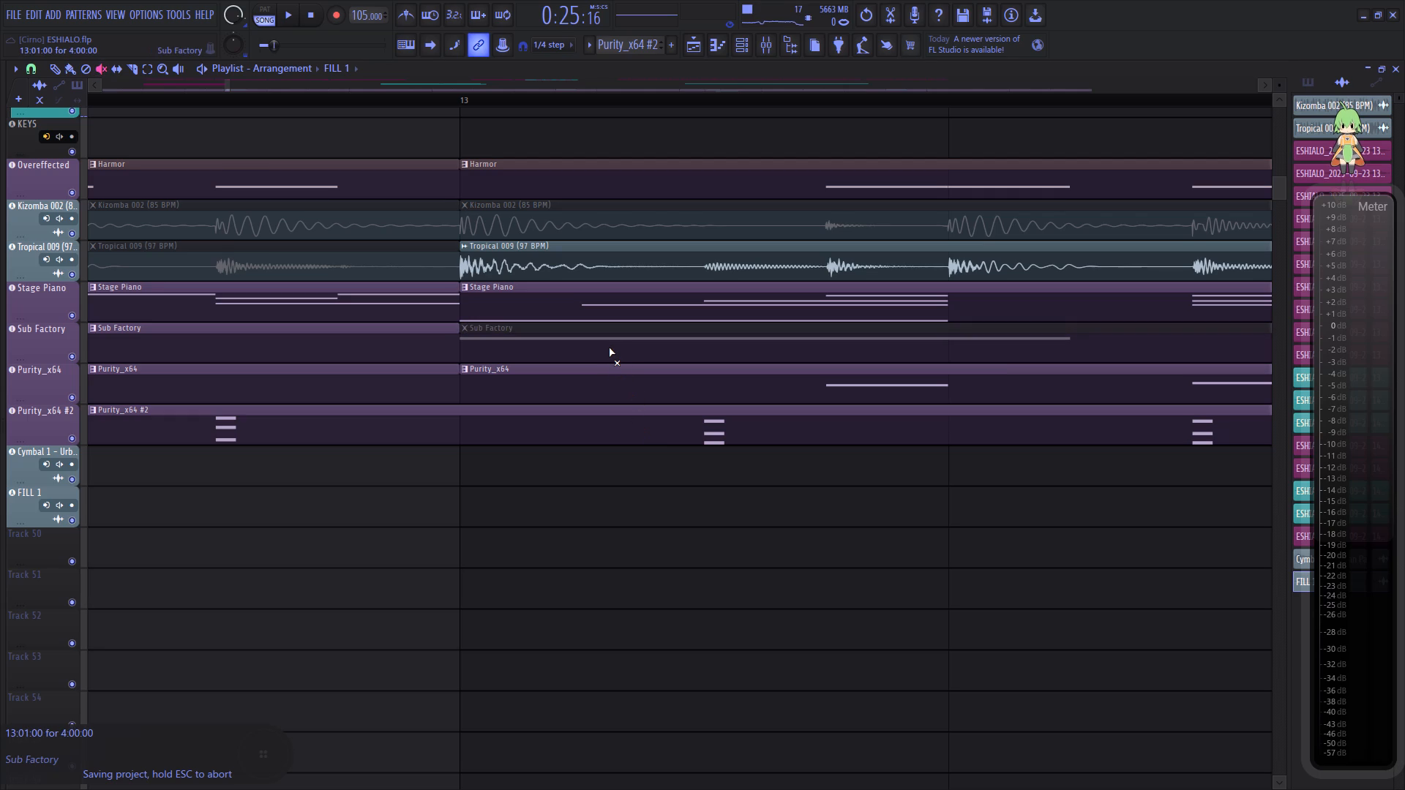
key(b)
Play the arrangement from bar 12 to 17 to check the drum break and the muted Sub Factory section.
key(space)
scroll(498, 99, down, 10)
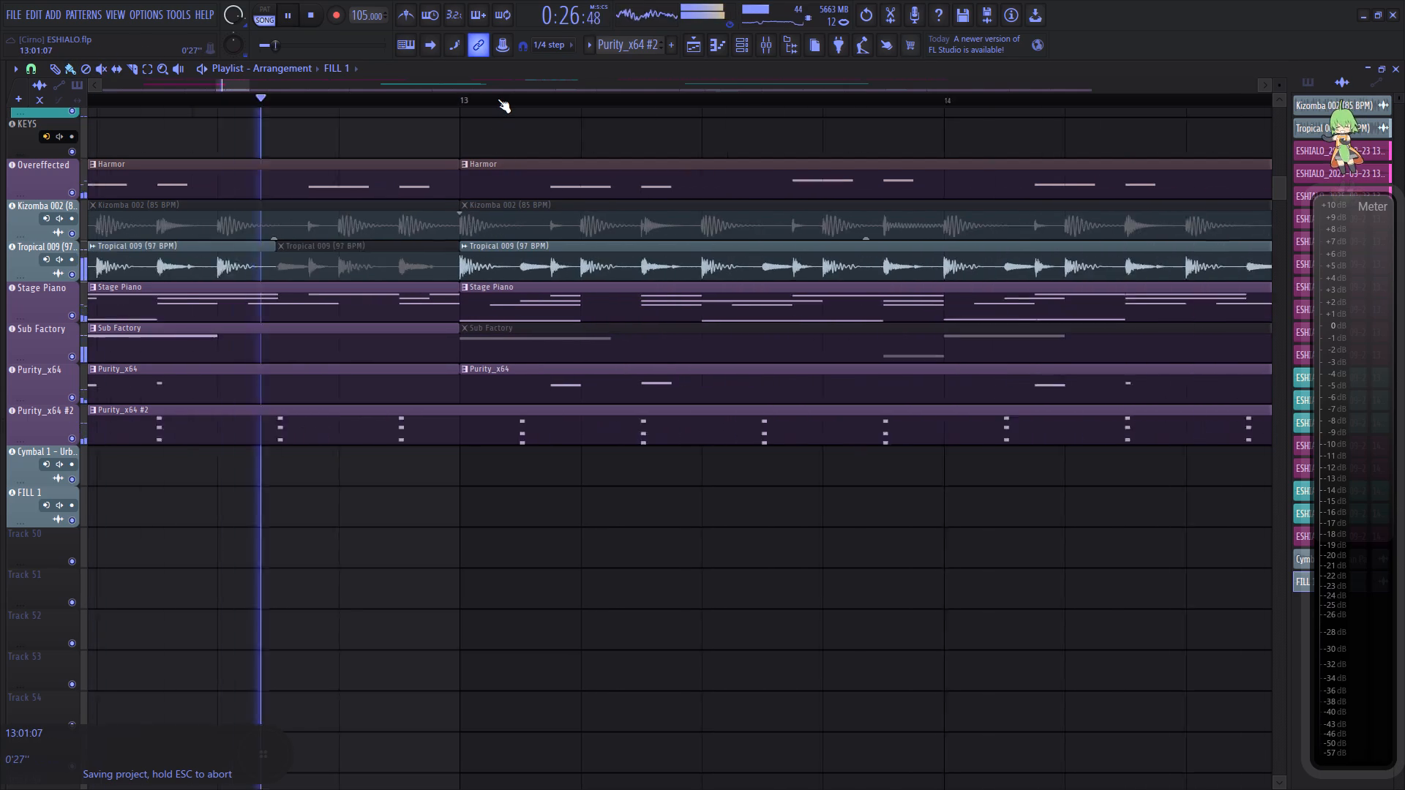
scroll(498, 99, down, 3)
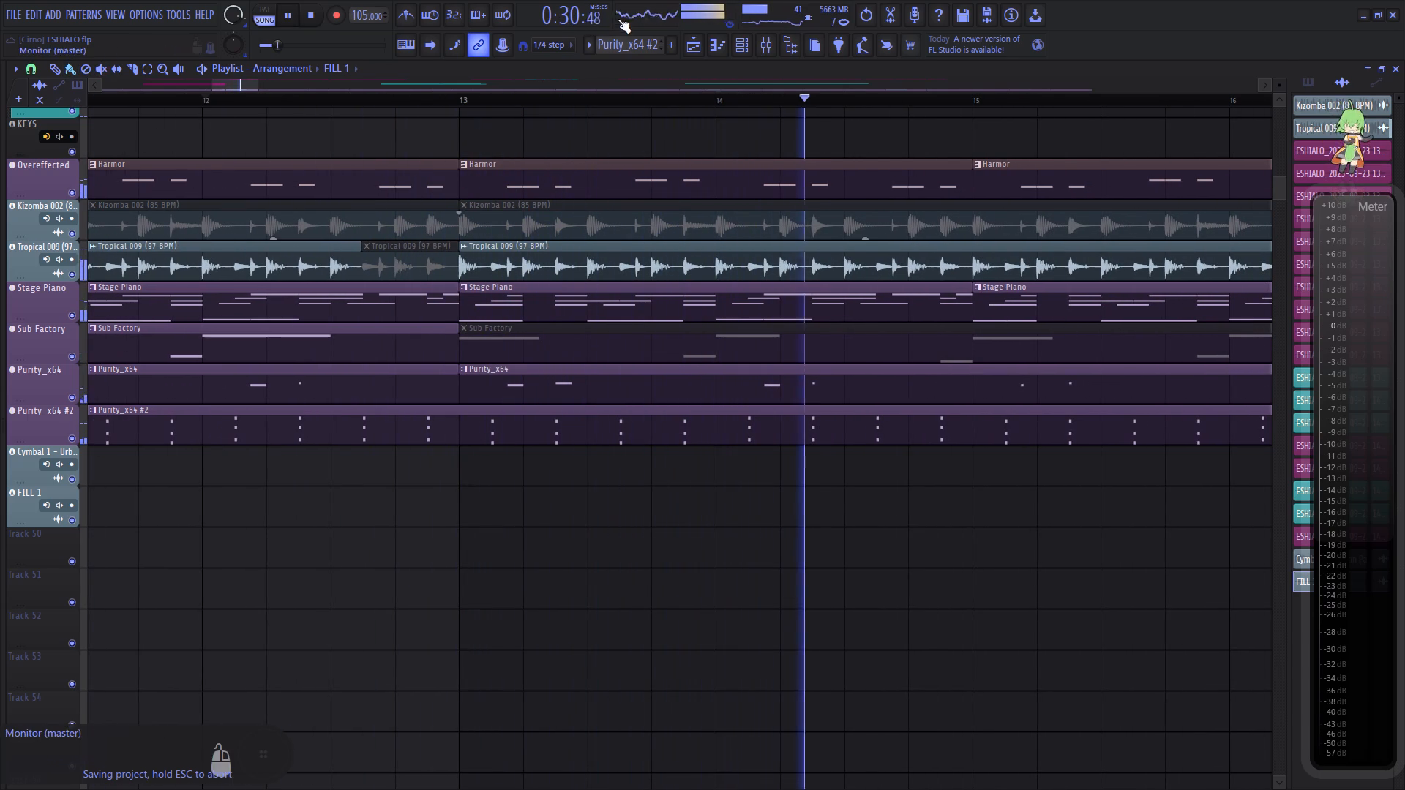
scroll(602, 104, down, 8)
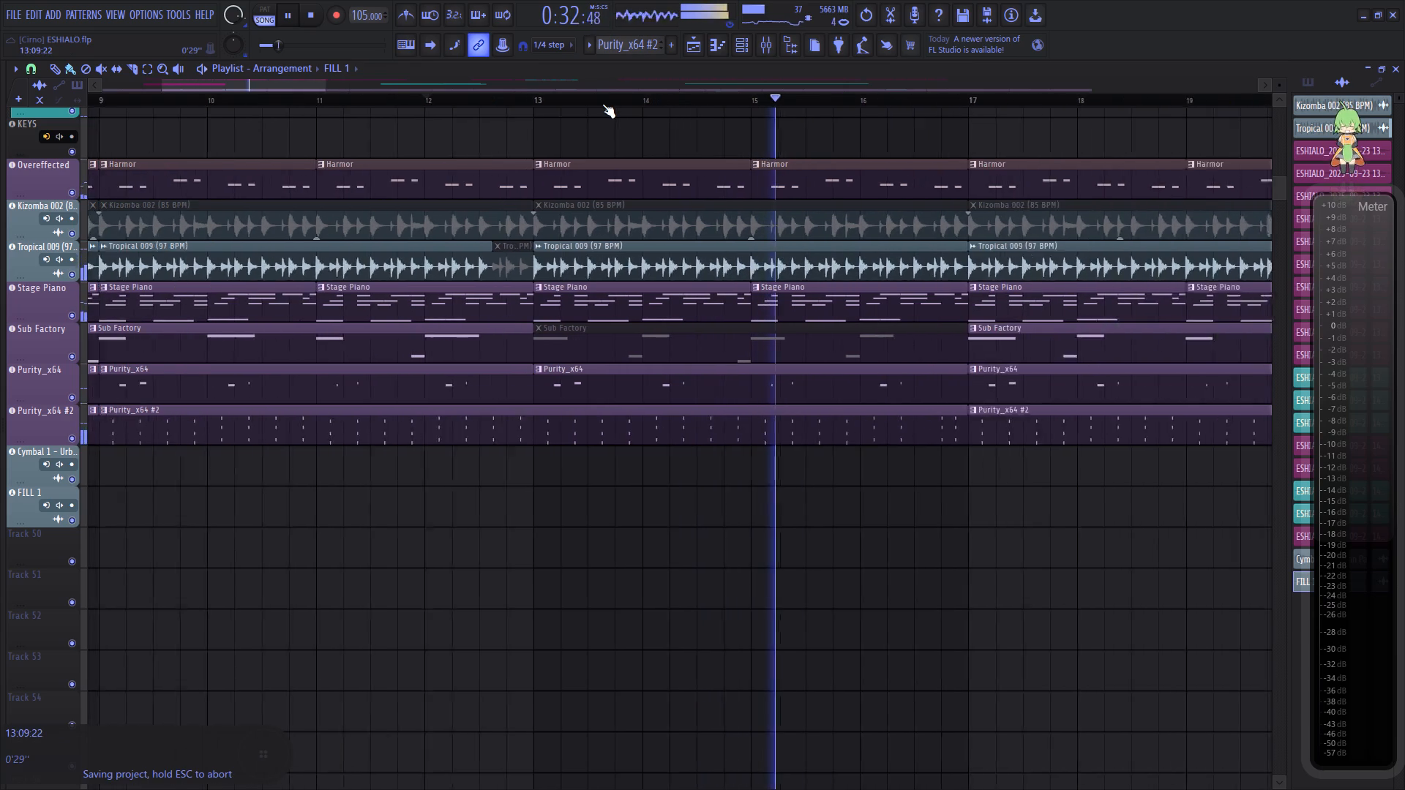
scroll(602, 104, down, 5)
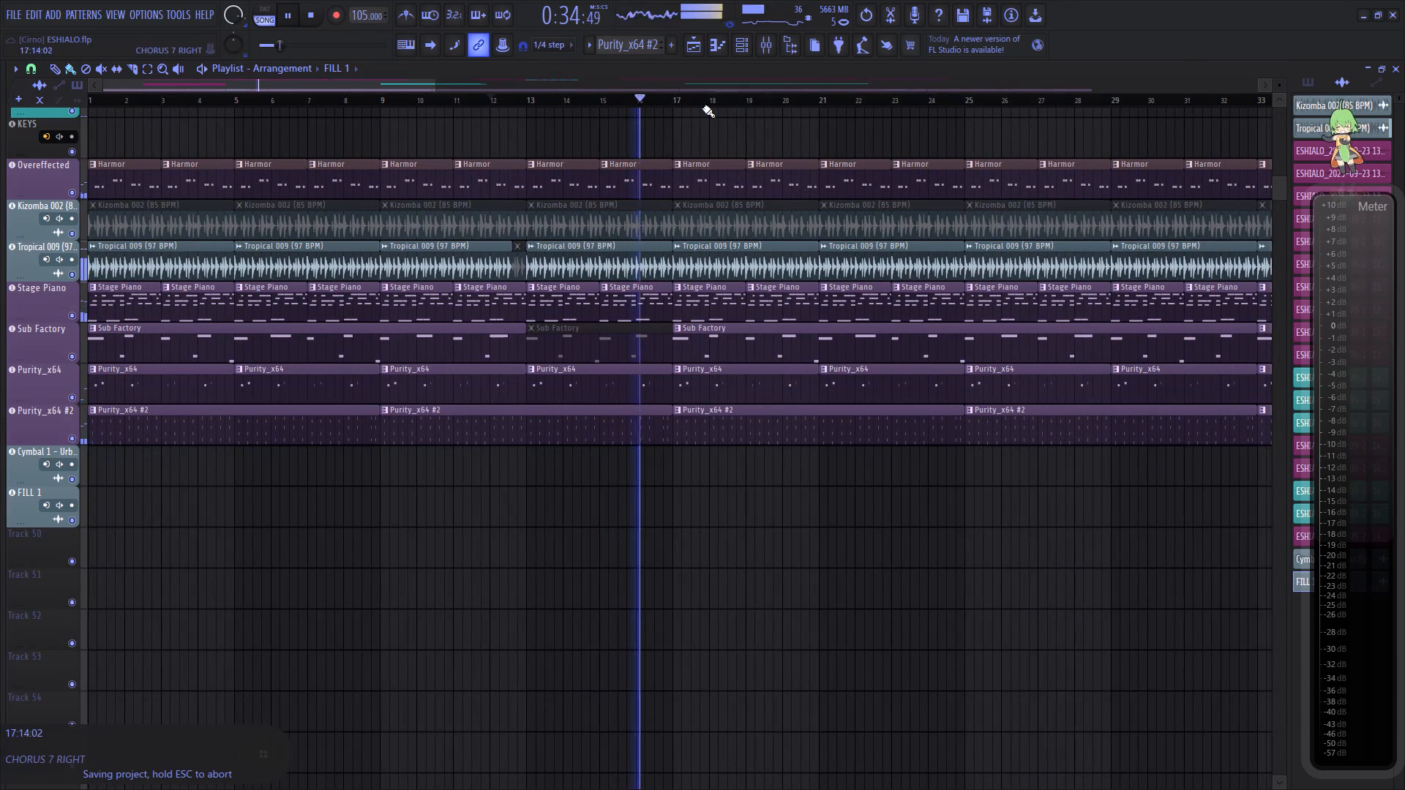
scroll(678, 102, up, 4)
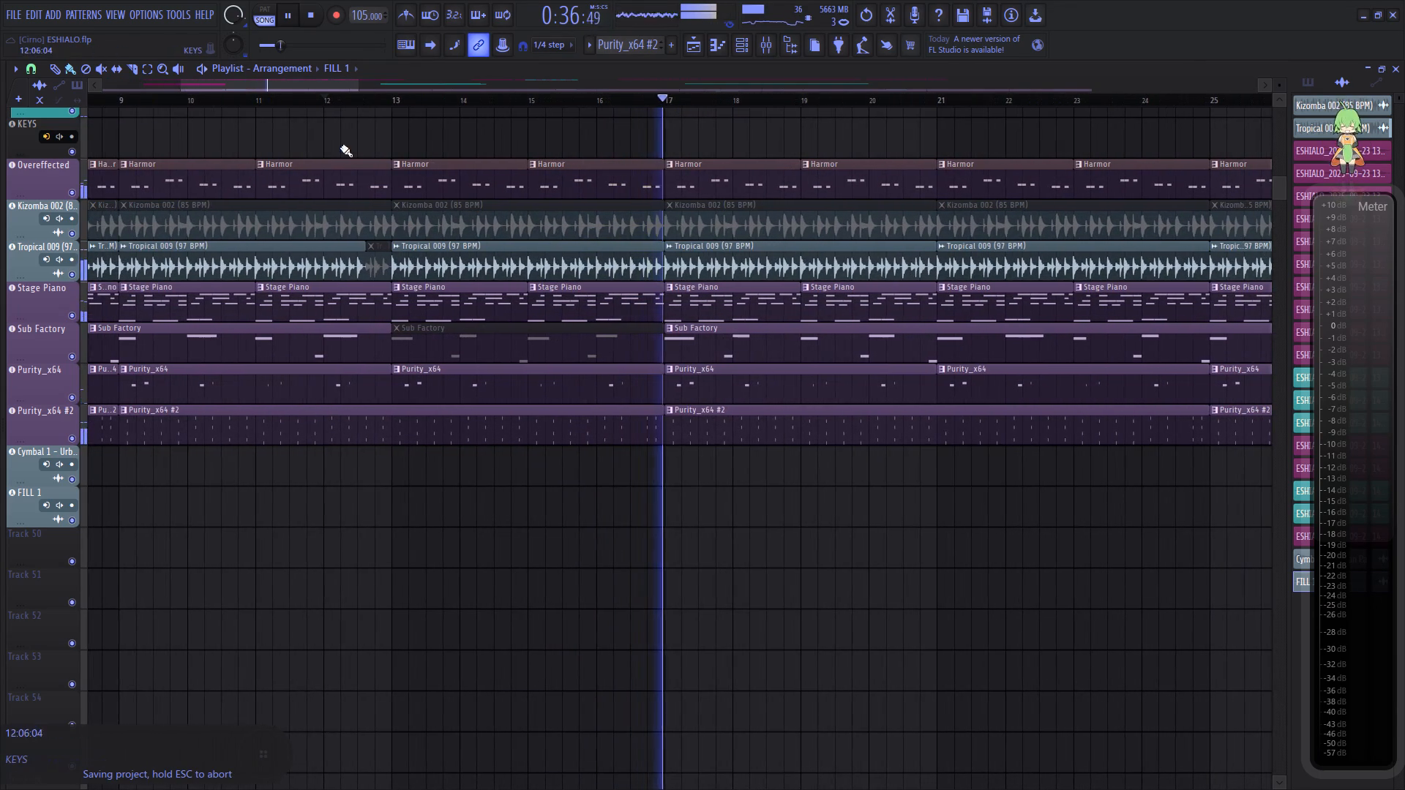
Add a Cymbal 1 clip around the middle of bar 12 on the Cymbal track and lower its gain to -15.0 dB.
click(295, 101)
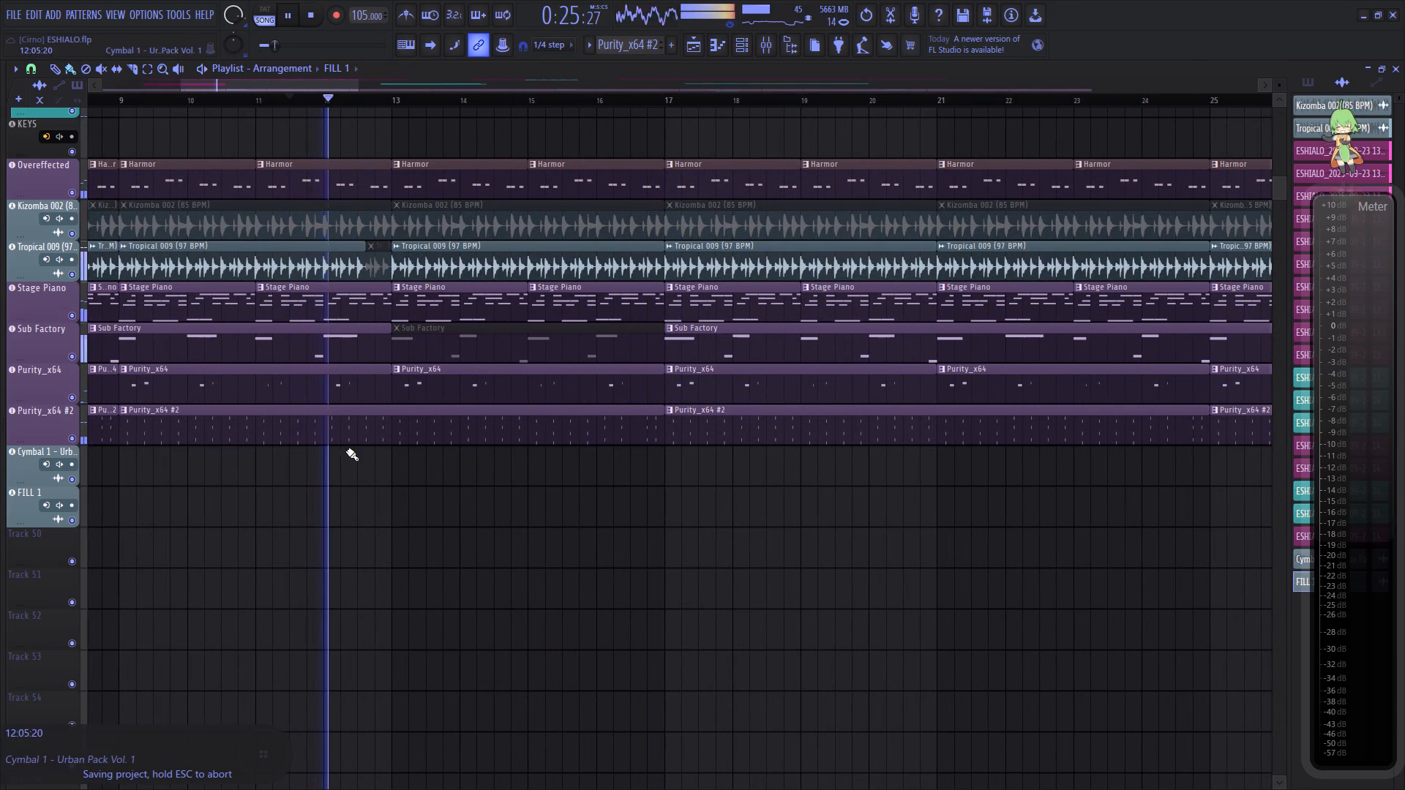
click(354, 468)
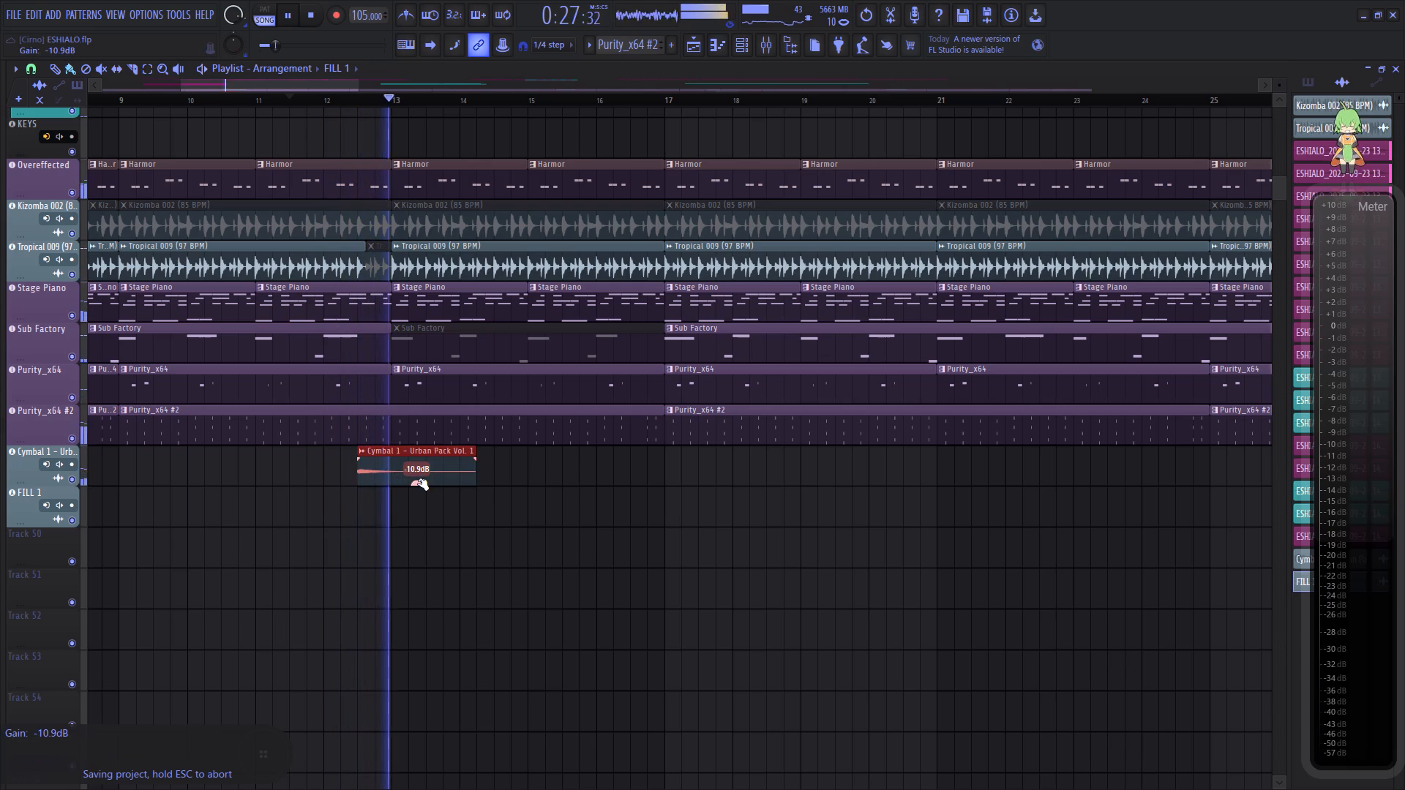
drag(419, 482, 415, 534)
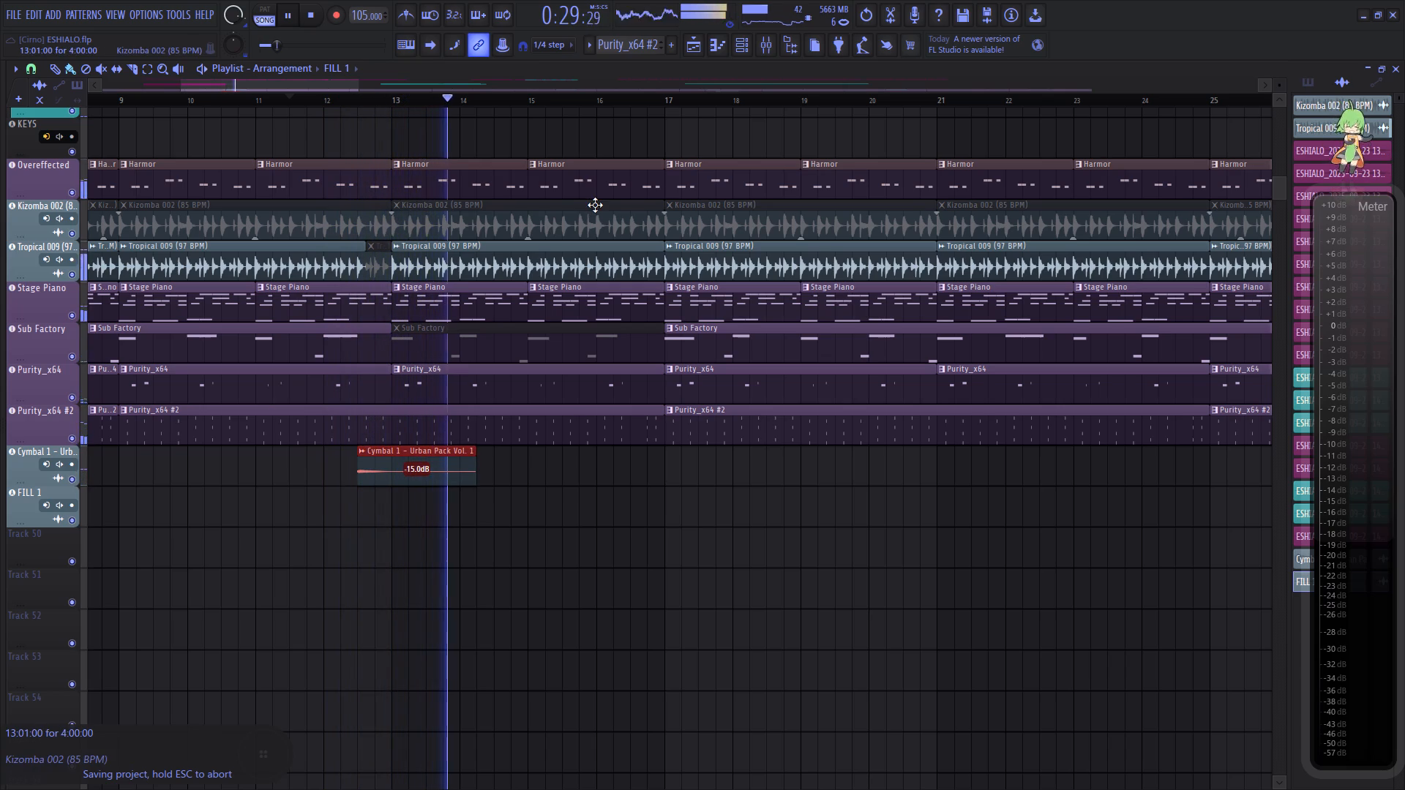
Add the FILL 1 sample from the browser to the FILL 1 track, ending at bar 17, and play the transition.
scroll(602, 321, down, 2)
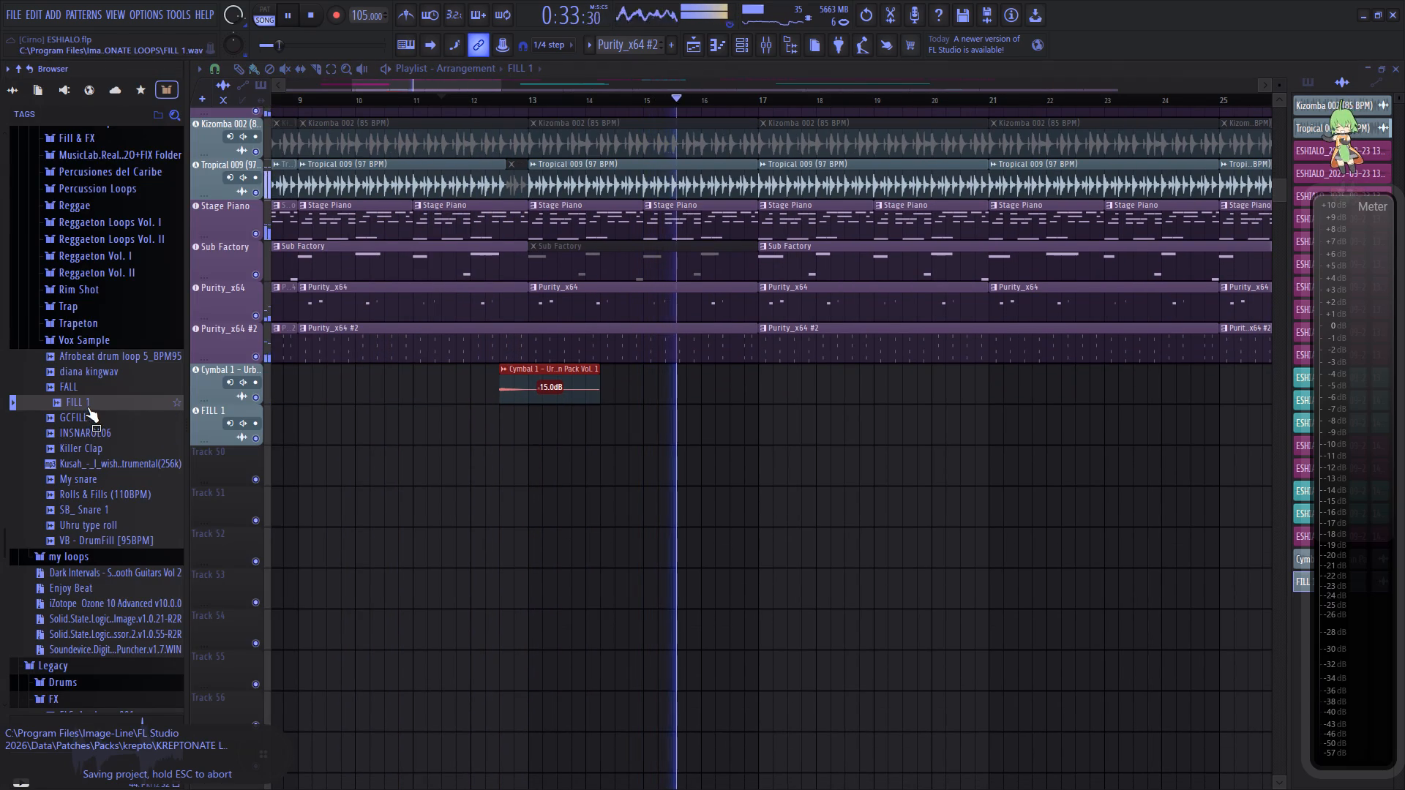
drag(87, 407, 717, 426)
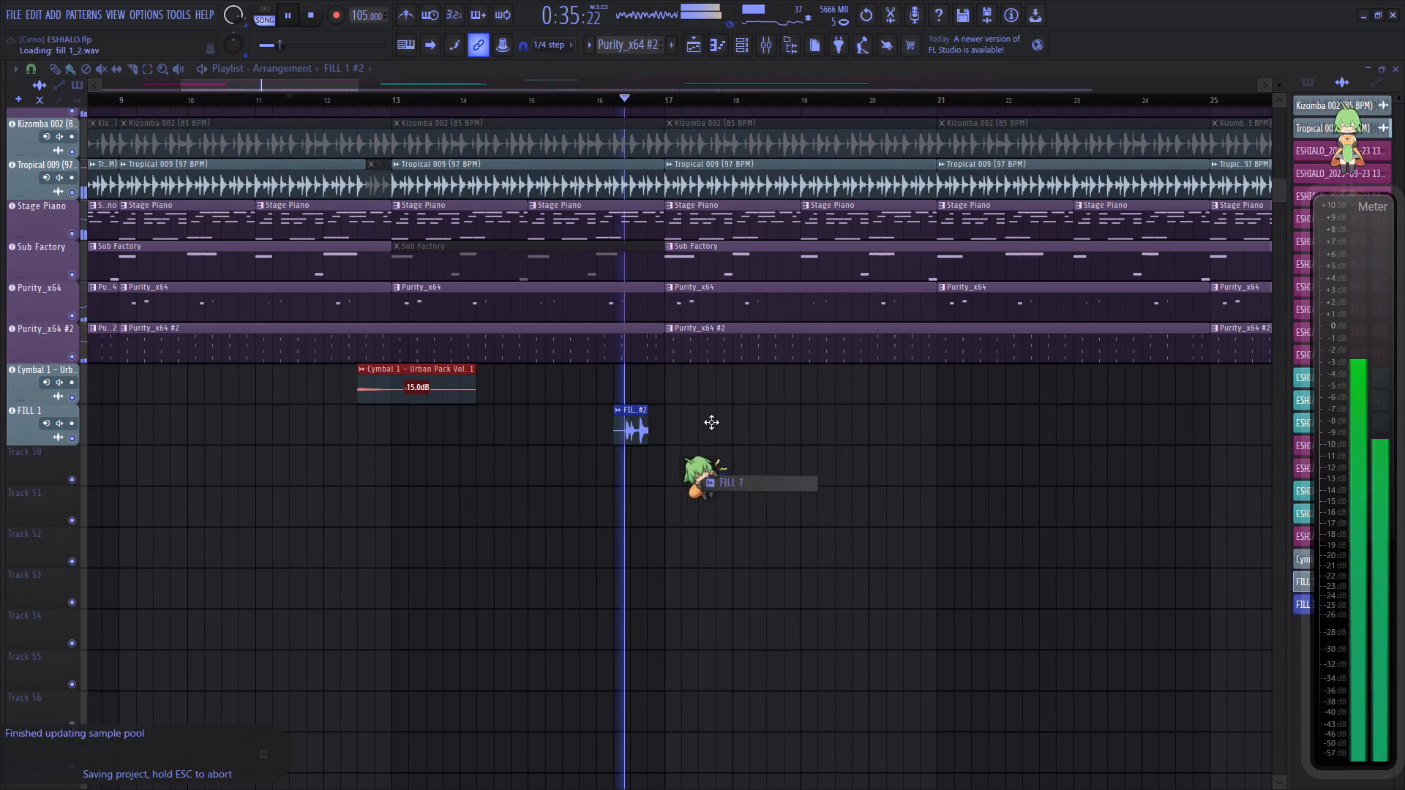
scroll(645, 107, up, 7)
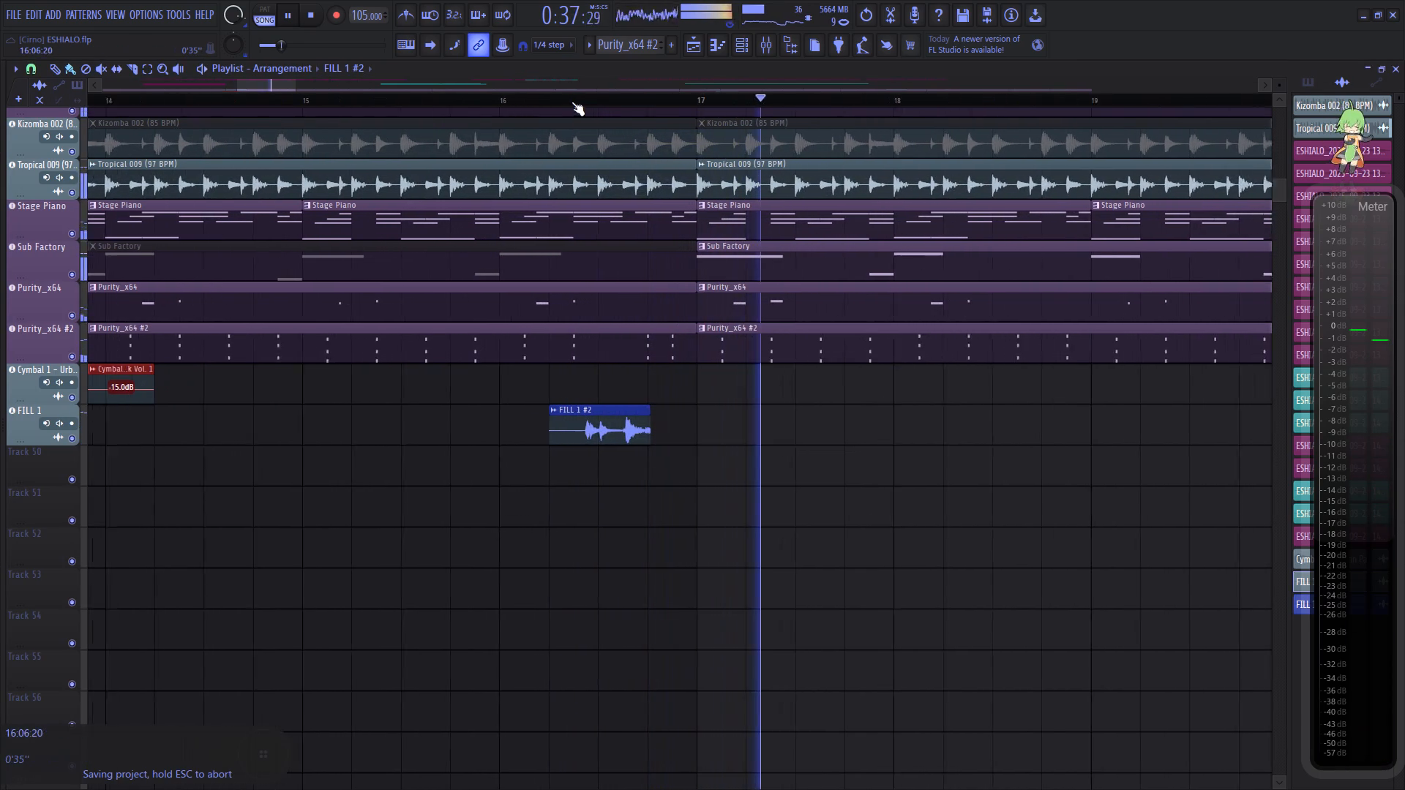
click(572, 102)
key(space)
key(space)
drag(600, 426, 666, 424)
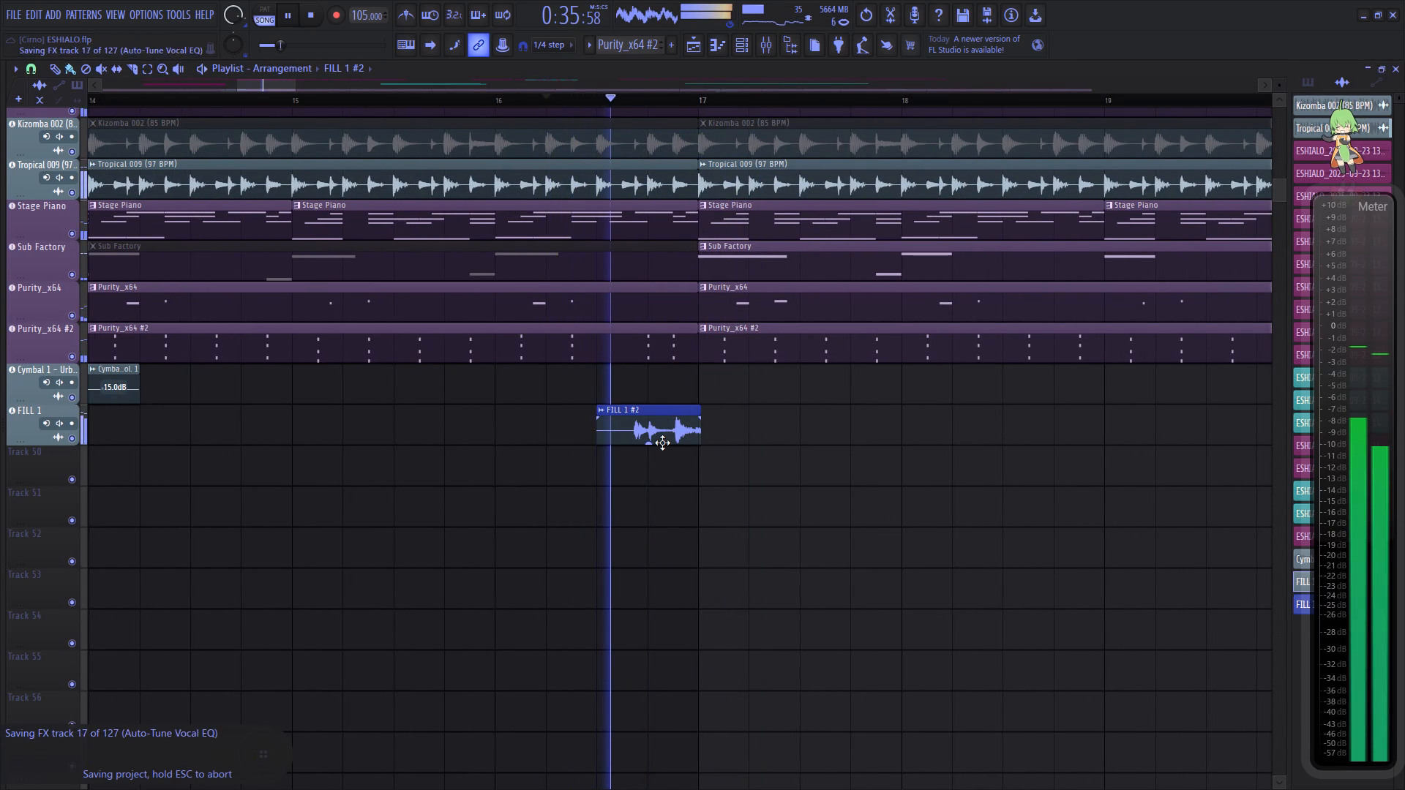
key(space)
key(space)
Place a Cymbal 1 clip at the start of bar 17 on the Cymbal track.
click(699, 380)
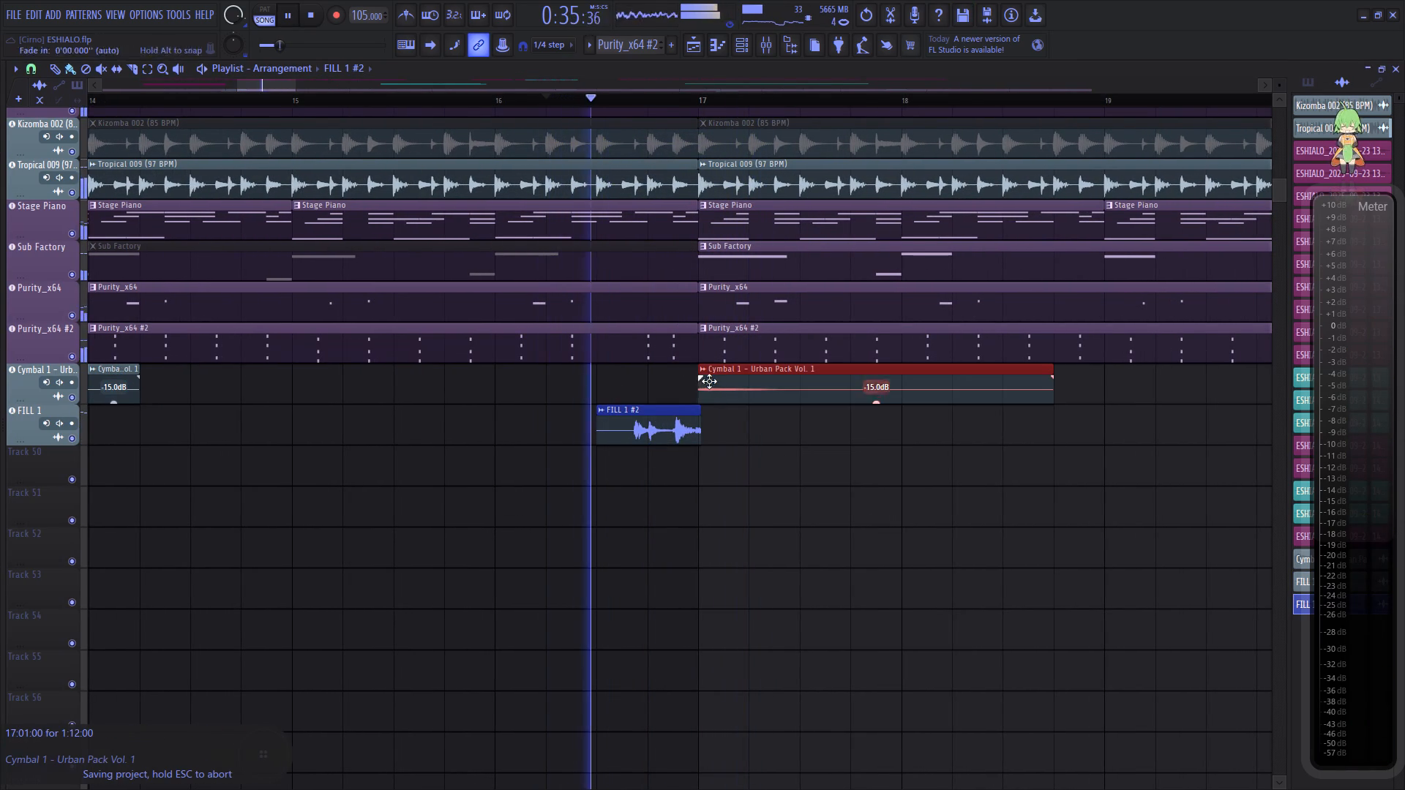
Play the transition into bar 17 to check how the fill and the cymbal clip line up.
scroll(686, 102, up, 11)
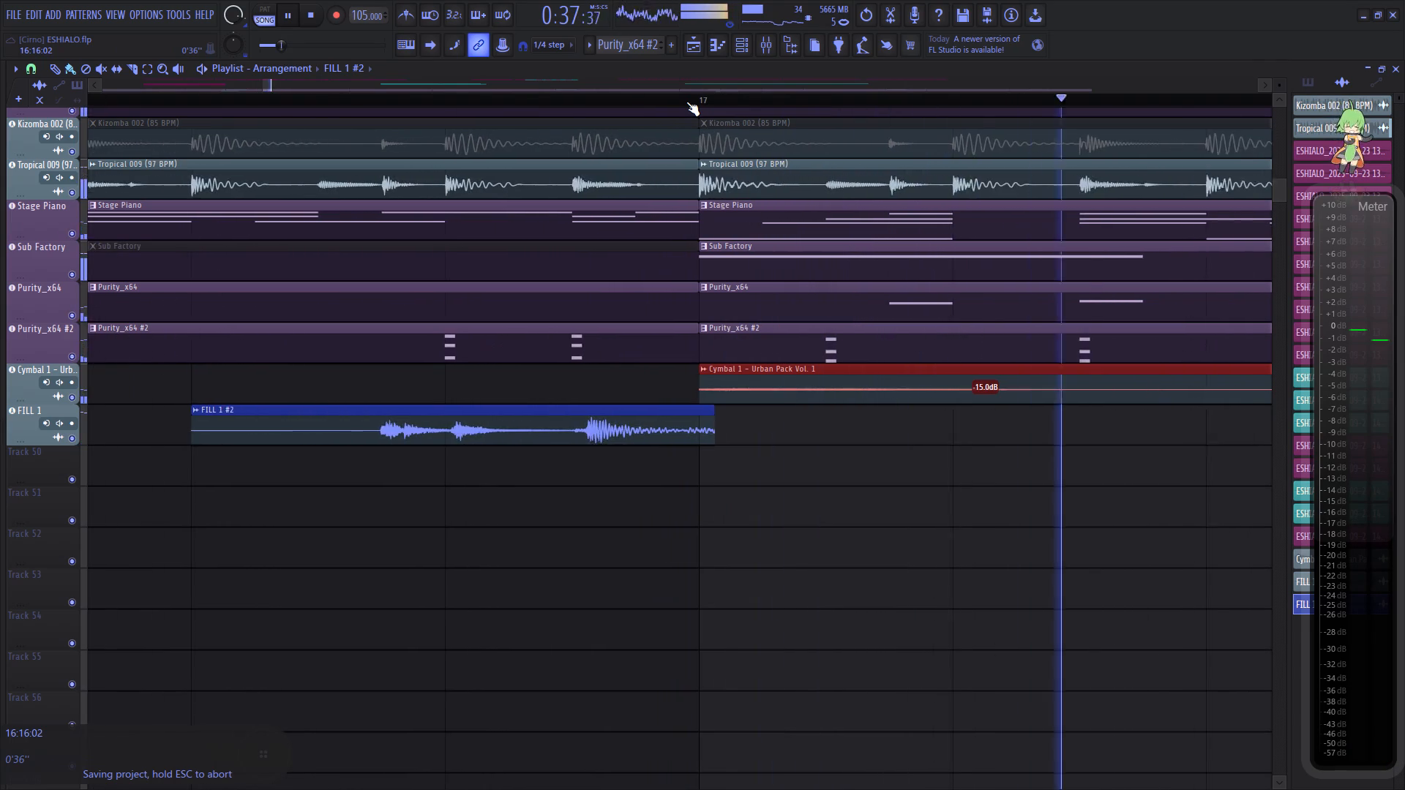
scroll(686, 102, down, 5)
key(space)
key(space)
scroll(686, 102, down, 10)
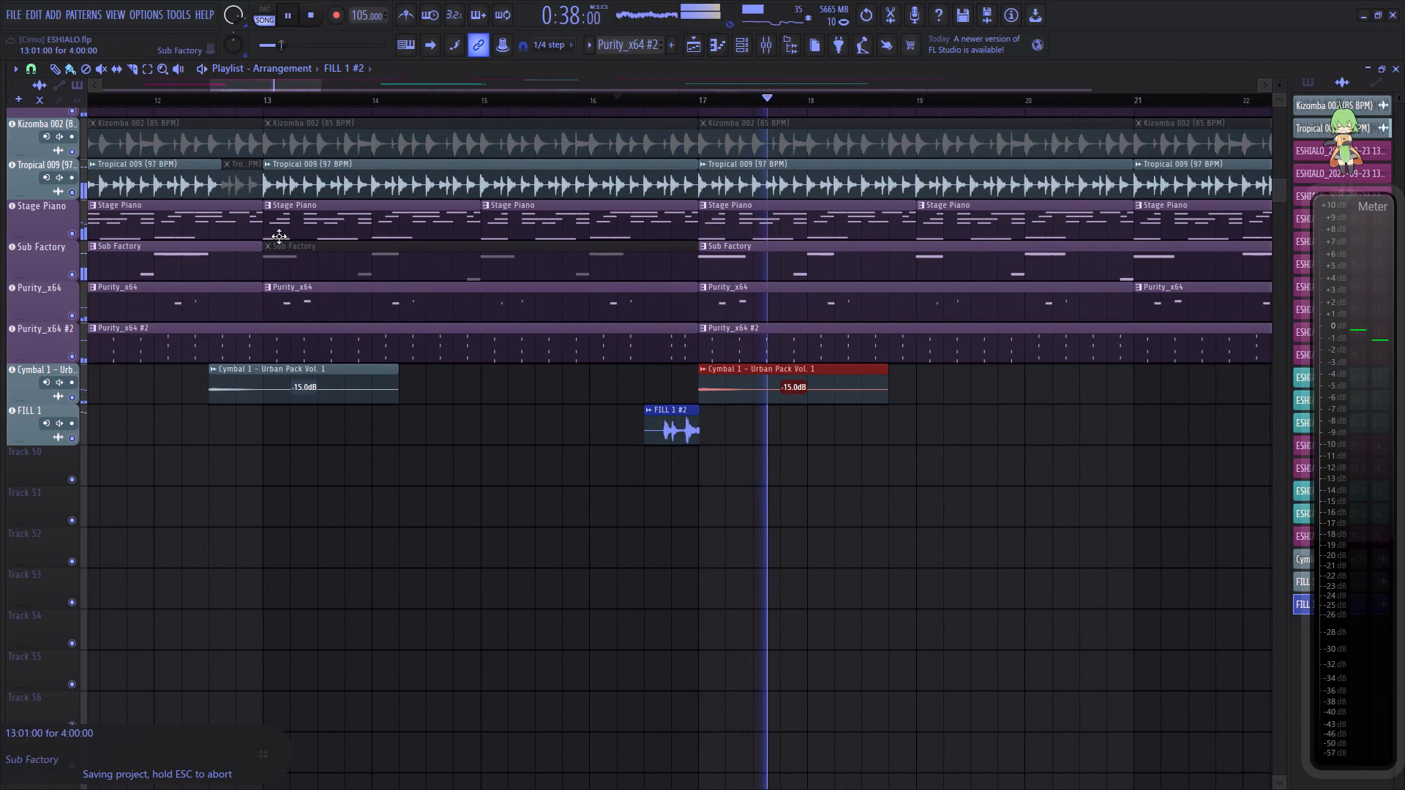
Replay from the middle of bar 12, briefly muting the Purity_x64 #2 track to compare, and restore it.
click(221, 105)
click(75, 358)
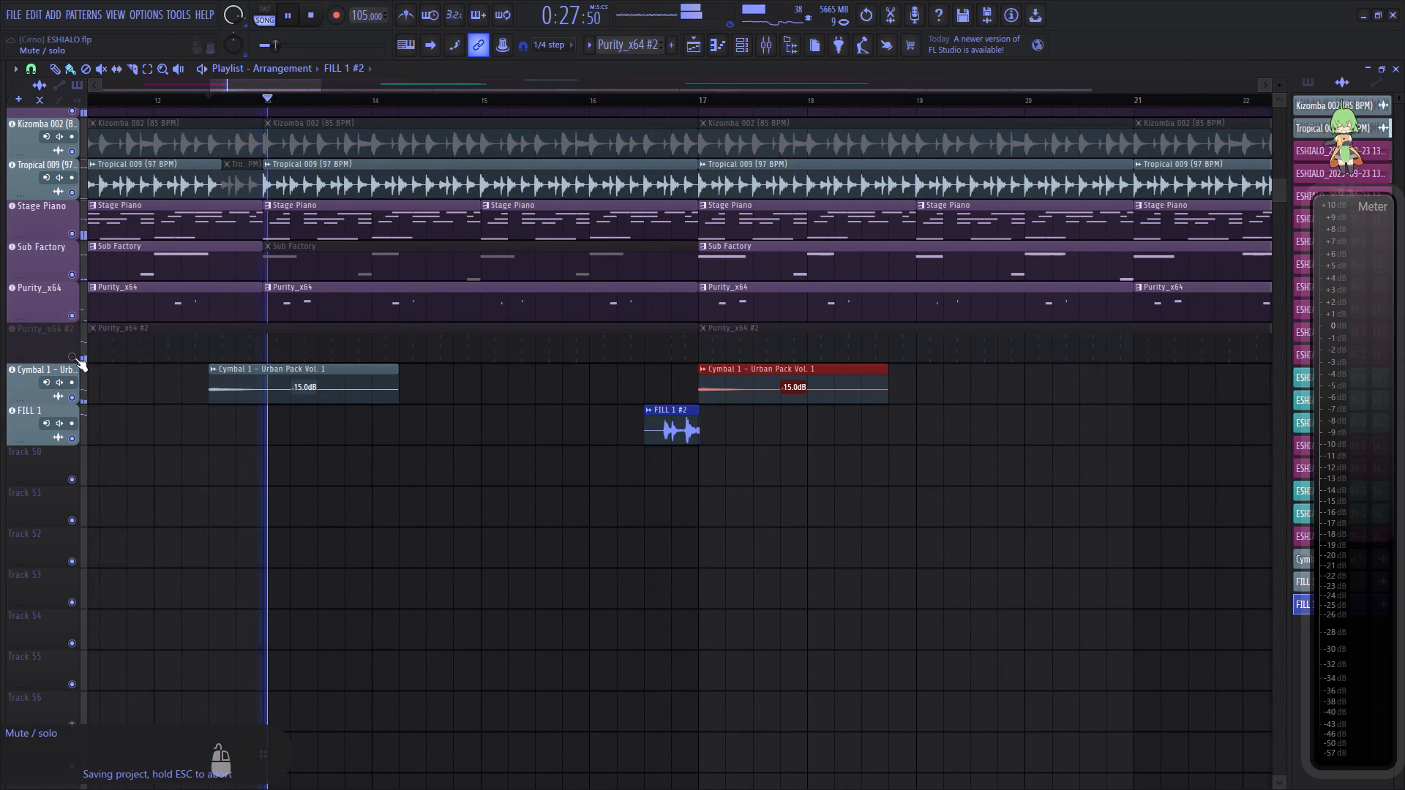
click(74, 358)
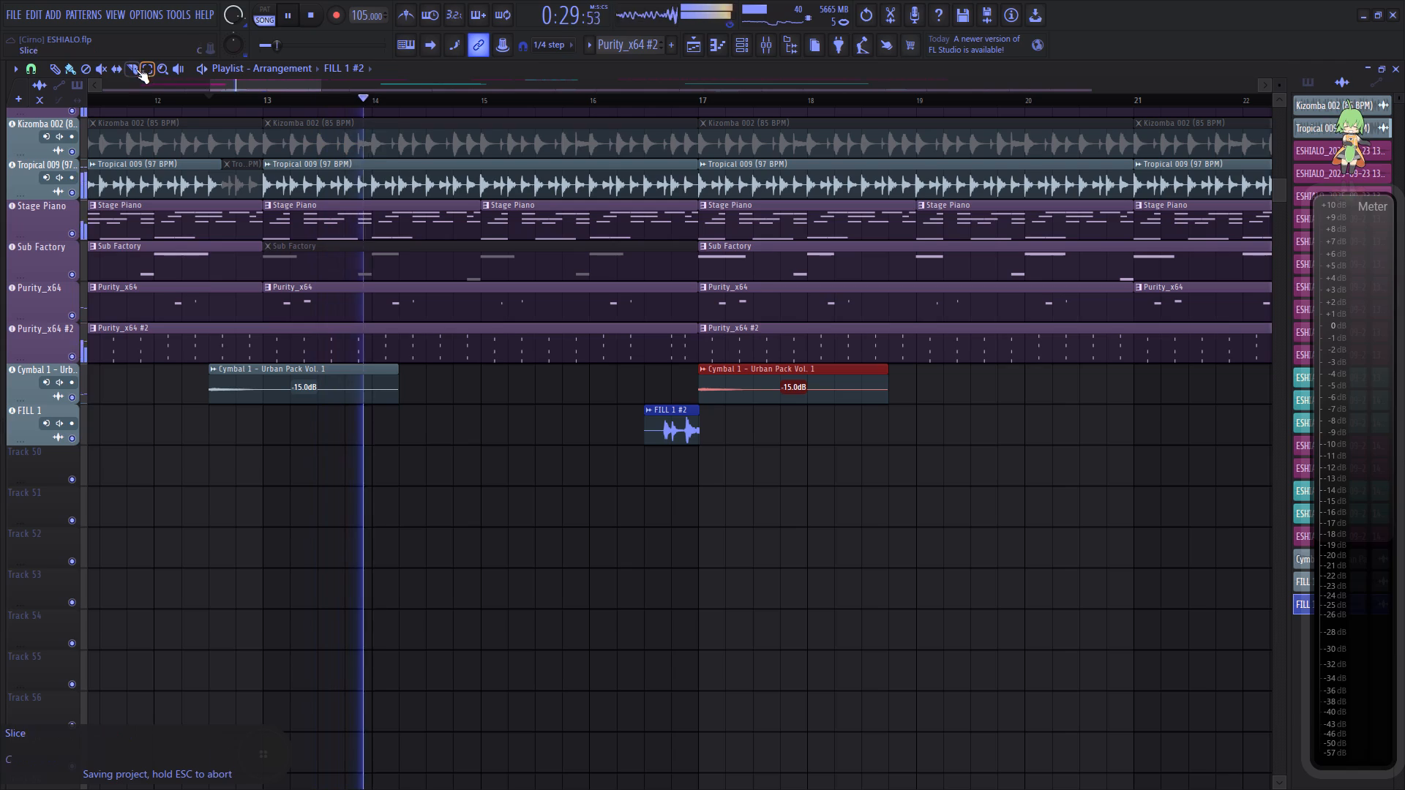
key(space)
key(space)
Mute the Harmor clips at bars 13 and 15 on the Overeffected track and the Purity_x64 clip at bar 13.
click(102, 69)
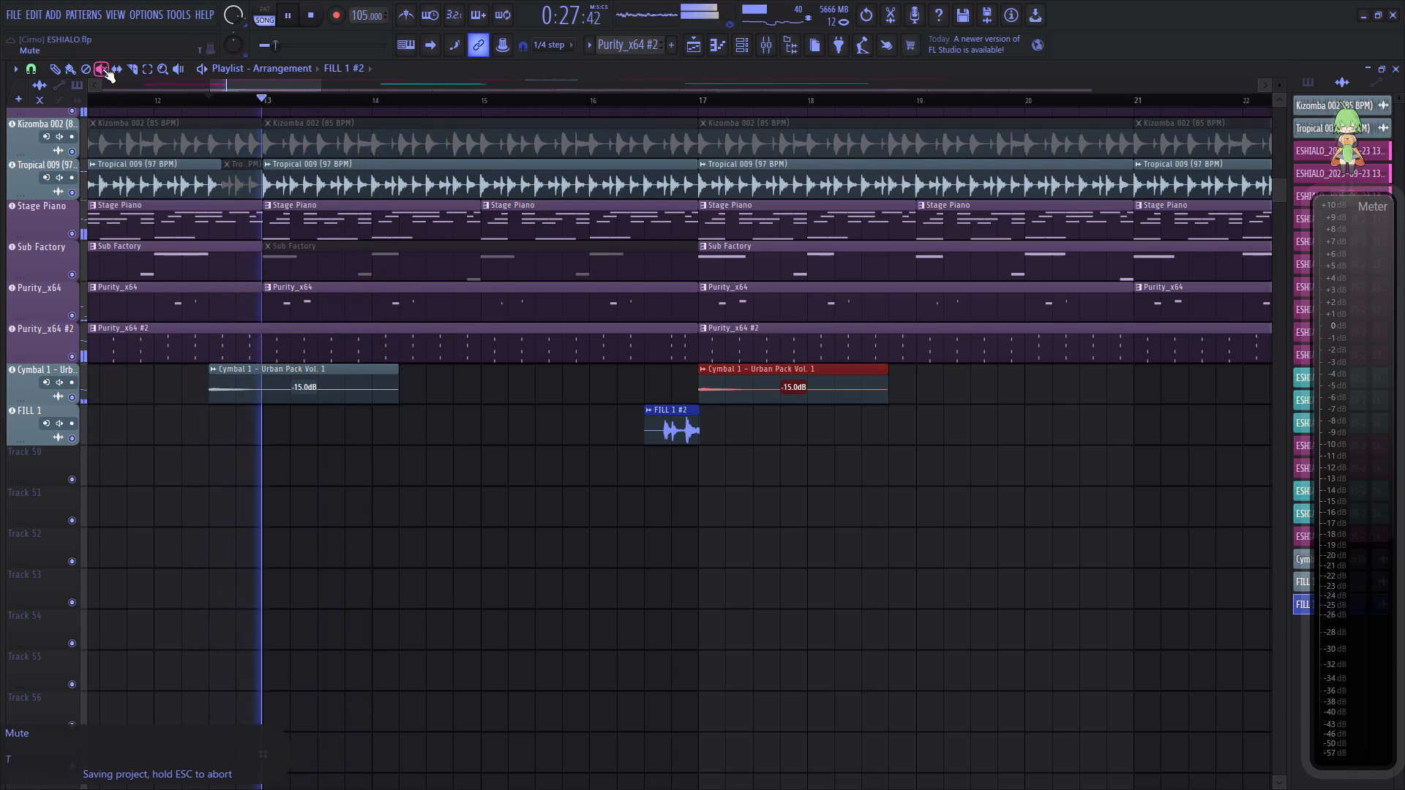
scroll(239, 172, up, 4)
key(space)
key(space)
drag(337, 257, 524, 264)
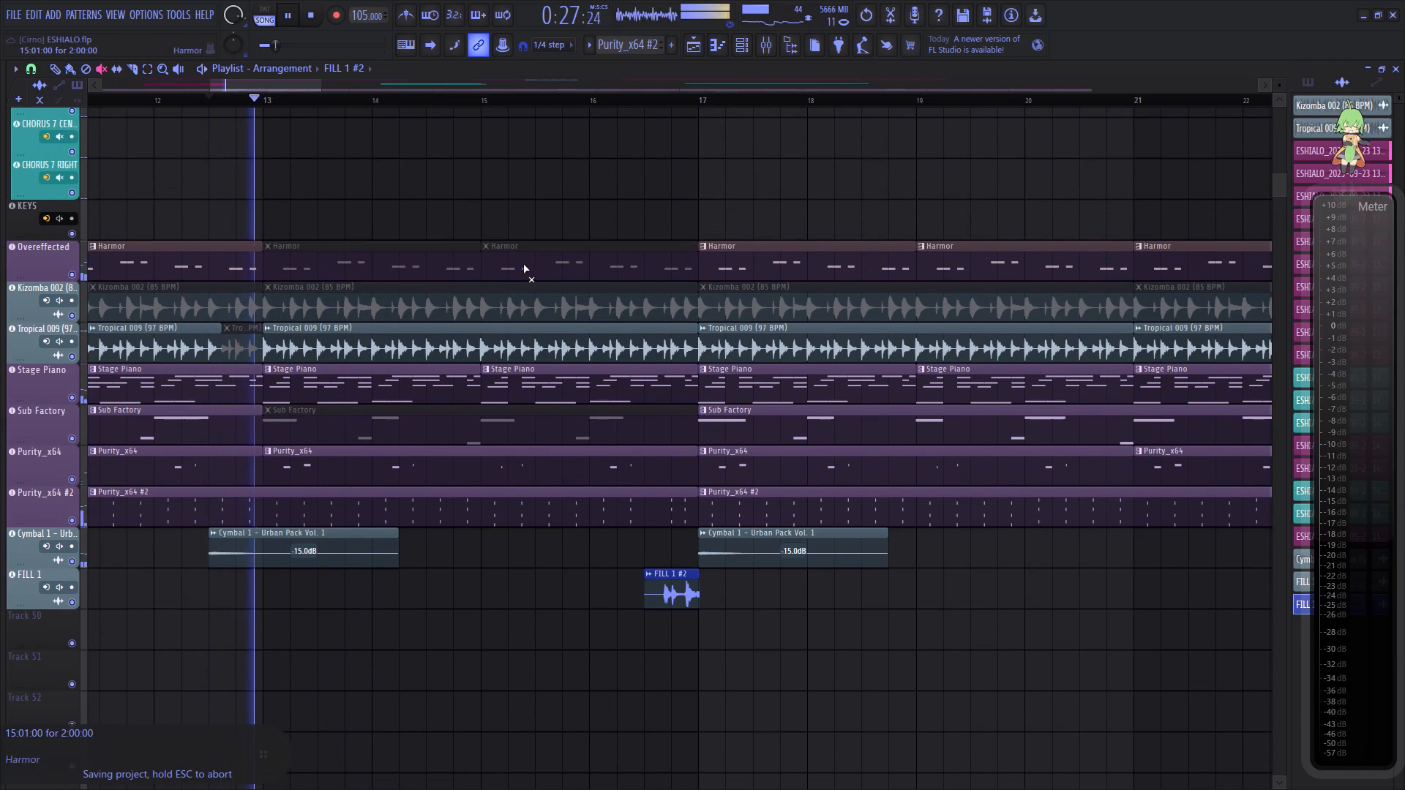
click(387, 475)
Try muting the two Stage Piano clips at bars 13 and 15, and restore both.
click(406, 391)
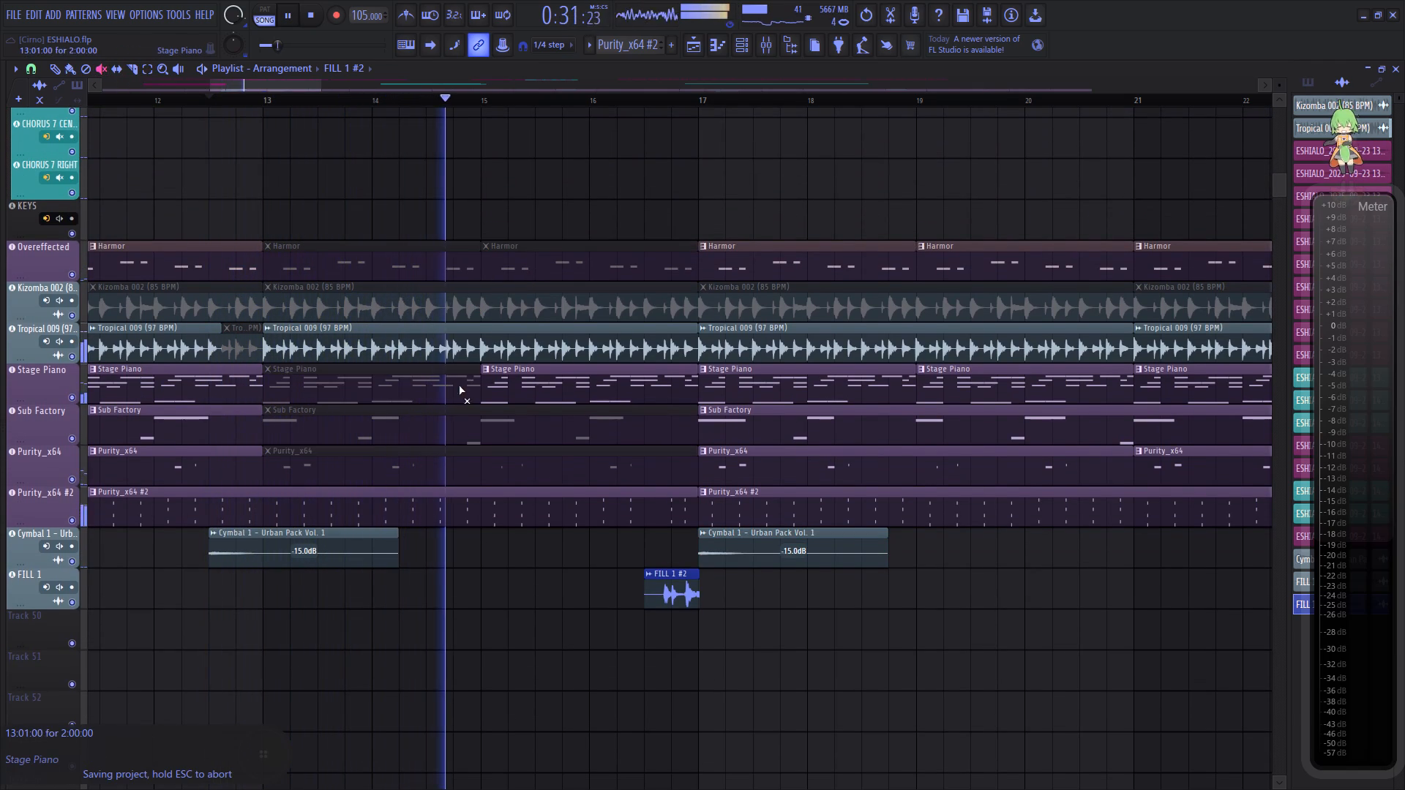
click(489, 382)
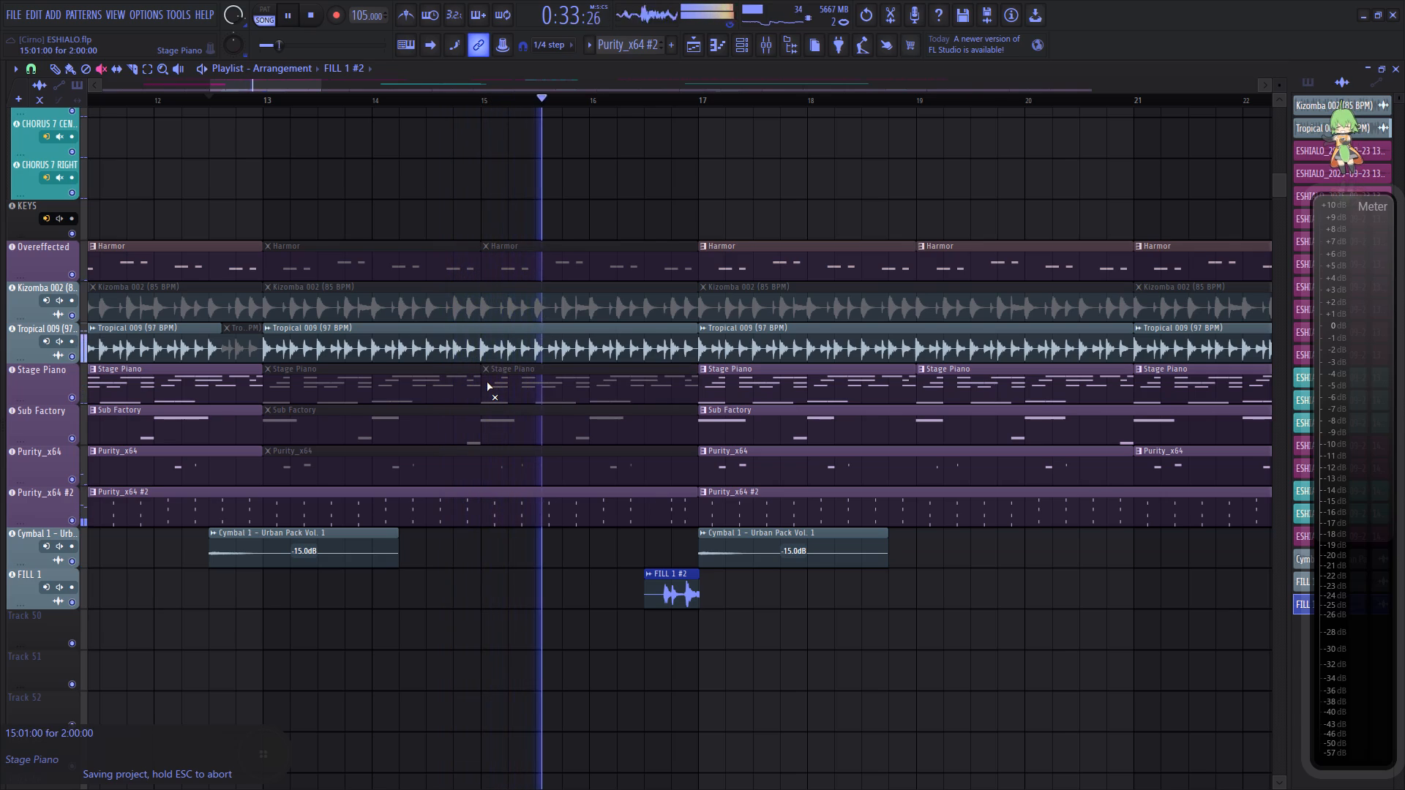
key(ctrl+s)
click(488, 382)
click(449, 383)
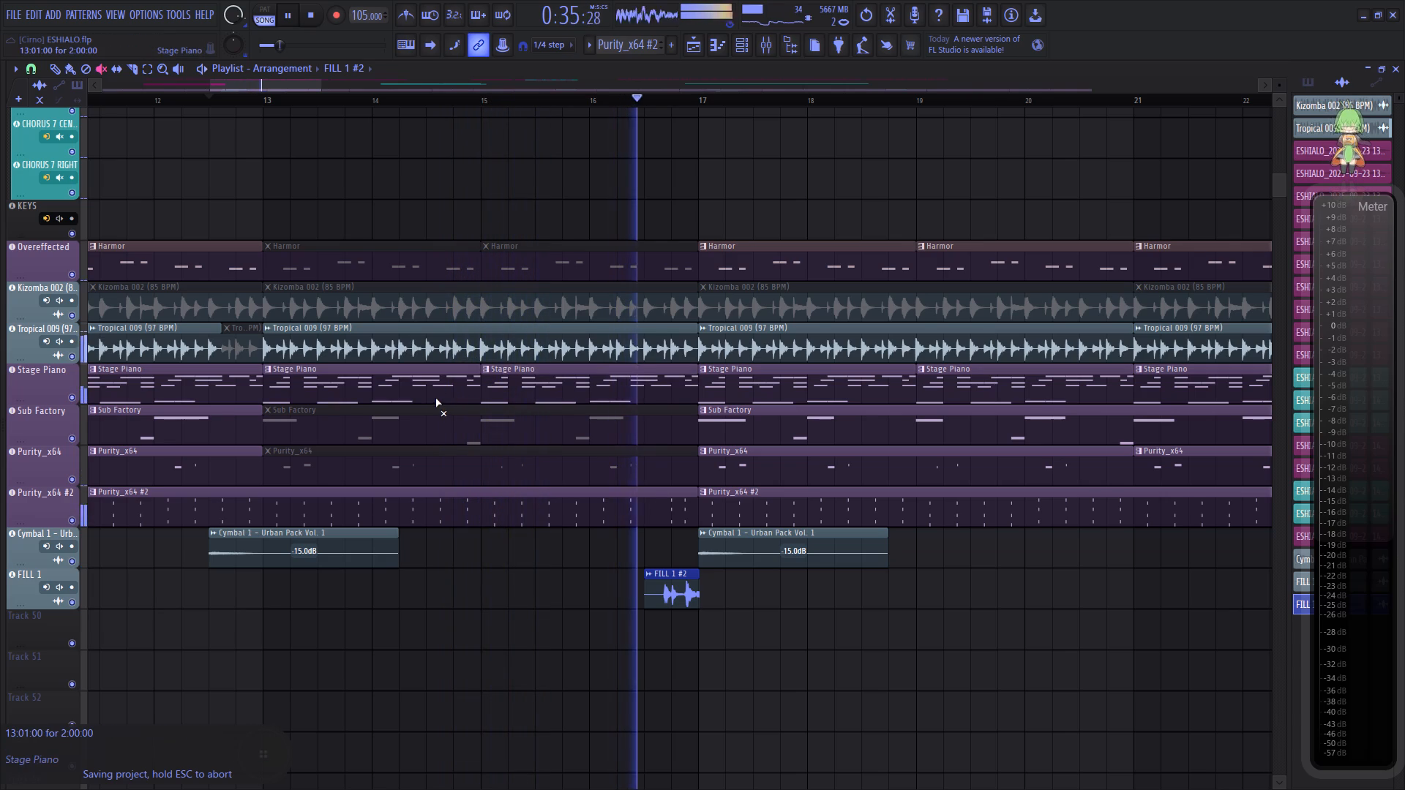
Return to the Paint tool and save the project.
click(68, 68)
scroll(552, 97, down, 7)
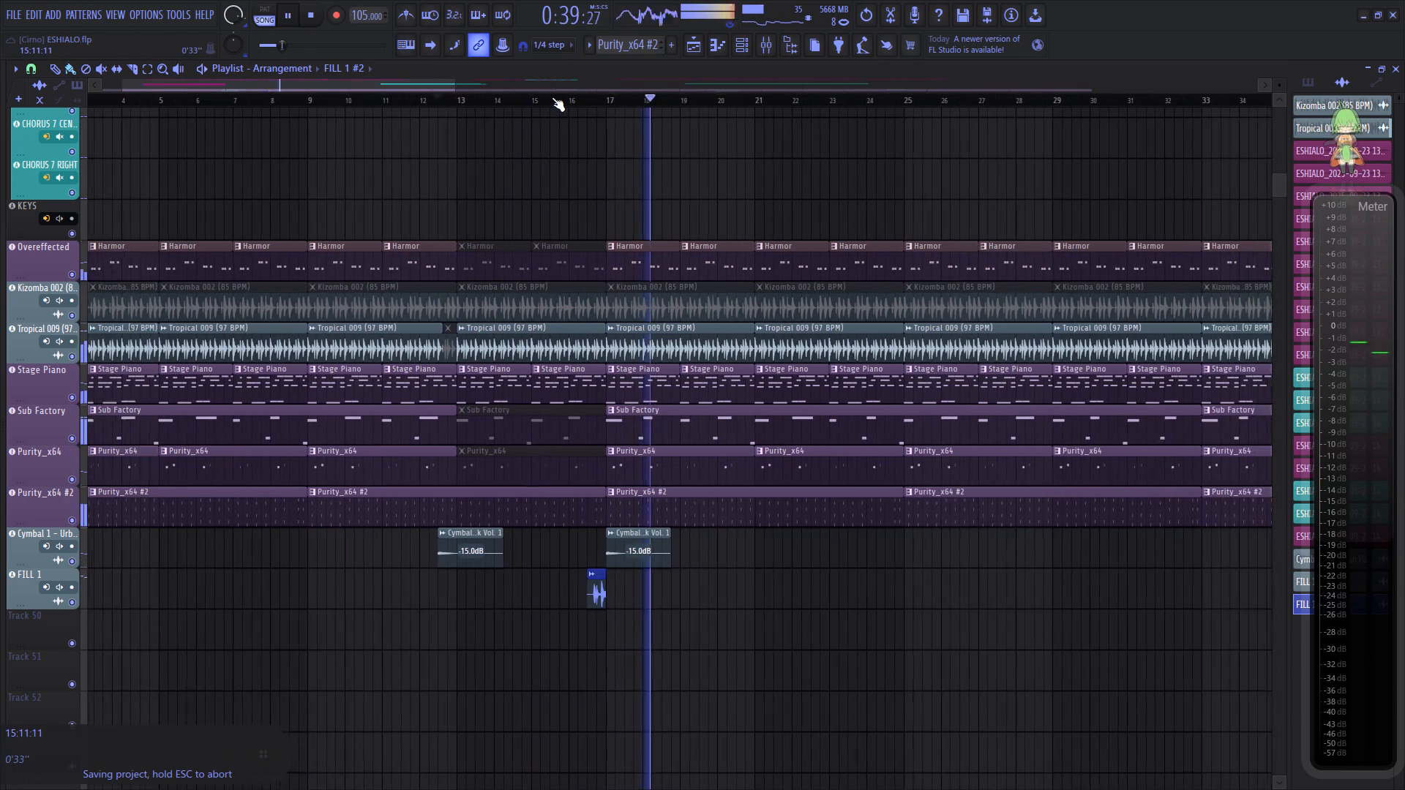
key(ctrl+s)
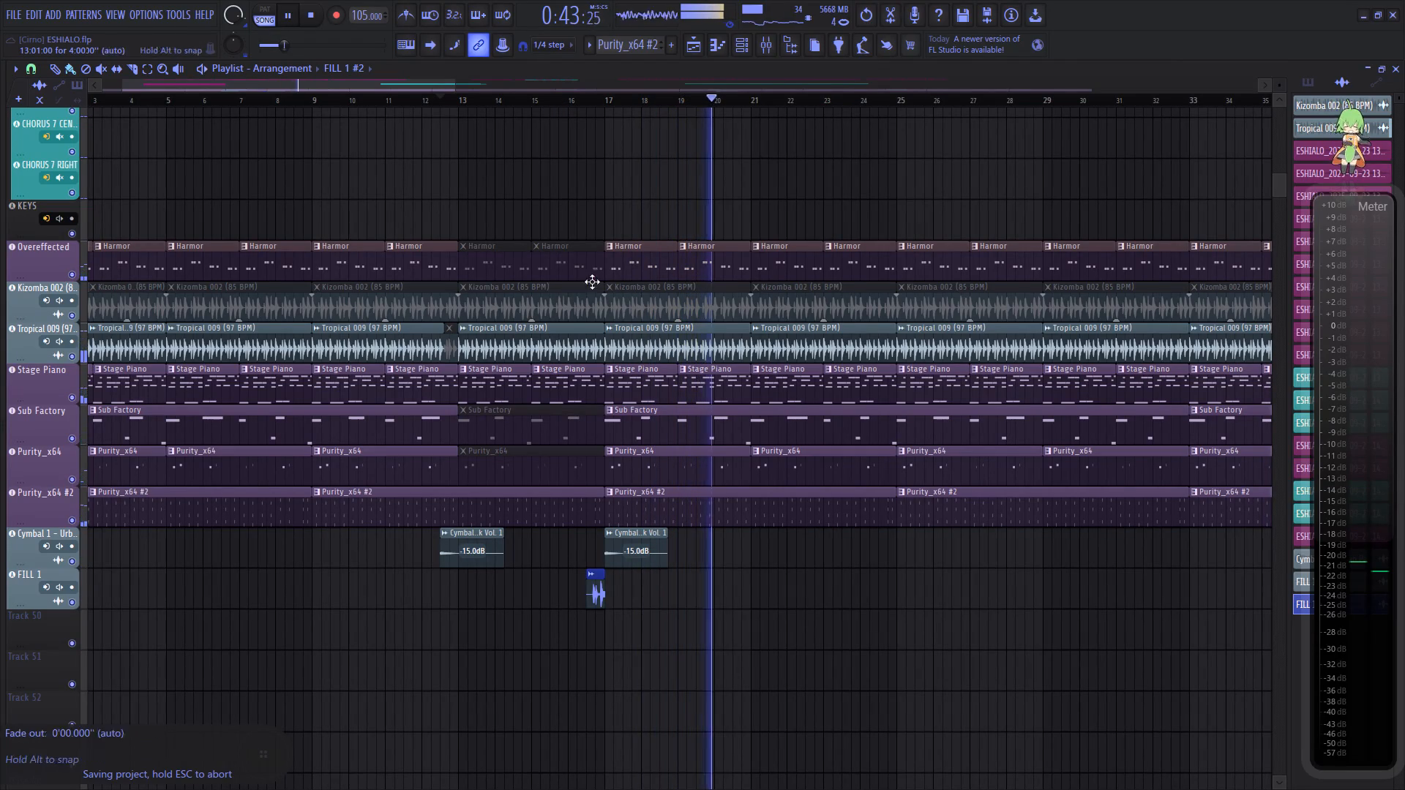
Play the arrangement approaching bar 21 and examine the VERSE 1 vocal clips around bars 20 to 22.
drag(391, 86, 440, 78)
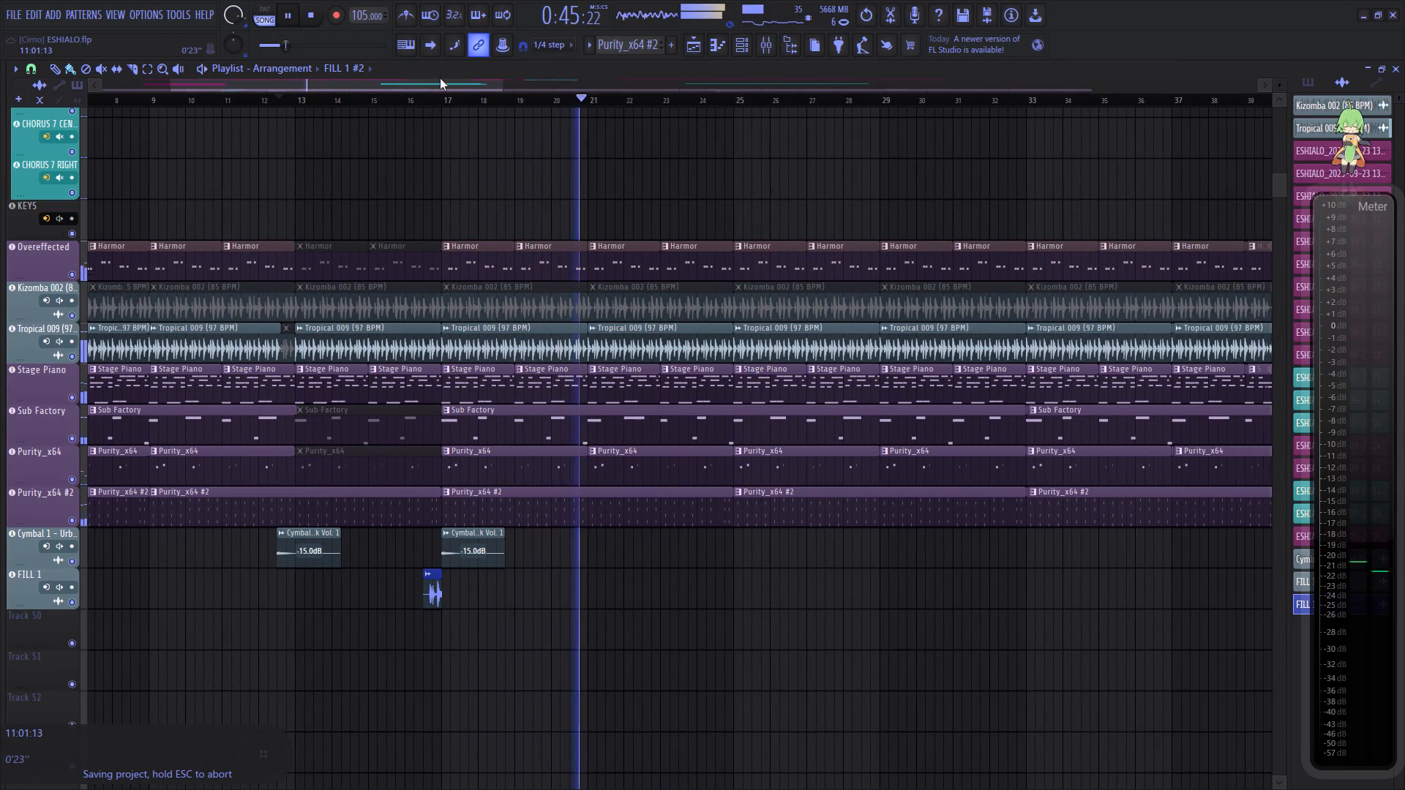
click(534, 96)
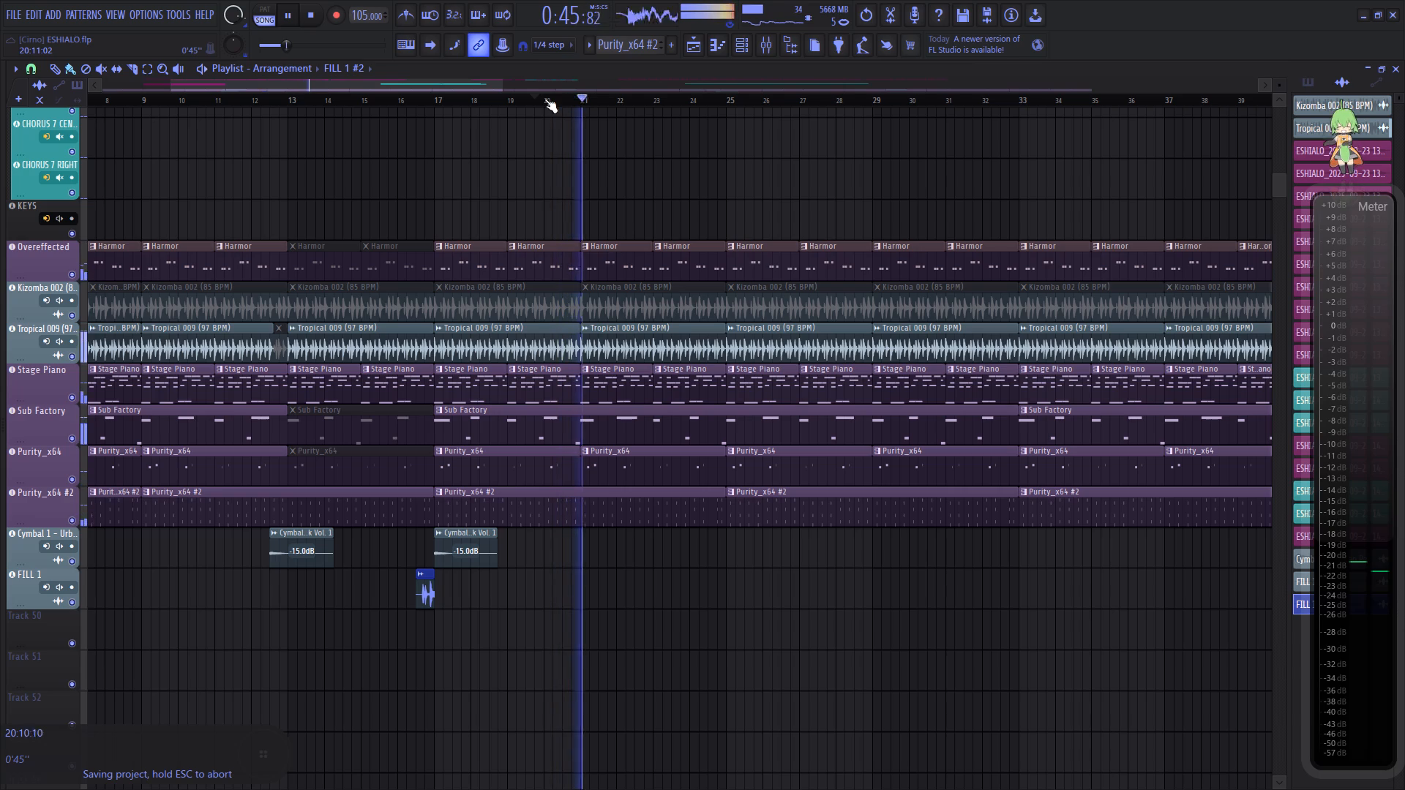
click(521, 99)
scroll(574, 96, up, 9)
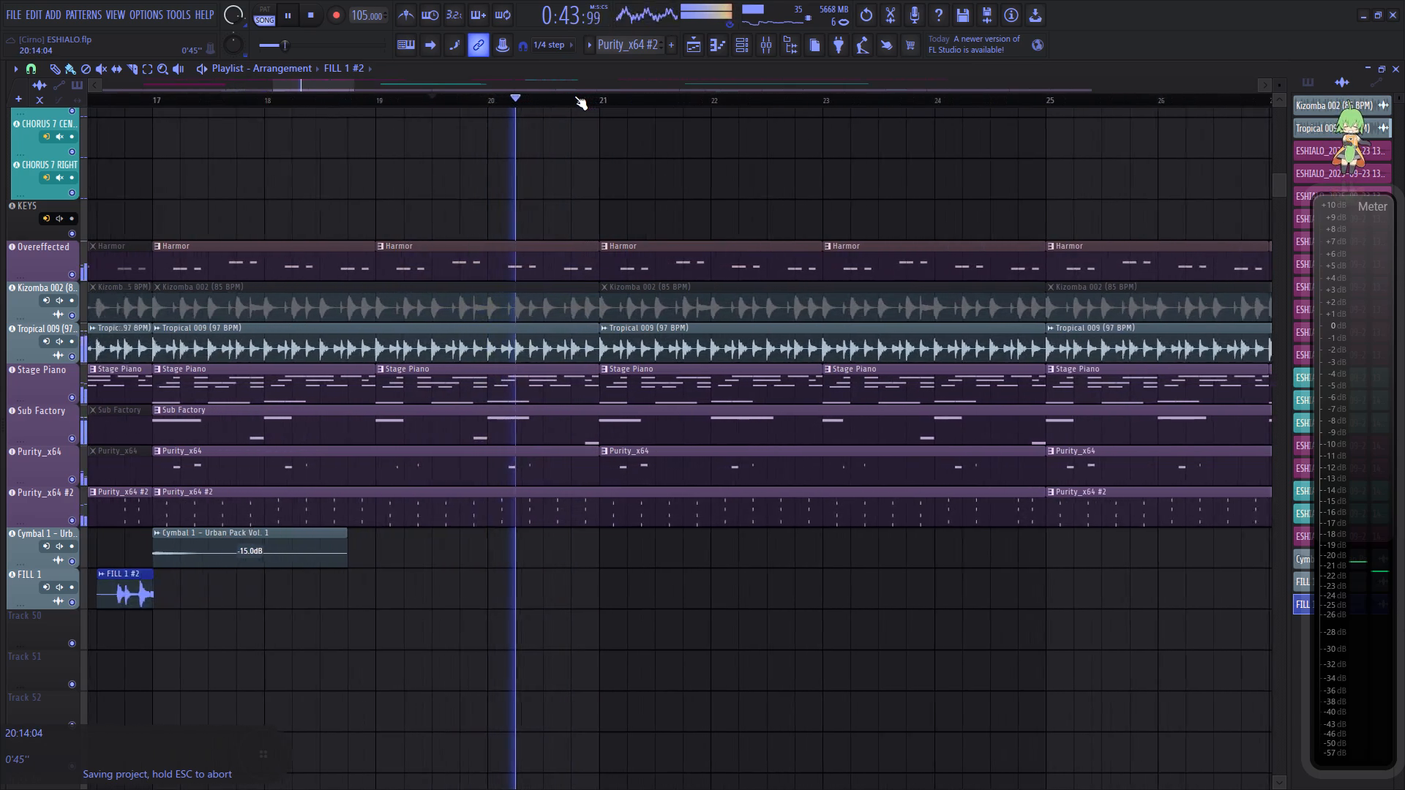
scroll(574, 96, up, 4)
scroll(419, 188, up, 16)
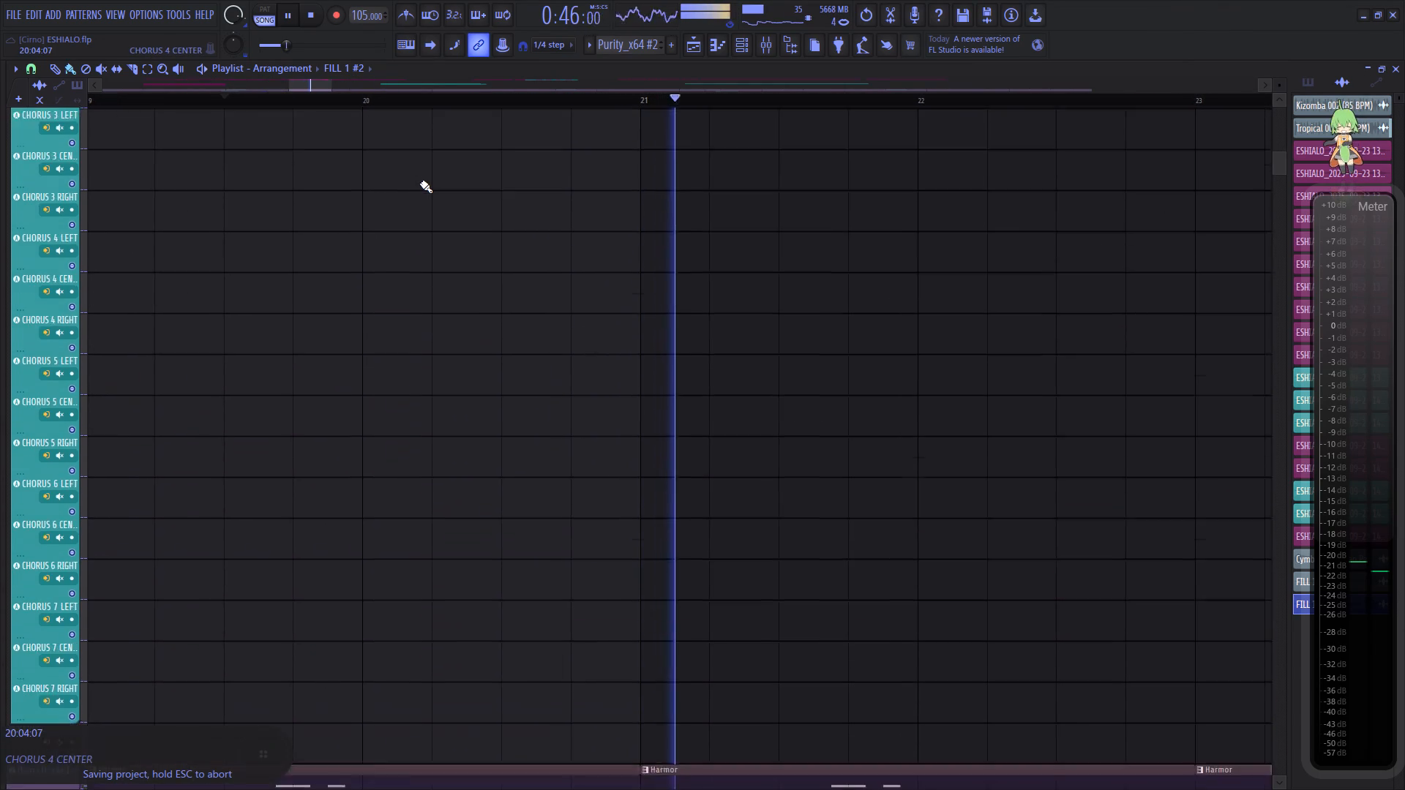
scroll(420, 183, up, 20)
scroll(420, 183, up, 10)
key(space)
key(space)
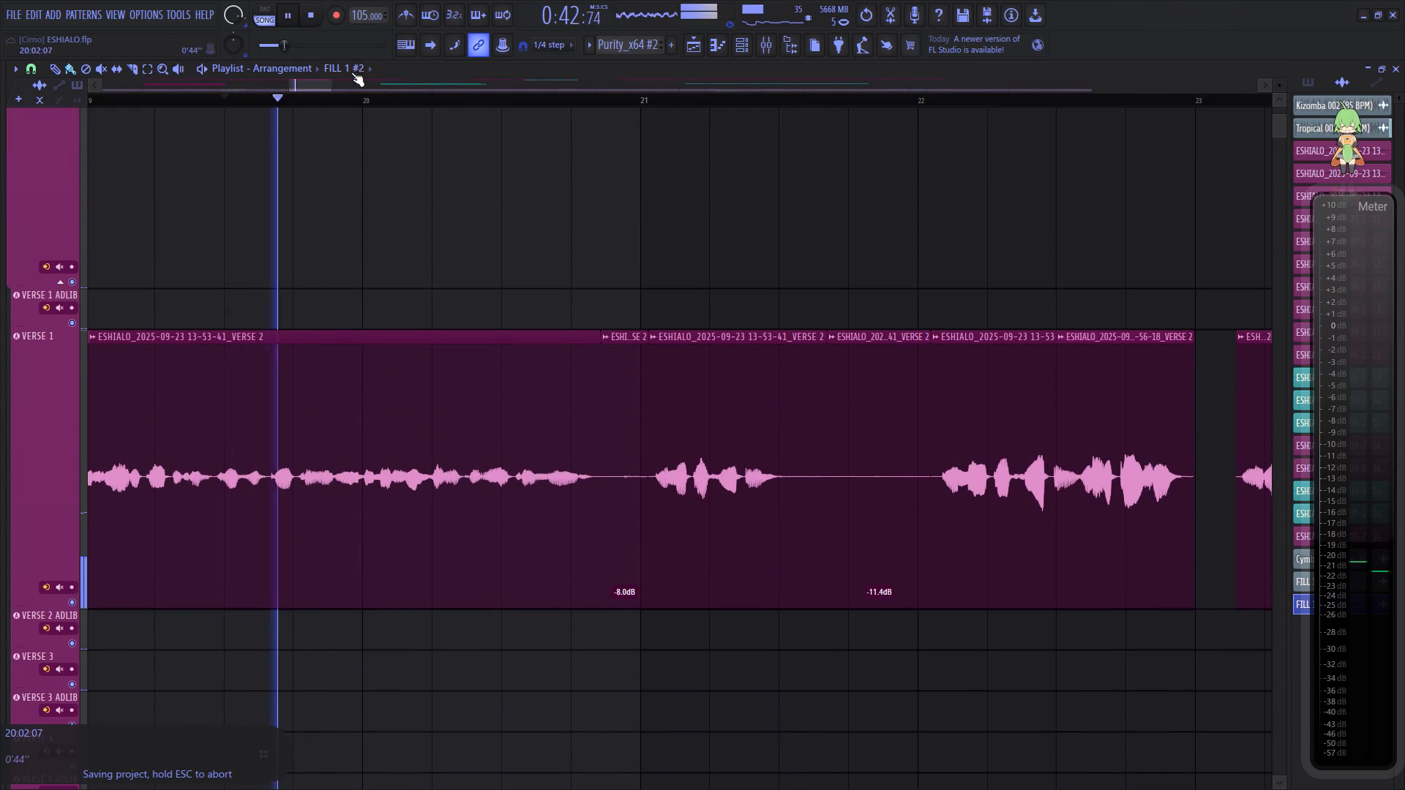
Slice off both ends of the short -8.0 dB vocal clip just before bar 21 on the VERSE 1 track.
click(131, 71)
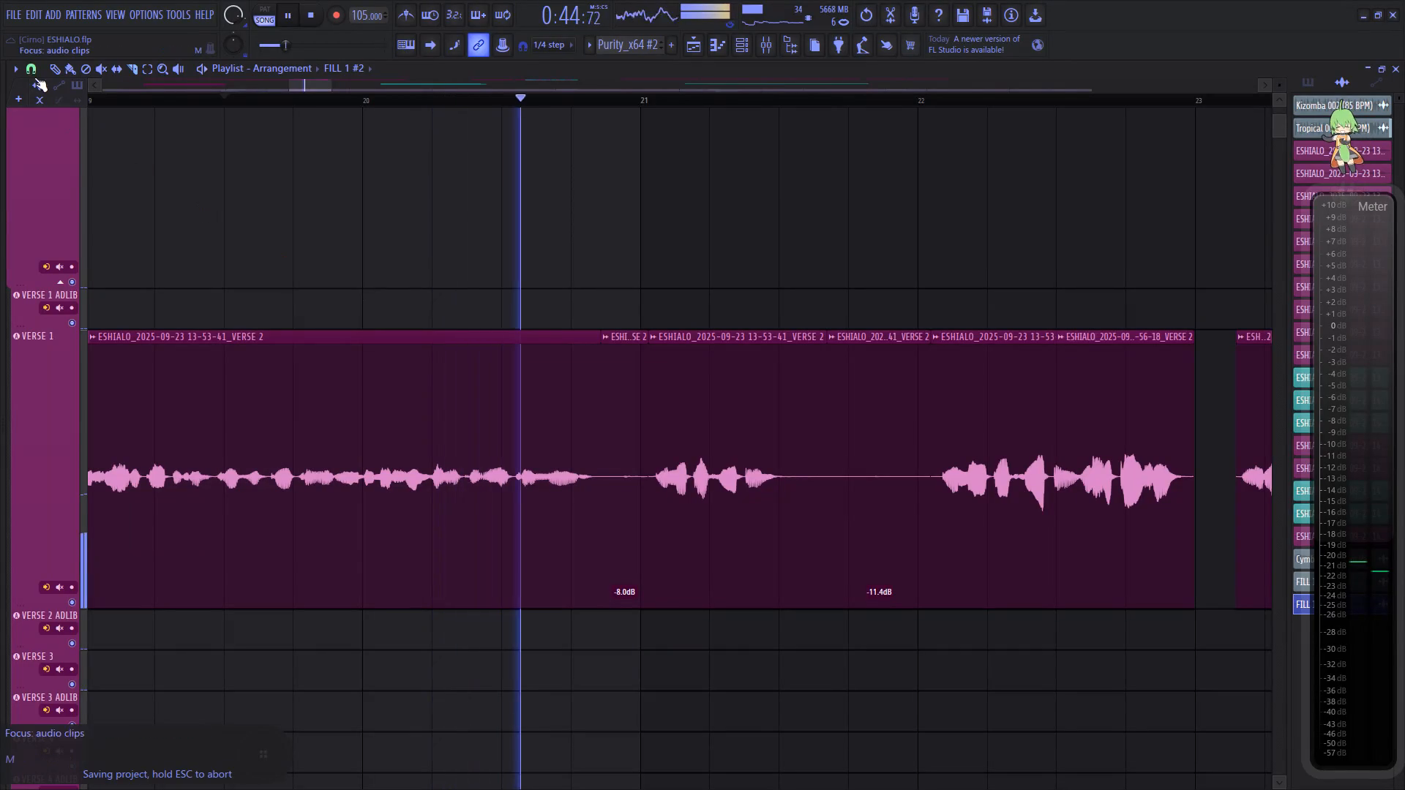
click(26, 69)
click(56, 134)
key(space)
key(space)
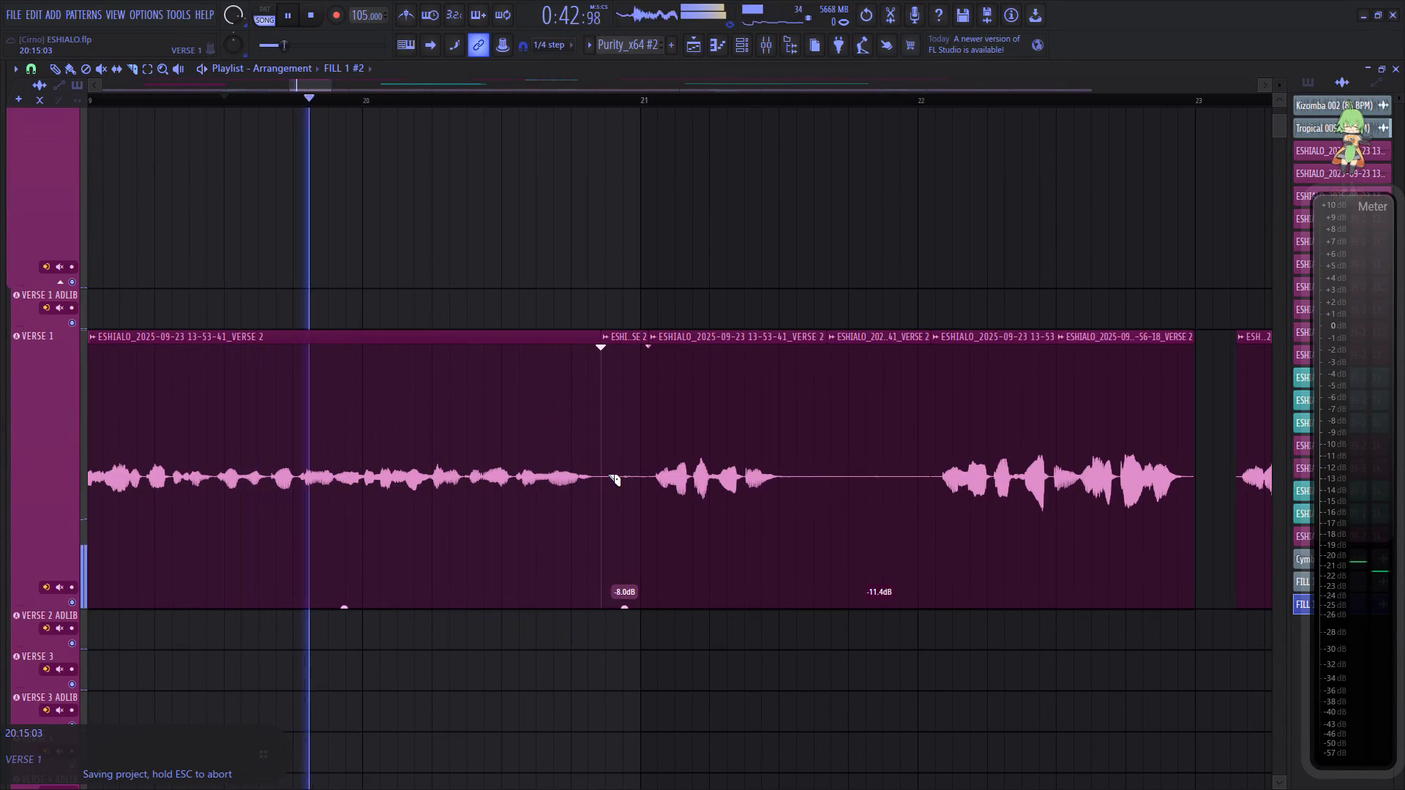
right_click(637, 460)
right_click(616, 464)
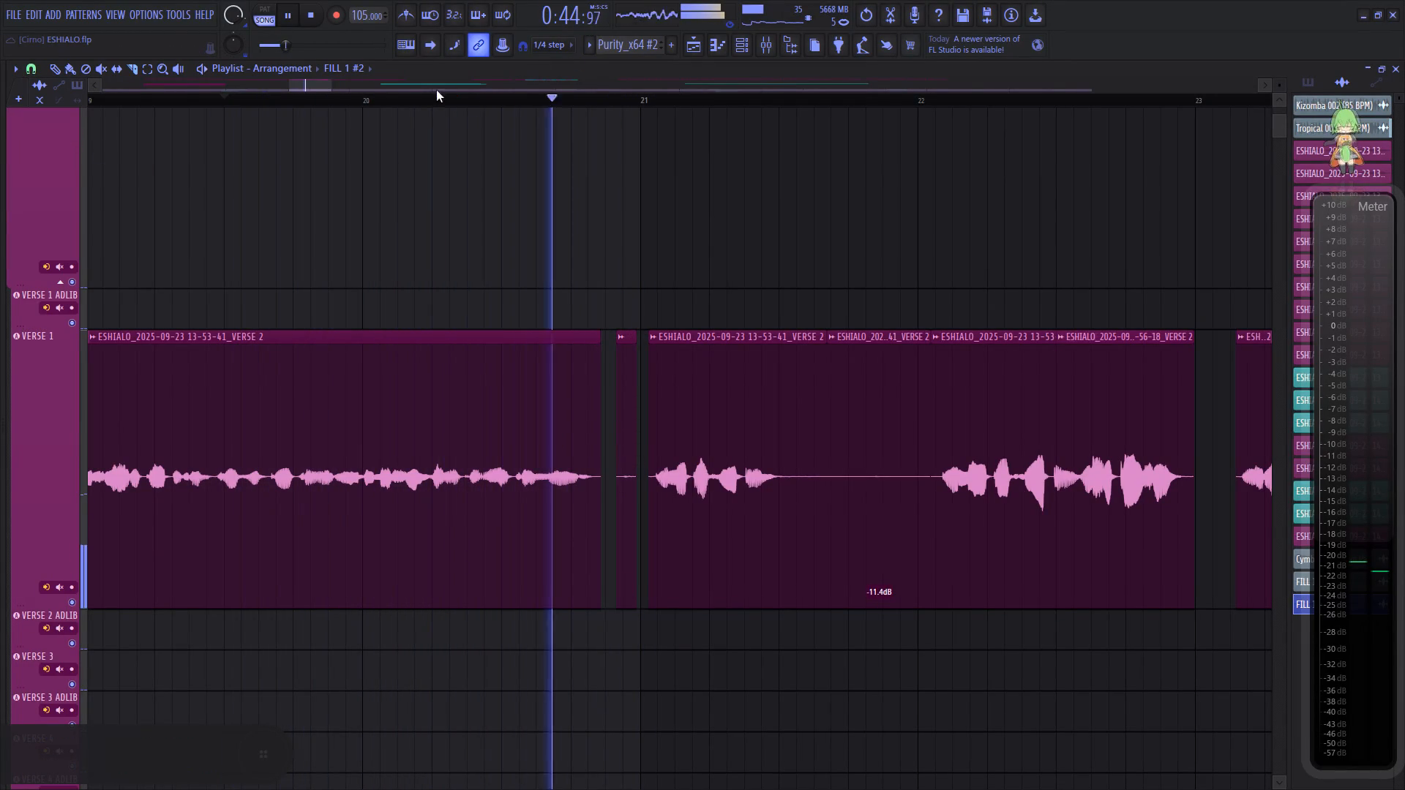
Replay the vocal before bar 20 and slice the VERSE 1 clip in the pause at about 19:13:06.
key(space)
key(space)
drag(318, 86, 307, 84)
click(310, 99)
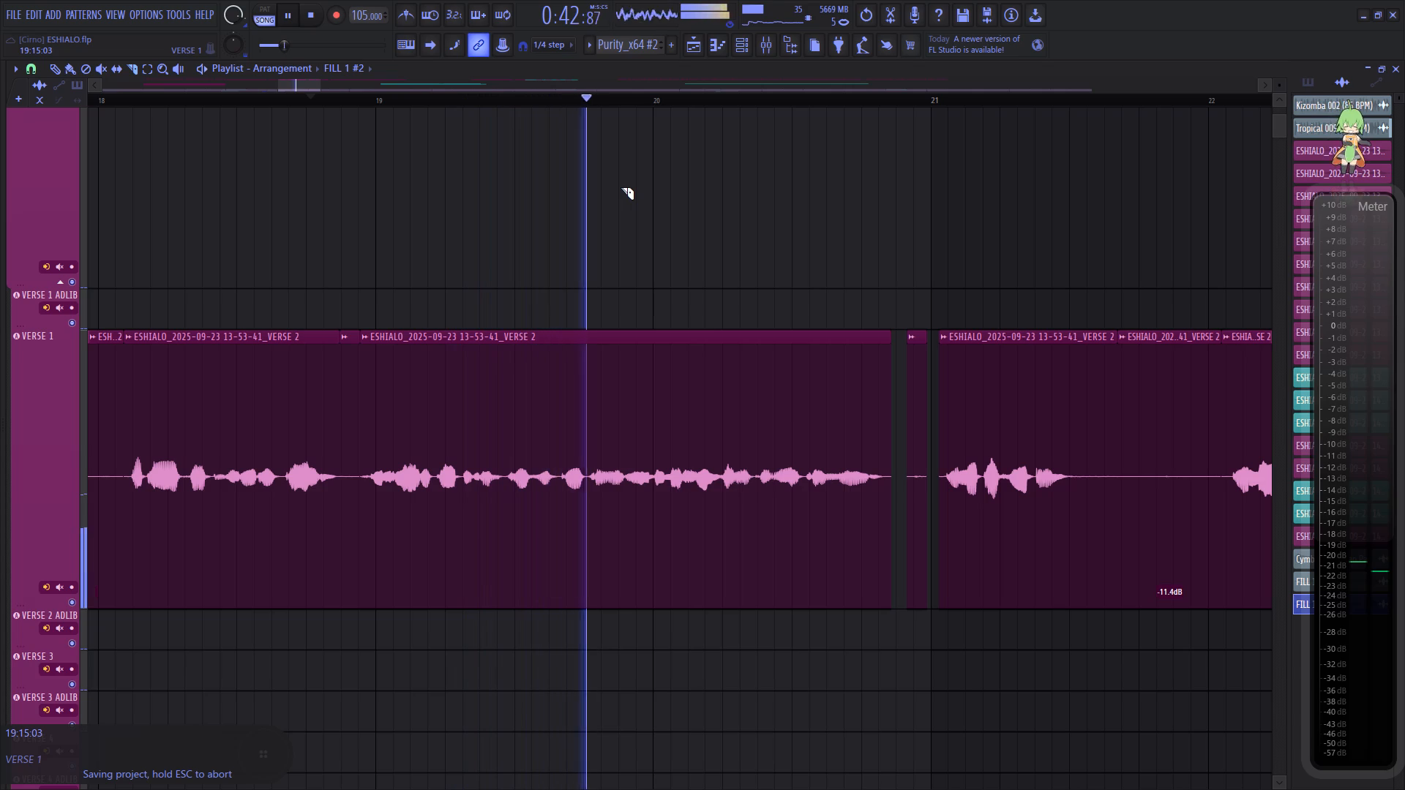
key(space)
key(space)
scroll(587, 102, up, 7)
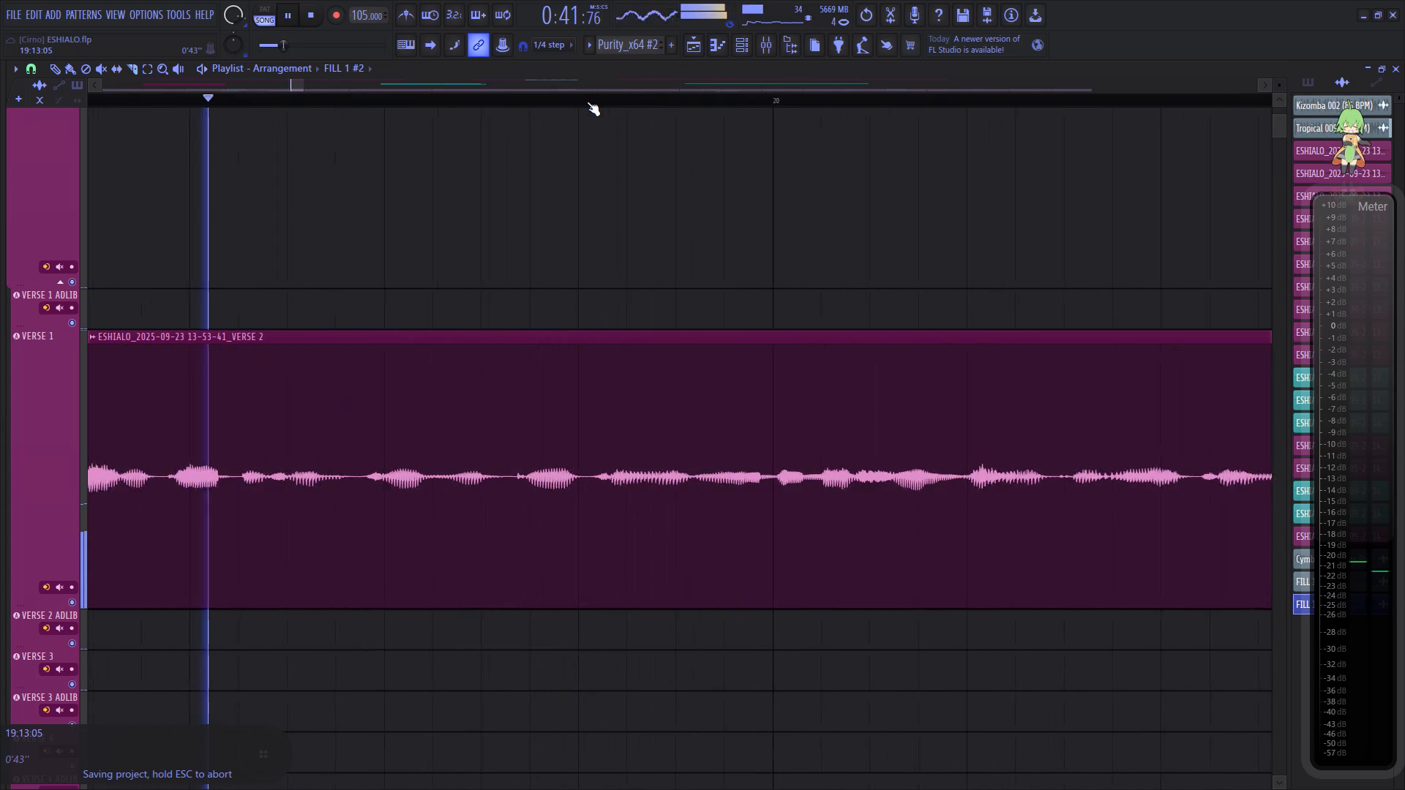
scroll(587, 102, up, 4)
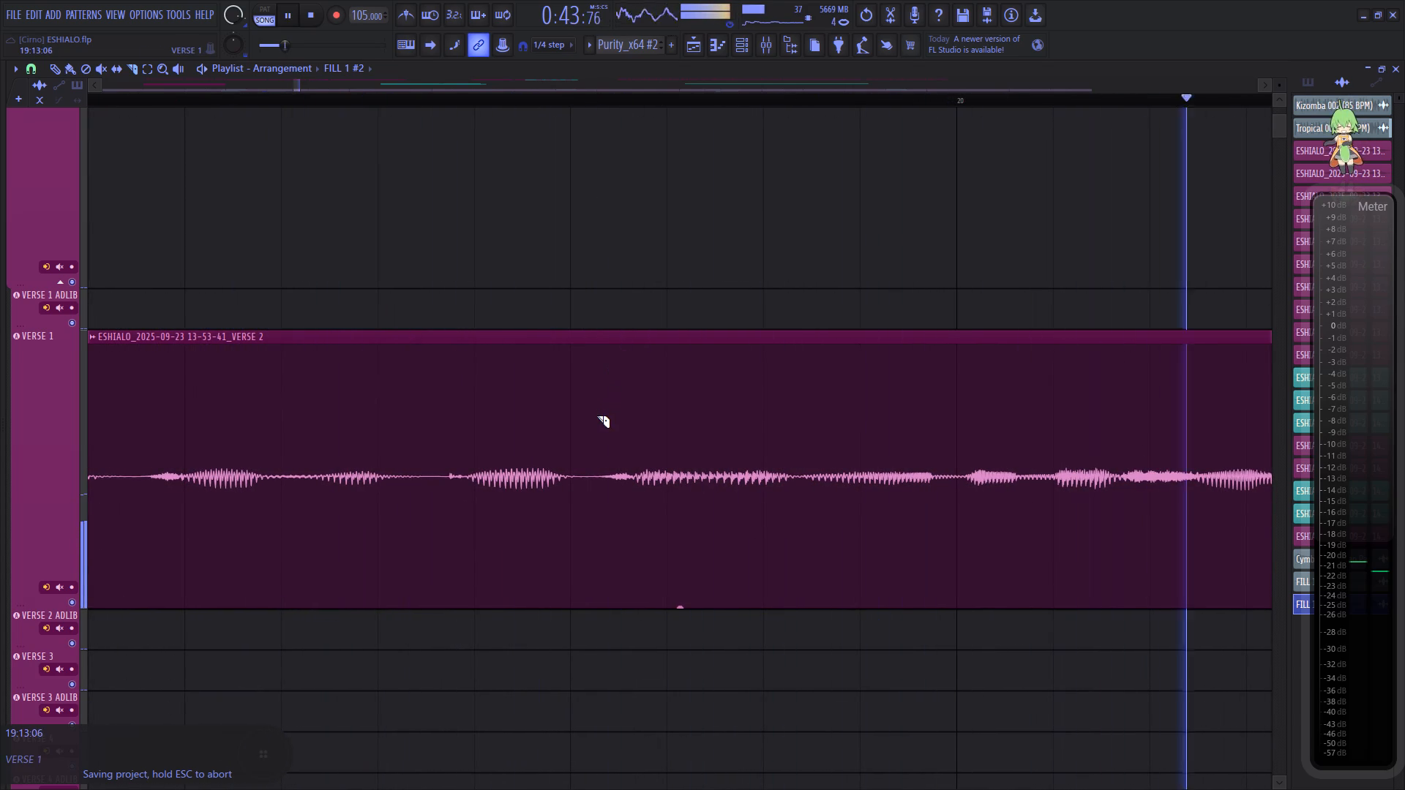
key(space)
click(596, 416)
key(space)
Nudge the vocal piece after the cut on VERSE 1 to start at 19:13:08, replaying to check its timing.
click(77, 70)
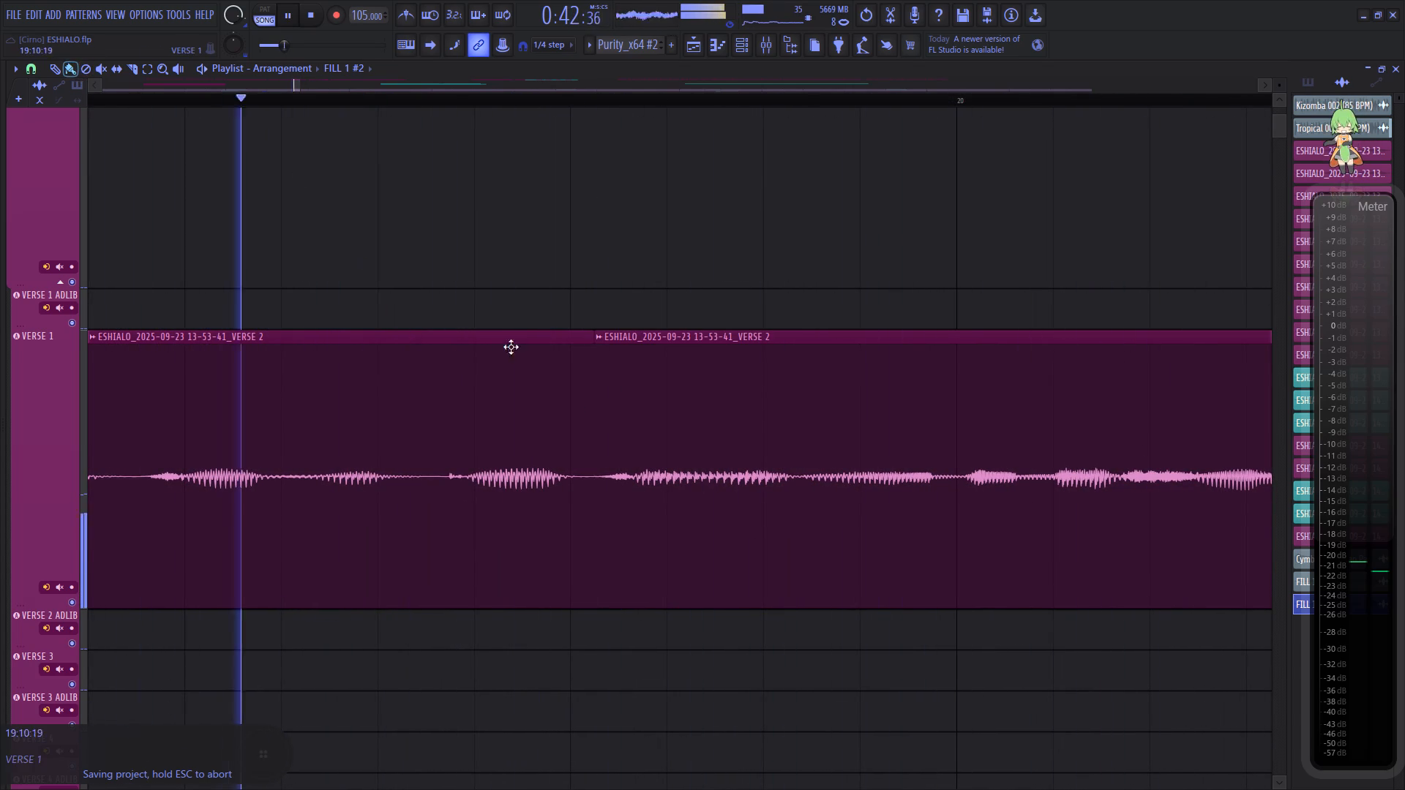
key(space)
key(space)
drag(675, 417, 686, 419)
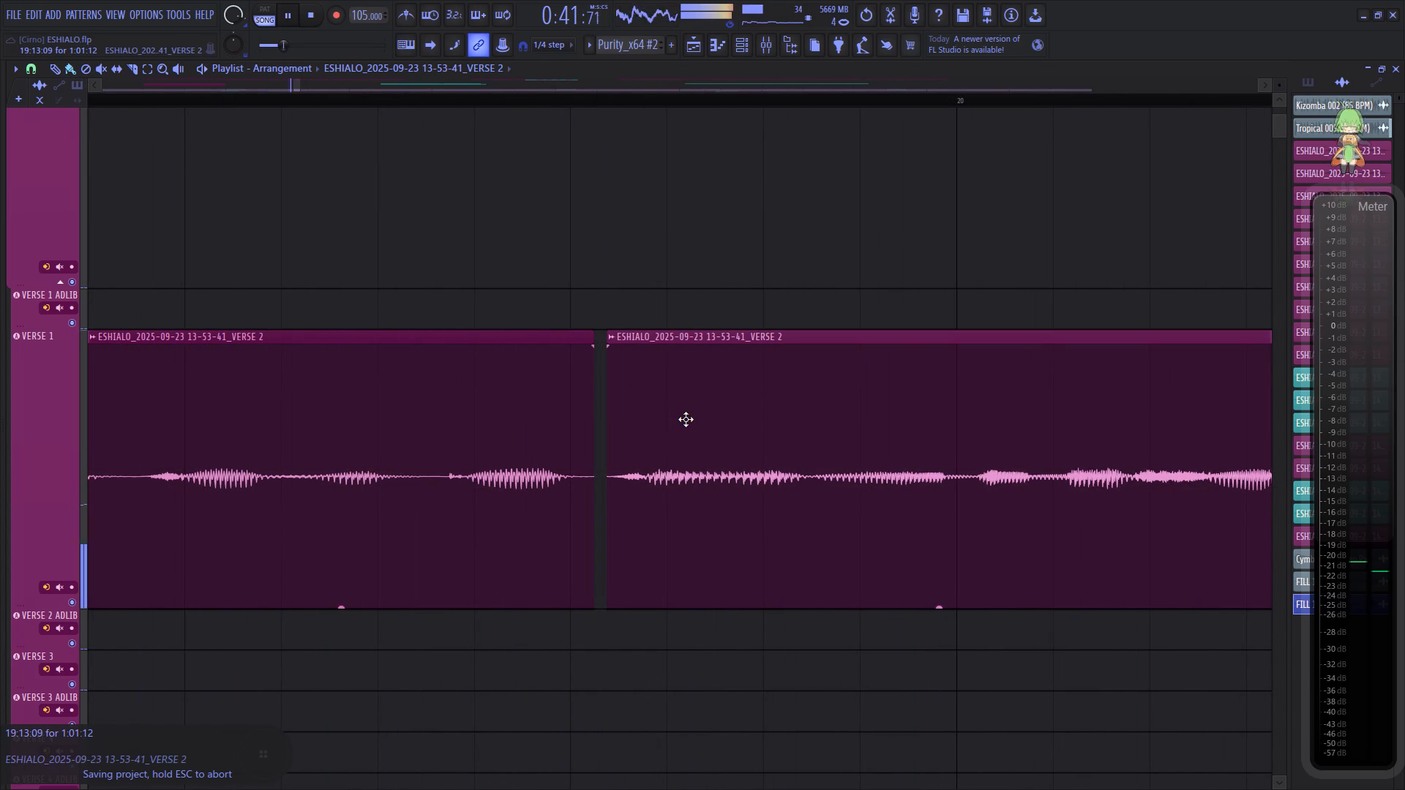
drag(686, 419, 686, 419)
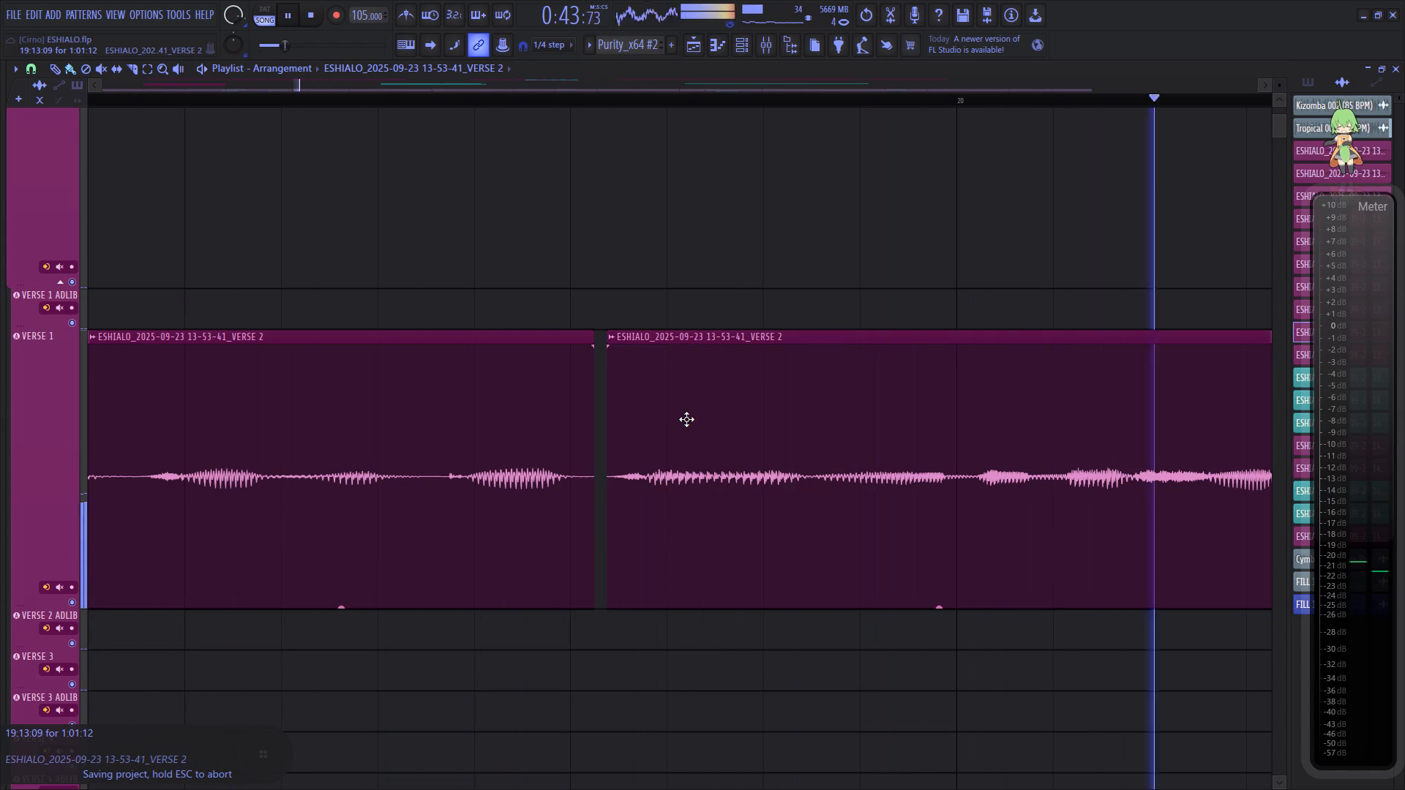
key(space)
key(space)
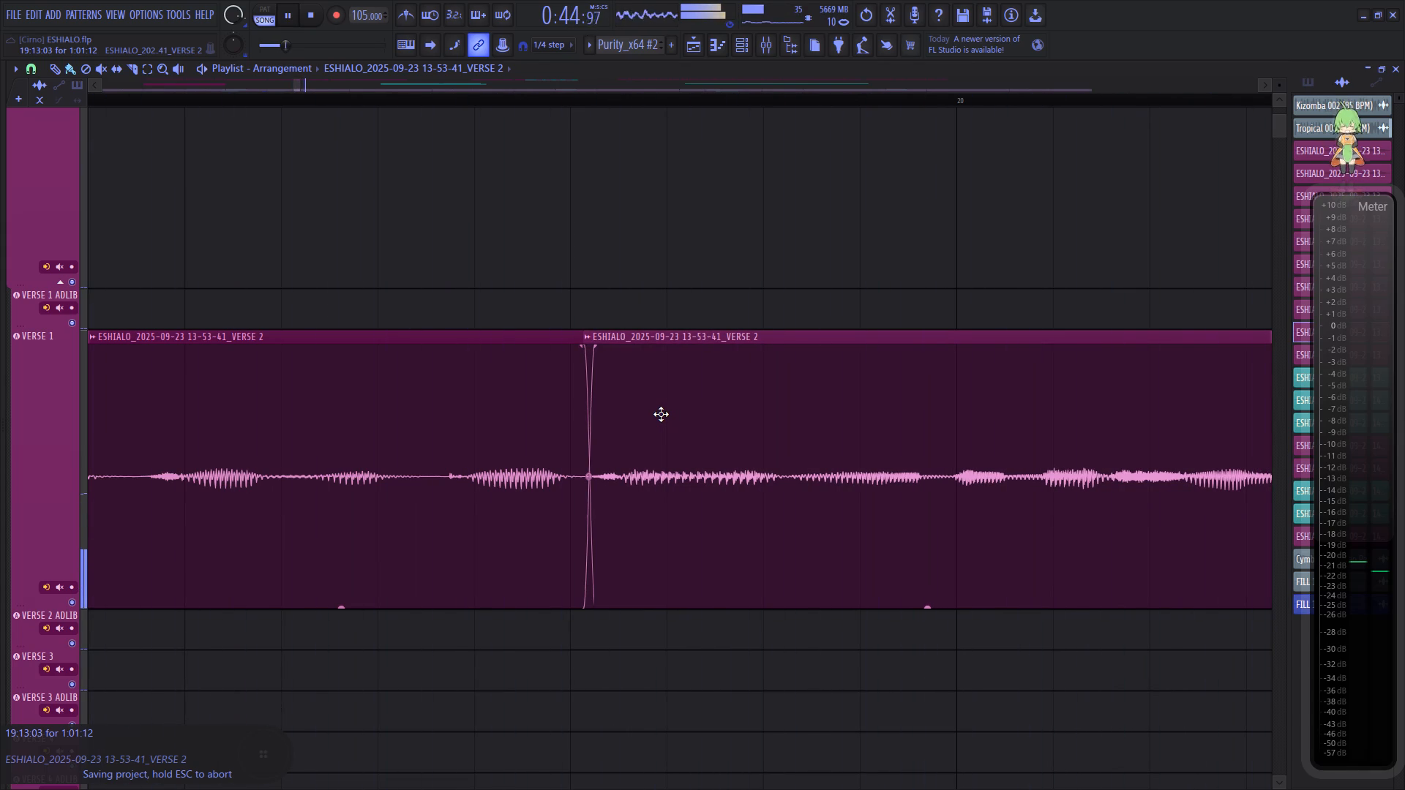
key(space)
key(space)
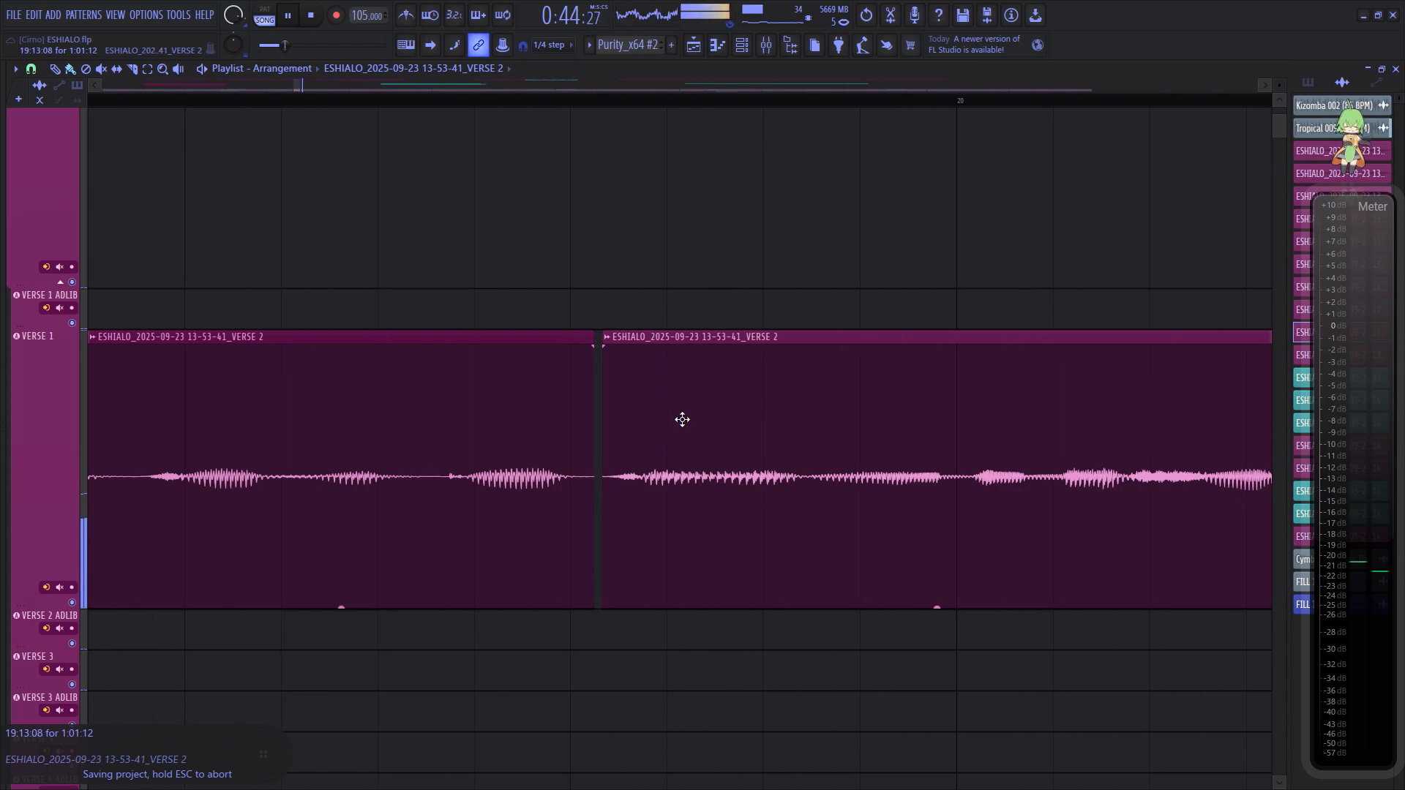
key(space)
key(space)
Slice the VERSE 1 vocal clip in bar 20 at about step 7, between two sung phrases.
scroll(529, 97, down, 5)
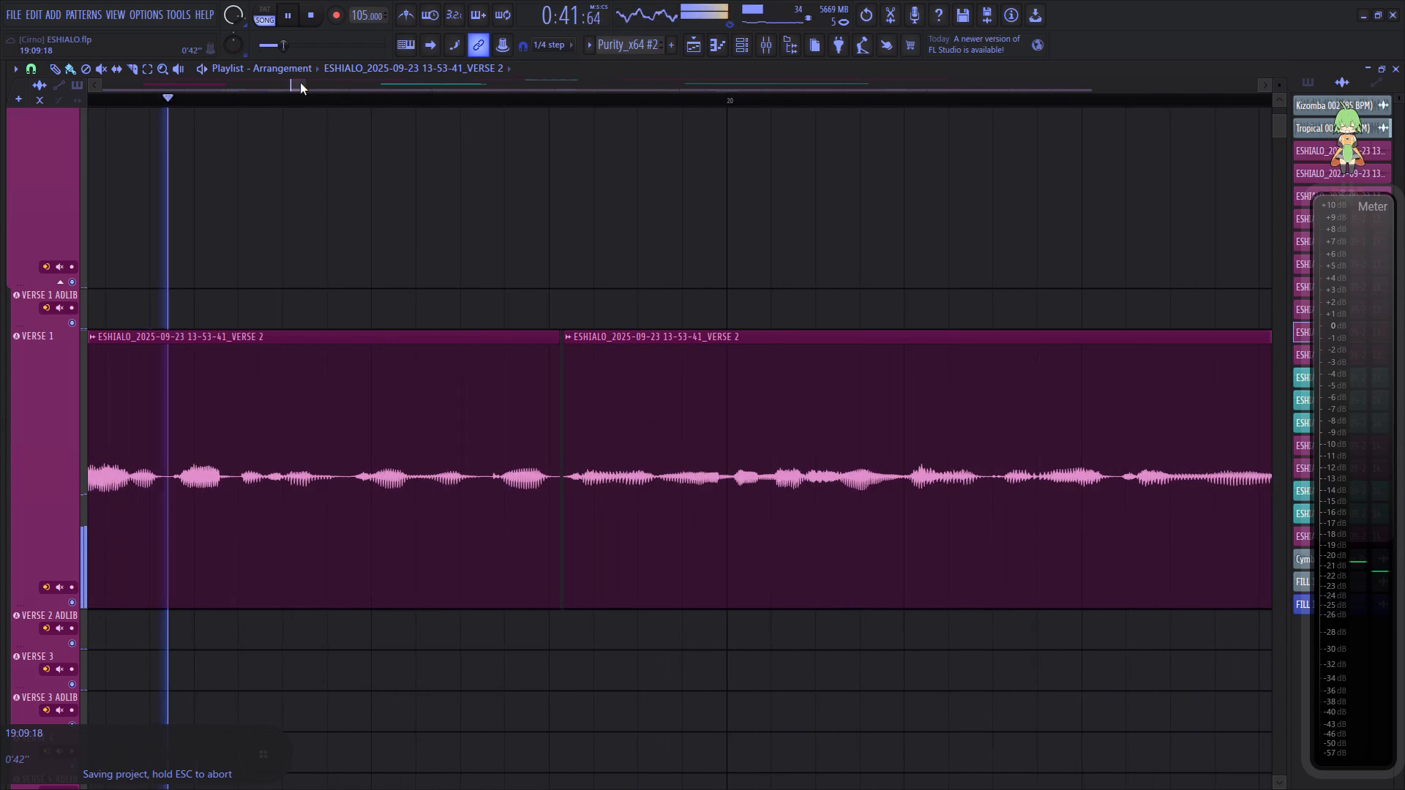
click(299, 83)
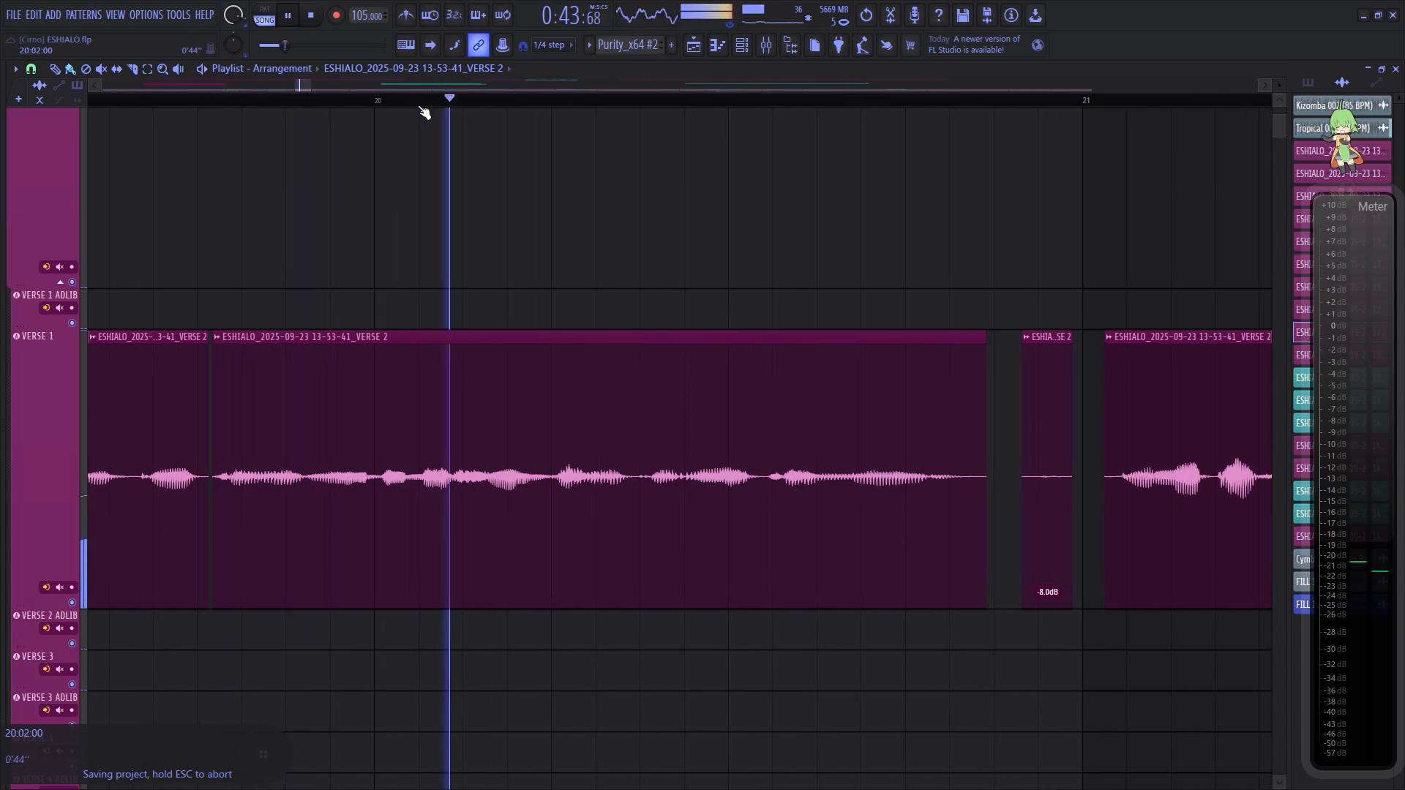
key(space)
key(space)
click(128, 67)
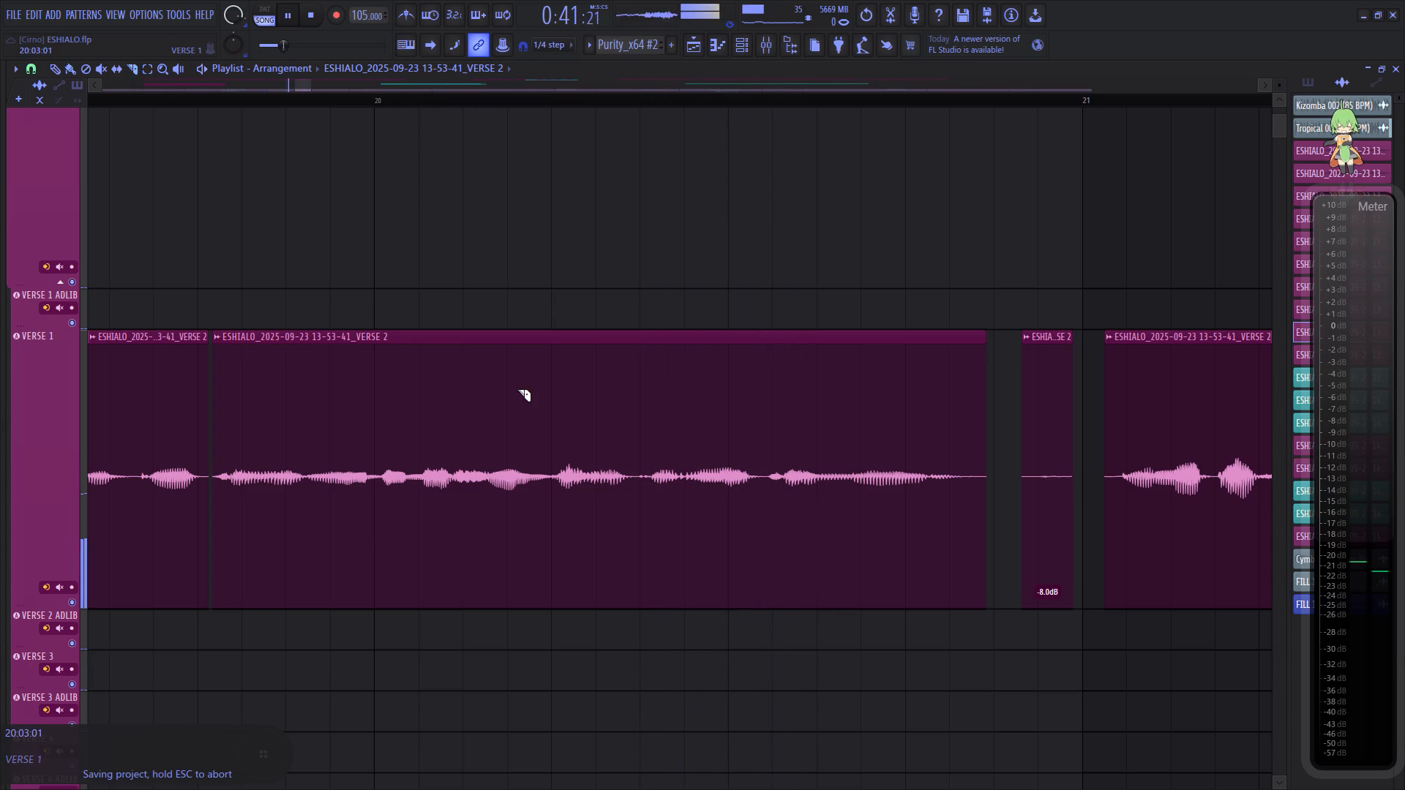
click(643, 451)
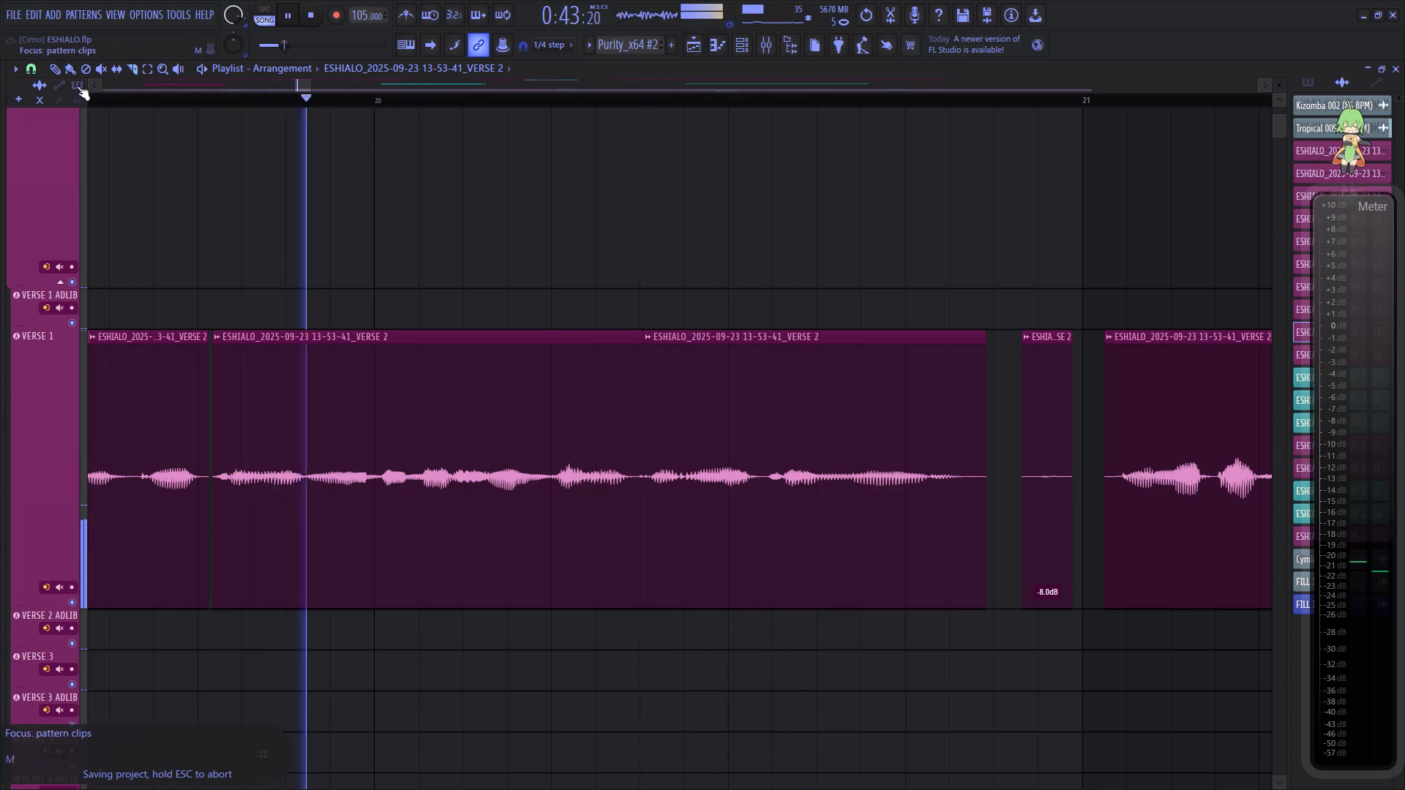
Shift the newly cut vocal piece in bar 20 later to start at 20:07:11, replaying to check its timing.
click(64, 70)
drag(750, 437, 763, 441)
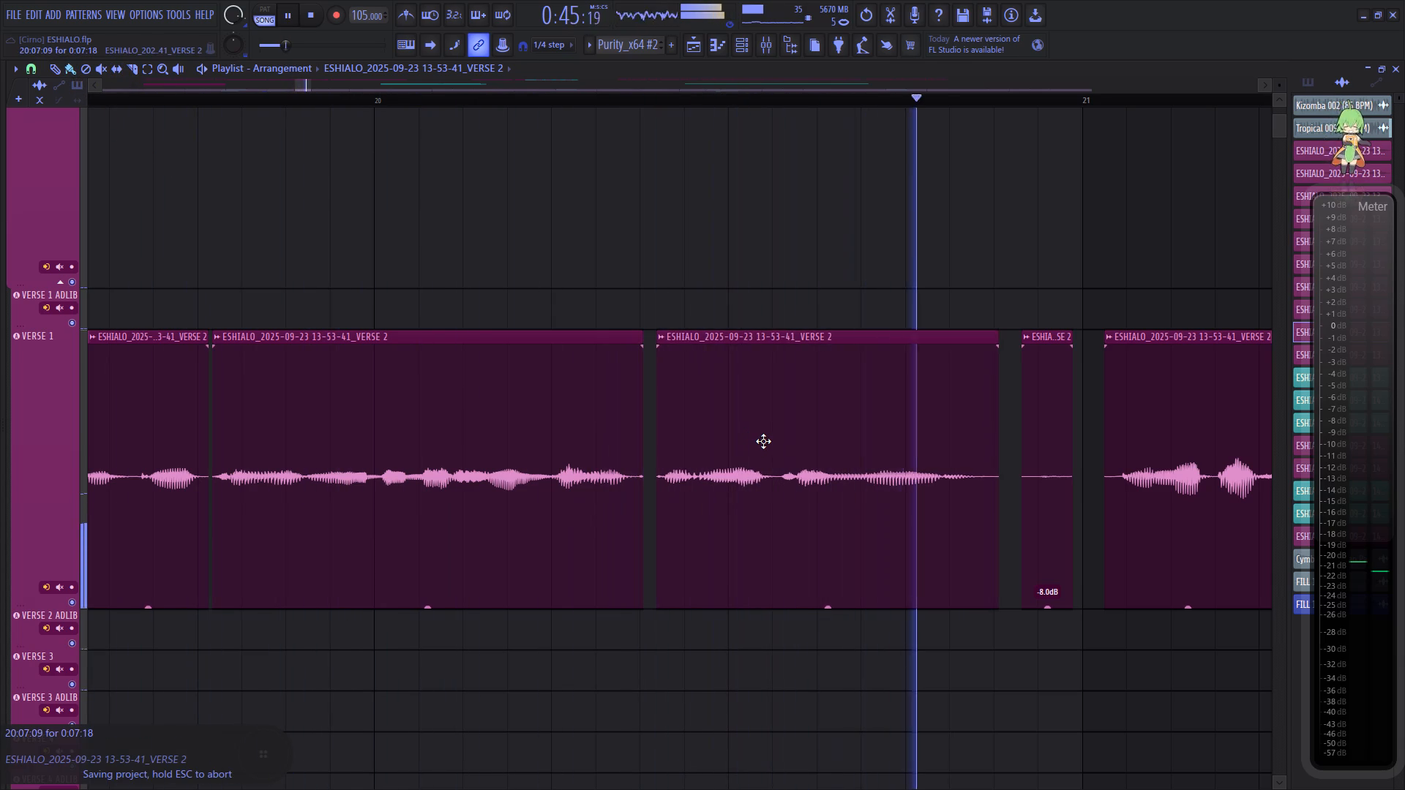
key(space)
key(space)
click(763, 441)
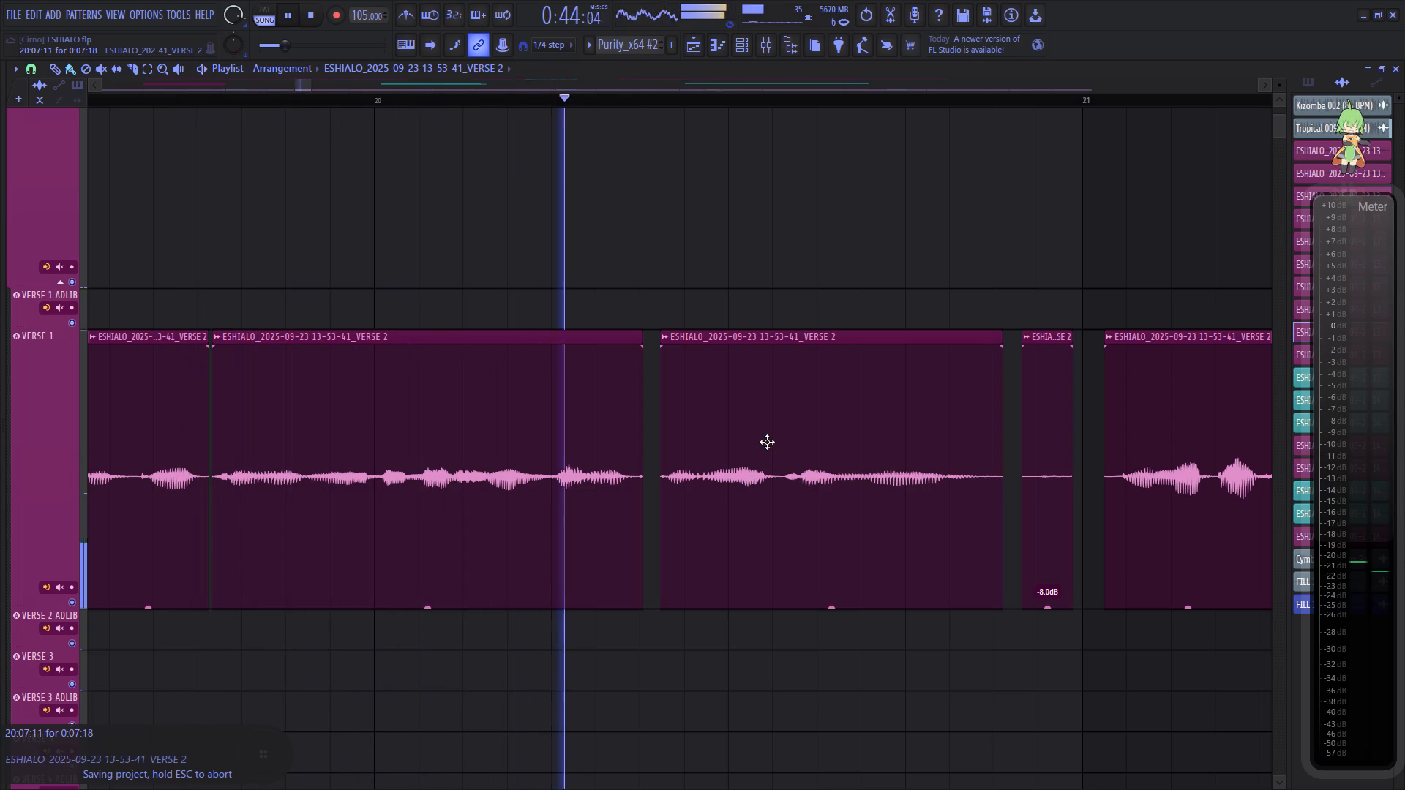
key(space)
key(space)
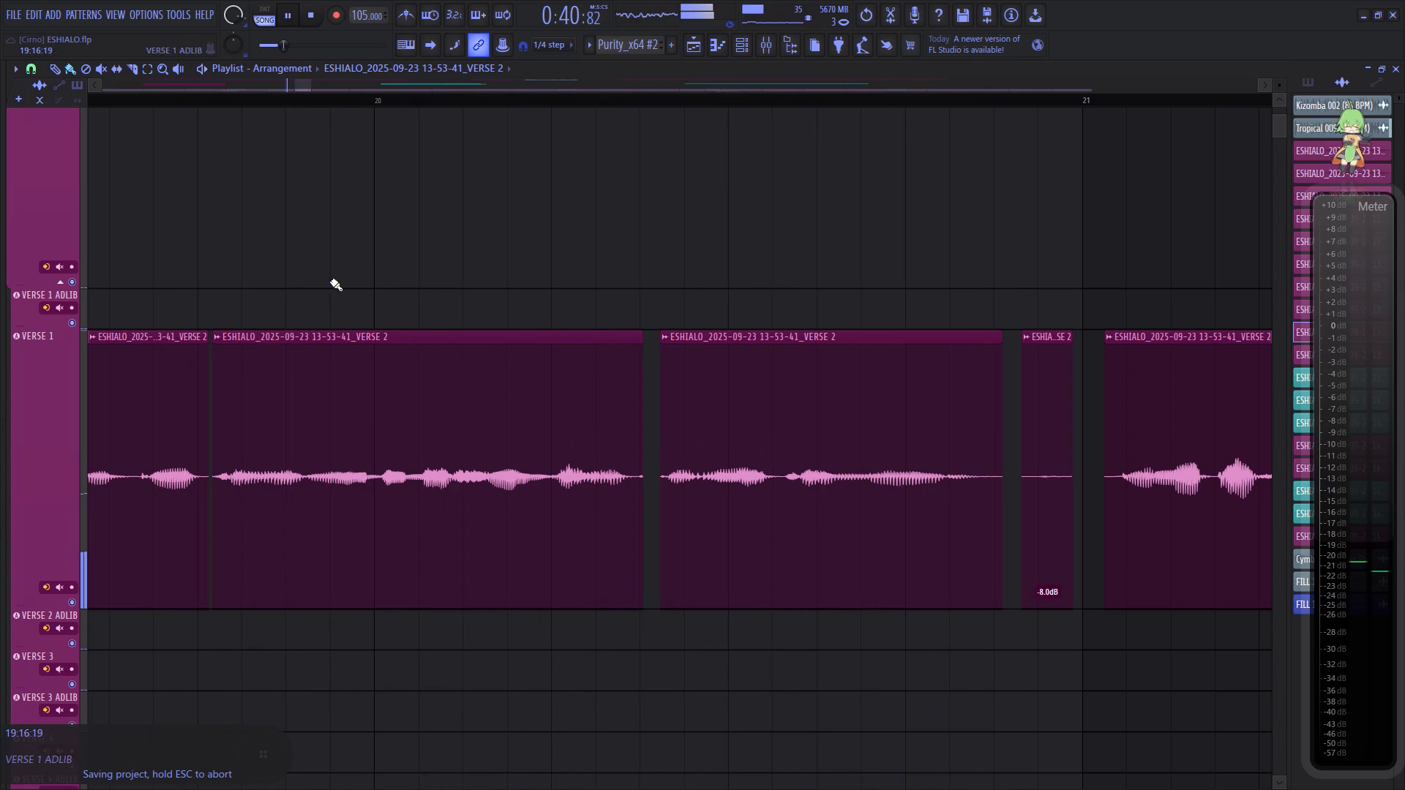
Slice the VERSE 1 vocal at about 20:05:00 and nudge the short piece after the cut slightly later, replaying to check its timing.
click(129, 67)
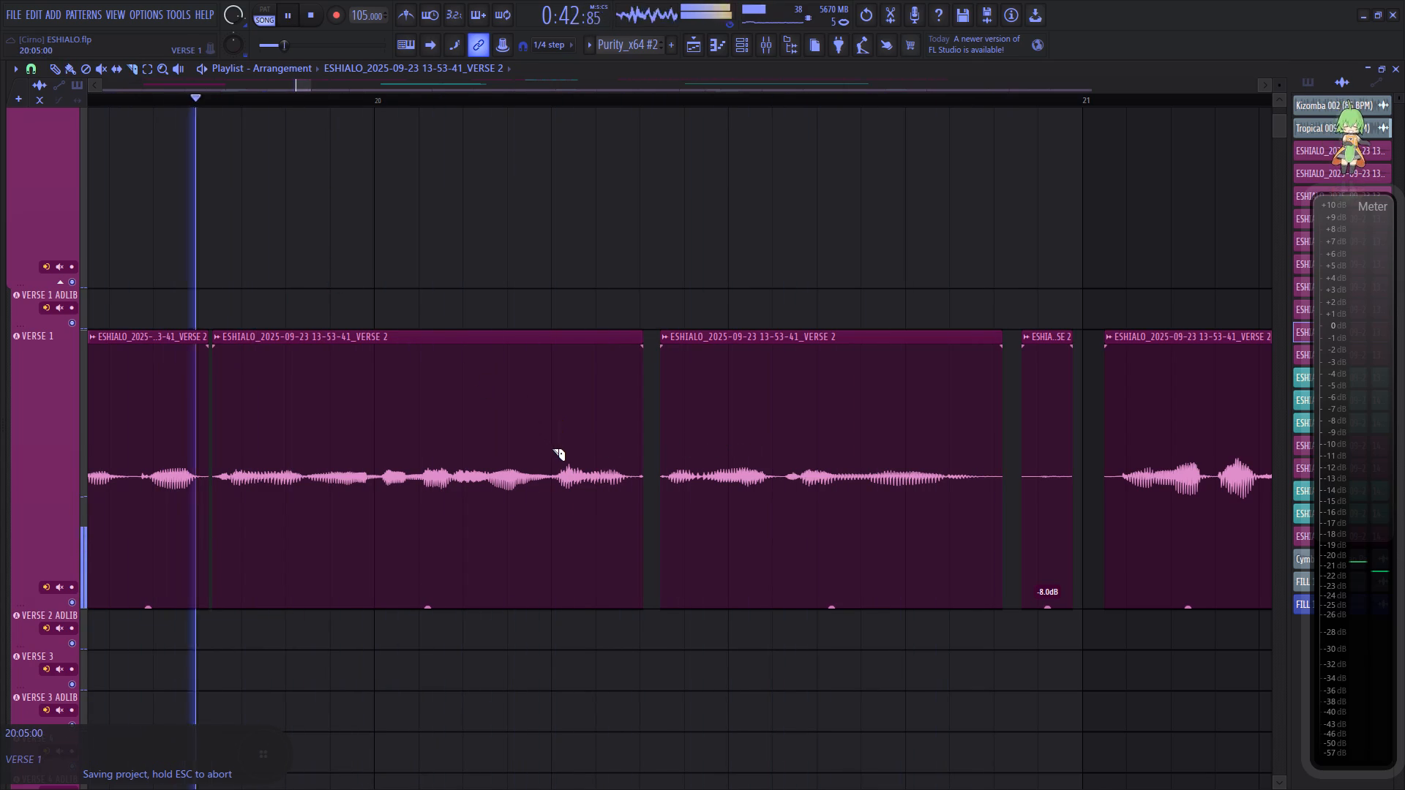
click(552, 448)
click(68, 69)
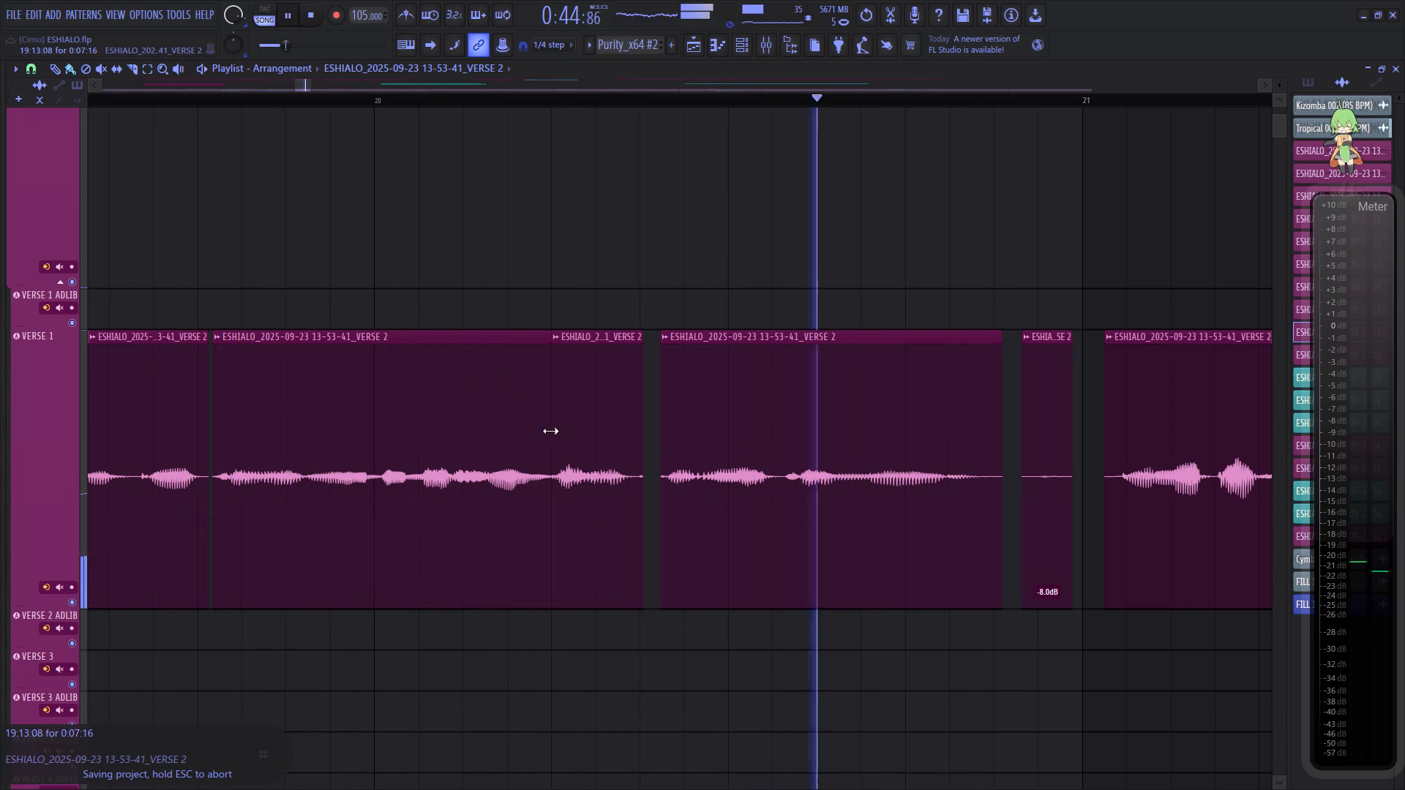
drag(599, 455, 607, 458)
key(space)
key(space)
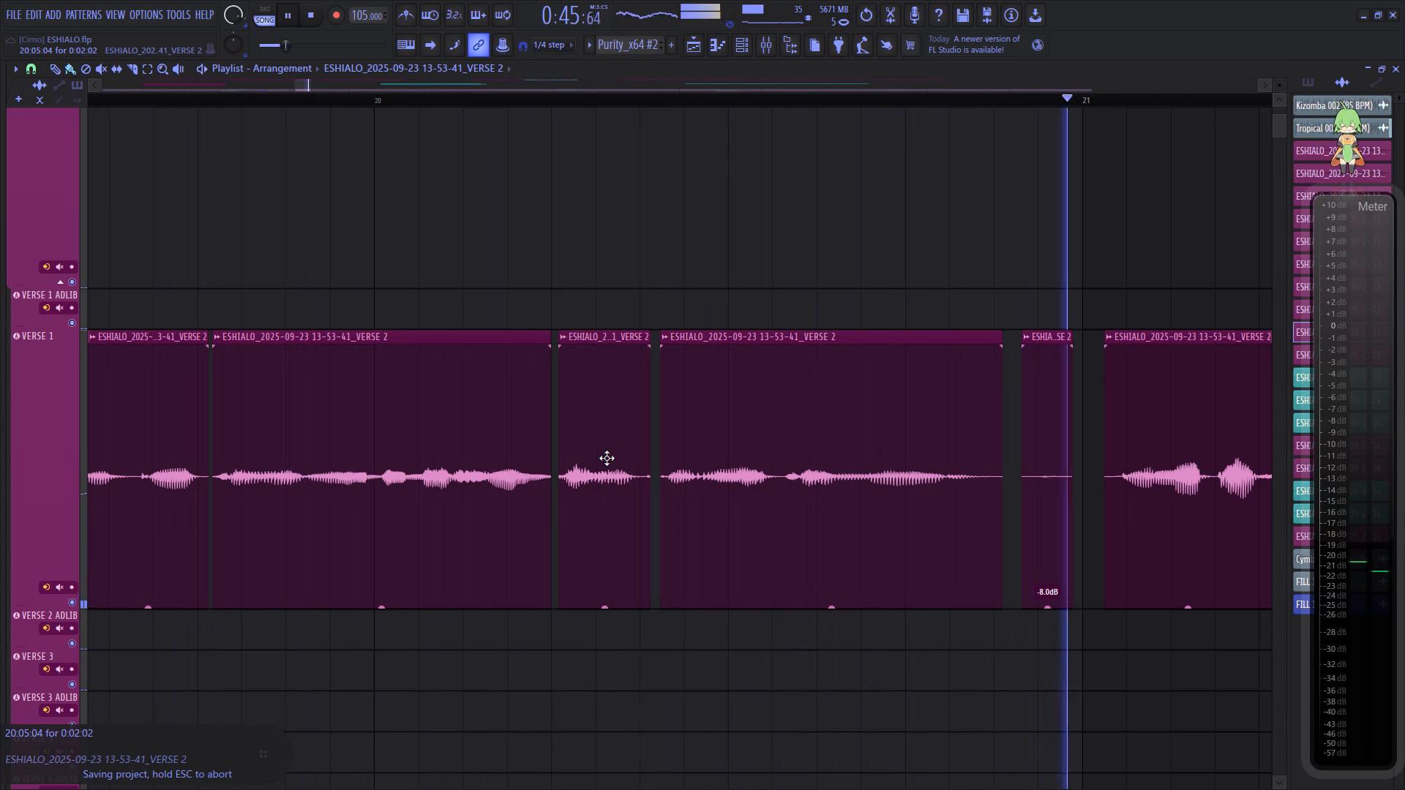
key(space)
key(space)
click(593, 468)
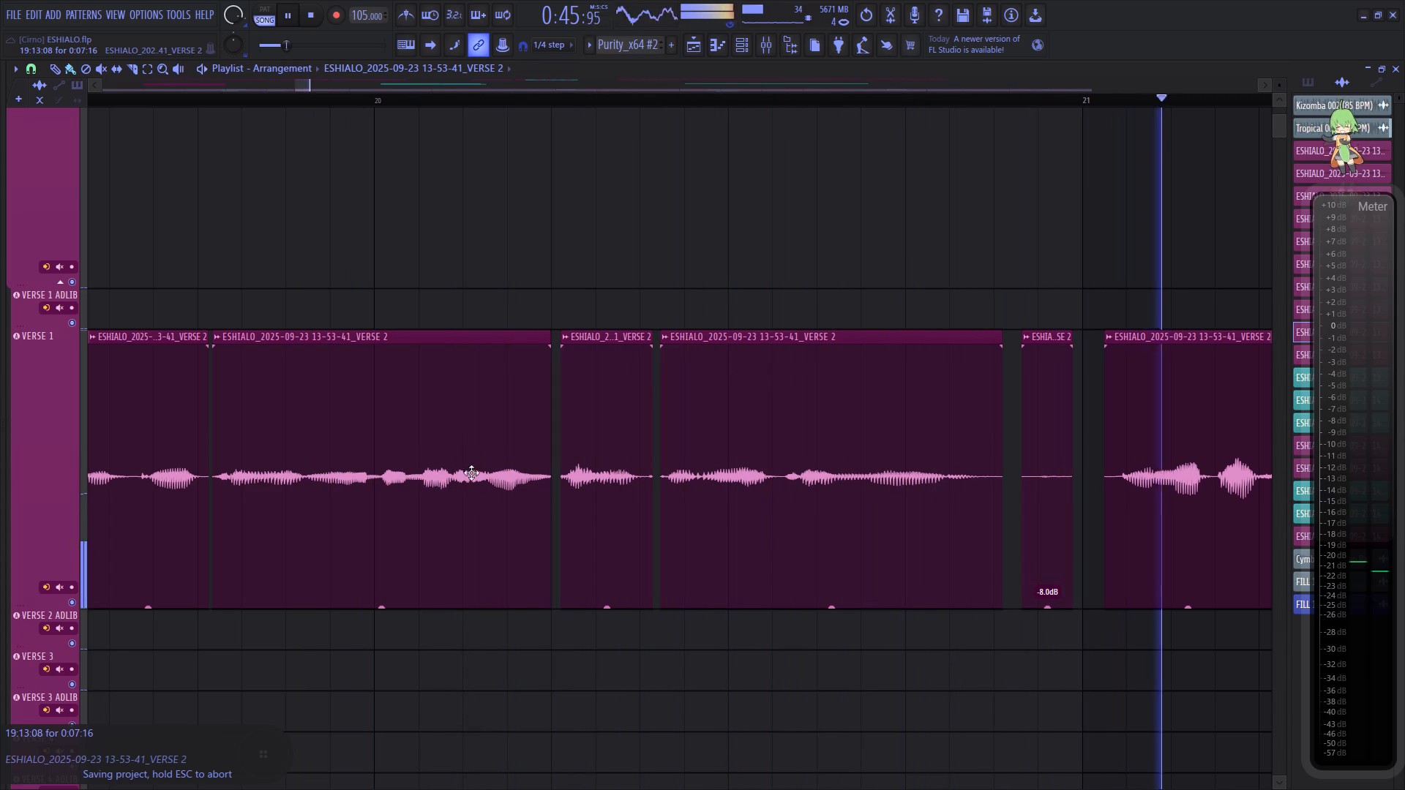
Delete the short -8.0 dB vocal piece just before bar 21 on VERSE 1, replaying from bar 20 to check the phrase.
right_click(1042, 500)
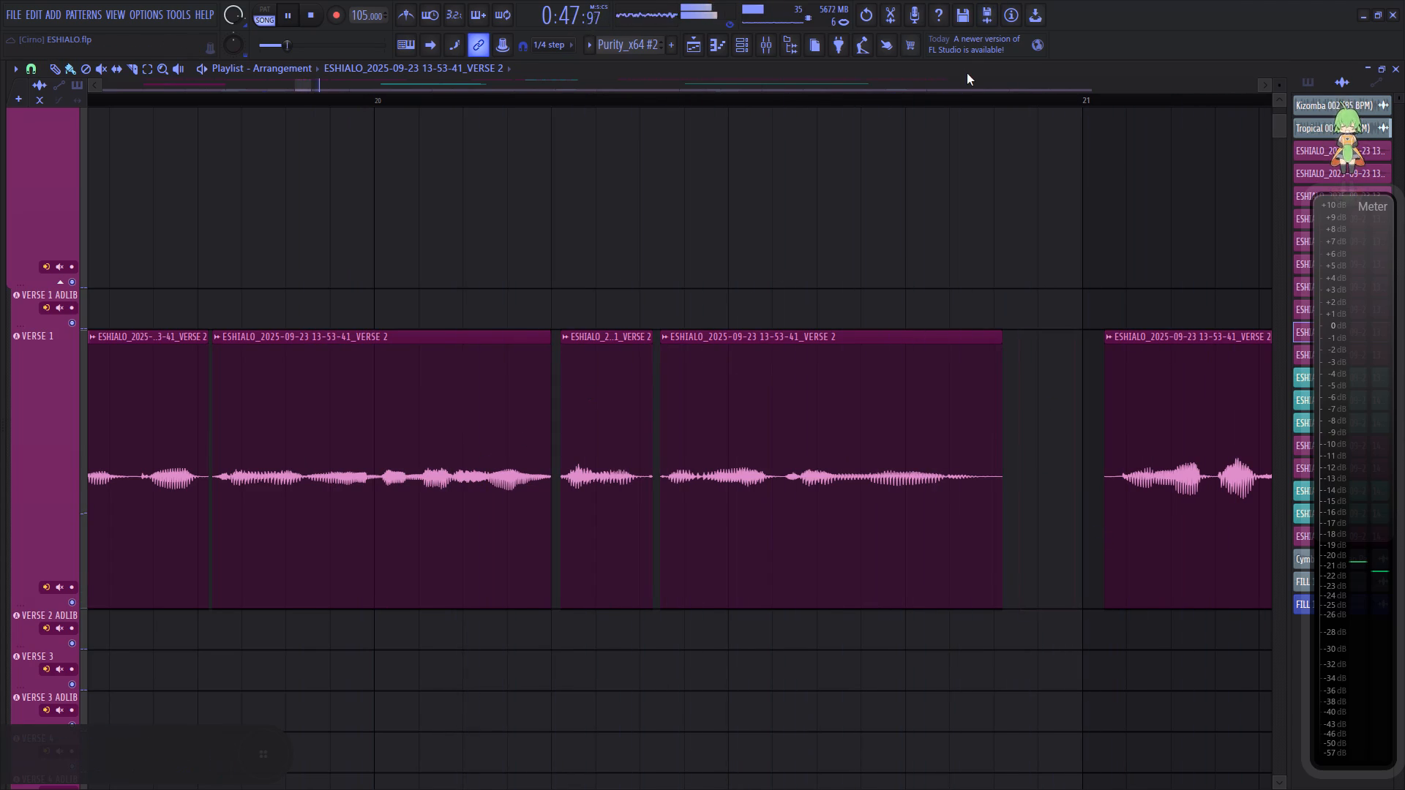
scroll(971, 97, down, 13)
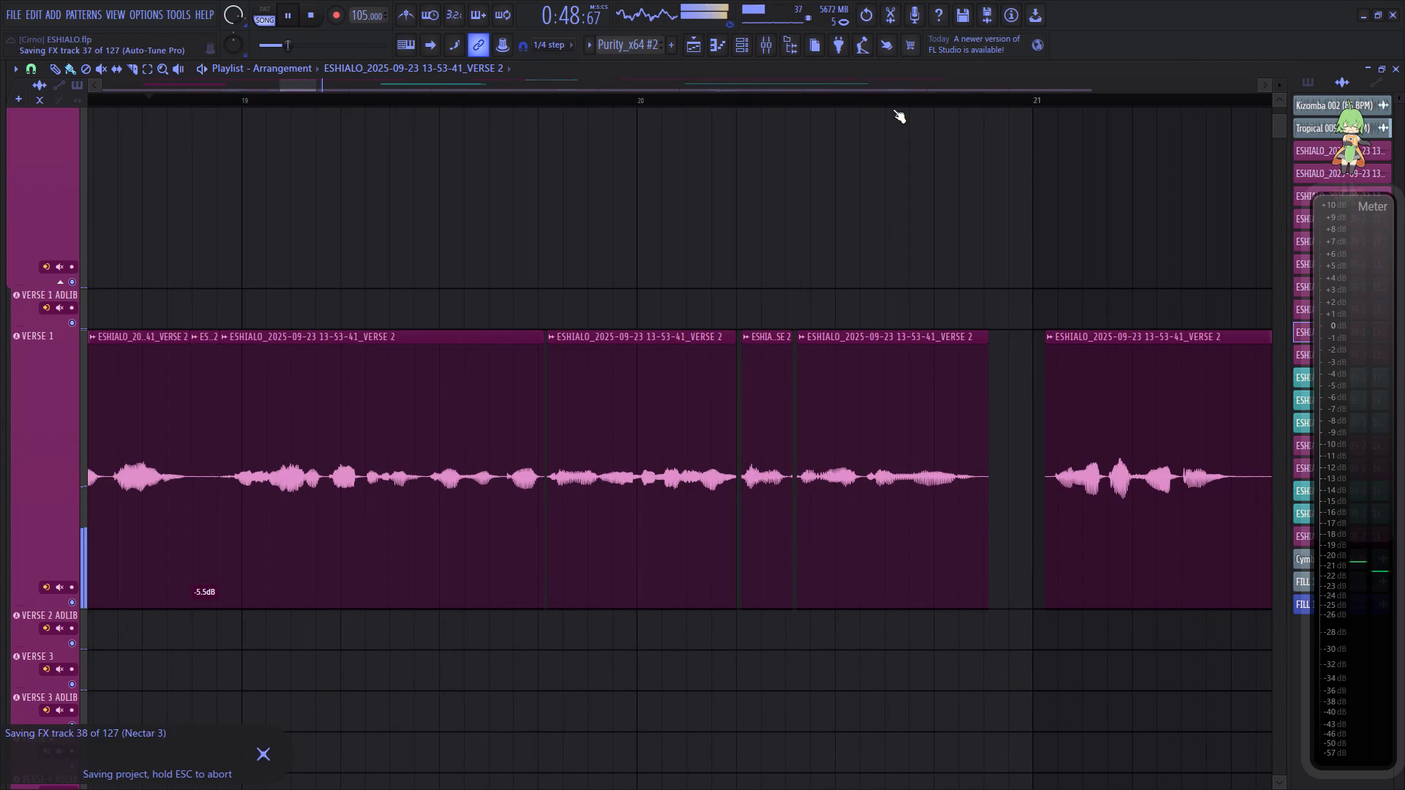
click(805, 97)
scroll(989, 97, up, 6)
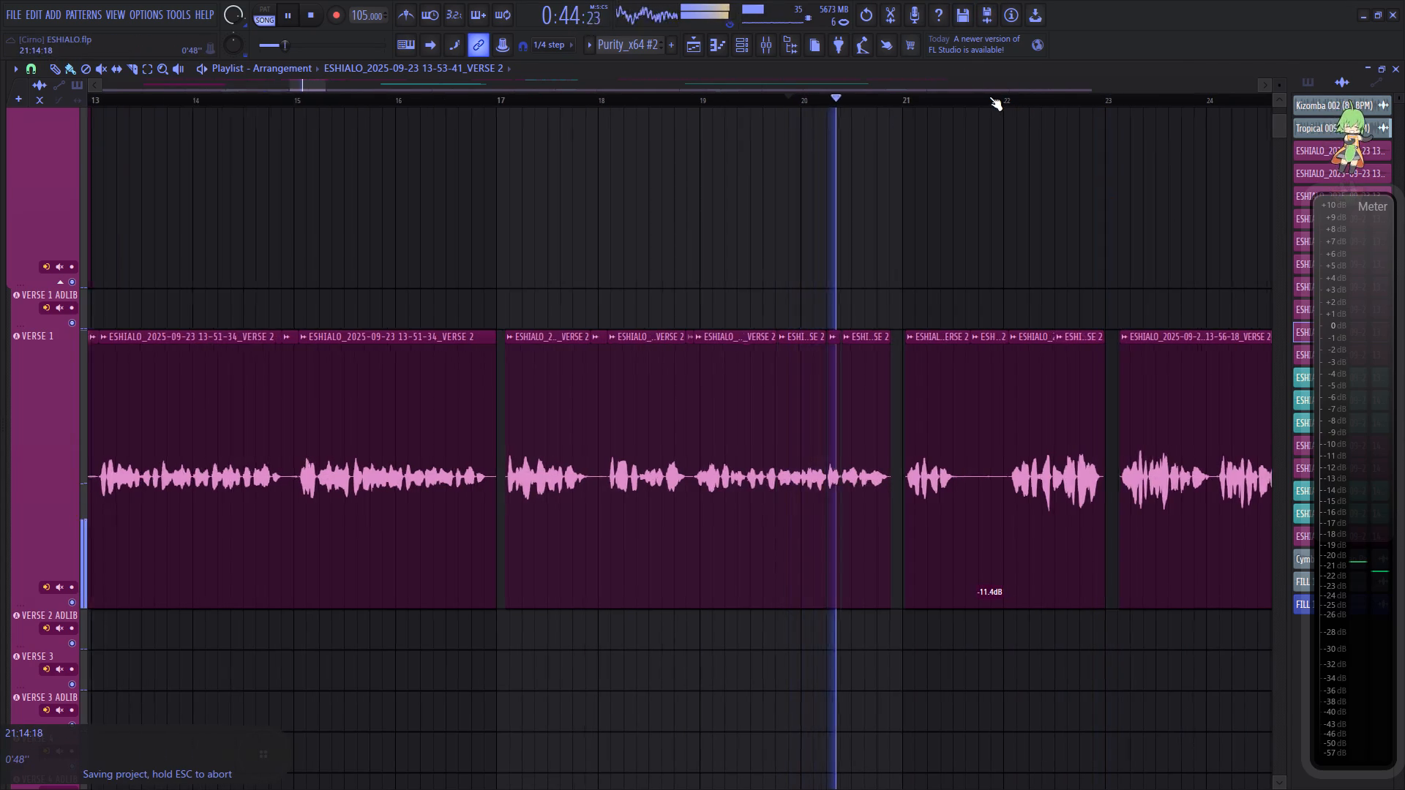
scroll(989, 97, up, 2)
scroll(782, 200, down, 13)
key(space)
Cut the Tropical 009 drum clip from about 21:02:21 to 21:16:14, removing the section after bar 21's first hit.
scroll(778, 202, down, 4)
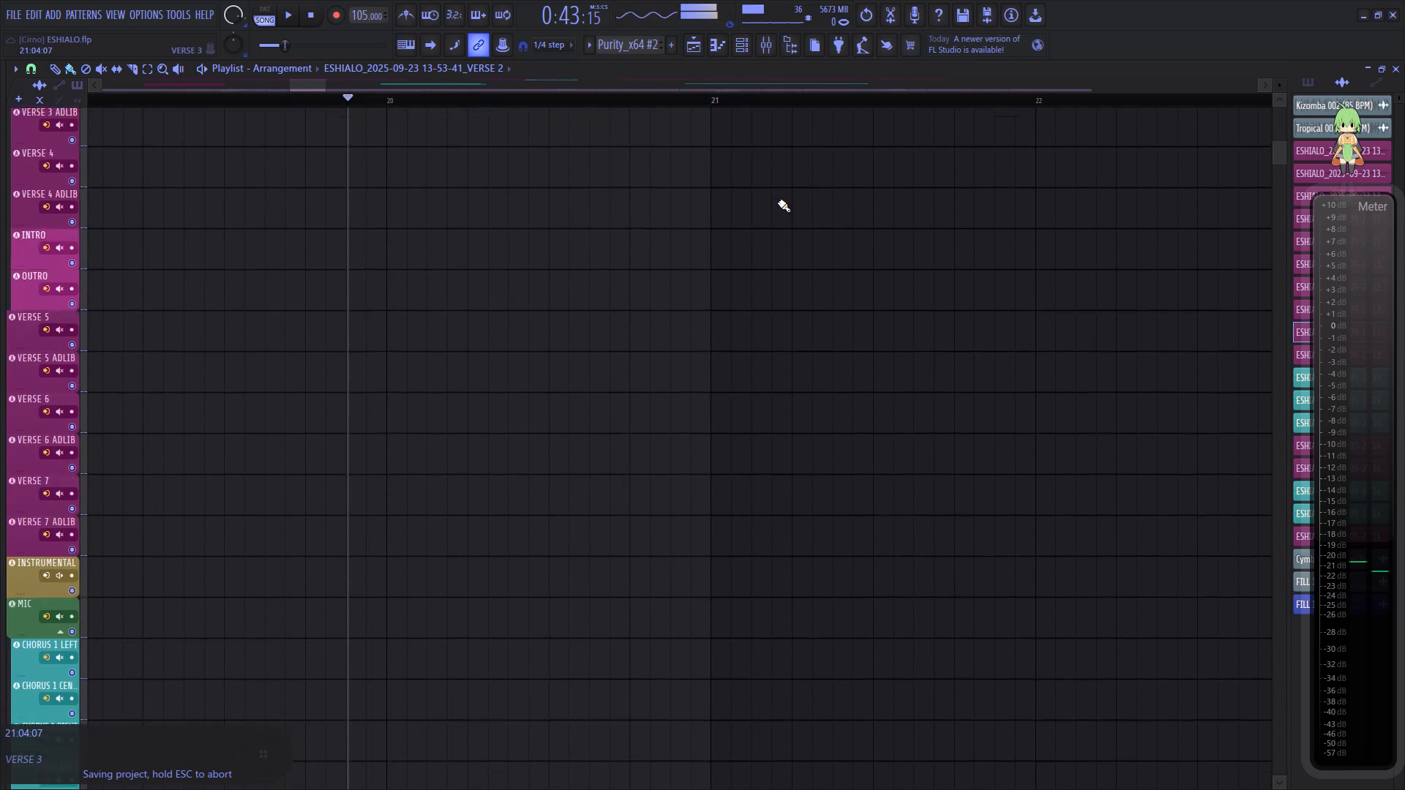
scroll(778, 202, down, 20)
scroll(778, 202, down, 7)
key(space)
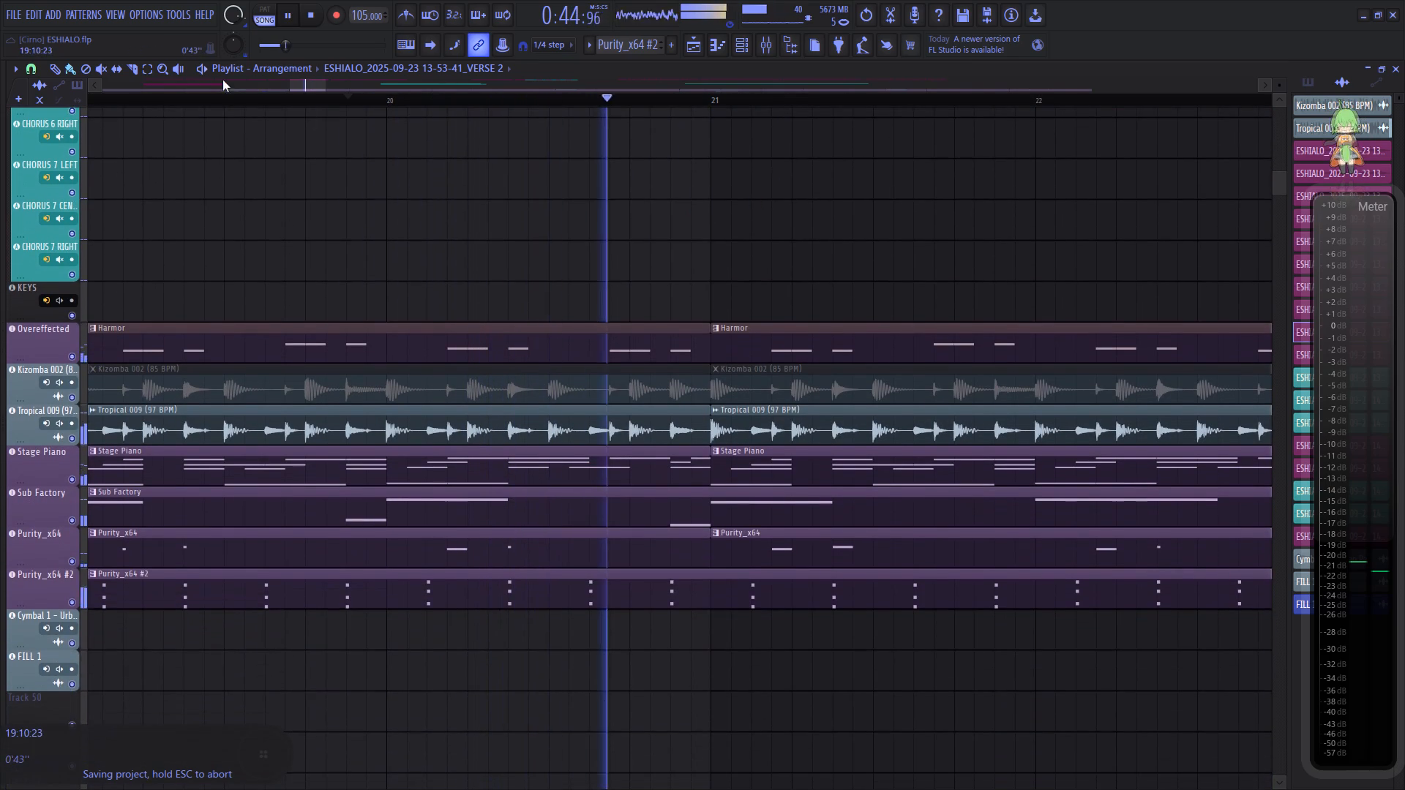
click(135, 68)
key(space)
key(space)
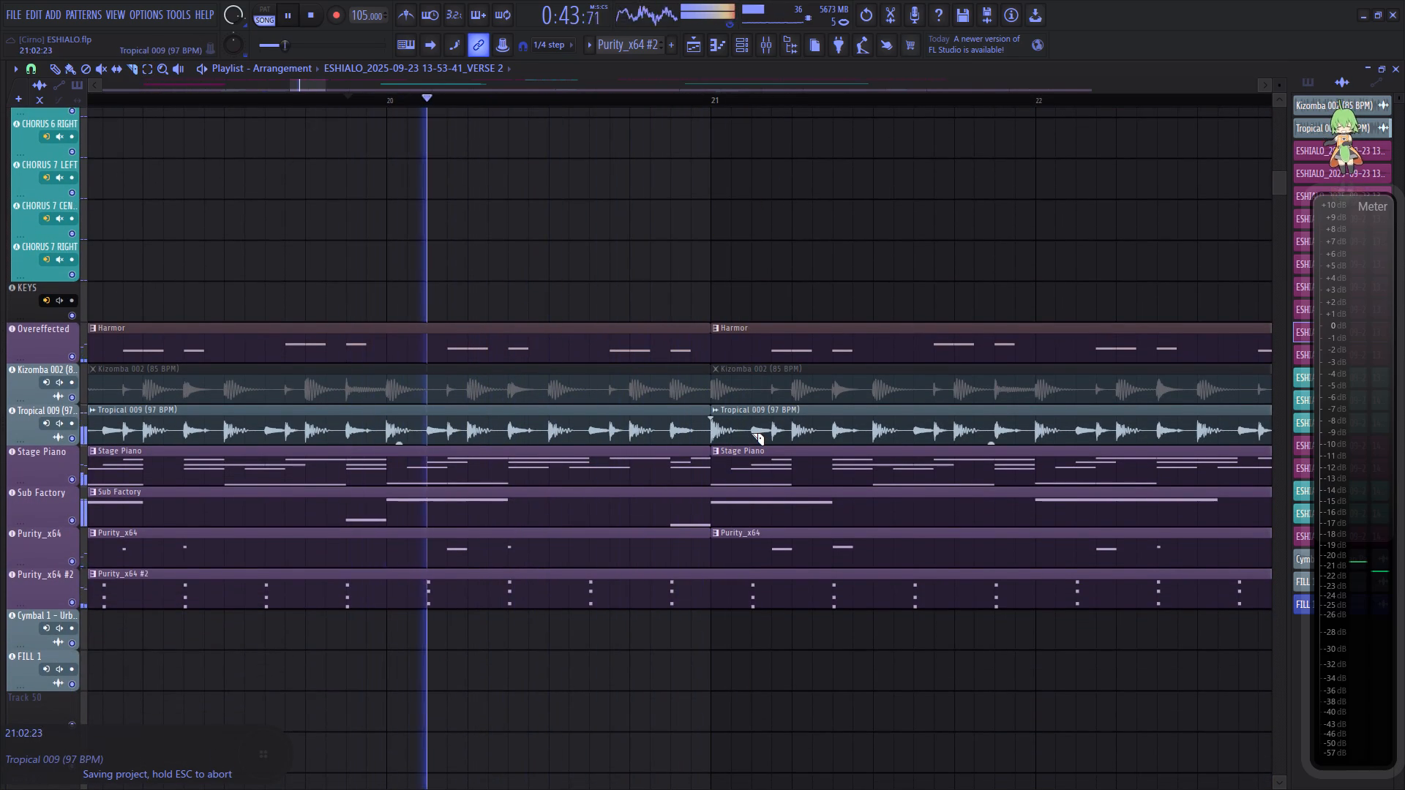
click(747, 434)
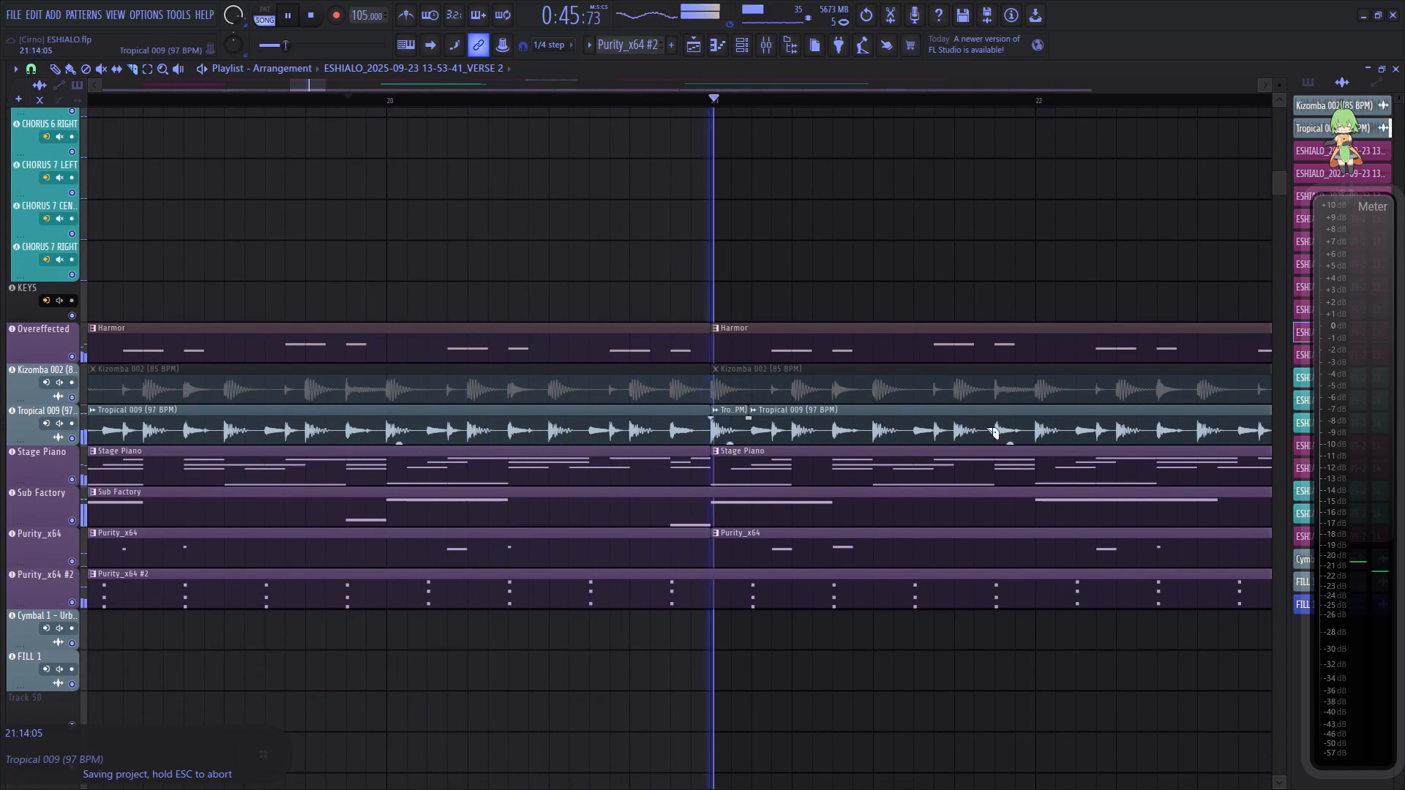
key(space)
key(space)
right_click(1027, 434)
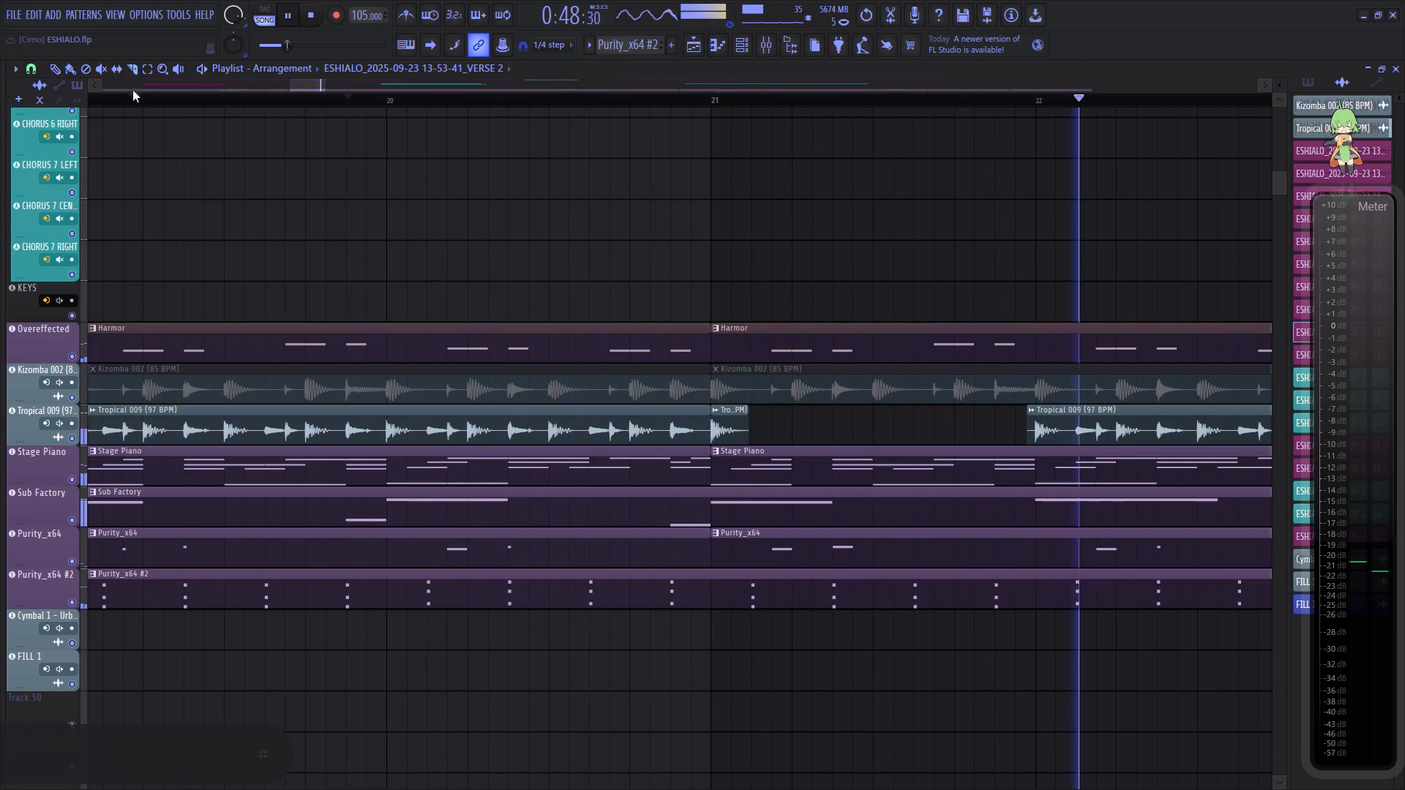
Slice the Tropical 009 clip just before bar 23 and delete the piece covering bar 22, replaying to check the drum break.
scroll(612, 99, down, 7)
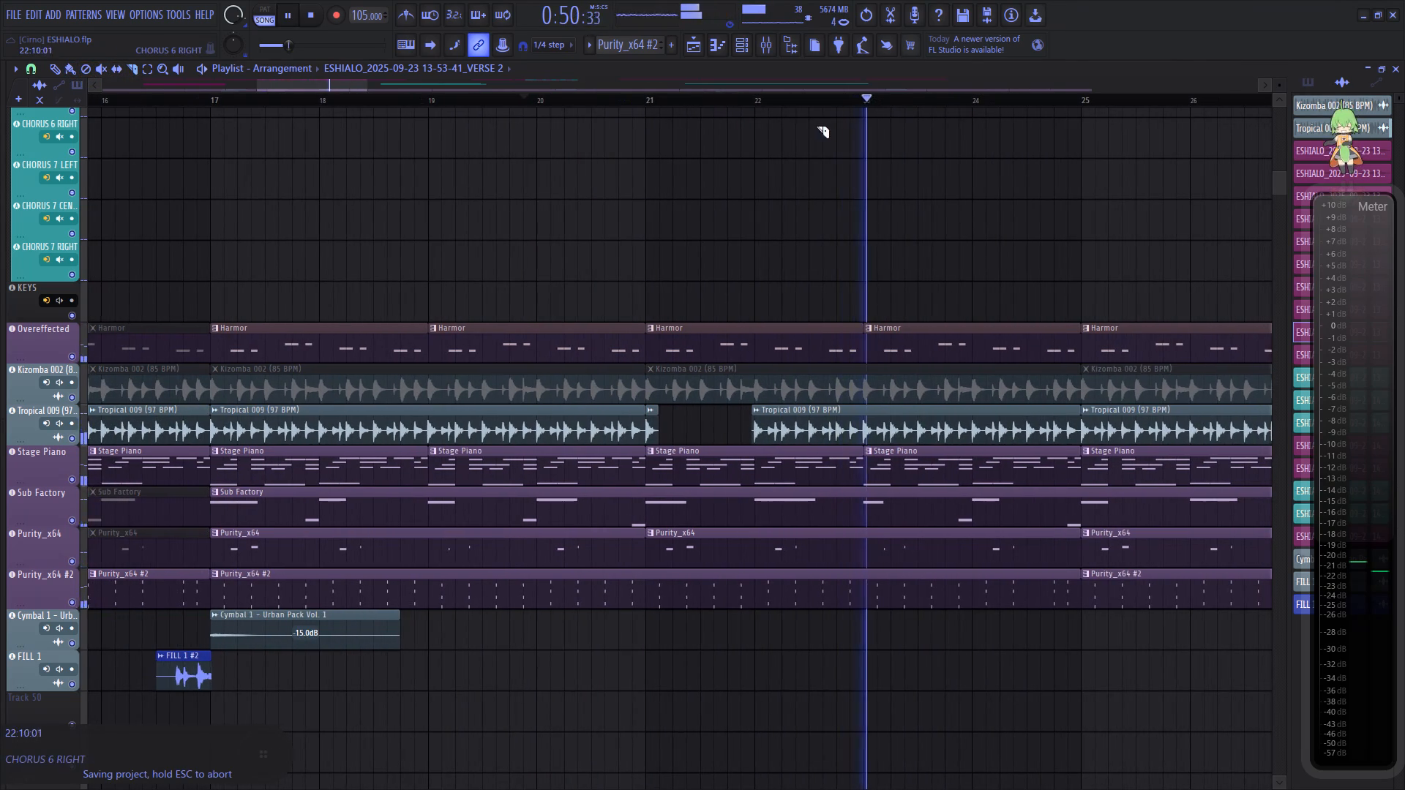
key(space)
key(space)
click(136, 64)
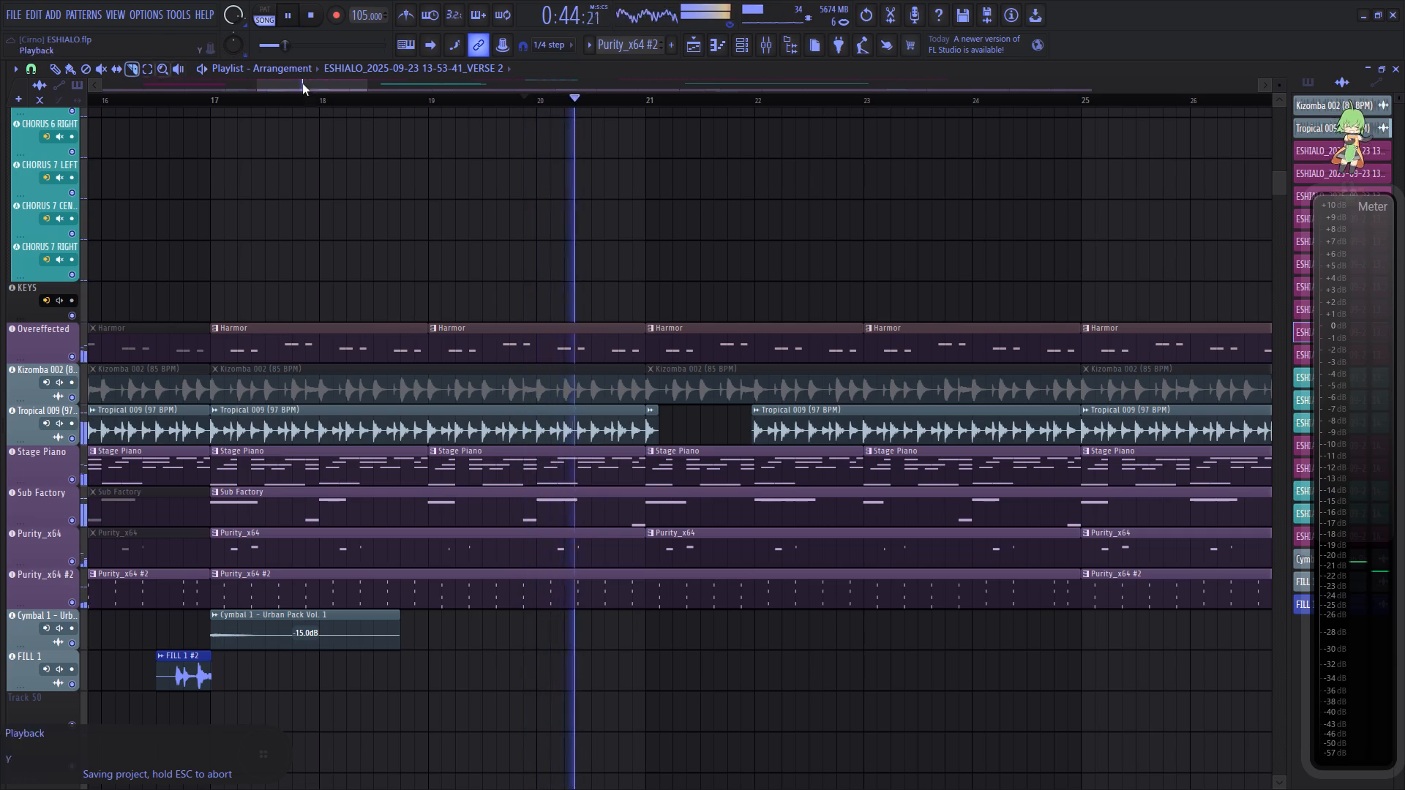
scroll(857, 100, up, 8)
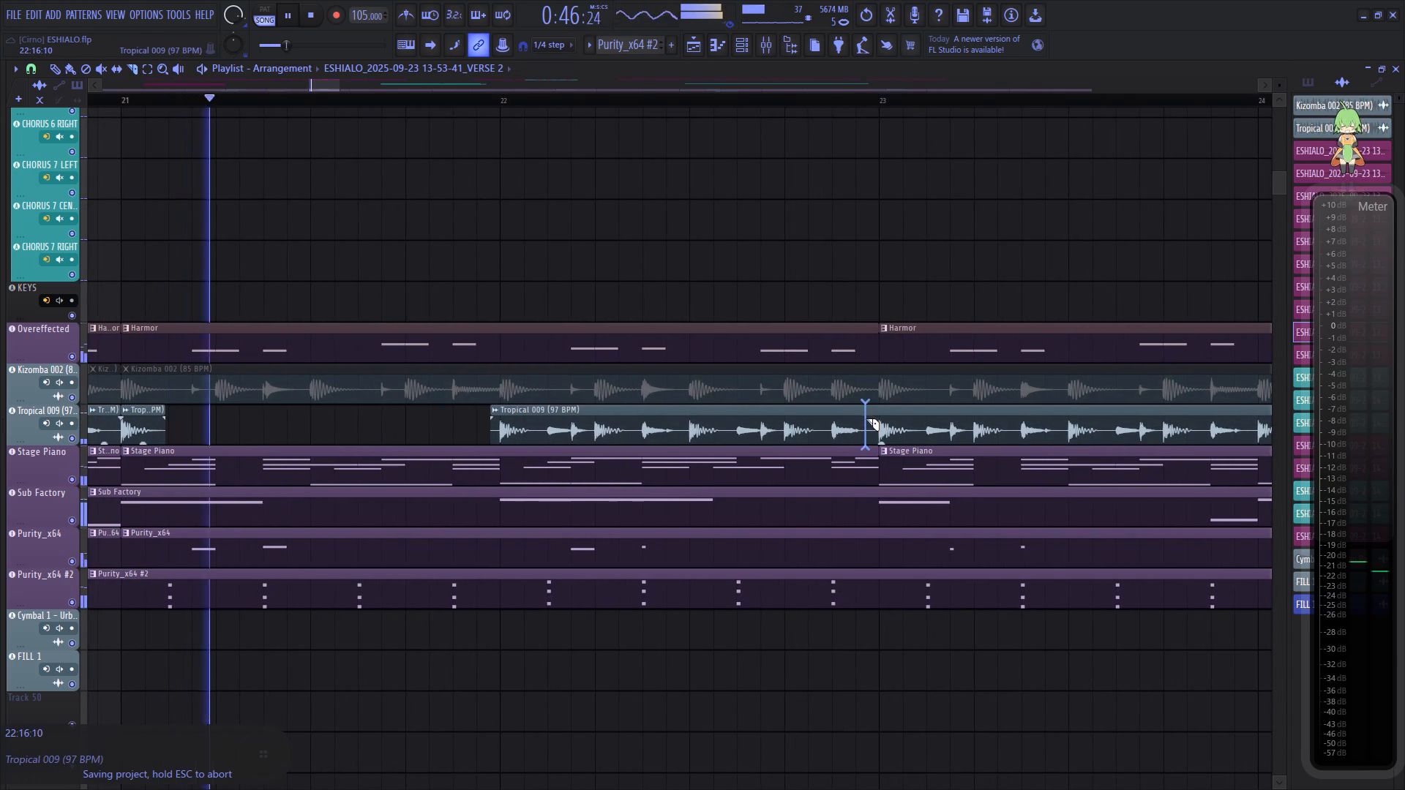
click(866, 418)
click(101, 72)
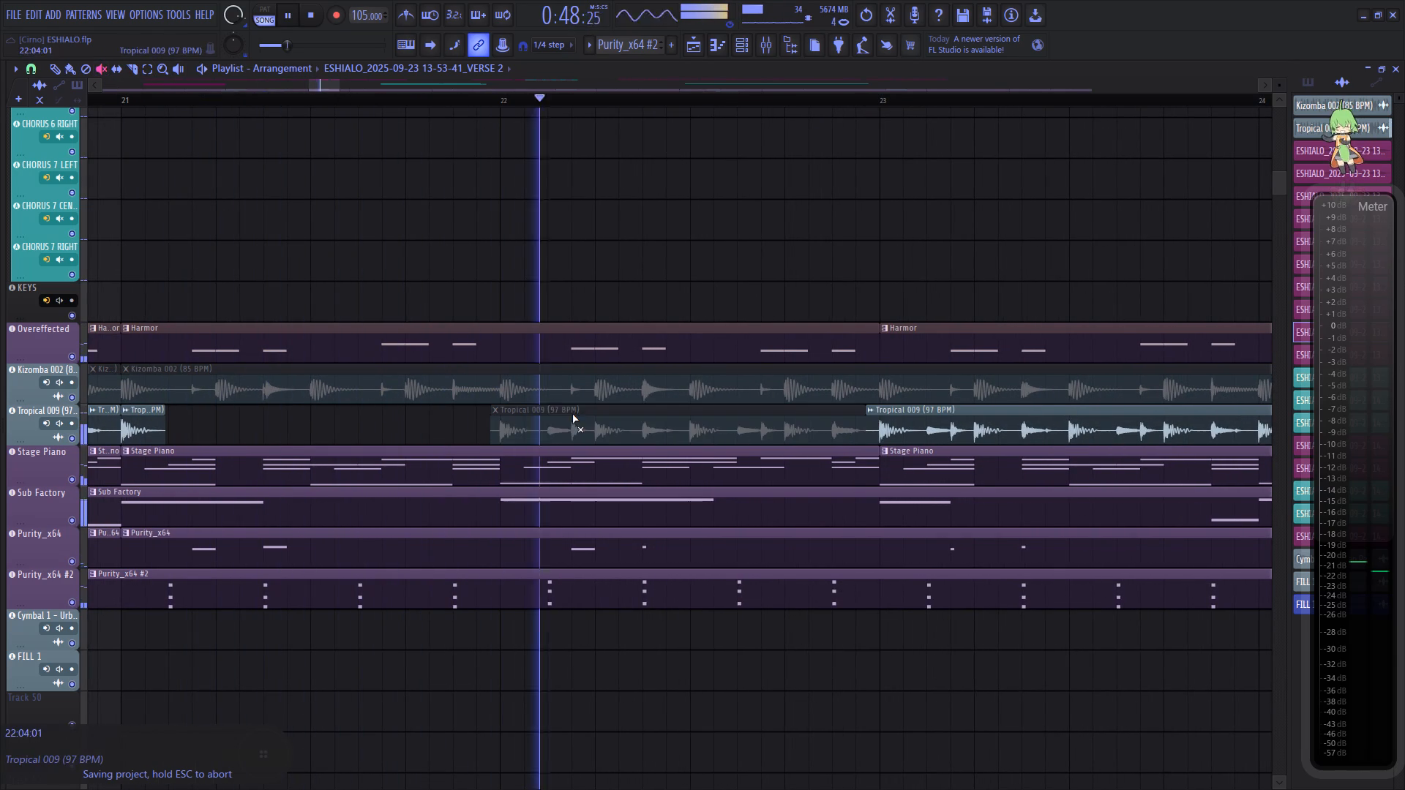
click(572, 413)
click(70, 70)
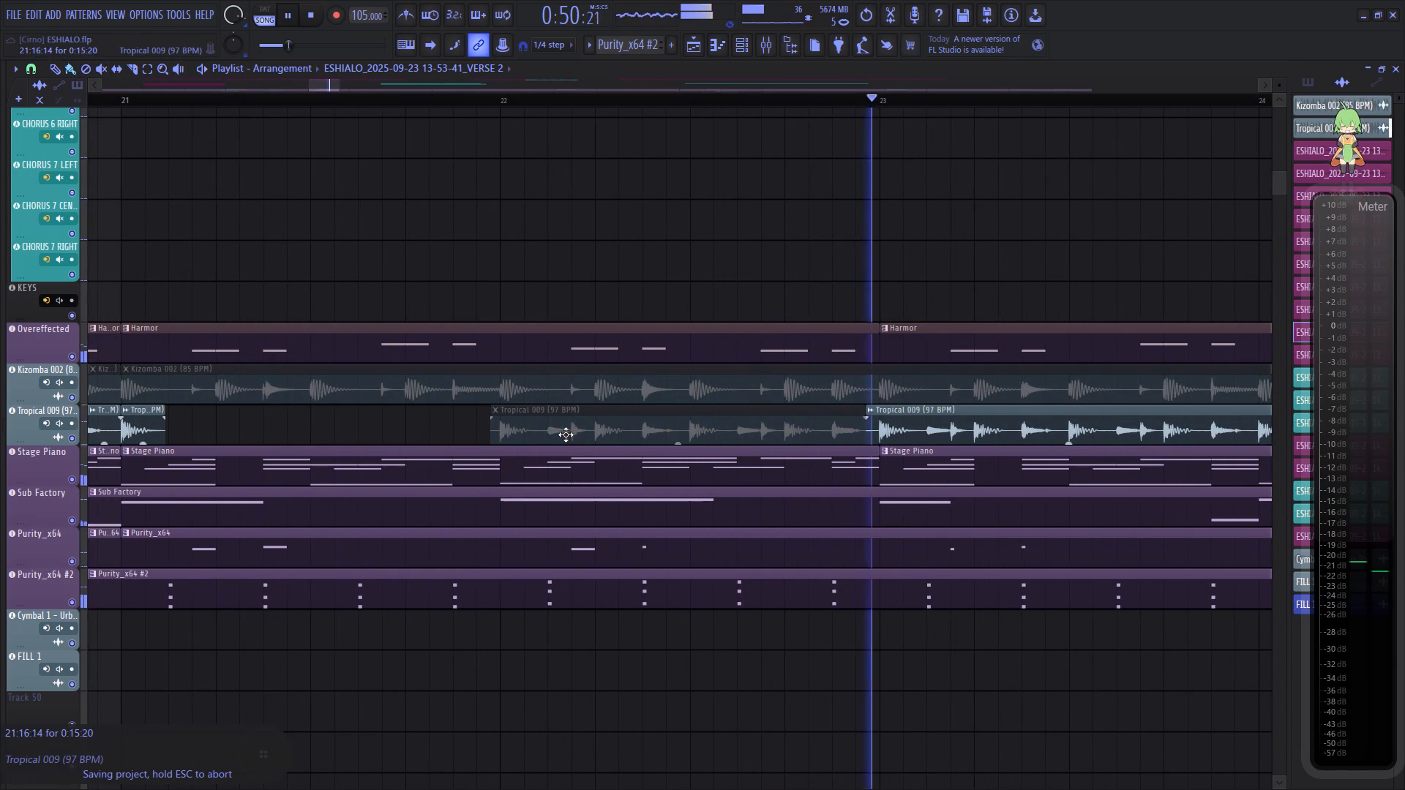
right_click(566, 435)
key(space)
key(space)
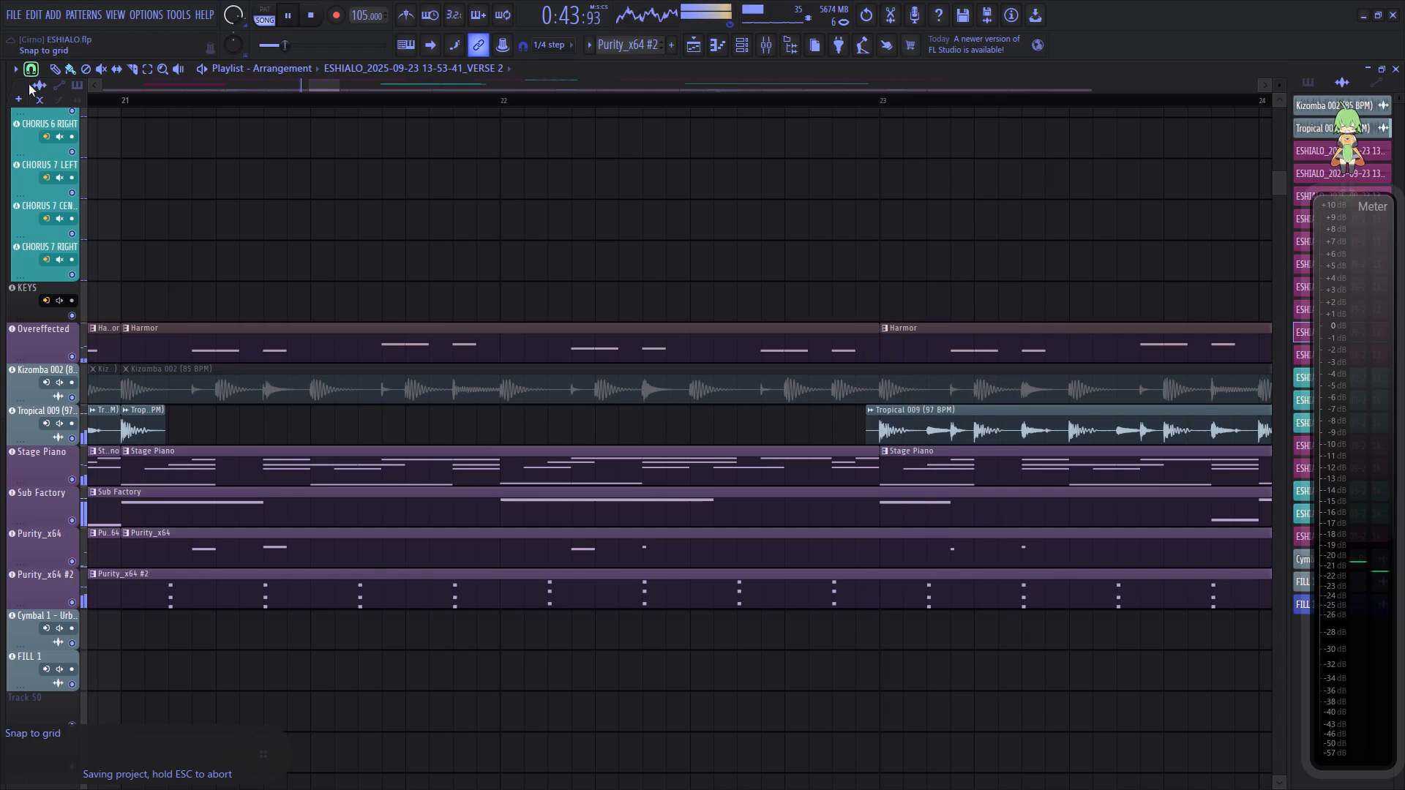
Place a copy of the short Tropical 009 hit from 21:01:00 at the start of bar 22, replaying to check it.
click(316, 78)
click(129, 69)
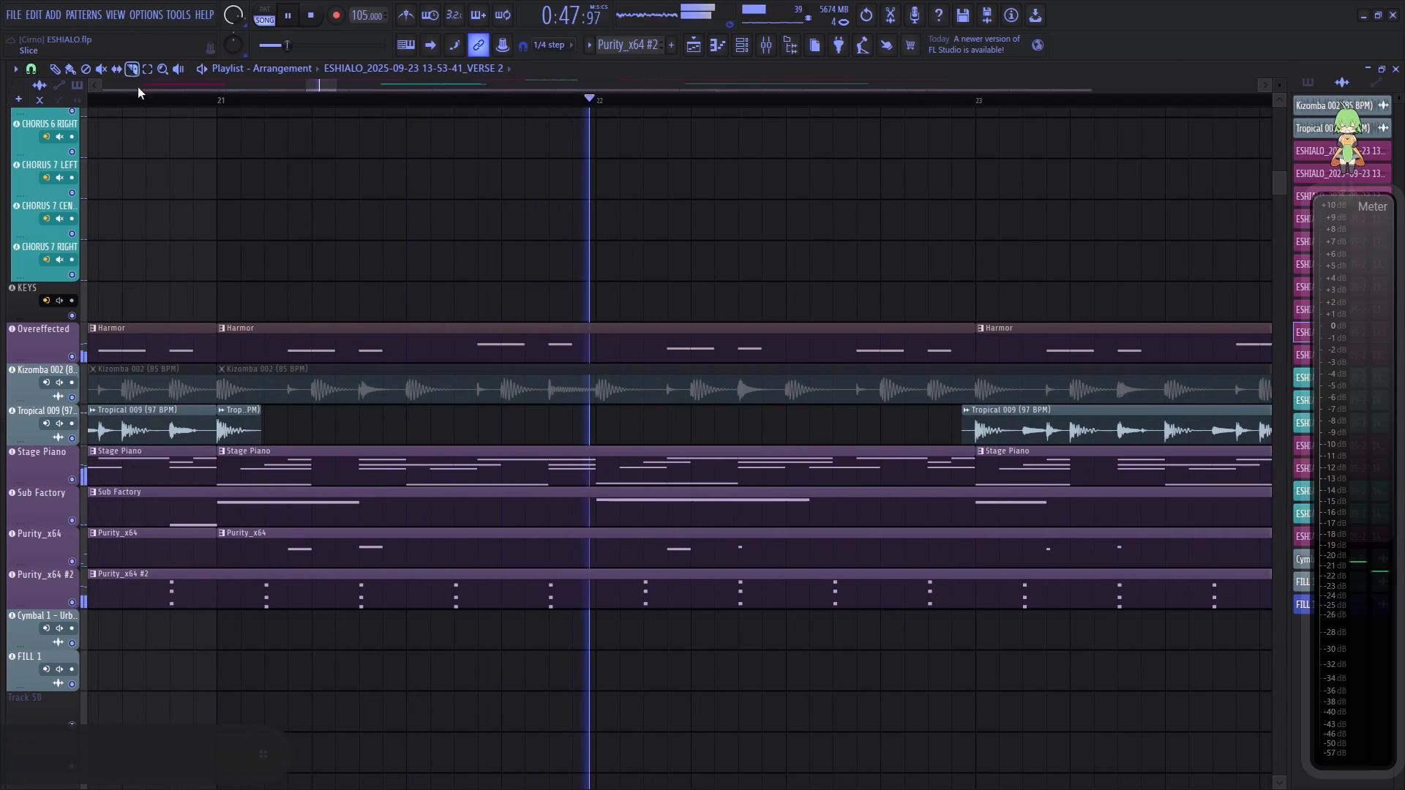
click(66, 67)
key(space)
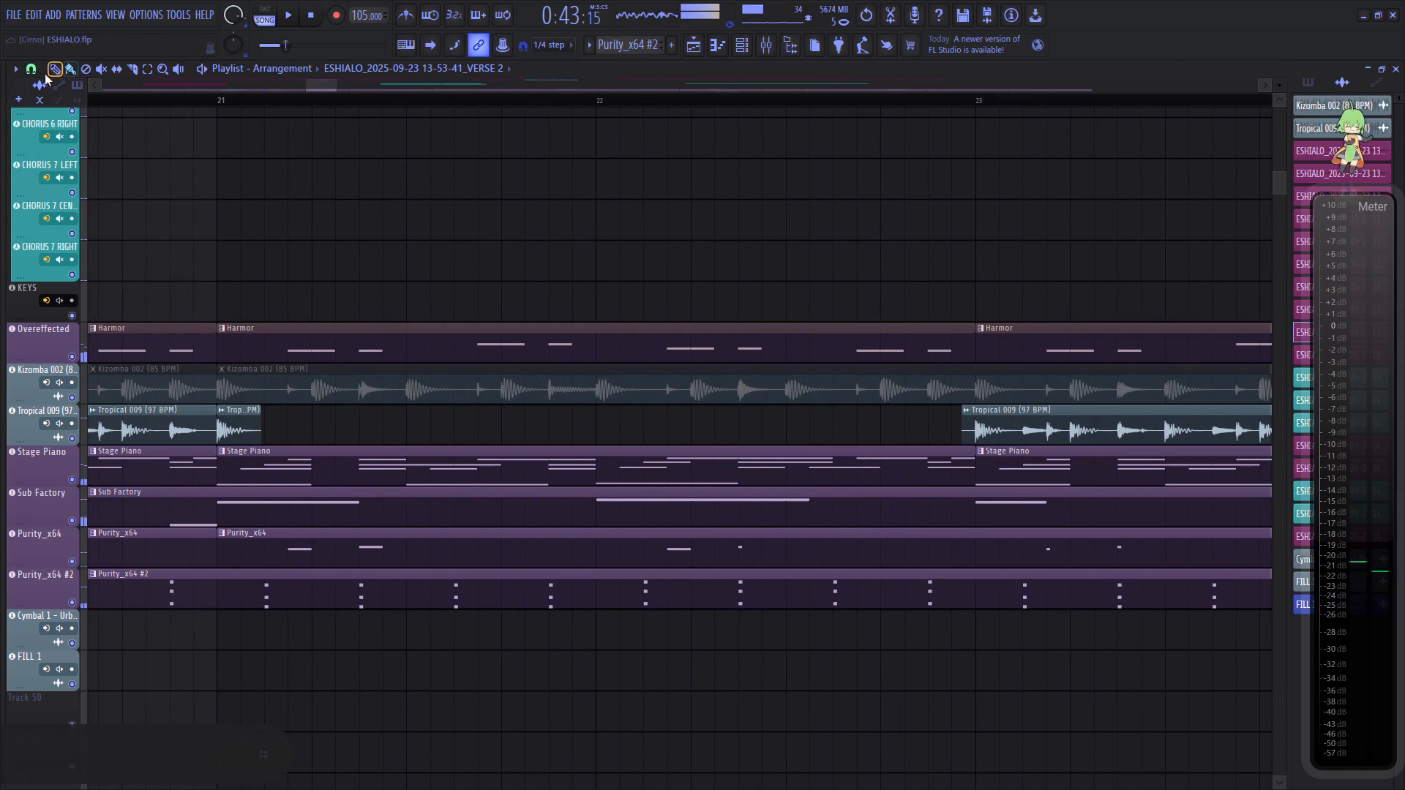
key(space)
click(34, 68)
click(59, 276)
click(249, 433)
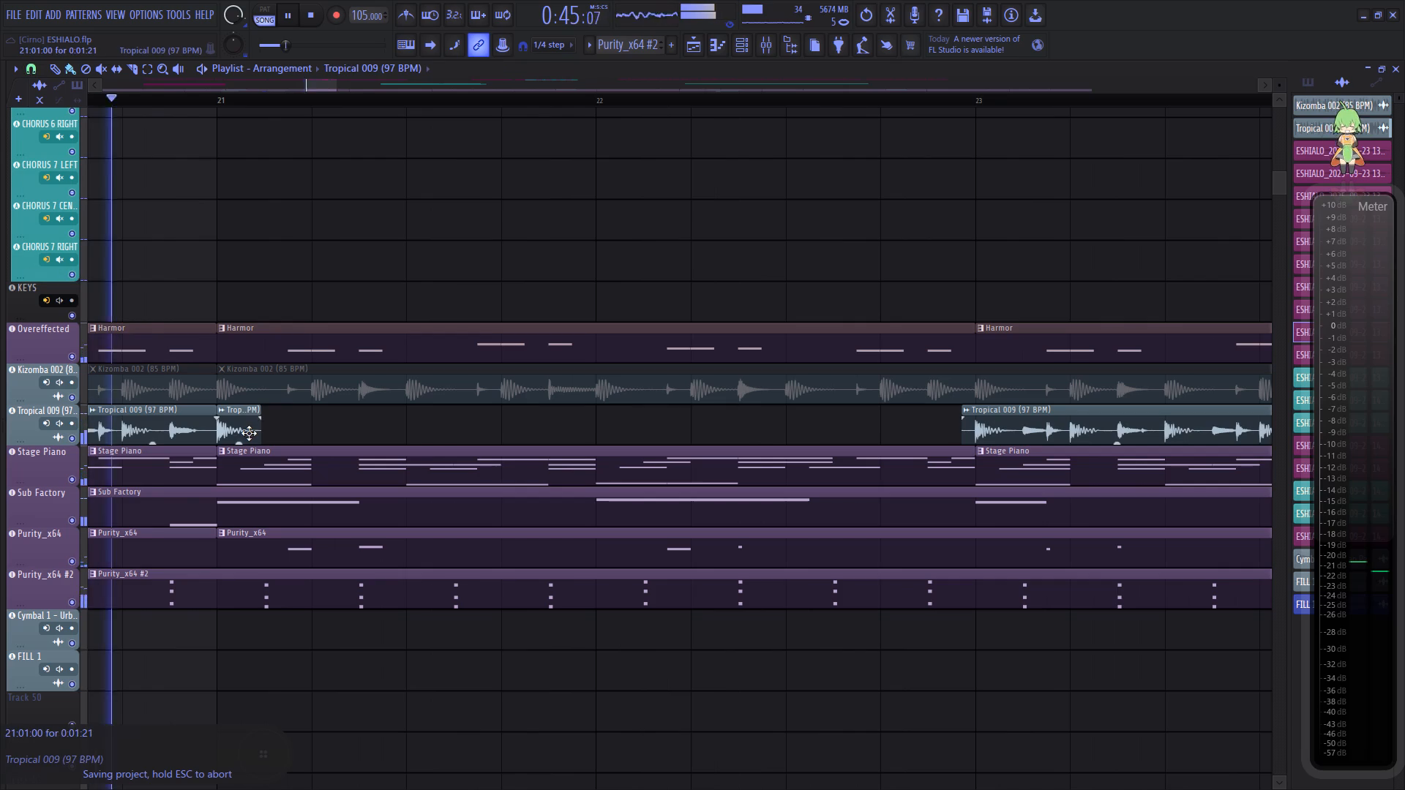
click(692, 434)
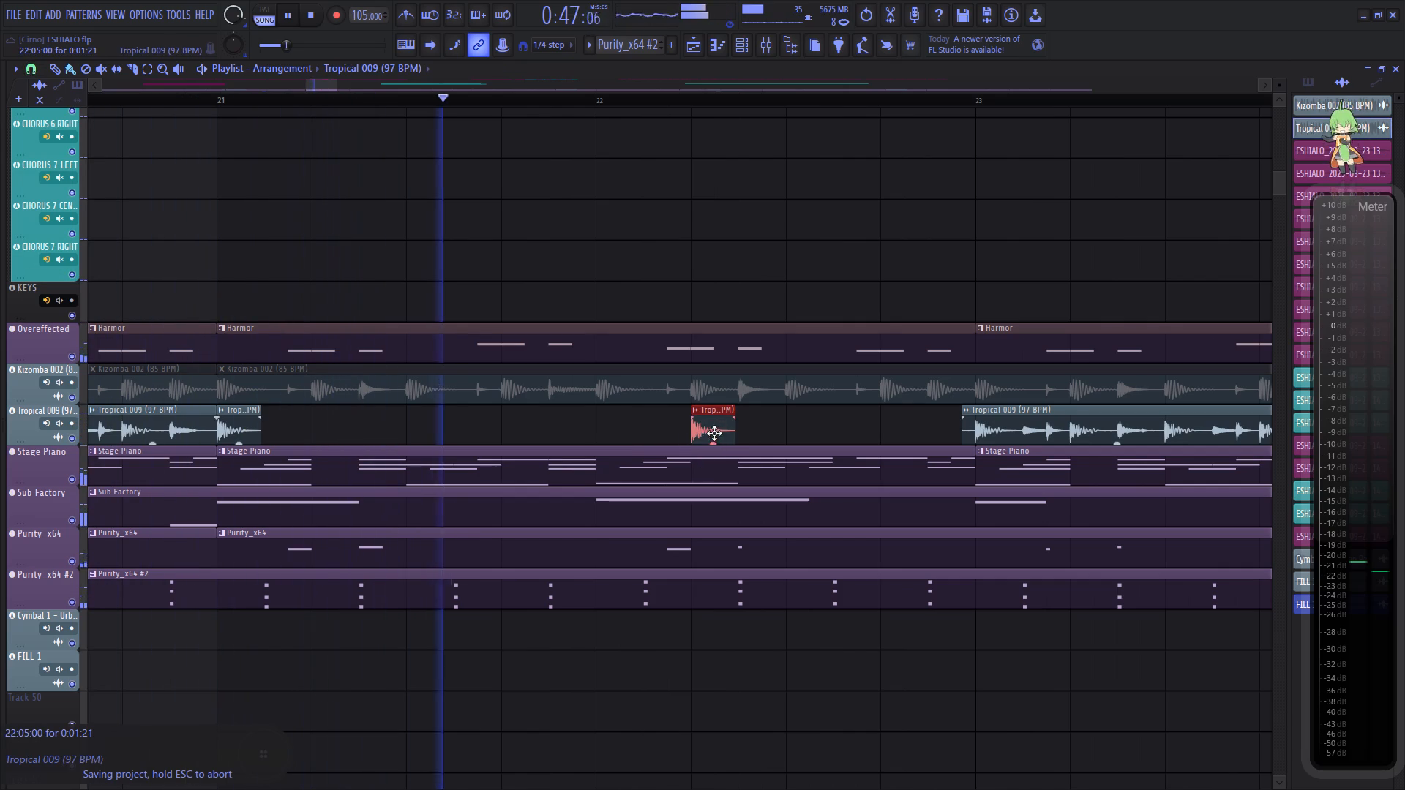
drag(714, 433, 647, 432)
key(space)
key(space)
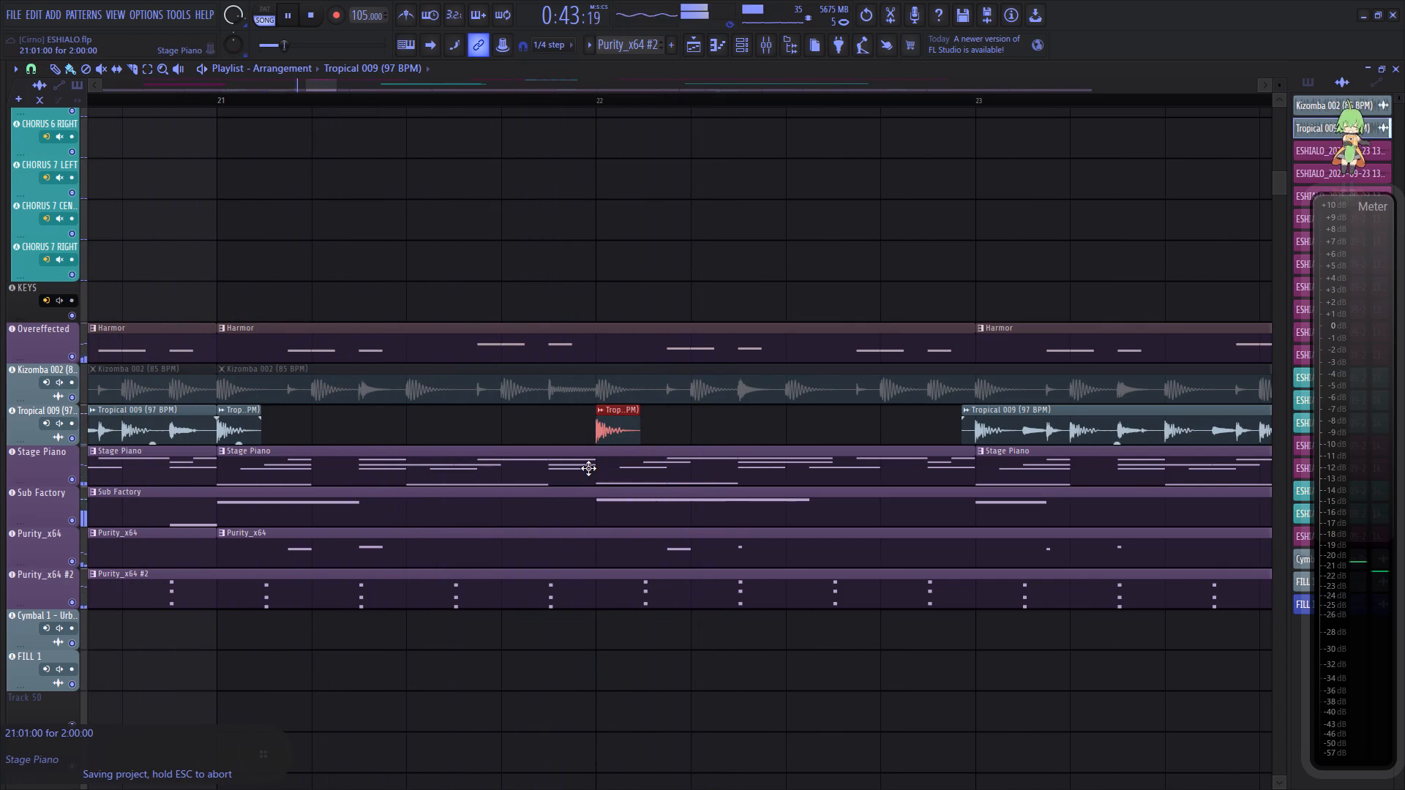
Mute the Harmor clip covering bars 21 and 22 on the Overeffected track, replaying the break.
click(137, 68)
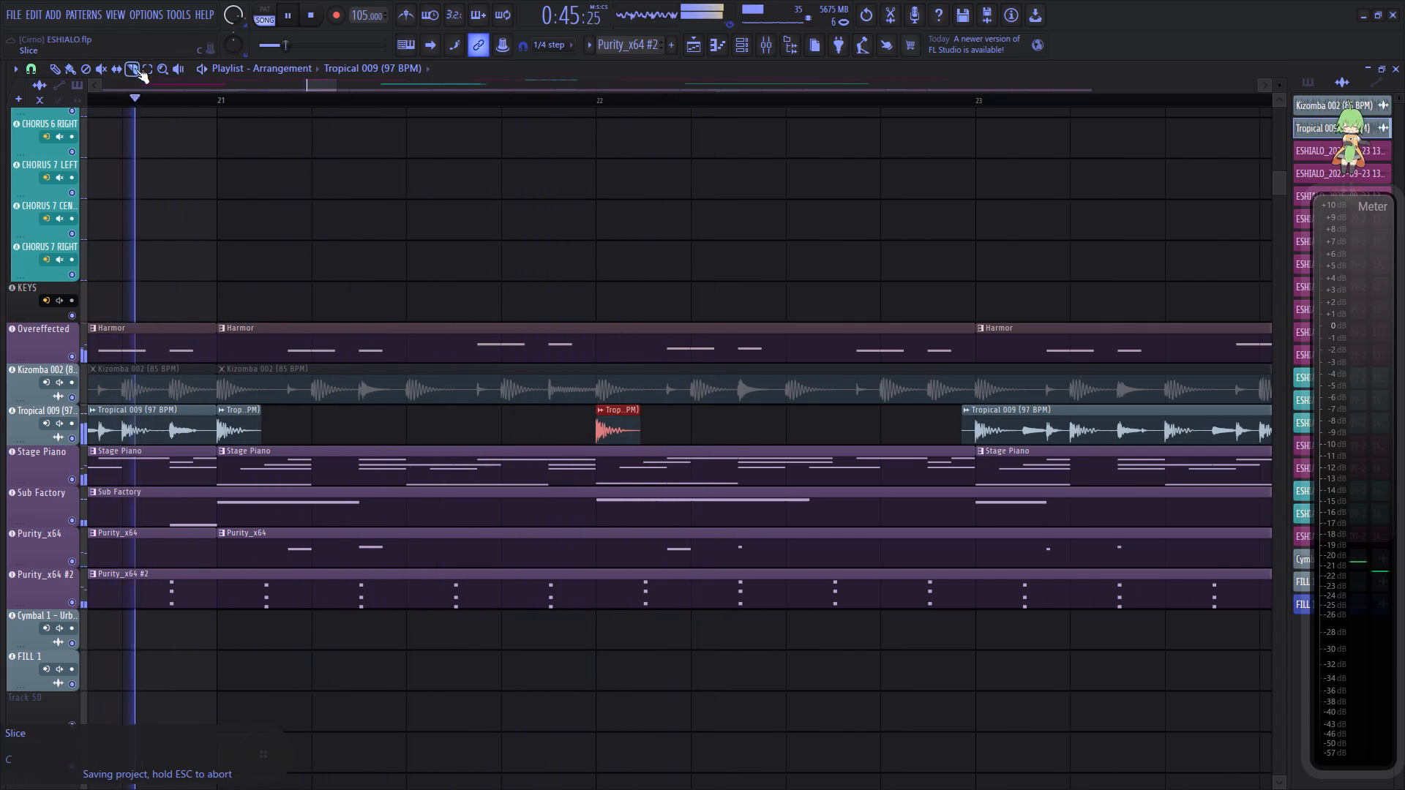
key(space)
key(space)
click(99, 67)
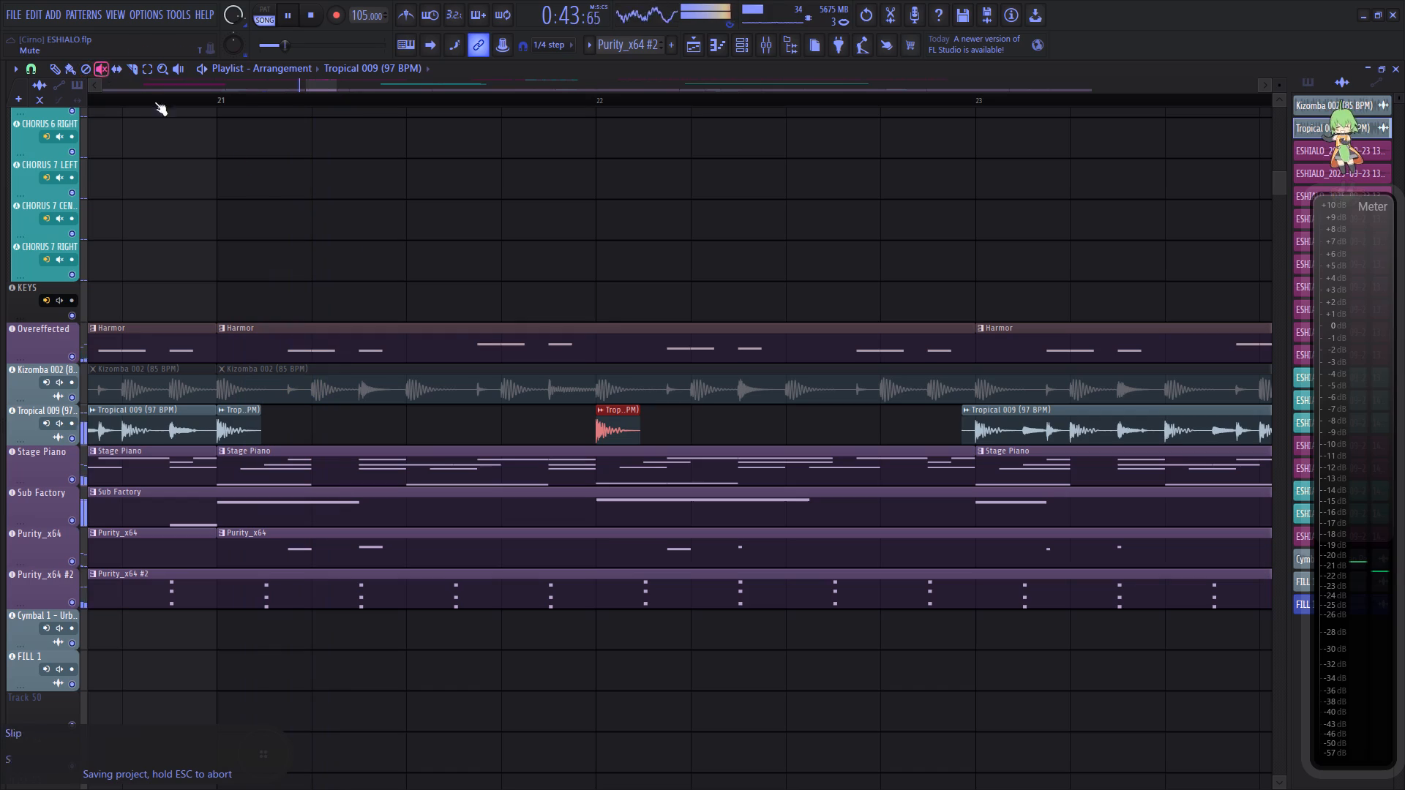
click(515, 344)
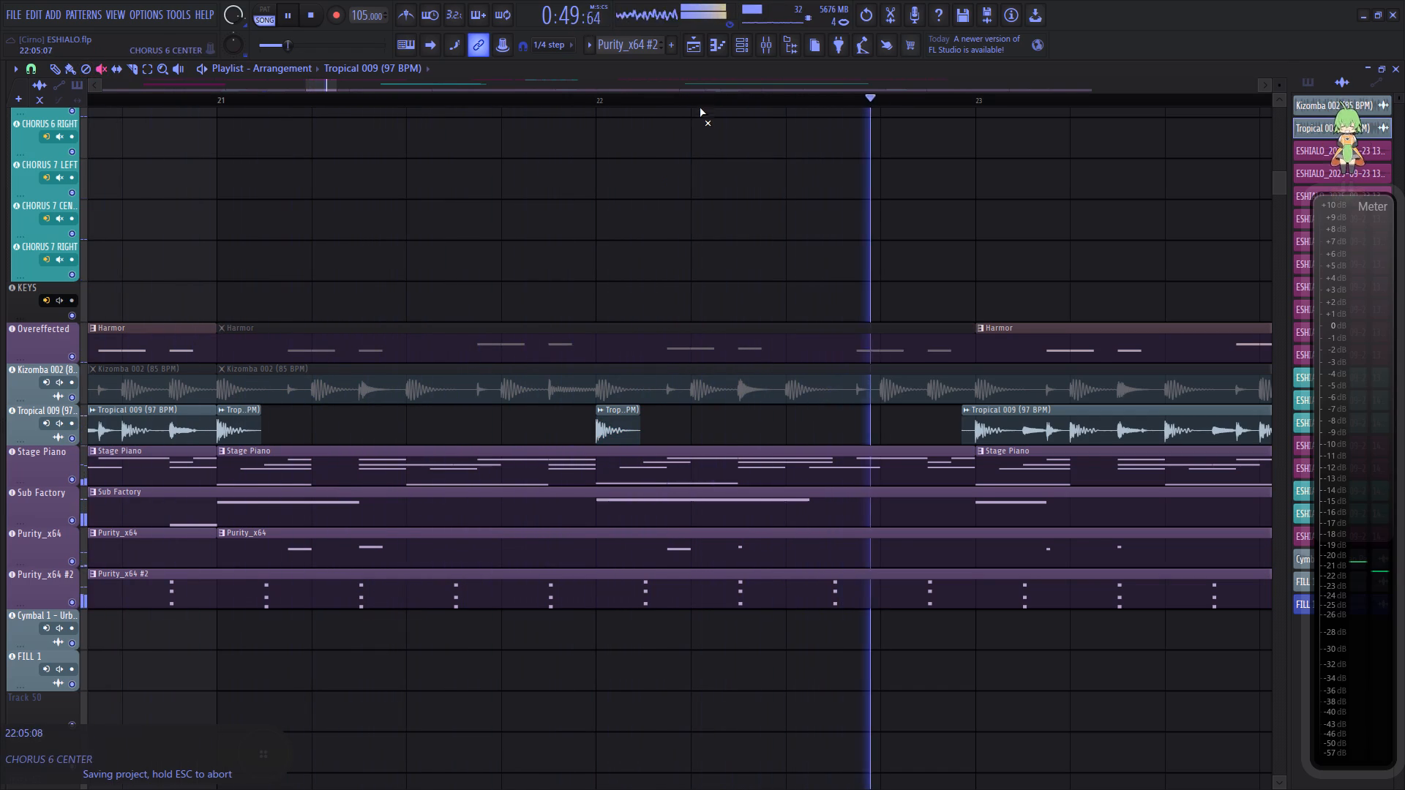
Listen through the arrangement from the bar 21 break onward past bar 28, checking the mixer and the following instrument clips.
scroll(700, 104, down, 5)
click(760, 44)
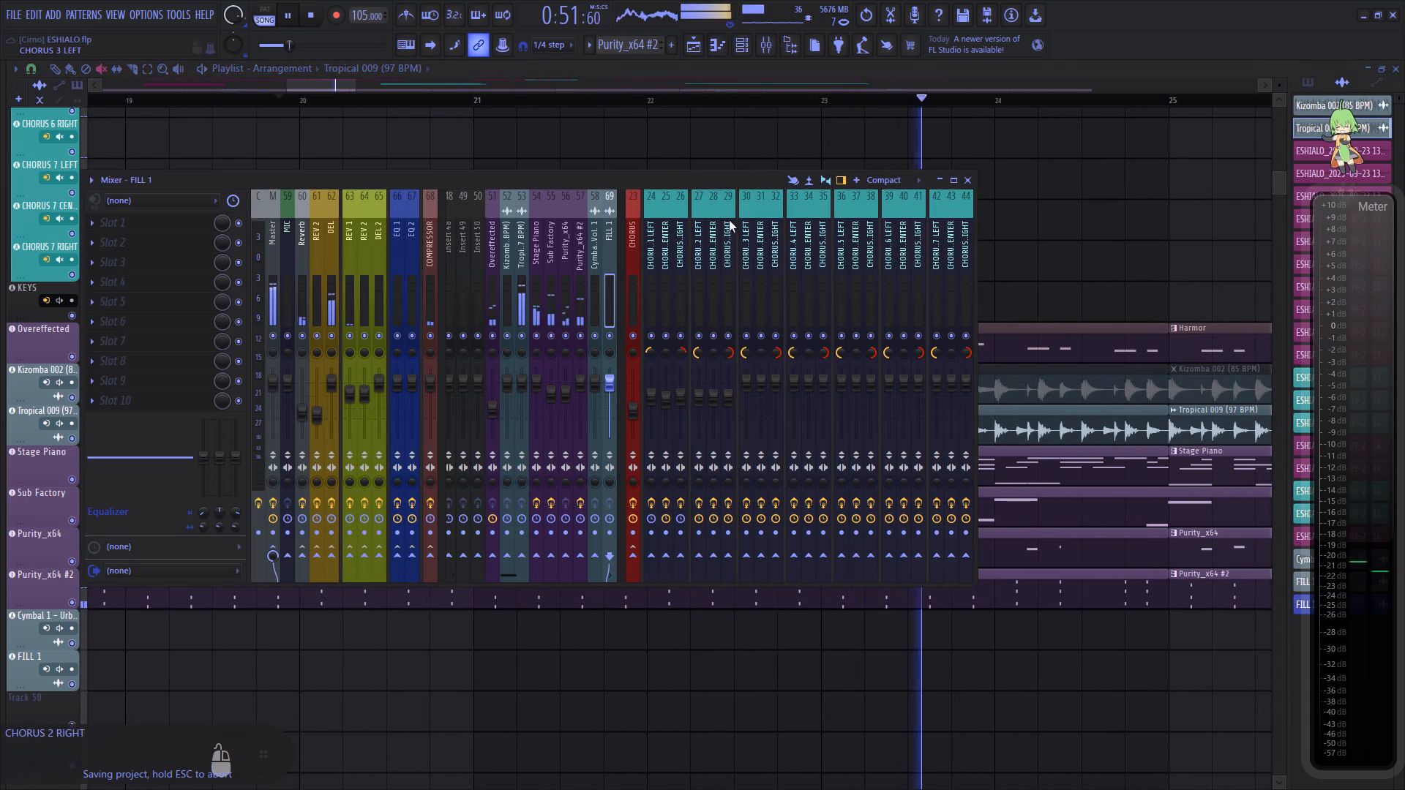
click(962, 174)
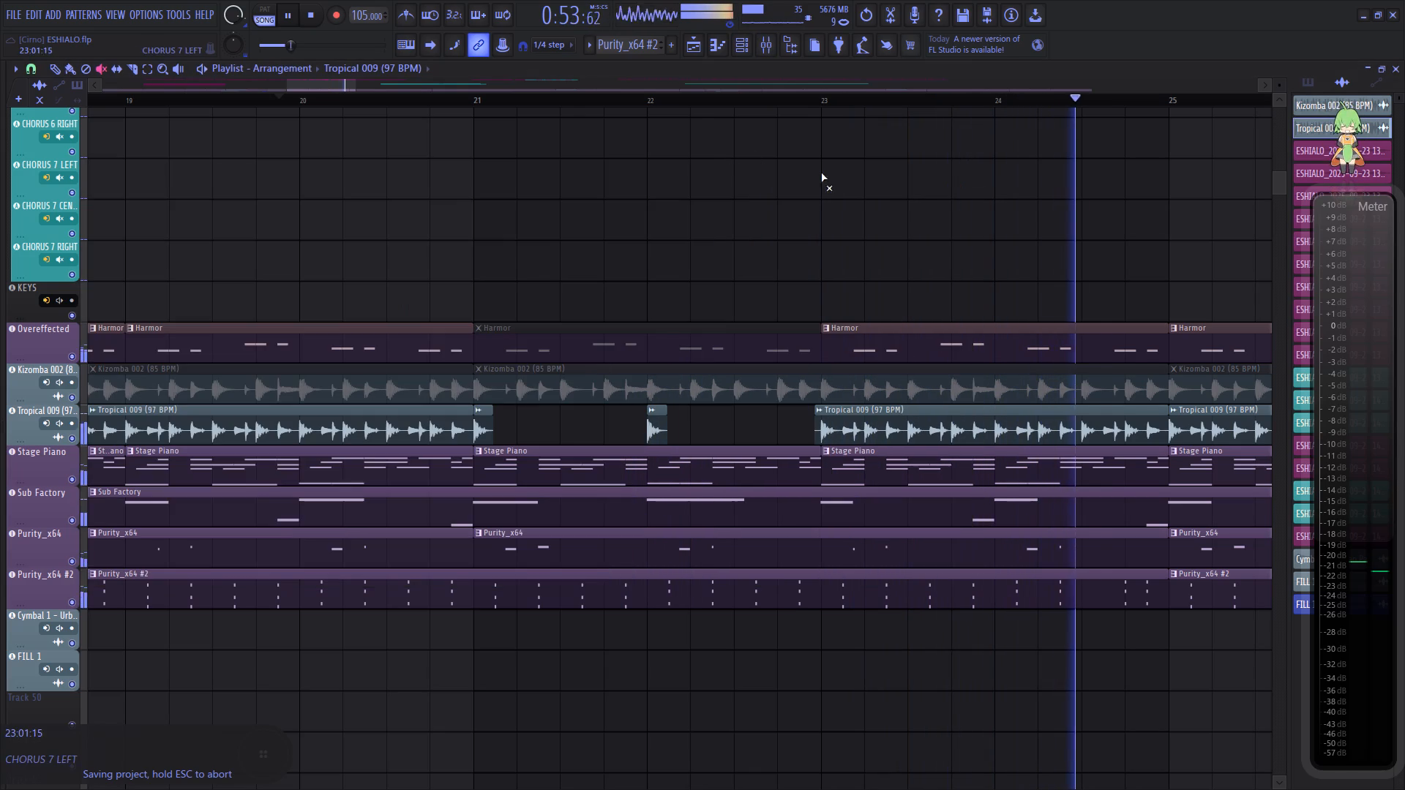
scroll(662, 99, down, 6)
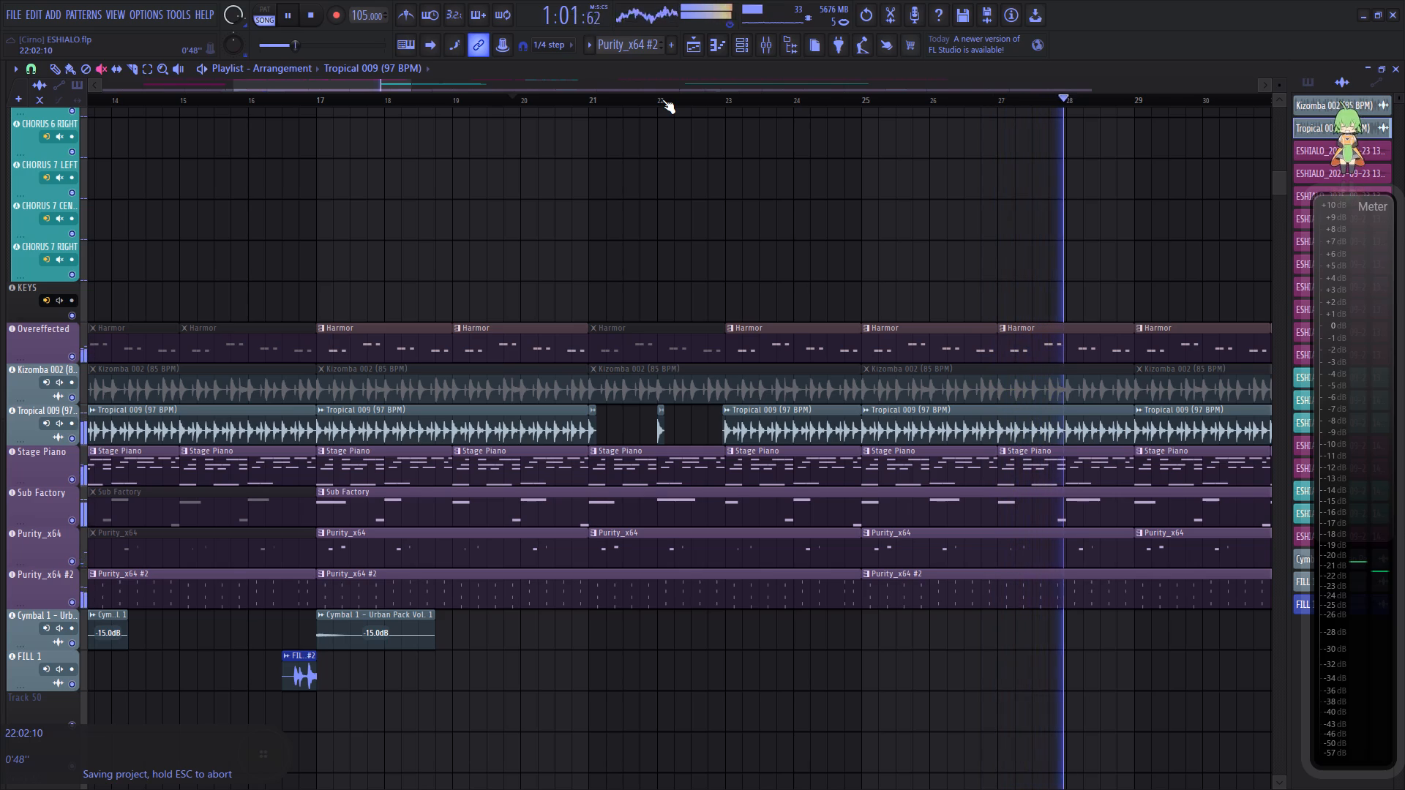
click(773, 98)
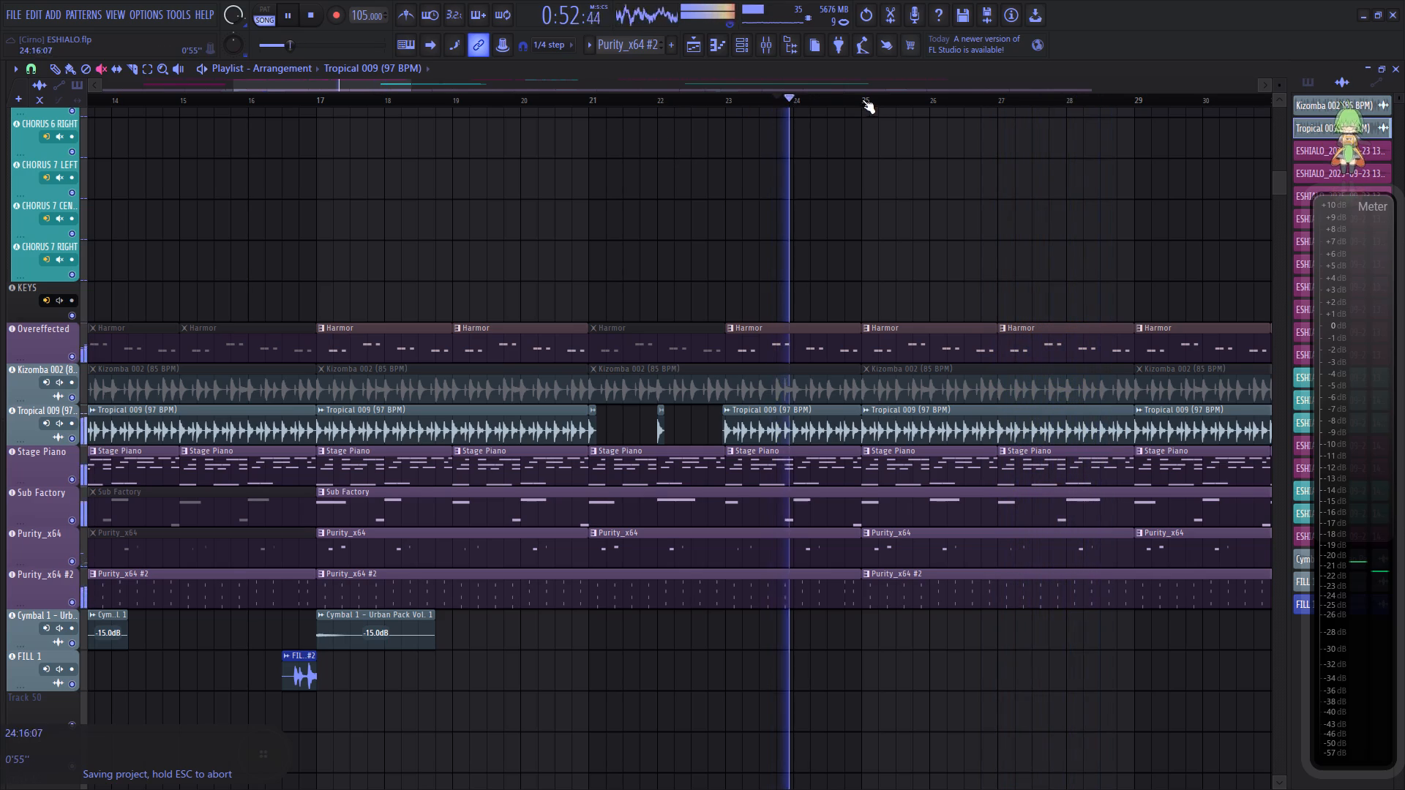
scroll(880, 100, up, 5)
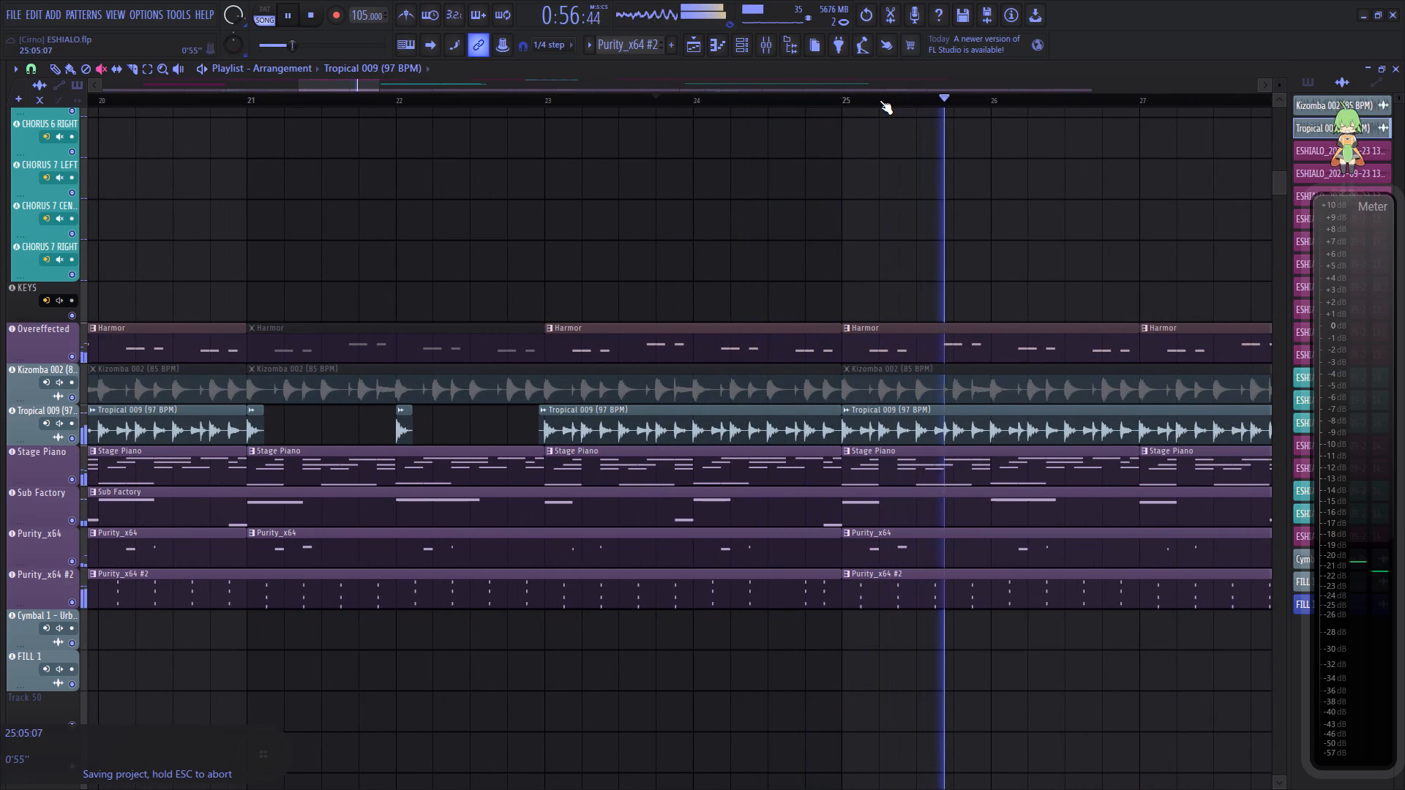
scroll(880, 100, down, 3)
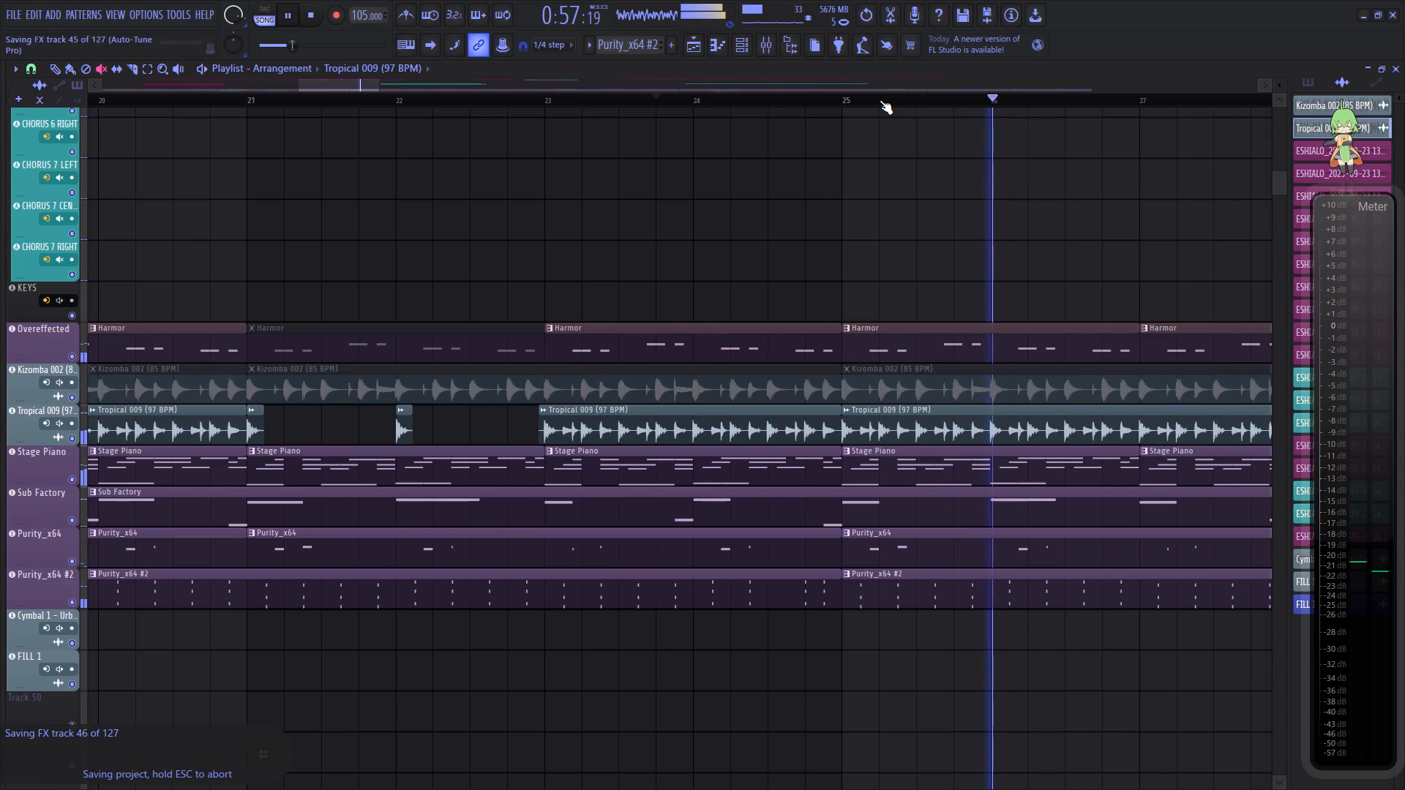
scroll(880, 100, down, 1)
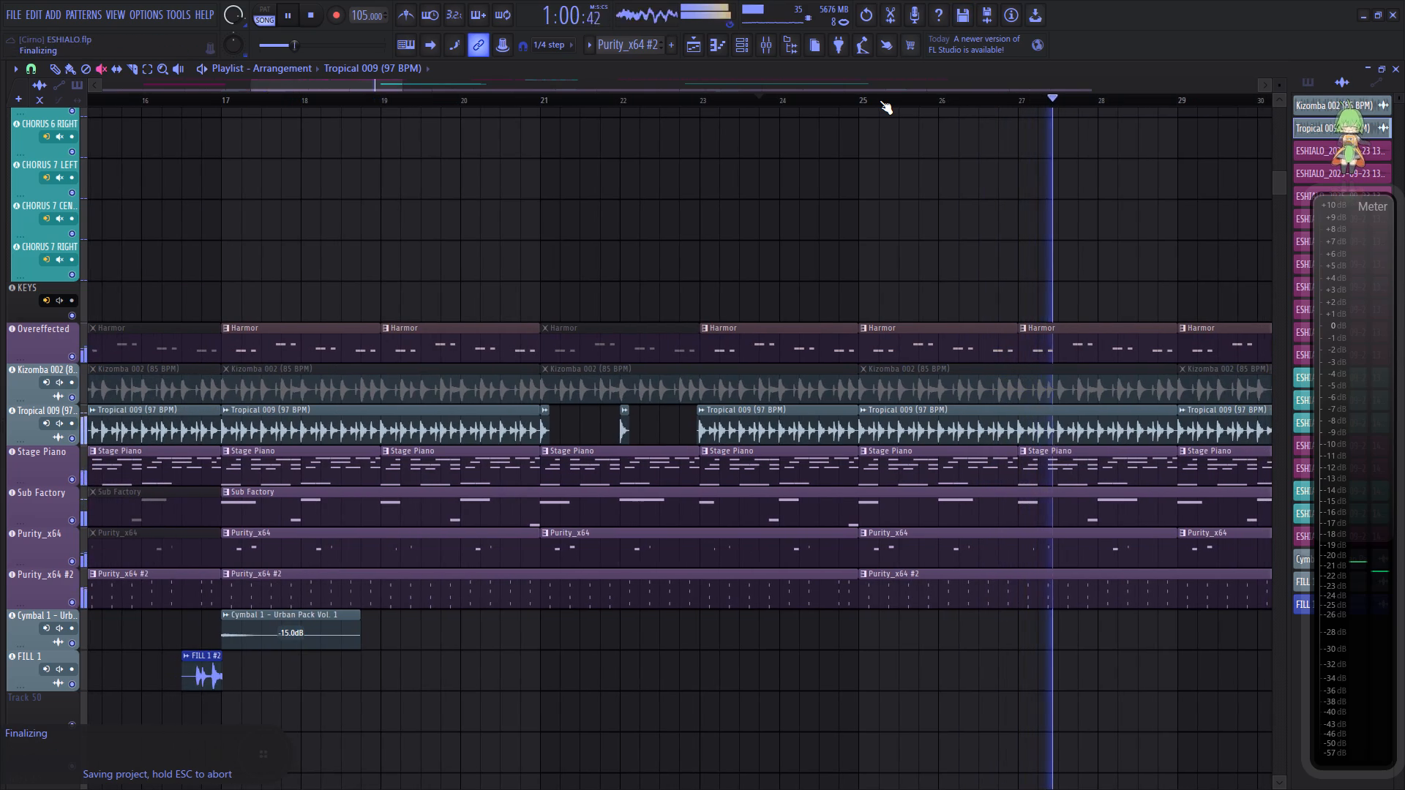
scroll(880, 100, down, 2)
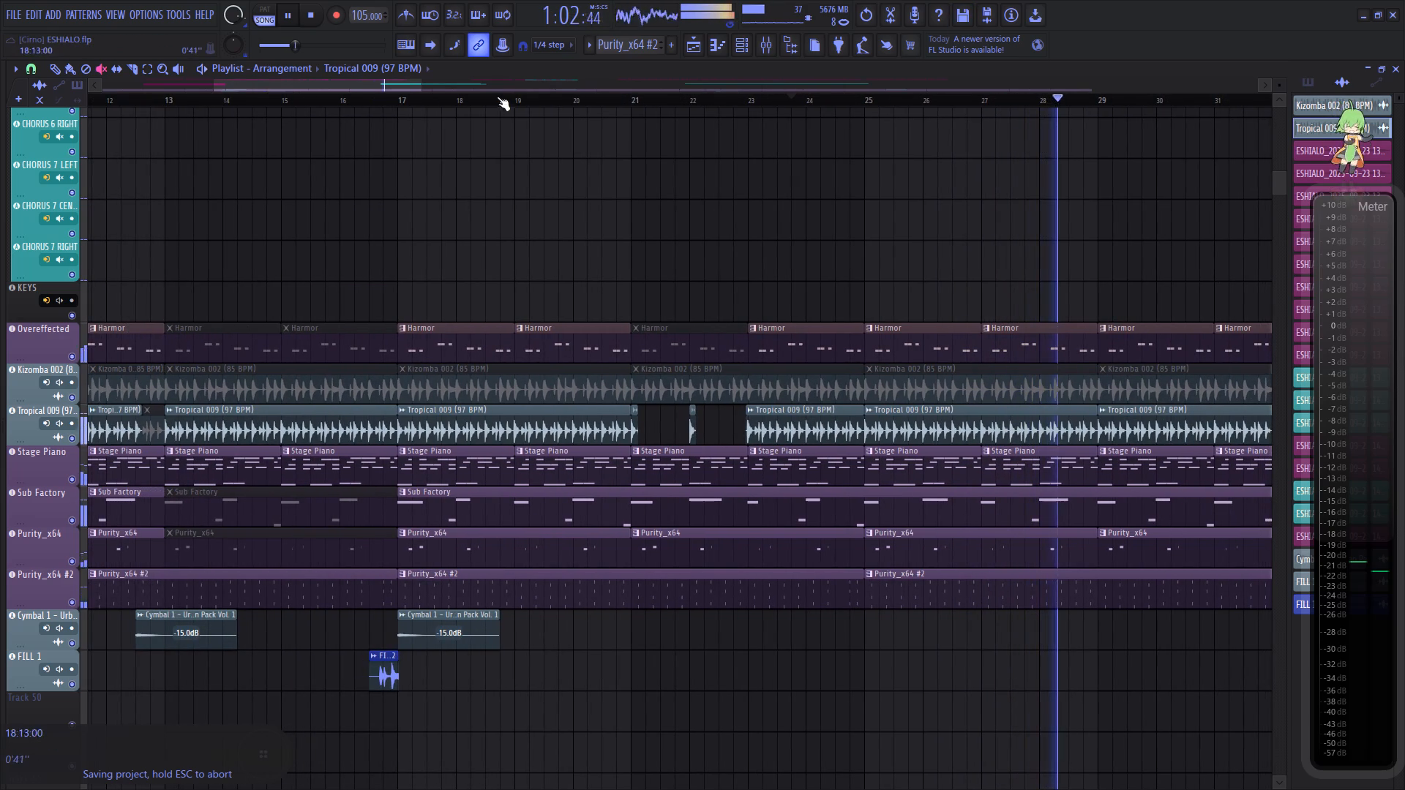
drag(400, 82, 440, 81)
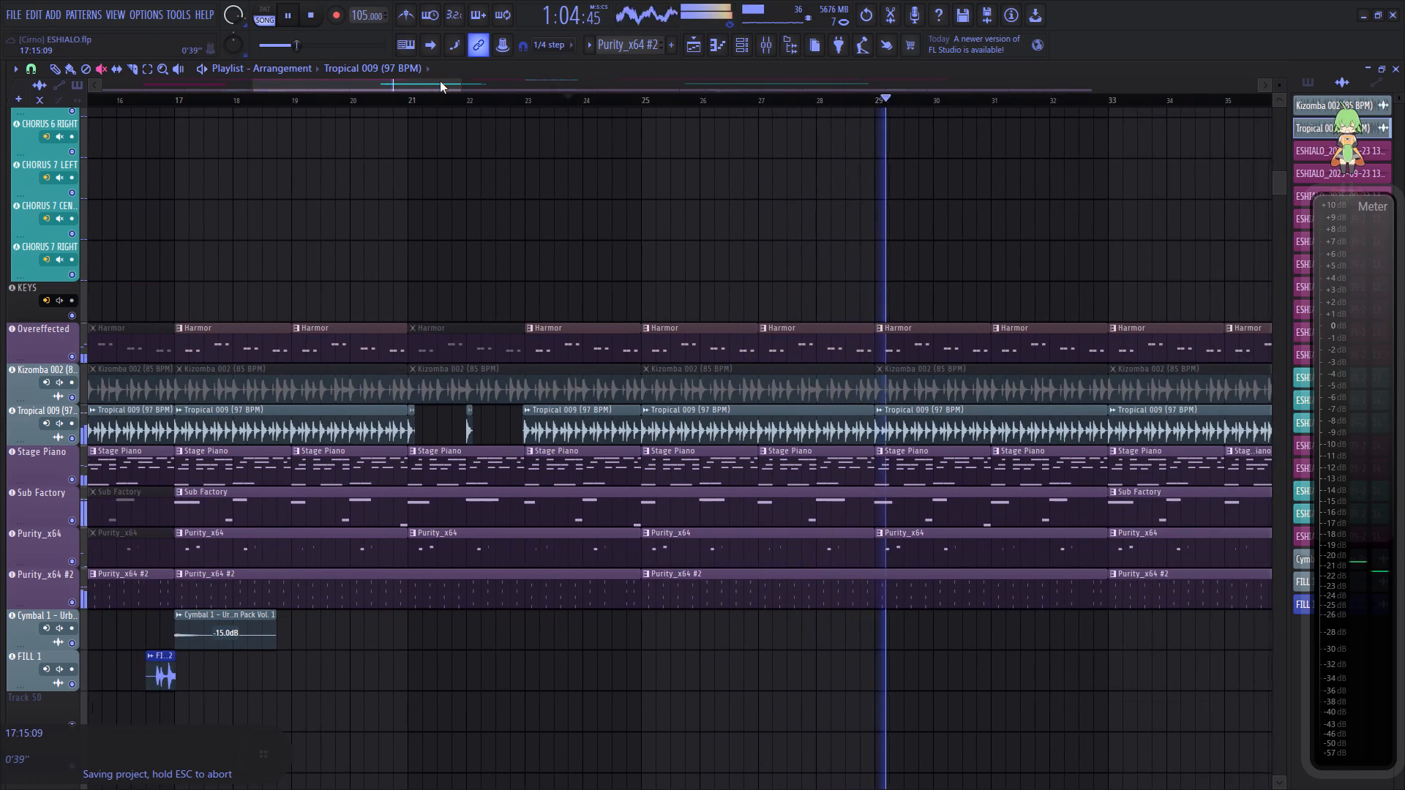
Slice the Tropical 009 clip that begins at bar 29 at 29:09, replaying from bar 29 to find the spot.
drag(440, 81, 463, 80)
click(463, 80)
click(463, 80)
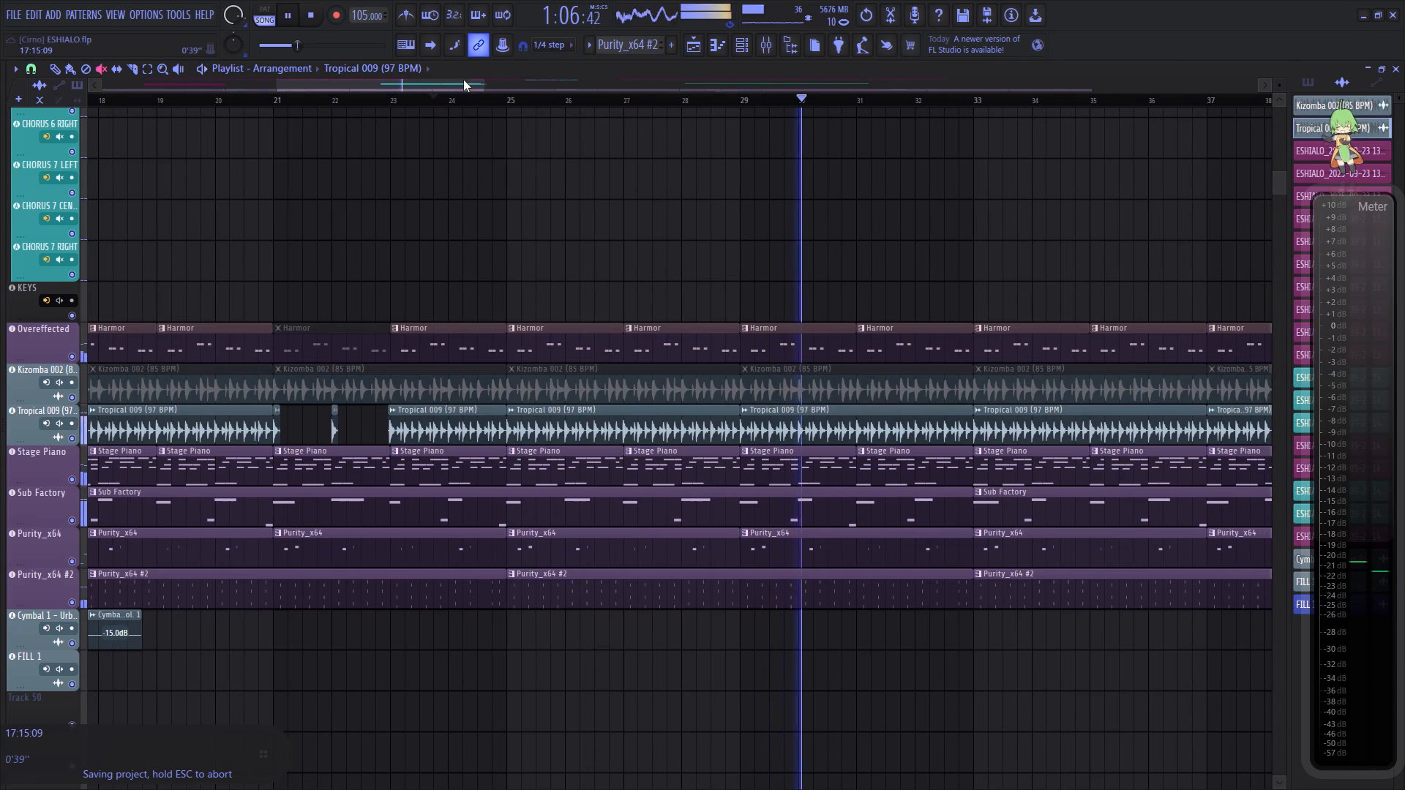
click(741, 99)
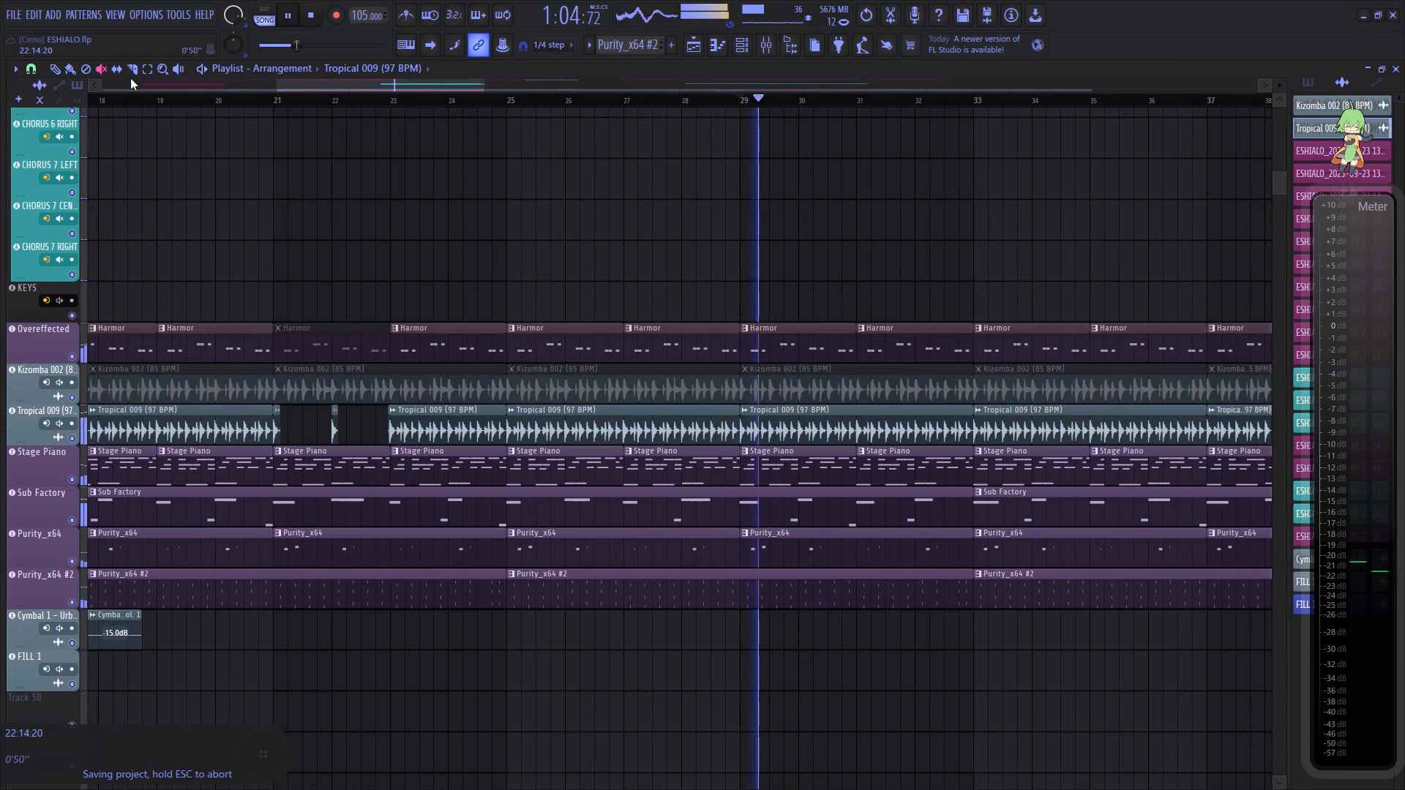
click(134, 73)
alt+scroll(798, 99, up, 5)
key(space)
scroll(798, 99, up, 3)
key(space)
scroll(767, 102, up, 4)
key(space)
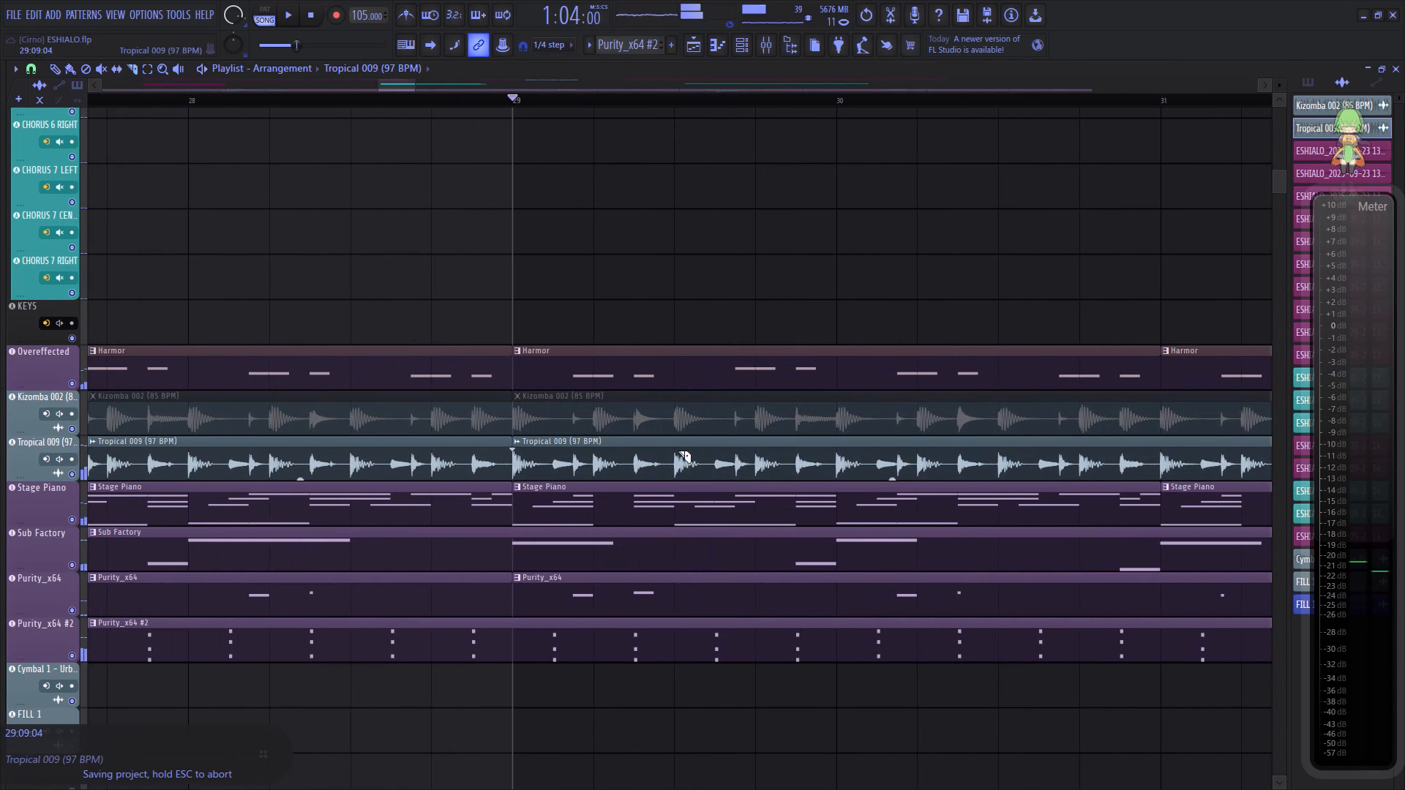
click(670, 466)
Set snap to 1/4 beat, slice Tropical 009 again at about 29:11 and delete the stretch up to bar 31, replaying the gap.
click(37, 68)
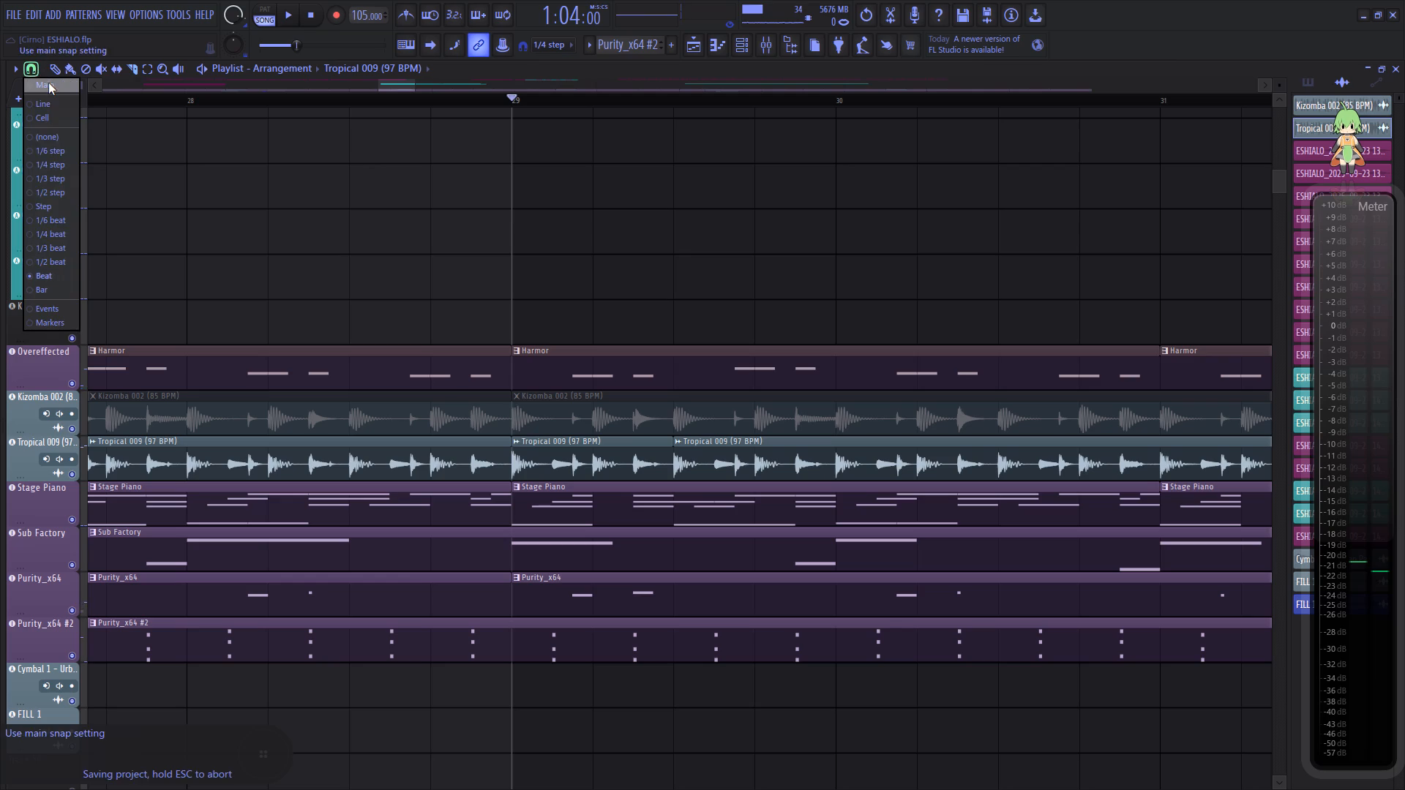
click(55, 236)
key(space)
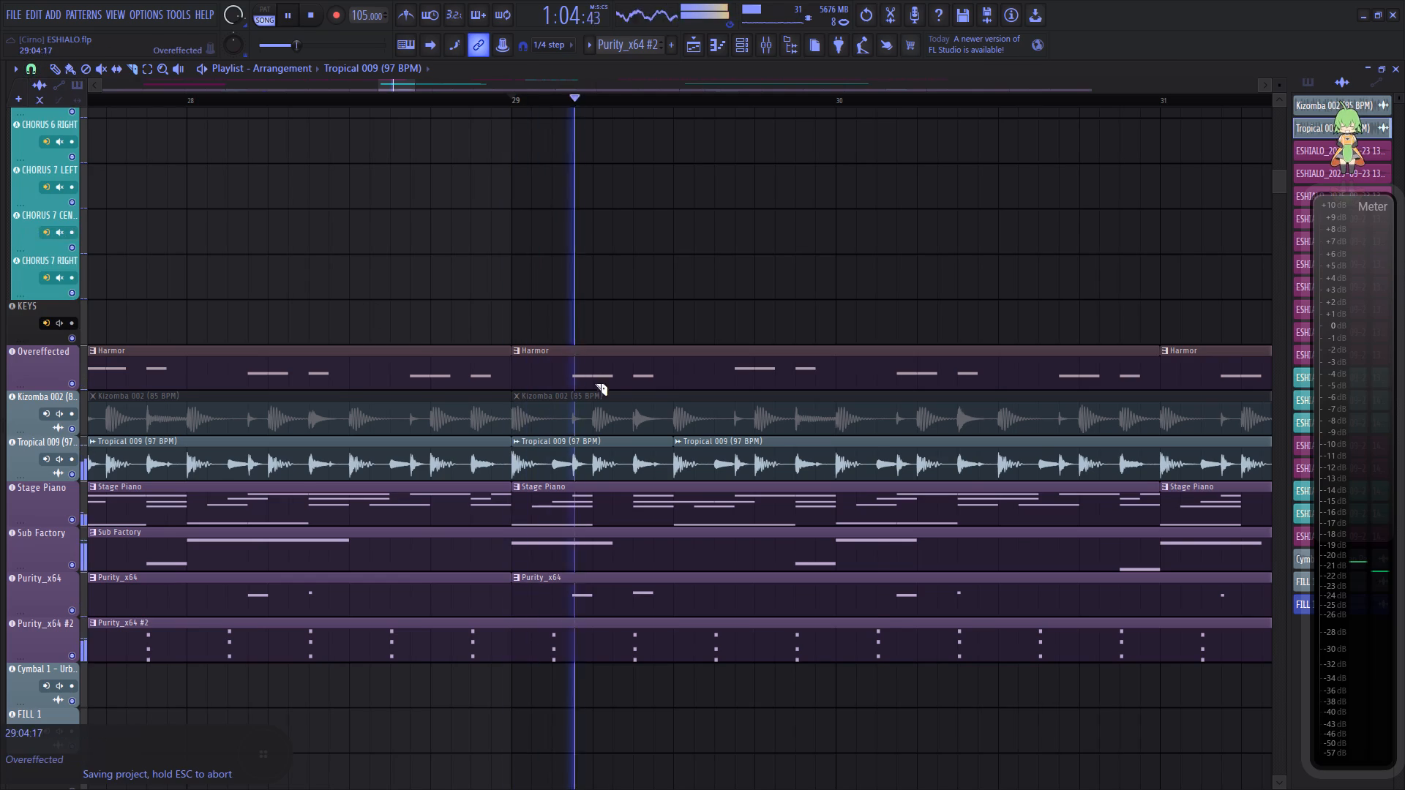
click(711, 466)
key(space)
key(space)
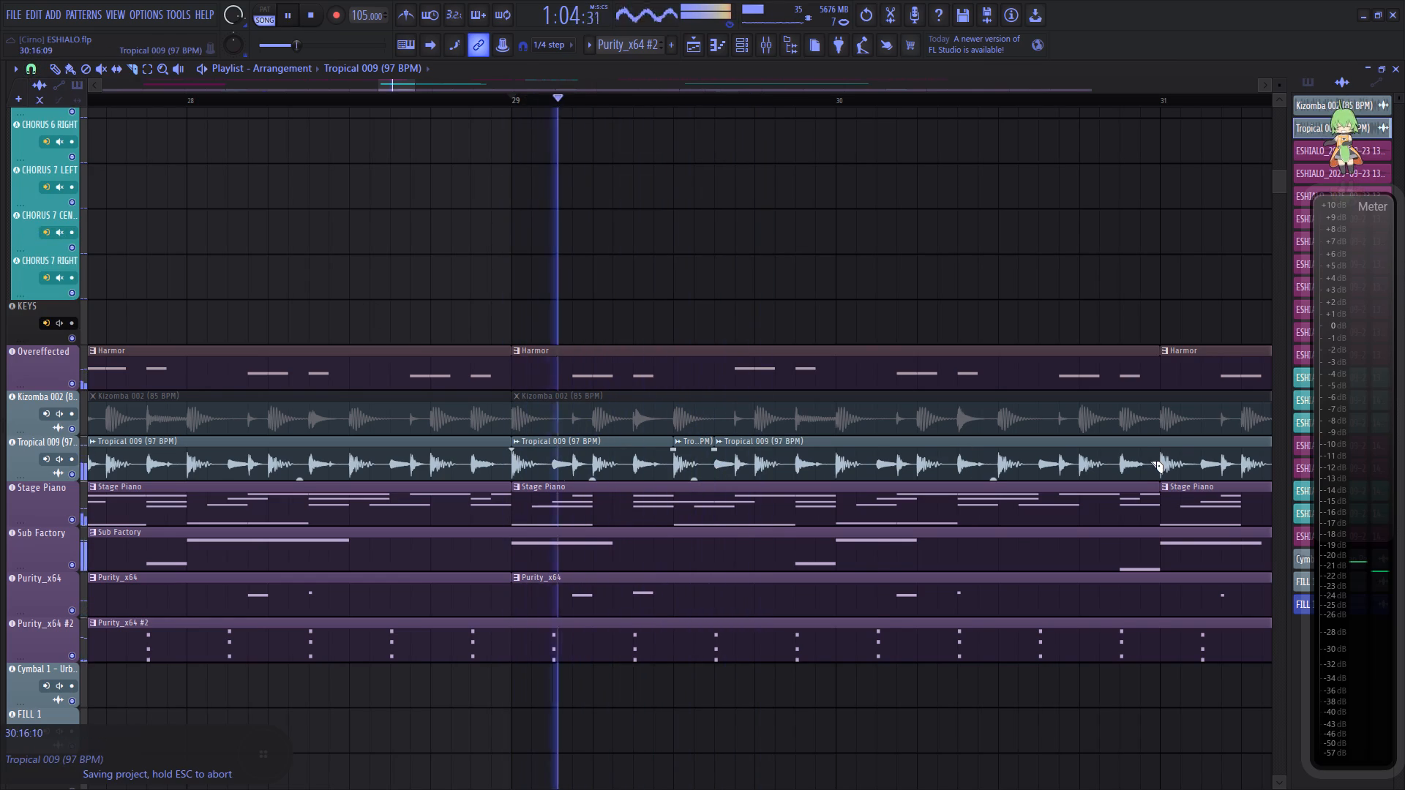
right_click(1152, 461)
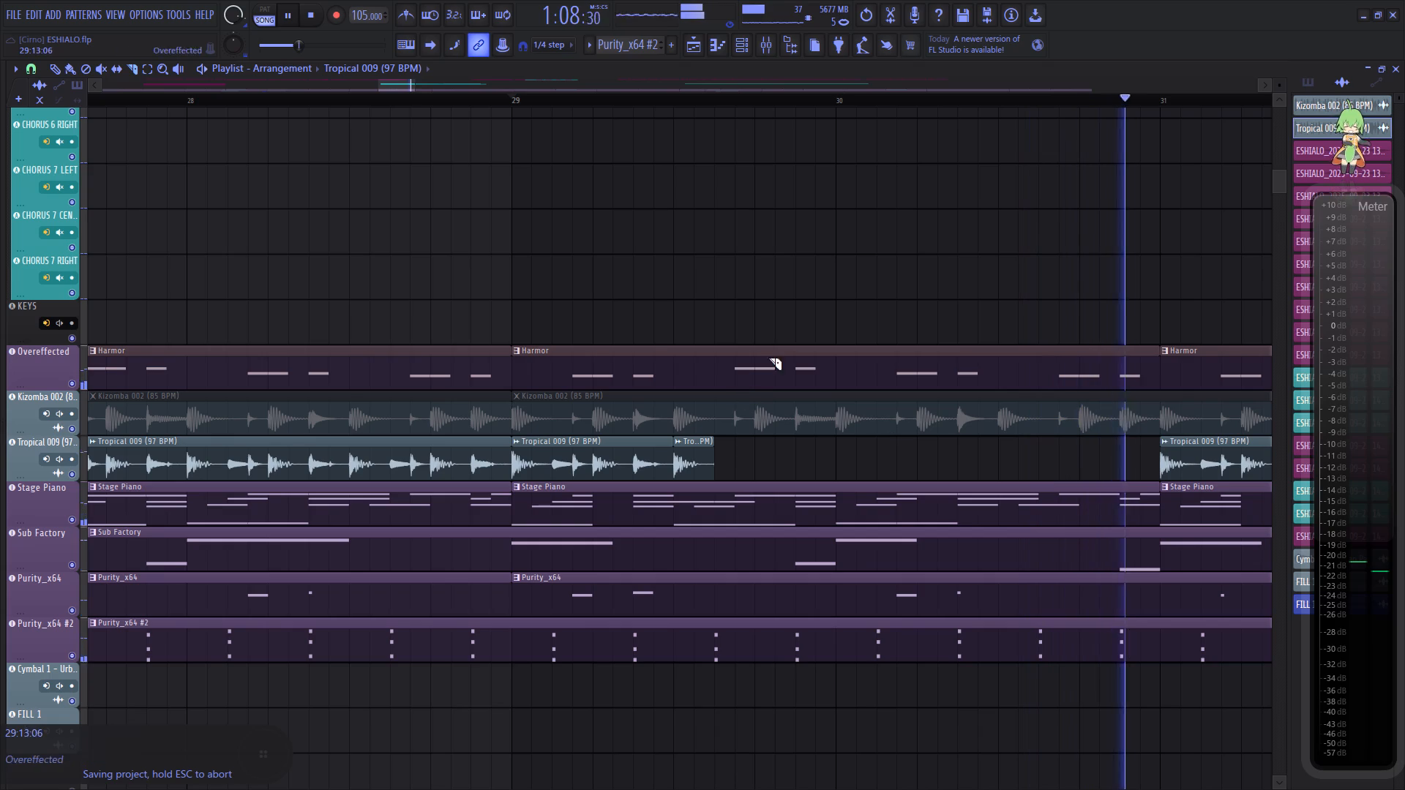
key(space)
key(space)
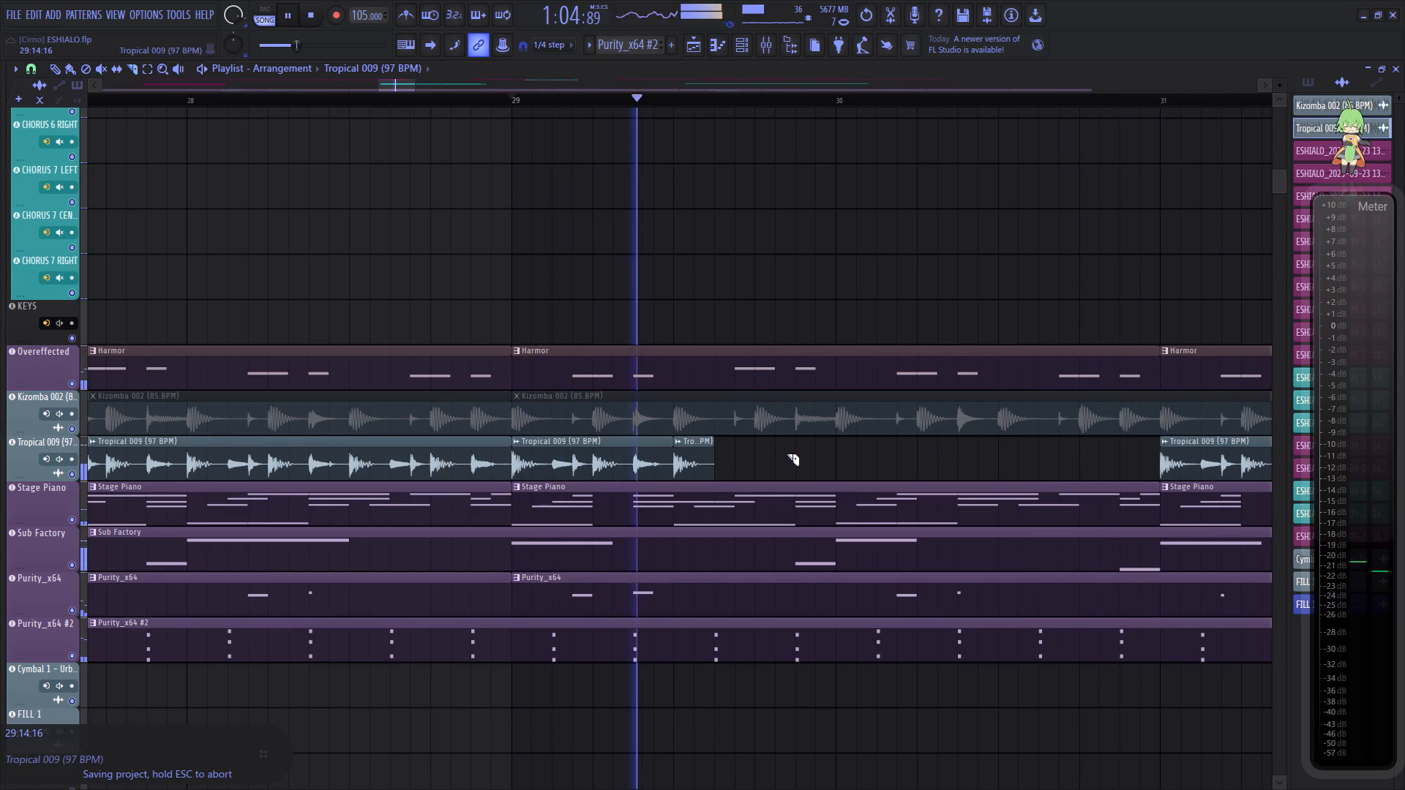
key(space)
key(space)
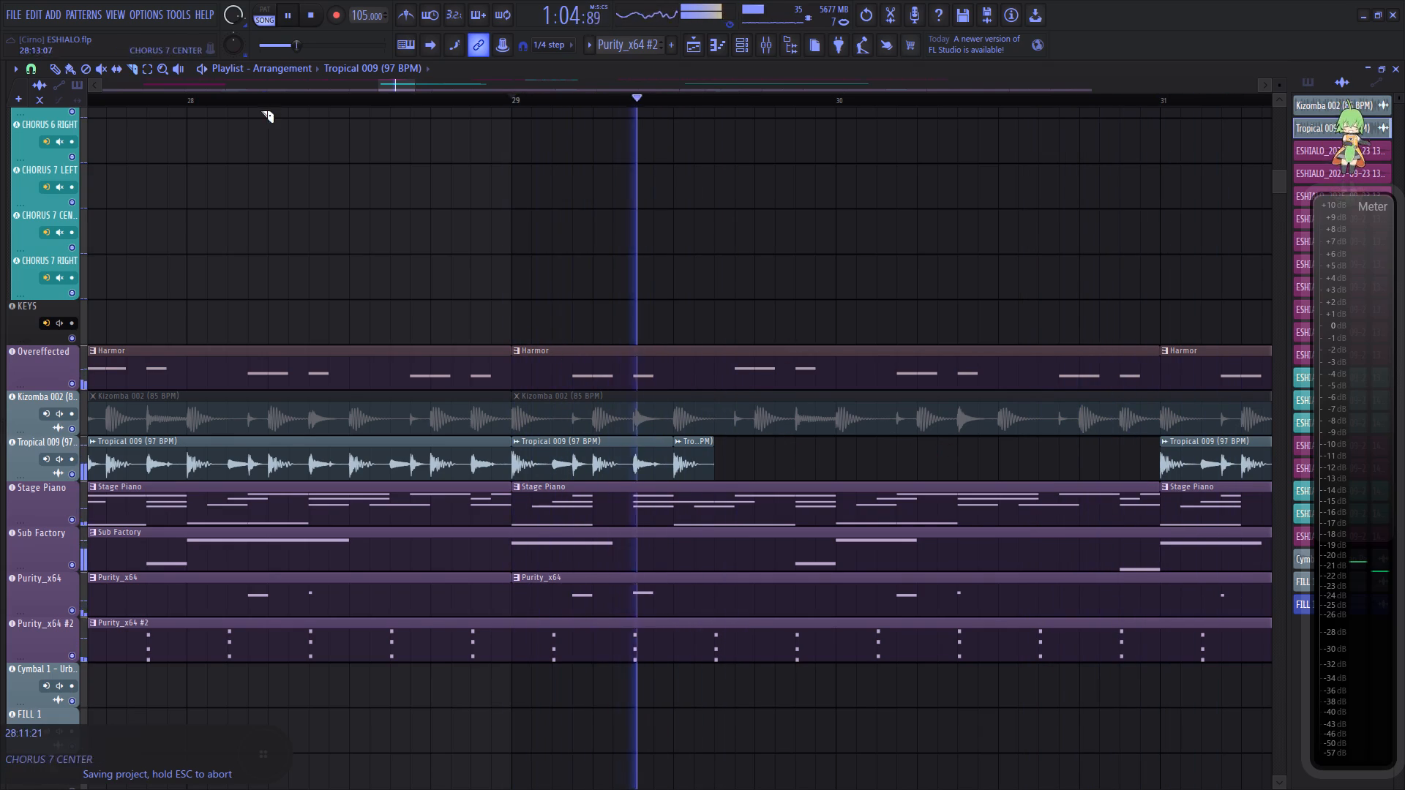
key(space)
key(space)
Mute the two Harmor clips covering bars 29 to 32 on the Overeffected track.
click(100, 69)
key(space)
key(space)
click(687, 357)
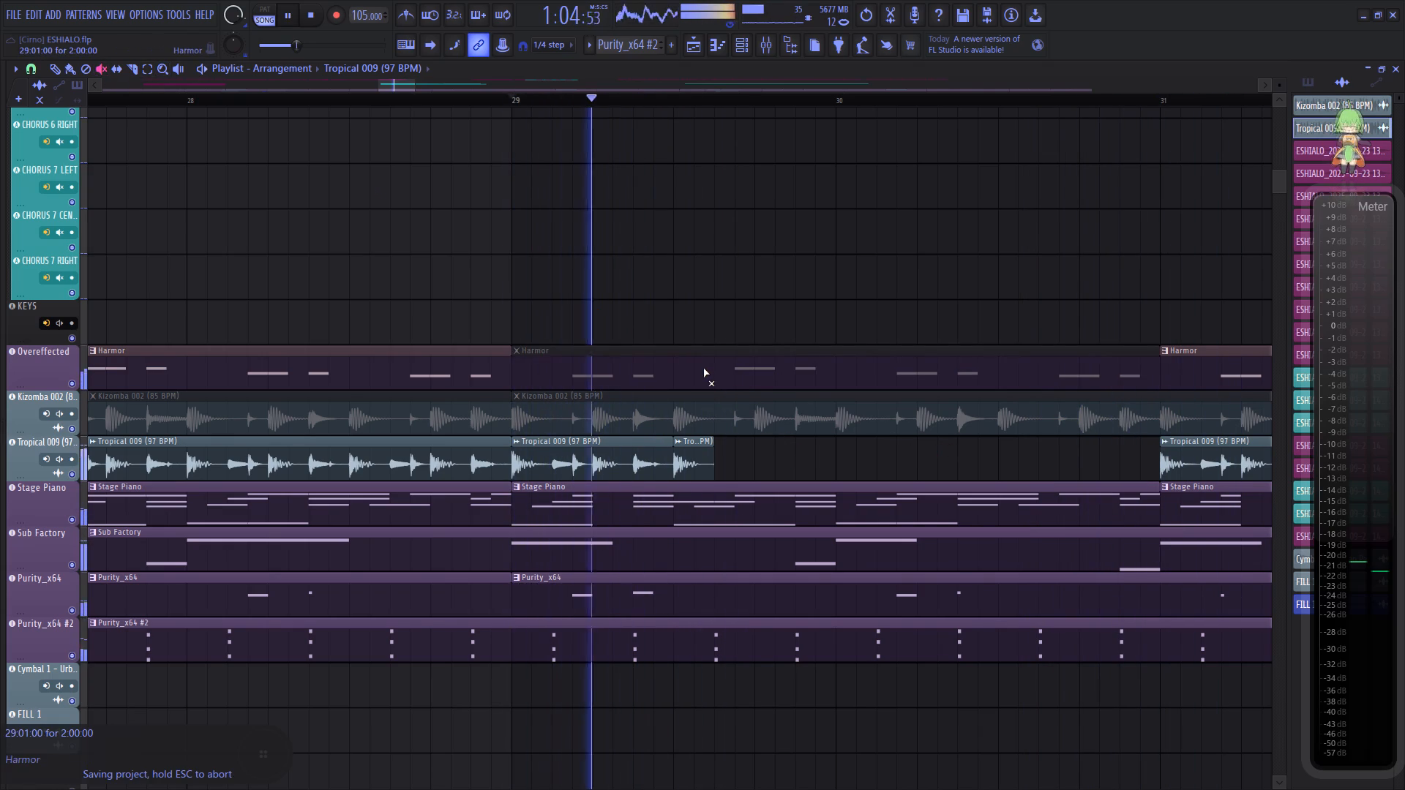
scroll(1090, 100, down, 8)
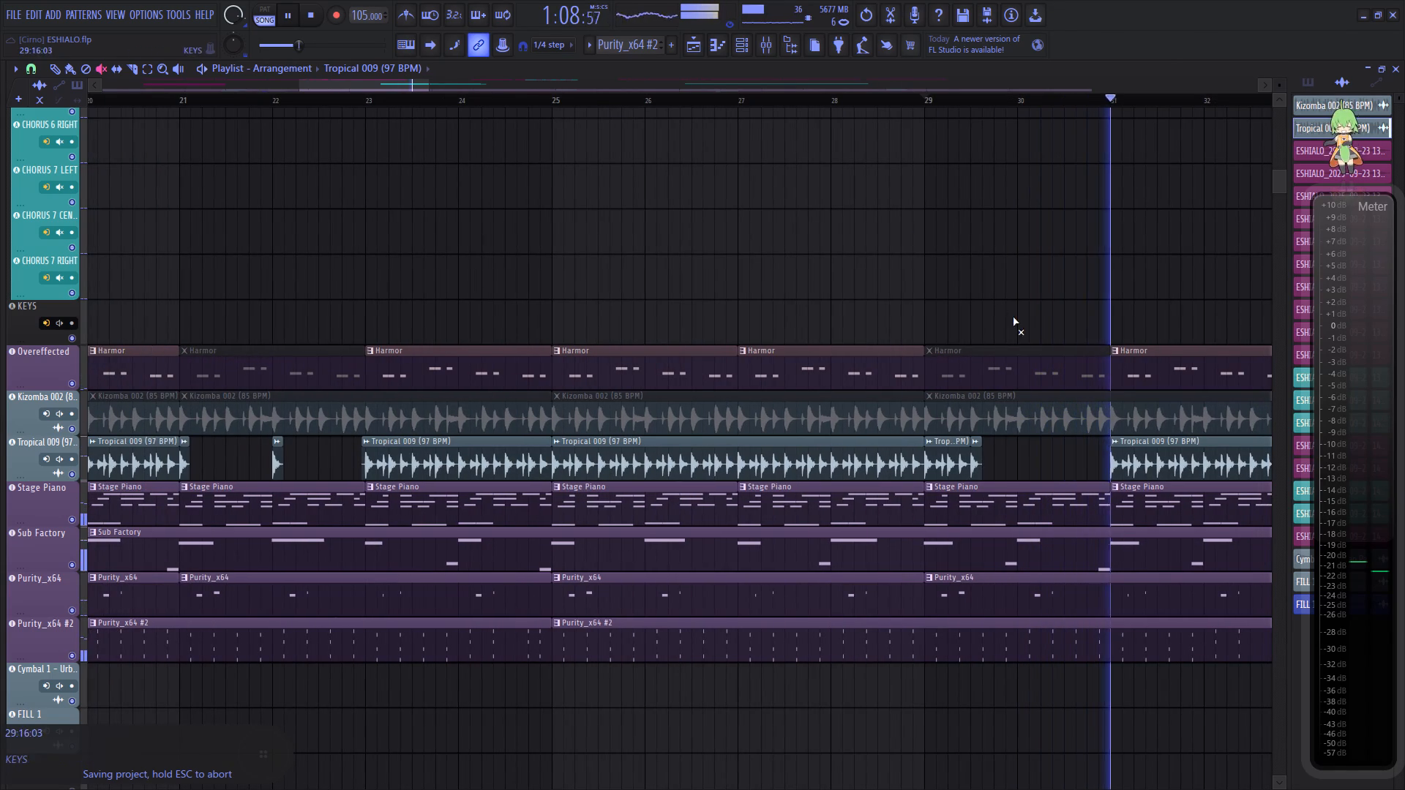
click(1156, 355)
Mute the Tropical 009 piece covering bars 31 and 32, replay the break from bar 29 and save the project.
drag(389, 86, 444, 84)
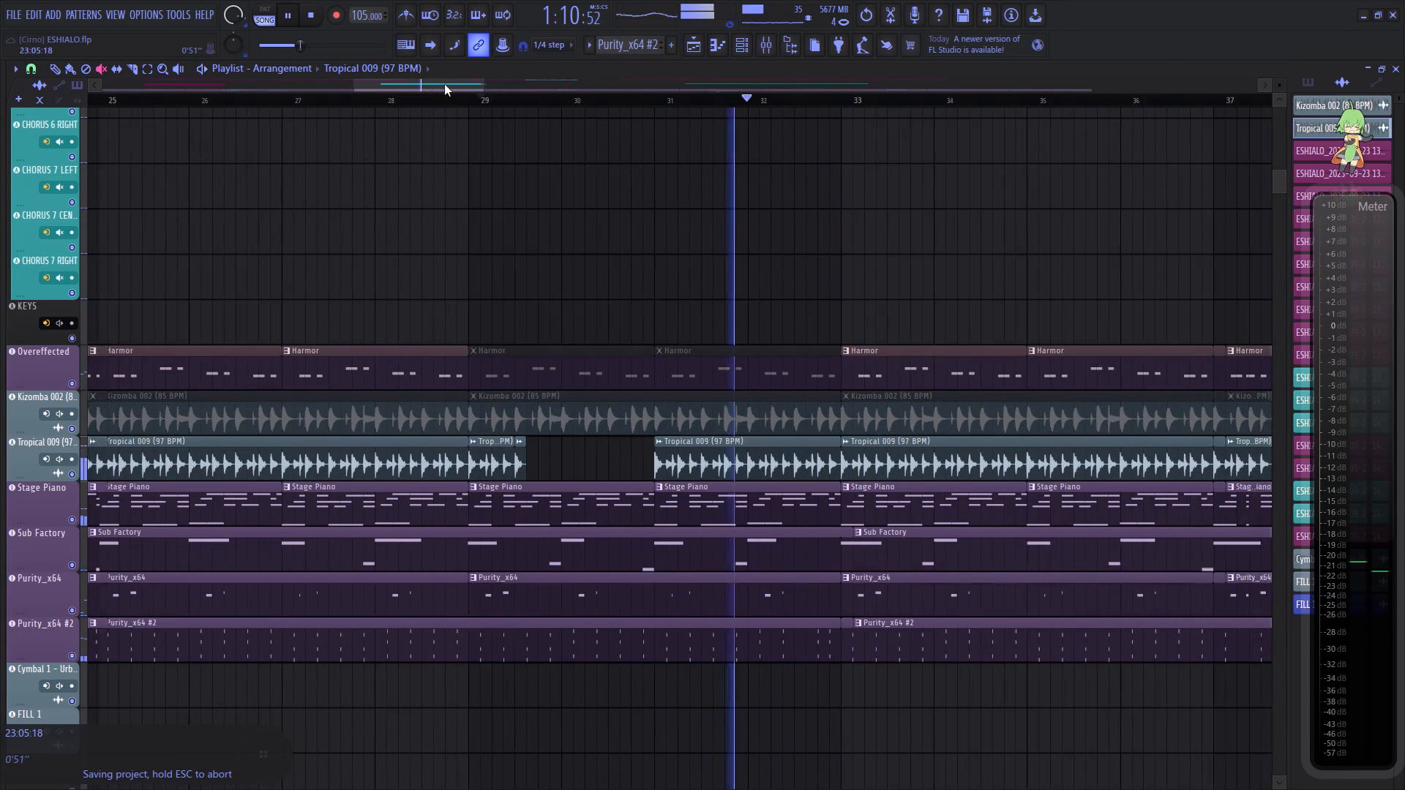
click(132, 69)
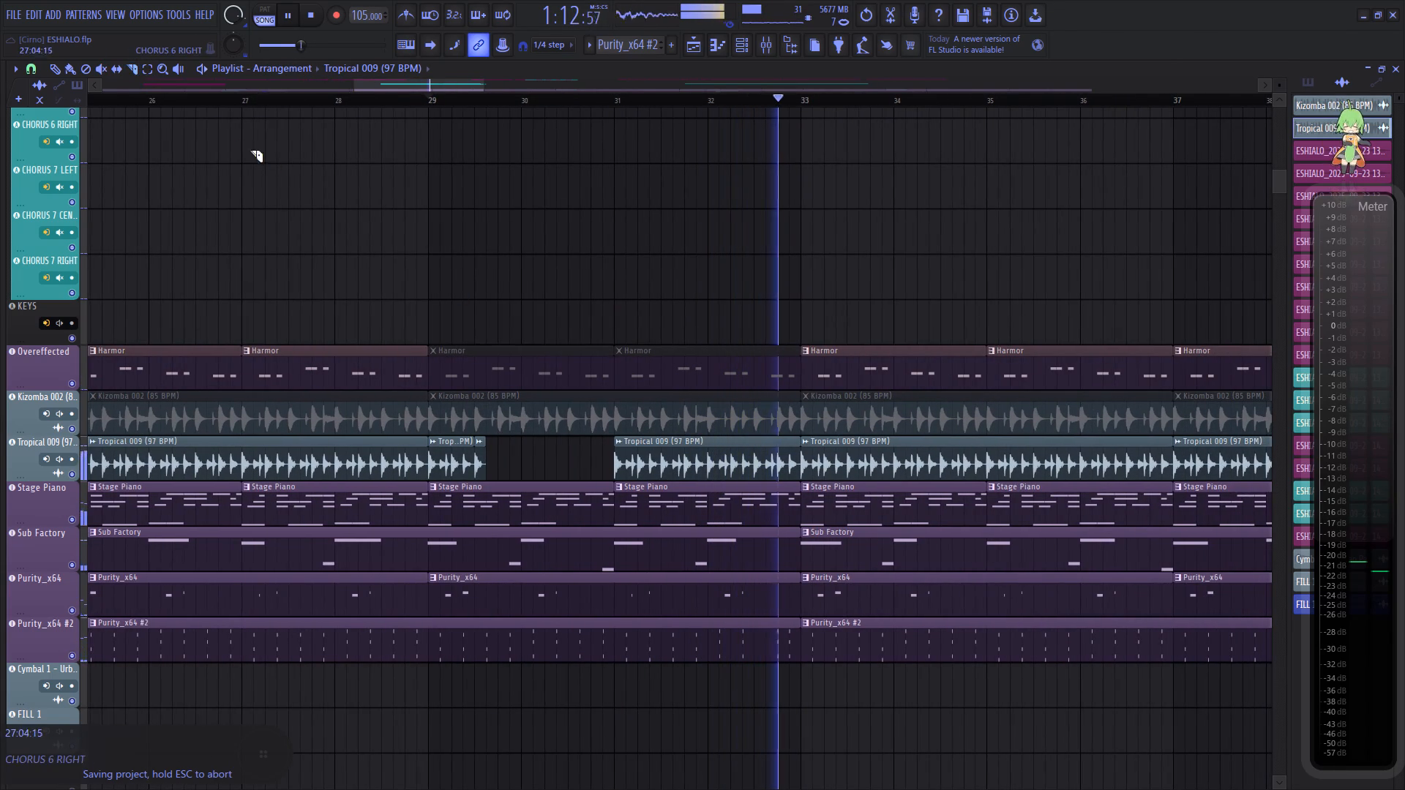
click(101, 67)
click(716, 459)
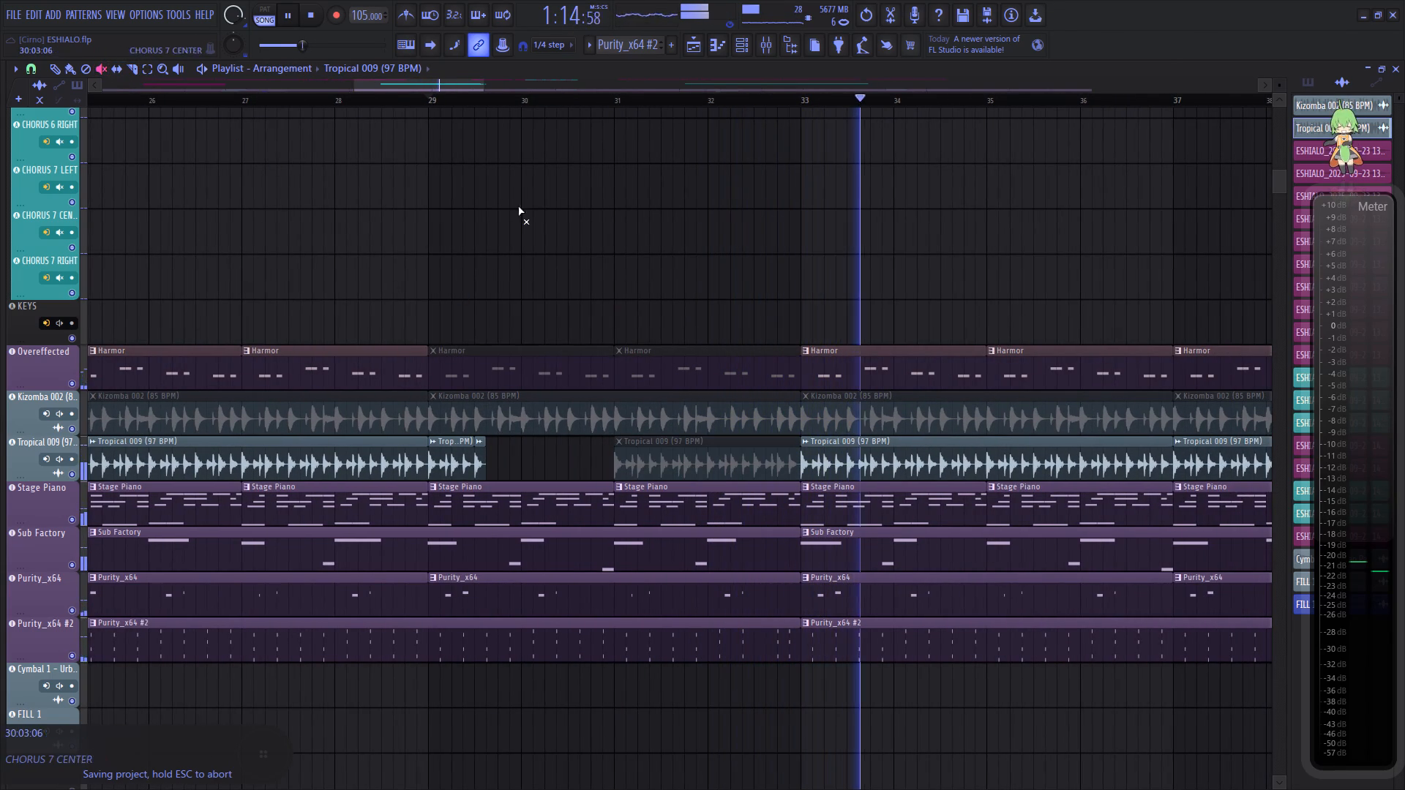
key(space)
key(space)
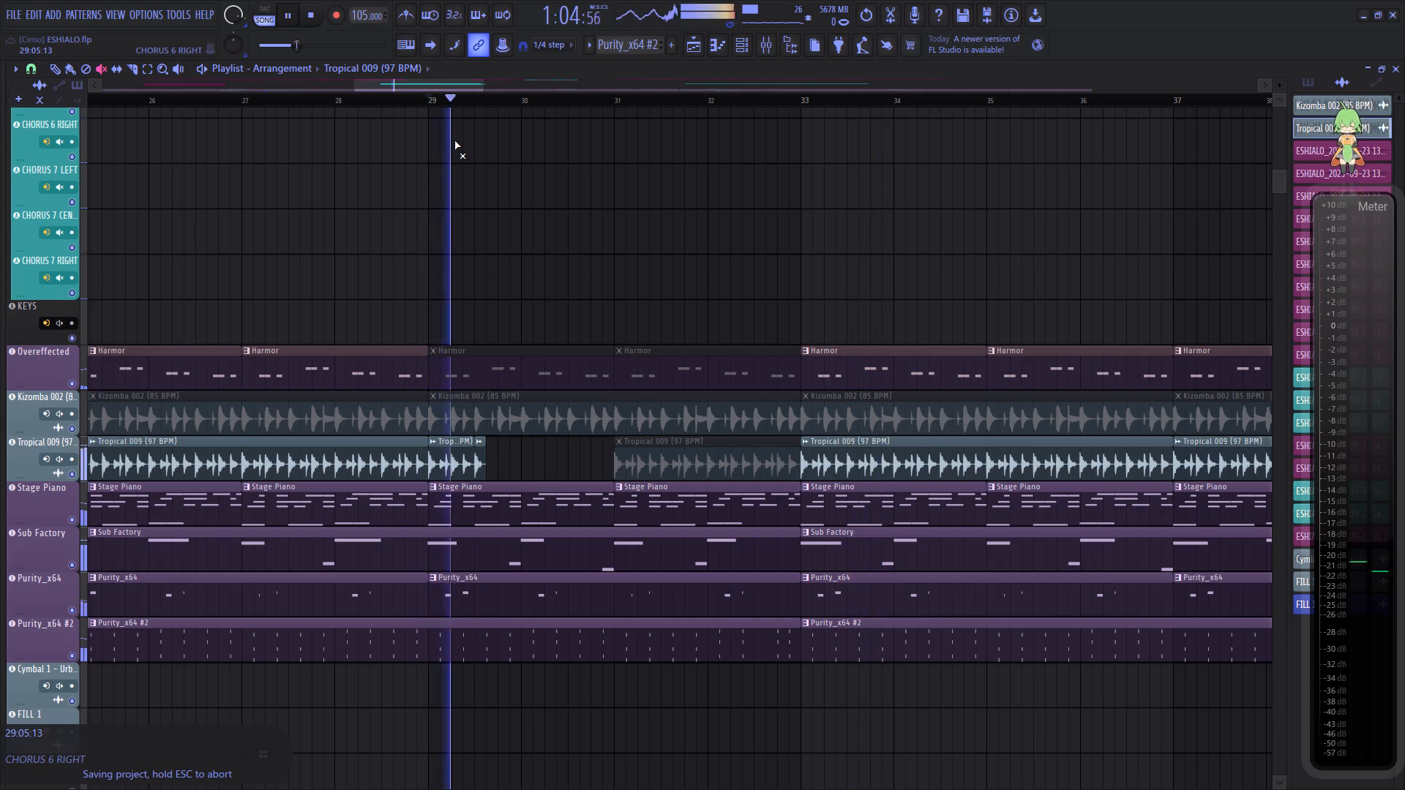
key(ctrl+s)
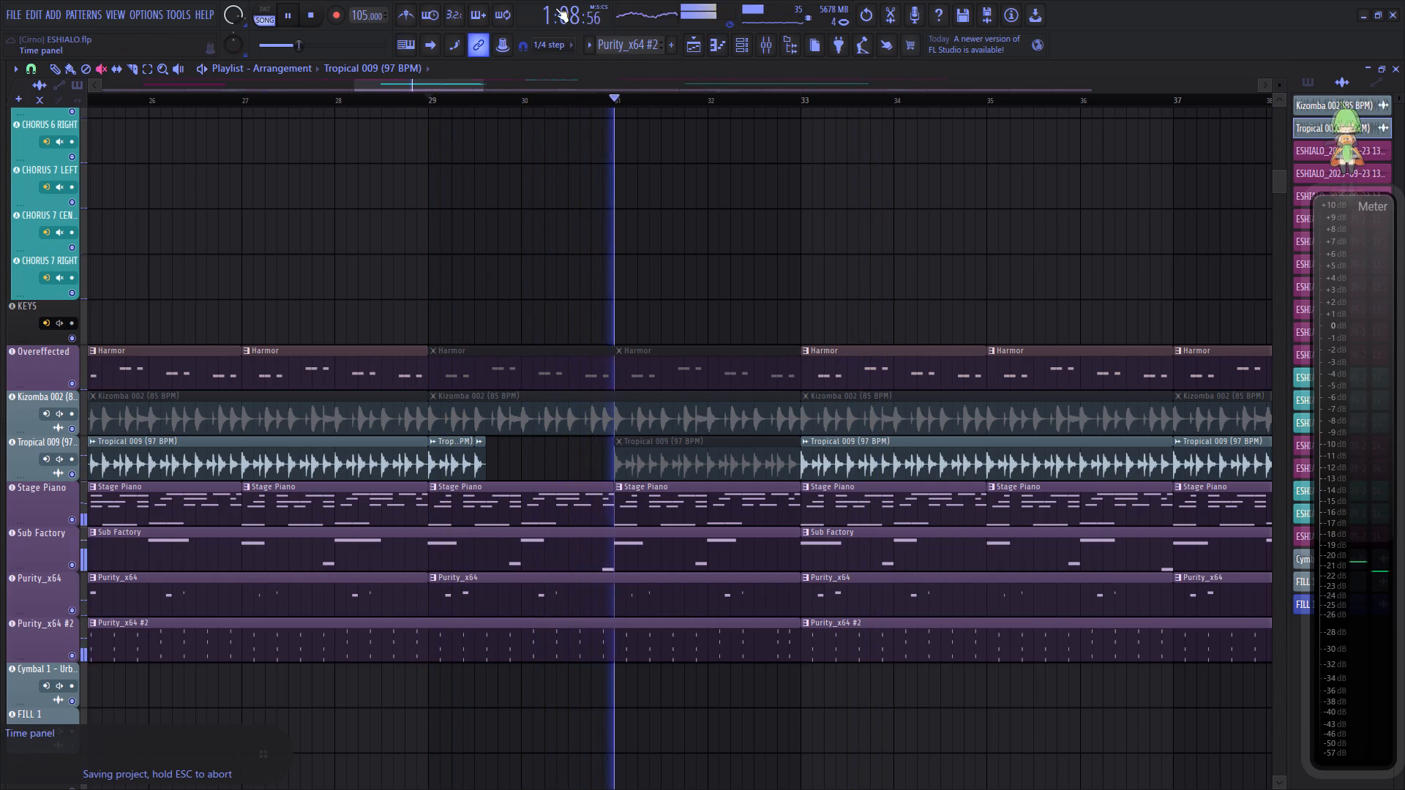
Slice the Purity_x64 #2 clip at bar 29 and mute the piece covering bars 29 to 32.
click(637, 634)
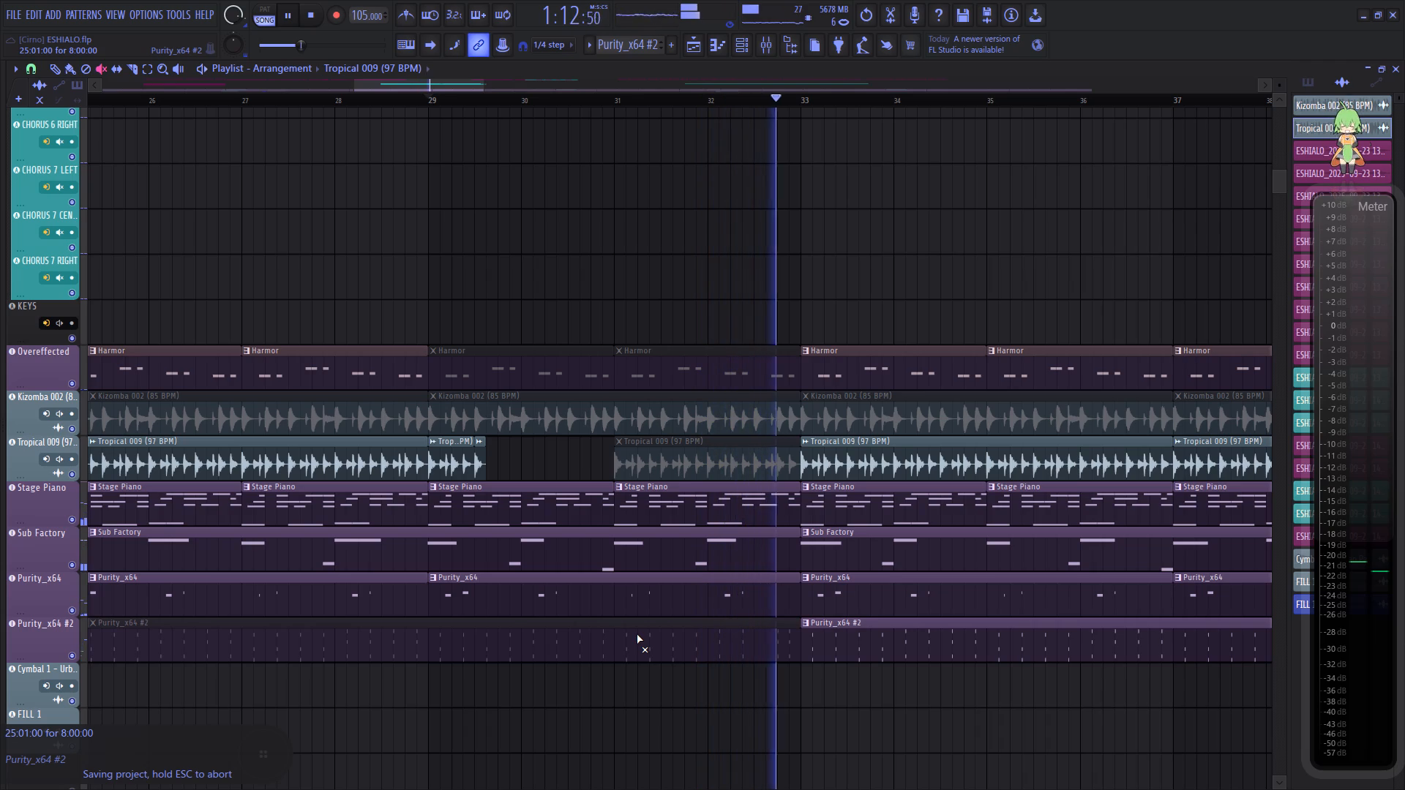
click(637, 634)
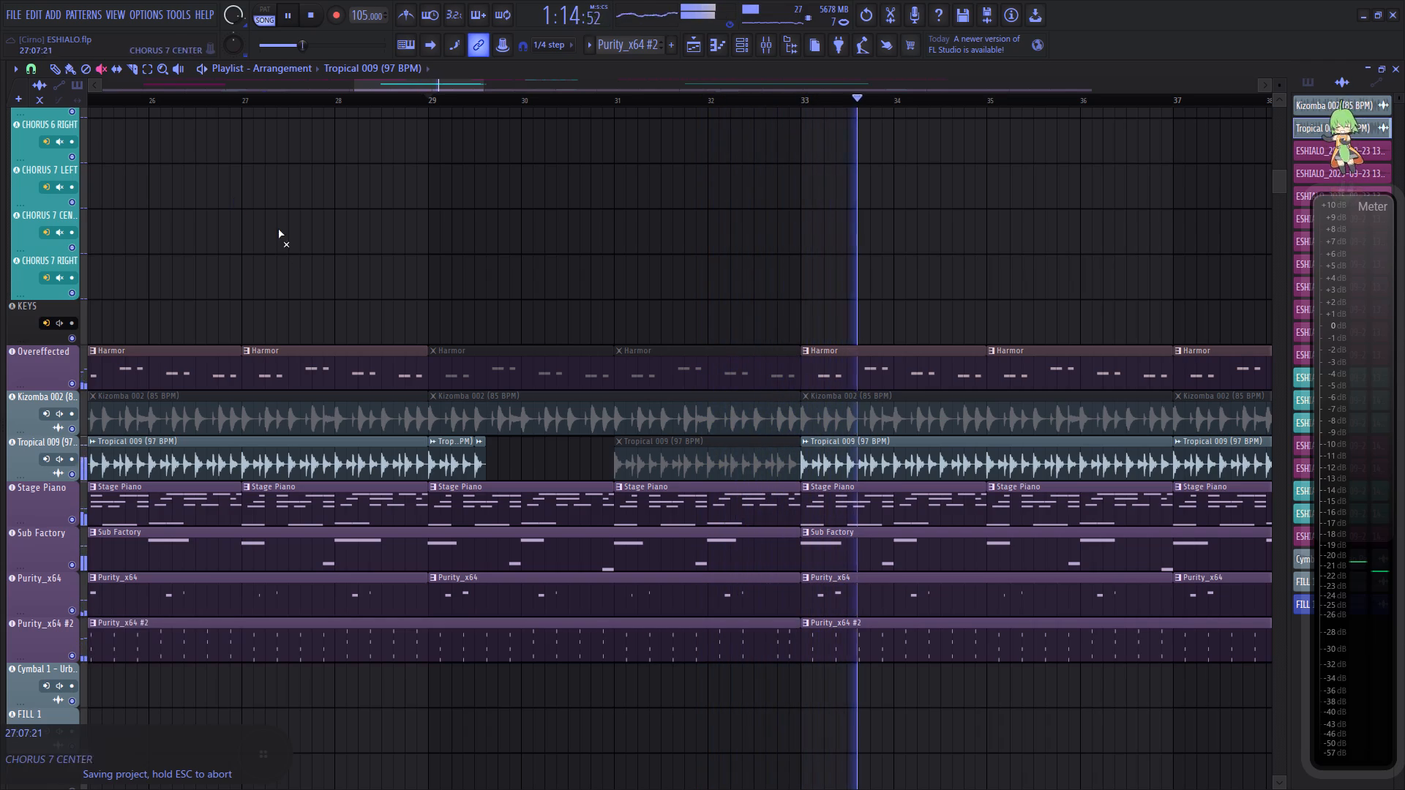
click(129, 72)
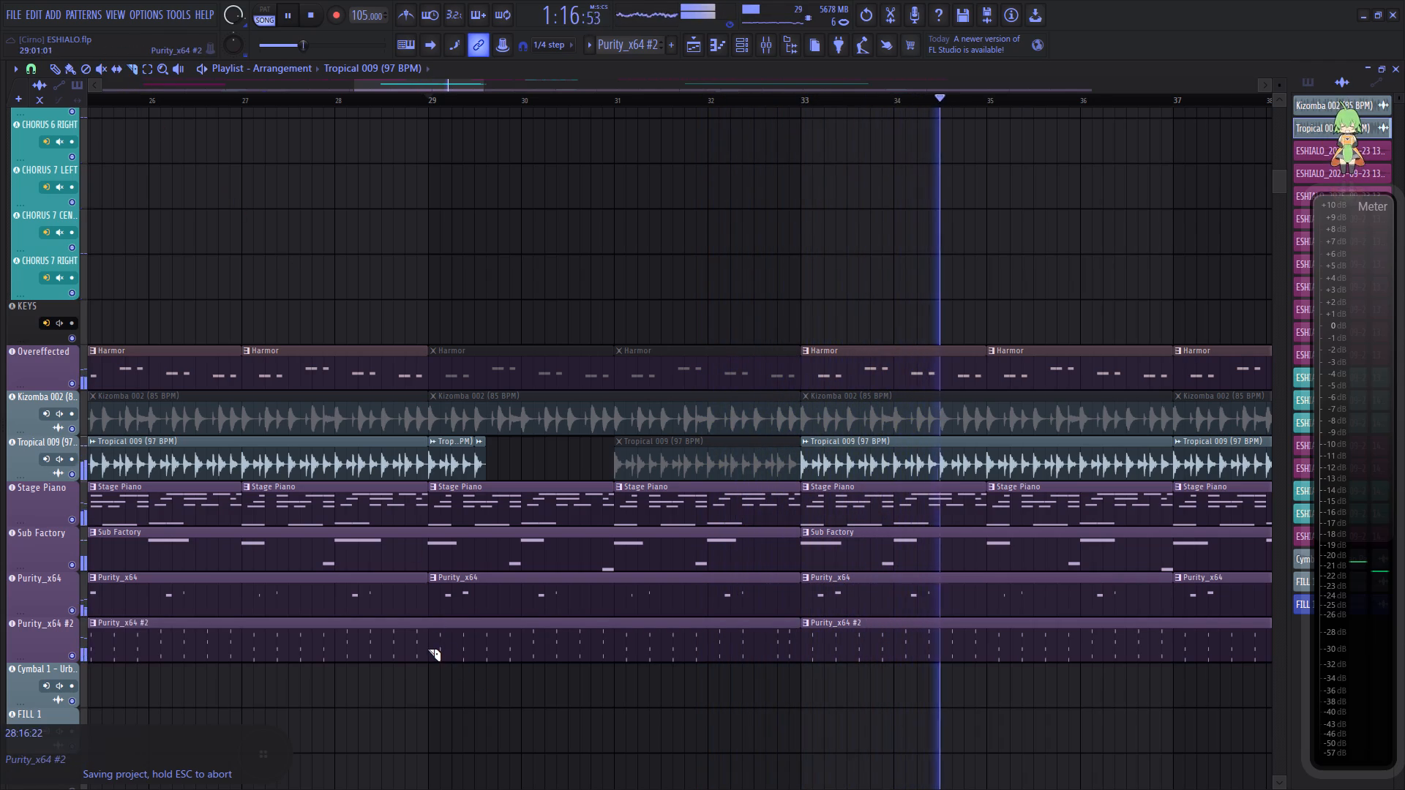
click(427, 649)
click(103, 76)
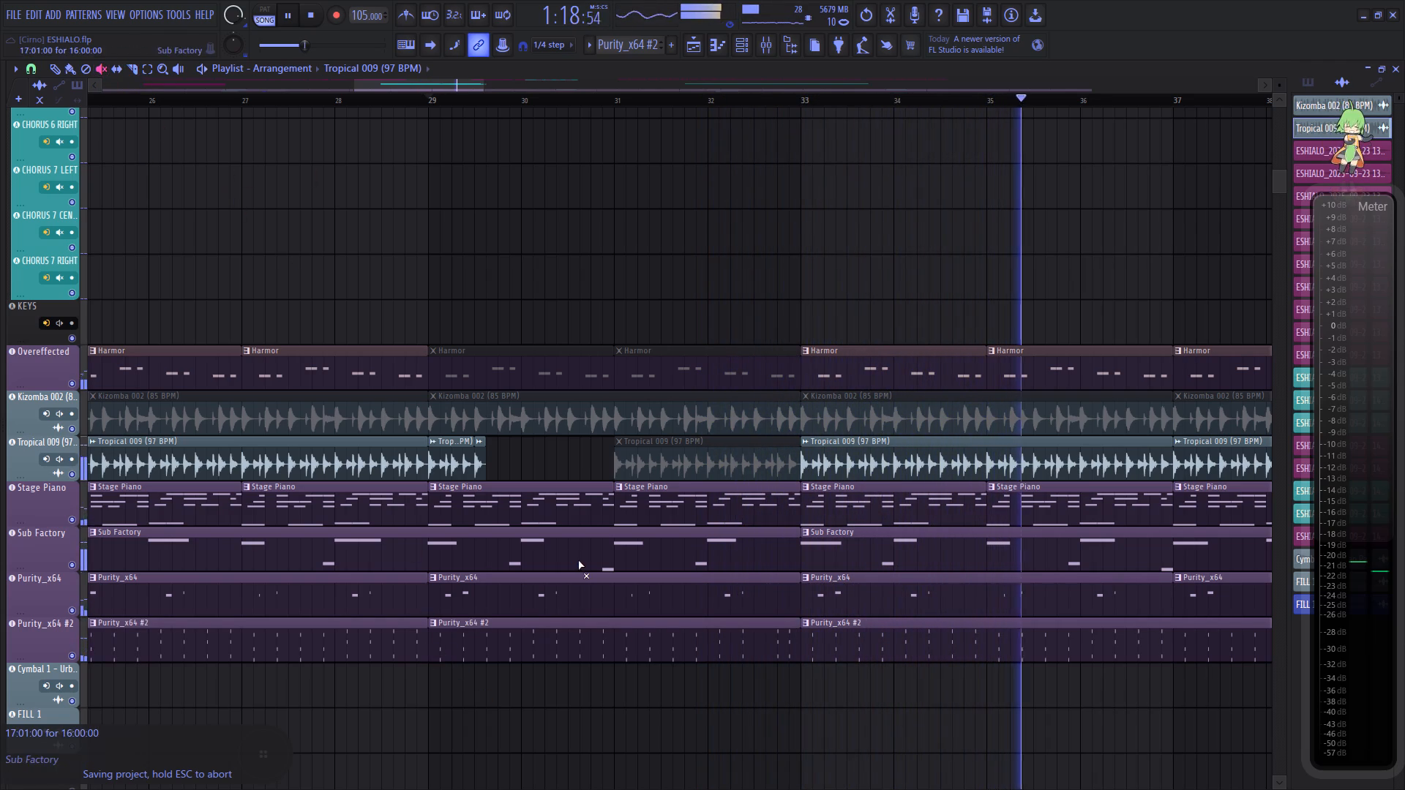
click(614, 641)
Place a Cymbal 1 - Urban Pack Vol. 1 clip at 29:09 on the cymbal track, where the drums stop.
click(66, 64)
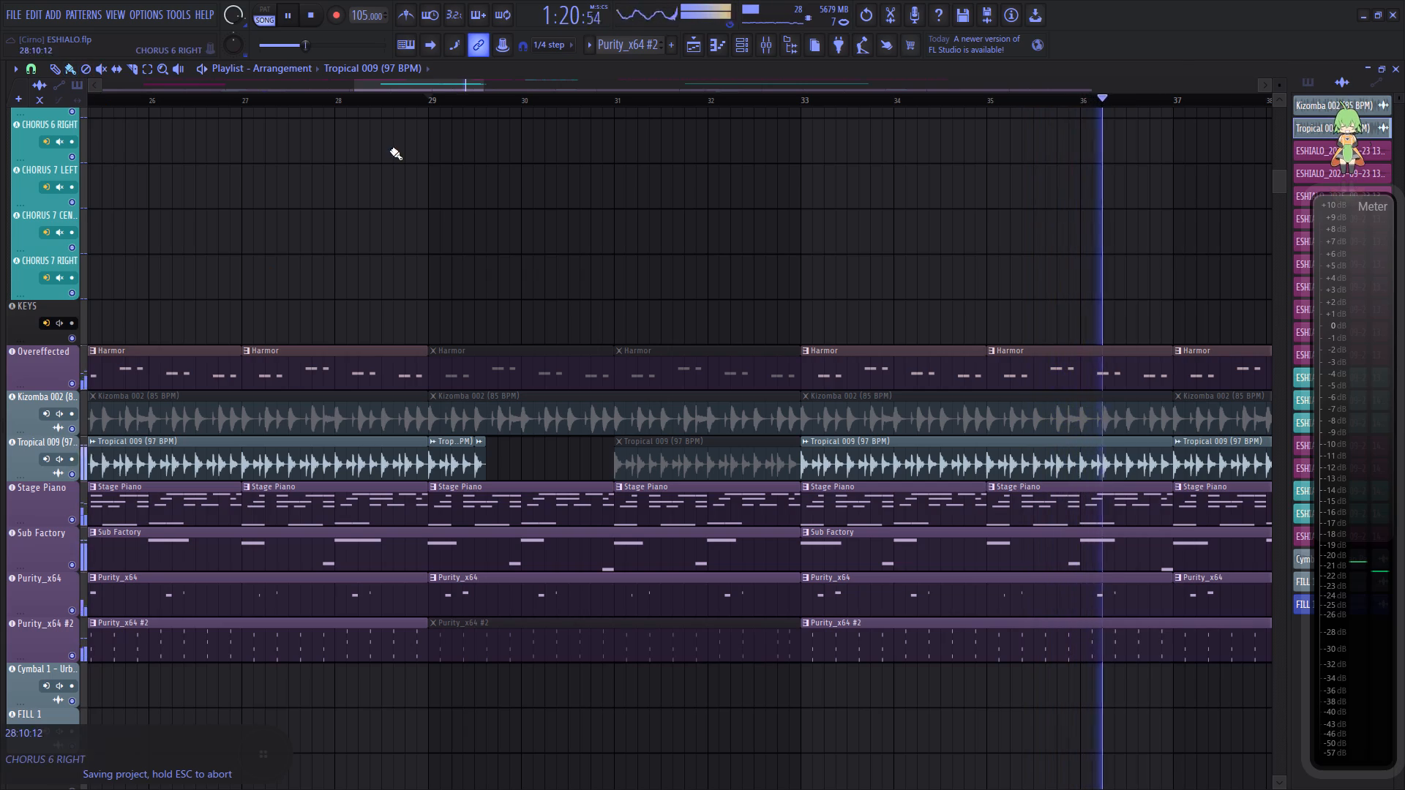
click(256, 101)
scroll(256, 101, down, 7)
scroll(256, 101, up, 4)
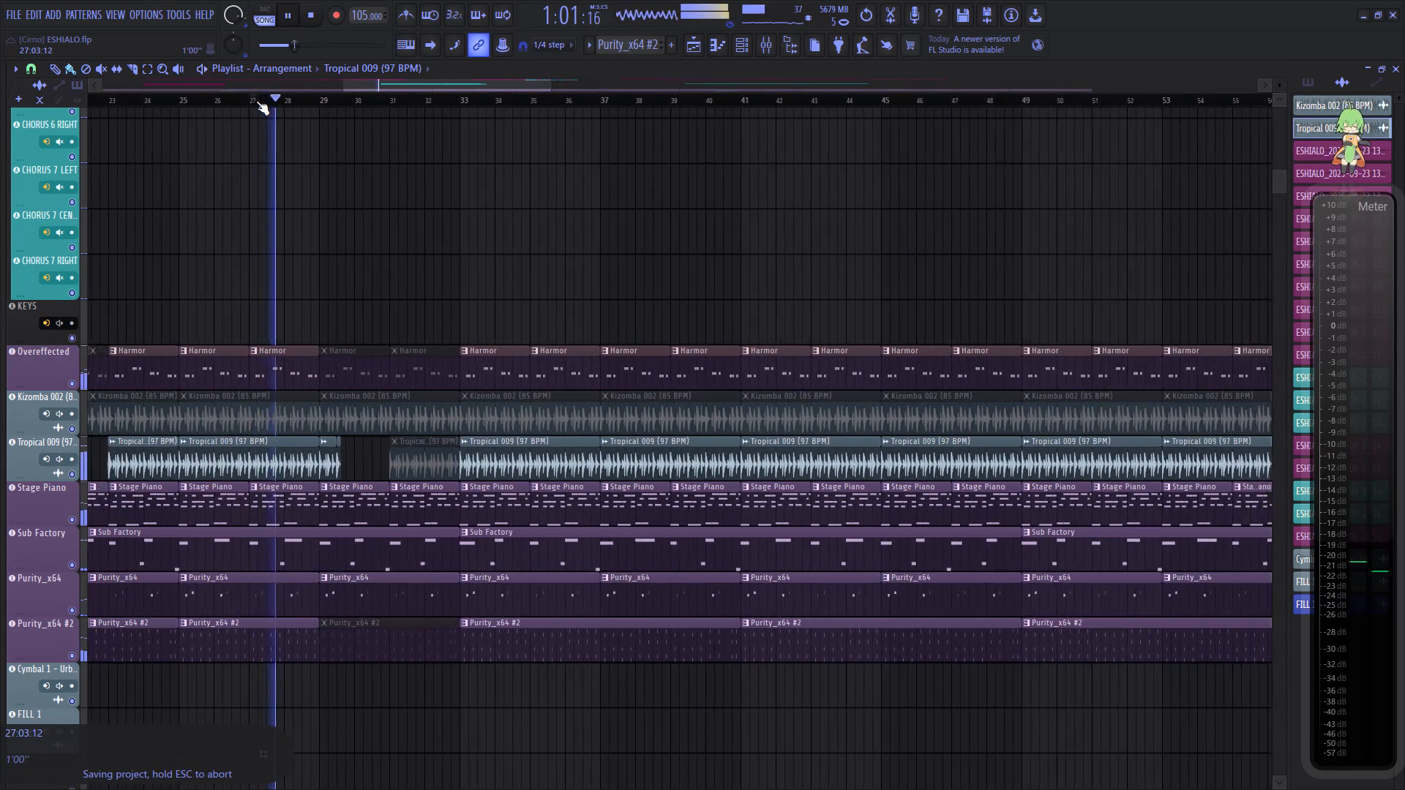
scroll(256, 101, up, 6)
scroll(700, 552, down, 7)
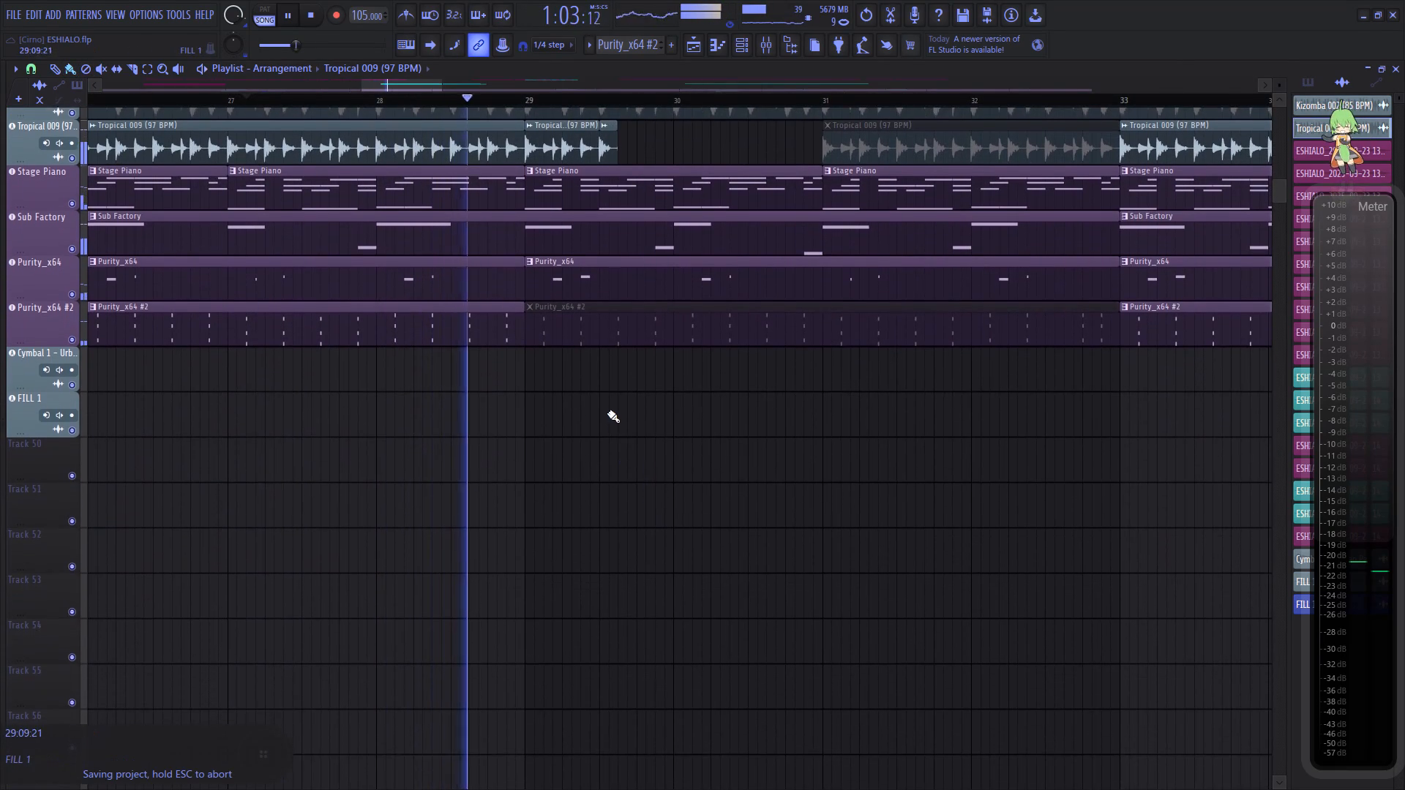
click(601, 366)
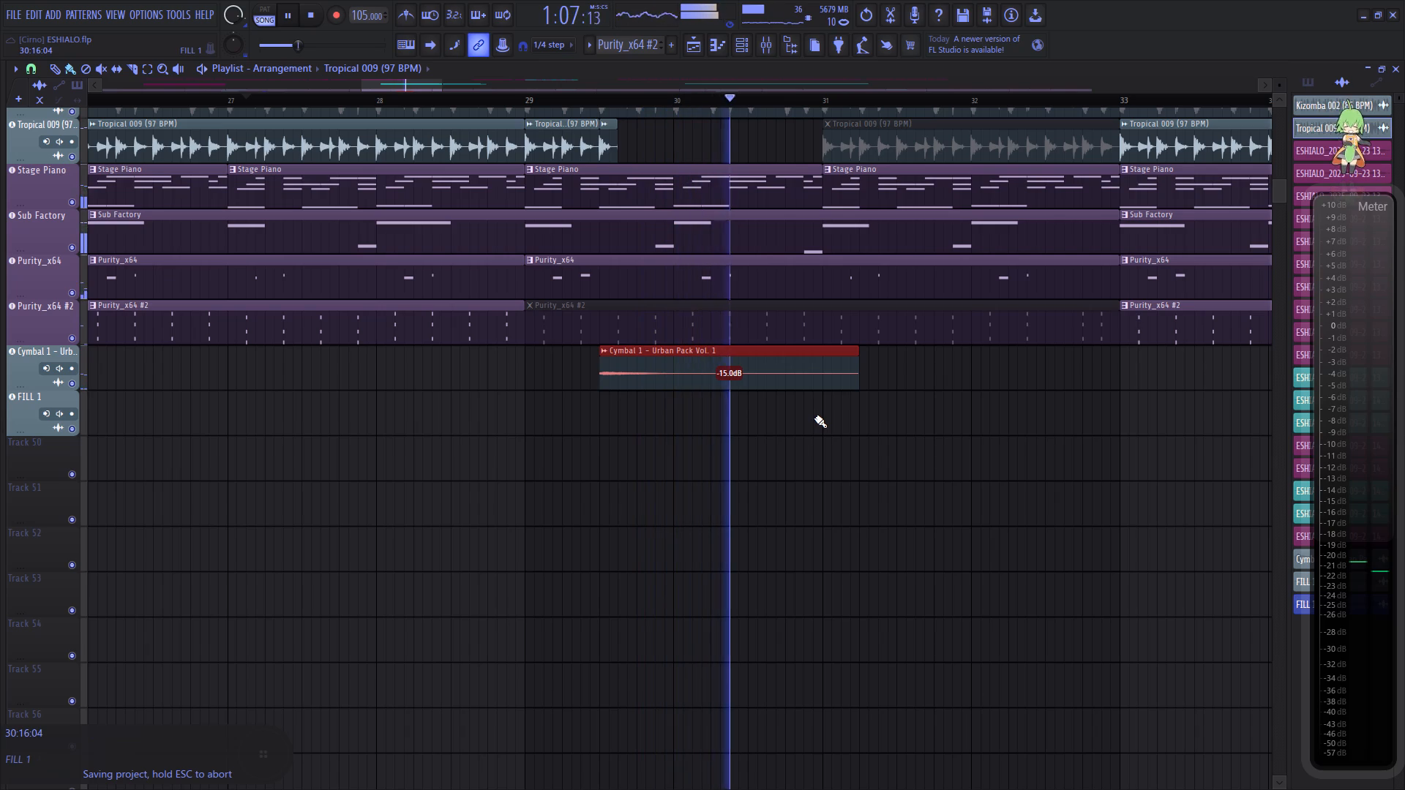
Place the FILL 1 #2 clip at 32:09:00 leading into bar 33 and a Cymbal 1 clip at the start of bar 33.
scroll(900, 440, up, 3)
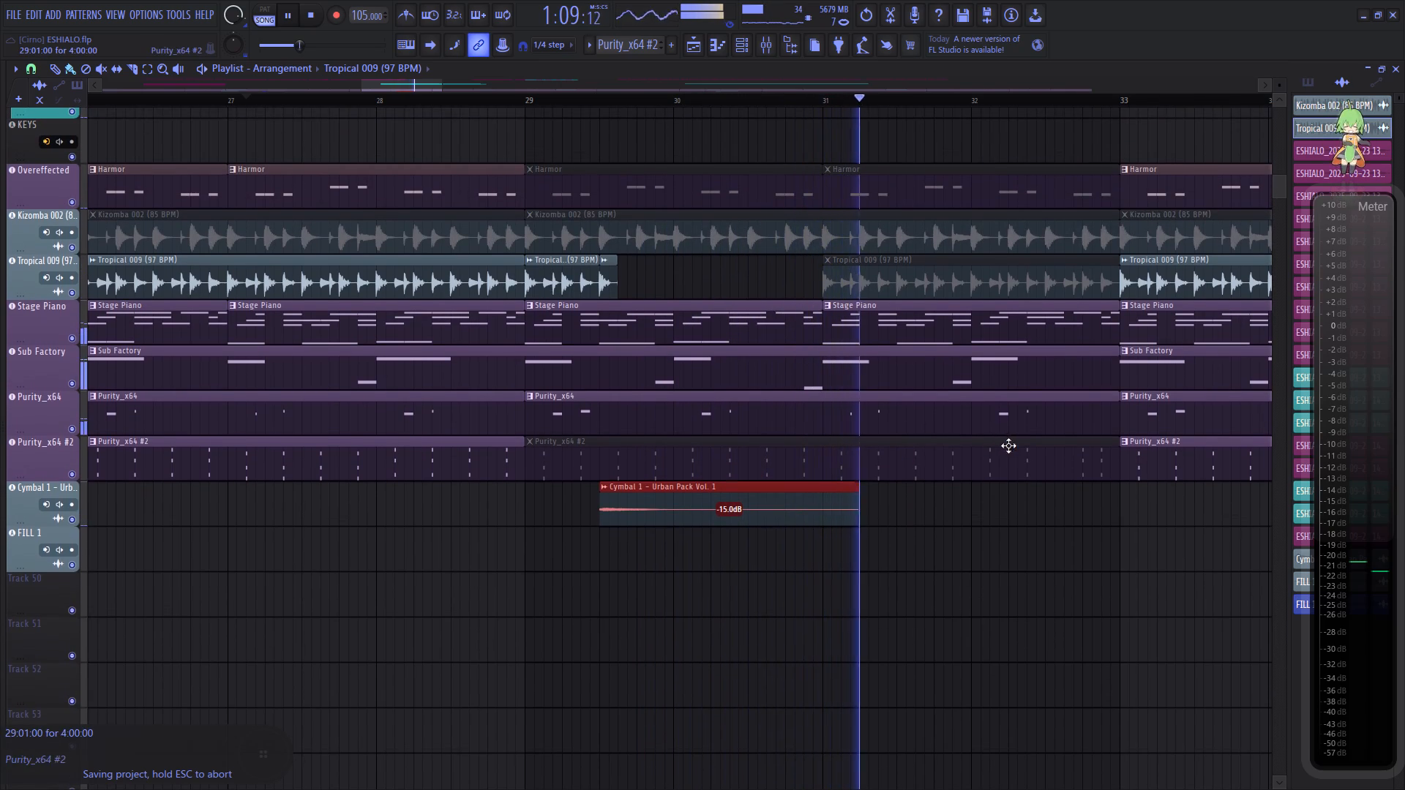
click(1047, 547)
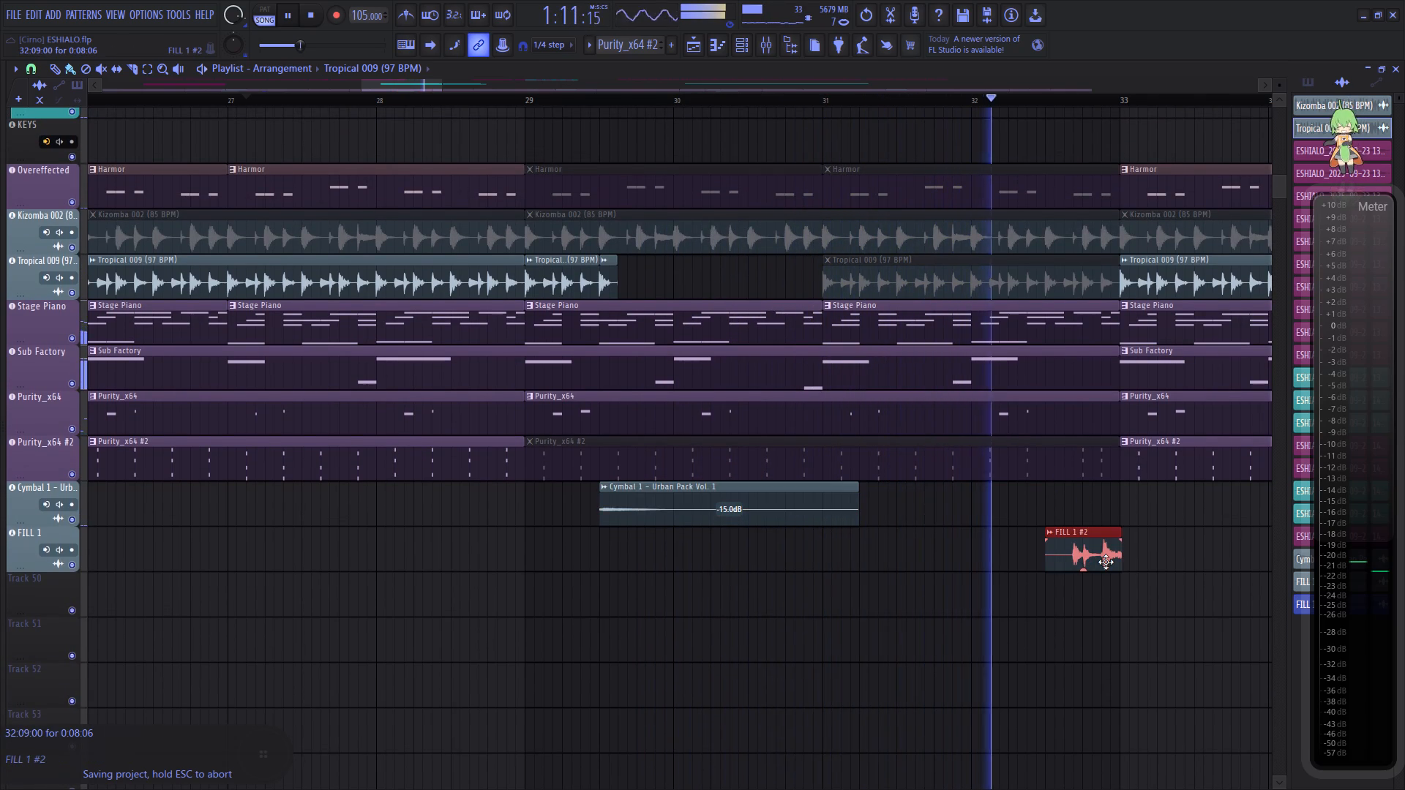
click(1121, 511)
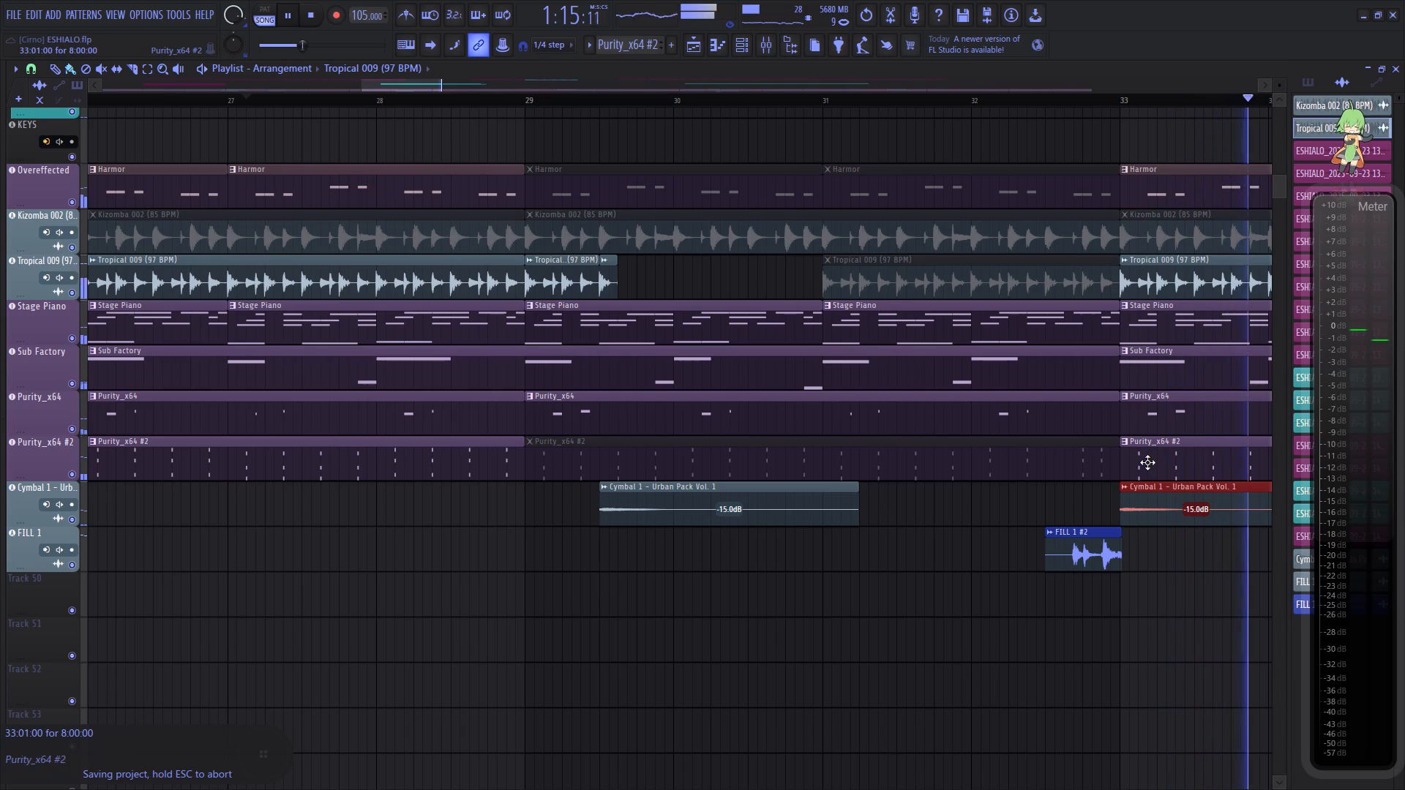
Save the project and replay from just before bar 29 to check the new break.
key(ctrl+s)
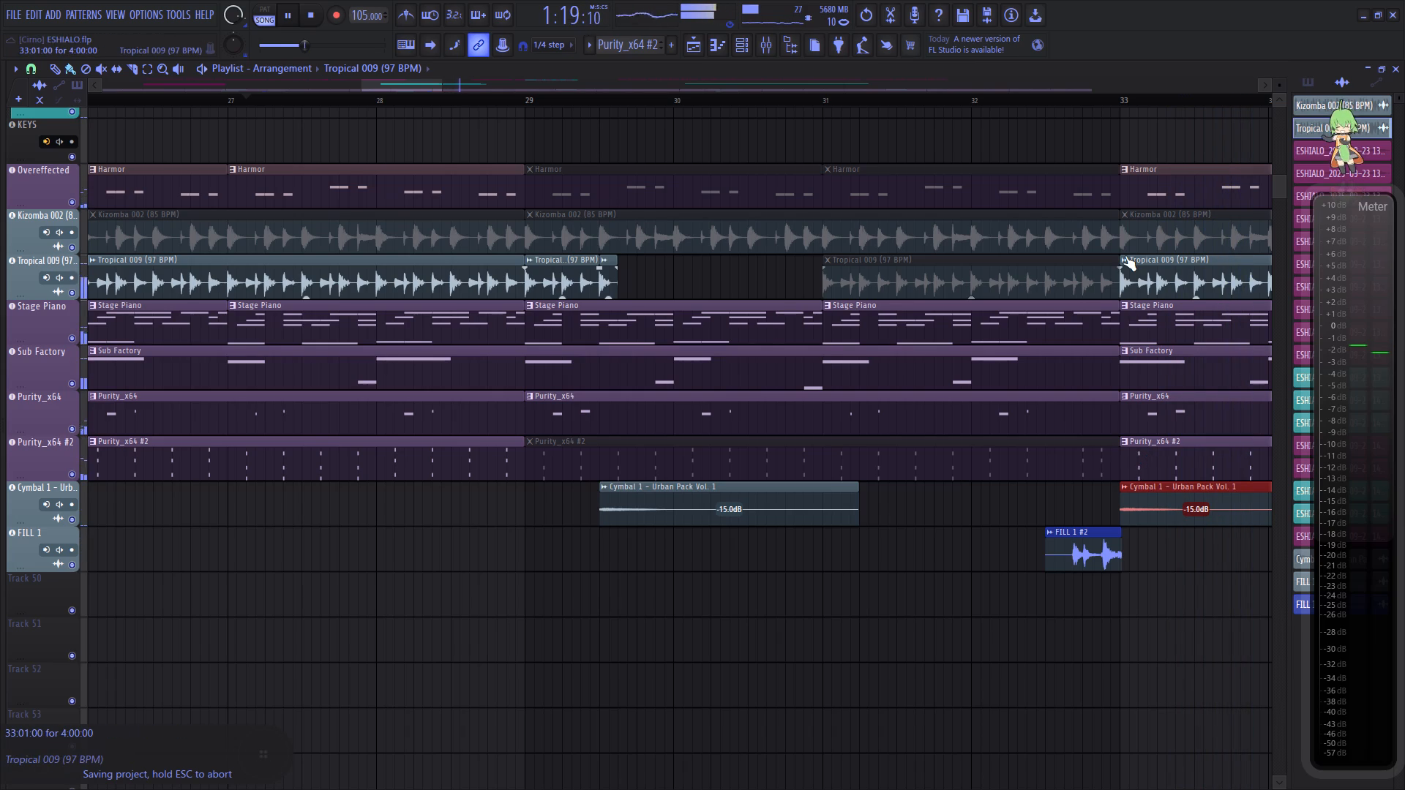
key(ctrl+s)
scroll(769, 94, down, 6)
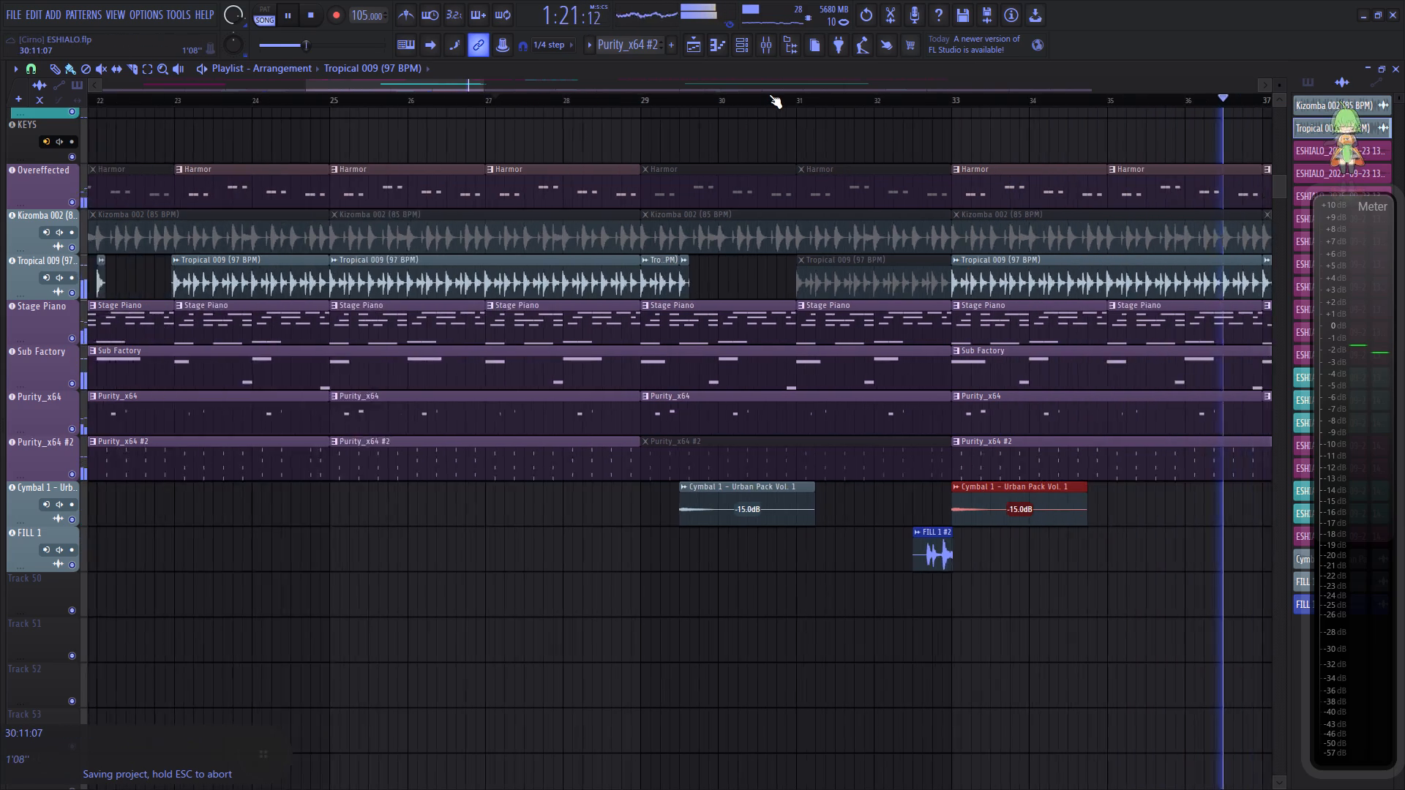
scroll(769, 94, down, 3)
click(689, 99)
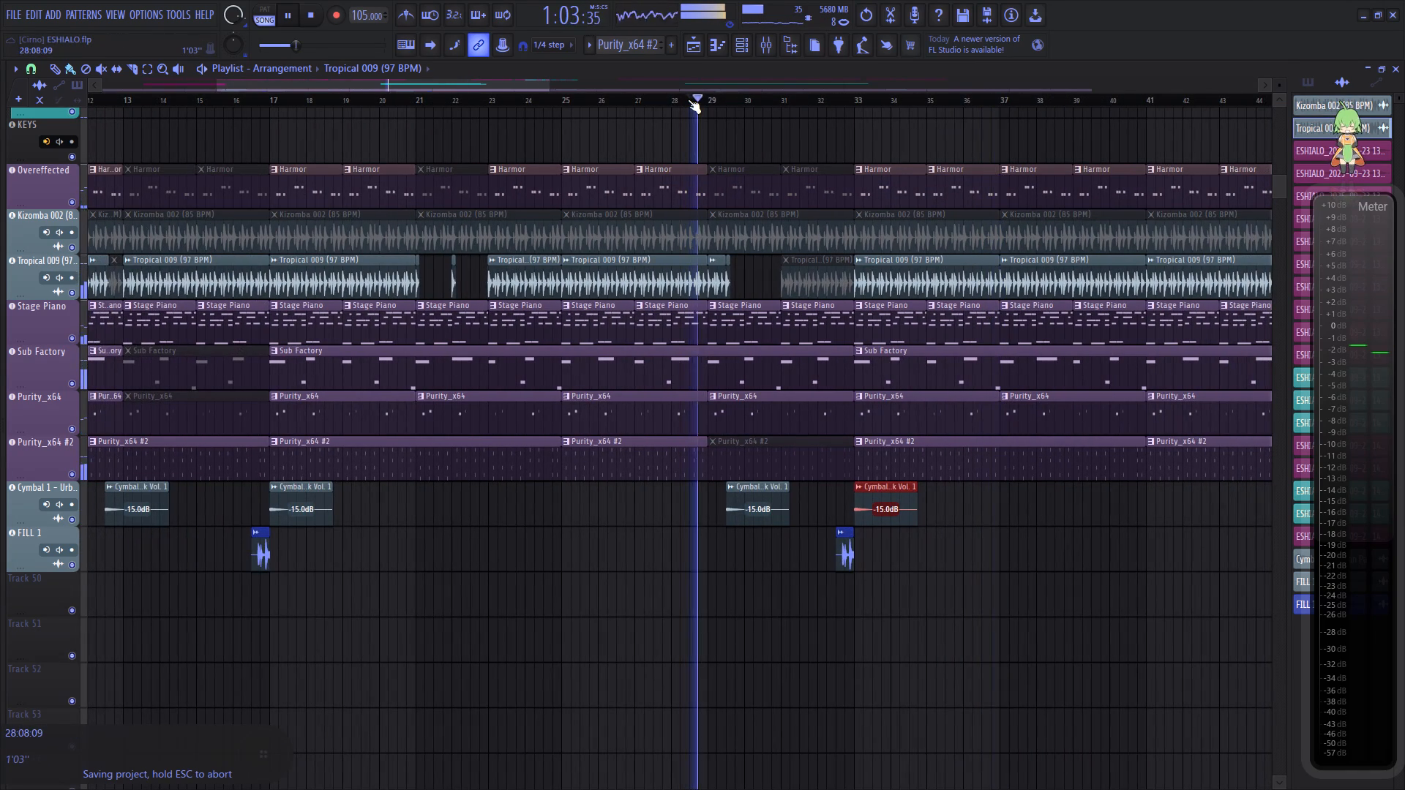
key(ctrl+s)
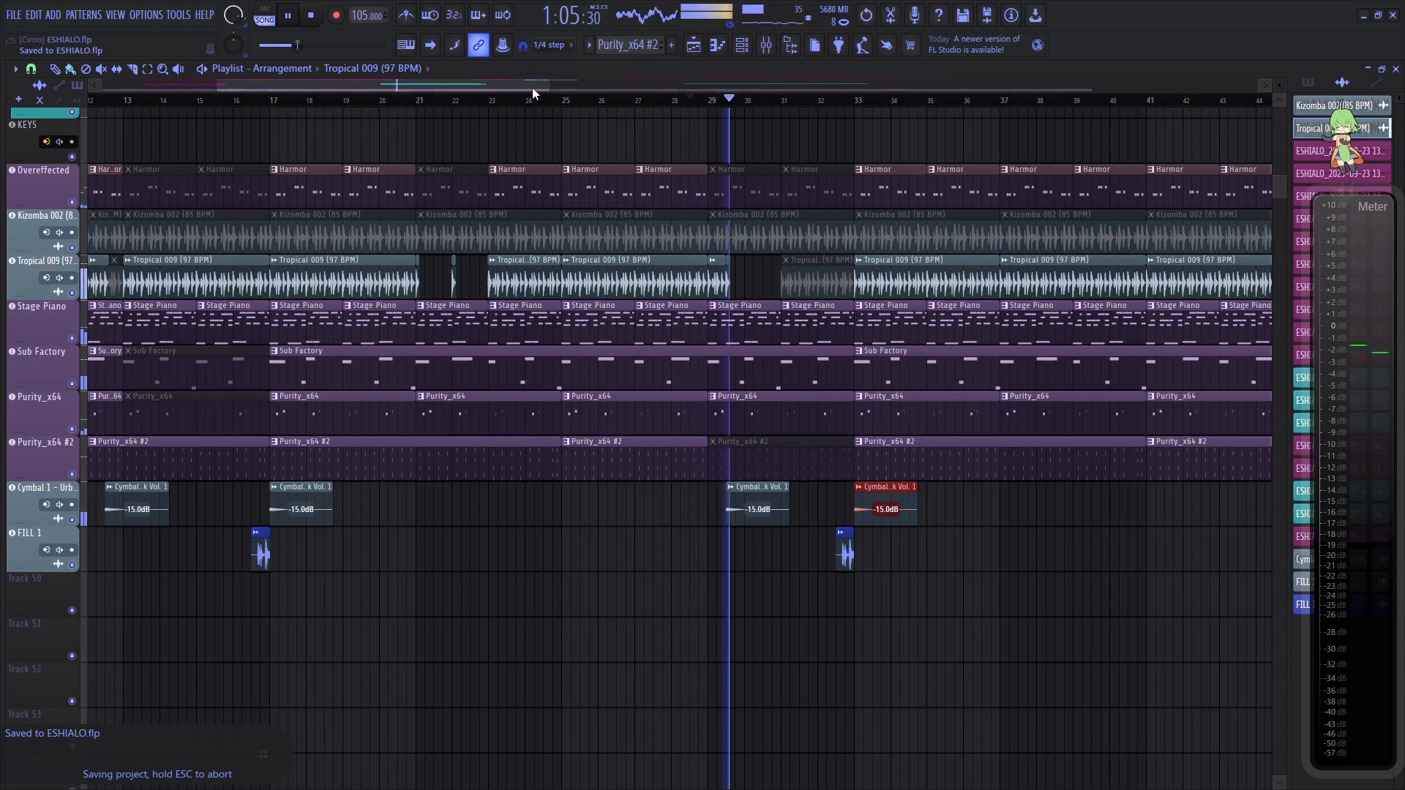
Mute the Purity_x64 #2 clip covering bars 33 to 40 and the two Harmor clips covering bars 33 to 36.
drag(531, 84, 645, 91)
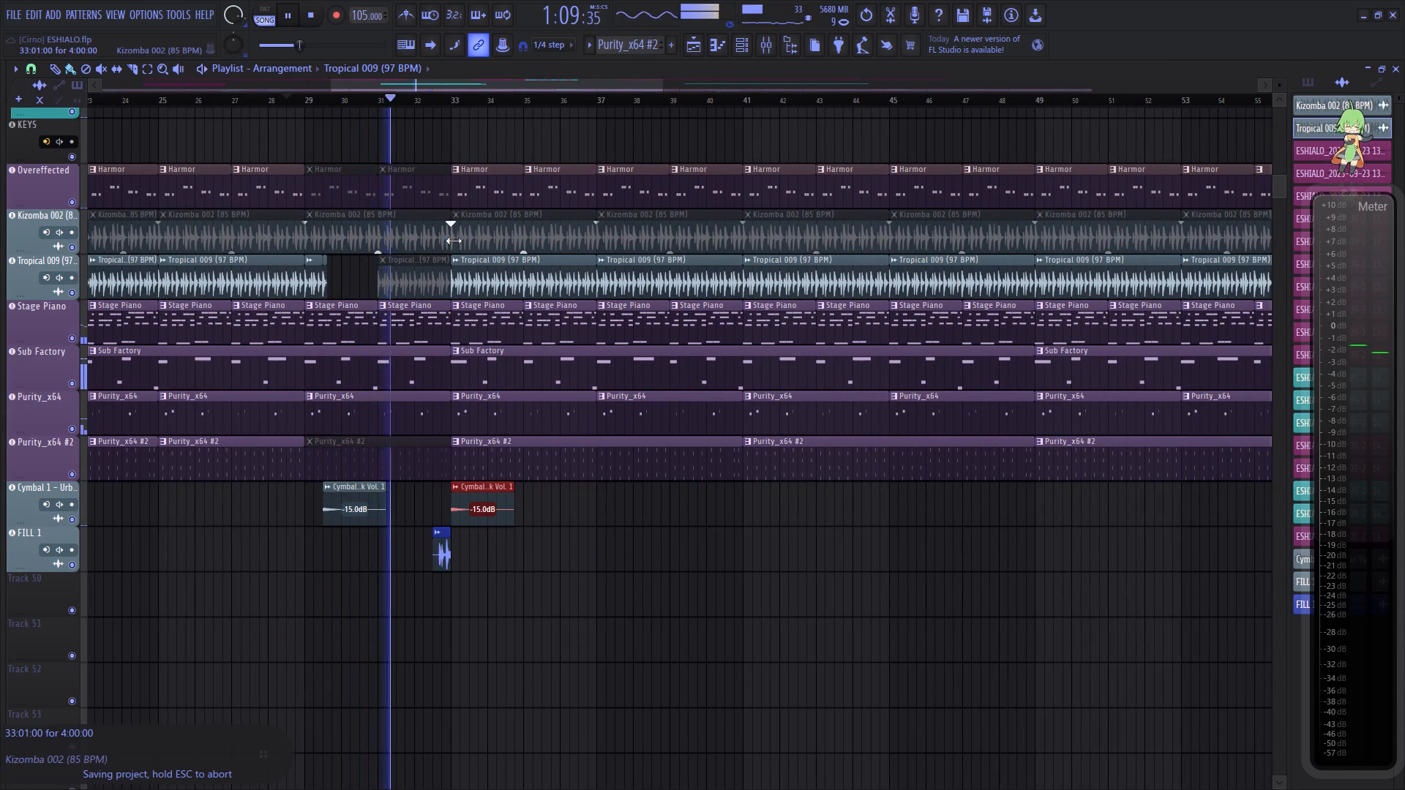
click(100, 73)
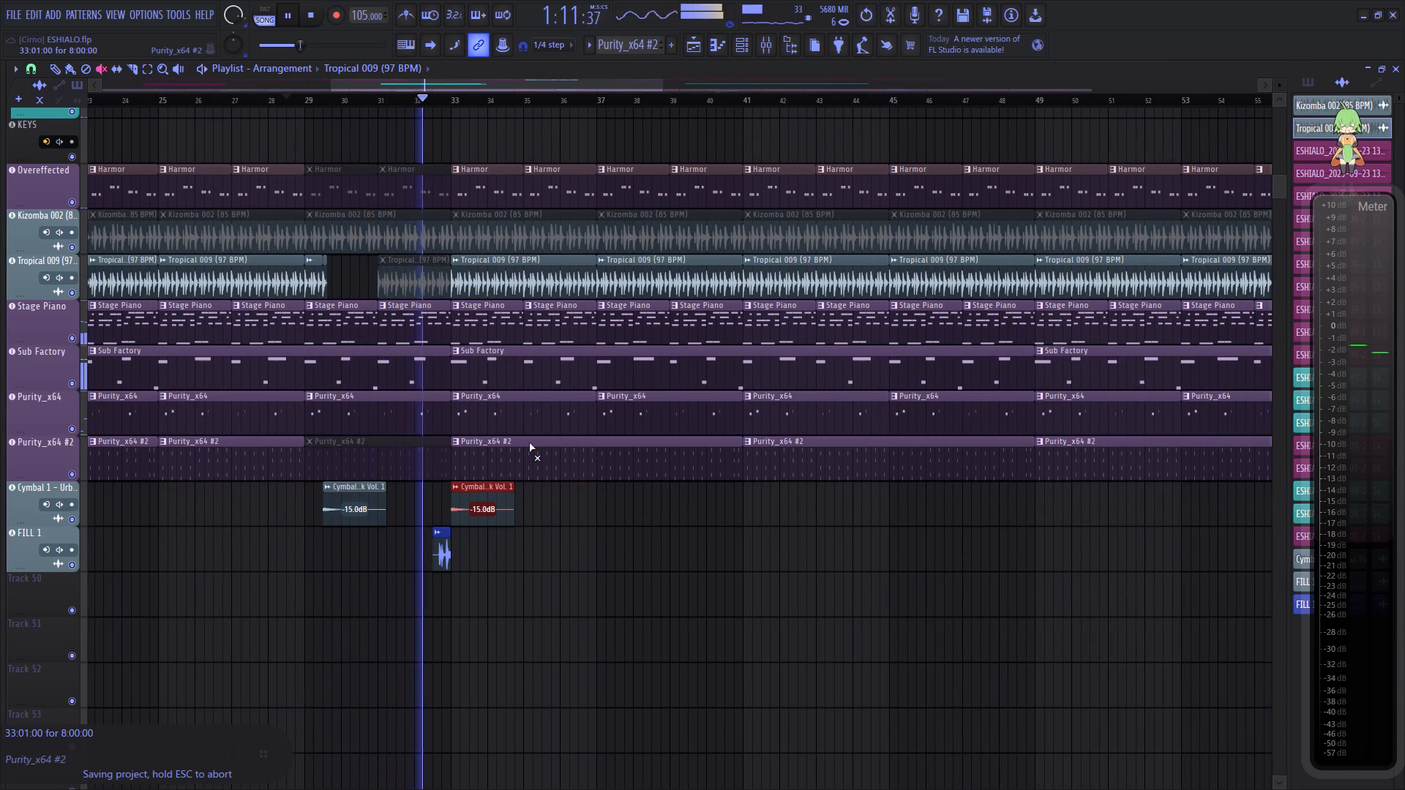
click(529, 443)
drag(480, 192, 544, 179)
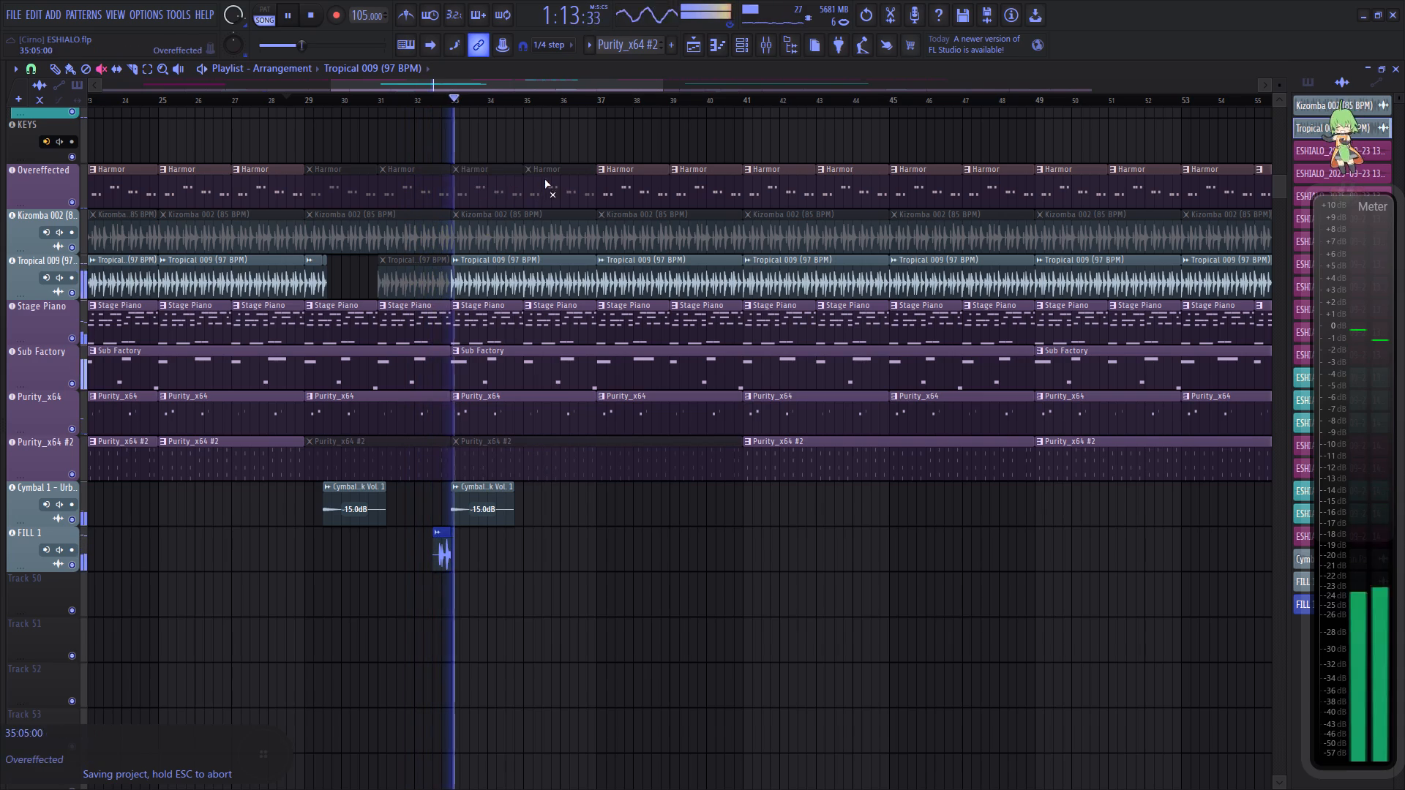
drag(544, 179, 555, 176)
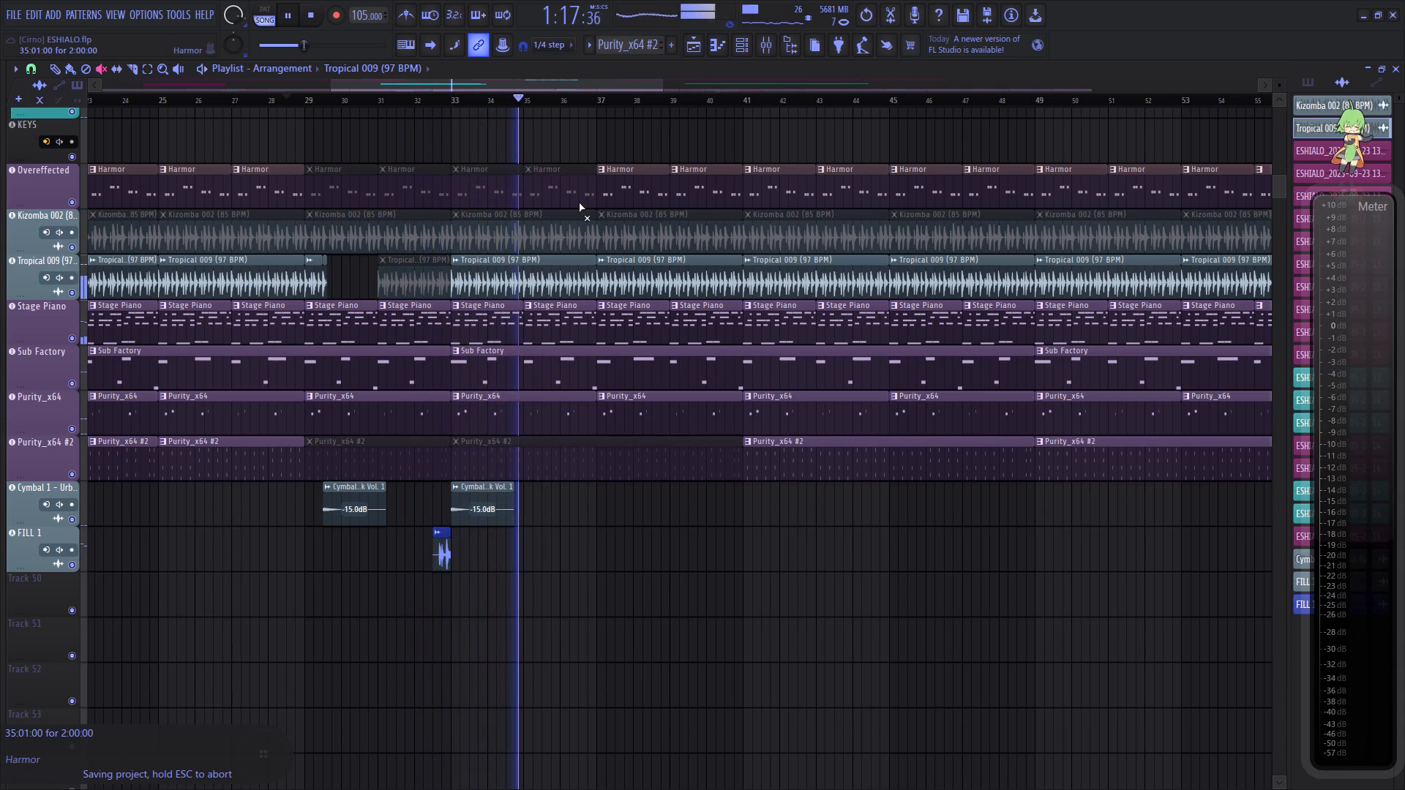
Place Cymbal 1 - Urban Pack Vol. 1 clips at the start of bars 37 and 41 on the cymbal track.
click(75, 67)
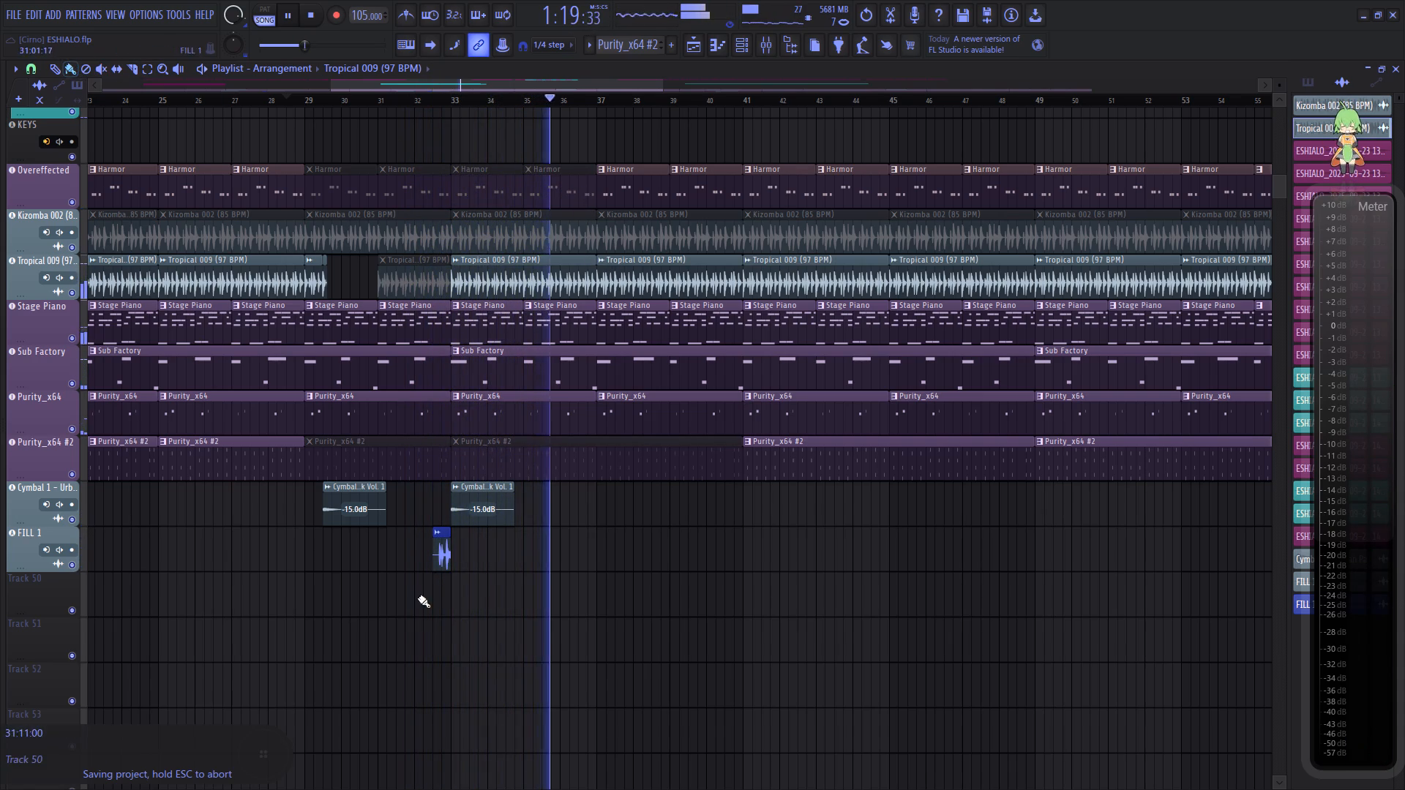
click(484, 515)
click(597, 513)
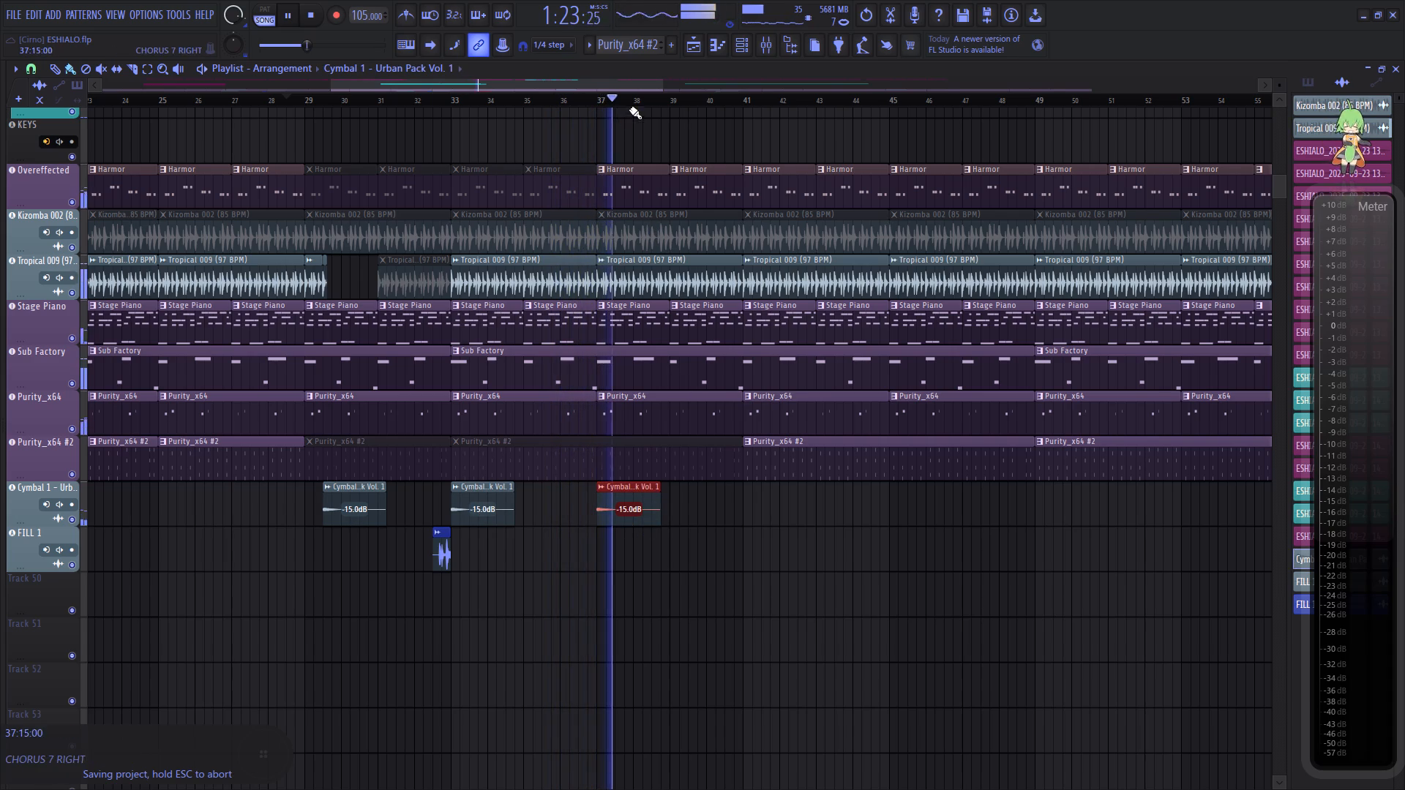
scroll(637, 97, up, 9)
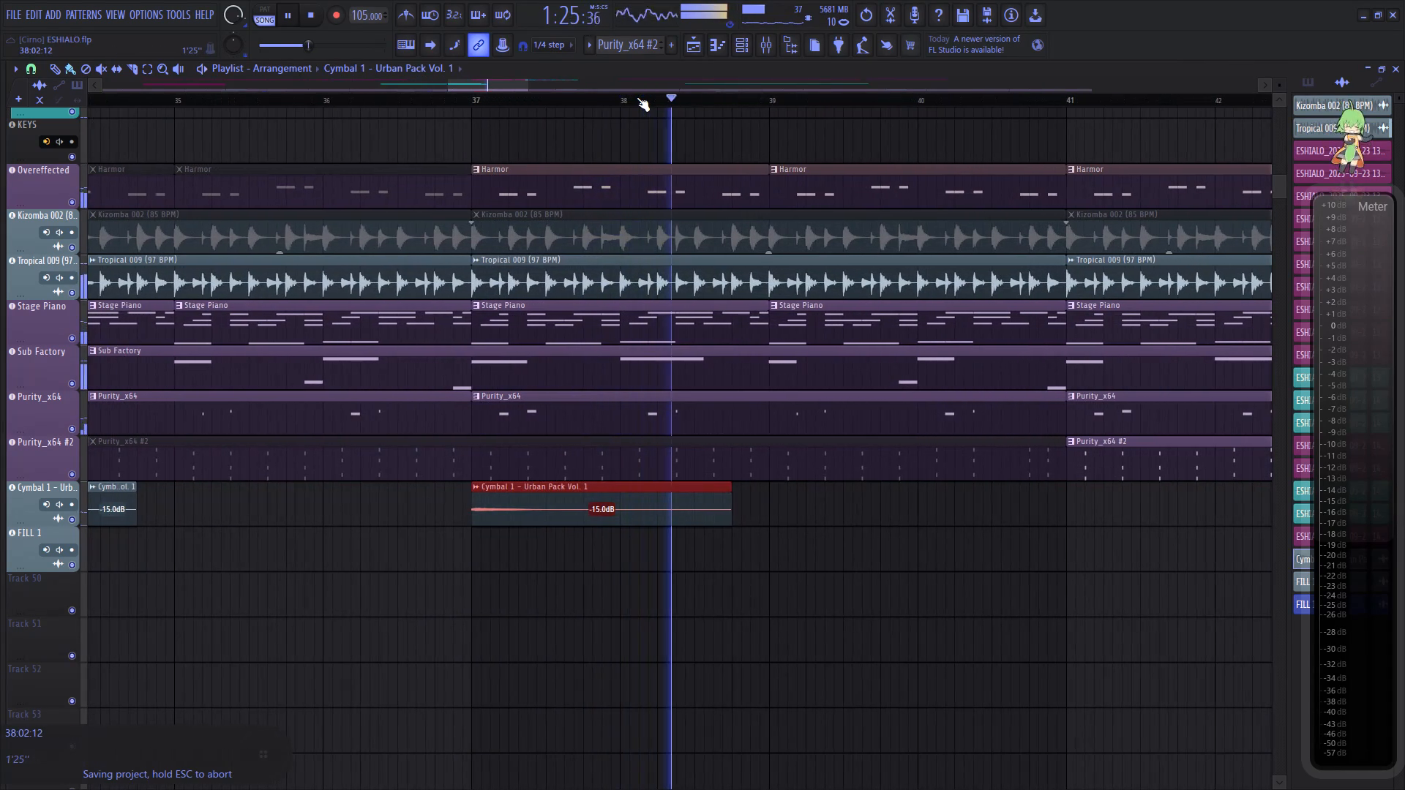
scroll(637, 97, down, 6)
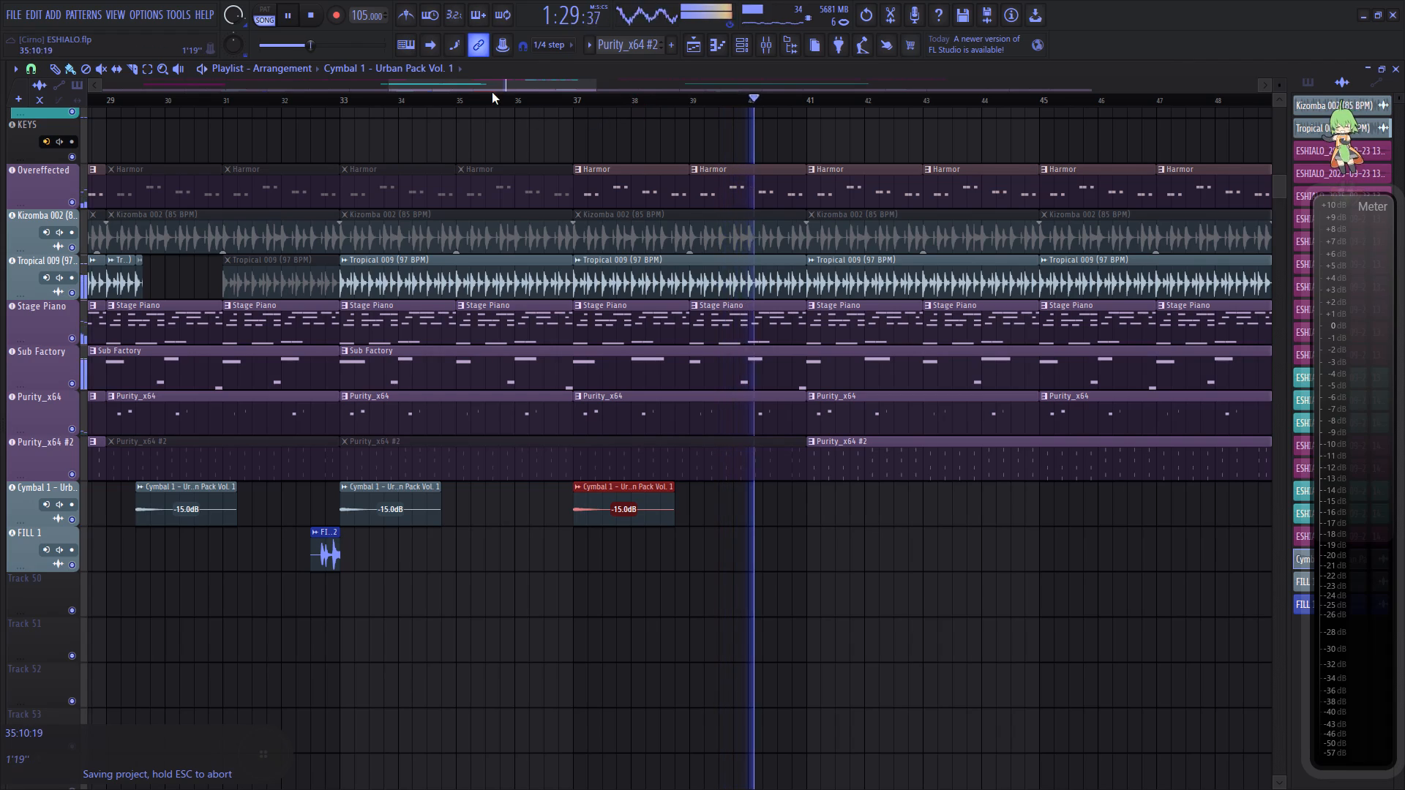
drag(497, 85, 555, 84)
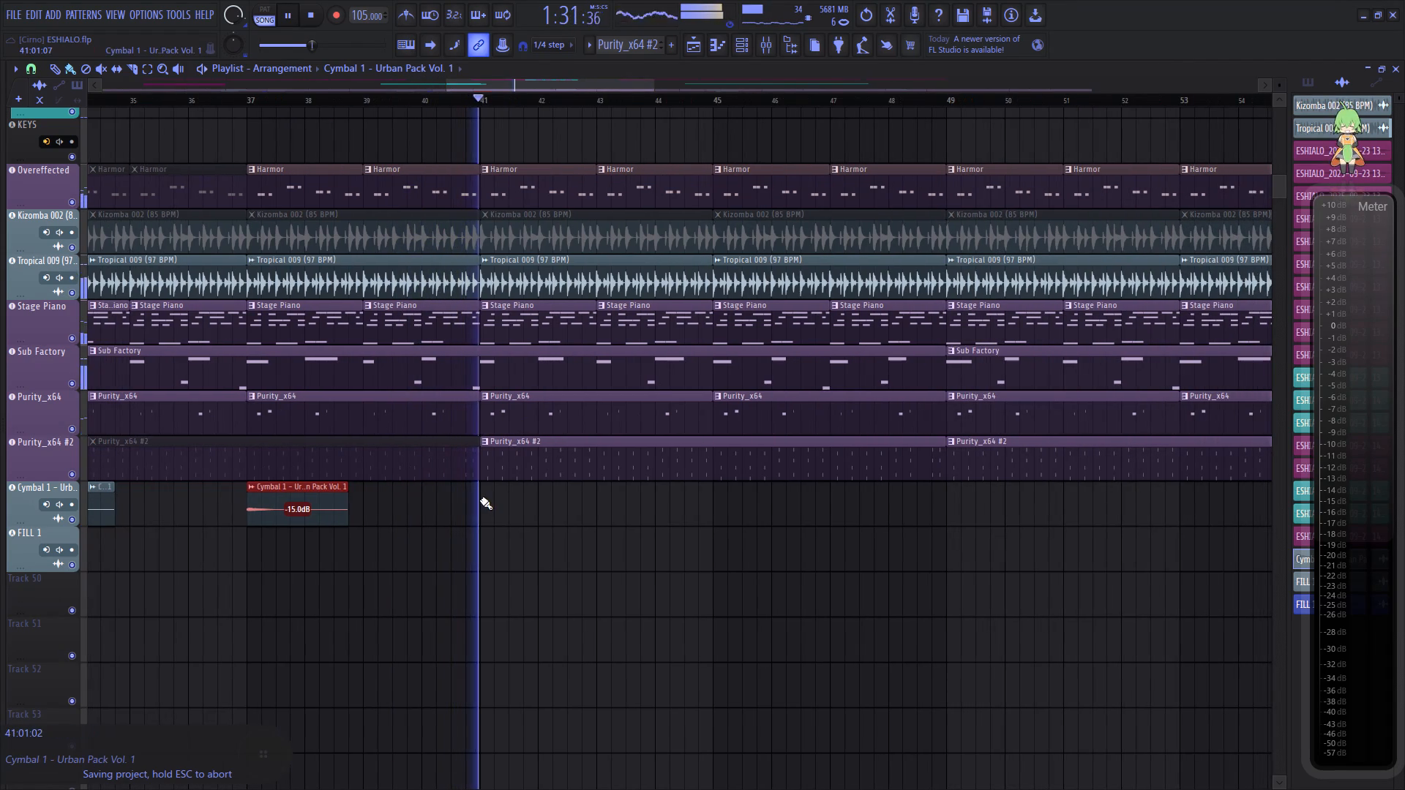
click(480, 503)
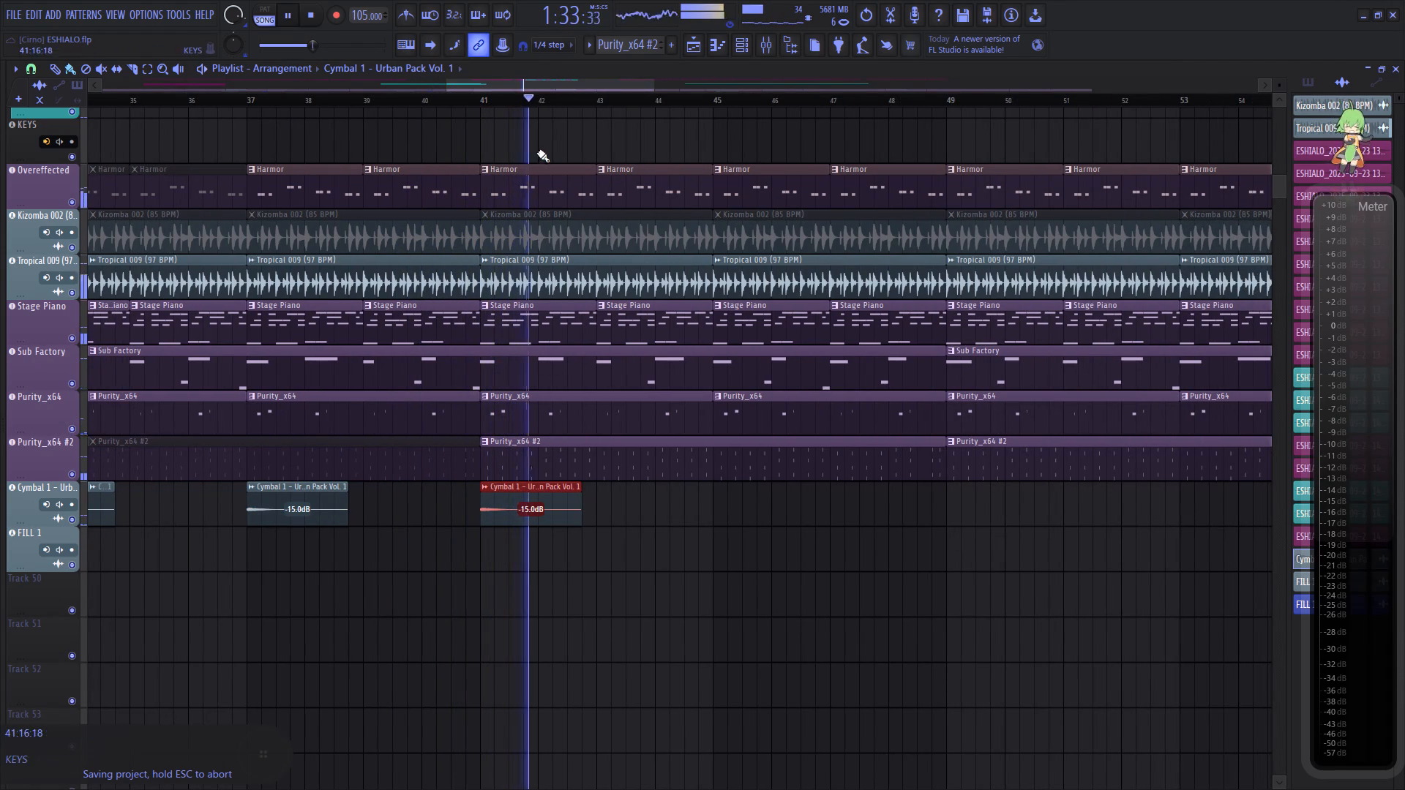
Listen through the arrangement up to about bar 57 and save the project.
scroll(566, 91, down, 6)
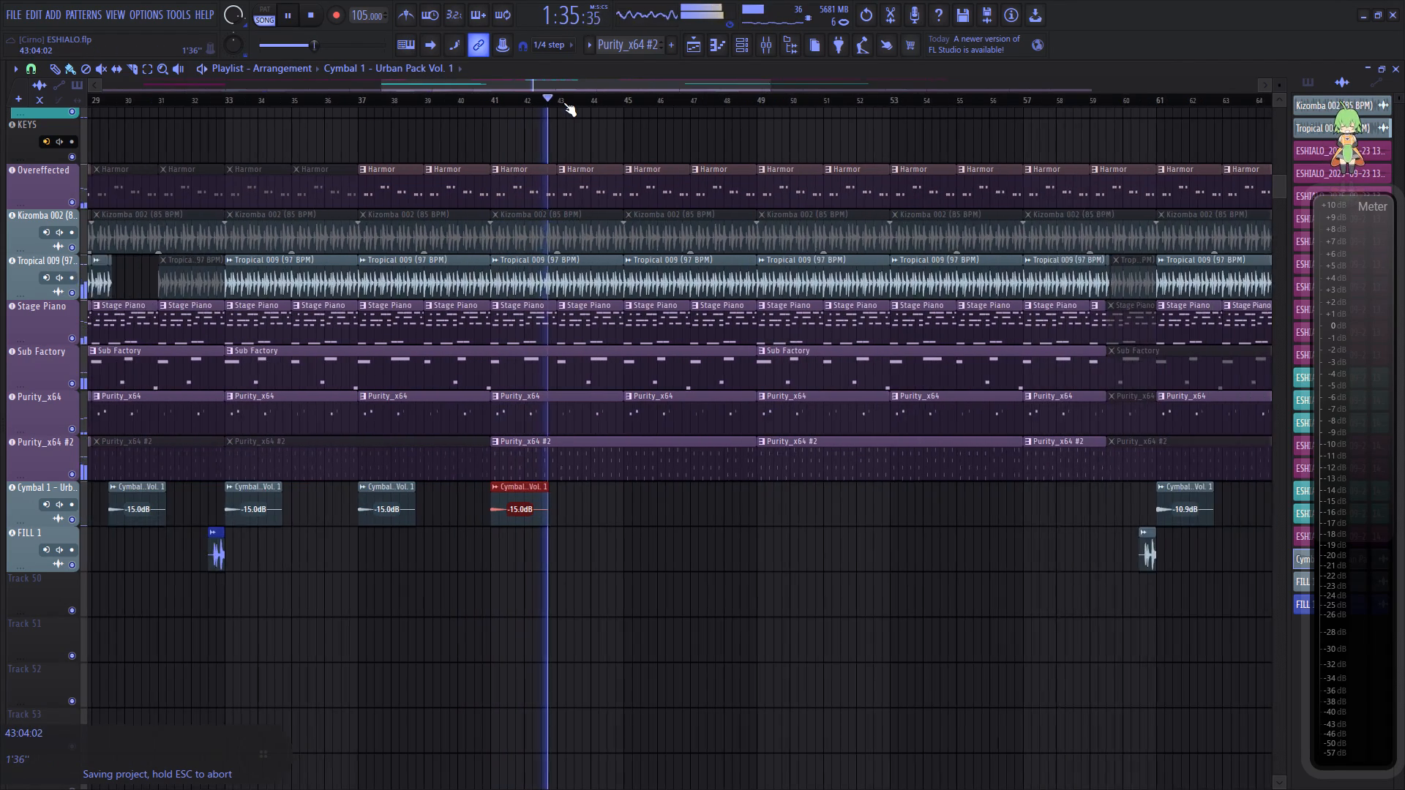
scroll(563, 102, down, 1)
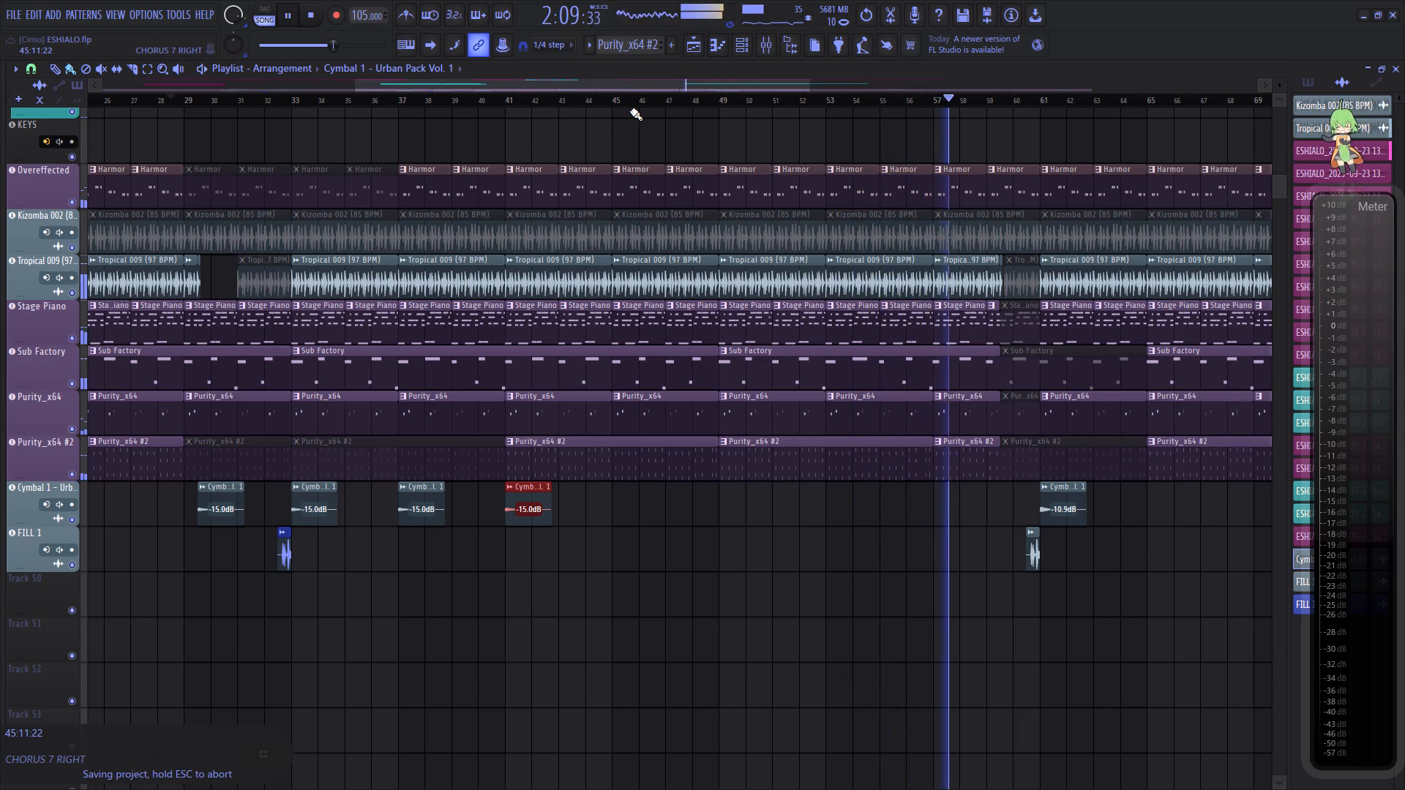
key(ctrl+s)
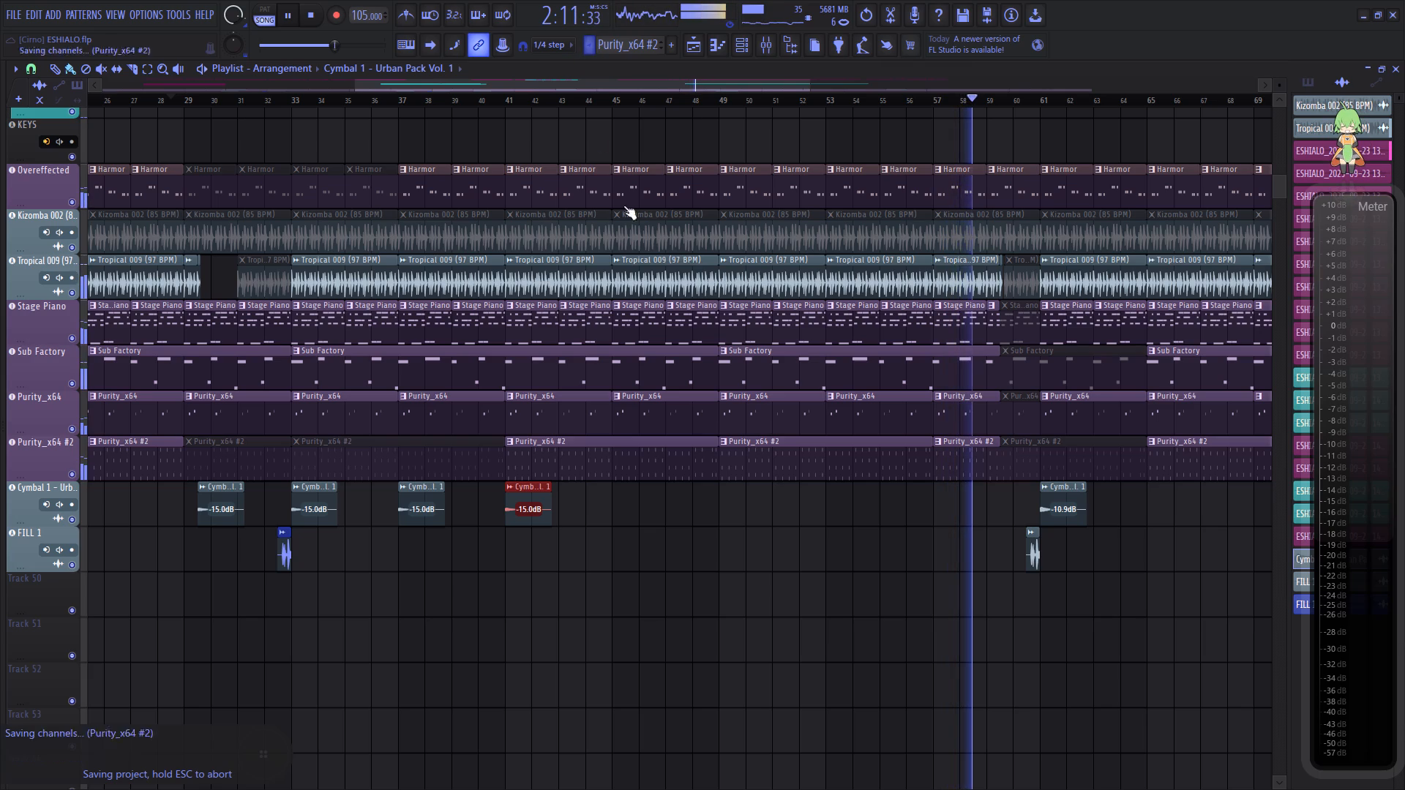
Replay the section from 46:09, where the verse vocals end, and examine the vocal tracks up to the Chorus 1 Left clip after bar 57.
click(793, 100)
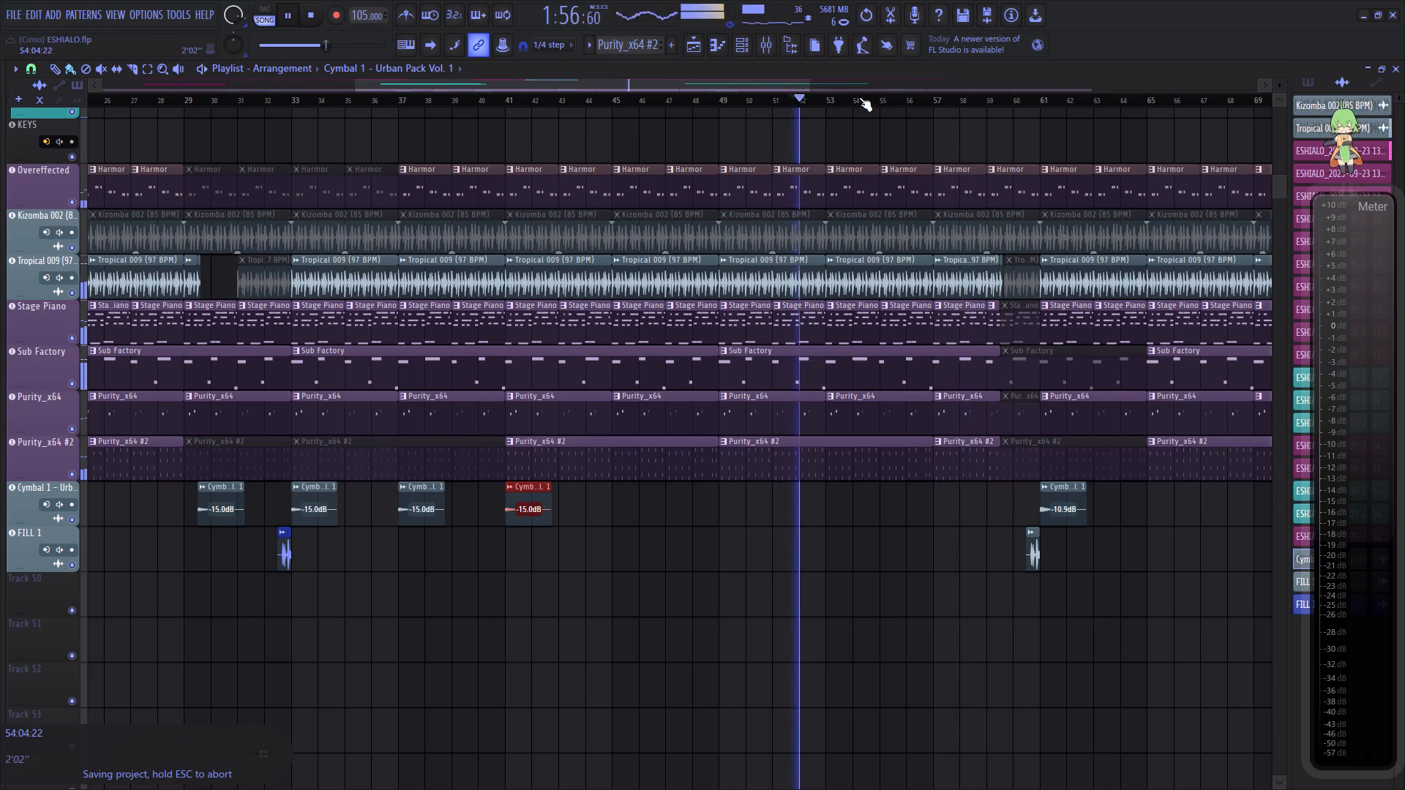
click(757, 101)
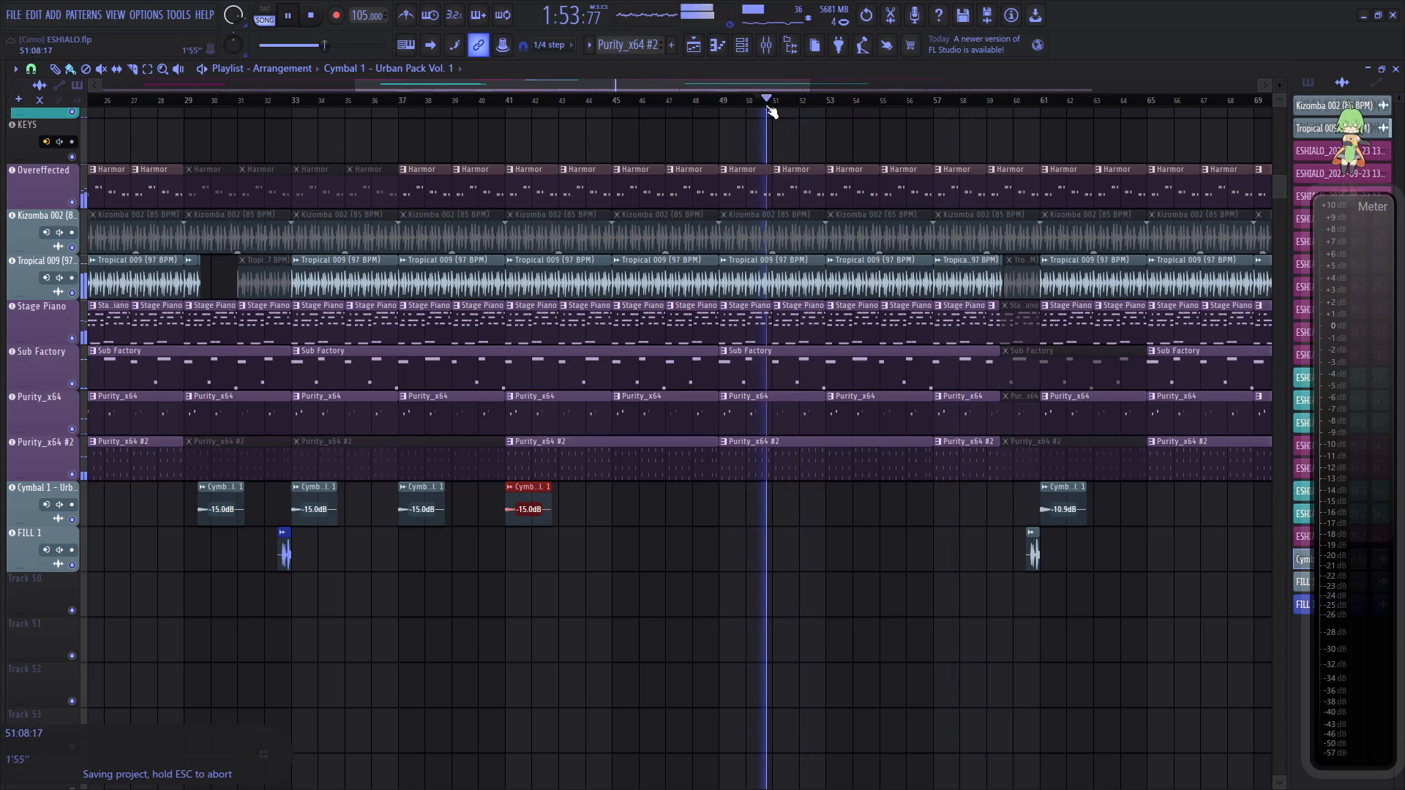
scroll(703, 167, up, 20)
scroll(703, 167, up, 20)
scroll(703, 167, up, 9)
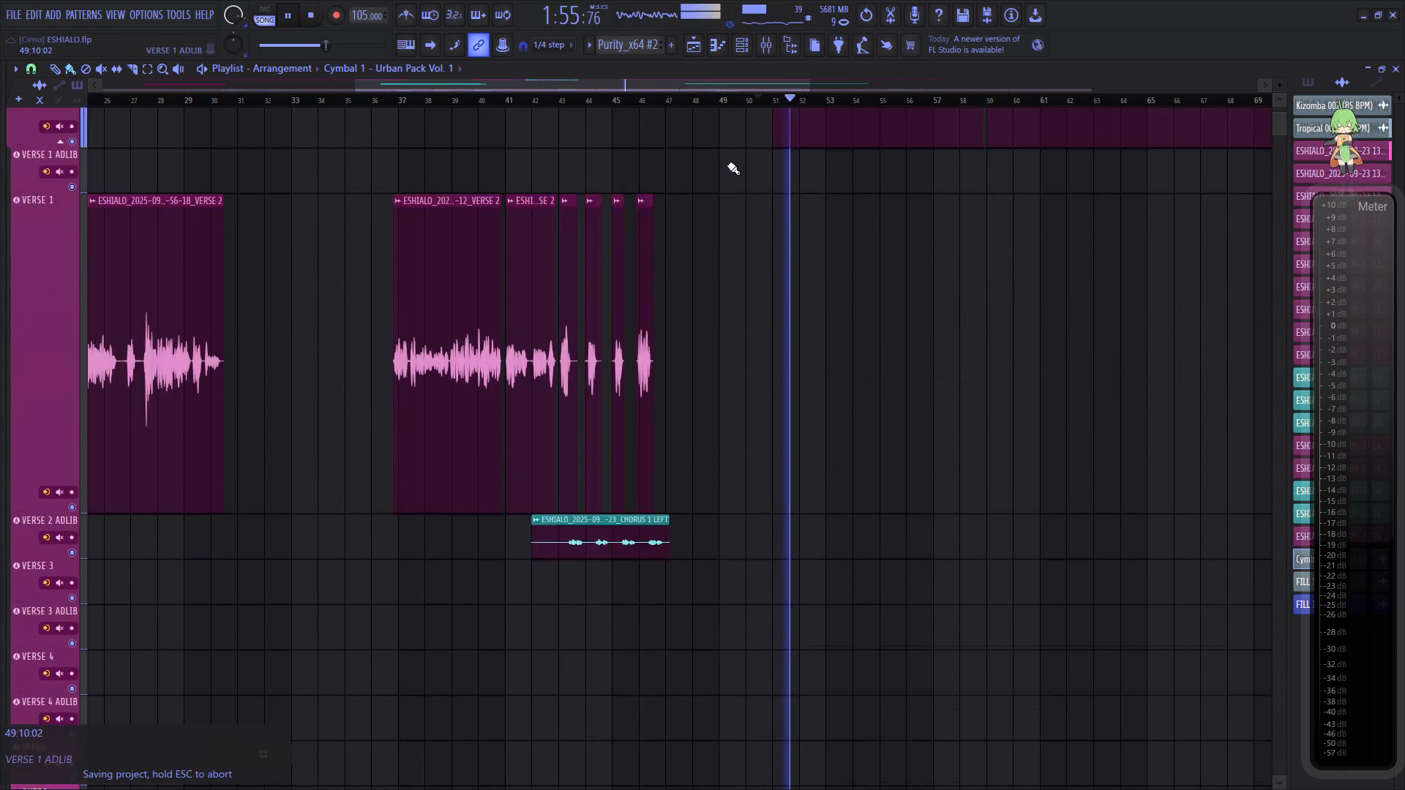
click(653, 103)
scroll(747, 315, down, 17)
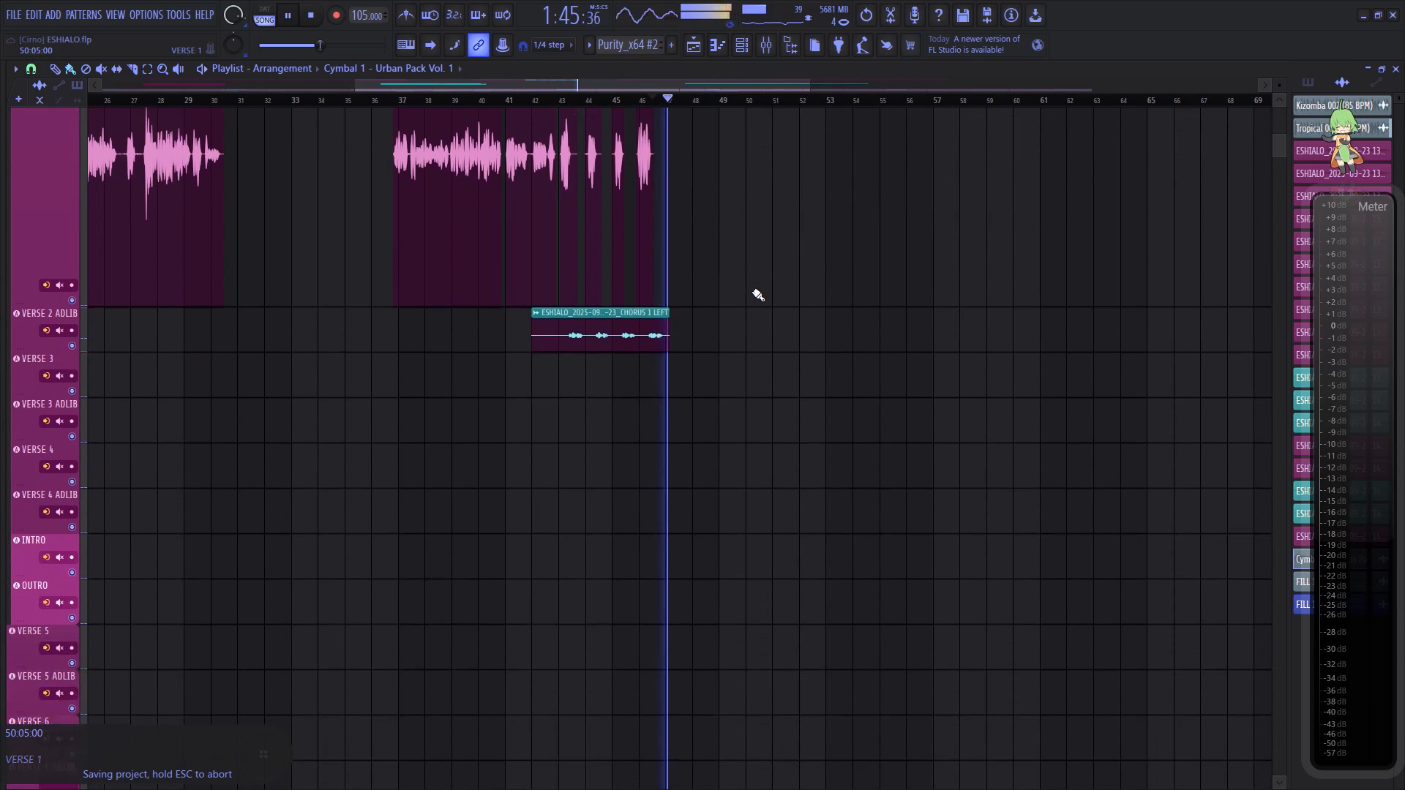
scroll(752, 291, down, 3)
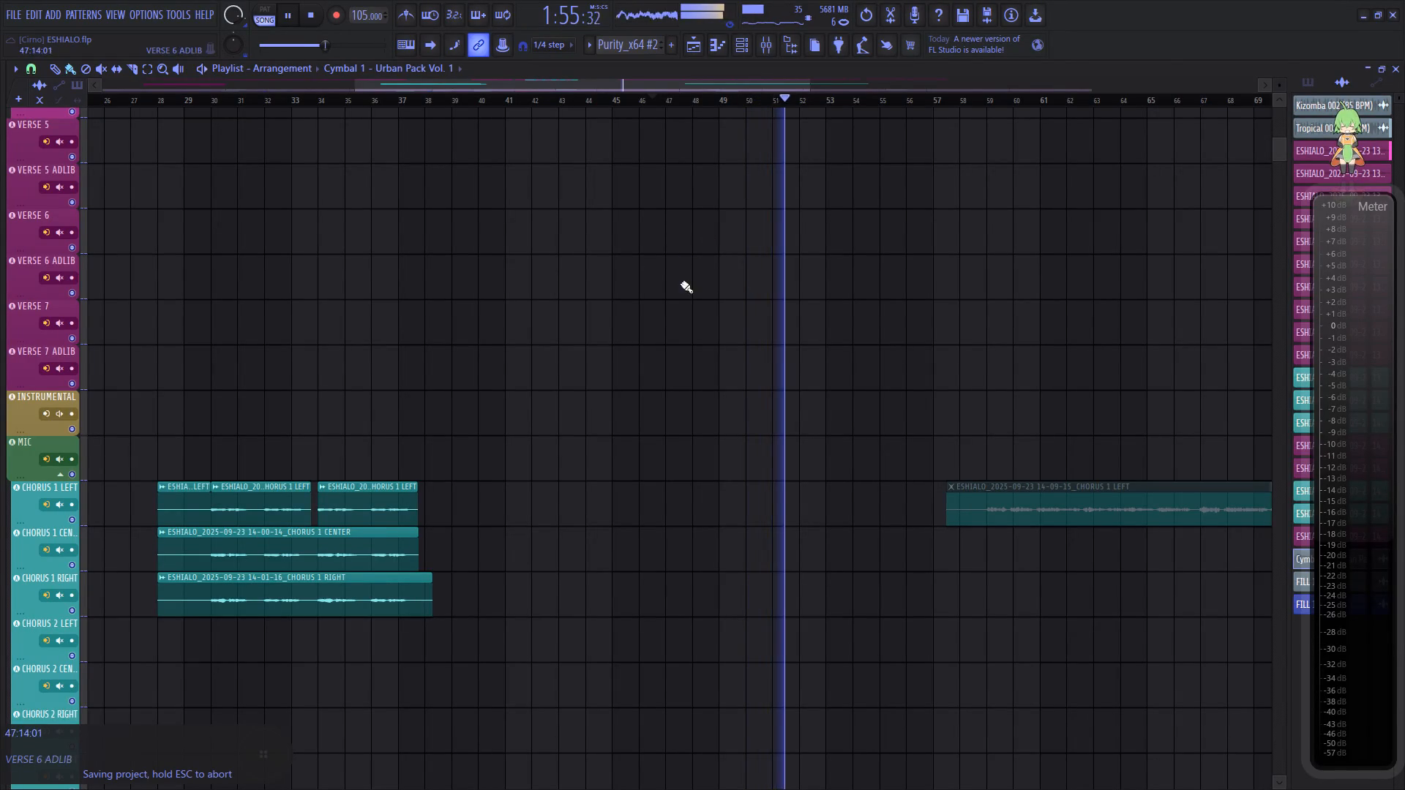
scroll(673, 294, up, 15)
click(653, 94)
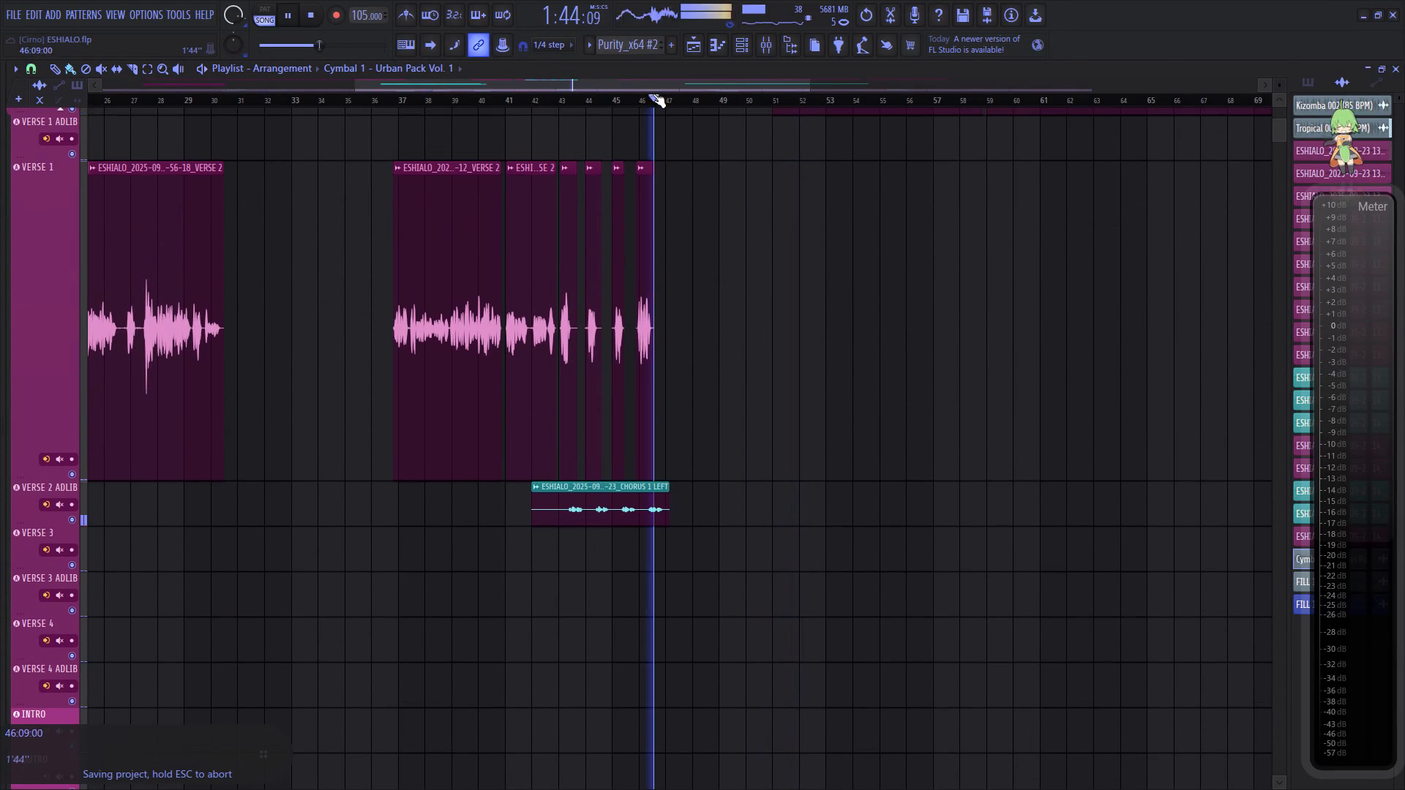
click(316, 23)
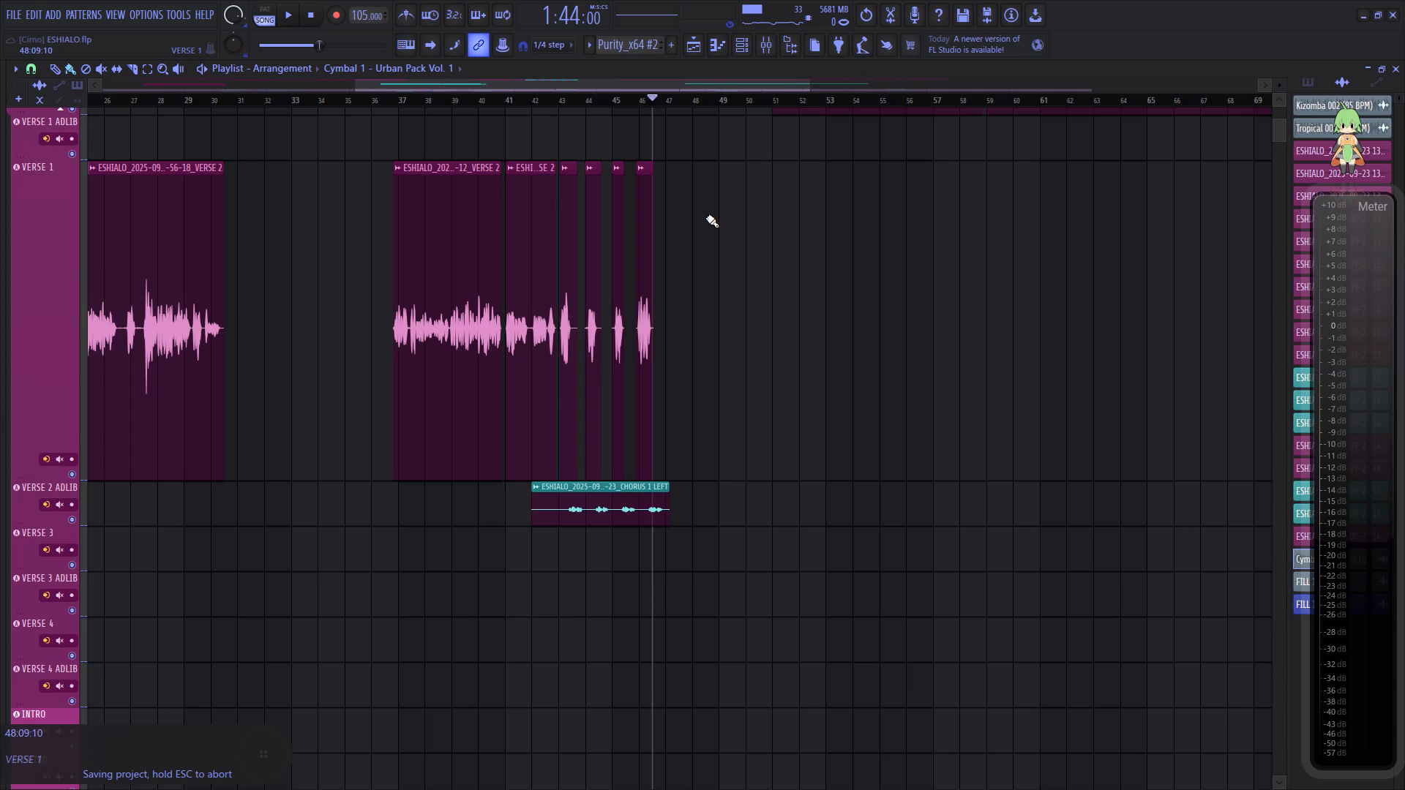
scroll(706, 217, down, 1)
drag(682, 86, 719, 80)
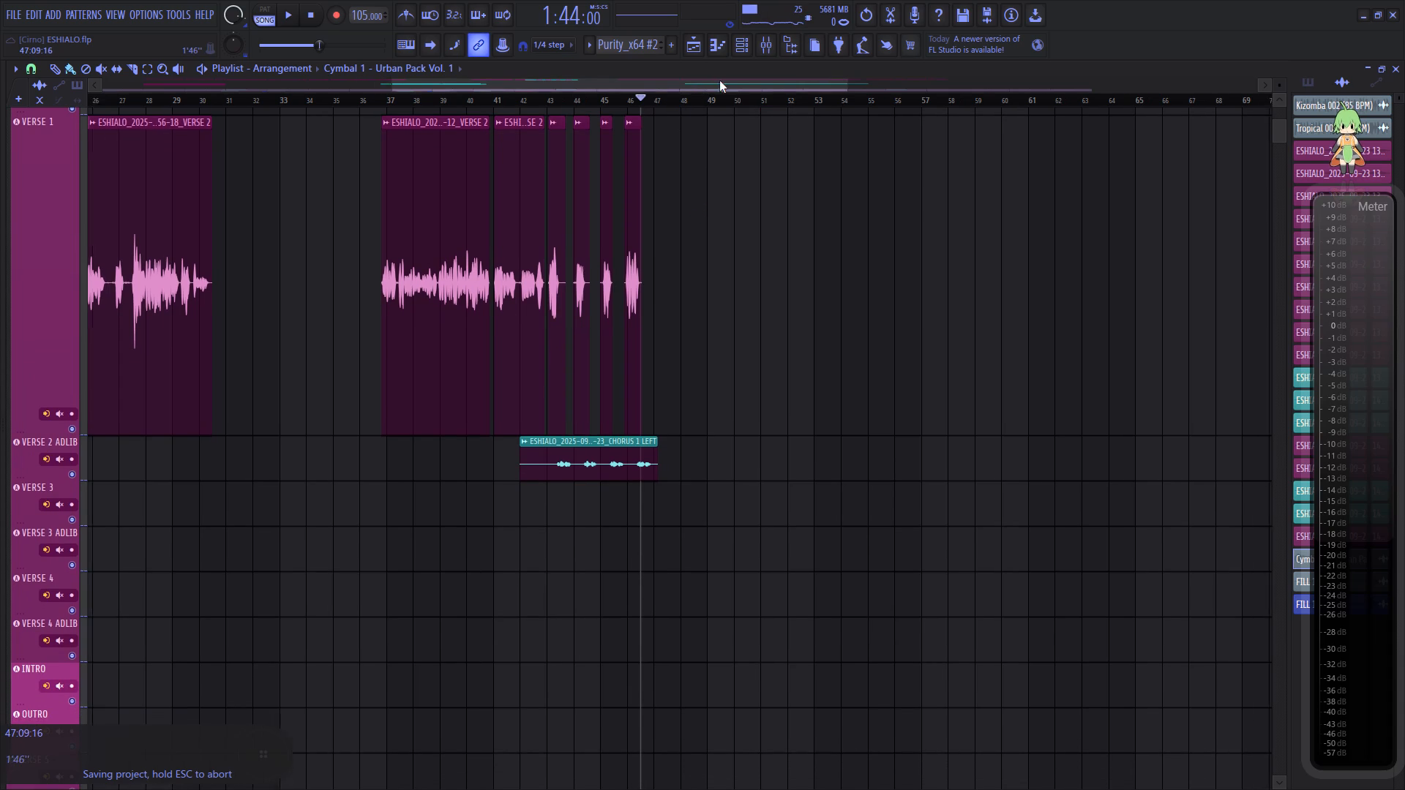
drag(719, 80, 736, 77)
scroll(711, 320, down, 6)
scroll(648, 319, down, 5)
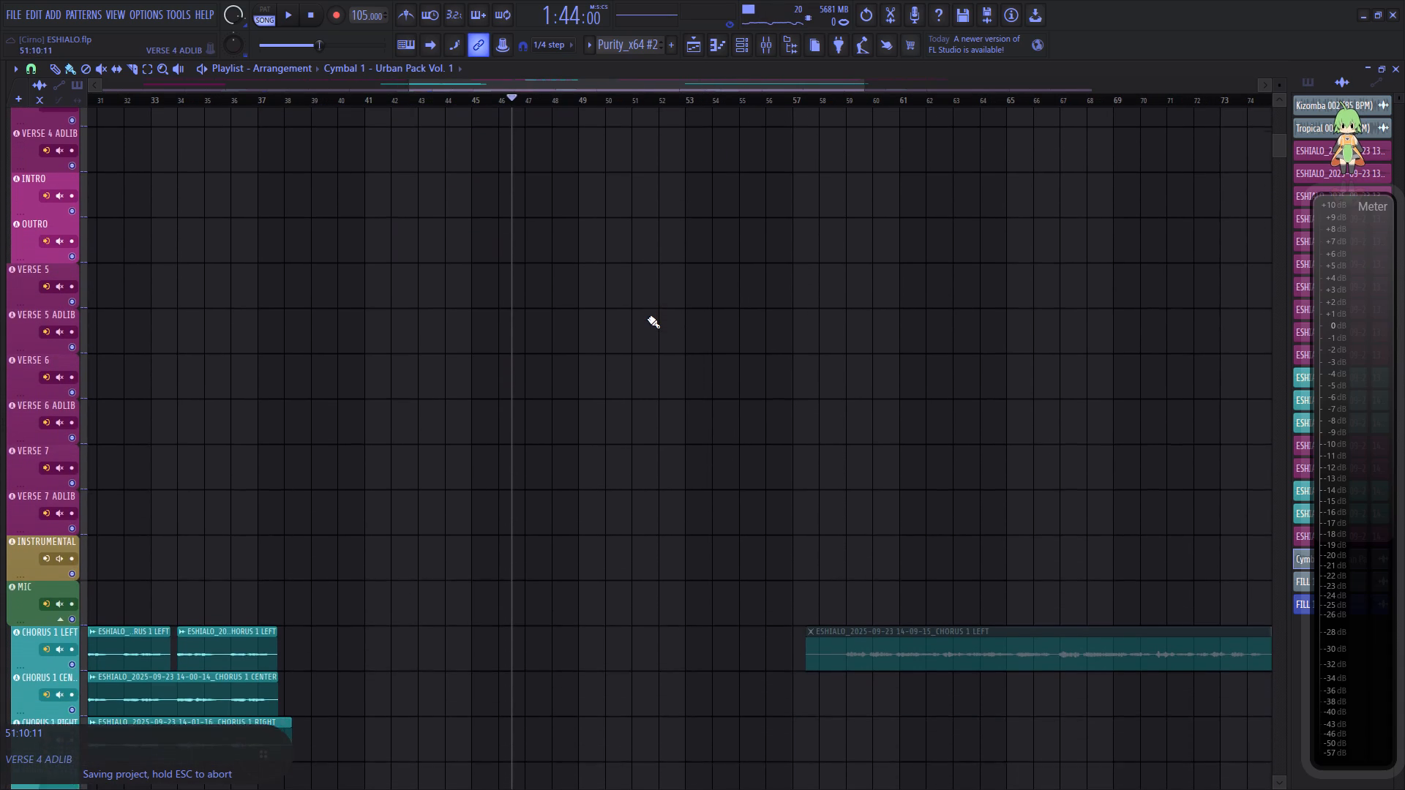
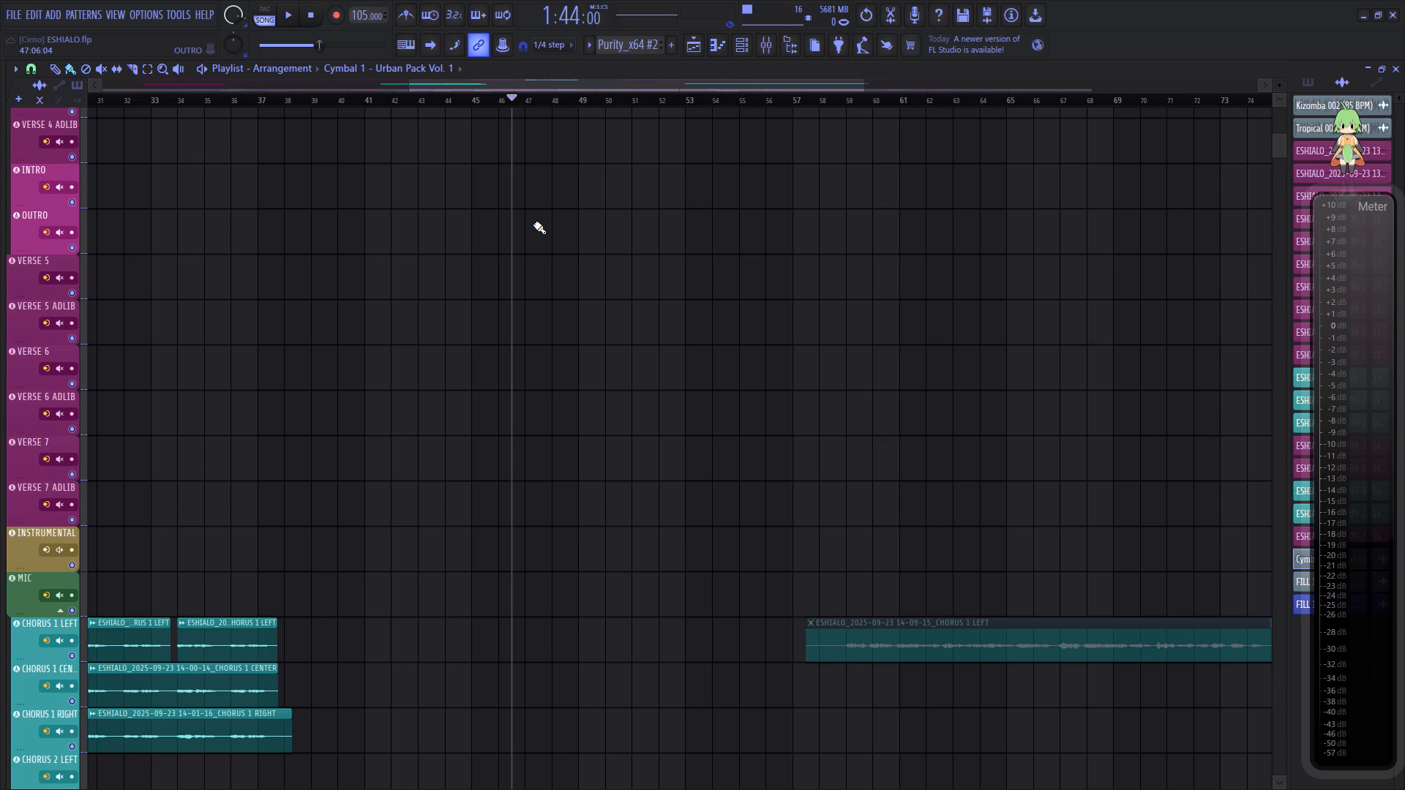
Replay the section from 46:09 and examine the vocal and instrumental tracks around bars 46 to 48.
key(space)
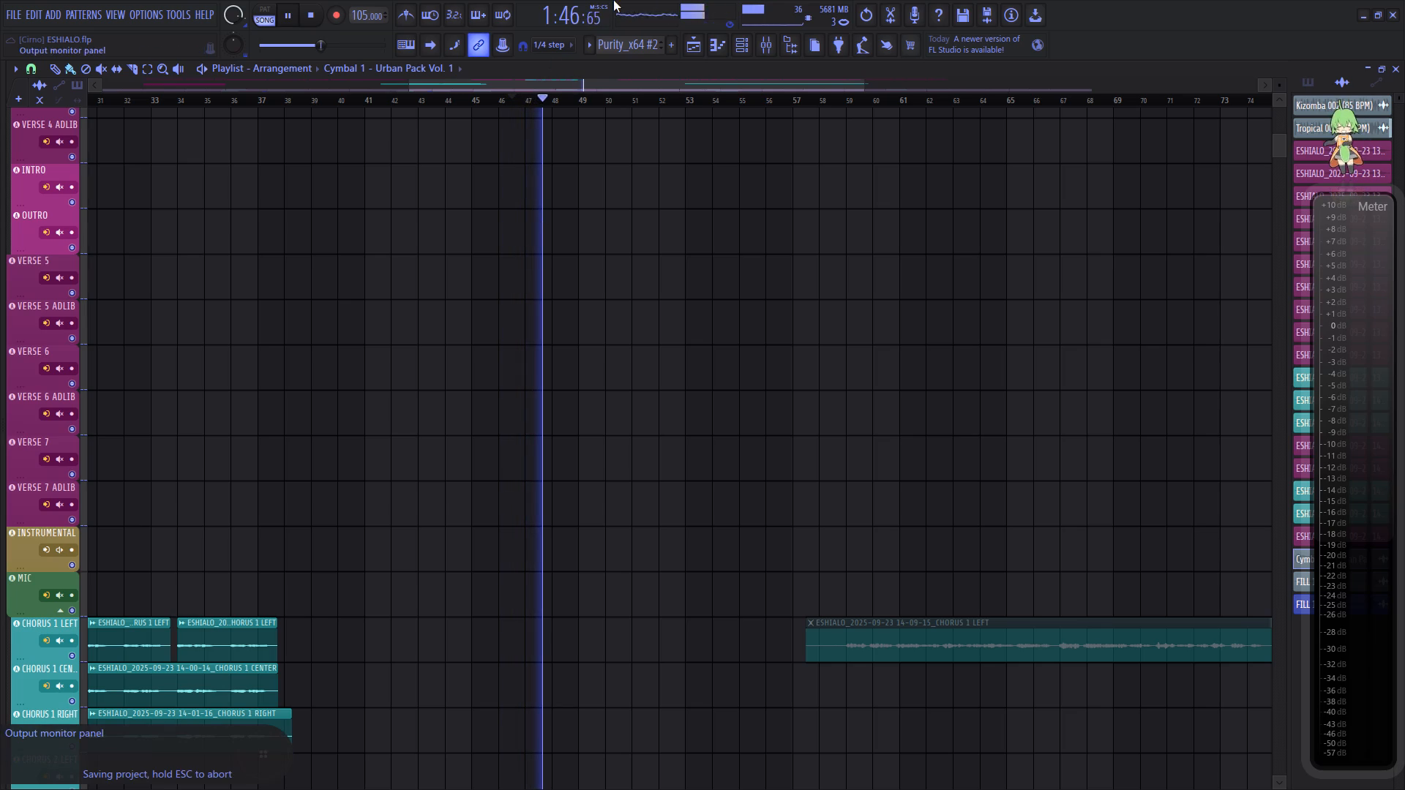
scroll(383, 619, up, 9)
scroll(370, 565, down, 6)
key(space)
scroll(372, 564, up, 6)
key(space)
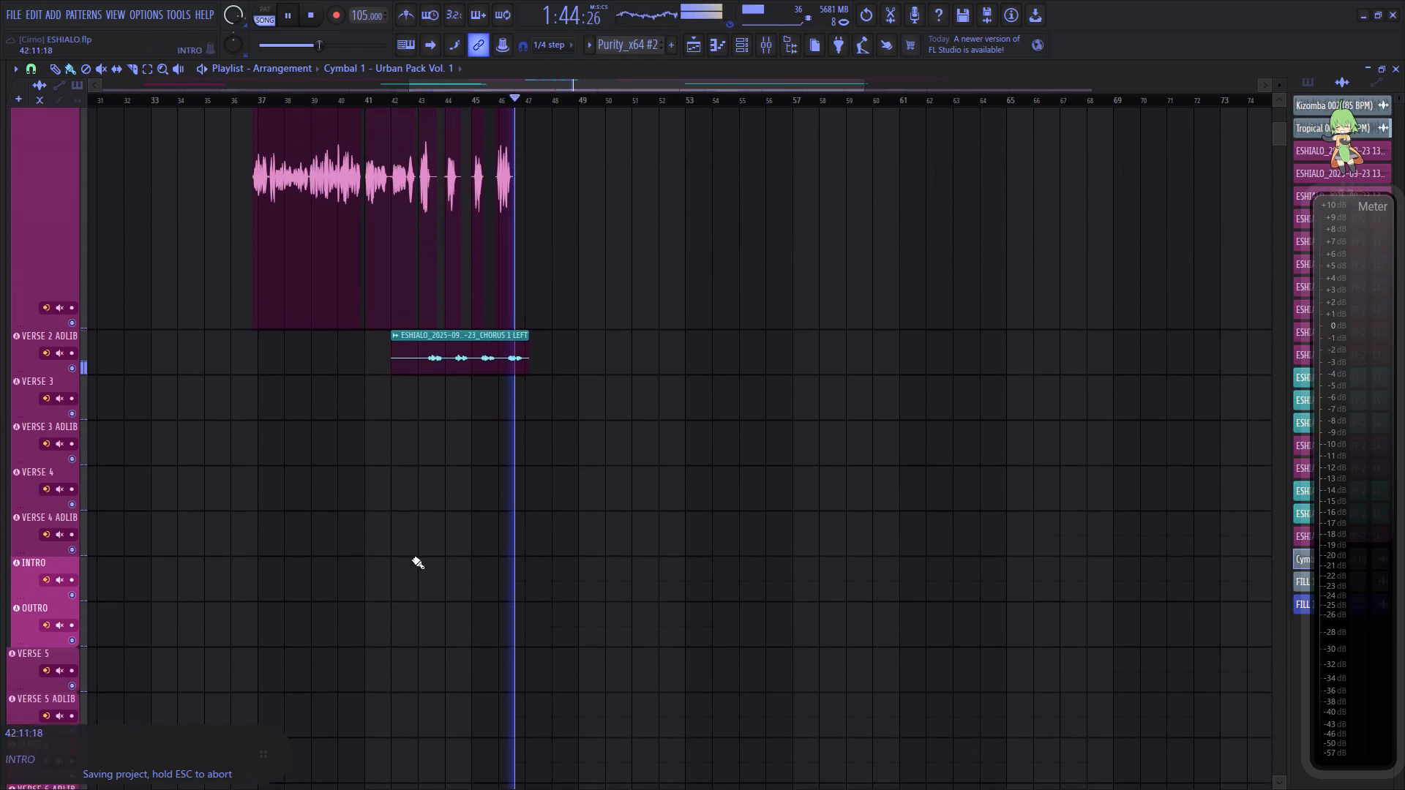
scroll(462, 578, down, 16)
scroll(471, 579, down, 6)
key(space)
key(space)
scroll(525, 411, down, 17)
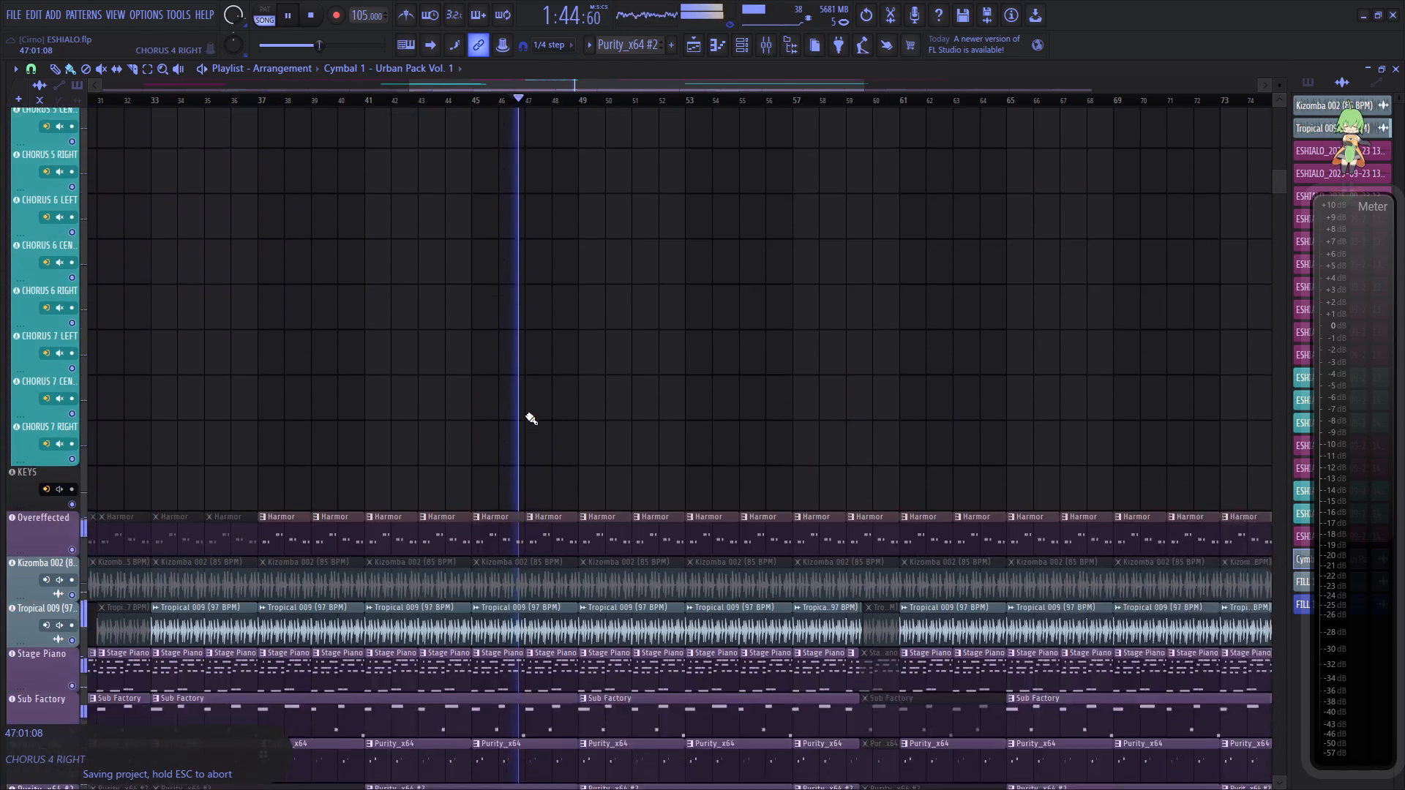
scroll(525, 415, down, 5)
scroll(525, 415, up, 4)
key(space)
key(space)
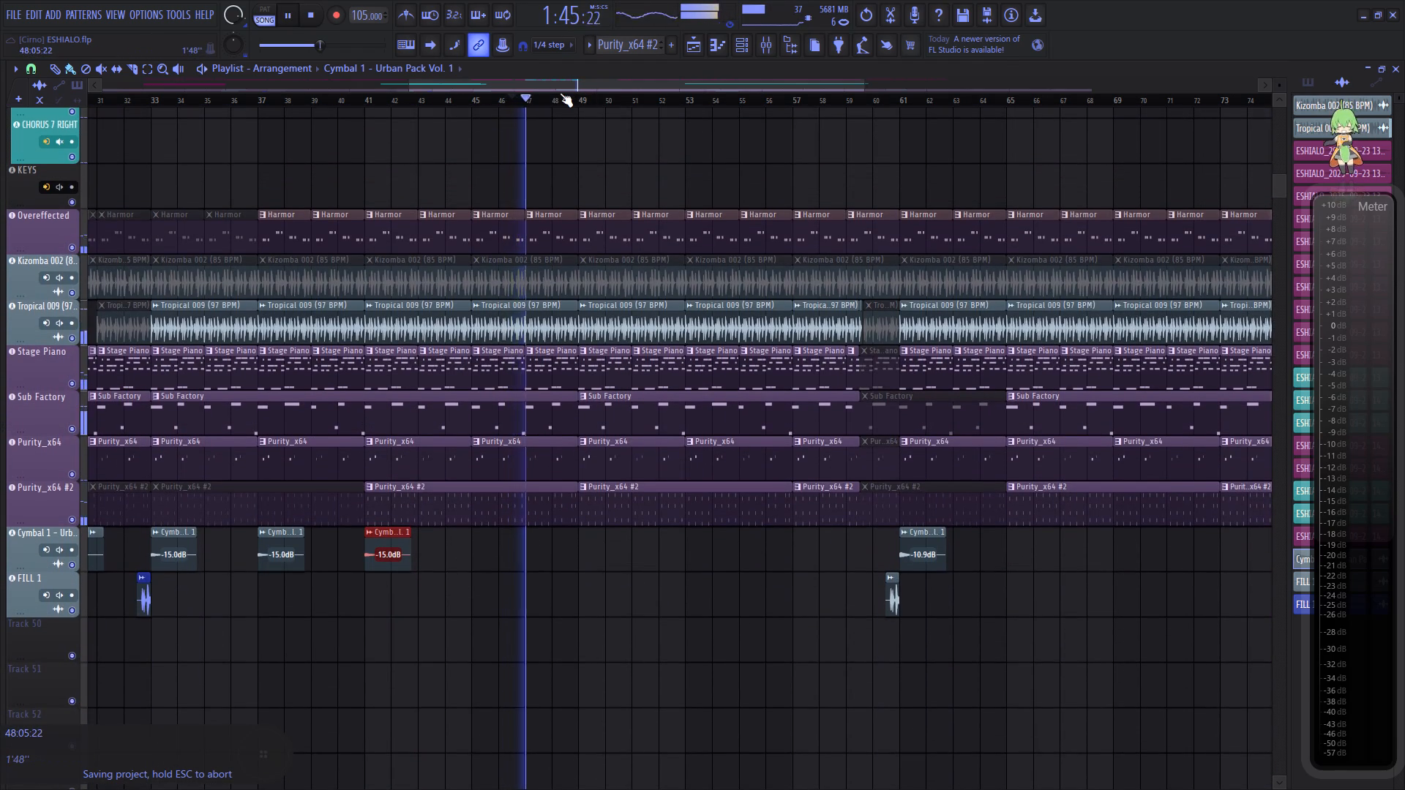
Slice the Tropical 009 clip at bar 47 and again half a beat later at 47:03.
scroll(560, 93, up, 14)
key(space)
key(space)
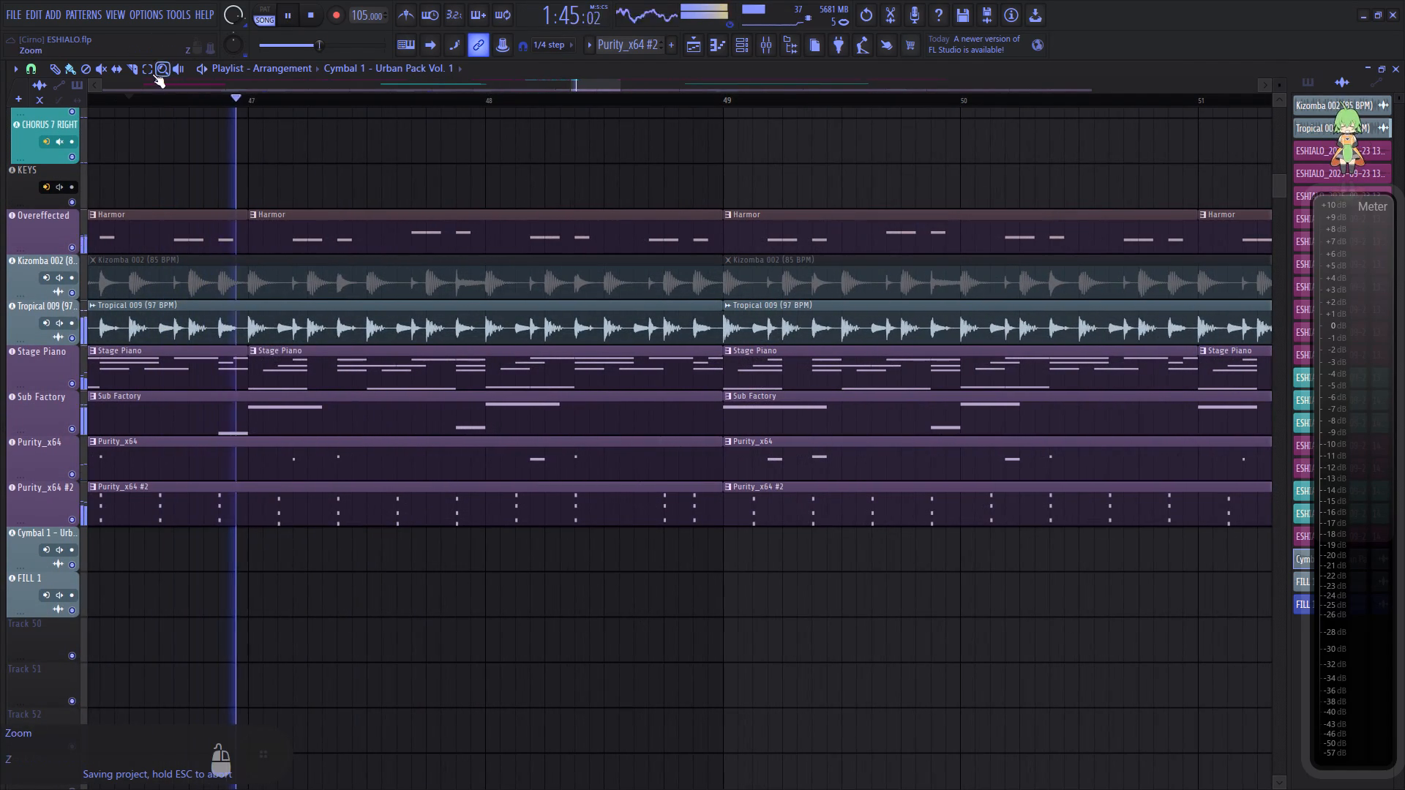
key(space)
click(132, 71)
key(space)
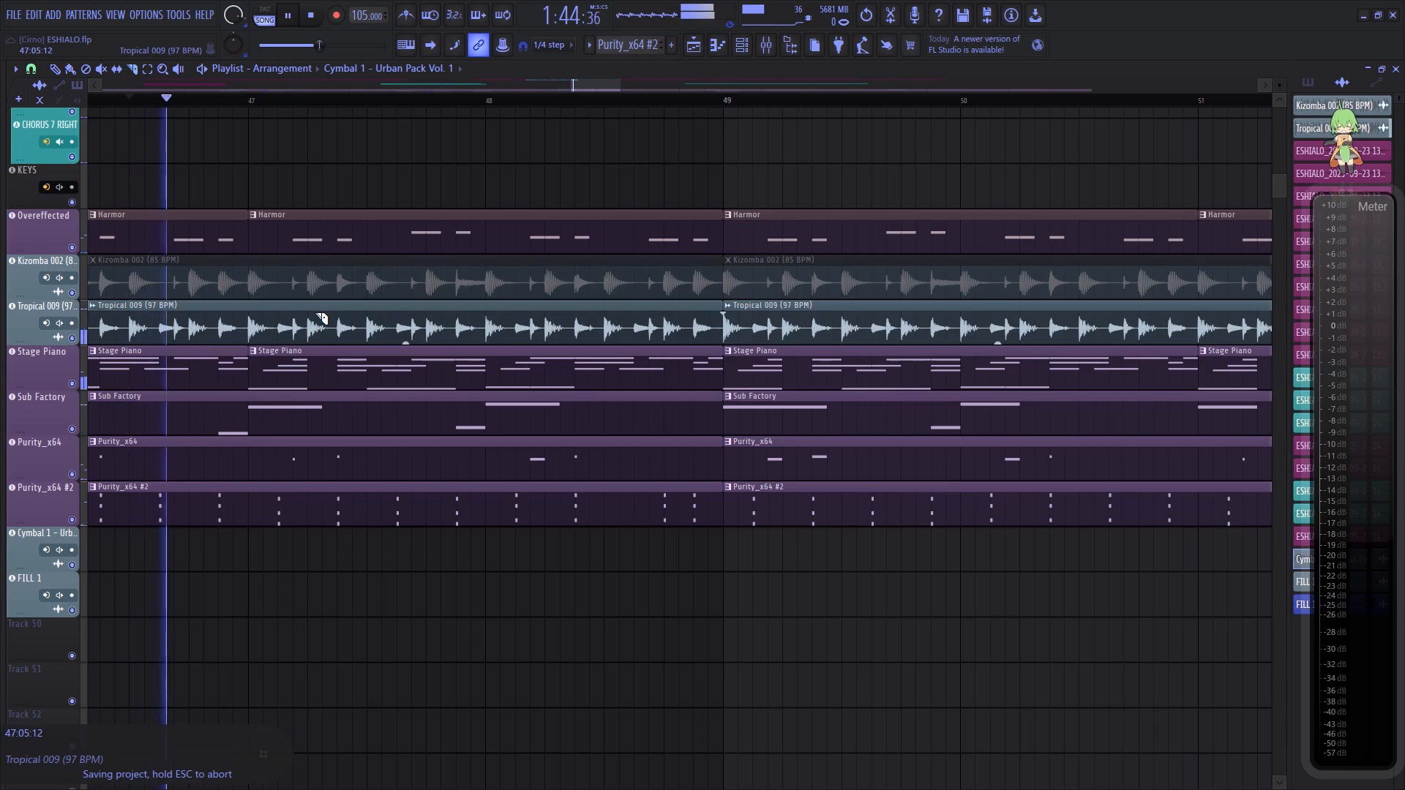
key(space)
key(space)
click(247, 325)
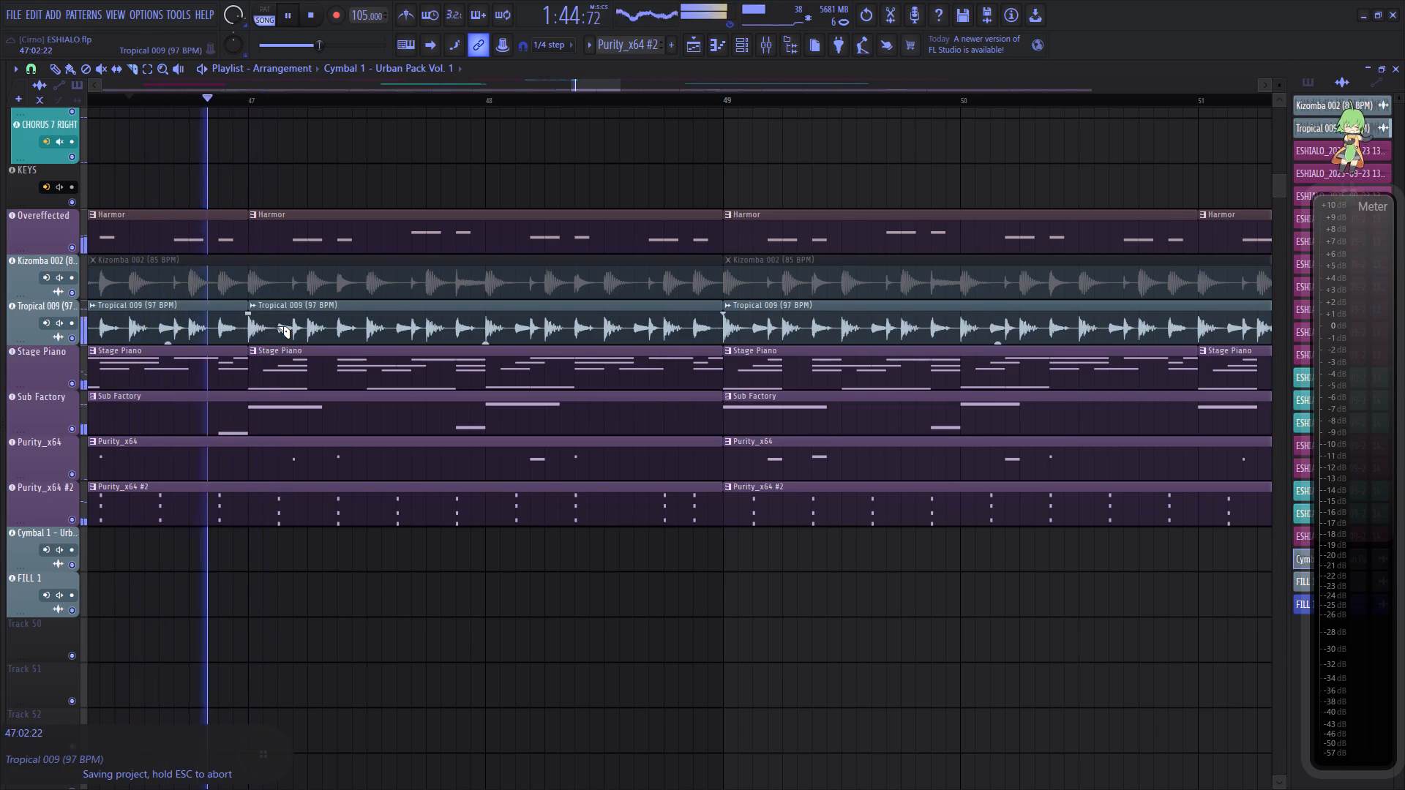
click(276, 326)
key(space)
key(space)
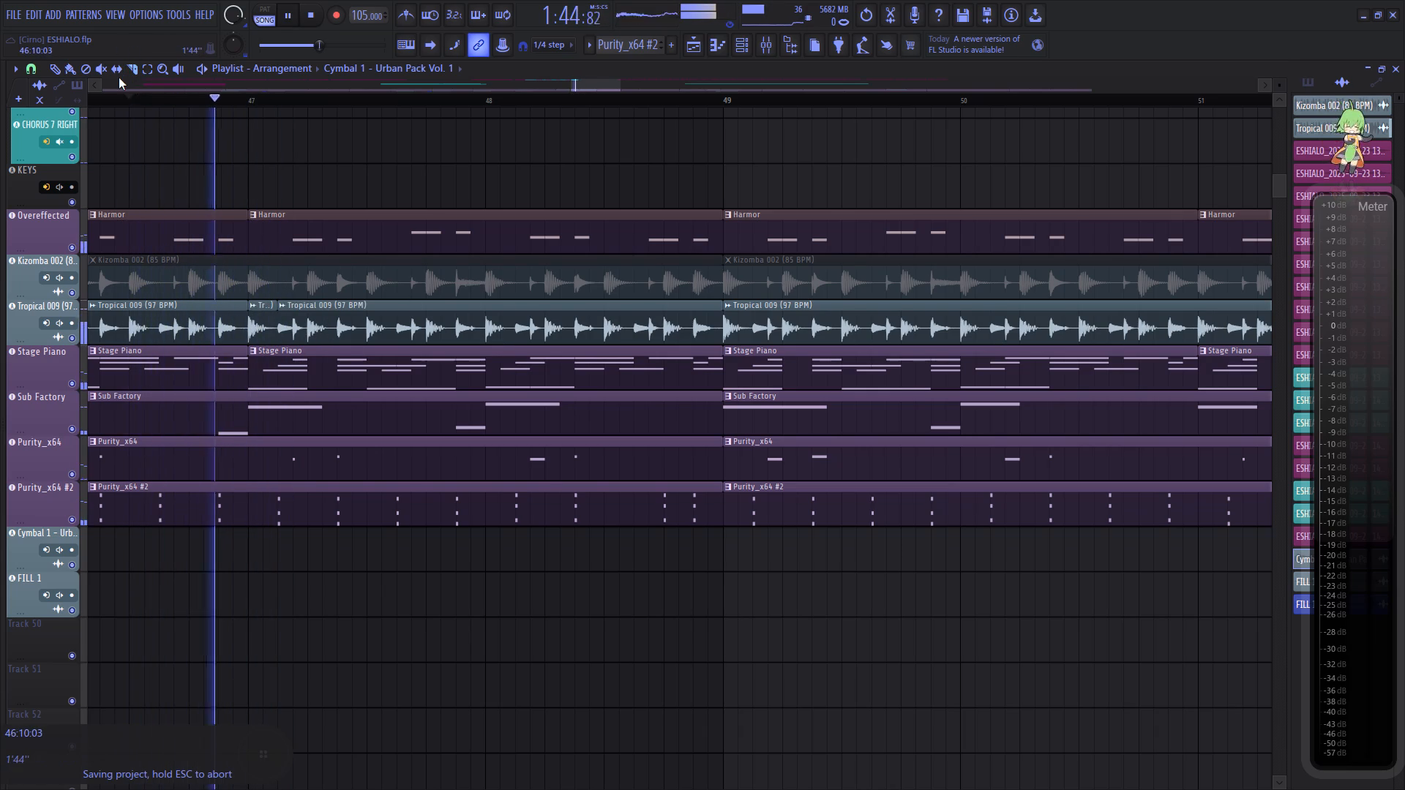
Mute the Tropical 009 piece running from 47:03 to bar 49.
key(space)
click(106, 69)
key(space)
click(369, 317)
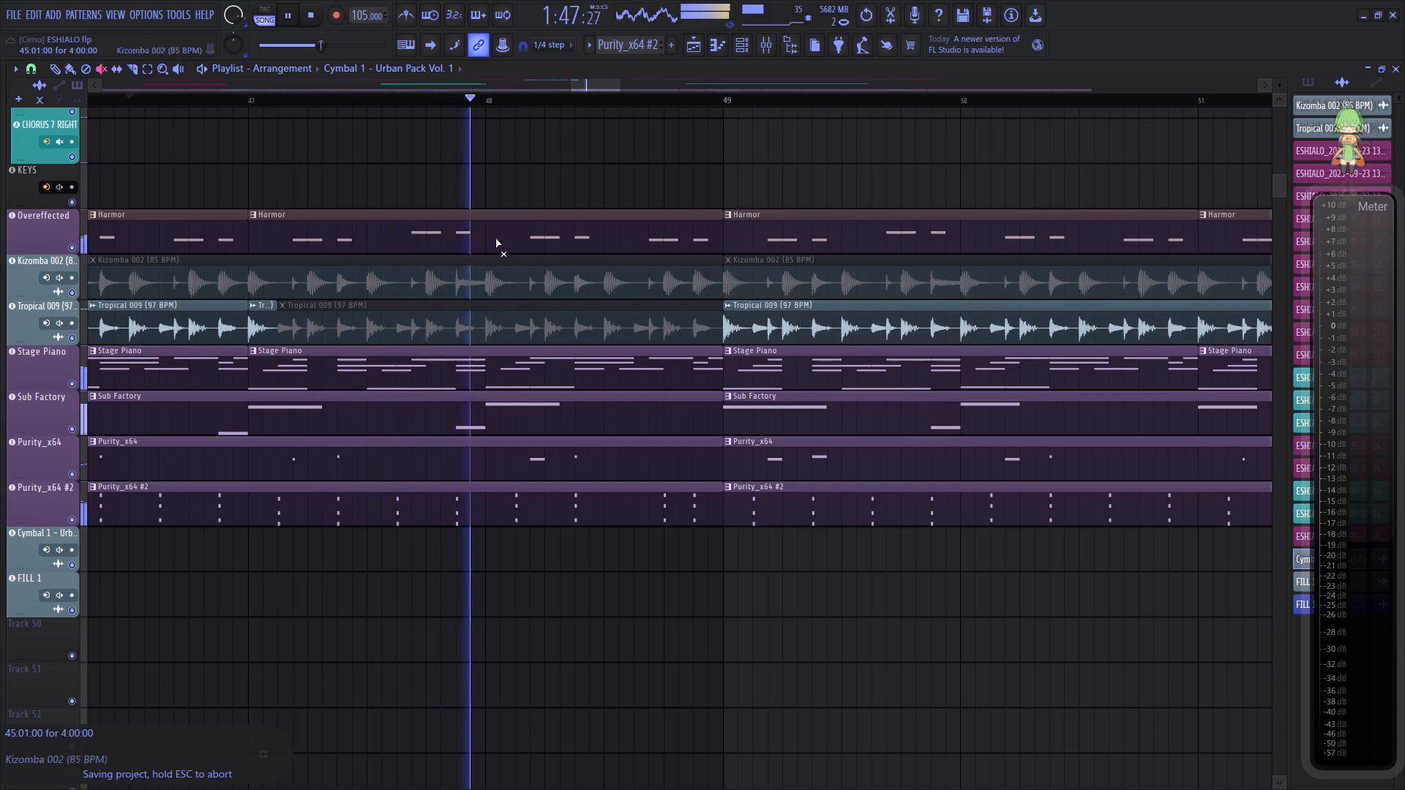
Listen on past bar 49 and replay the passage from 49:13 with the Slice tool ready, briefly soloing the Overeffected track.
scroll(498, 101, down, 6)
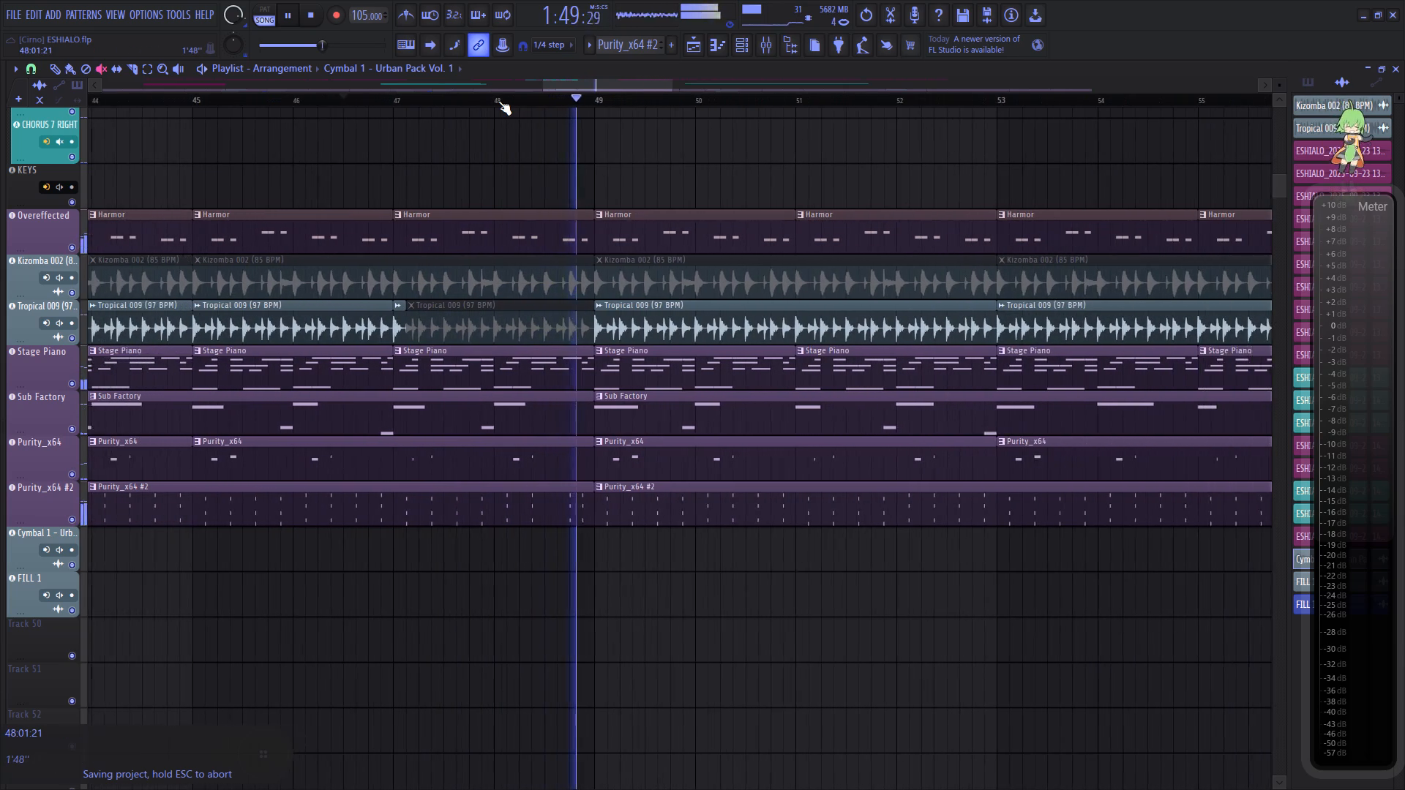
drag(572, 86, 580, 86)
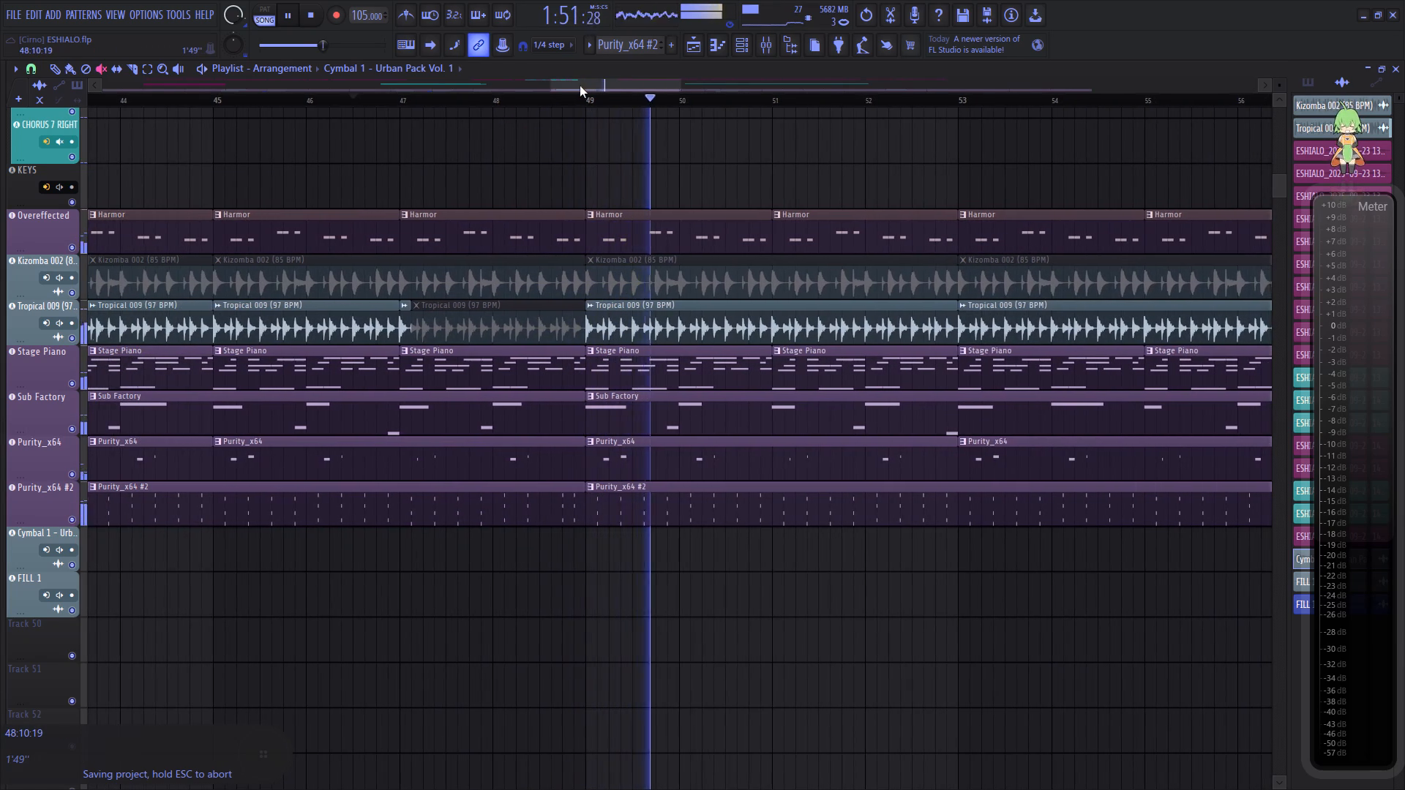
drag(580, 86, 624, 80)
click(130, 69)
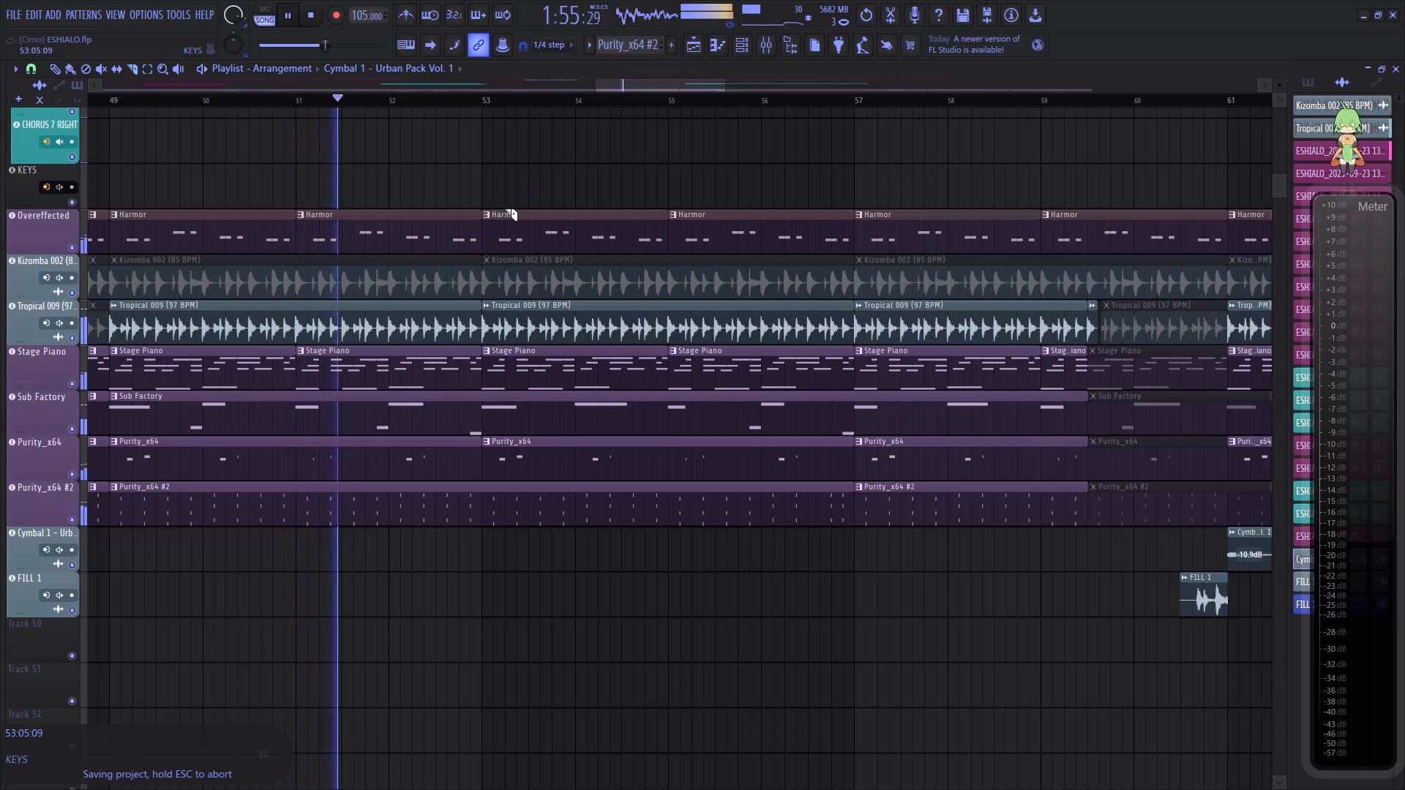
click(227, 102)
scroll(235, 98, up, 4)
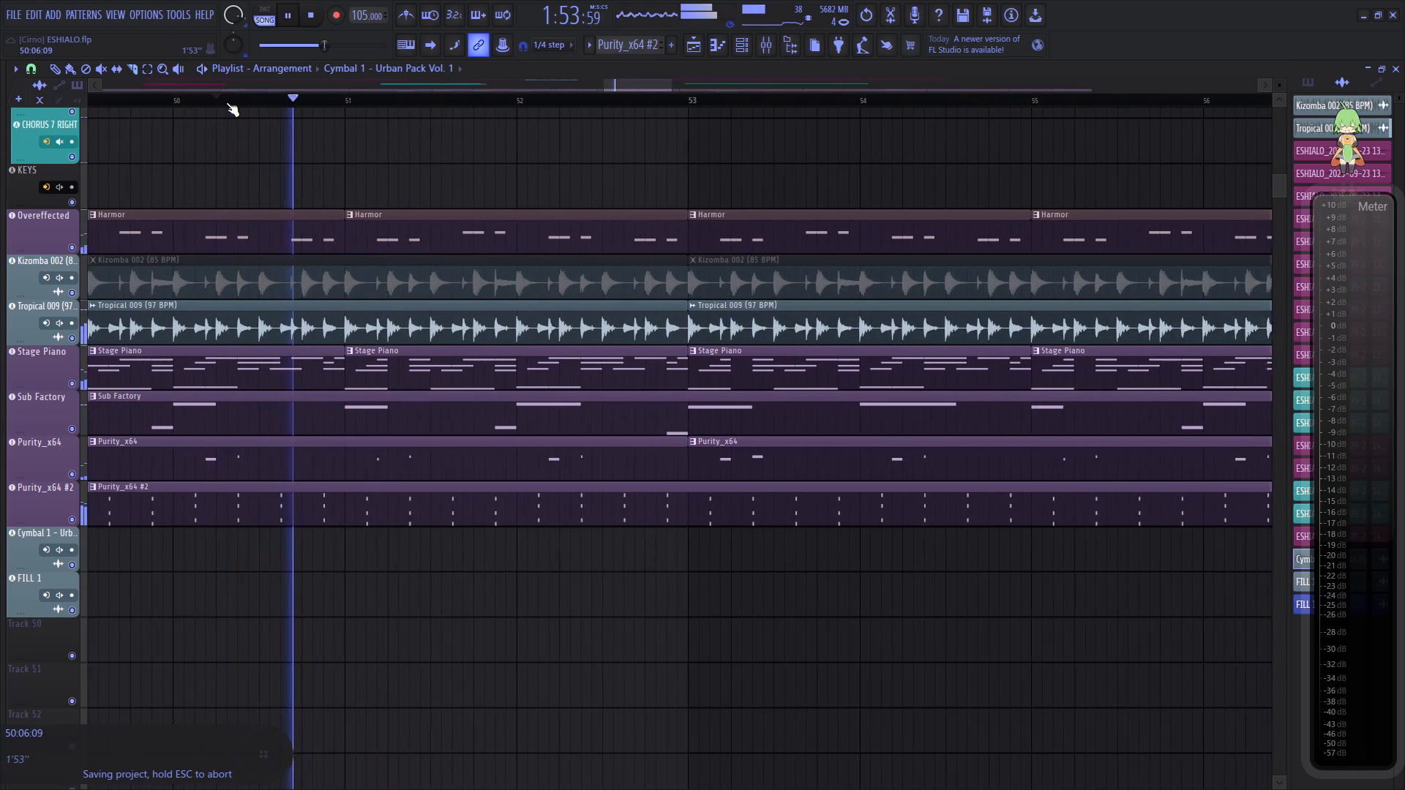
key(space)
click(114, 92)
click(145, 101)
key(space)
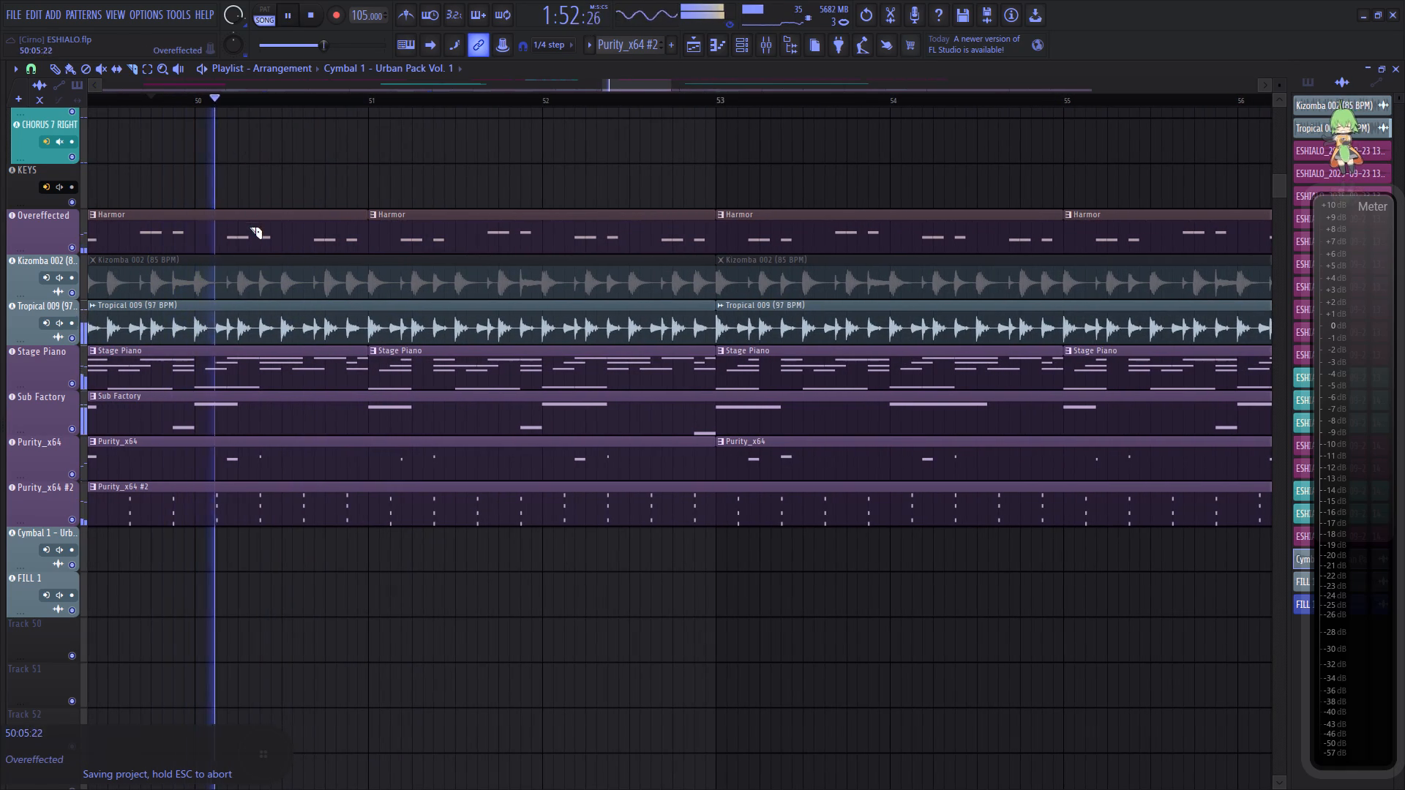
key(space)
key(space)
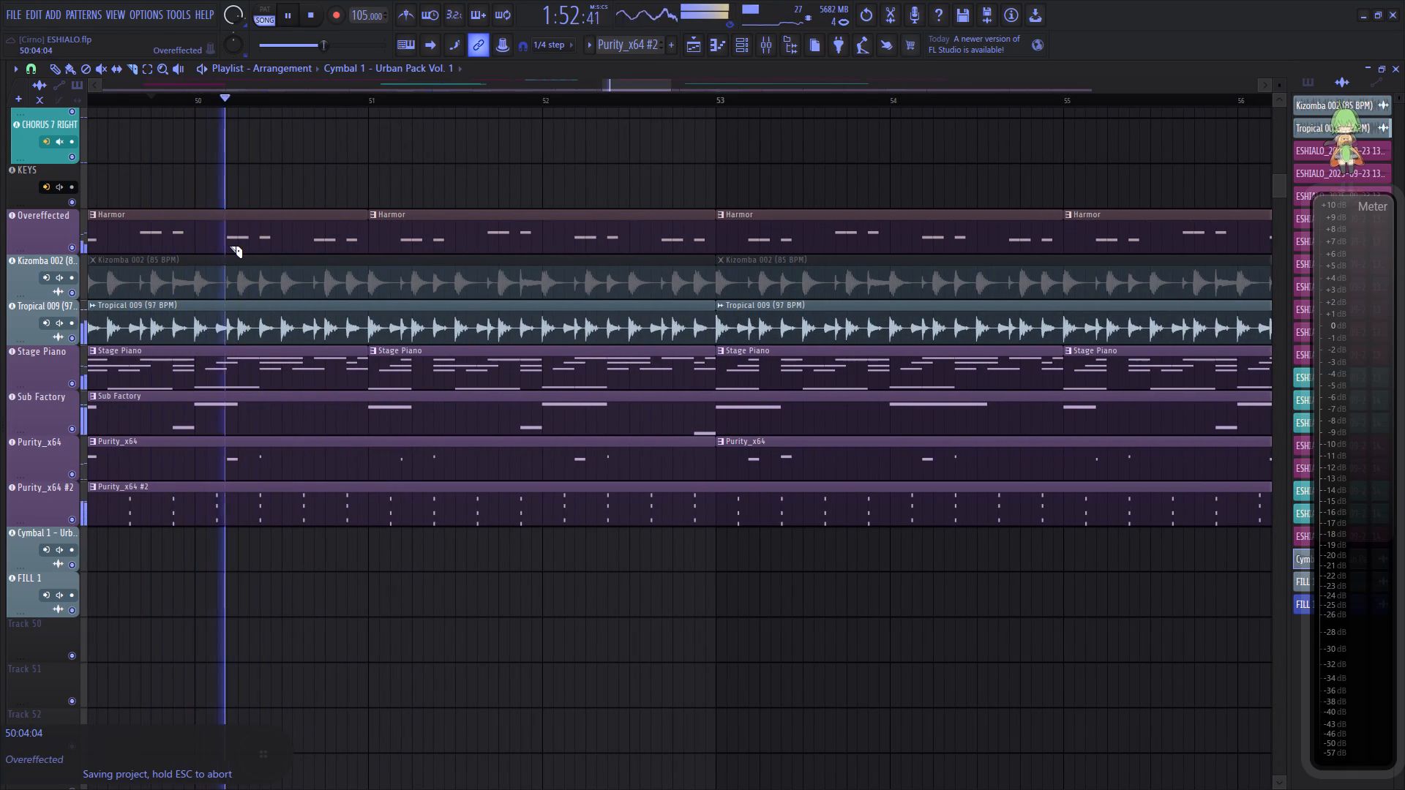
key(space)
key(space)
right_click(70, 249)
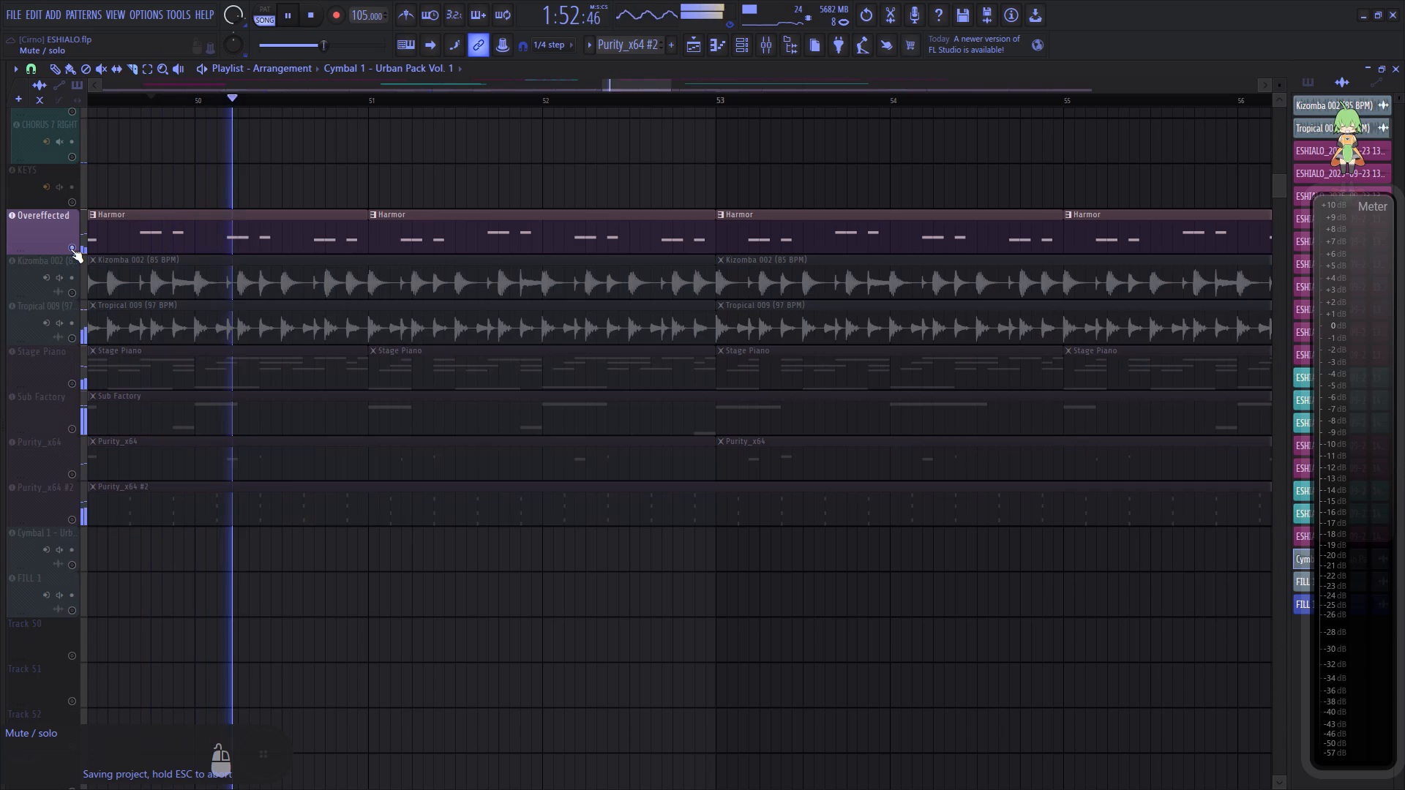
right_click(70, 249)
key(space)
key(space)
Slice the Harmor, Stage Piano, Sub Factory and both Purity clips at bar 50, and the last three also at bar 51.
click(195, 235)
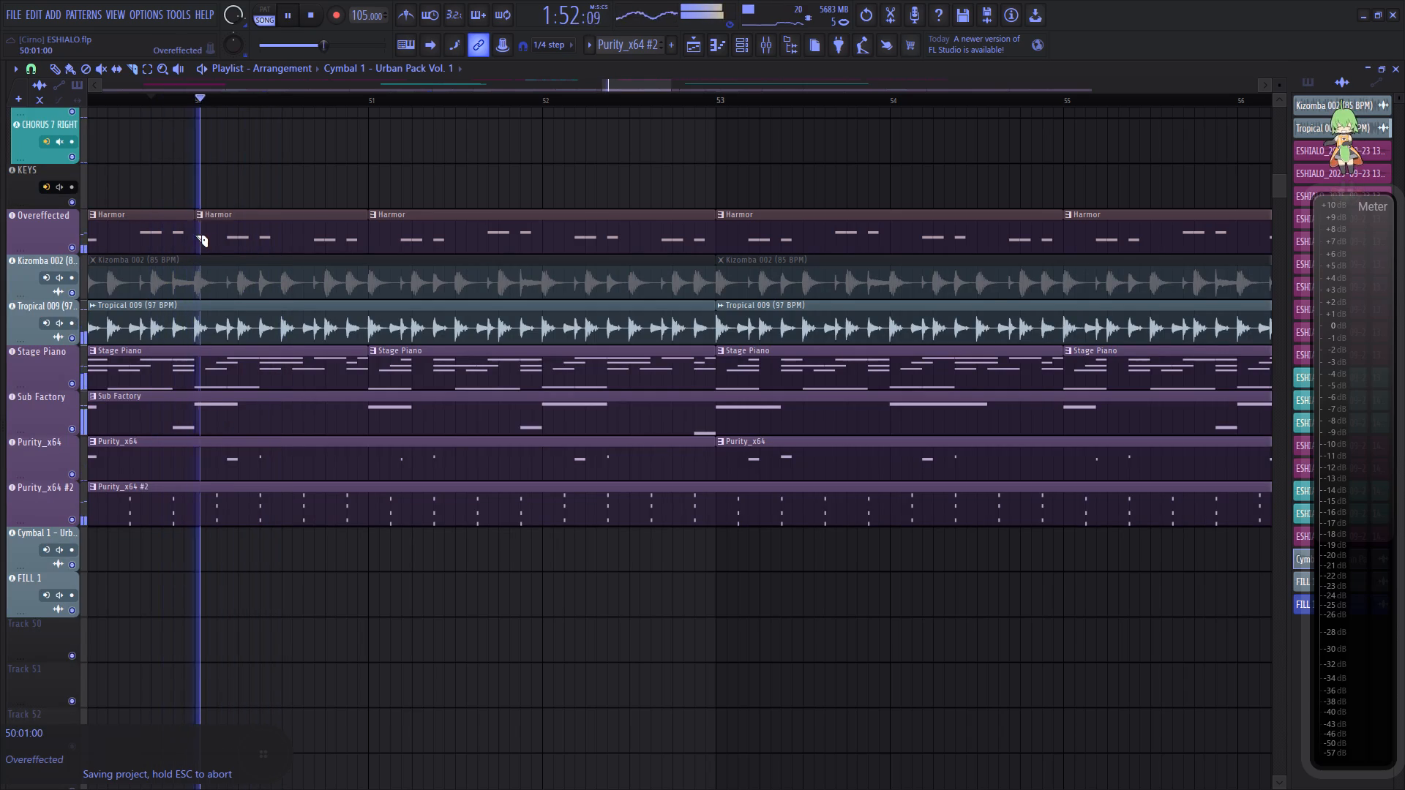
key(space)
key(space)
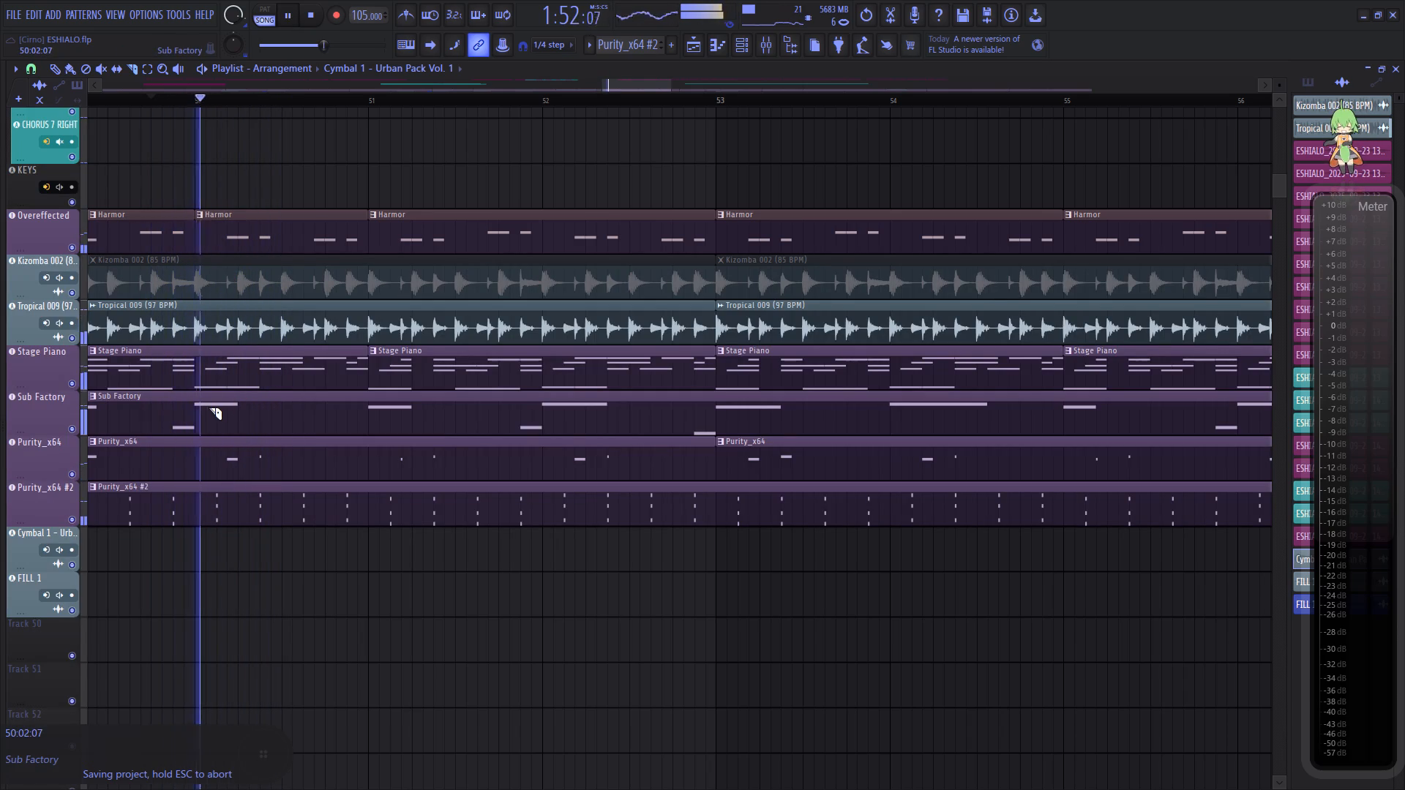
key(space)
key(space)
drag(199, 366, 195, 496)
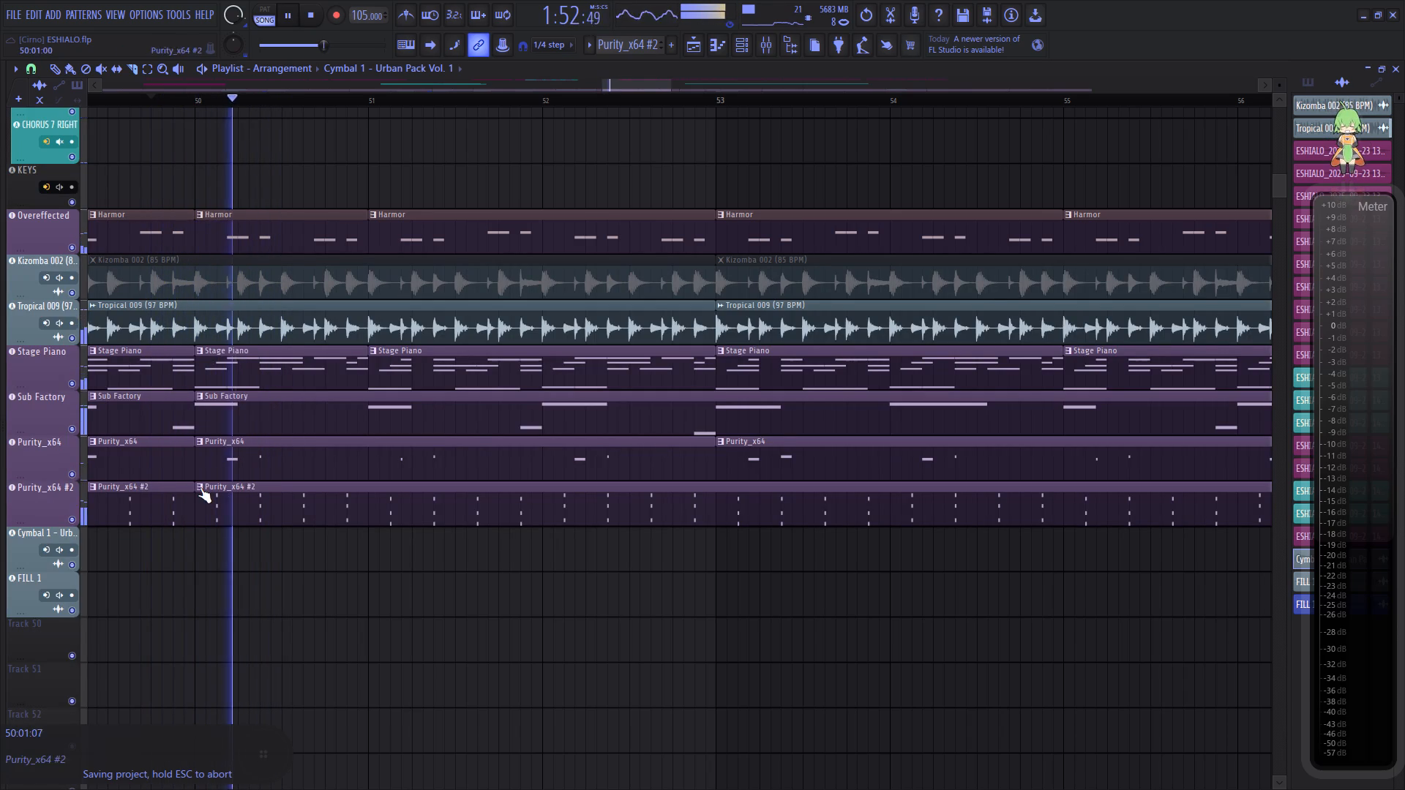
key(space)
key(space)
drag(367, 422, 368, 503)
key(space)
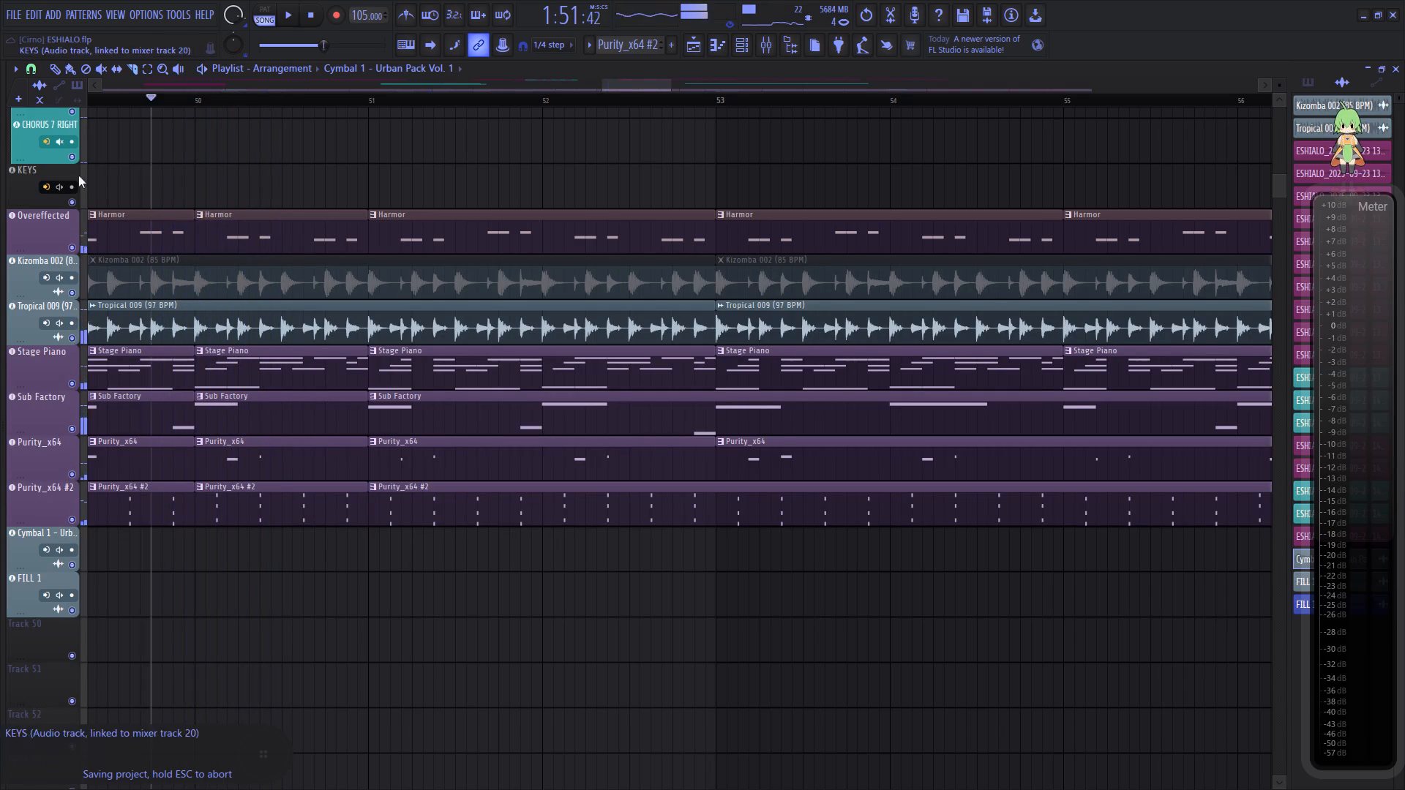
Mute the bar 50 pieces of the Harmor, Stage Piano and Purity_x64 #2 clips.
key(space)
click(105, 69)
key(space)
click(302, 233)
key(space)
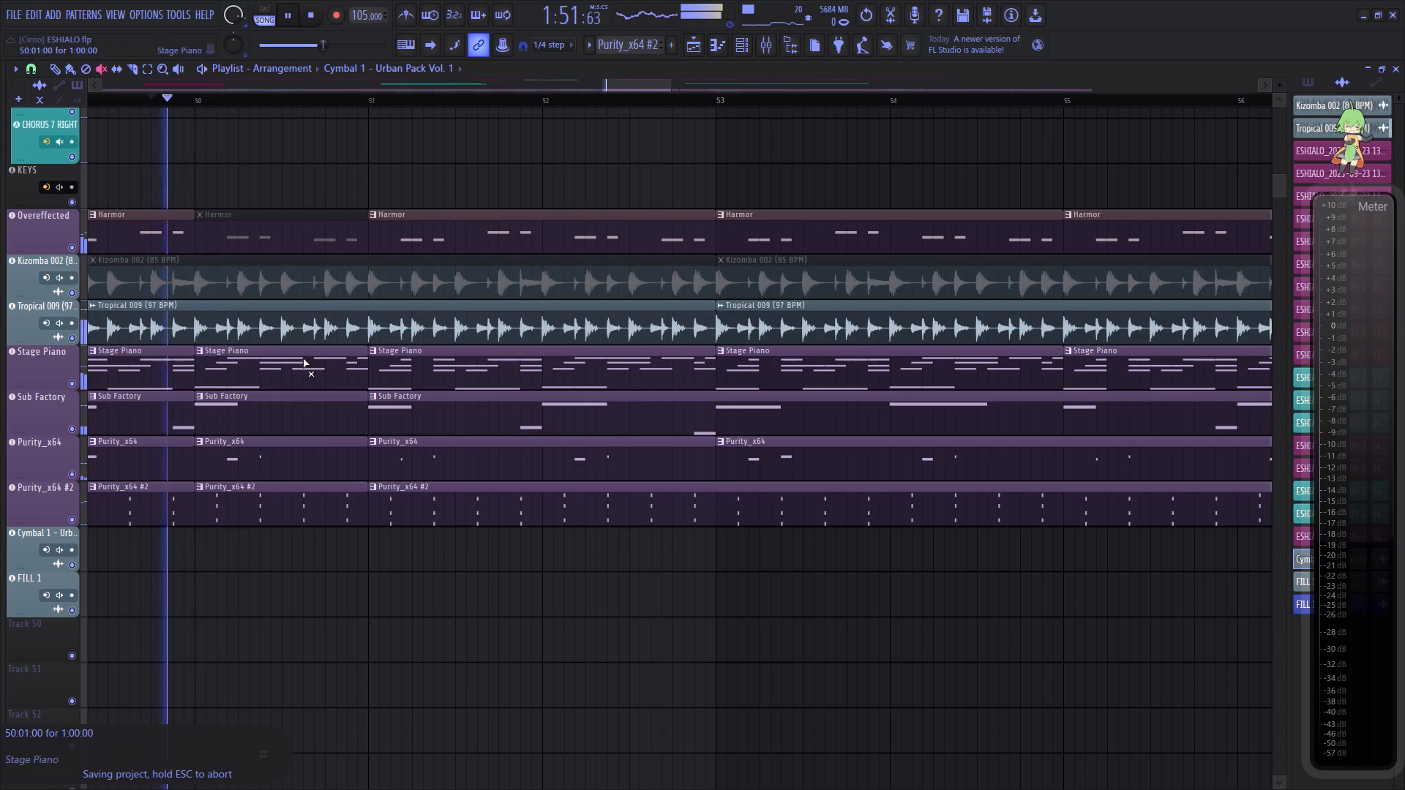
click(303, 361)
click(276, 507)
key(space)
key(space)
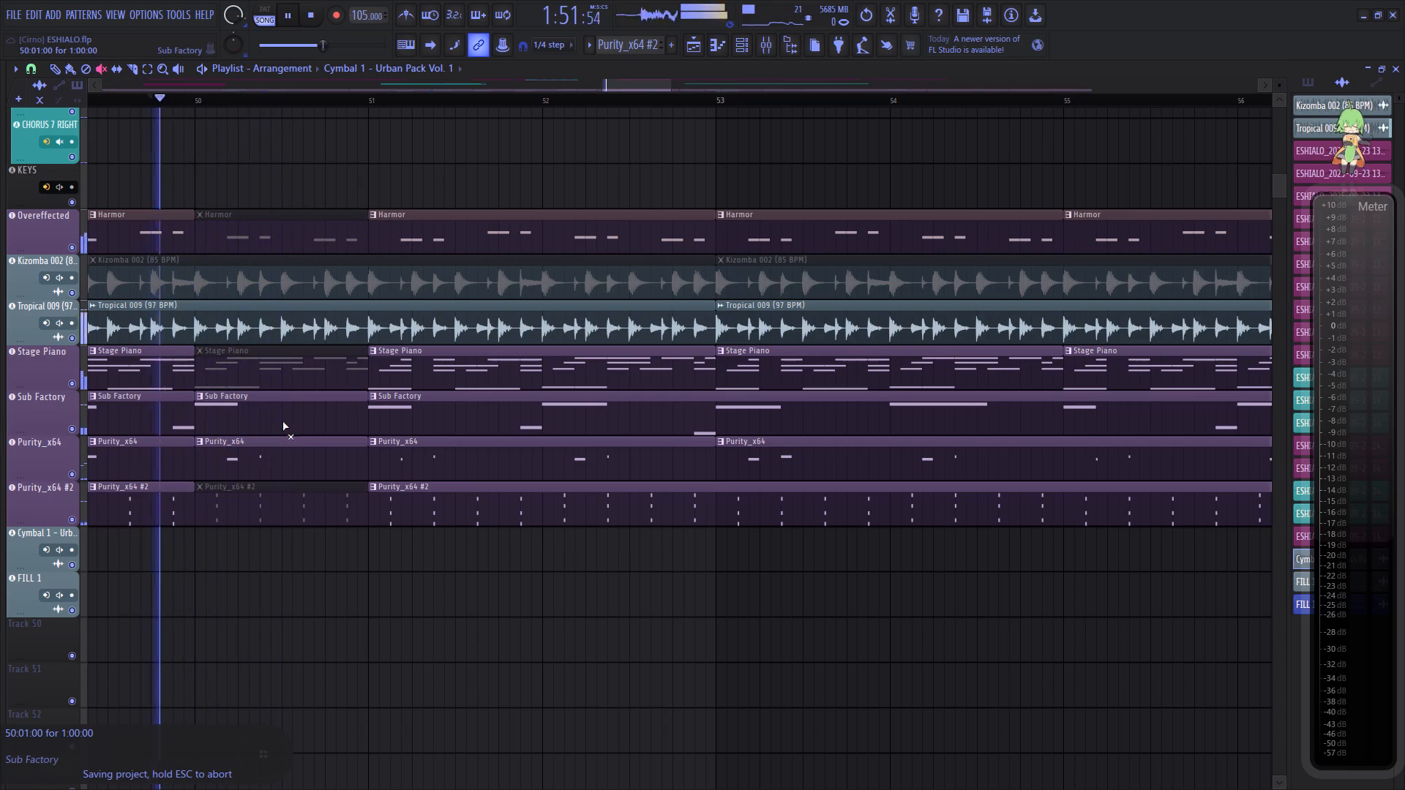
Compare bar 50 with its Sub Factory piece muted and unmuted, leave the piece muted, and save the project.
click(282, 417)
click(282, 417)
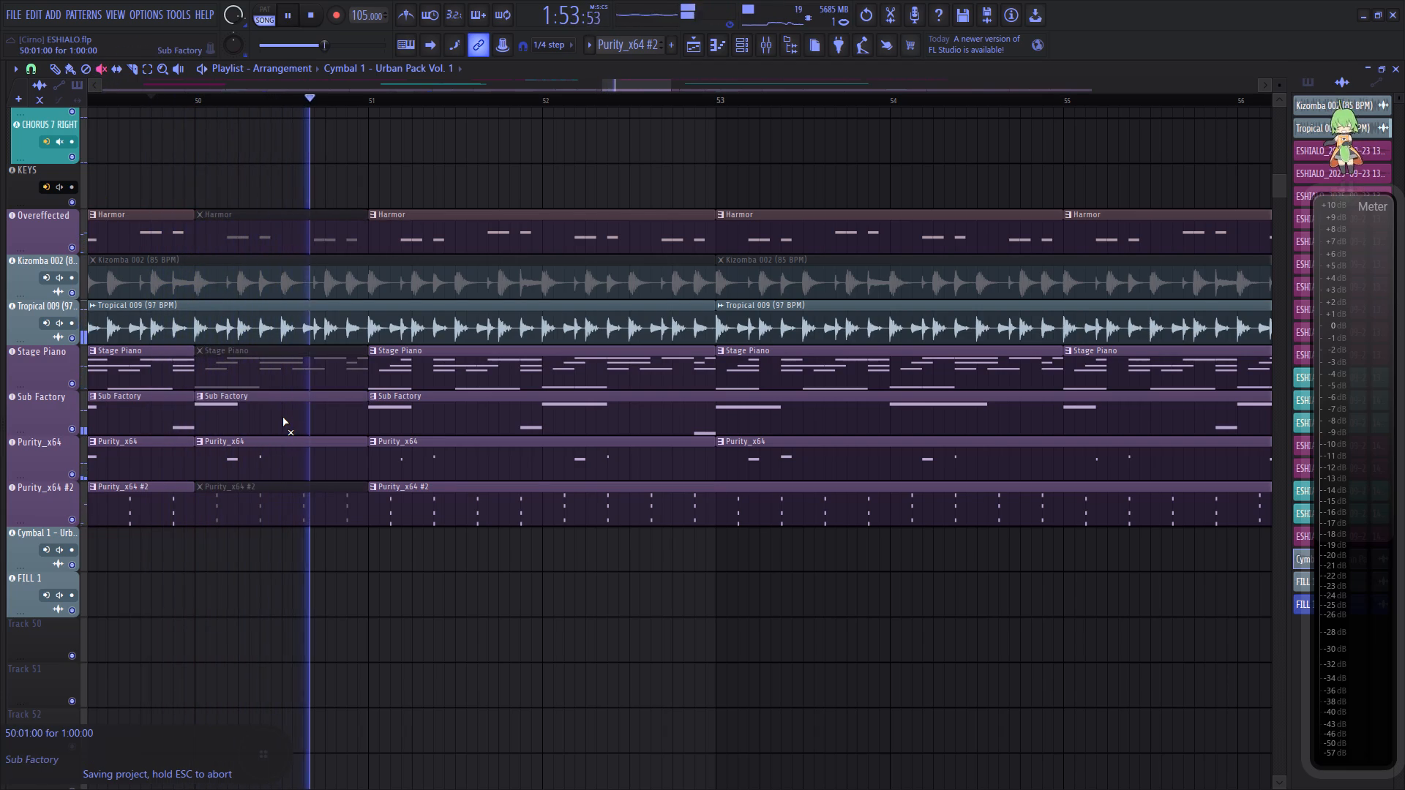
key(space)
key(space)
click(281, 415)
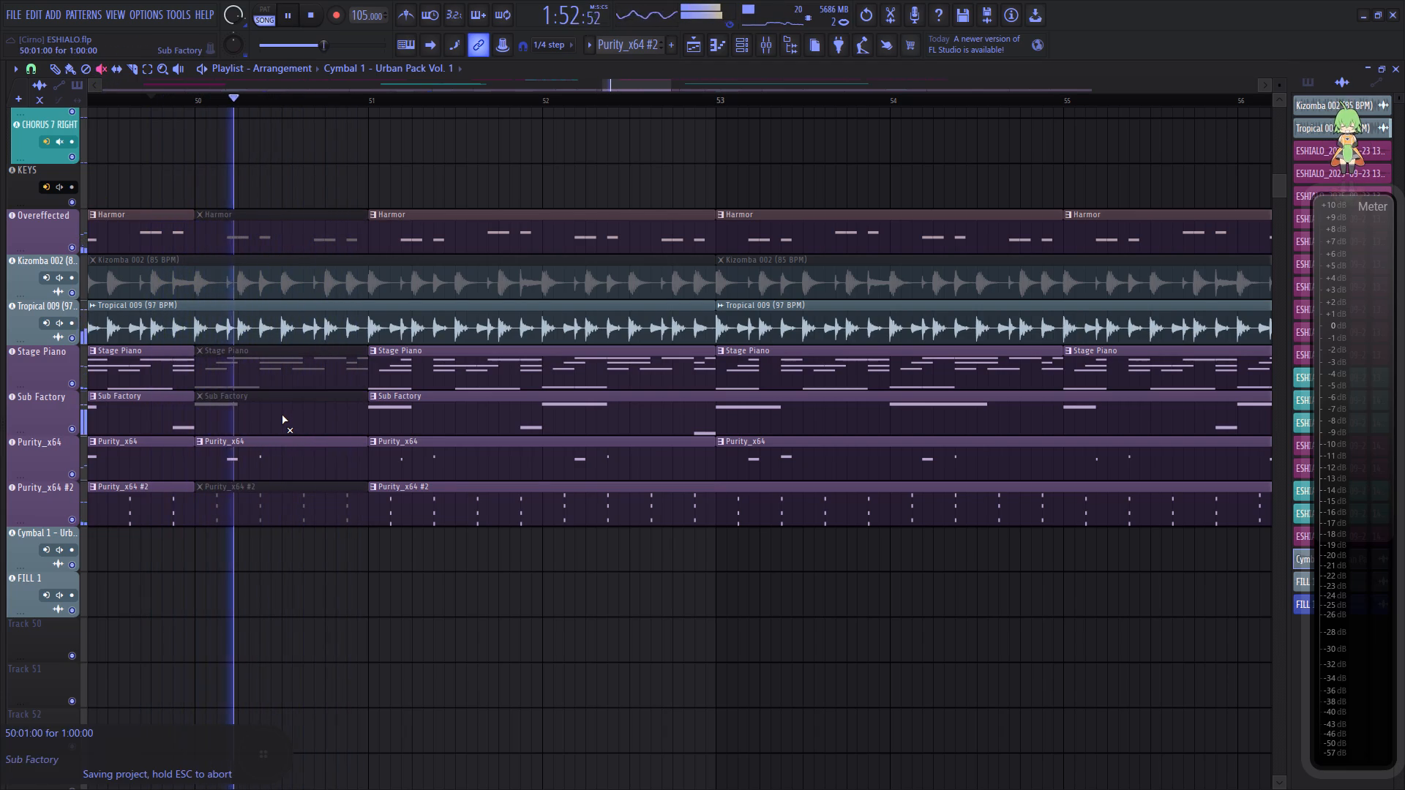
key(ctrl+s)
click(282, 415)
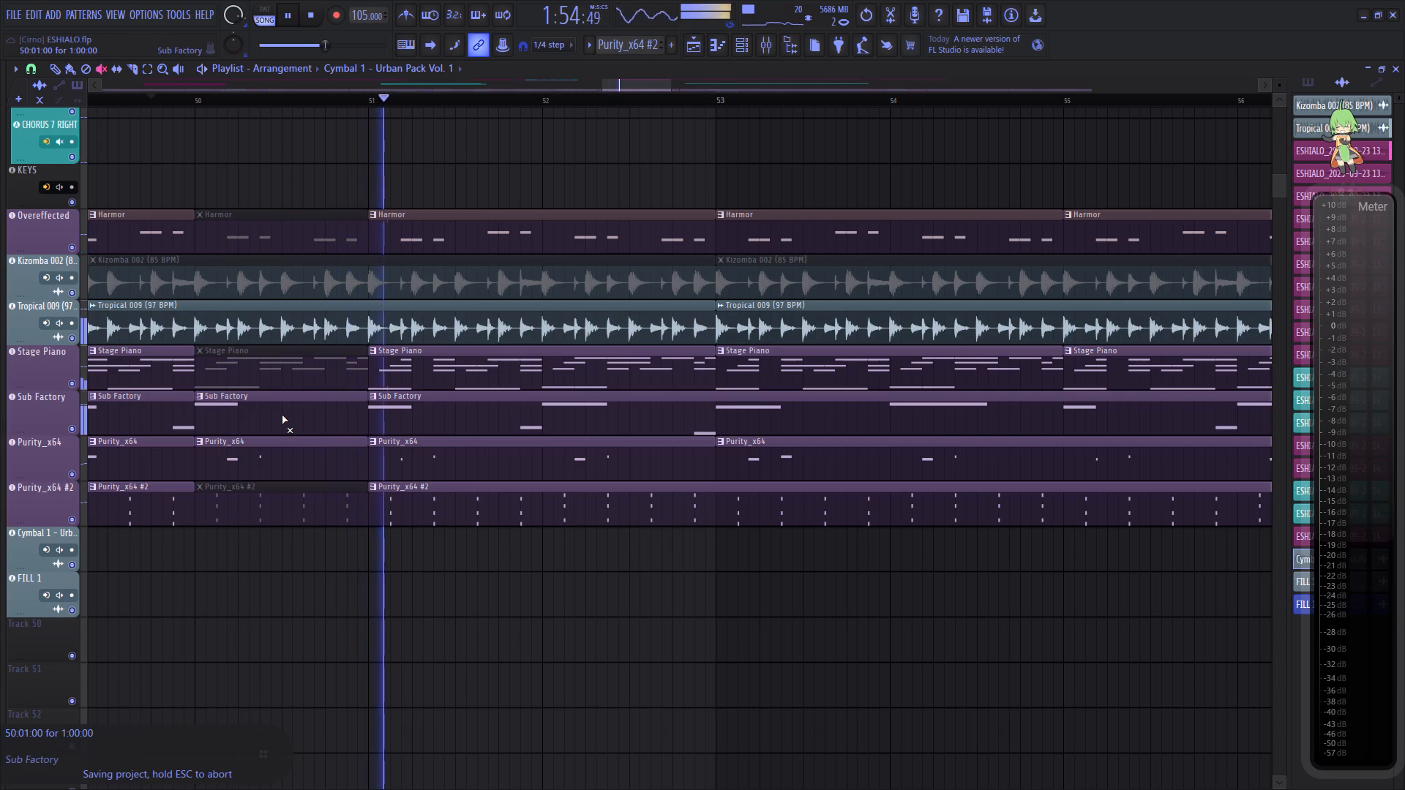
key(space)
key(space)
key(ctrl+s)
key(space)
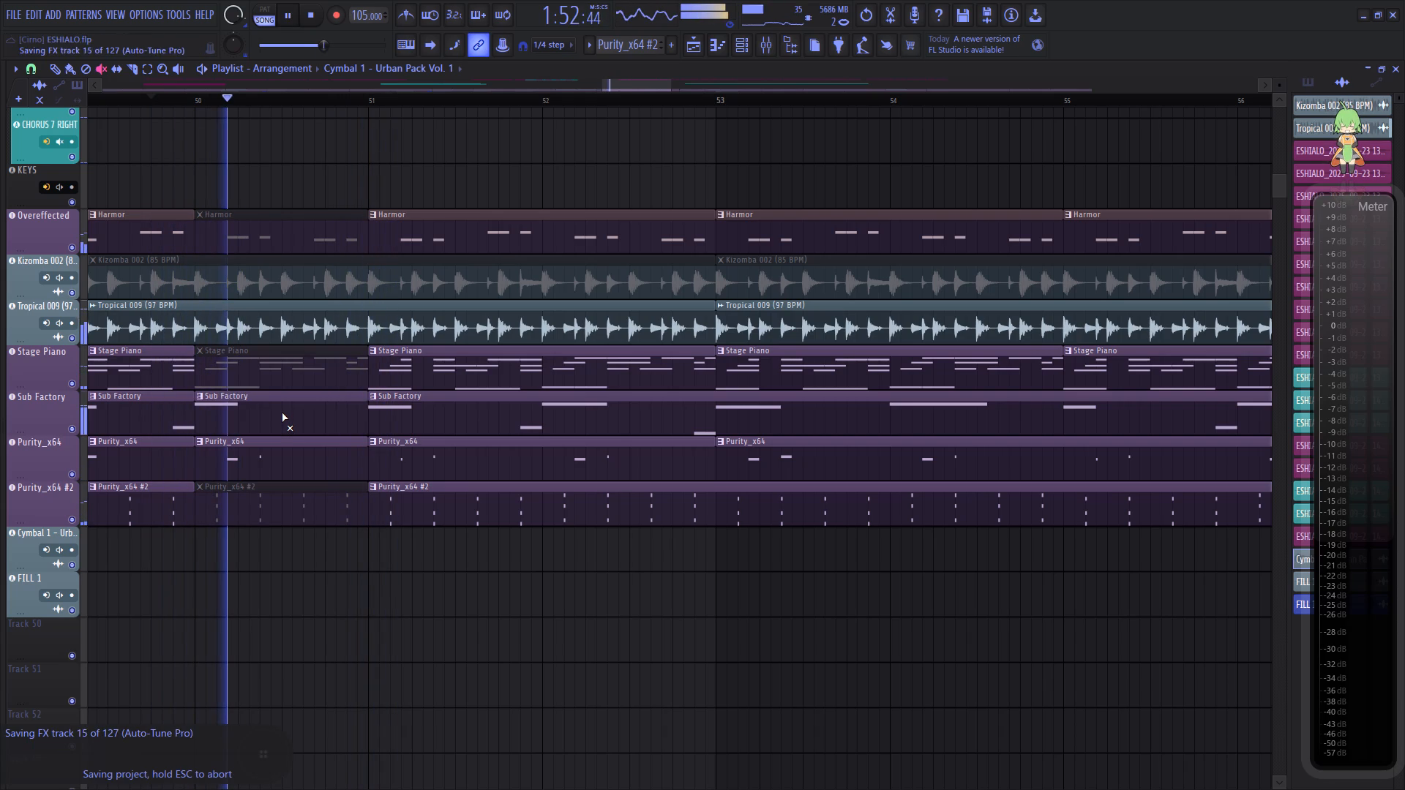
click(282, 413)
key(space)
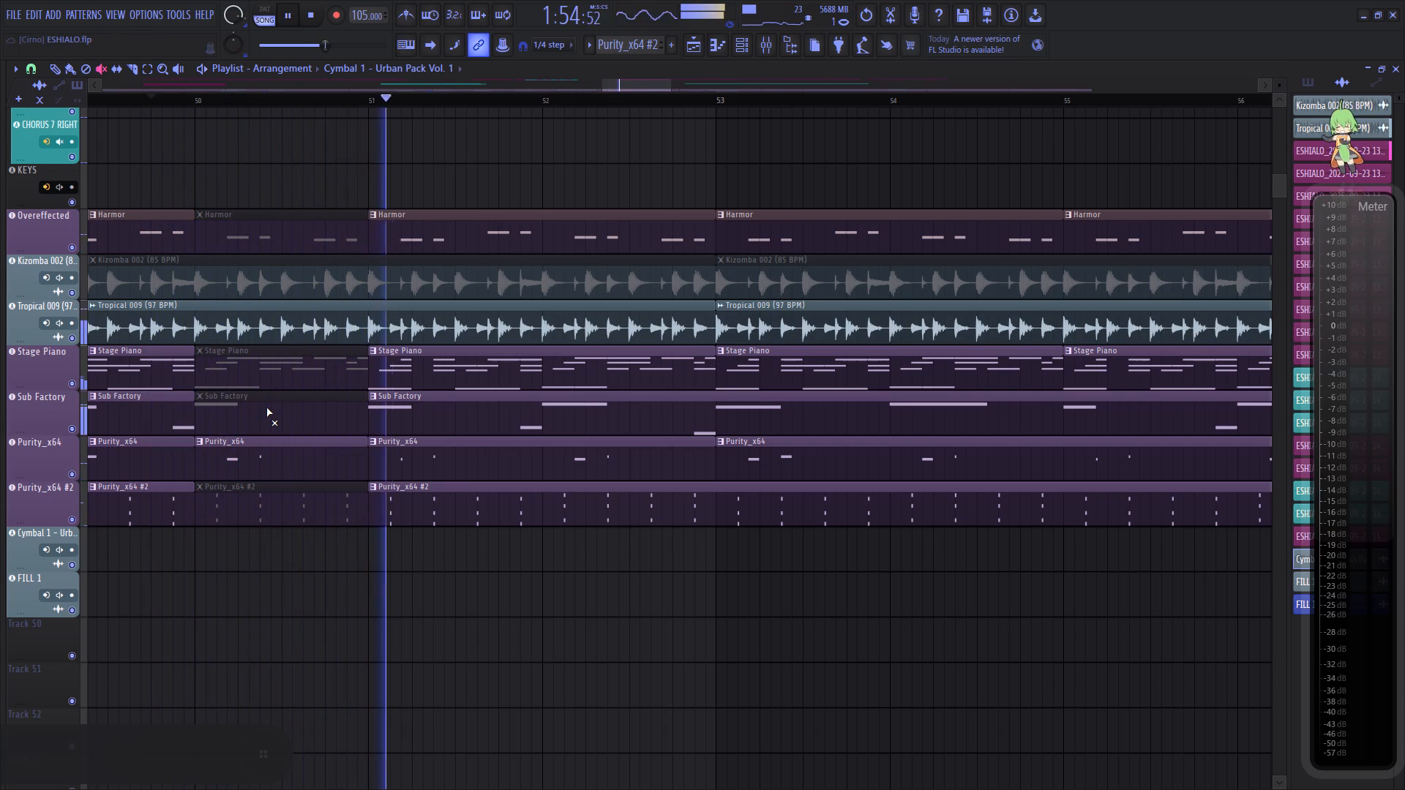
Slice the Sub Factory clip at 49:13 to separate the short piece before bar 50.
key(space)
key(space)
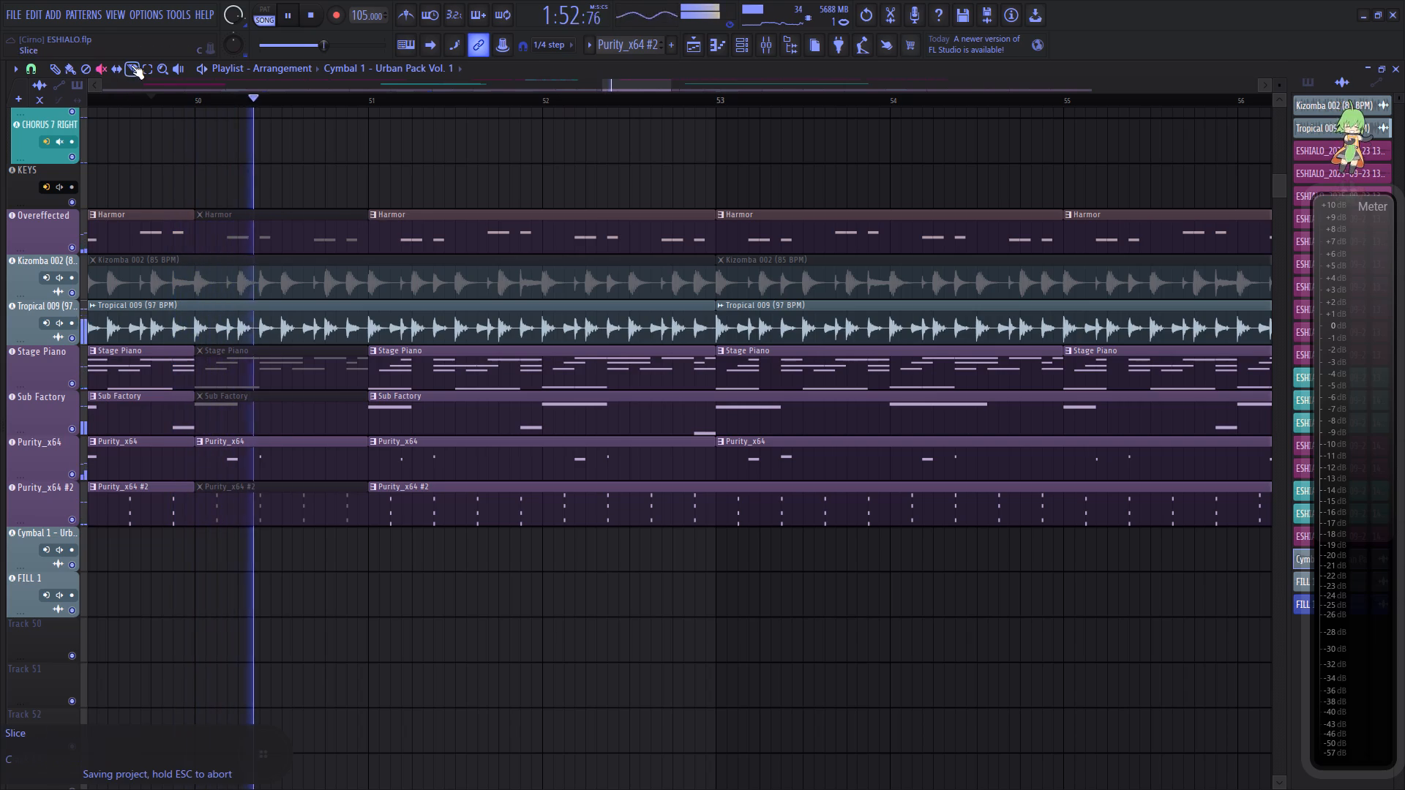
click(131, 65)
click(152, 413)
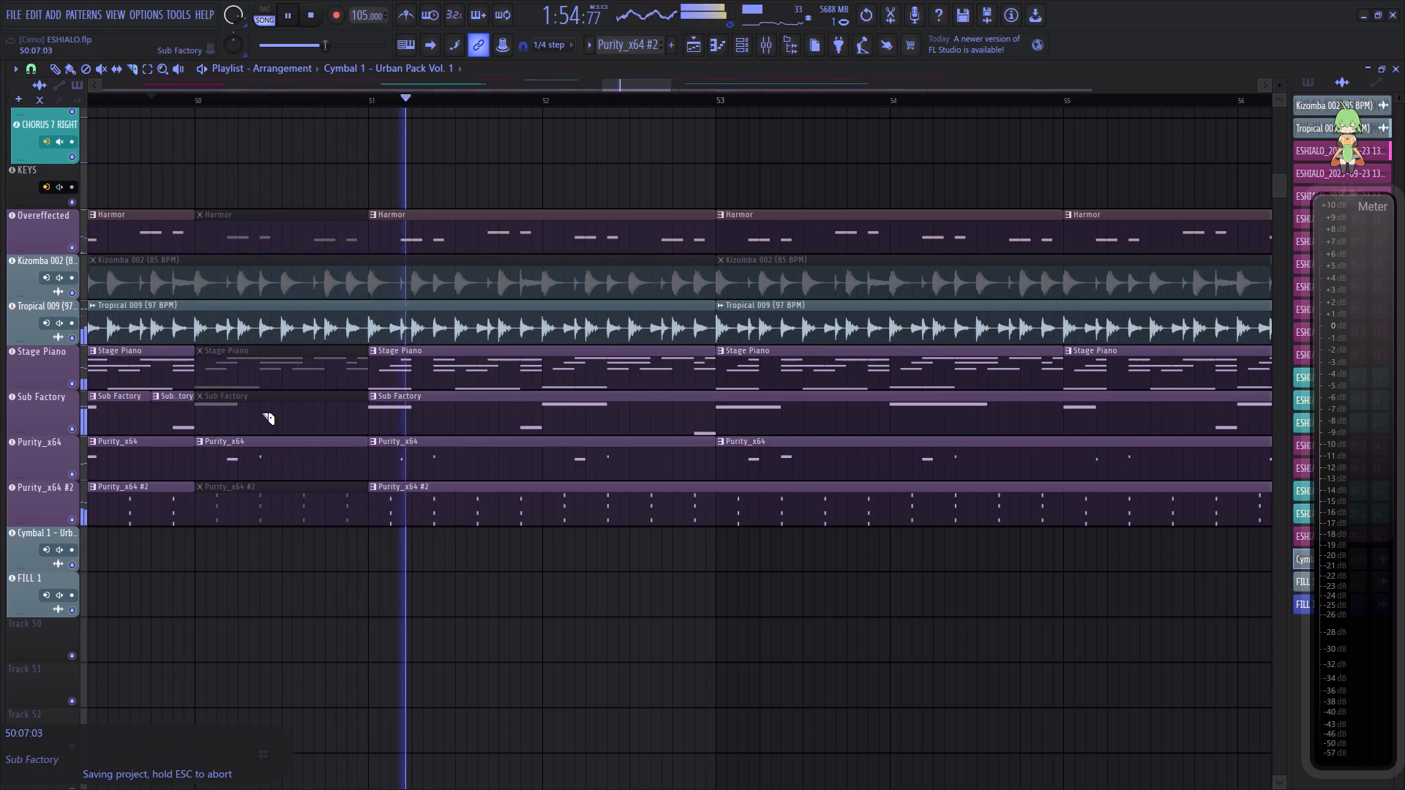
Replace the muted Sub Factory piece in bar 50 with a copy of the short piece at 50:13, and save the project.
click(70, 67)
right_click(277, 396)
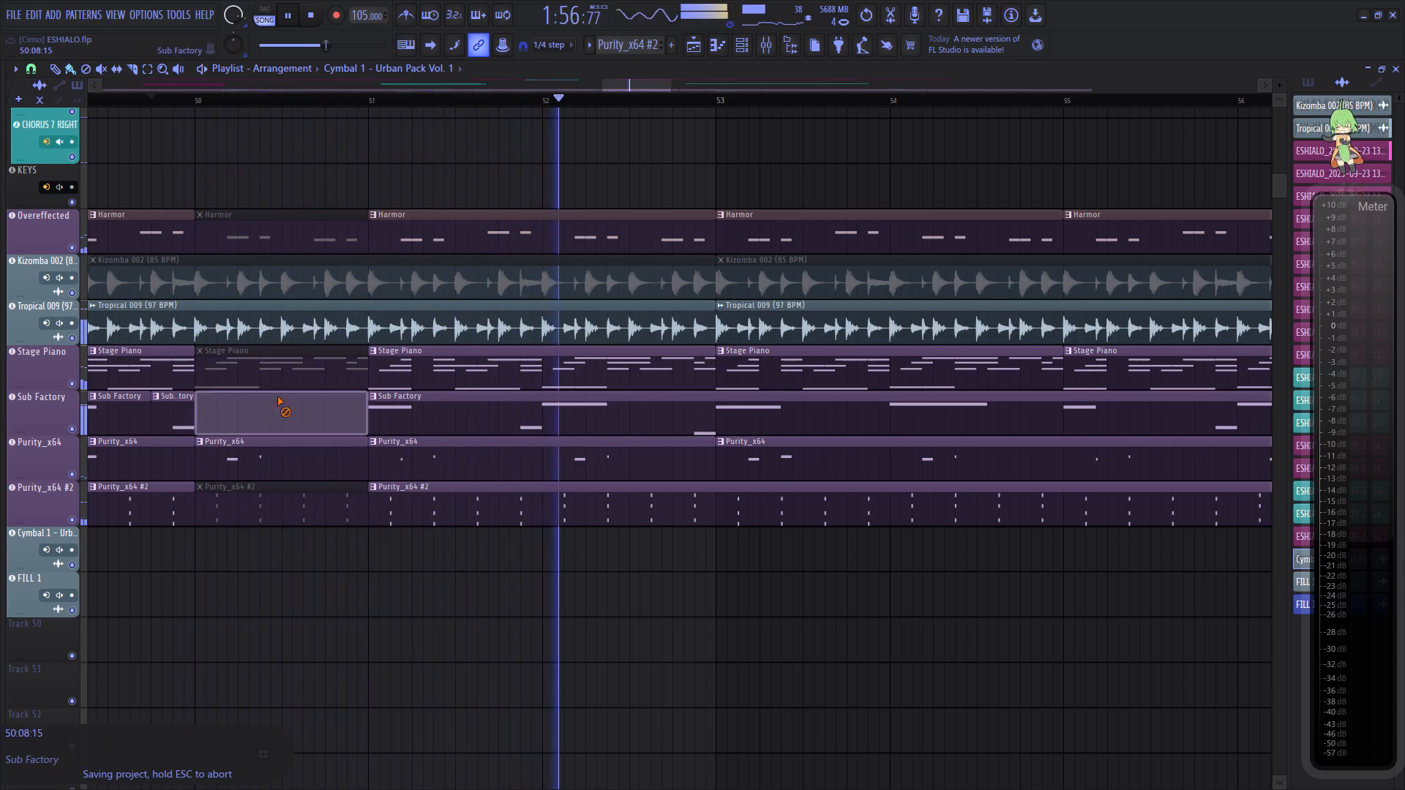
click(171, 417)
drag(332, 425, 321, 424)
key(space)
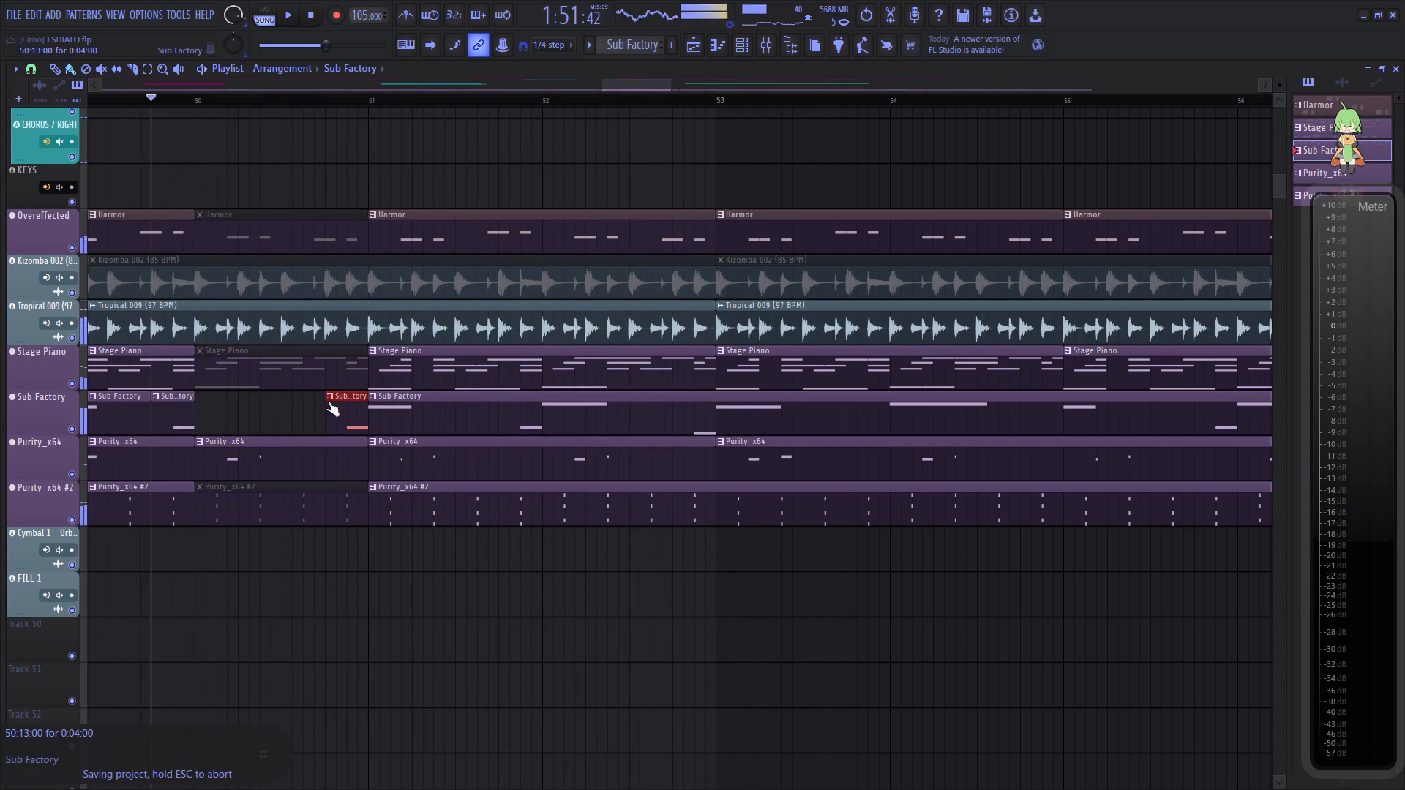
key(space)
key(ctrl+s)
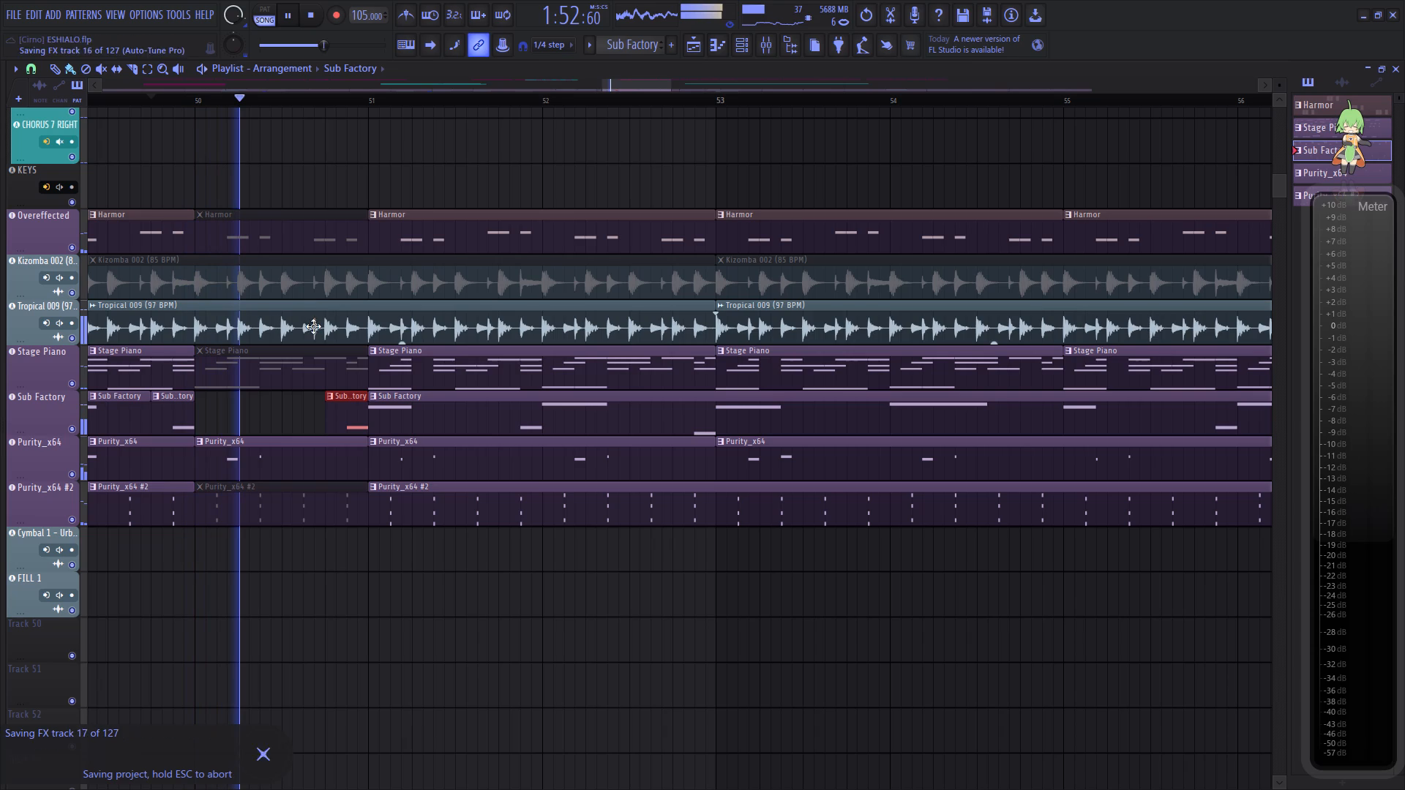
Trim the start of the Sub Factory clip at bar 51 to 51:13, undoing the accidental clip move.
scroll(366, 102, down, 3)
key(space)
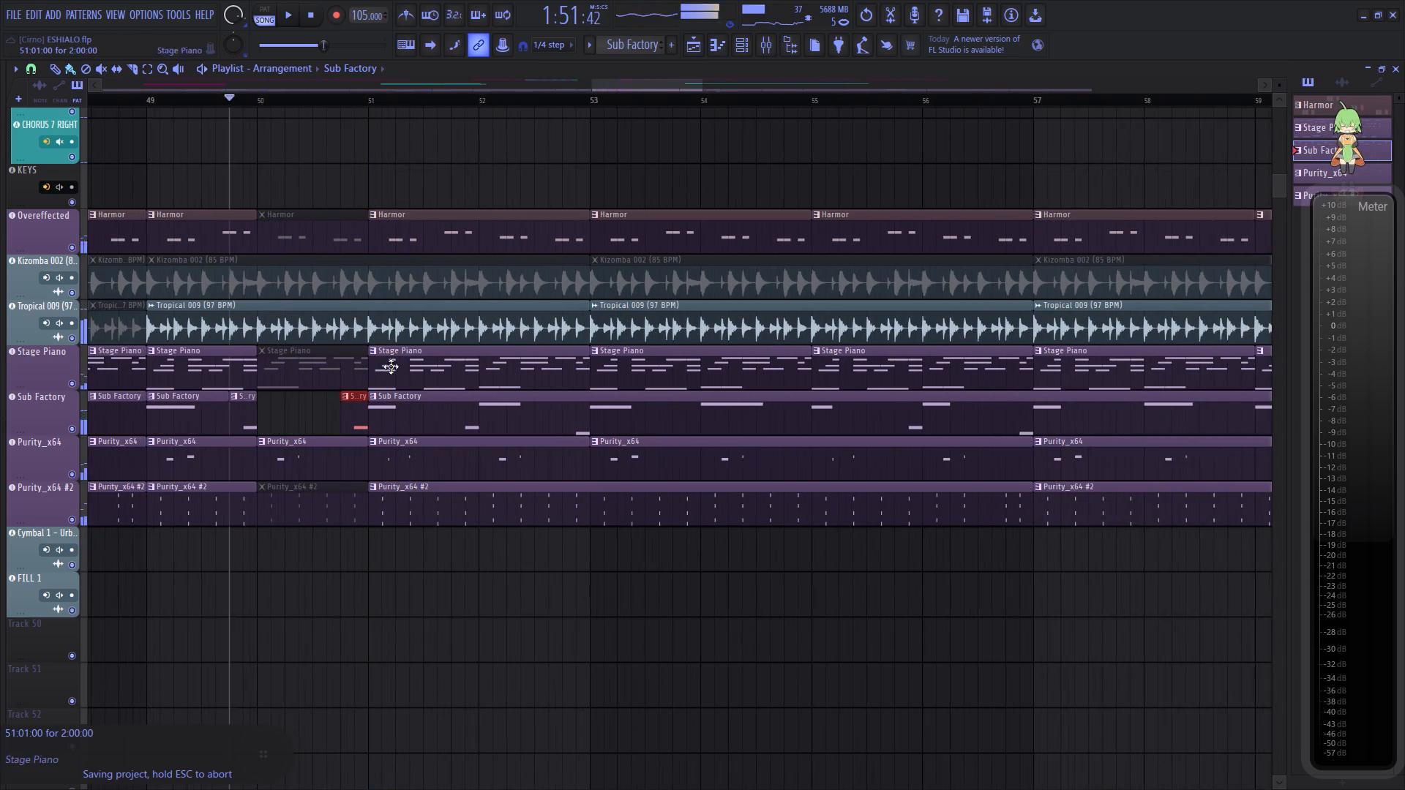
key(space)
drag(373, 427, 442, 423)
click(452, 424)
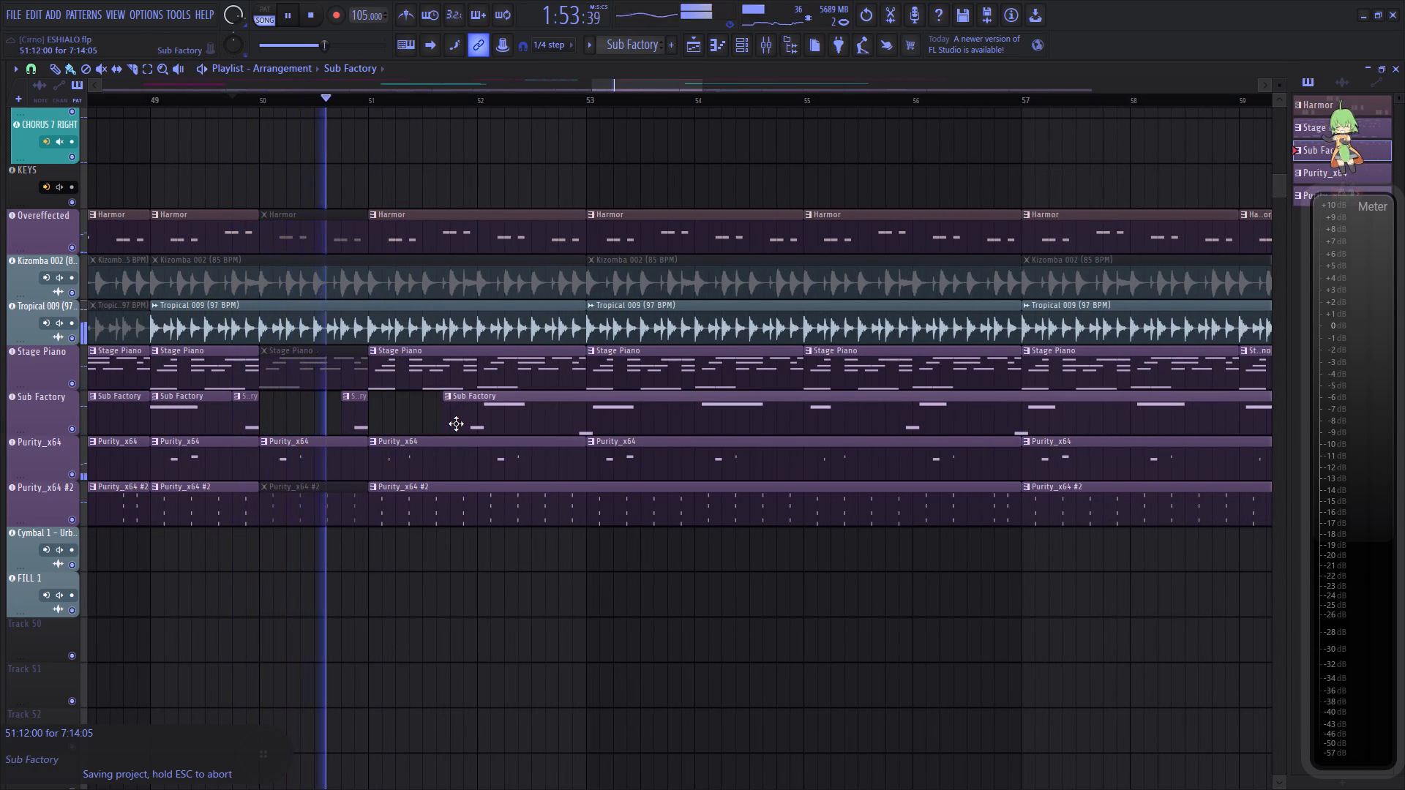
key(ctrl+z)
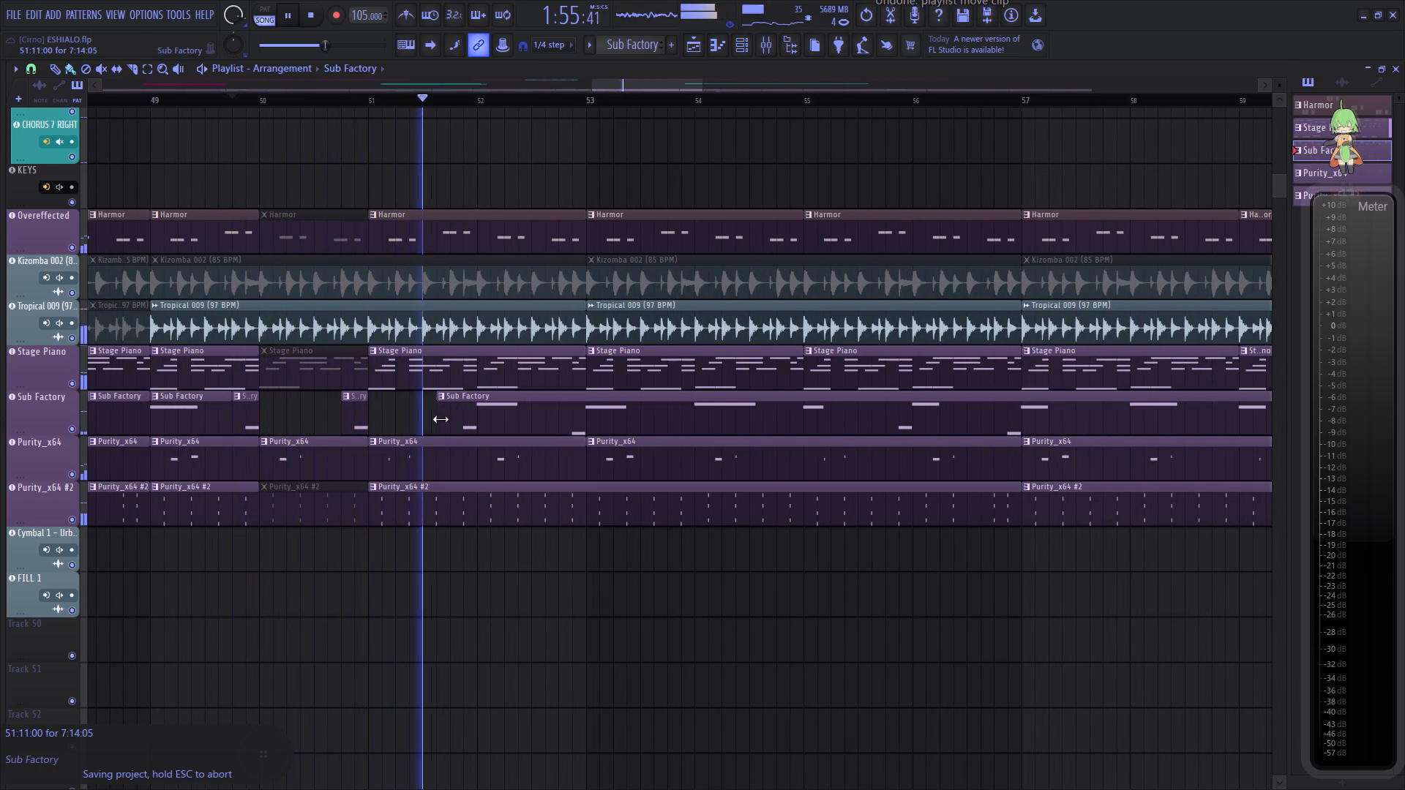
drag(441, 419, 453, 421)
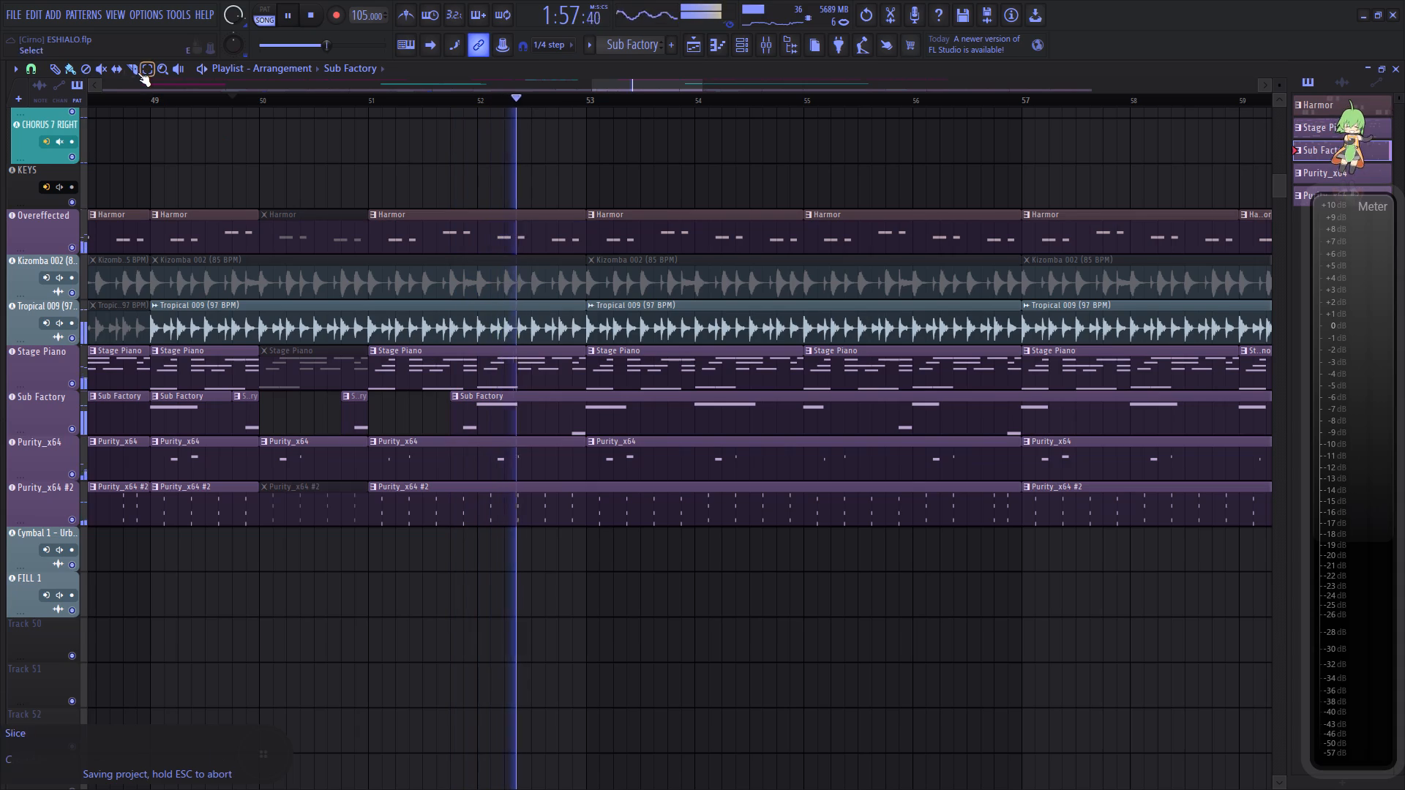
Slice up the Sub Factory clip, keeping only short pieces at 51:13 and 52:13 before bar 54, and save the project.
click(137, 72)
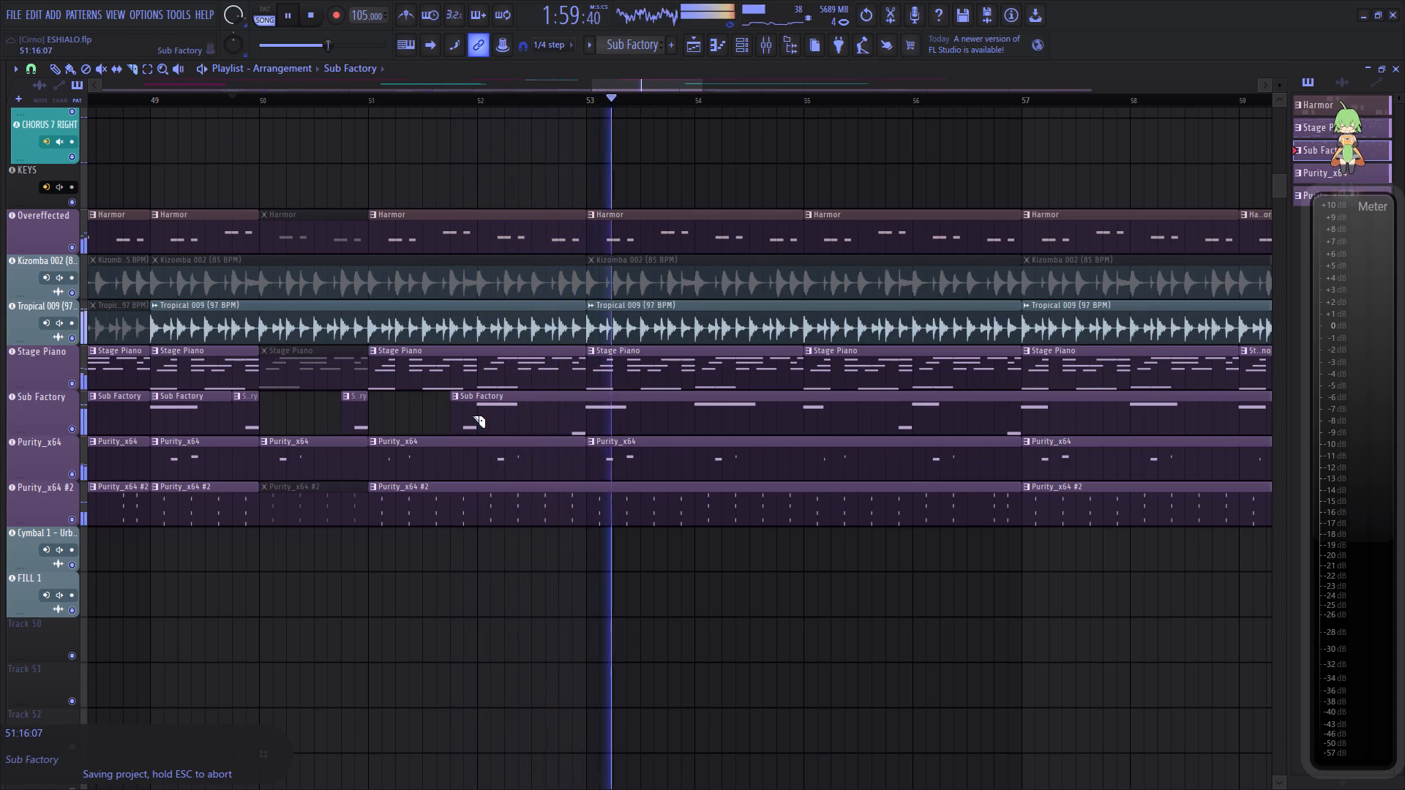
click(479, 410)
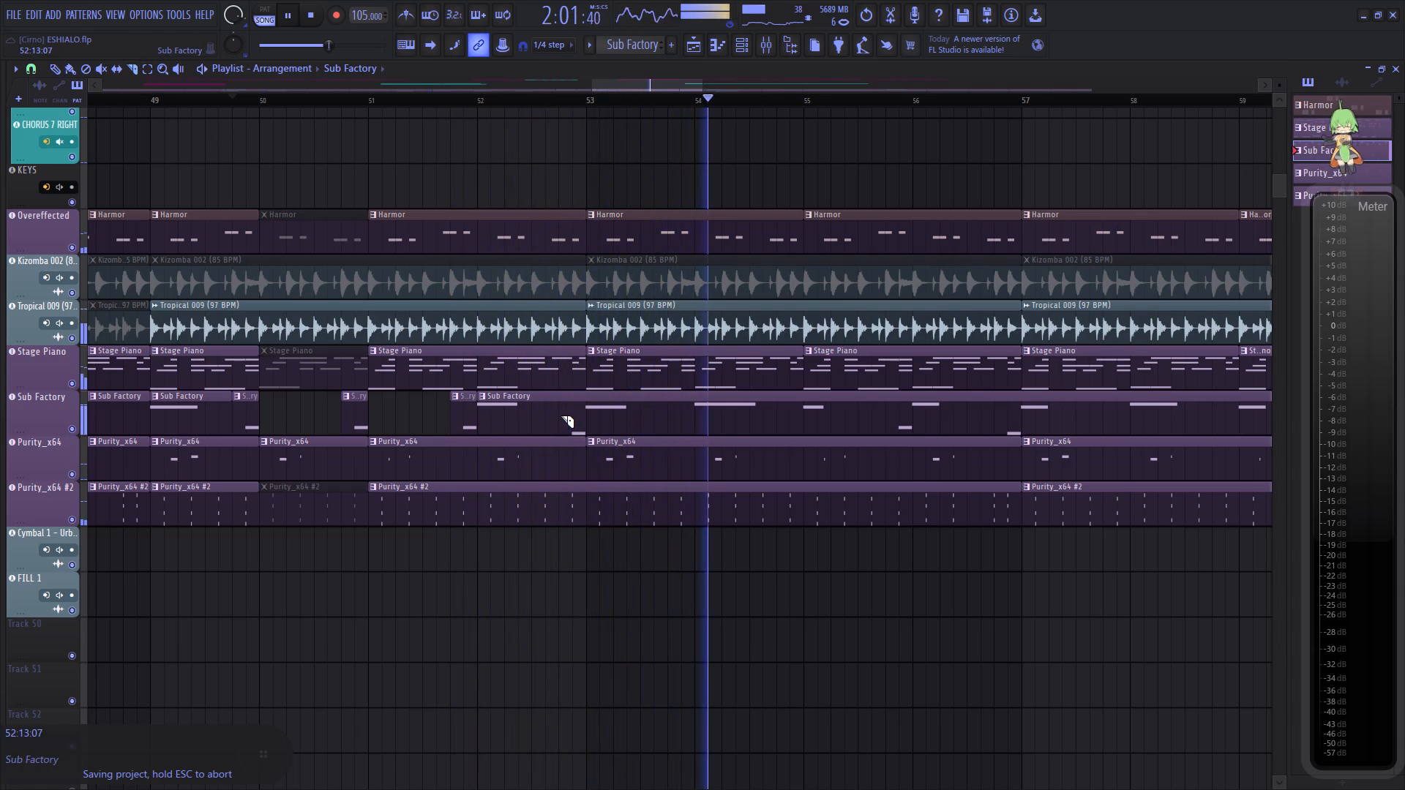
right_click(561, 415)
click(589, 419)
right_click(654, 410)
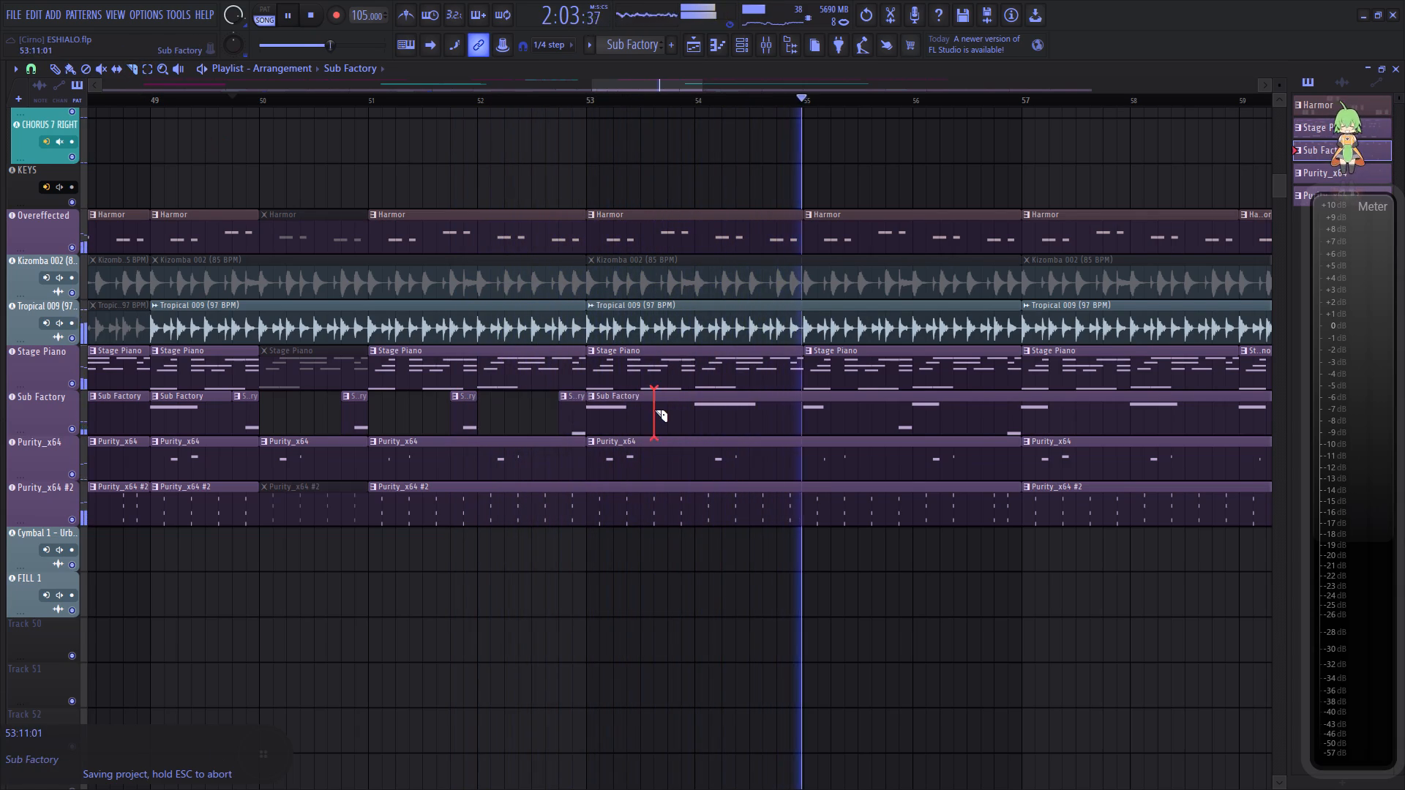
right_click(692, 415)
key(space)
key(space)
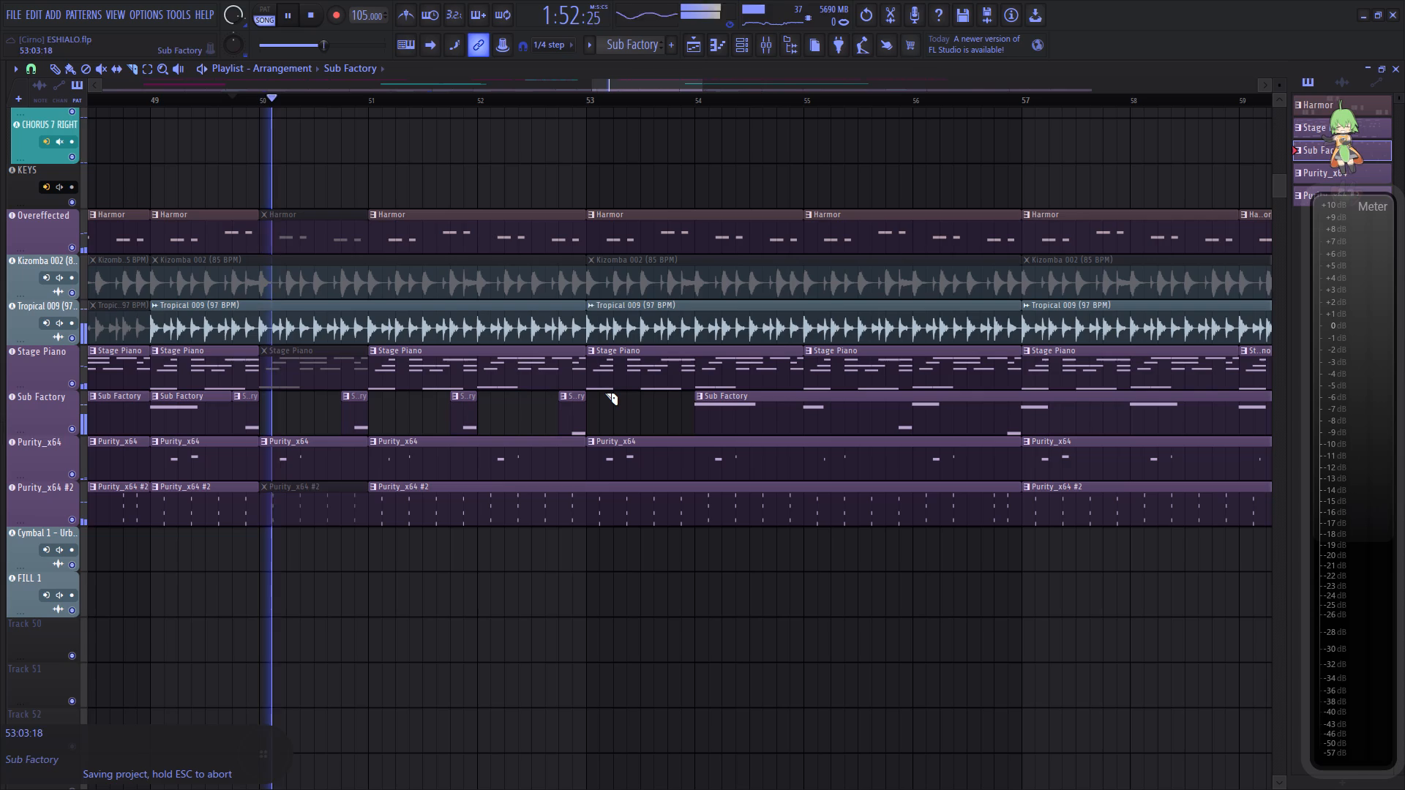
key(ctrl+s)
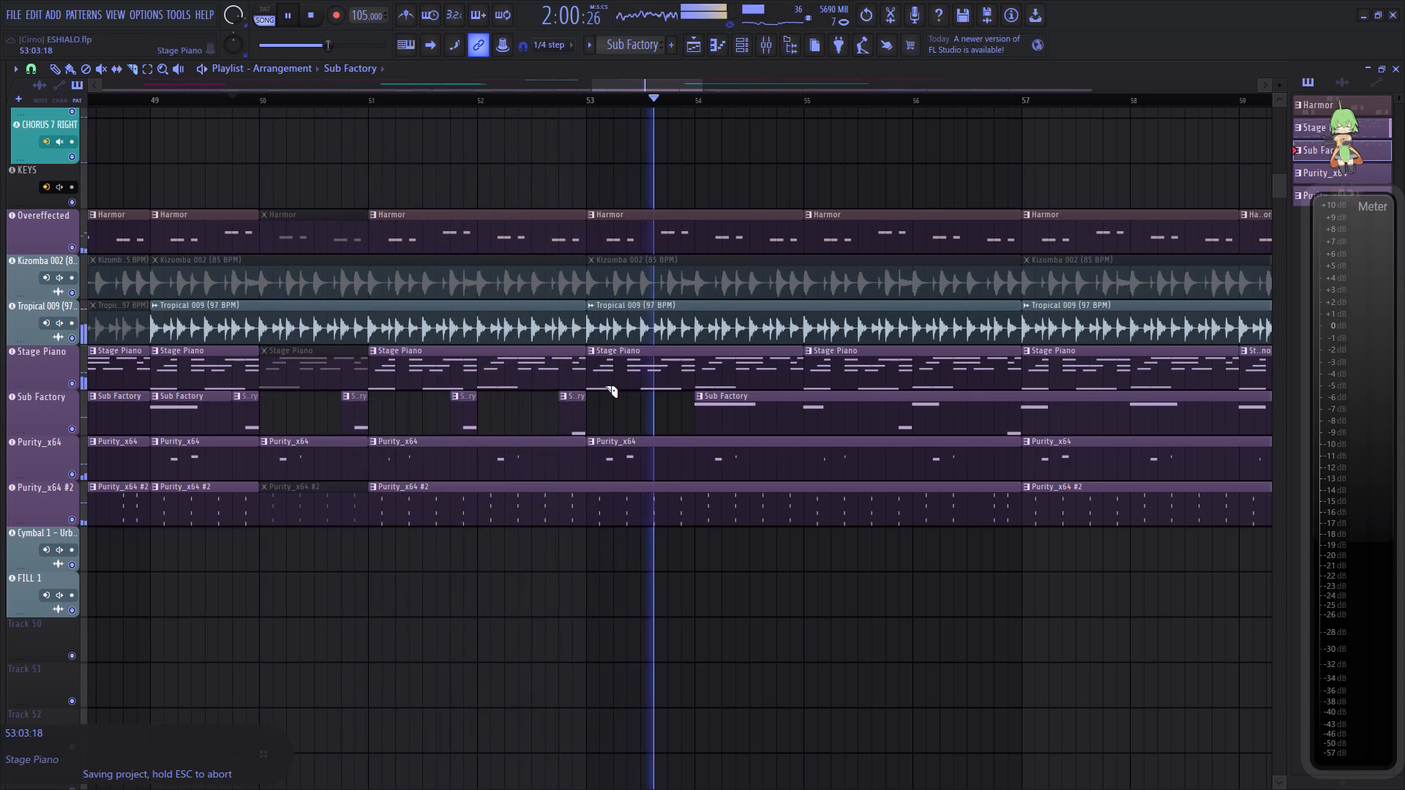
Slice the Sub Factory clip from bar 54 to bar 59 and remove everything there except short pieces at 55:13 and 56:13.
click(134, 69)
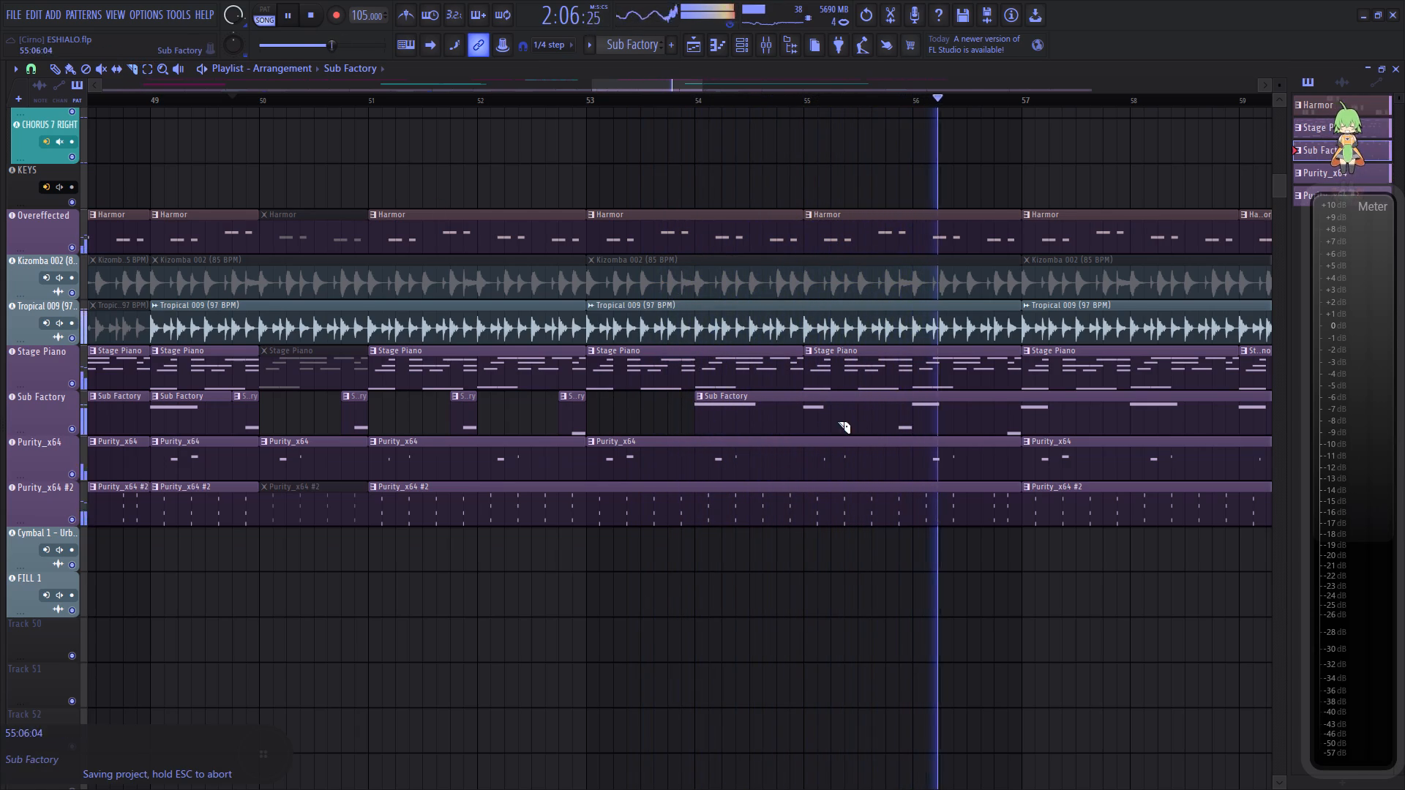
right_click(803, 420)
right_click(863, 420)
right_click(885, 418)
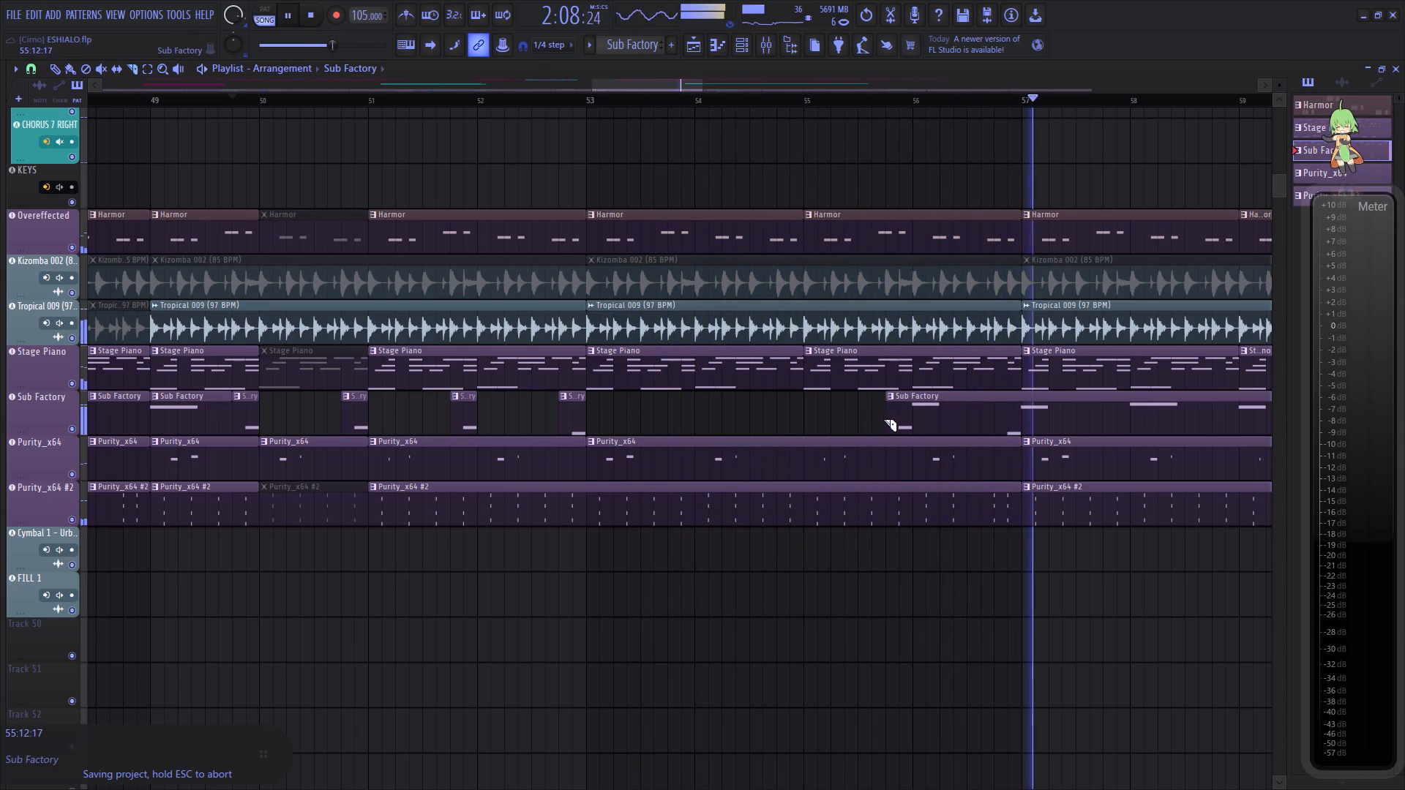
click(914, 415)
right_click(984, 410)
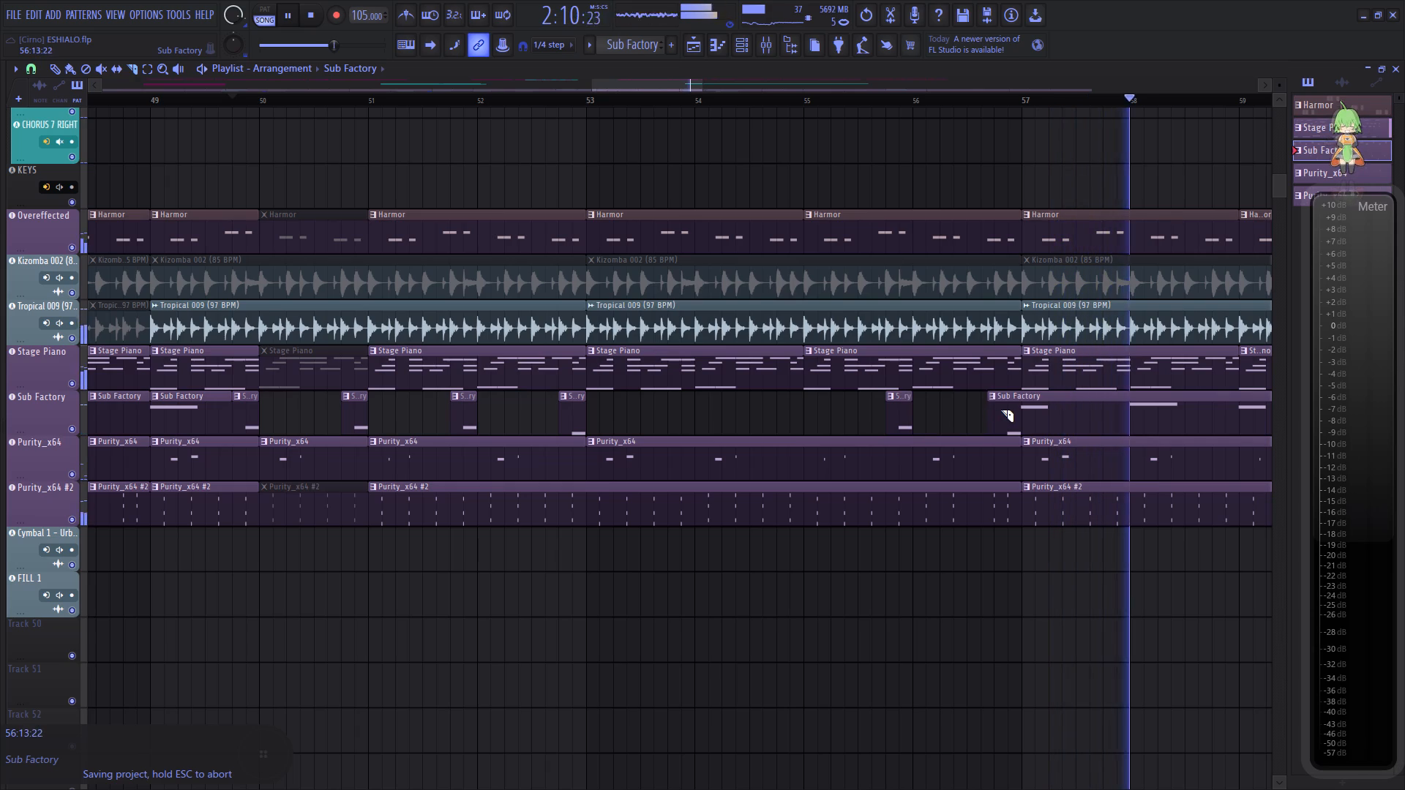
right_click(996, 410)
click(1023, 415)
right_click(1085, 415)
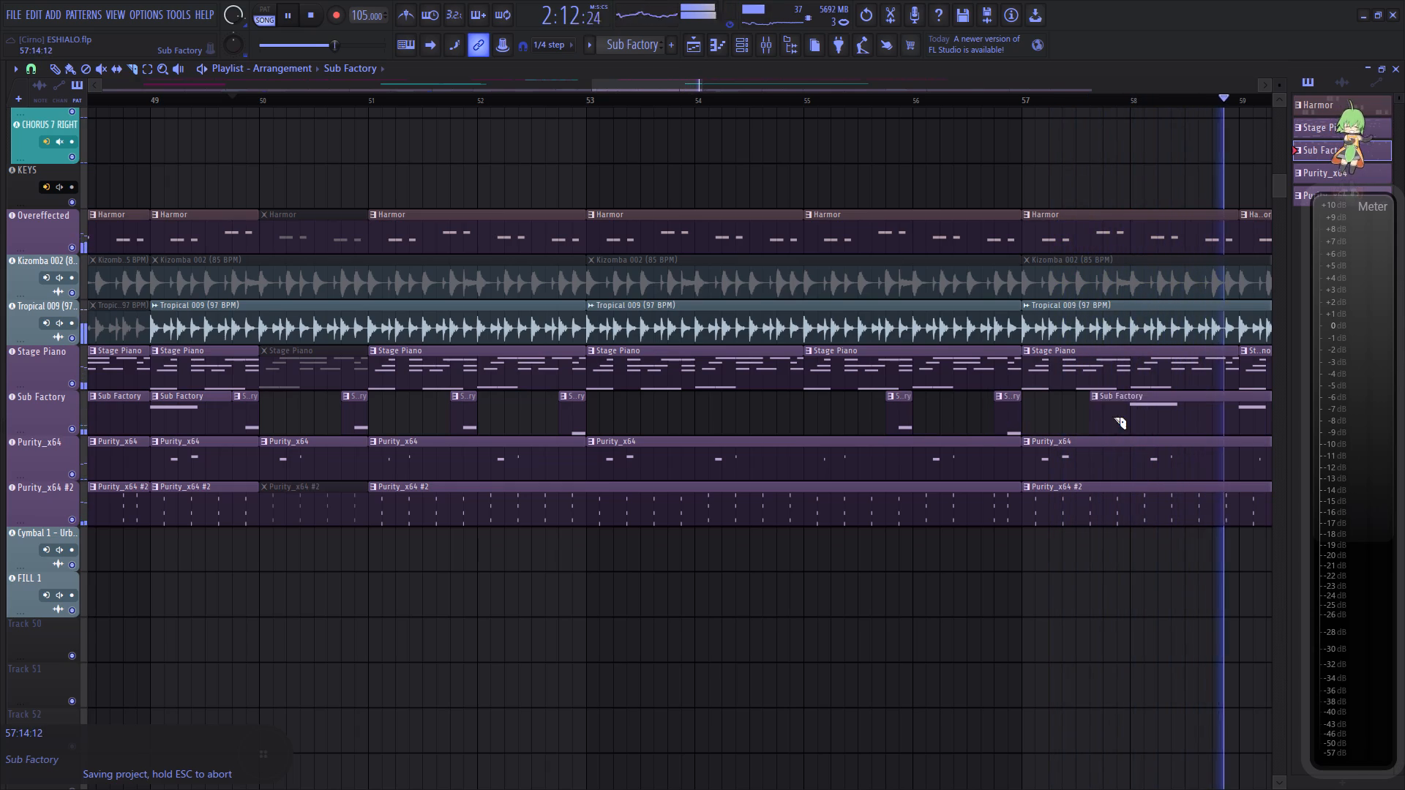
right_click(1113, 417)
right_click(1134, 416)
right_click(1188, 416)
right_drag(1220, 415, 1229, 416)
right_click(1237, 417)
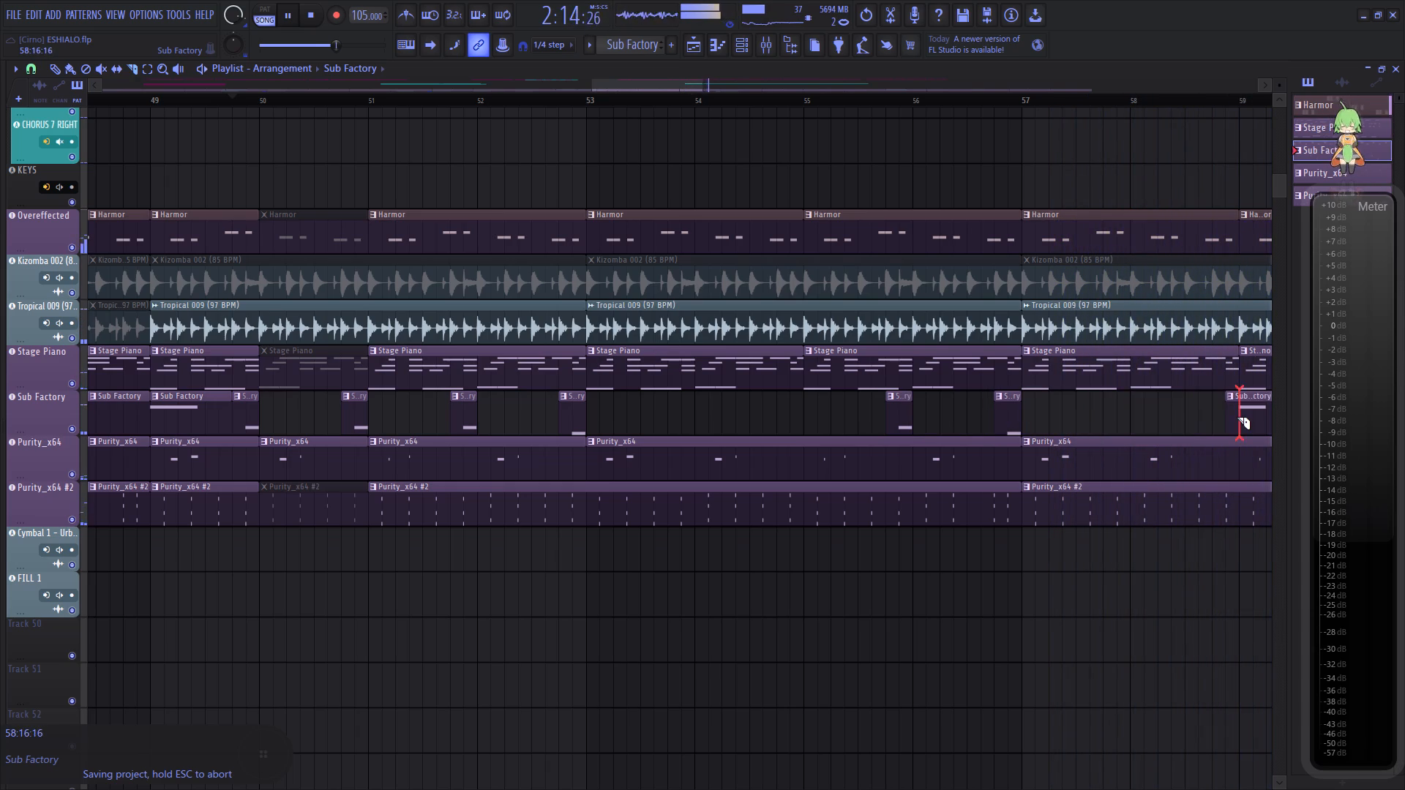
key(space)
key(space)
Paint copies of the short Sub Factory piece at 53:13 and 54:13.
click(72, 69)
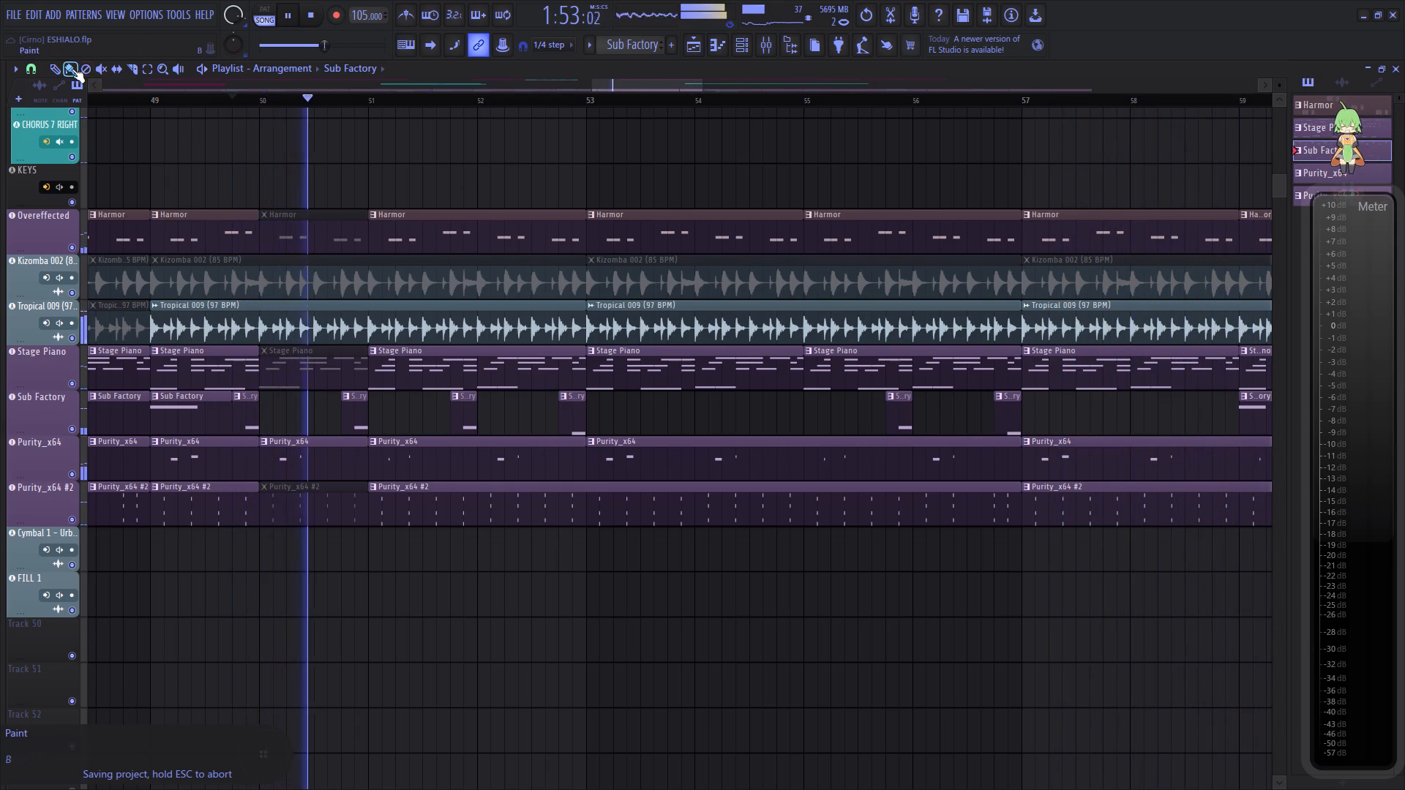
click(573, 420)
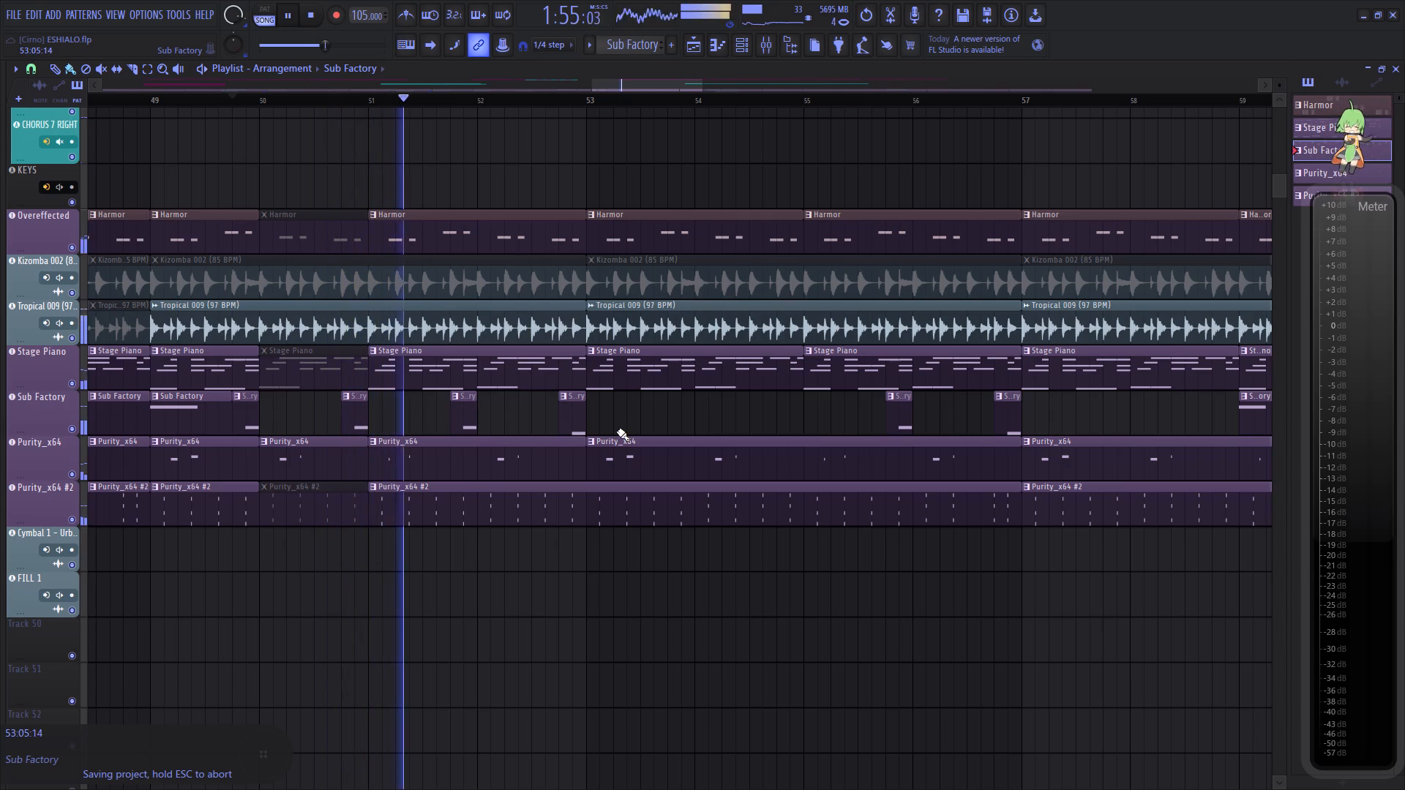
click(464, 426)
click(674, 422)
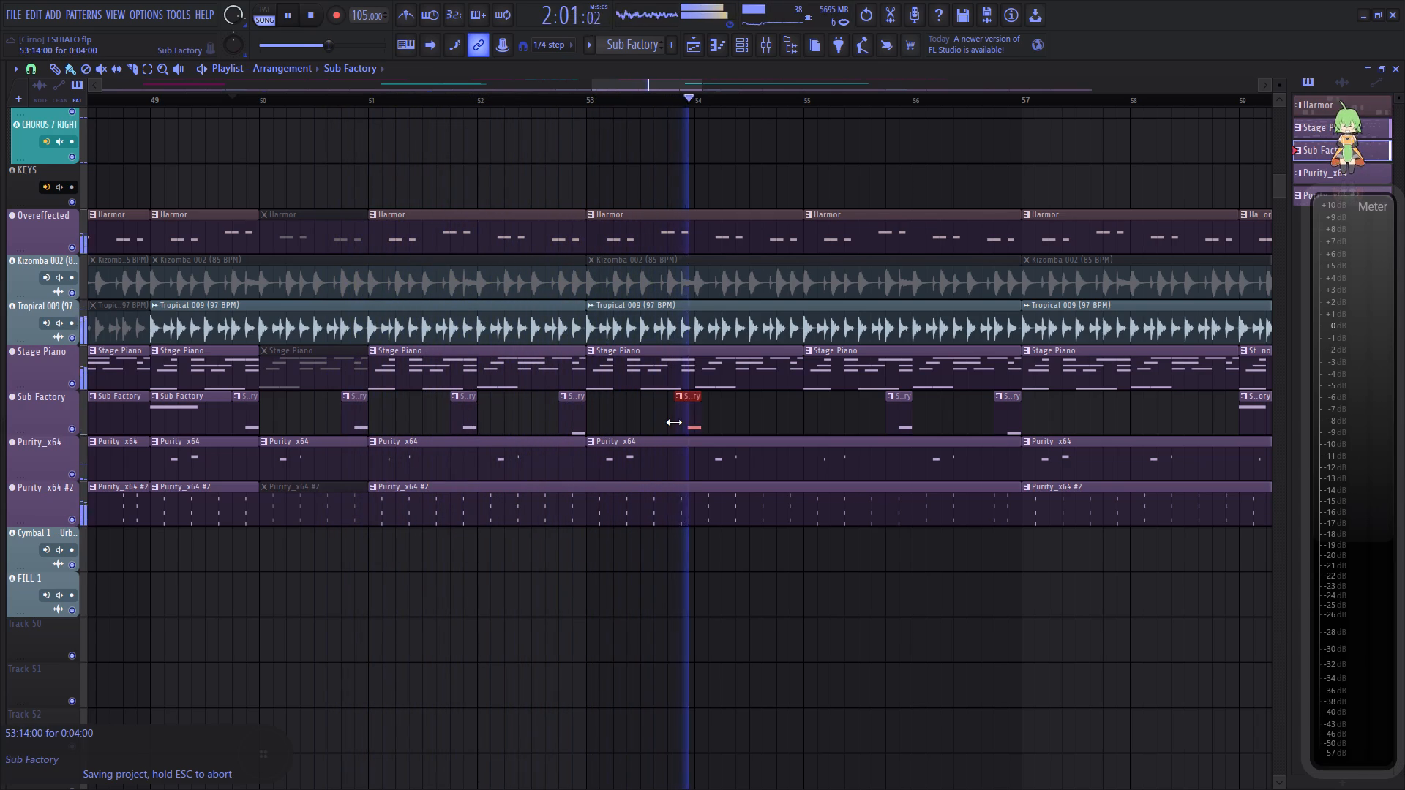
drag(686, 420, 681, 410)
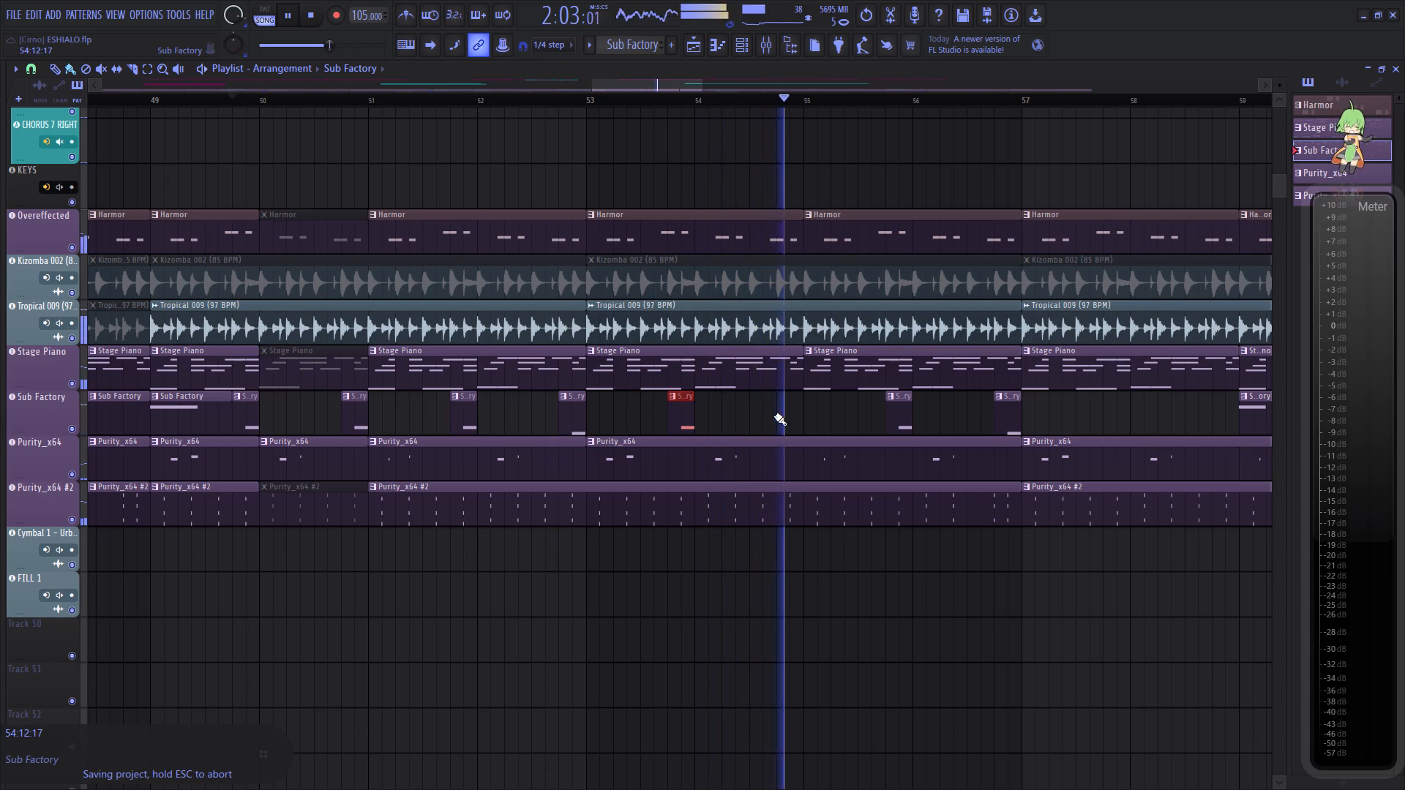
click(776, 418)
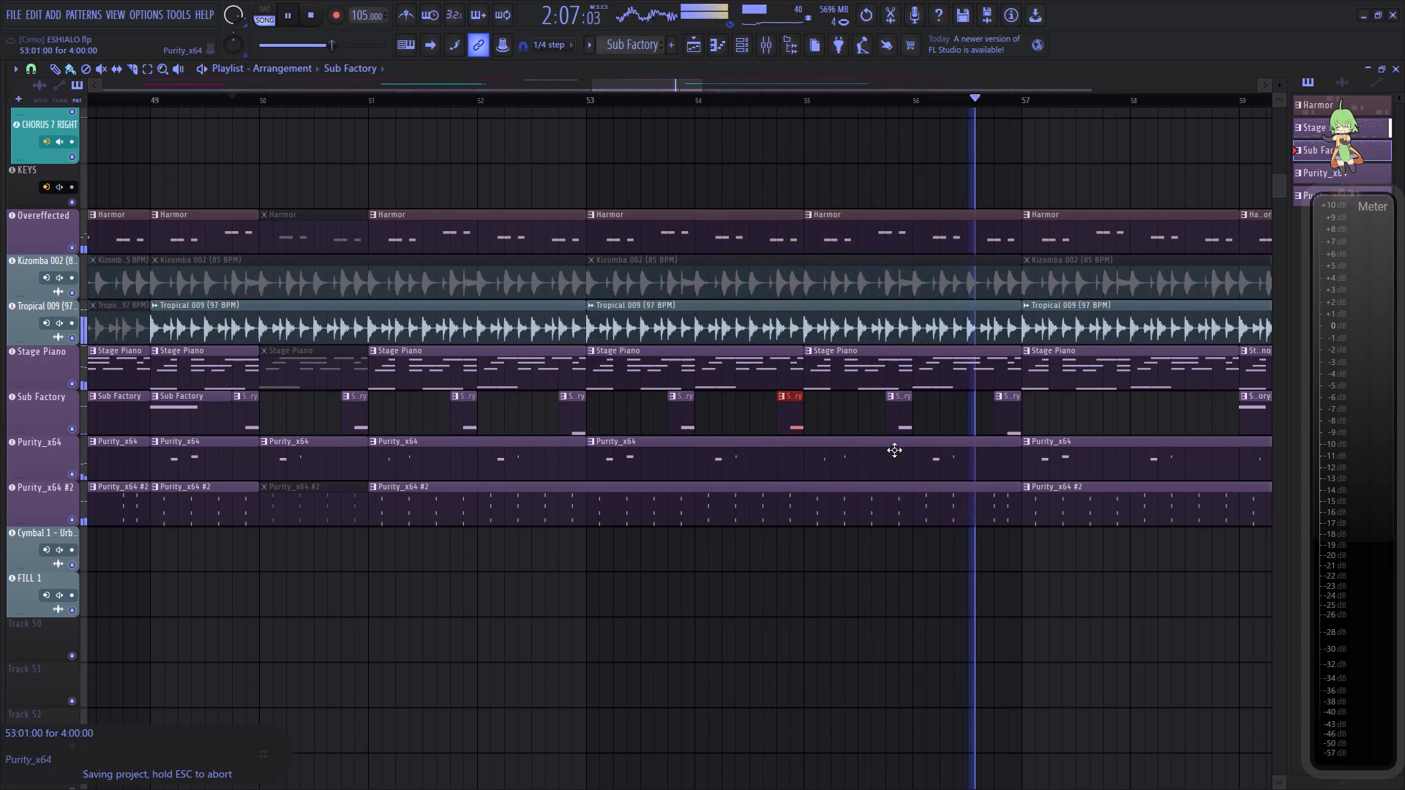
Shorten the Purity_x64 and Purity_x64 #2 clips starting at bar 57 so both end at bar 59, and save the project.
drag(645, 83, 683, 85)
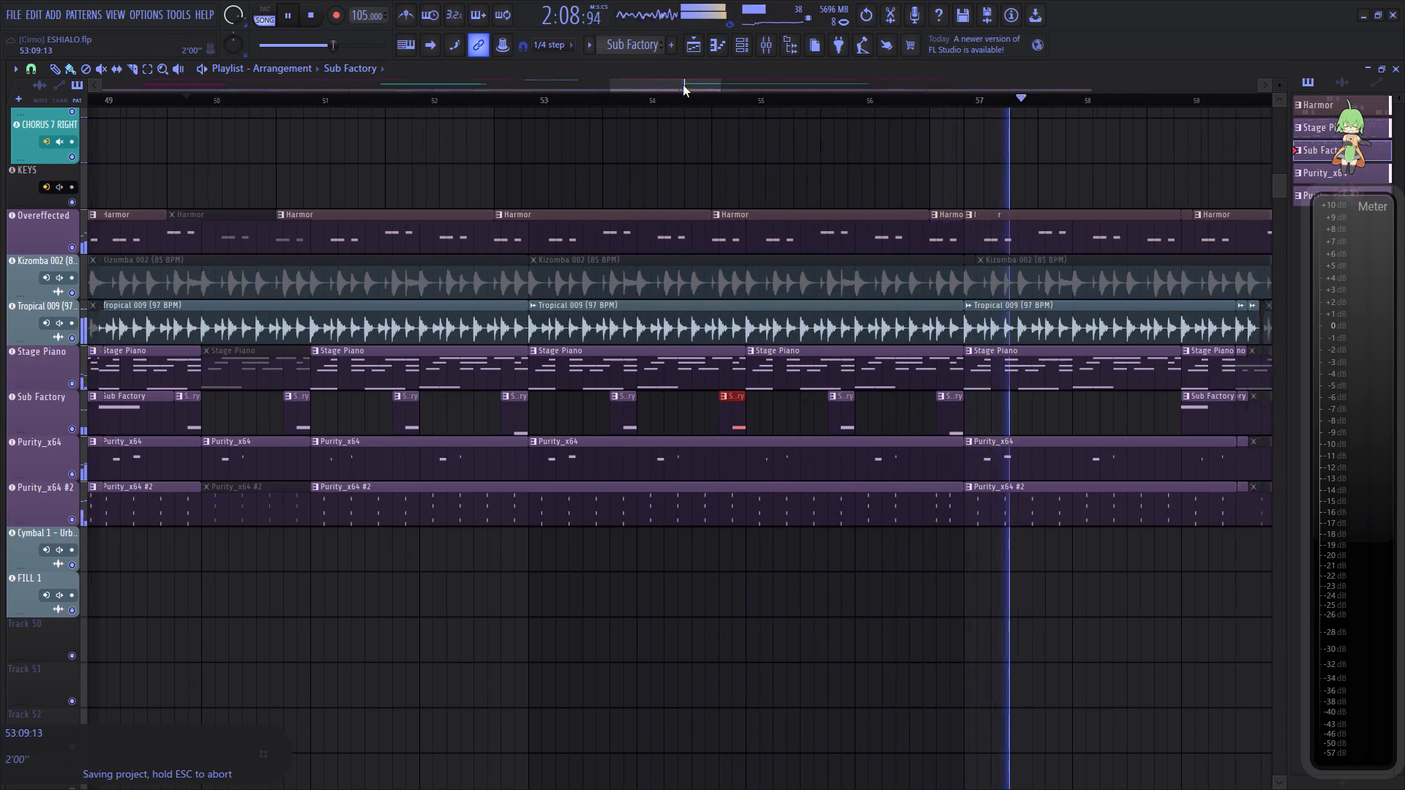
drag(683, 85, 699, 85)
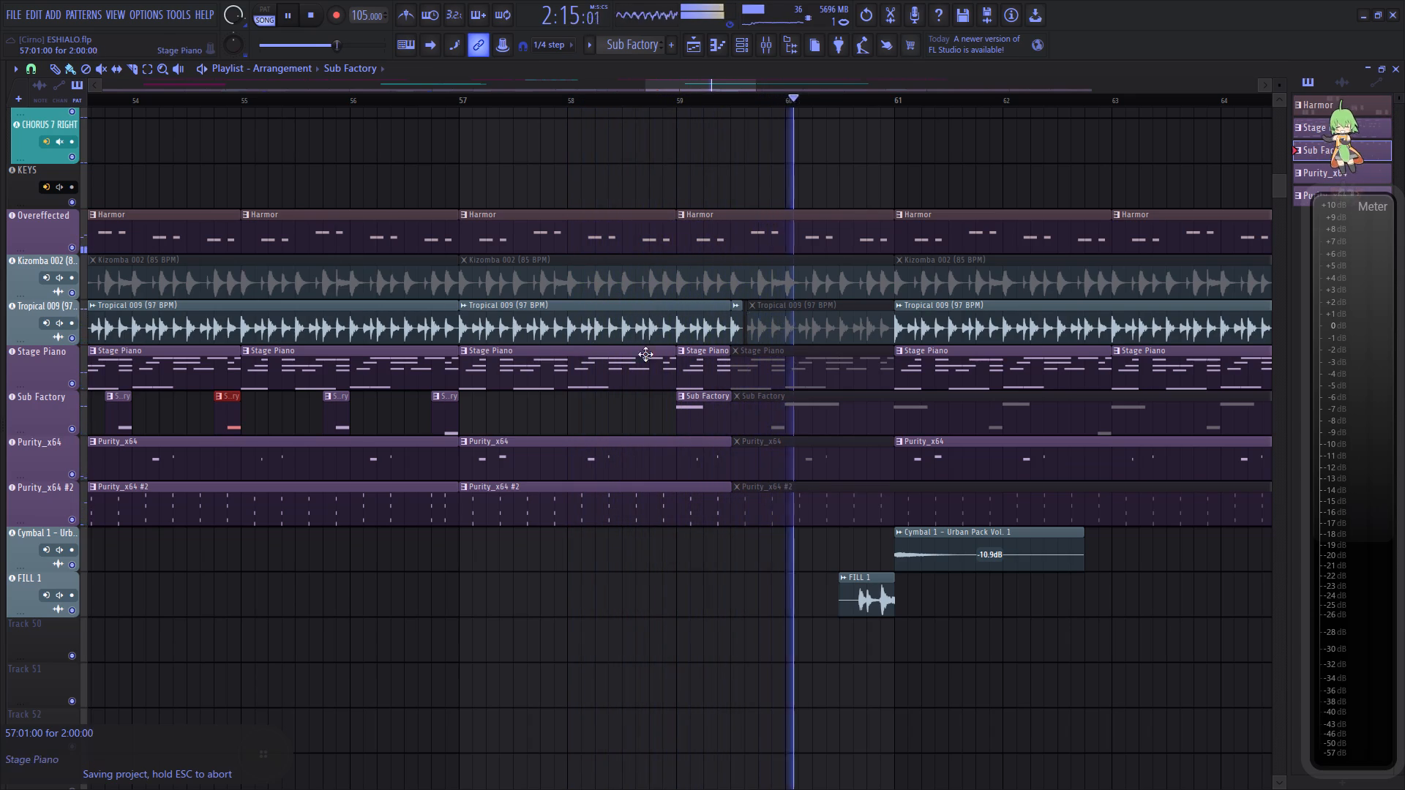
drag(727, 464, 673, 464)
click(724, 519)
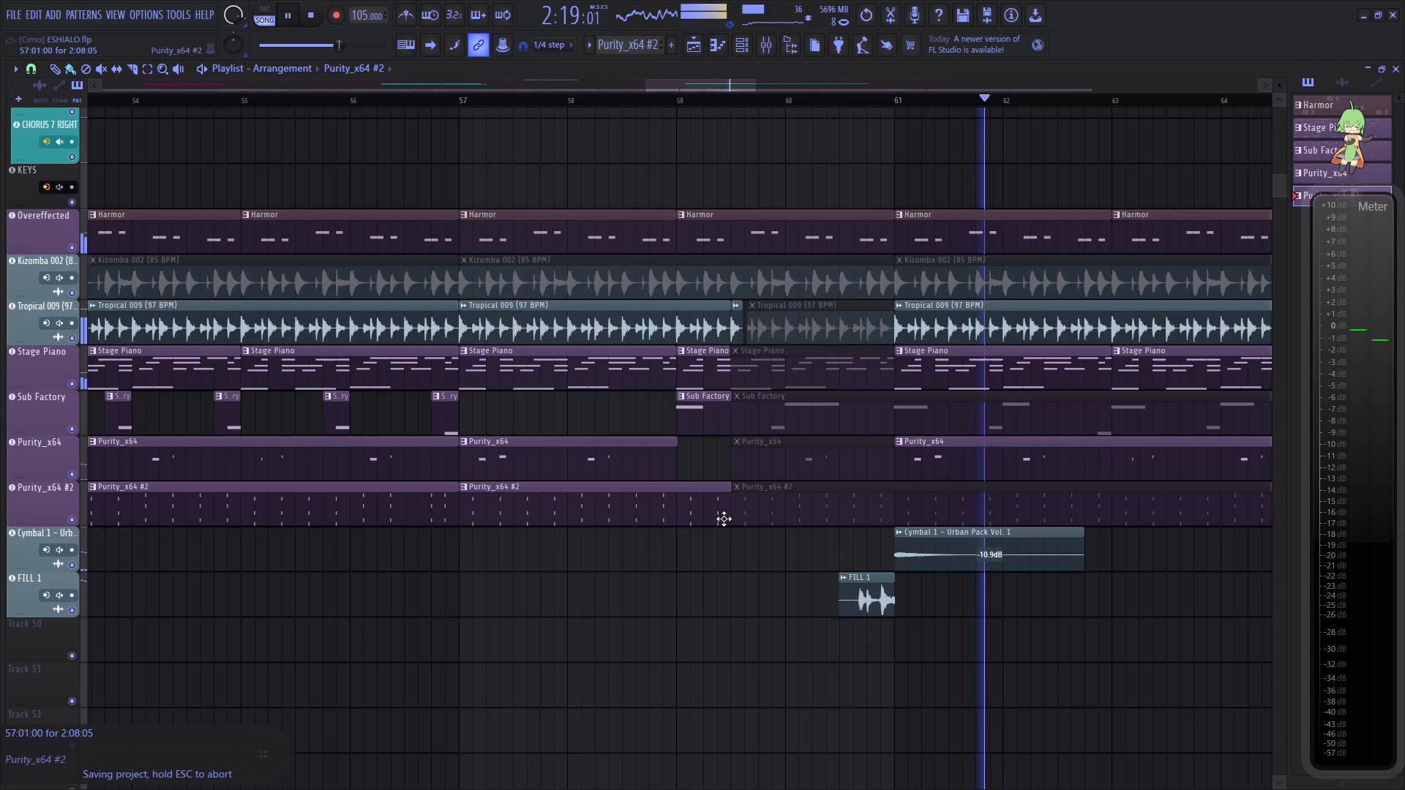
drag(727, 518, 669, 525)
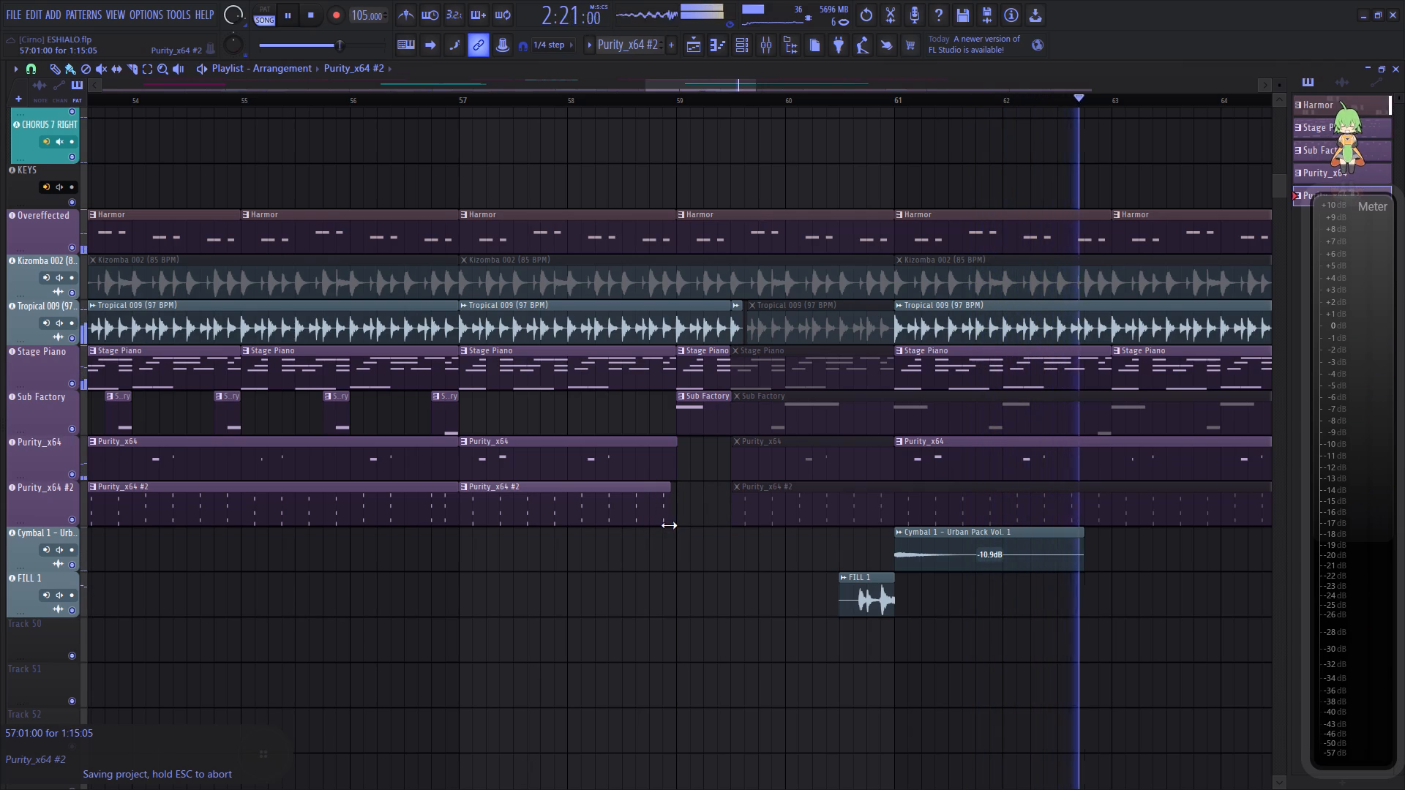
drag(669, 525, 669, 526)
click(669, 519)
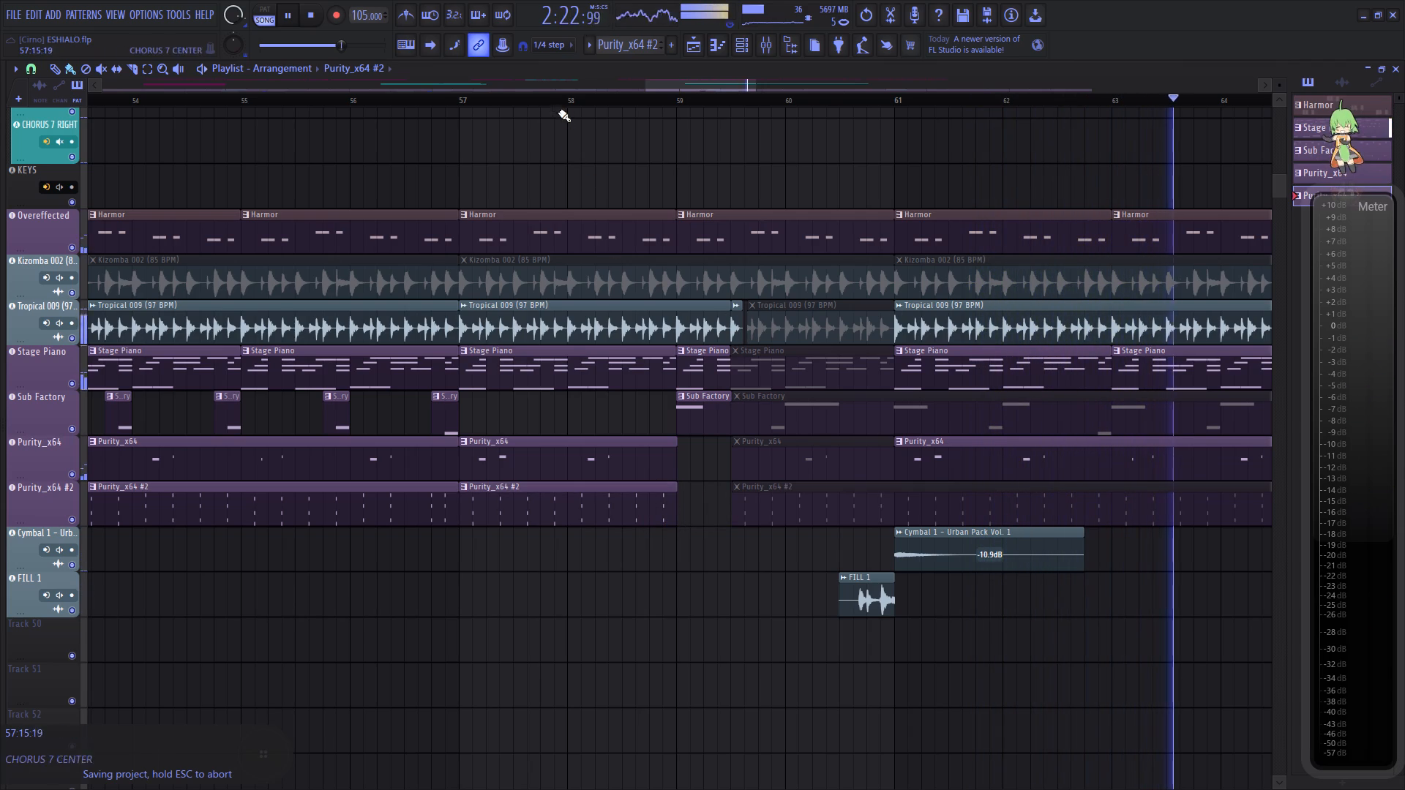
click(558, 103)
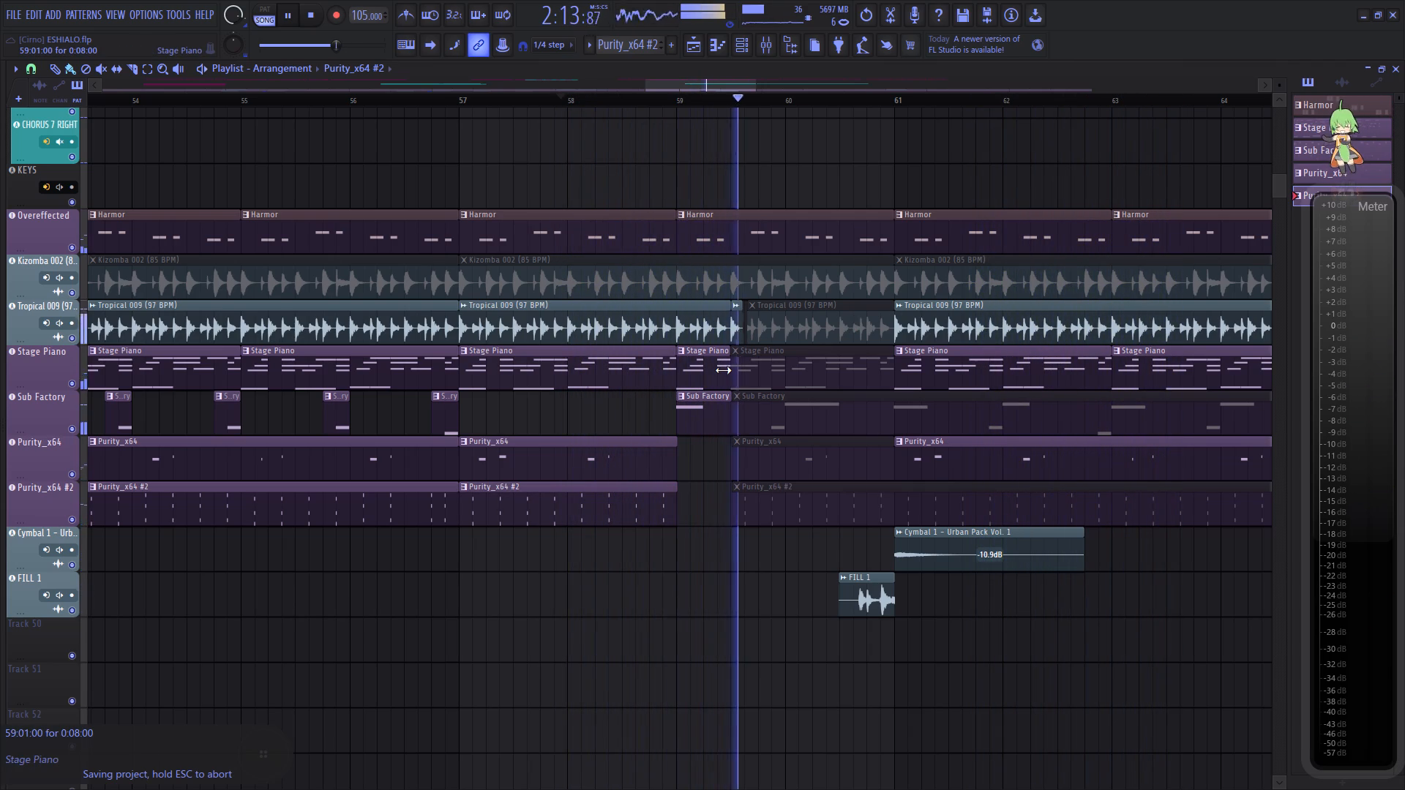
key(ctrl+s)
key(space)
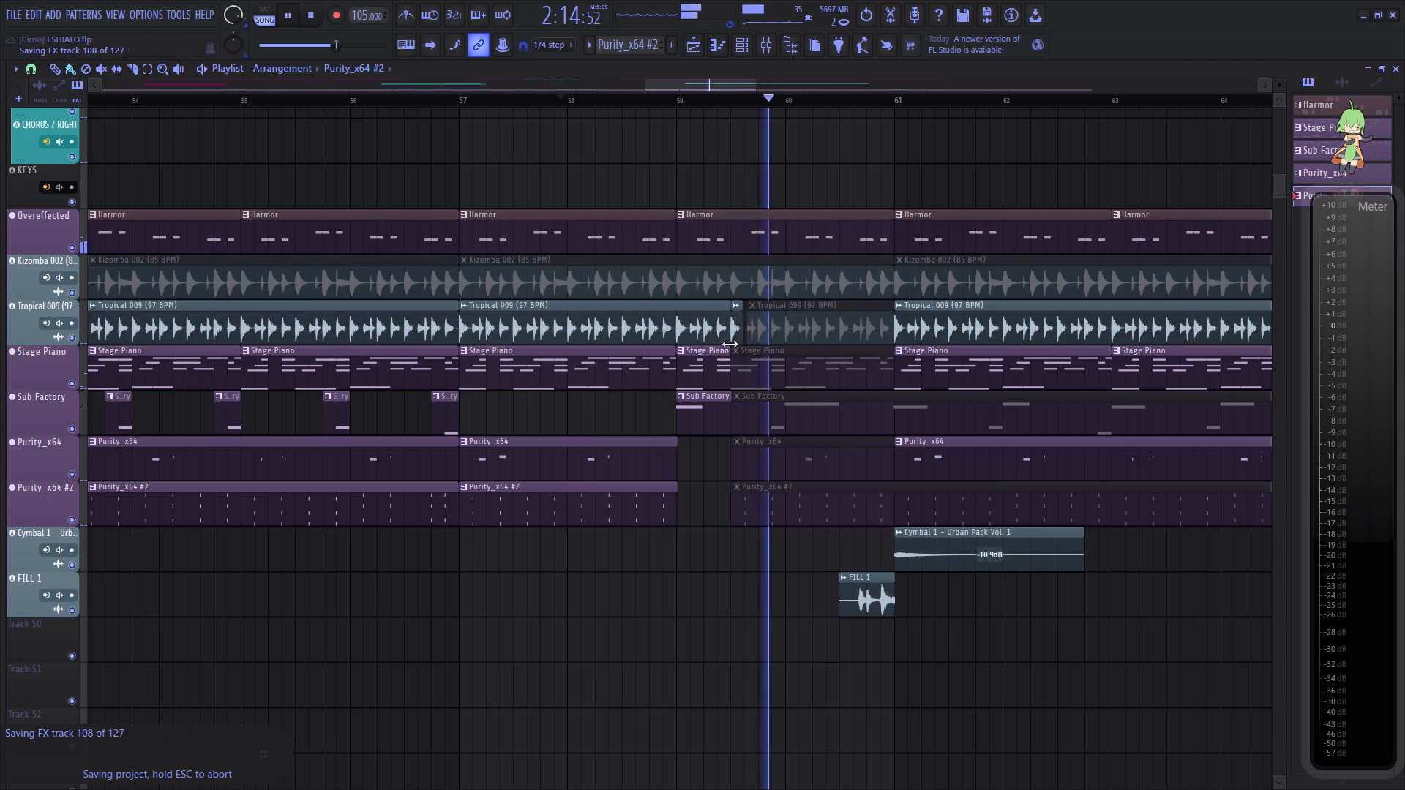
key(space)
Shorten the Tropical 009 clip starting at bar 57 so it ends at about 59:03, and save the project.
scroll(728, 100, up, 4)
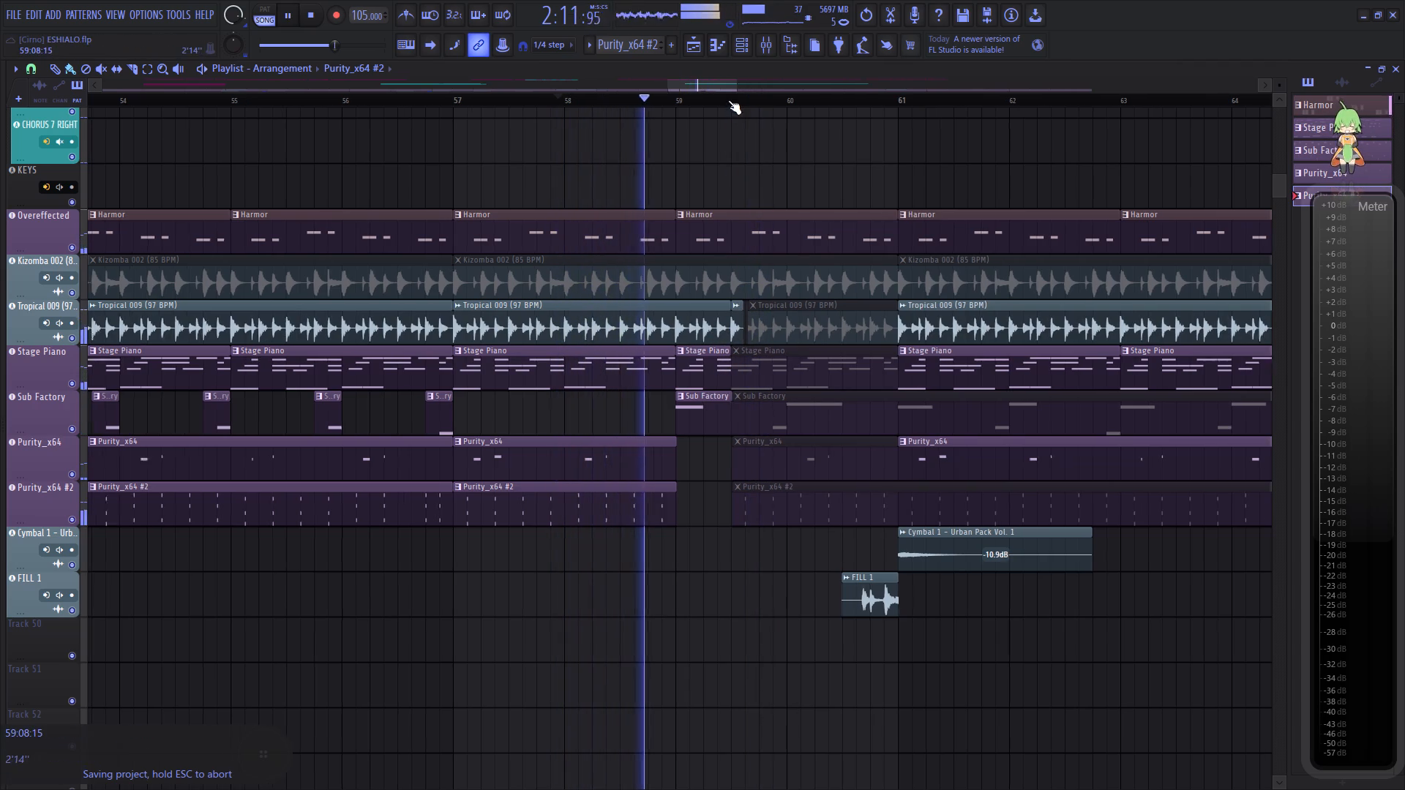
scroll(728, 100, up, 4)
drag(726, 334, 577, 342)
key(space)
key(space)
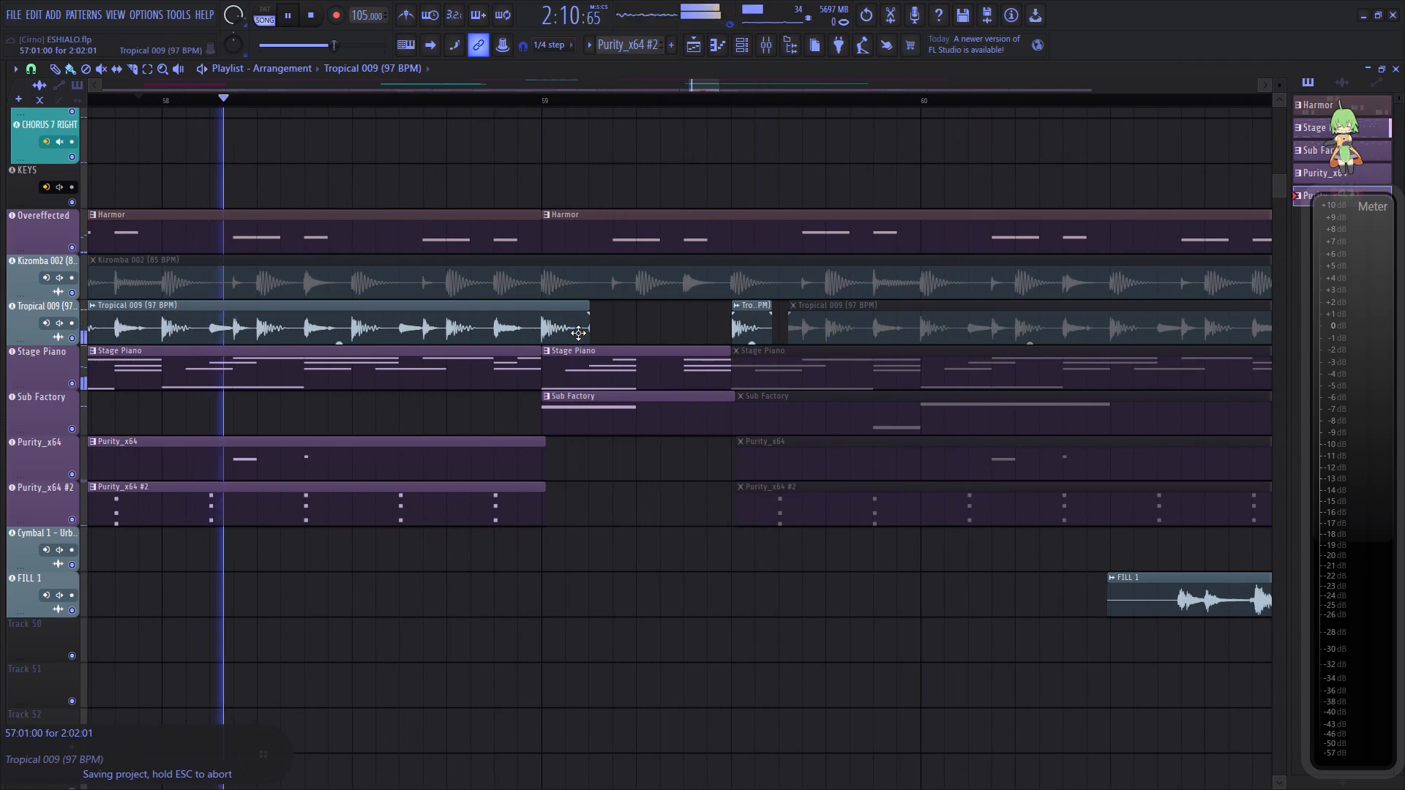
key(ctrl+s)
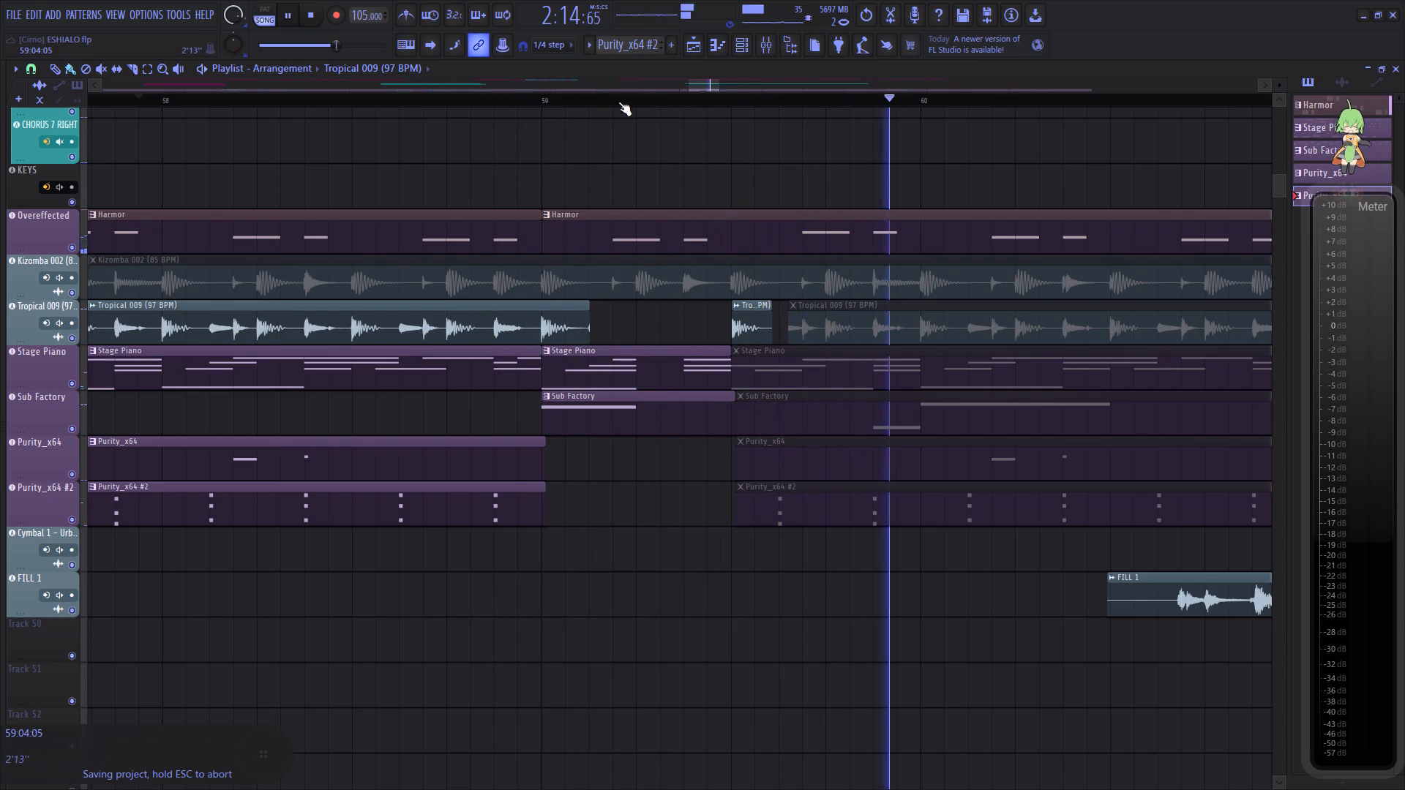
Review the wider arrangement around the bar 59 break during playback and save the project.
scroll(621, 94, down, 10)
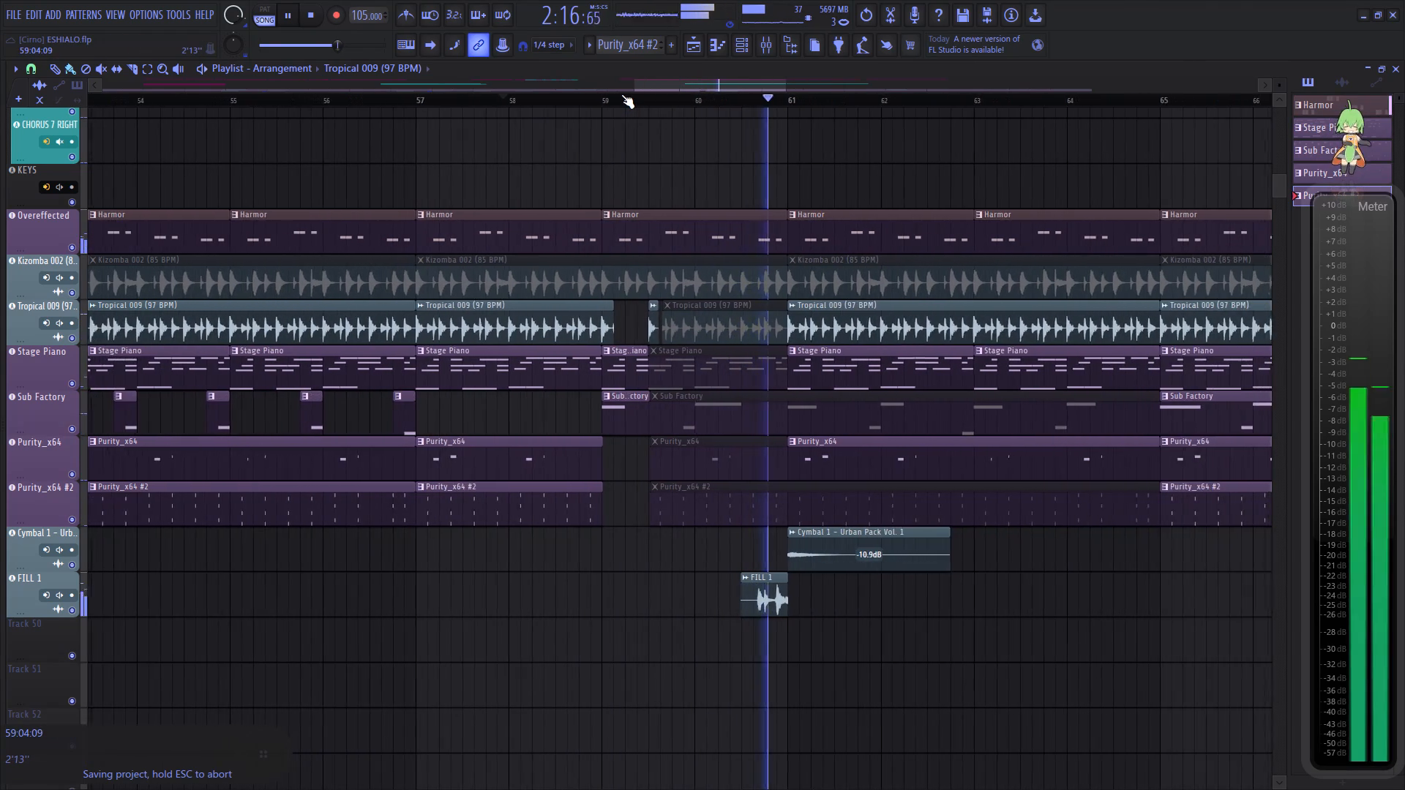
scroll(621, 94, down, 1)
key(ctrl+s)
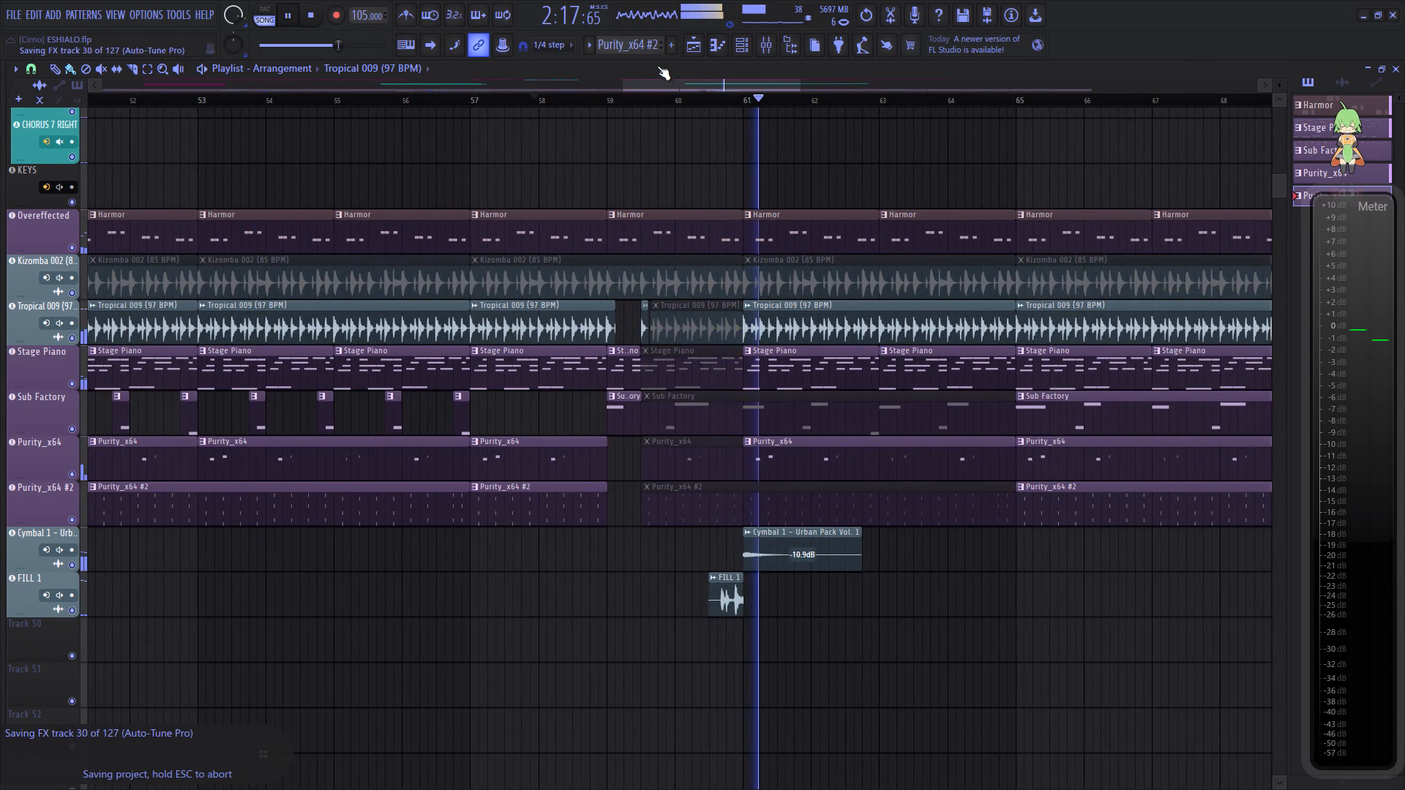
scroll(664, 103, down, 9)
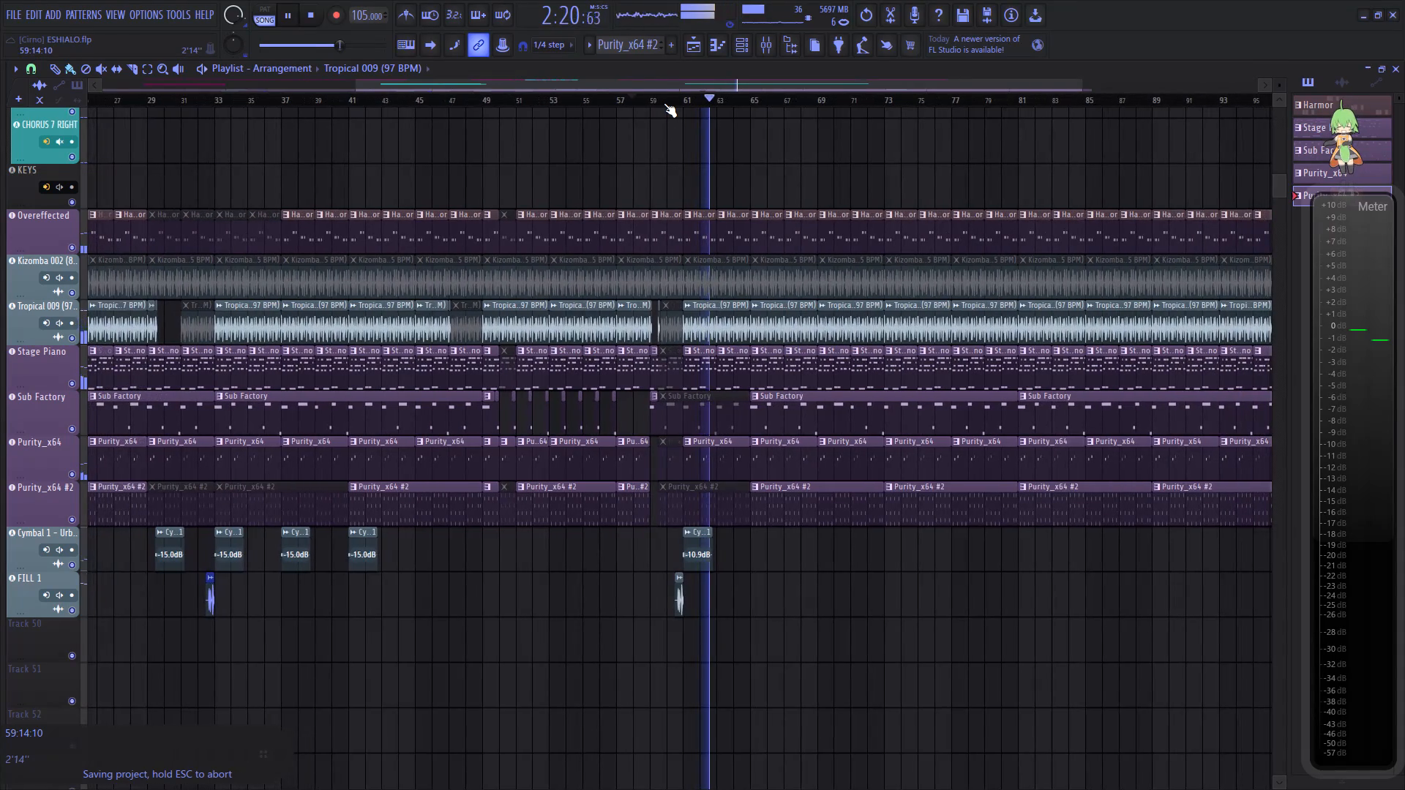
key(ctrl+s)
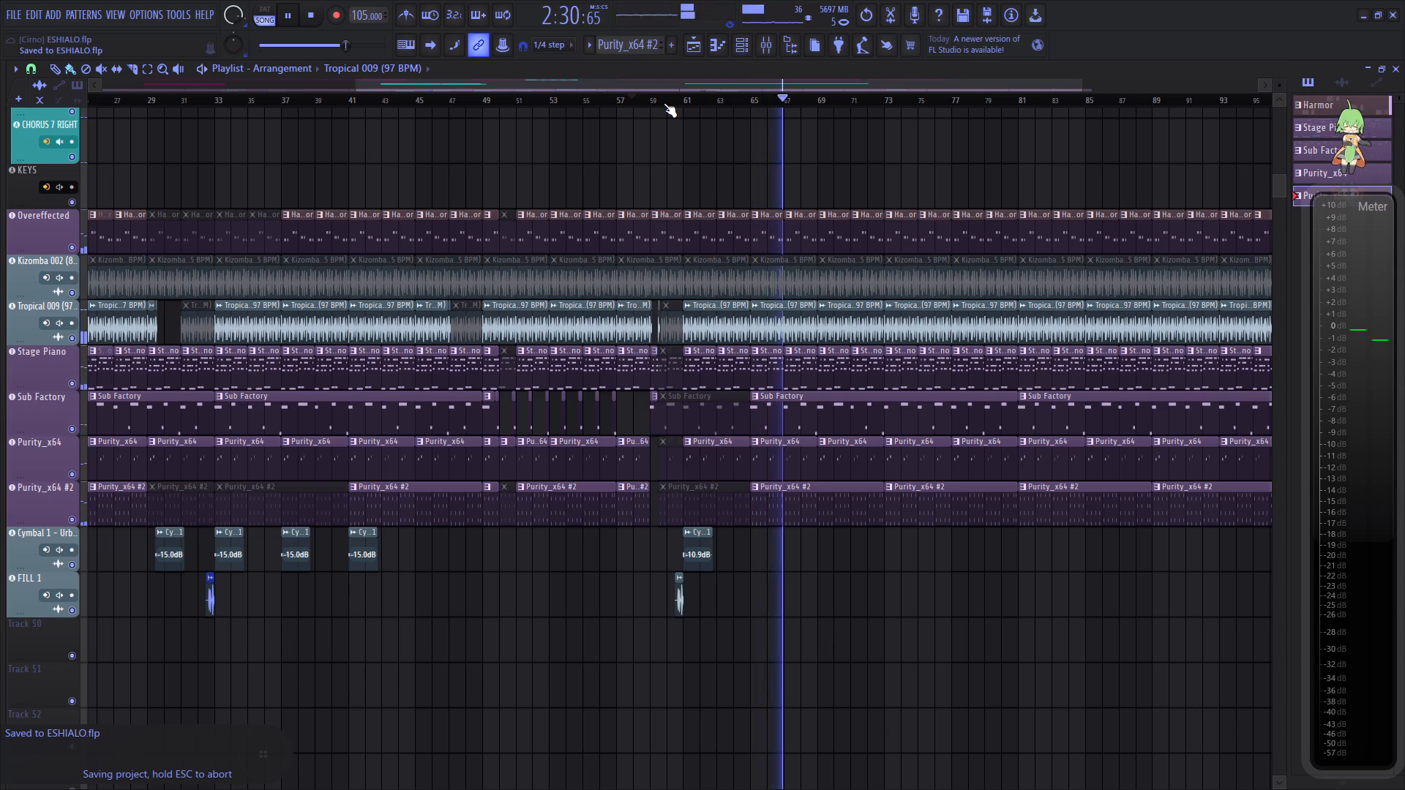
key(ctrl+s)
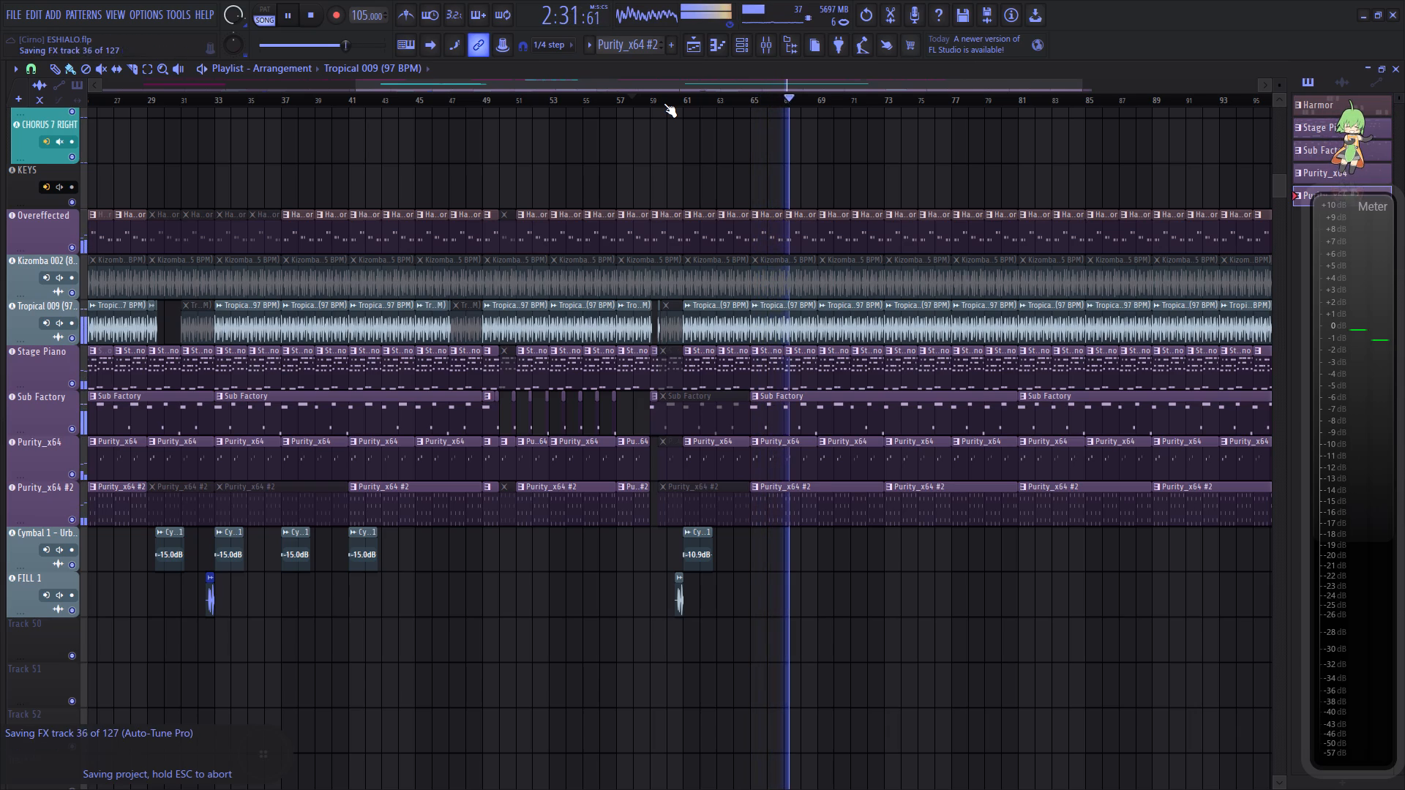
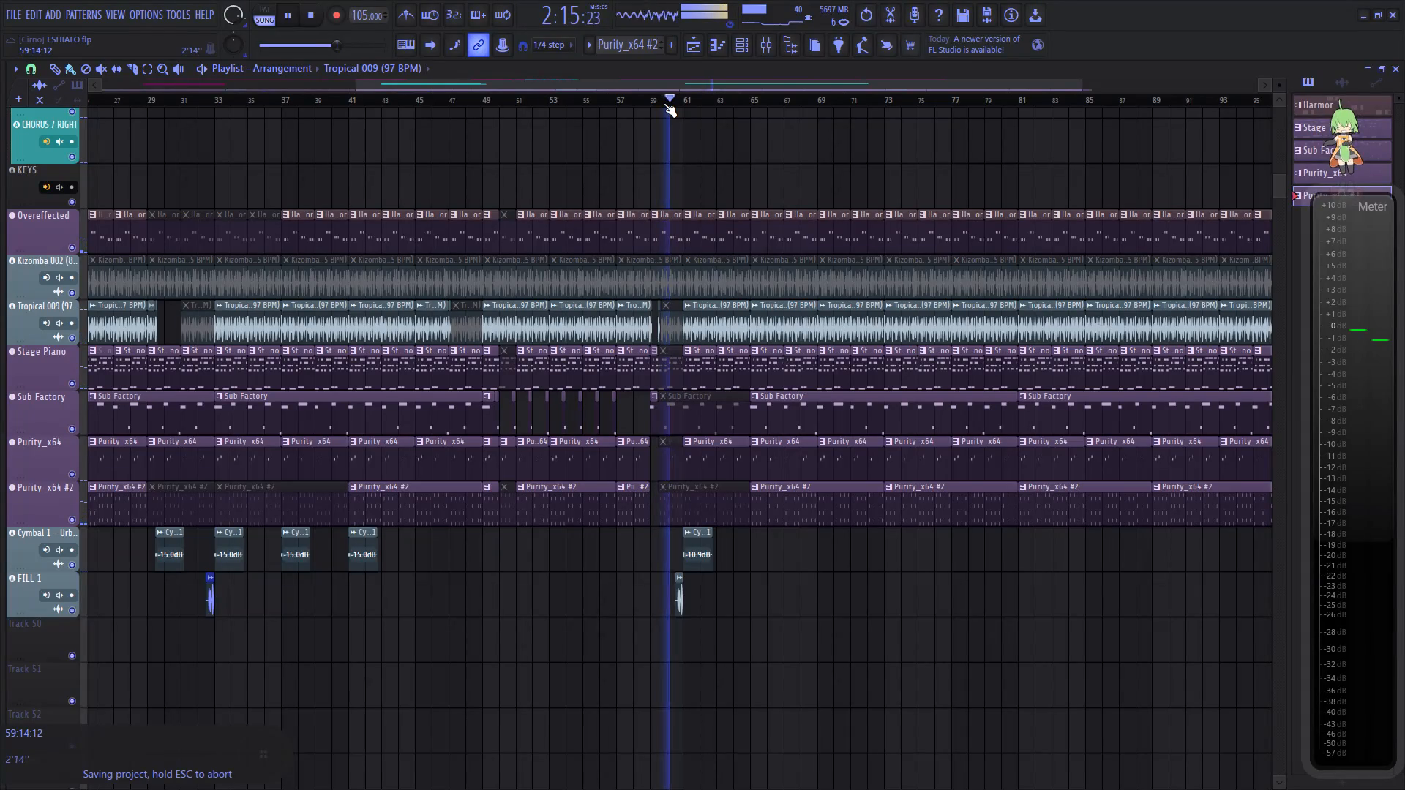
Save the project.
key(ctrl+s)
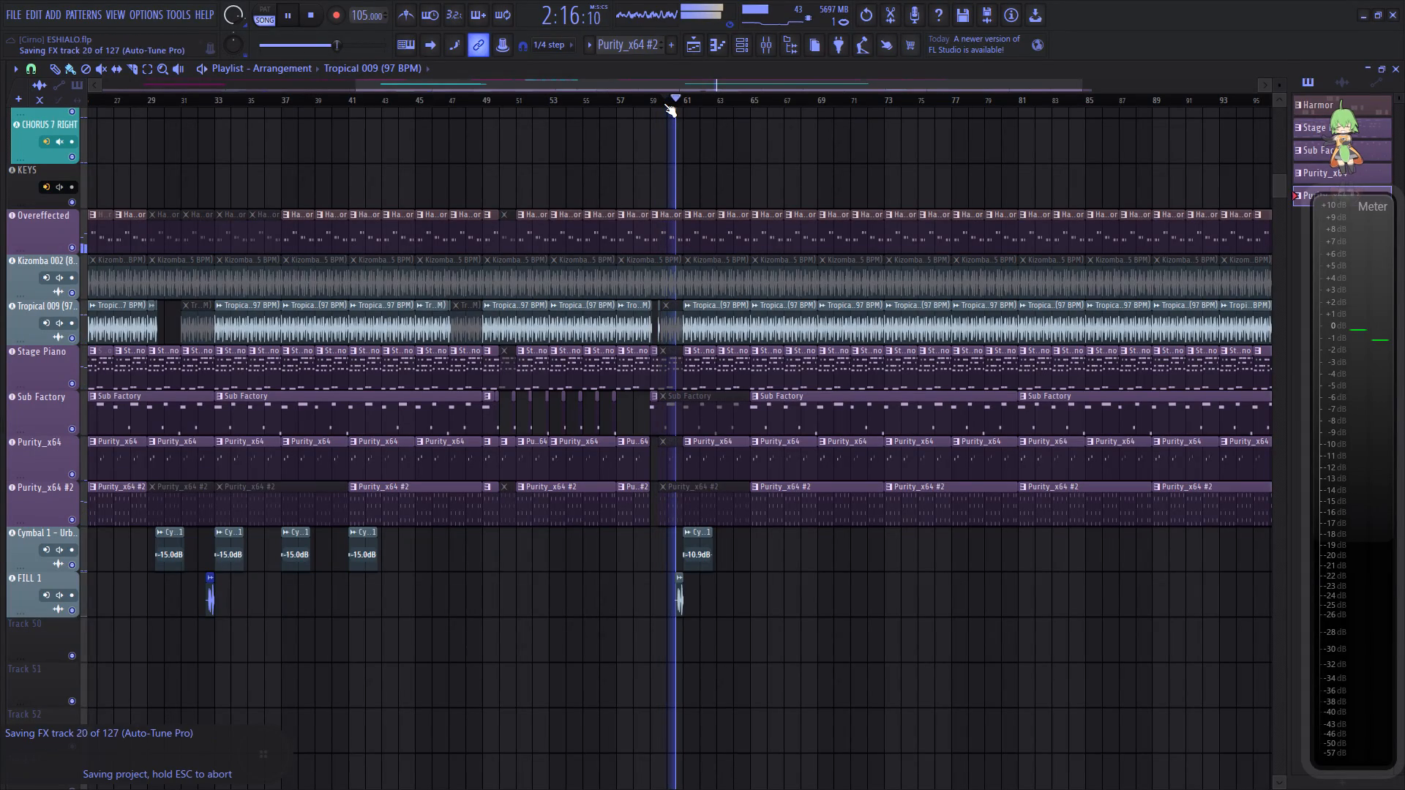
Review the arrangement following the bar 59 break, on to about bar 85, during playback.
scroll(664, 103, down, 19)
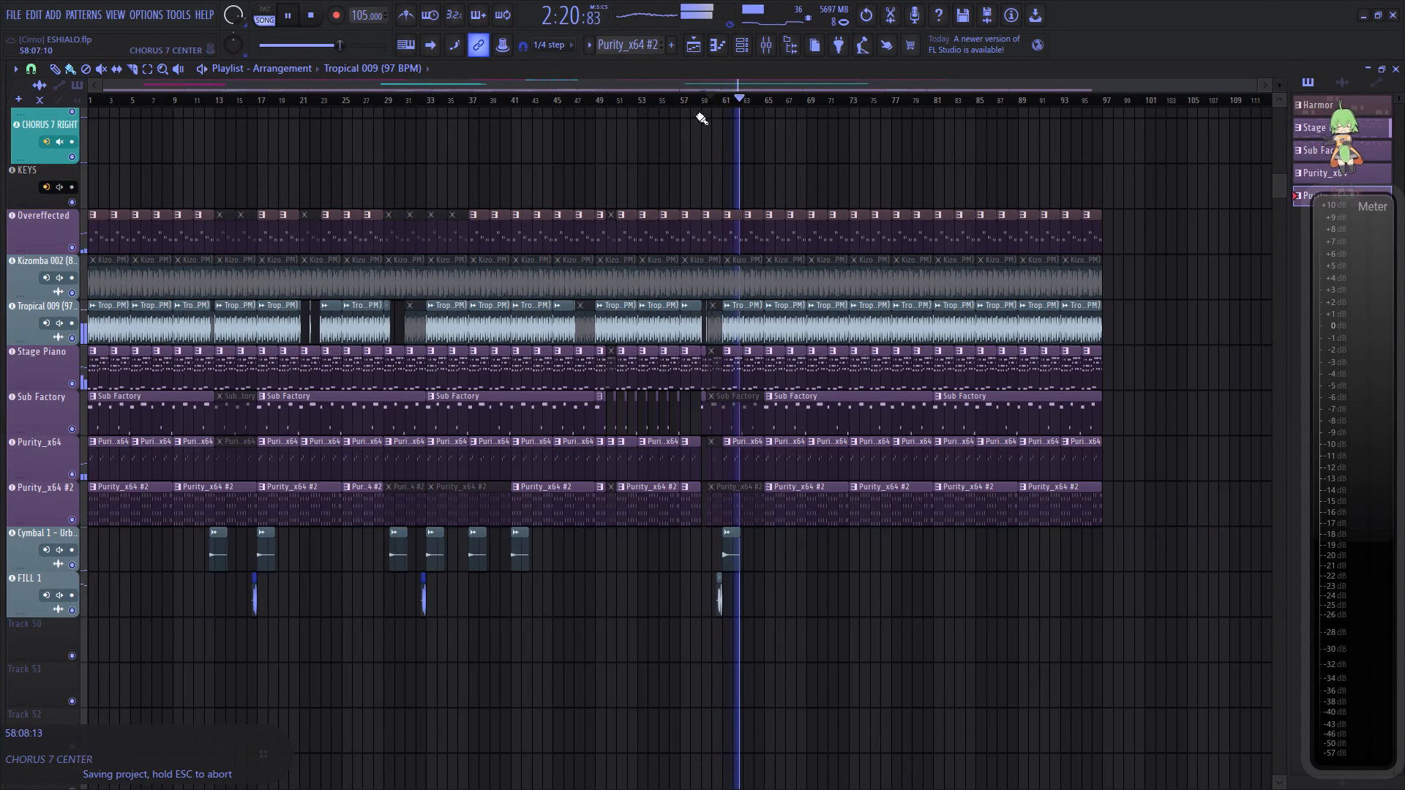
scroll(789, 99, up, 5)
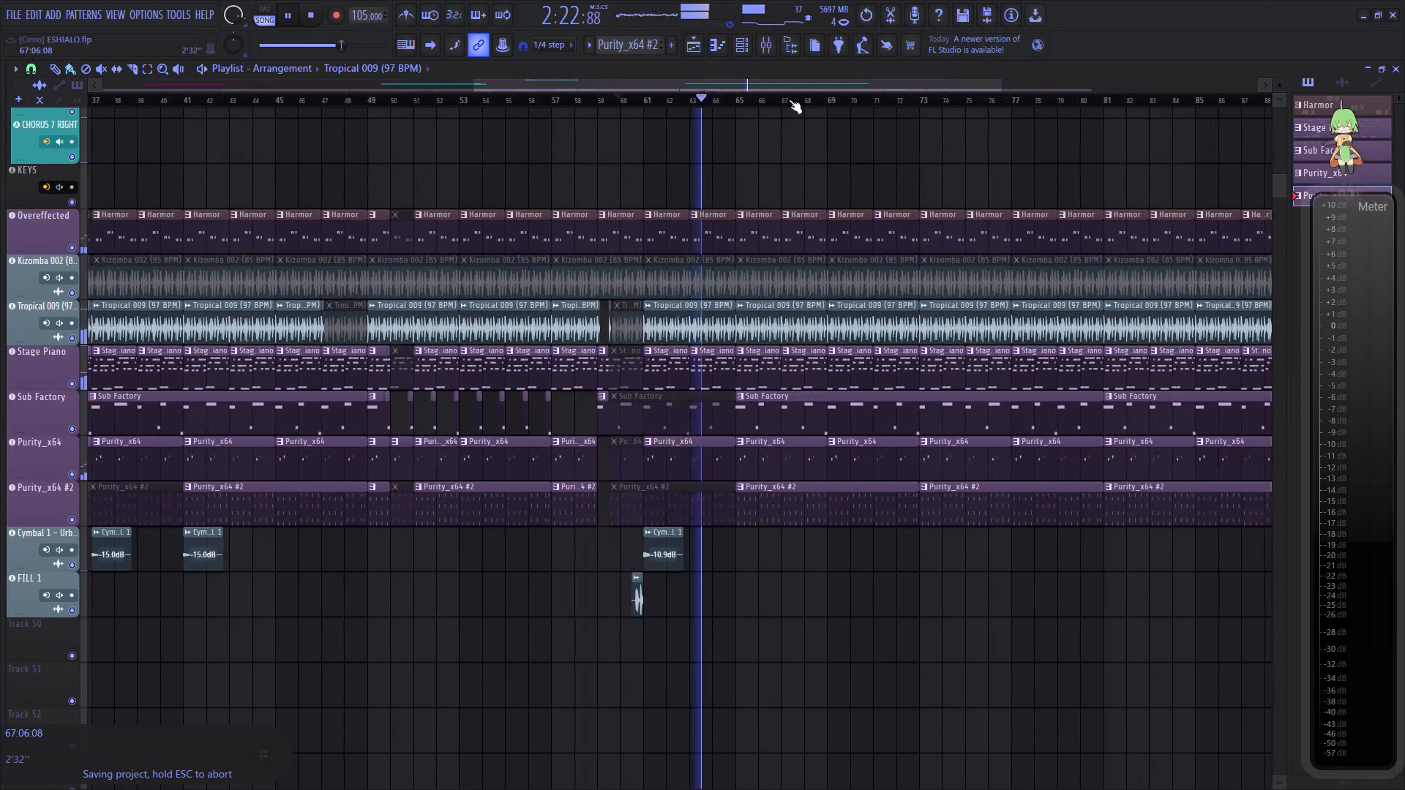
scroll(789, 99, up, 5)
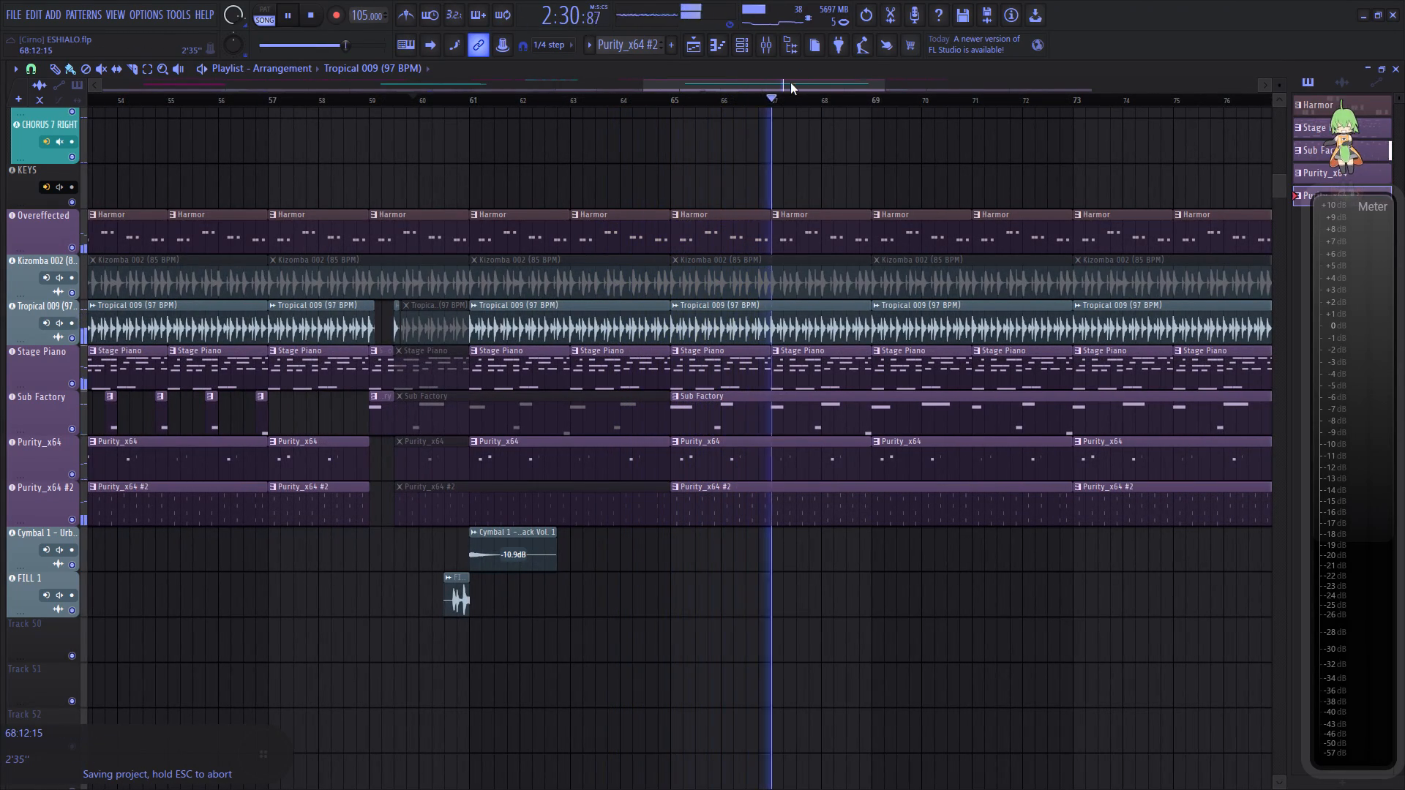
drag(790, 83, 844, 81)
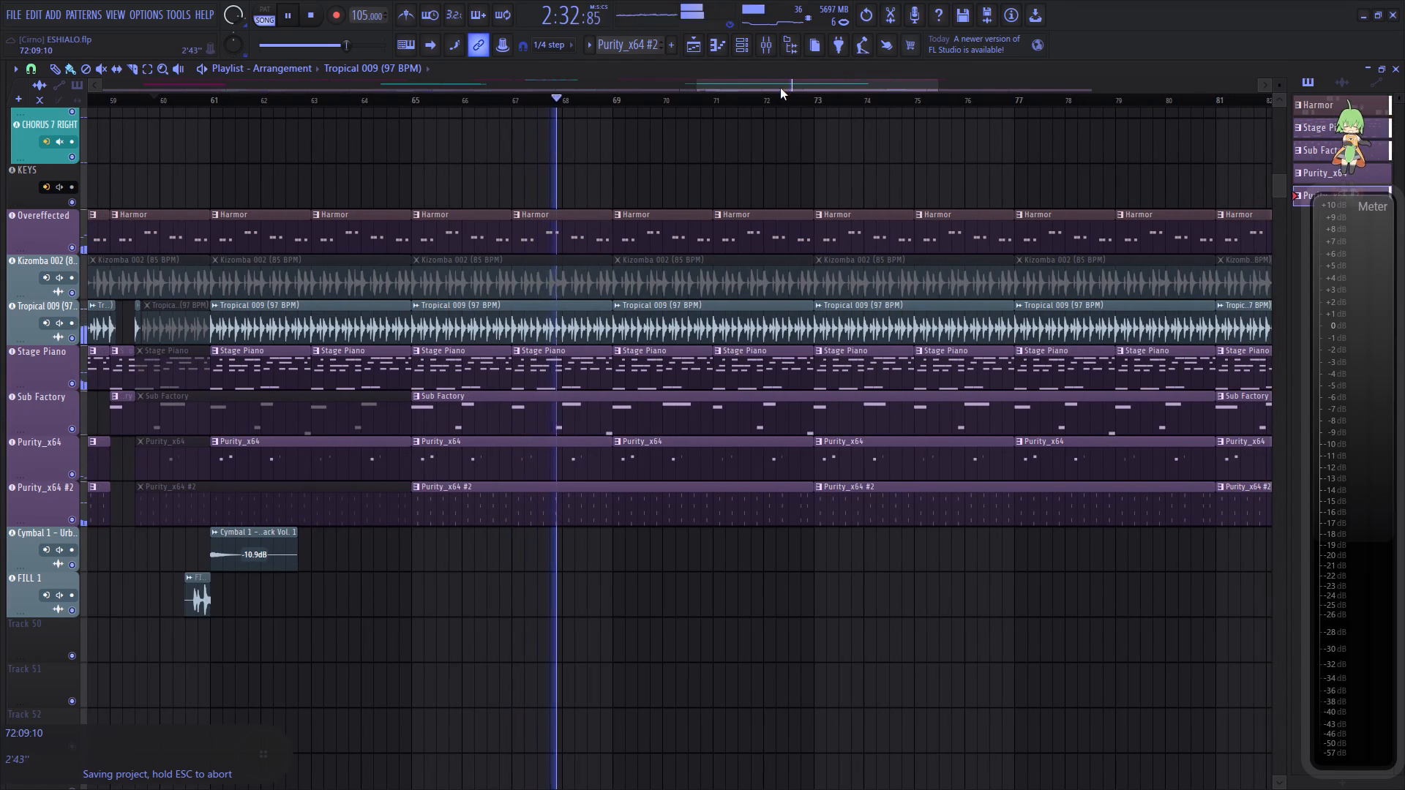
drag(775, 83, 792, 86)
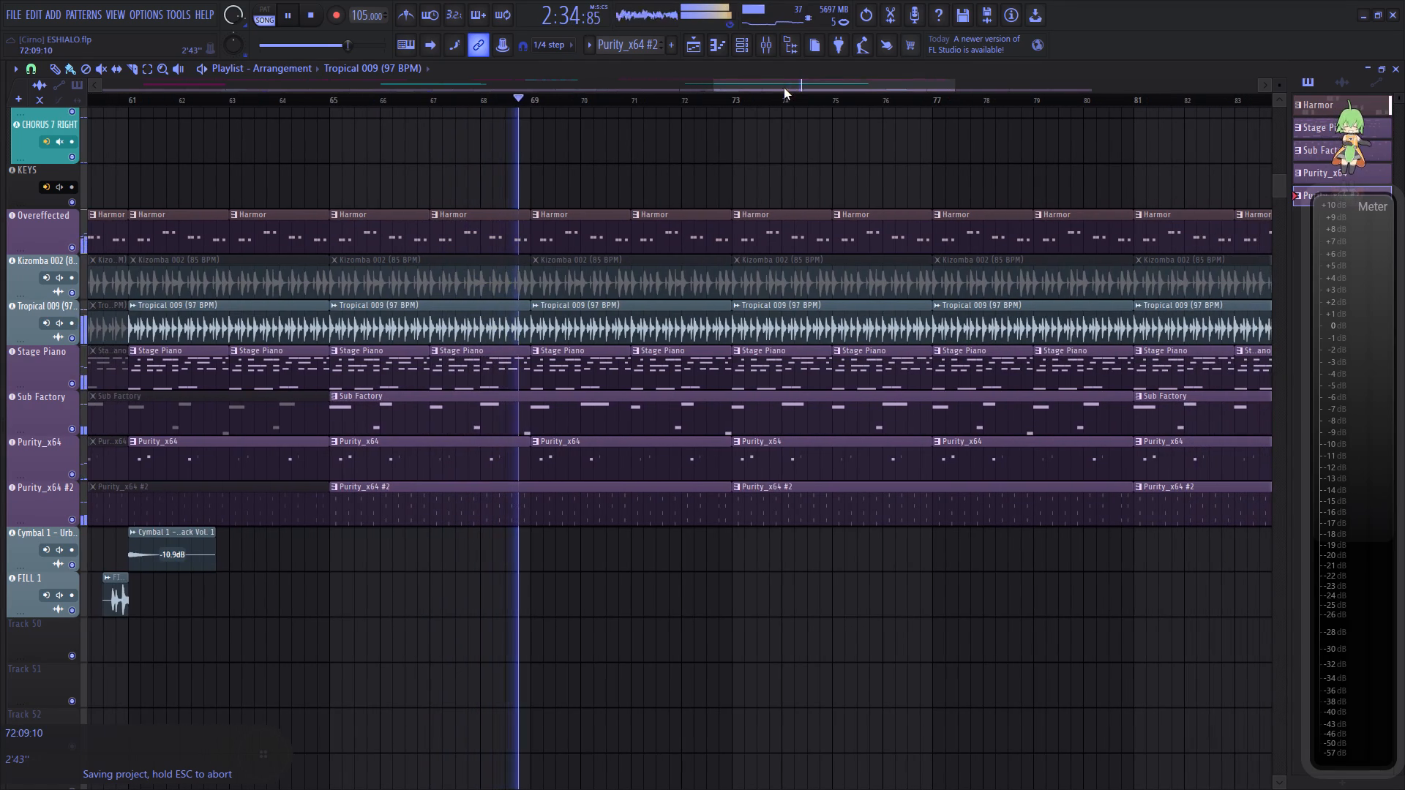
scroll(598, 192, down, 2)
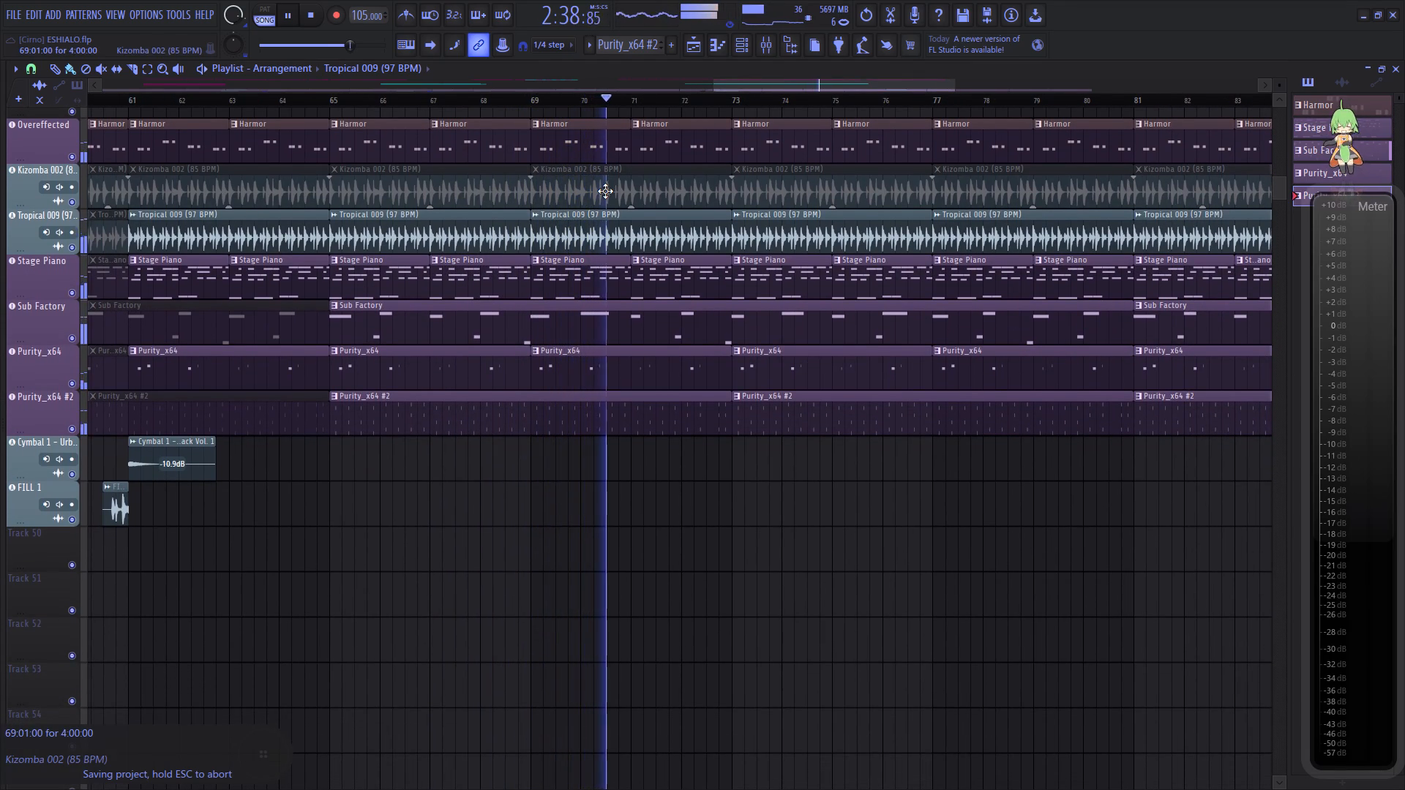
drag(795, 88, 805, 87)
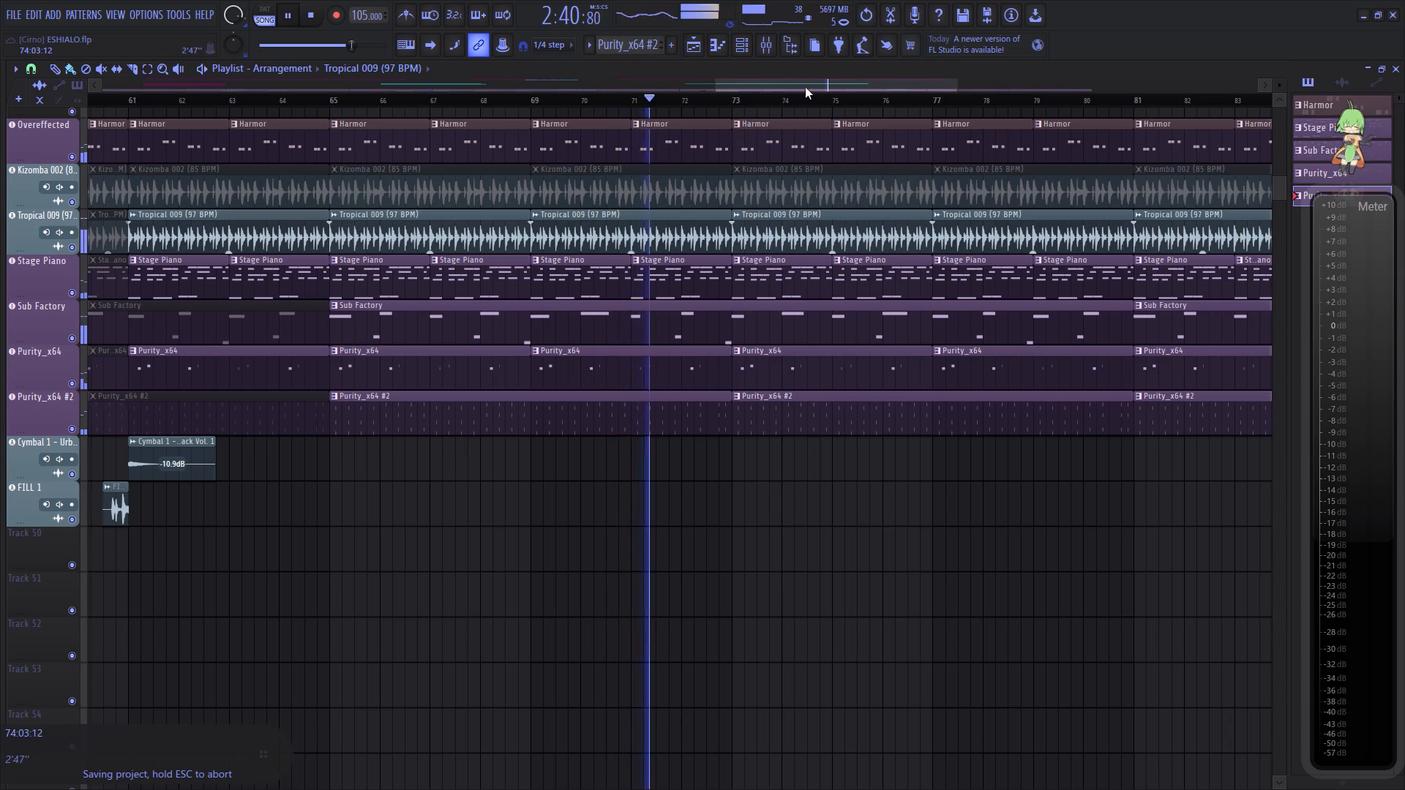
drag(805, 87, 811, 86)
Lower the main volume while the song keeps playing.
scroll(229, 18, down, 7)
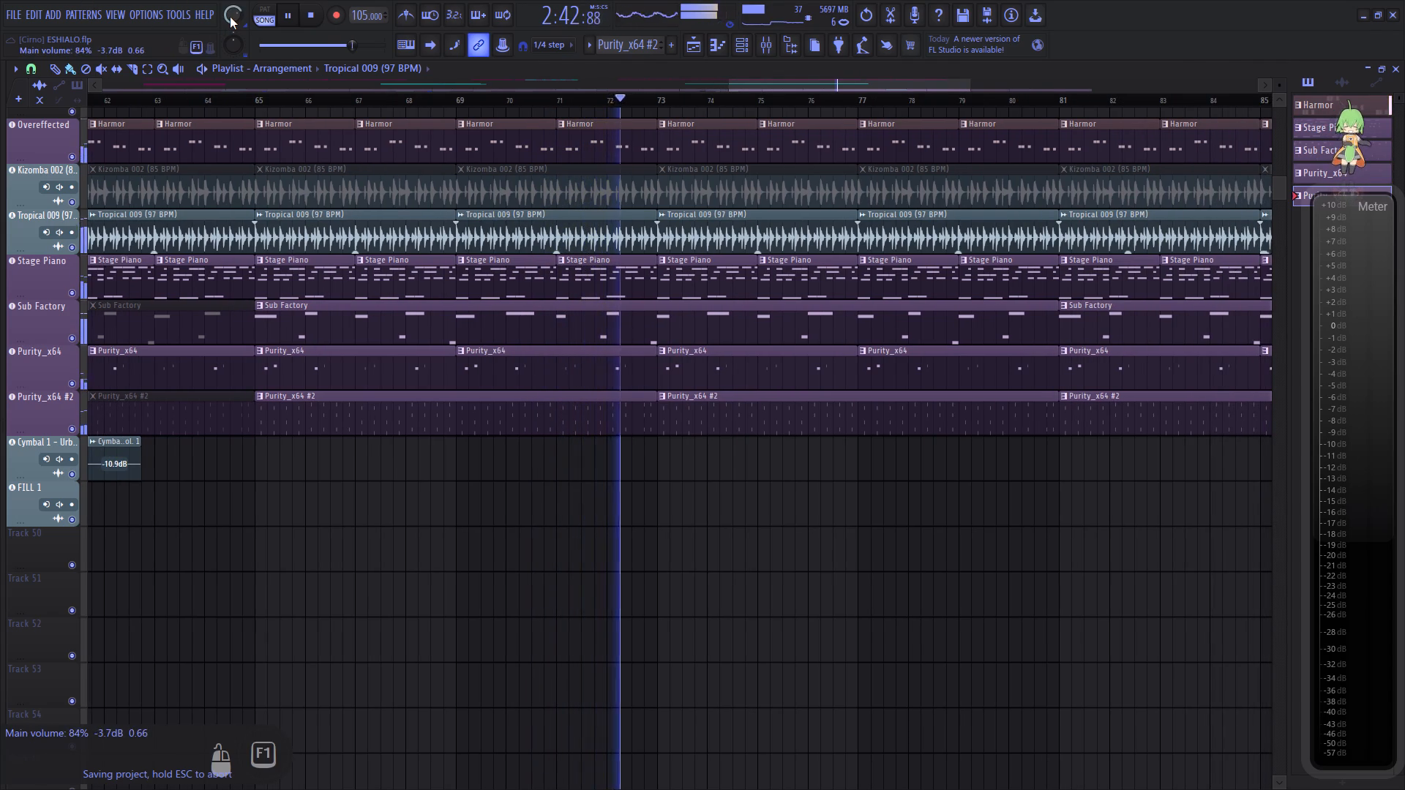
scroll(230, 17, down, 8)
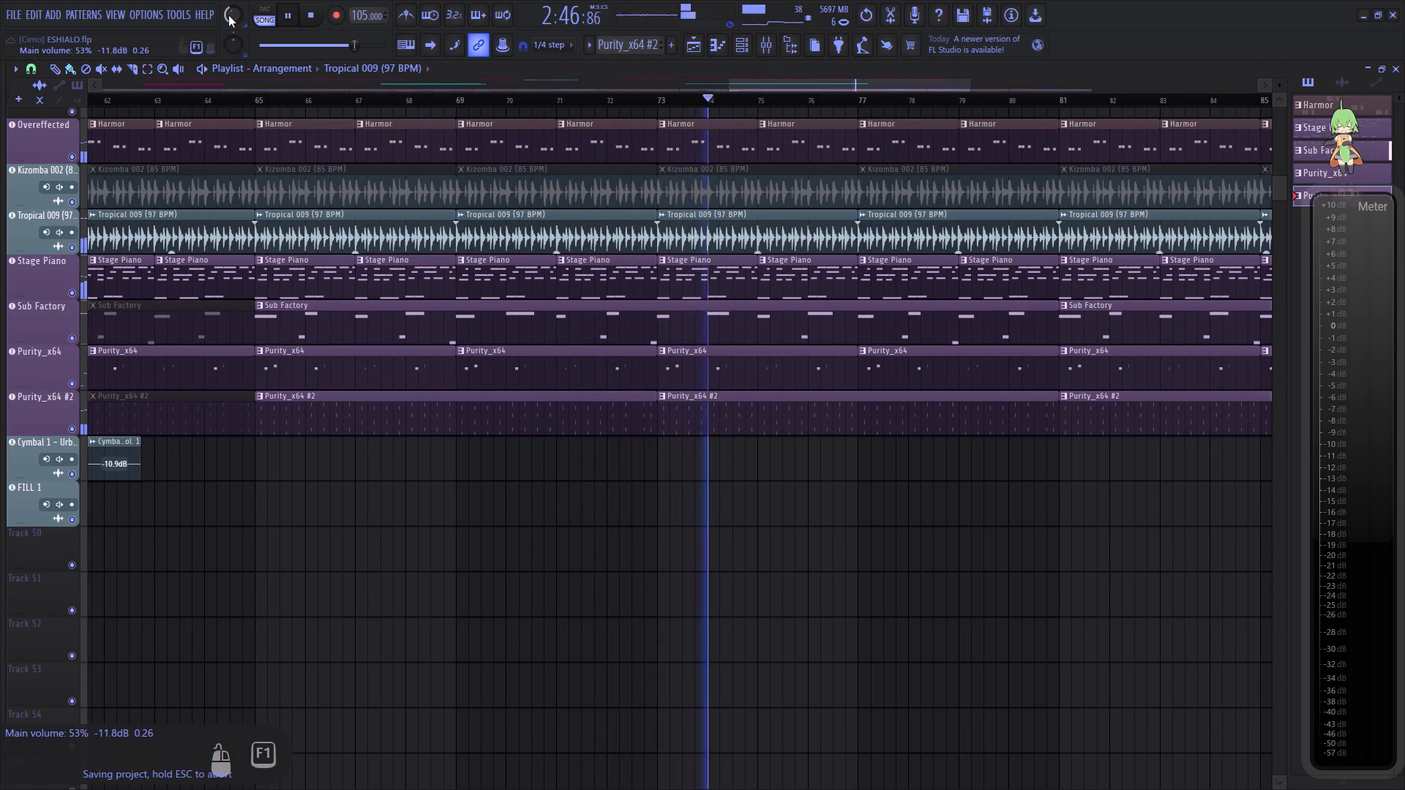
scroll(229, 15, down, 3)
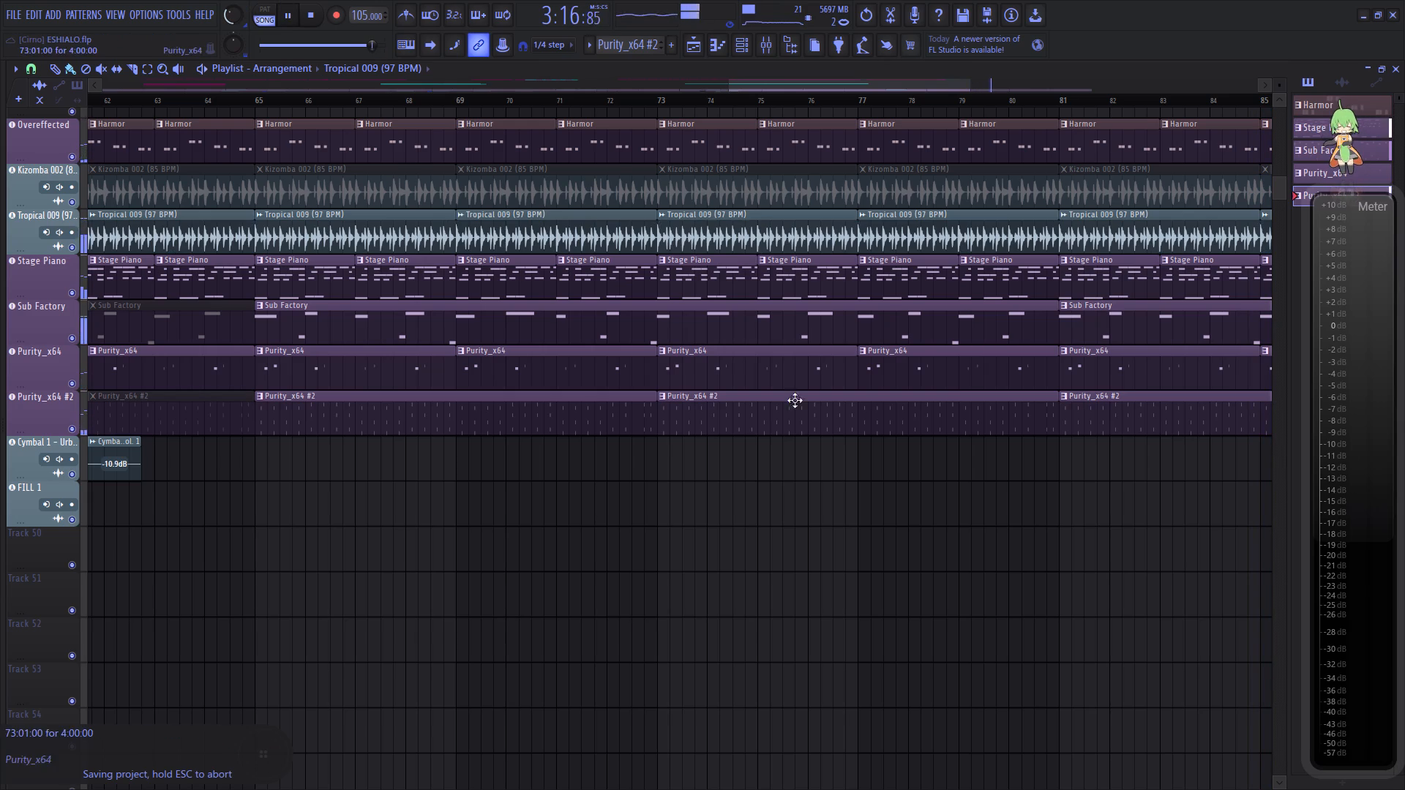
Check where the verse vocals end near bar 83 and audition the backing tracks from about bar 81.
scroll(790, 304, up, 20)
scroll(790, 304, up, 20)
scroll(790, 304, up, 20)
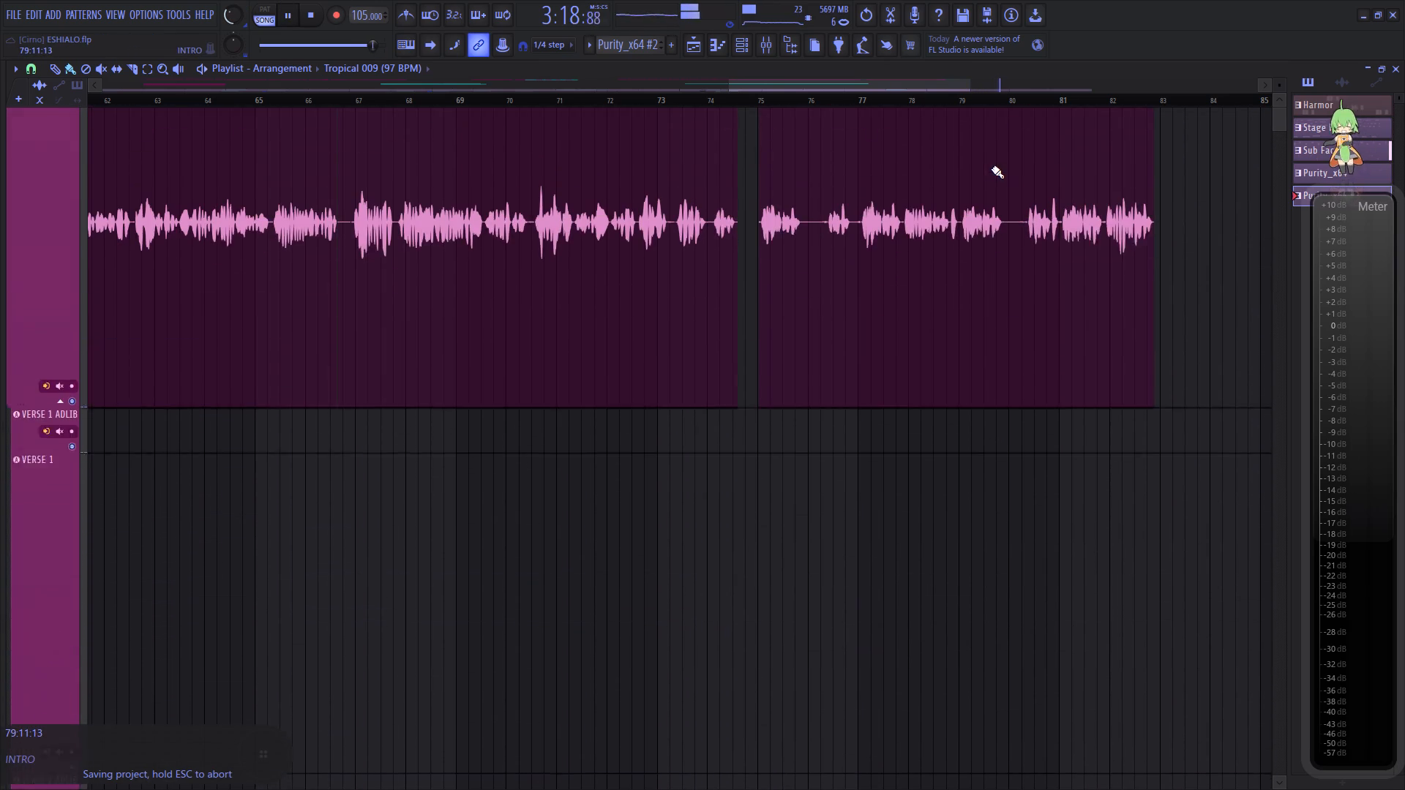
scroll(992, 168, up, 5)
click(1075, 101)
drag(779, 86, 909, 79)
scroll(562, 429, down, 20)
scroll(562, 429, down, 17)
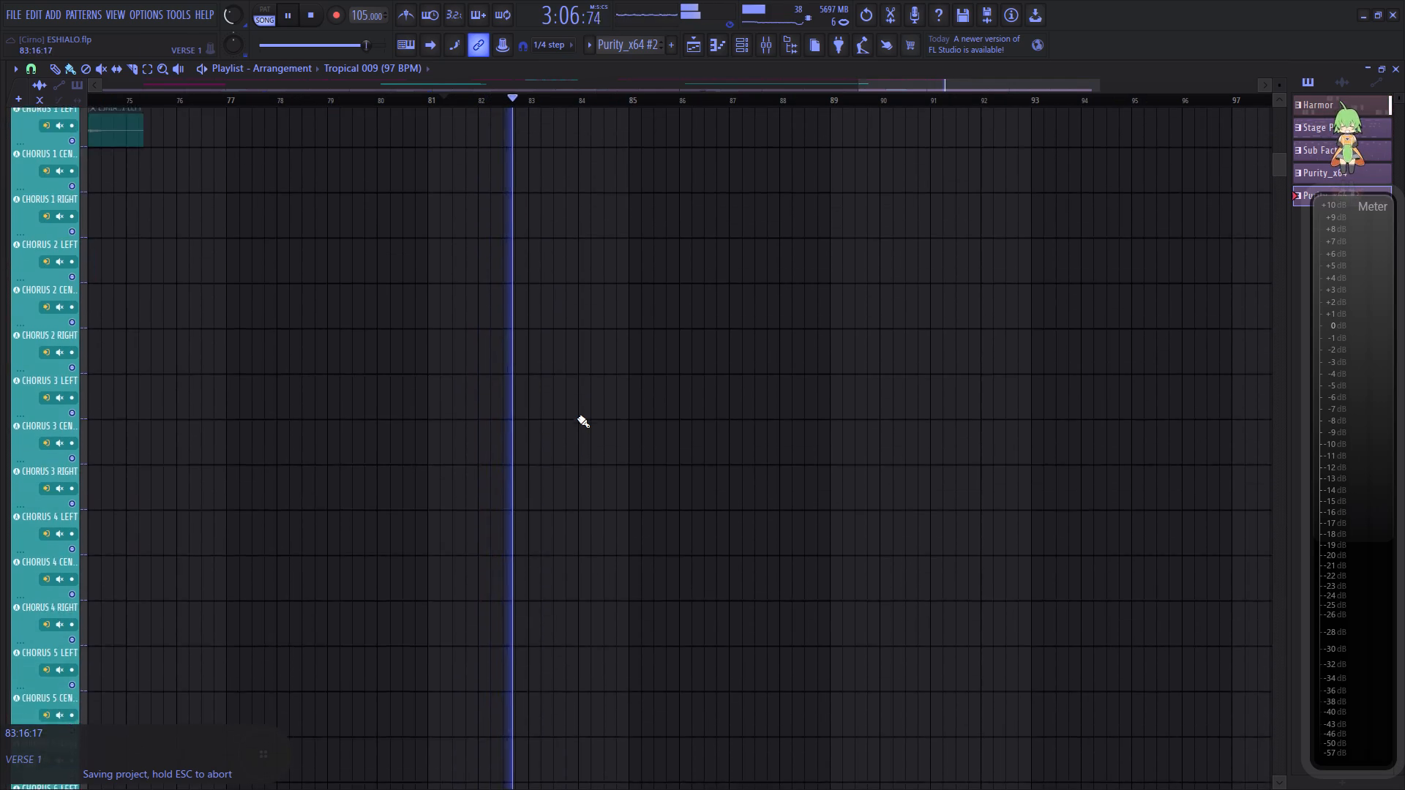
scroll(577, 418, down, 11)
key(space)
key(space)
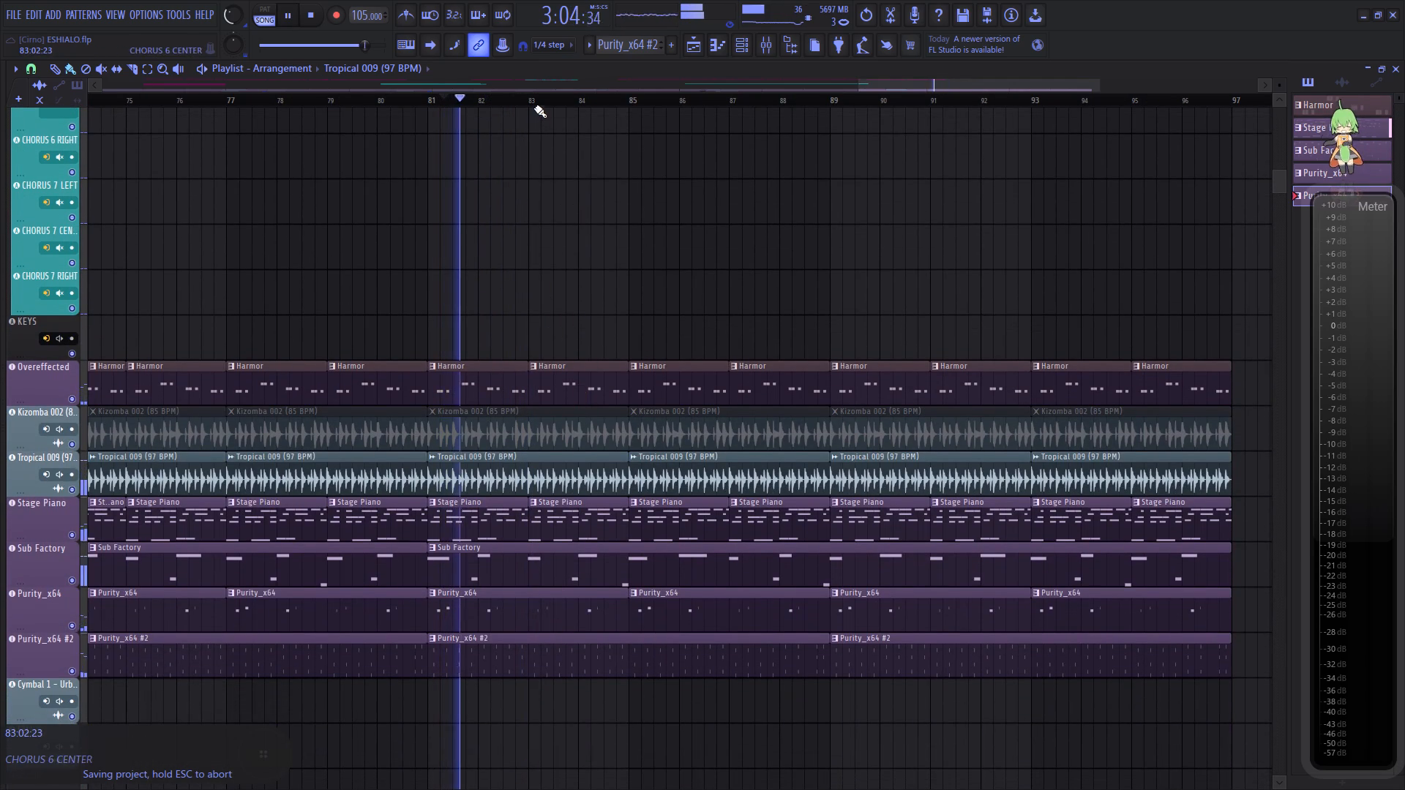
scroll(534, 105, up, 5)
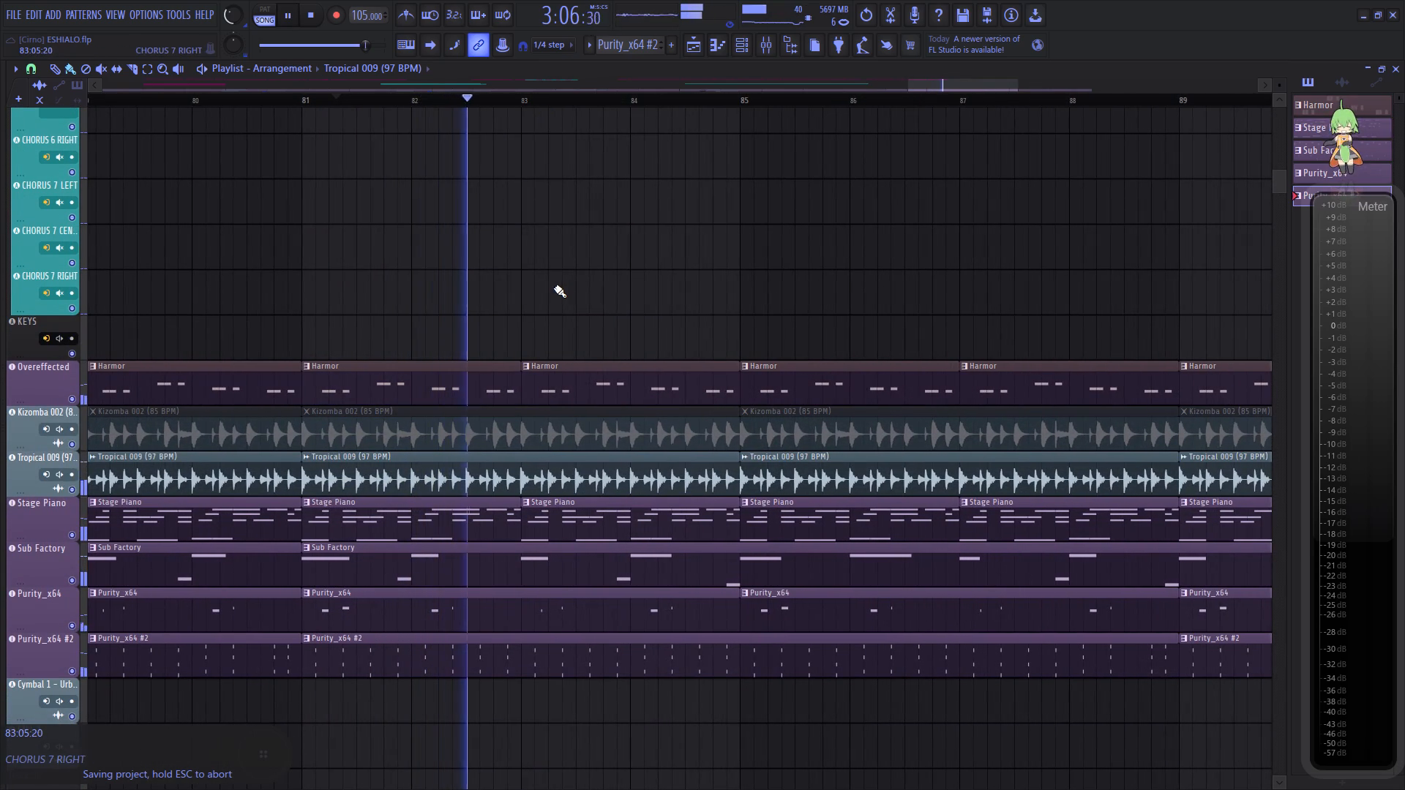
scroll(509, 100, down, 4)
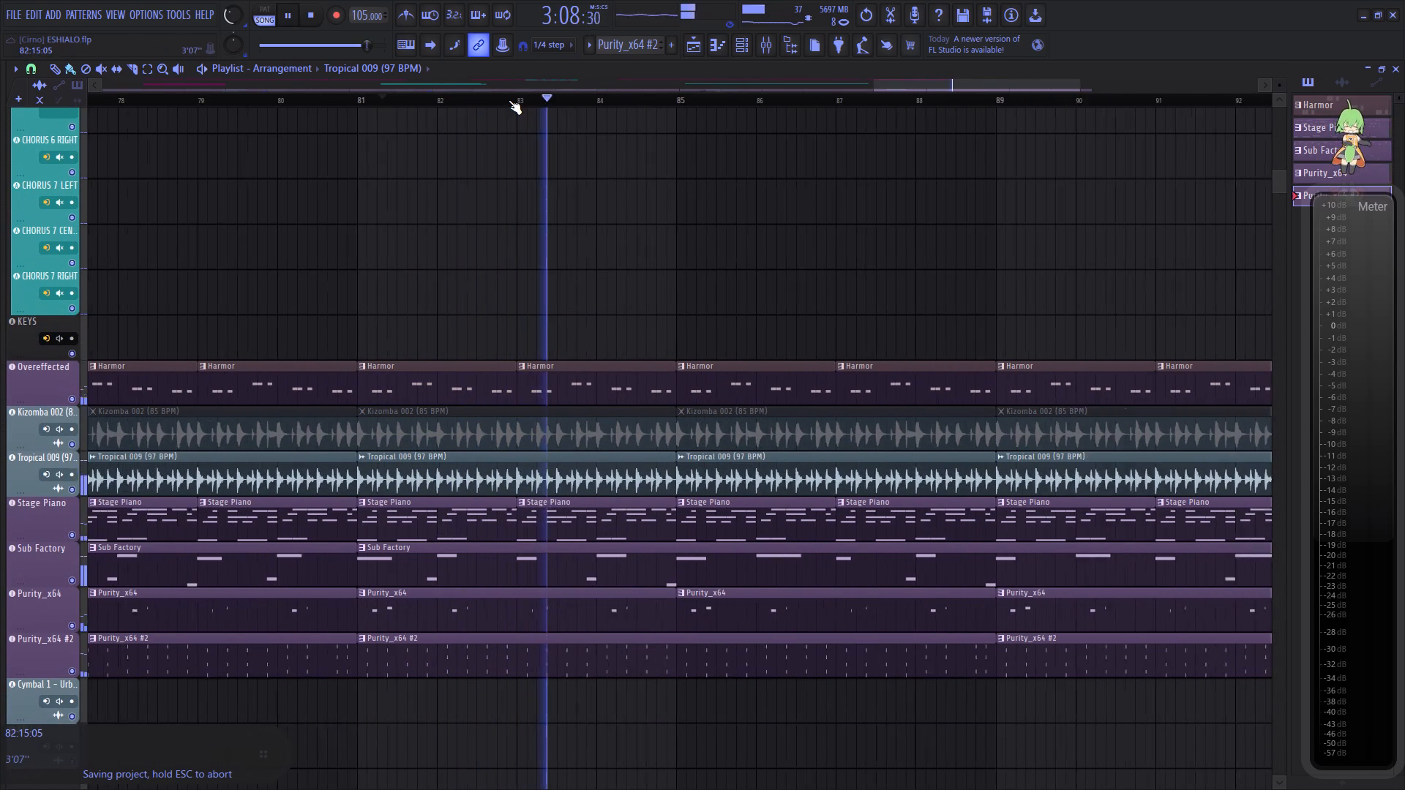
Raise the main volume during playback around bar 84.
scroll(231, 13, up, 8)
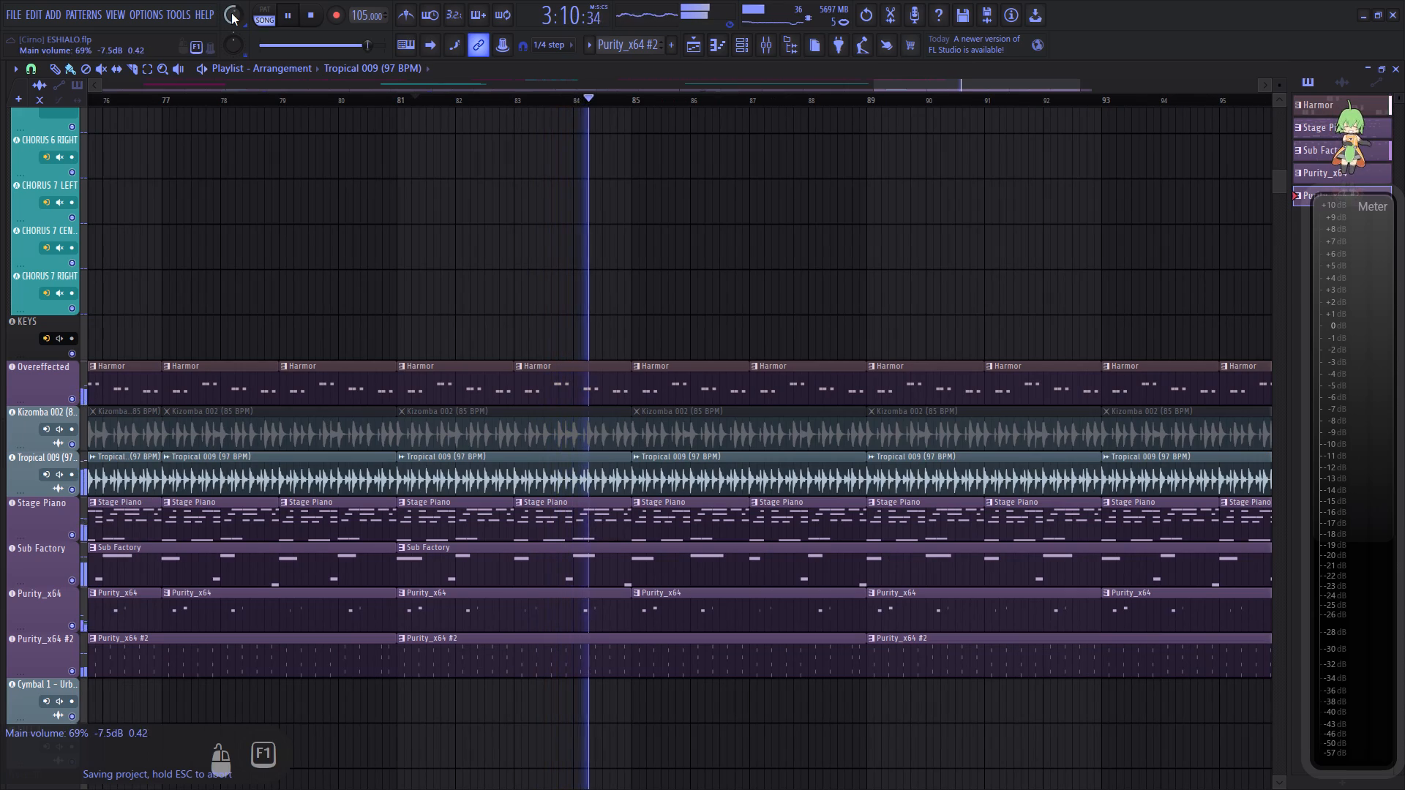
scroll(231, 13, up, 2)
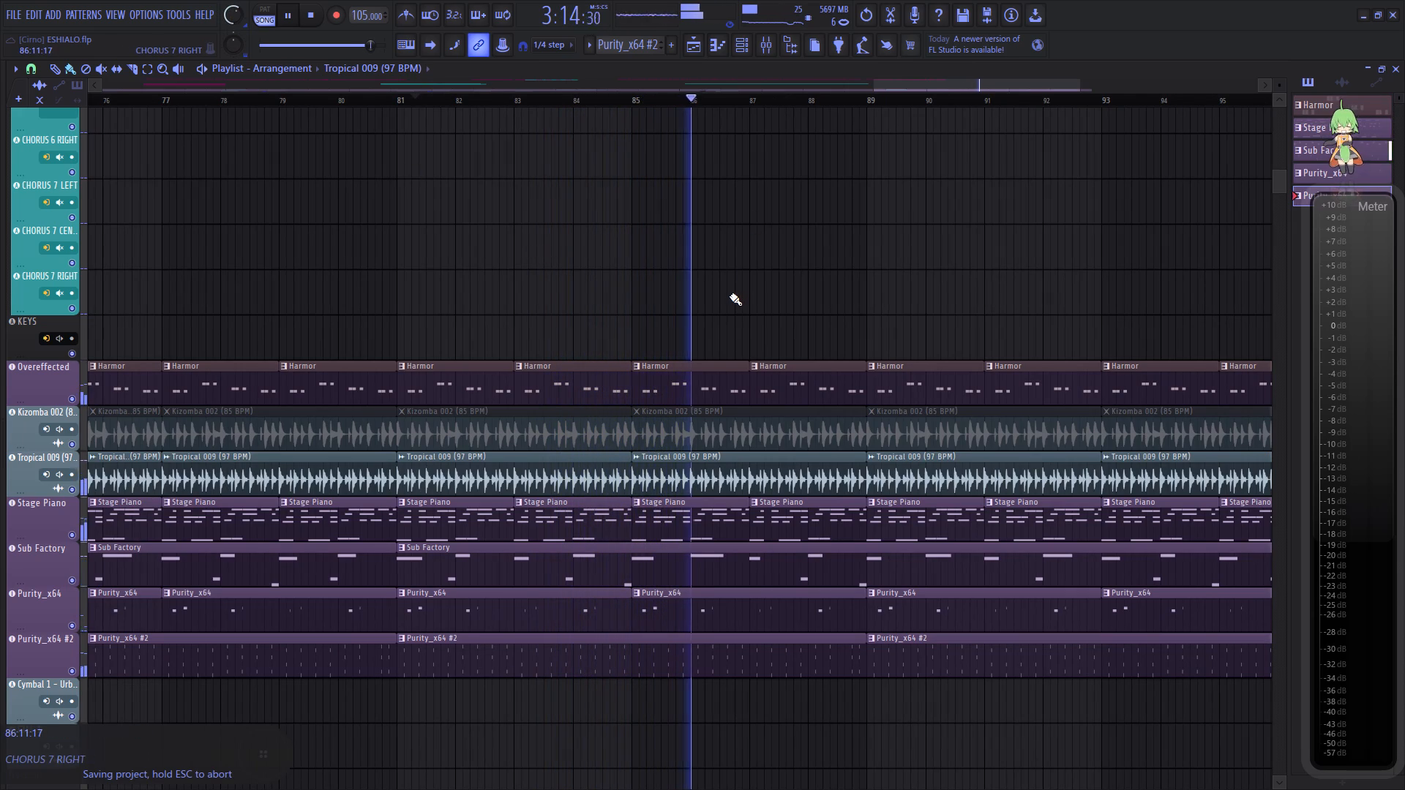
Audition from about 84:13 and slice the Harmor, Kizomba 002 and Tropical 009 clips at 86:03.
click(619, 101)
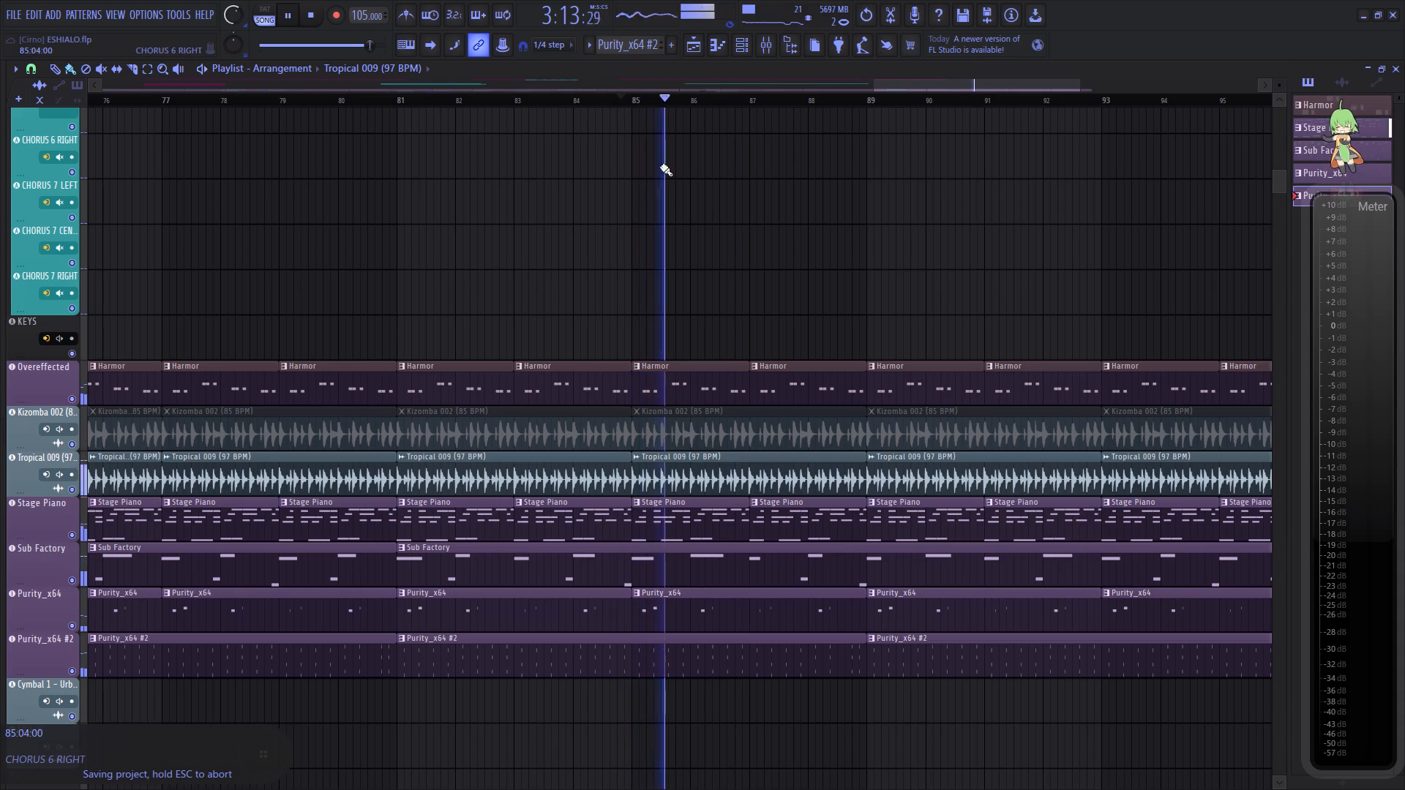
scroll(700, 99, up, 5)
key(space)
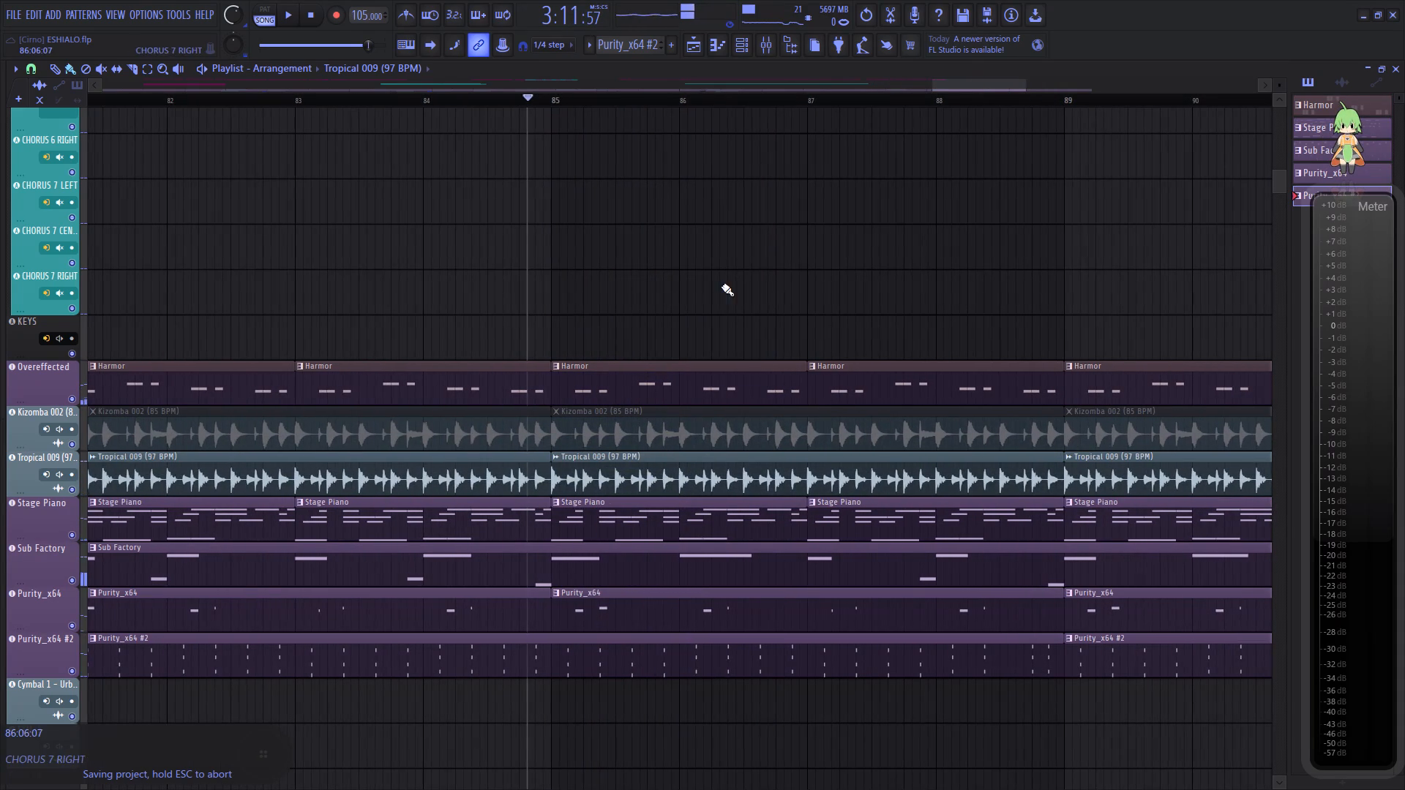
click(131, 70)
key(space)
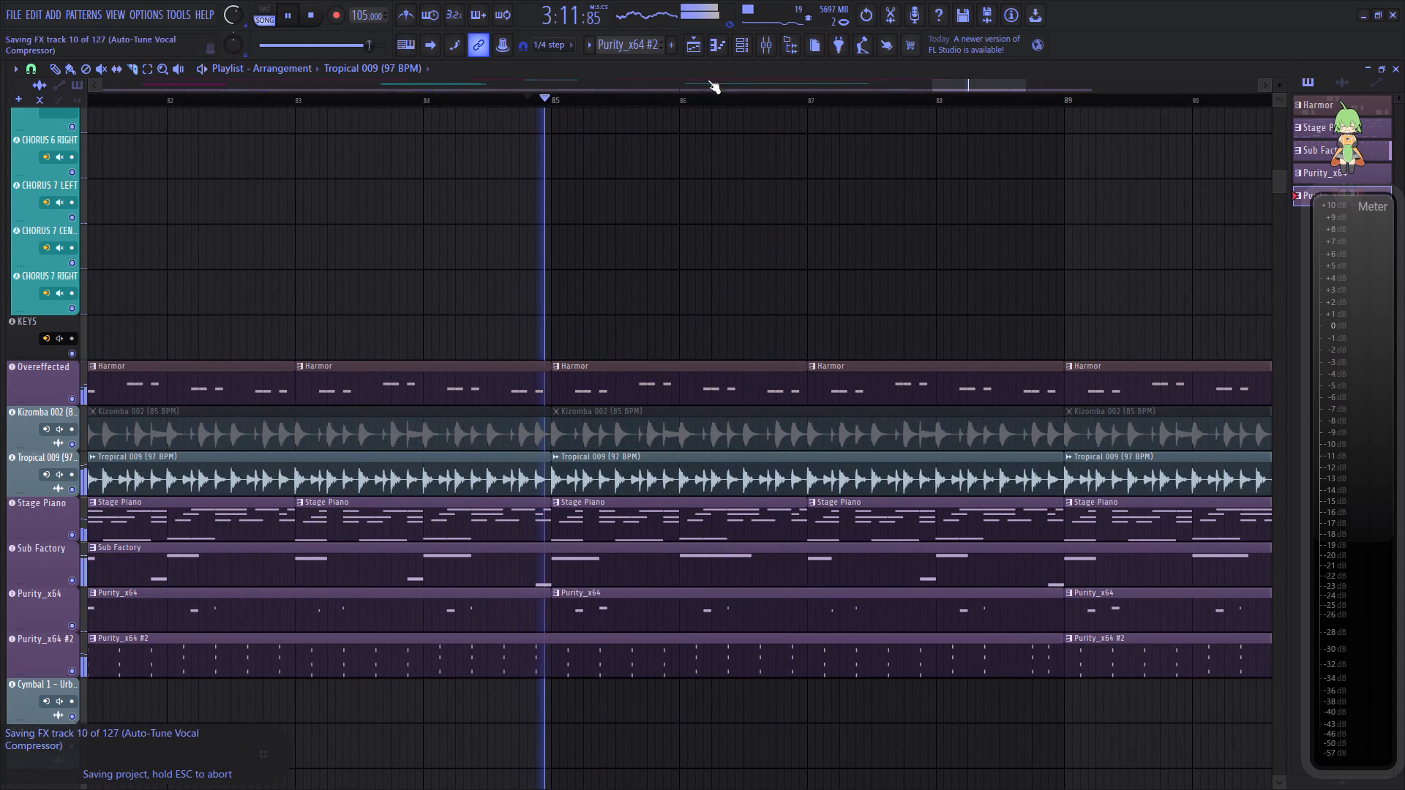
scroll(711, 97, up, 7)
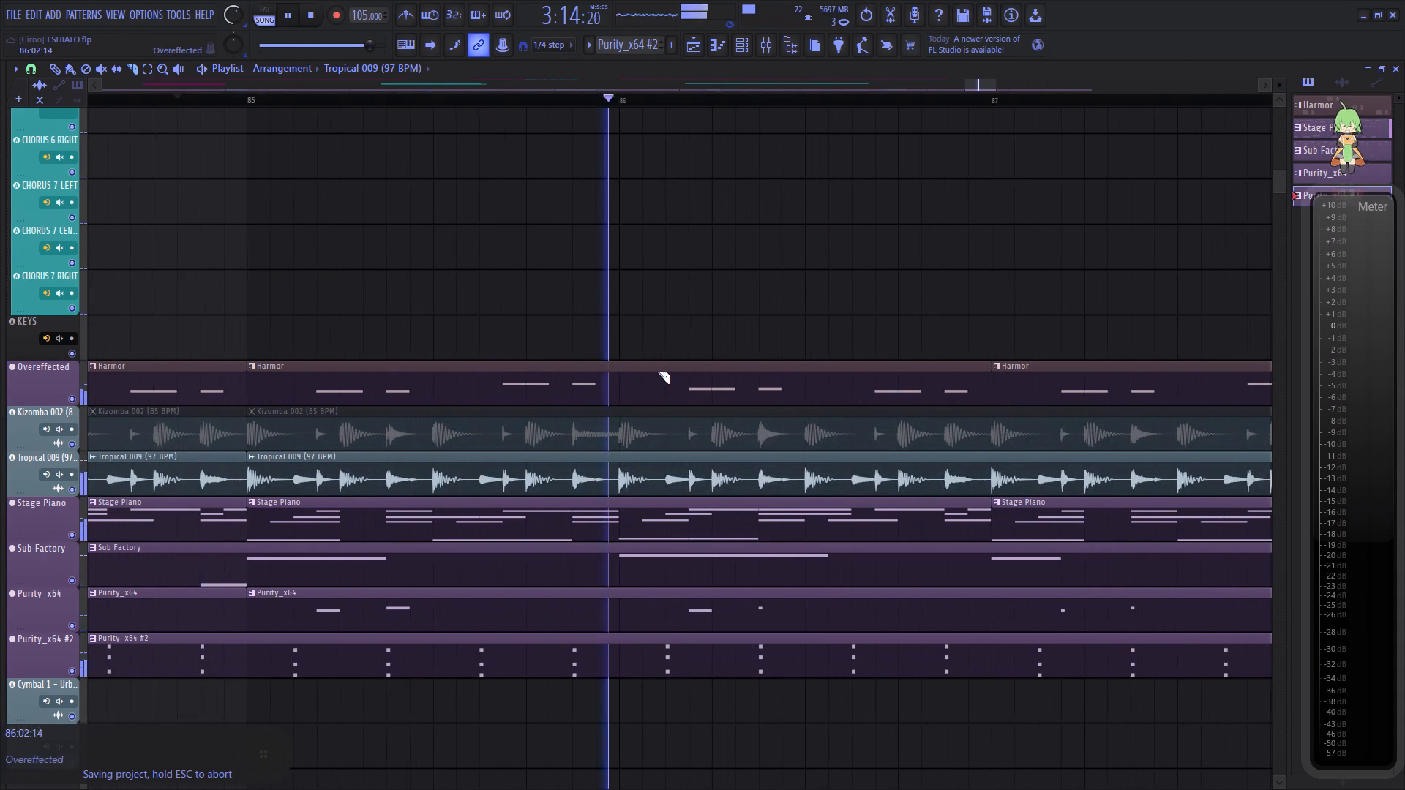
key(space)
key(space)
click(664, 484)
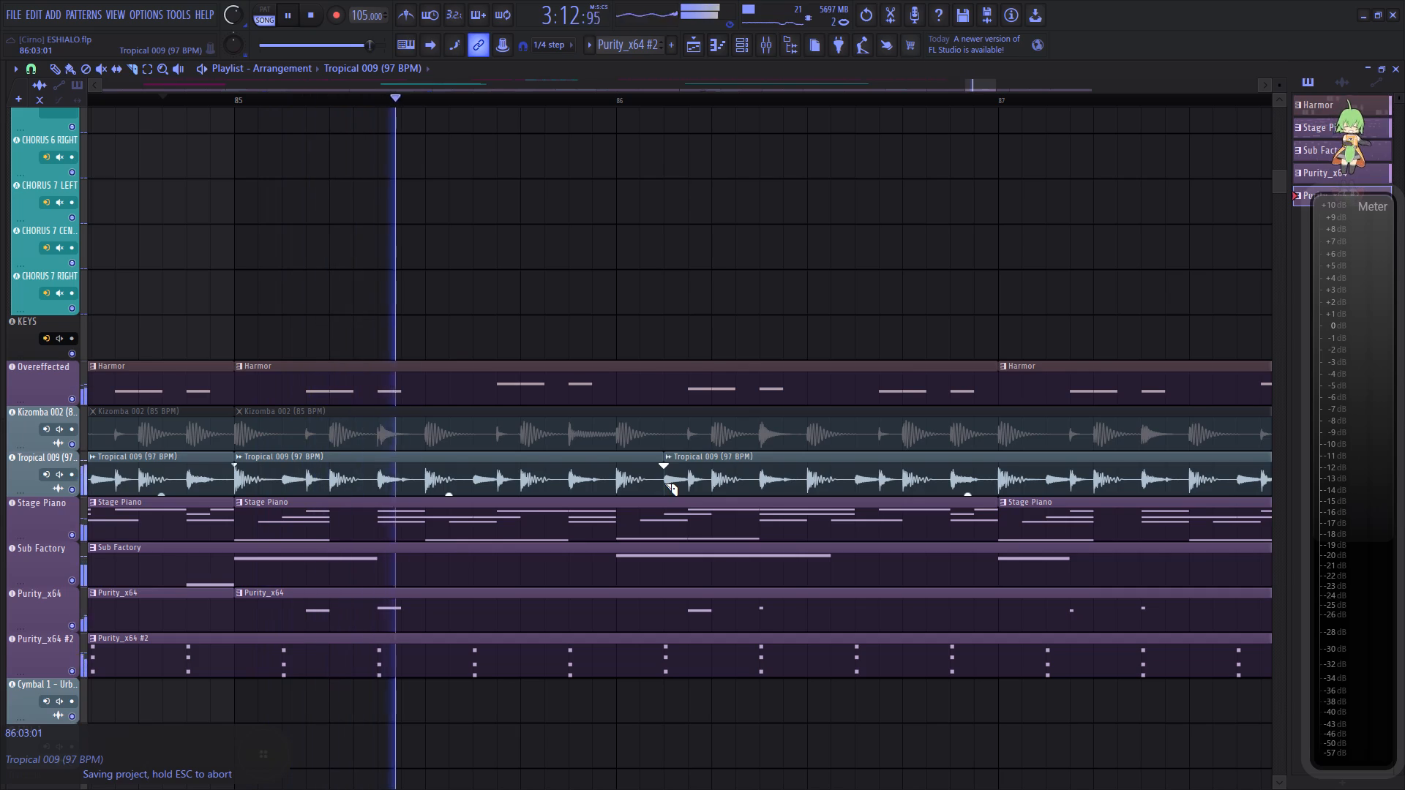
drag(660, 385, 664, 481)
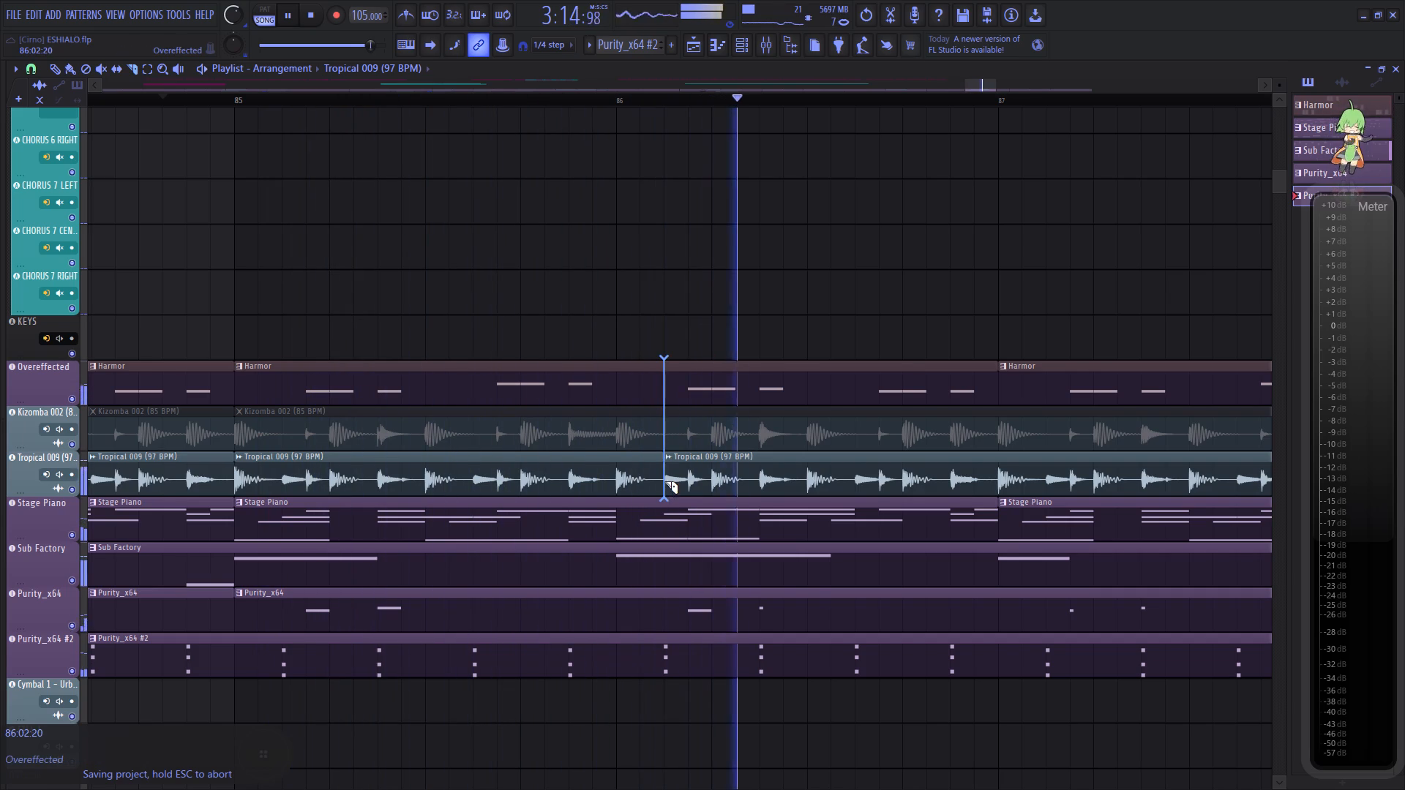
drag(664, 481, 664, 480)
key(space)
key(space)
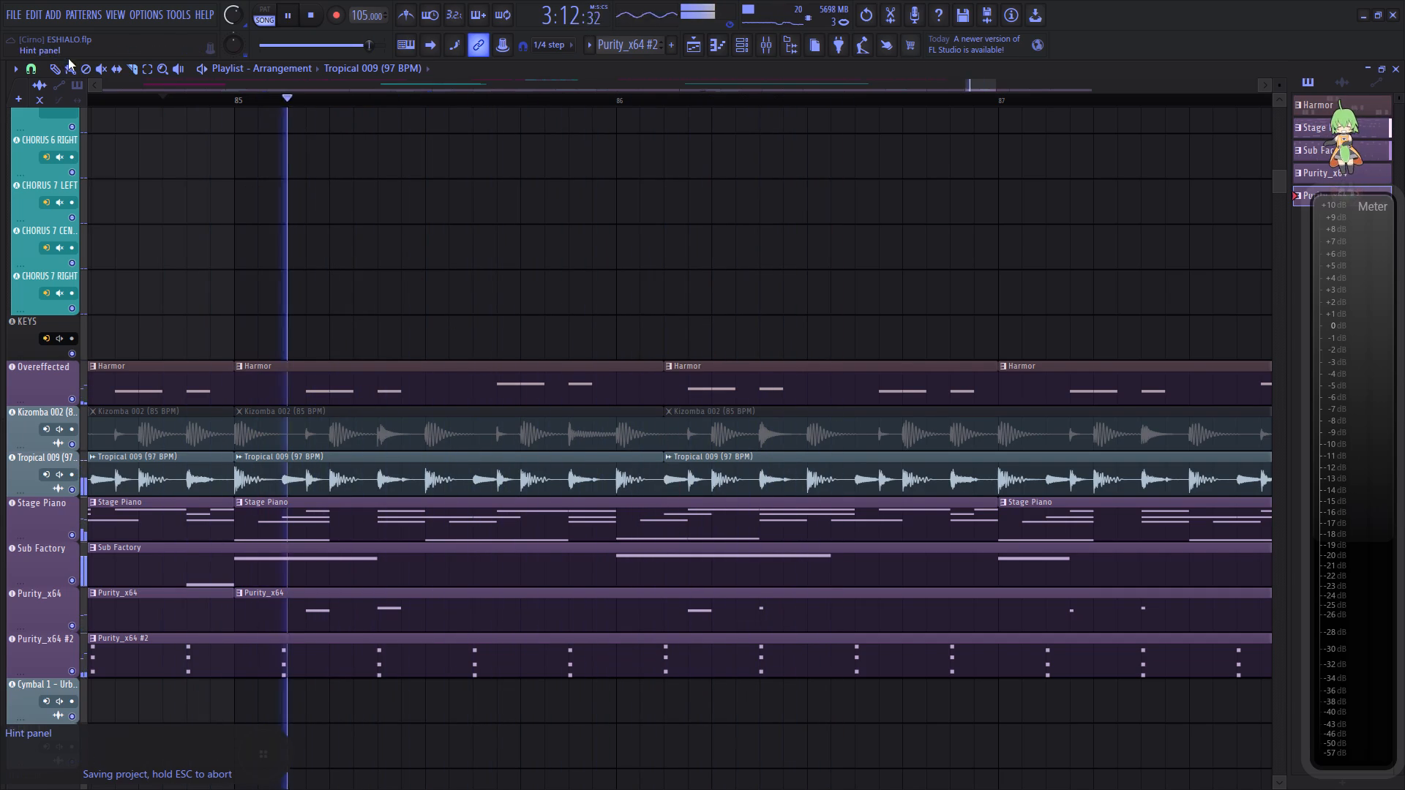
Delete the sliced-off Harmor, Kizomba 002 and Tropical 009 pieces starting at 86:03 and replay the passage.
click(68, 67)
right_drag(874, 367, 867, 456)
key(space)
key(space)
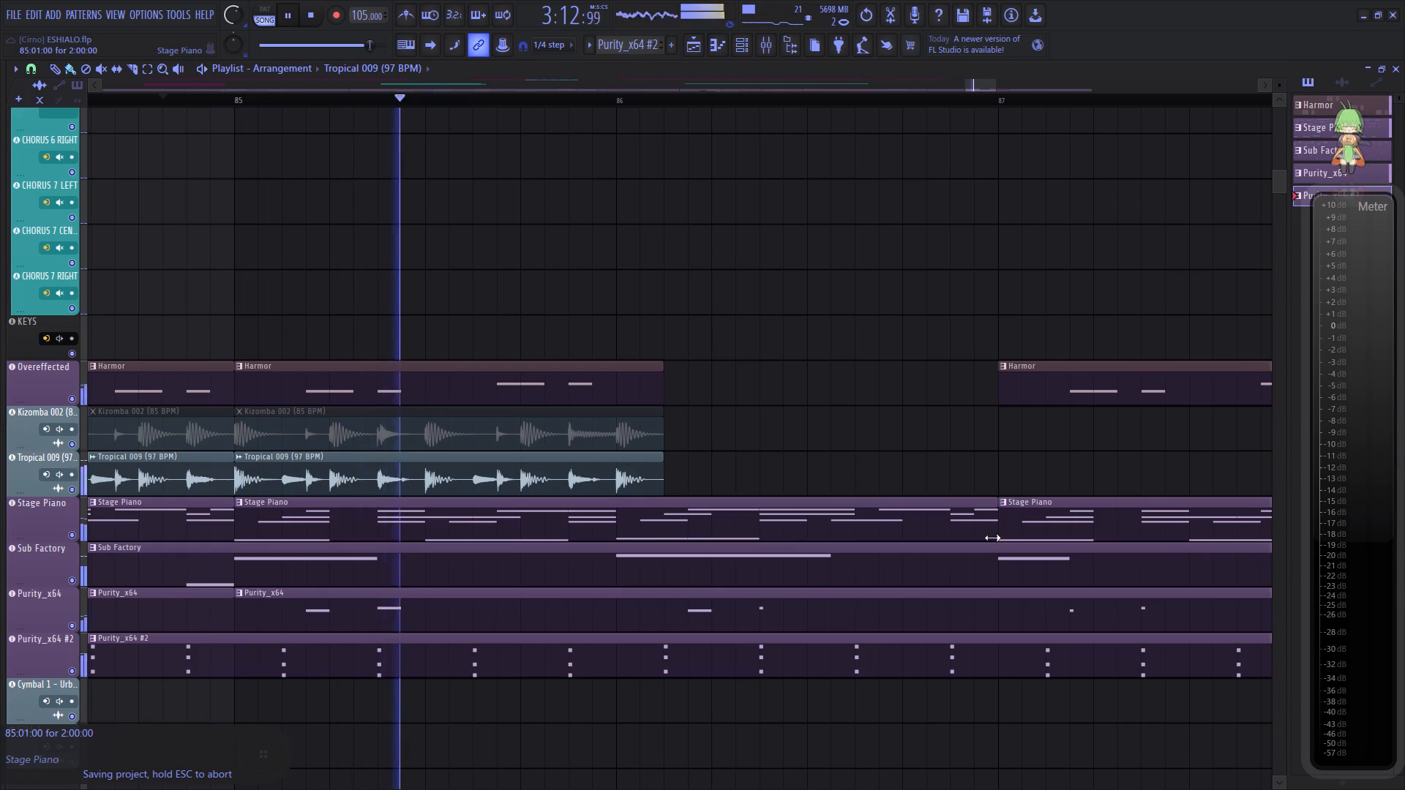
Shorten the Stage Piano clip starting at bar 85 so it ends at bar 86, and replay the passage.
drag(992, 538, 615, 539)
key(space)
key(space)
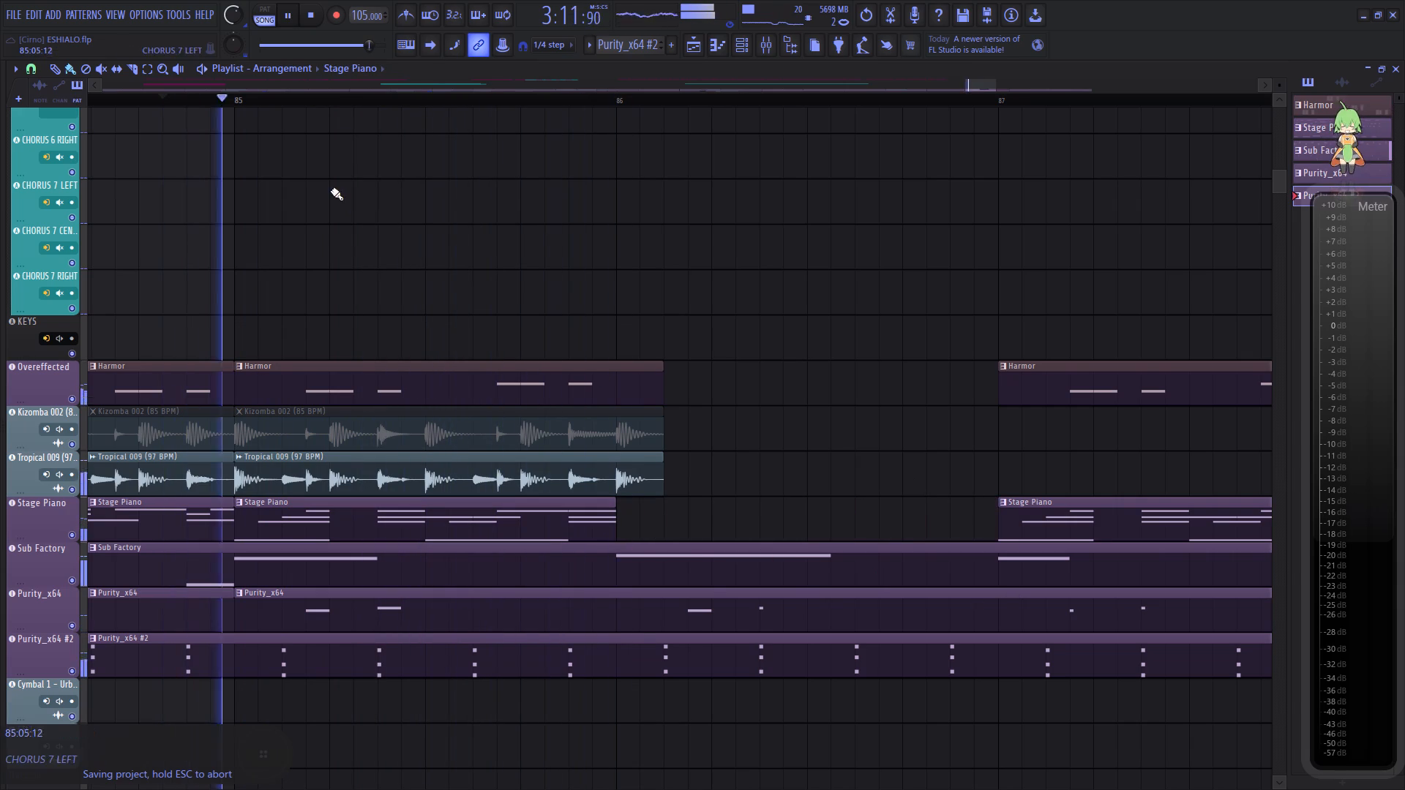
Slice Sub Factory at 86:10 and Purity_x64 and Purity_x64 #2 at bar 86, and delete the pieces after the cuts.
click(127, 67)
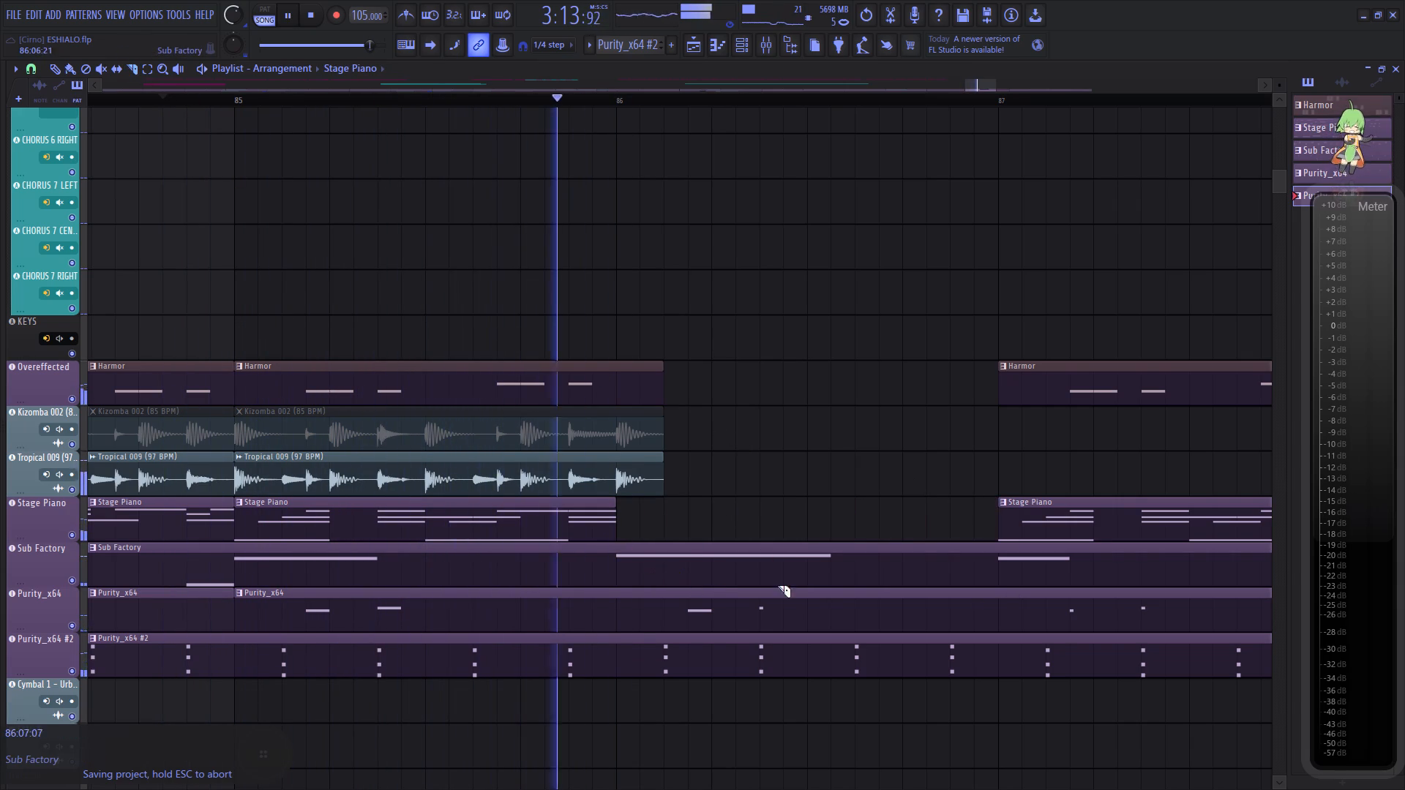
key(space)
click(837, 548)
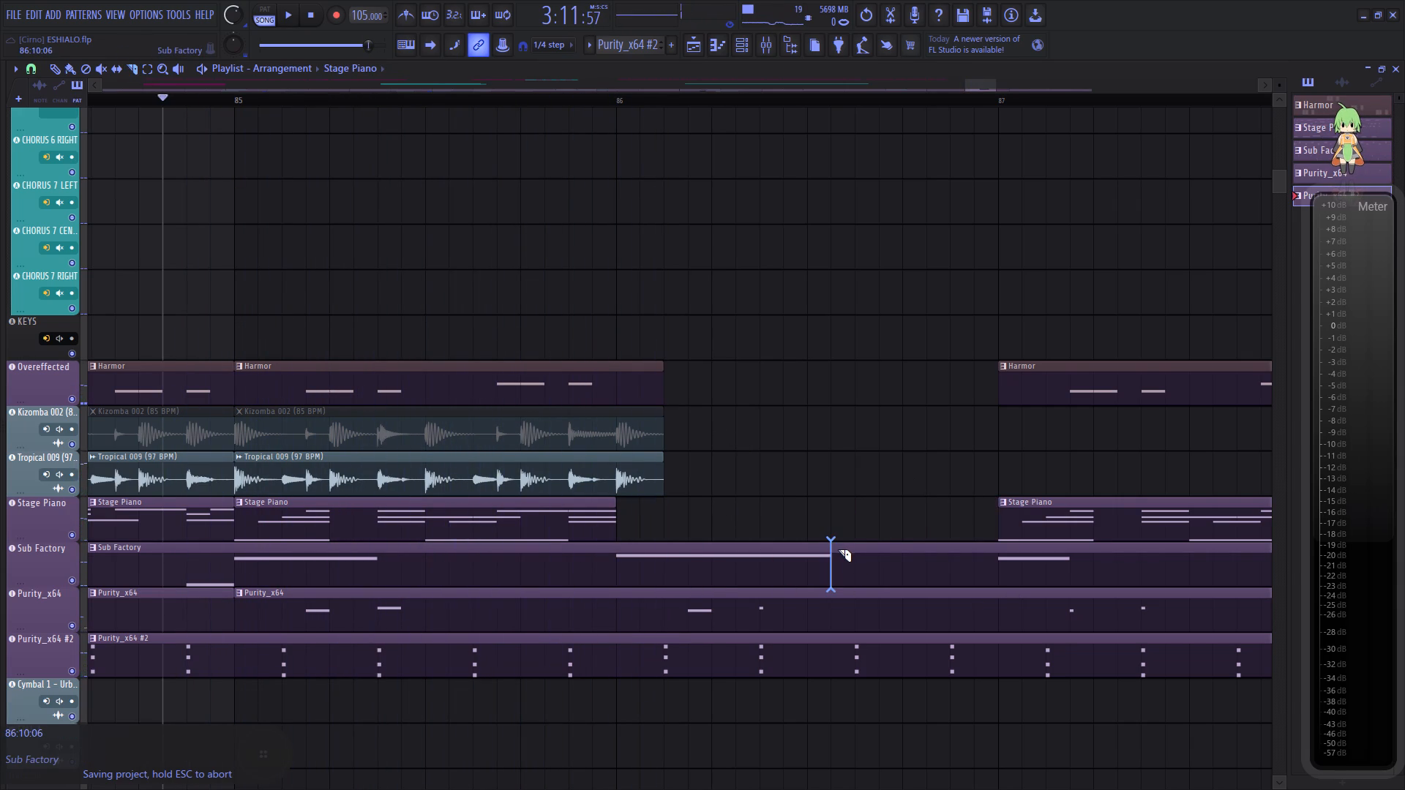
drag(616, 612, 607, 695)
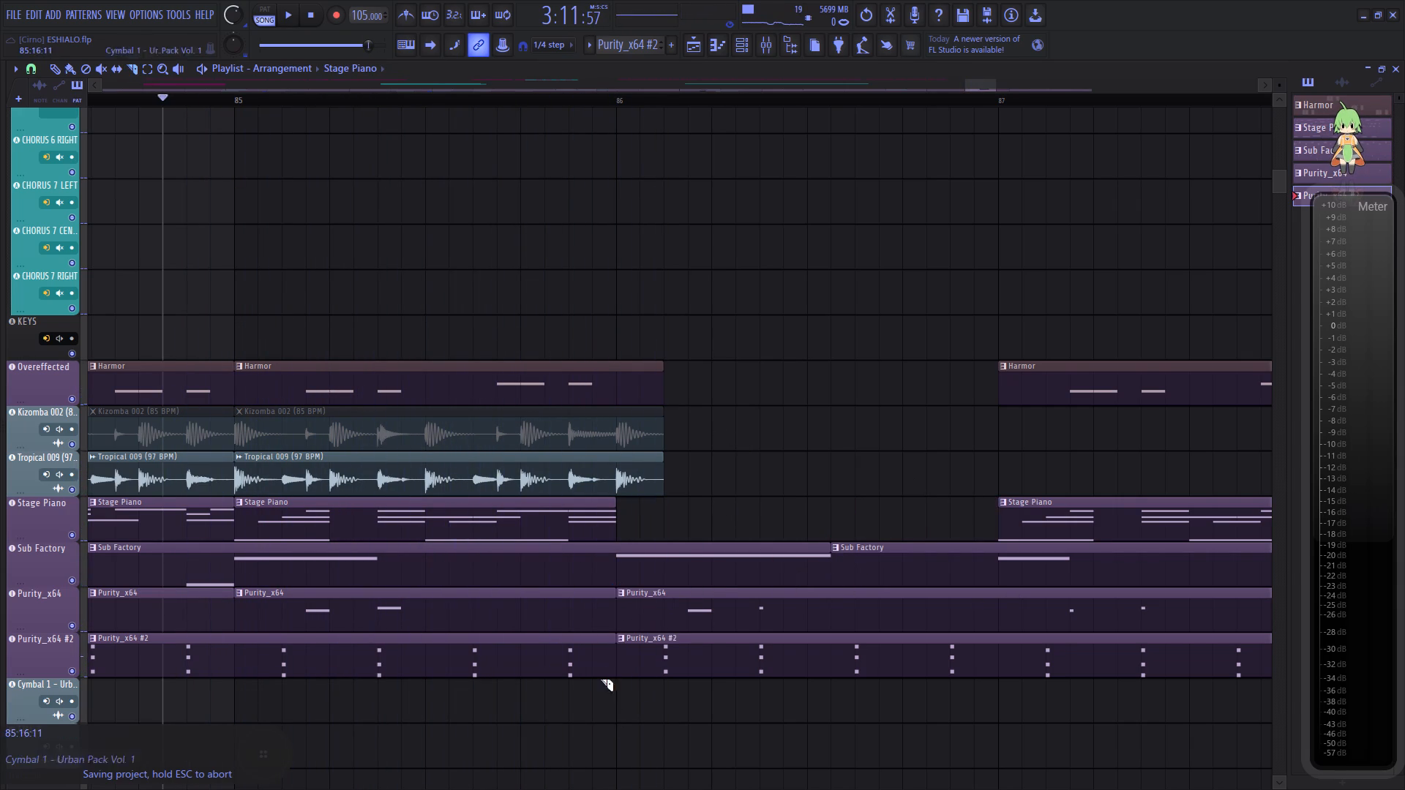
click(72, 68)
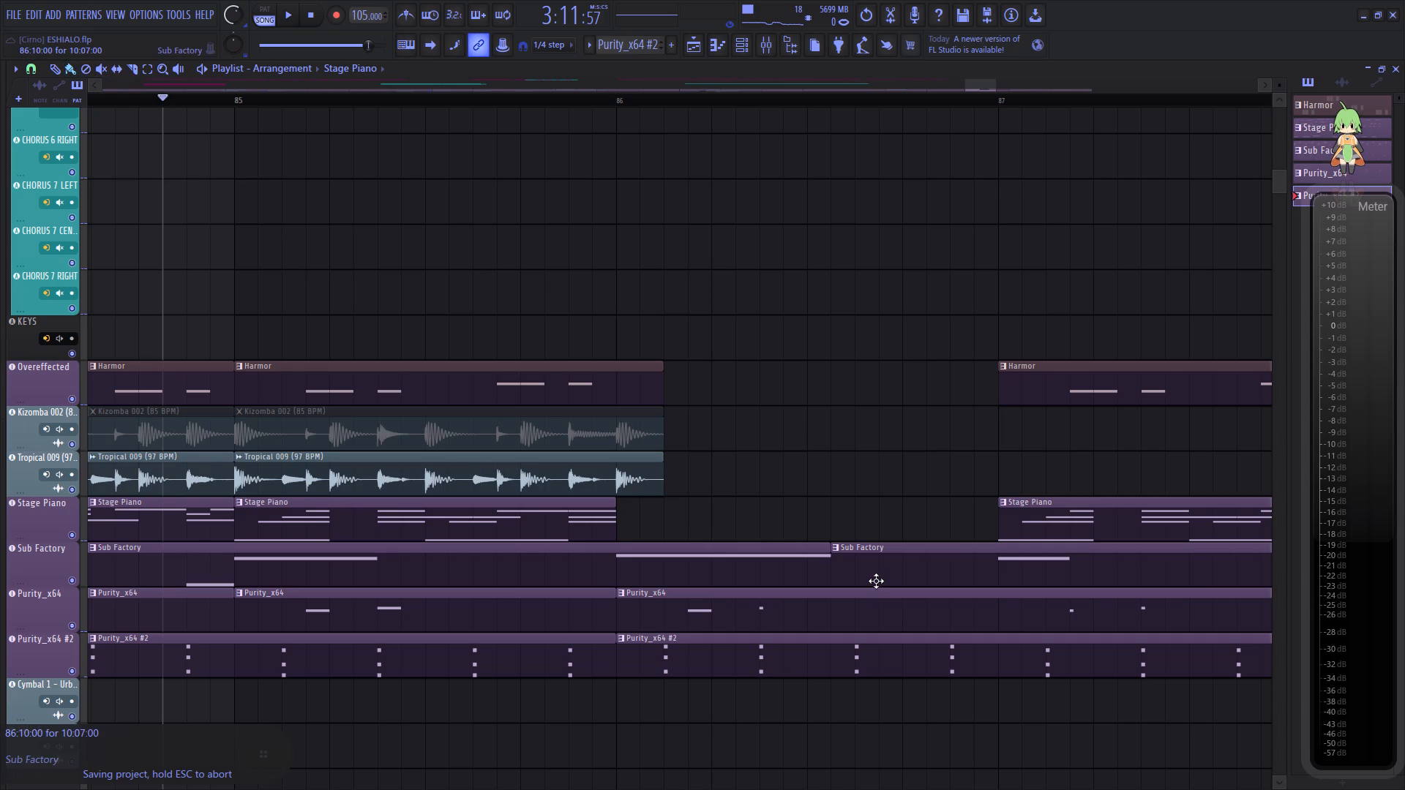
right_drag(874, 617, 959, 549)
Delete all remaining instrument clips from bar 87 through bar 97 and start playback.
scroll(931, 99, down, 5)
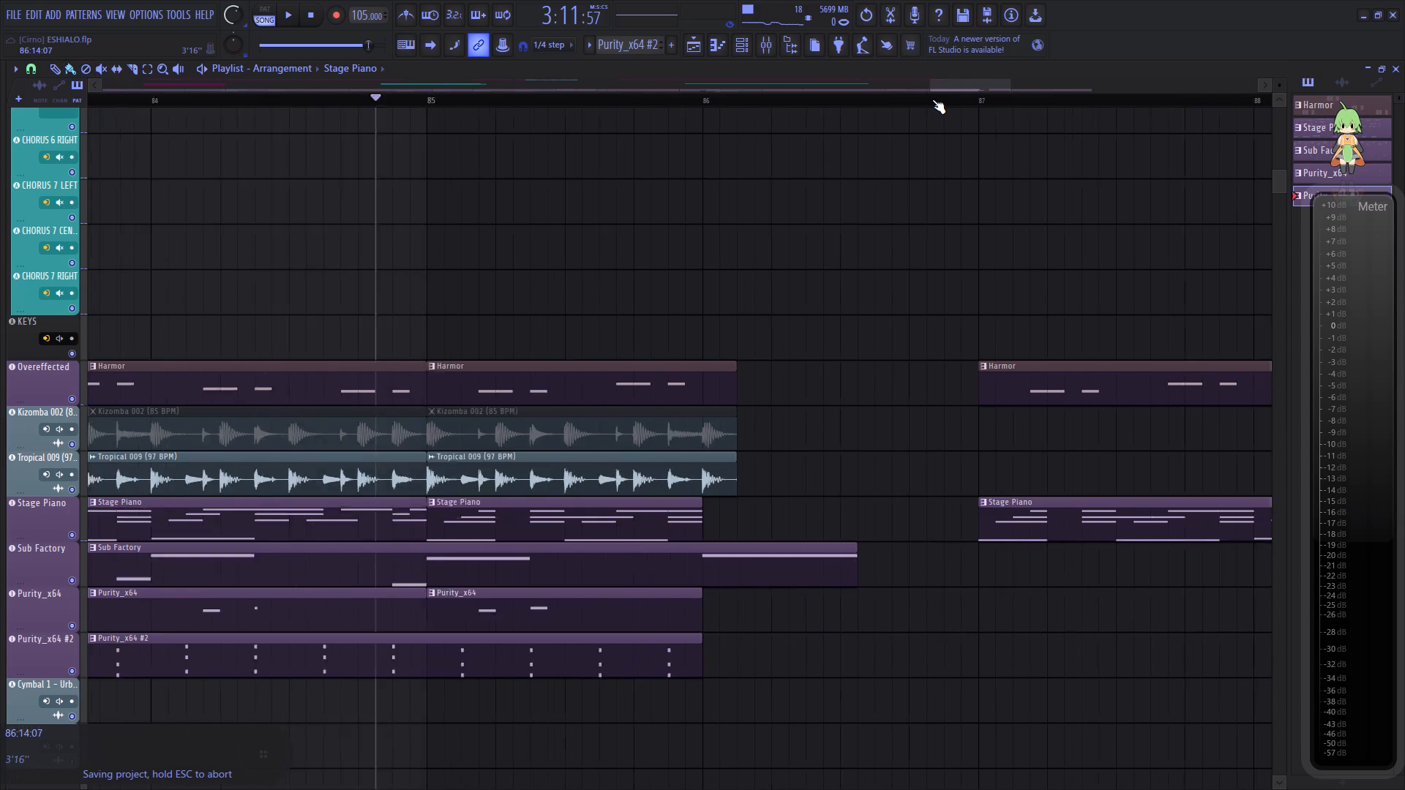
scroll(932, 99, down, 7)
ctrl+drag(962, 652, 1404, 306)
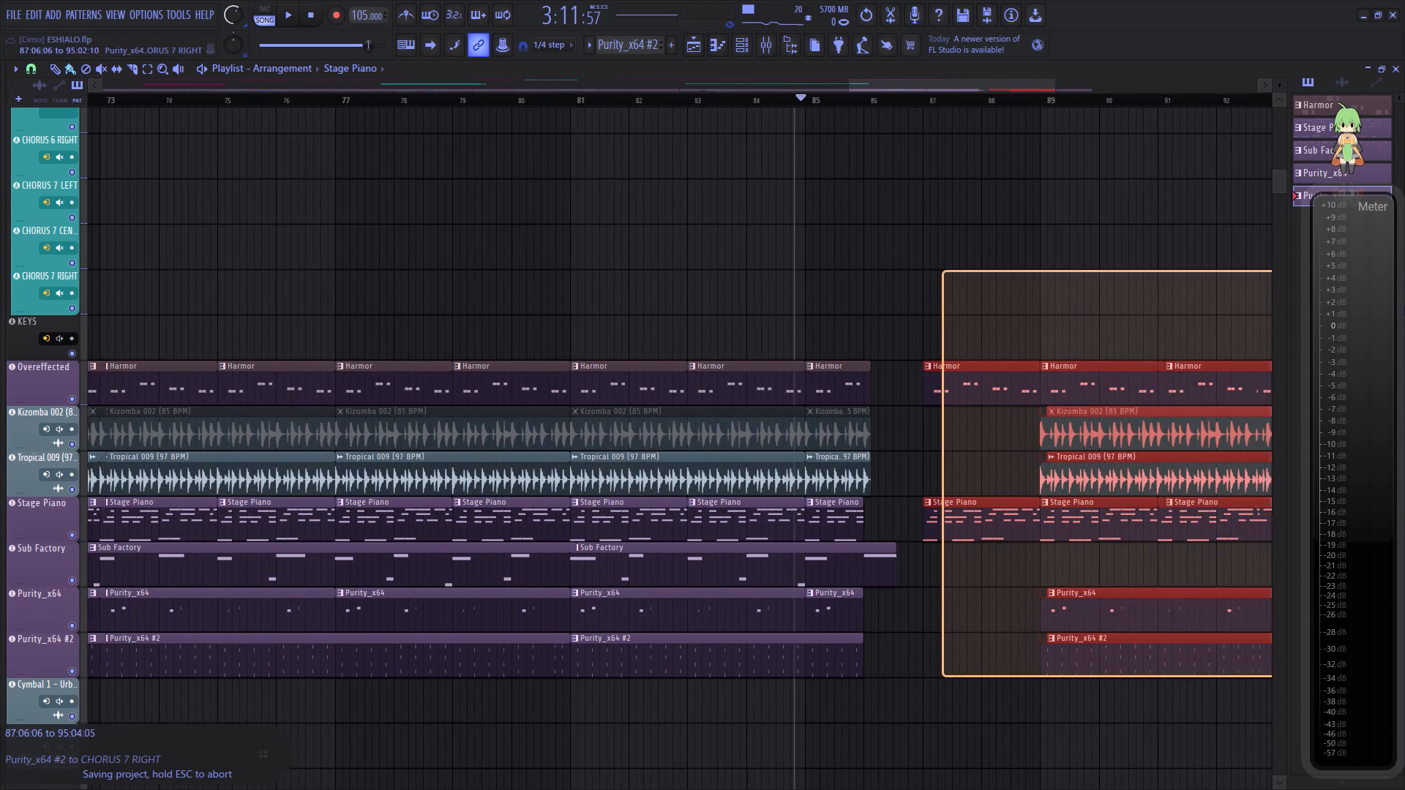
ctrl+drag(1404, 306, 1404, 309)
key(Delete)
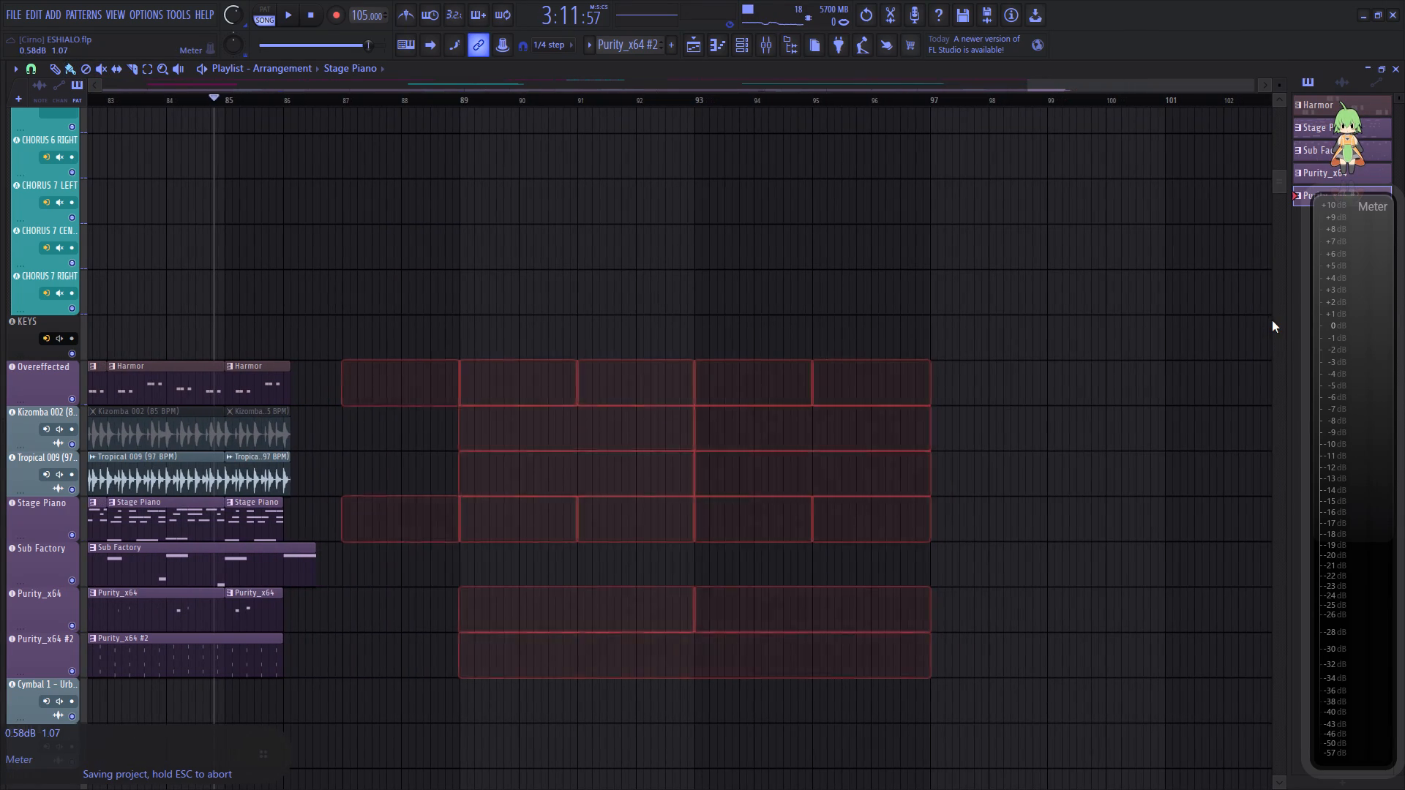
key(space)
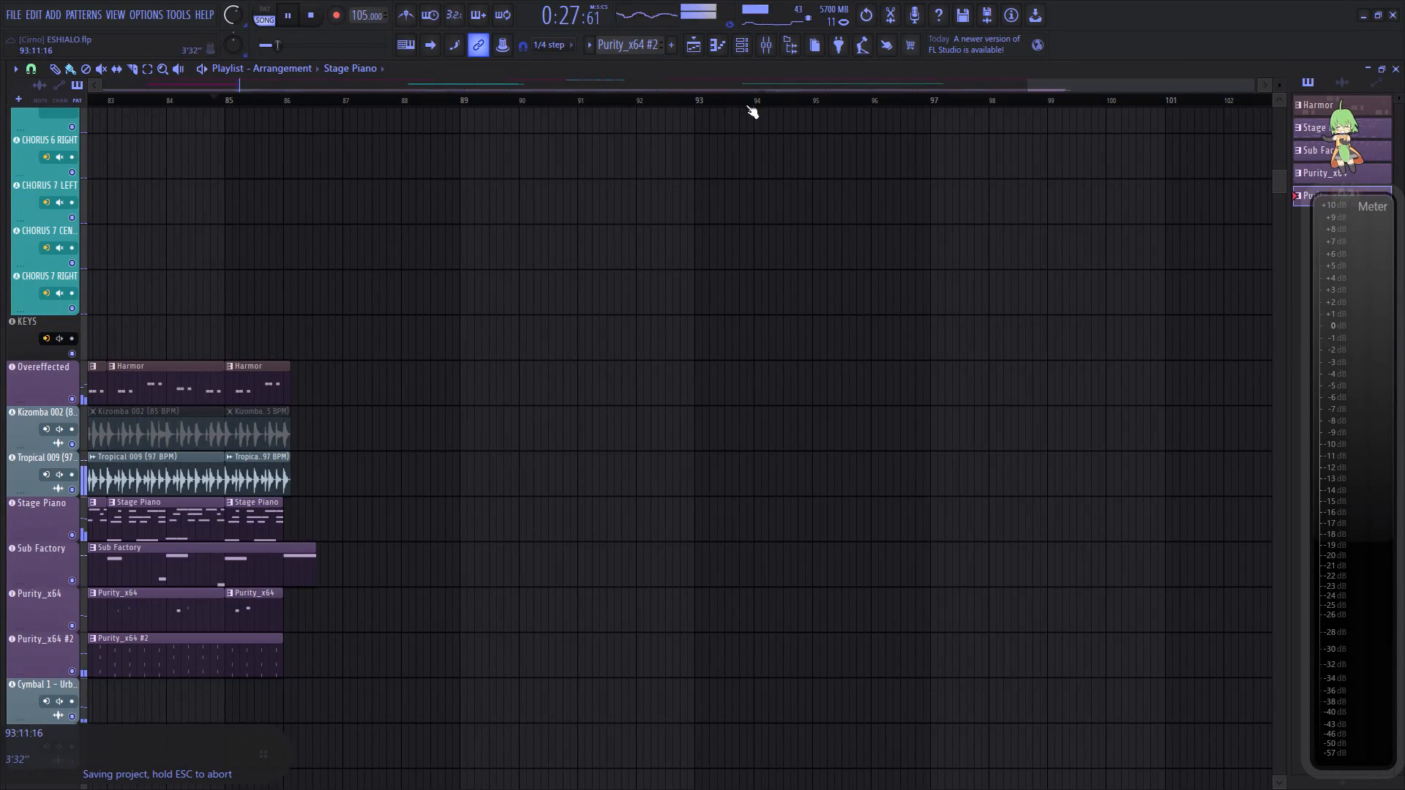
Turn on auto-scroll to follow playback, review the instrumental arrangement from about bar 7 to bar 56, and save the project.
click(432, 53)
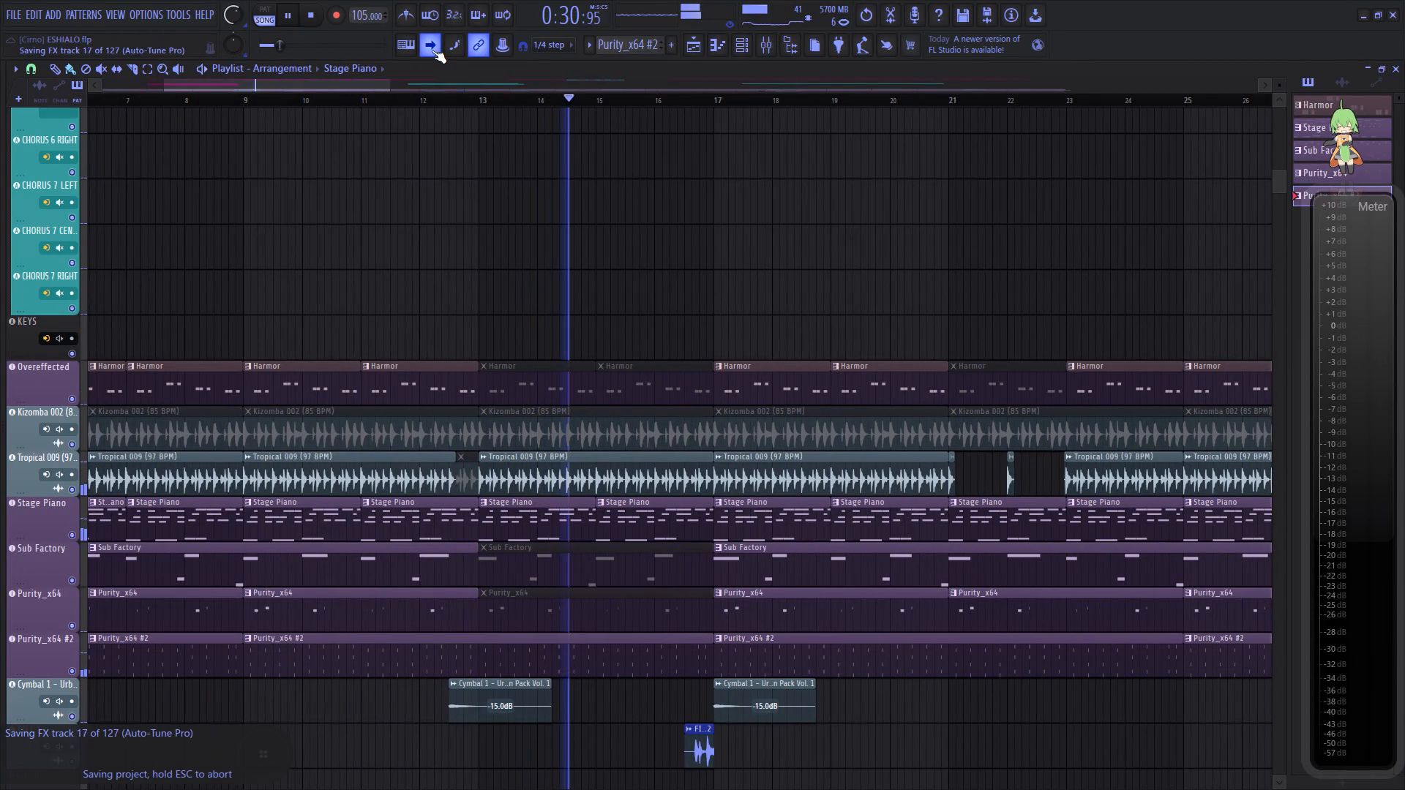
scroll(613, 324, down, 8)
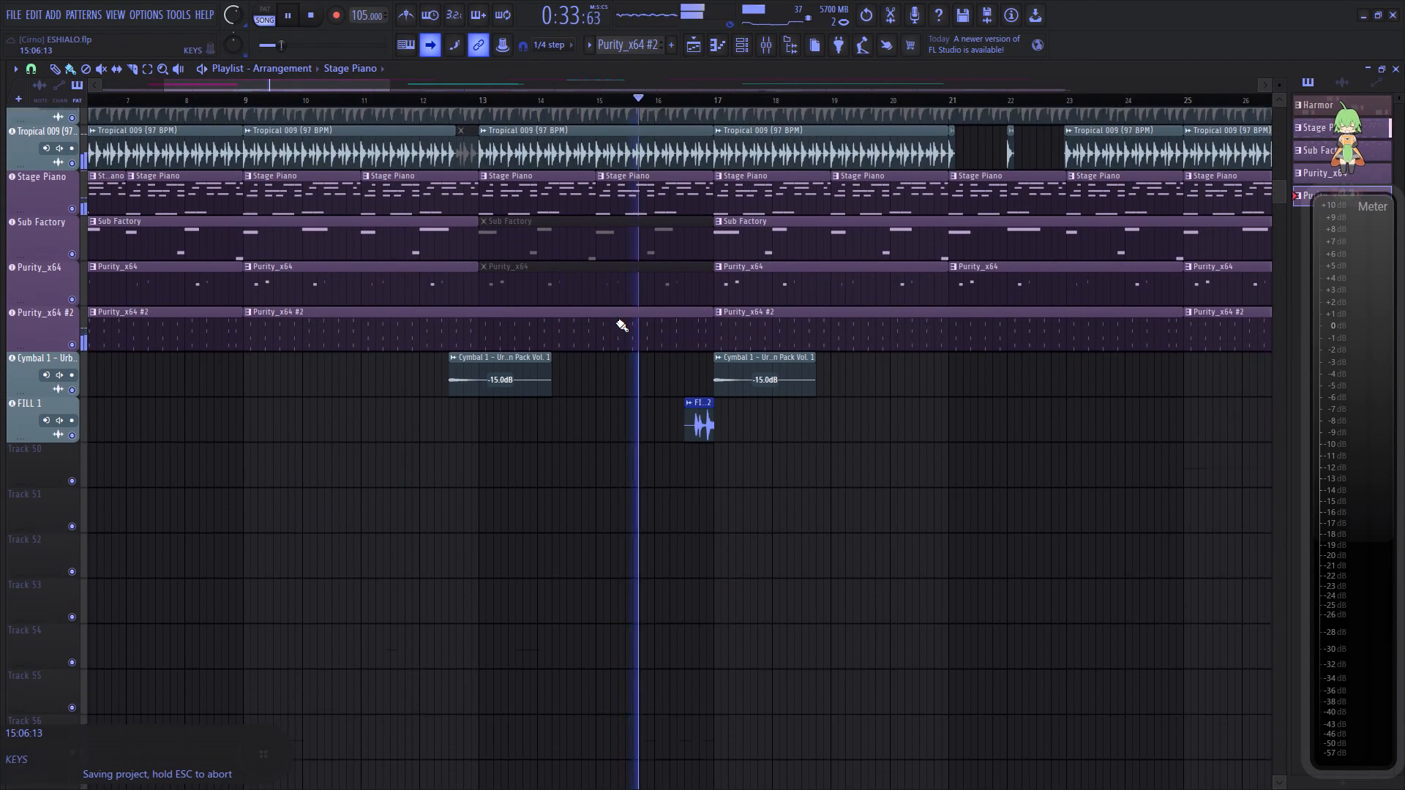
scroll(616, 322, up, 2)
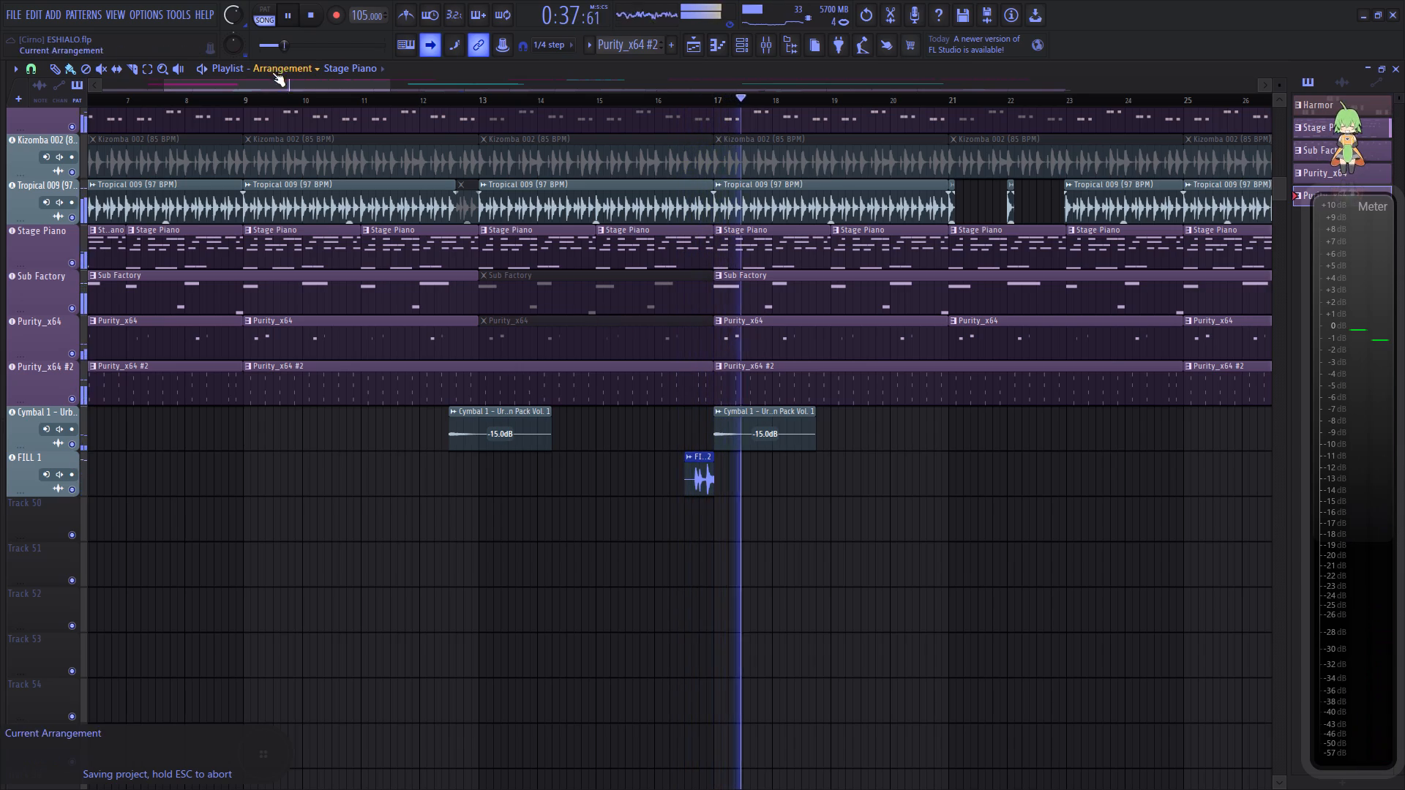
drag(300, 87, 382, 94)
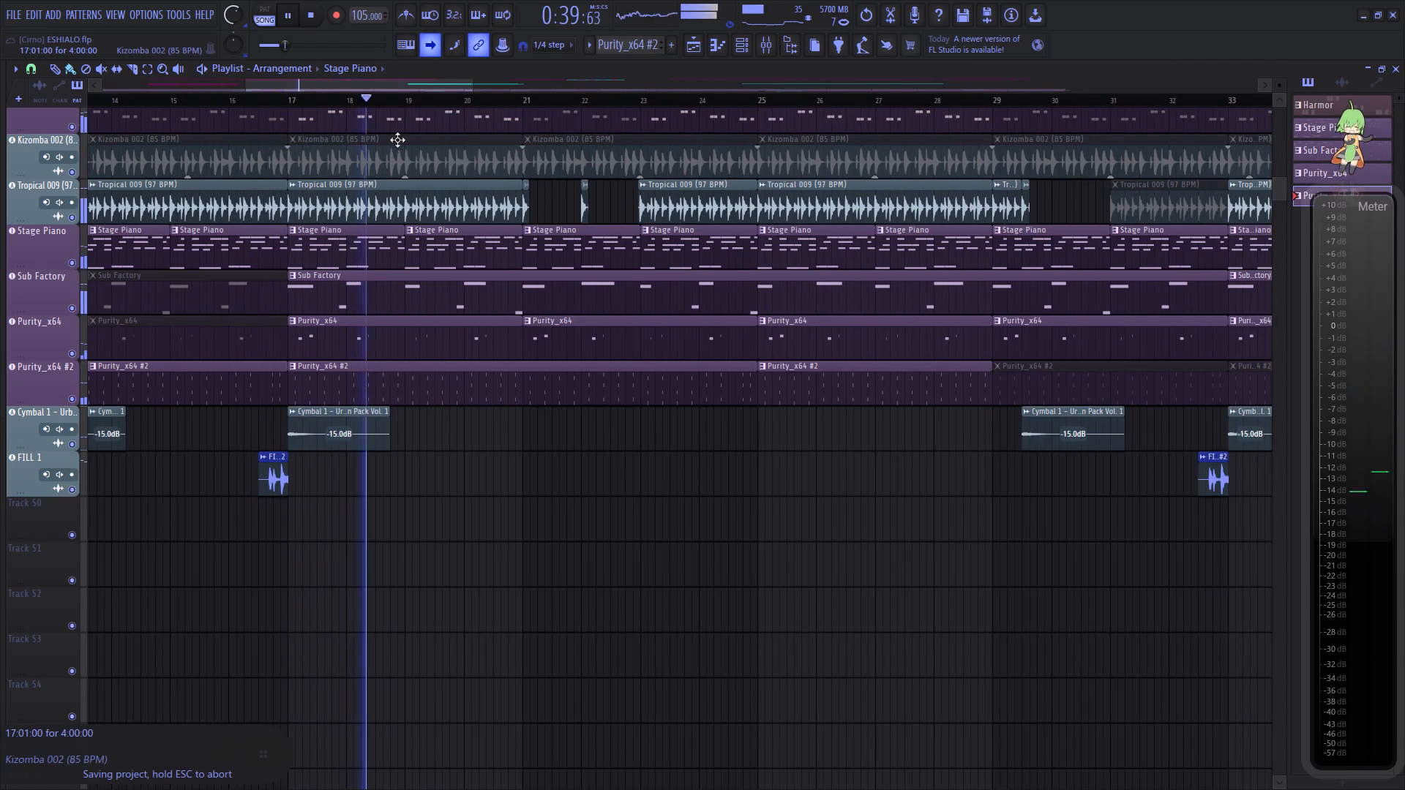
scroll(407, 97, down, 6)
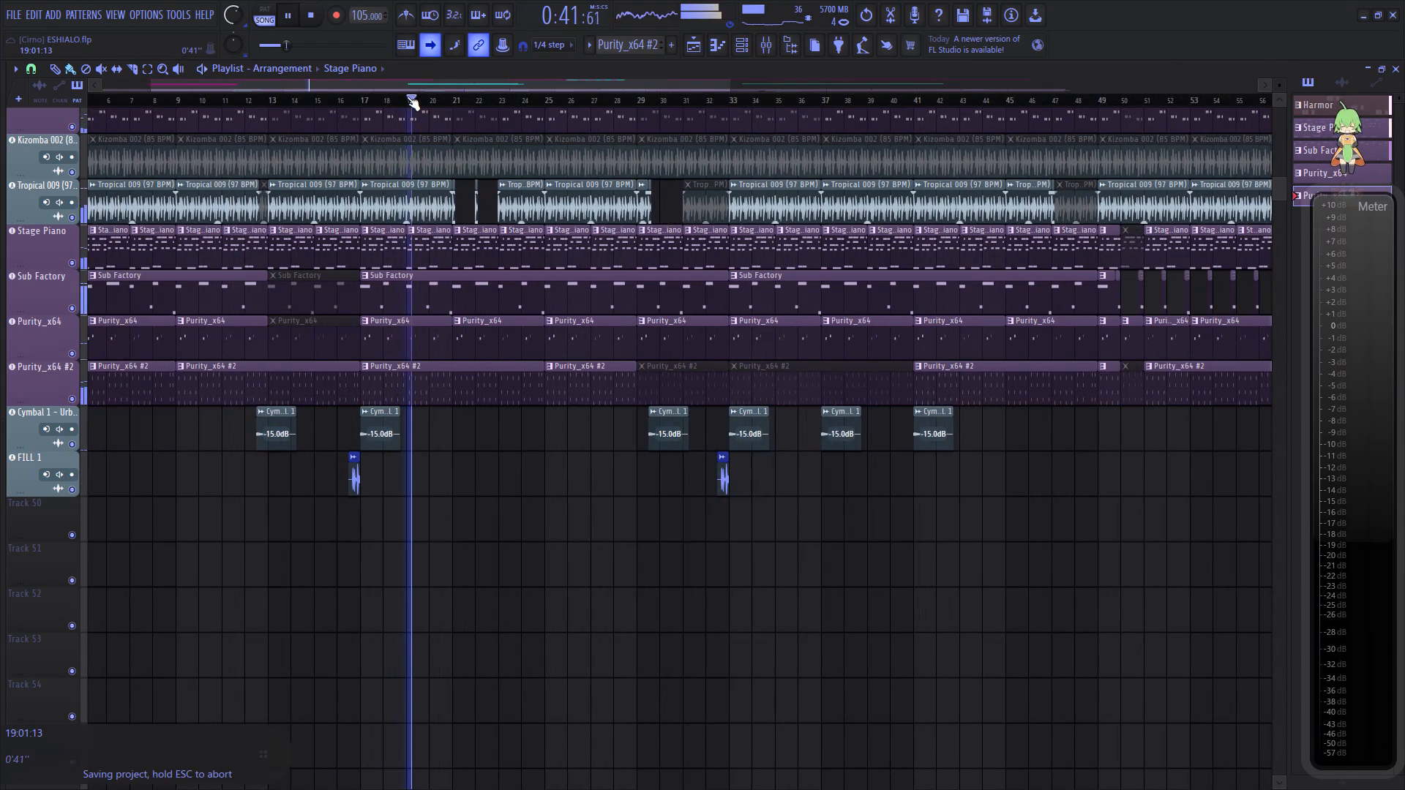
key(ctrl+s)
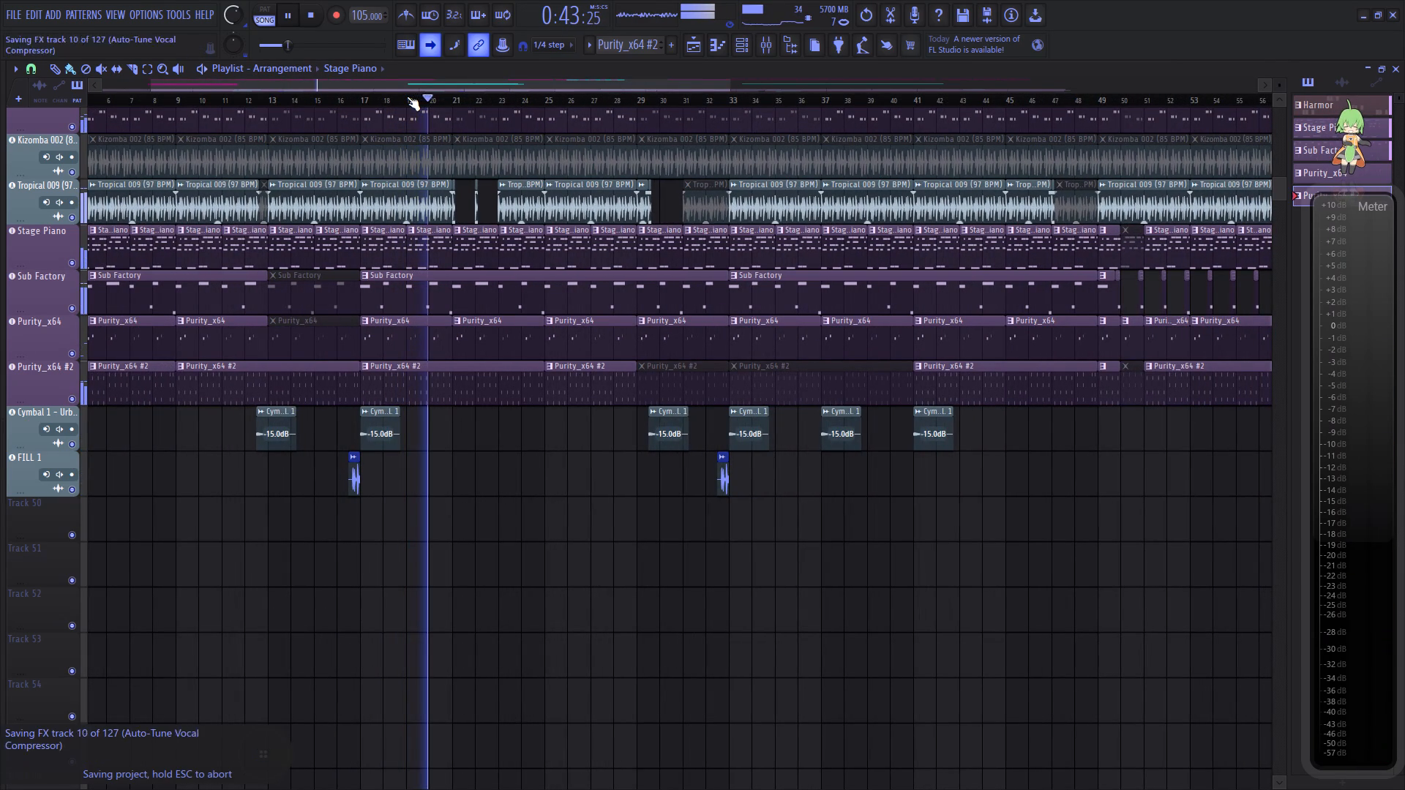
Look through the instrumental, chorus and verse tracks during playback to locate the Chorus 1 vocals.
scroll(540, 190, up, 6)
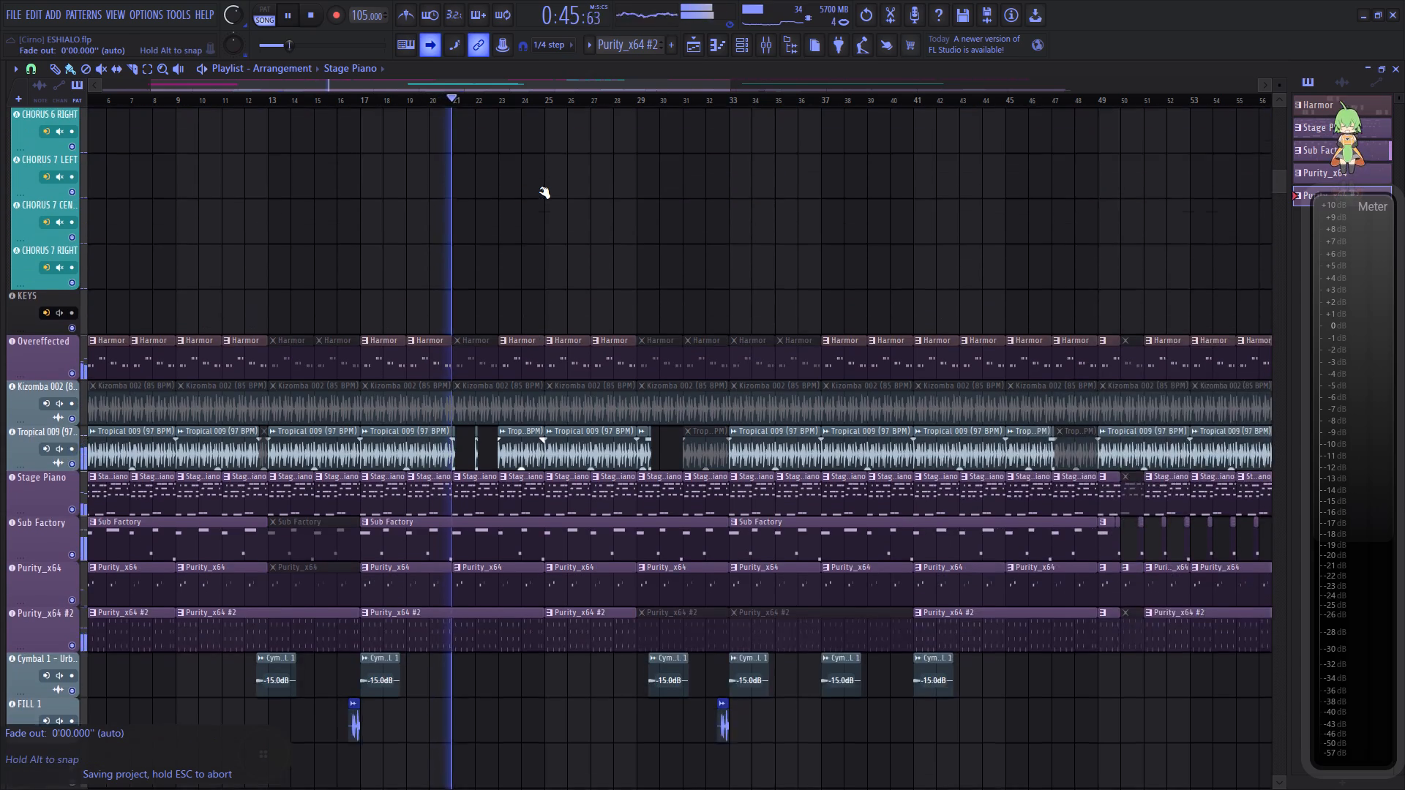
scroll(540, 190, up, 3)
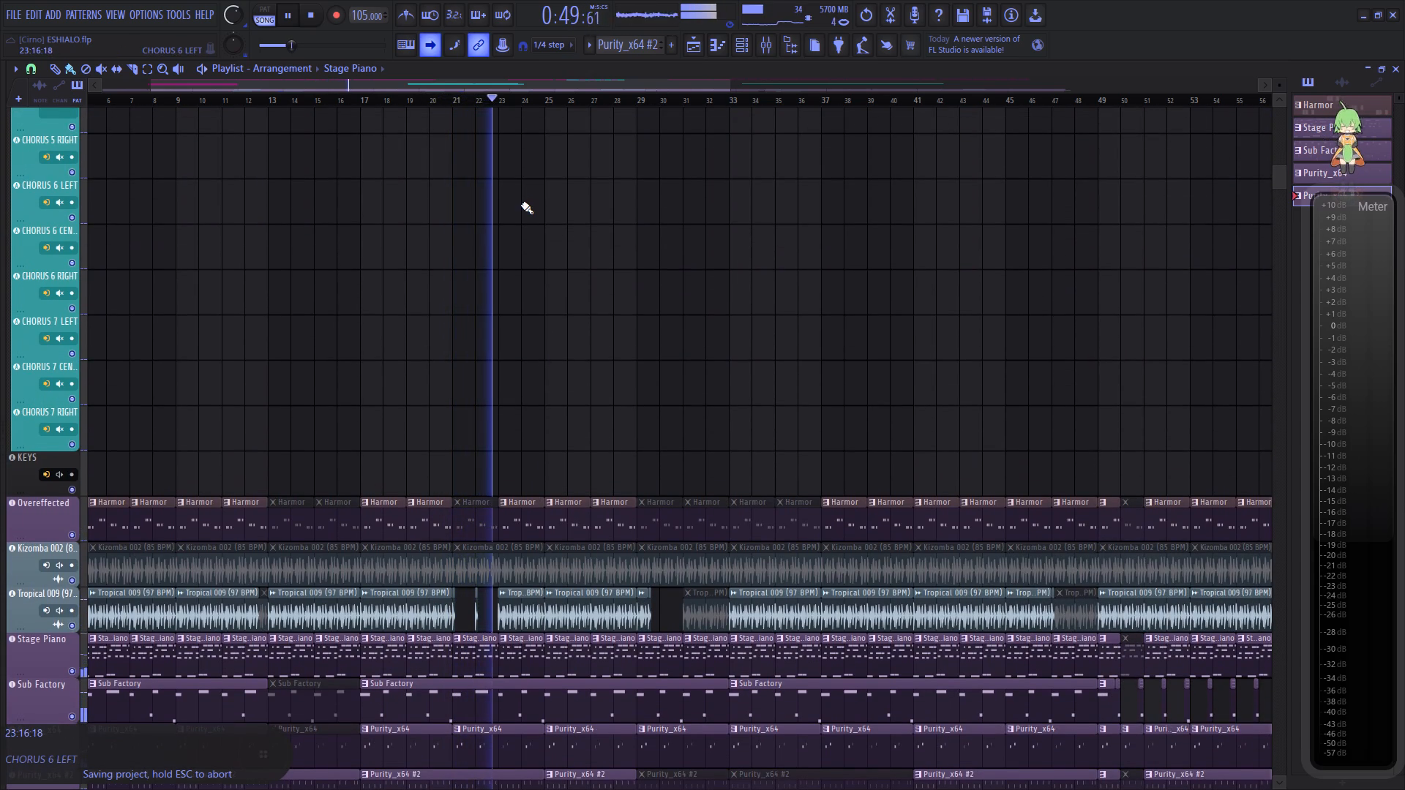
scroll(518, 211, down, 6)
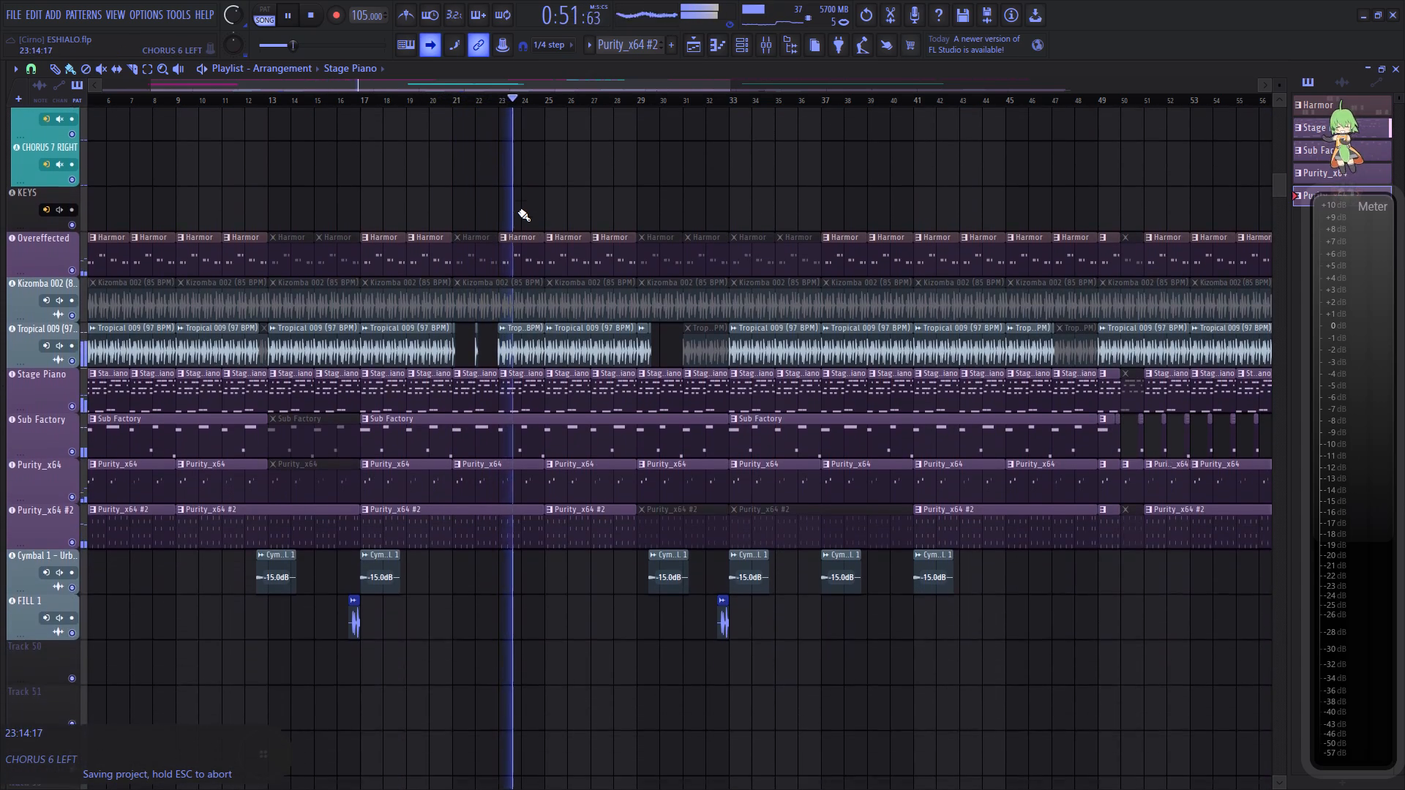
scroll(517, 219, up, 20)
scroll(517, 219, up, 12)
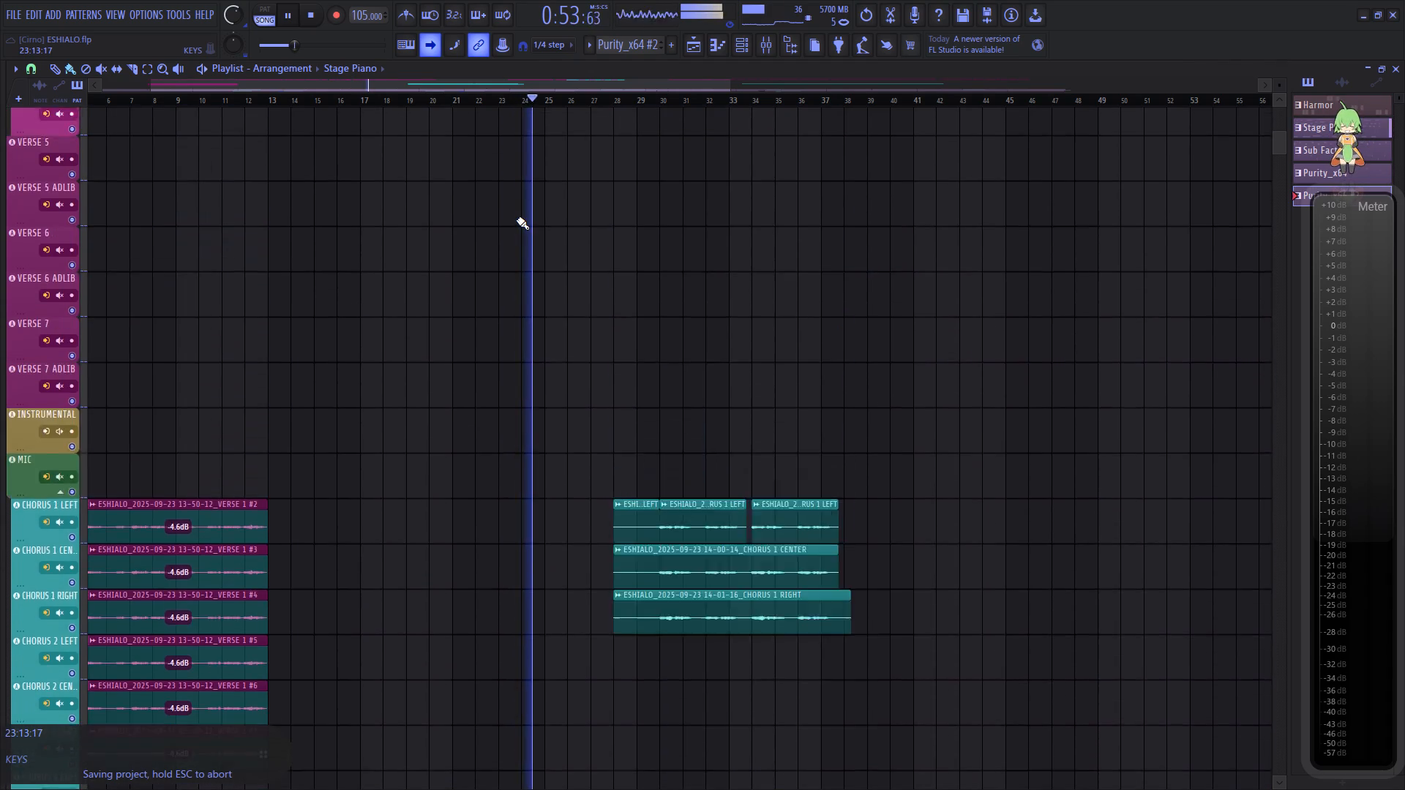
scroll(517, 219, up, 1)
scroll(517, 219, down, 9)
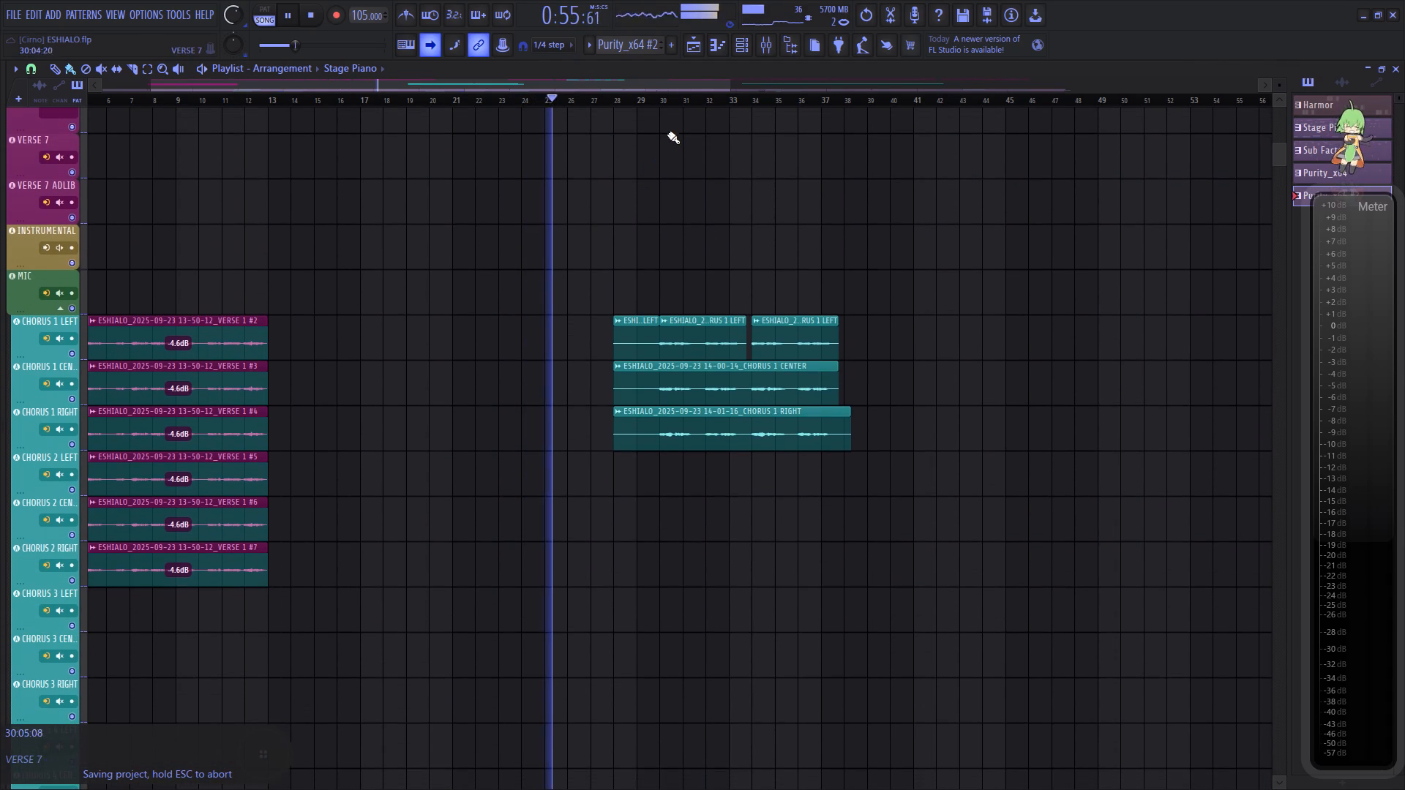
Select bars 30 to 37 on the timeline to play the Chorus 1 vocals, and check the mixer.
ctrl+drag(660, 99, 827, 124)
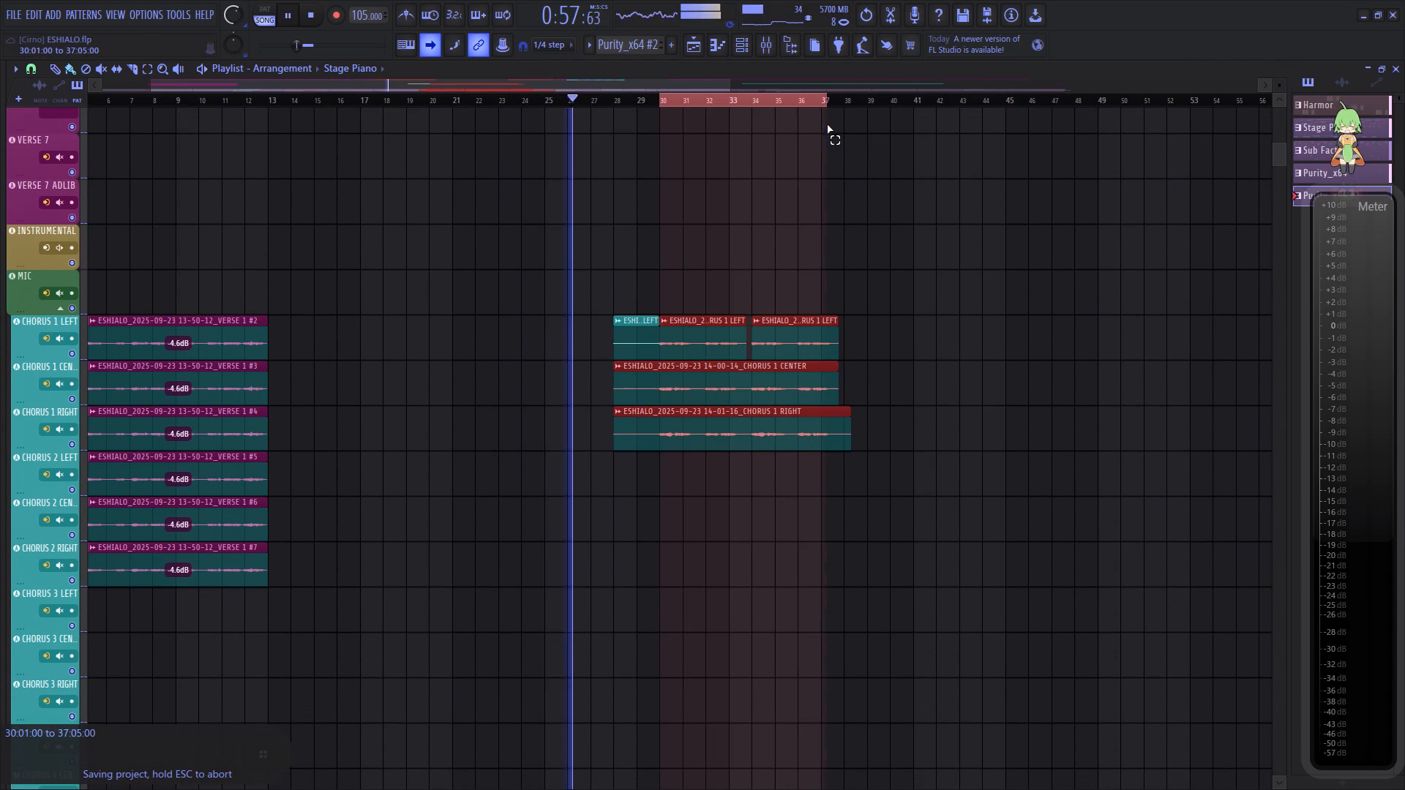
ctrl+drag(827, 124, 833, 122)
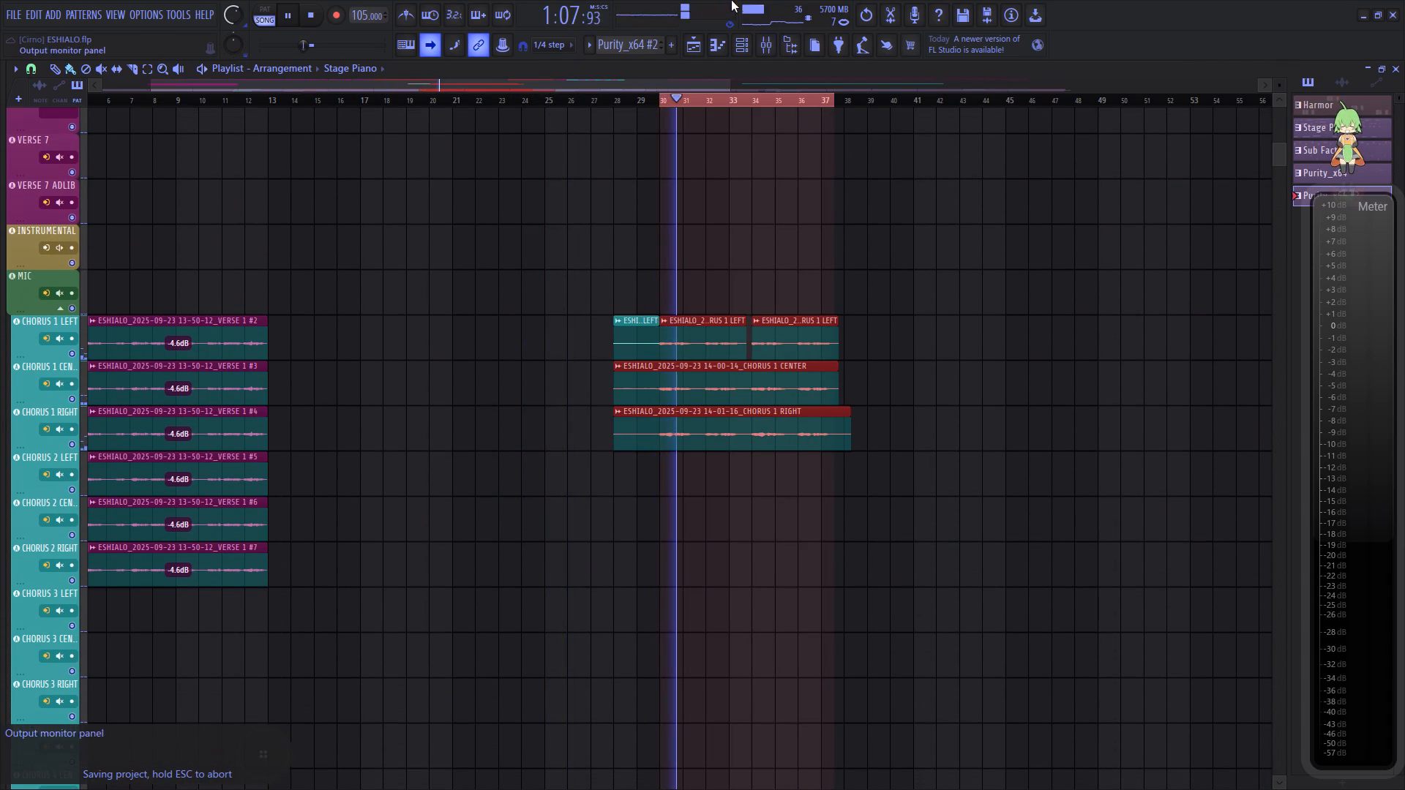
click(759, 44)
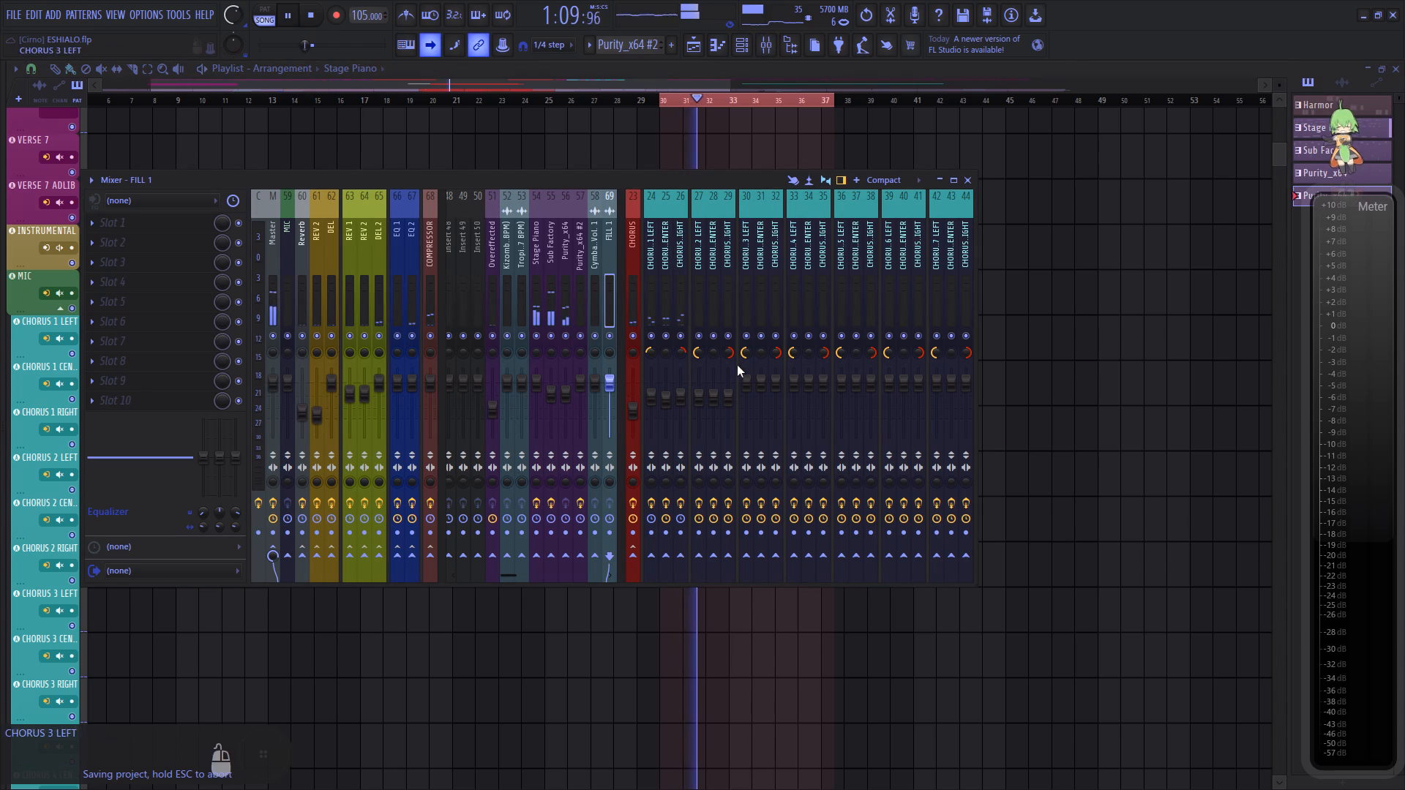
click(746, 75)
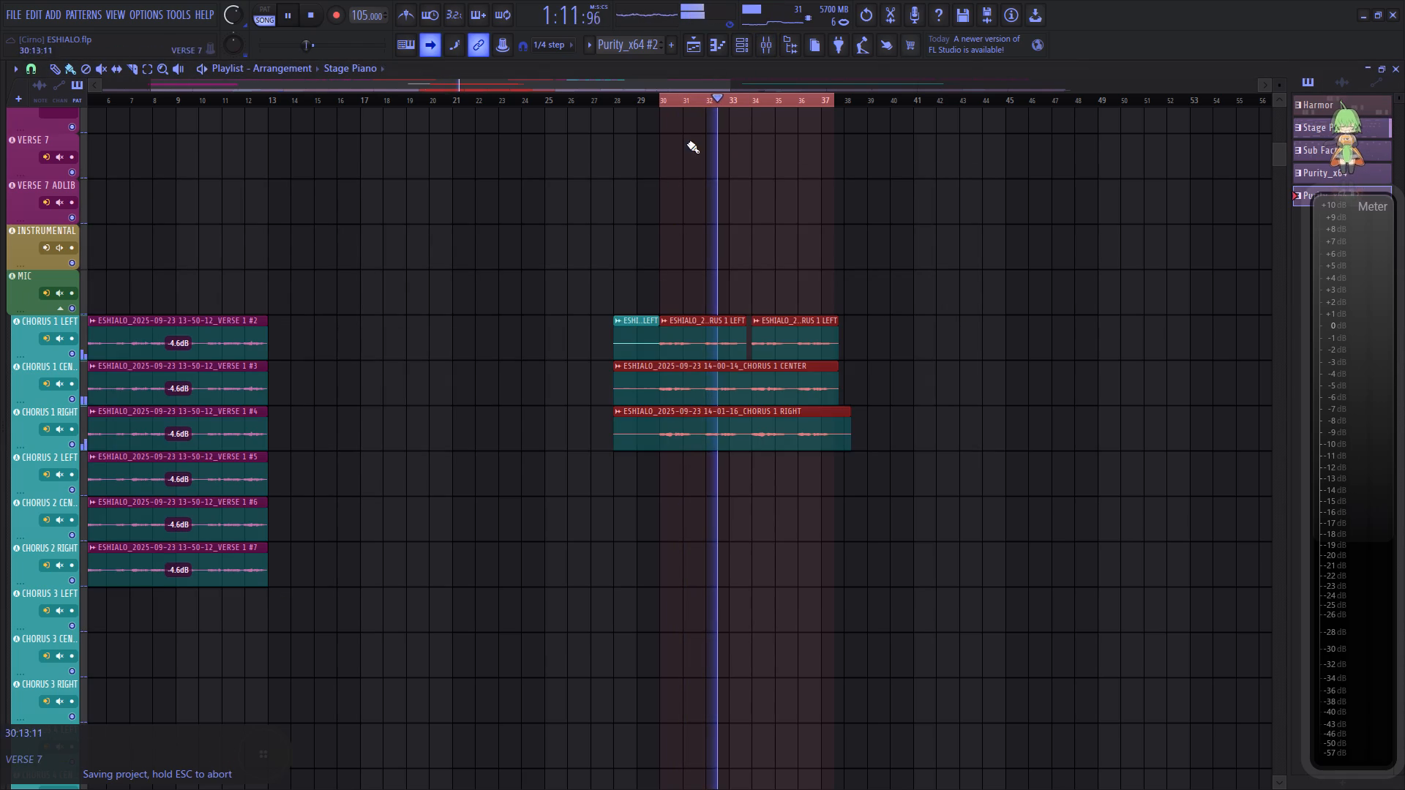
Stop playback, clear the time selection and briefly audition the Chorus 1 vocals from bar 30.
scroll(665, 99, up, 13)
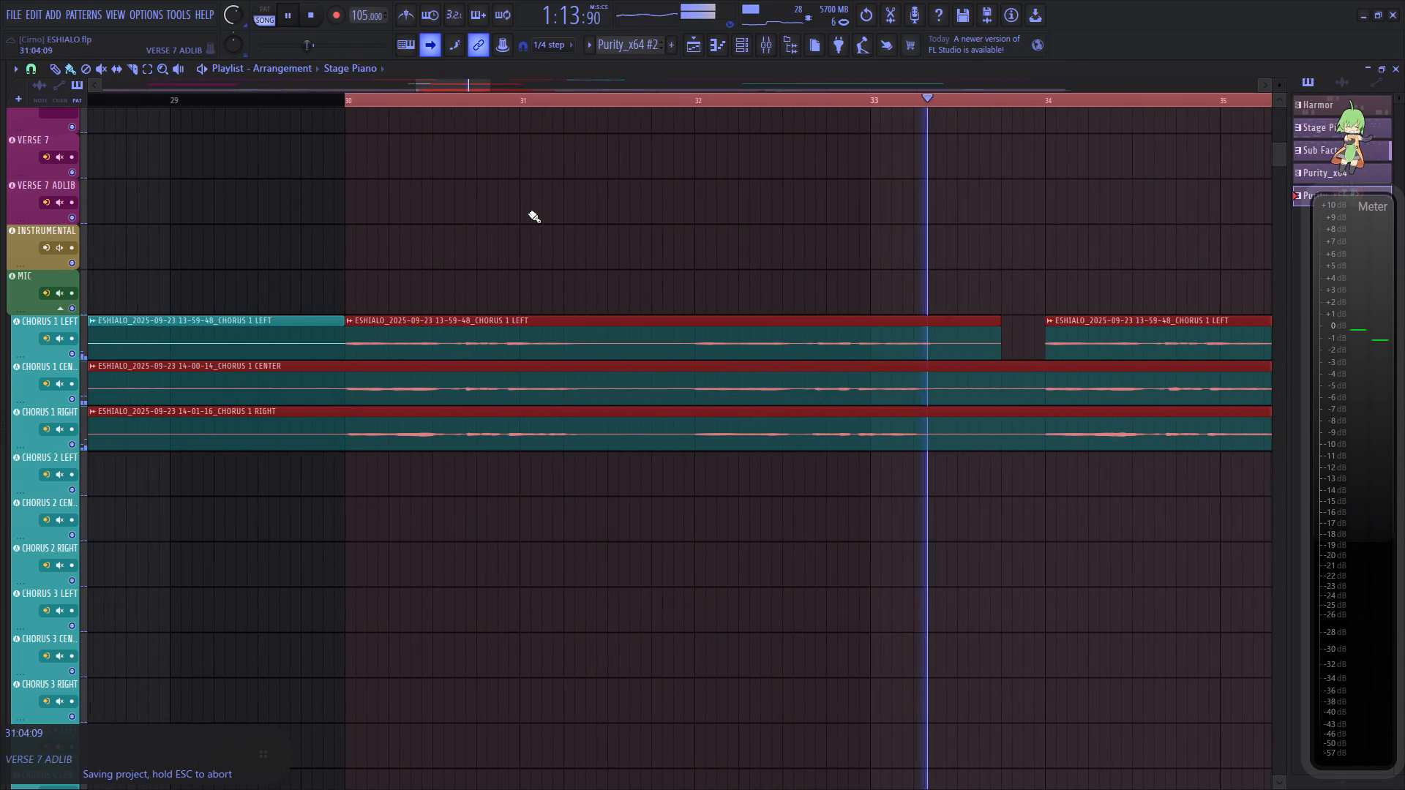
key(space)
double_click(333, 102)
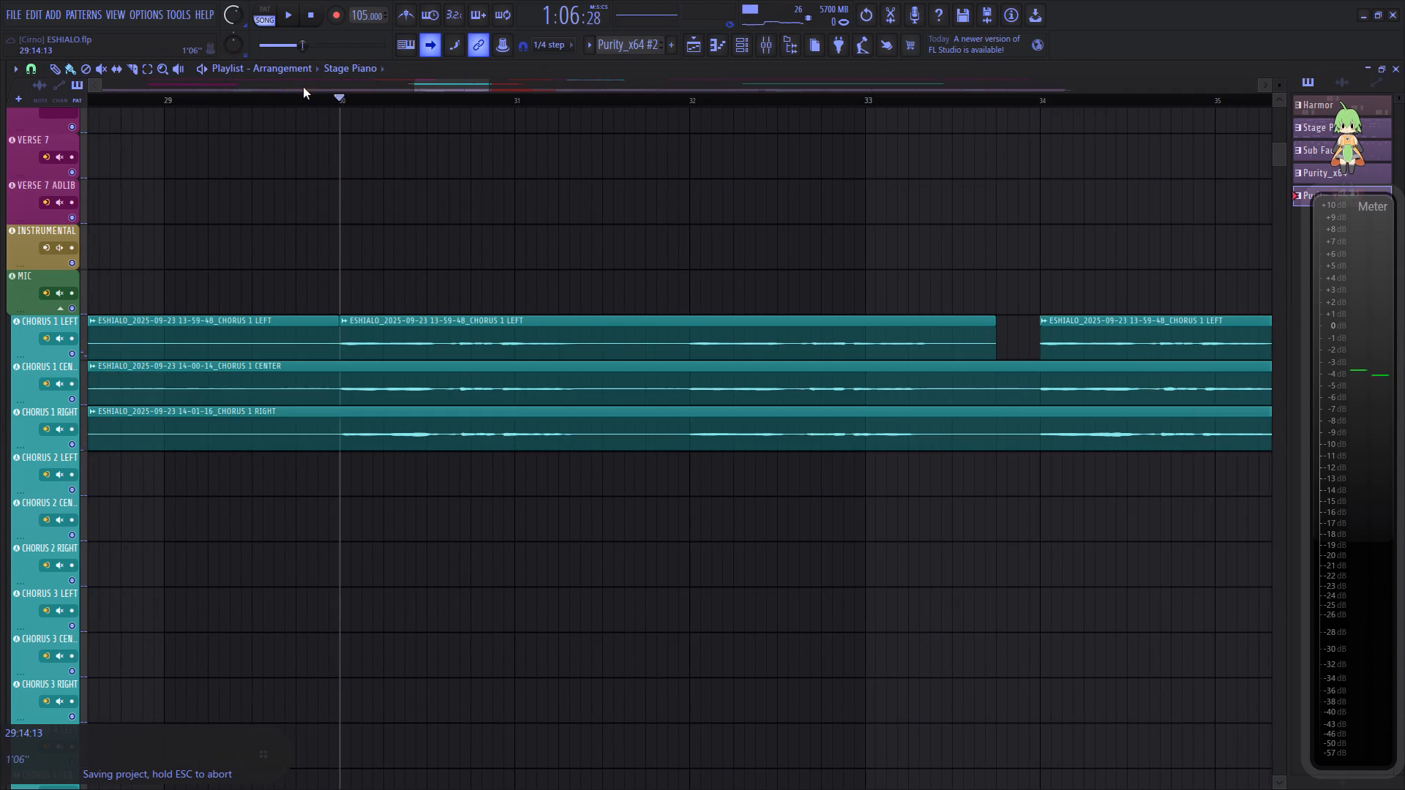
click(303, 87)
click(317, 99)
double_click(356, 100)
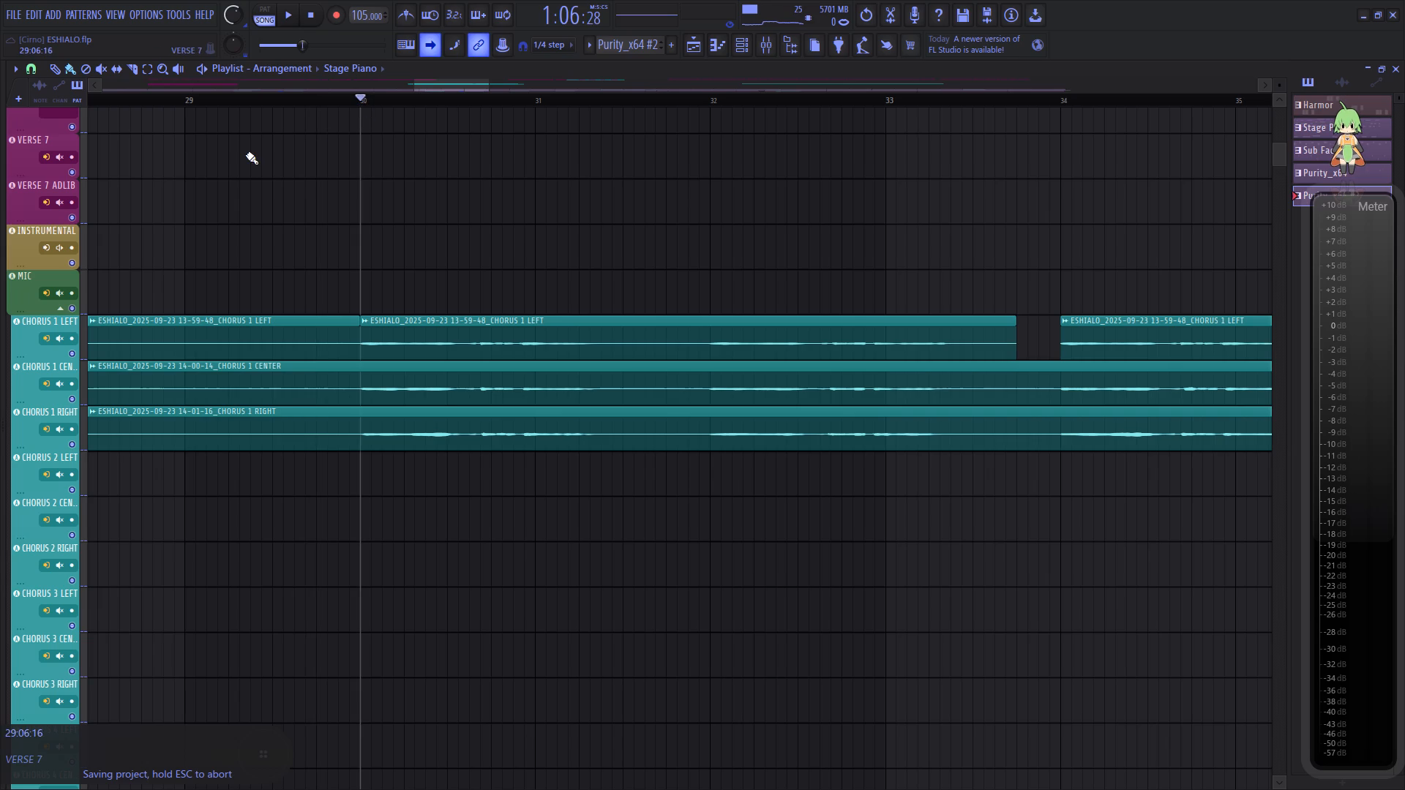
key(space)
key(space)
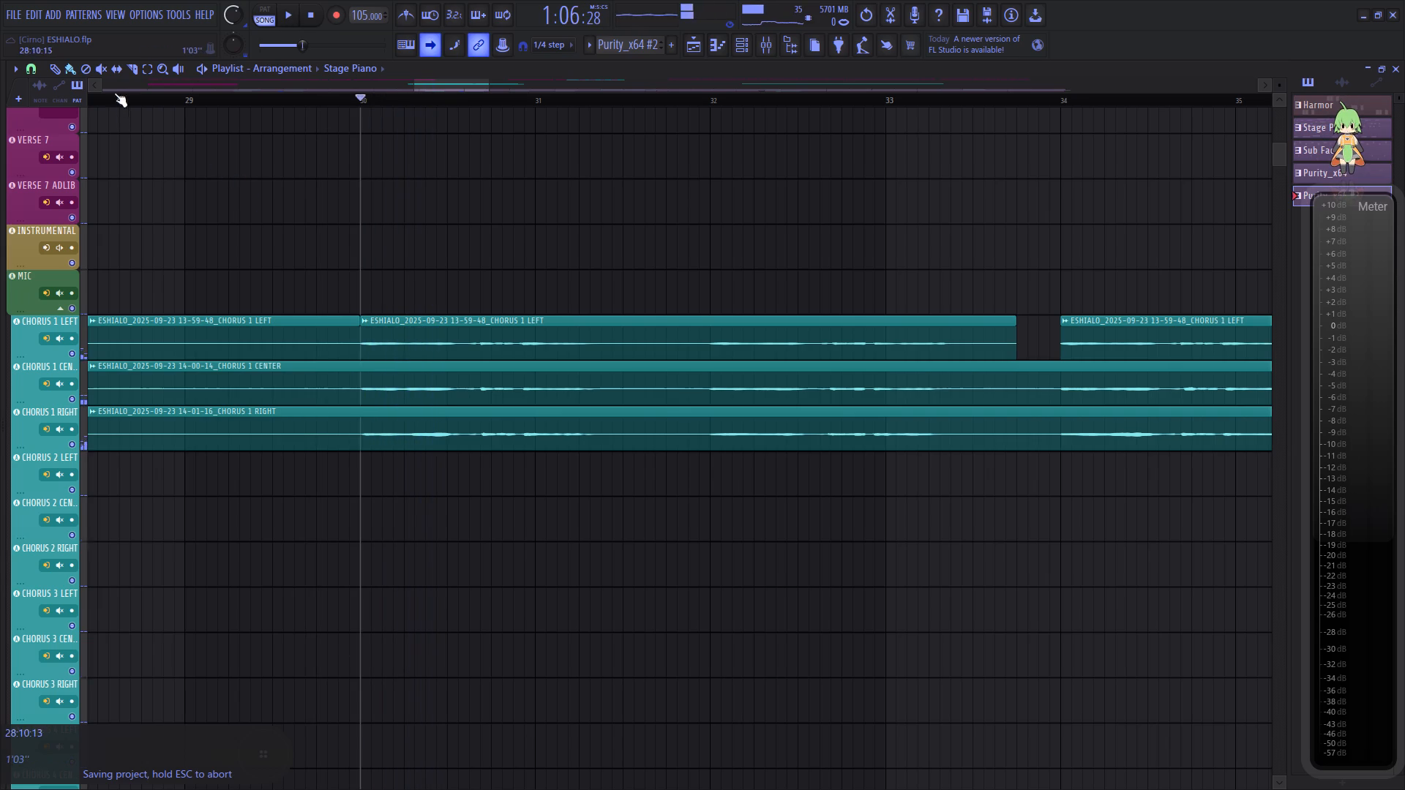
Slice the Chorus 1 Center and Right clips at 29:16, just before bar 30, and delete the pieces before the cut.
click(122, 67)
click(134, 67)
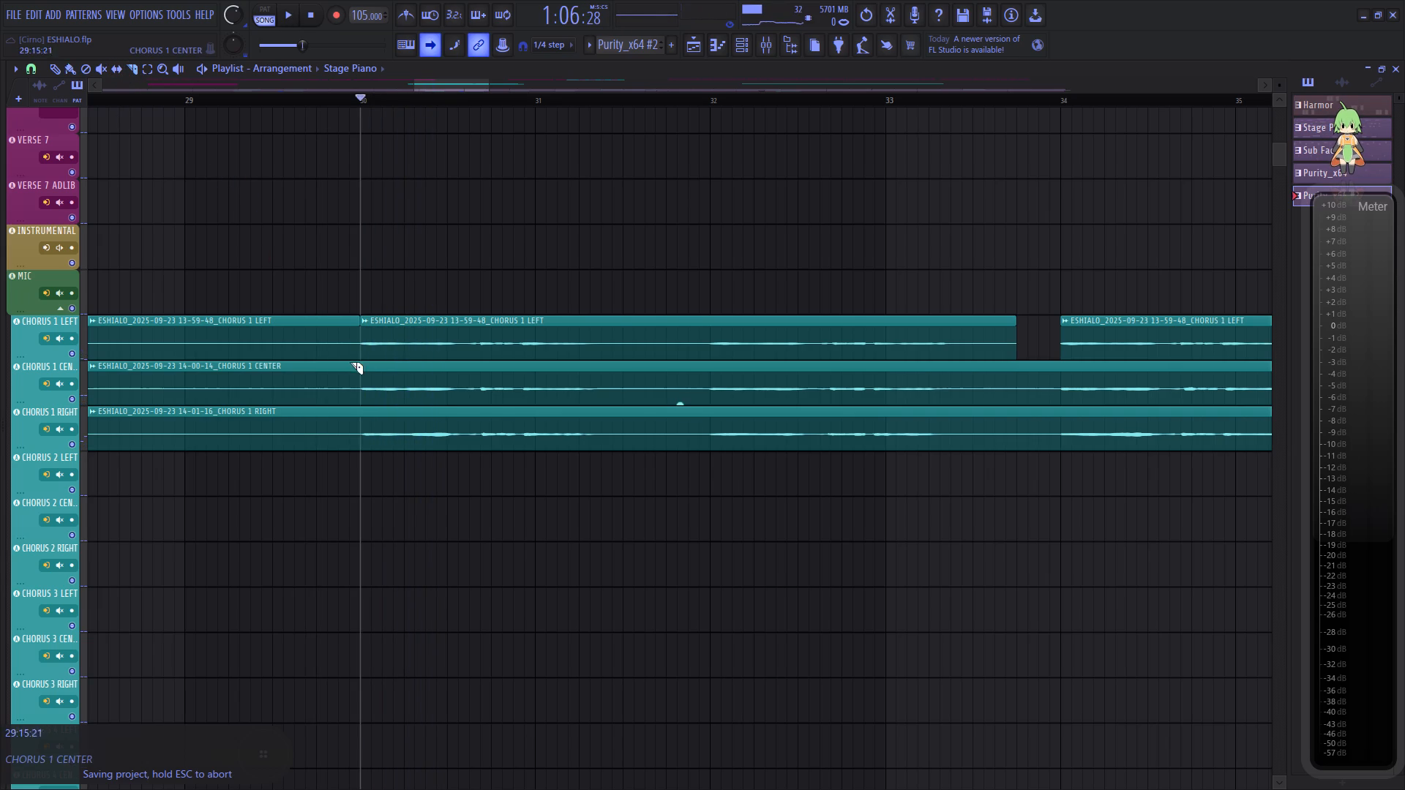
drag(359, 366, 347, 424)
drag(347, 424, 348, 426)
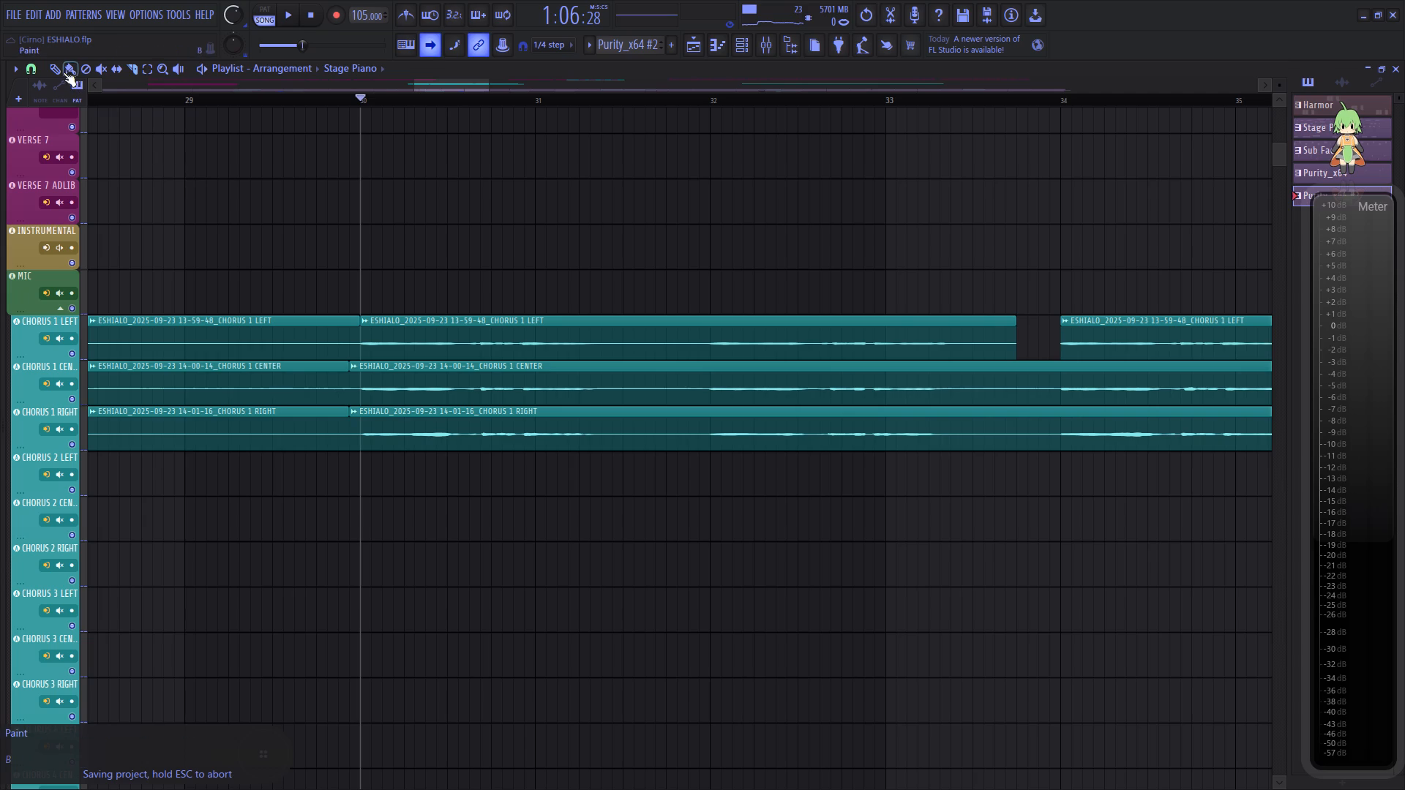
click(67, 69)
right_drag(277, 383, 261, 475)
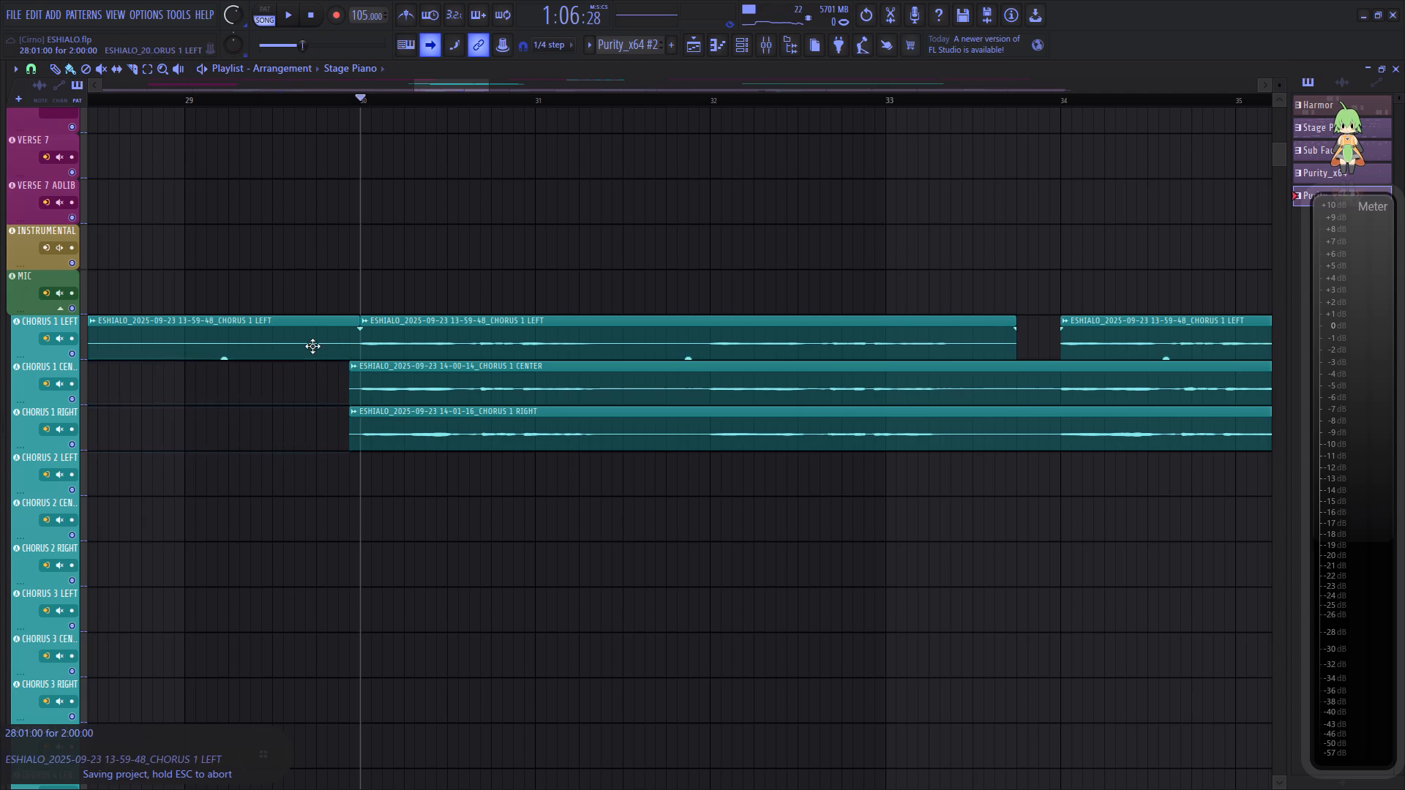
Delete the first Chorus 1 Left clip, extend the following clip's start back to 29:16, and save the project.
right_click(312, 346)
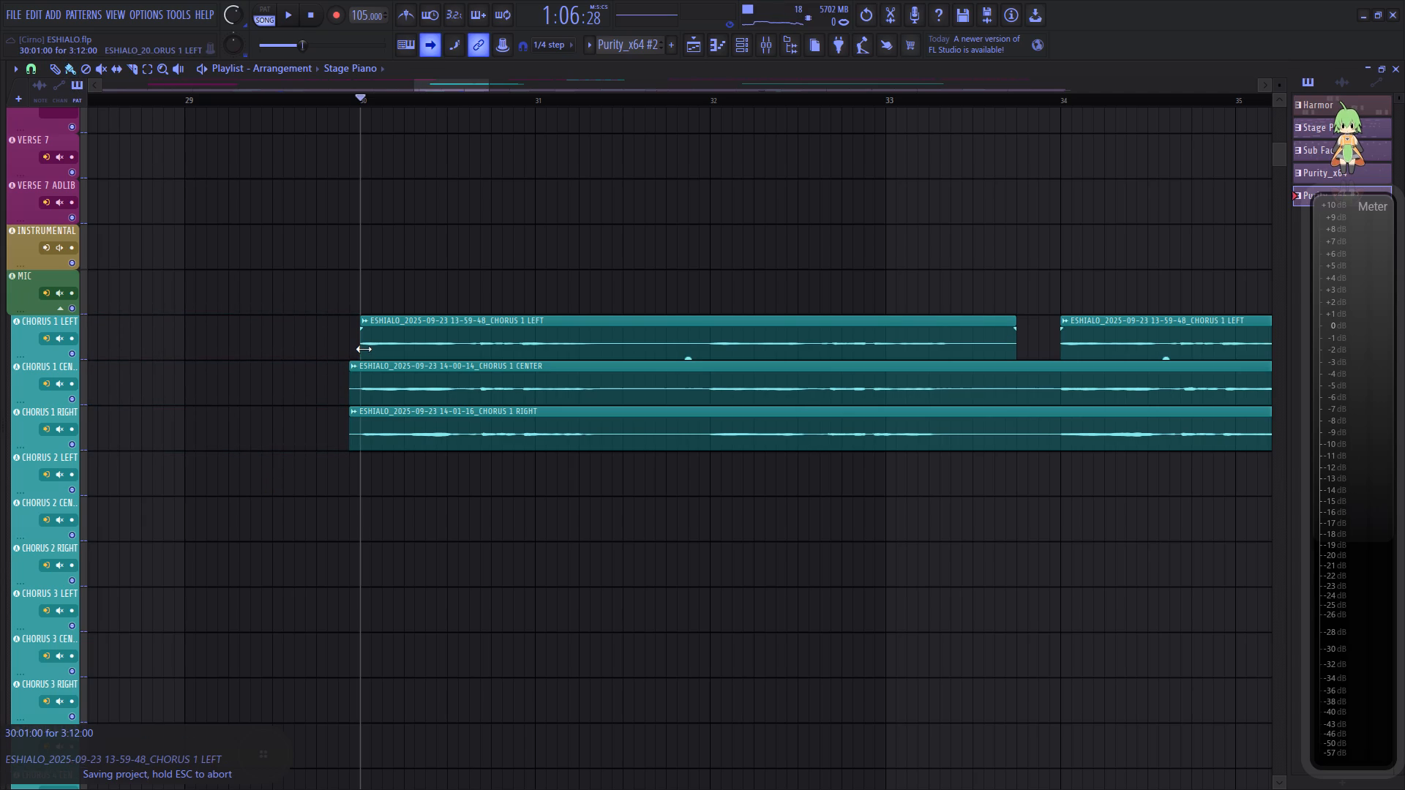
drag(364, 349, 353, 350)
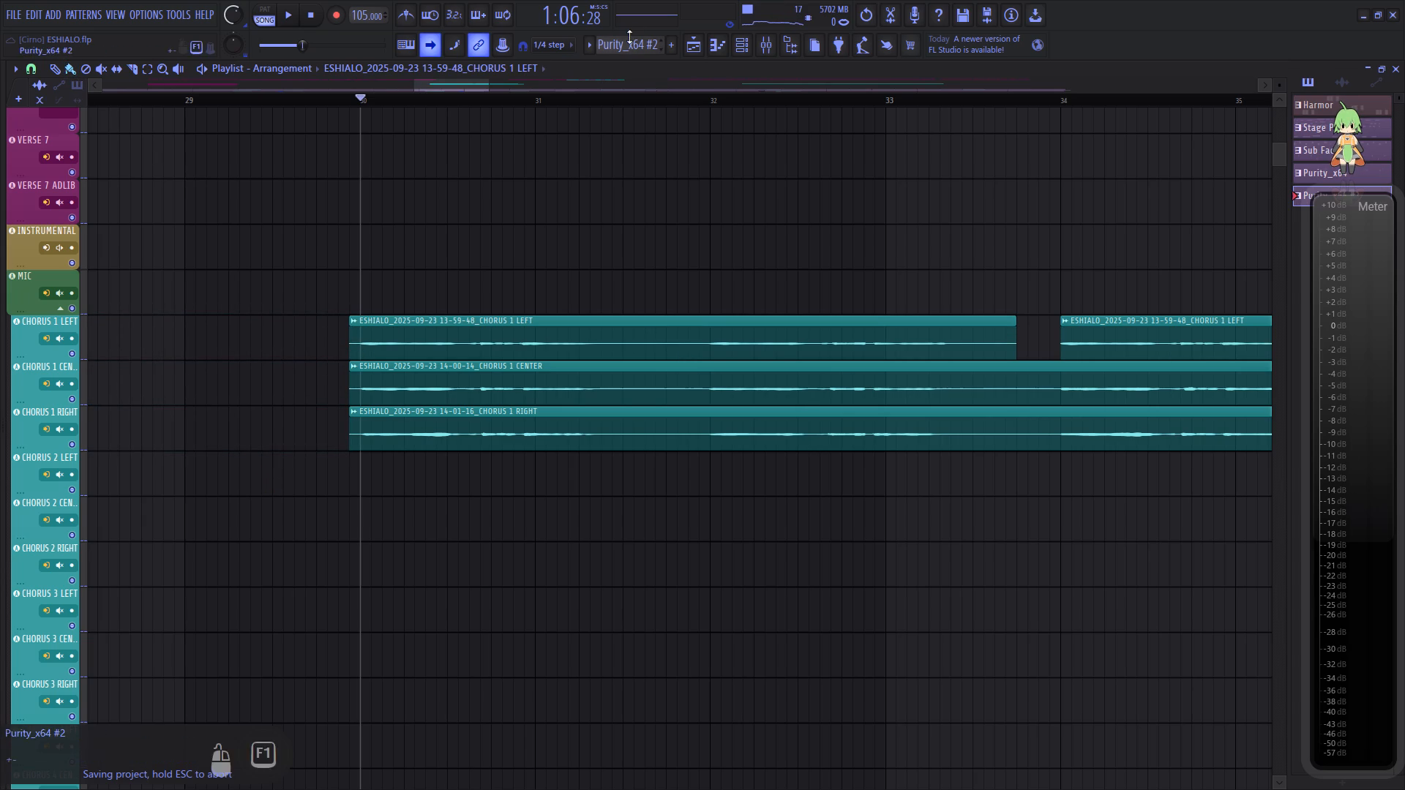
scroll(645, 96, down, 9)
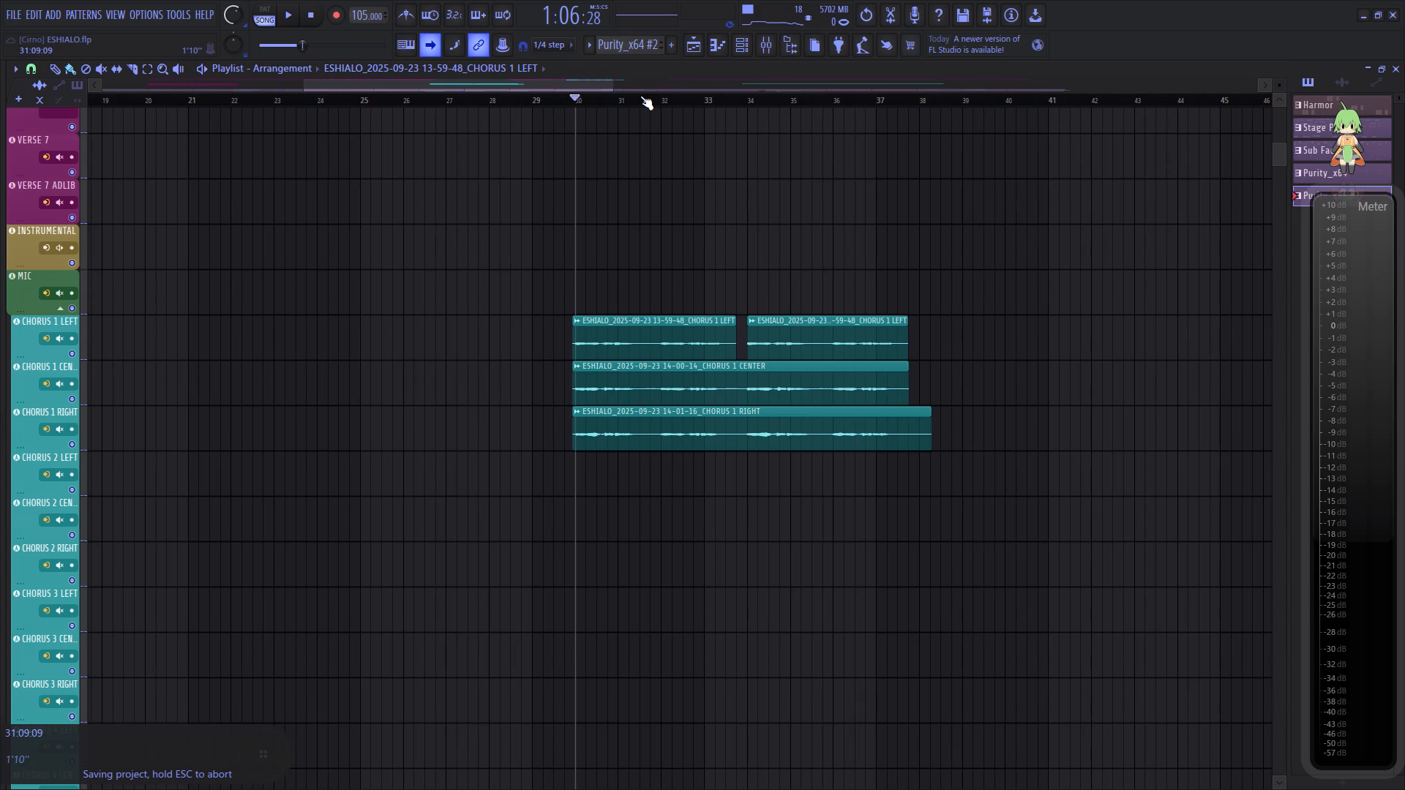
key(ctrl+s)
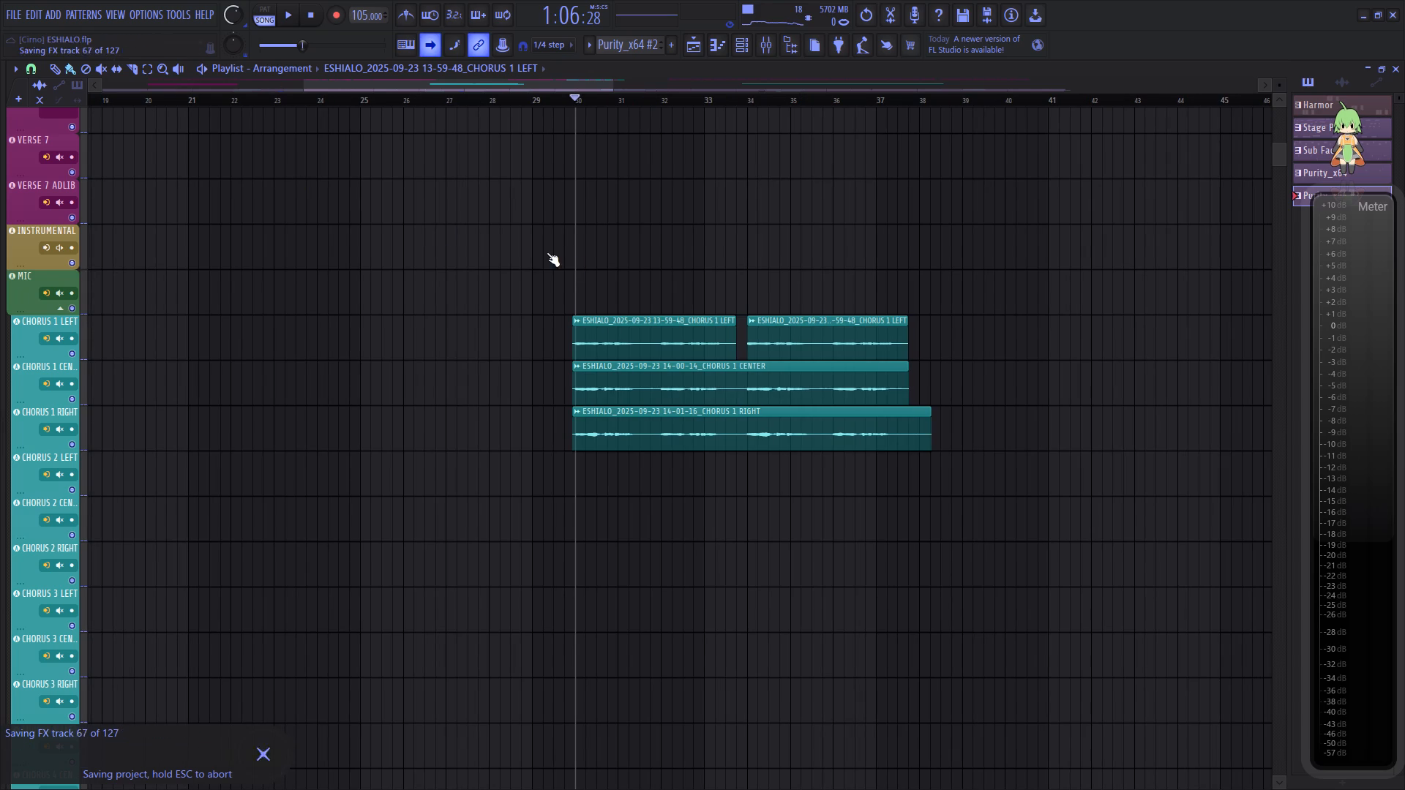
Slice off and delete the ends of the Chorus 1 Left, Center and Right clips at about 37:09, and save the project.
key(c)
scroll(905, 102, up, 5)
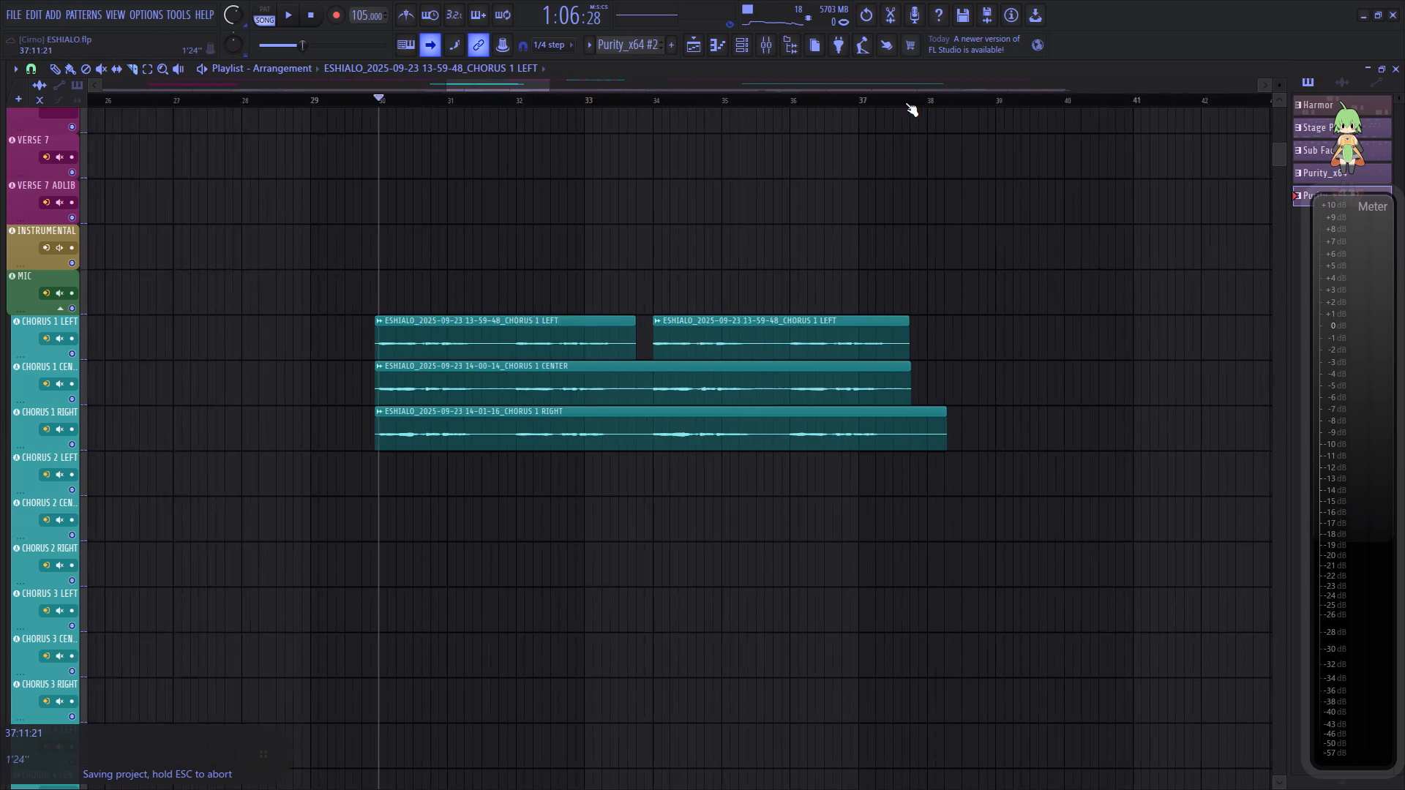
scroll(905, 102, up, 6)
right_drag(861, 337, 856, 421)
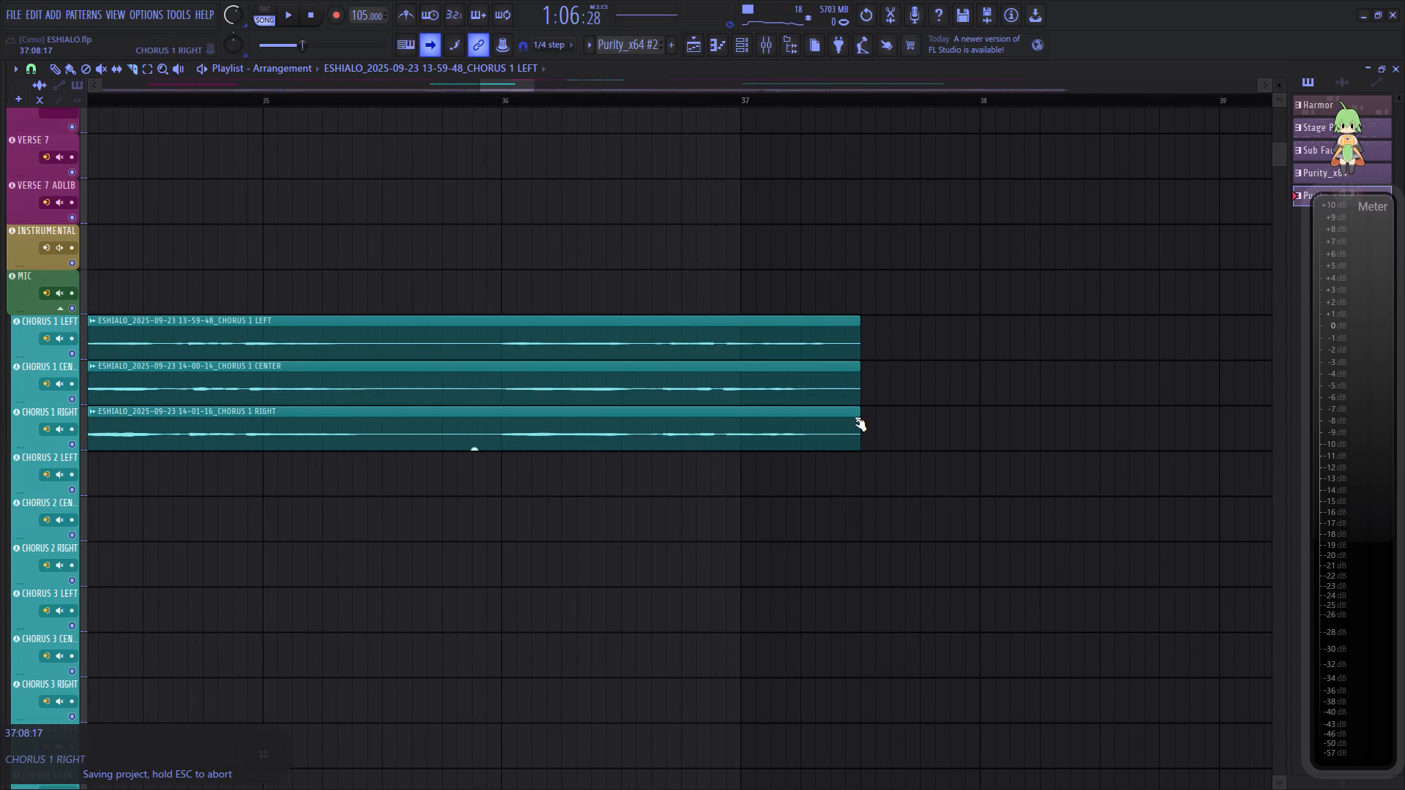
key(b)
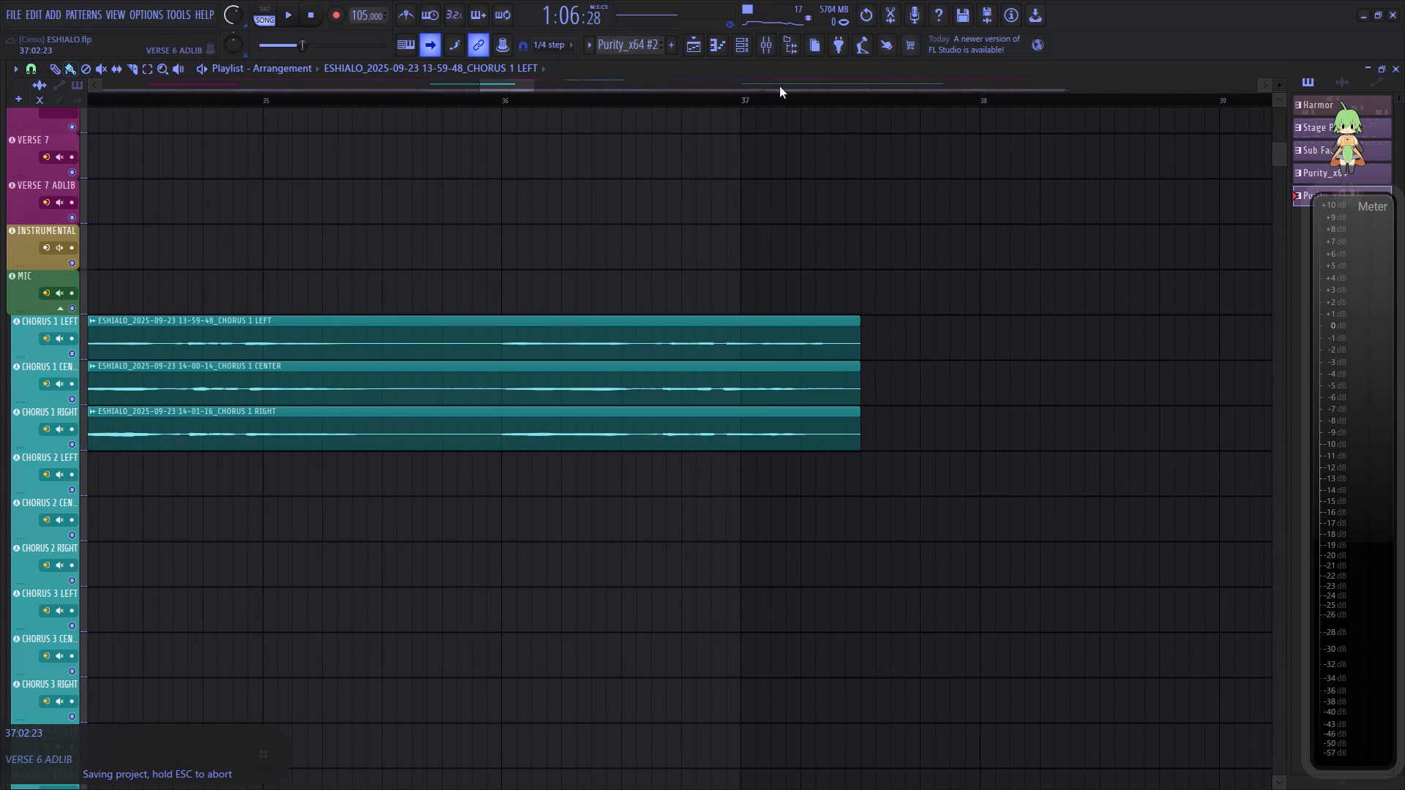
scroll(782, 95, down, 12)
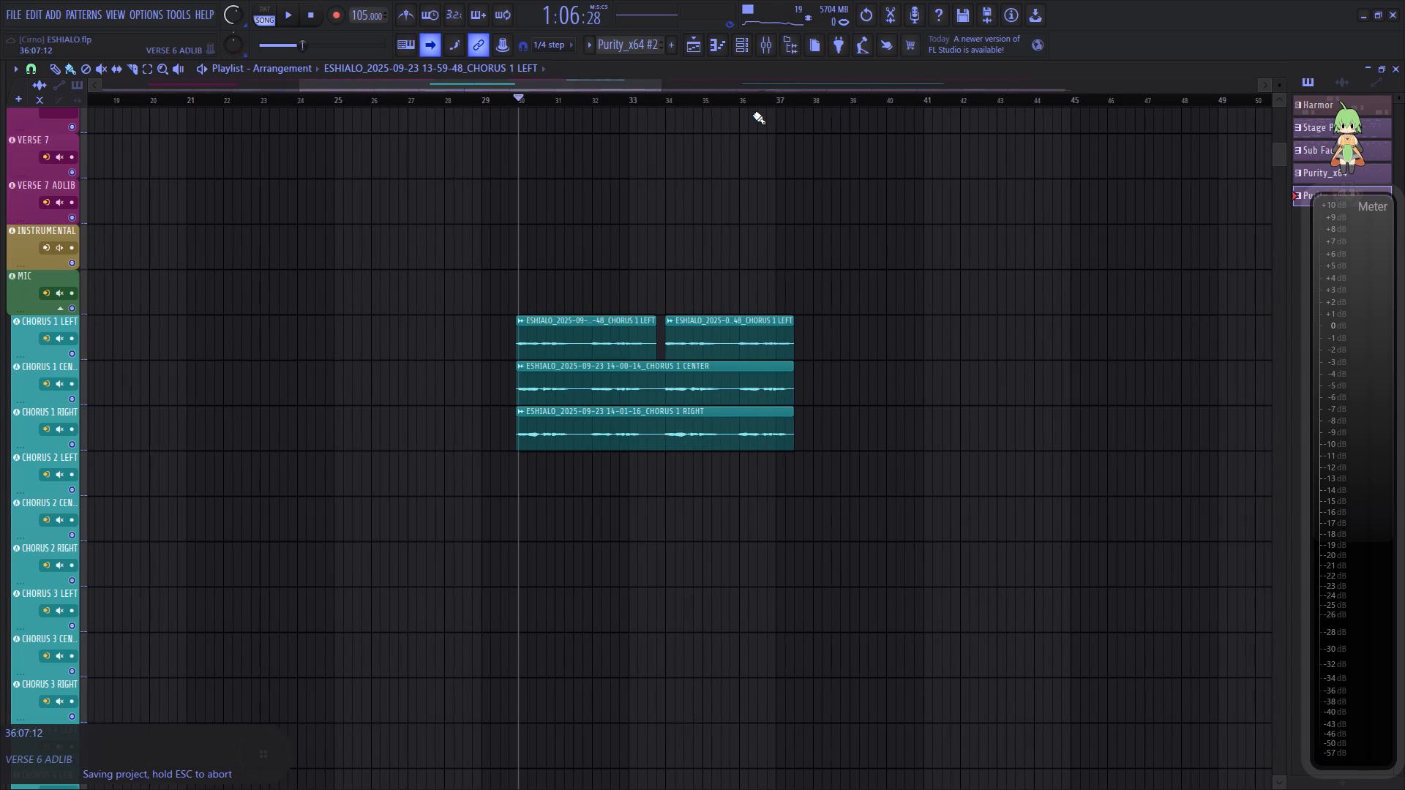
key(ctrl+s)
Play the Chorus 1 vocals with the instrumental from bar 30, and replay the passage while viewing the clips closely.
key(space)
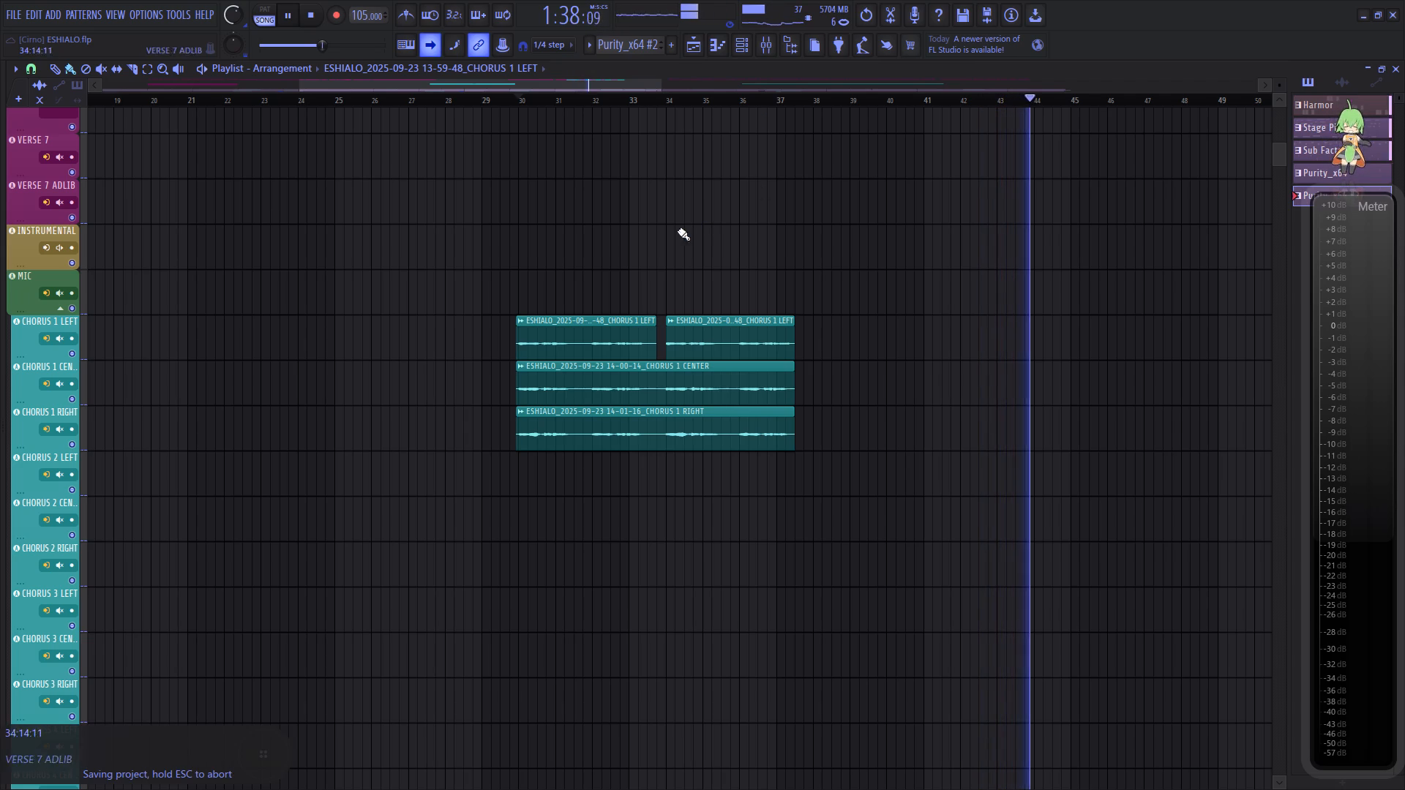
key(space)
key(space)
scroll(541, 97, up, 5)
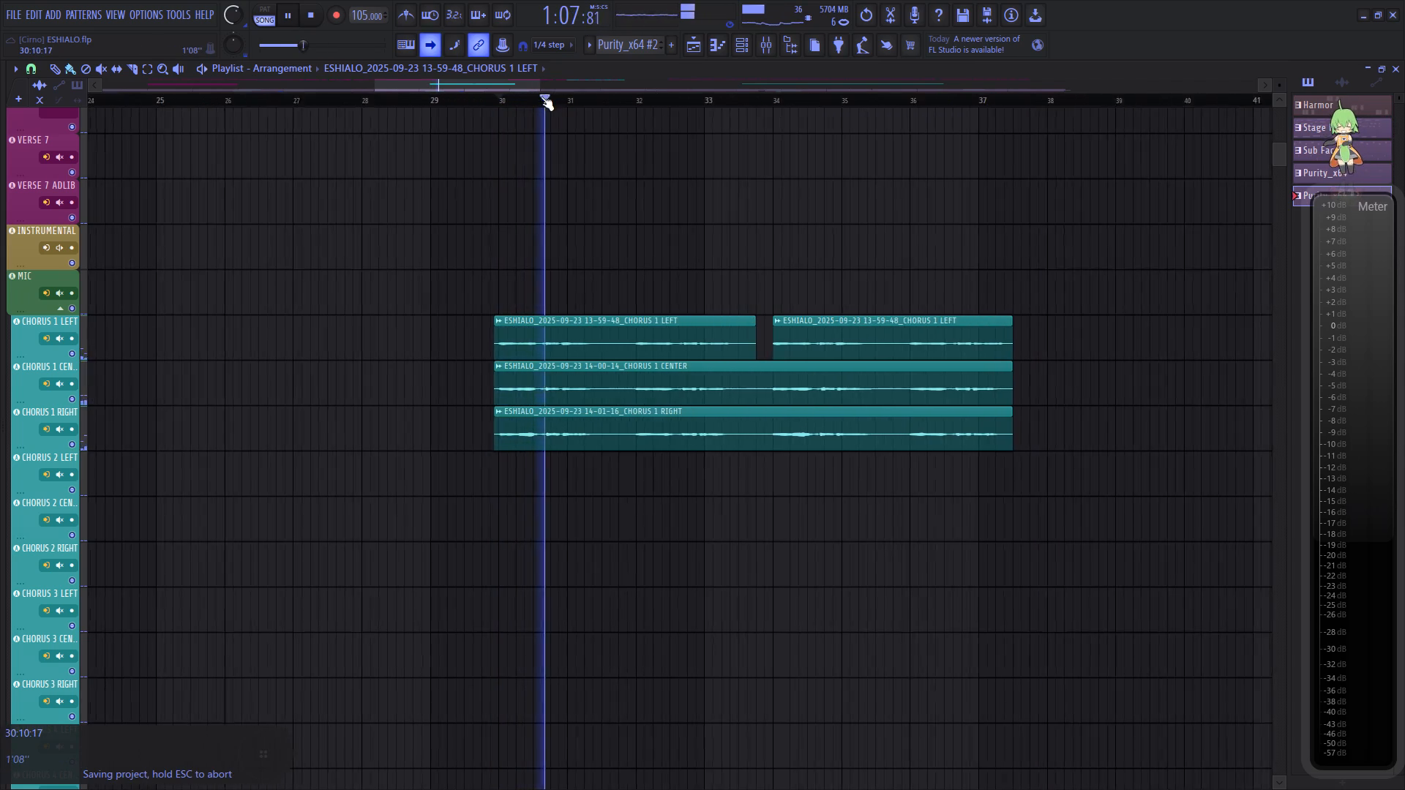
scroll(541, 97, up, 4)
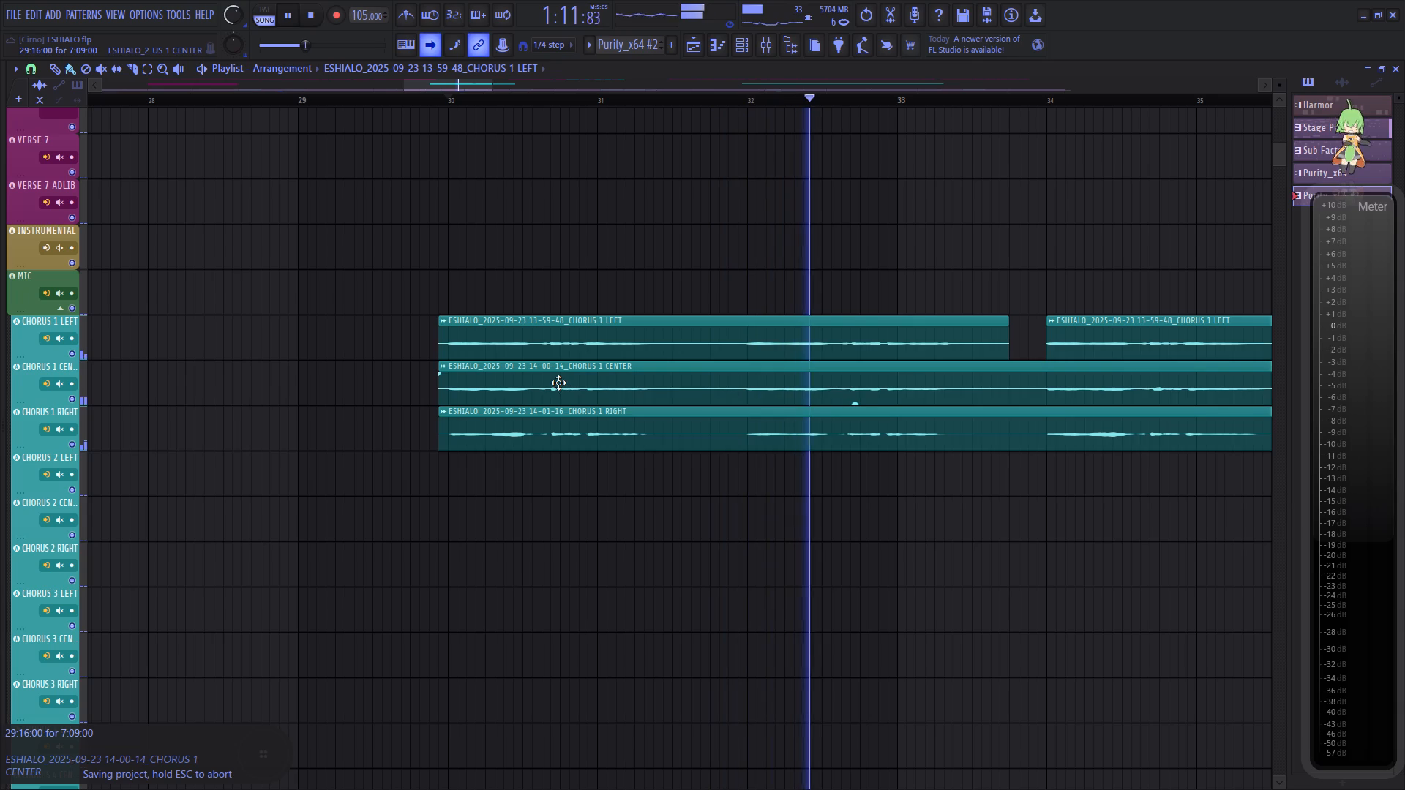
scroll(650, 102, down, 3)
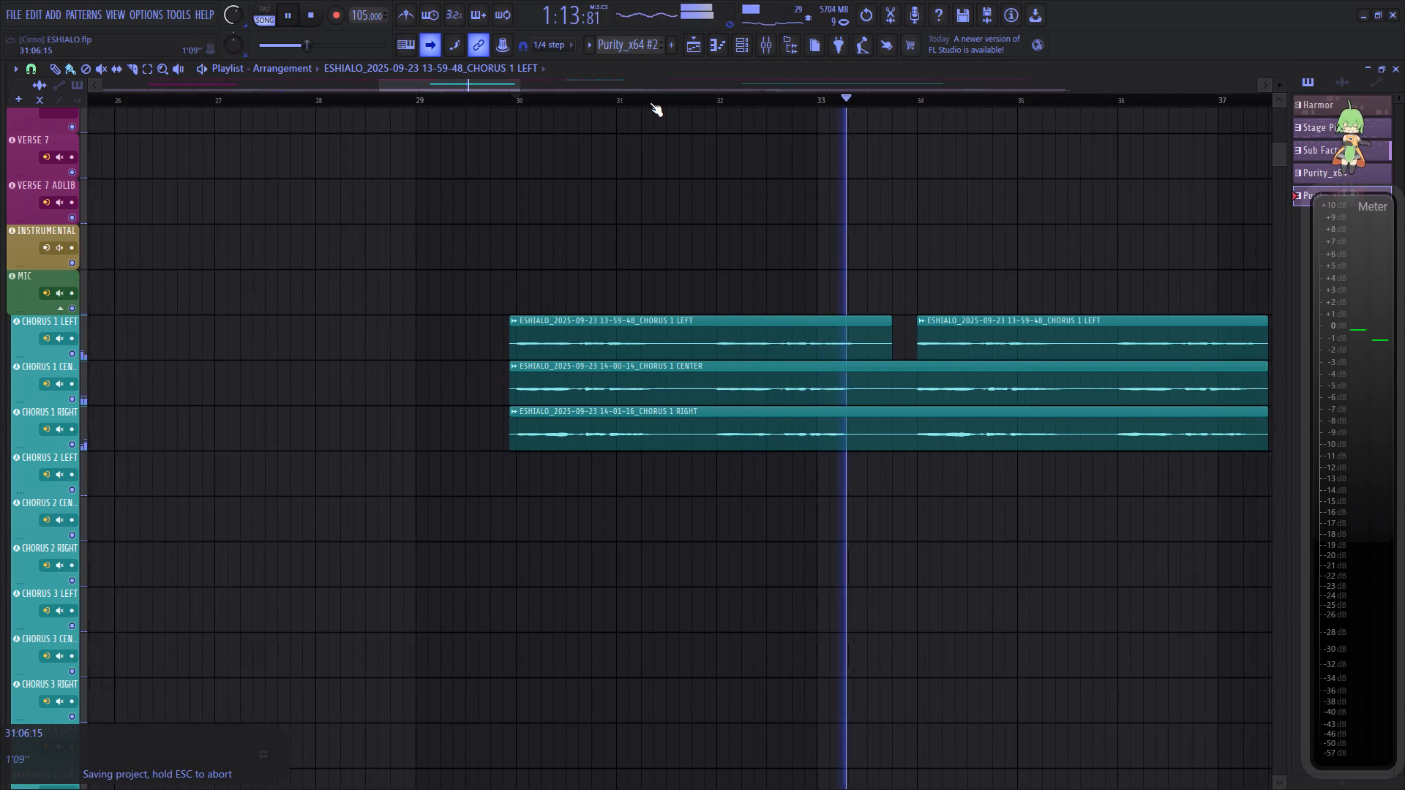
Stop playback and make the first Chorus 1 Left clip, starting just before bar 30, unique as its own sample.
key(space)
click(526, 321)
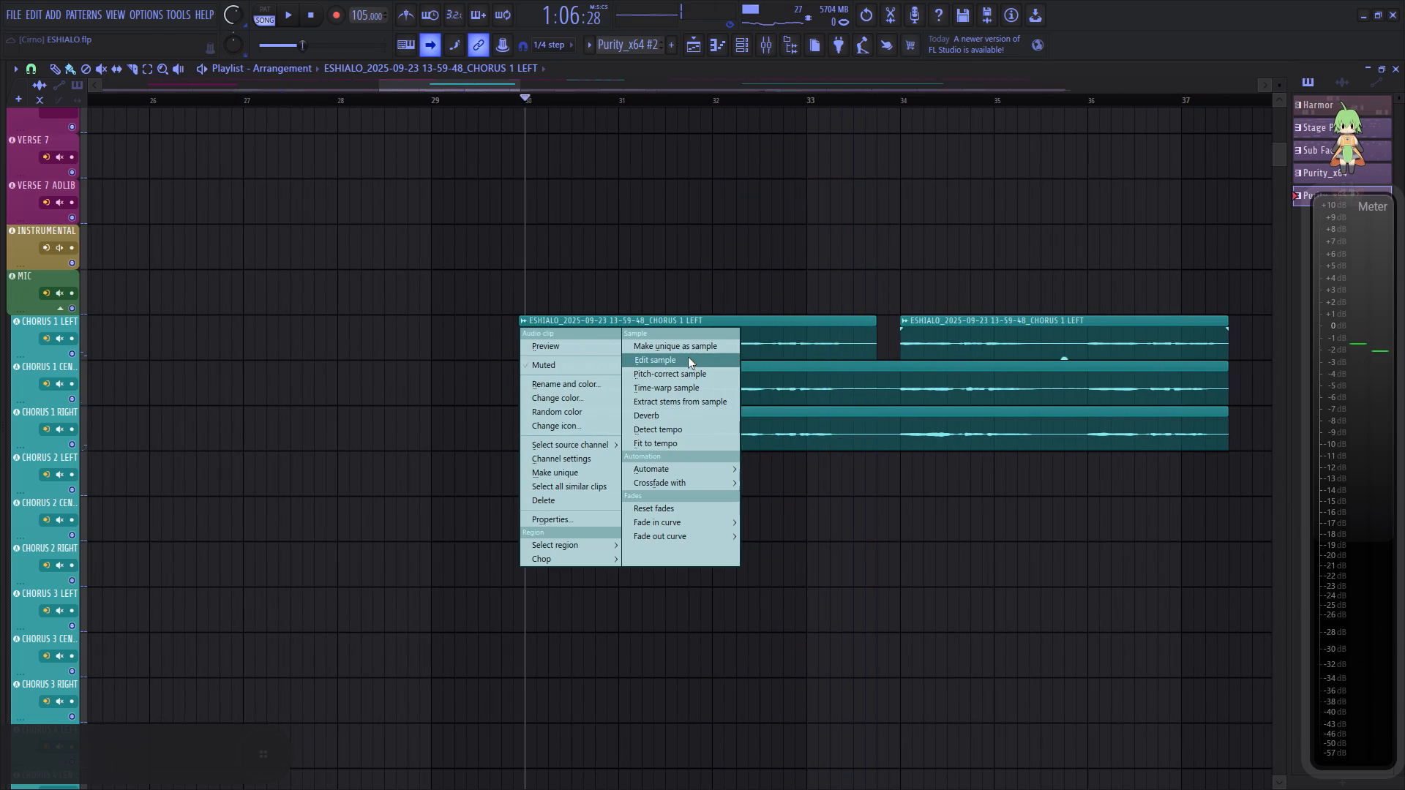
click(683, 350)
Open that clip's sample for pitch correction in Newtone, turn off auto-scroll, raise the Center correction, and maximize the editor.
click(525, 323)
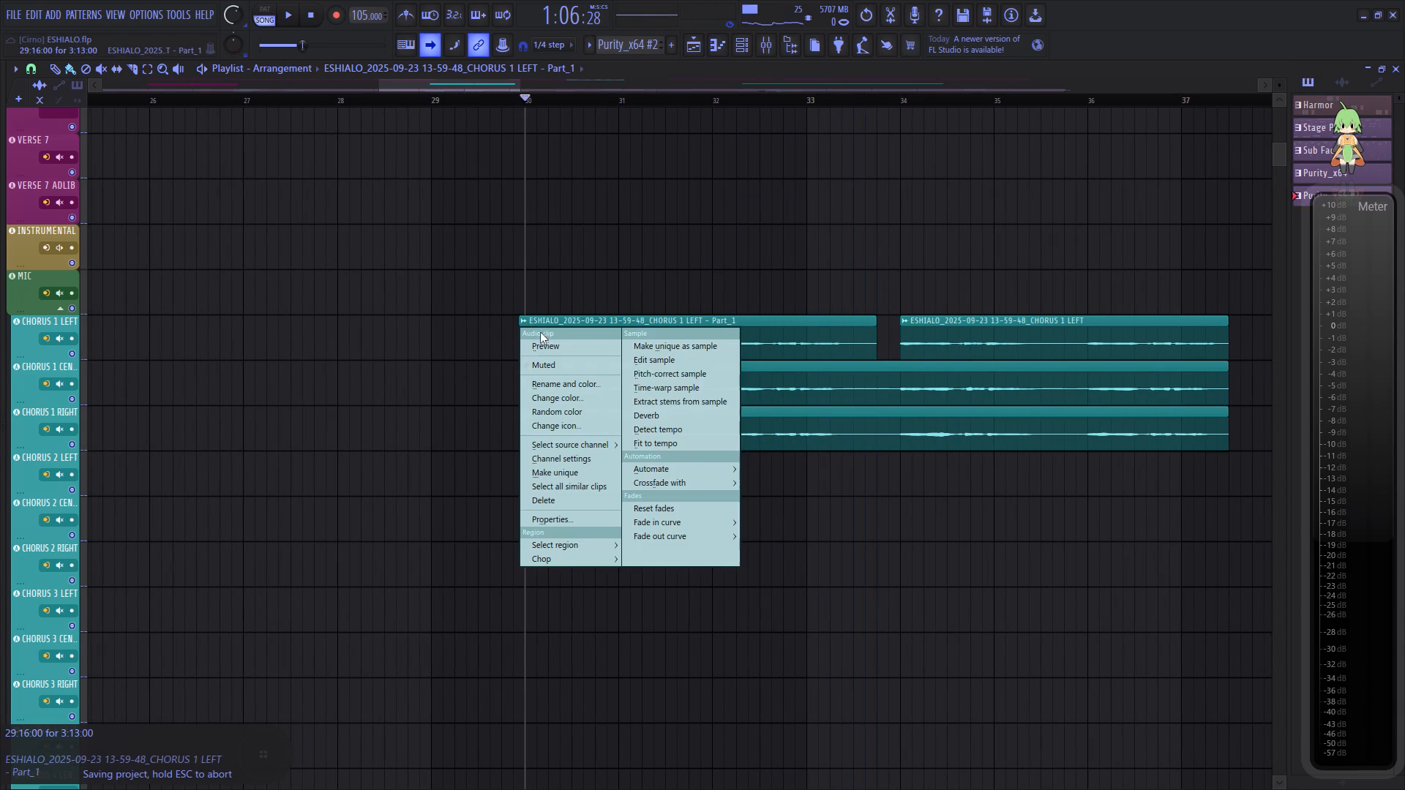
click(683, 377)
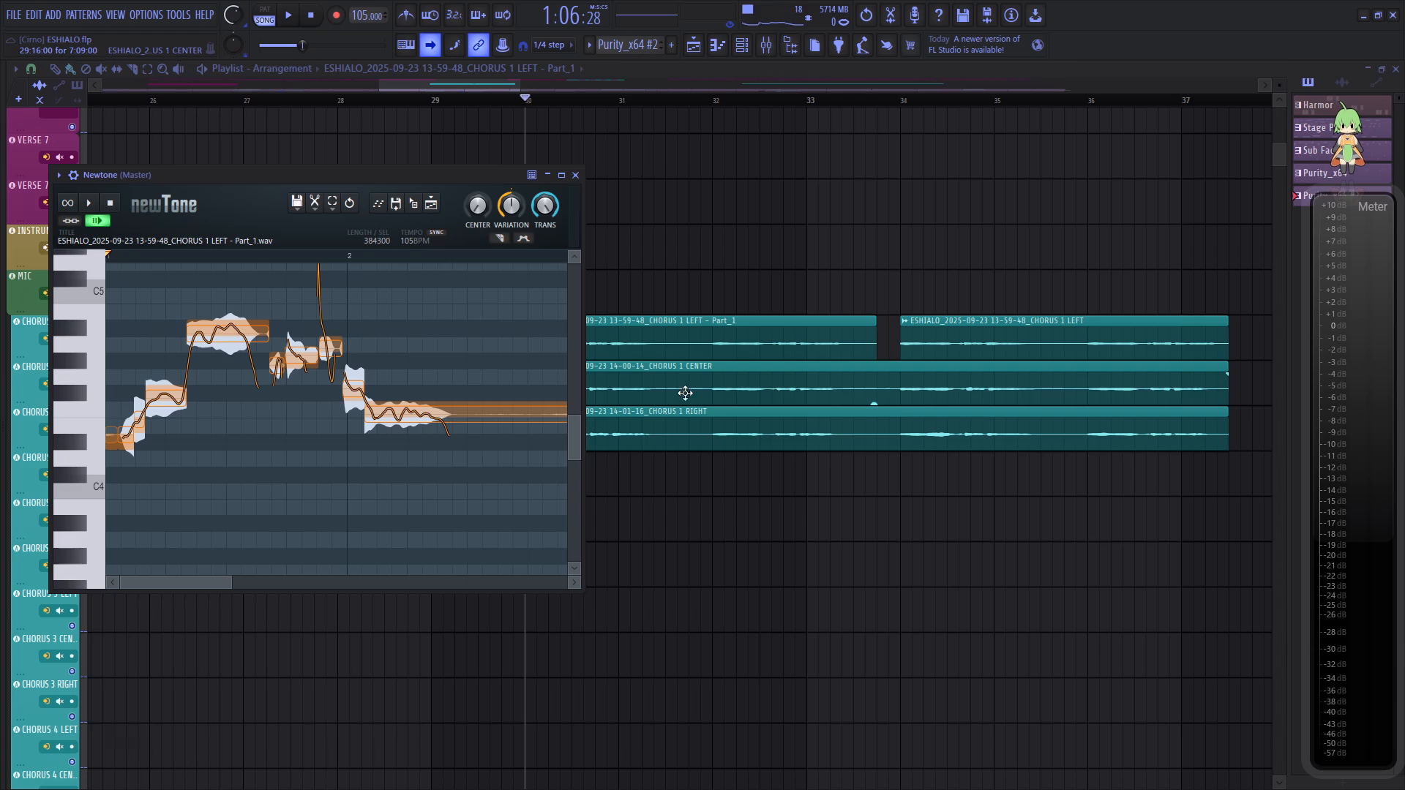
click(102, 222)
drag(484, 205, 501, 12)
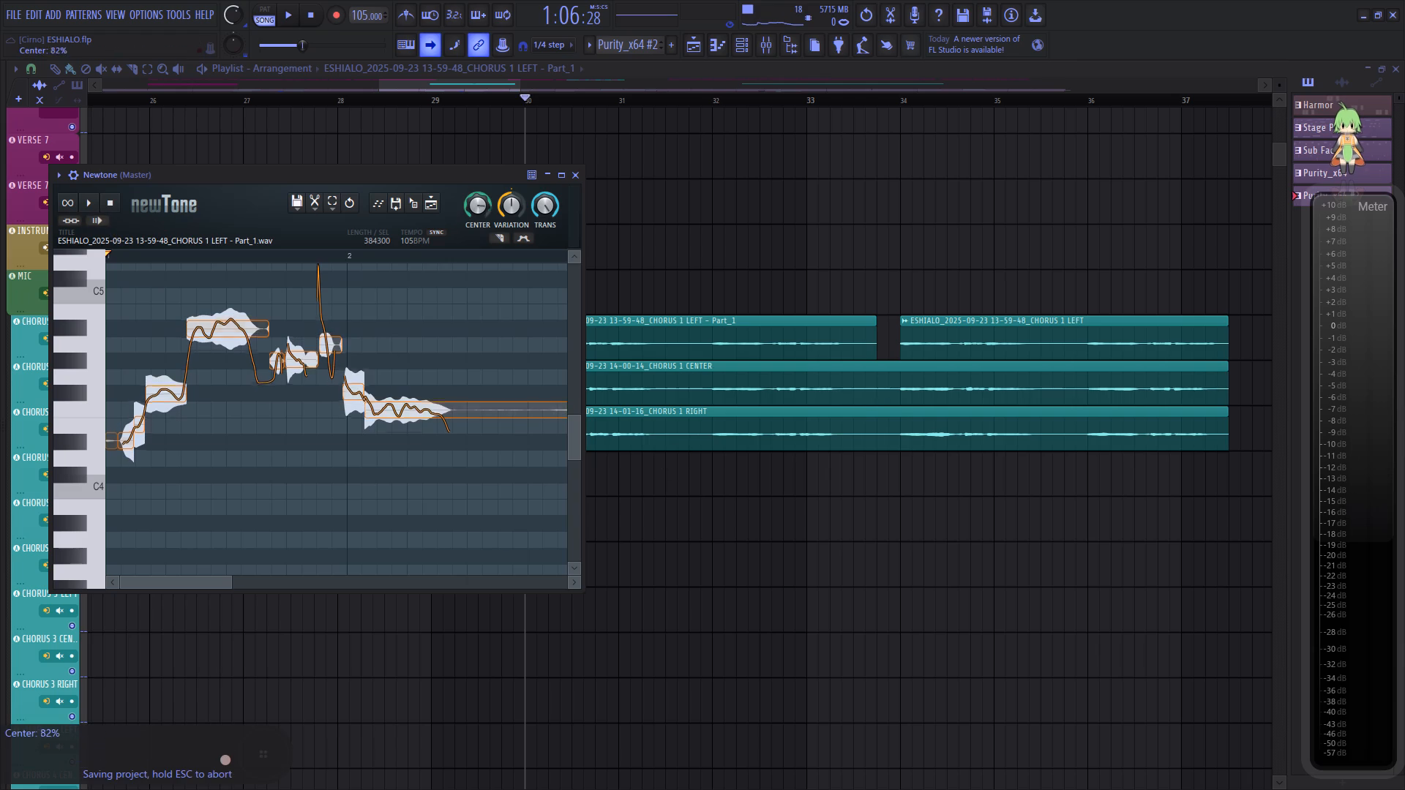
drag(501, 12, 555, 320)
click(562, 173)
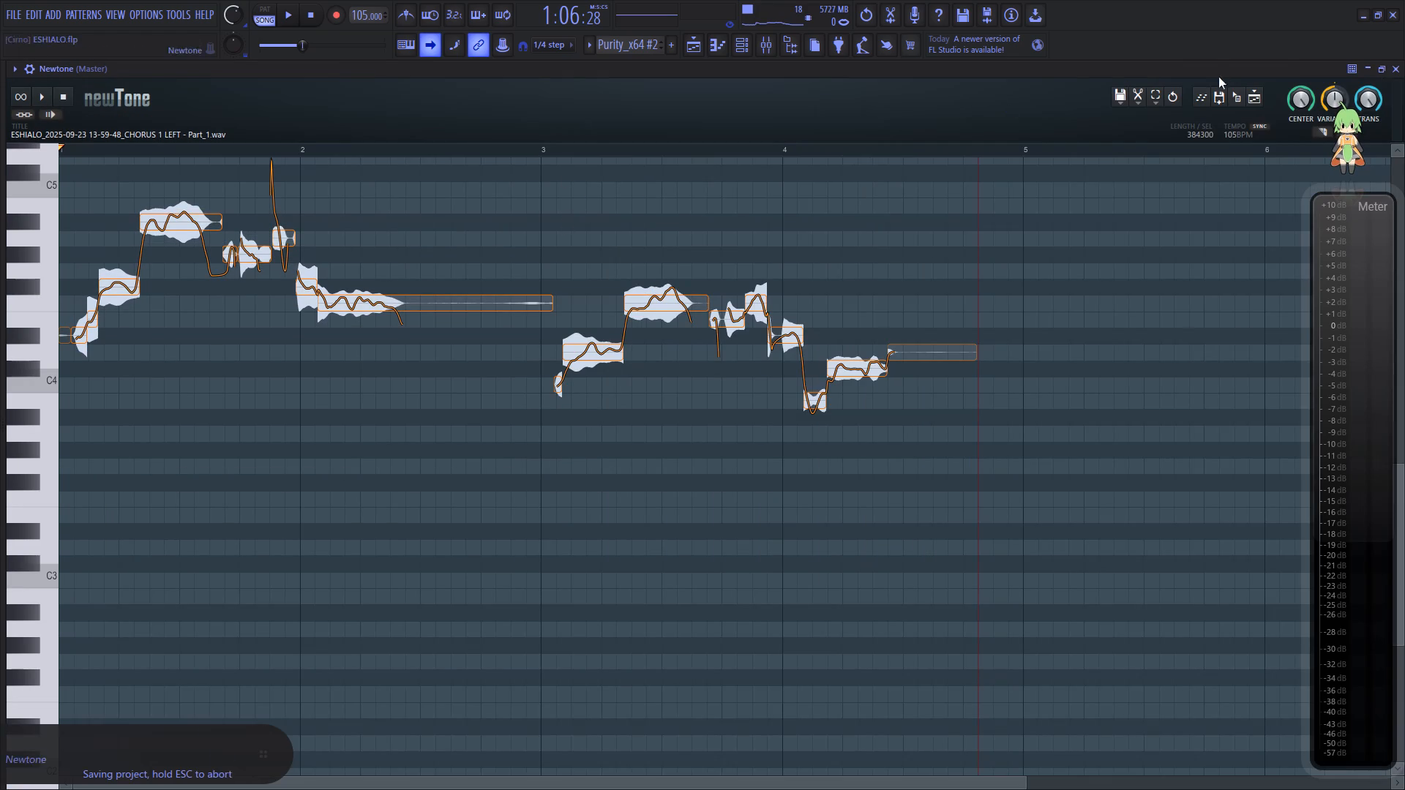
Enable Snap to scale for the pitch-corrected notes.
click(1135, 107)
click(1183, 282)
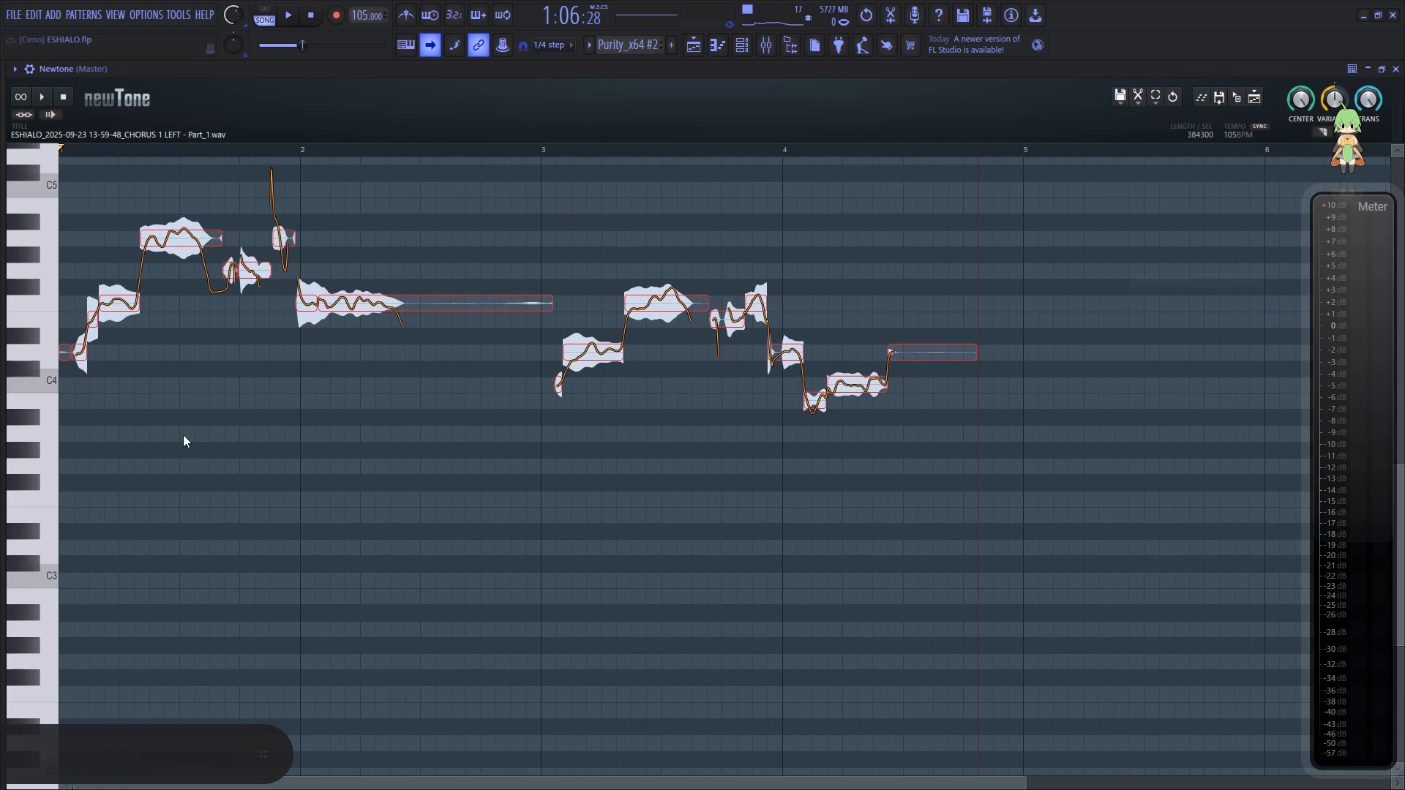
Audition the phrase from its start and lower the long sustained note early in bar 2 one semitone, from F4 to E4.
click(71, 451)
key(space)
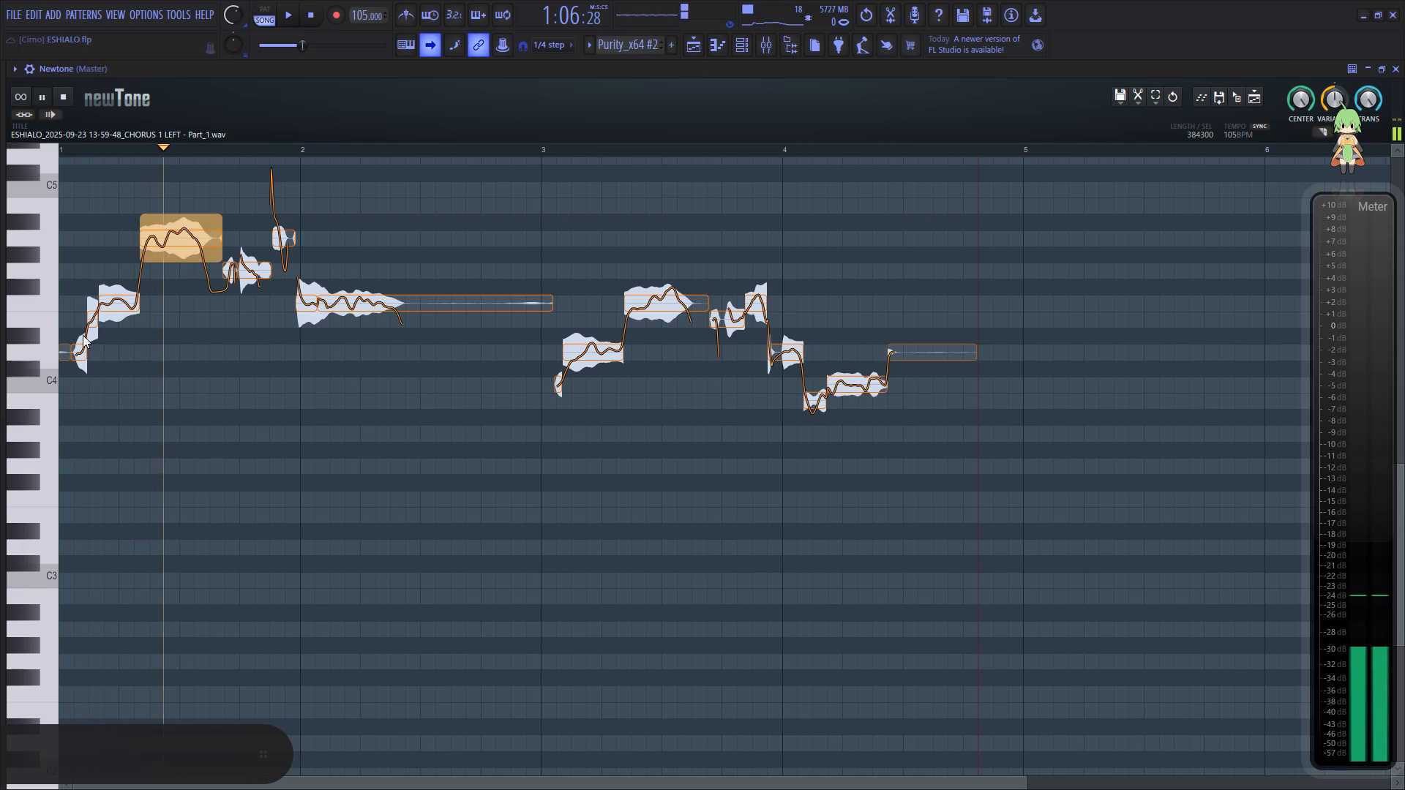
key(space)
key(space)
key(space)
key(space)
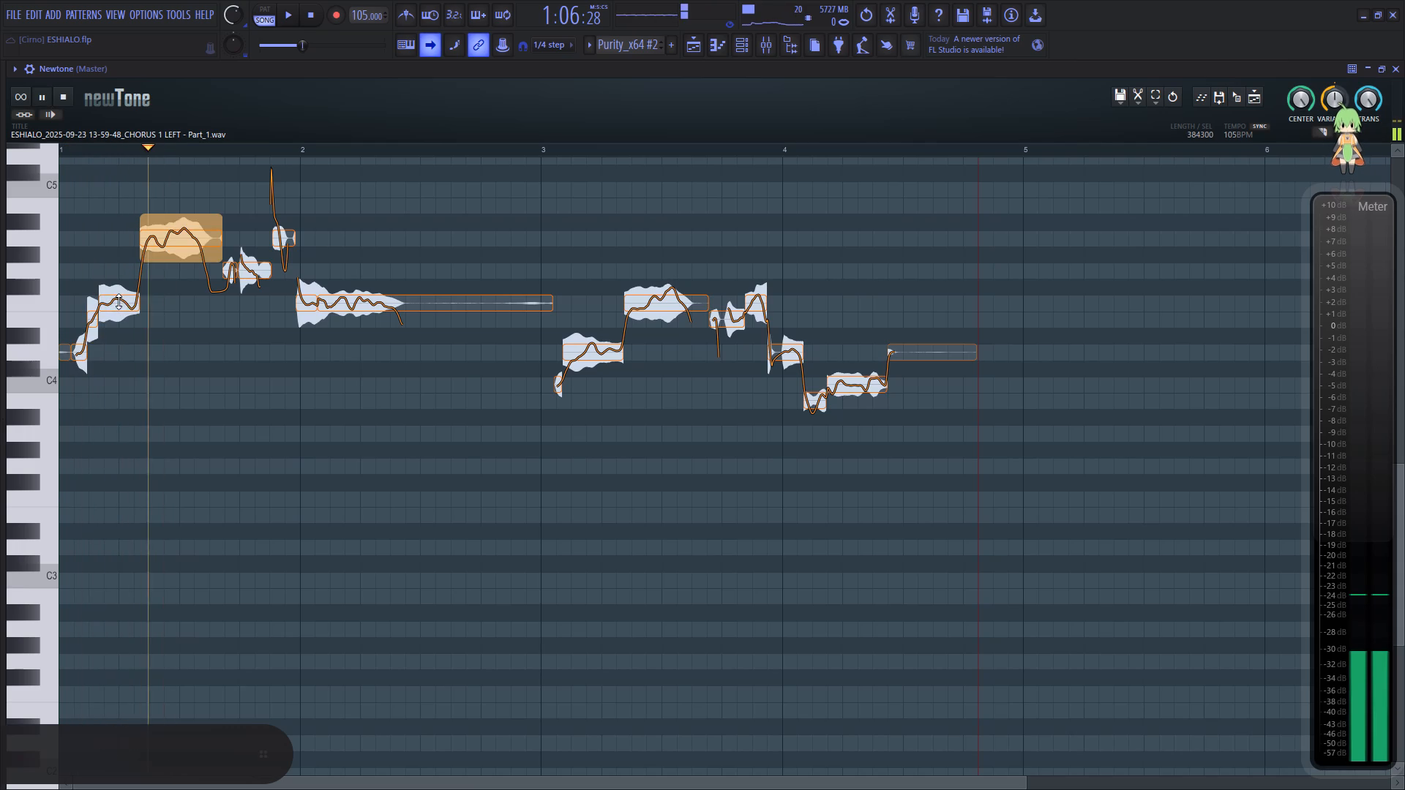
scroll(71, 297, up, 8)
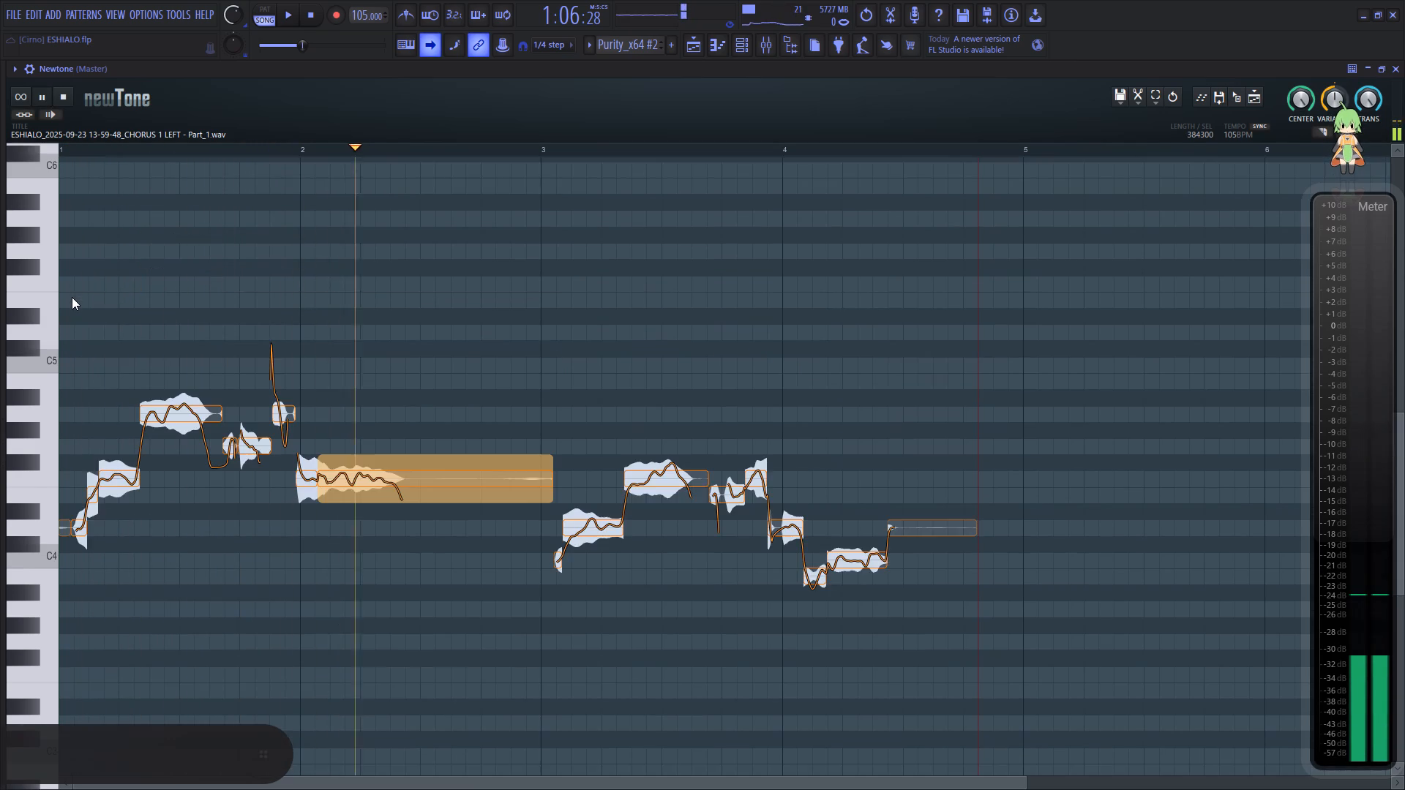
scroll(72, 297, down, 6)
key(space)
click(179, 283)
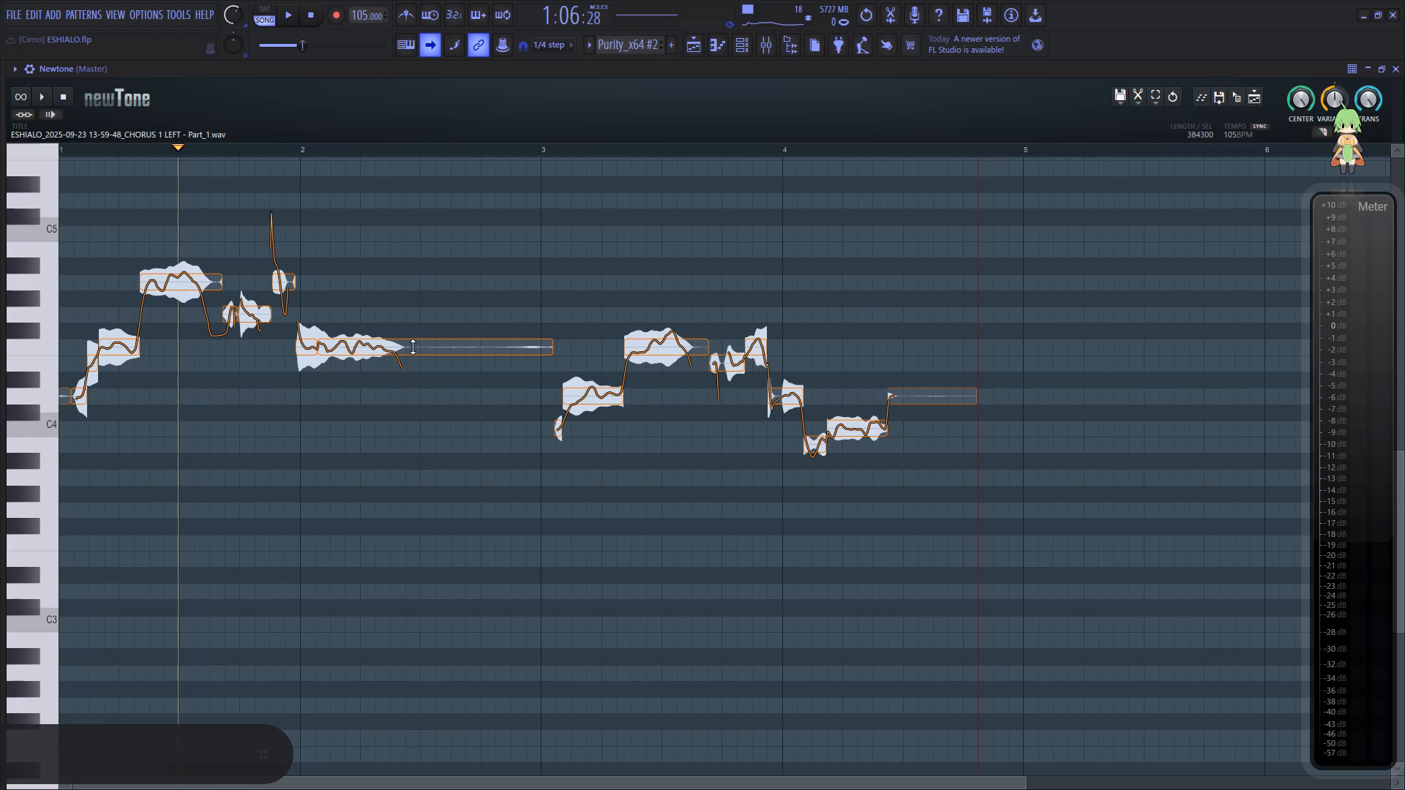
drag(413, 347, 326, 364)
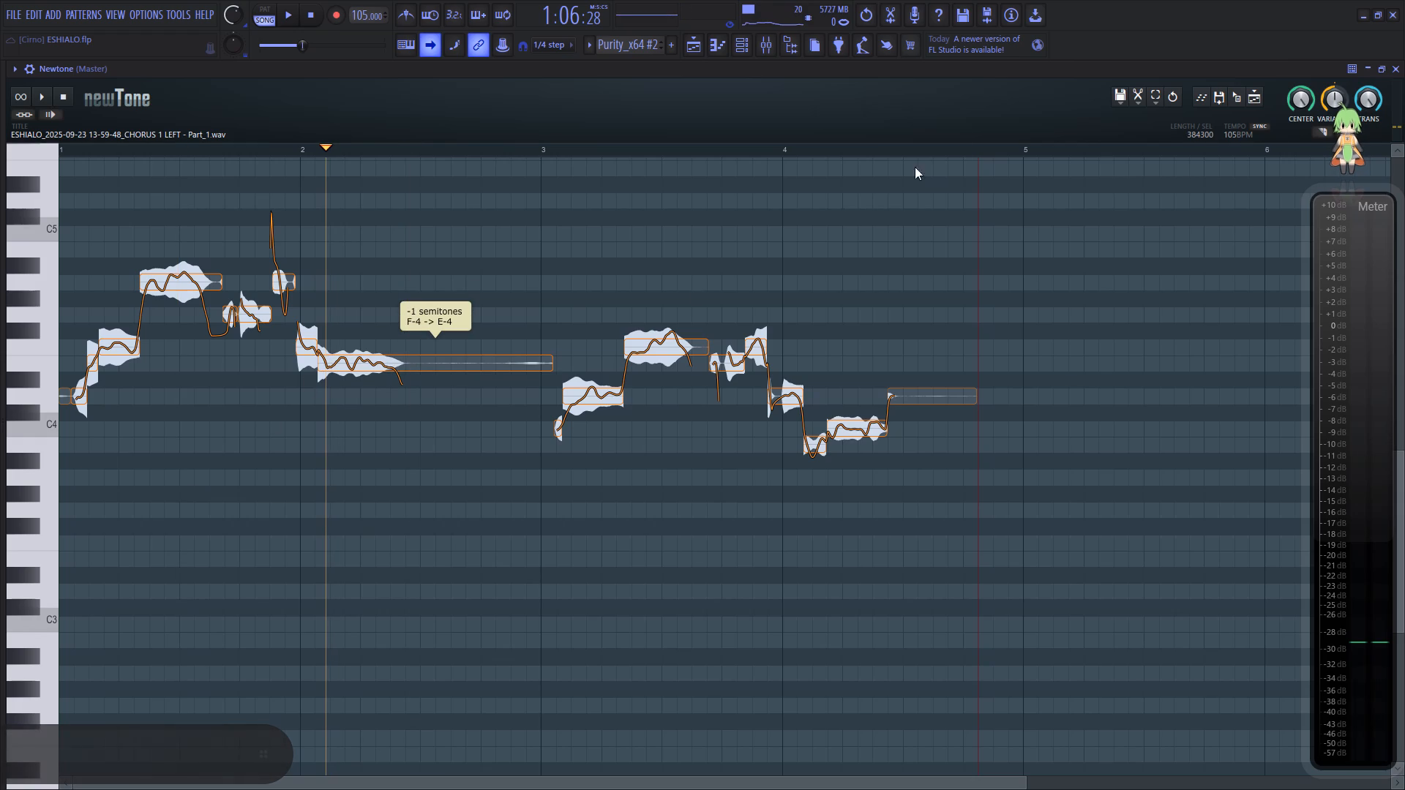
Enable Advanced edit pitch mode in Newtone.
click(1142, 102)
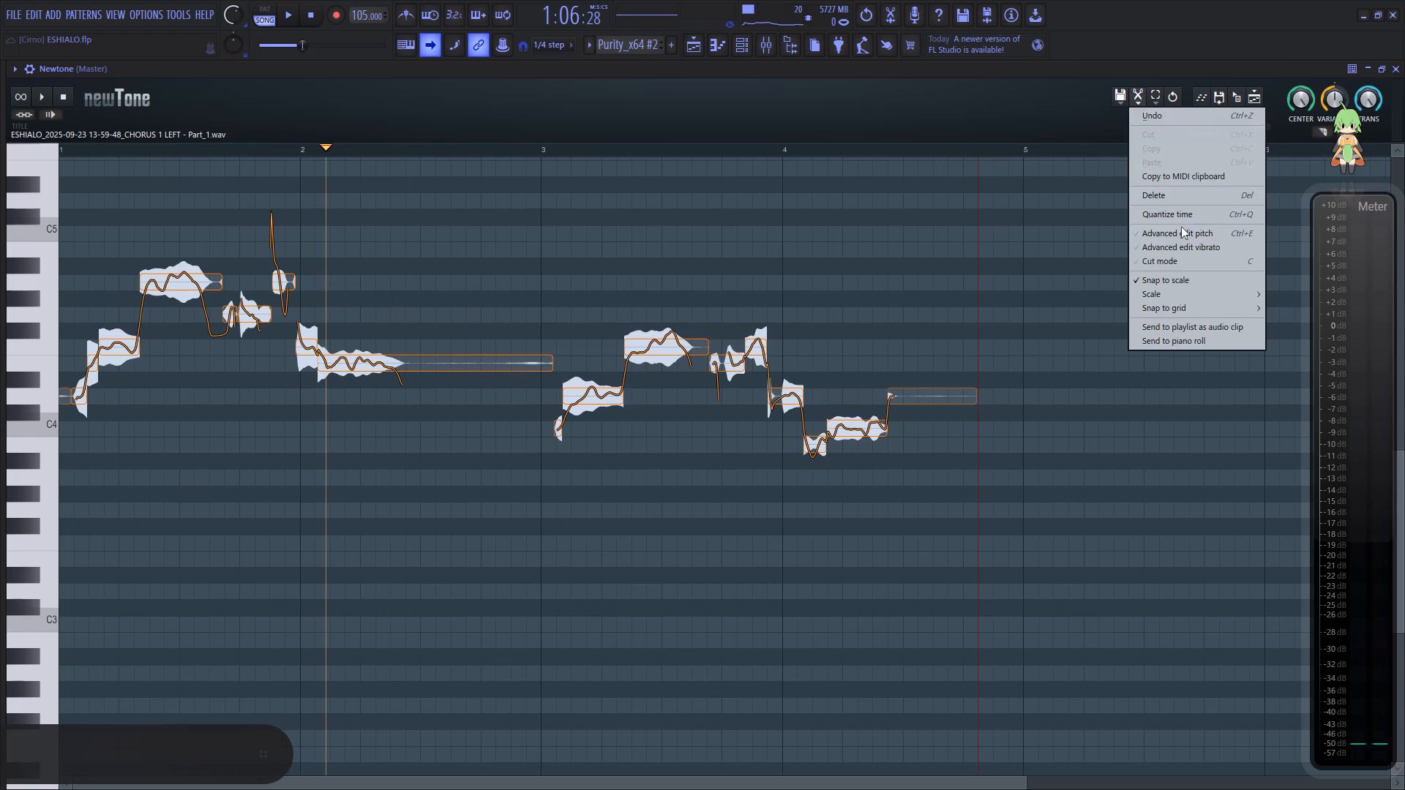
click(1198, 233)
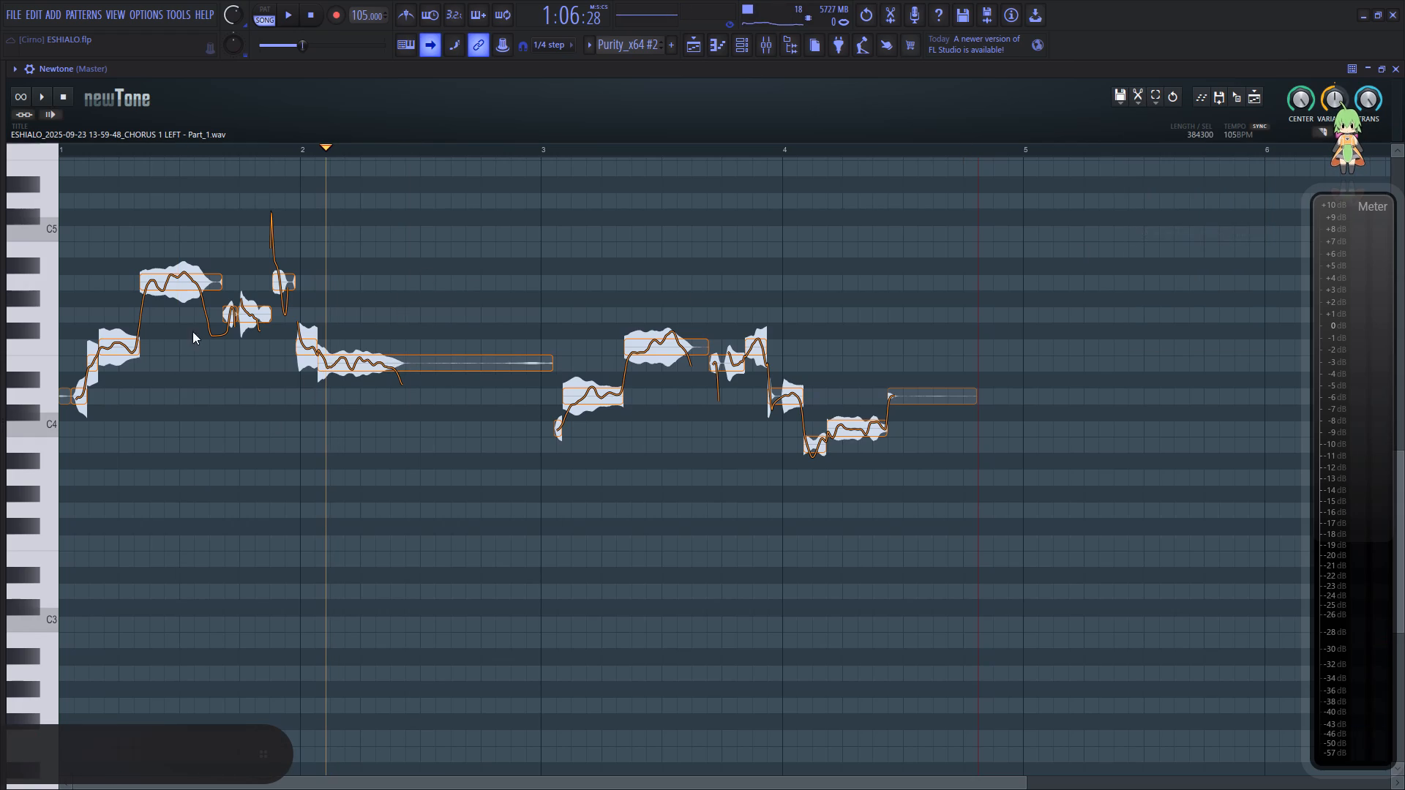
Reduce the pitch variation of the opening three rising notes, setting the second to 61.80% and the third to 47.19%.
click(75, 413)
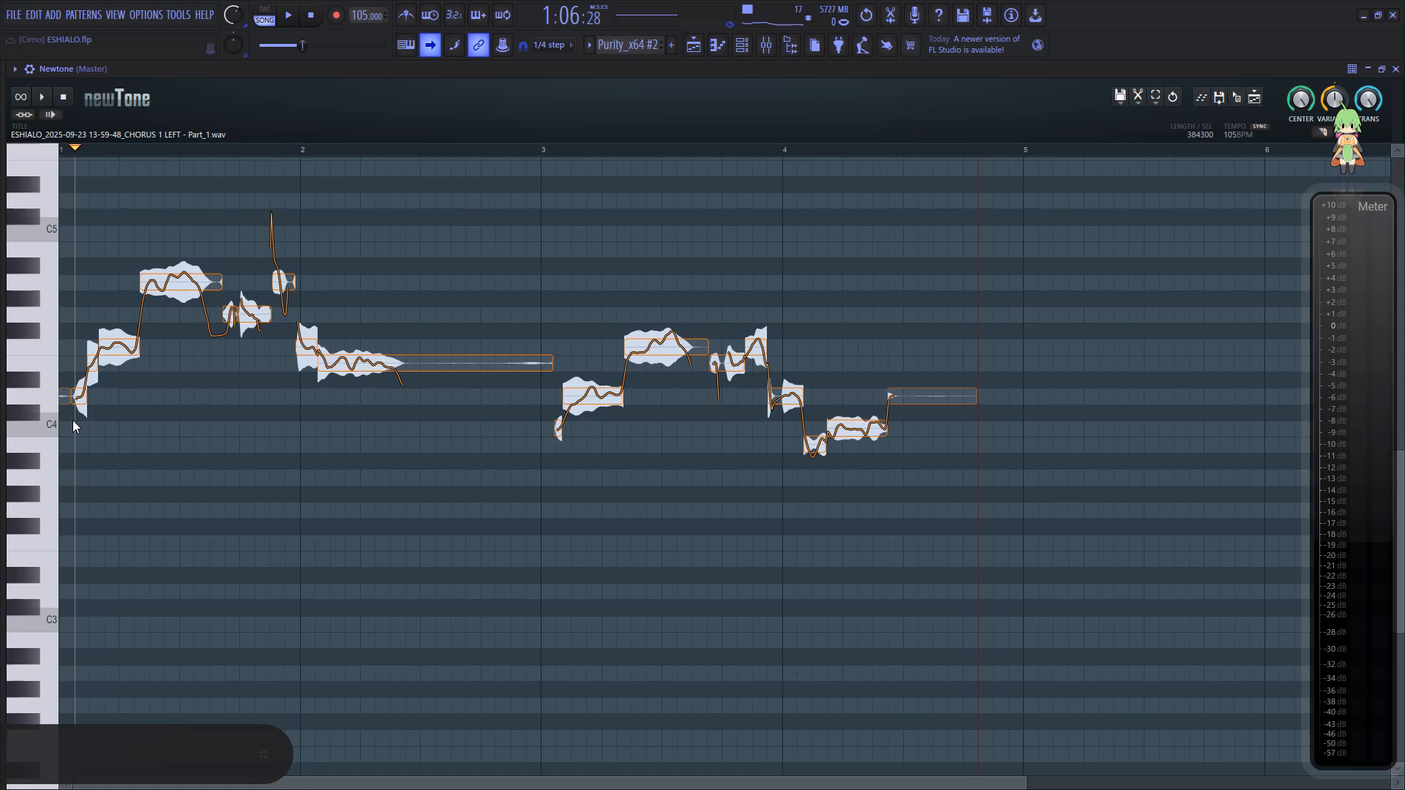
scroll(72, 420, up, 4)
ctrl+scroll(72, 420, up, 20)
ctrl+scroll(72, 420, up, 9)
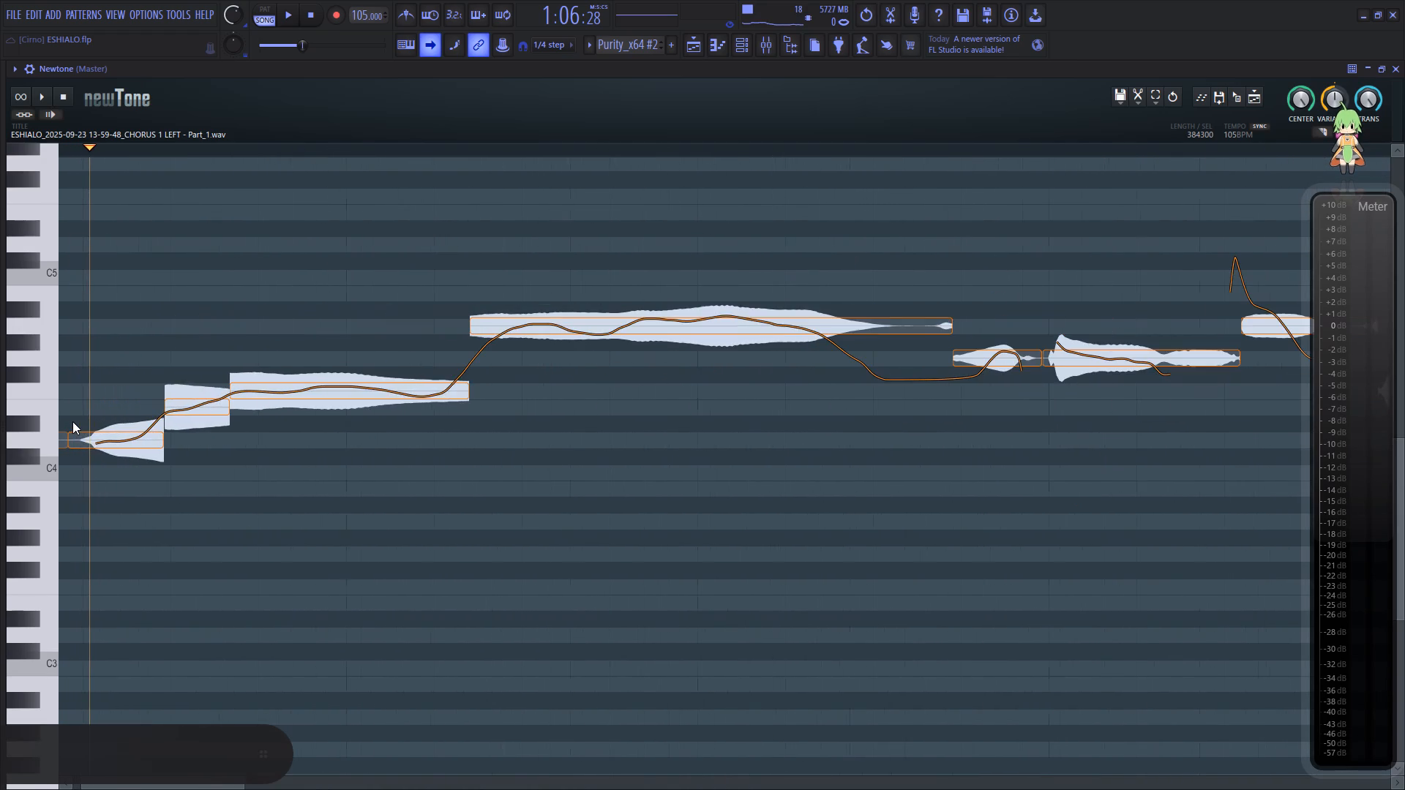
scroll(228, 485, down, 7)
key(space)
scroll(255, 445, up, 3)
key(space)
key(space)
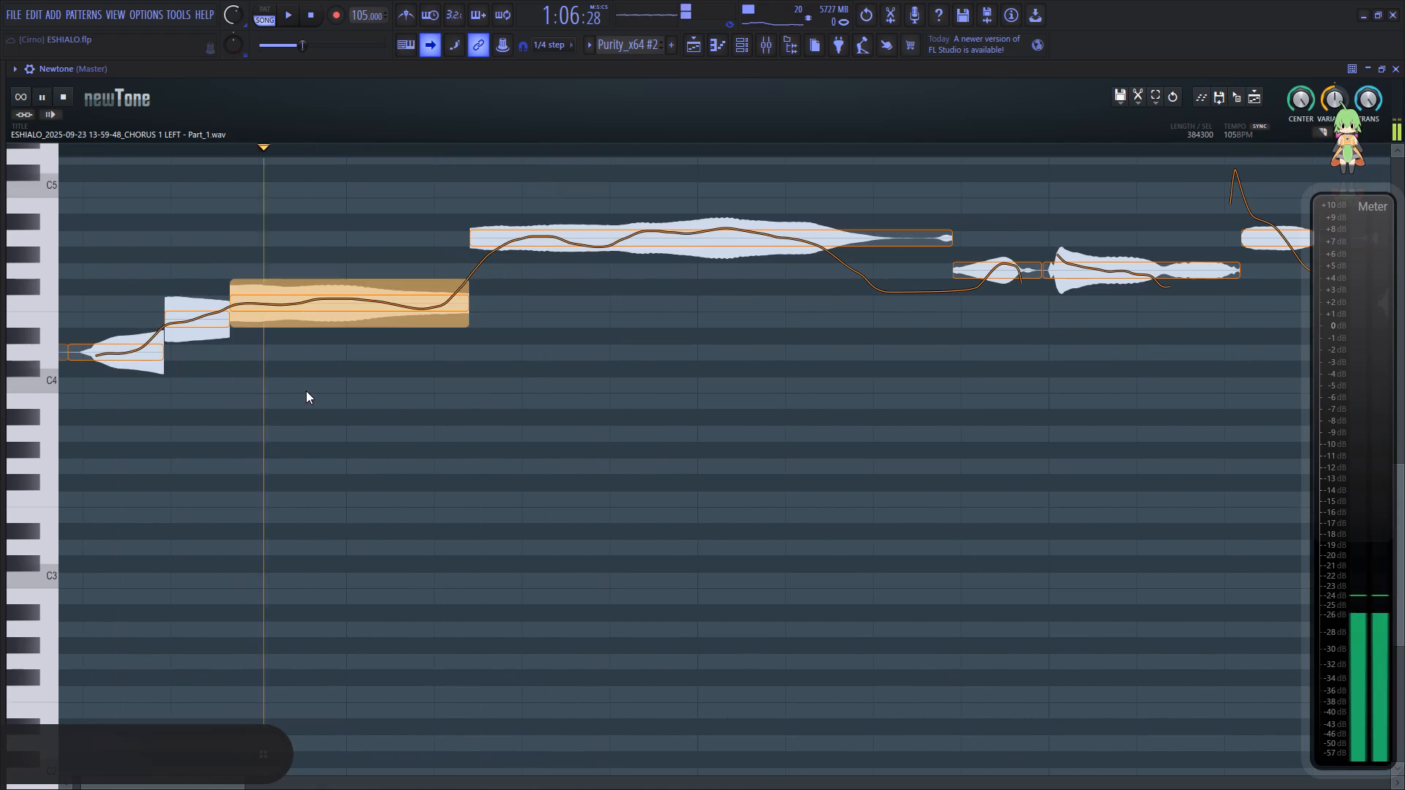
key(space)
drag(127, 375, 127, 358)
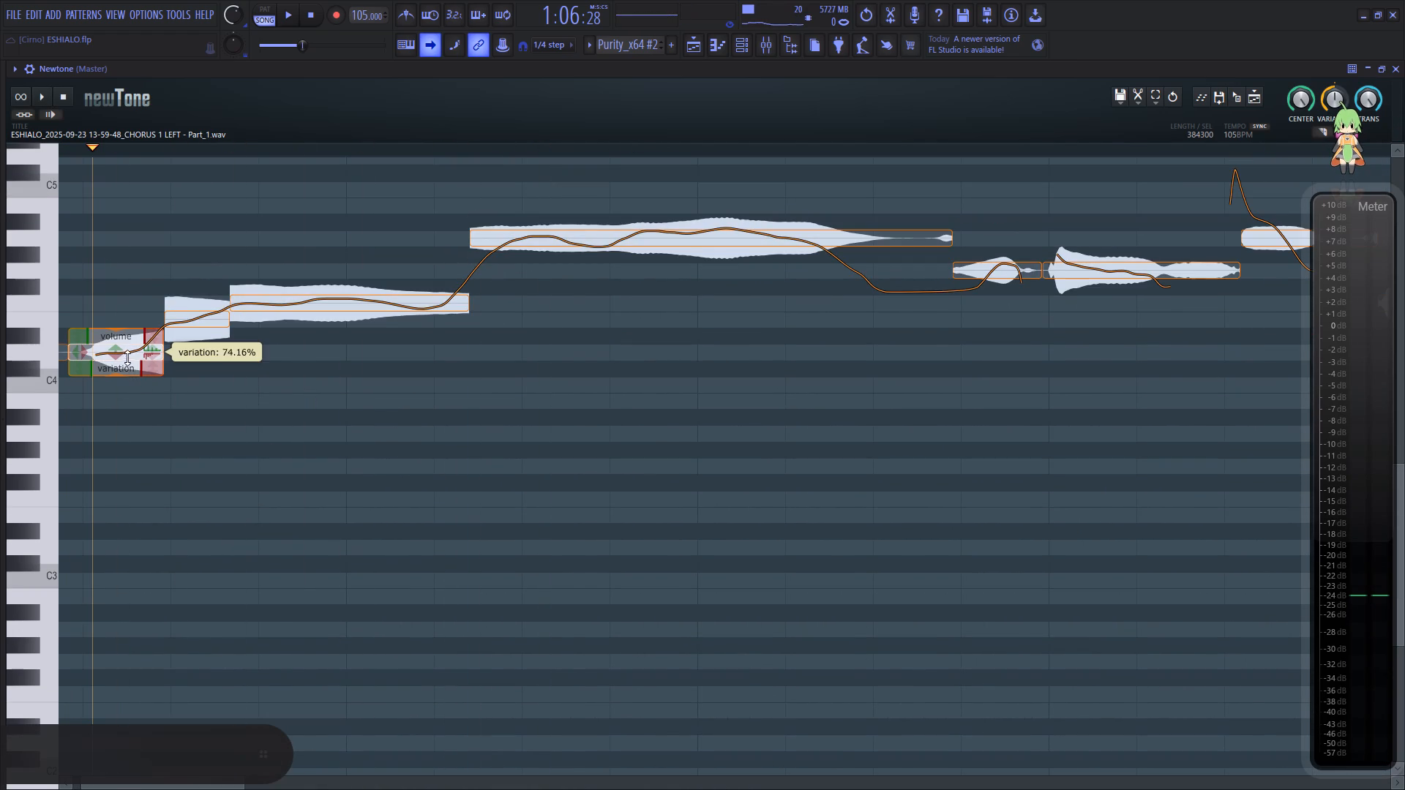
drag(127, 358, 127, 351)
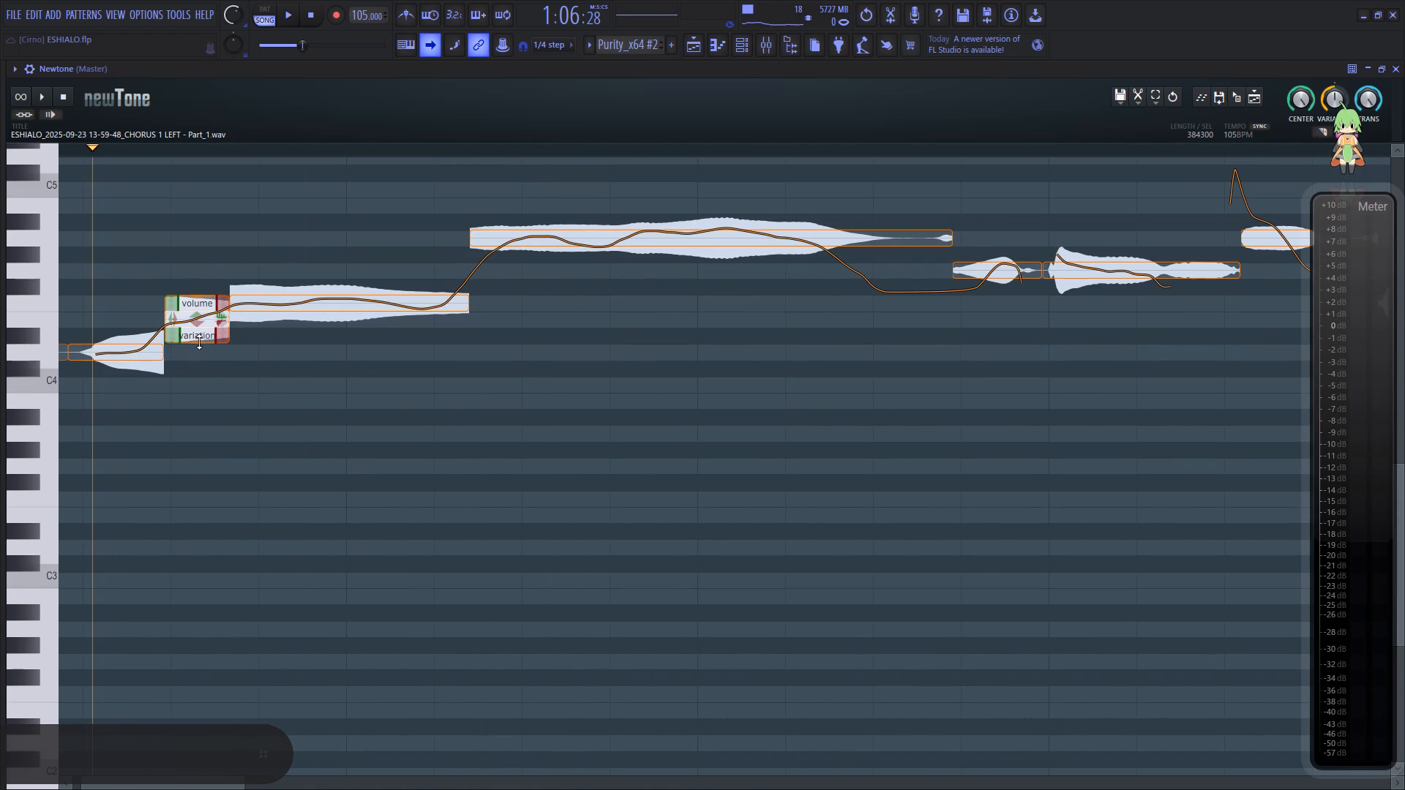
drag(199, 342, 208, 317)
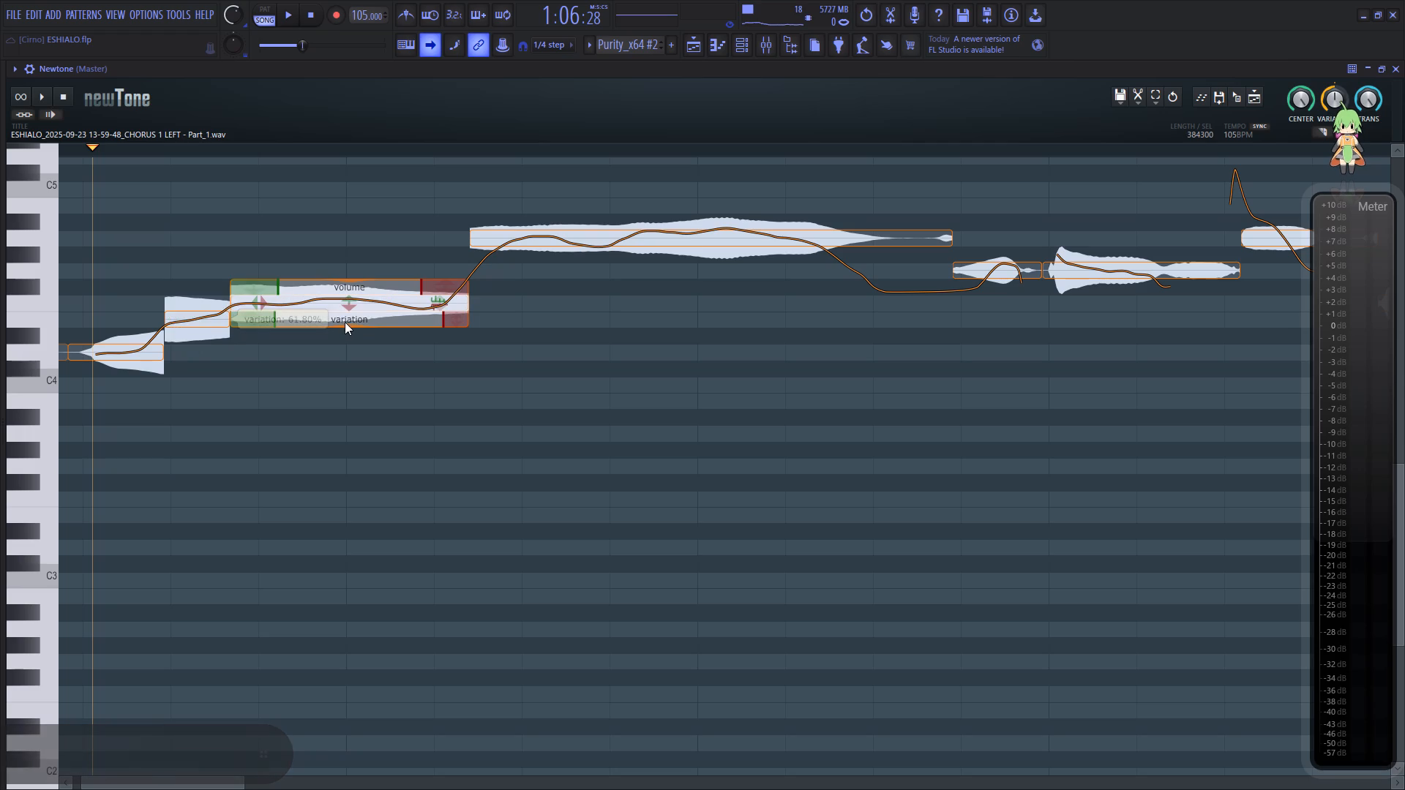
drag(345, 326, 367, 291)
Audition the opening and reduce the pitch variation of the long high note in bar 1 to 37.08%.
key(space)
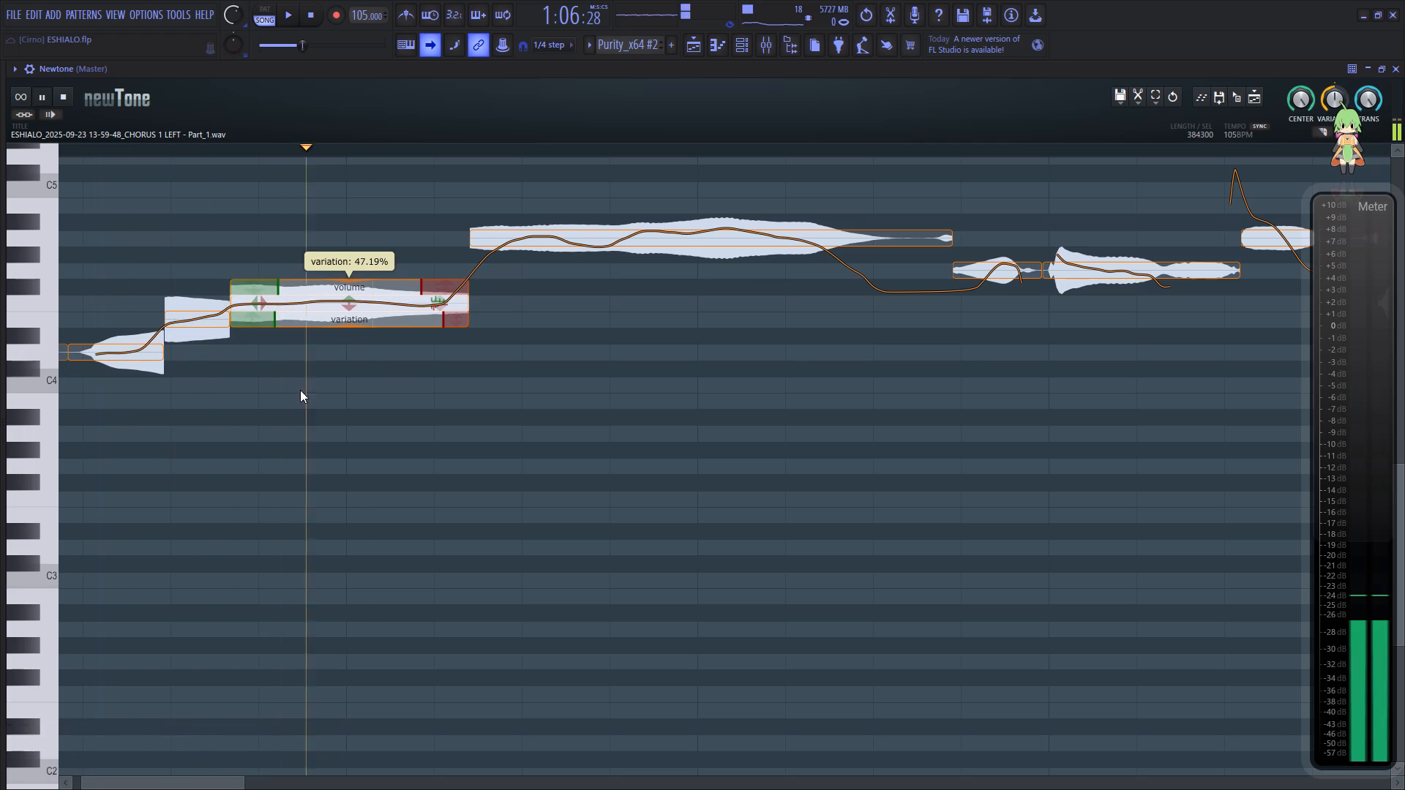
key(space)
key(space)
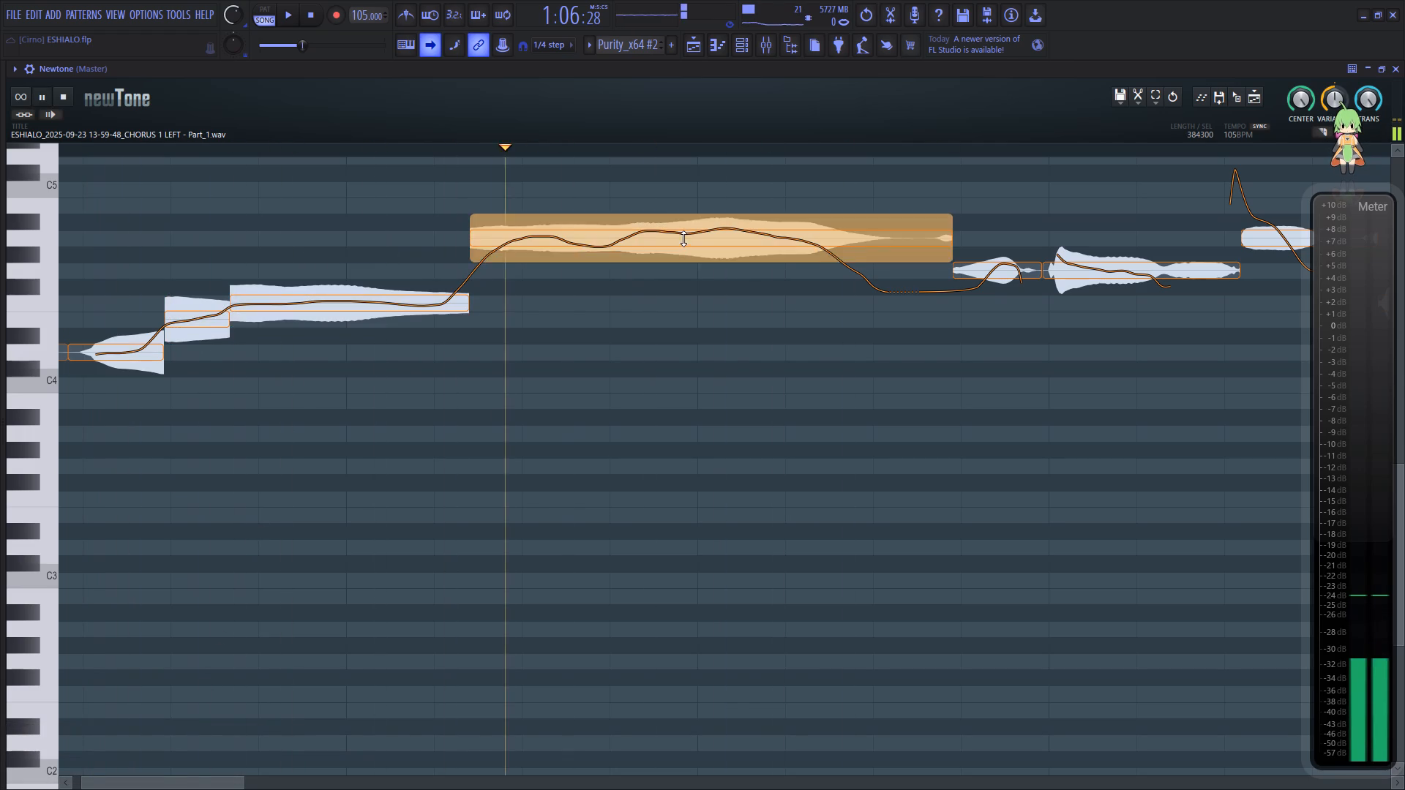
key(space)
key(space)
drag(710, 263, 704, 253)
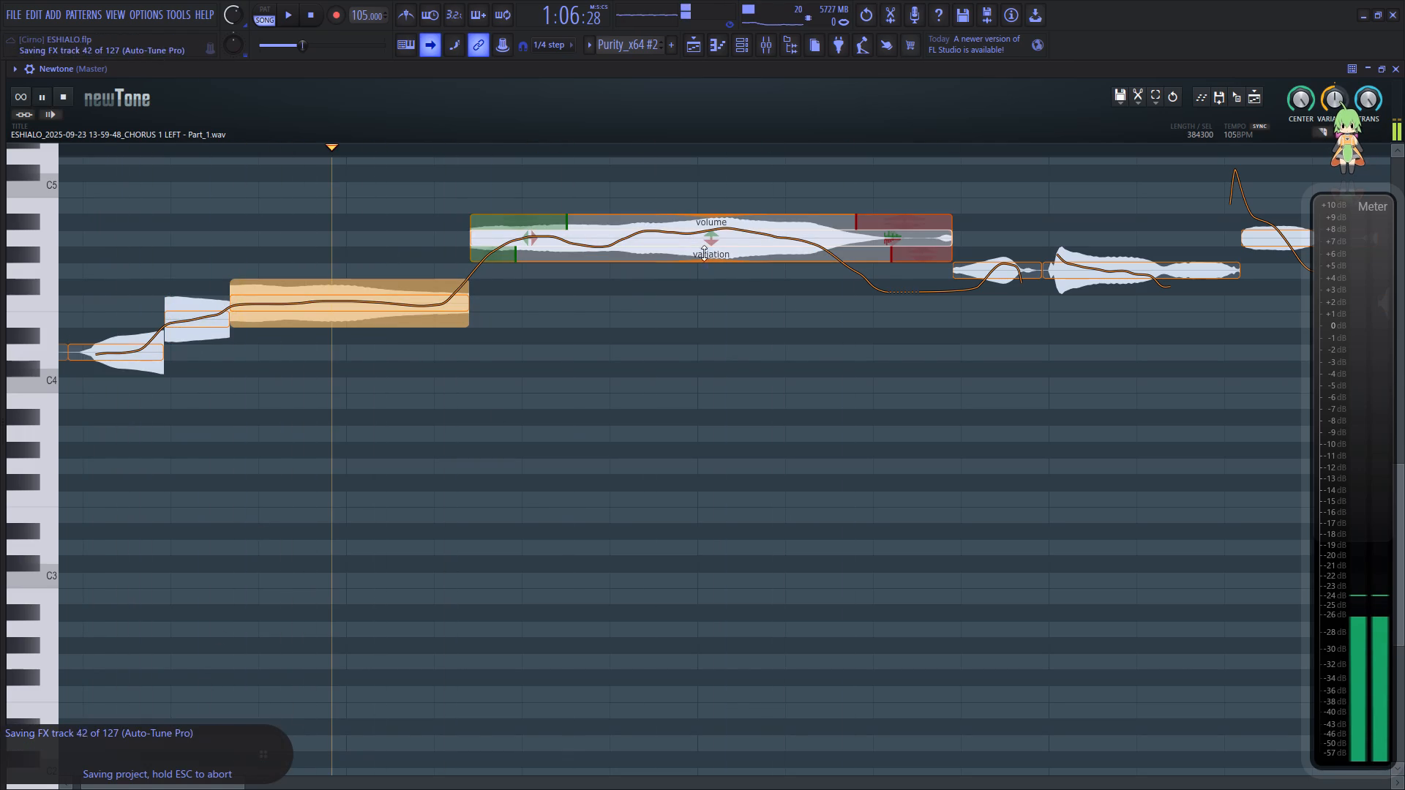
drag(704, 253, 735, 206)
key(space)
key(space)
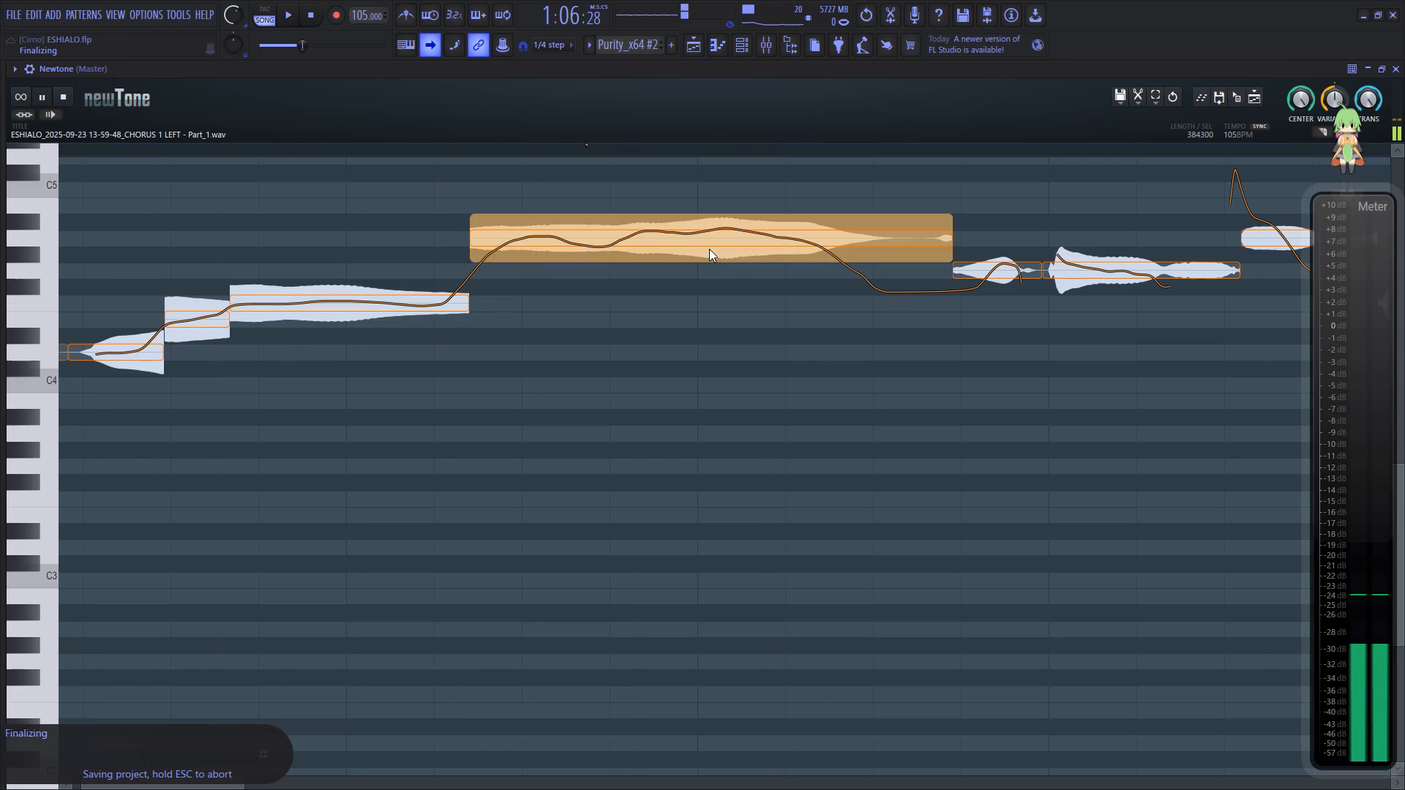
ctrl+scroll(669, 337, down, 9)
key(space)
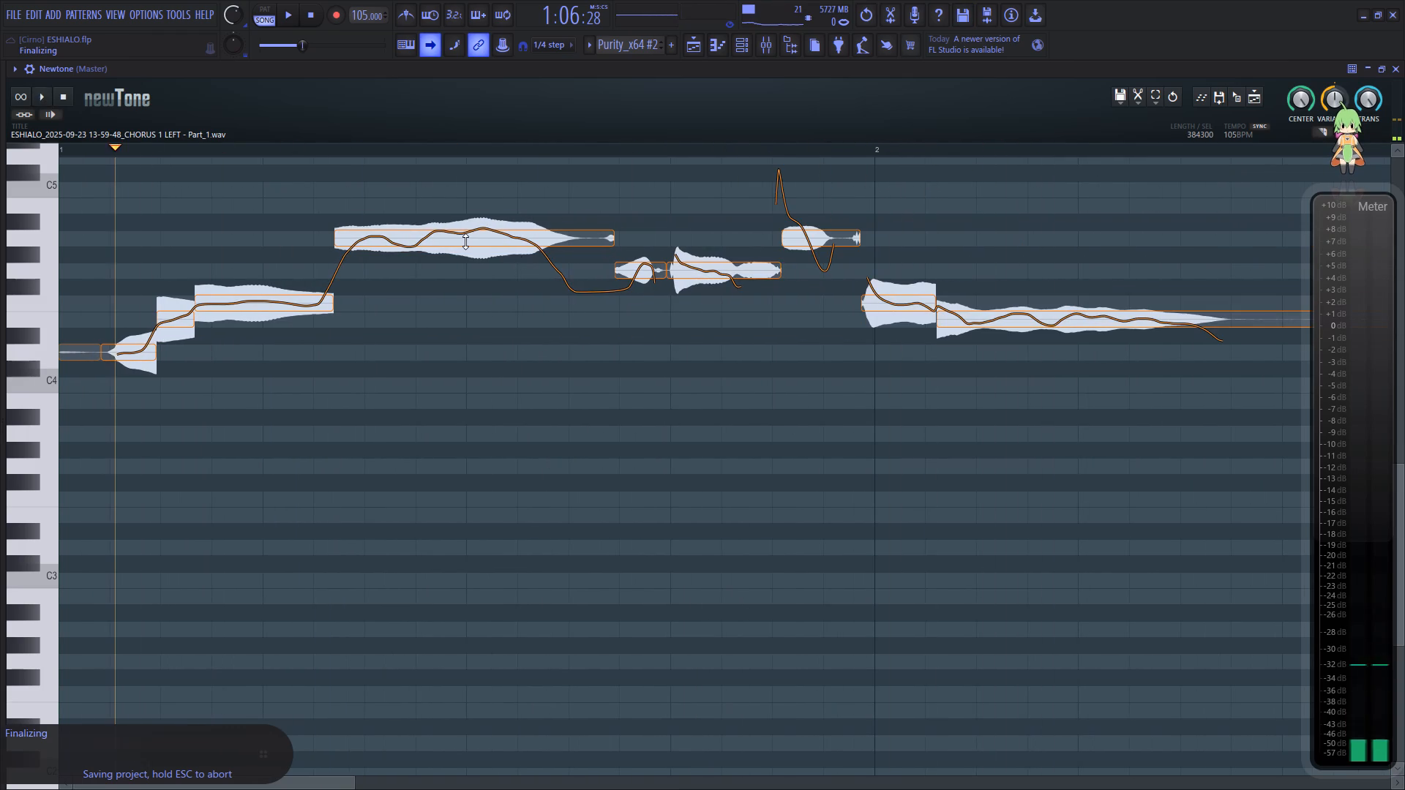
key(space)
drag(473, 260, 490, 219)
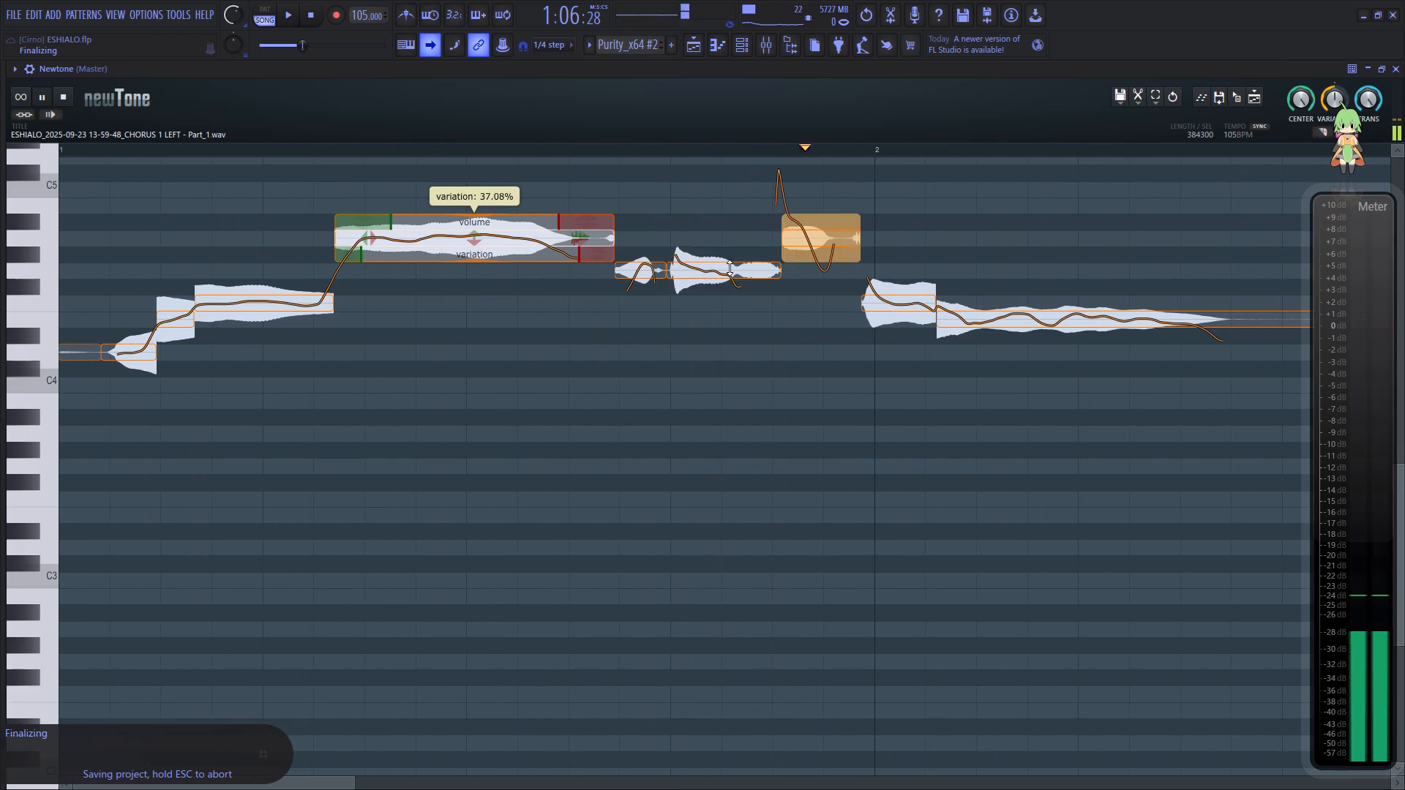
Replay the phrase and flatten the pitch variation of the last two notes before bar 2.
key(space)
key(space)
drag(727, 293, 741, 246)
key(space)
key(space)
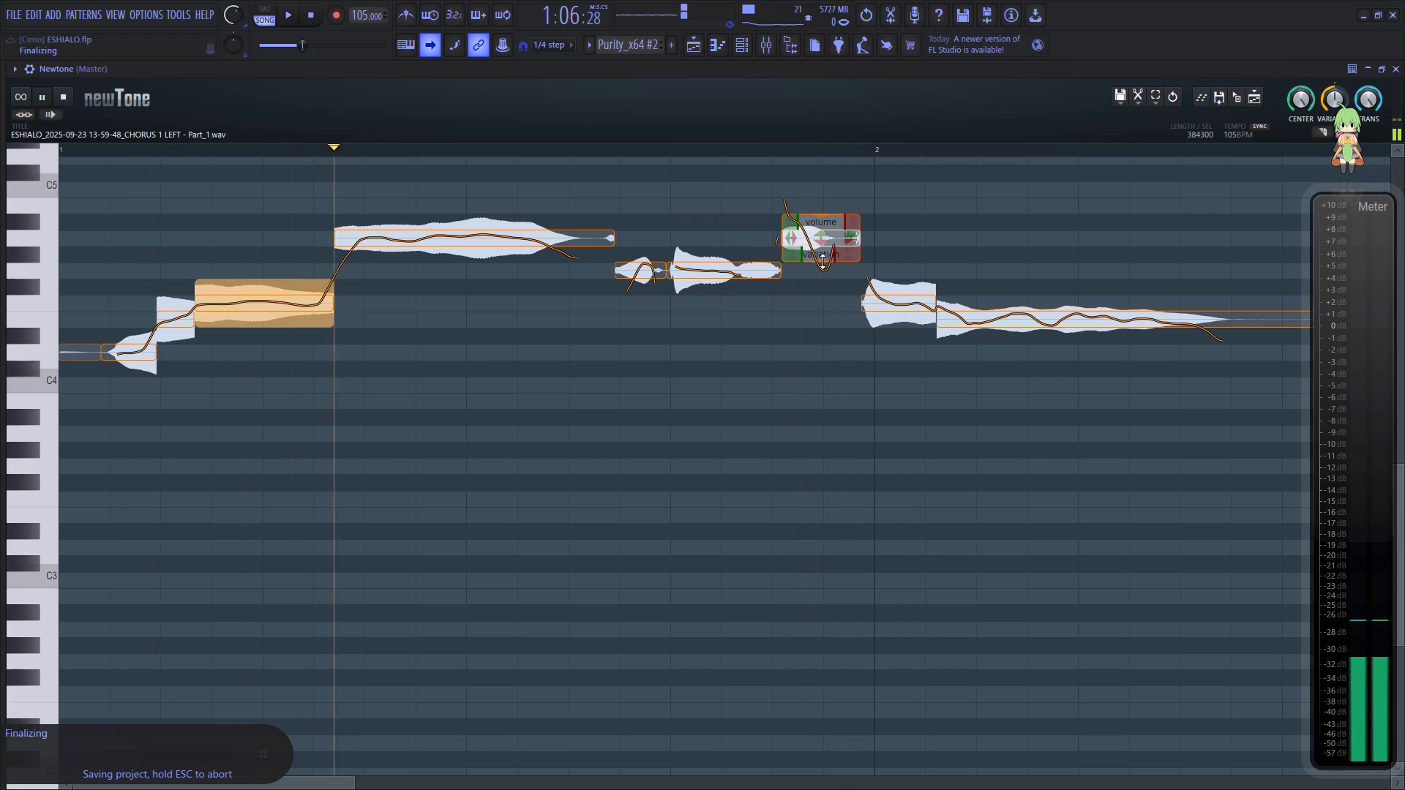
drag(823, 261, 830, 231)
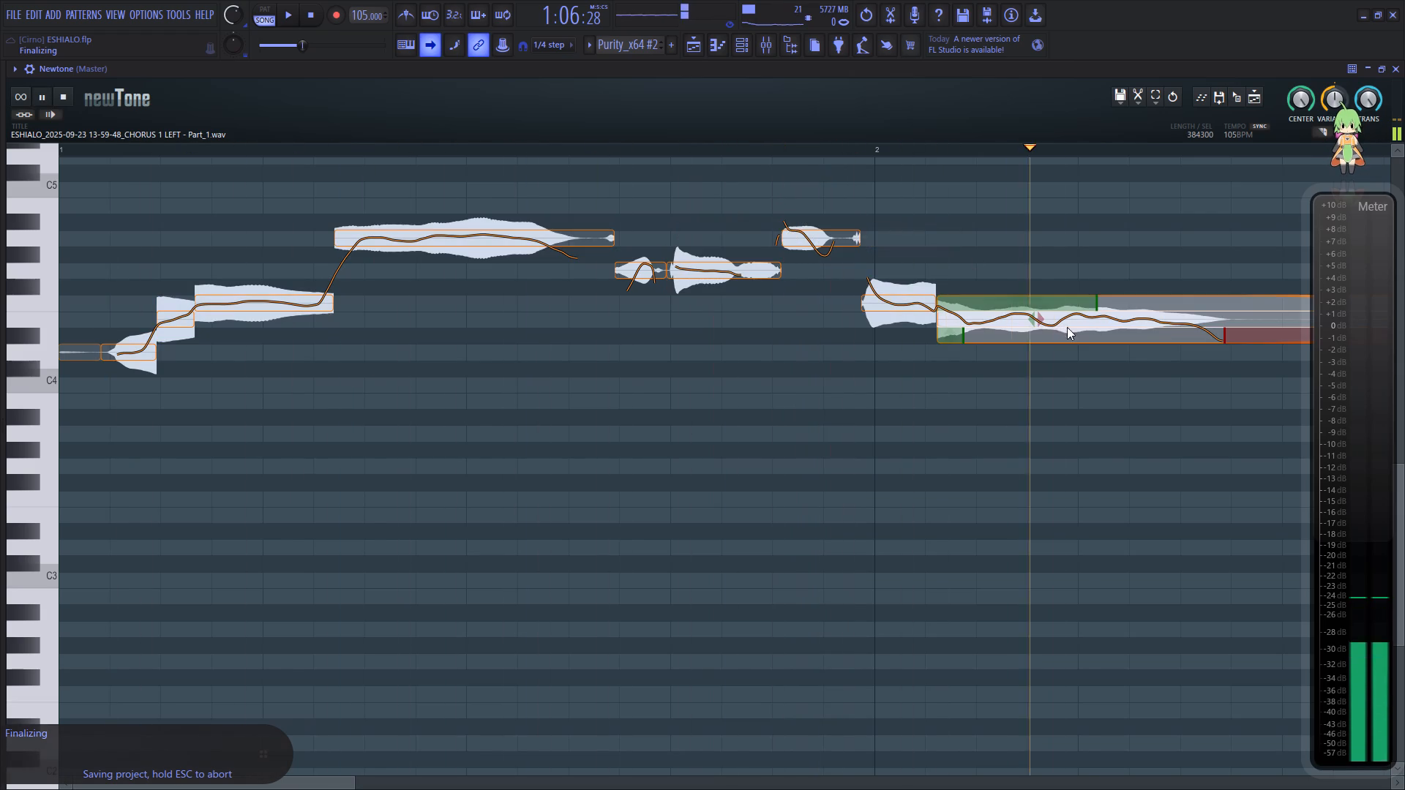
Replay the phrase and reduce the pitch variation of the long sustained E4 note in bar 2.
key(space)
key(space)
drag(303, 786, 363, 786)
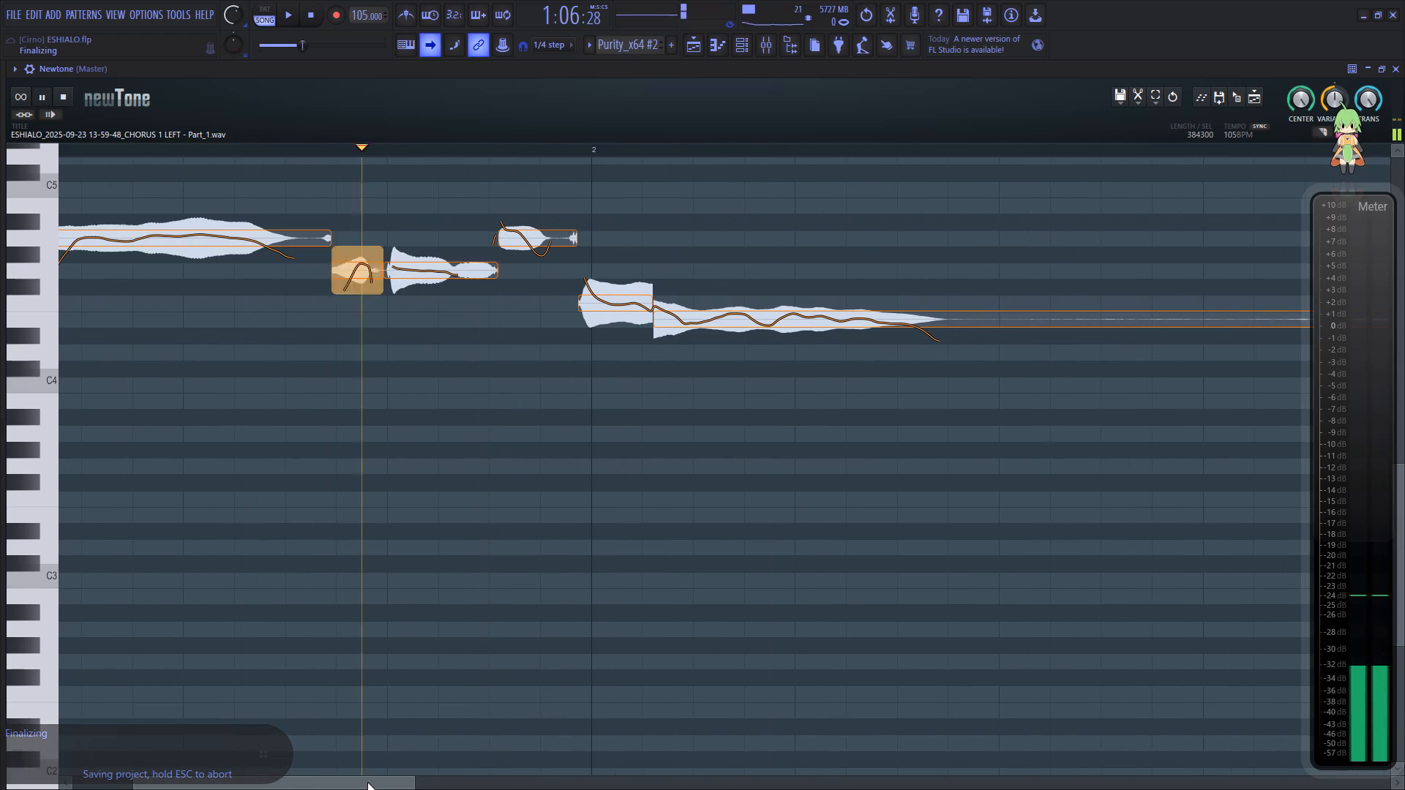
click(836, 318)
key(space)
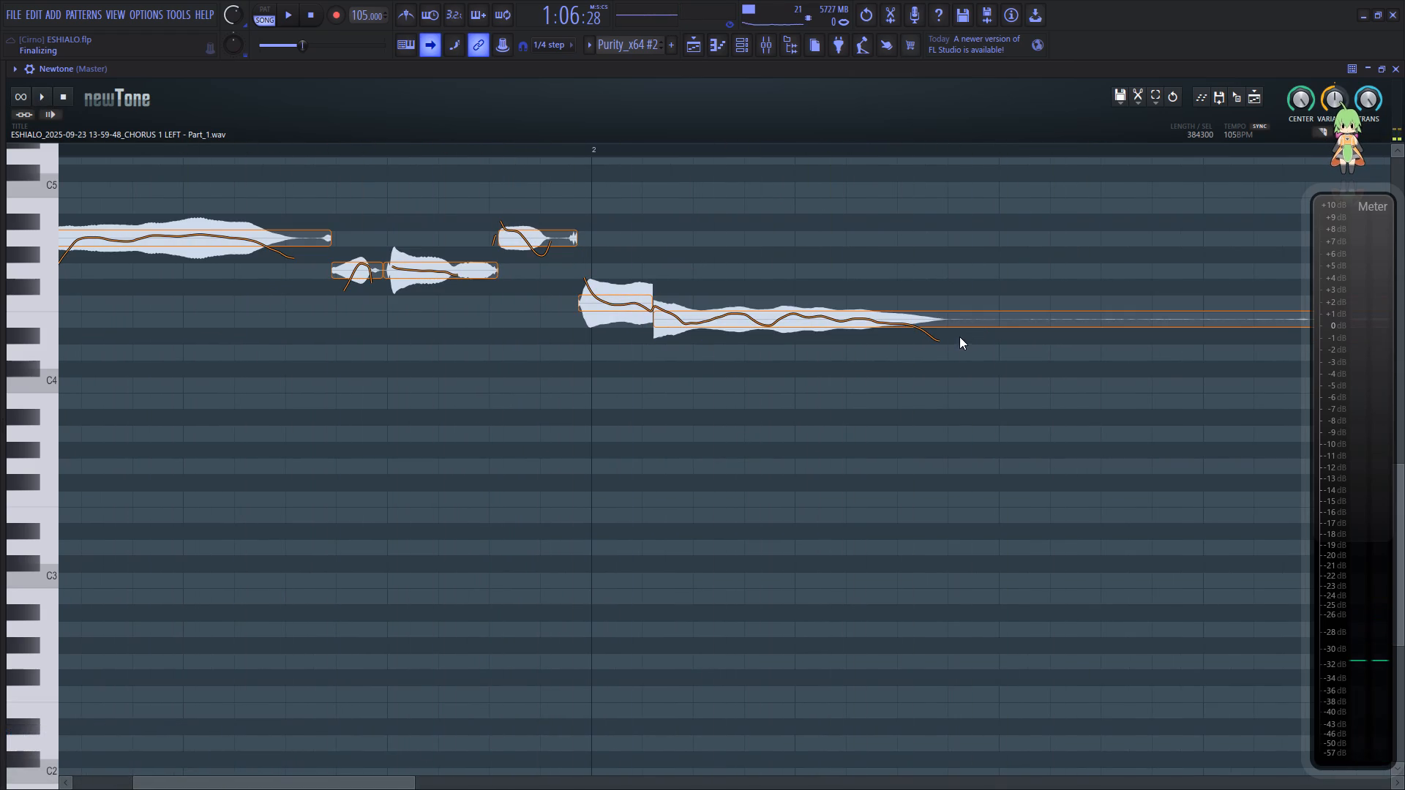
key(space)
click(935, 318)
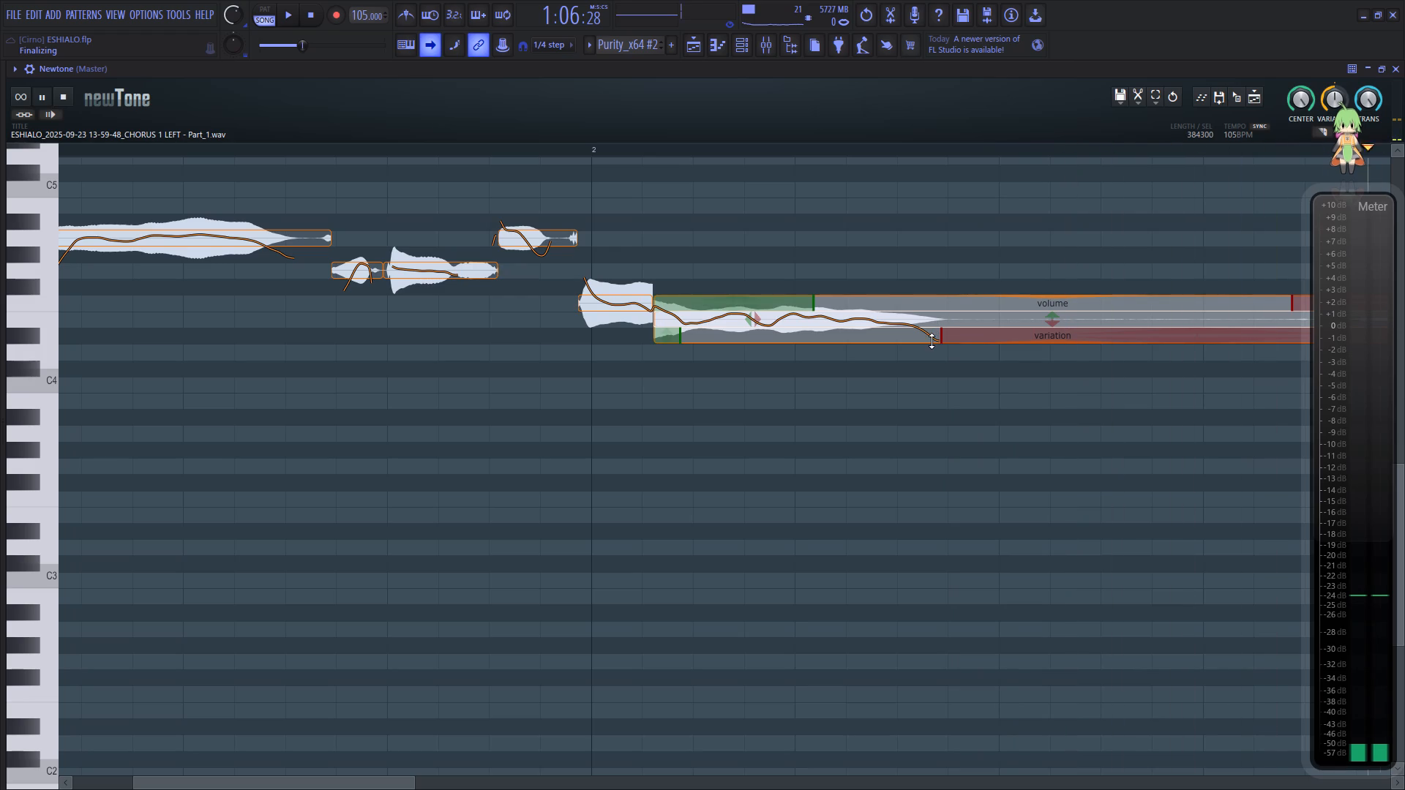
drag(932, 341, 938, 289)
Replay up to bar 3, slice off the near-silent tail of the sustained E4 note and delete that piece.
key(space)
key(space)
drag(303, 781, 417, 778)
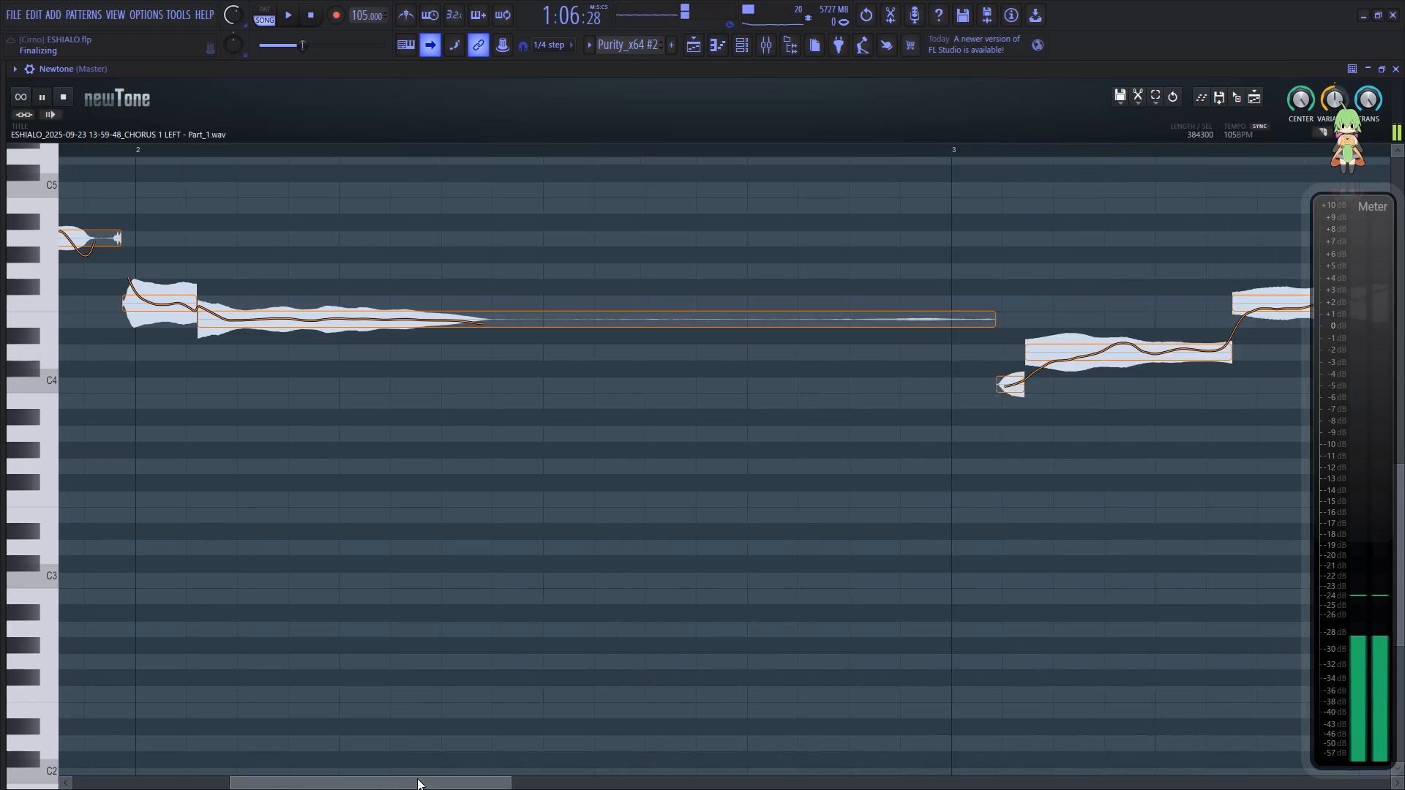
drag(417, 778, 531, 753)
click(225, 573)
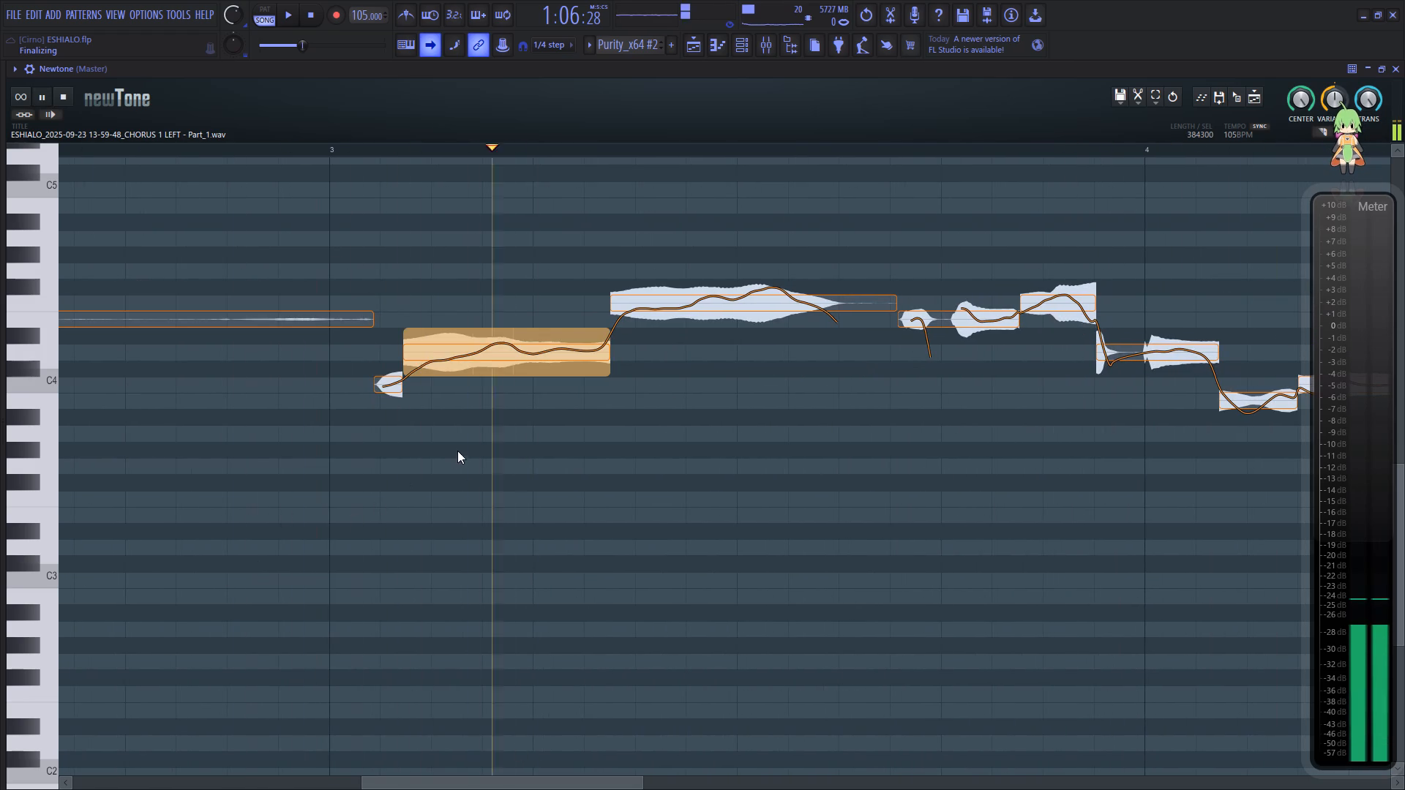
drag(473, 781, 443, 783)
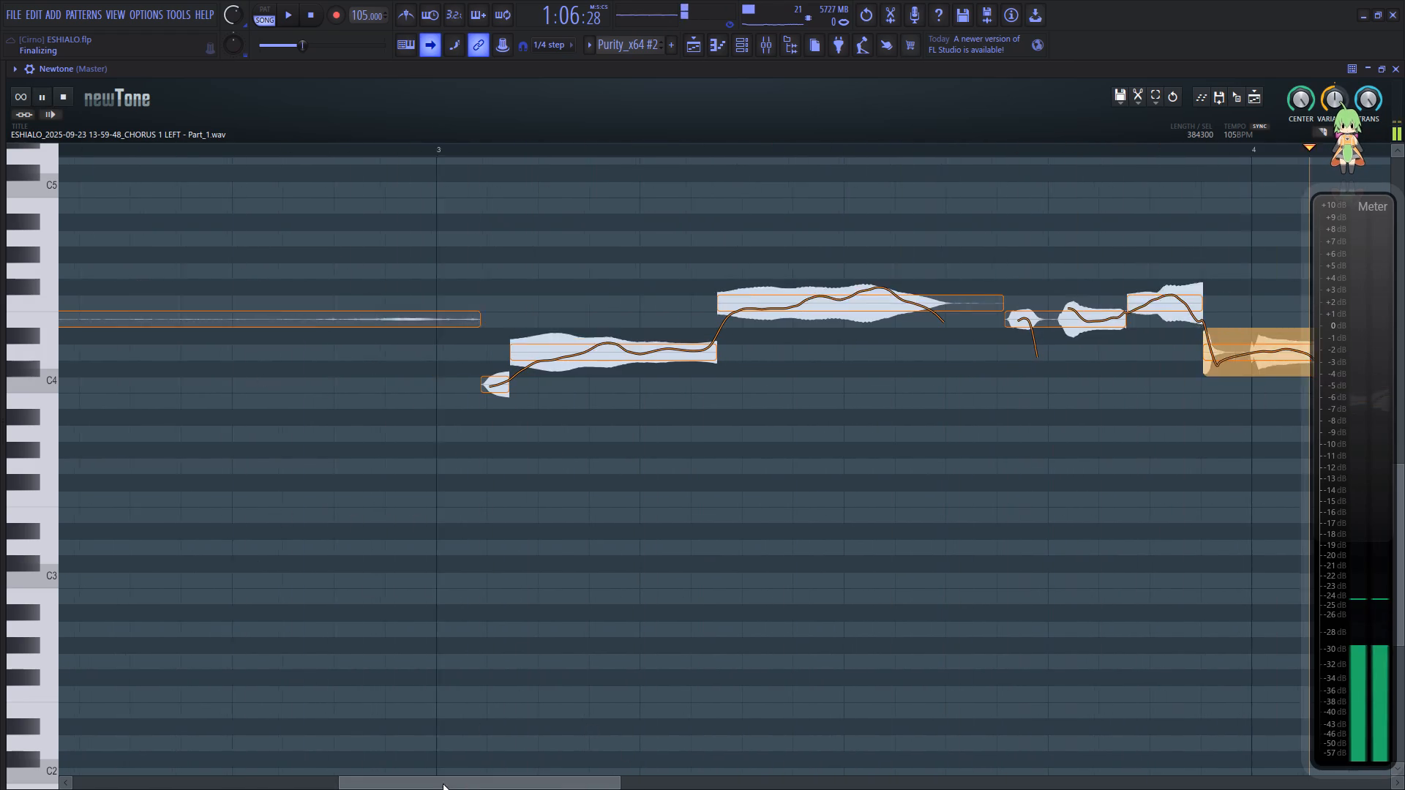
drag(443, 783, 361, 783)
key(space)
key(c)
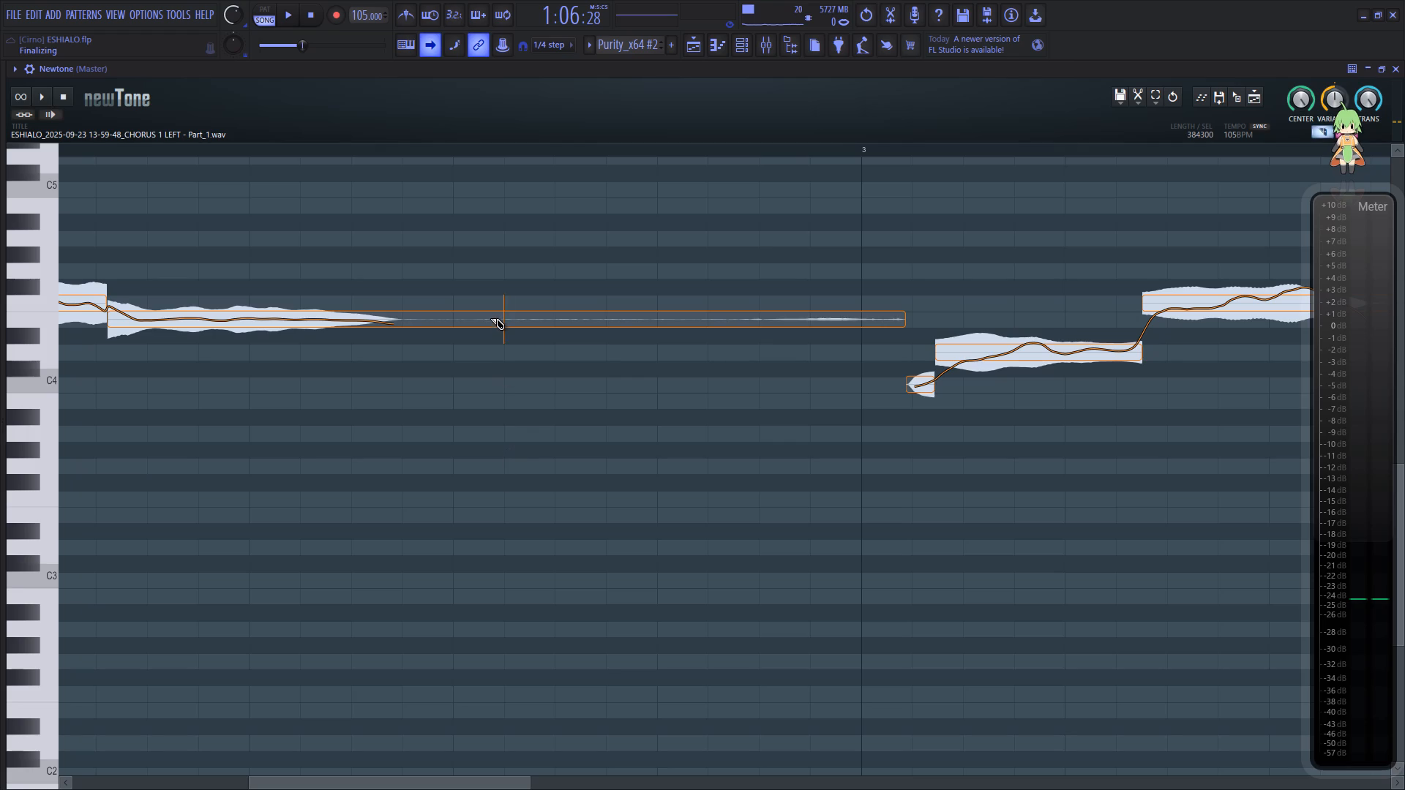
click(490, 317)
key(c)
ctrl+drag(679, 403, 702, 303)
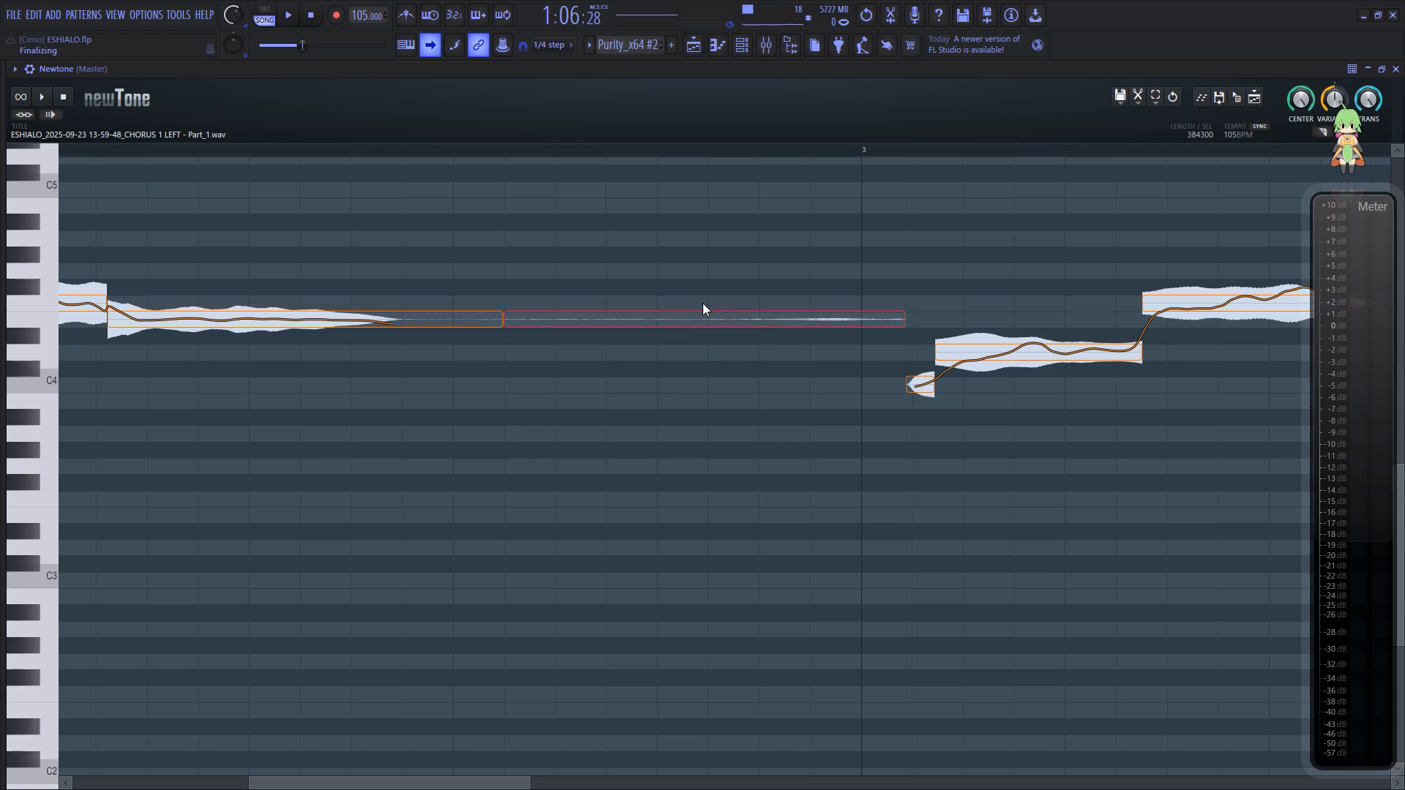
key(Delete)
click(669, 352)
key(space)
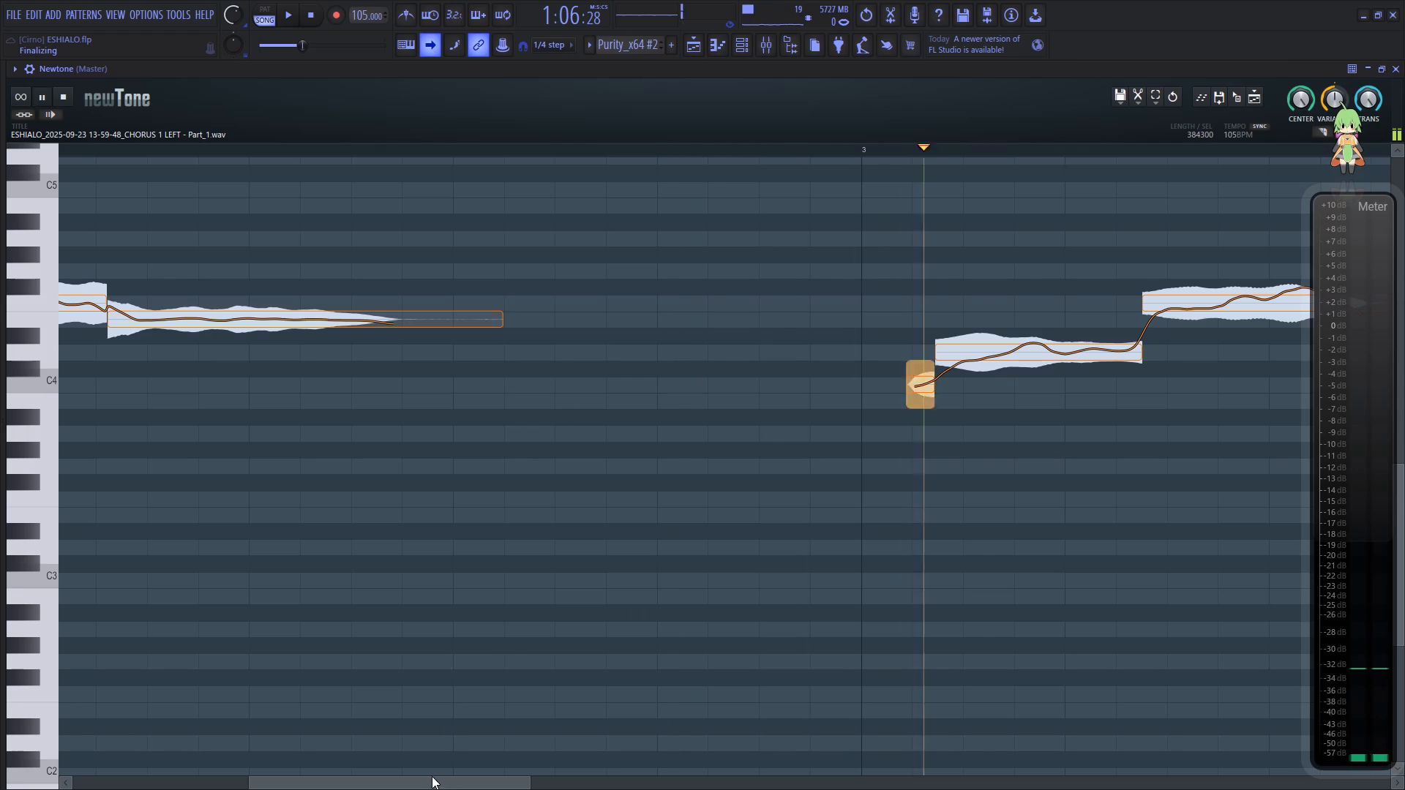
Reduce the pitch variation of the long D4 note after bar 3 to 17.98% and replay it.
drag(430, 786, 512, 772)
key(space)
key(space)
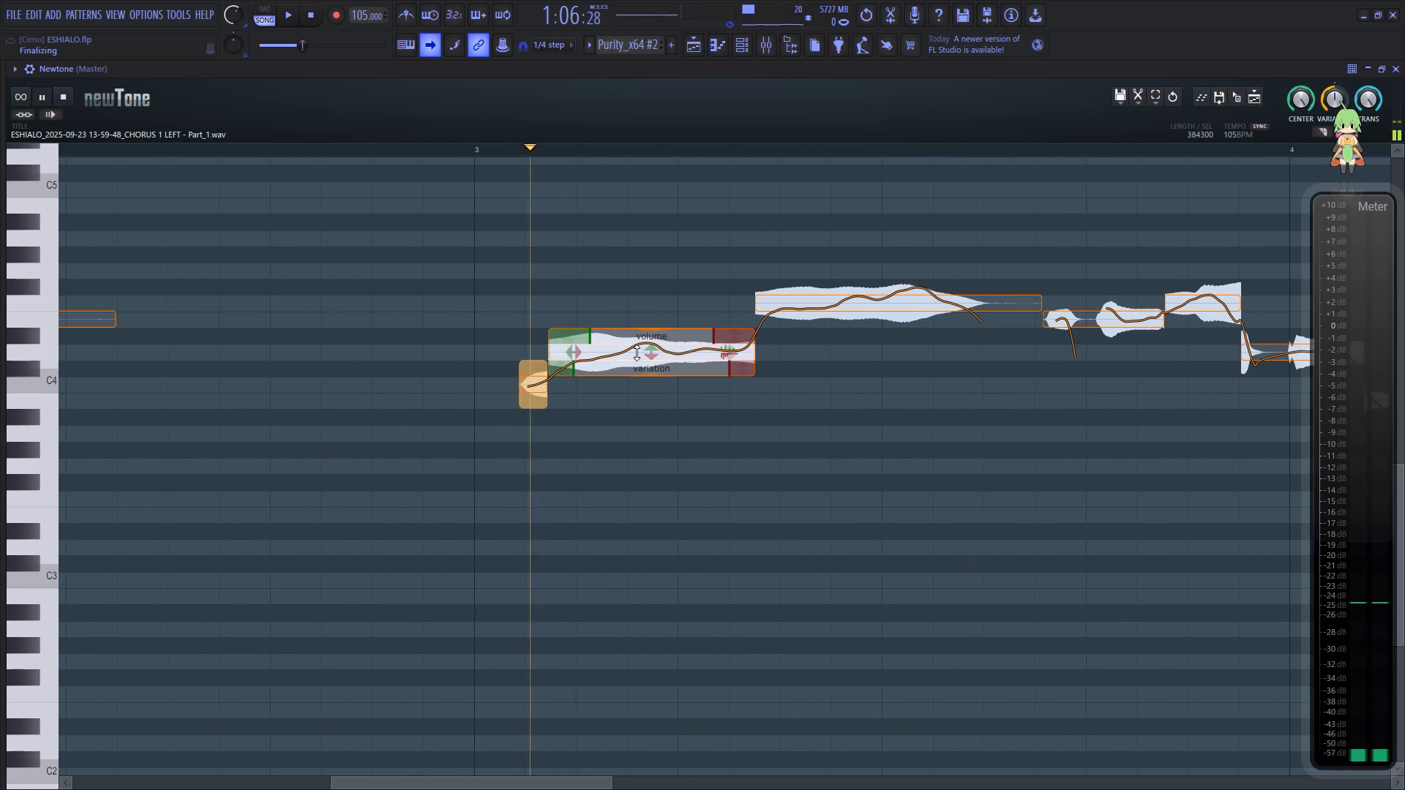
drag(644, 376, 670, 323)
key(space)
key(space)
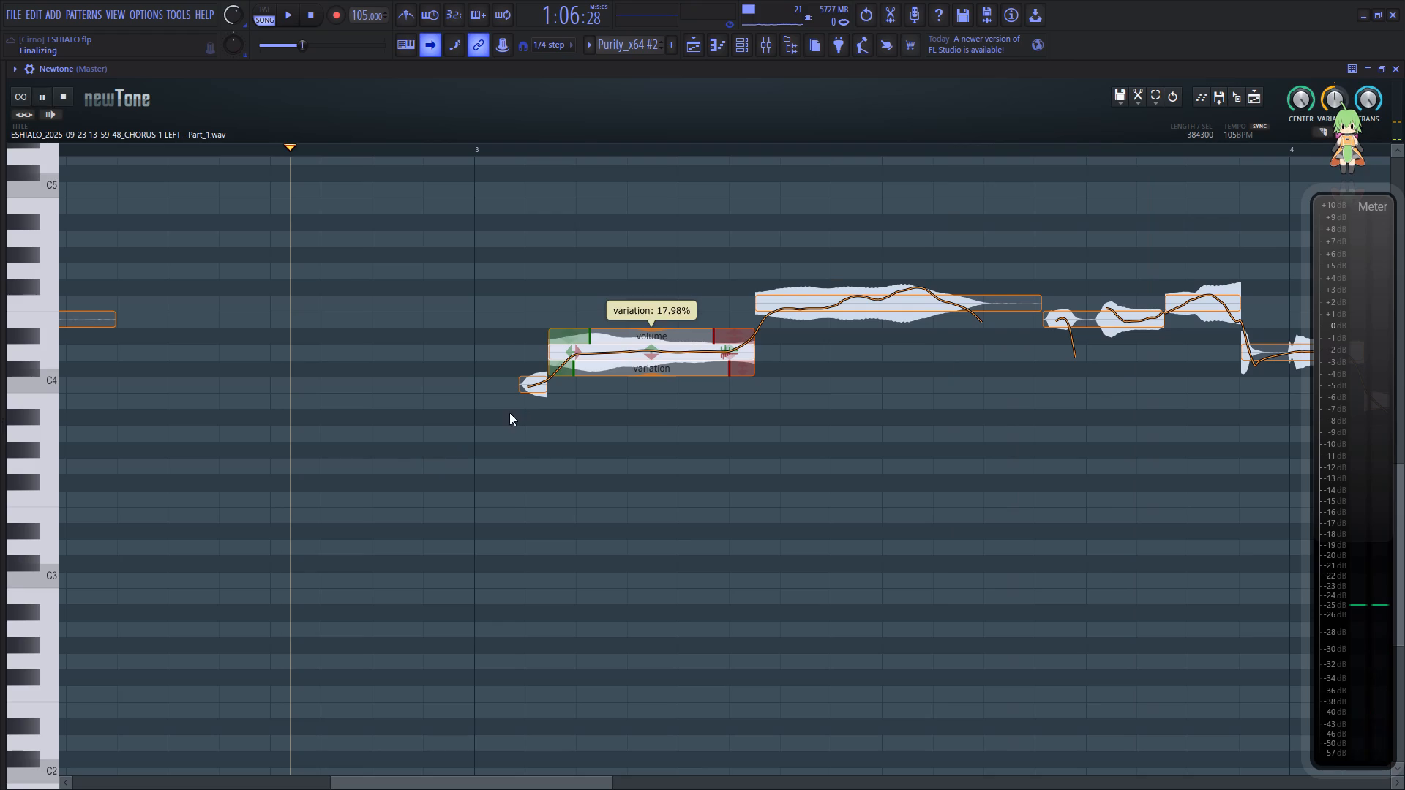
Set the pitch variation of the long F4 note in bar 3 to 44.94% and replay the phrase.
drag(894, 327, 908, 275)
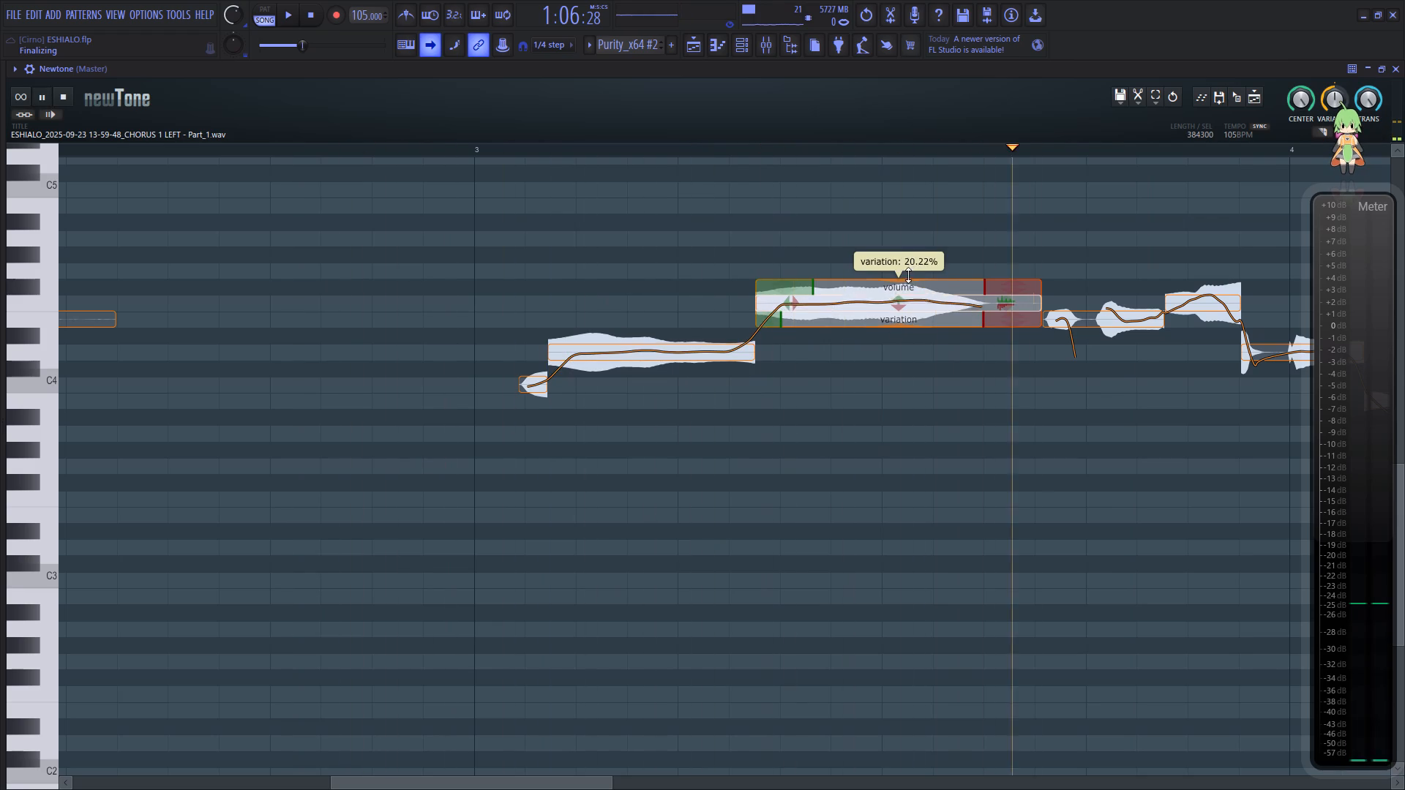
drag(908, 275, 909, 291)
key(space)
key(space)
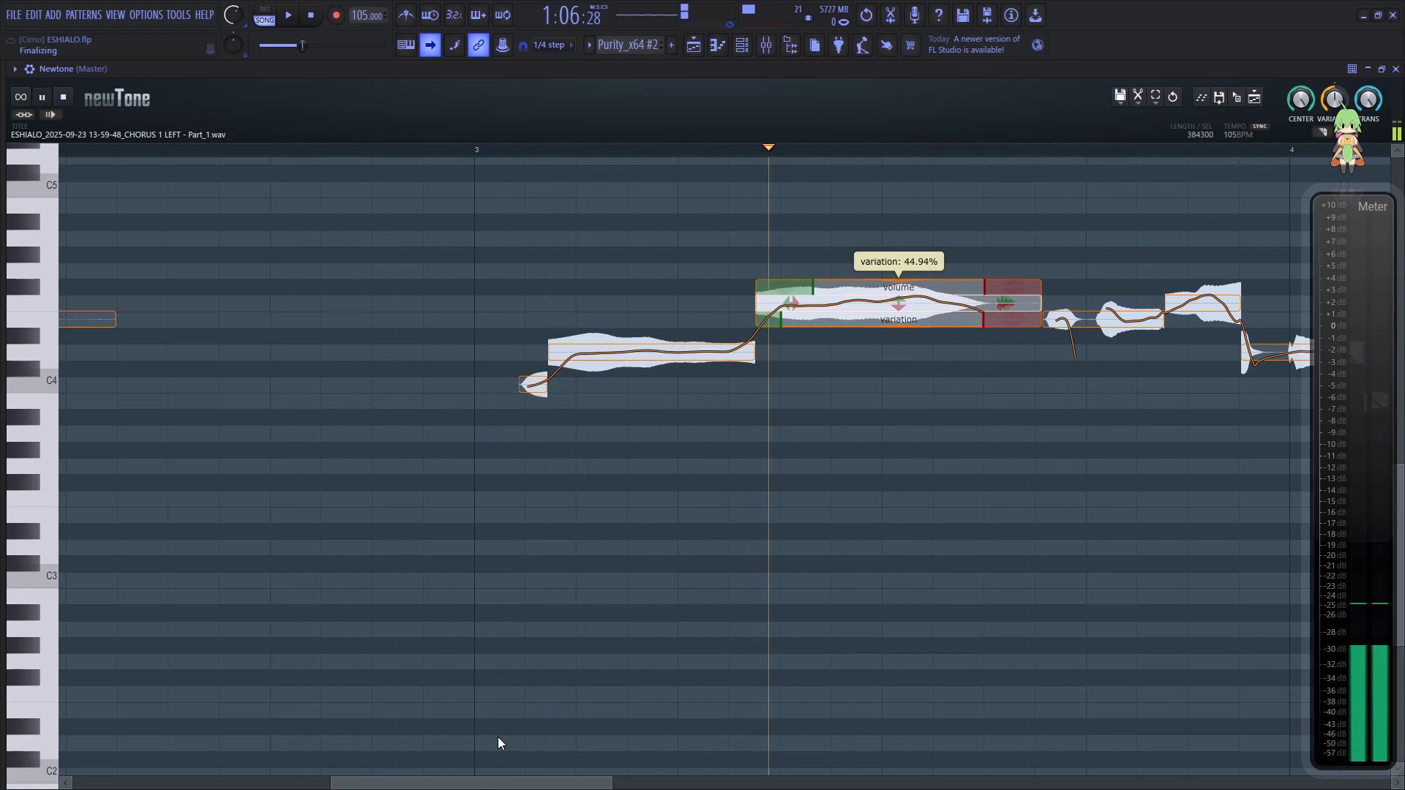
drag(490, 786, 553, 781)
key(space)
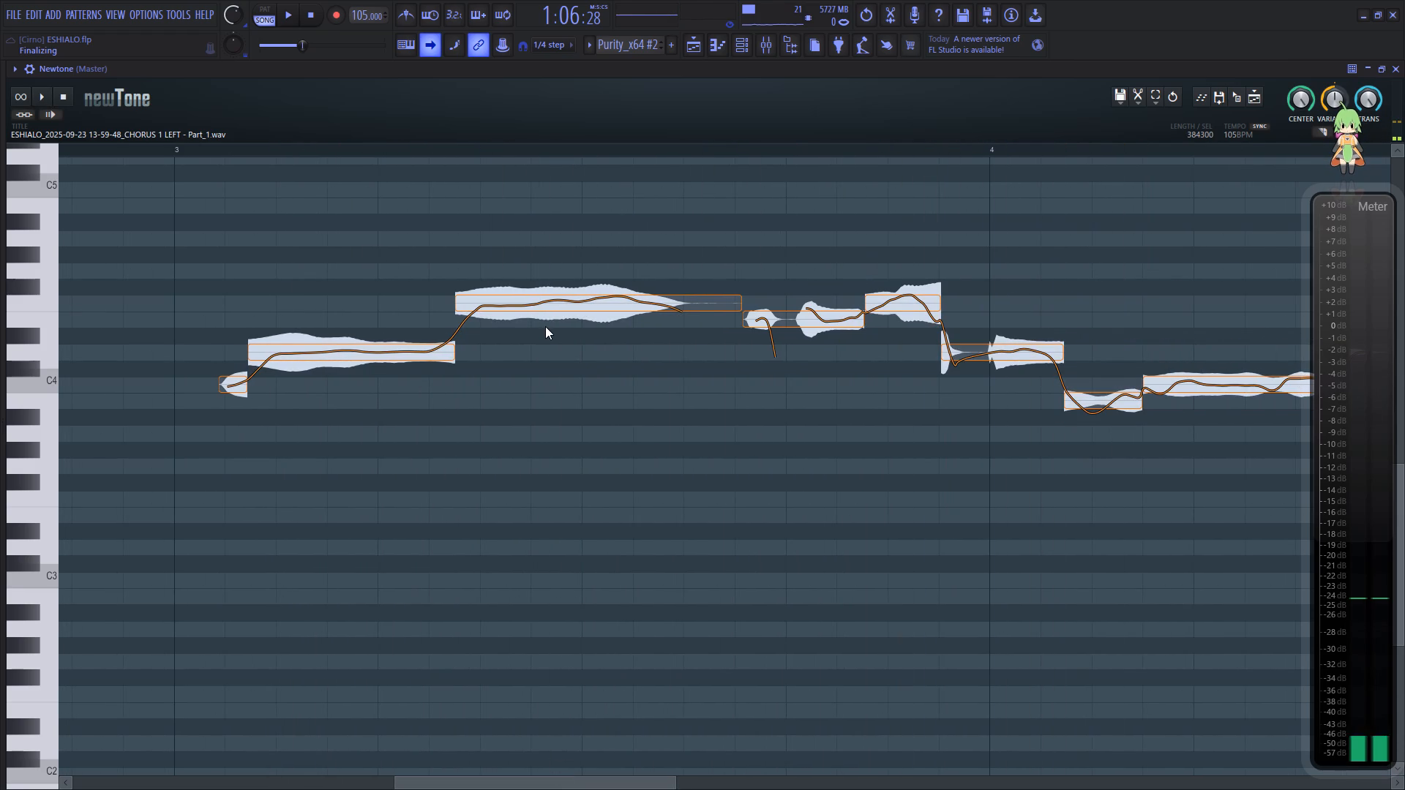
key(space)
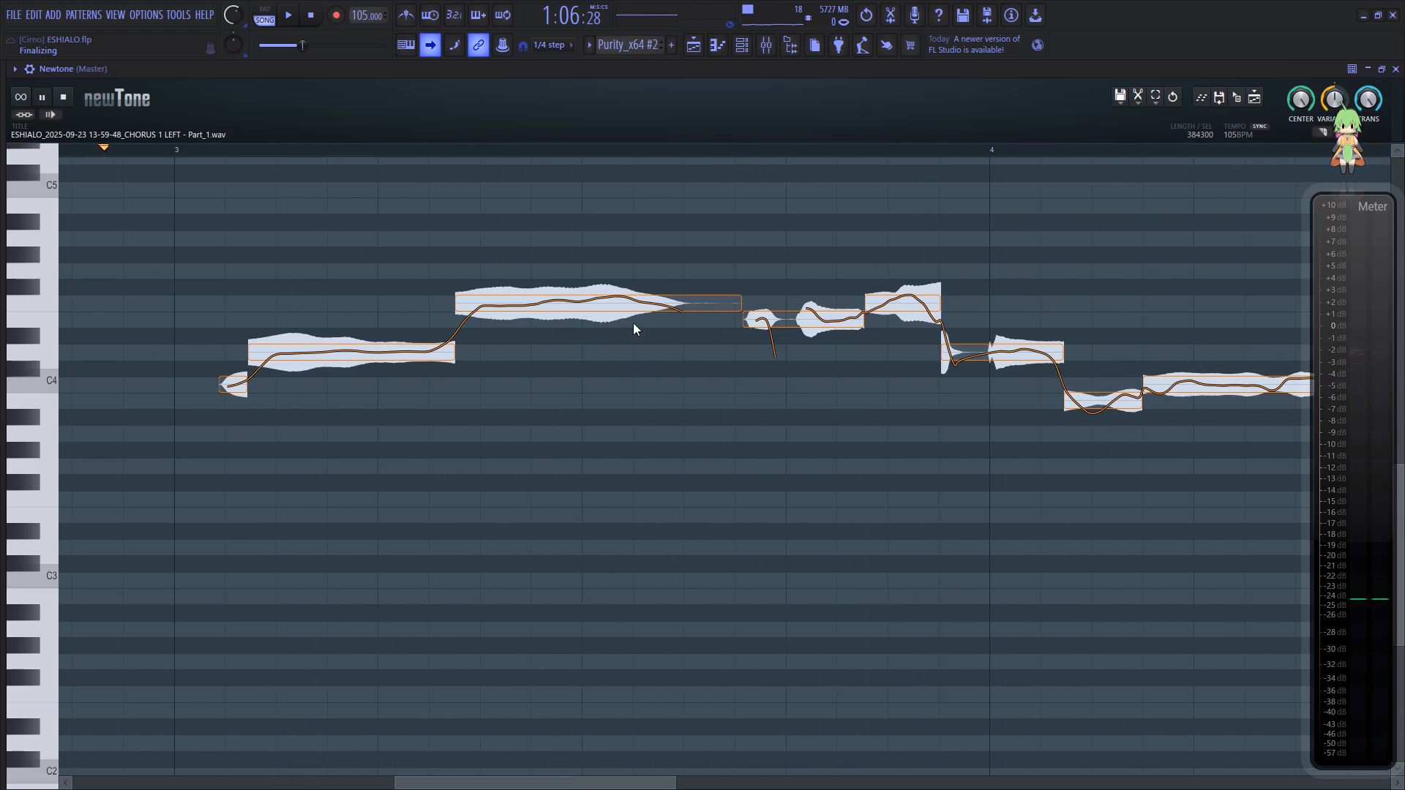
click(536, 250)
key(space)
key(space)
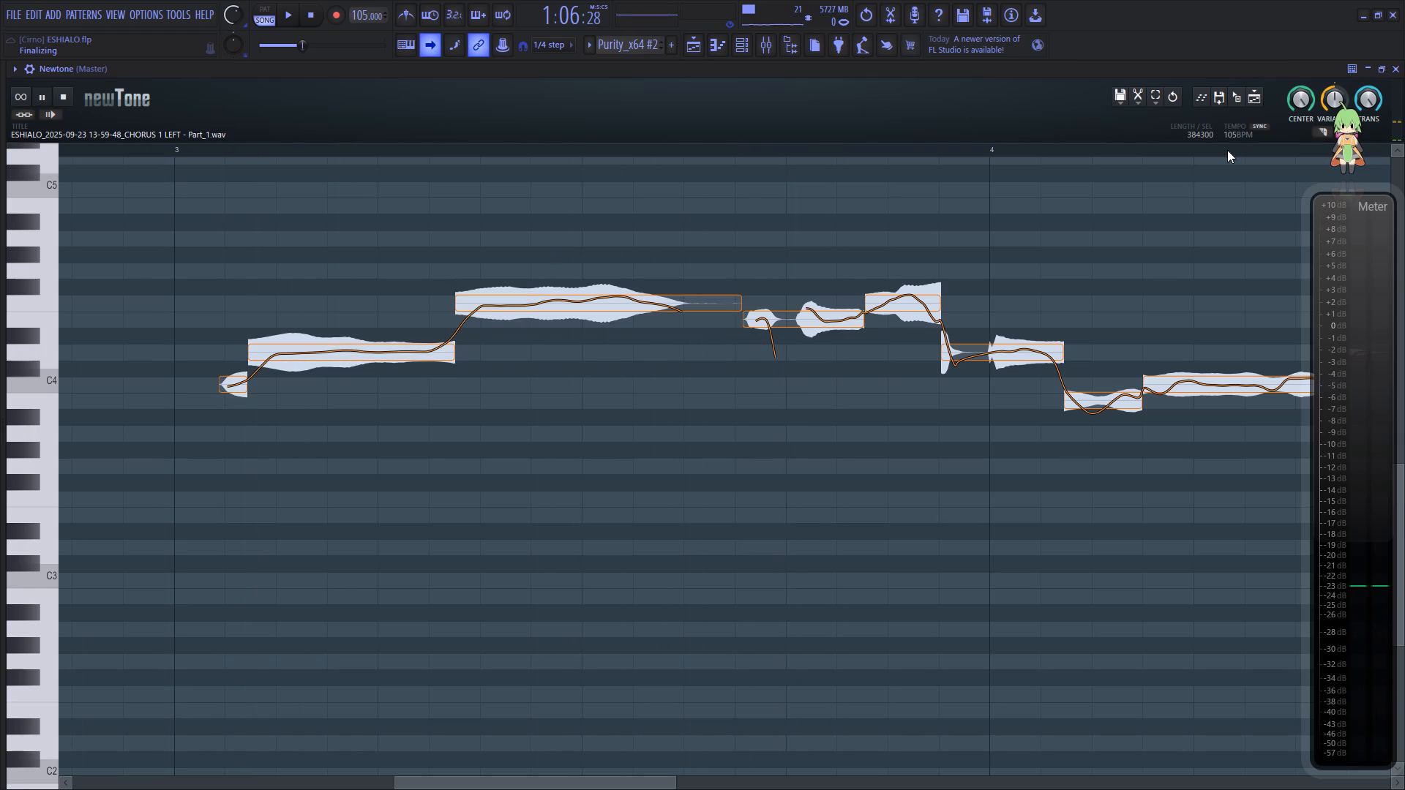
Slice the long F4 note in bar 3 at two points to separate its middle and tail, and replay it.
click(1316, 130)
key(space)
key(space)
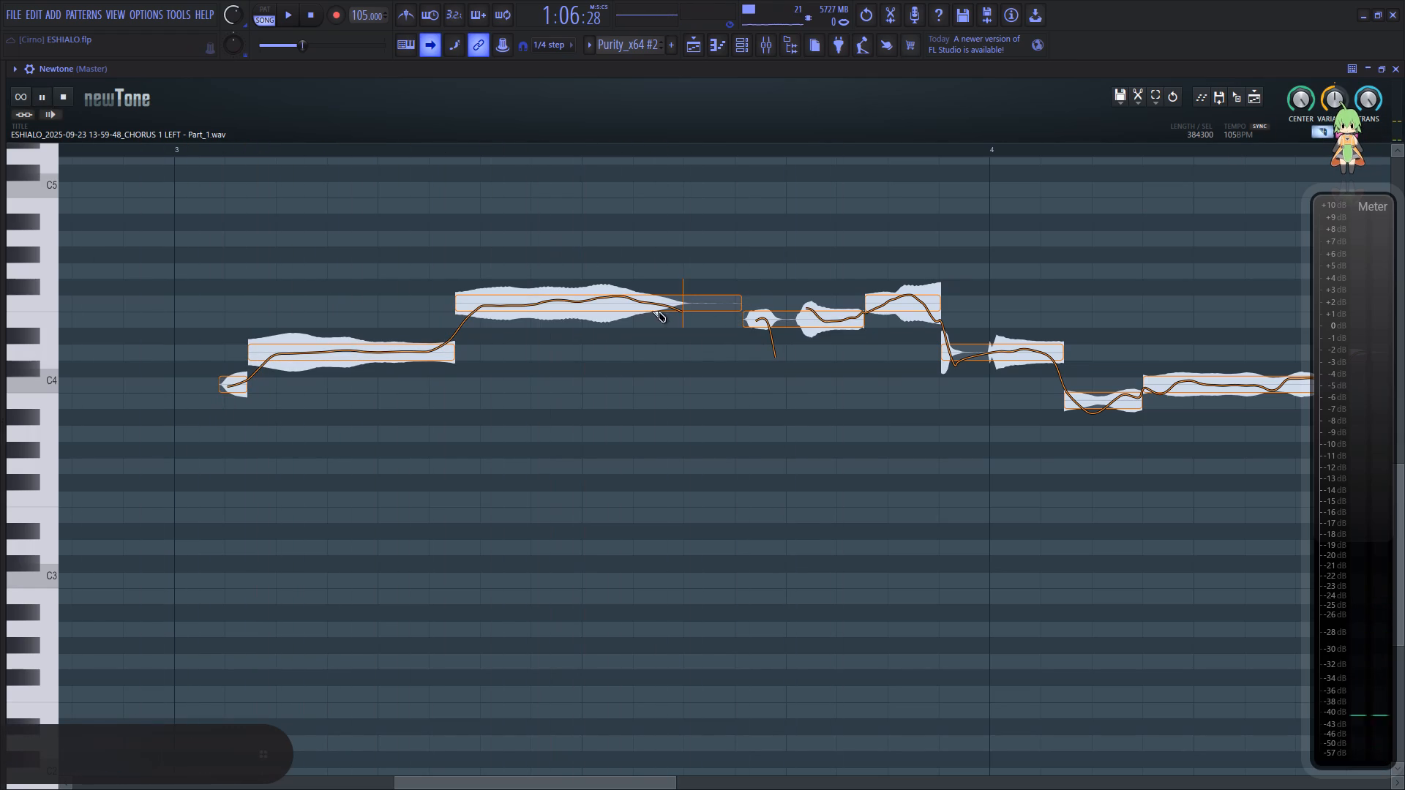
click(633, 309)
click(588, 309)
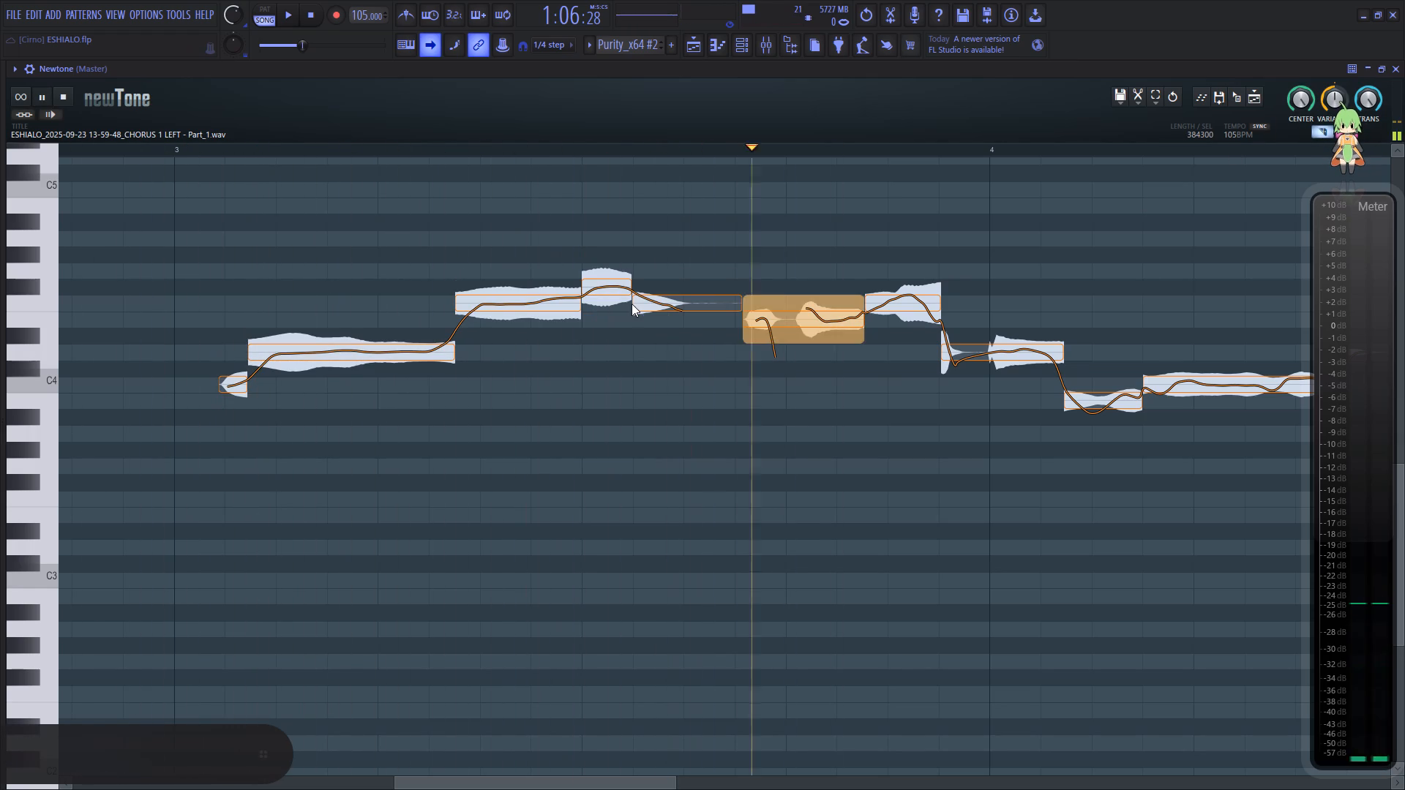
key(space)
key(space)
click(1317, 129)
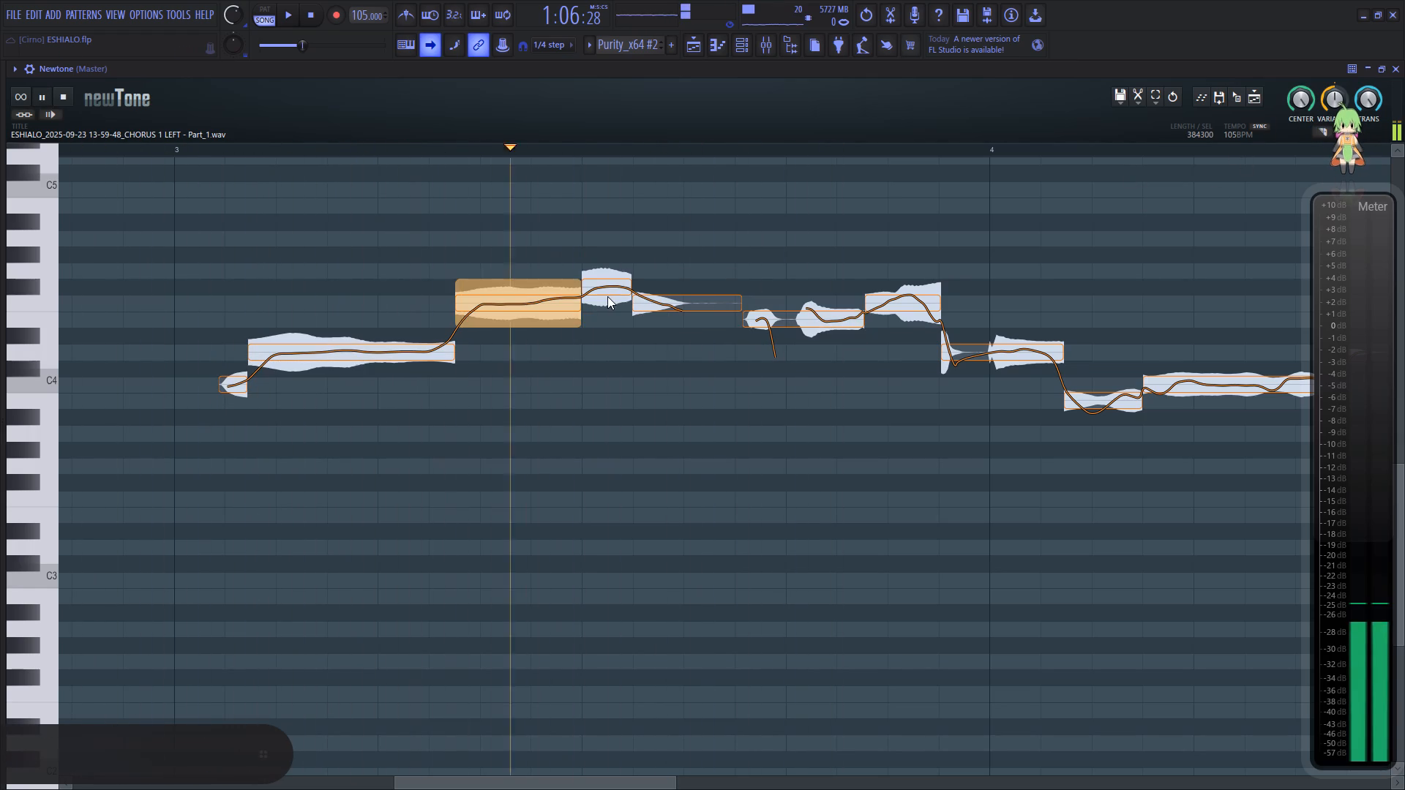
Lower the sliced middle segment from F#4 to E4 and the tail segment to E4, auditioning the phrase.
key(space)
drag(605, 293, 601, 326)
key(space)
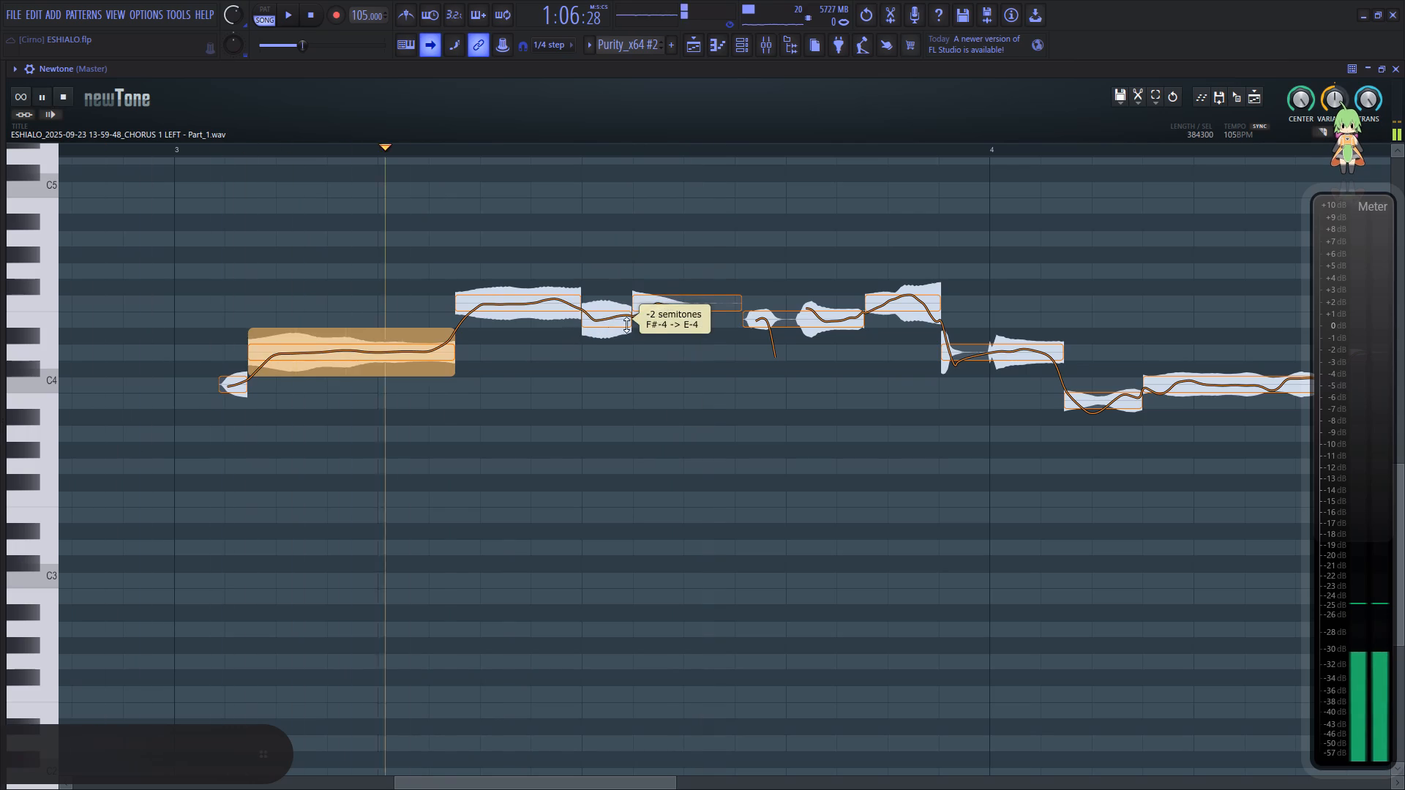
key(space)
key(space)
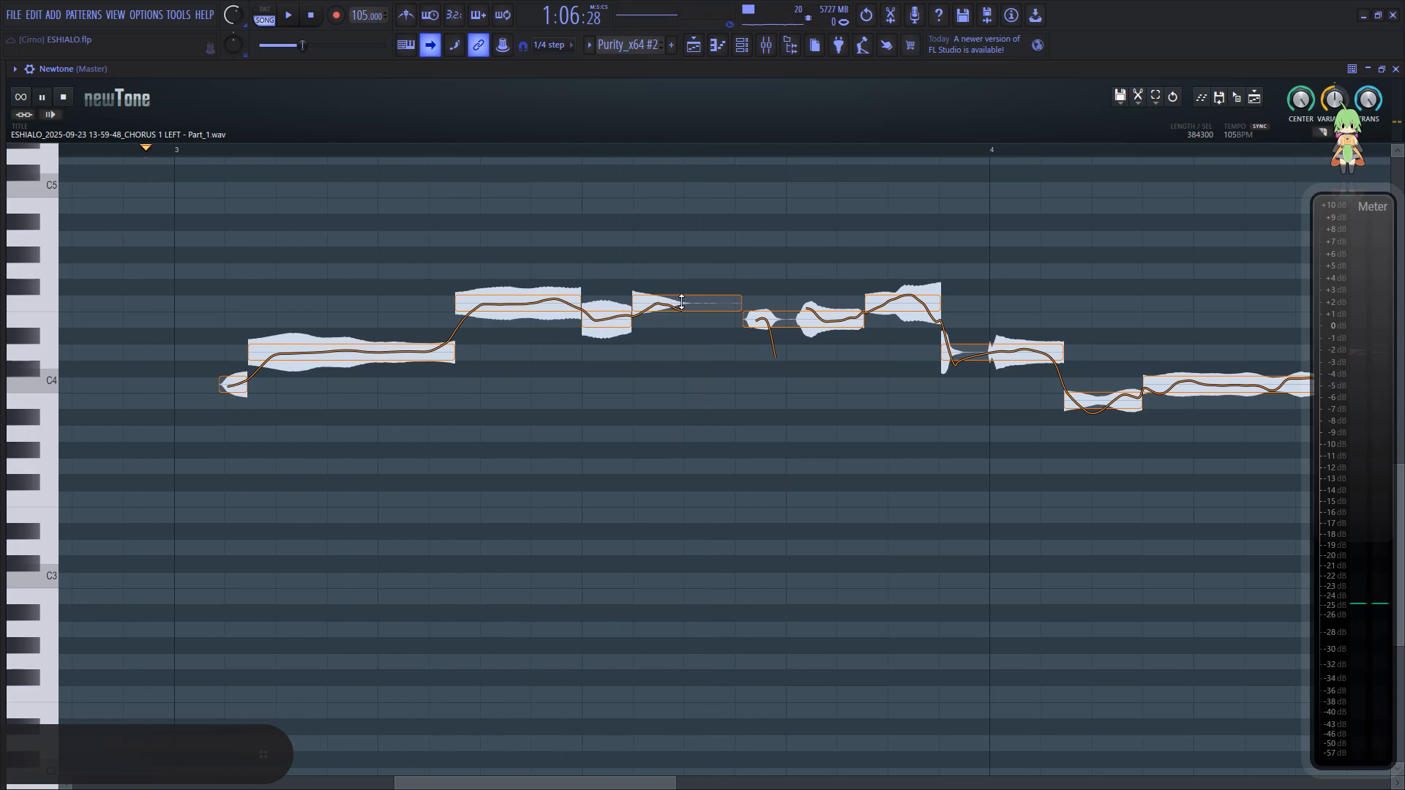
drag(681, 301, 679, 317)
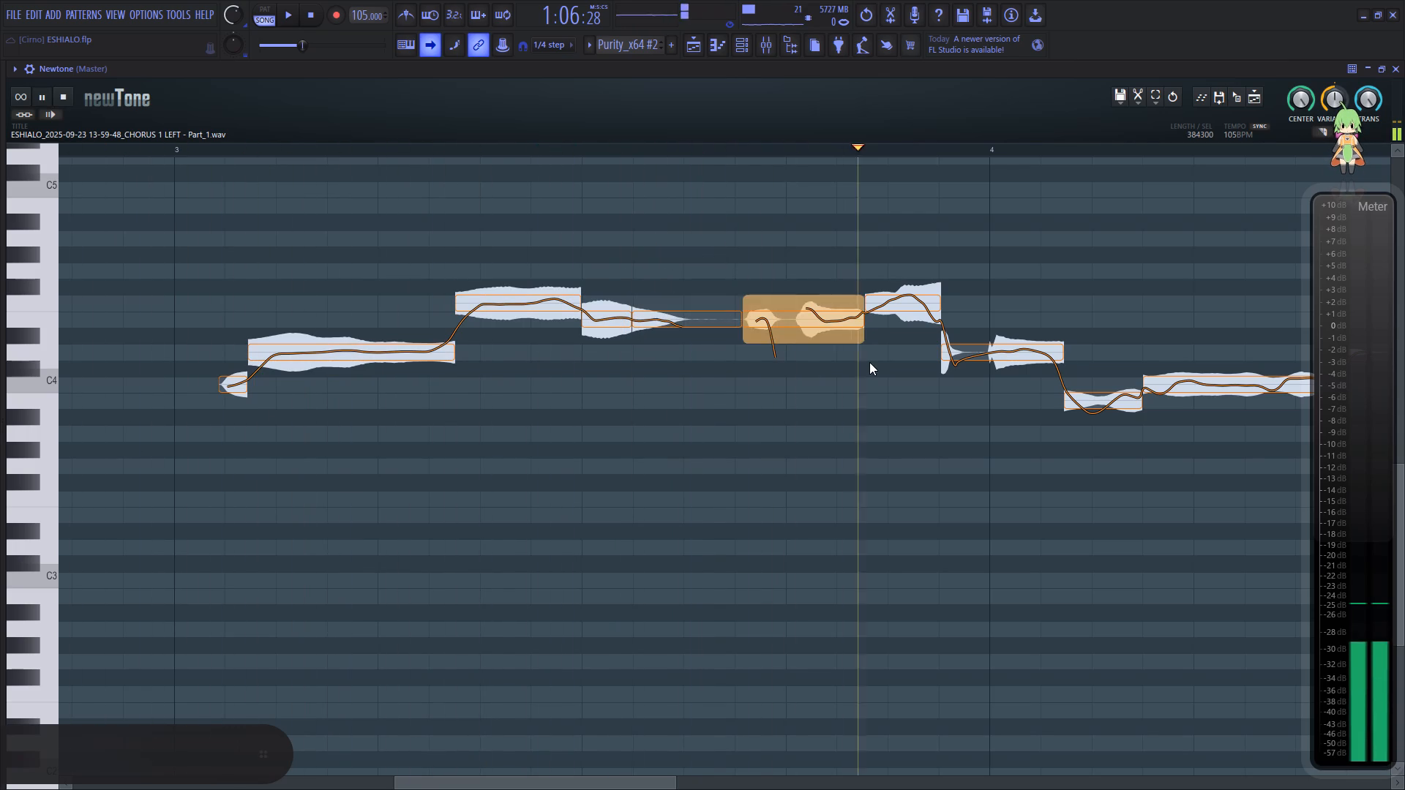
key(space)
key(space)
Reduce the pitch variation of the long C4 note in bar 4 to 22.47% and replay.
drag(629, 784, 693, 770)
click(930, 385)
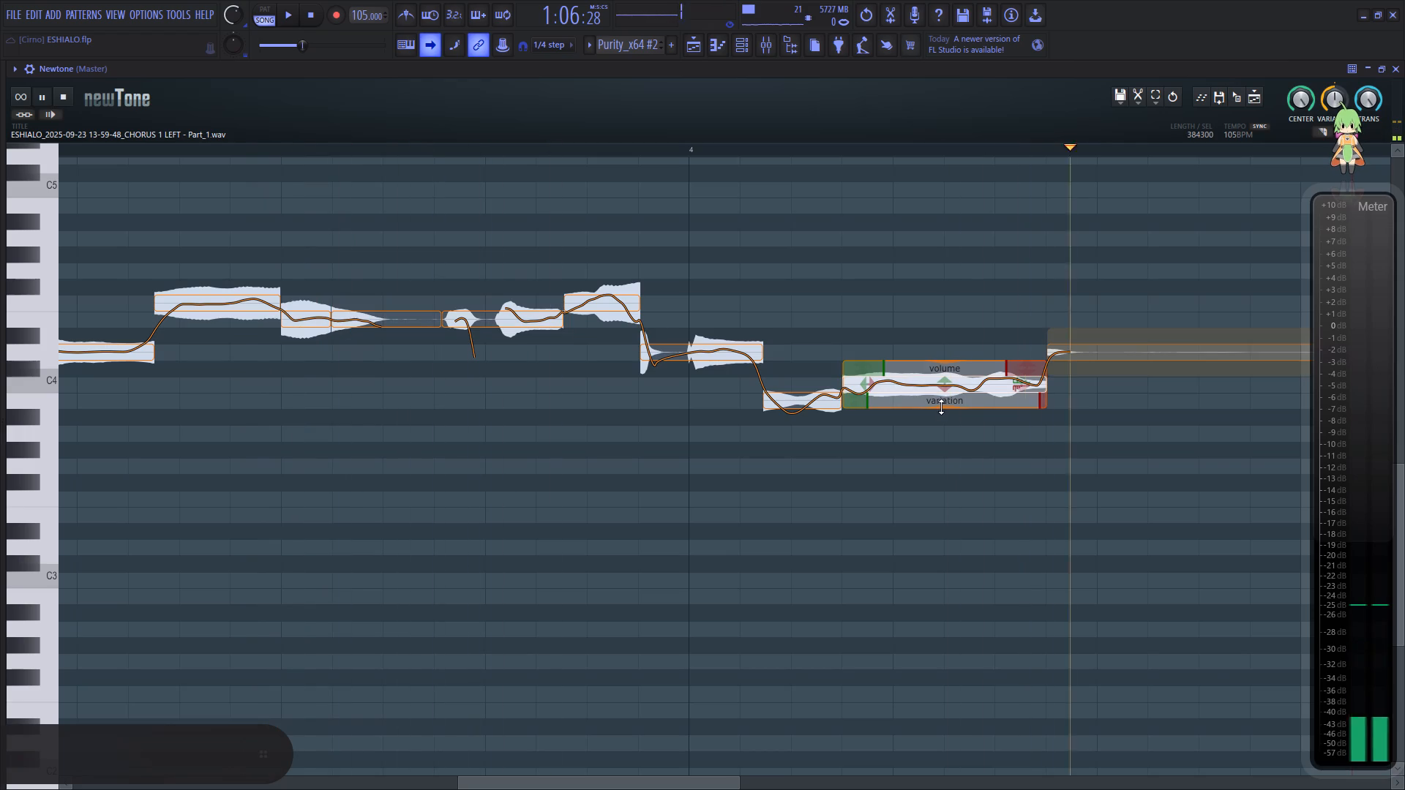
drag(941, 407, 951, 356)
key(space)
key(space)
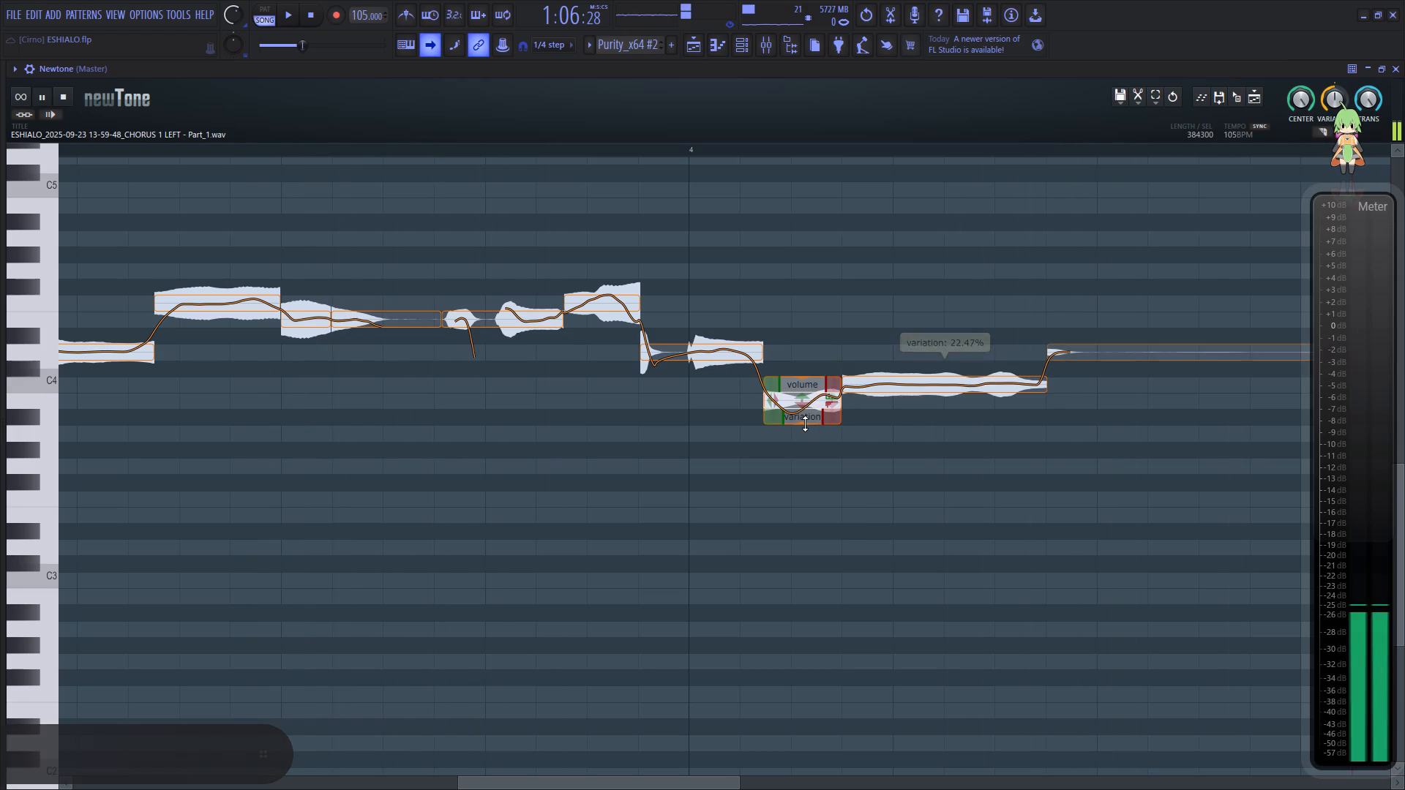
Flatten the pitch variation of the low B3 note in bar 4 and set the D4 note before it to 33.71%.
drag(805, 424, 813, 373)
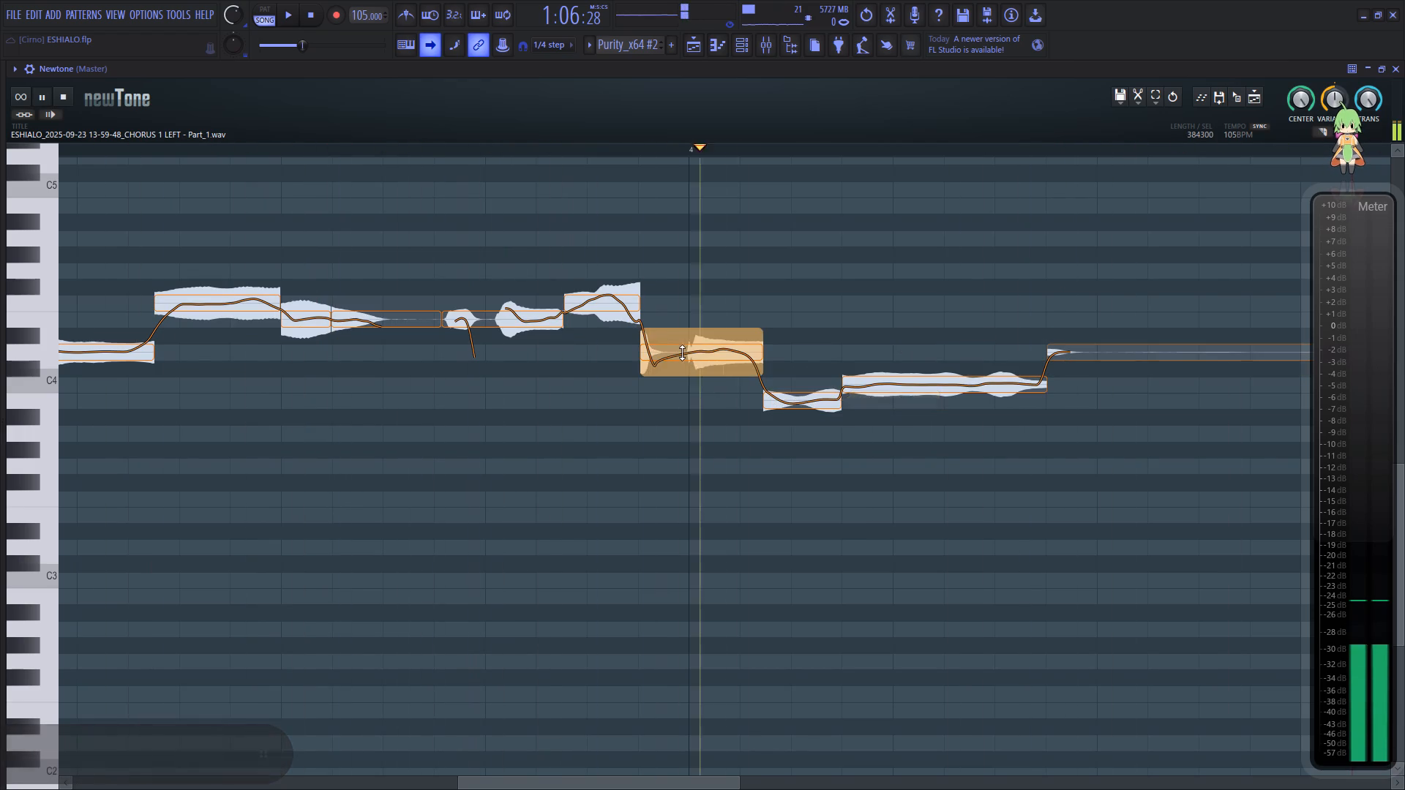
click(682, 352)
drag(694, 376, 716, 333)
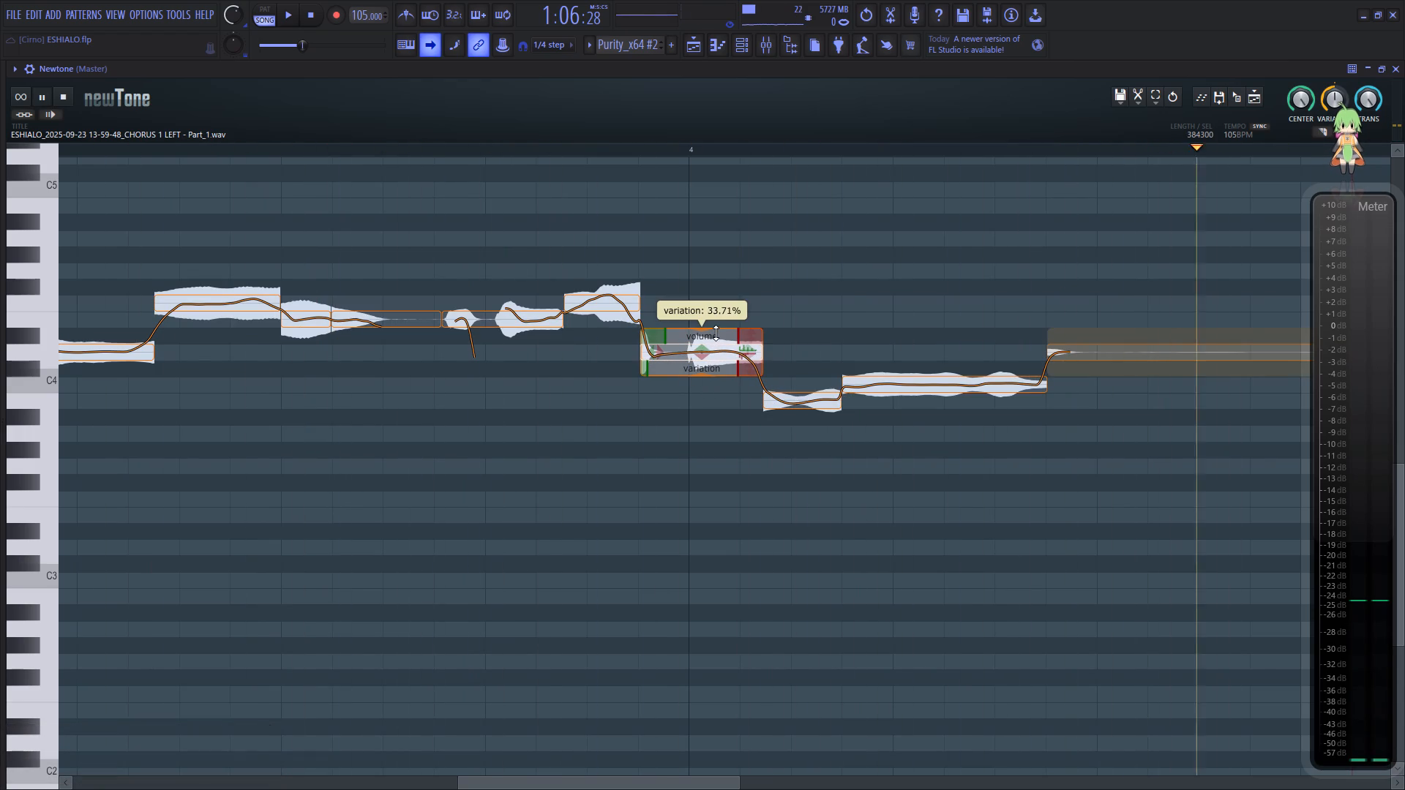
key(space)
key(space)
Replay from the opening and slice the long A4 note in bar 1 at two points to separate its middle and tail.
drag(681, 780, 229, 731)
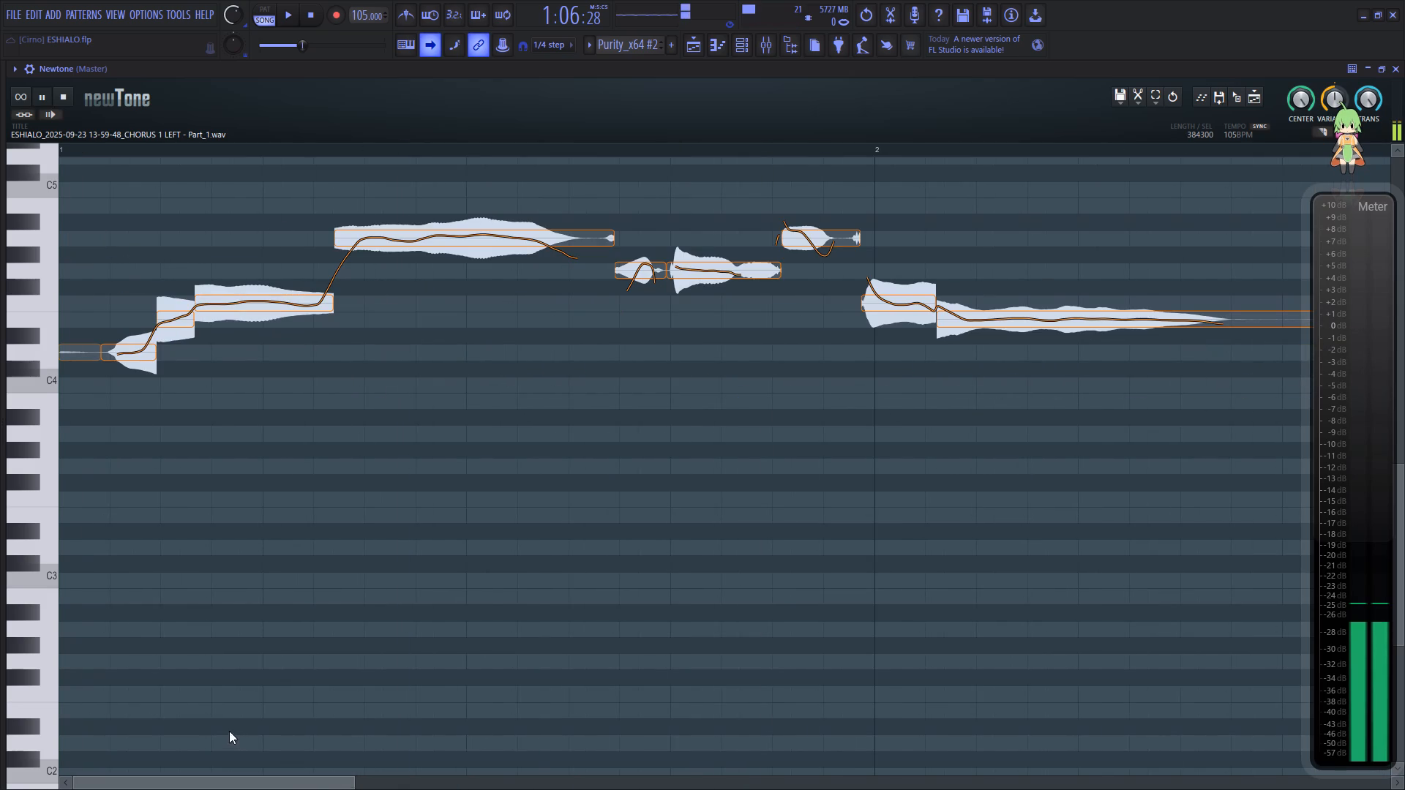
drag(229, 731, 228, 724)
click(153, 582)
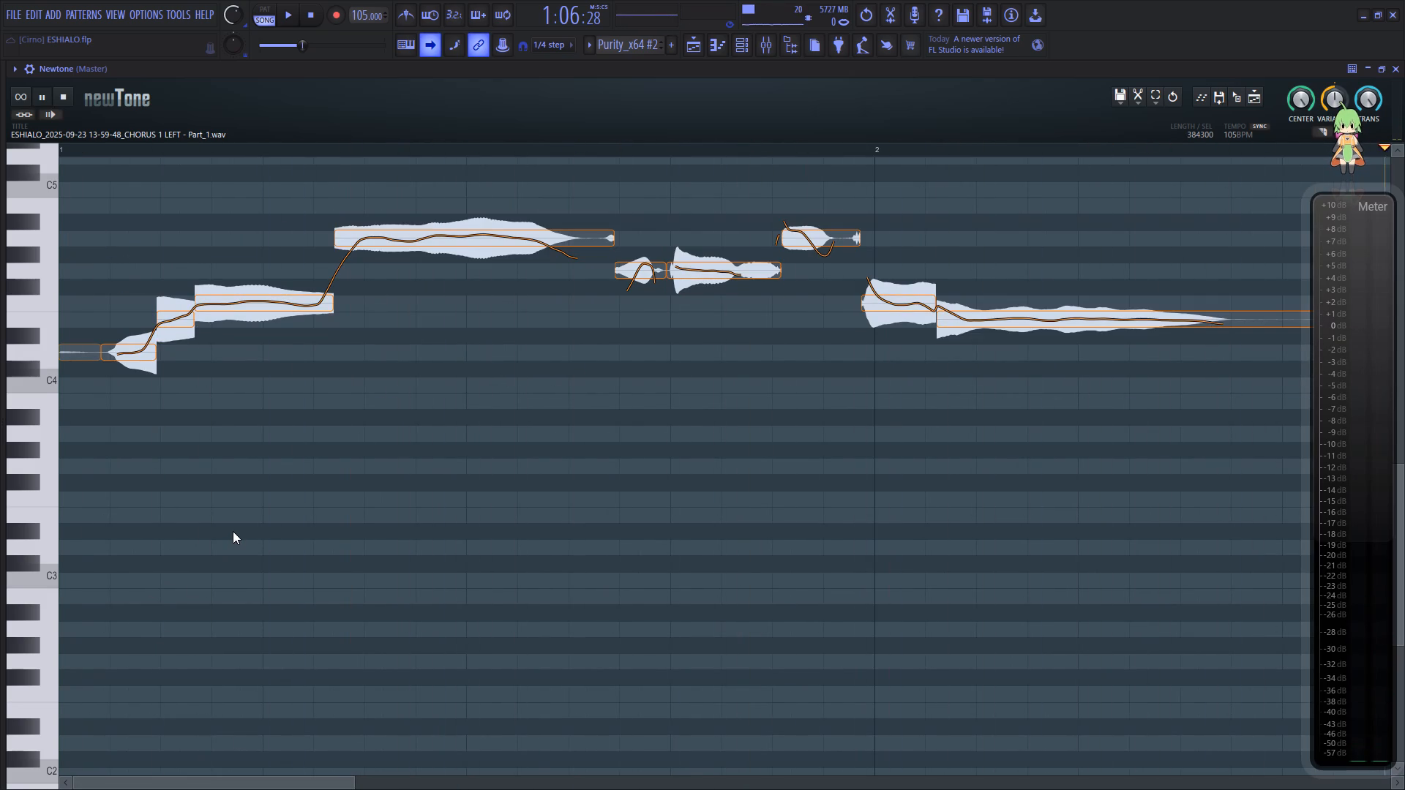
key(n)
key(space)
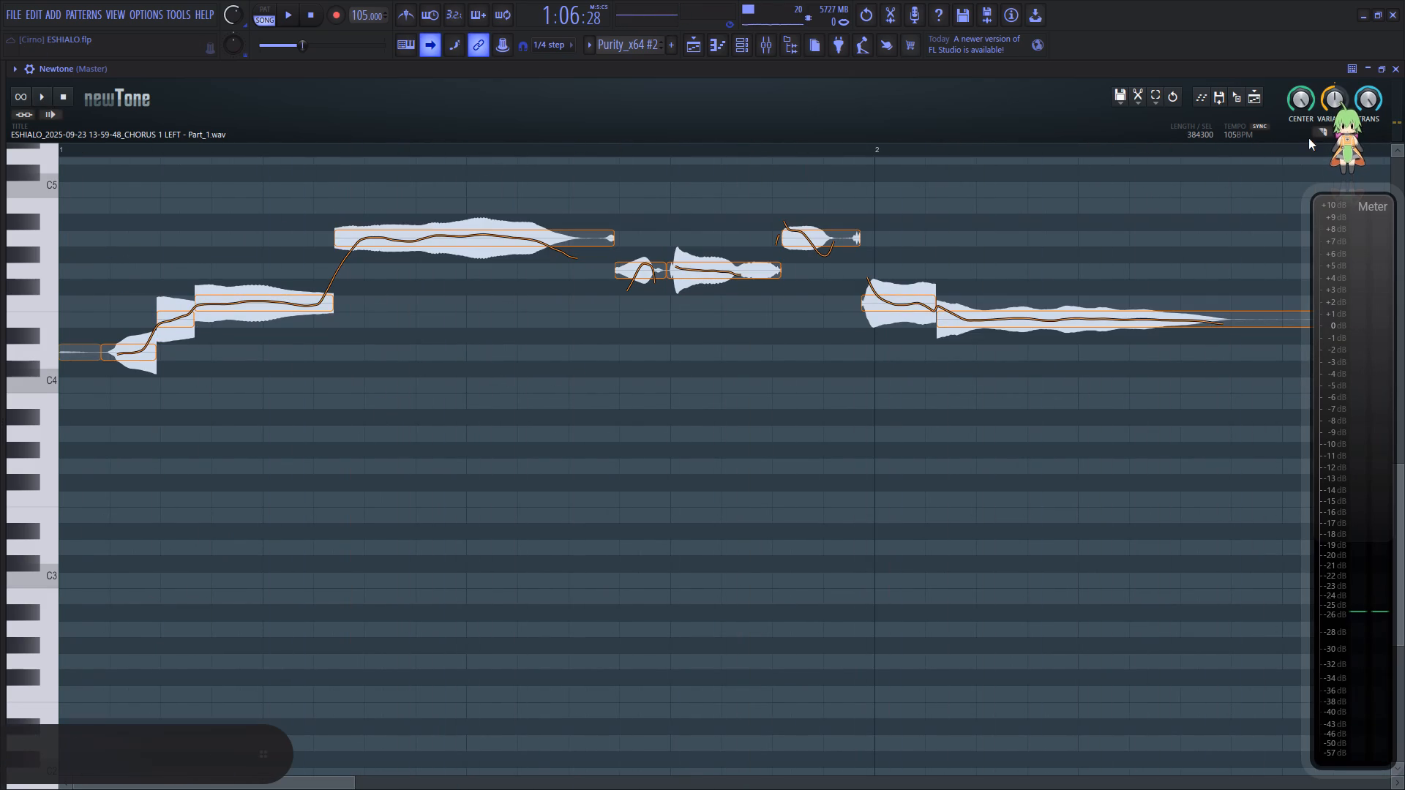
key(c)
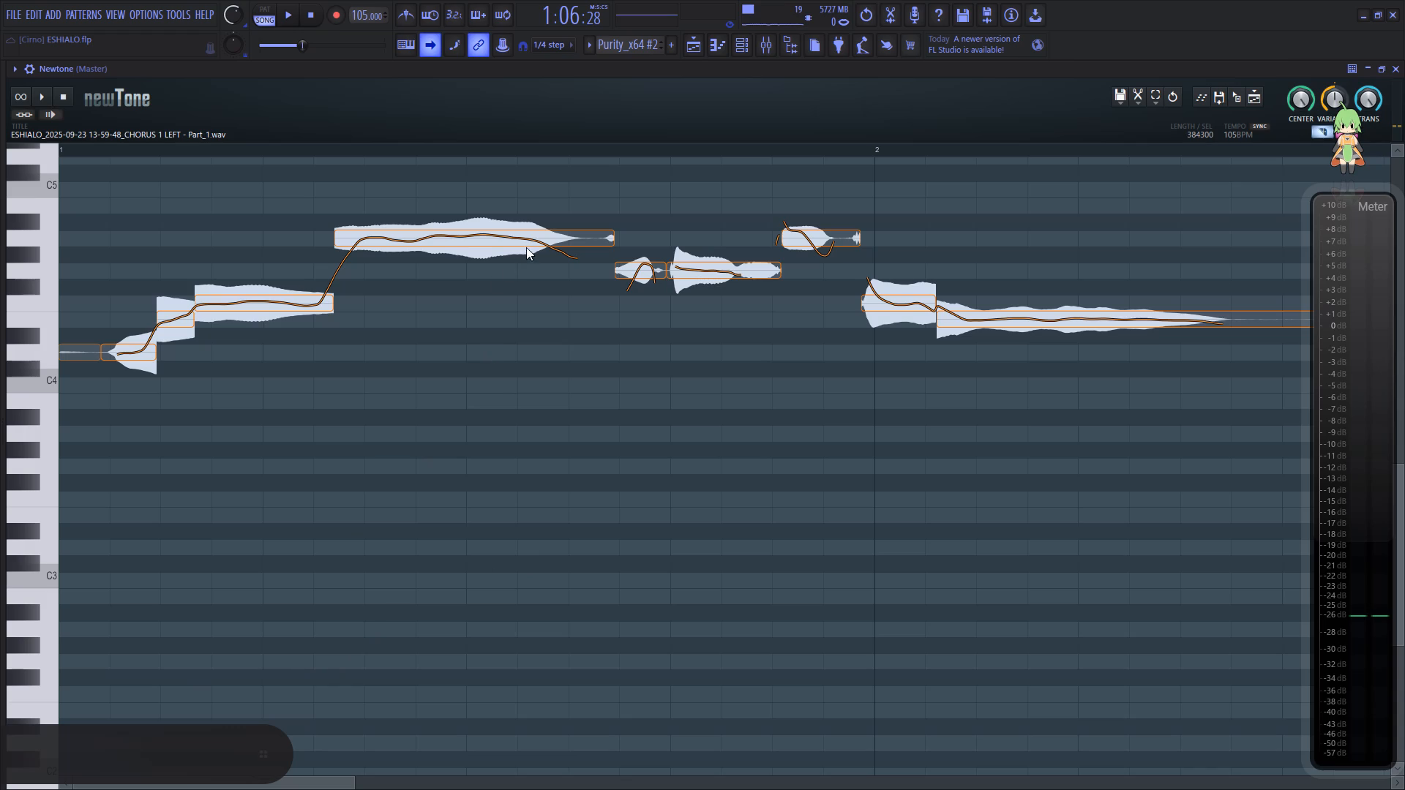
click(527, 243)
click(474, 243)
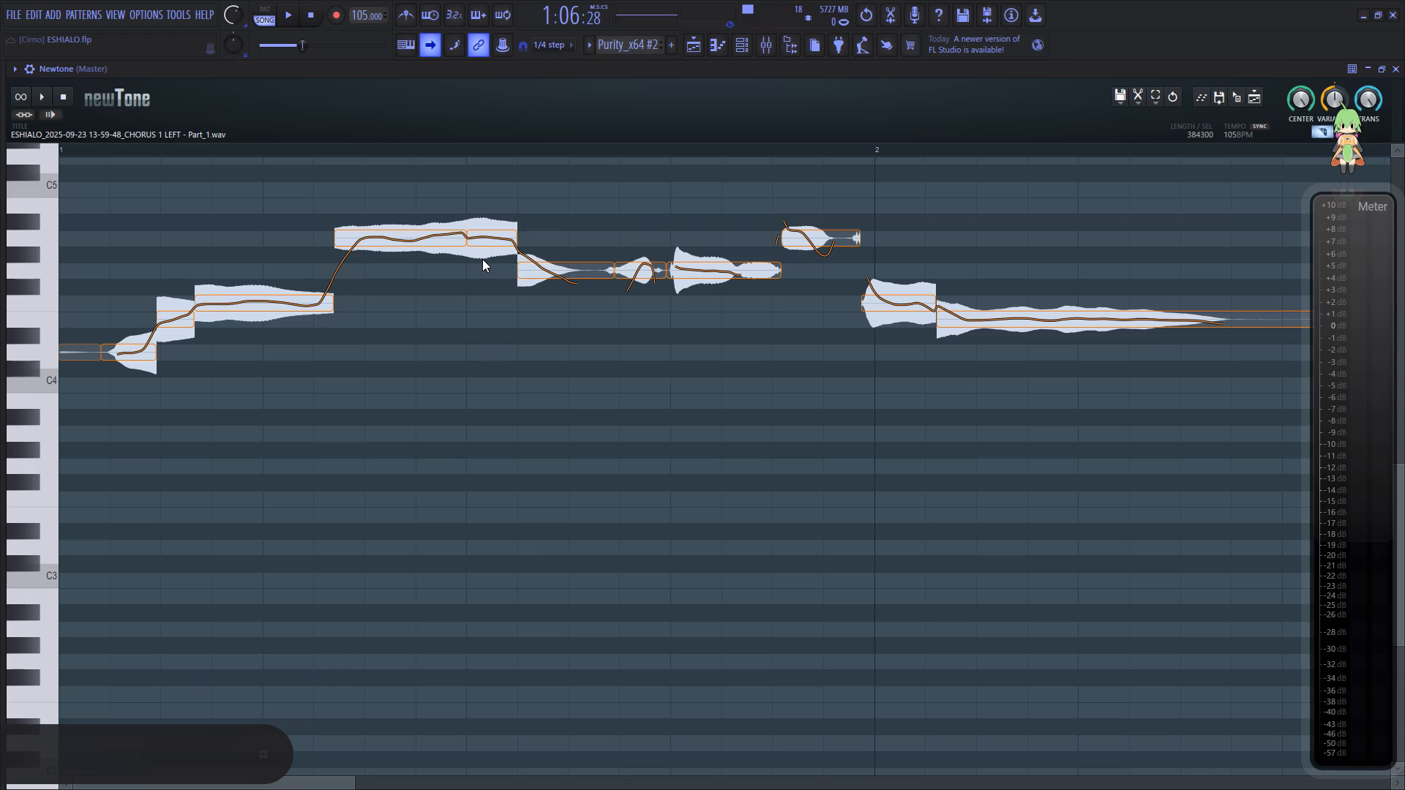
key(c)
Audition the opening phrase and lower the sliced middle segment of the A4 note to G4.
click(94, 381)
key(space)
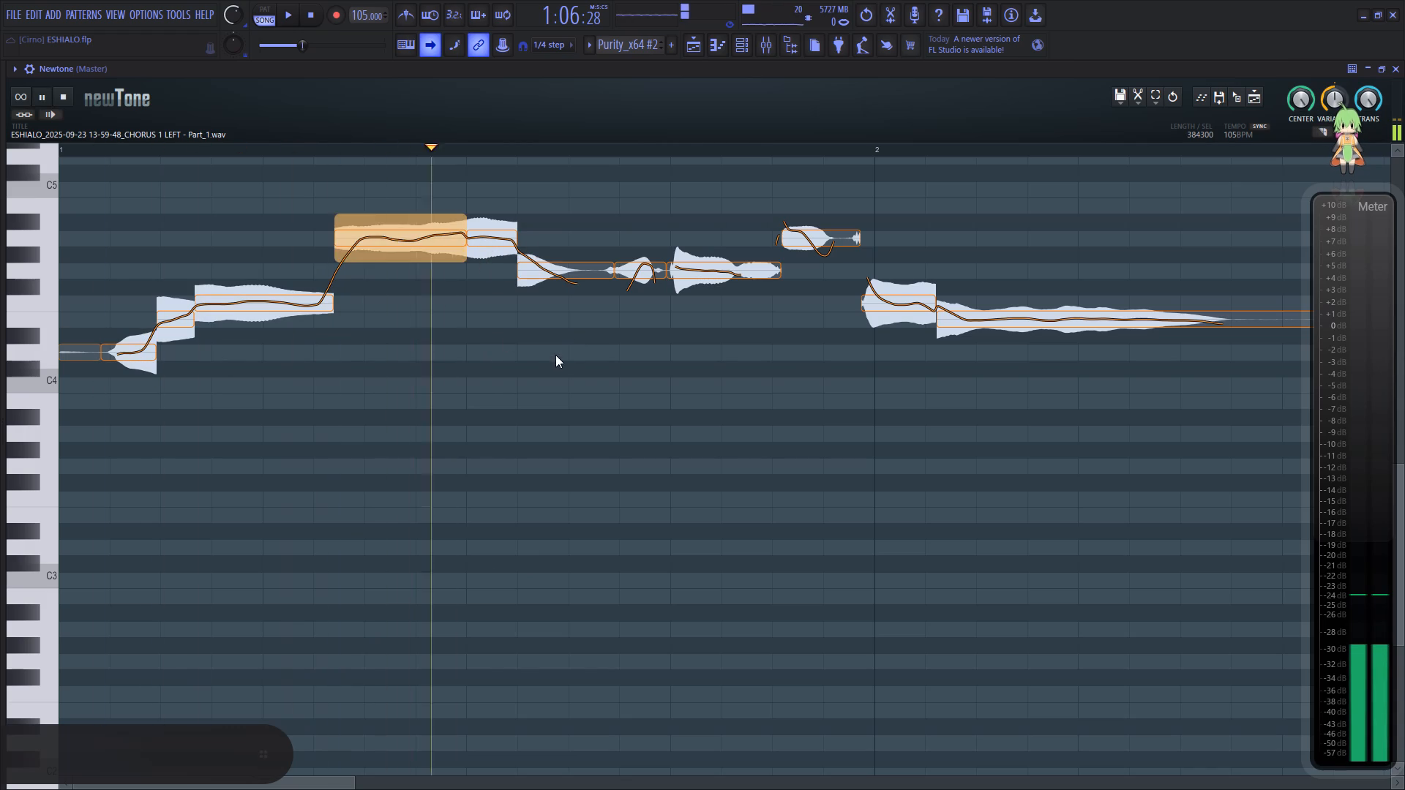
key(space)
key(space)
drag(499, 245, 497, 261)
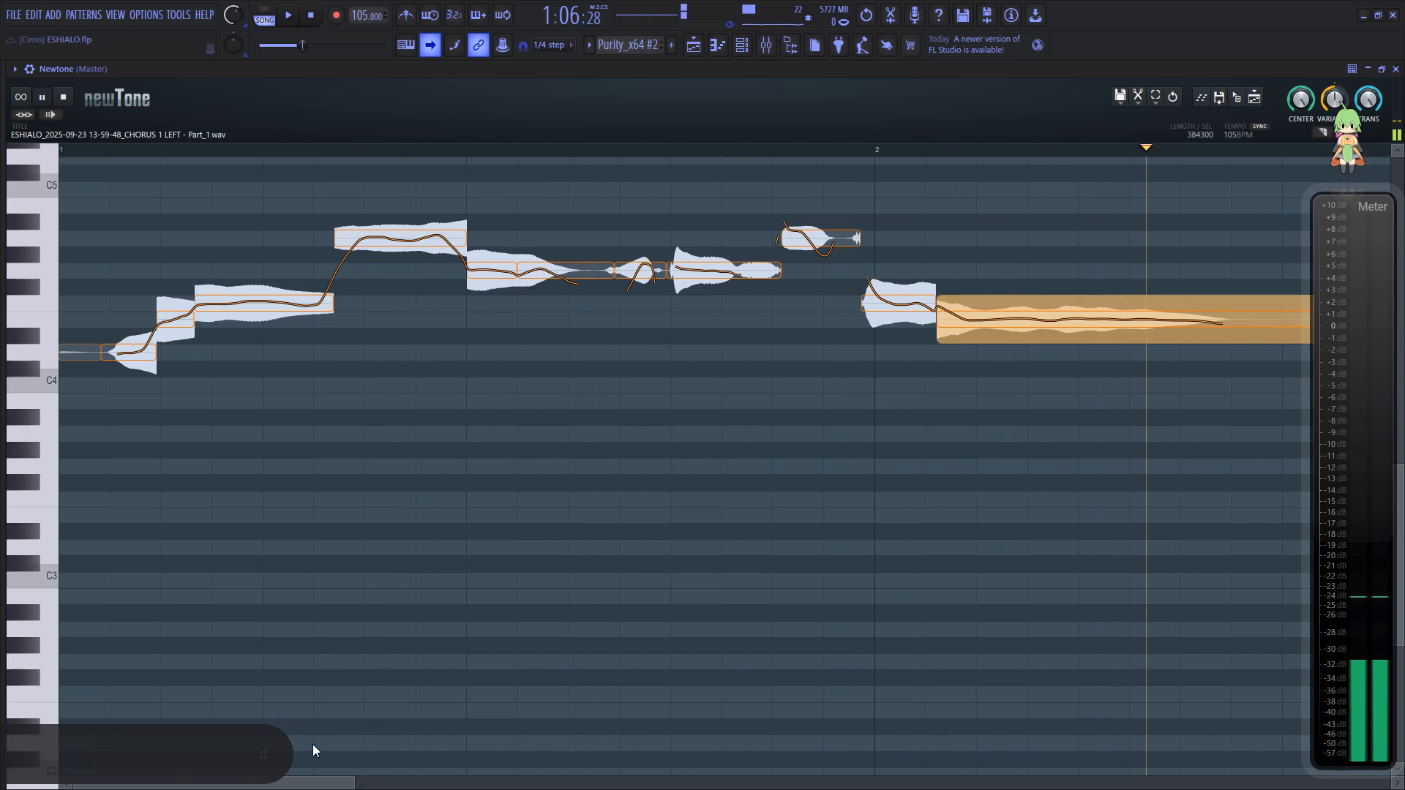
Listen through the rest of the corrected vocal and send it from Newtone to the playlist at bar 30.
drag(294, 783, 575, 741)
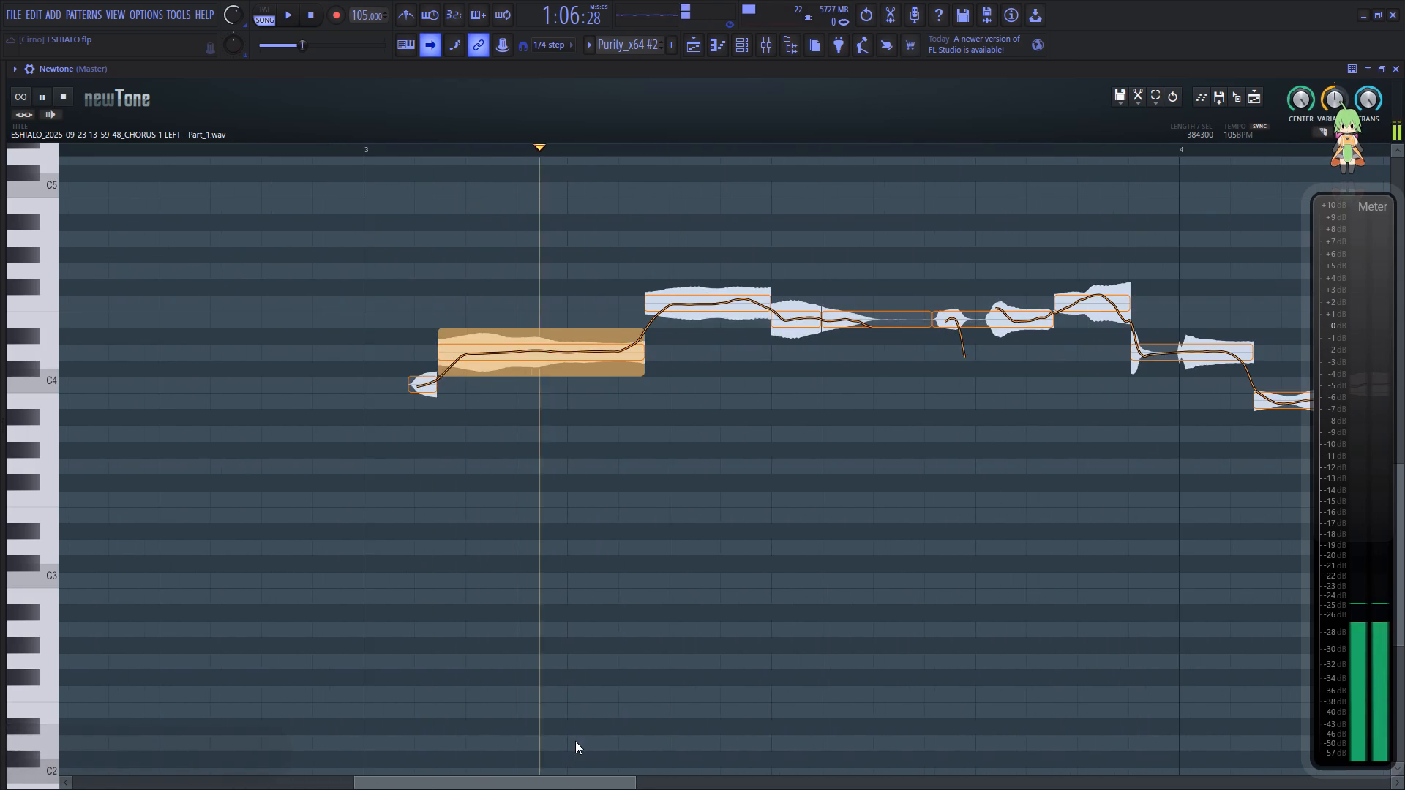
drag(575, 741, 648, 730)
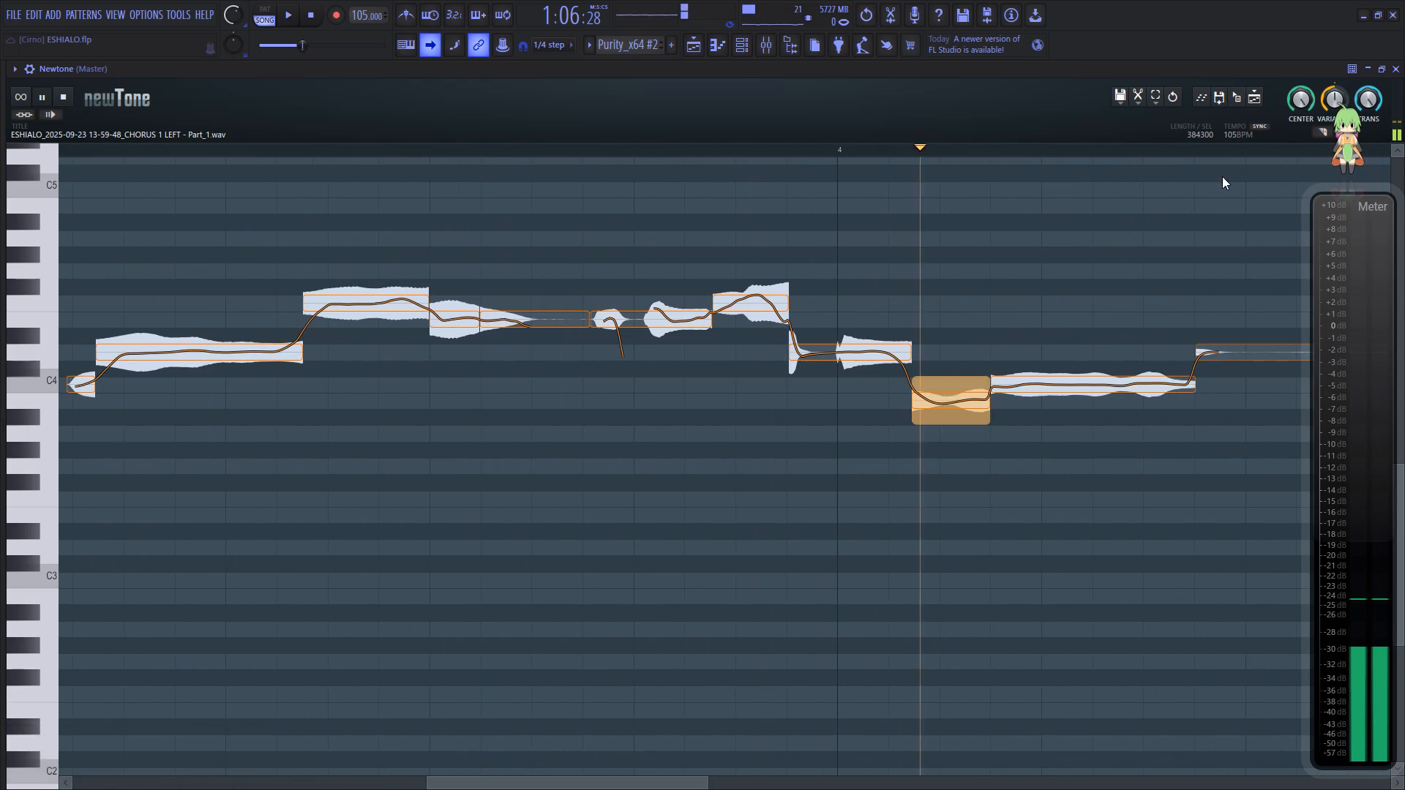
key(space)
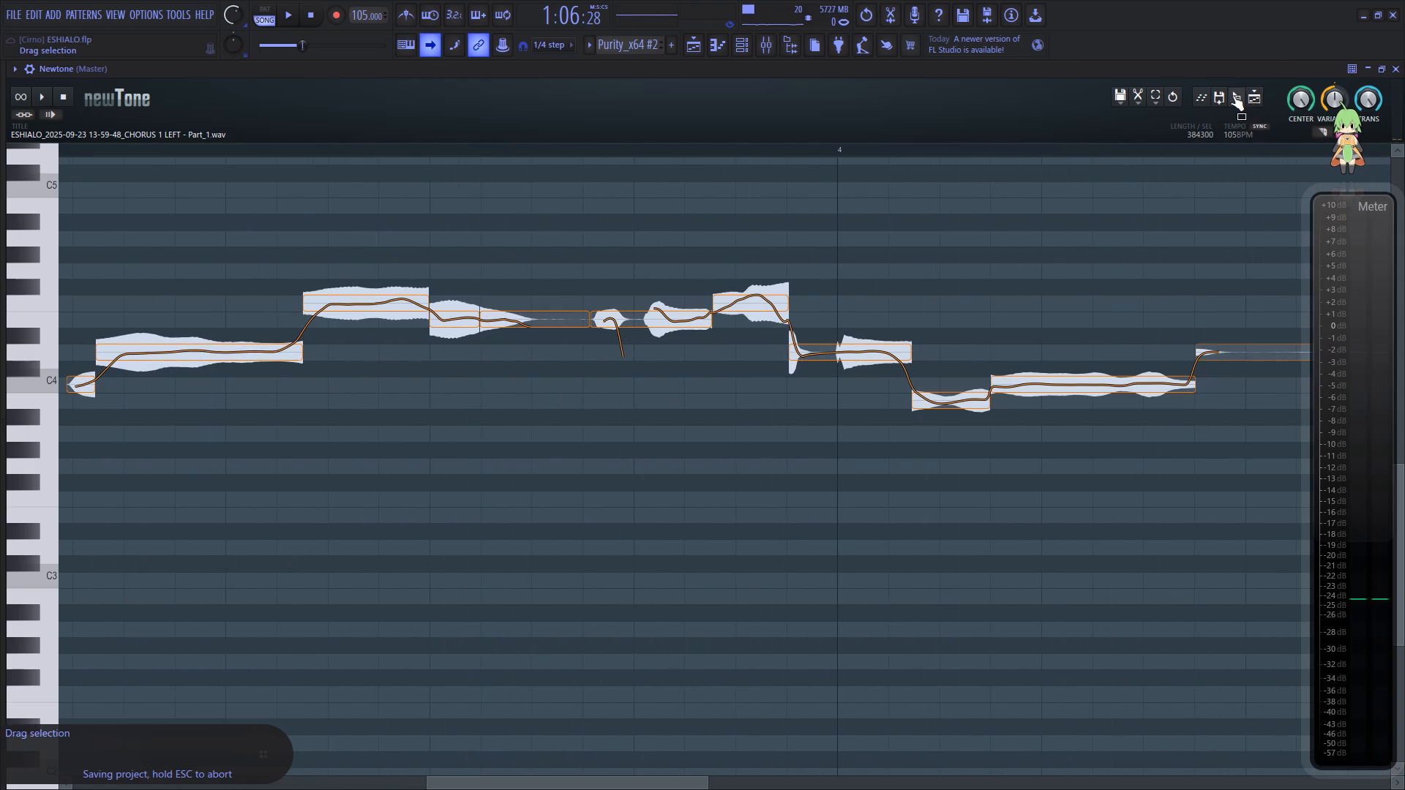
drag(1232, 97, 528, 256)
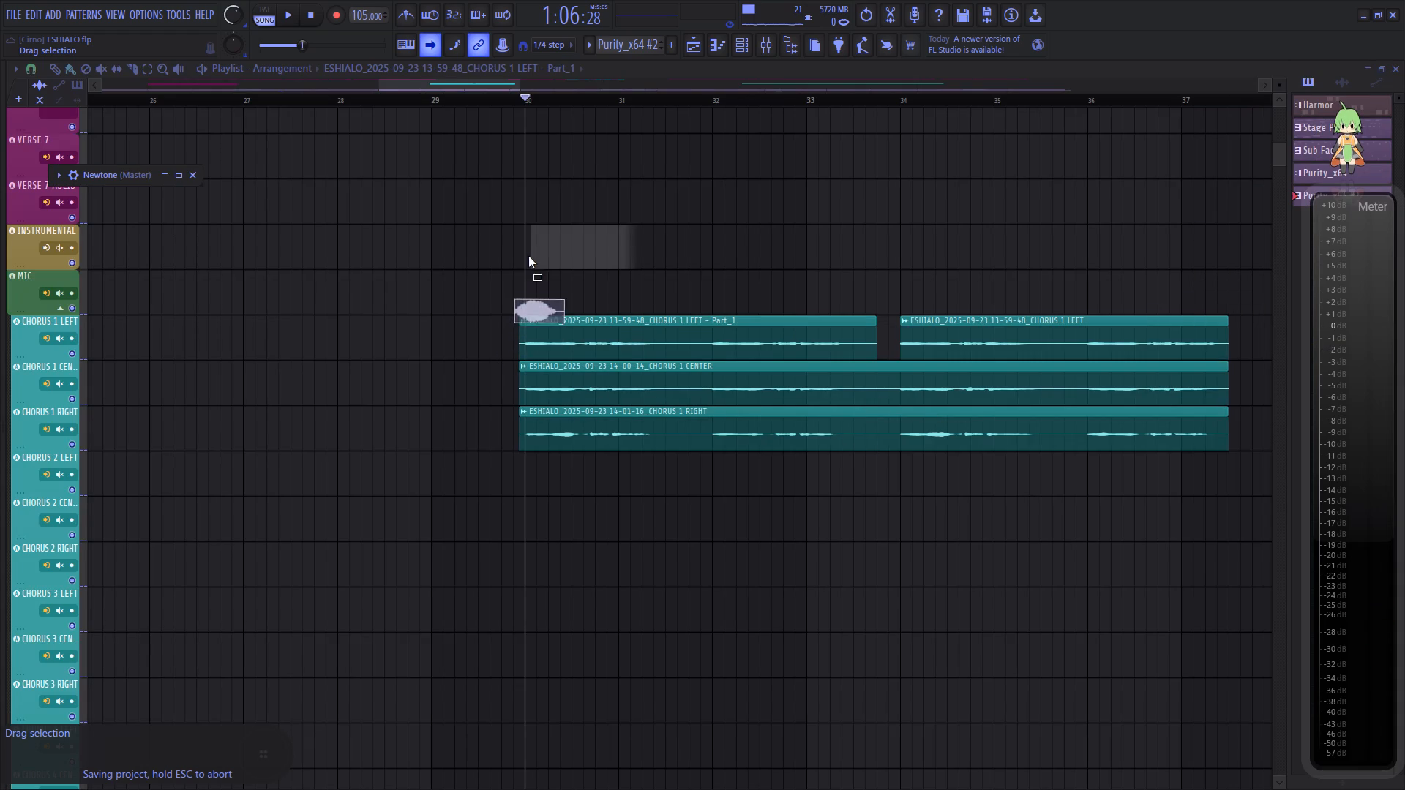
Place the corrected Chorus 1 Left vocal on the Verse 7 track at bar 30 and repeat it at bar 34.
drag(528, 256, 525, 151)
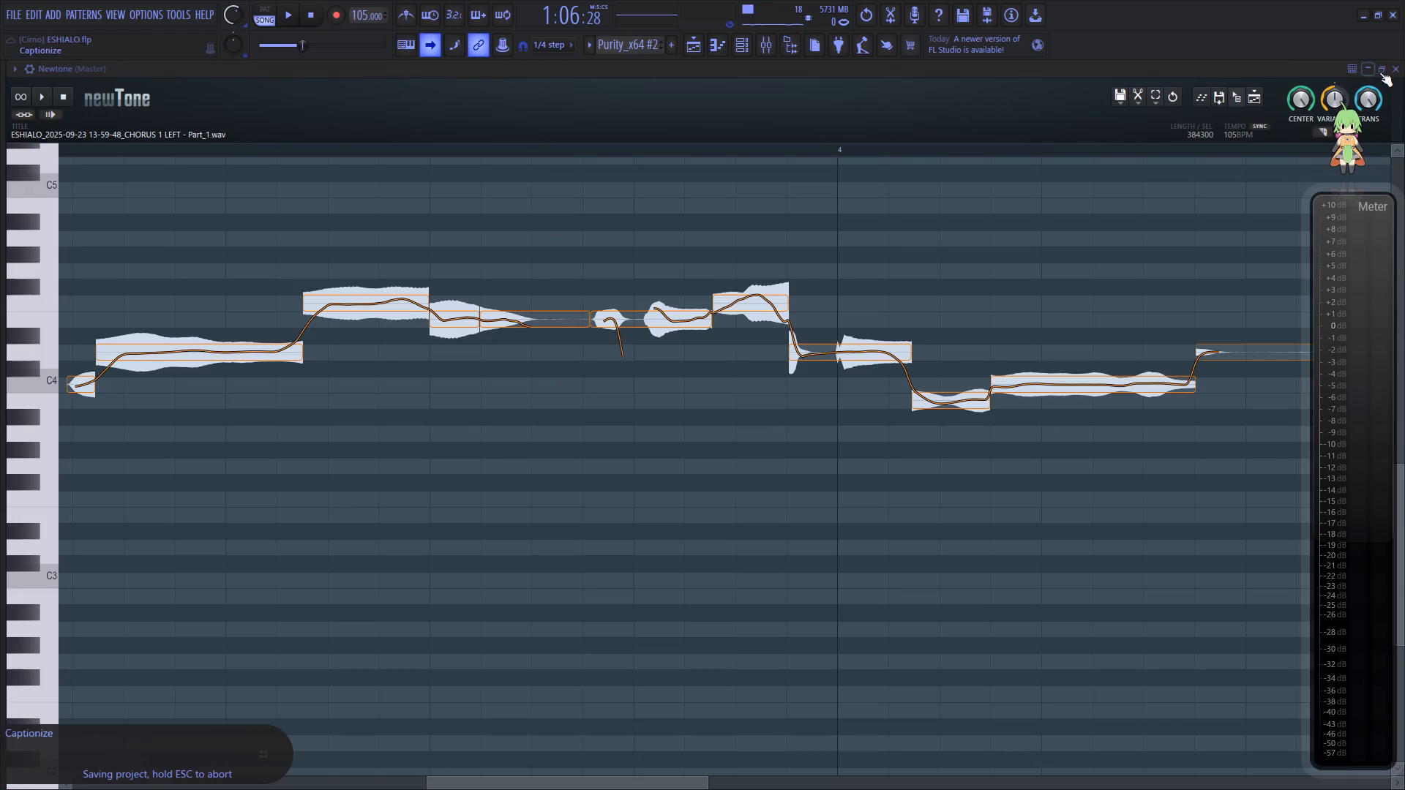
click(1392, 72)
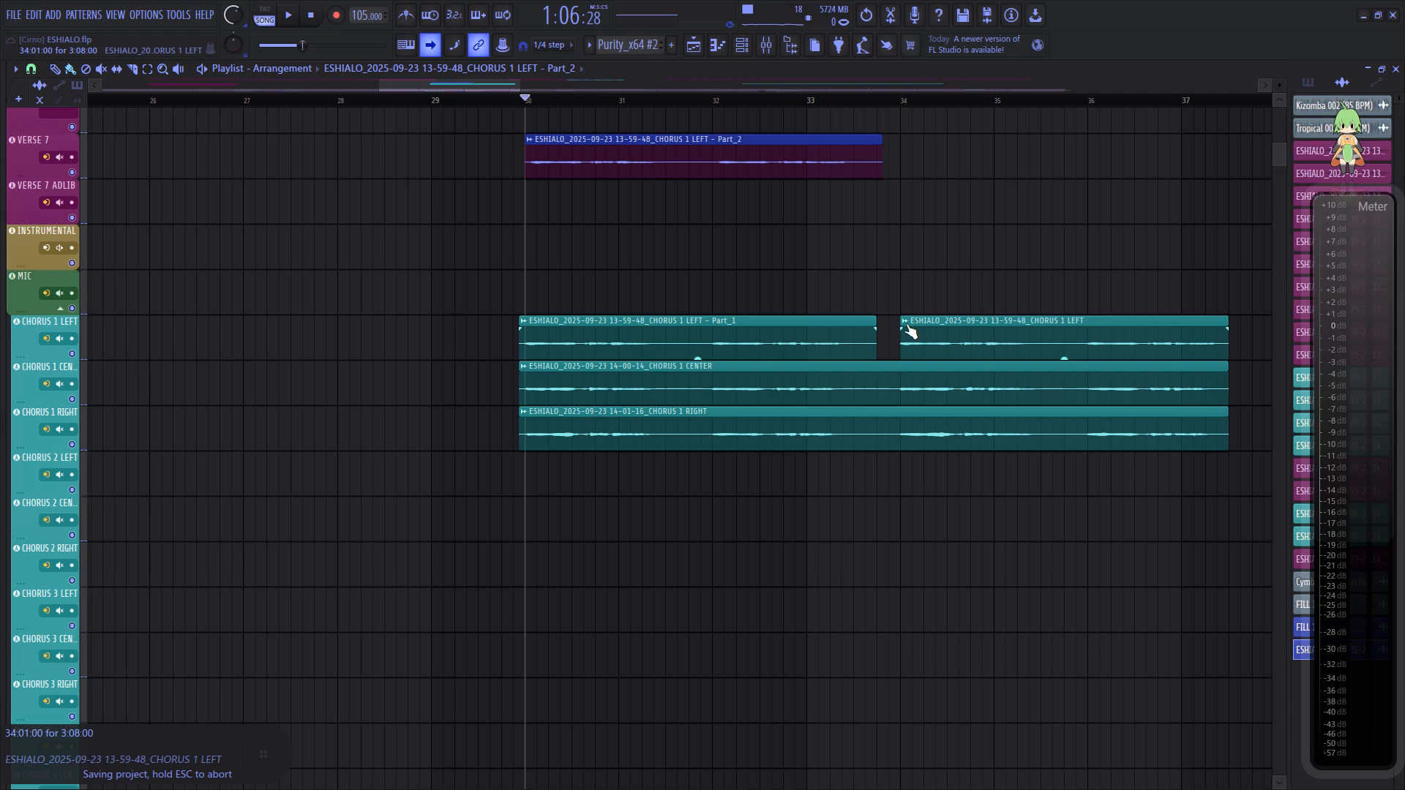
click(809, 162)
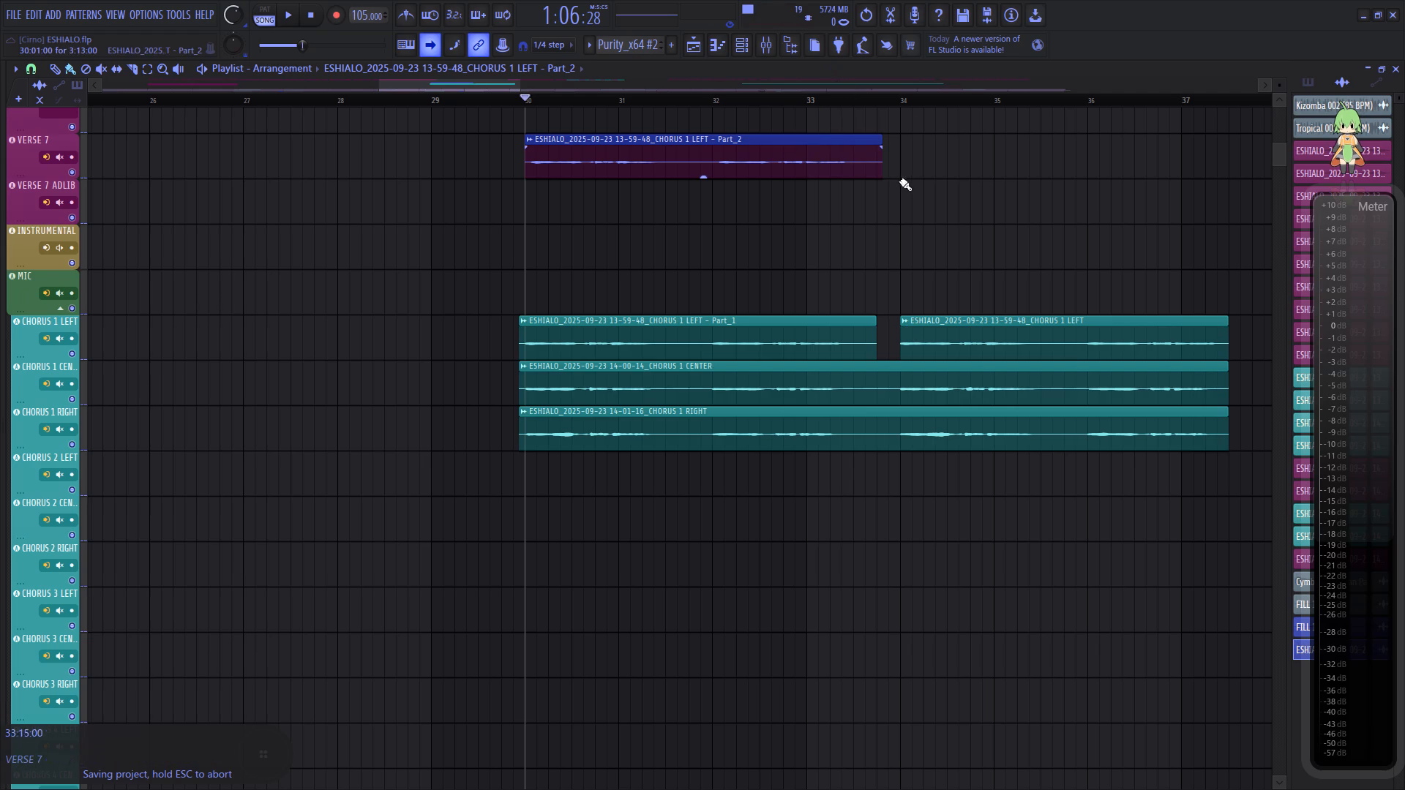
click(900, 162)
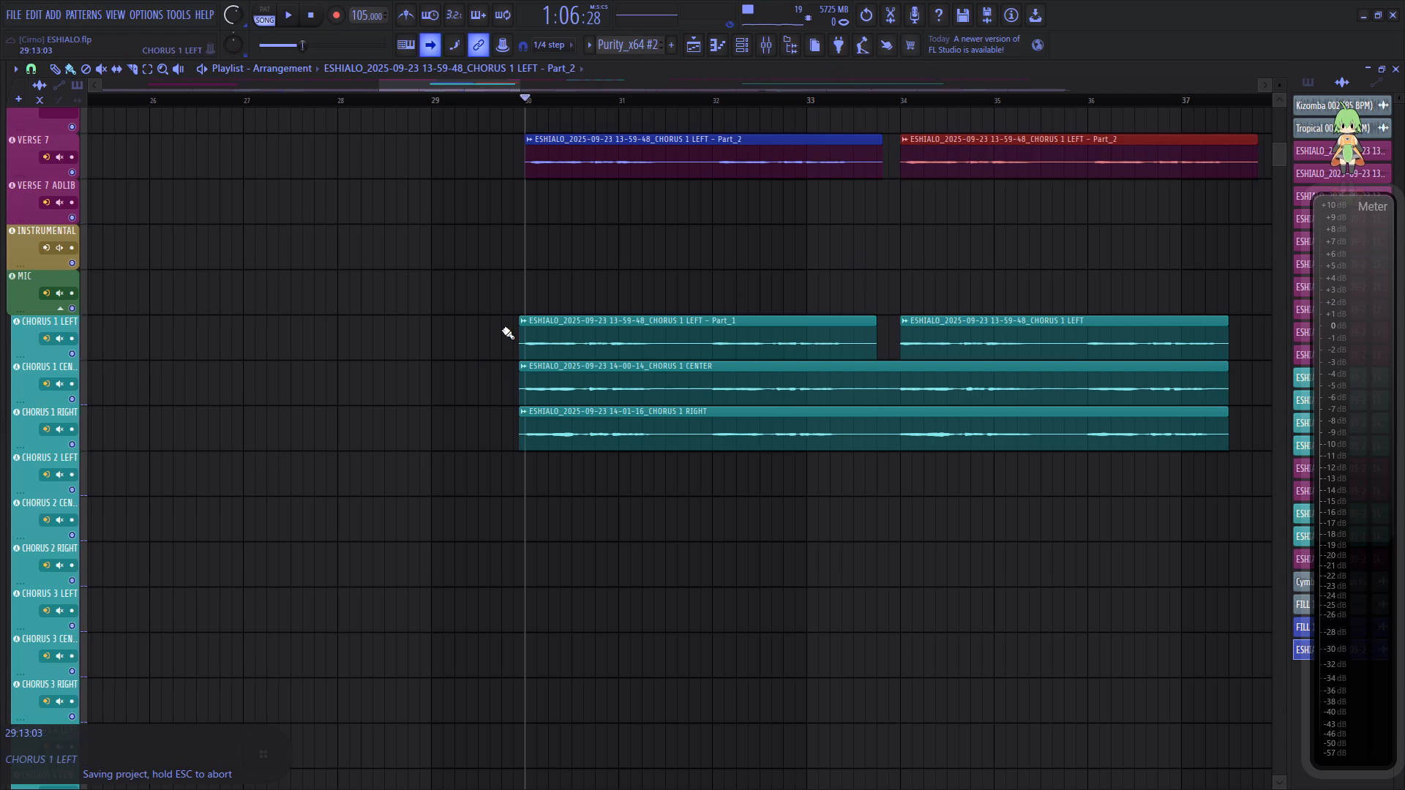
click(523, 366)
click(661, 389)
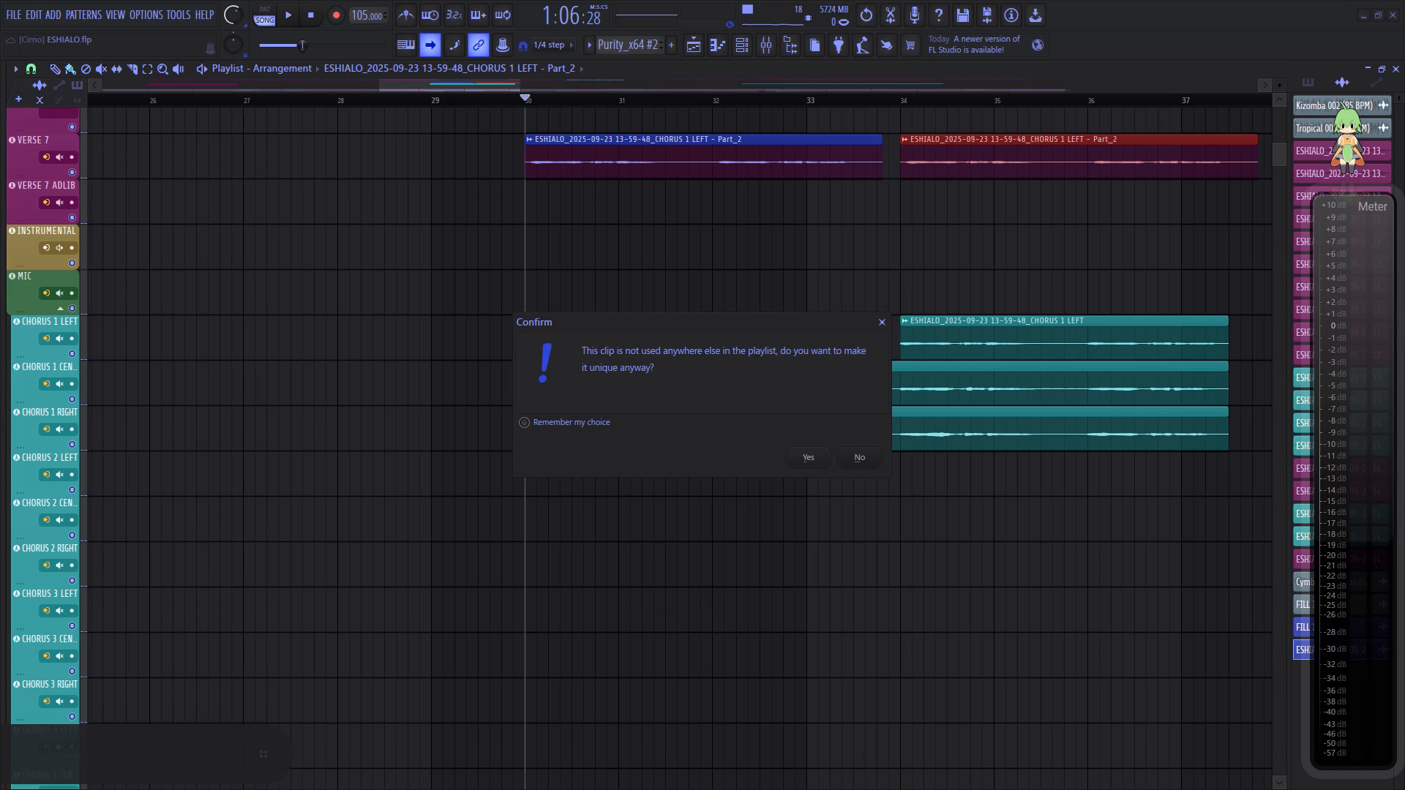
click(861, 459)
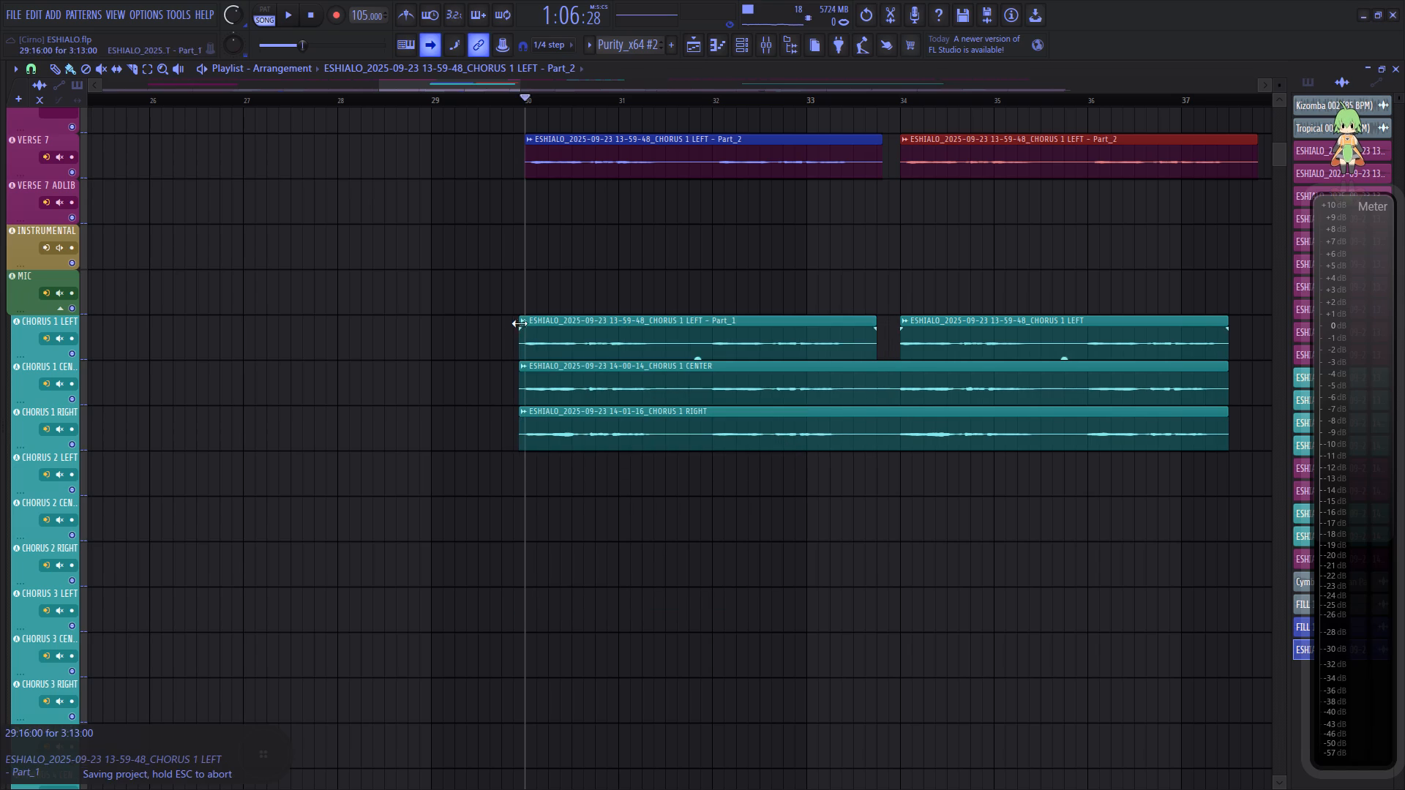
Make the Chorus 1 Center clip unique as its own sample.
click(523, 361)
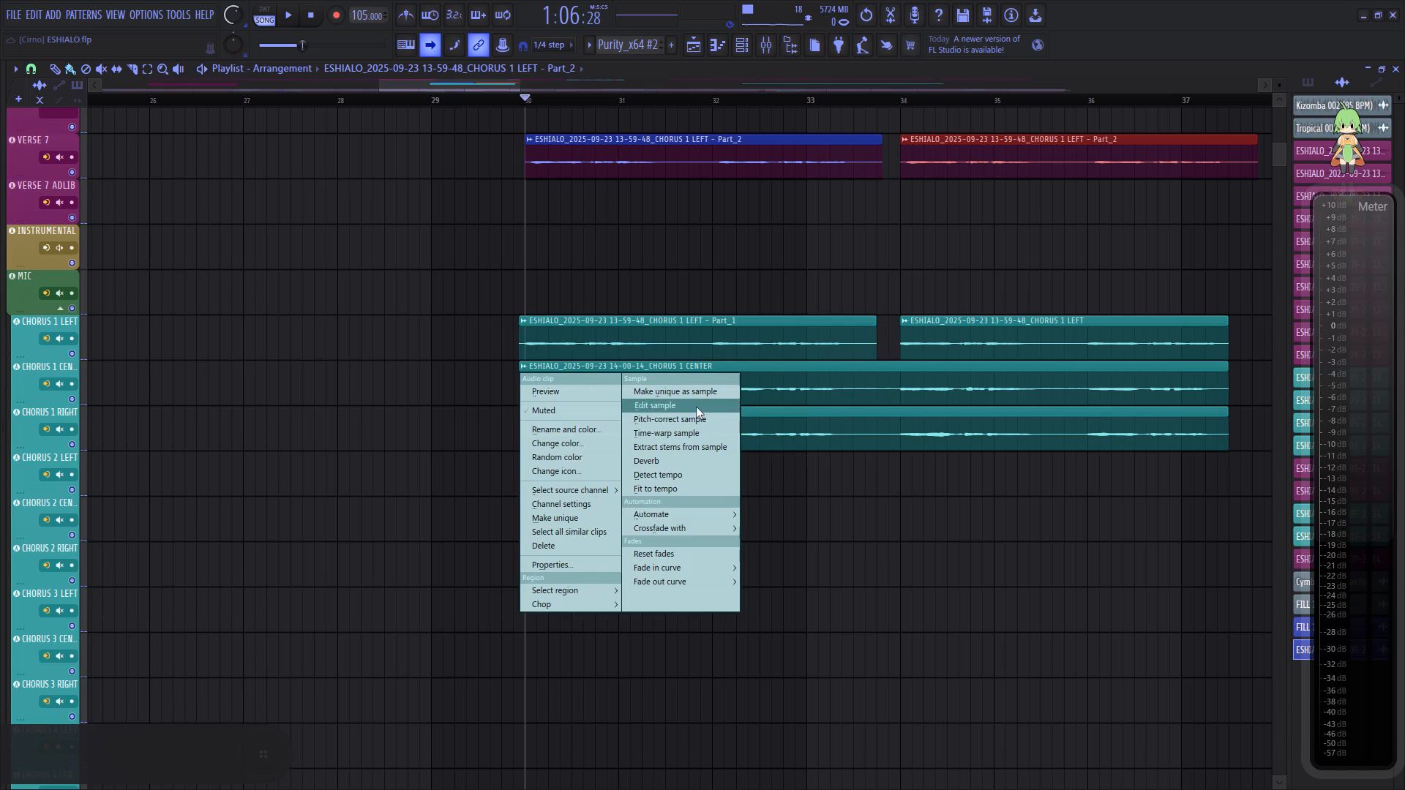
click(688, 394)
click(803, 461)
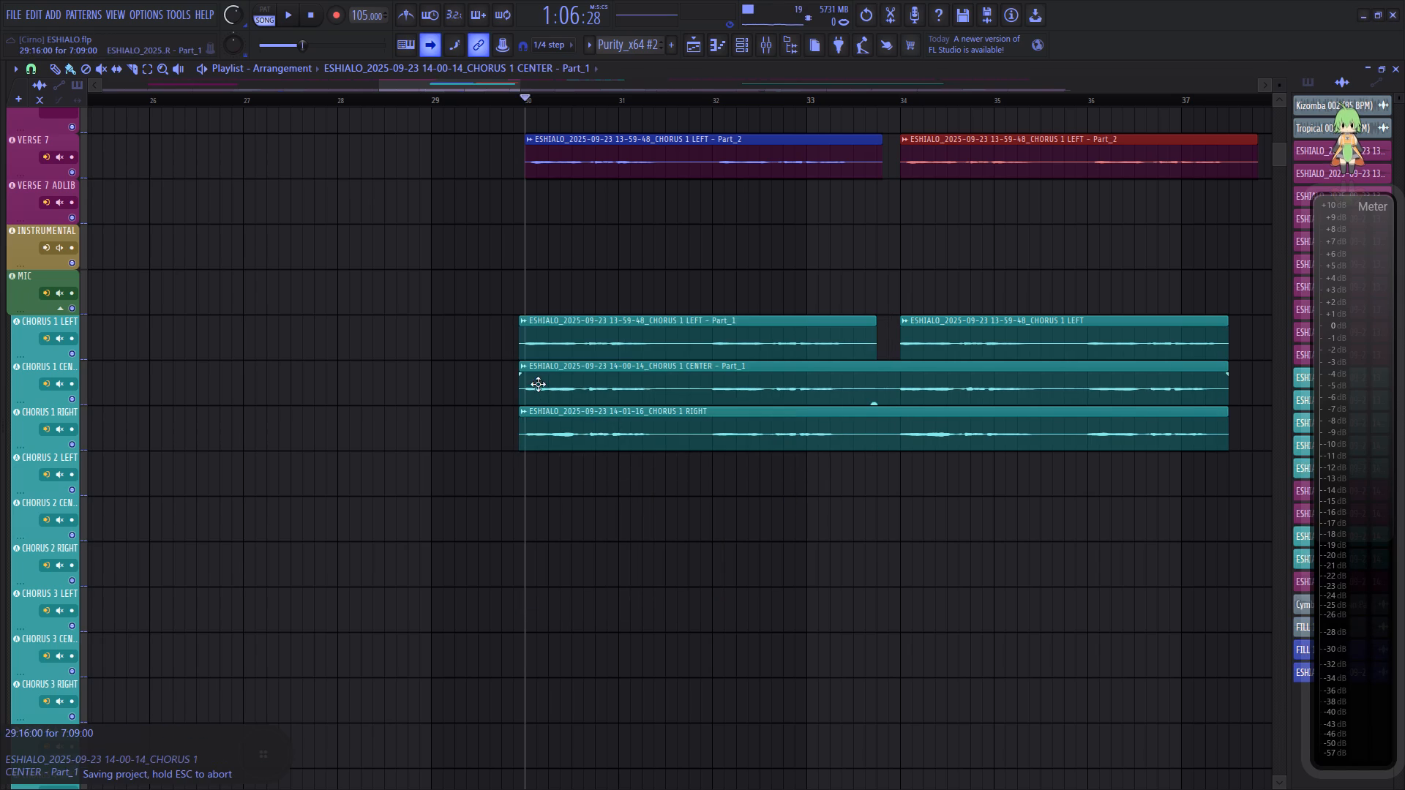
Load the unique Chorus 1 Center clip into Newtone for pitch correction and snap all its notes to the scale.
click(522, 369)
click(672, 419)
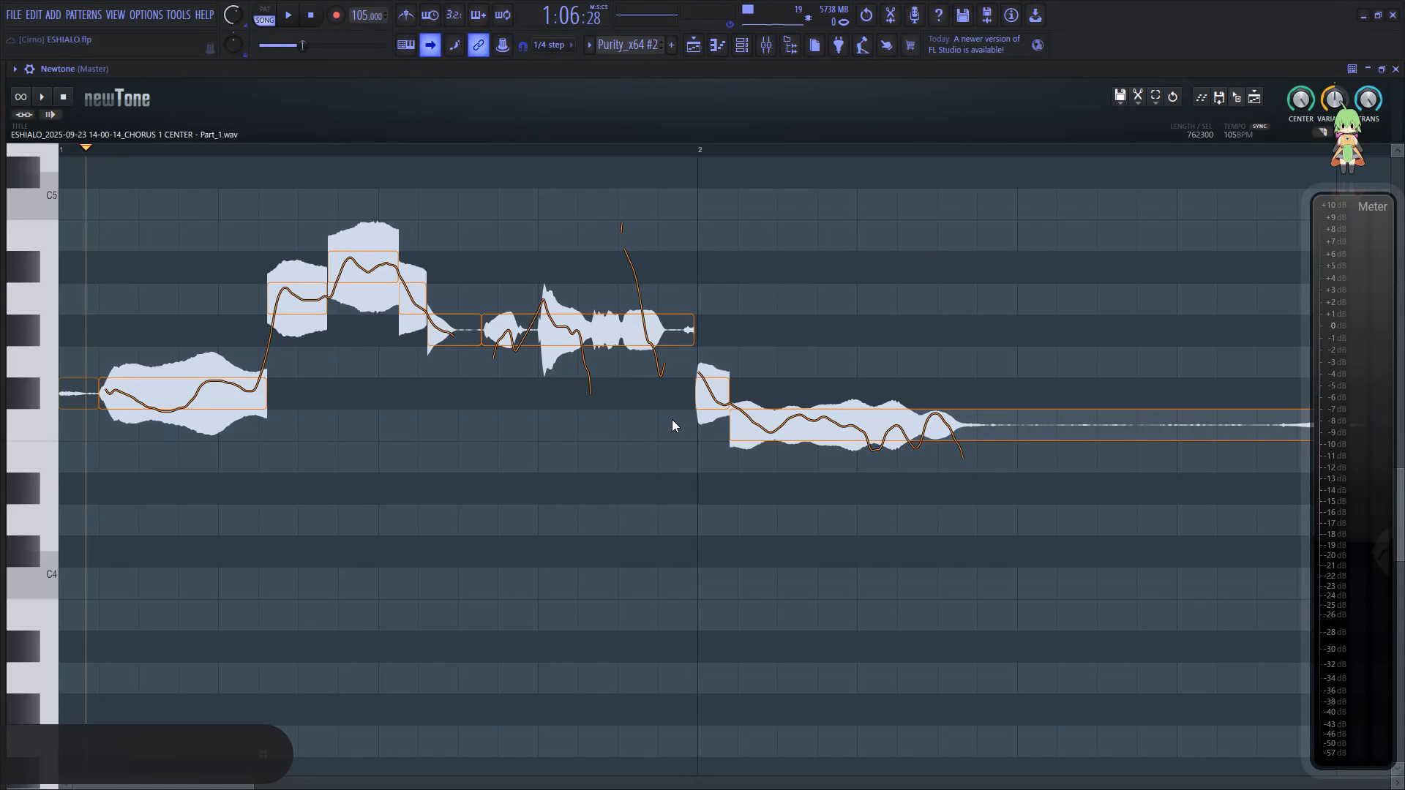
click(1133, 108)
click(1135, 102)
click(1169, 276)
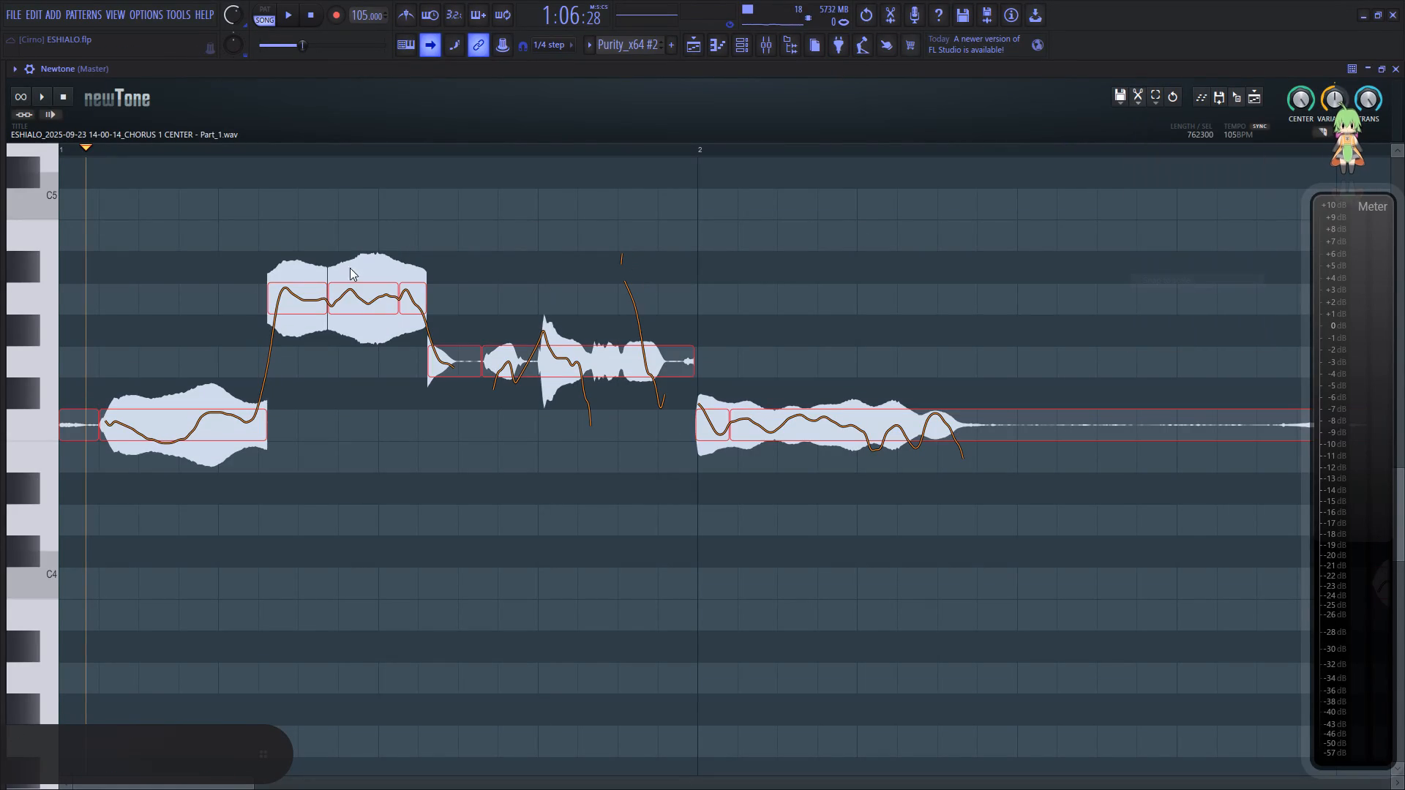
Audition the opening and reduce the pitch variation of the first F4 note to 51.38%.
click(85, 337)
key(space)
key(space)
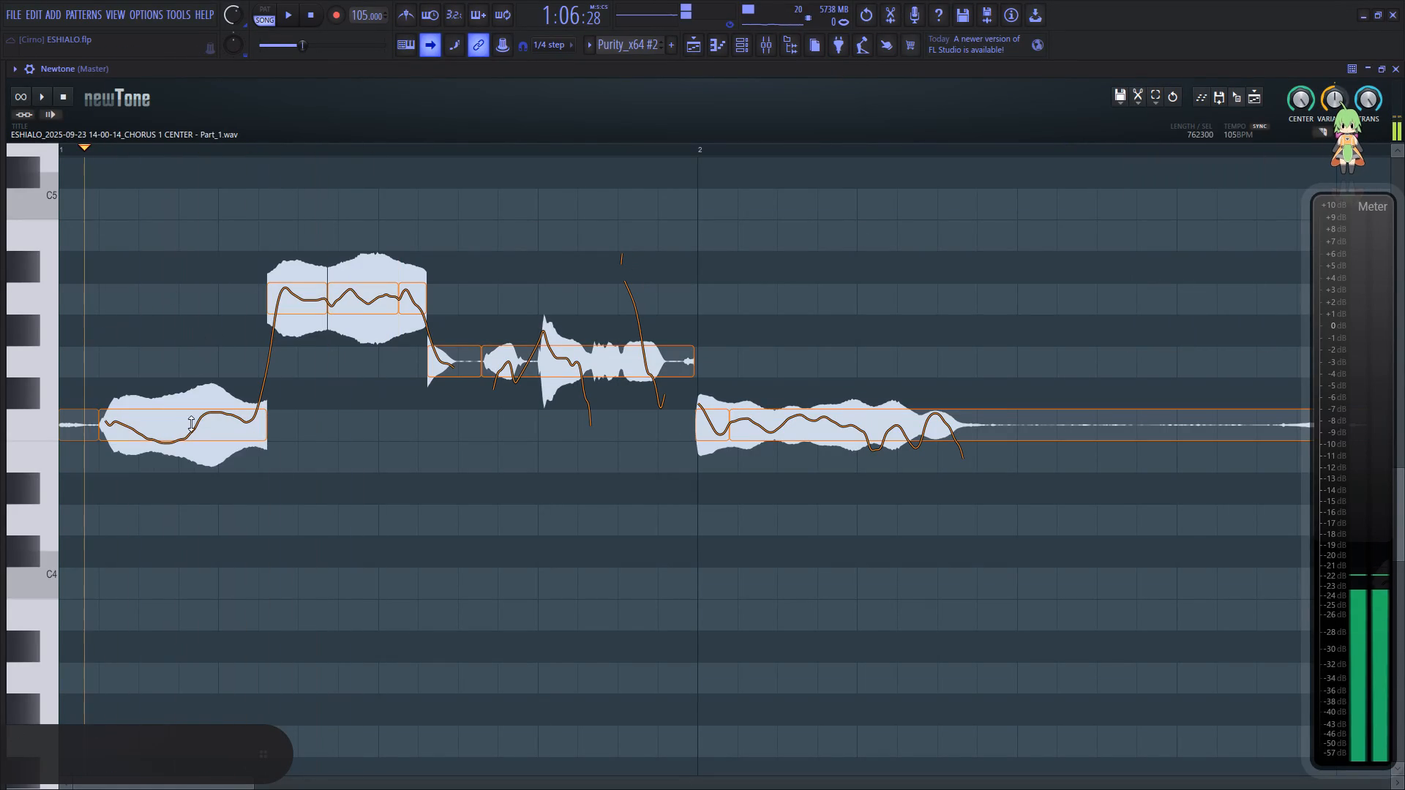
drag(193, 434, 192, 405)
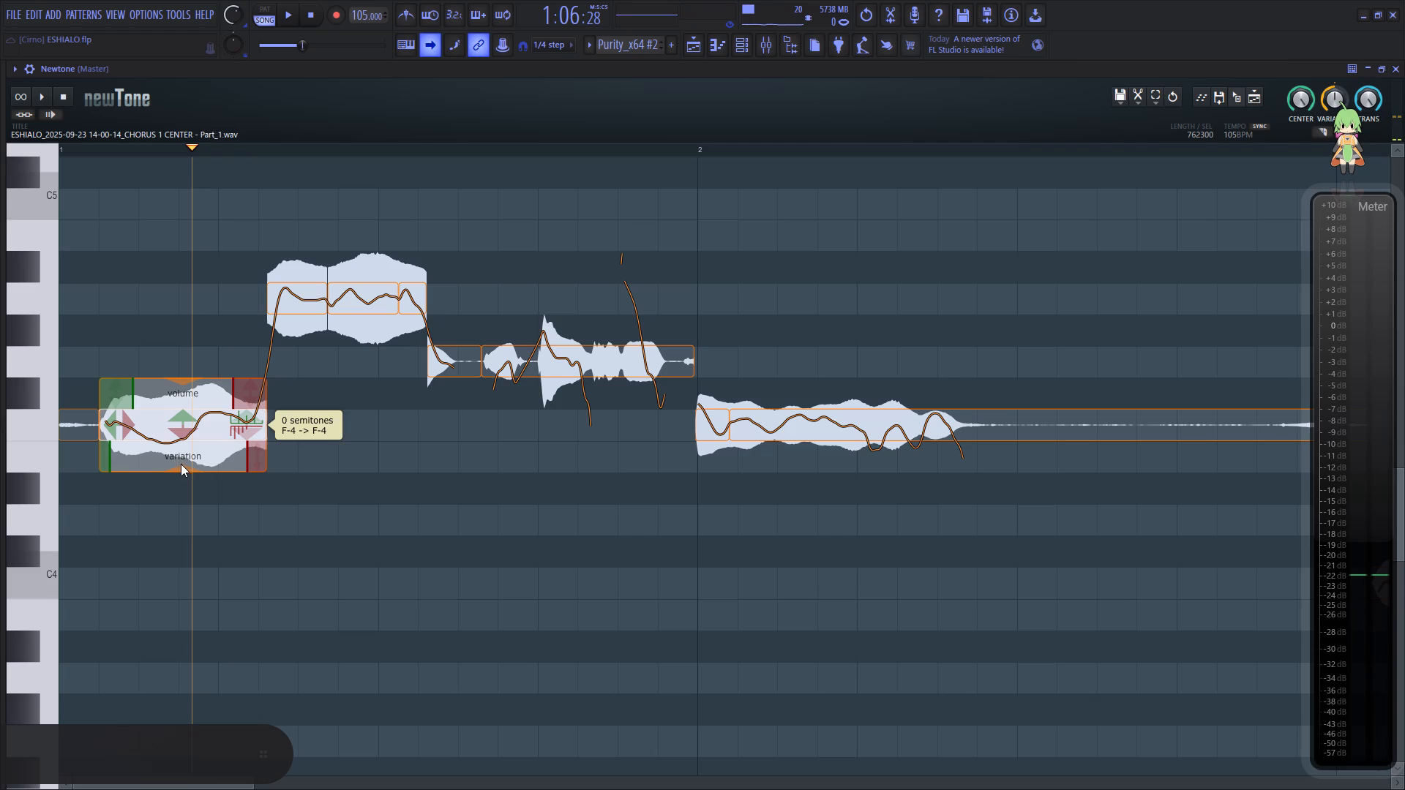
drag(180, 470, 197, 409)
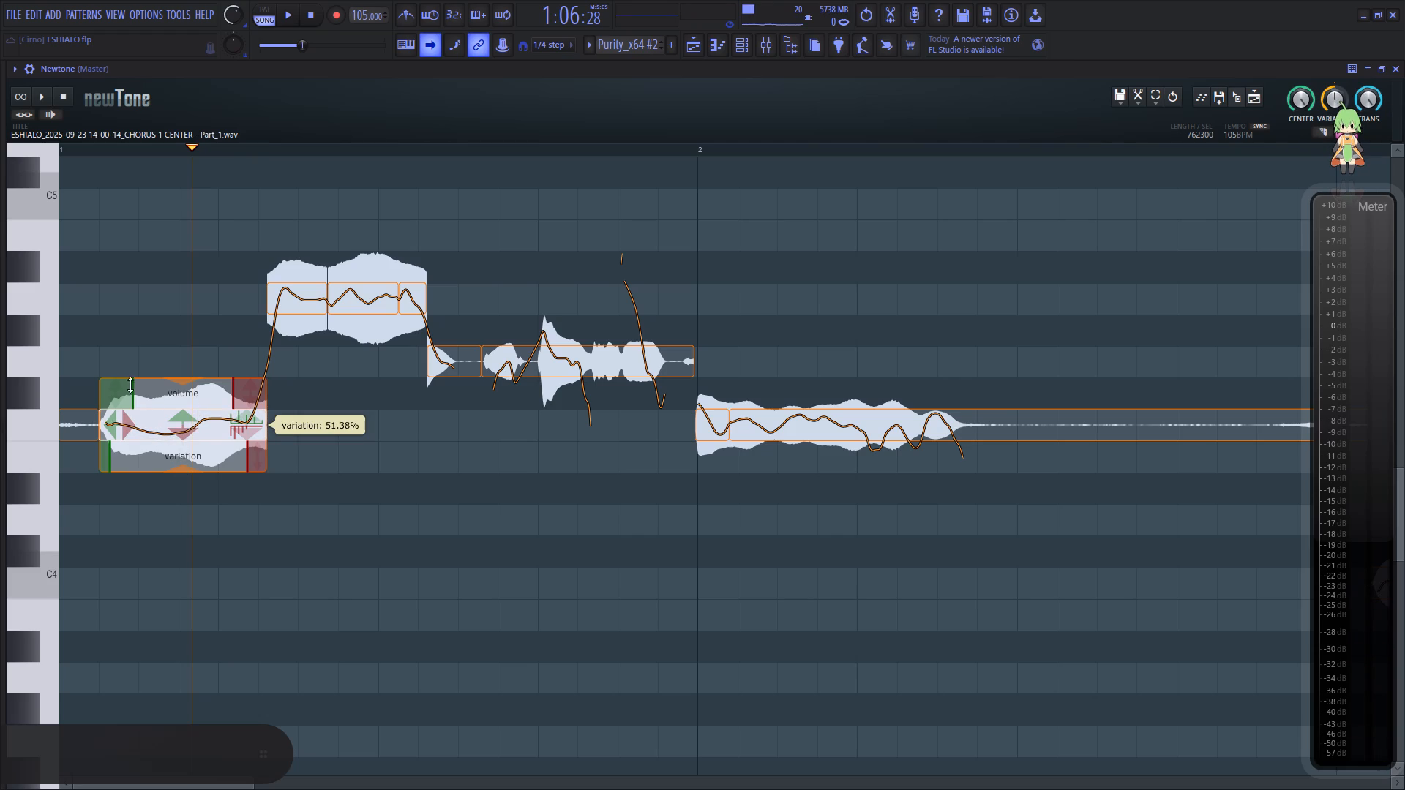
Replay the opening phrase and lower the short tail segment of the A4 notes in bar 1 to G4.
click(72, 340)
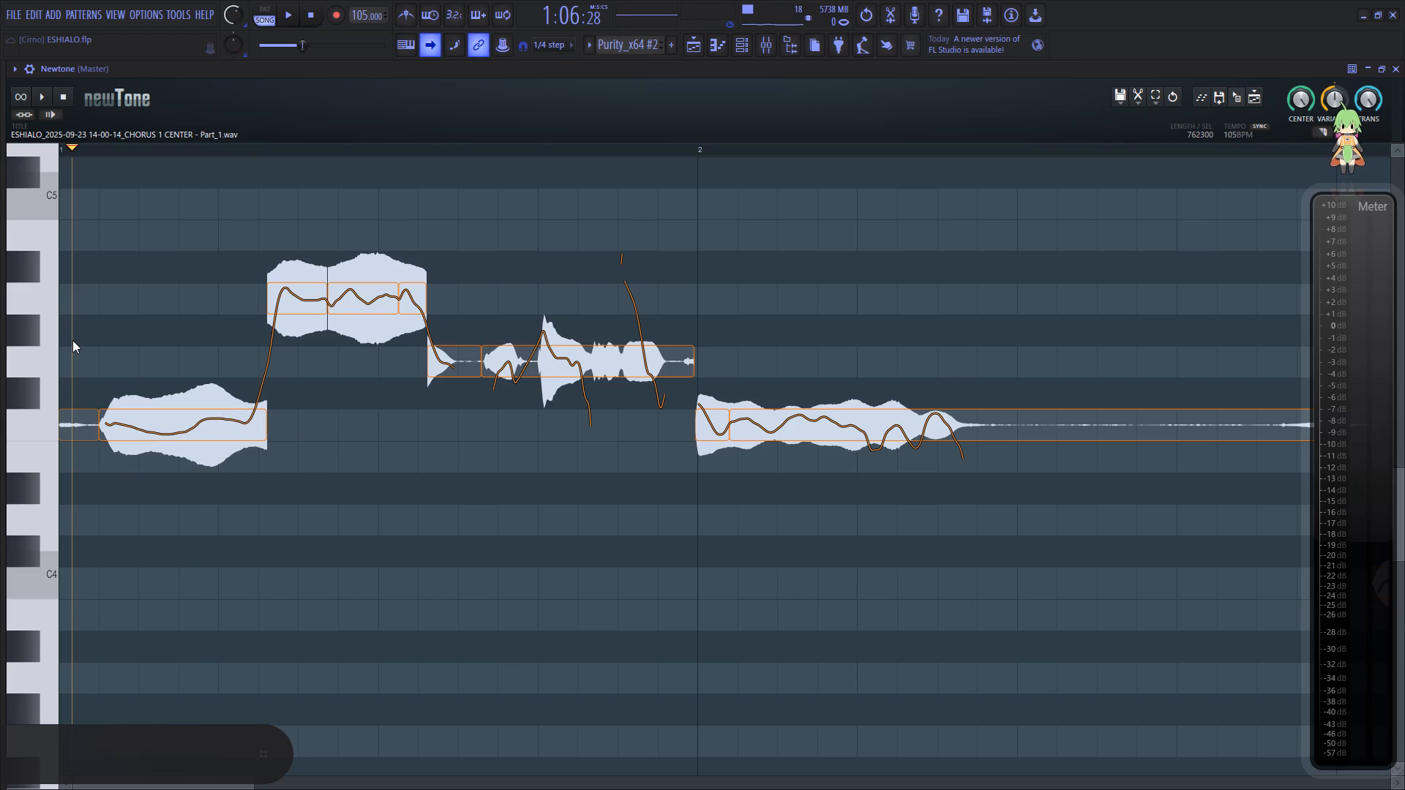
key(space)
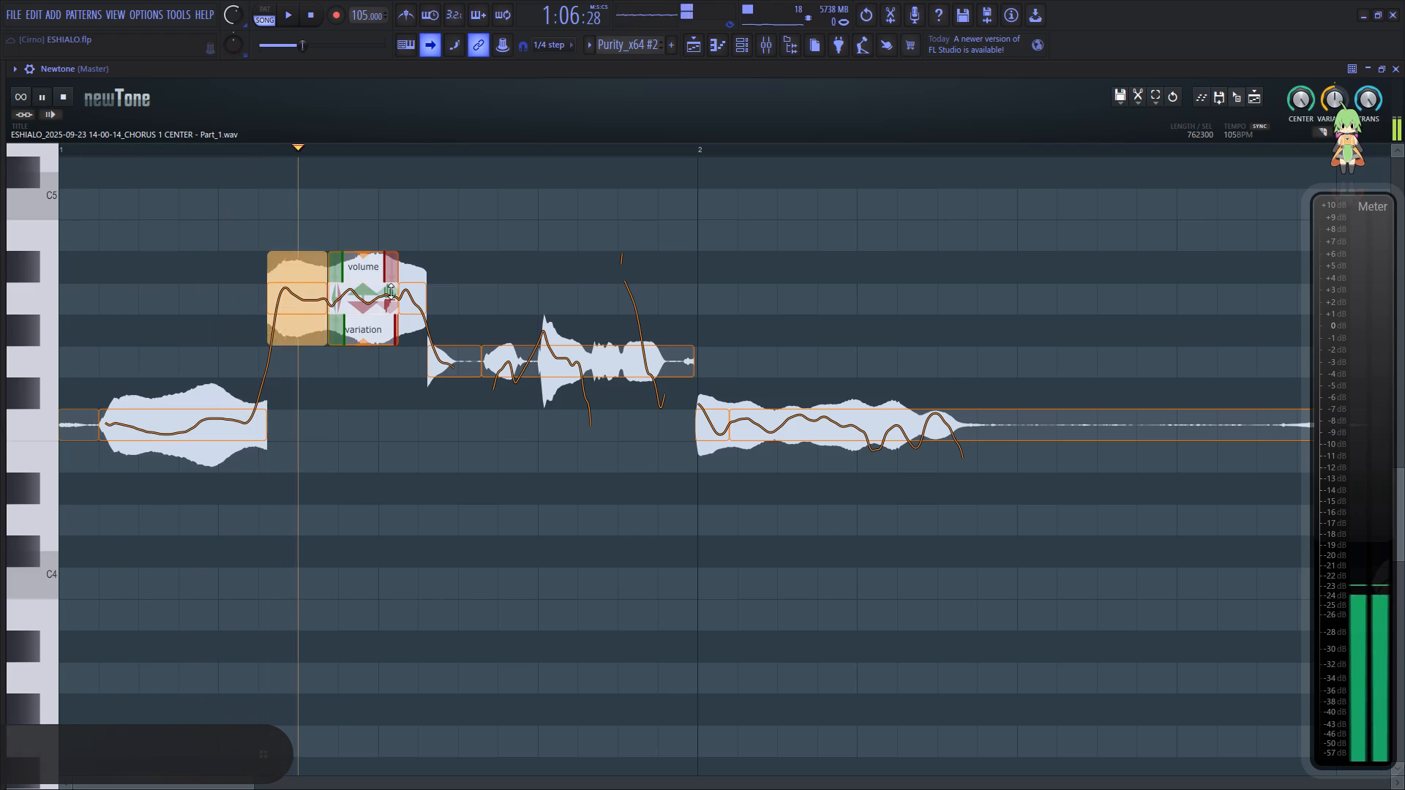
key(space)
key(space)
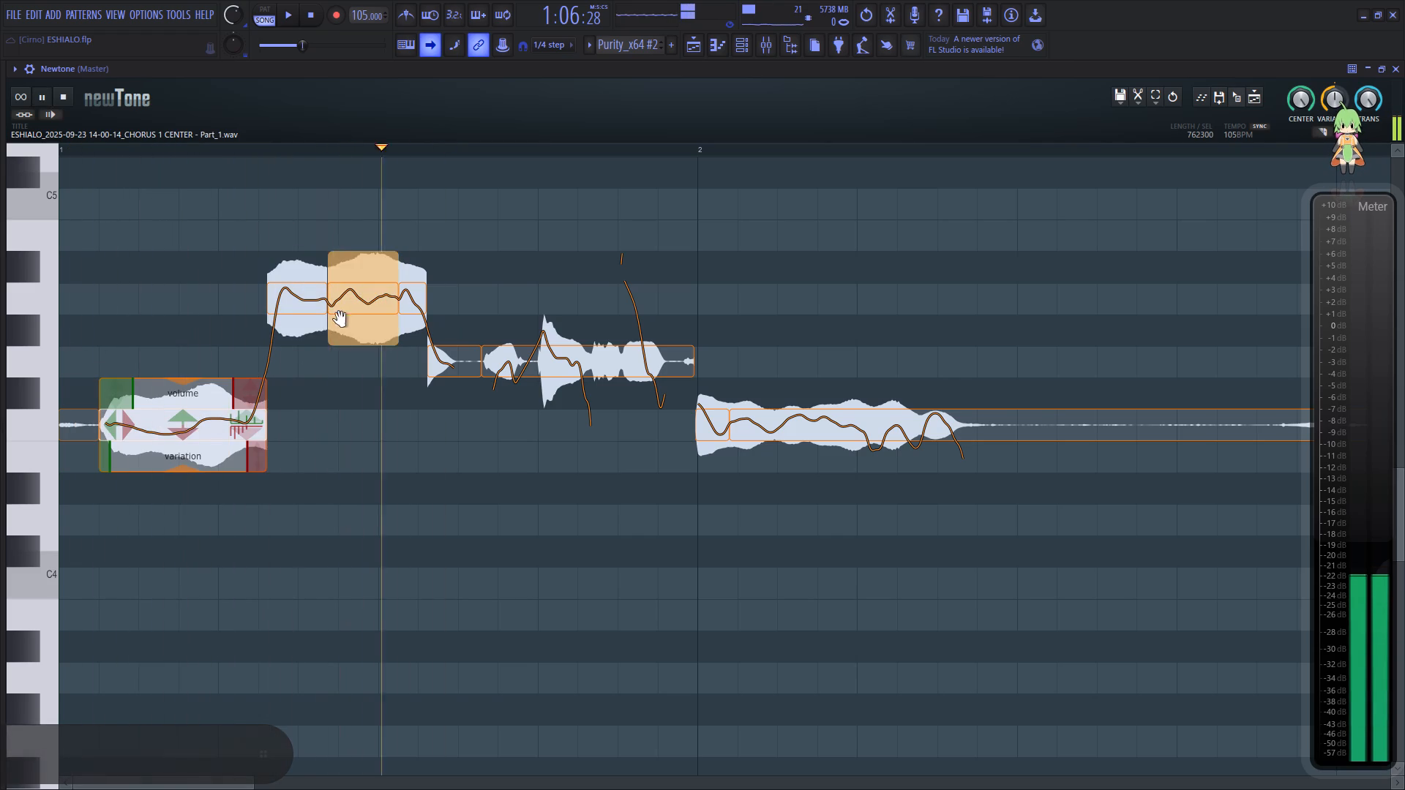
key(space)
key(space)
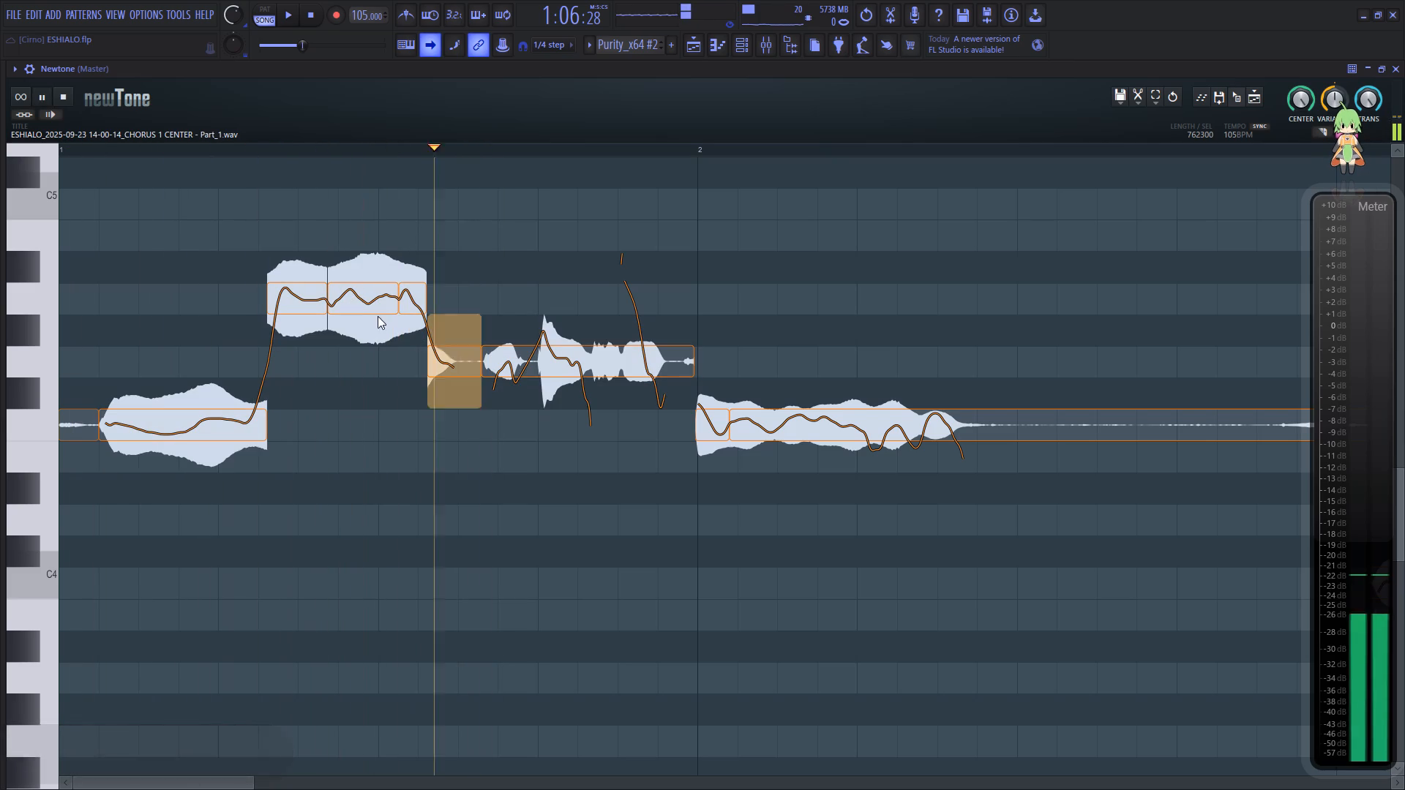
key(space)
key(space)
drag(411, 304, 411, 324)
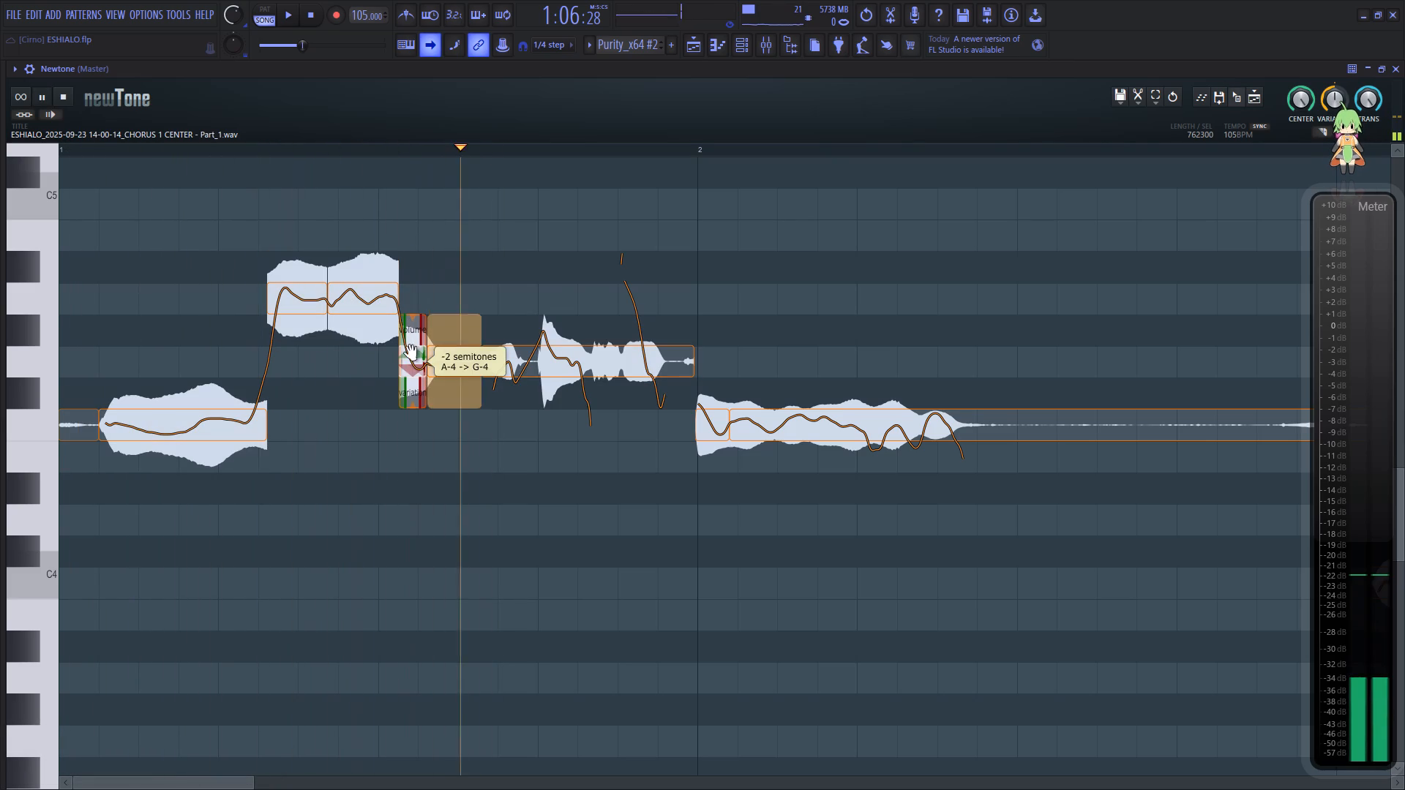
key(space)
key(space)
key(space)
Reduce the pitch variation of the first A4 segment in bar 1 to about 34%.
click(296, 316)
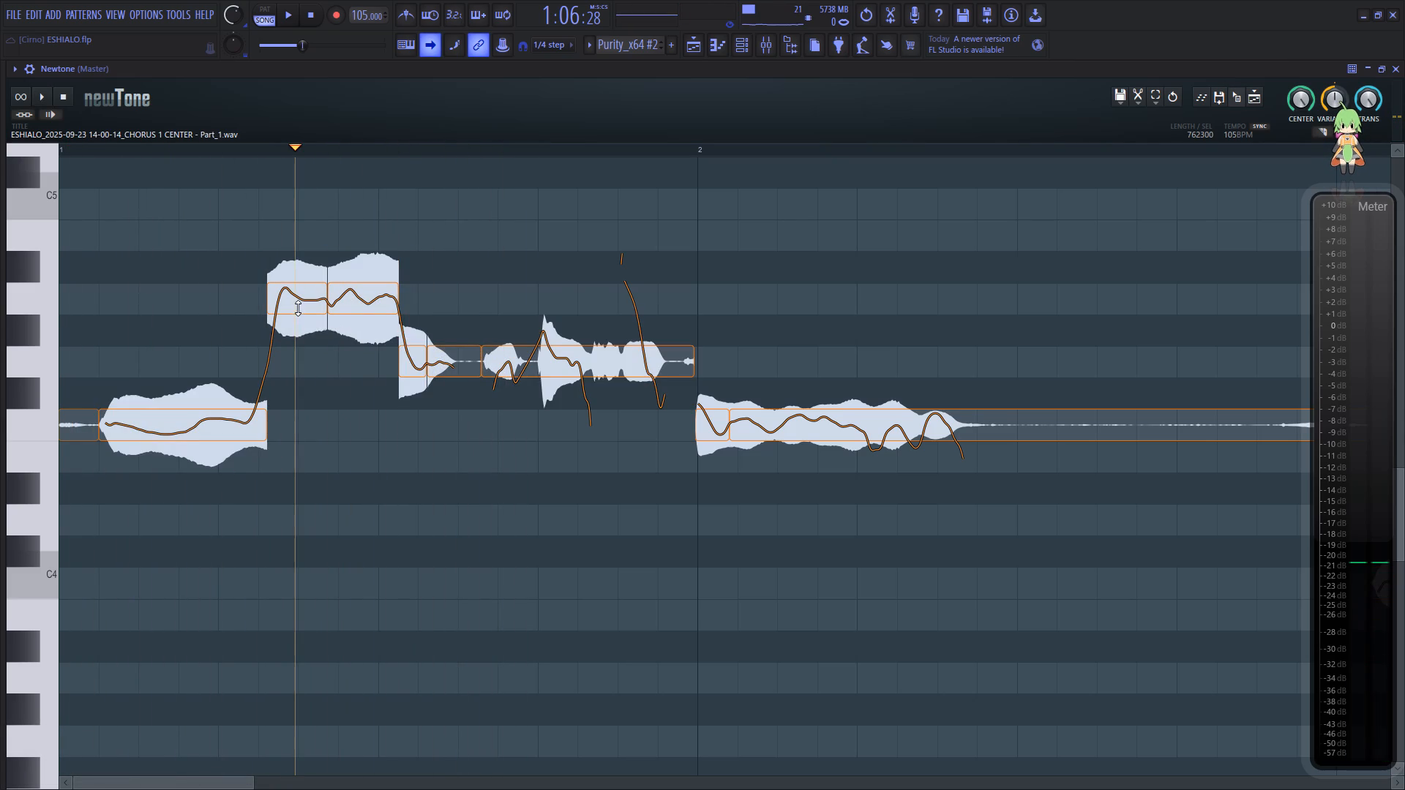
click(298, 308)
drag(297, 343, 318, 260)
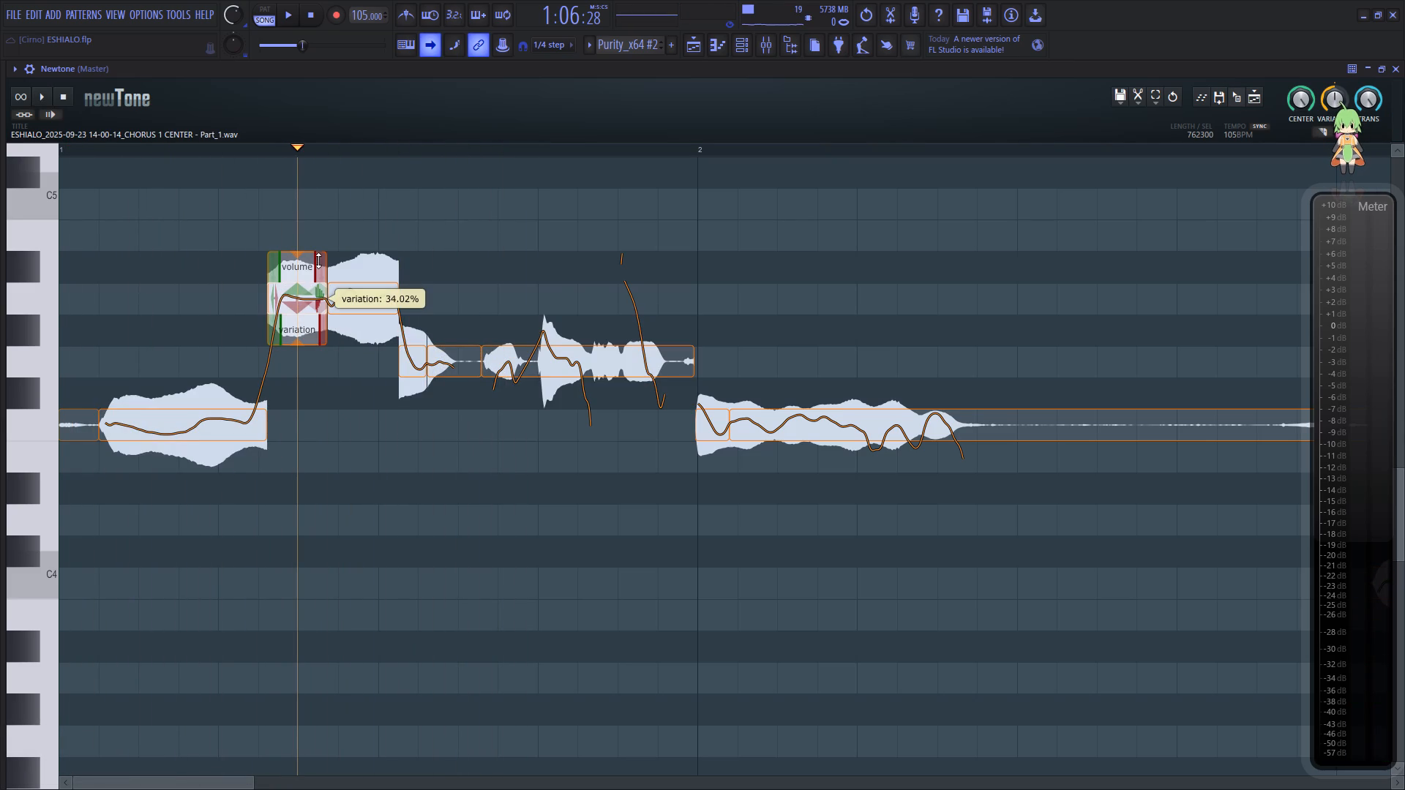
drag(318, 260, 319, 260)
Audition bar 1 from its start and reduce the pitch variation of the long G4 note just before bar 2.
click(59, 329)
click(87, 326)
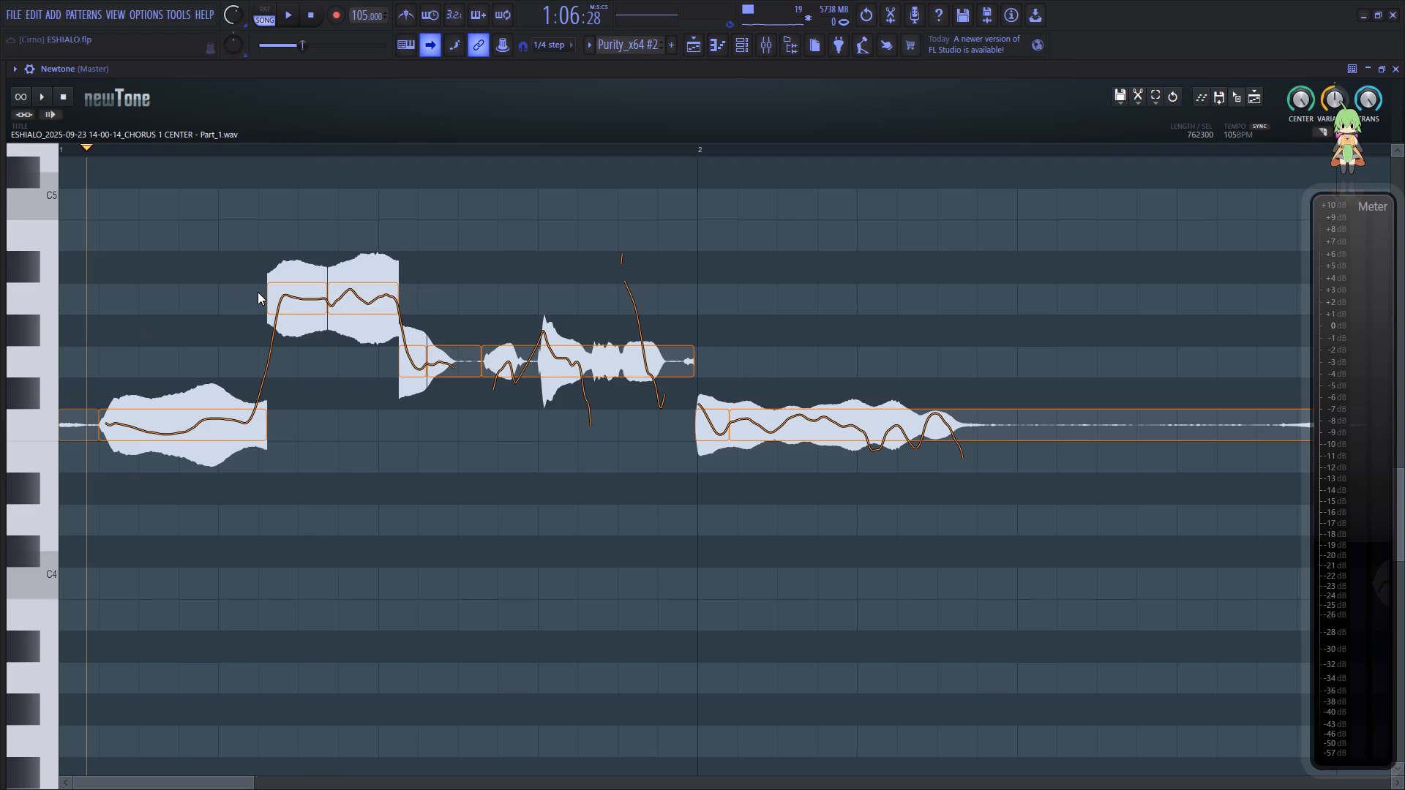
key(space)
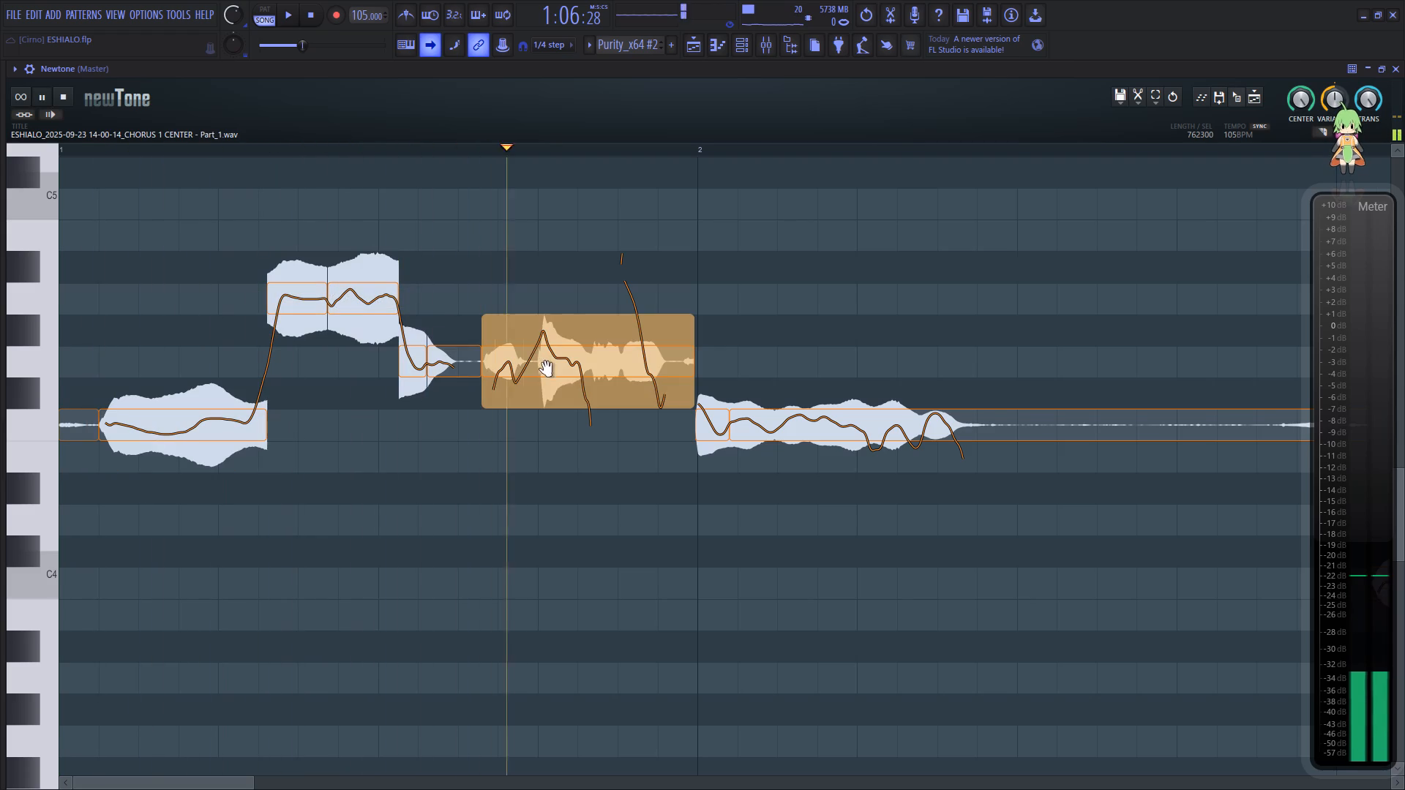
click(604, 367)
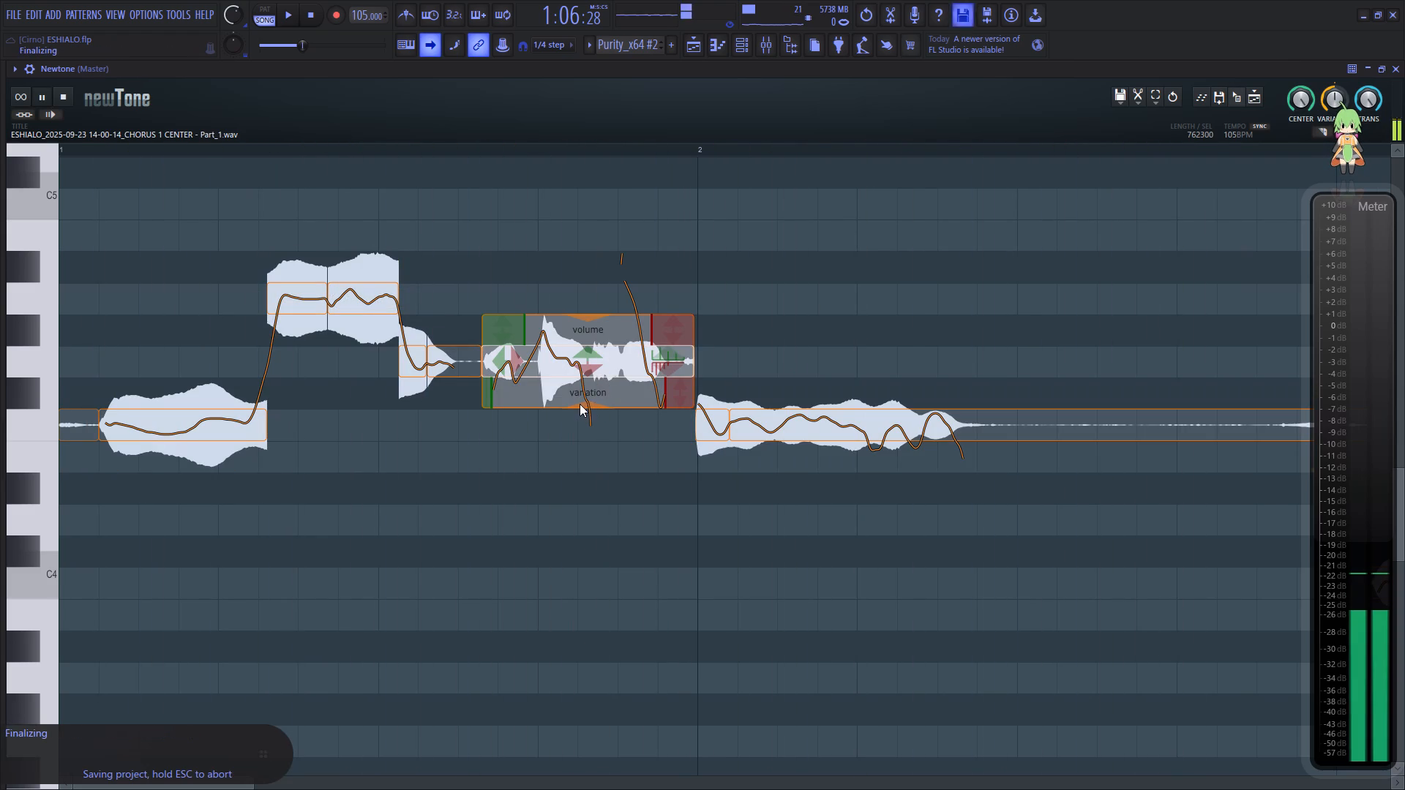
drag(582, 407, 596, 357)
key(space)
key(space)
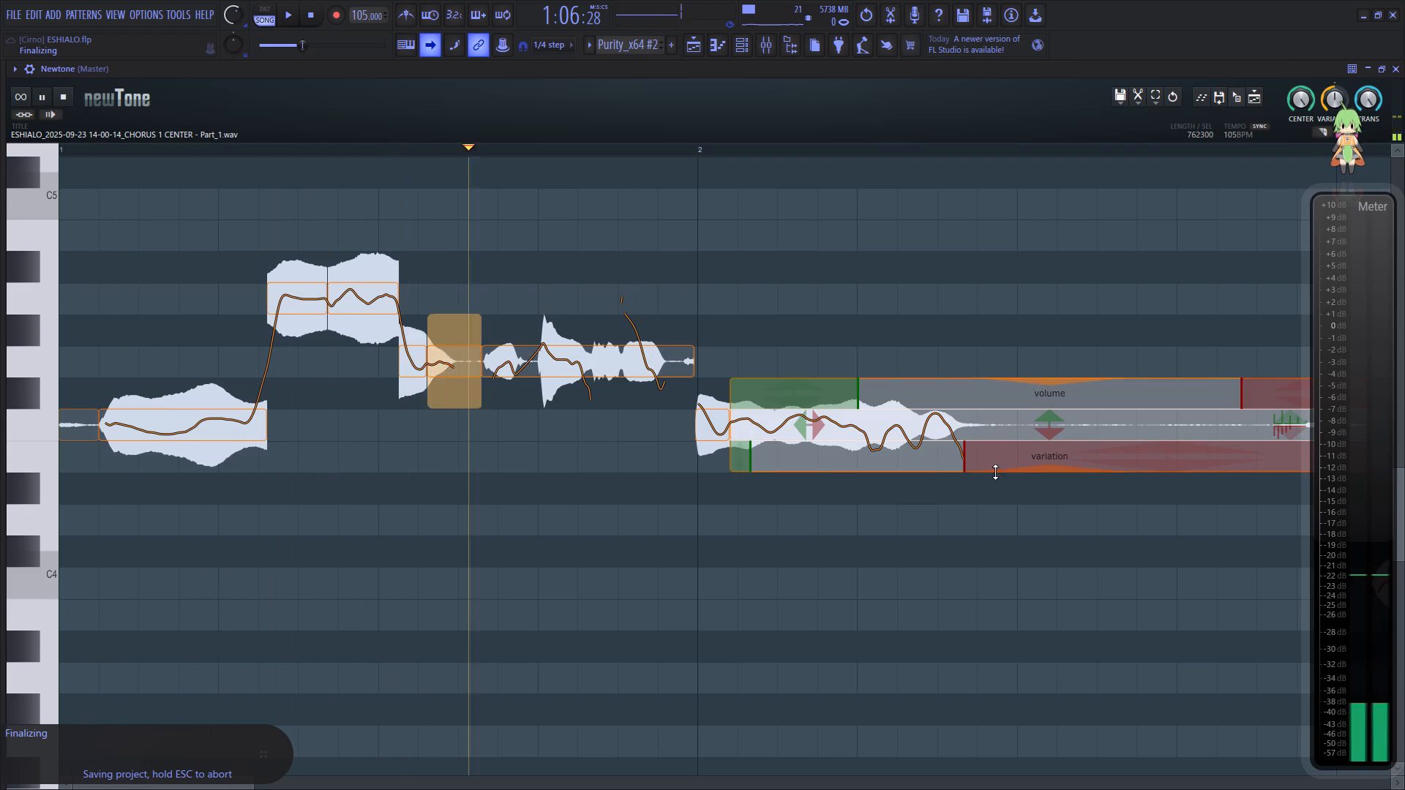
Lower the long F4 note in bar 2 to E4 and reduce its pitch variation to 55.43%.
key(space)
key(space)
drag(980, 426, 973, 448)
drag(921, 500, 926, 444)
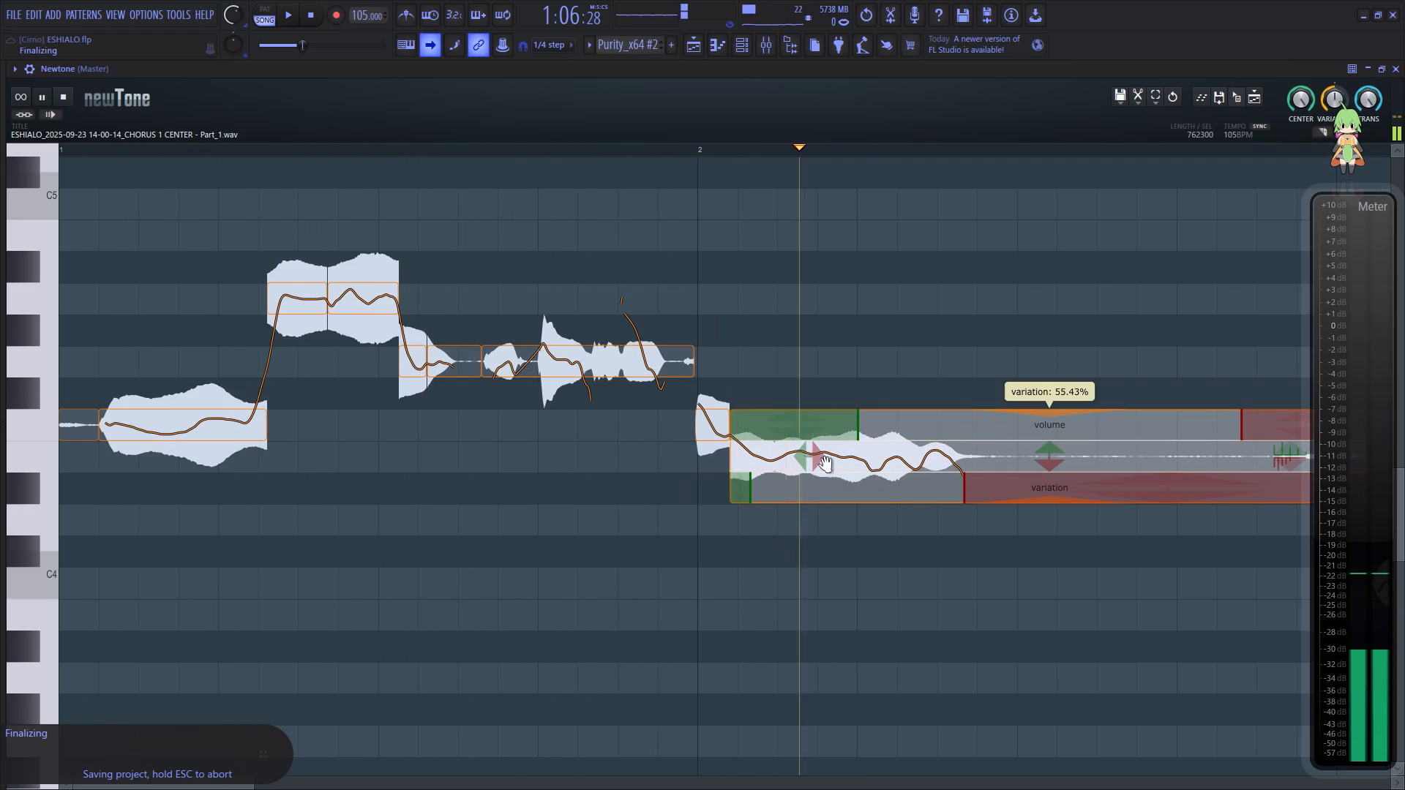
key(space)
key(space)
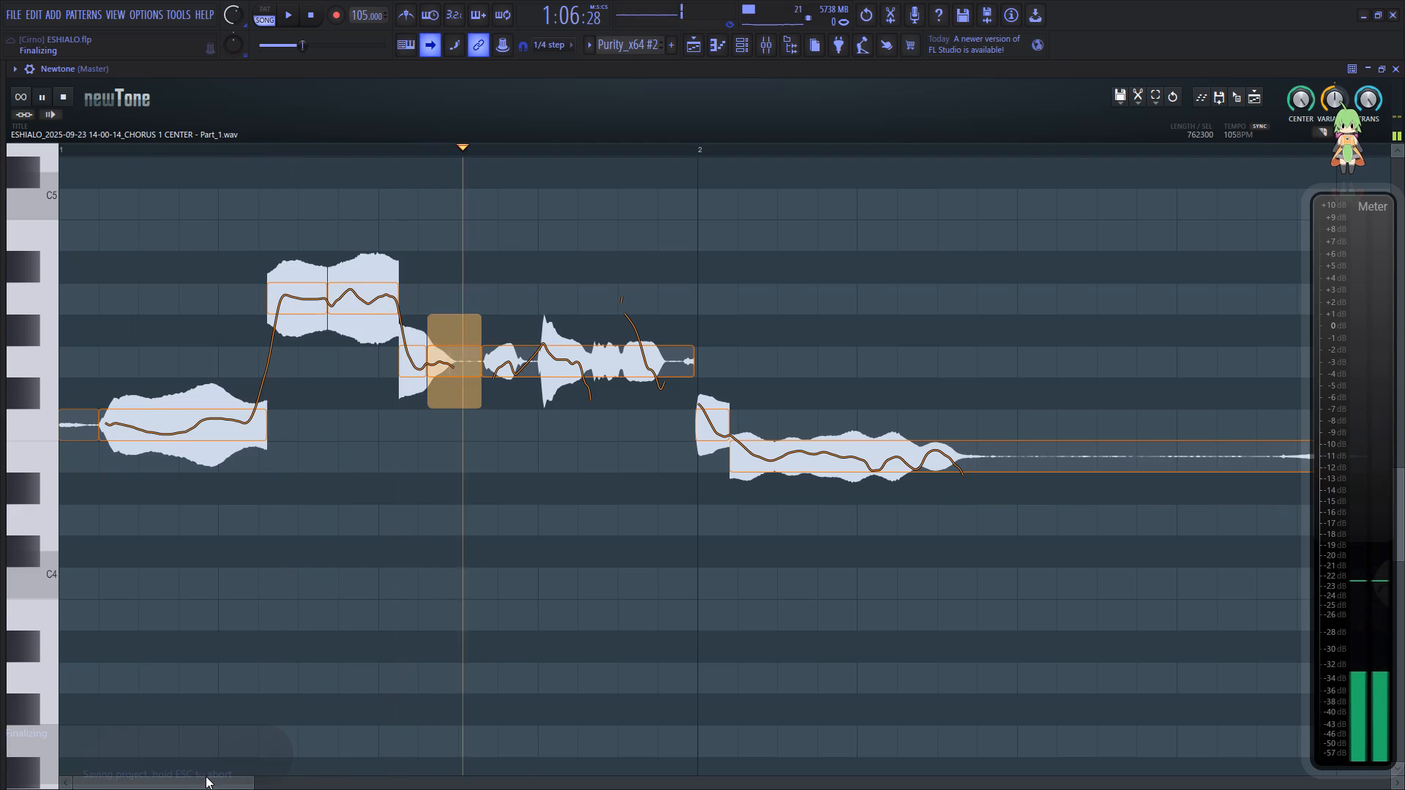
Slice the near-silent tail of the E4 note before bar 3 and delete the portion after the cut.
drag(206, 780, 329, 783)
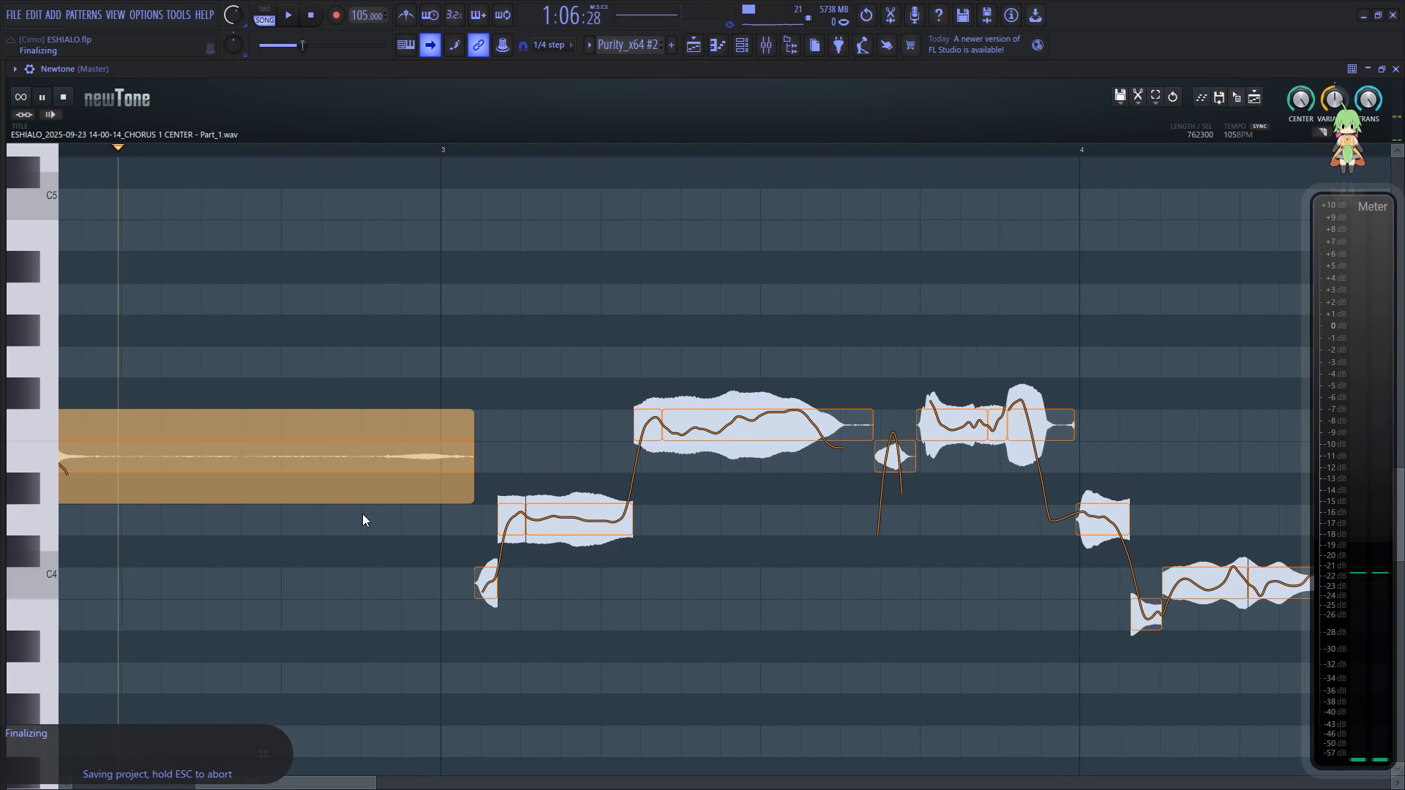
key(space)
key(c)
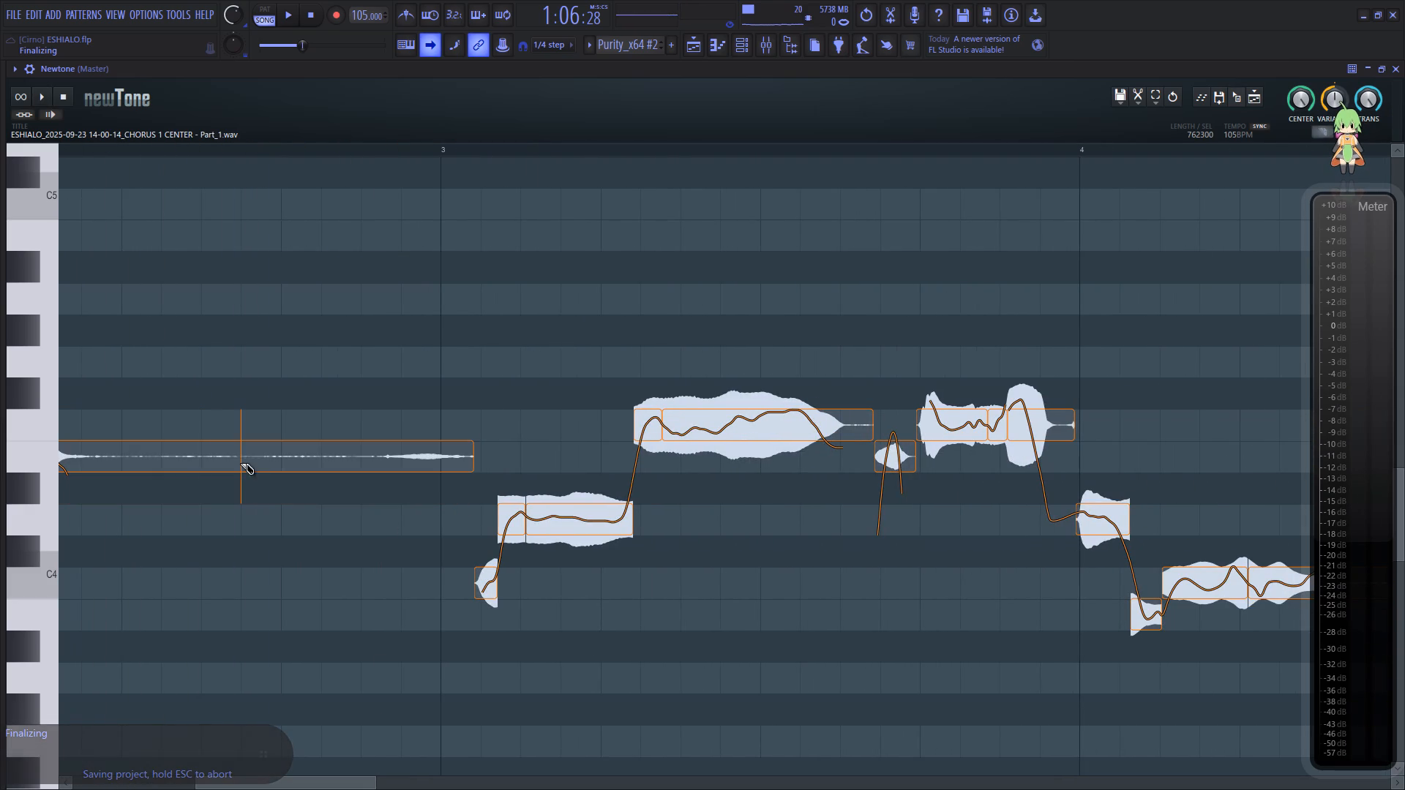
click(258, 453)
ctrl+drag(353, 558, 395, 440)
key(Delete)
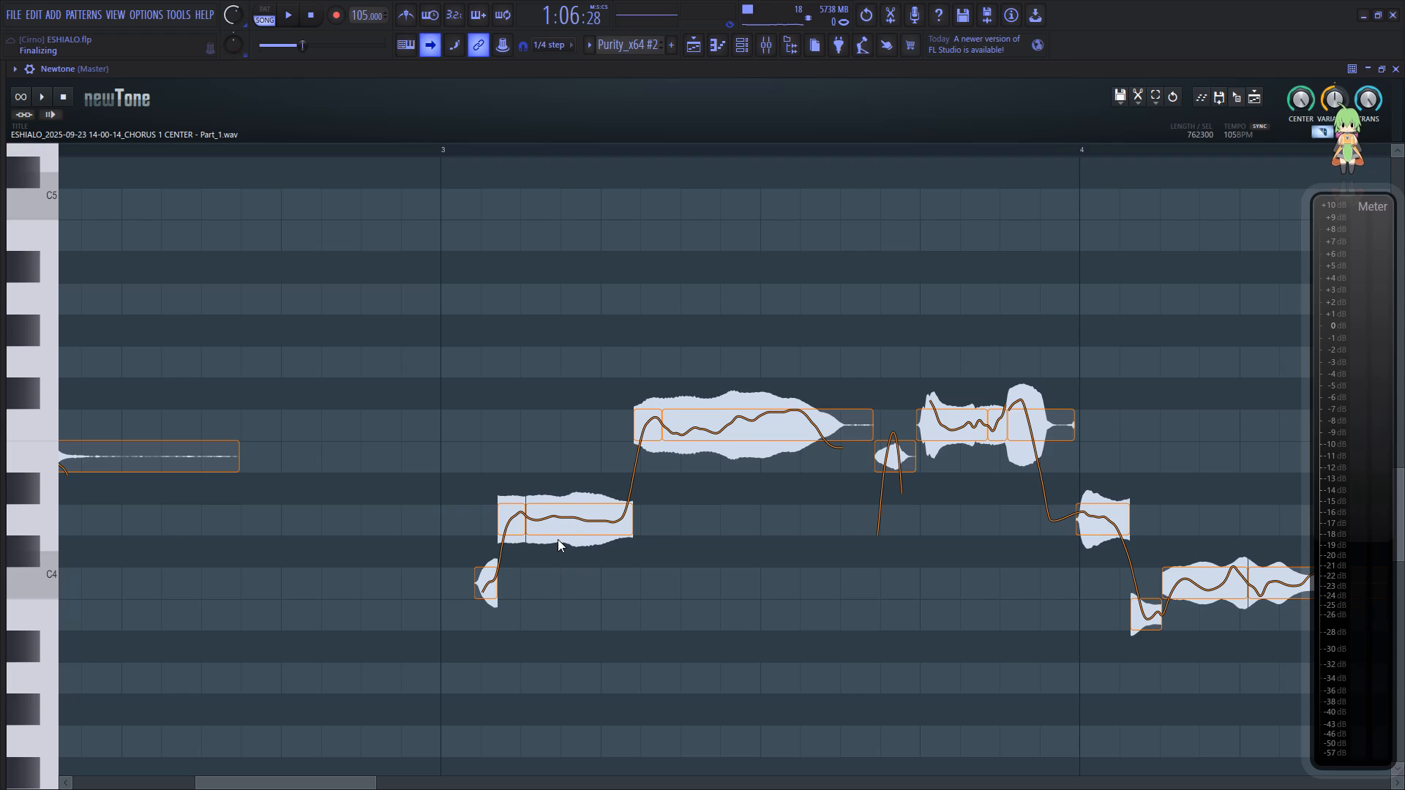
key(c)
Listen repeatedly to the phrase starting at bar 3 to judge the pitch of its D4 and F4 notes.
key(space)
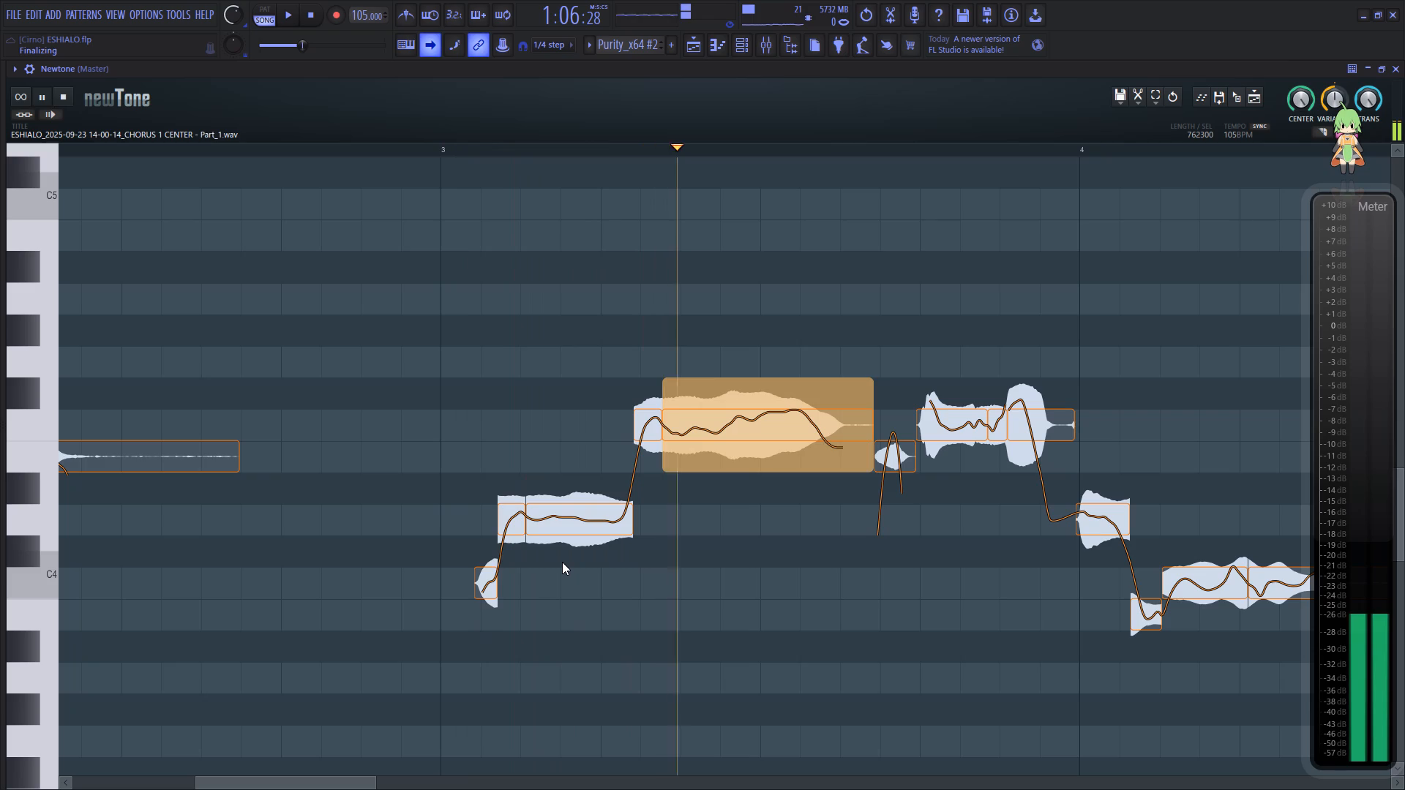
key(space)
key(space)
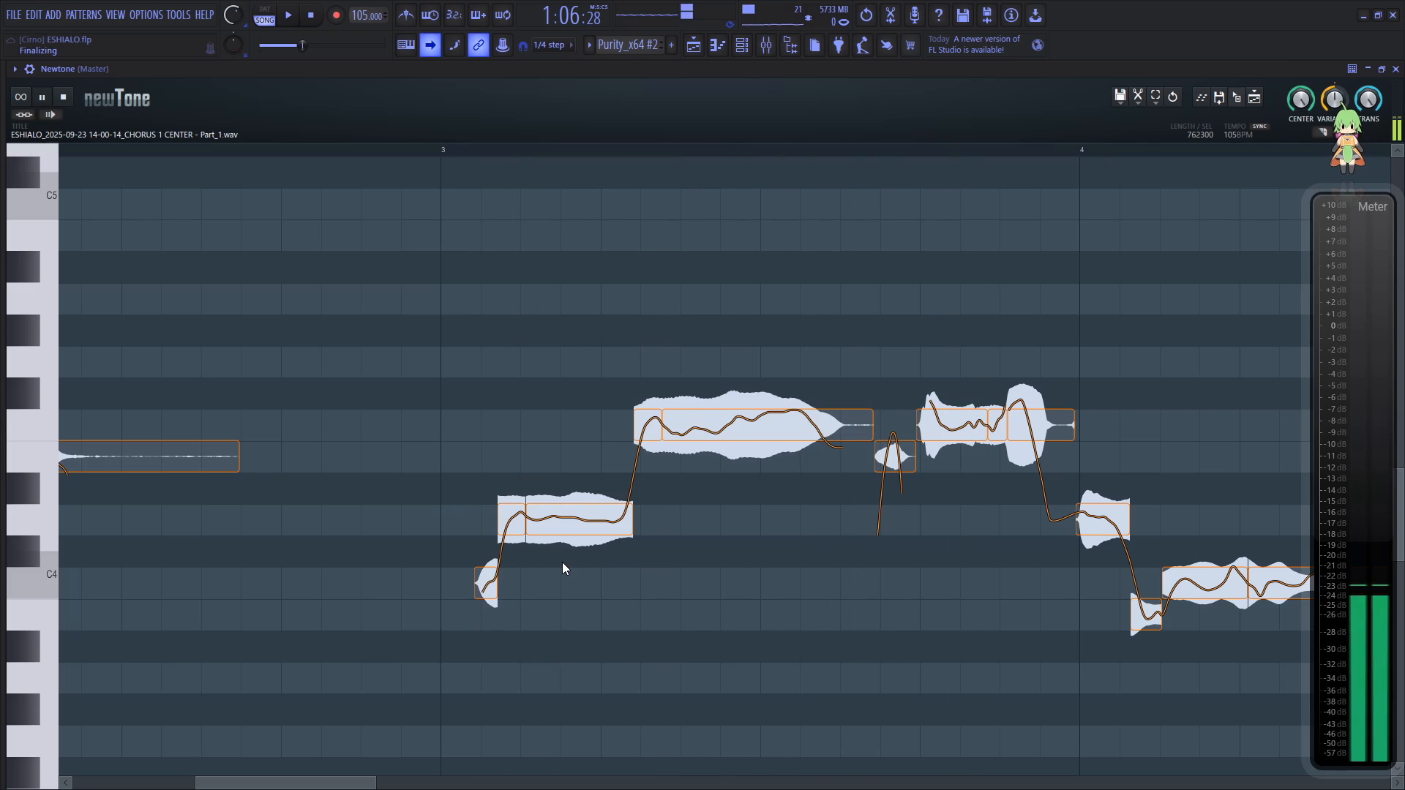
click(430, 518)
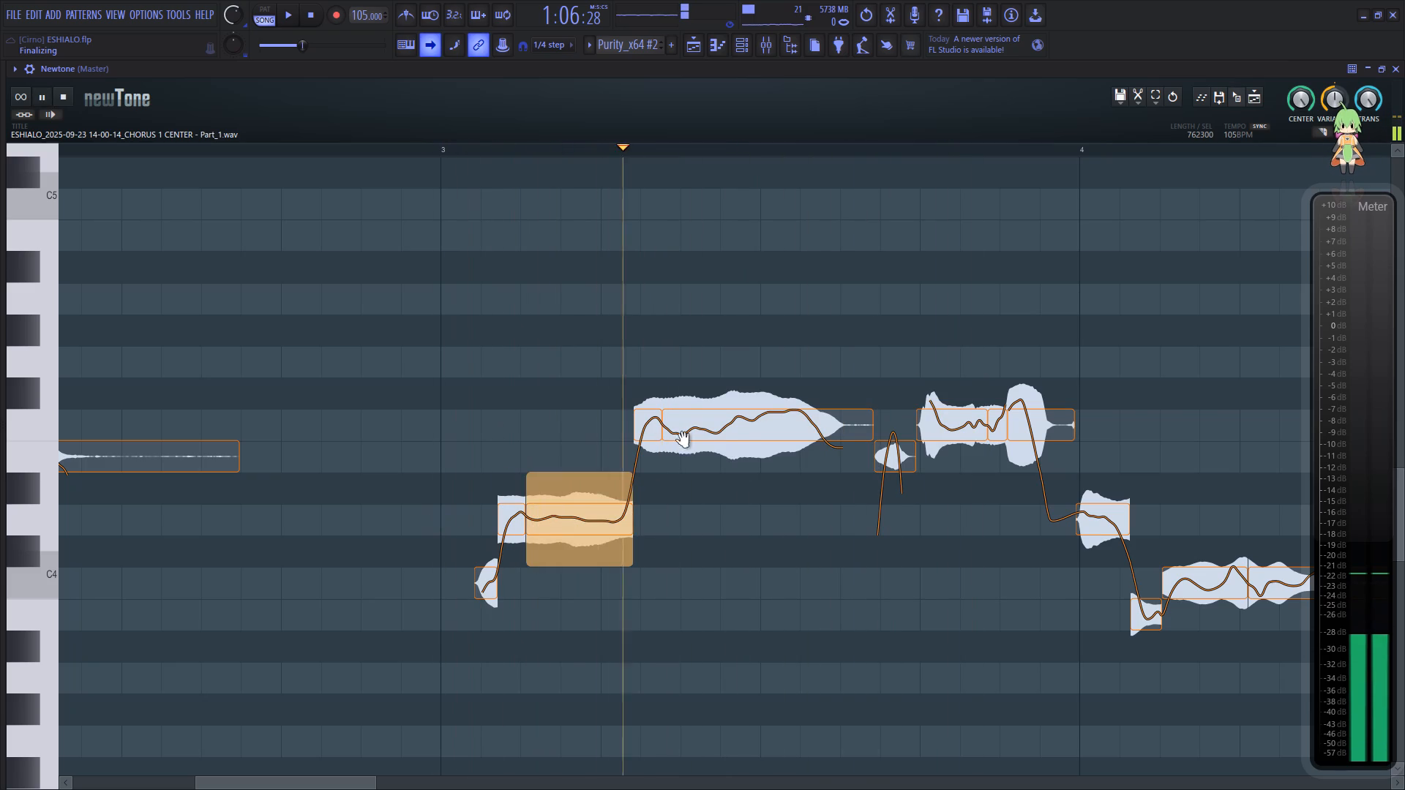
key(space)
key(space)
key(space)
click(372, 474)
key(space)
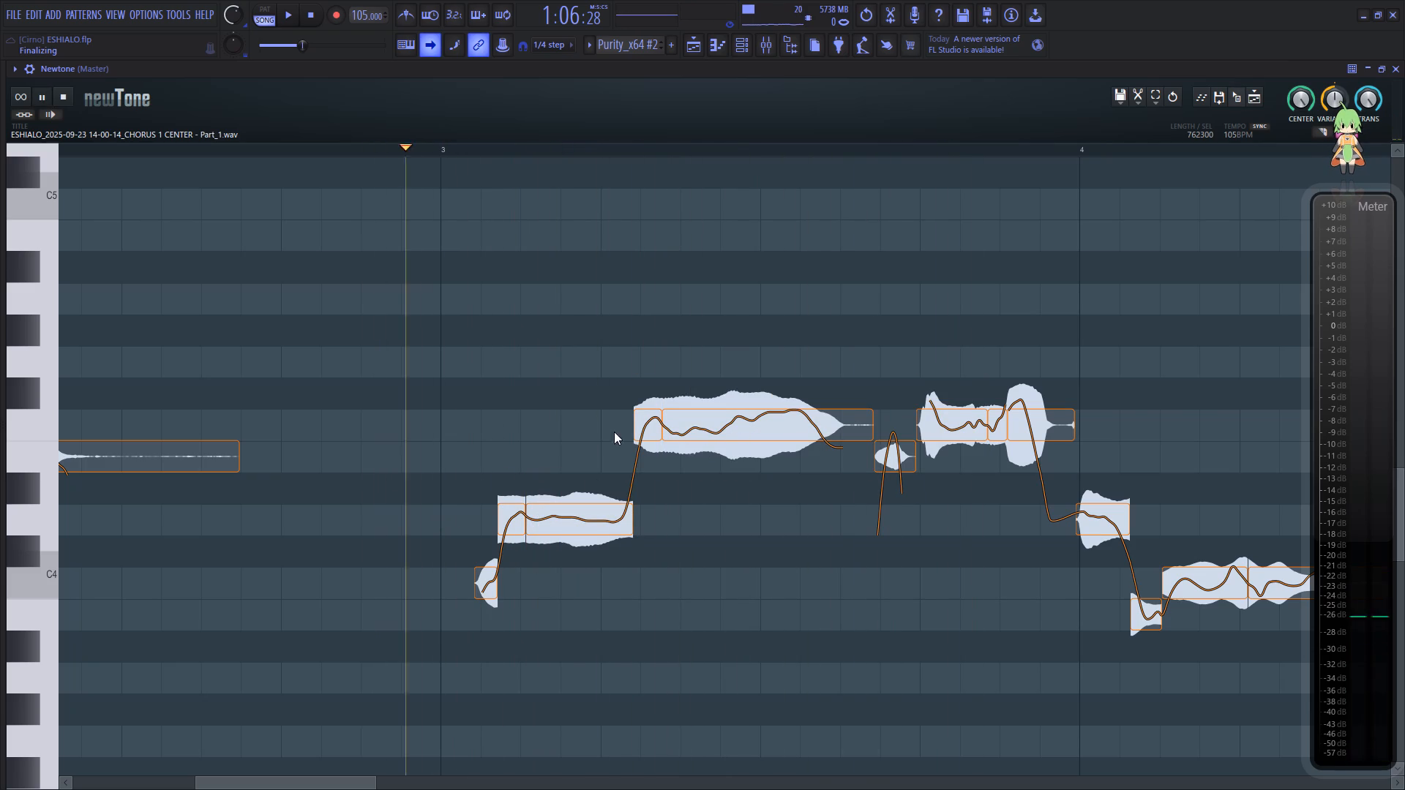
key(space)
key(space)
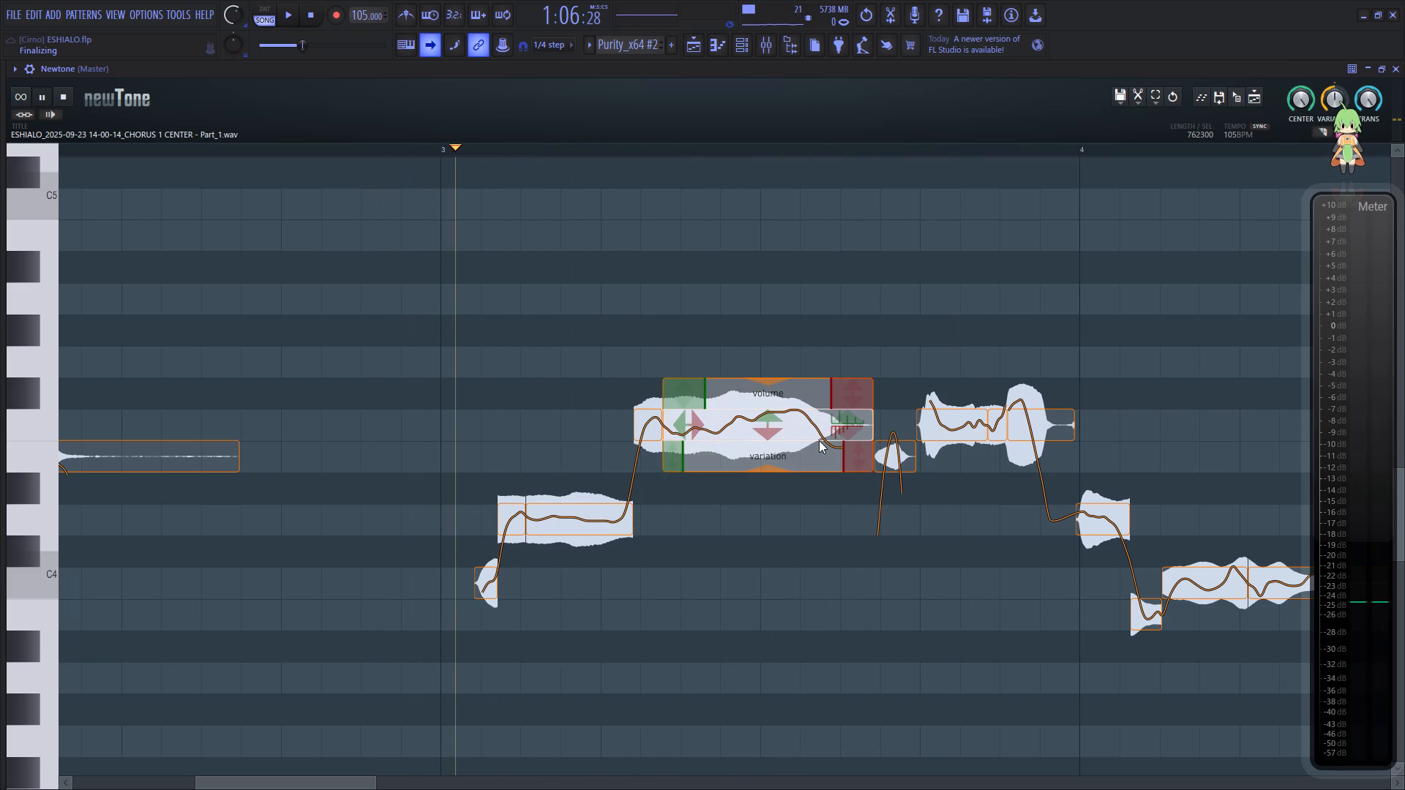
key(space)
Slice the long F4 note in bar 3 near its middle and lower the second part to E4.
key(c)
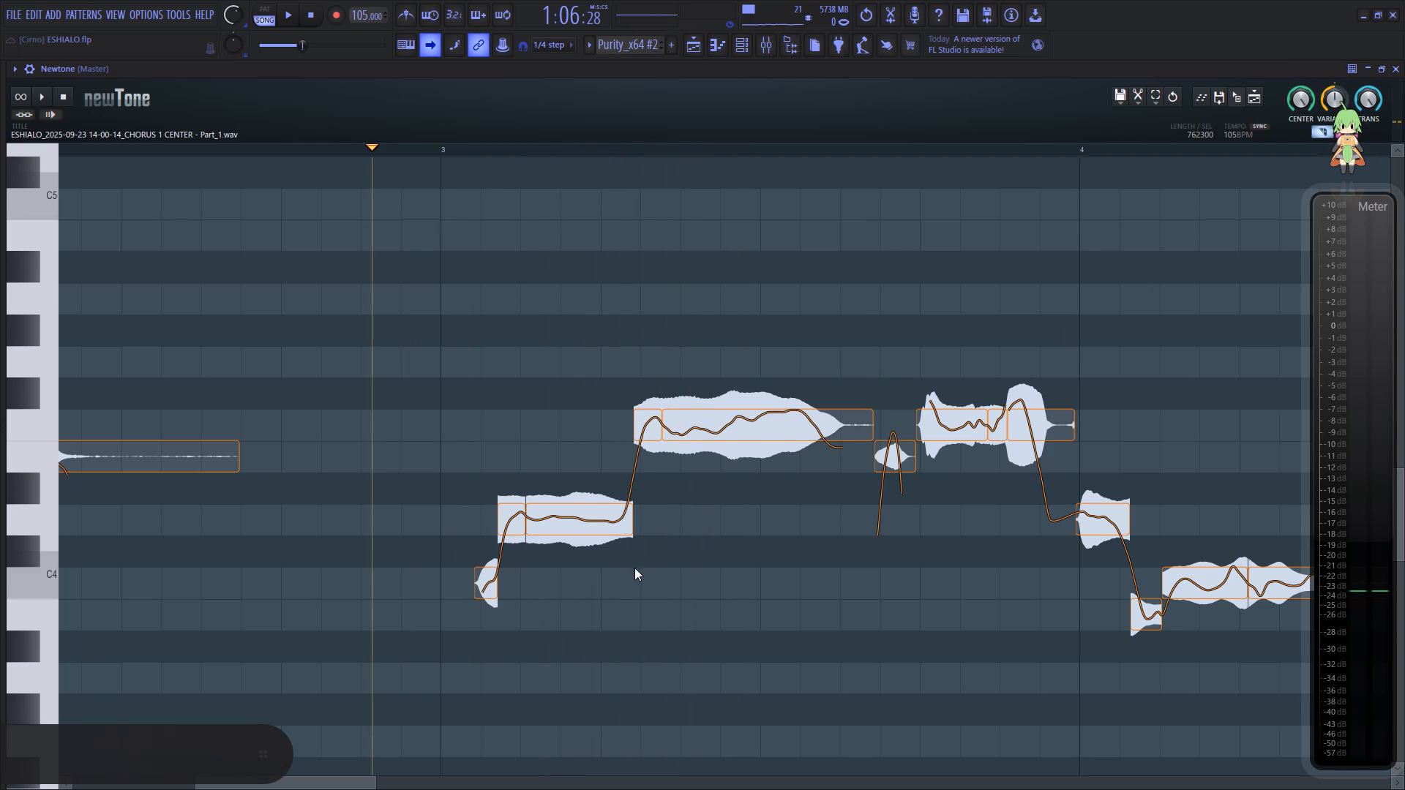
key(space)
click(767, 413)
key(space)
key(space)
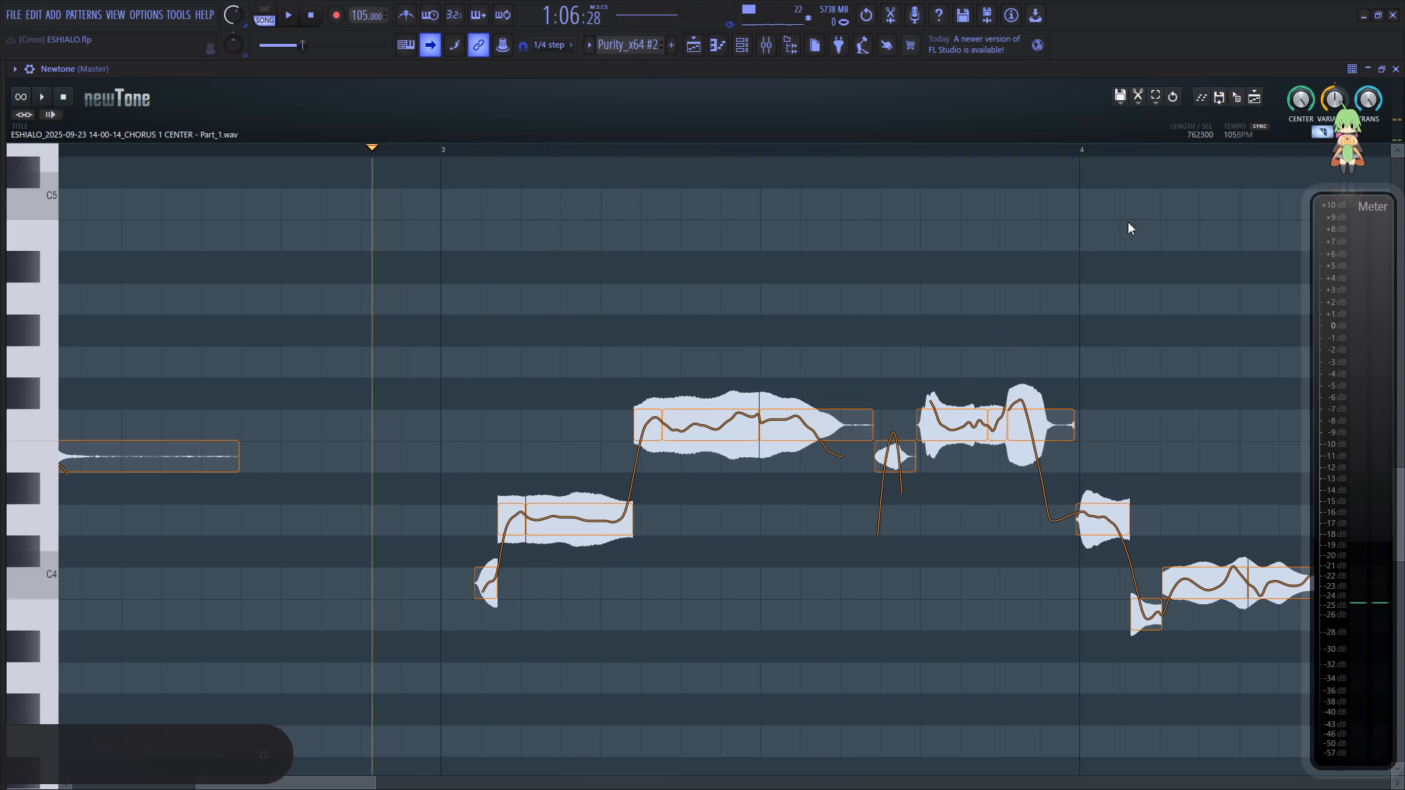
key(c)
key(space)
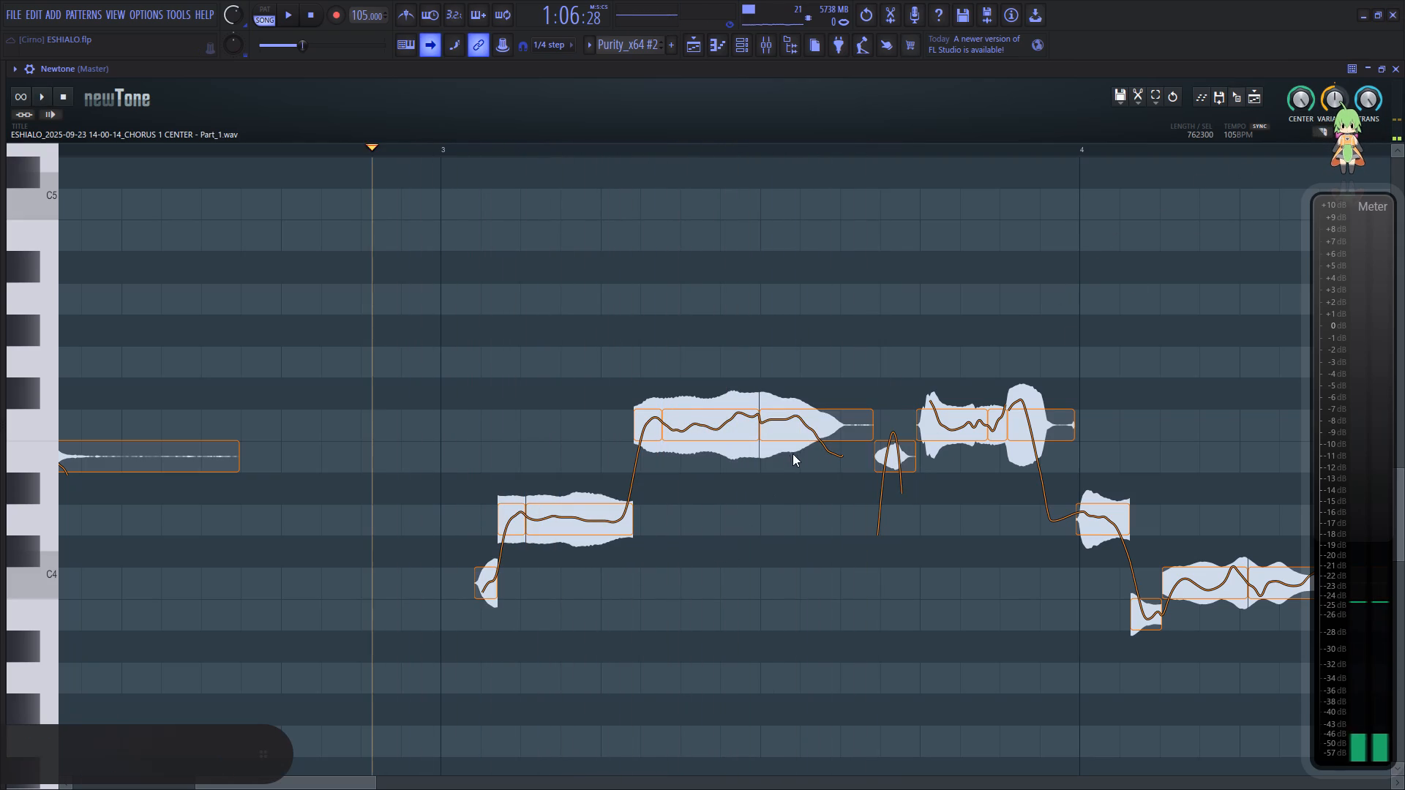
key(space)
drag(798, 428, 799, 464)
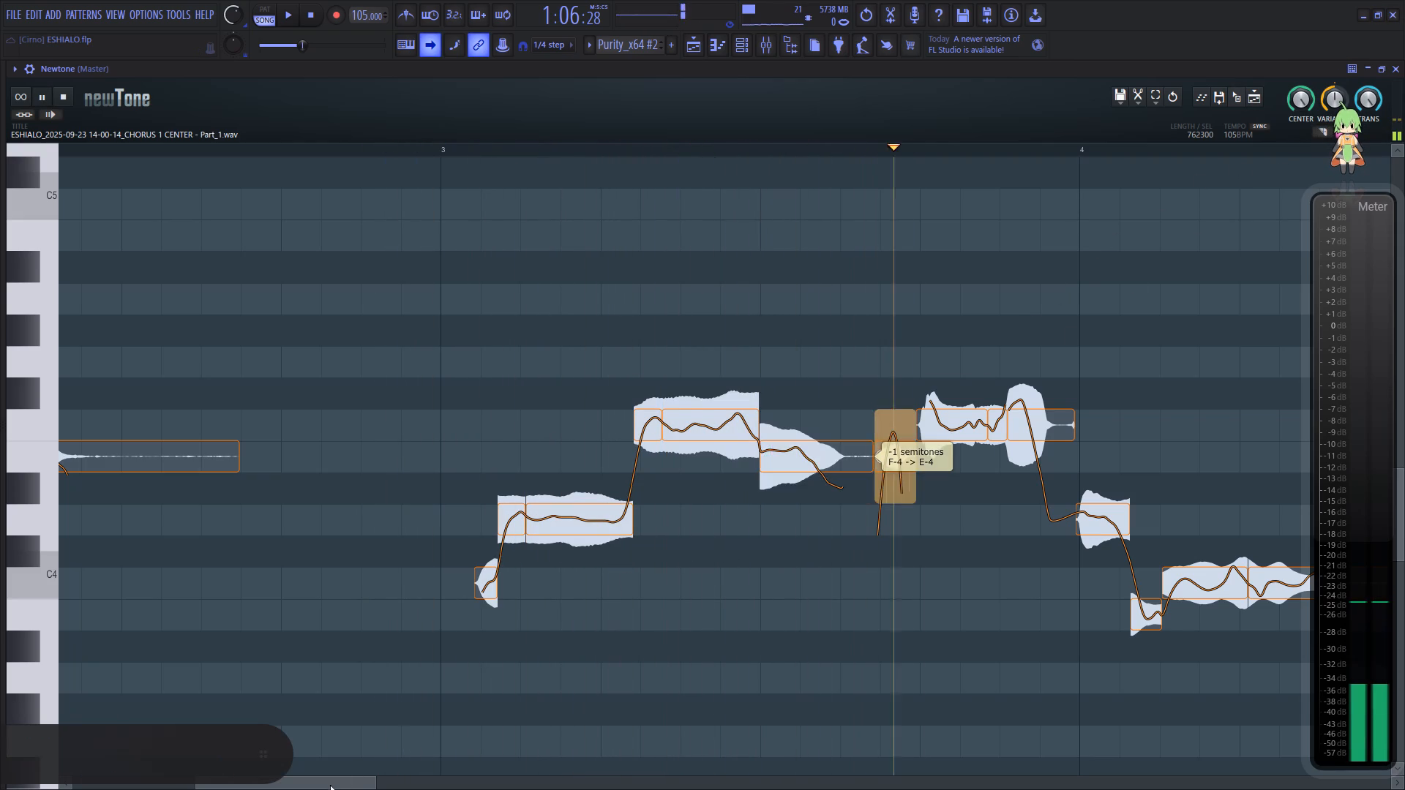
Audition the bar 3 phrase and reduce the pitch variation of the newly cut E4 note.
drag(329, 788, 375, 784)
key(space)
key(space)
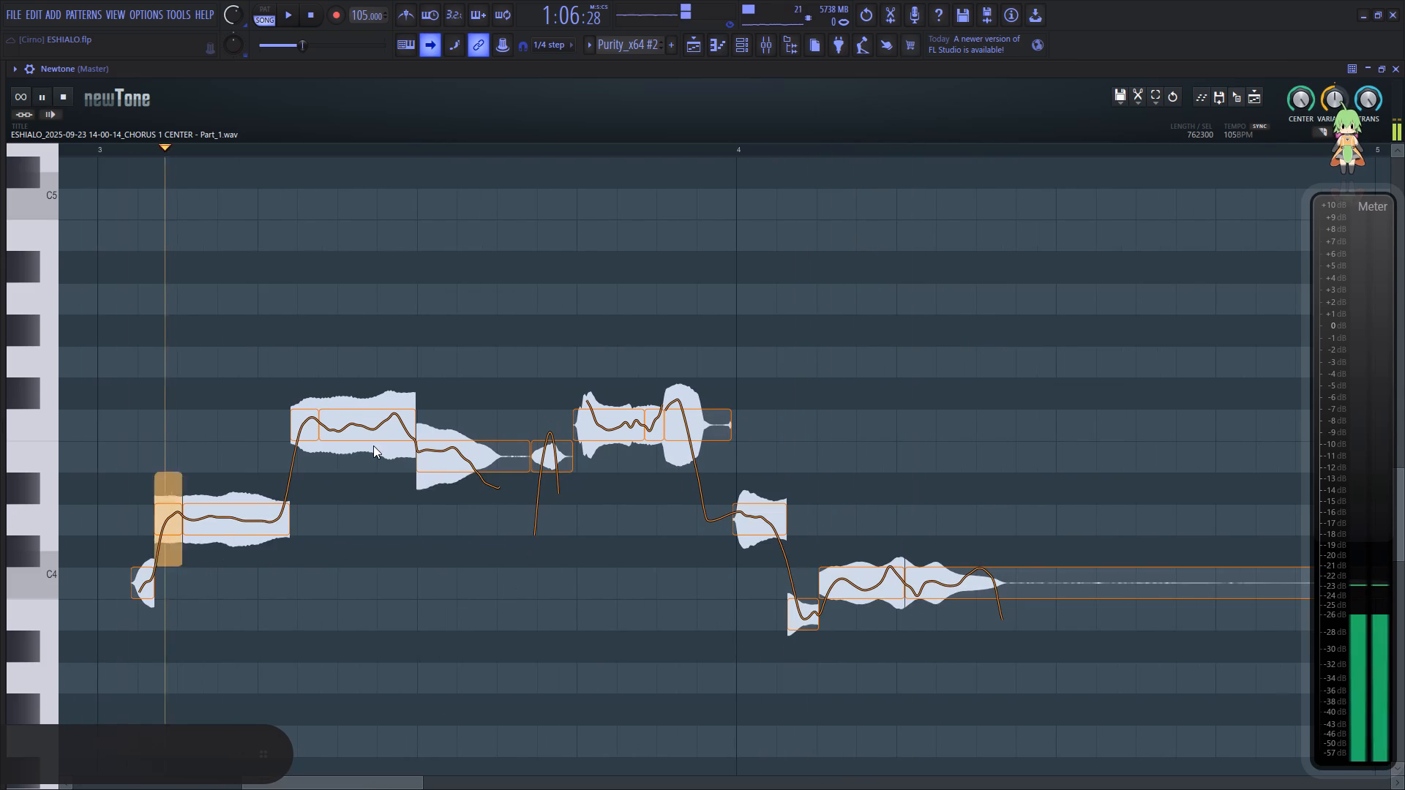
key(space)
key(space)
drag(471, 500, 471, 500)
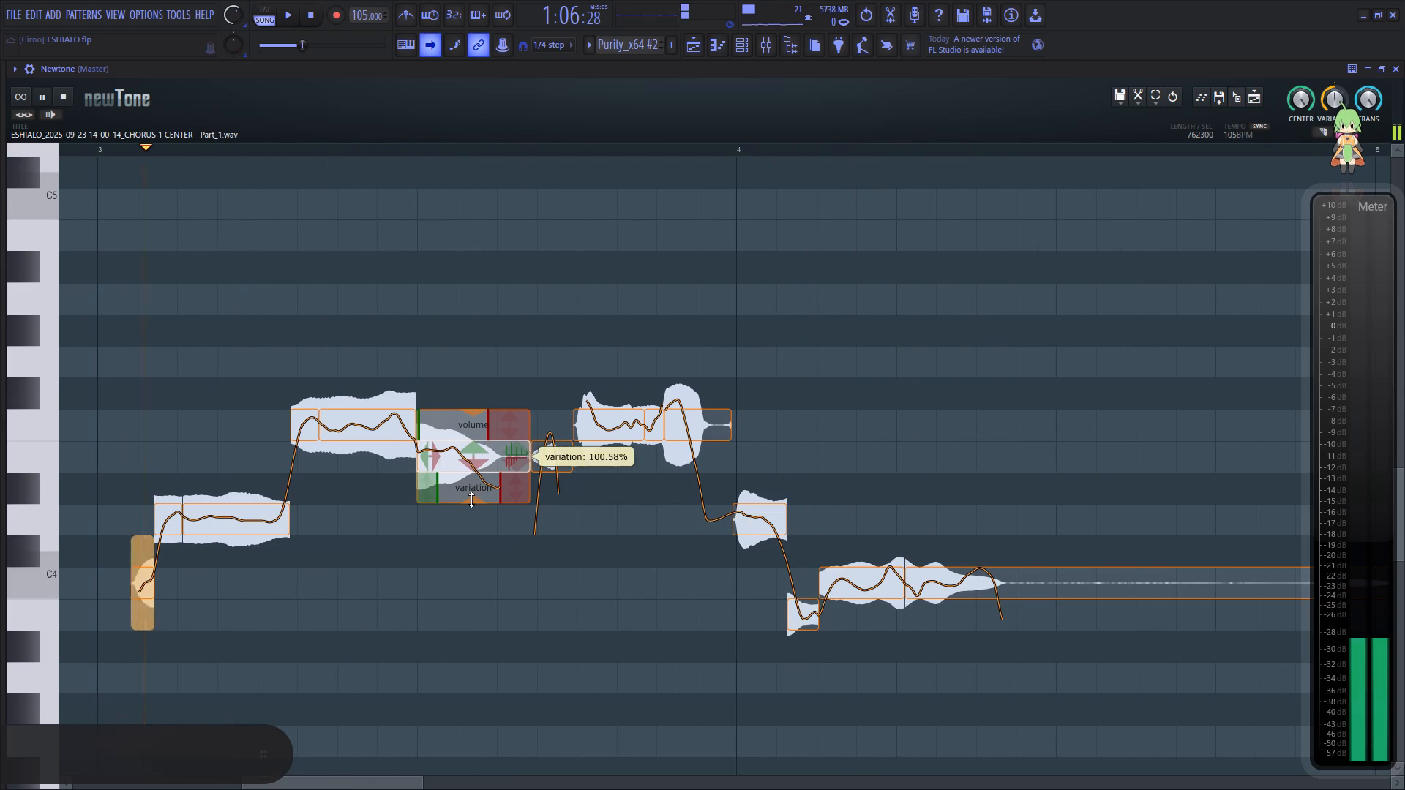
drag(471, 500, 491, 465)
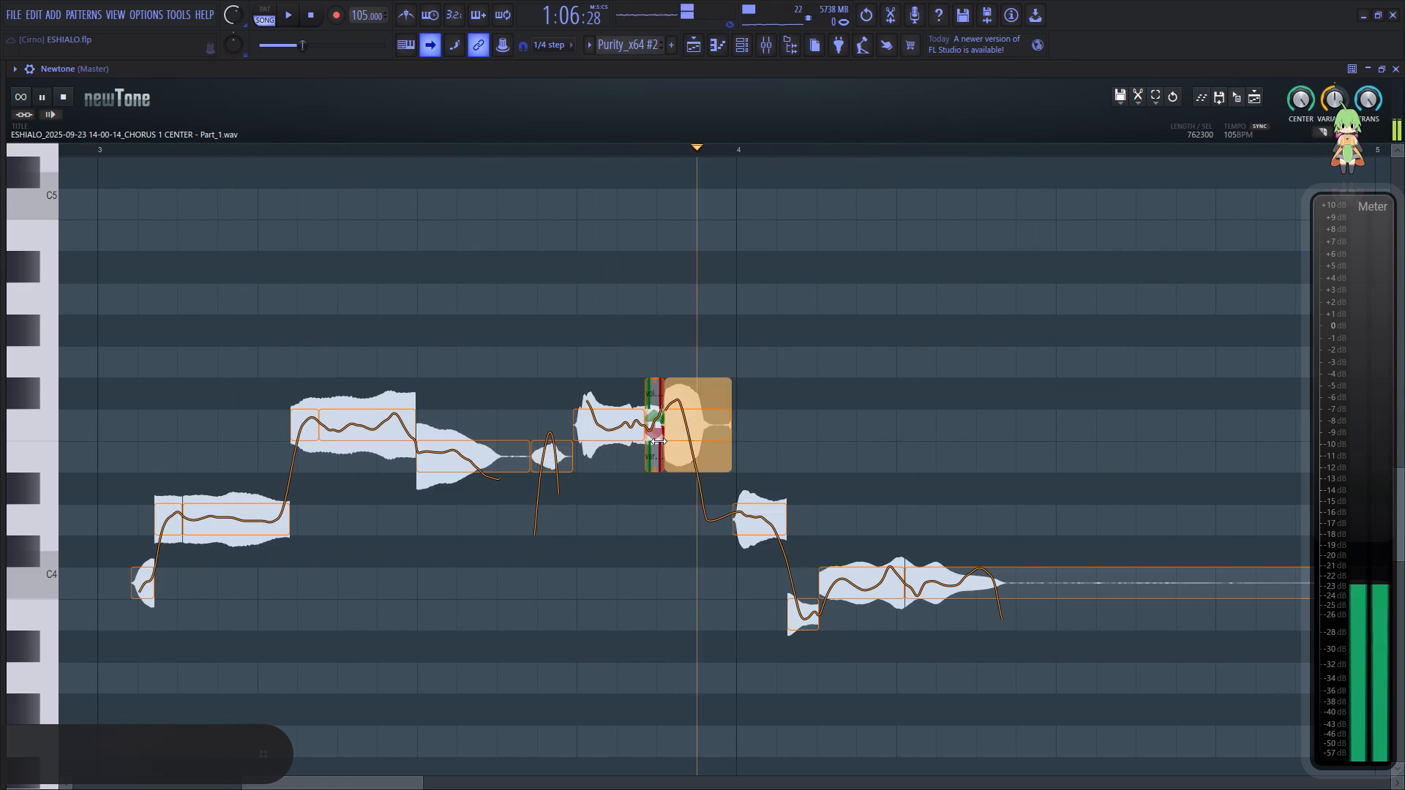
key(space)
key(space)
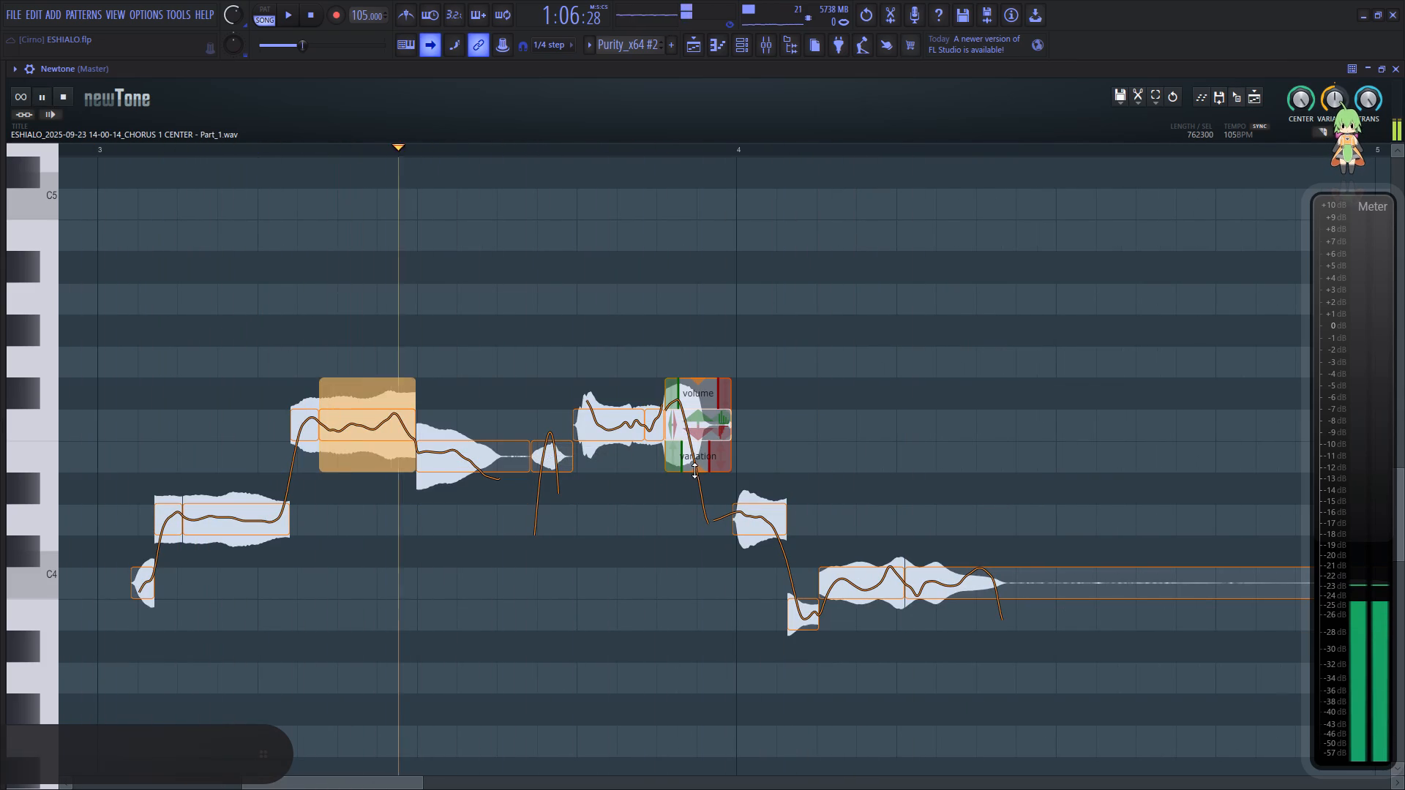
Reduce the pitch variation of the F4 note just before bar 4 and replay the phrase.
drag(694, 472, 708, 402)
key(space)
key(space)
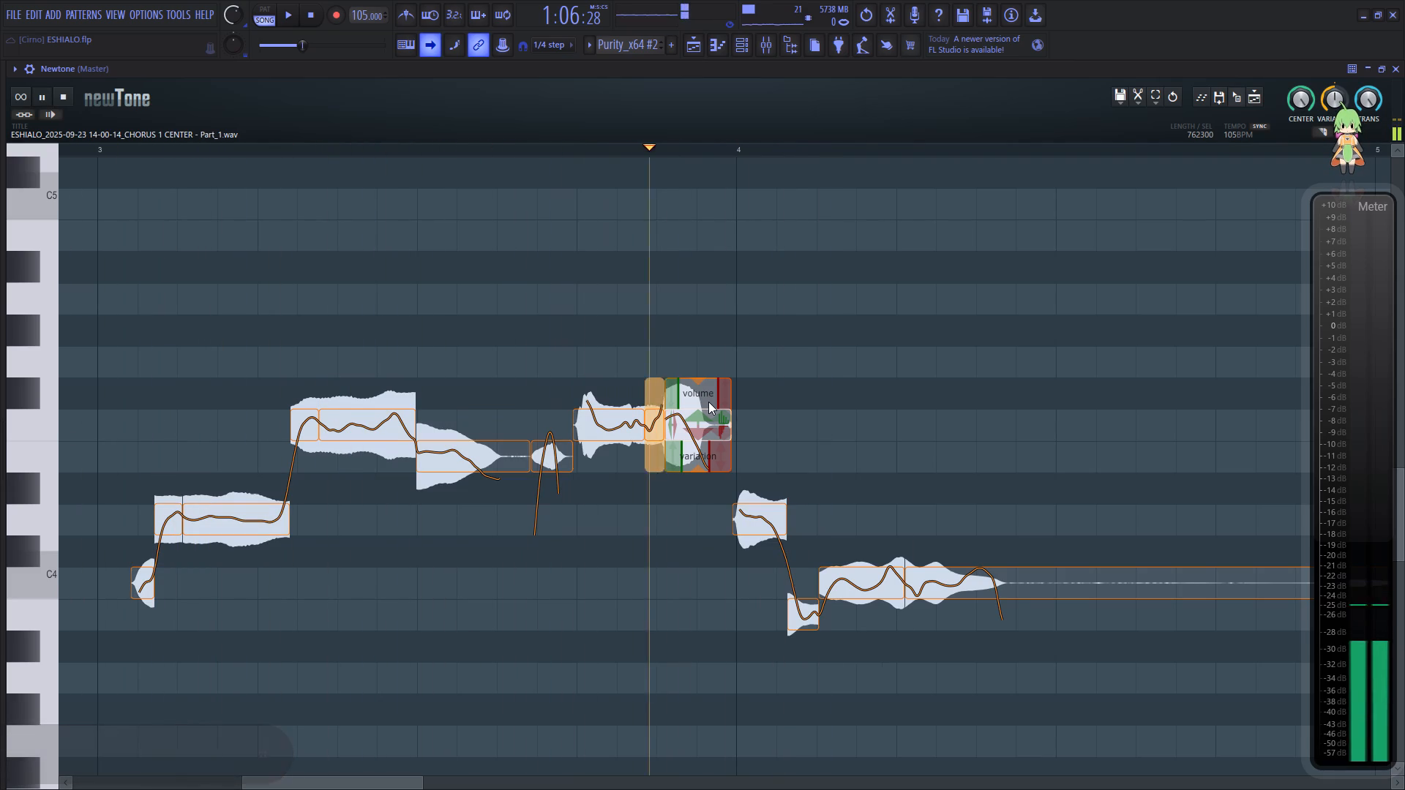
key(space)
key(space)
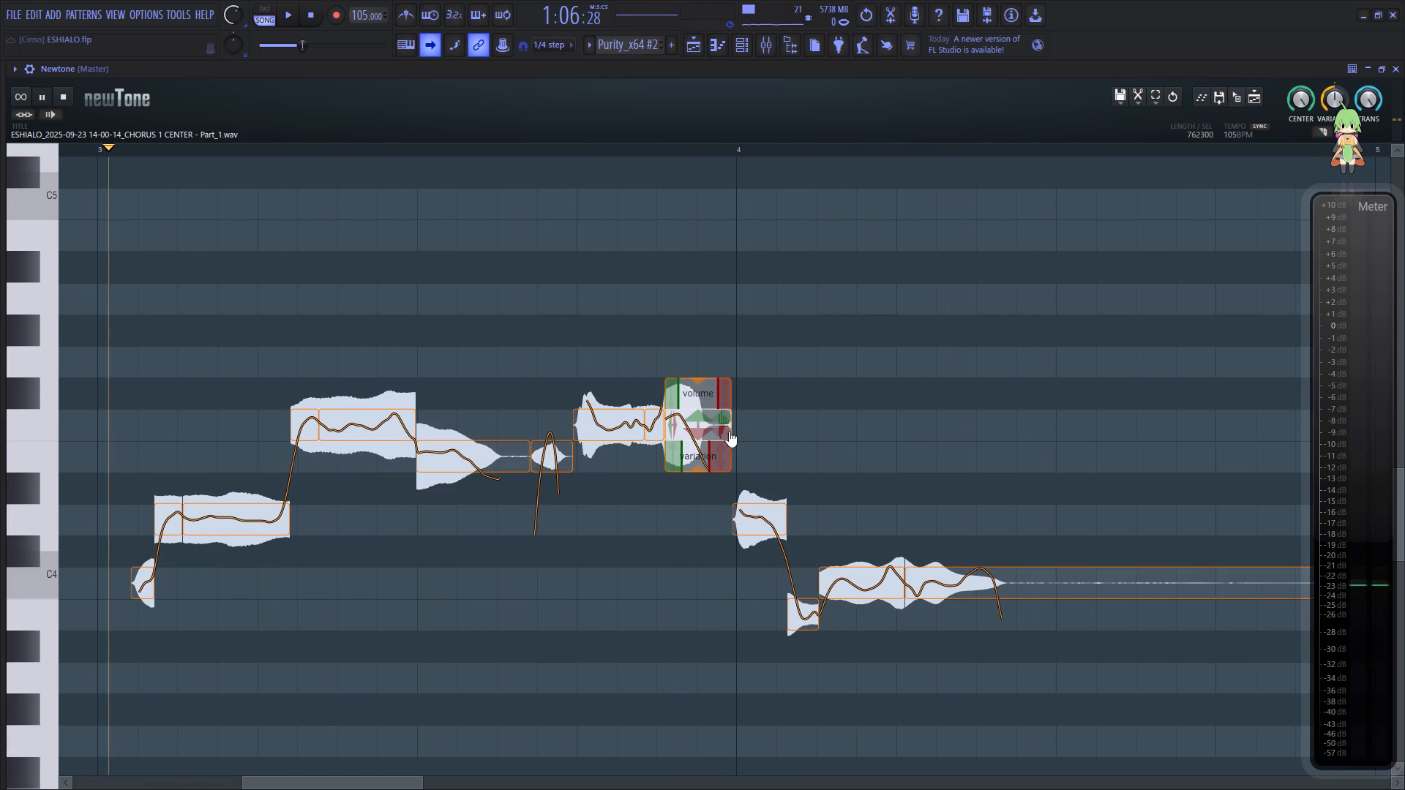
key(space)
key(space)
Reduce the pitch variation of the two adjoining C4 notes in bar 4 and replay the phrase.
drag(988, 627, 992, 607)
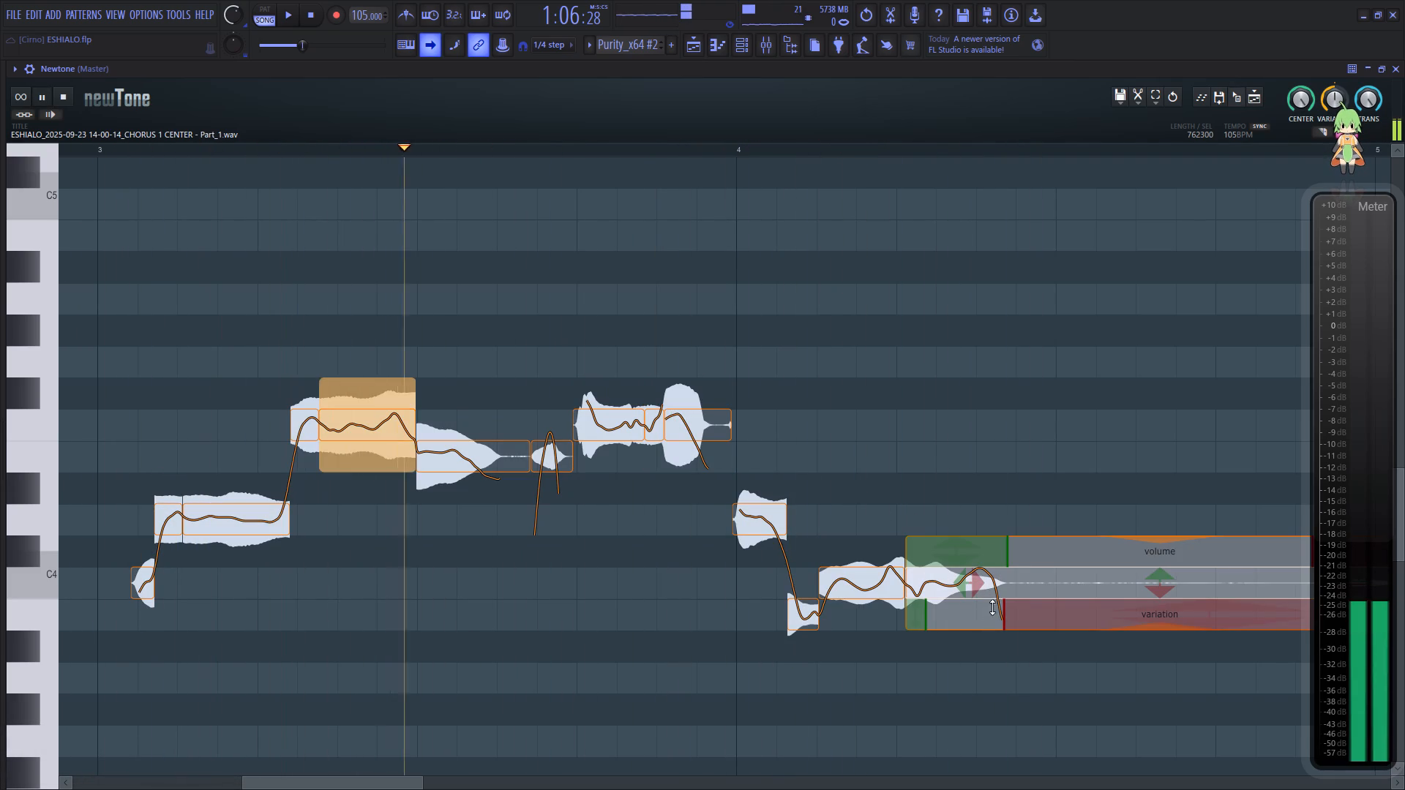
drag(992, 607, 997, 570)
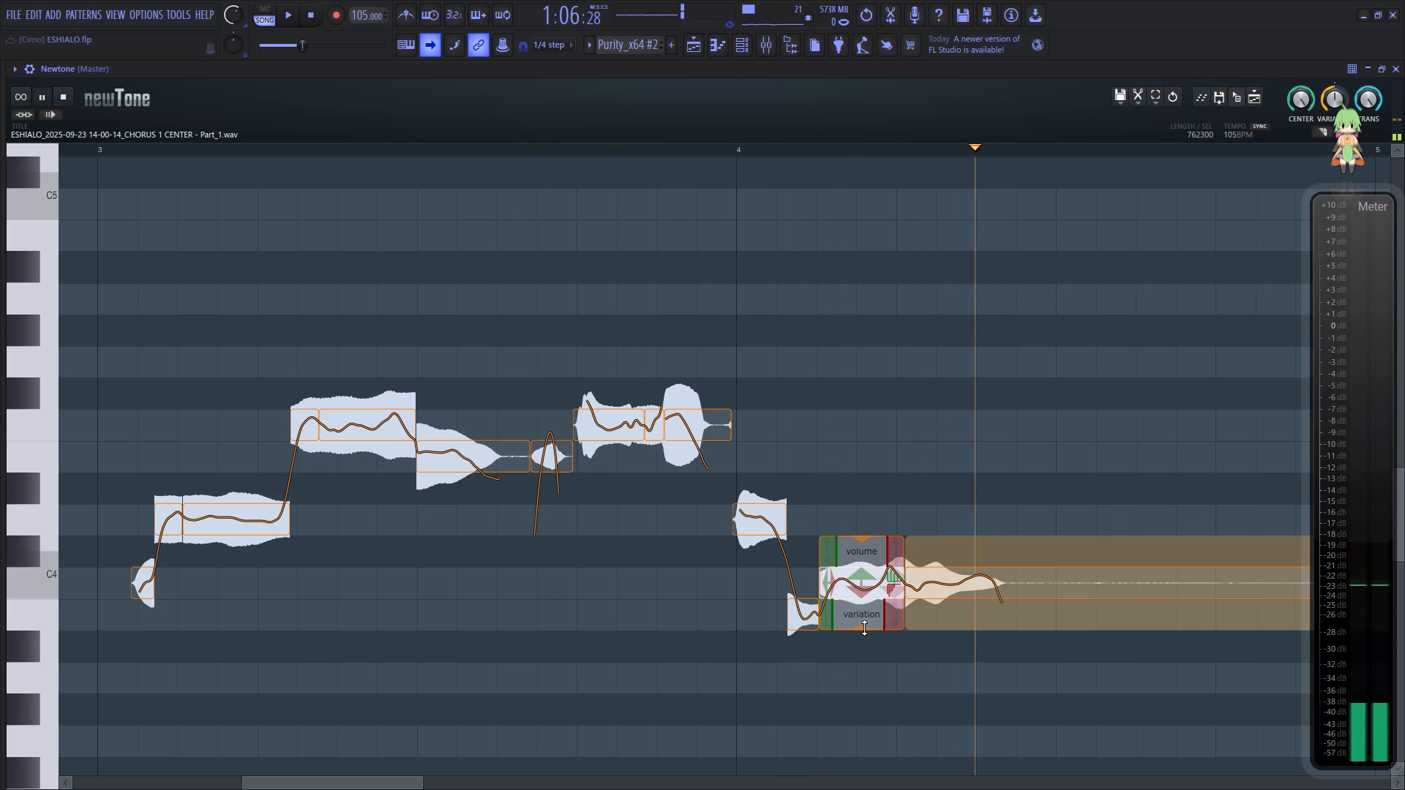
drag(864, 628, 869, 560)
key(space)
key(space)
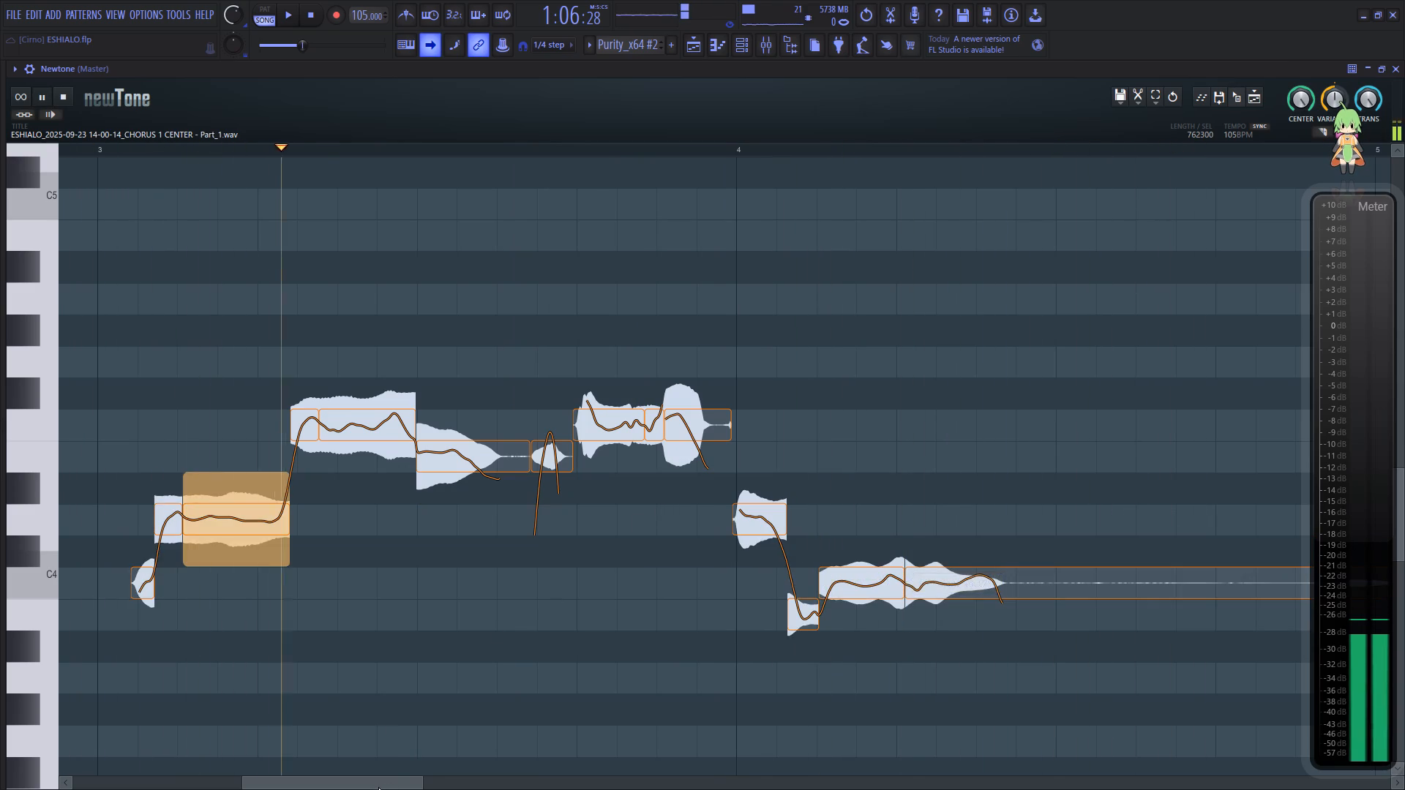
Slice the near-silent tail of the long C4 note before bar 5 and delete the portion after the cut.
drag(378, 787, 483, 775)
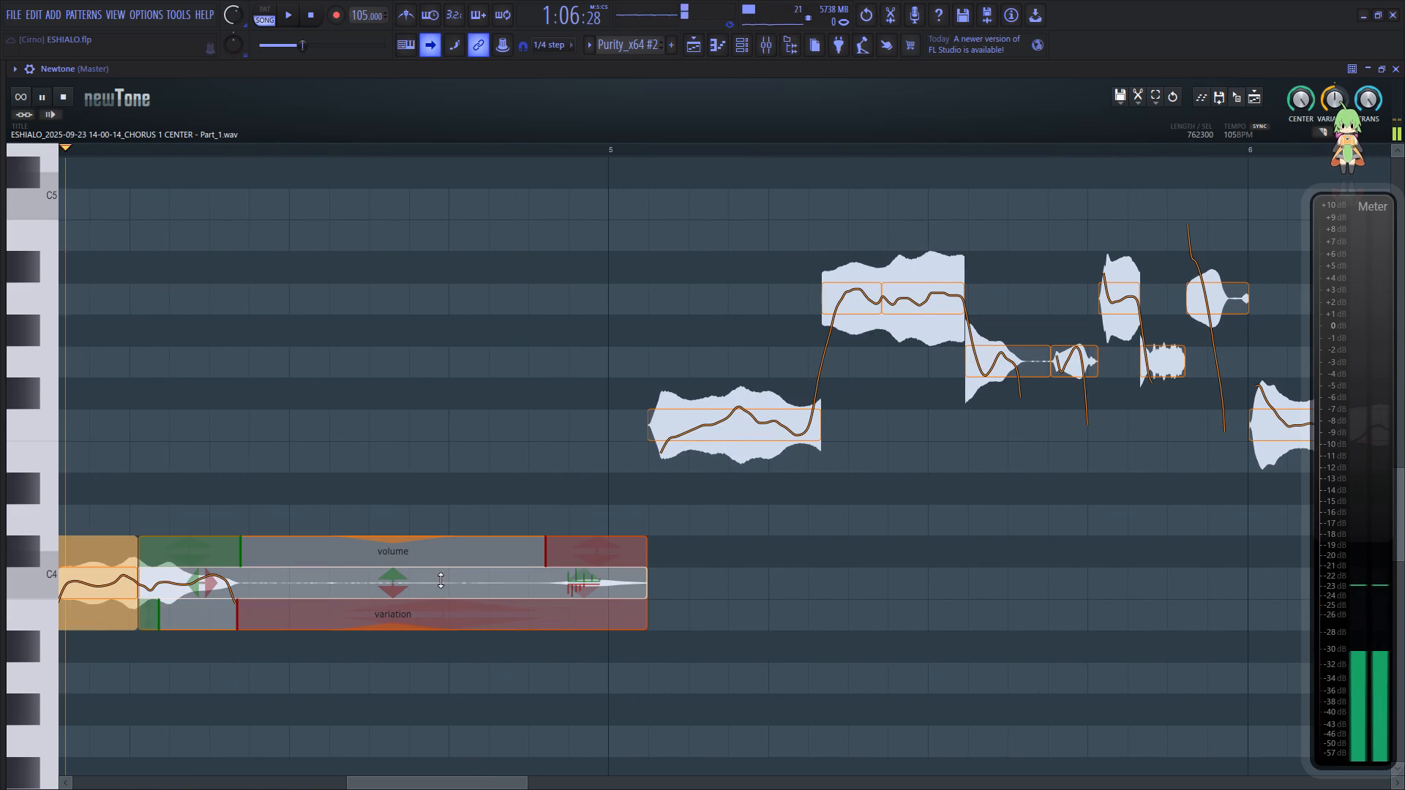
key(space)
key(c)
click(422, 583)
key(c)
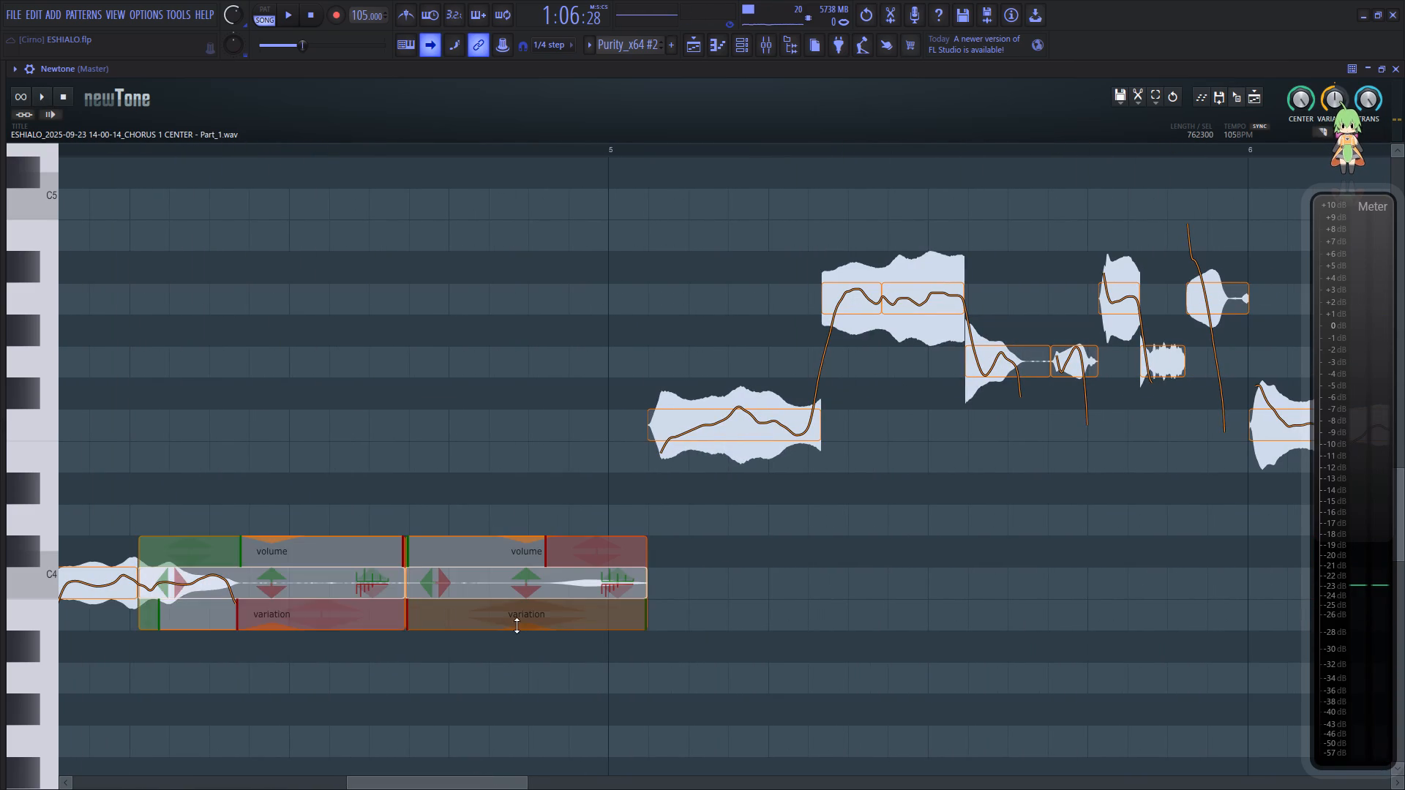
ctrl+drag(547, 693, 547, 576)
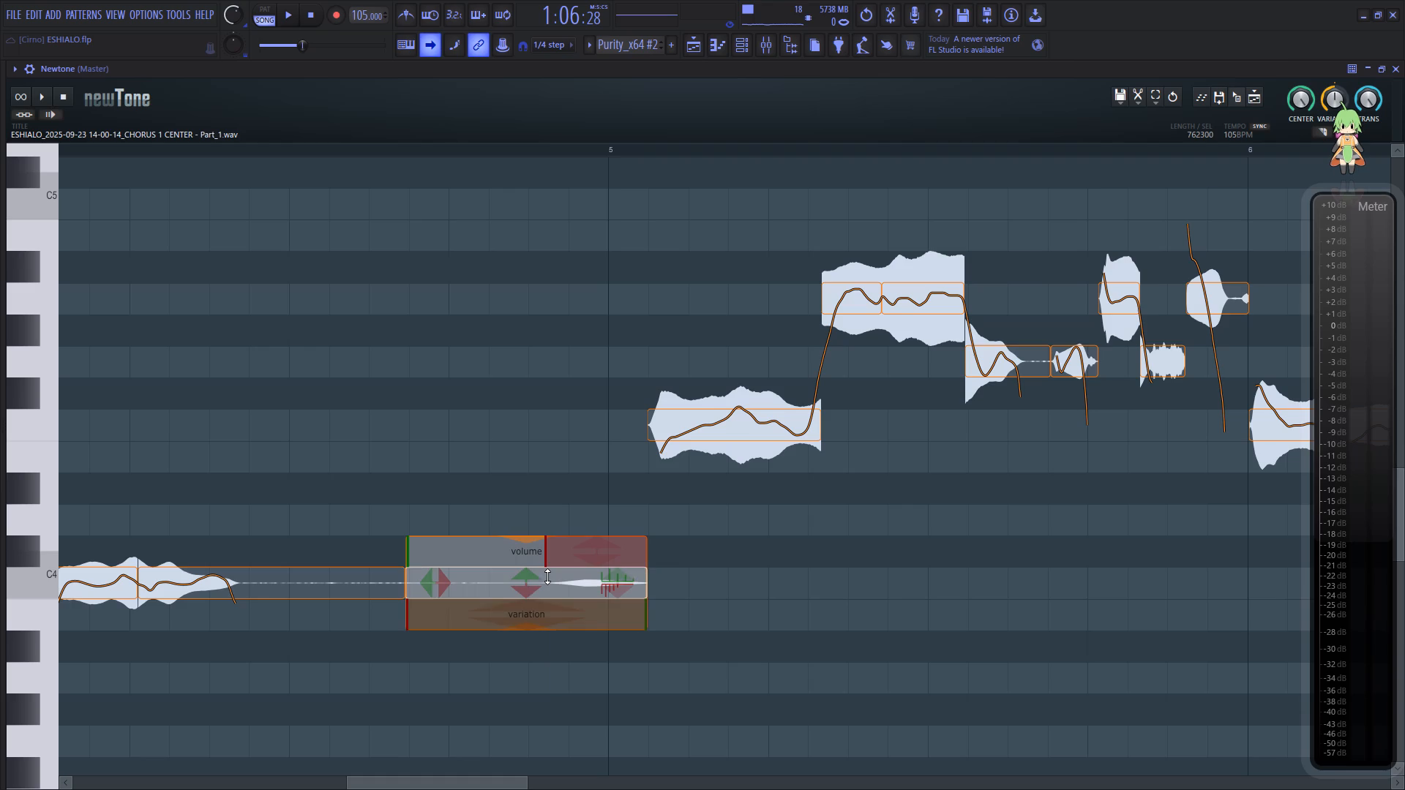
key(Delete)
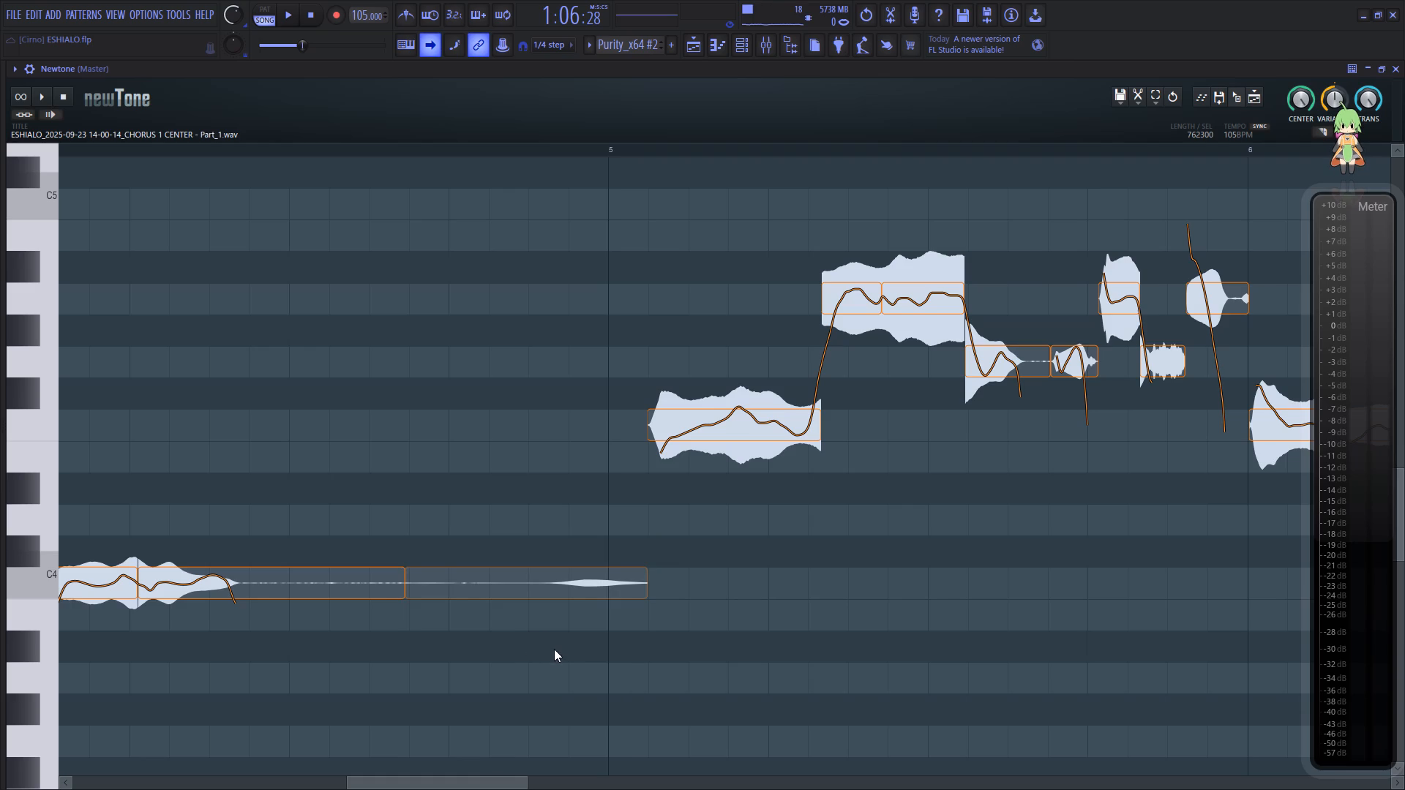
ctrl+drag(560, 645, 558, 571)
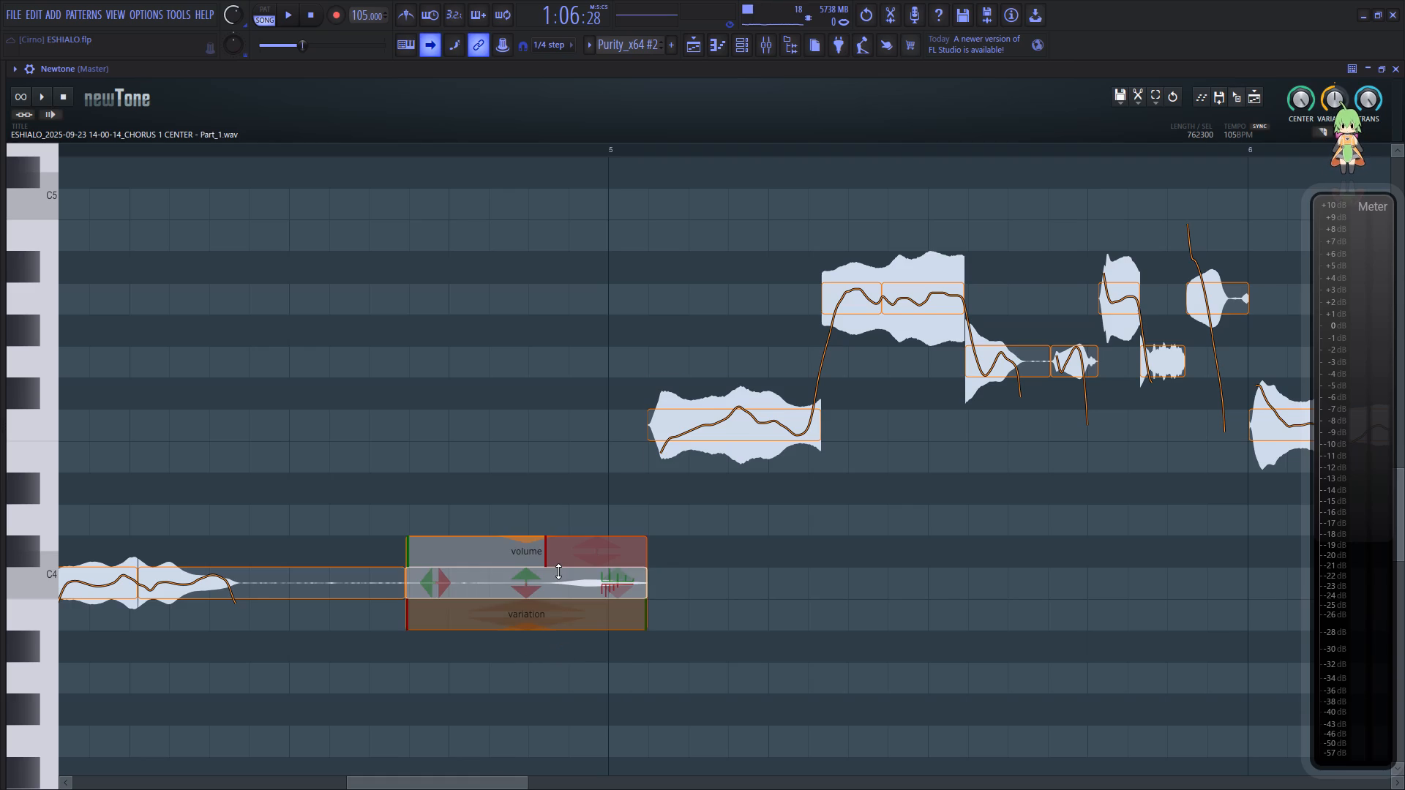
key(Delete)
Reduce the pitch variation of the F4 note at the start of bar 5 to 60.07% and audition it.
click(231, 673)
key(space)
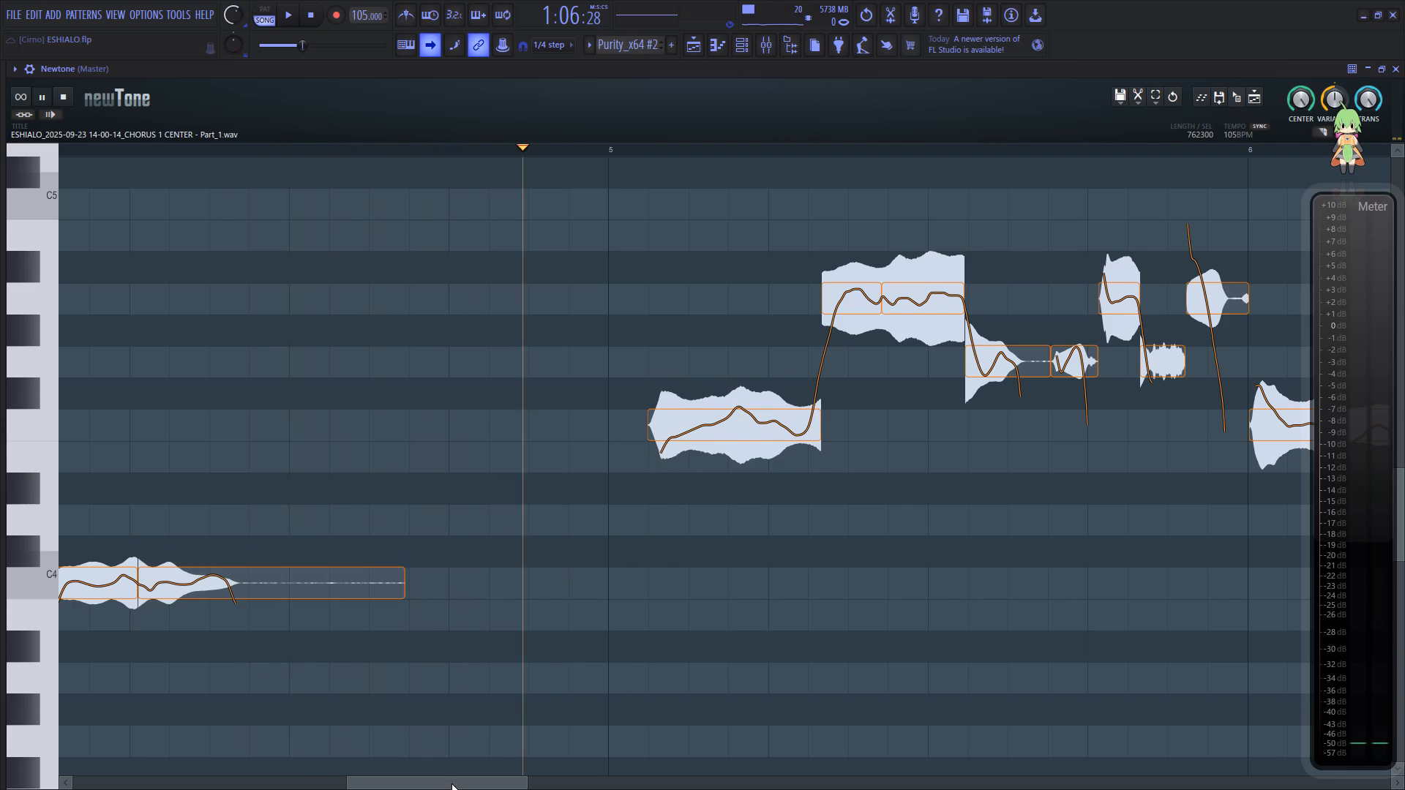
drag(449, 781, 492, 775)
key(space)
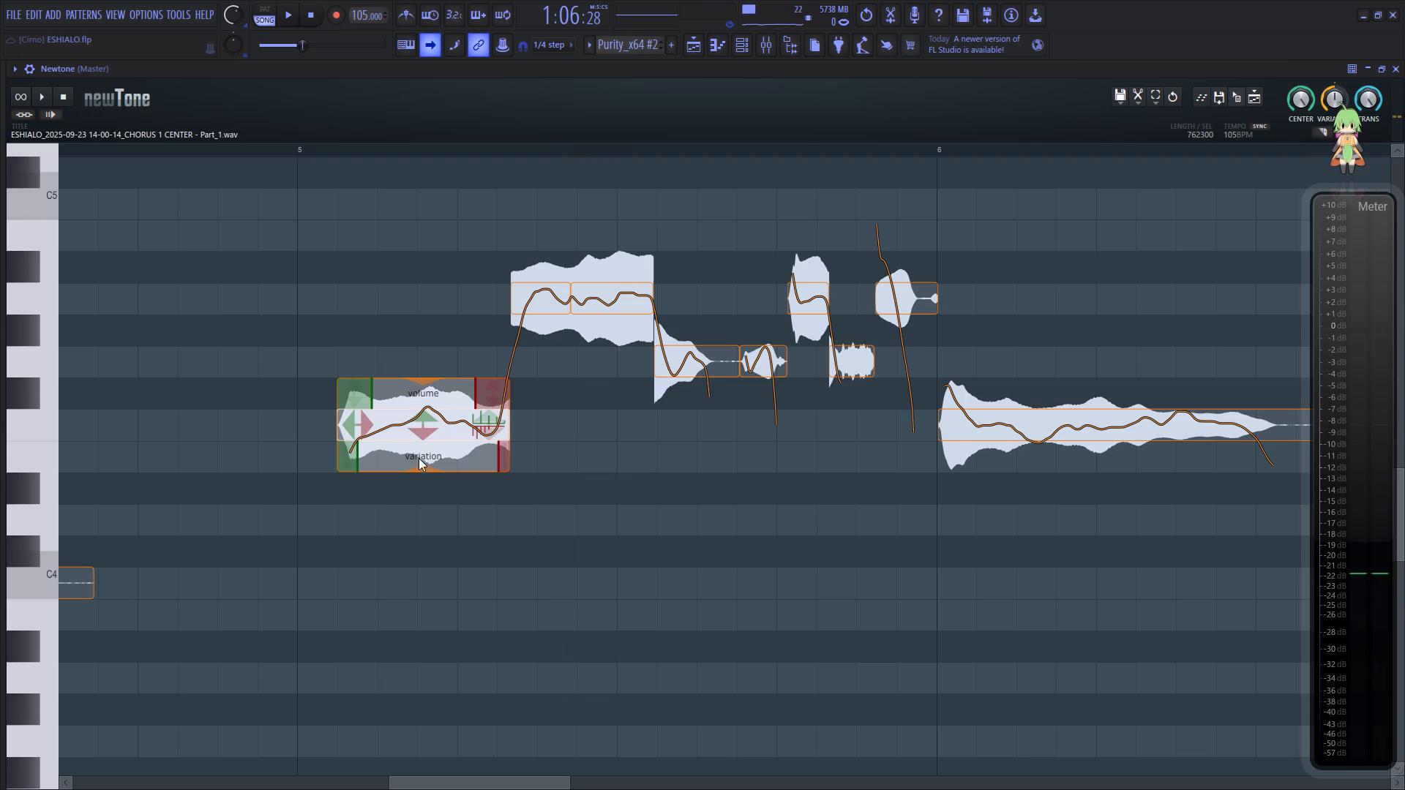
drag(420, 469, 432, 418)
click(249, 454)
key(space)
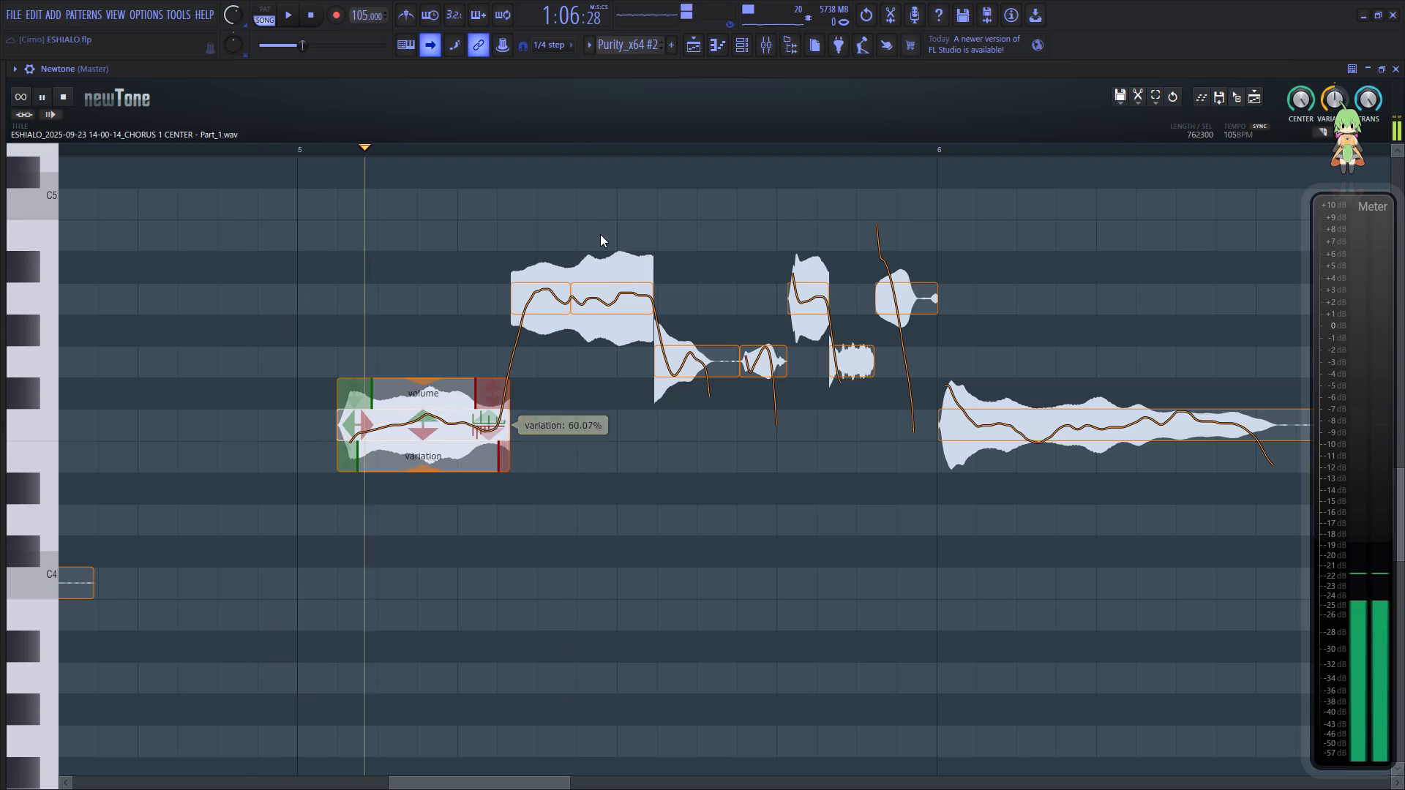
key(space)
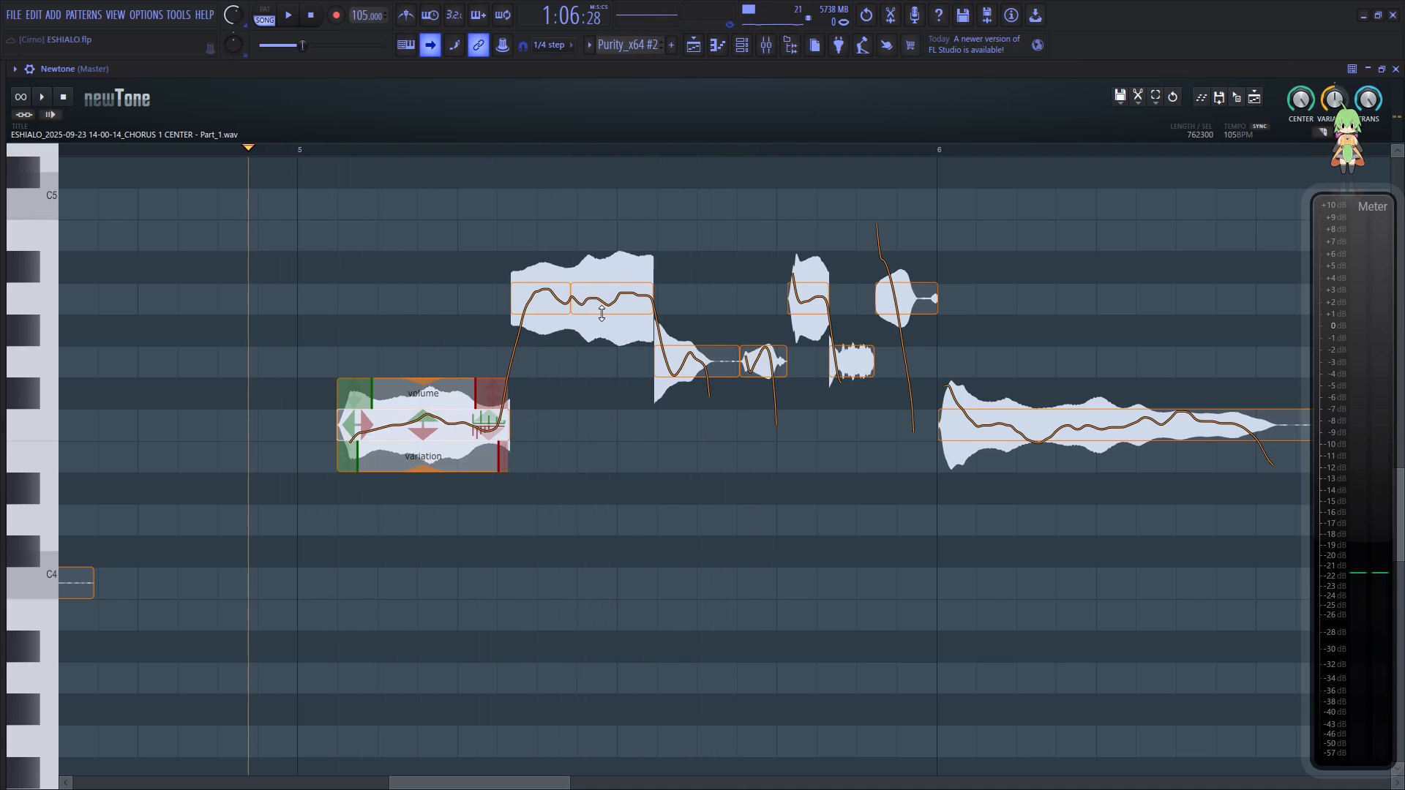
Reduce the pitch variation of bar 5's second A4 segment to 69.90% and flatten the following G4 note, auditioning the phrase.
click(601, 312)
drag(608, 345, 621, 306)
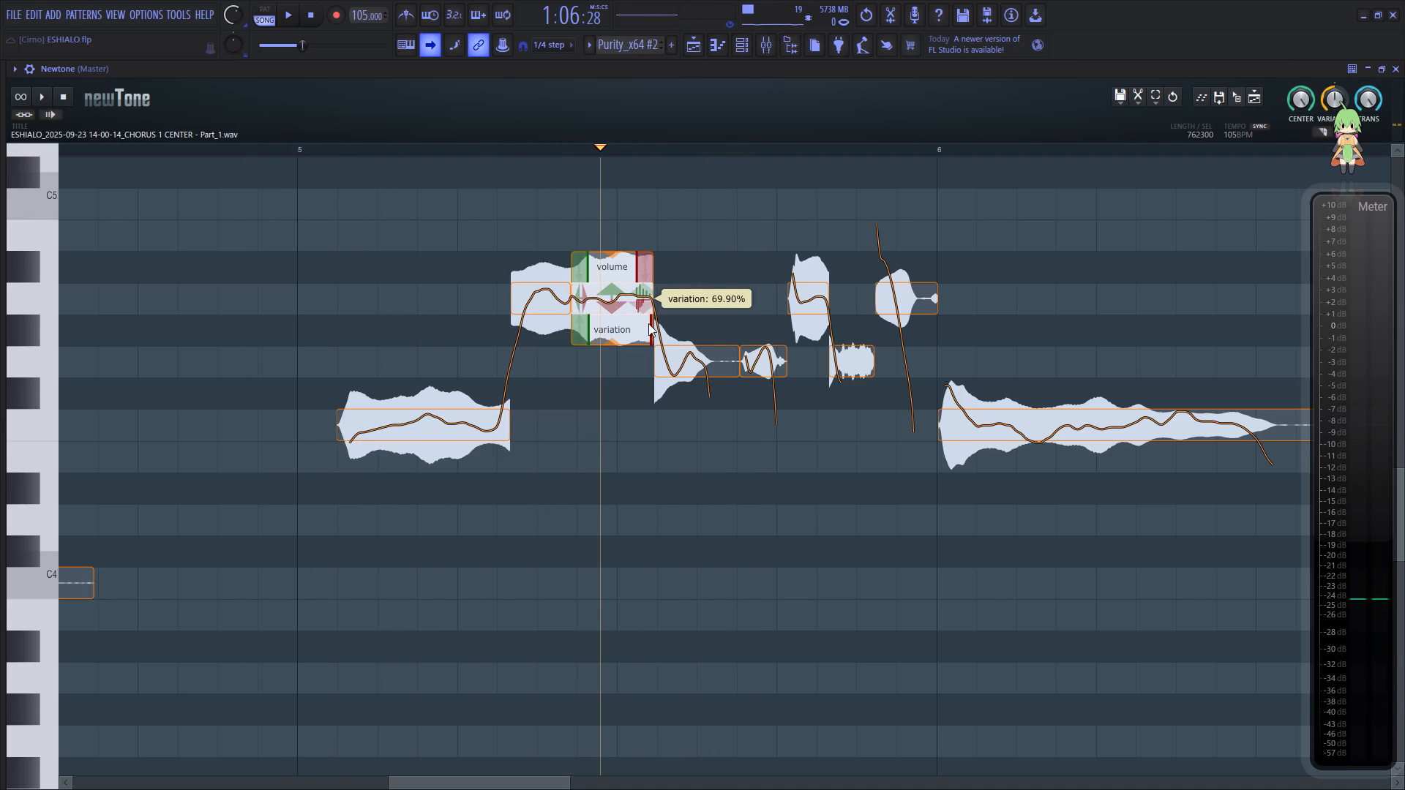
drag(695, 407, 722, 341)
key(space)
click(352, 350)
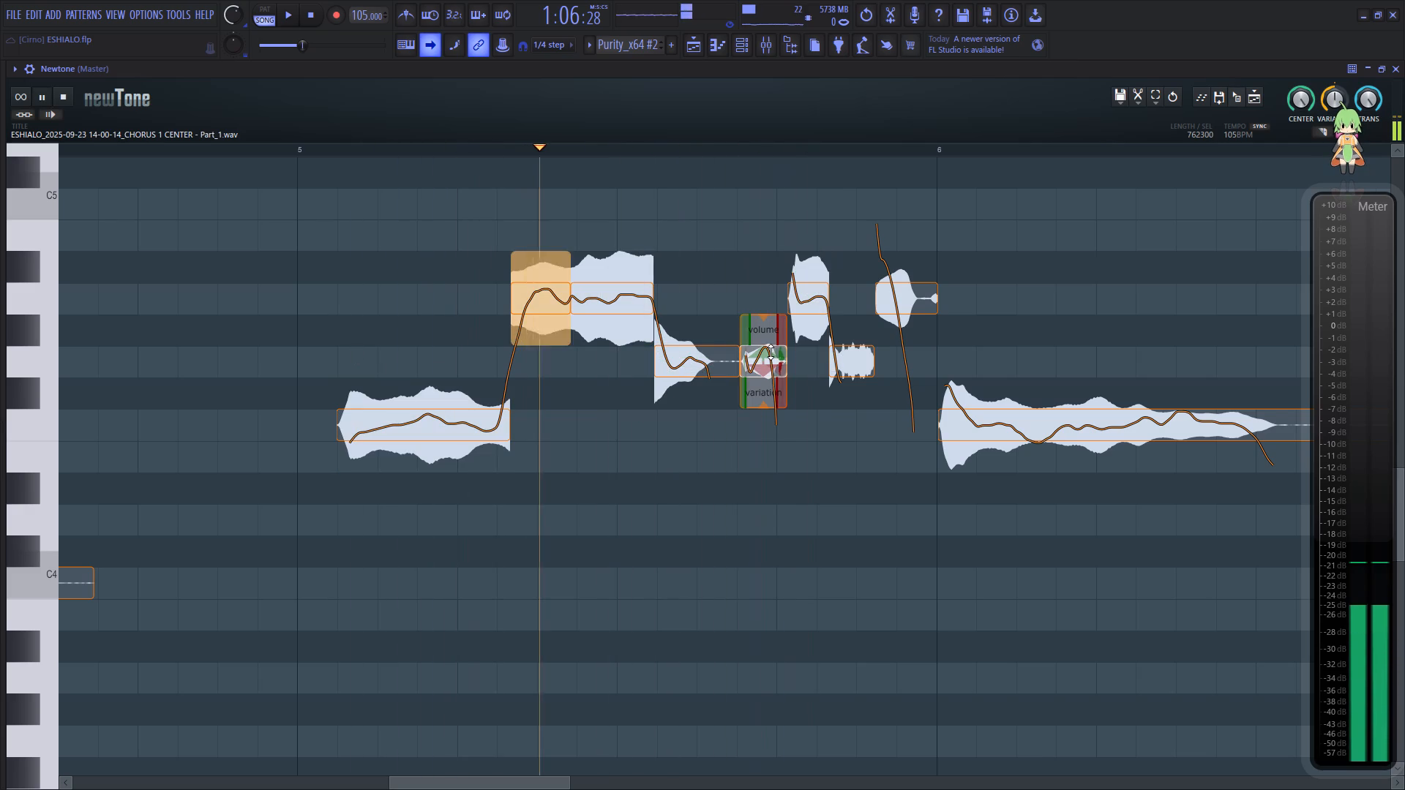
key(space)
key(space)
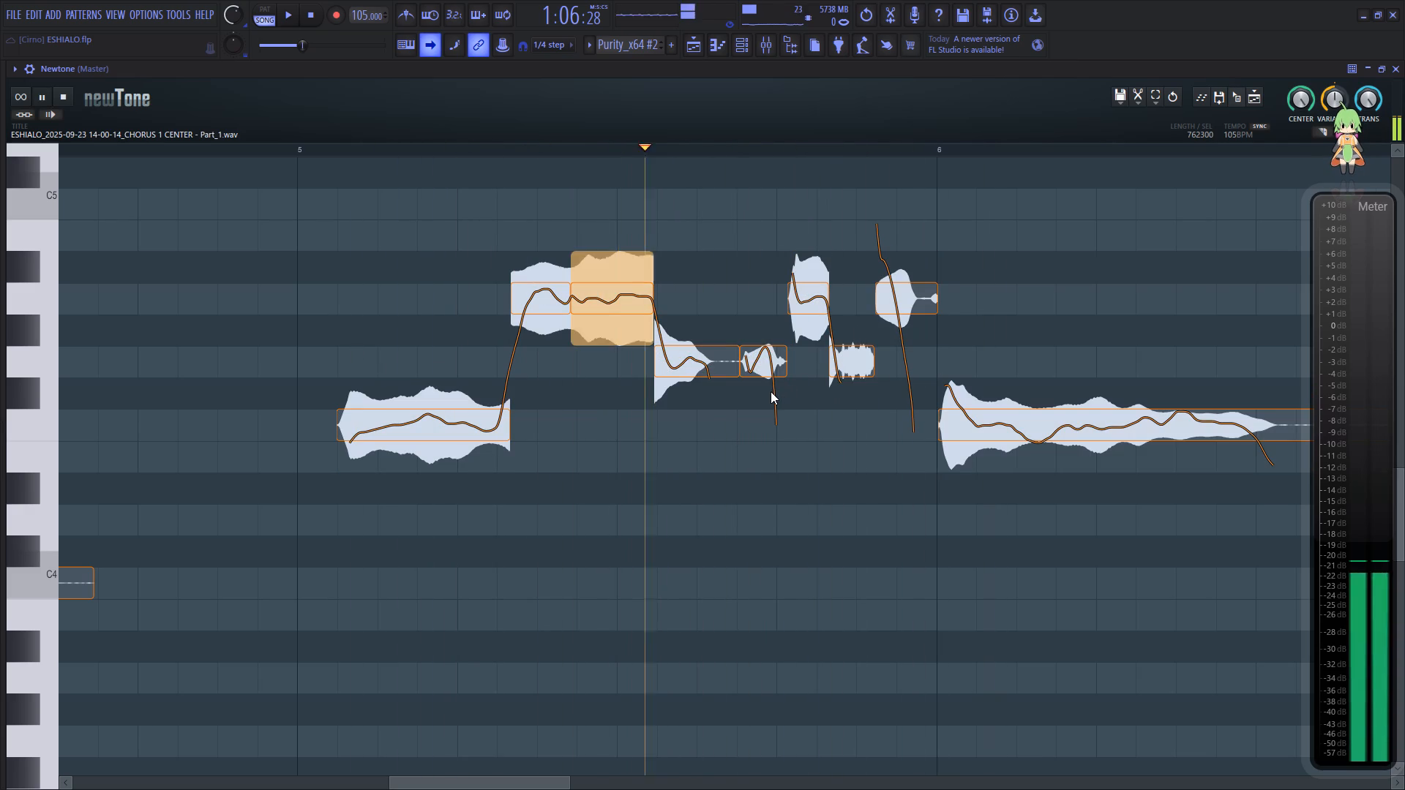
key(space)
key(space)
Lower the short A4 note late in bar 5 to G4 and replay the phrase from its start.
drag(810, 304, 810, 327)
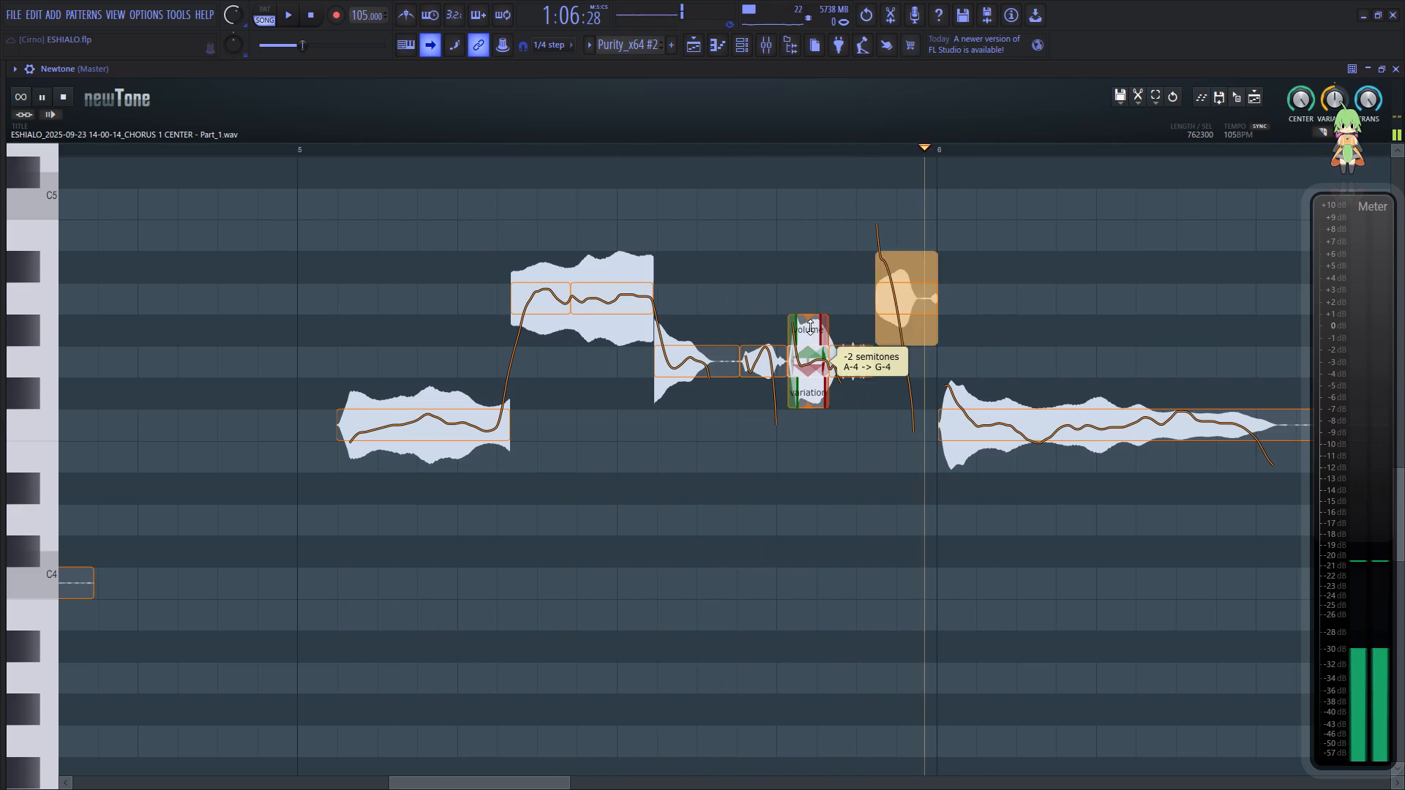
key(space)
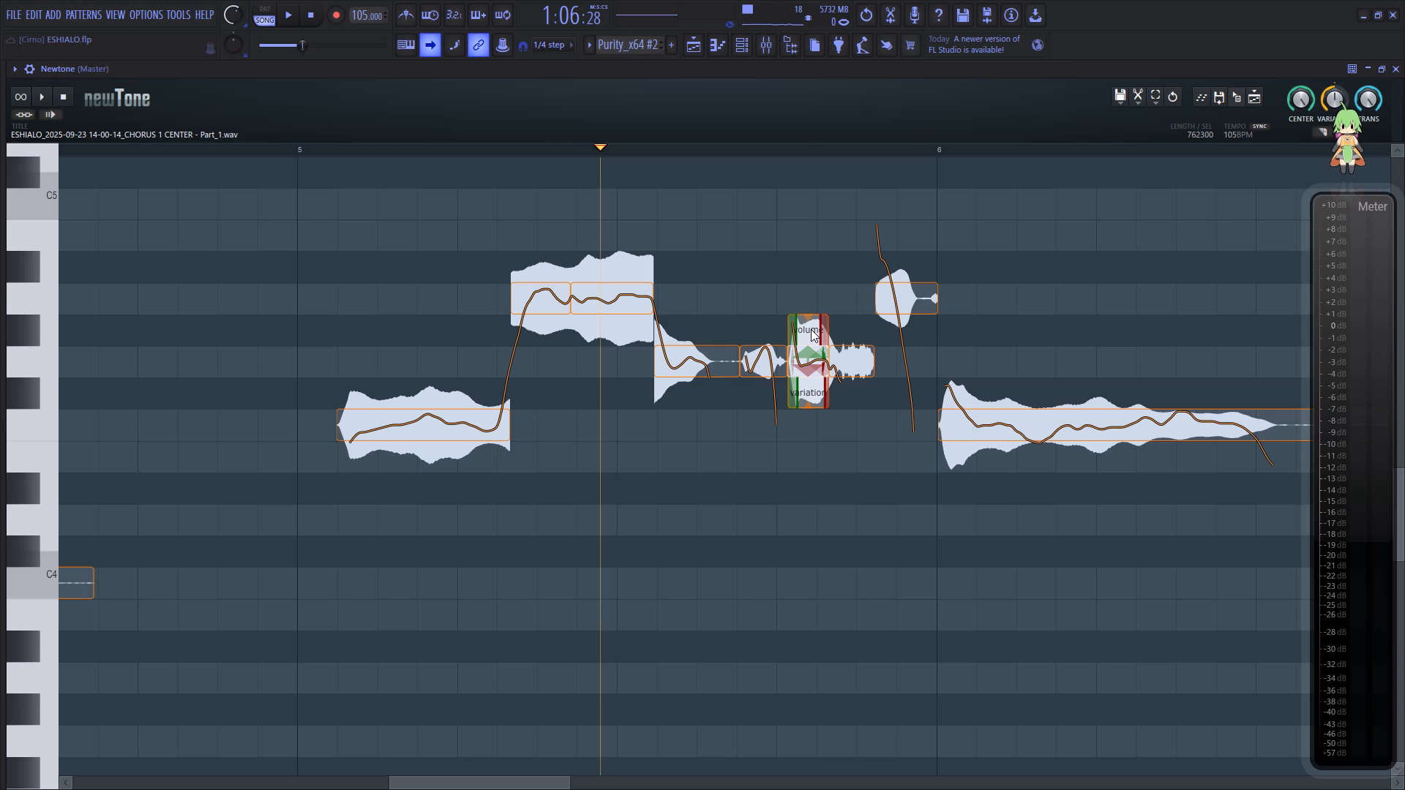
click(348, 354)
key(space)
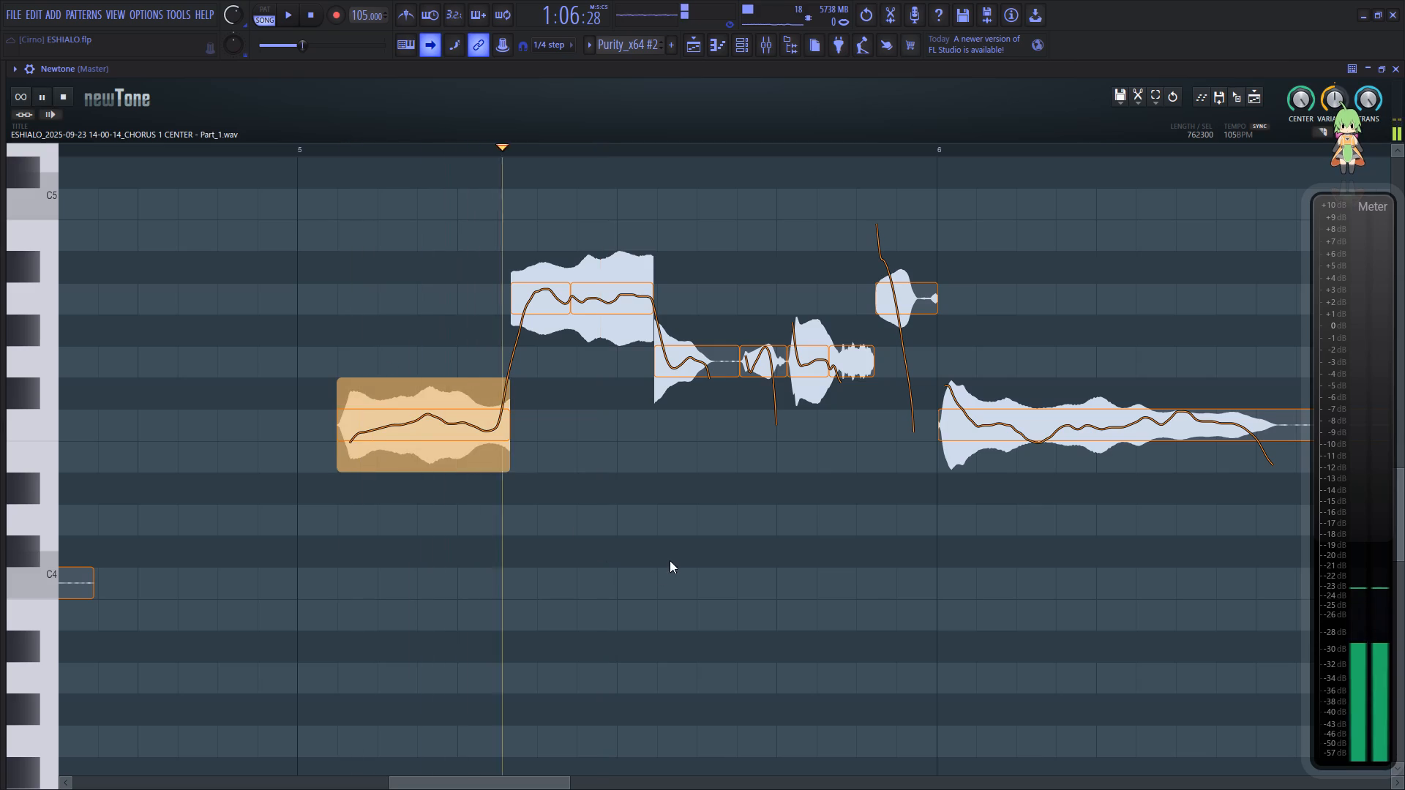
Lower the long F4 note at bar 6 to E4 and reduce its pitch variation, auditioning the passage.
drag(517, 787, 571, 786)
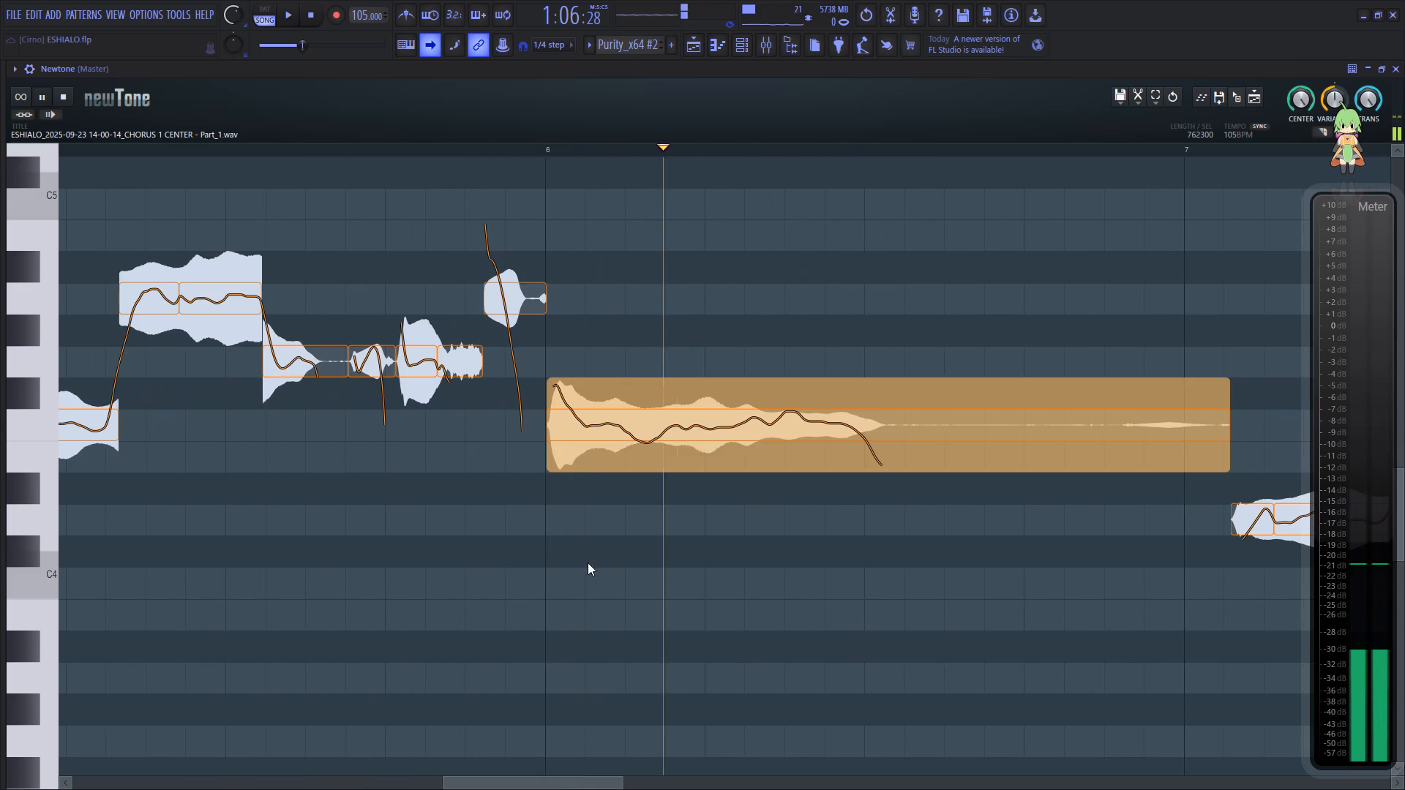
key(space)
key(space)
drag(799, 430, 797, 447)
drag(845, 501, 854, 435)
key(space)
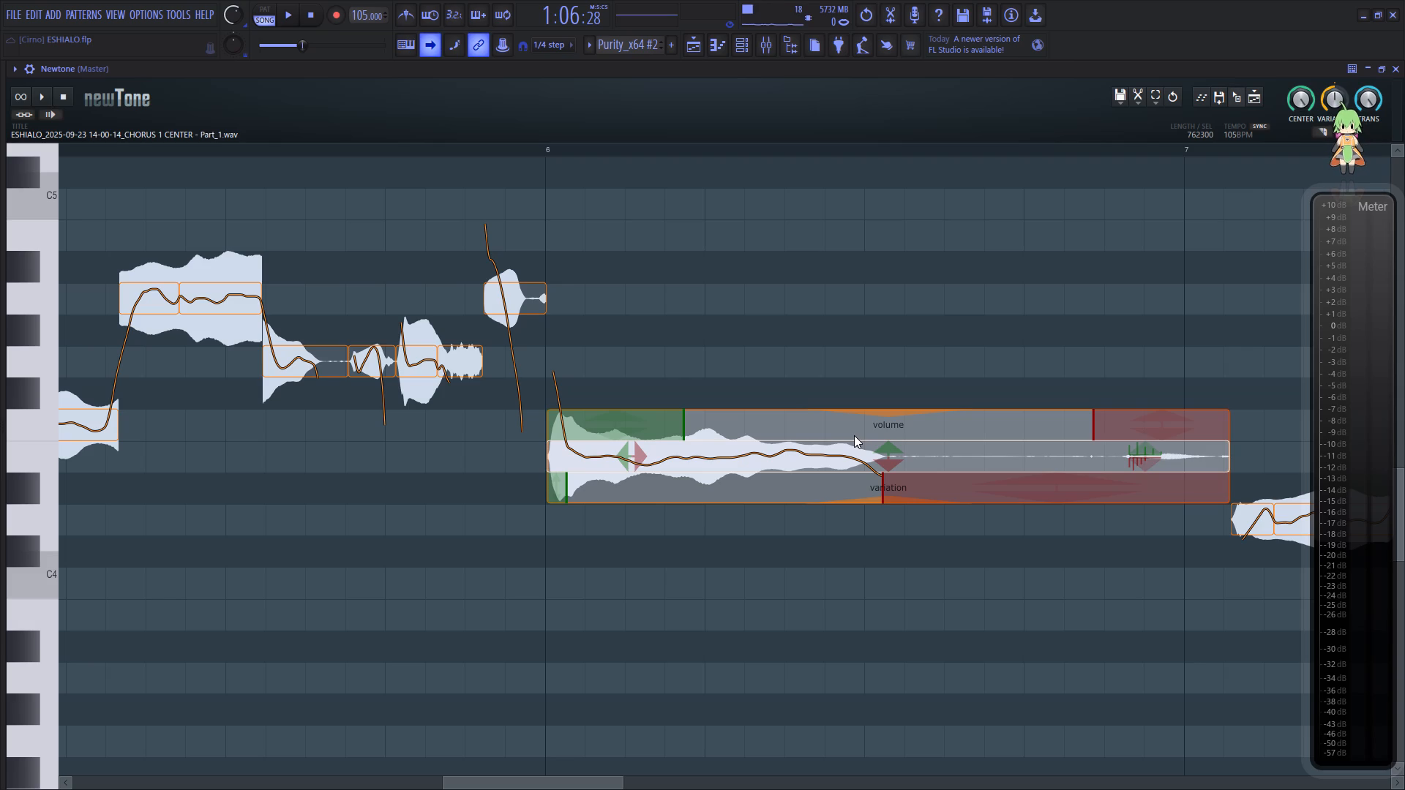
key(space)
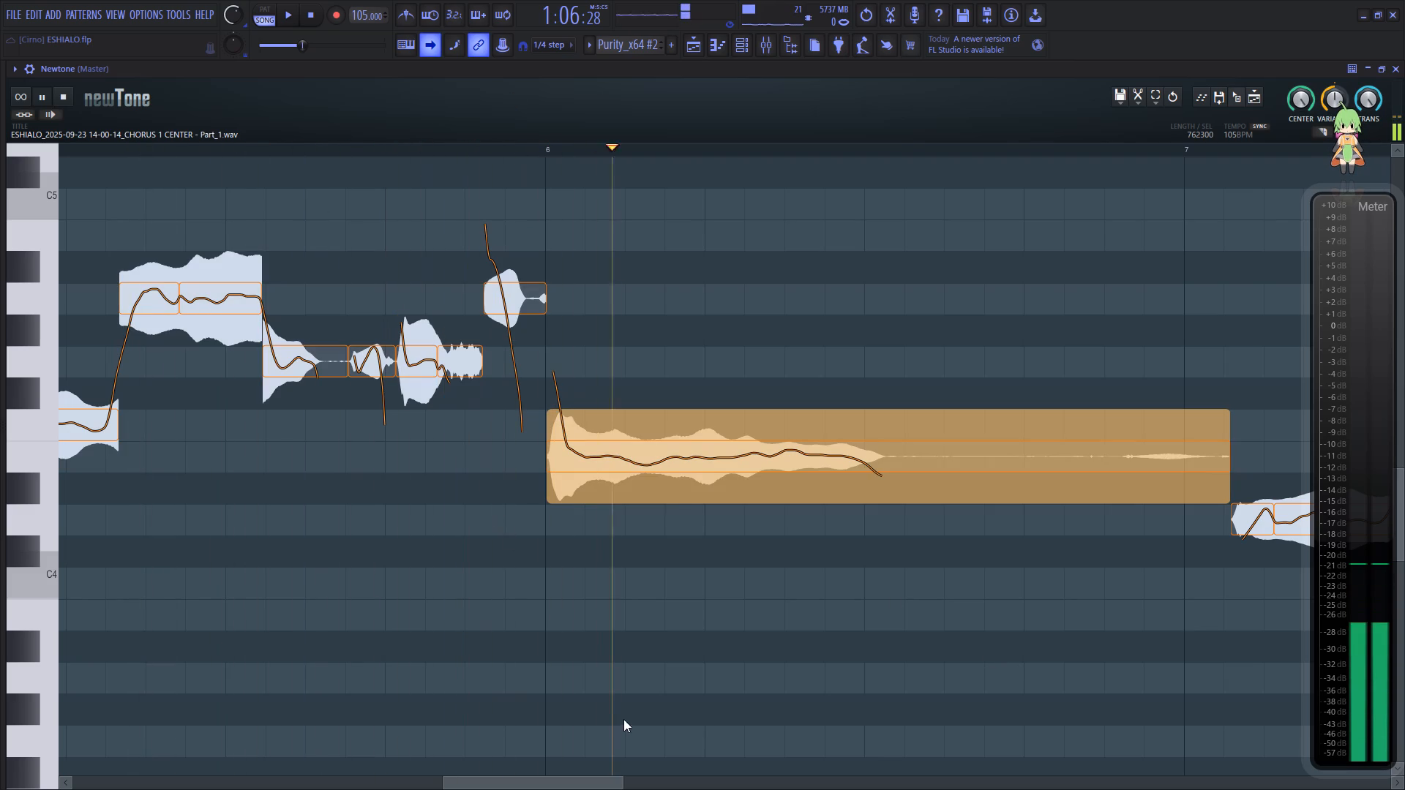
Slice the long E4 note in bar 6 just after its attack and replay the passage.
drag(557, 786, 587, 781)
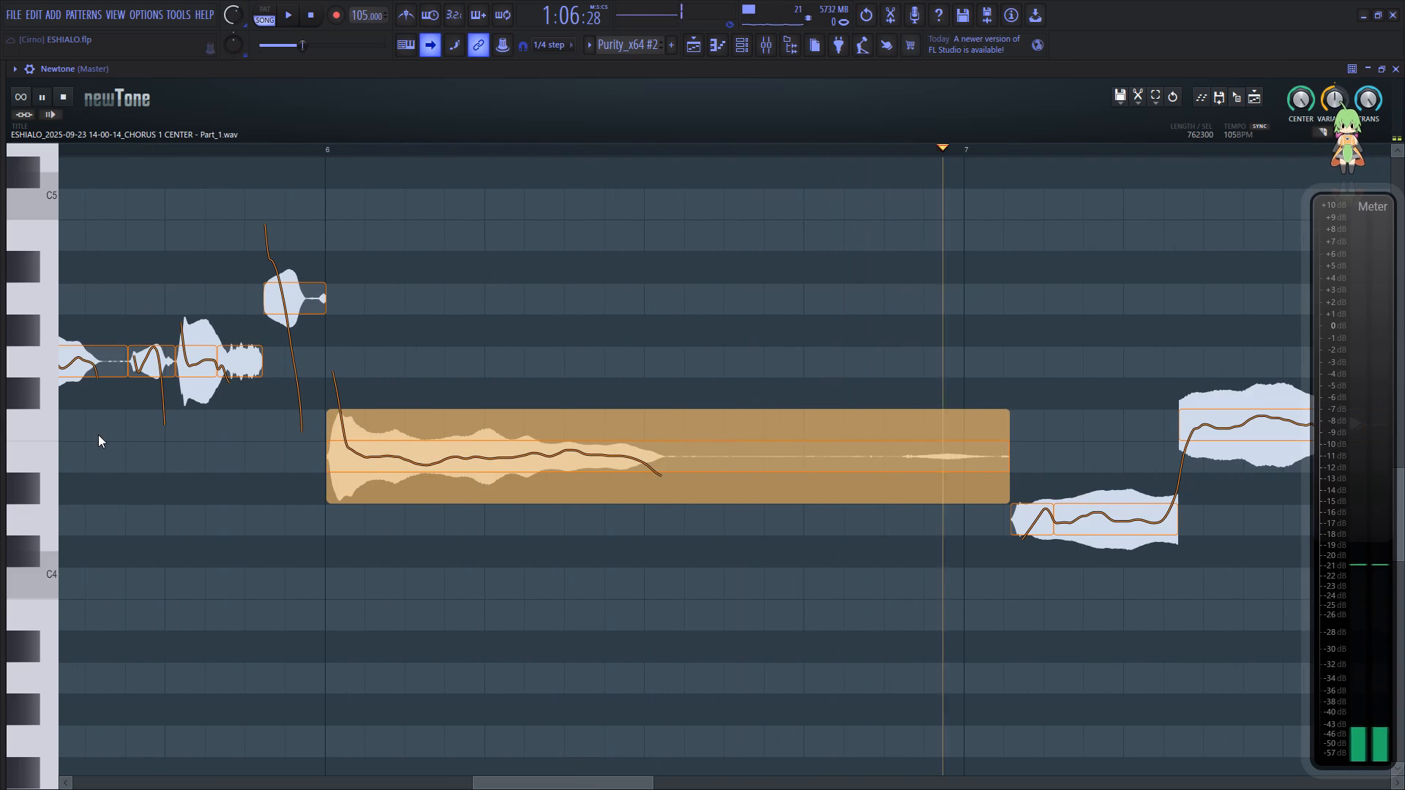
click(98, 434)
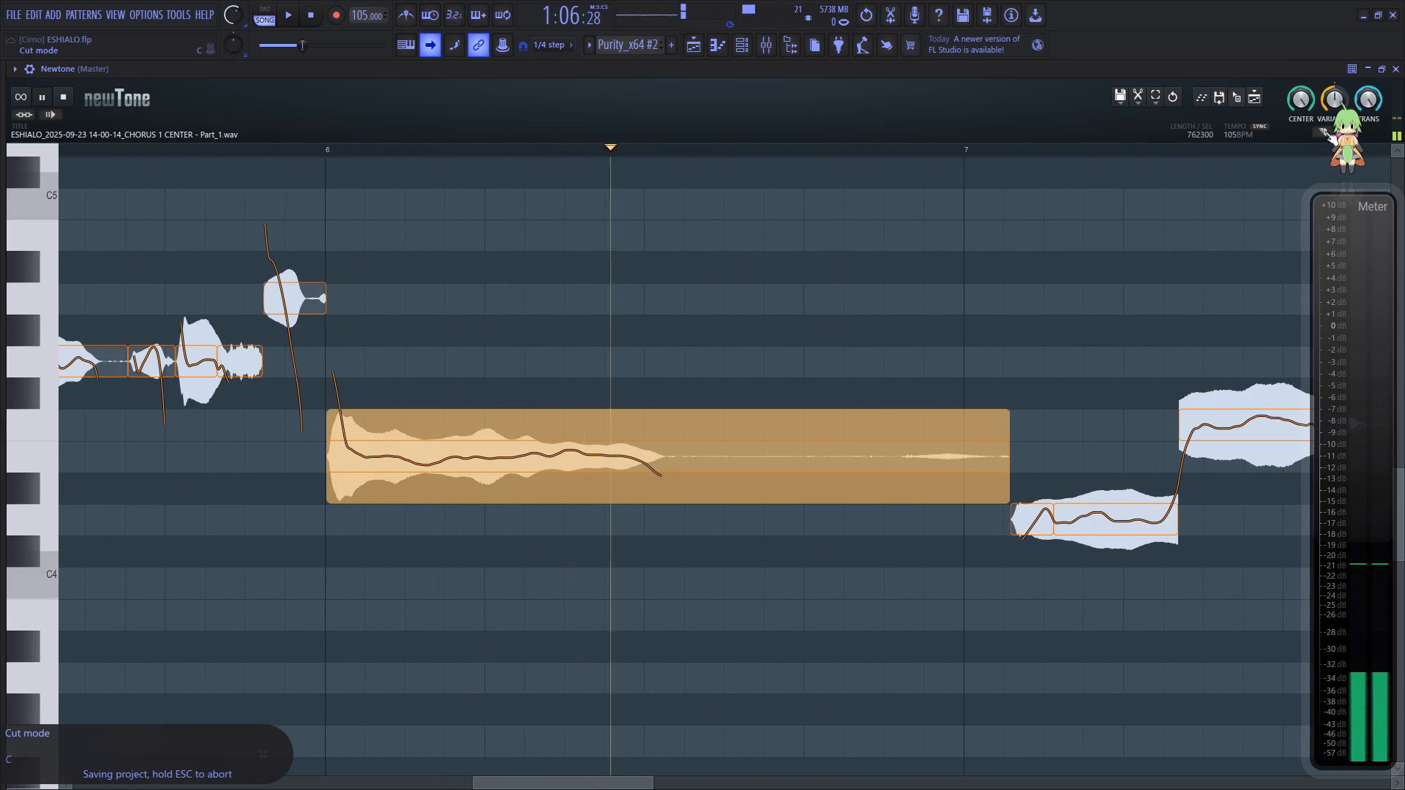
click(1325, 132)
click(375, 456)
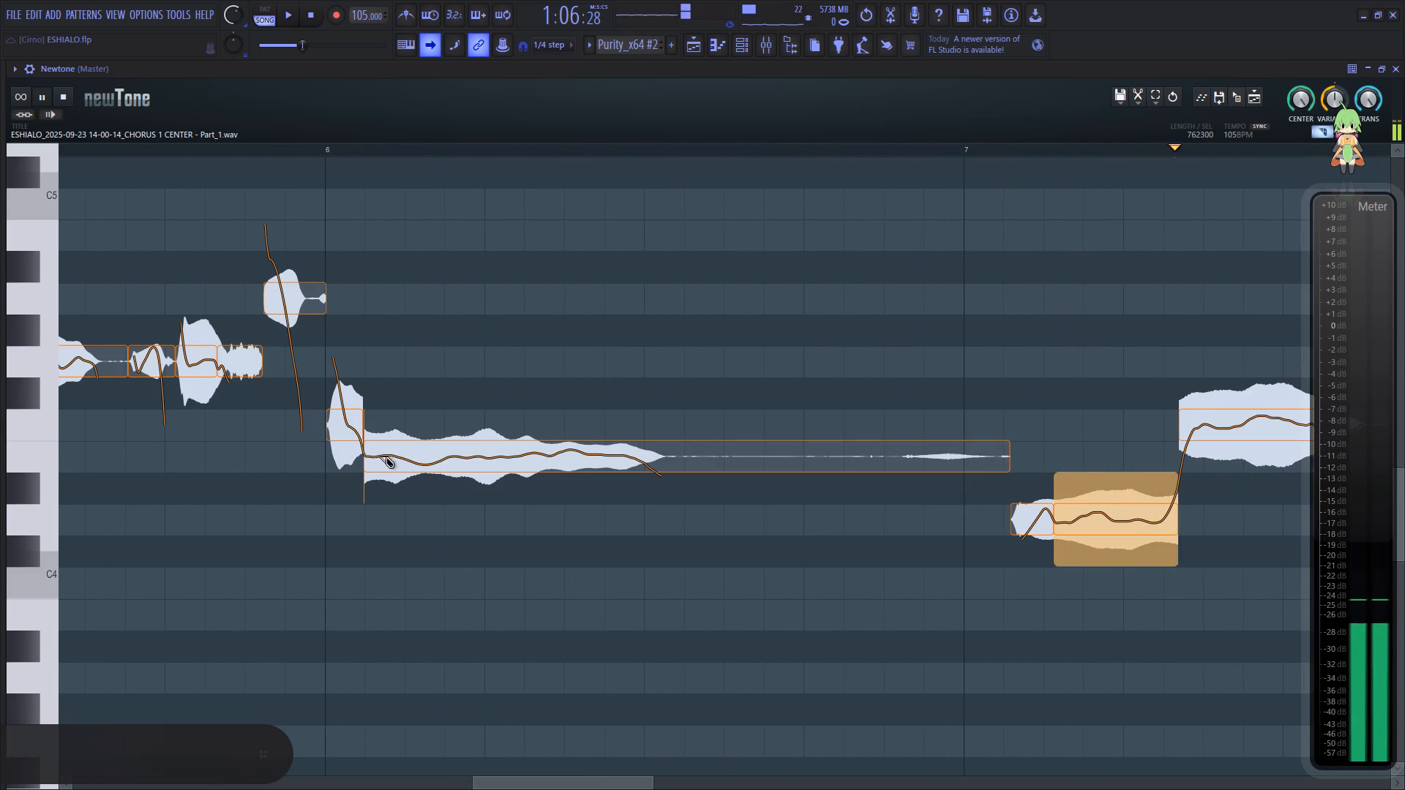
click(1325, 128)
key(space)
key(space)
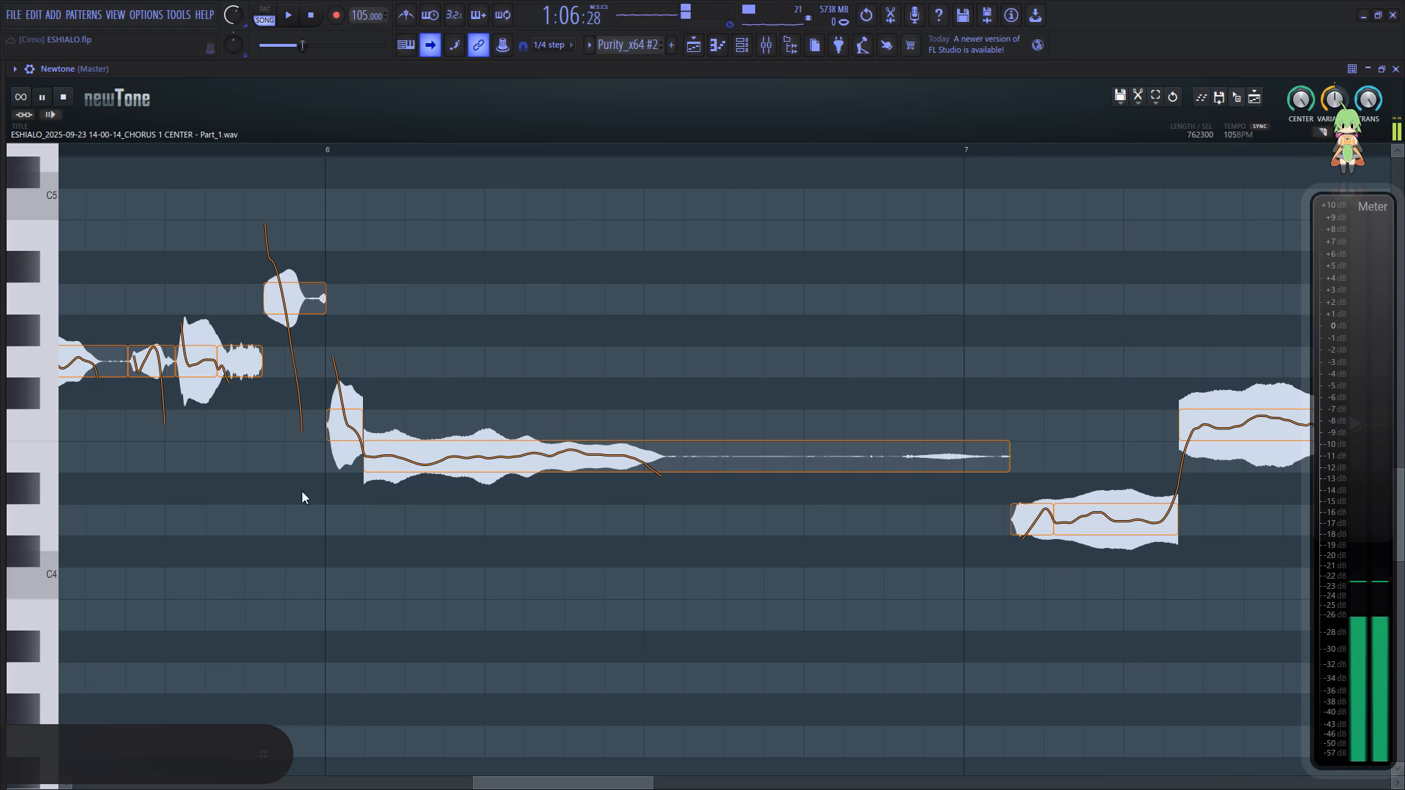
Reduce the pitch variation of the longer D4 segment early in bar 7 to 57.17%, auditioning the passage from bar 6.
click(215, 492)
drag(602, 783, 657, 779)
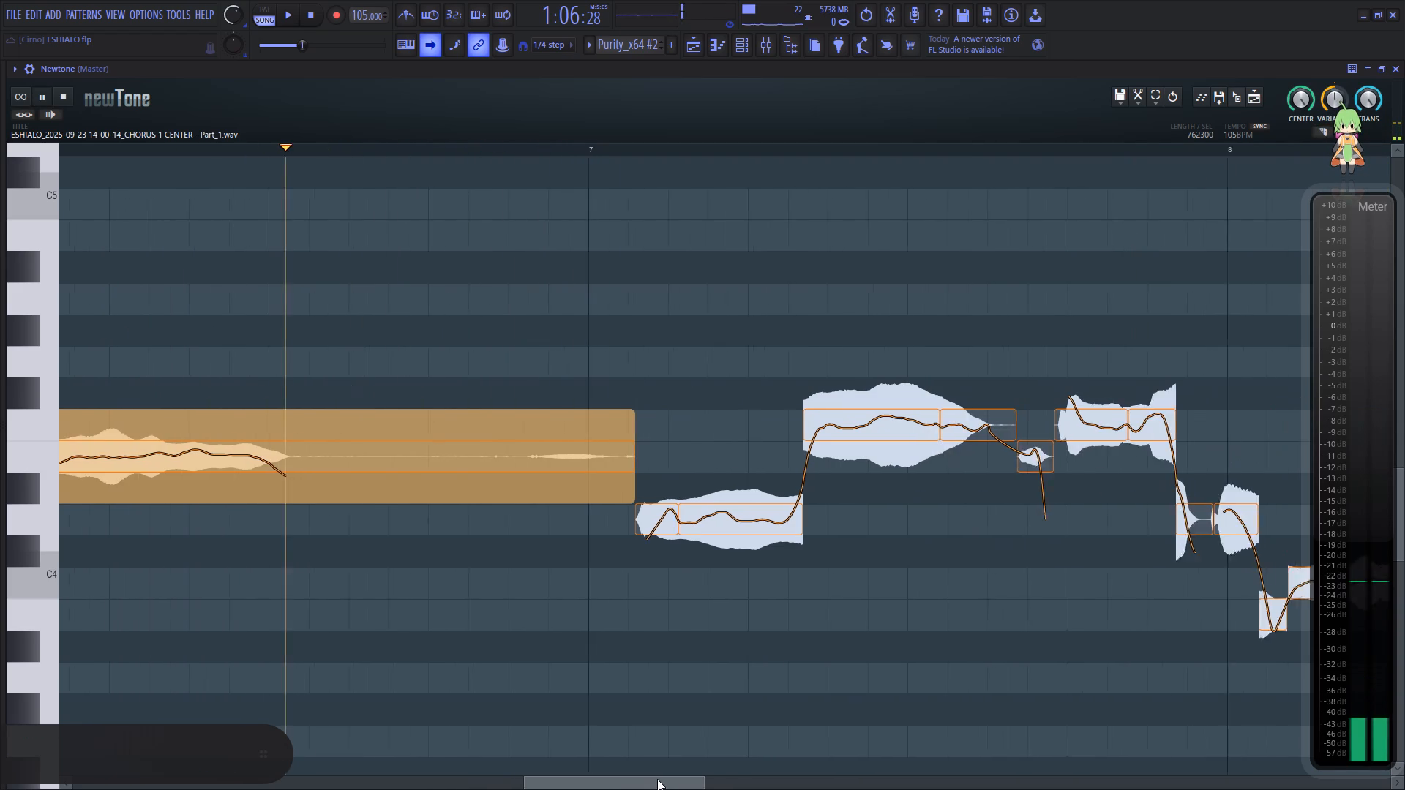
drag(657, 779, 667, 779)
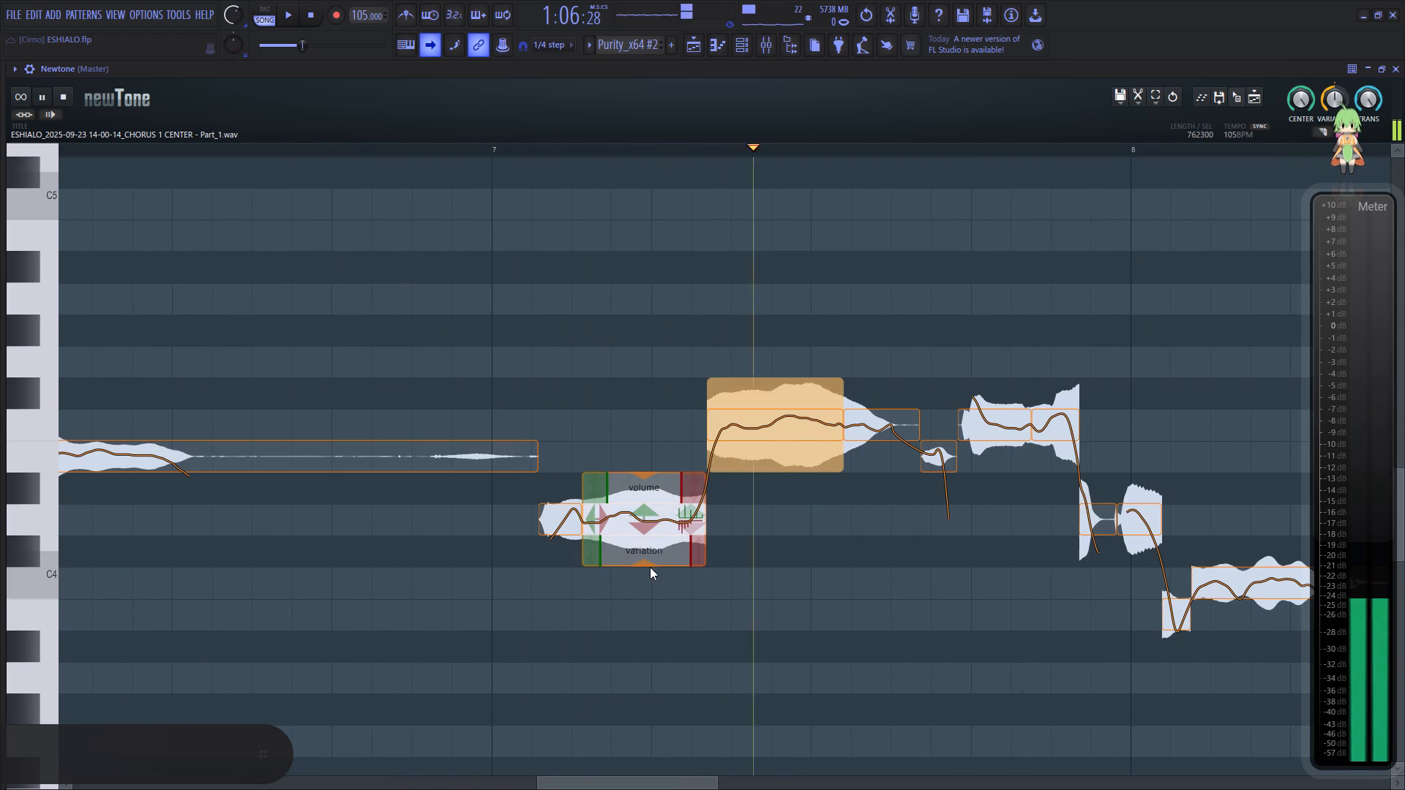
drag(644, 564, 659, 510)
key(space)
key(space)
click(496, 521)
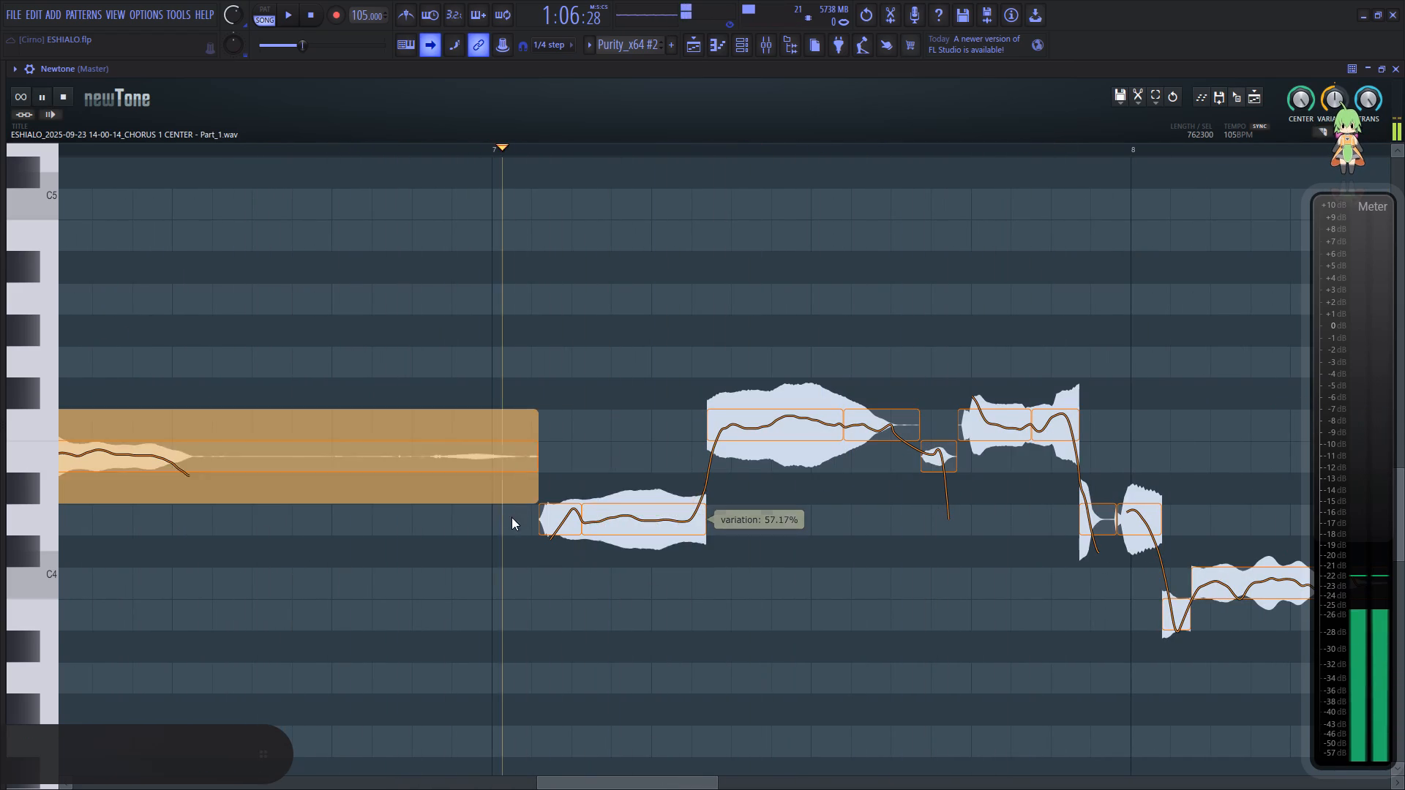
key(space)
Slice off the near-silent tail of the long E4 note about a quarter bar before bar 7, delete it, and replay the passage.
key(c)
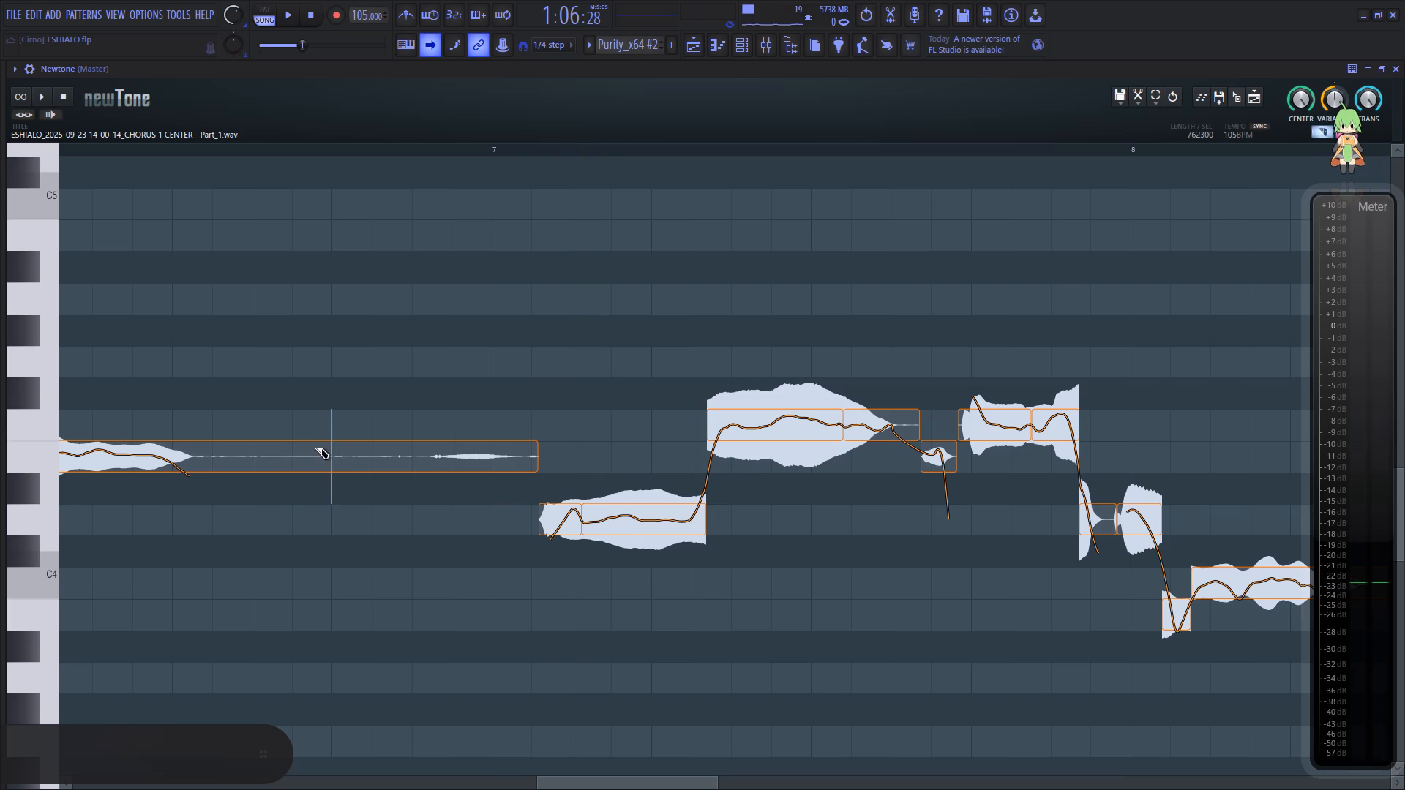
click(314, 447)
key(c)
ctrl+drag(419, 516, 443, 449)
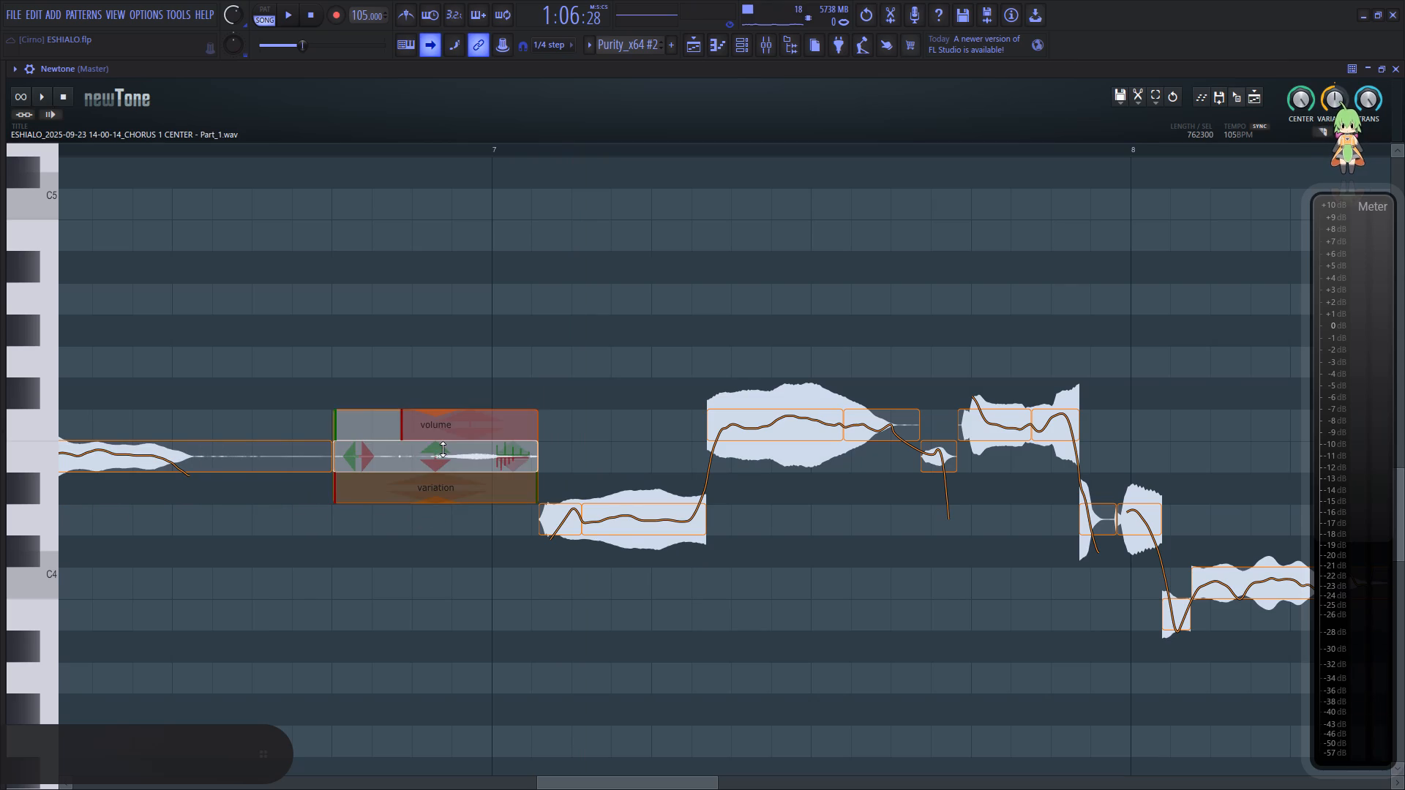
key(Delete)
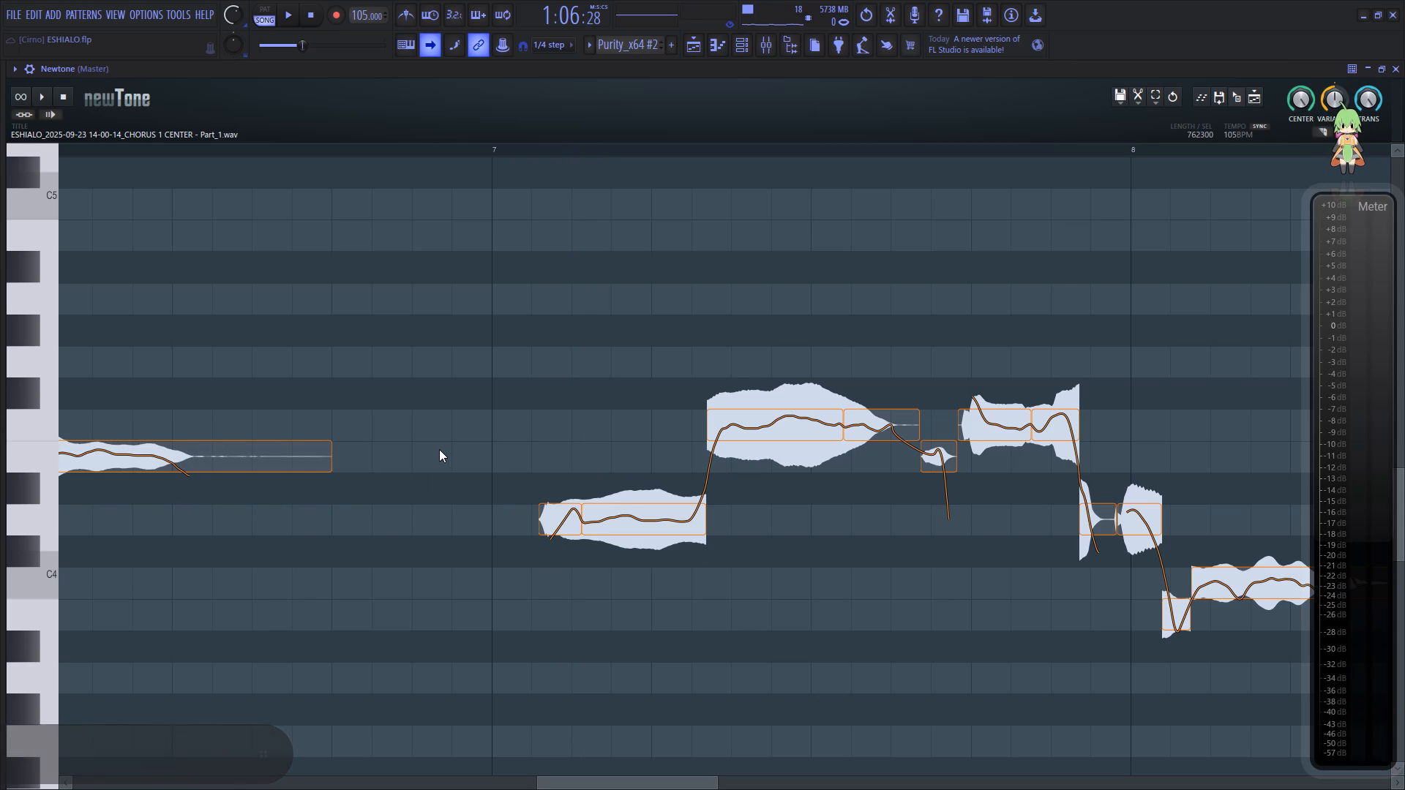
click(257, 530)
key(space)
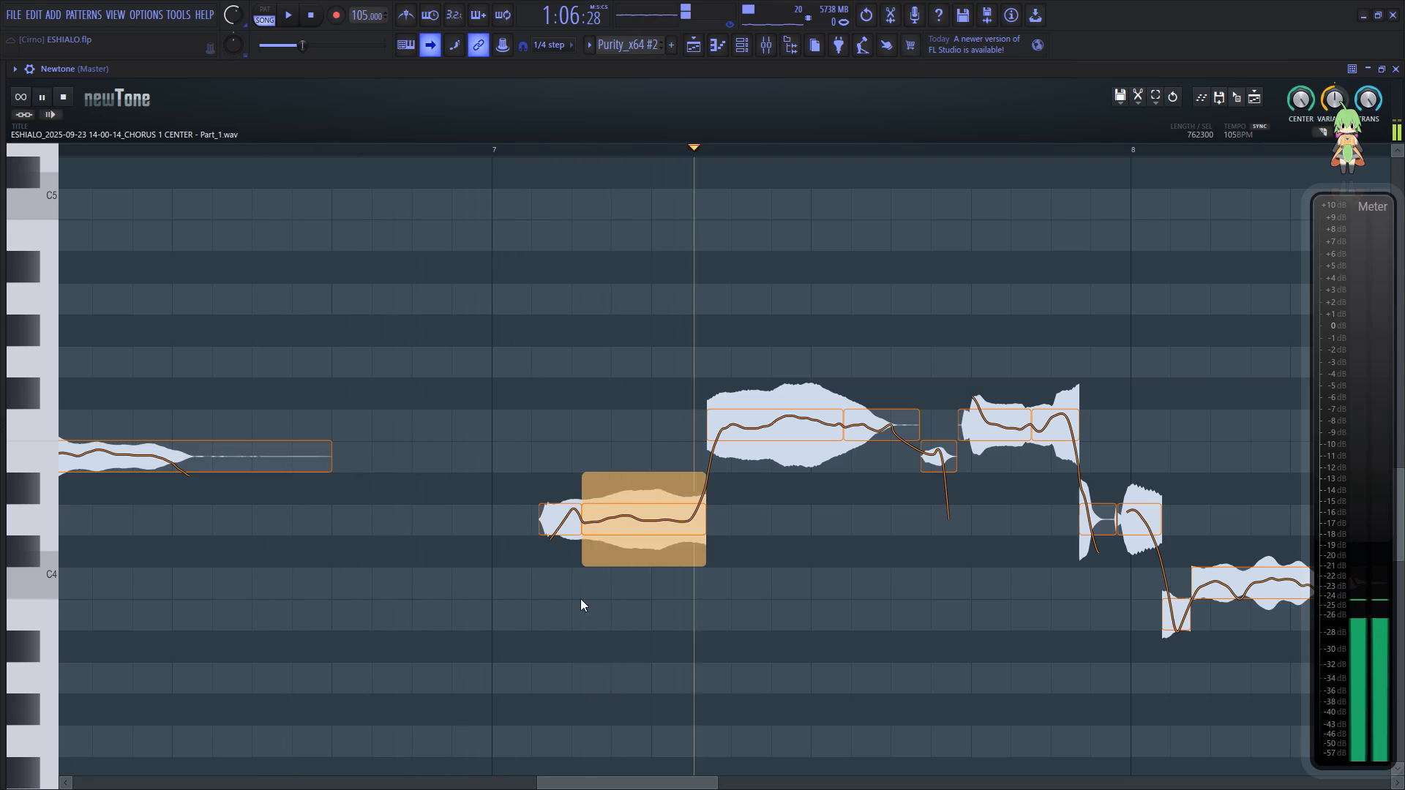
key(space)
key(space)
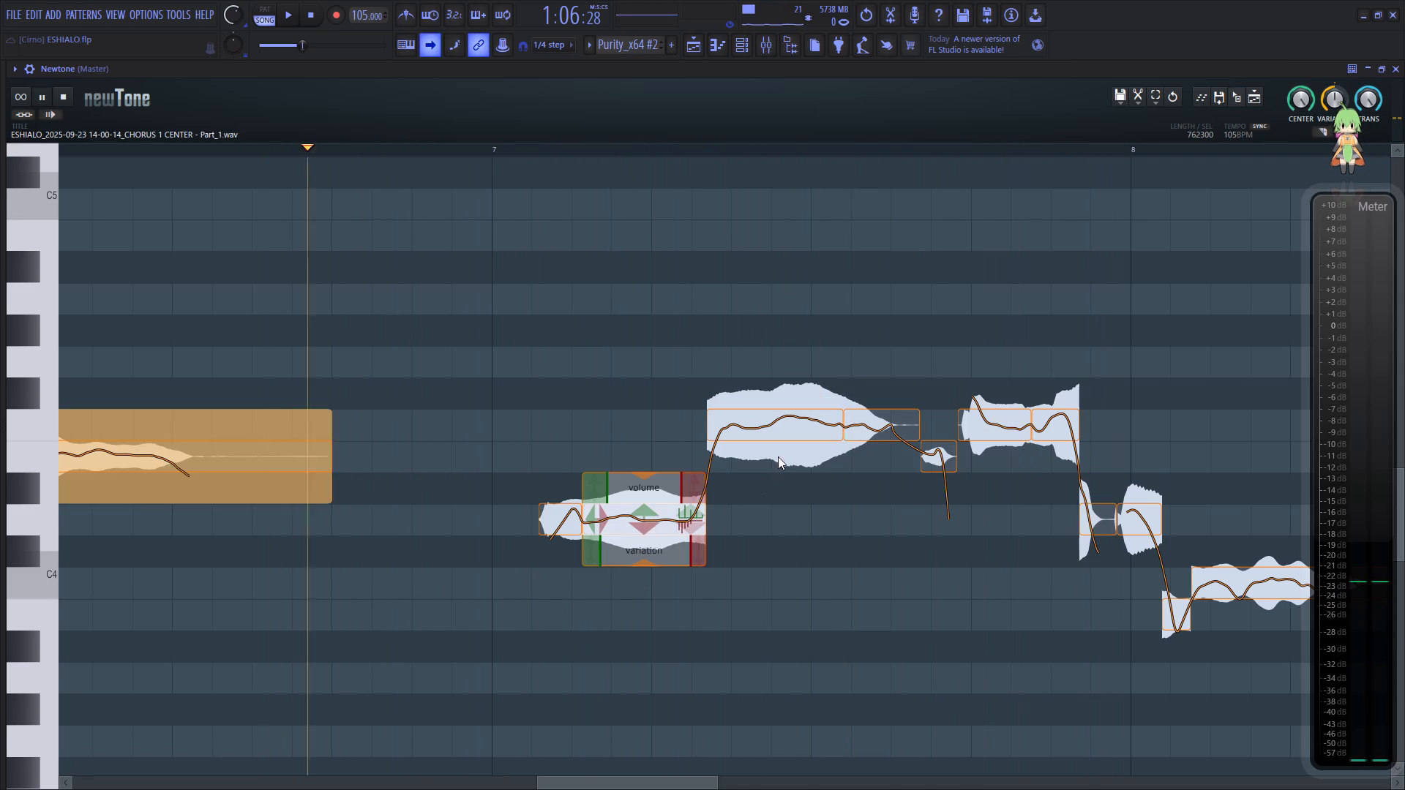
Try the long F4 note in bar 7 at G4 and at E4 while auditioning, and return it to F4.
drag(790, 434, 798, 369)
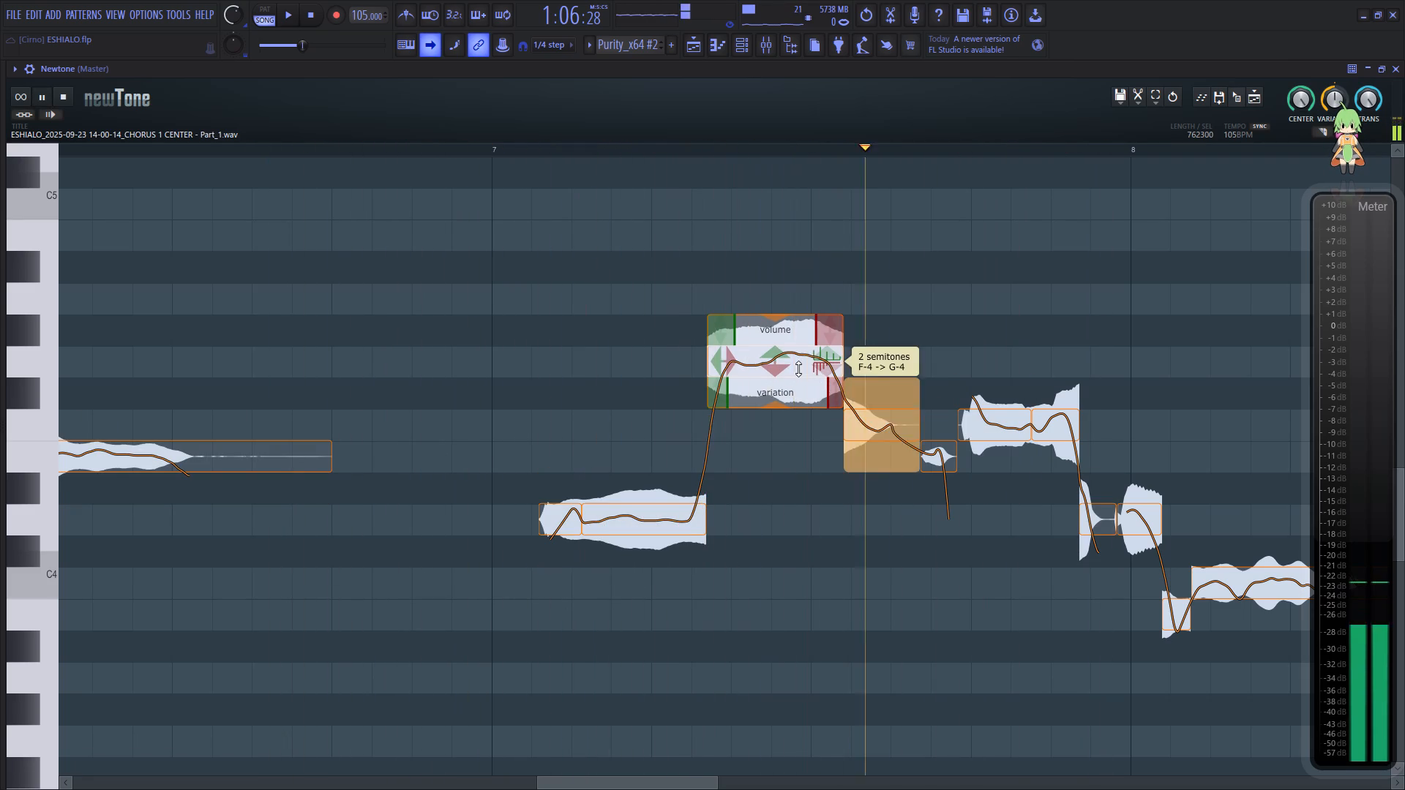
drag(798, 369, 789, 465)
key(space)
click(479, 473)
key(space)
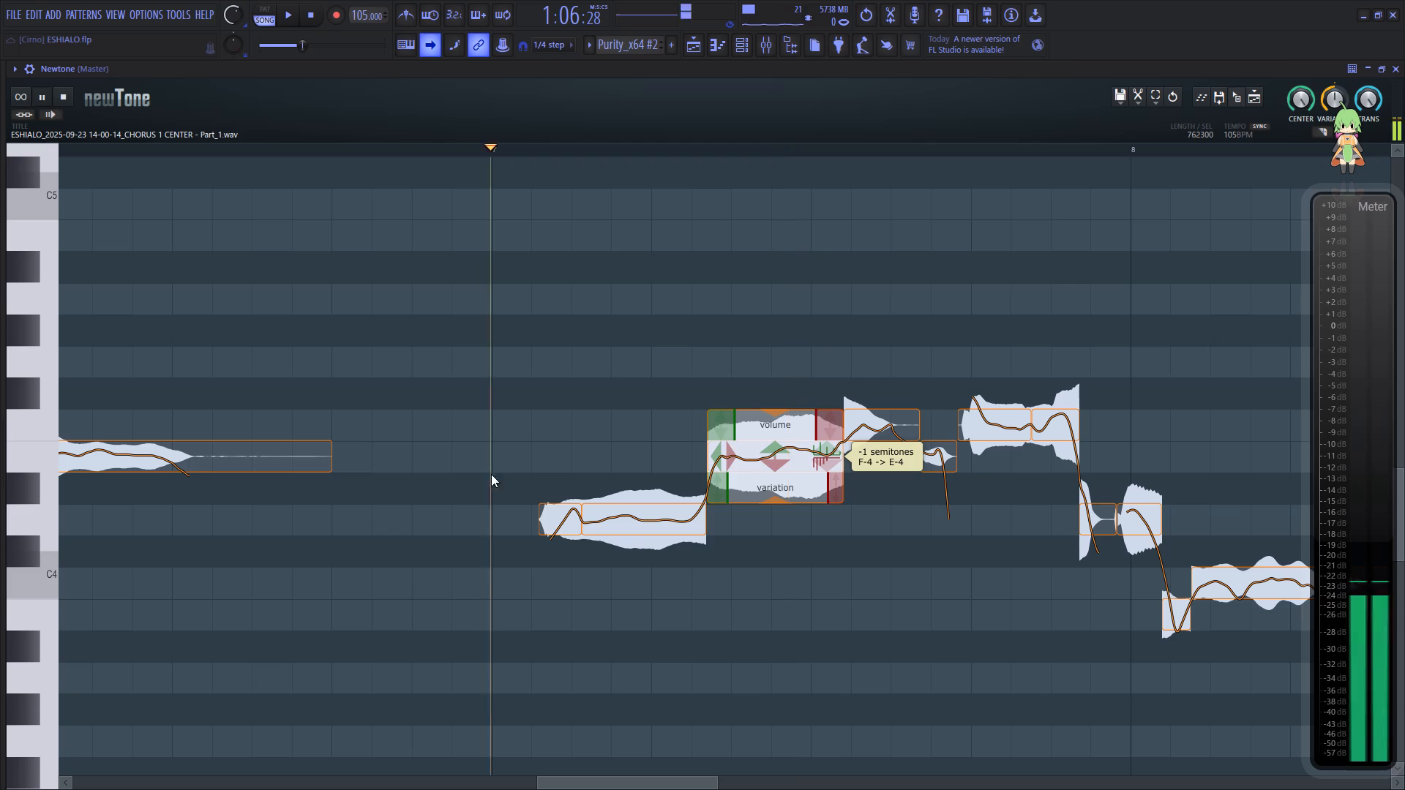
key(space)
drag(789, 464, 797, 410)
Lower the short F4 tail segment after bar 7's long F4 note to E4 and replay the phrase.
drag(872, 423, 872, 450)
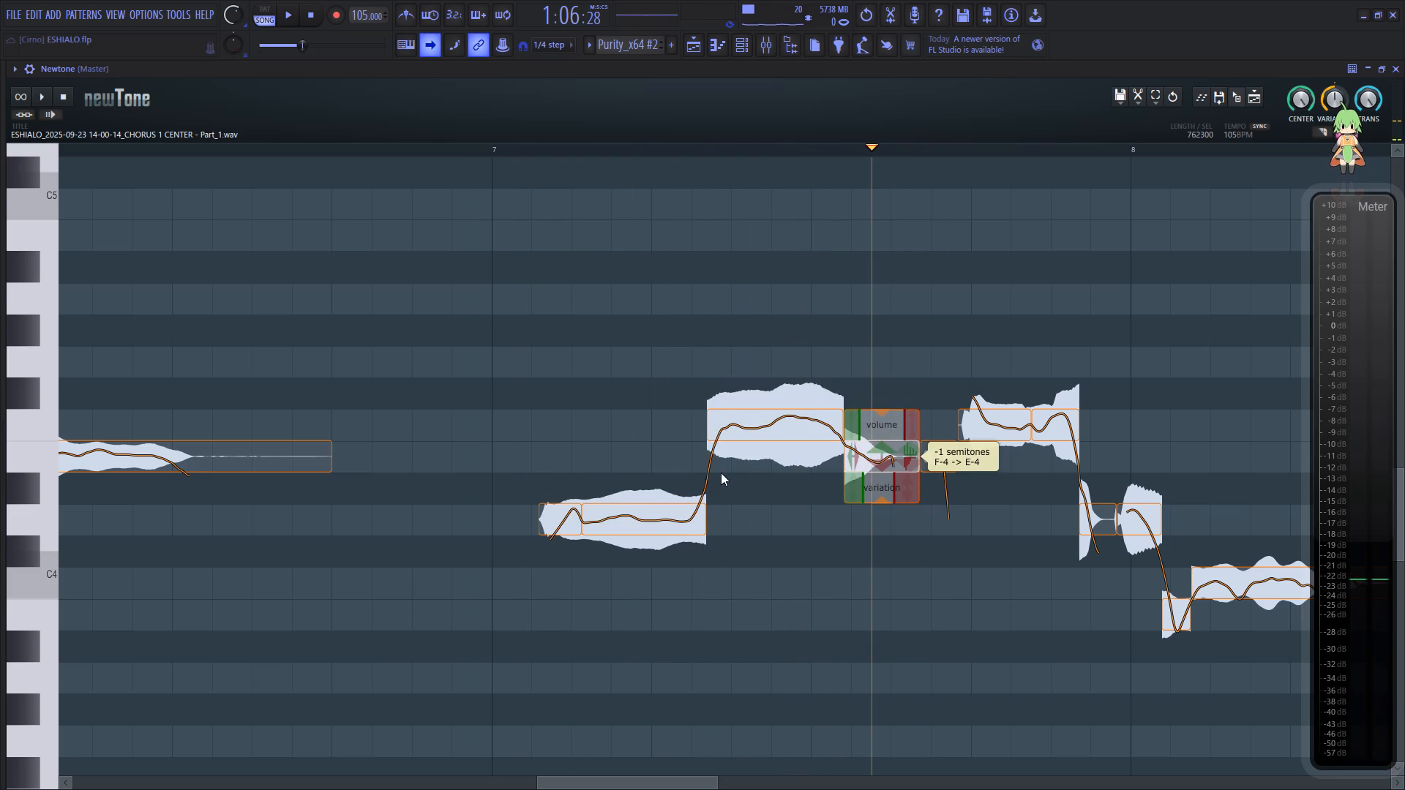
click(663, 451)
key(space)
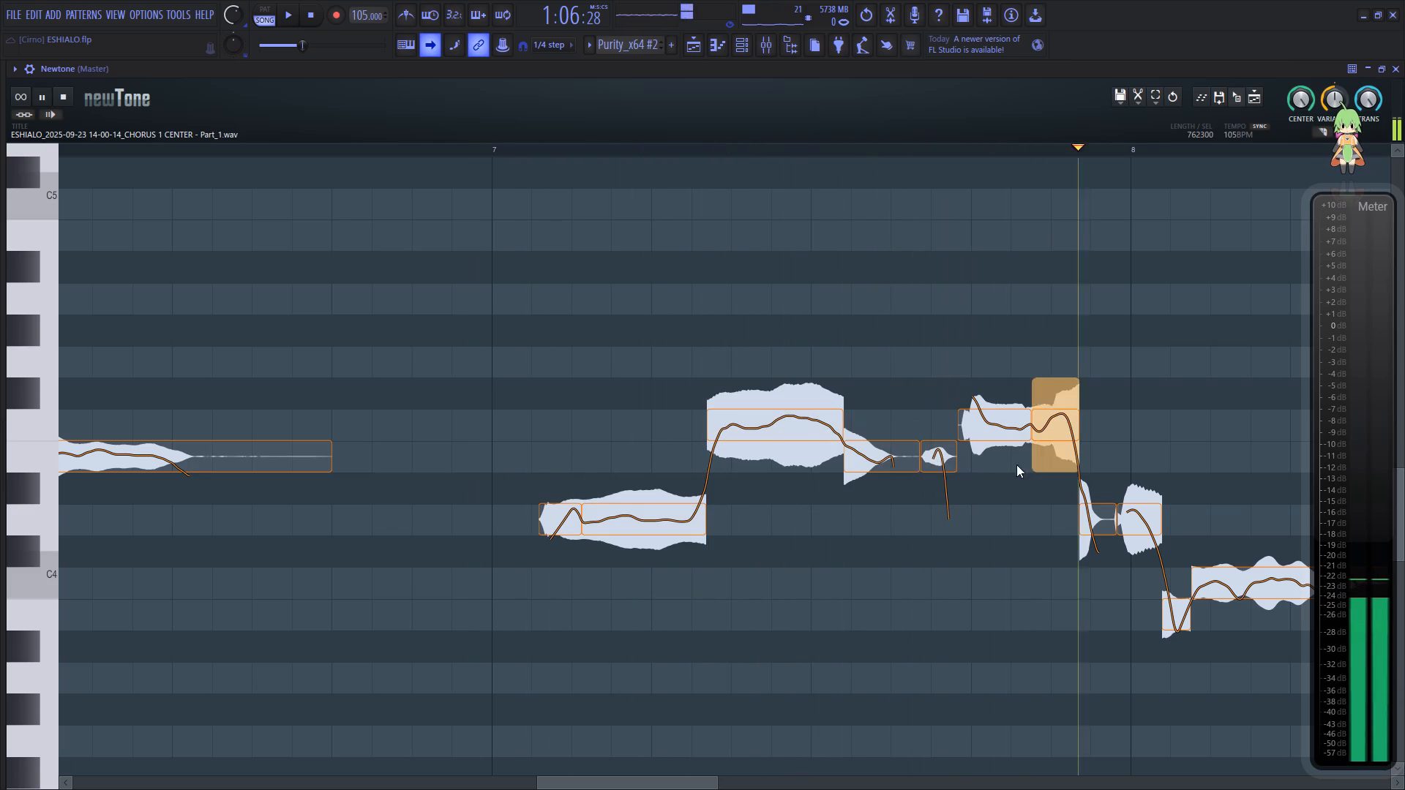
key(space)
key(space)
Lower the first segment of the F4 pair late in bar 7 to E4 and replay the phrase from bar 7.
drag(1008, 429, 1007, 446)
key(space)
key(space)
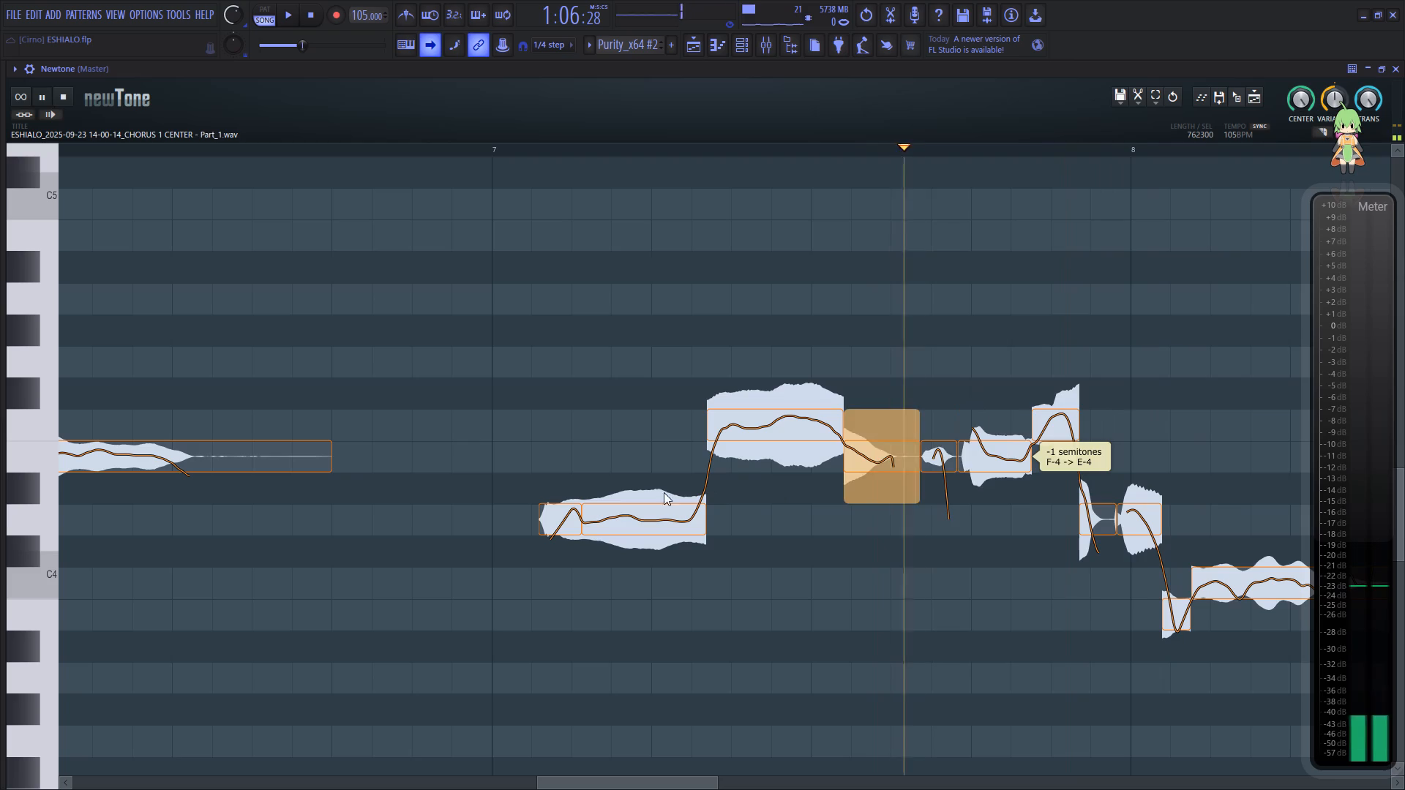
click(487, 484)
click(501, 484)
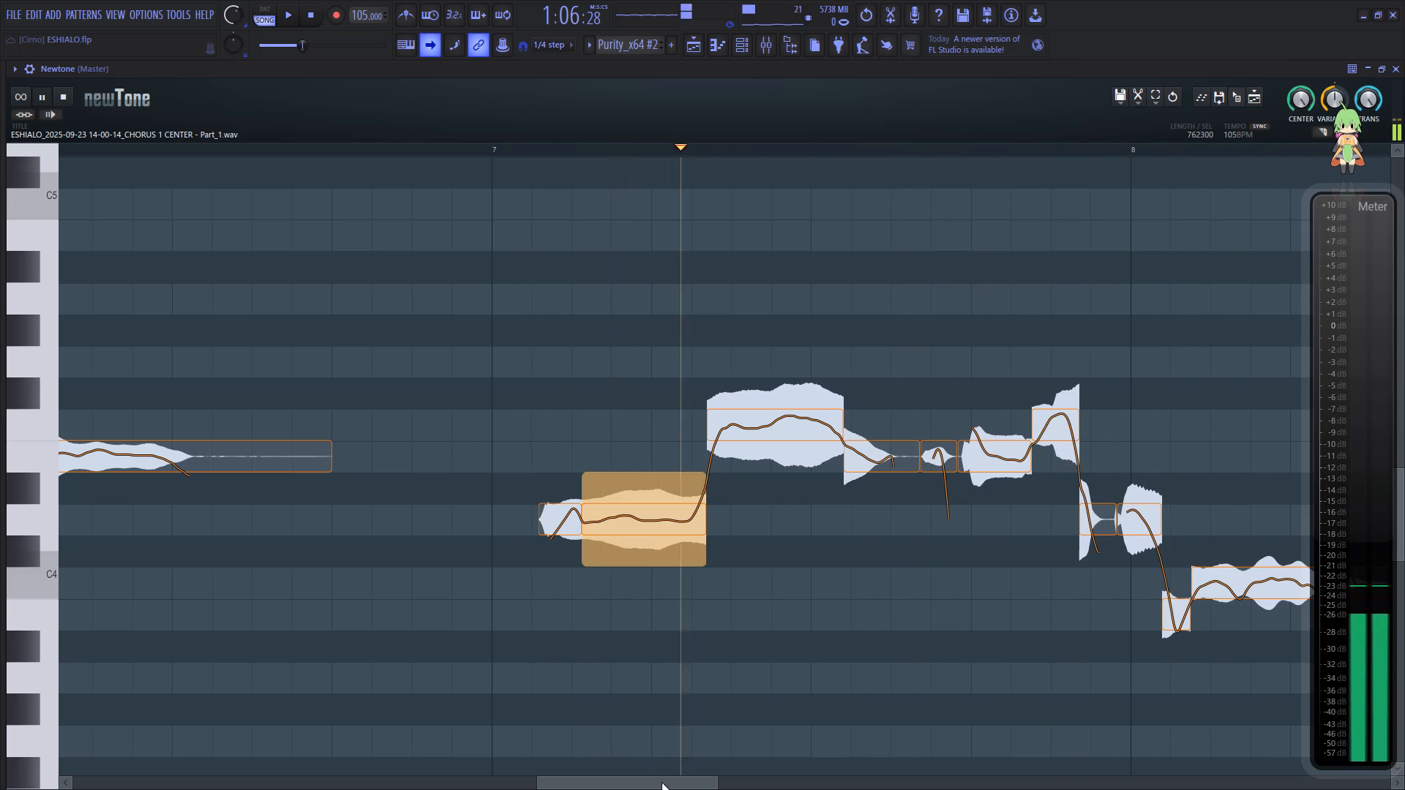
Reduce the pitch variation of the final long C4 note in bar 8 to 43.86%.
drag(666, 788, 710, 781)
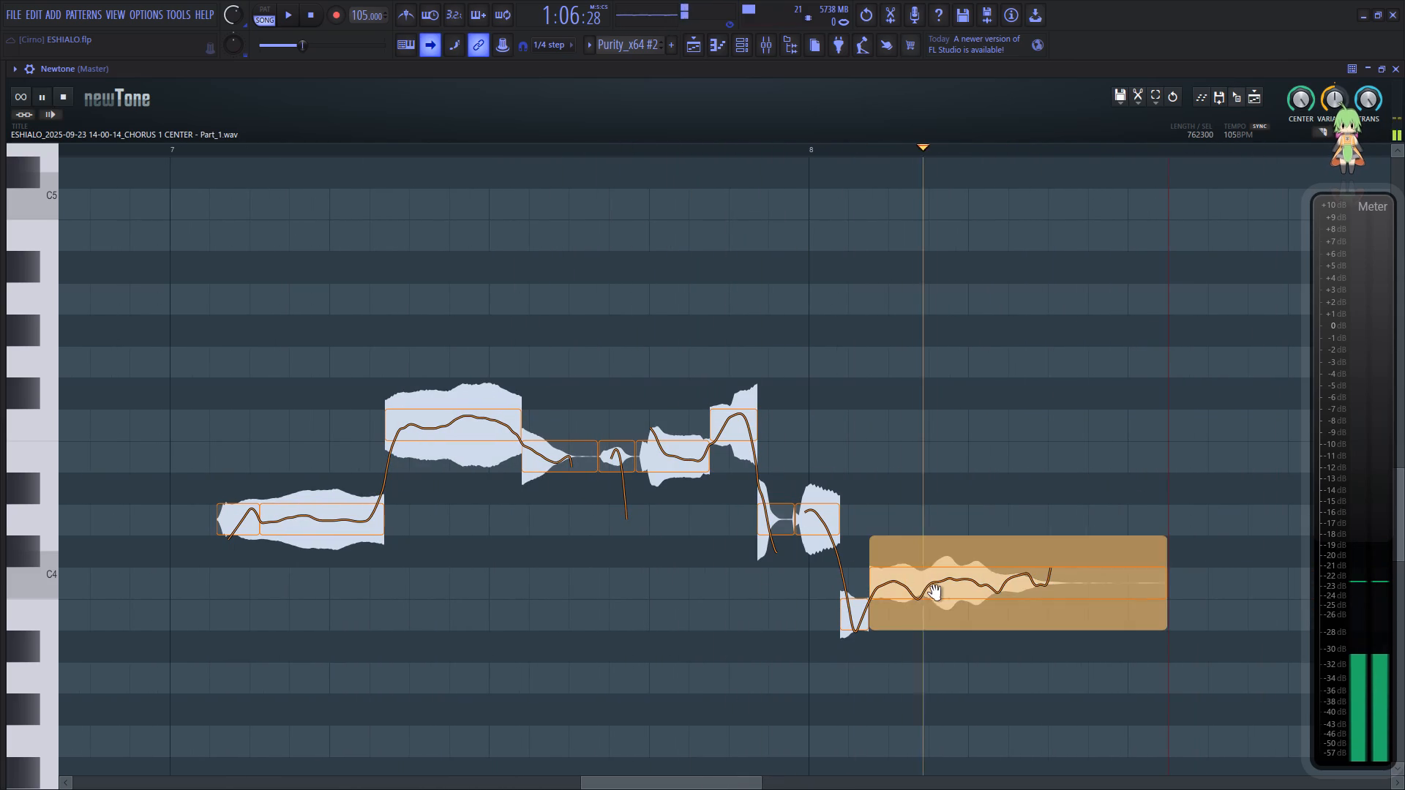
key(space)
click(1004, 586)
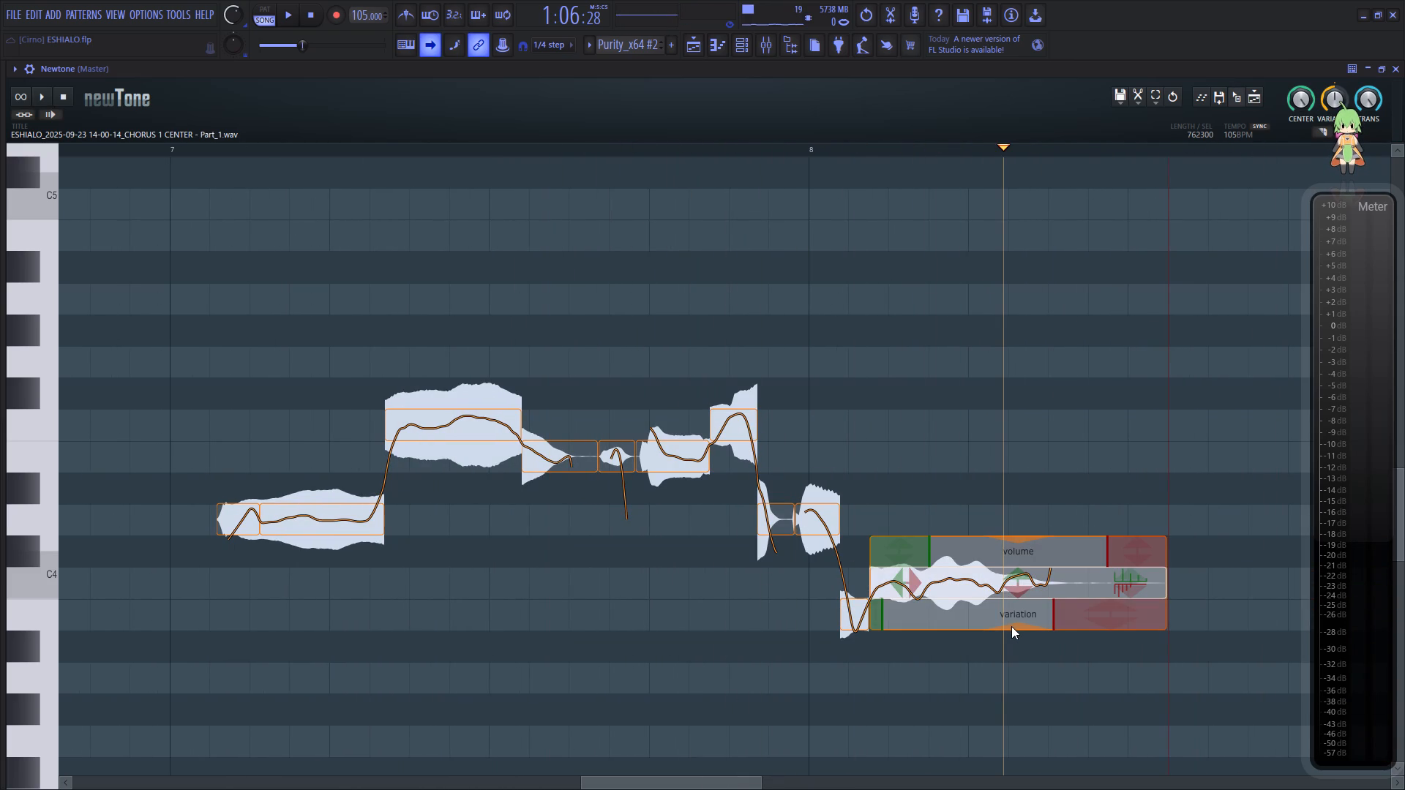
click(1008, 589)
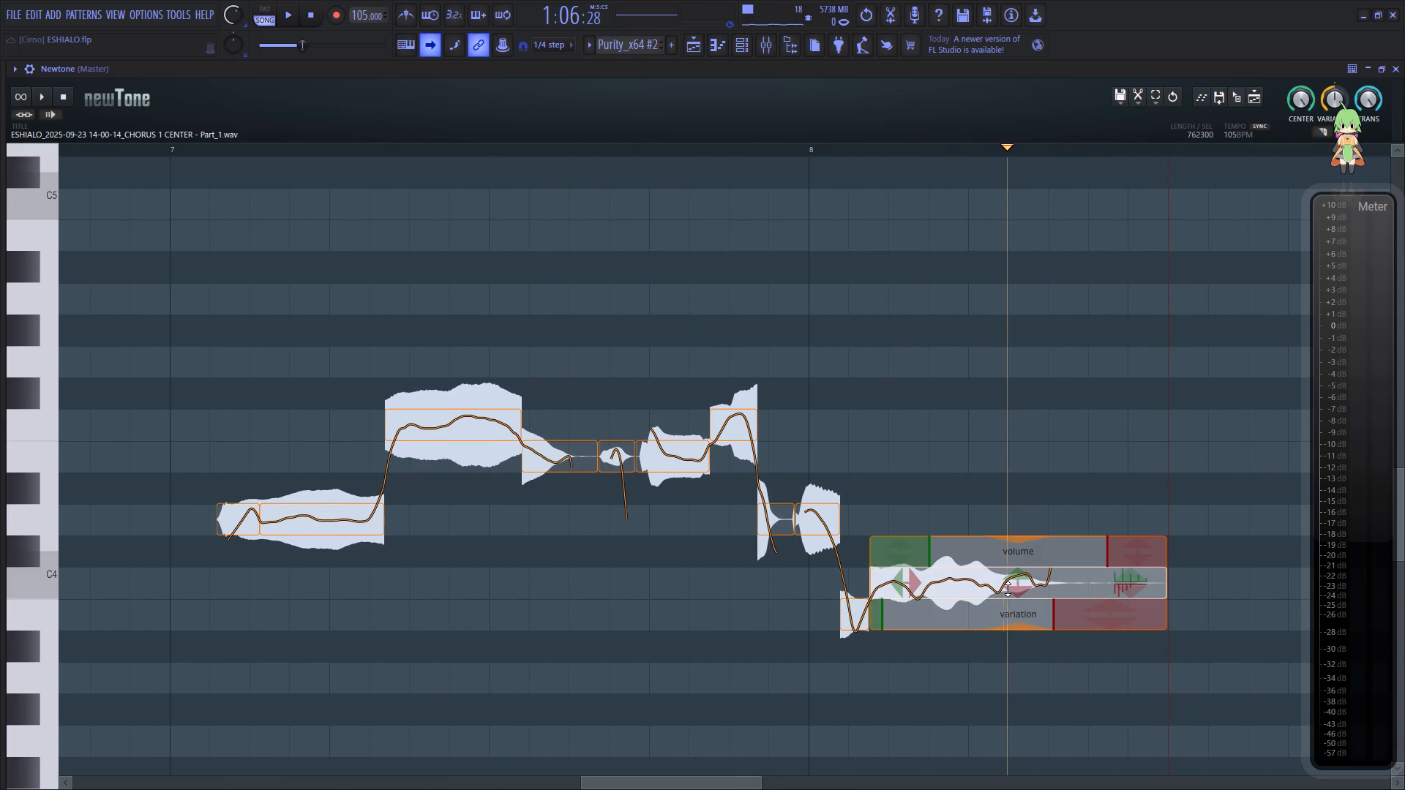
drag(1019, 628, 1023, 557)
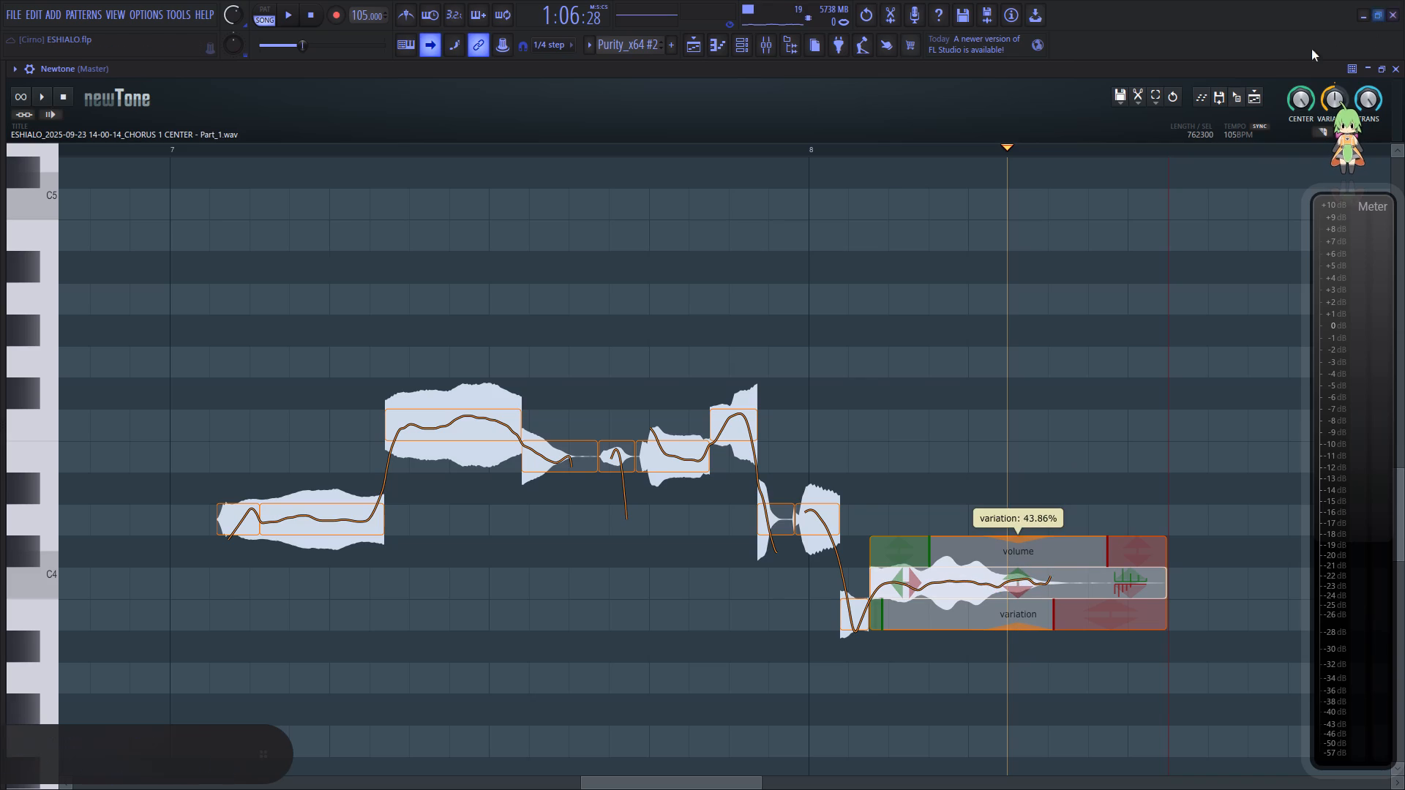
Place the corrected Chorus 1 Center vocal at bar 30 on the VERSE 7 ADLIB track, close Newtone, and play the arrangement briefly.
drag(1241, 91, 787, 469)
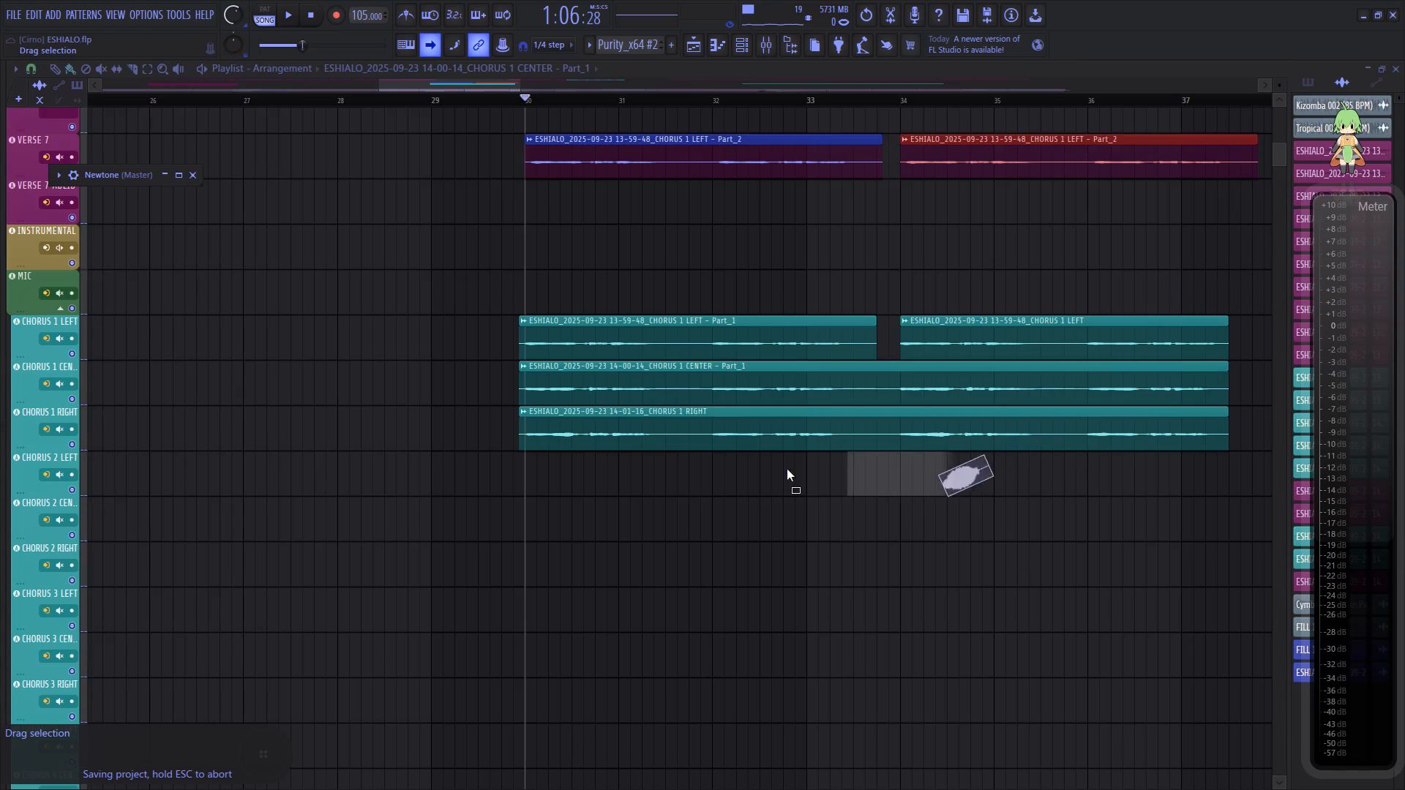
drag(787, 469, 526, 213)
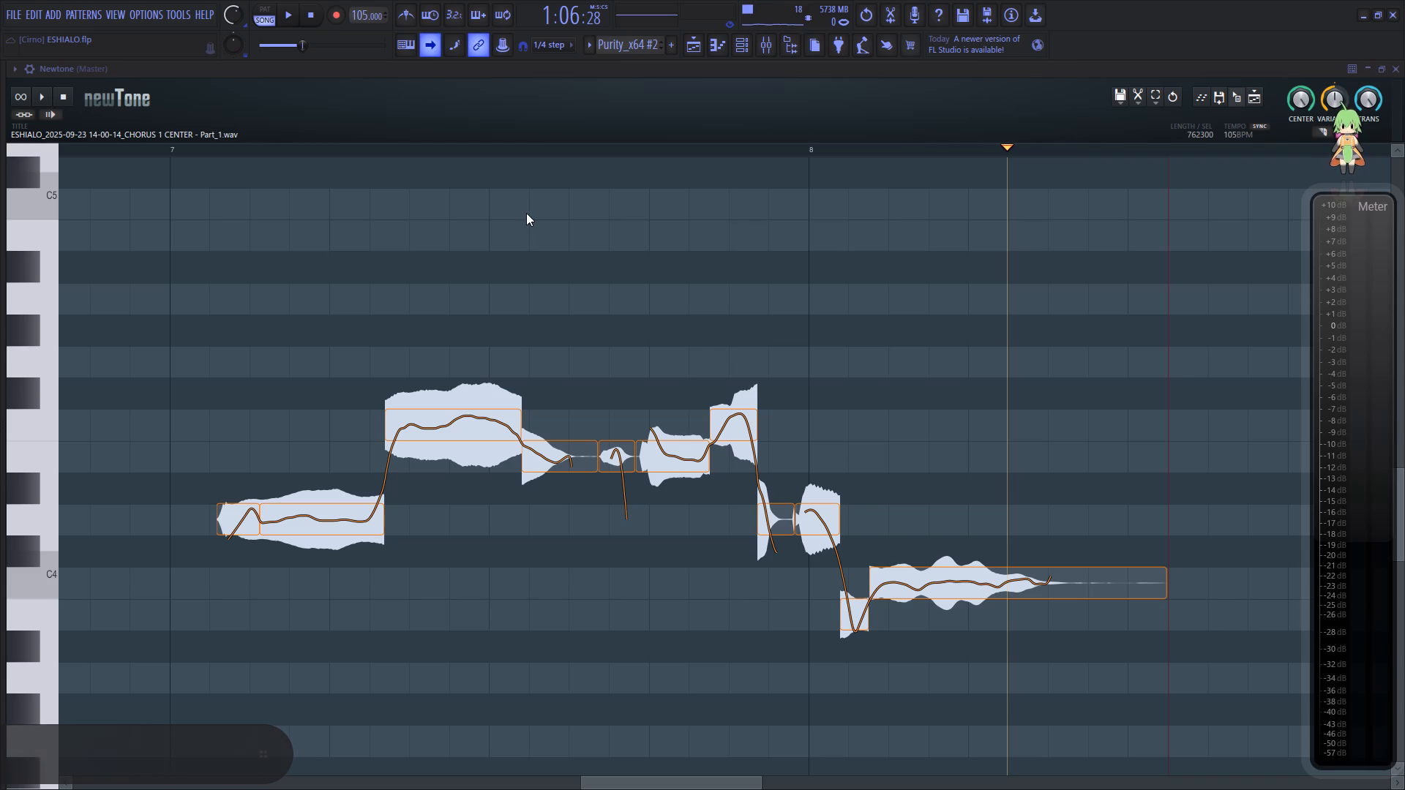
key(space)
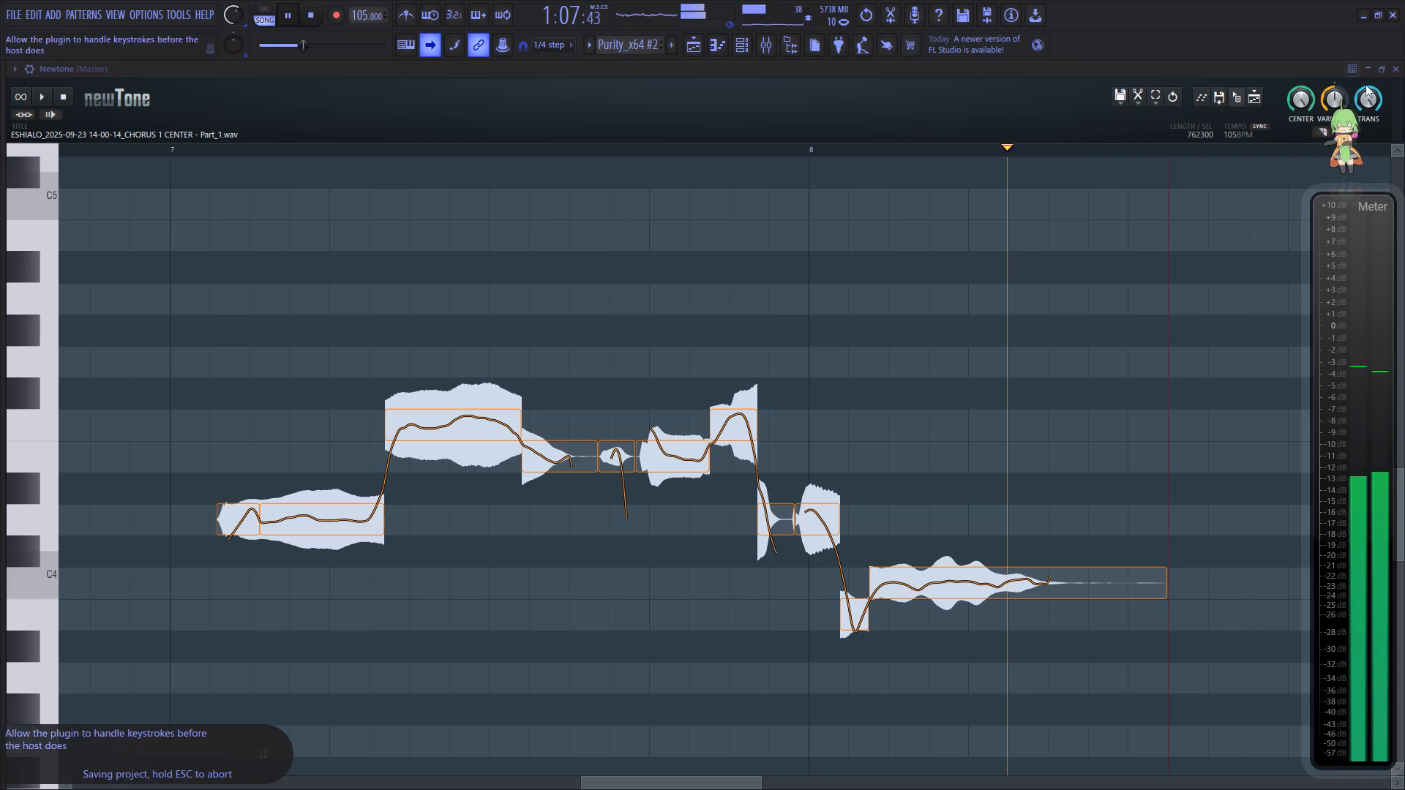
click(1400, 70)
key(space)
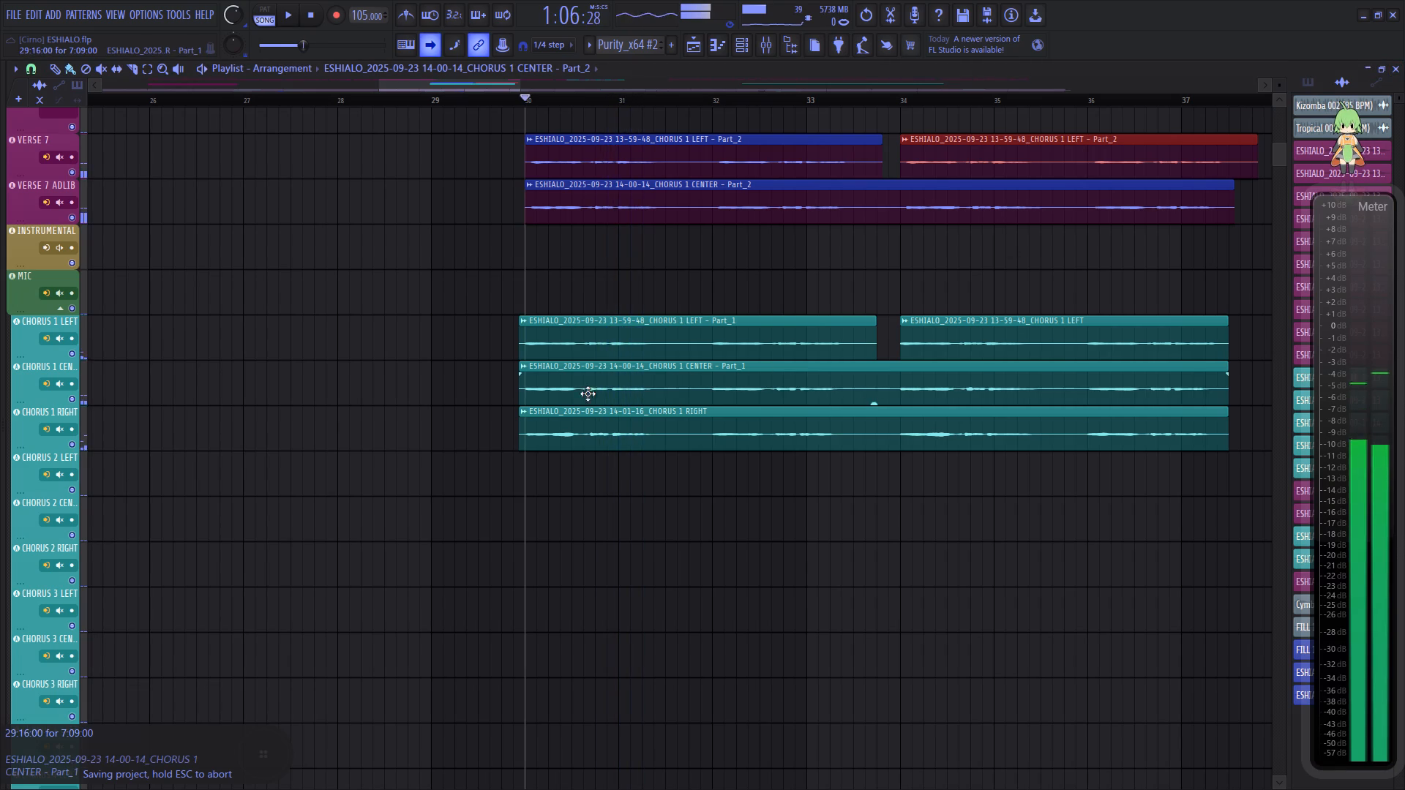
key(space)
key(space)
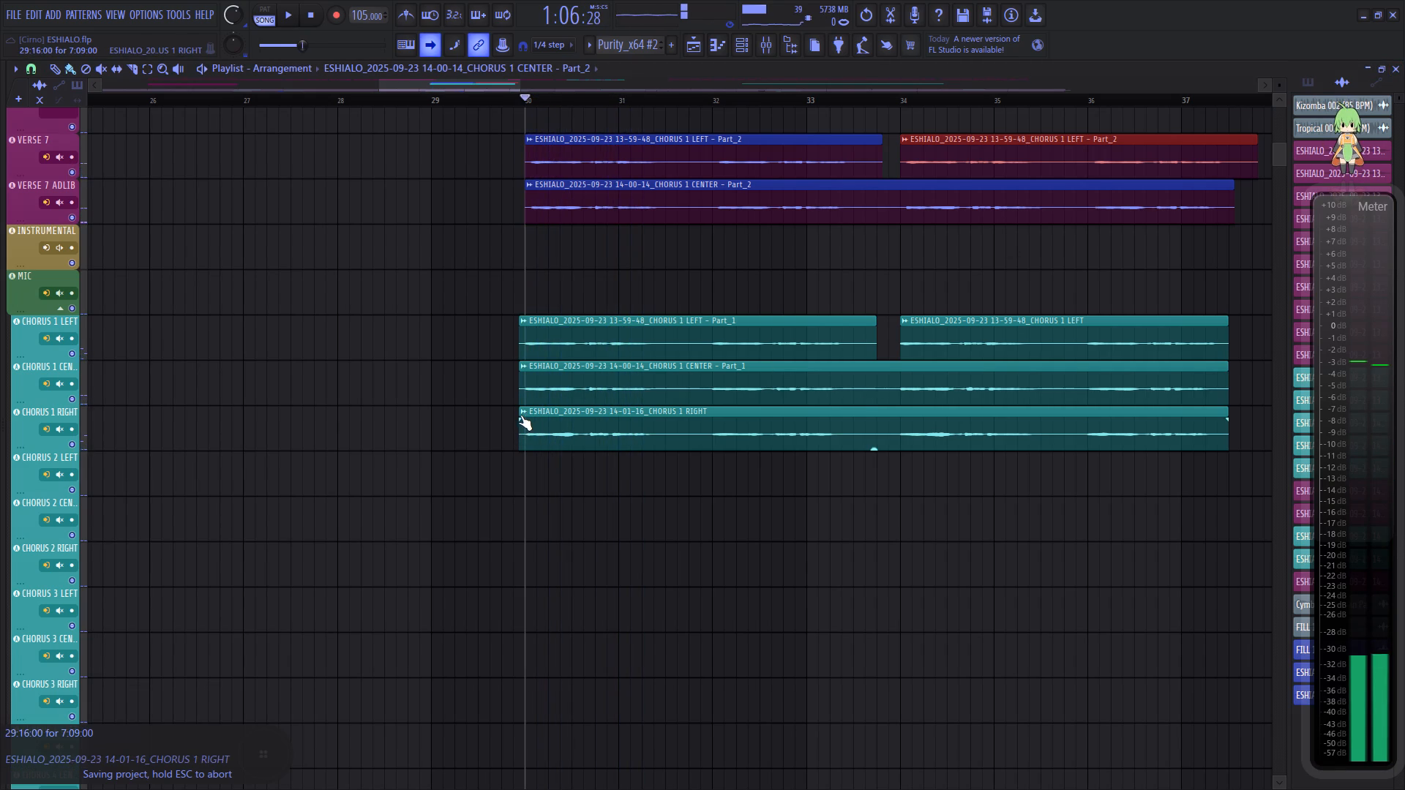
Make the Chorus 1 Right clip unique as a sample.
click(520, 413)
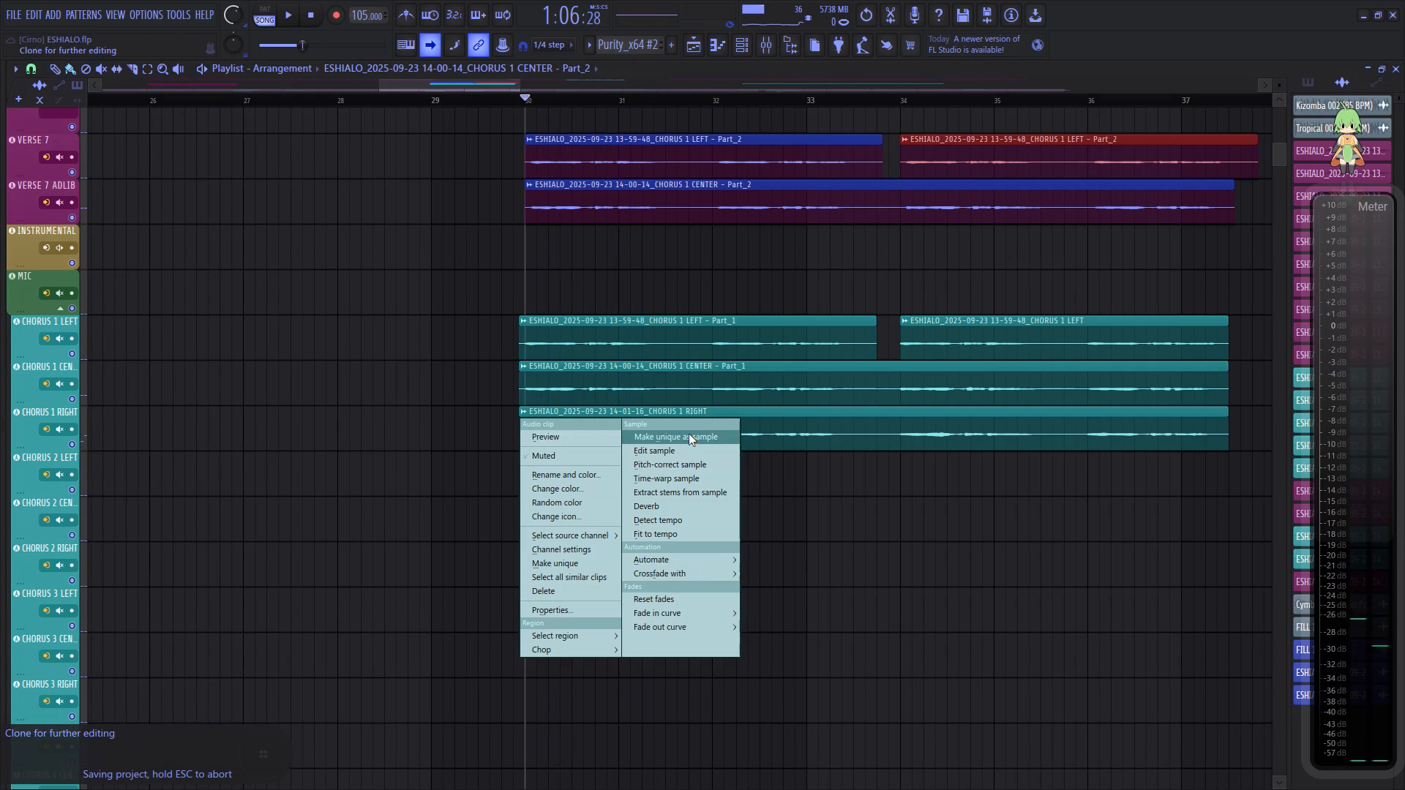
click(689, 434)
click(804, 455)
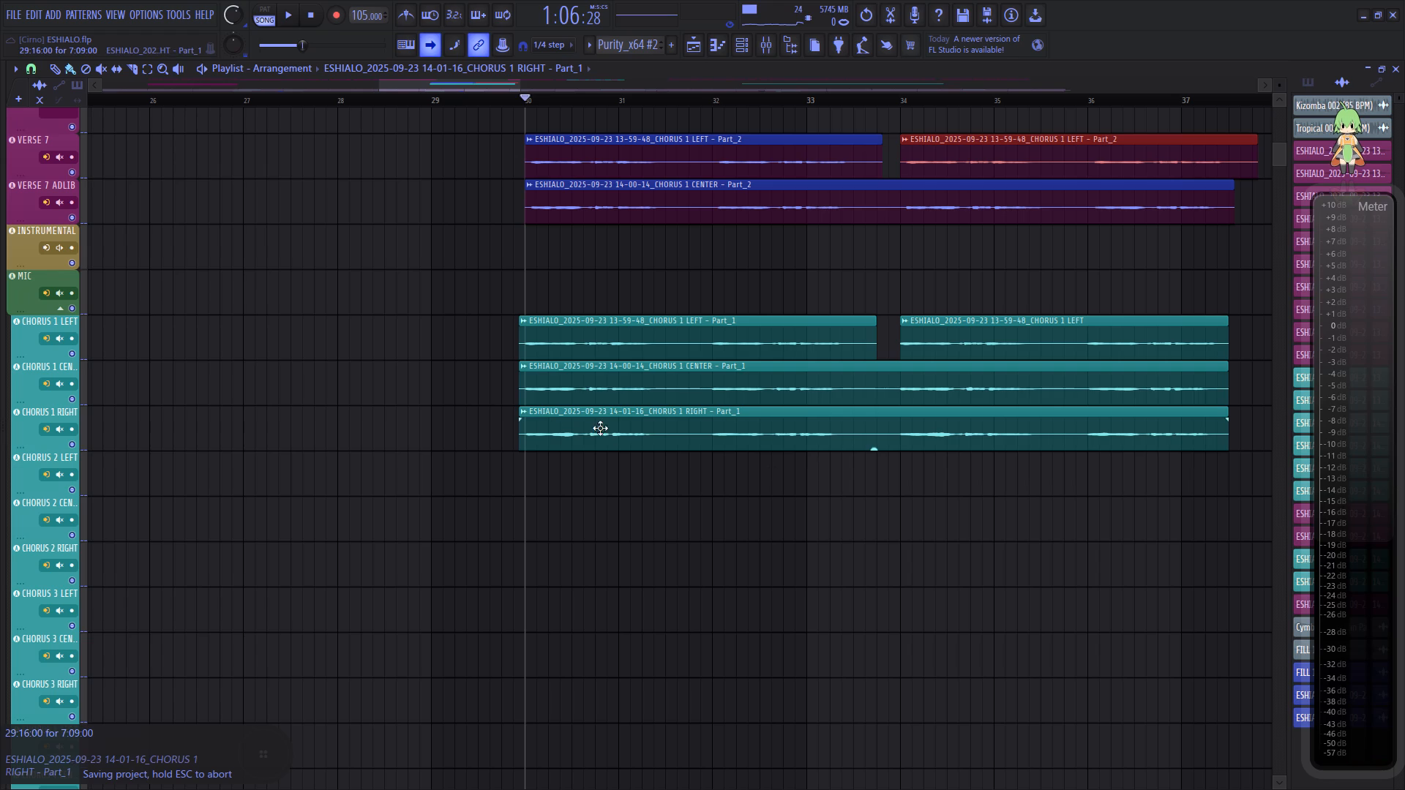
Open the unique Chorus 1 Right sample for pitch correction and snap its detected notes to a scale.
click(522, 410)
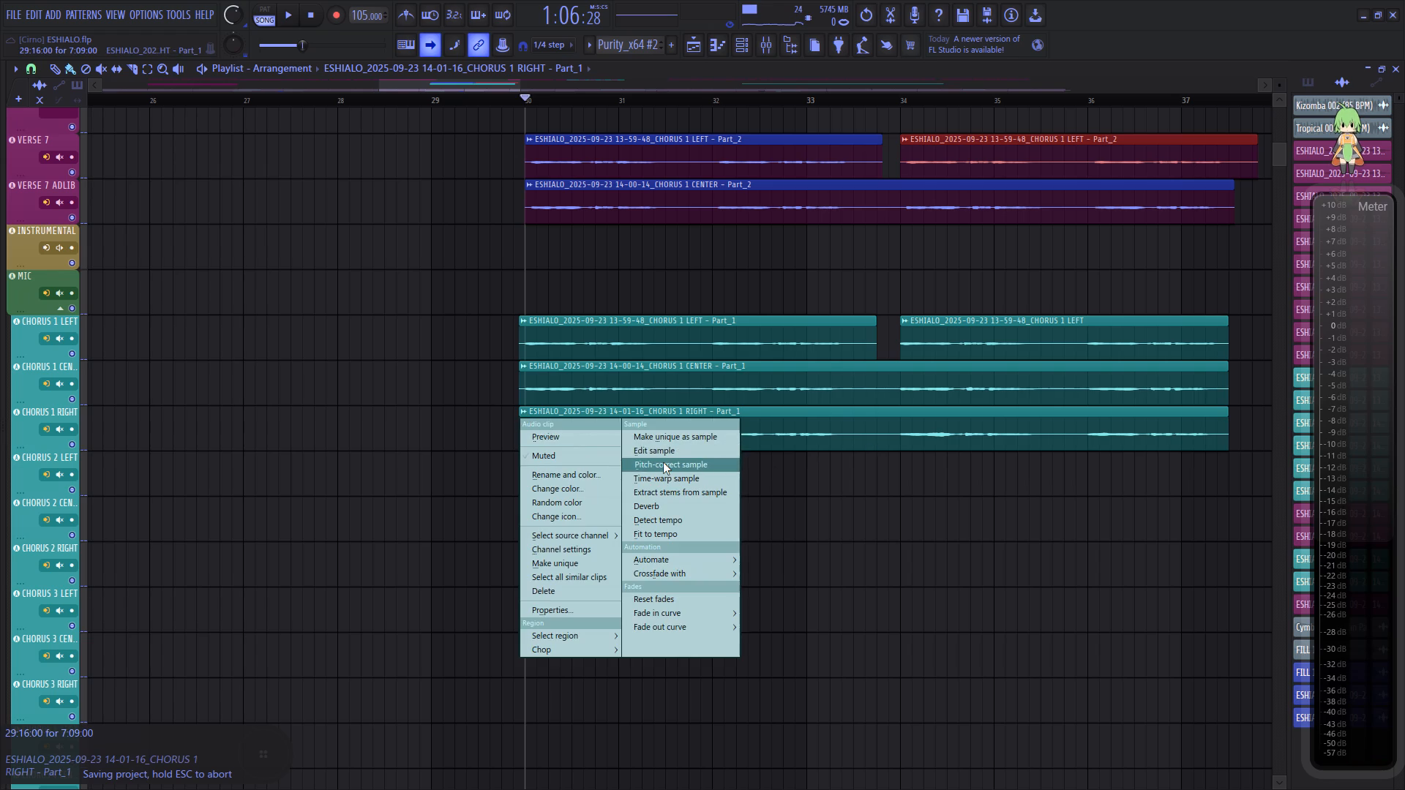
click(663, 462)
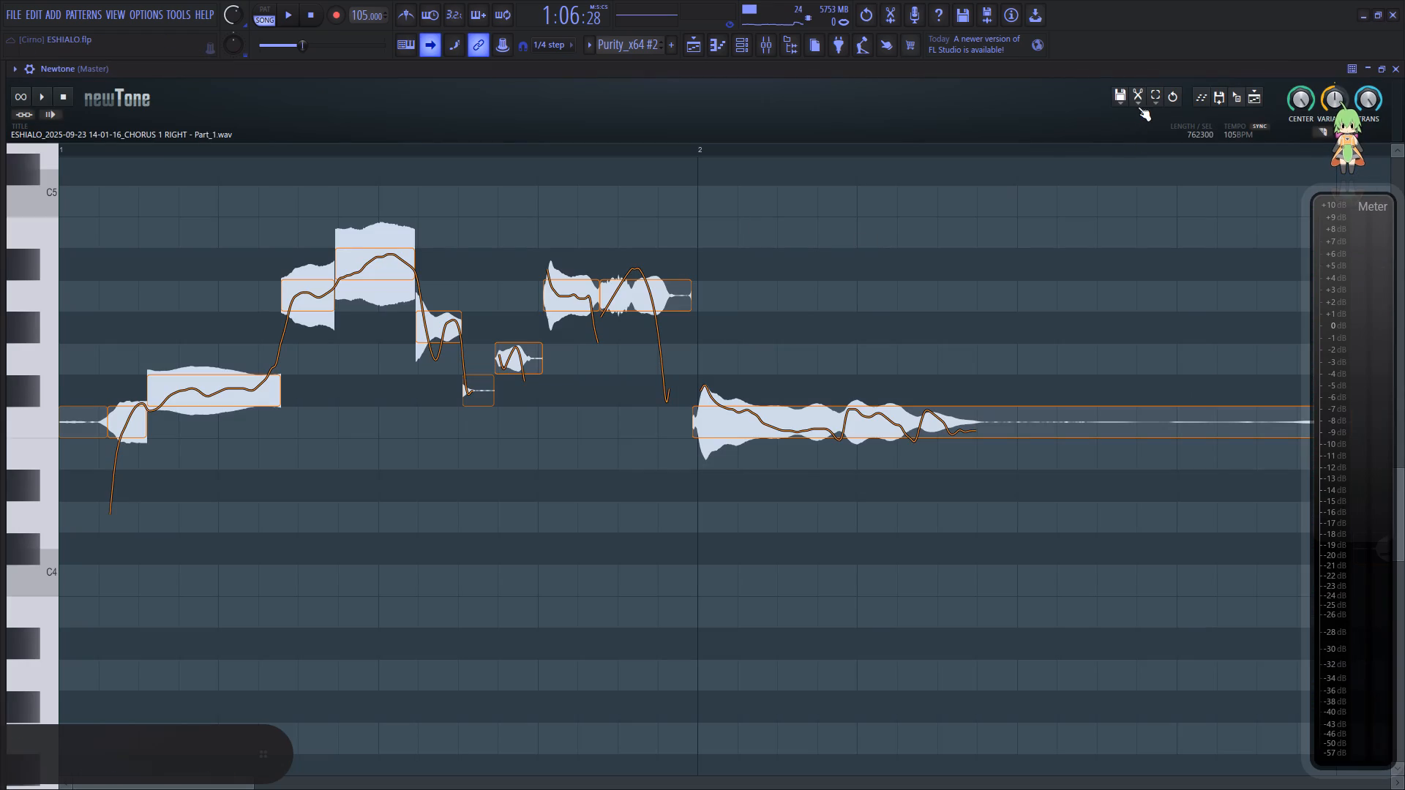
click(1138, 107)
click(1169, 276)
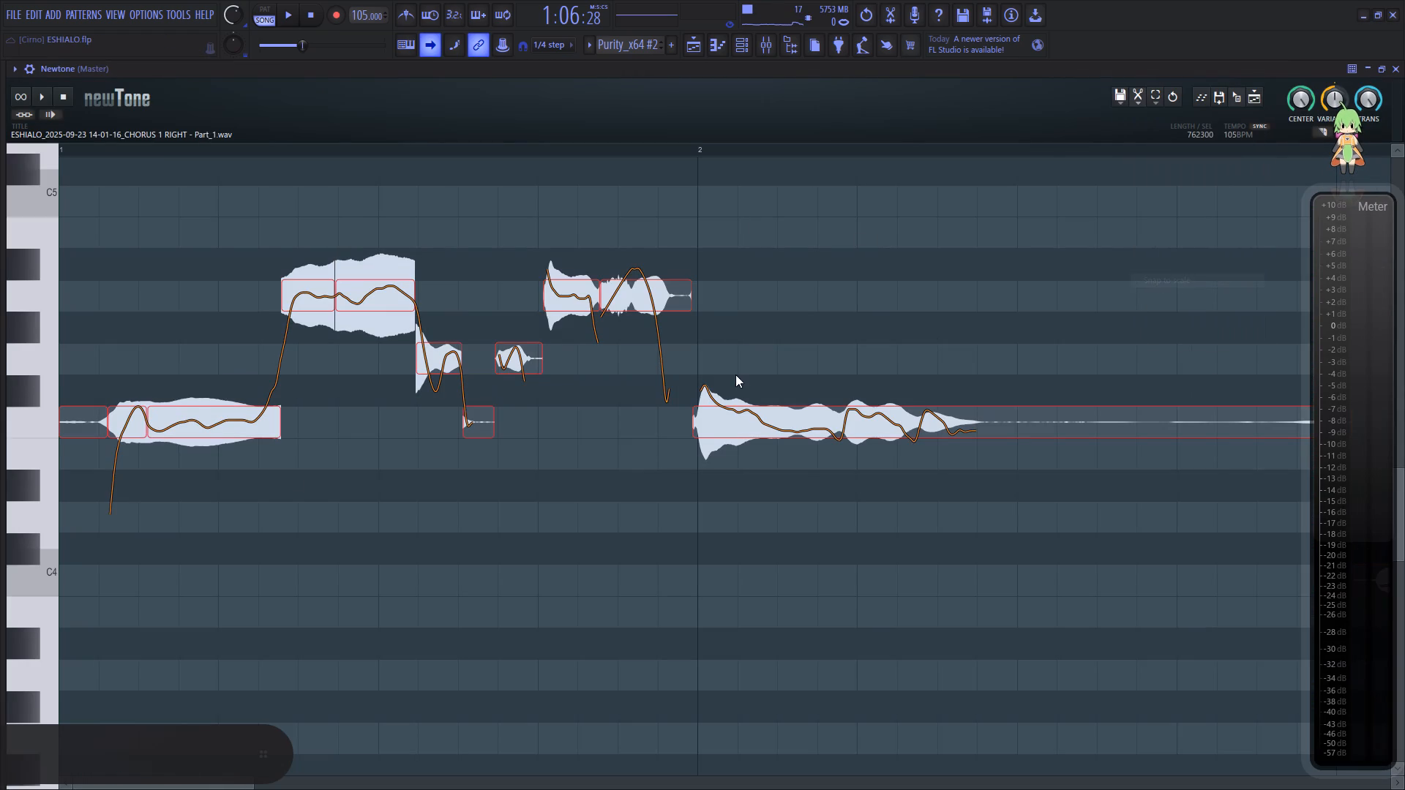
Audition bar 1 of Chorus 1 Right and lower the first A4 segment near the bar's end to G4, replaying the phrase.
click(95, 492)
key(space)
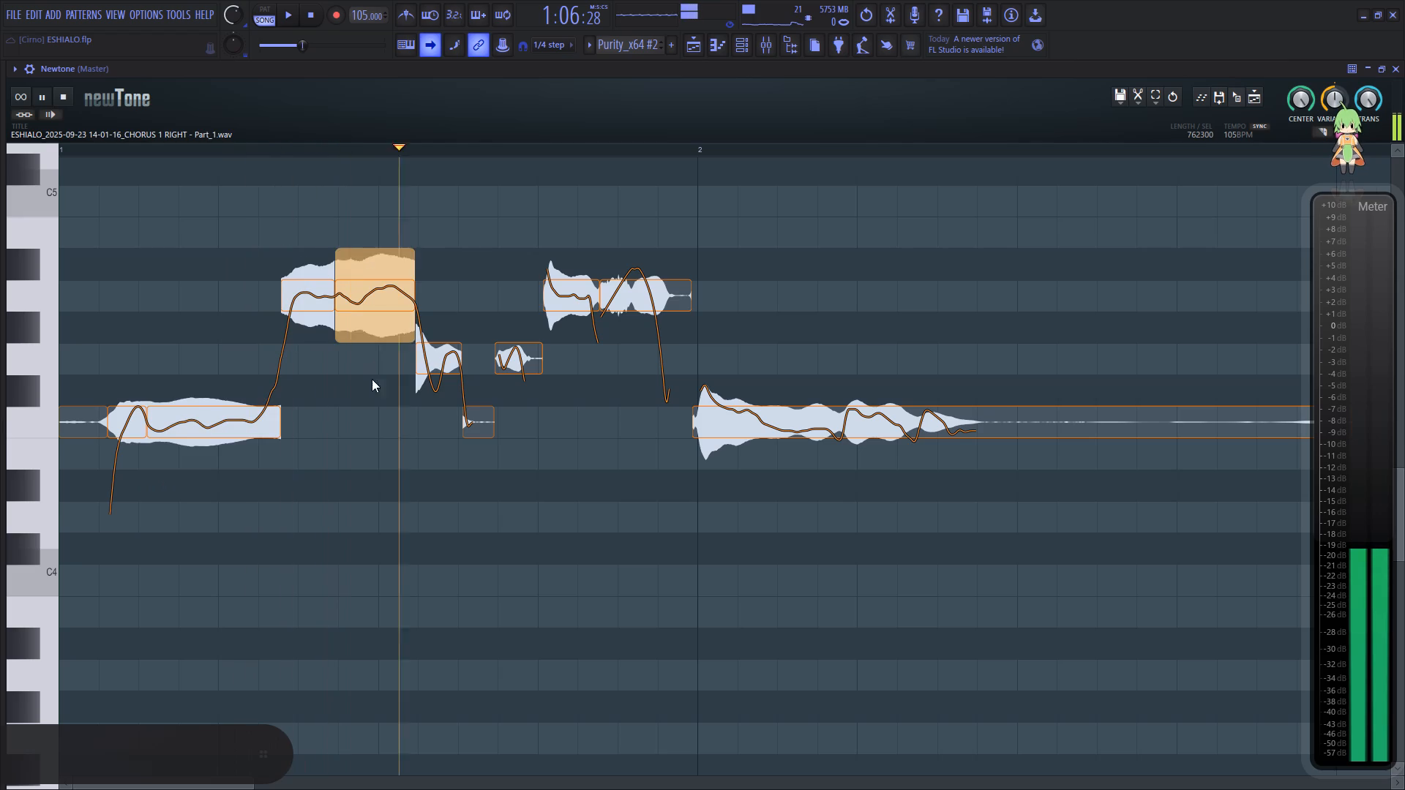
key(space)
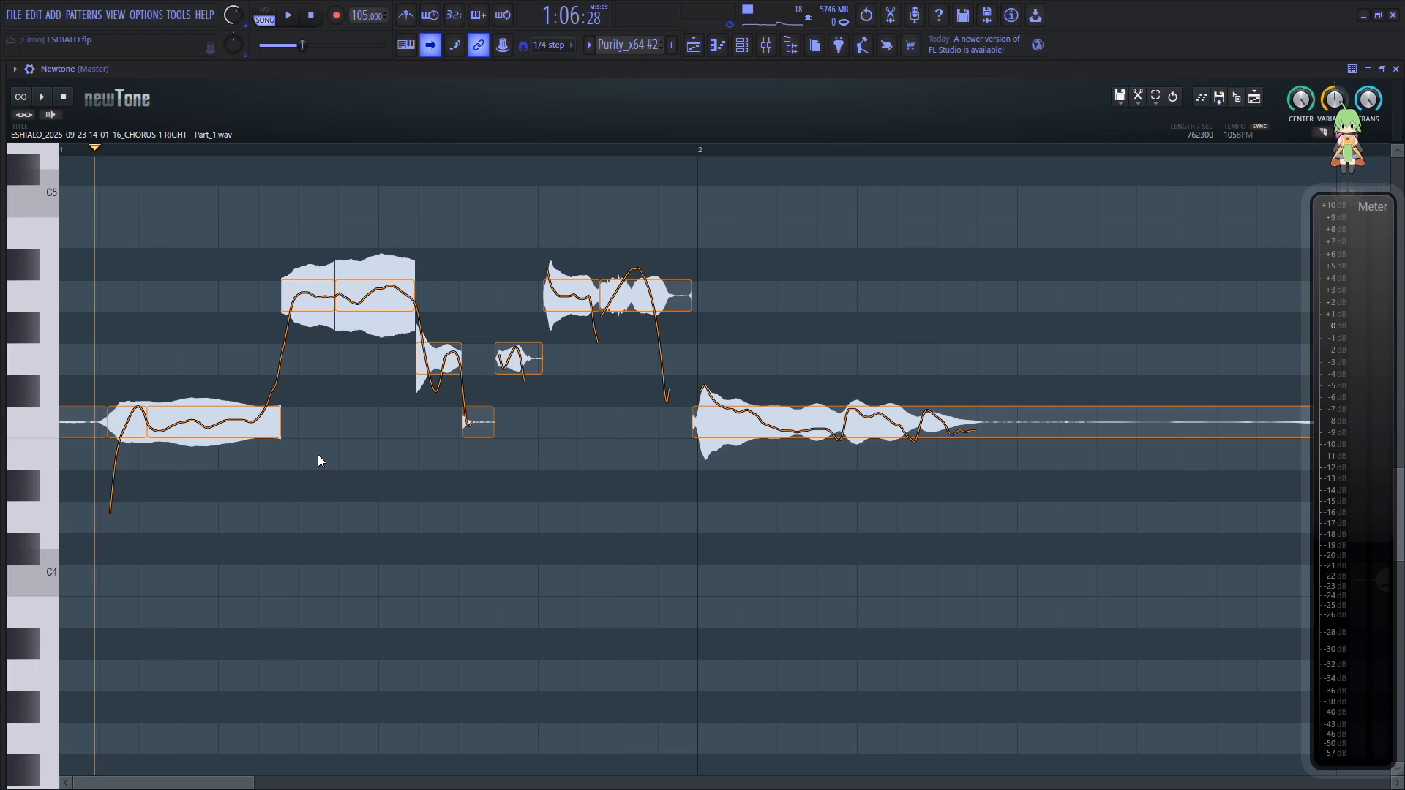
key(space)
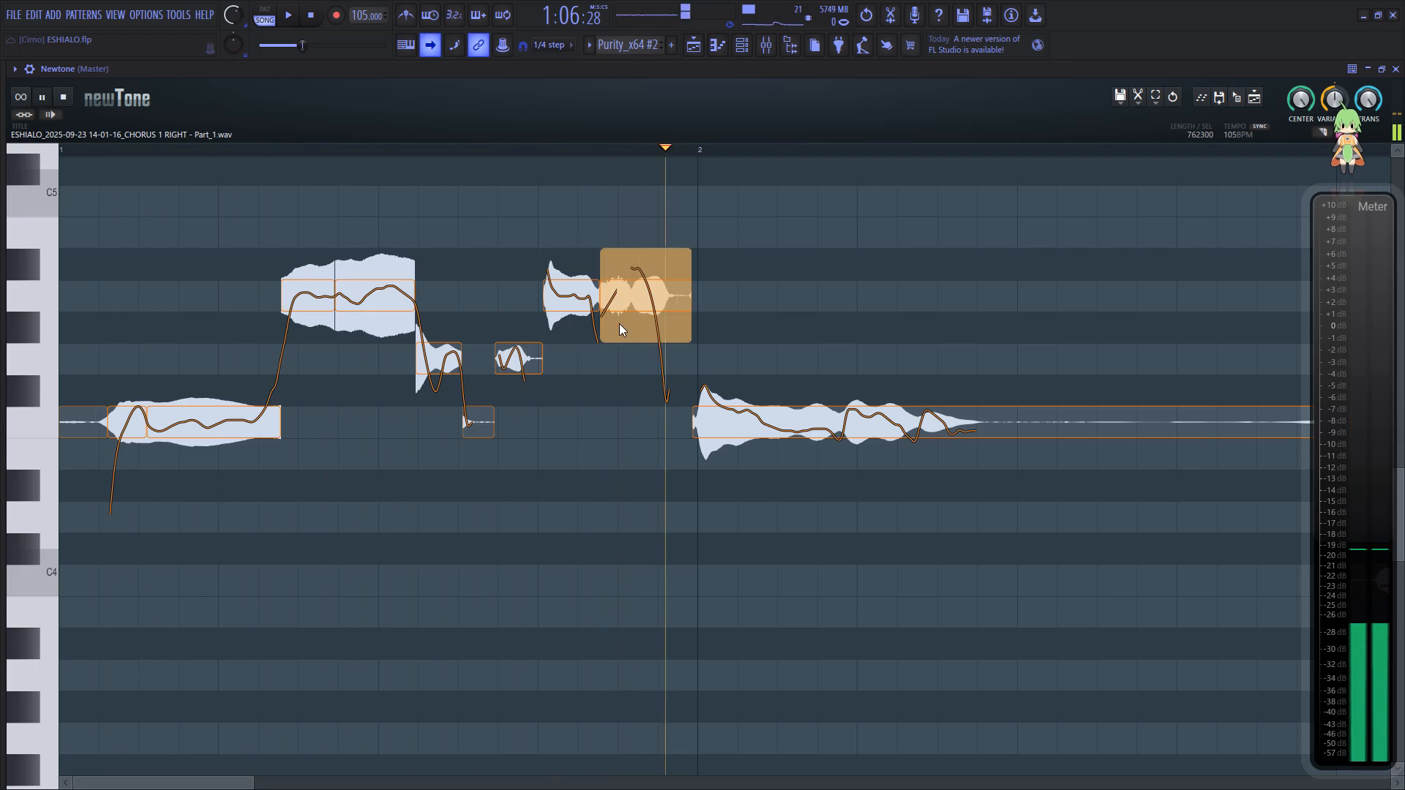
key(space)
key(space)
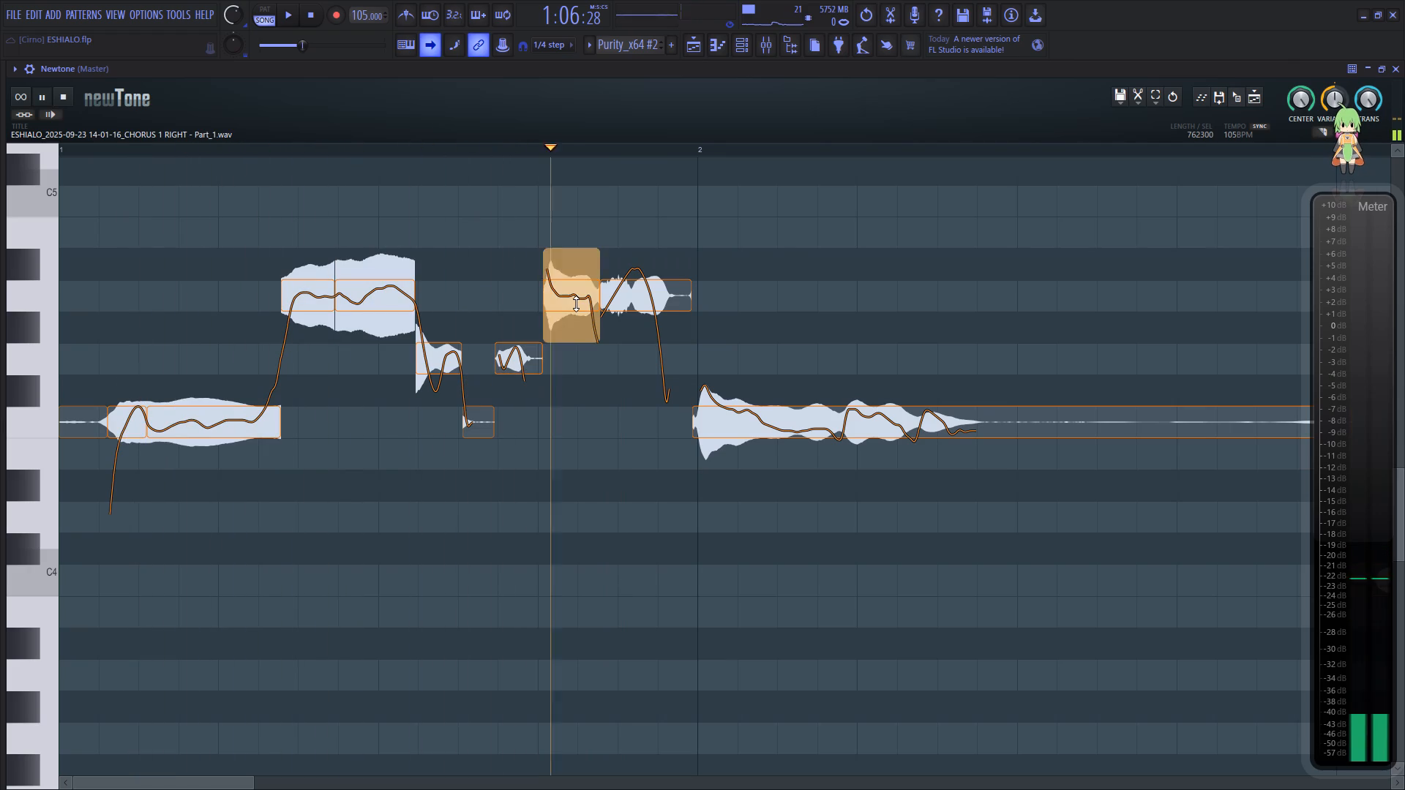
key(space)
drag(576, 304, 574, 324)
key(space)
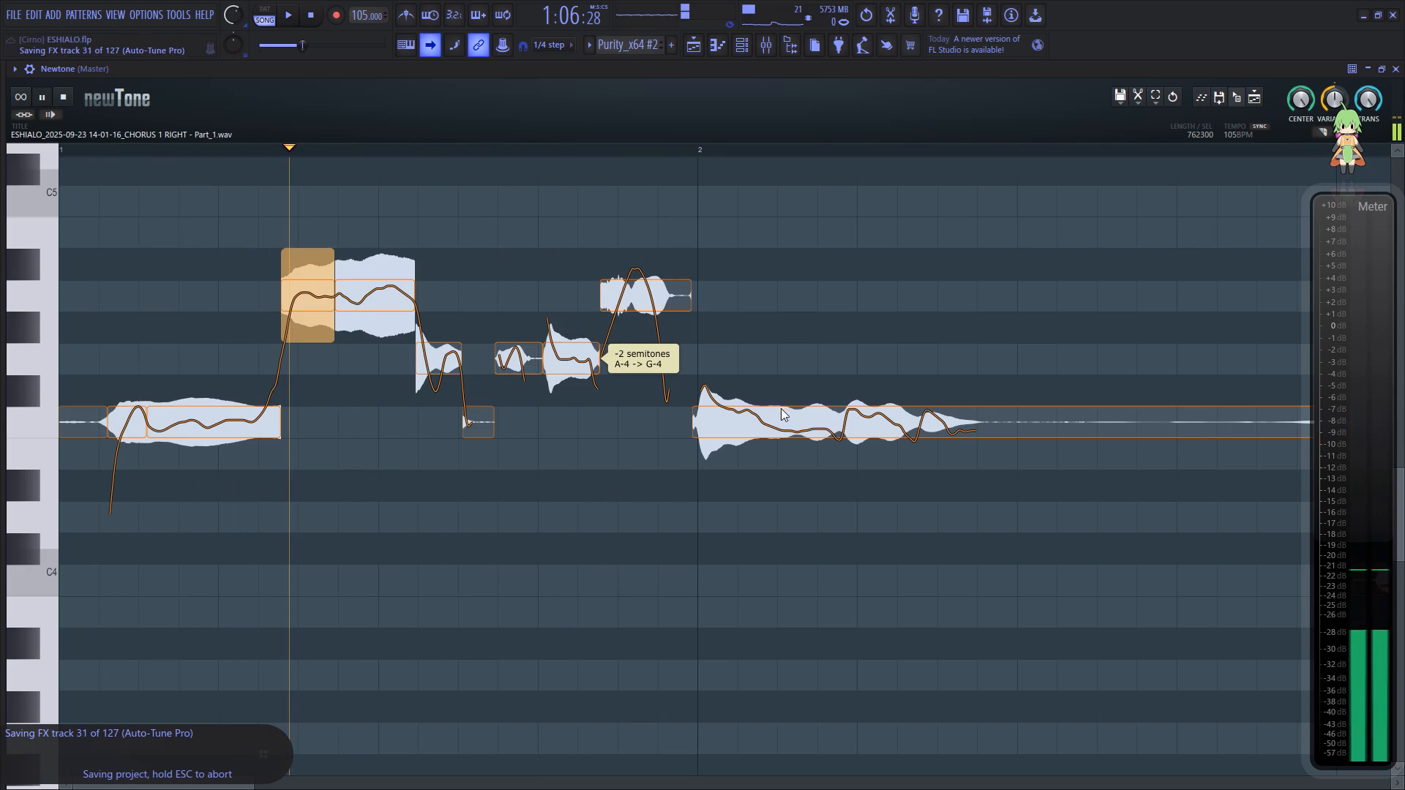
key(space)
Reduce the pitch variation of the last A4 note in bar 1.
click(642, 293)
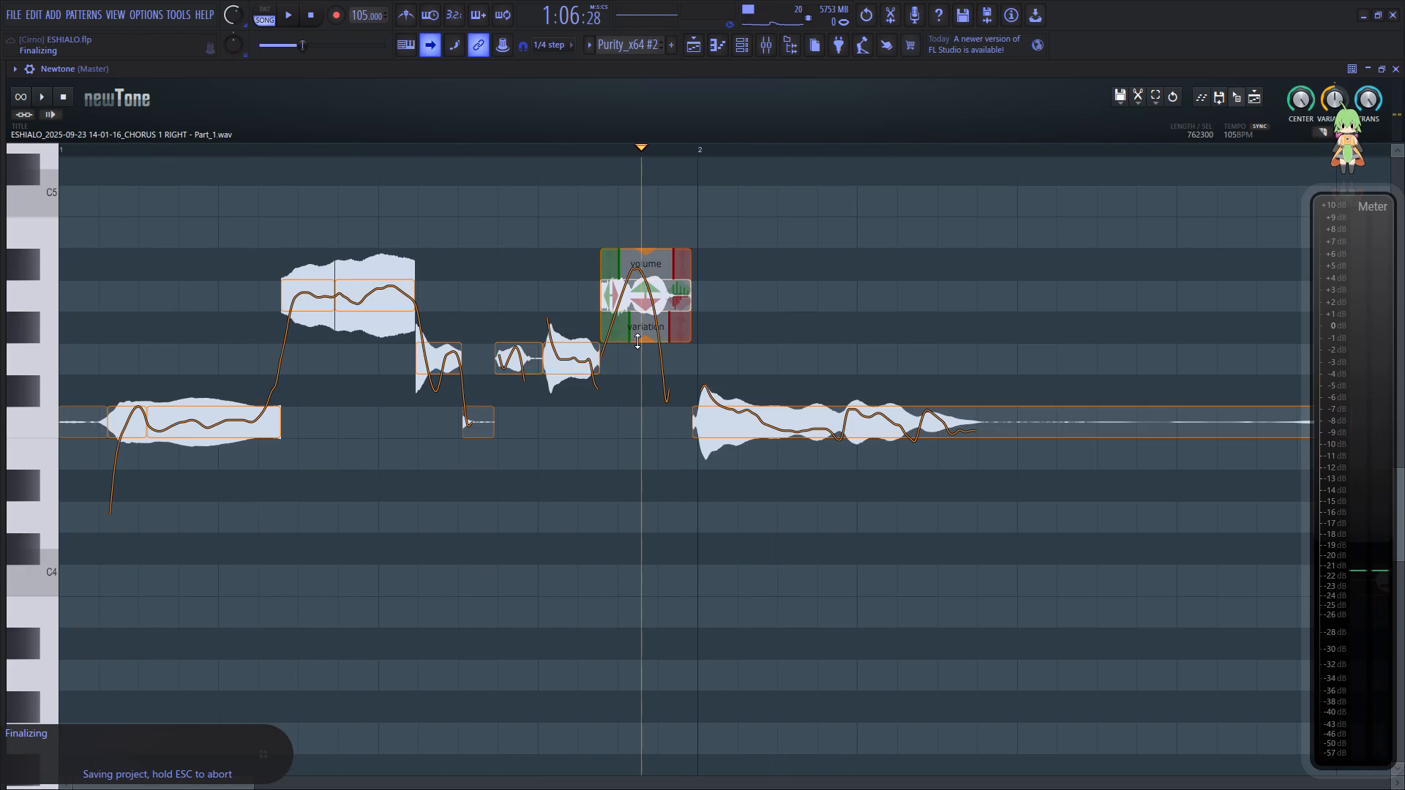
drag(637, 341, 657, 271)
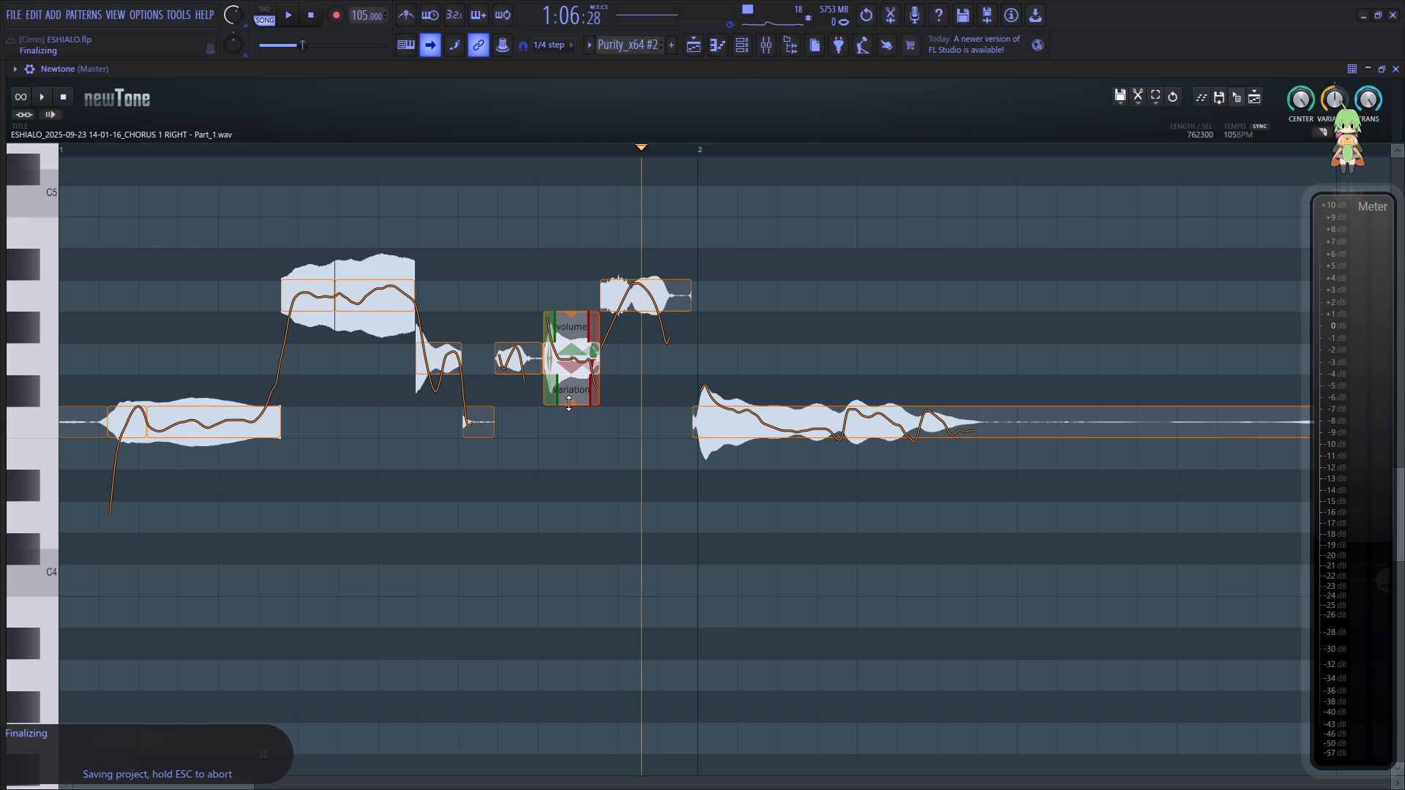
Reduce the pitch variation of the two longer G4 notes in bar 1 and replay the phrase from its start.
drag(569, 403, 567, 348)
drag(439, 405, 439, 398)
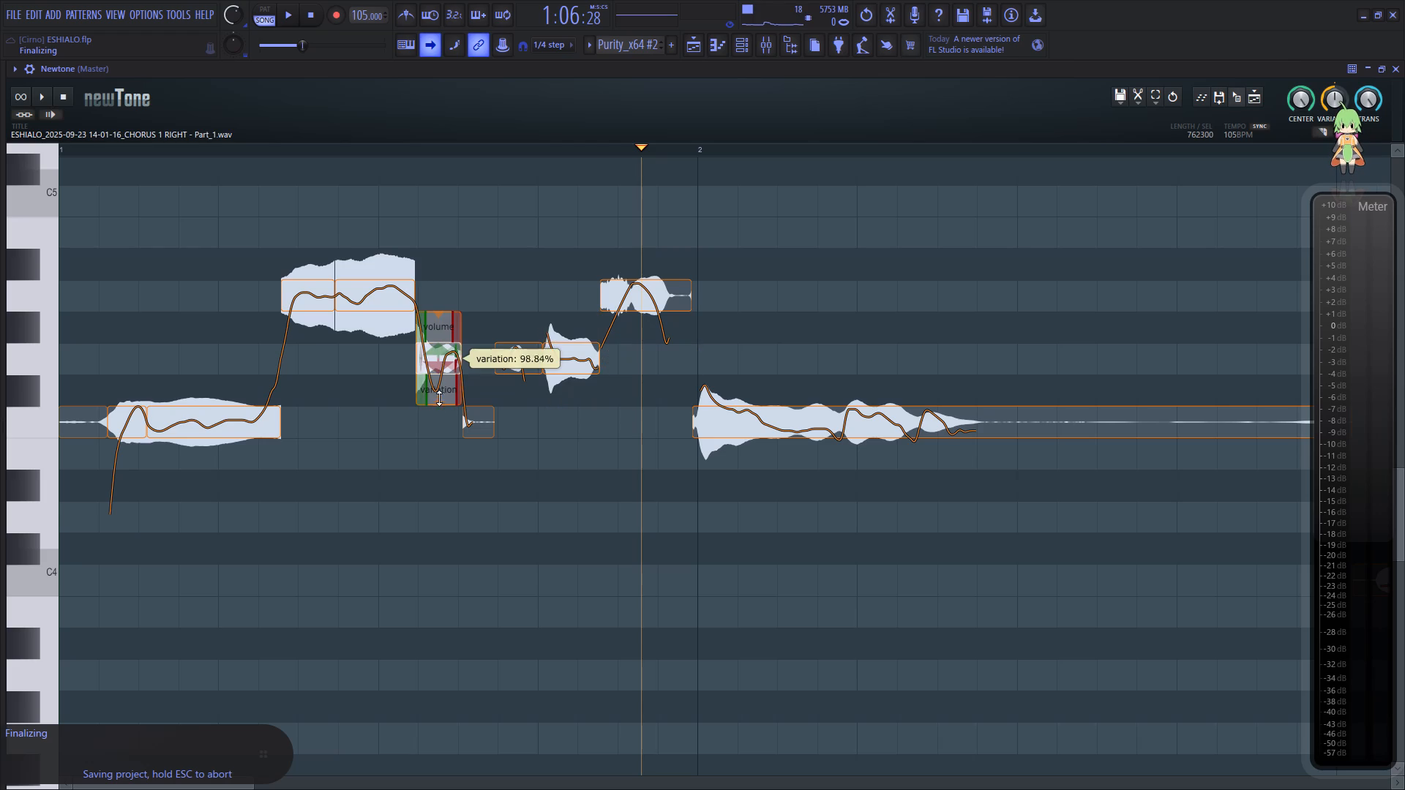
drag(439, 398, 447, 331)
click(94, 365)
key(space)
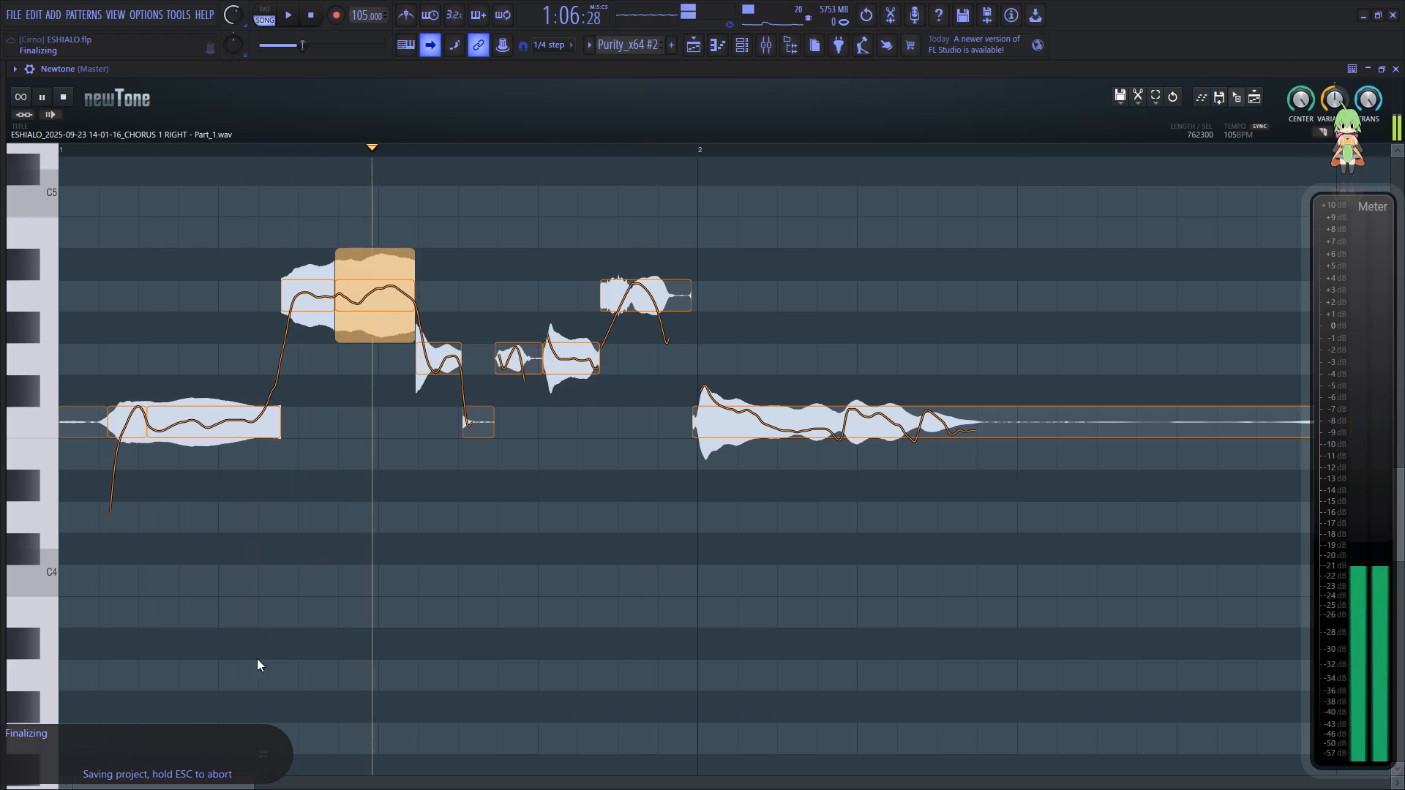
drag(214, 775, 285, 777)
key(space)
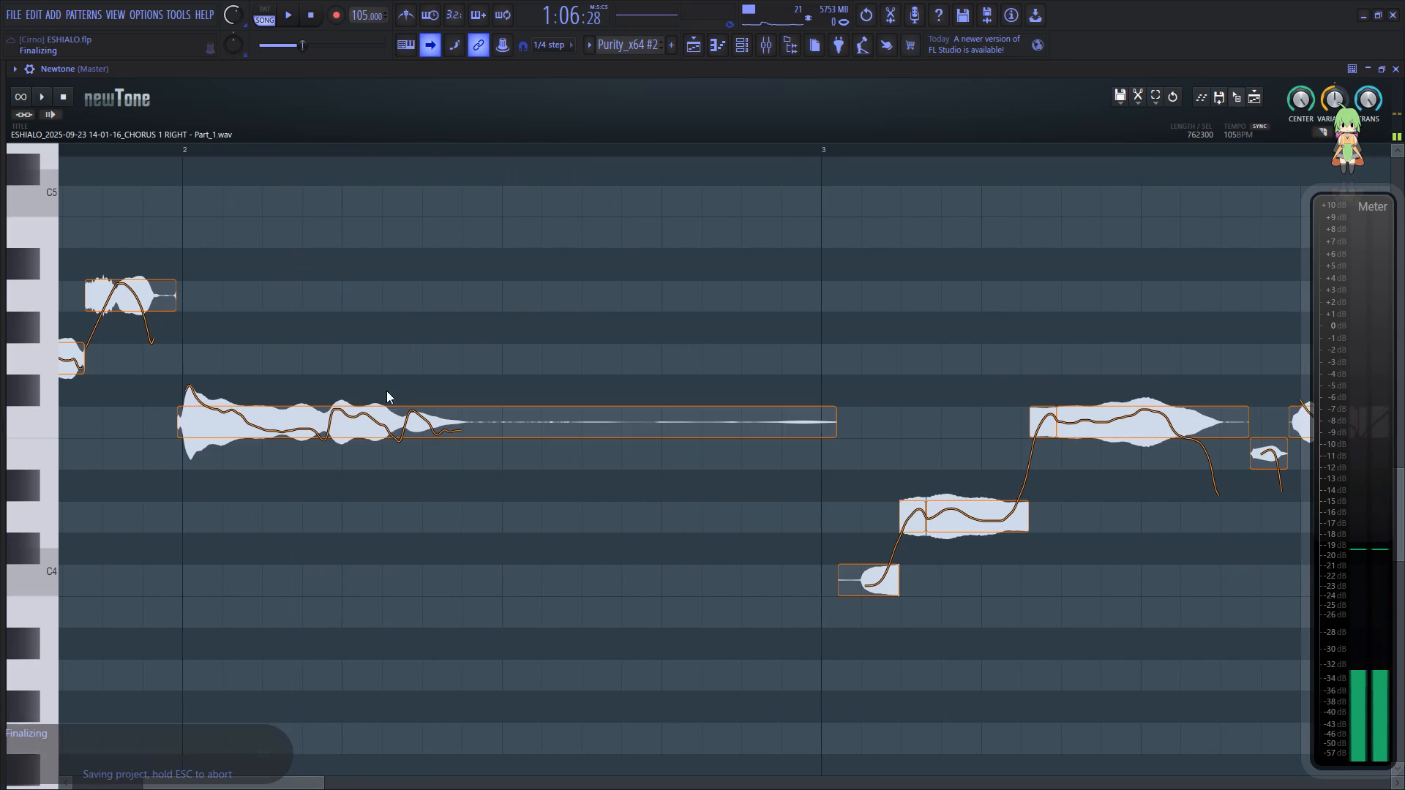
Slice the long F4 note of bar 2 at two points near its beginning, making three segments.
key(space)
click(1325, 134)
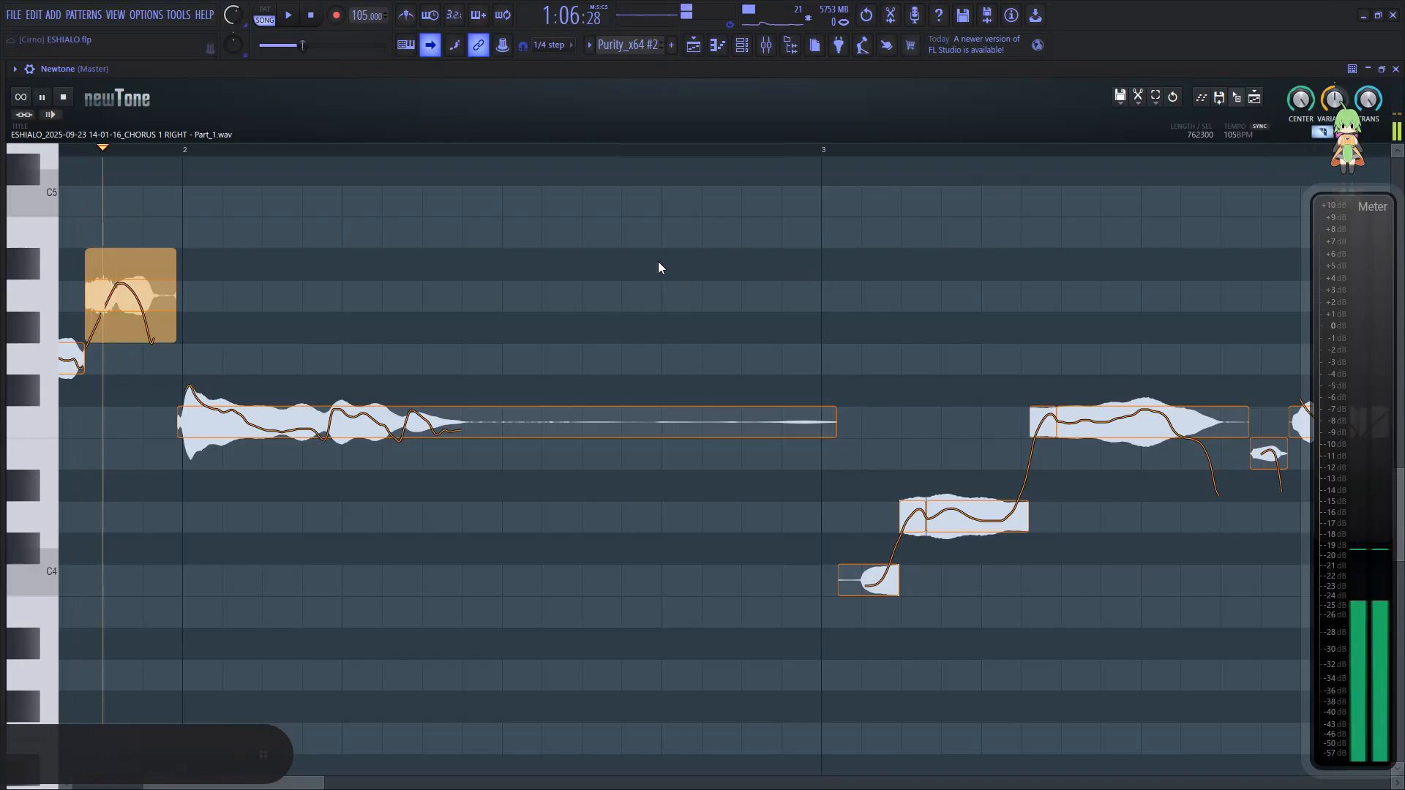
key(space)
click(277, 424)
key(space)
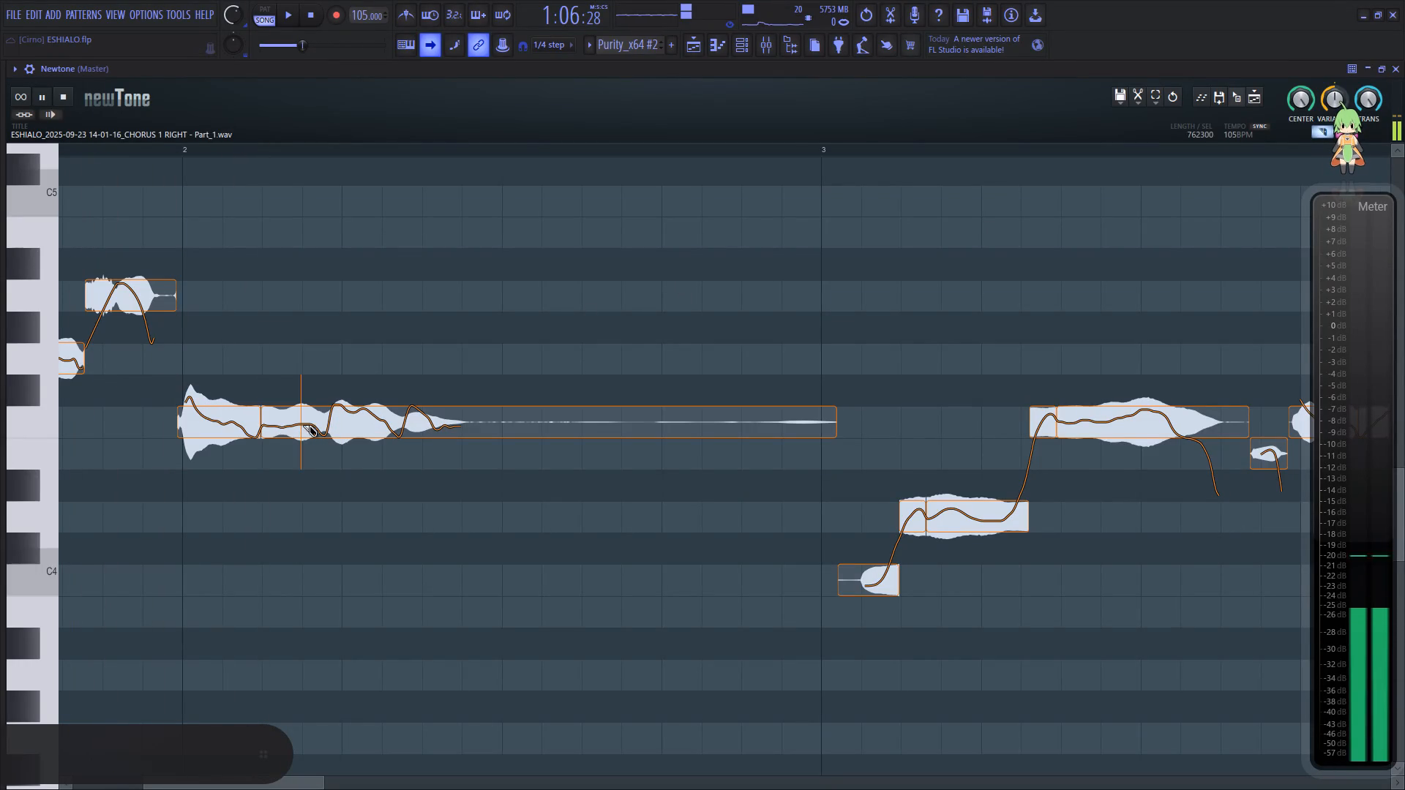
click(326, 431)
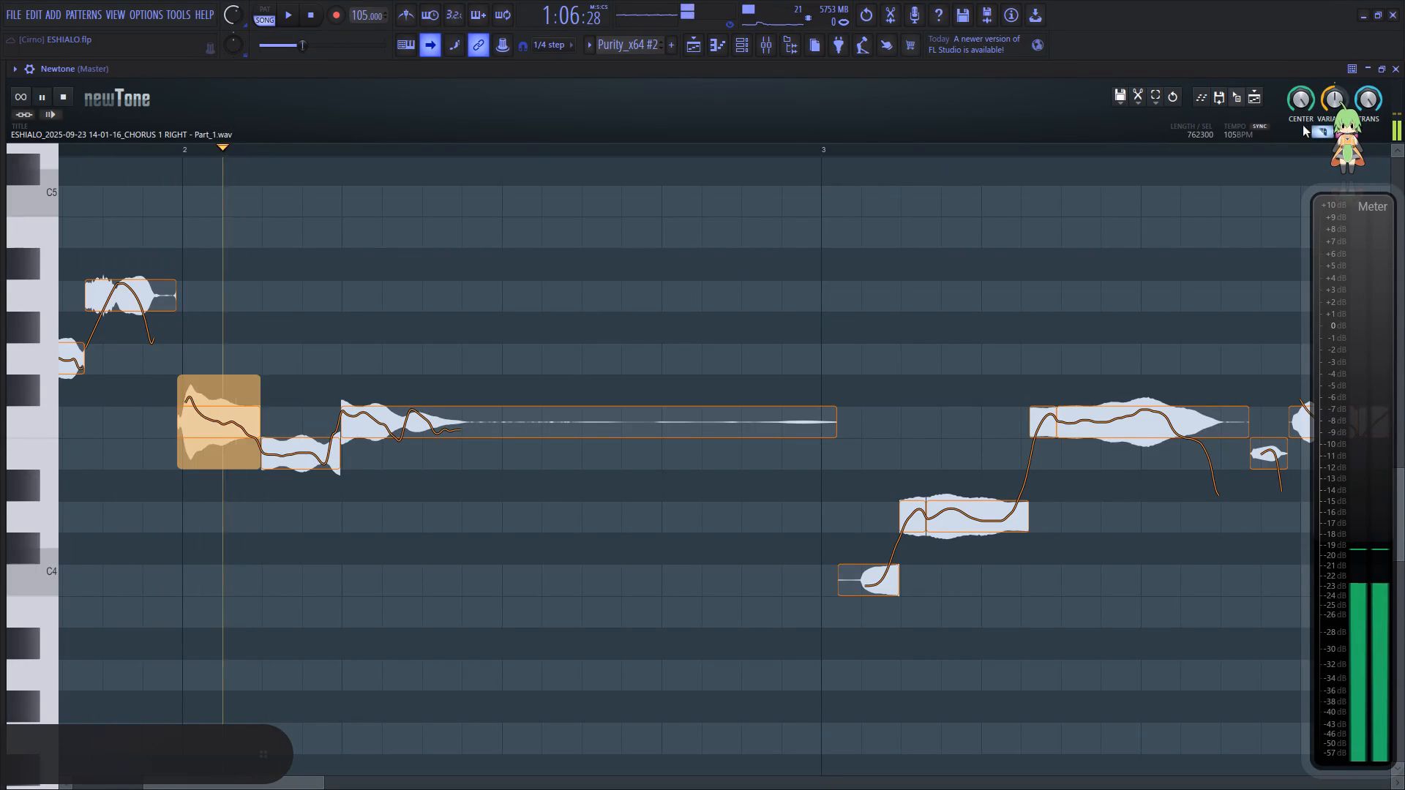
click(1322, 130)
key(space)
key(space)
Lower bar 2's last segment to E4 with 43.28% variation, set the middle segment's variation to 78.01%, and replay.
drag(507, 425, 503, 452)
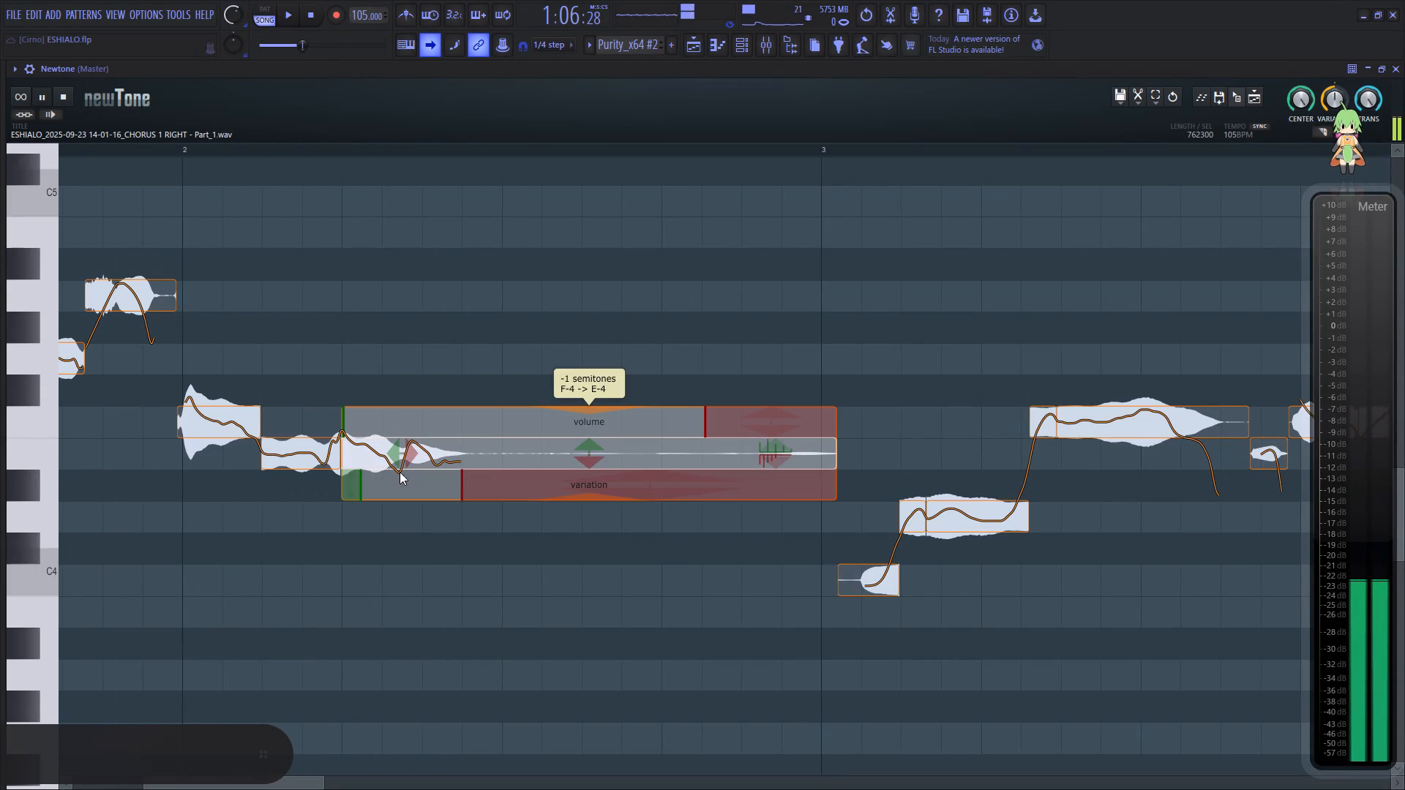
drag(415, 499, 424, 427)
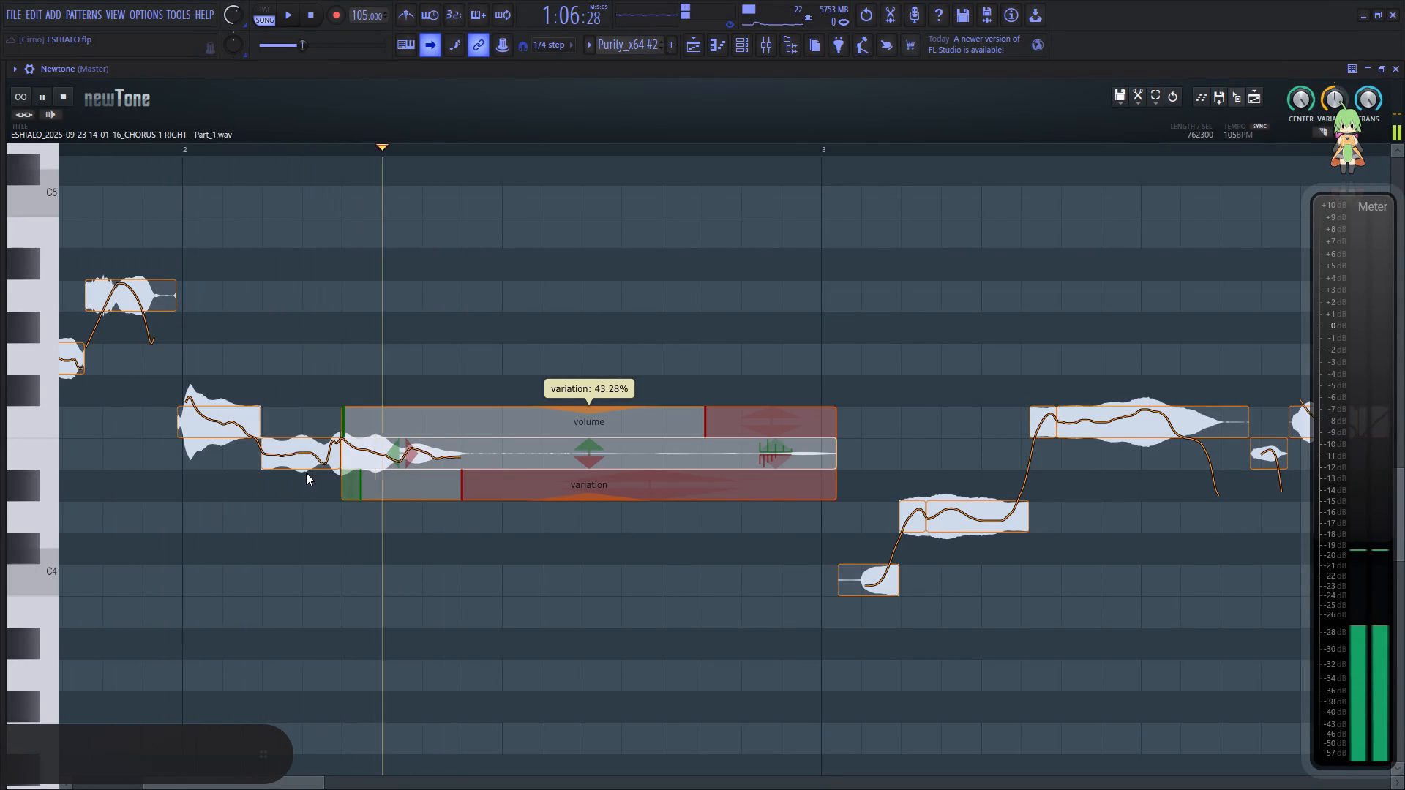
click(294, 450)
drag(297, 497, 311, 470)
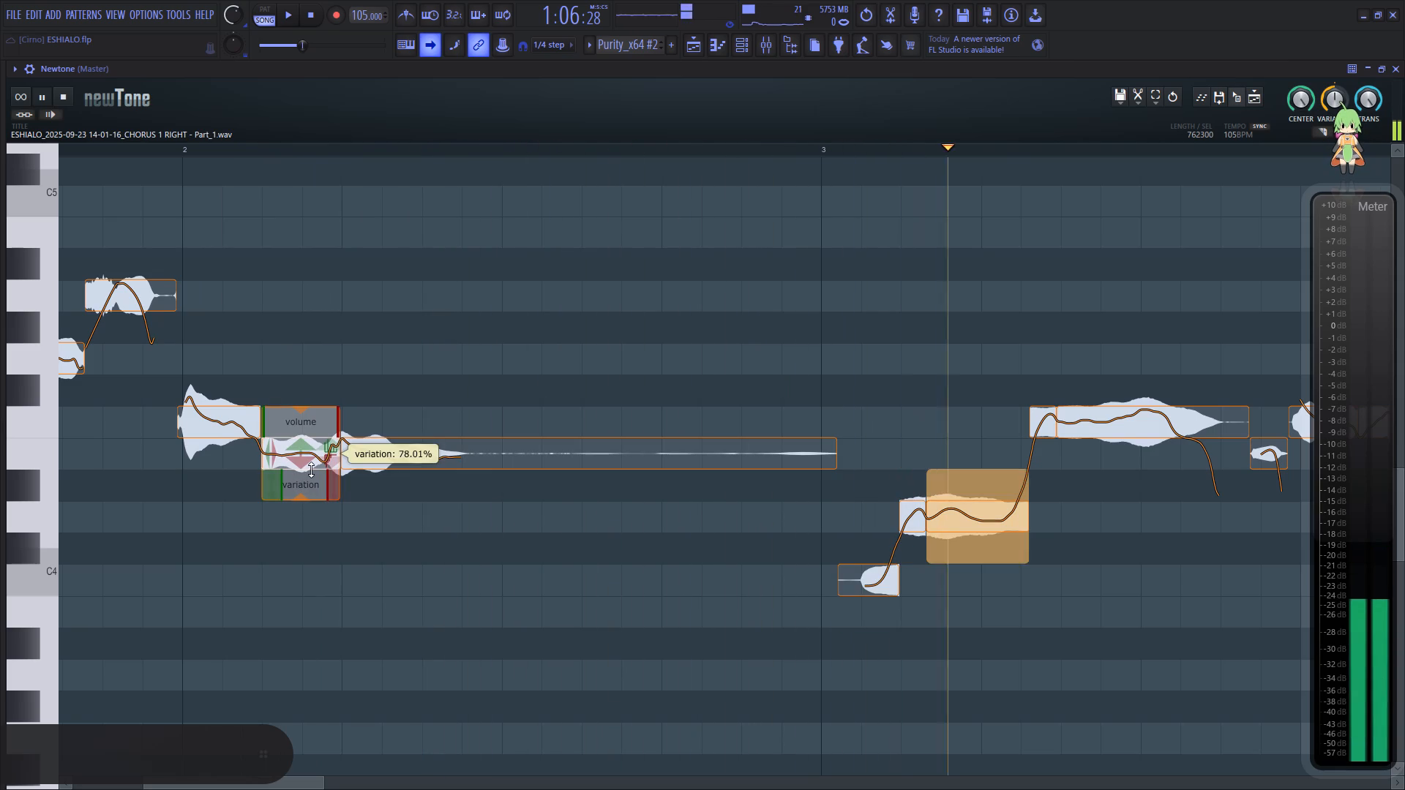
key(space)
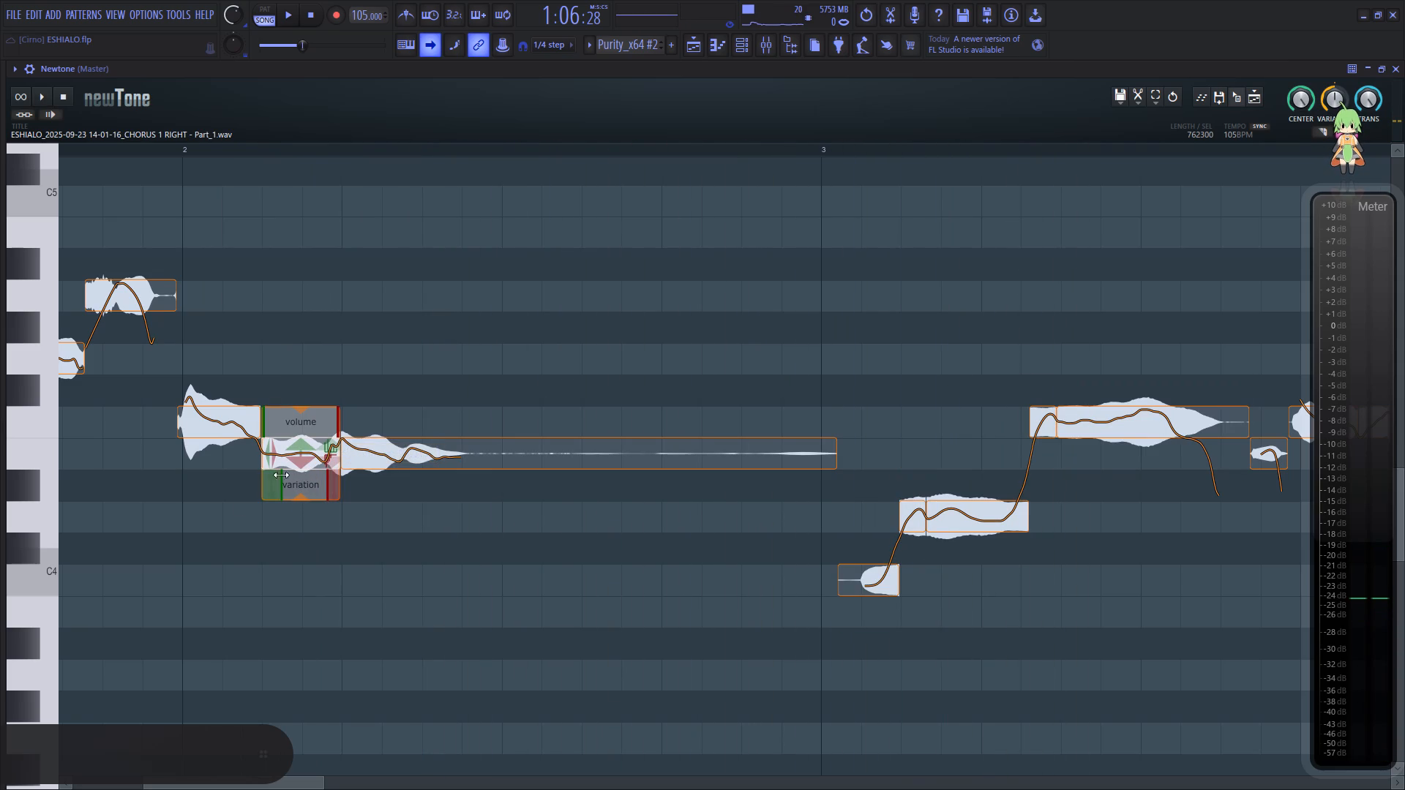
click(153, 513)
key(space)
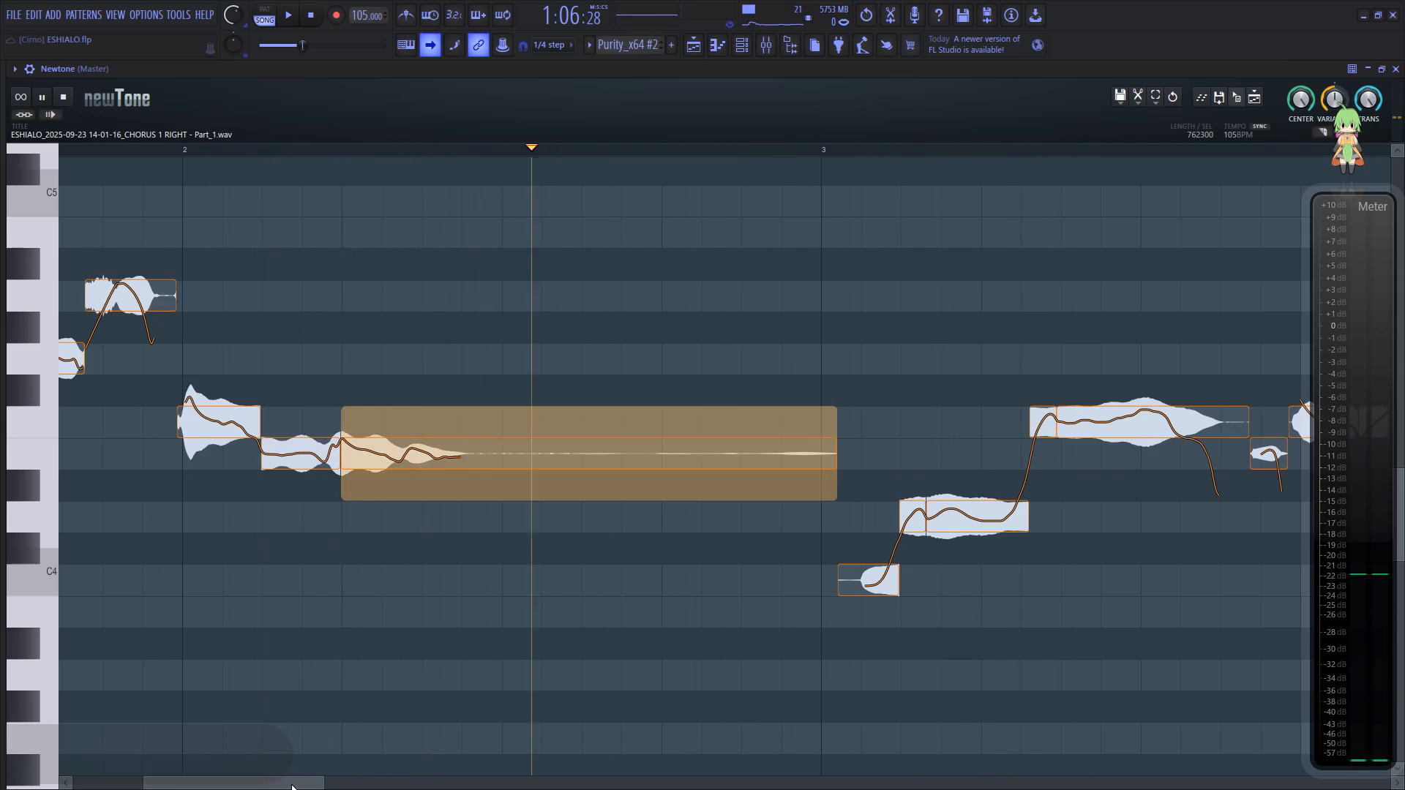
Reduce the pitch variation of the long sustained F4 note in bar 3 and replay it.
drag(291, 784, 382, 785)
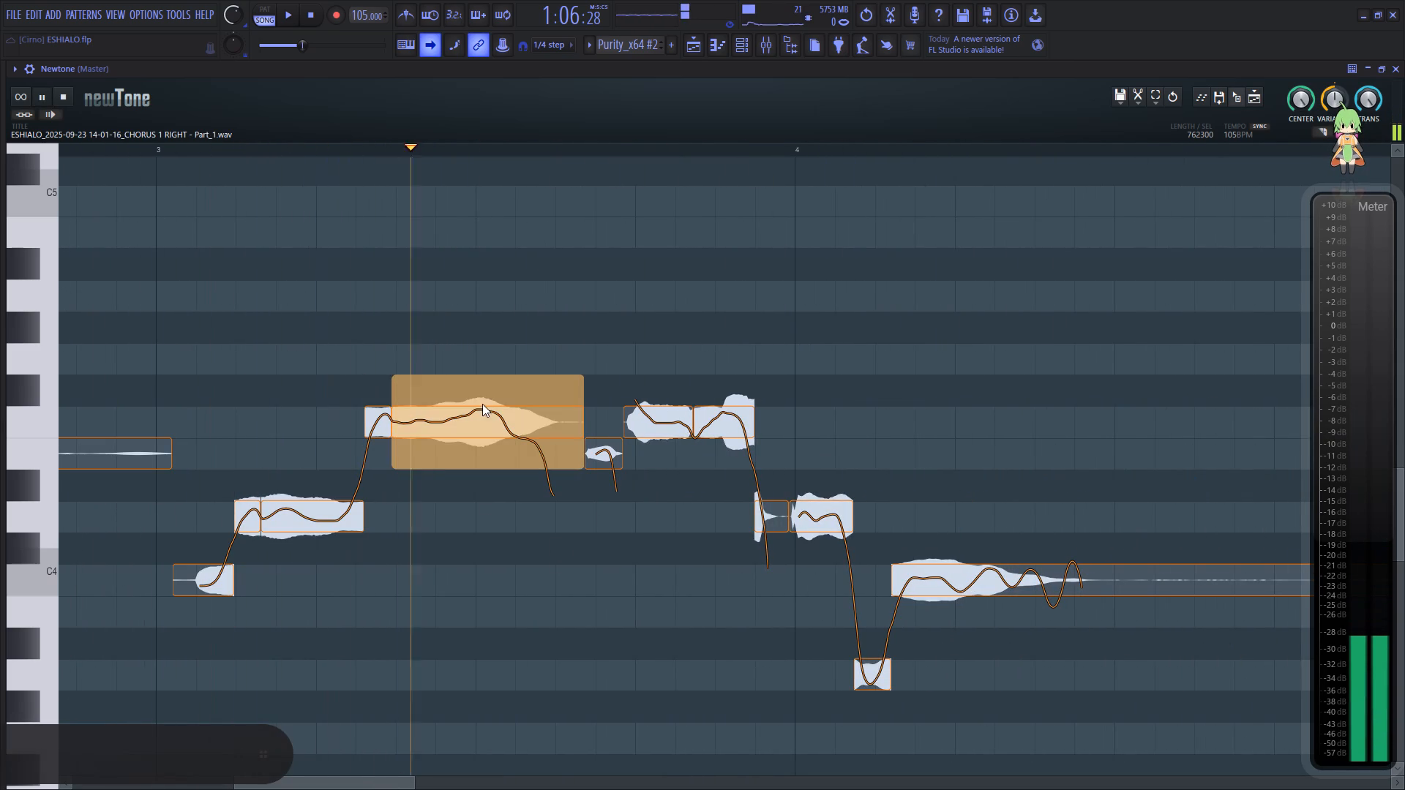
click(484, 430)
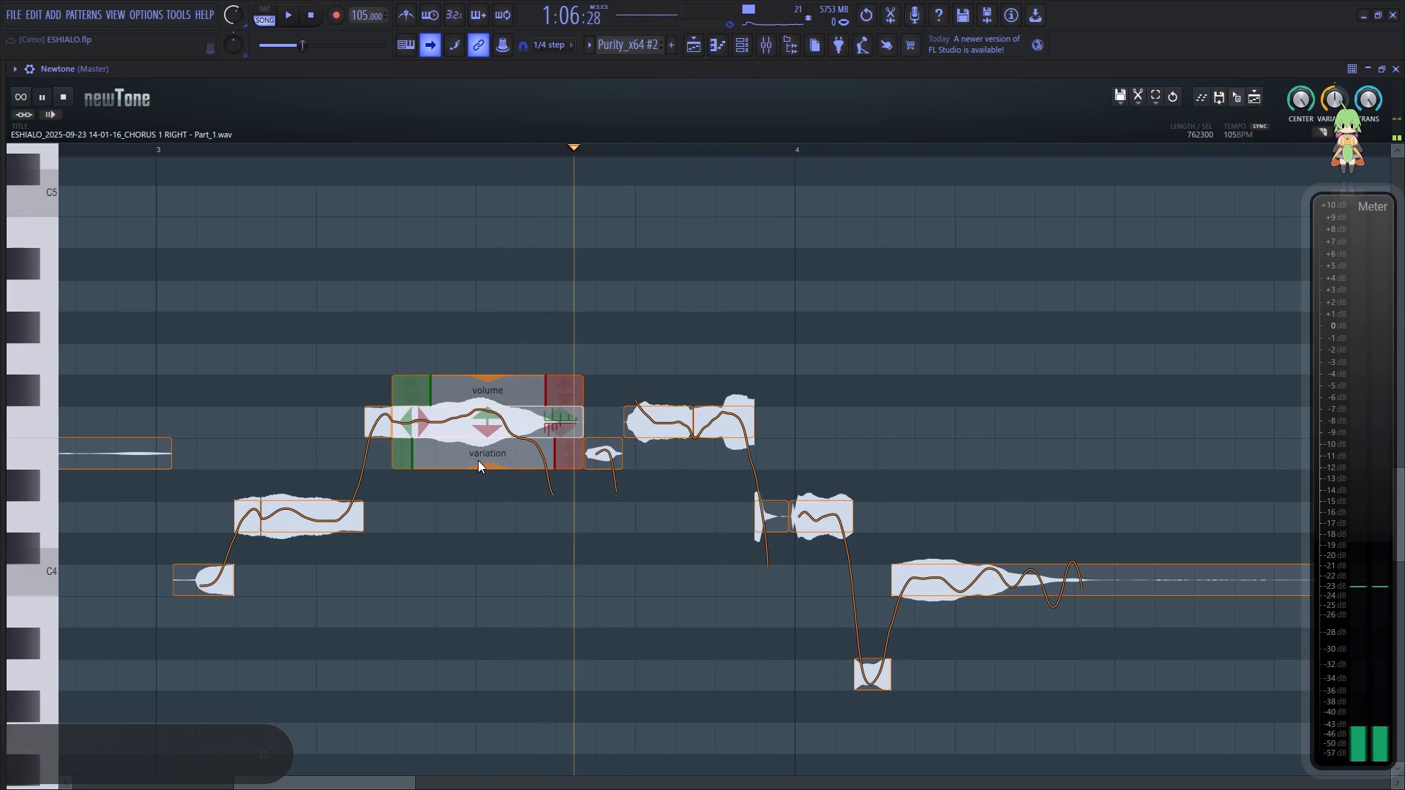
drag(482, 464, 489, 438)
drag(490, 467, 494, 412)
click(343, 408)
key(space)
key(space)
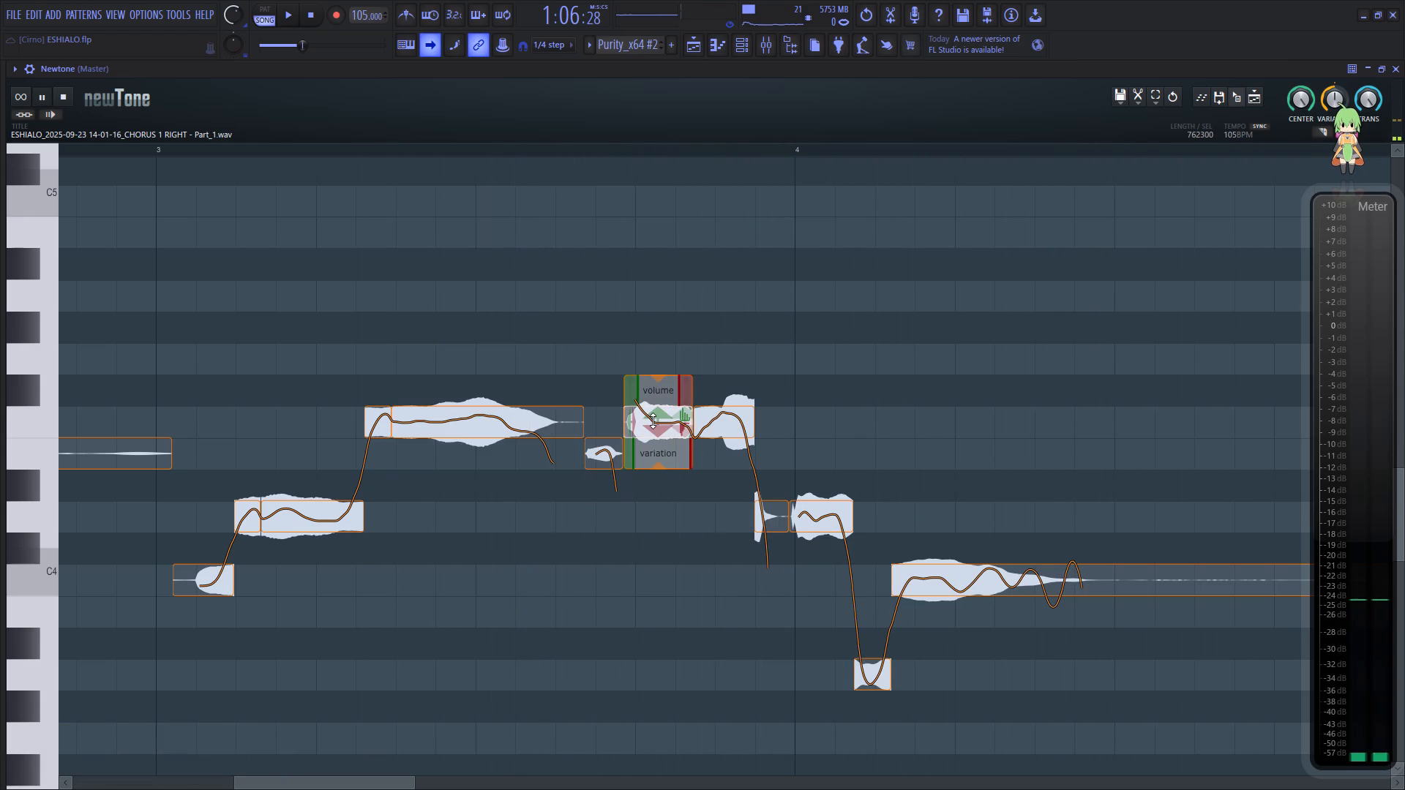
Lower the first of the two adjoining F4 notes late in bar 3 to E4 and set its variation to 72.22%.
drag(662, 419, 662, 444)
click(411, 494)
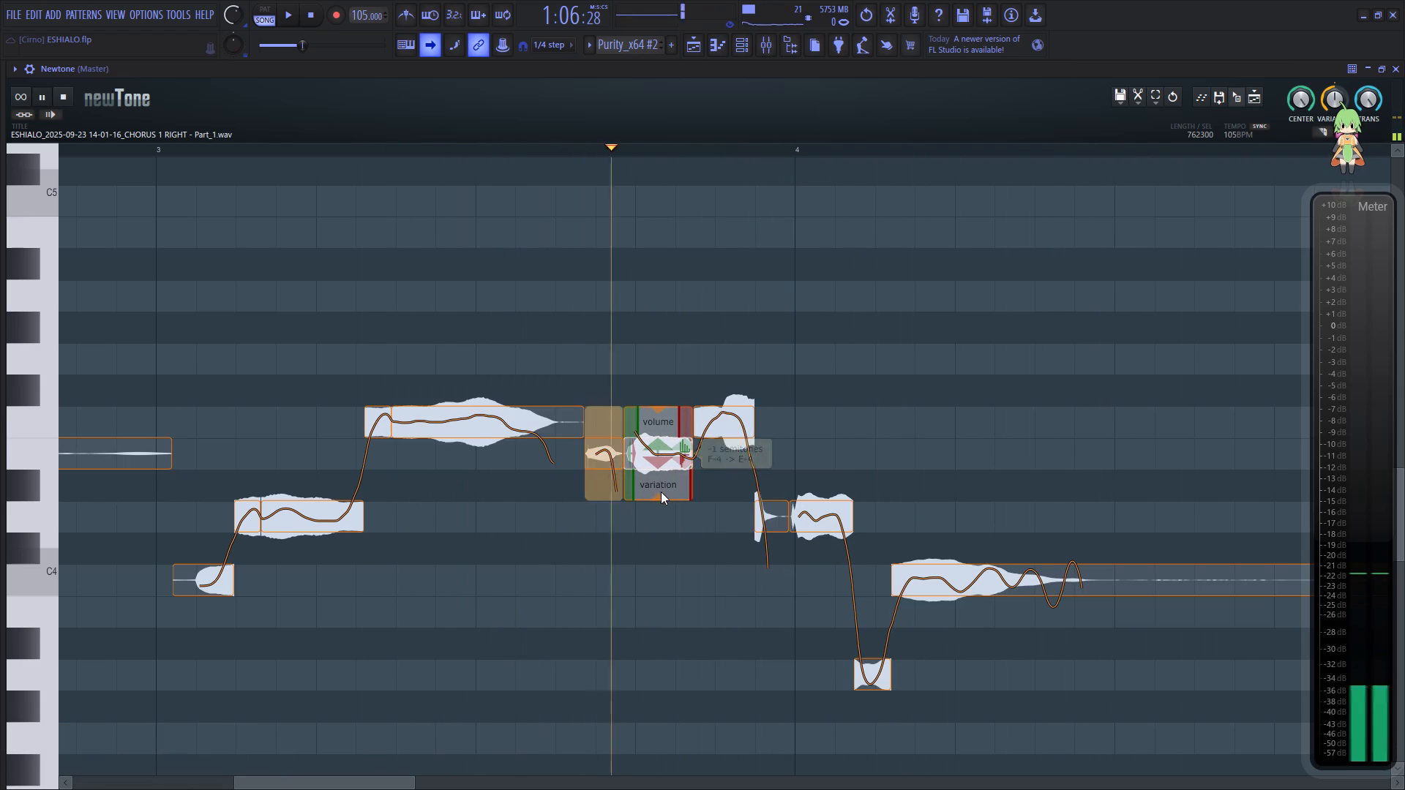
drag(659, 497, 674, 462)
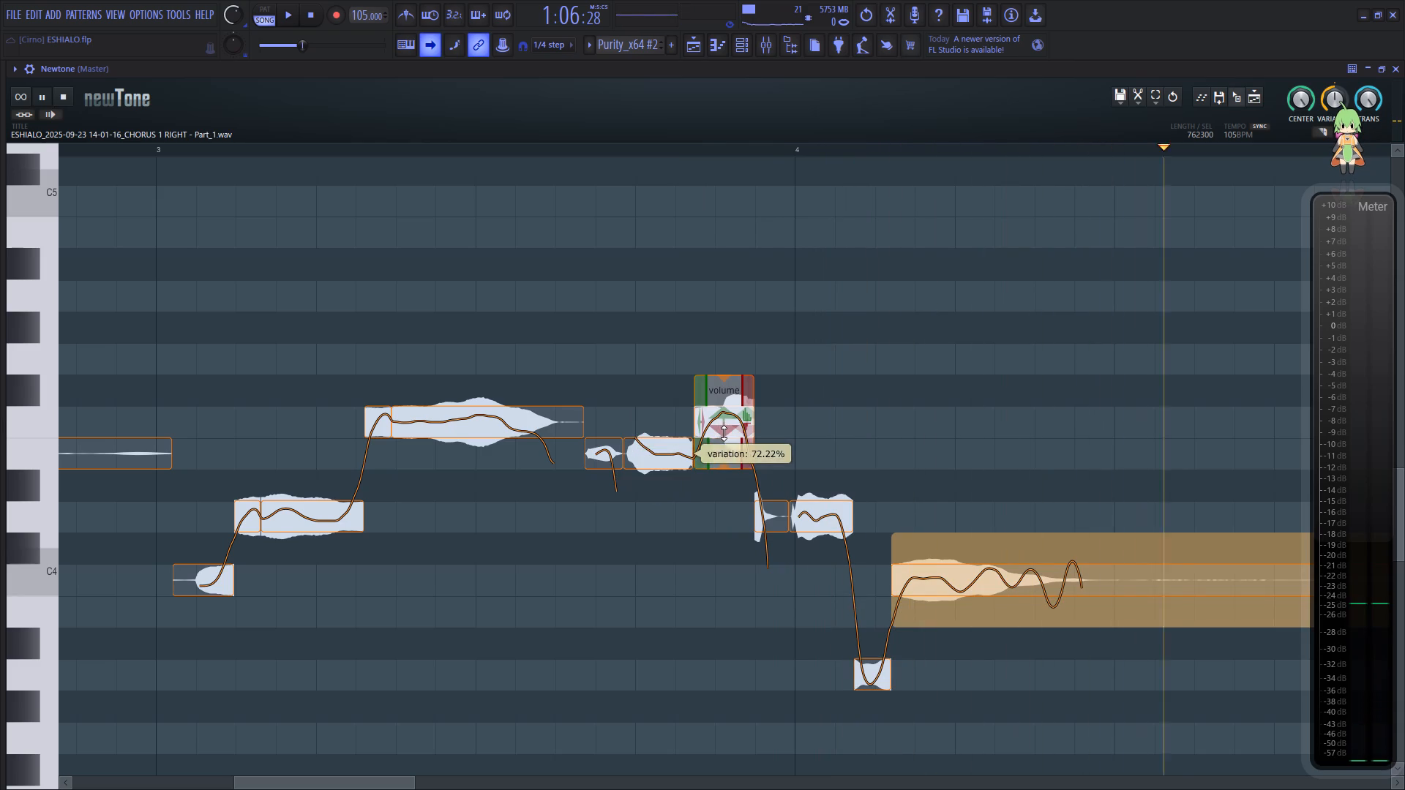
key(space)
Set variation to 60.64% on bar 3's last F4 note, 31.71% on bar 4's long C4 and 51.38% on the short A3.
drag(727, 468, 739, 418)
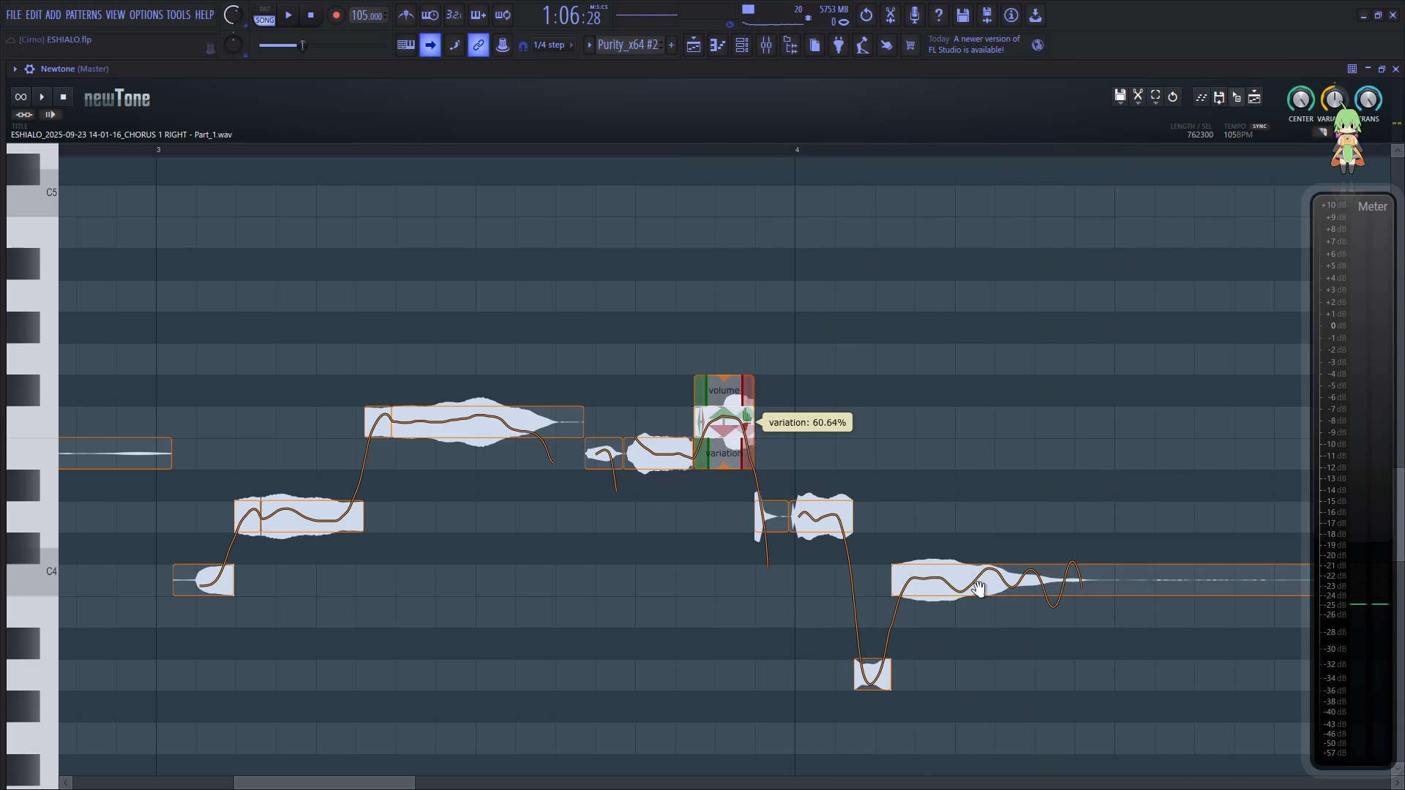
drag(1024, 625, 1024, 538)
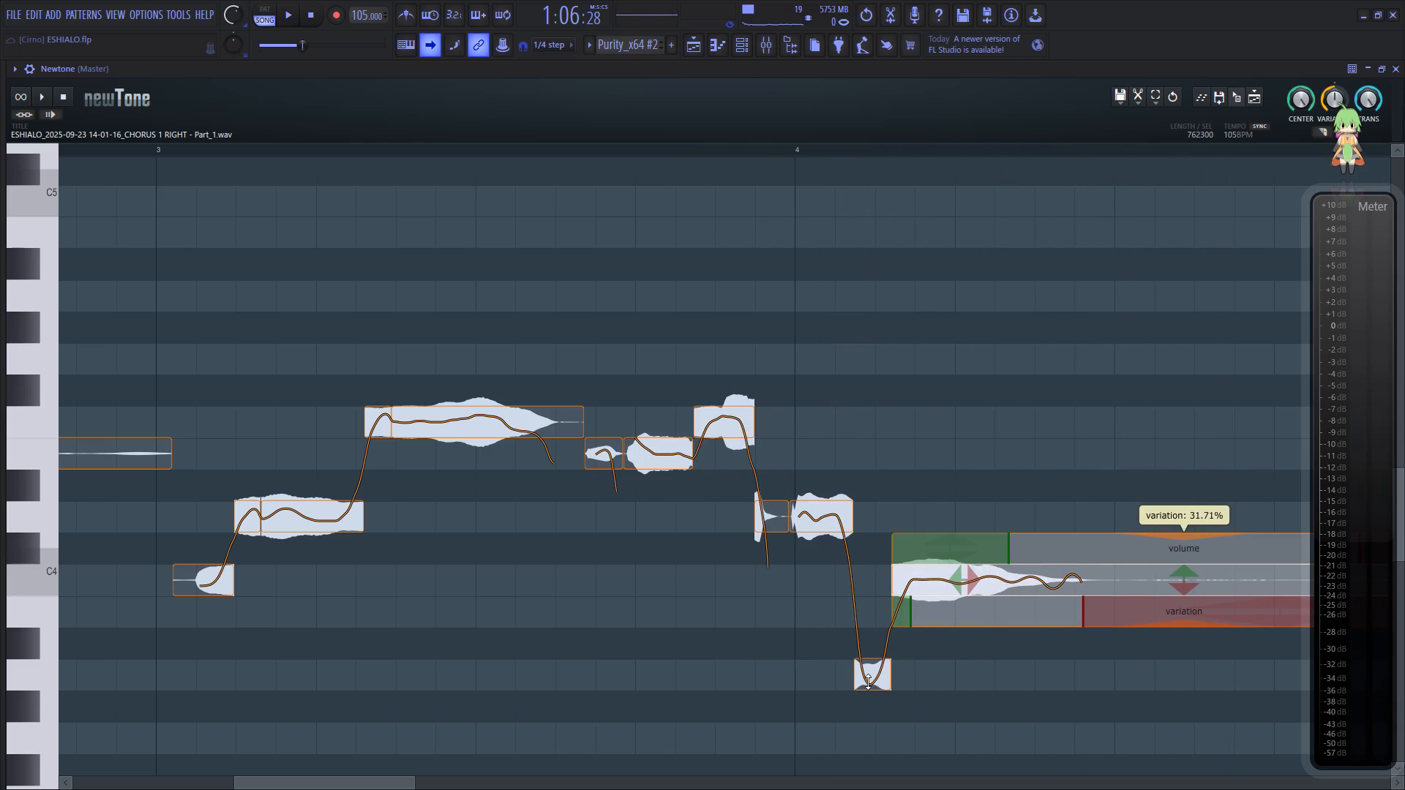
drag(872, 719, 872, 658)
click(621, 628)
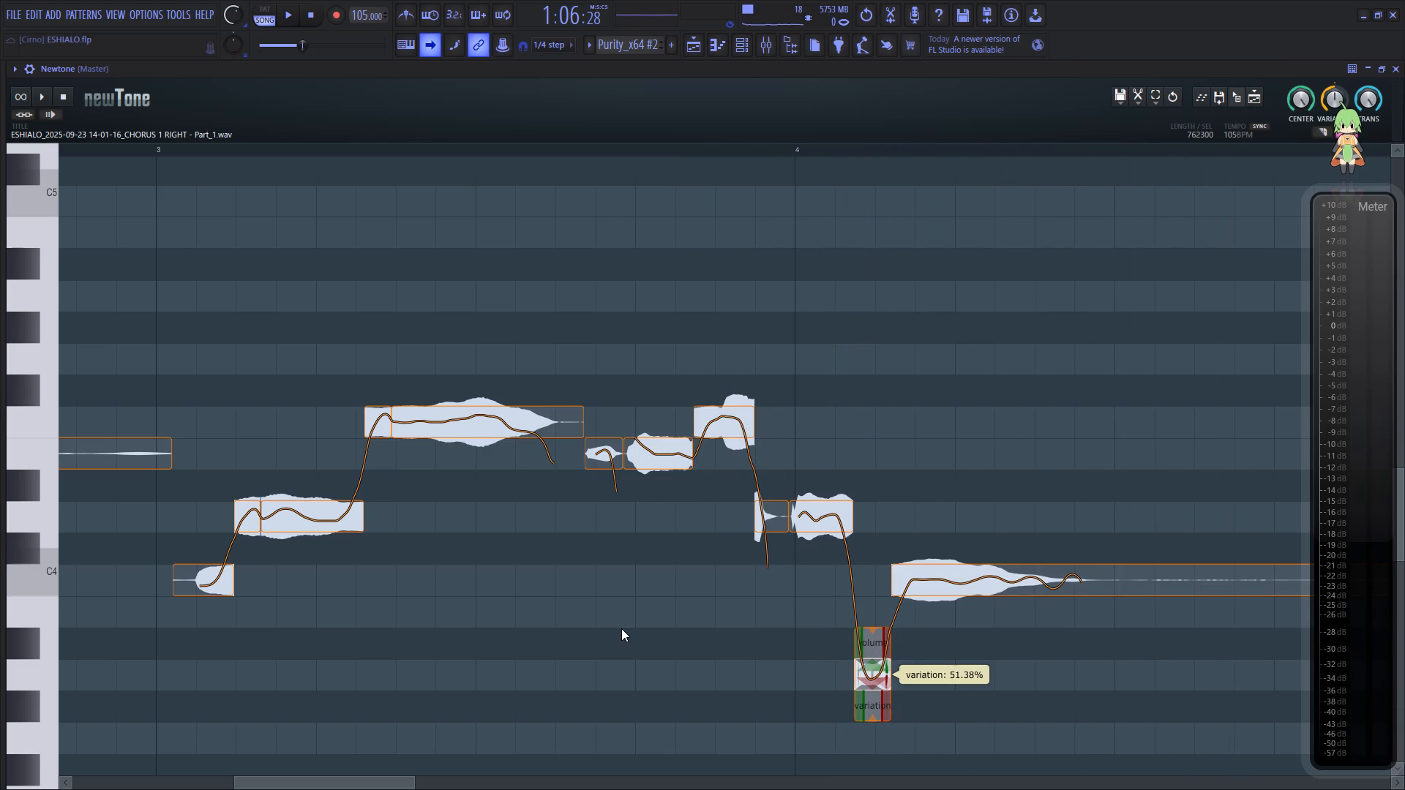
key(space)
Slice the long C4 note's quiet tail just before bar 5, delete the end segment and replay.
drag(389, 780, 561, 789)
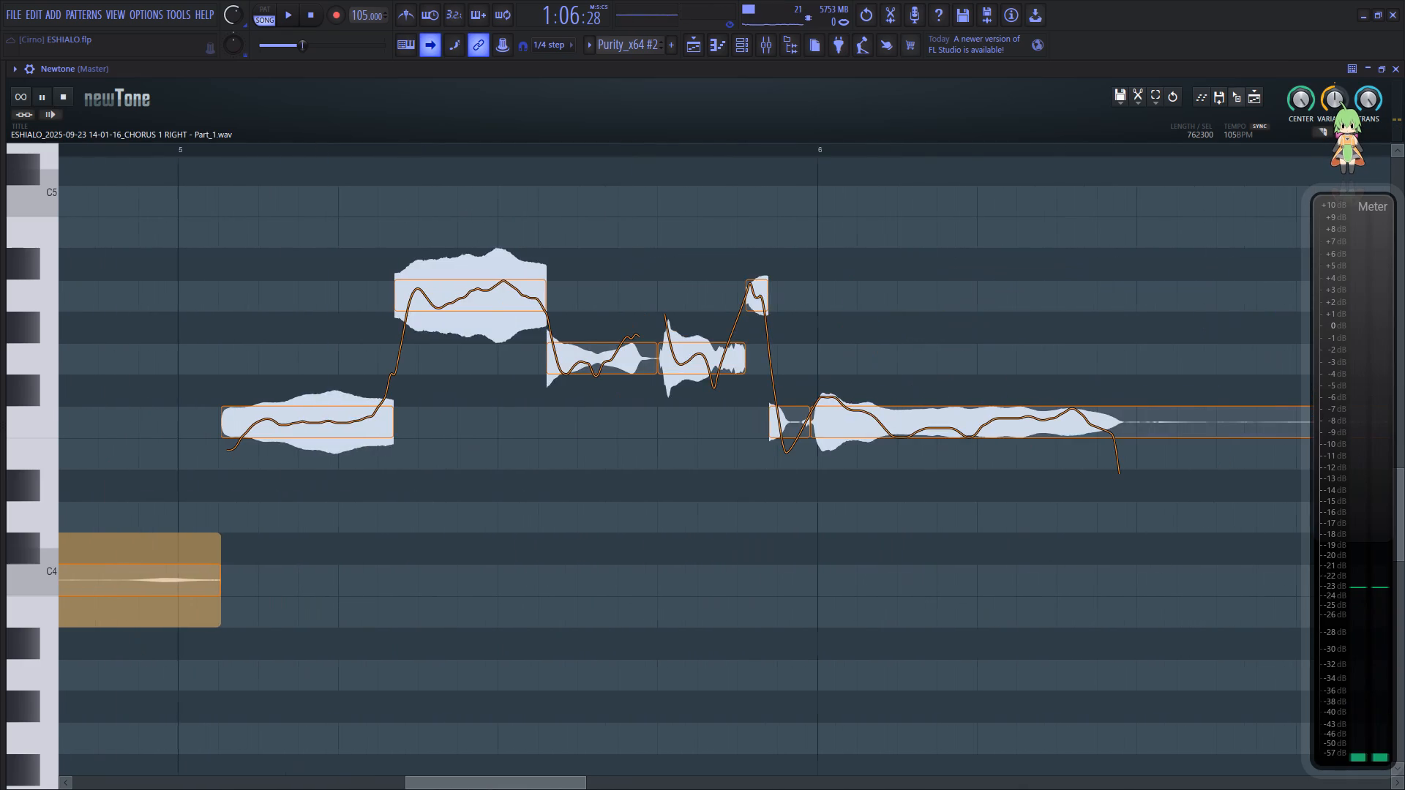
drag(561, 789, 547, 789)
key(space)
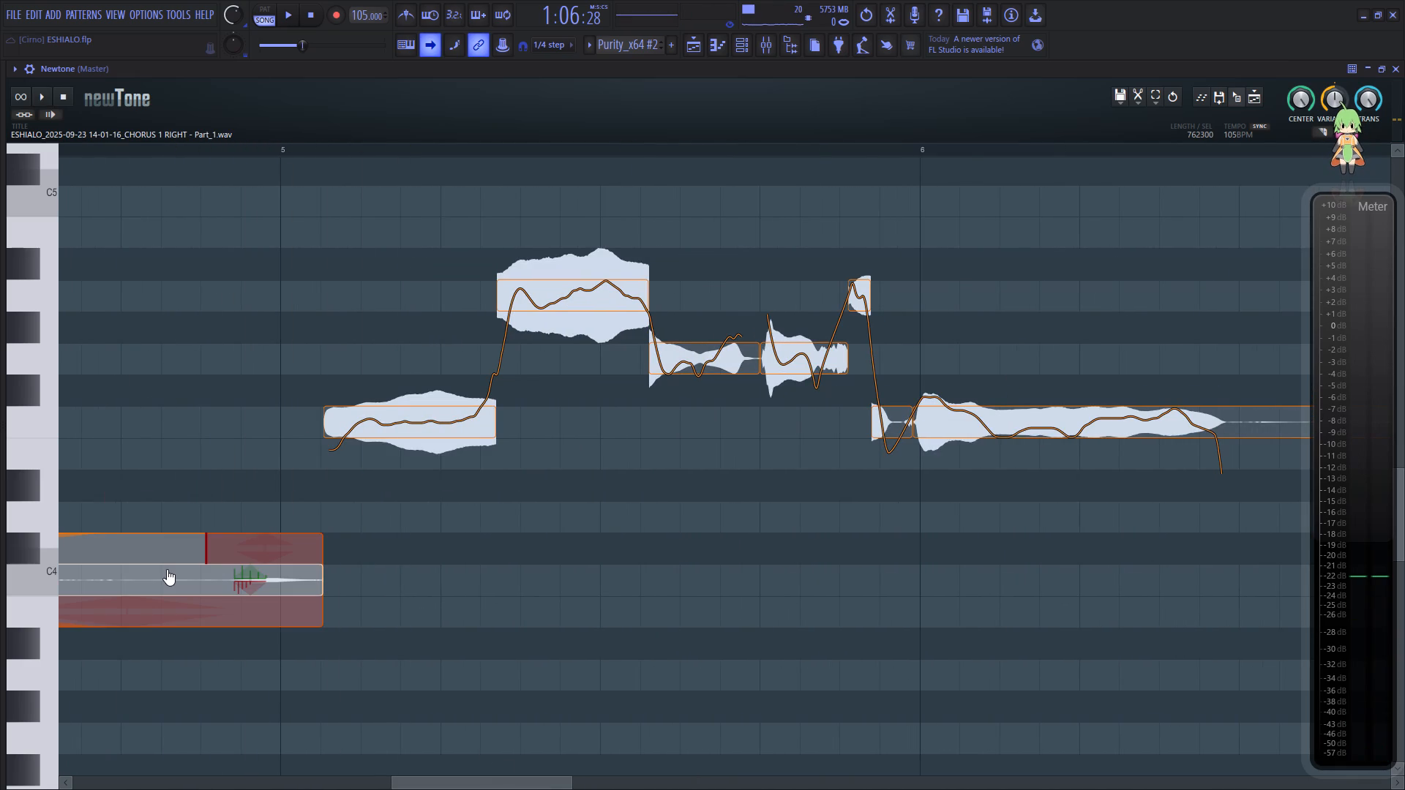
key(c)
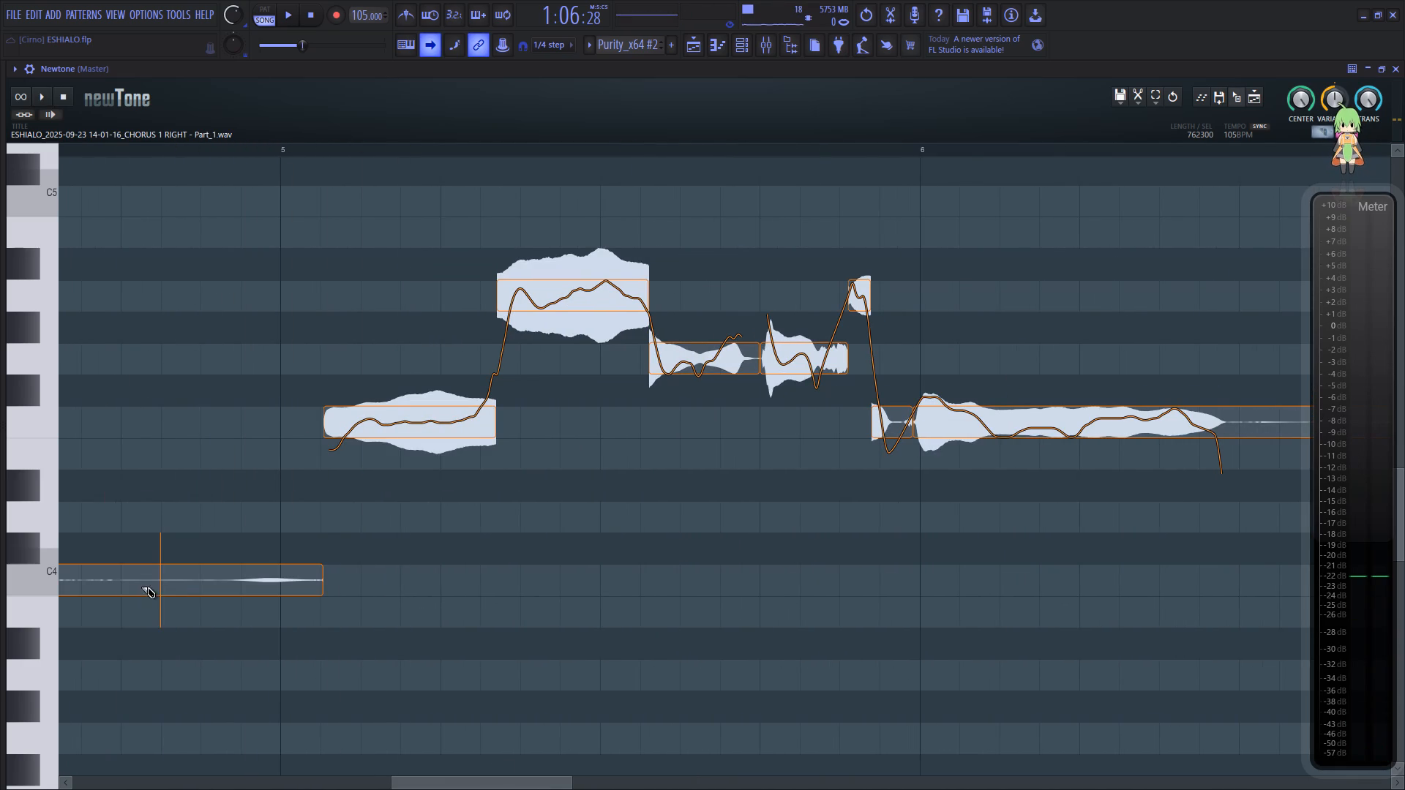
click(158, 575)
key(c)
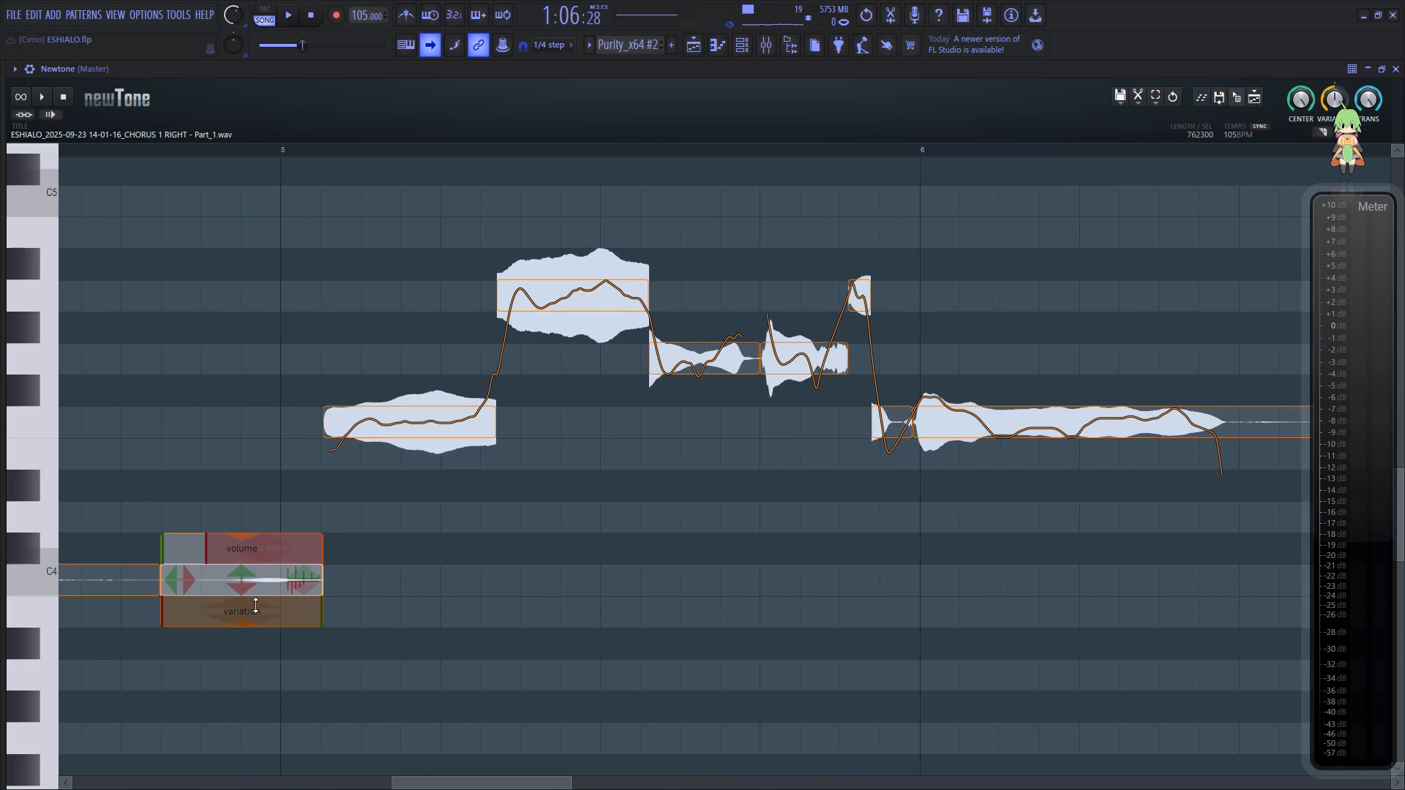
click(236, 698)
ctrl+drag(209, 704, 262, 561)
key(Delete)
key(space)
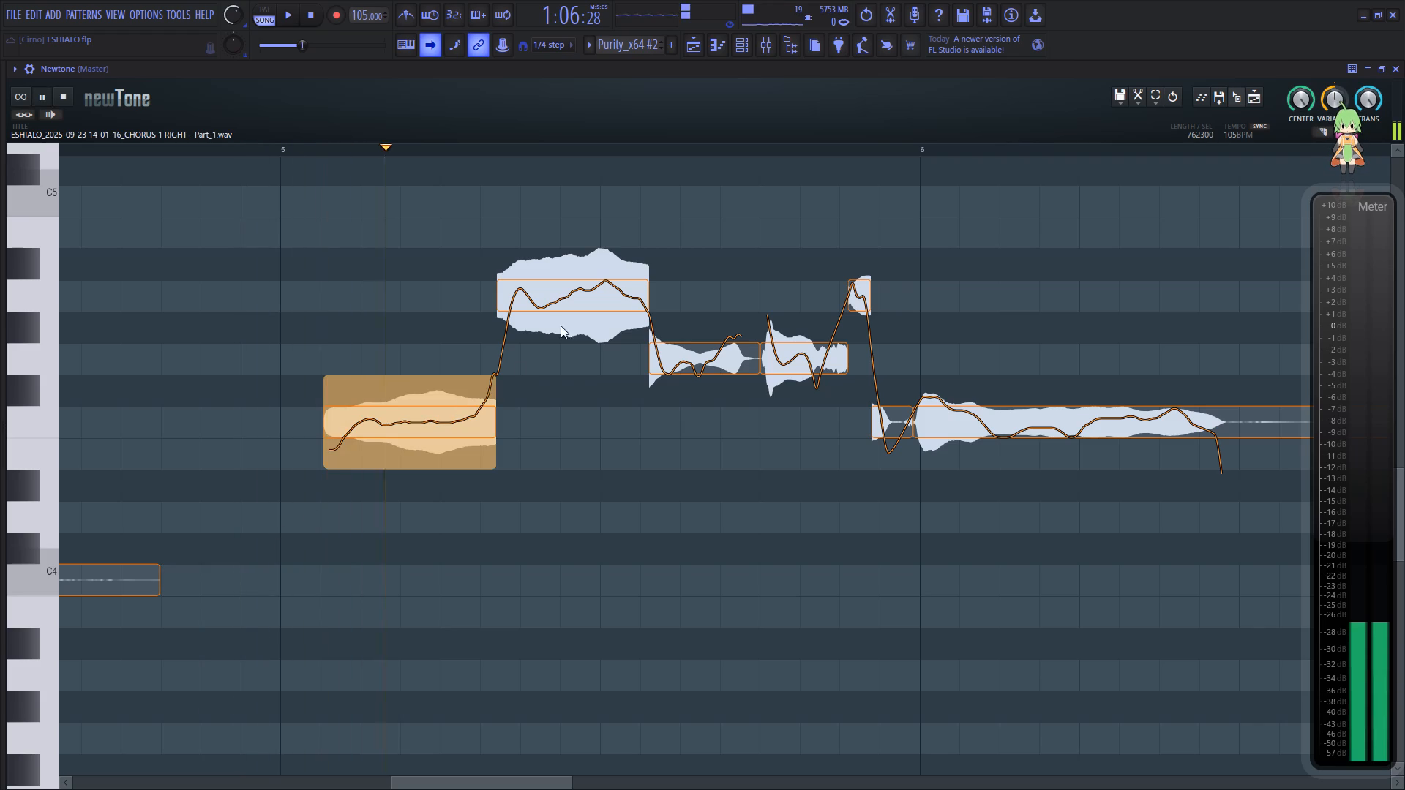
Set variation in bar 5 to 60.07% on the long A4 note, 46.75% on the first G4 and 42.12% on the second G4.
drag(577, 339, 601, 289)
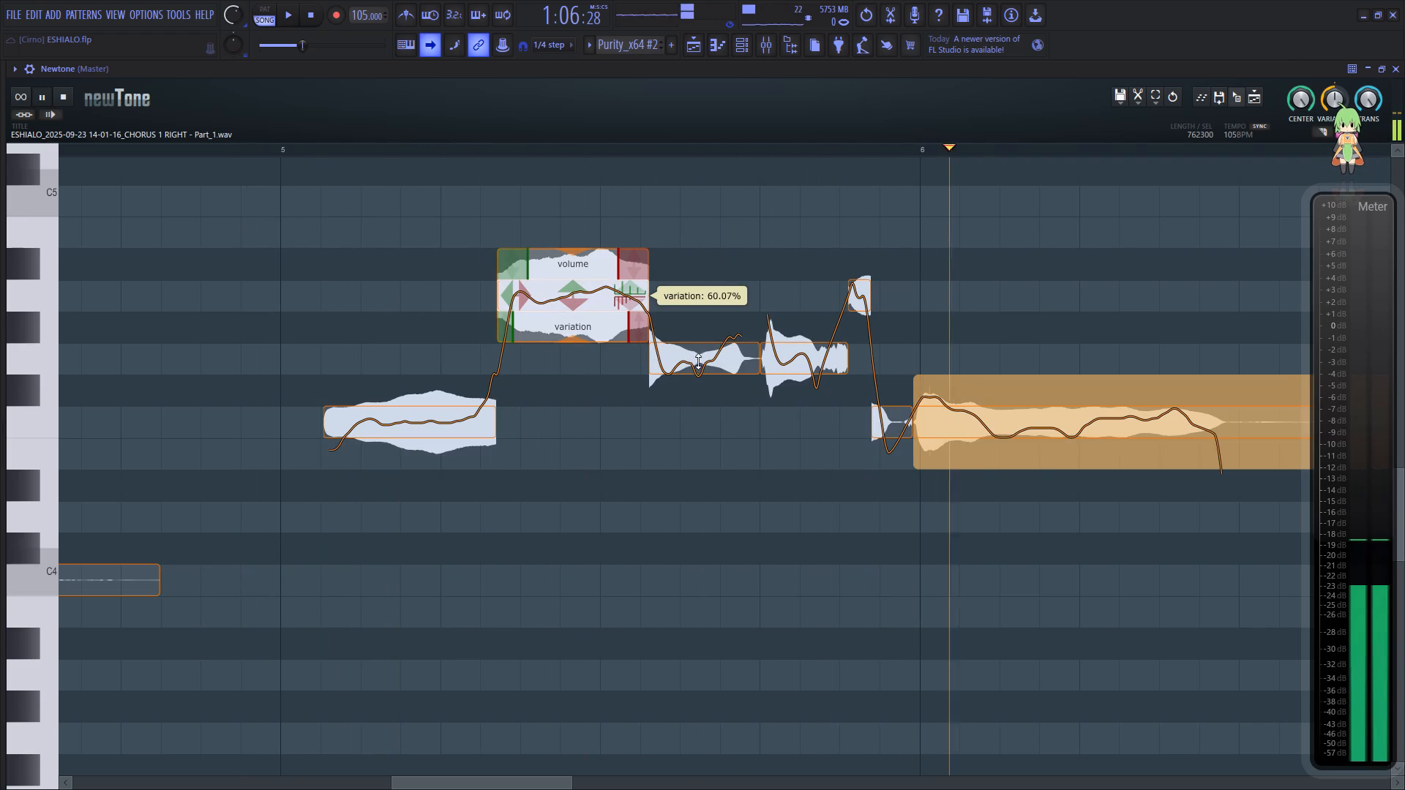
key(space)
key(space)
drag(708, 403, 723, 336)
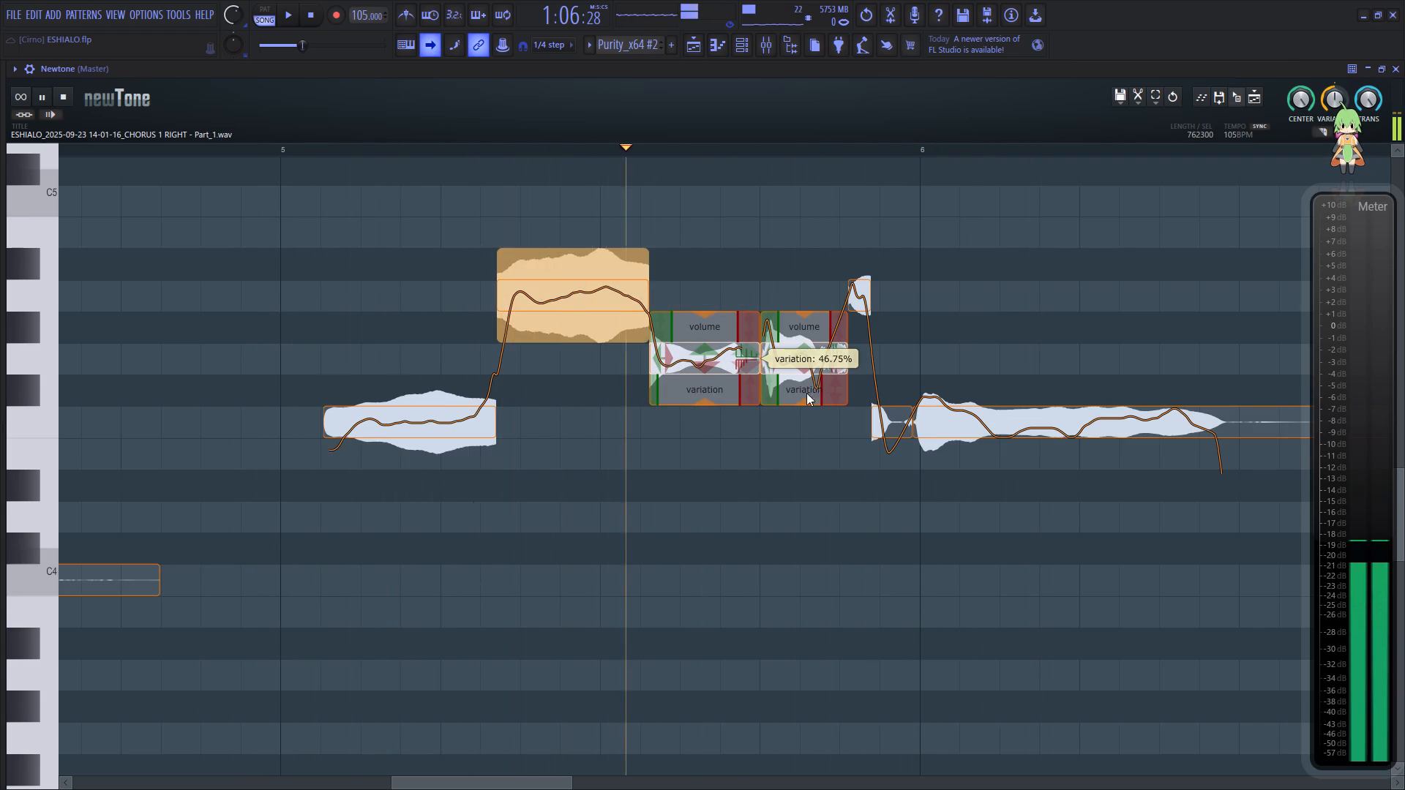
drag(803, 405, 828, 331)
key(space)
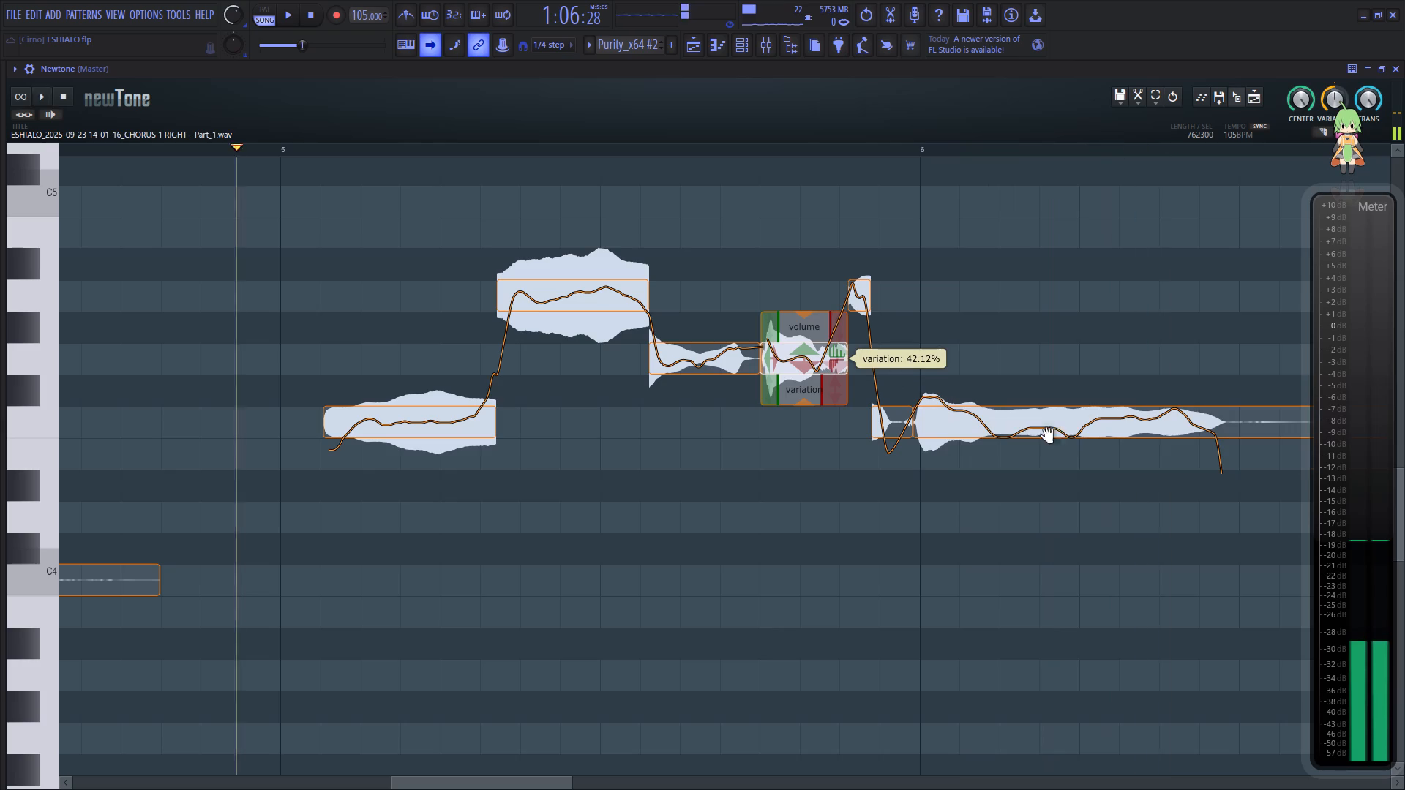
key(space)
Audition the passage into bar 6 and slice its long F4 note shortly after its initial swell.
drag(545, 782, 604, 780)
key(space)
key(space)
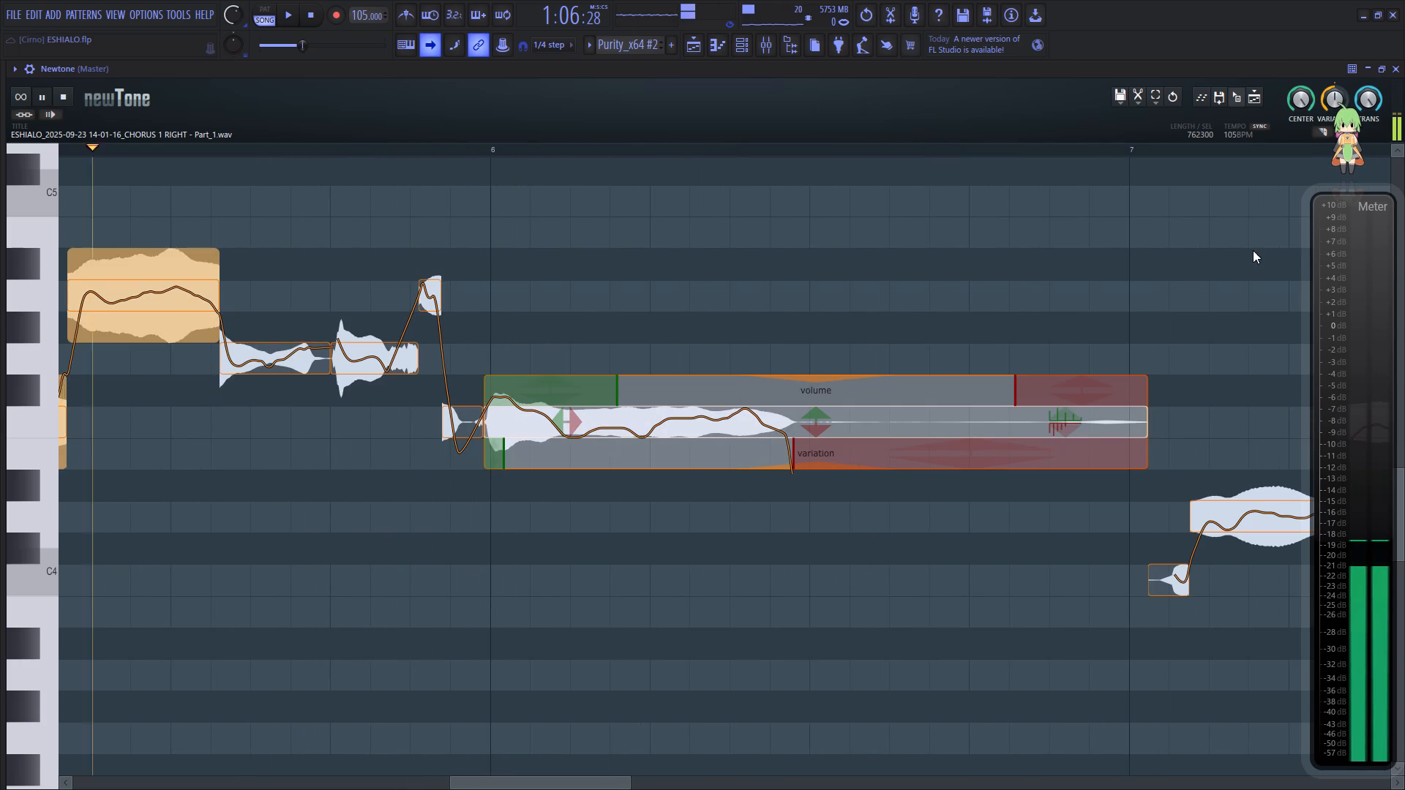
key(c)
key(space)
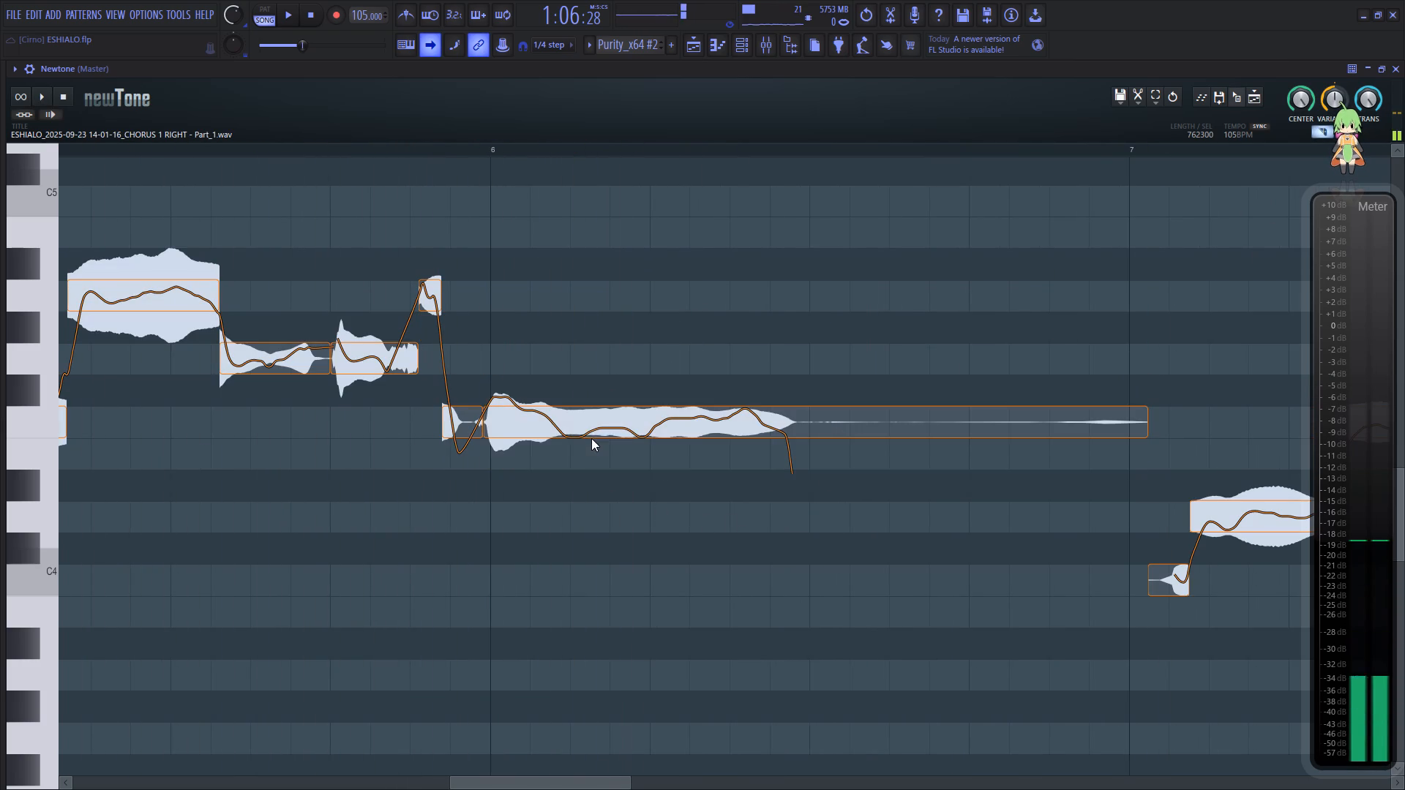
key(space)
click(575, 419)
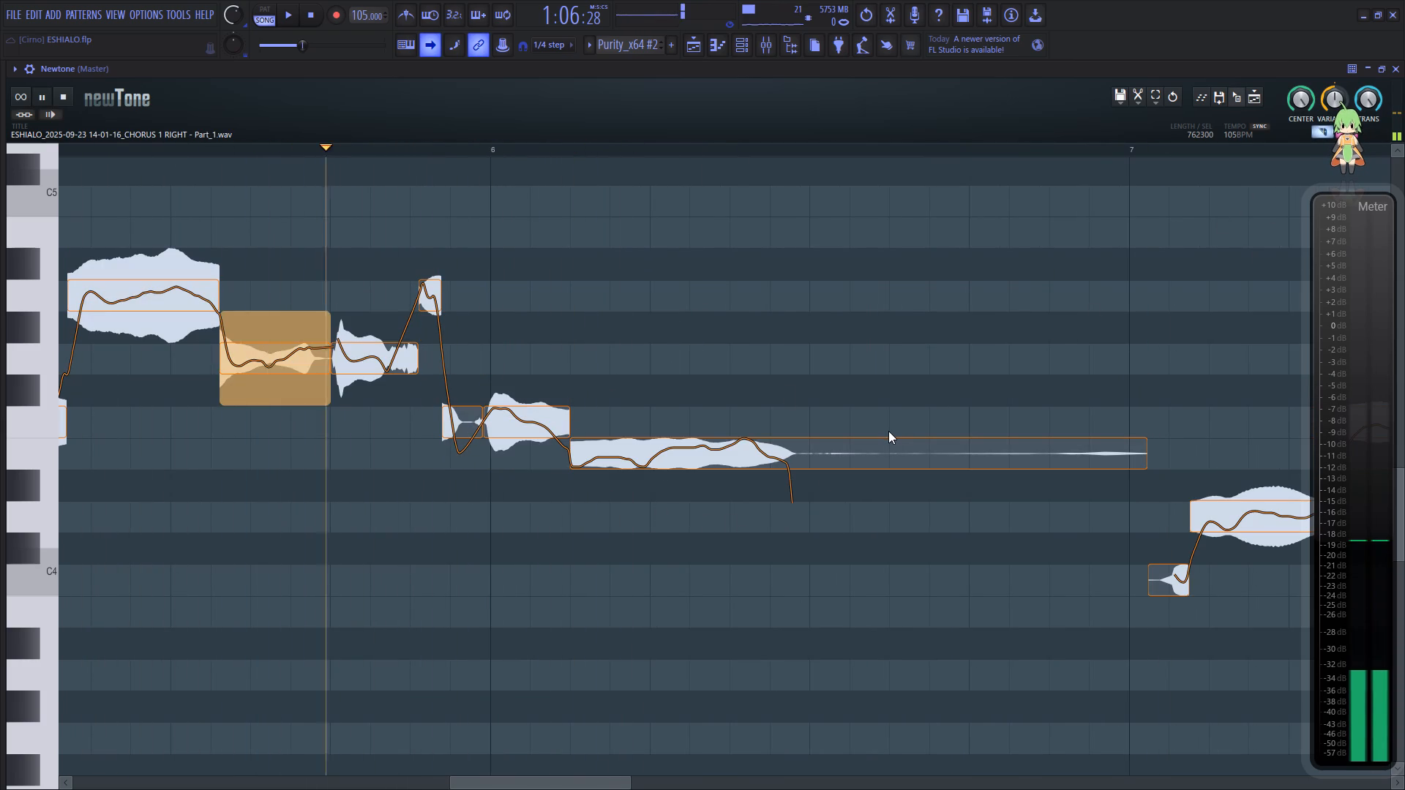
key(c)
key(space)
Set the variation of bar 6's long E4 segment to 41.54%.
click(771, 452)
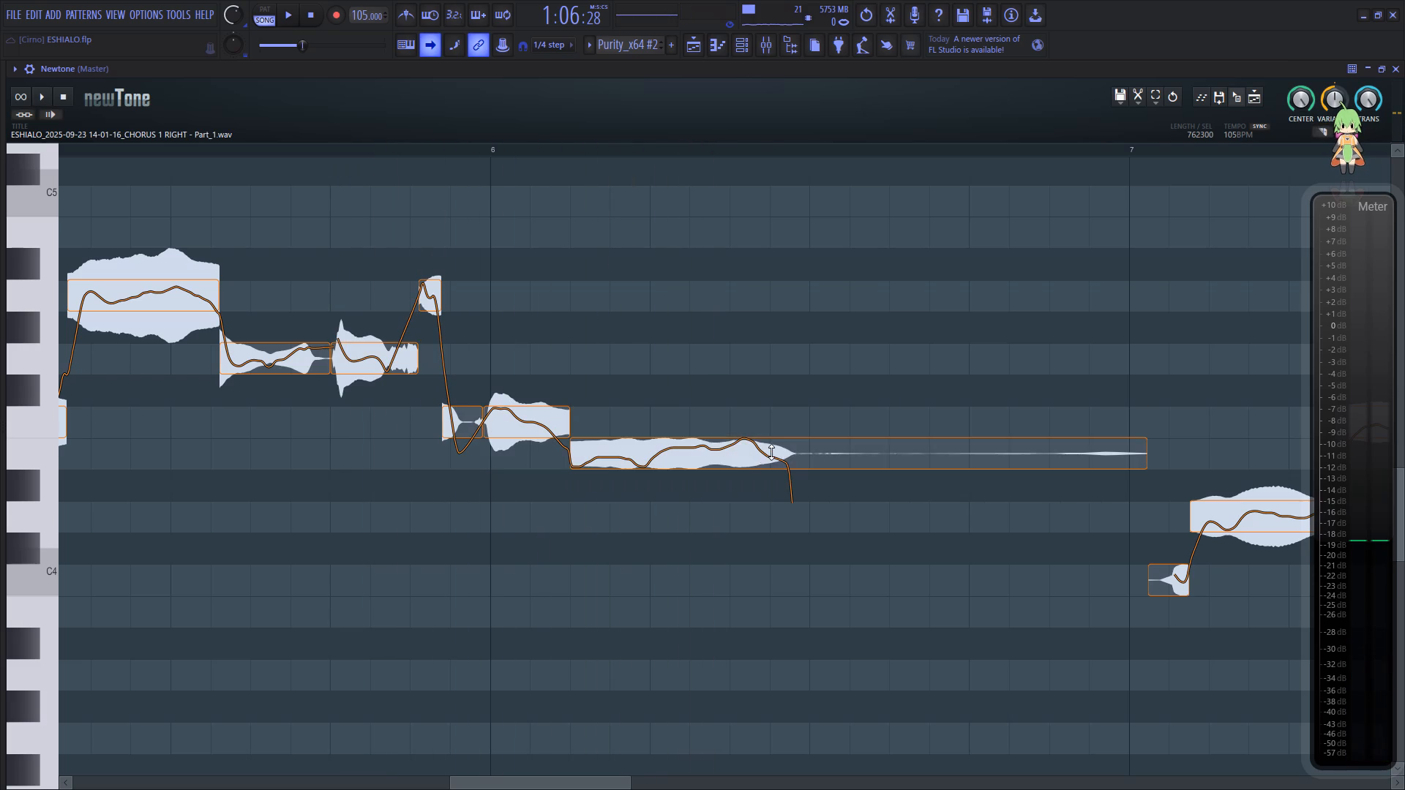
drag(832, 500, 842, 426)
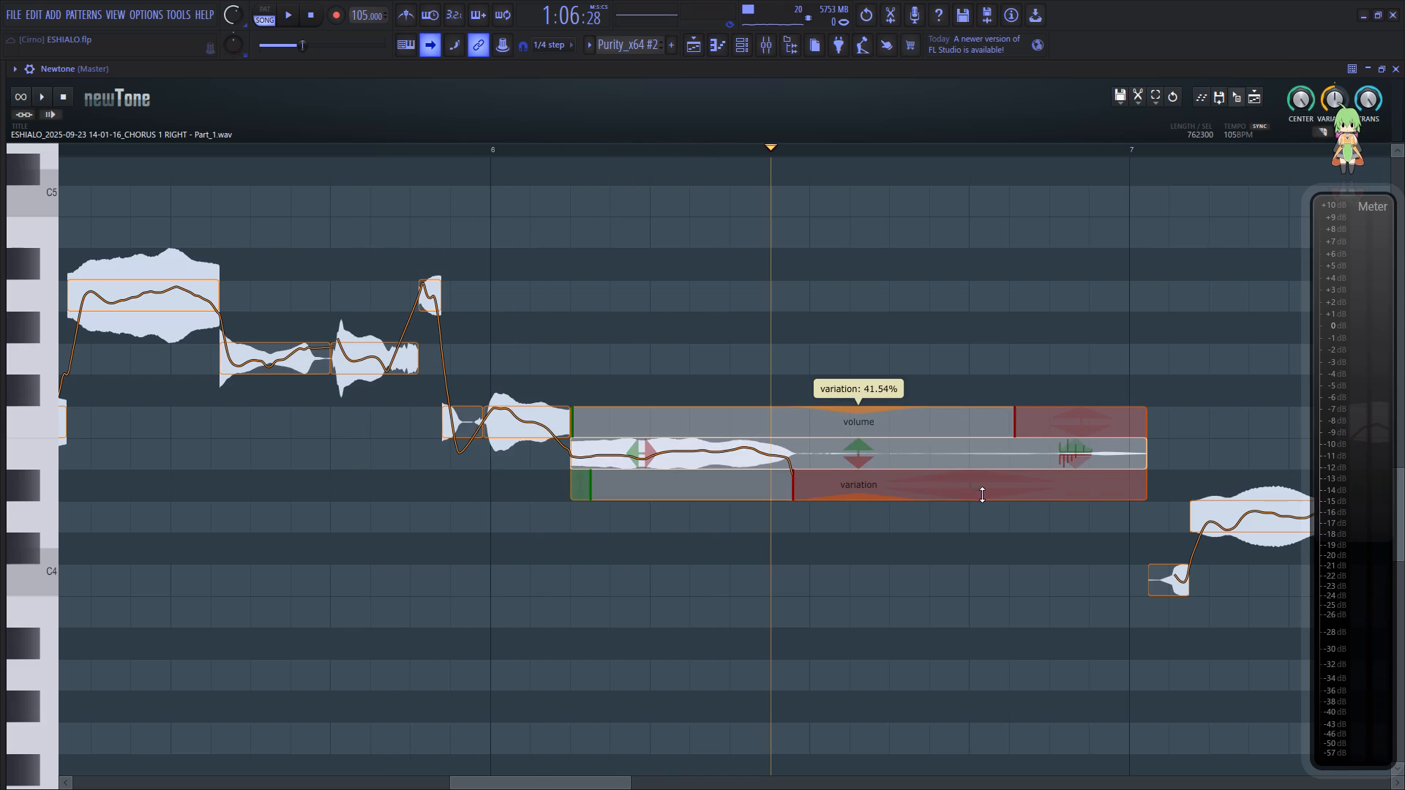
Slice the quiet tail of bar 6's long E4 segment, delete the end piece before bar 7 and play the result.
key(c)
click(978, 462)
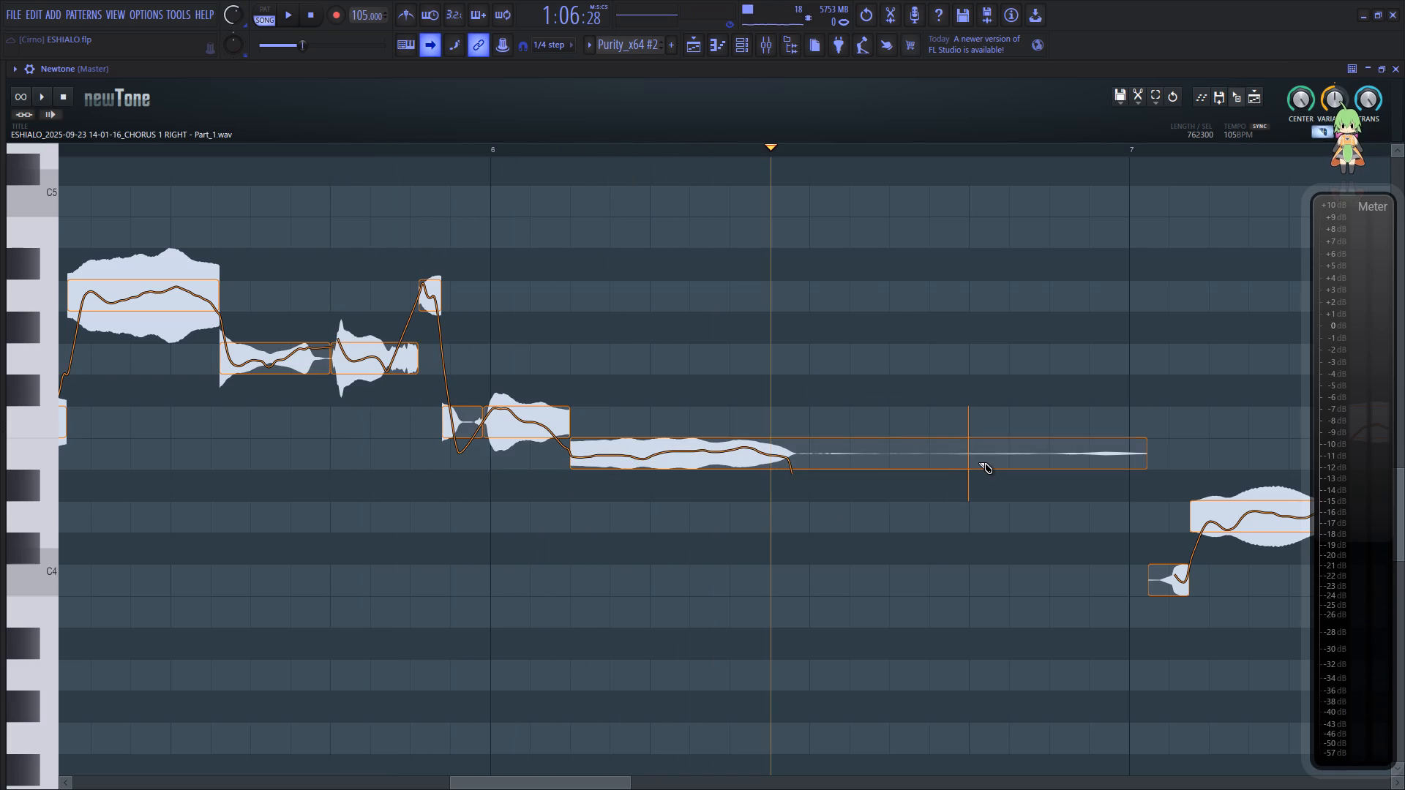
ctrl+drag(1038, 598, 1087, 402)
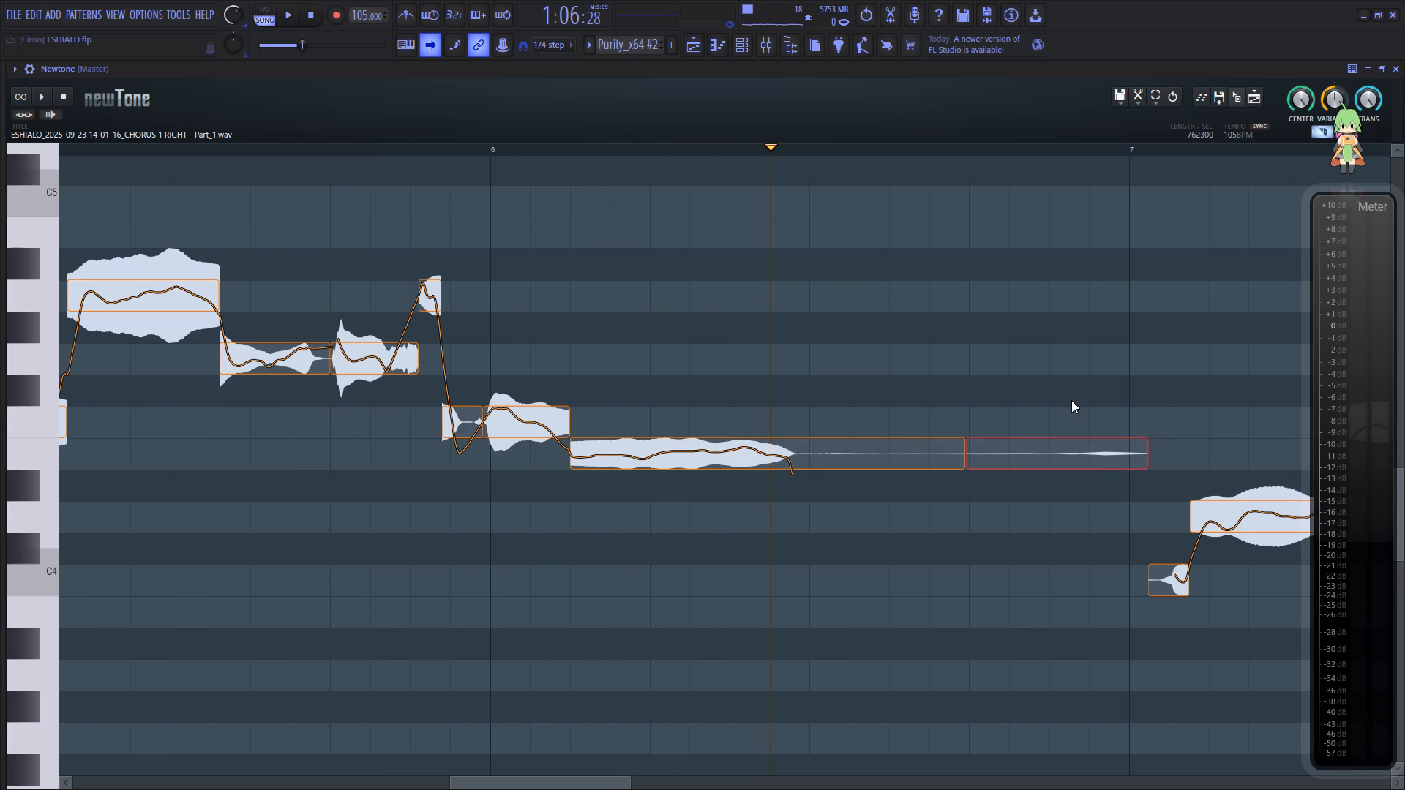
key(Delete)
key(space)
drag(547, 783, 549, 784)
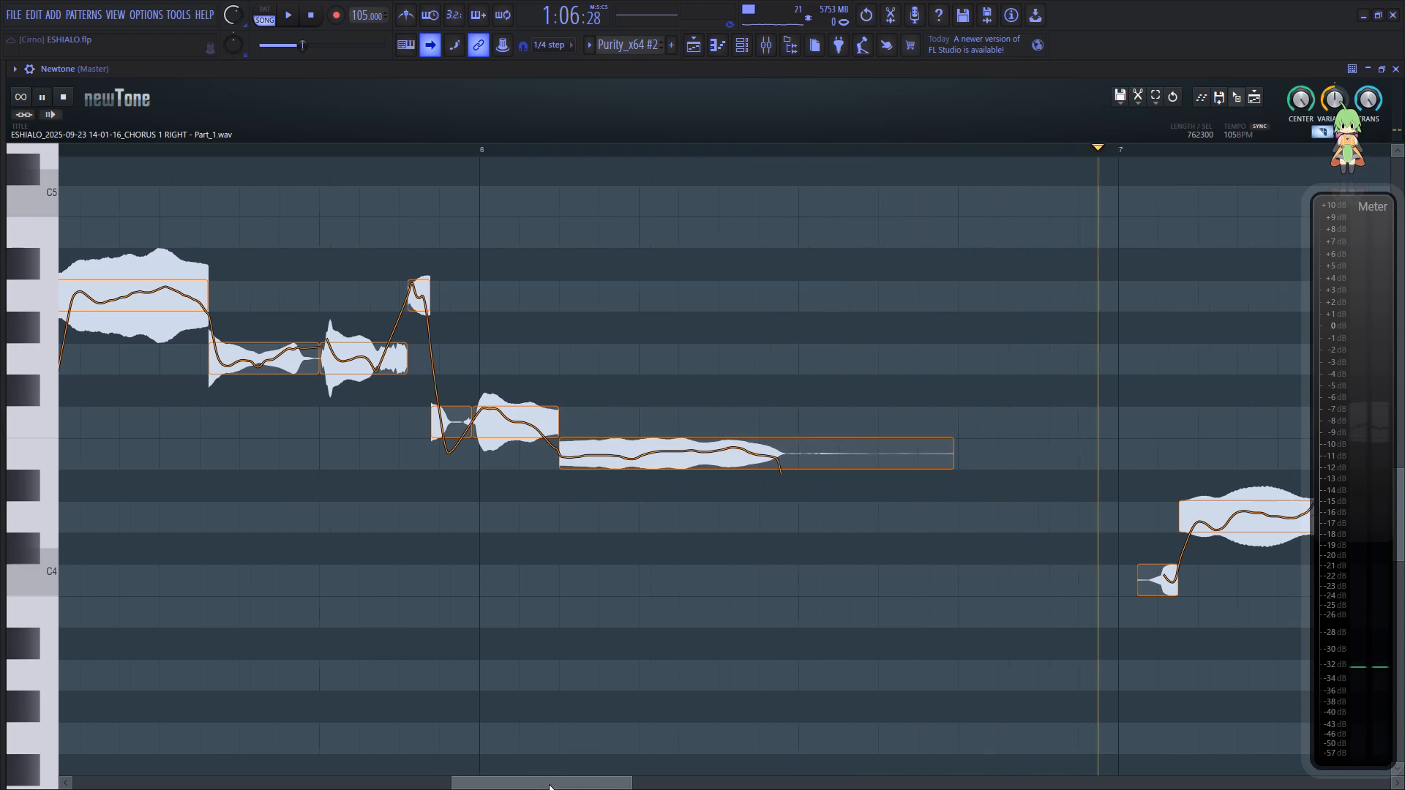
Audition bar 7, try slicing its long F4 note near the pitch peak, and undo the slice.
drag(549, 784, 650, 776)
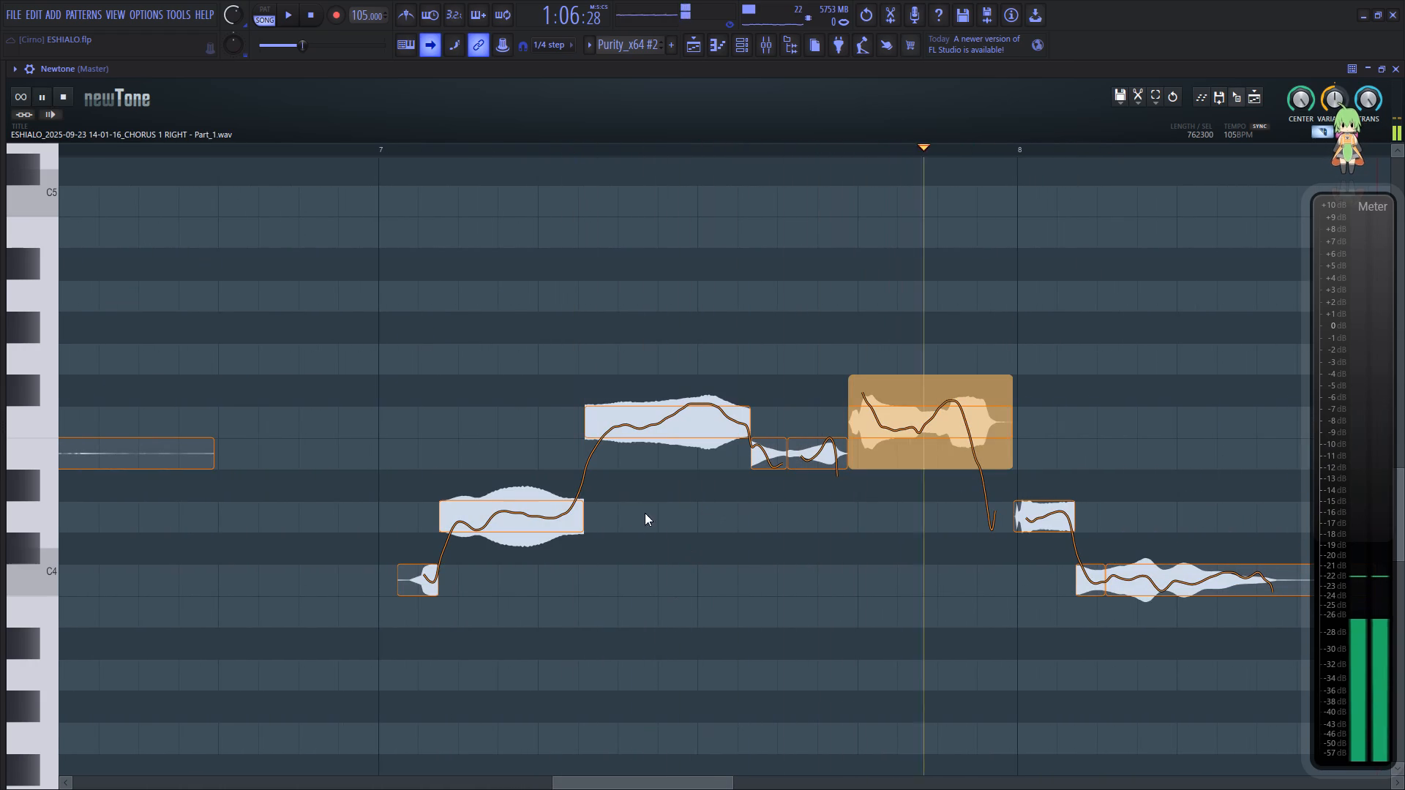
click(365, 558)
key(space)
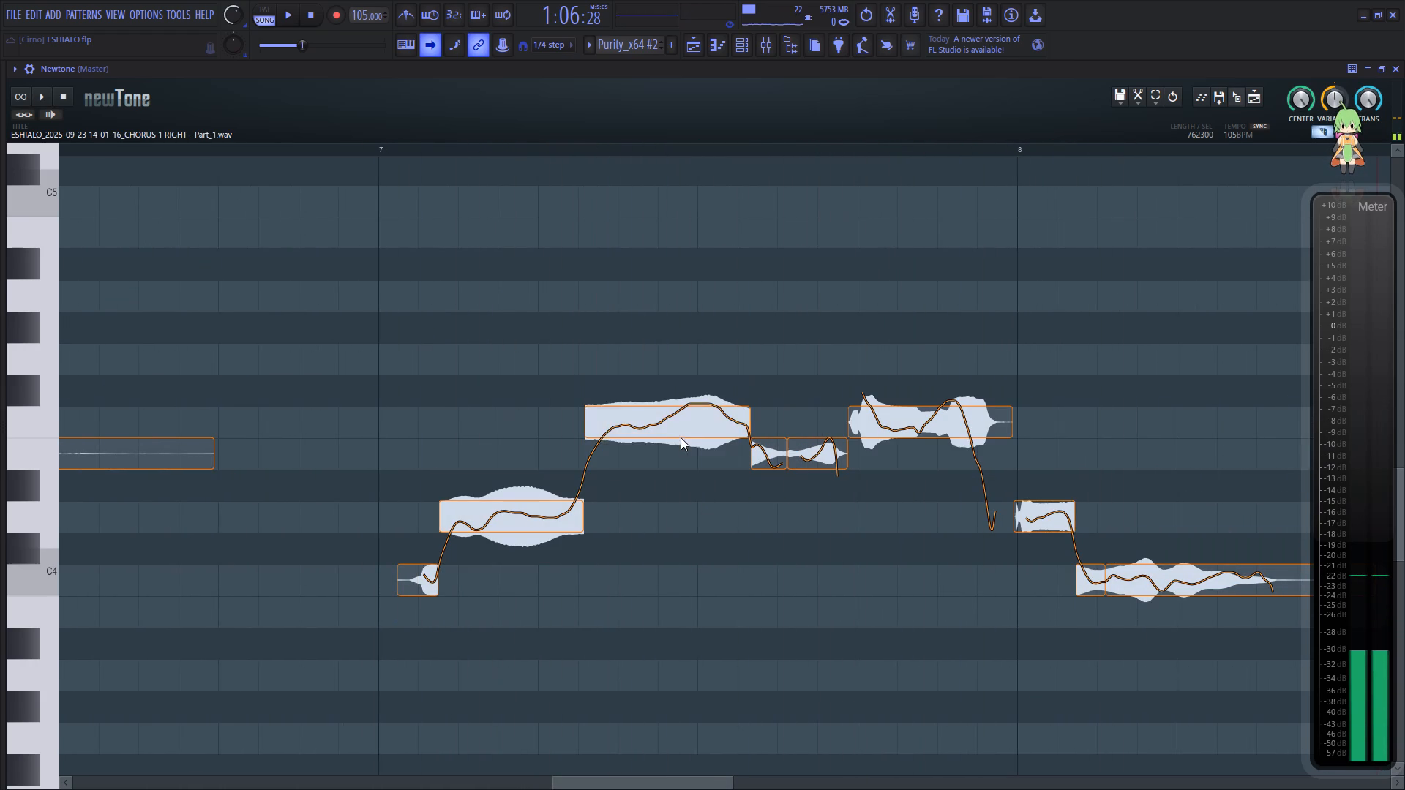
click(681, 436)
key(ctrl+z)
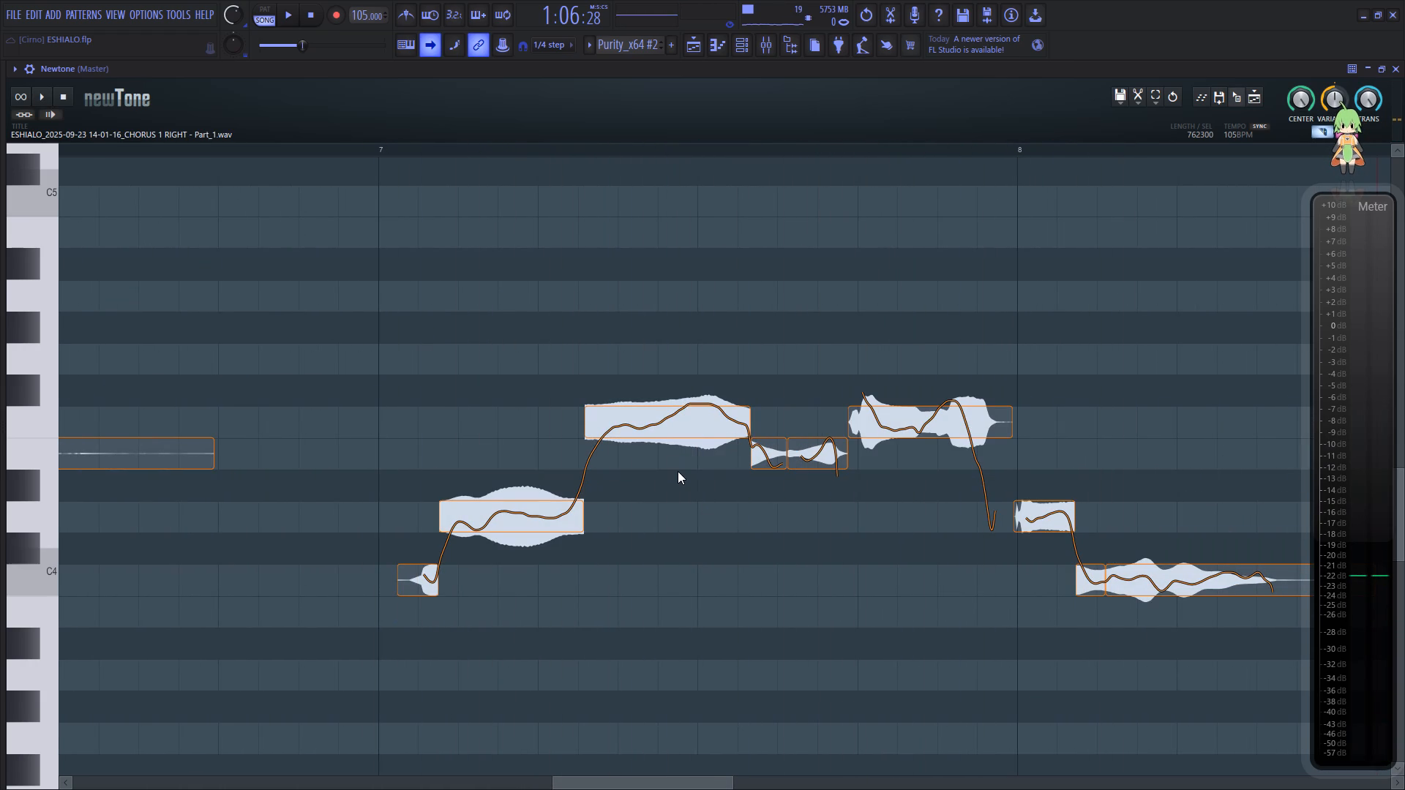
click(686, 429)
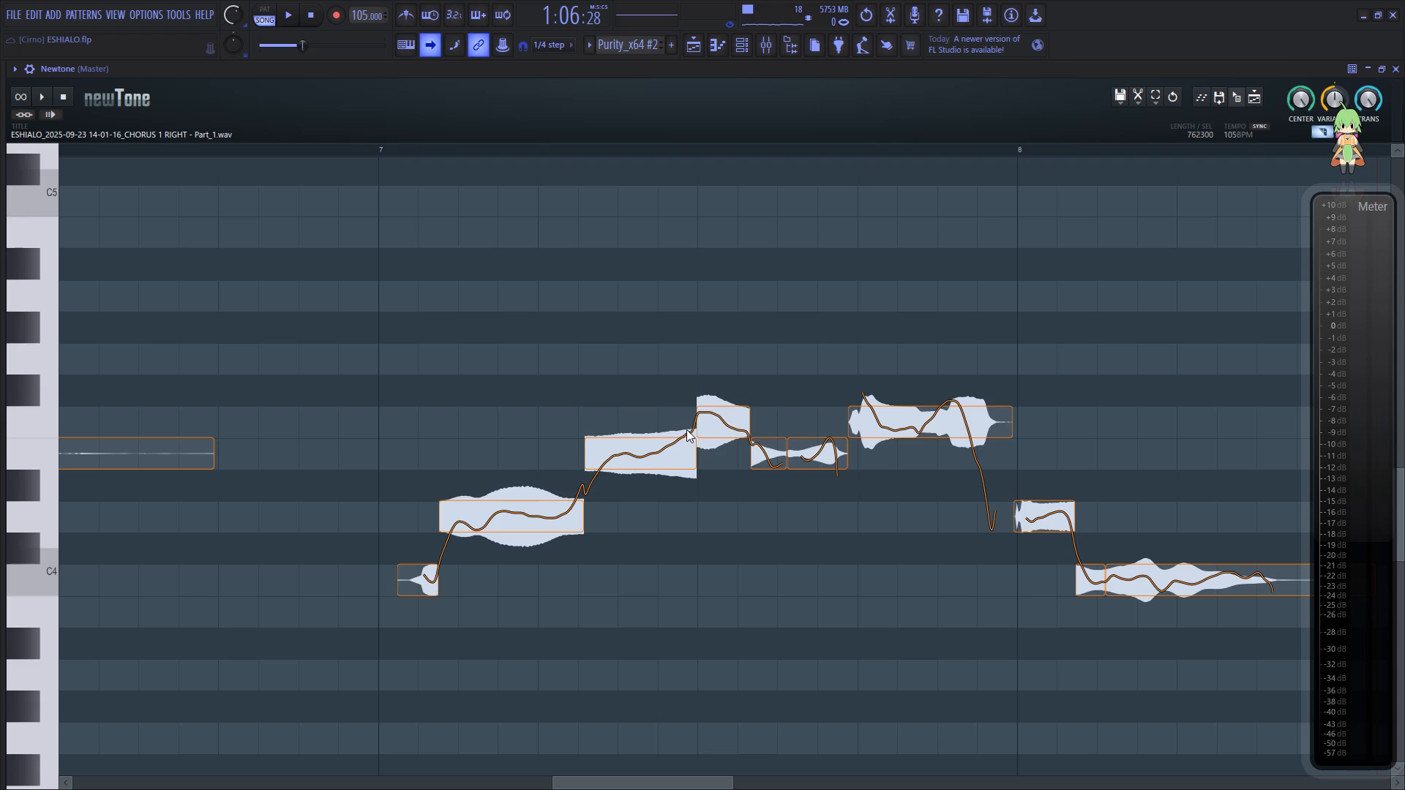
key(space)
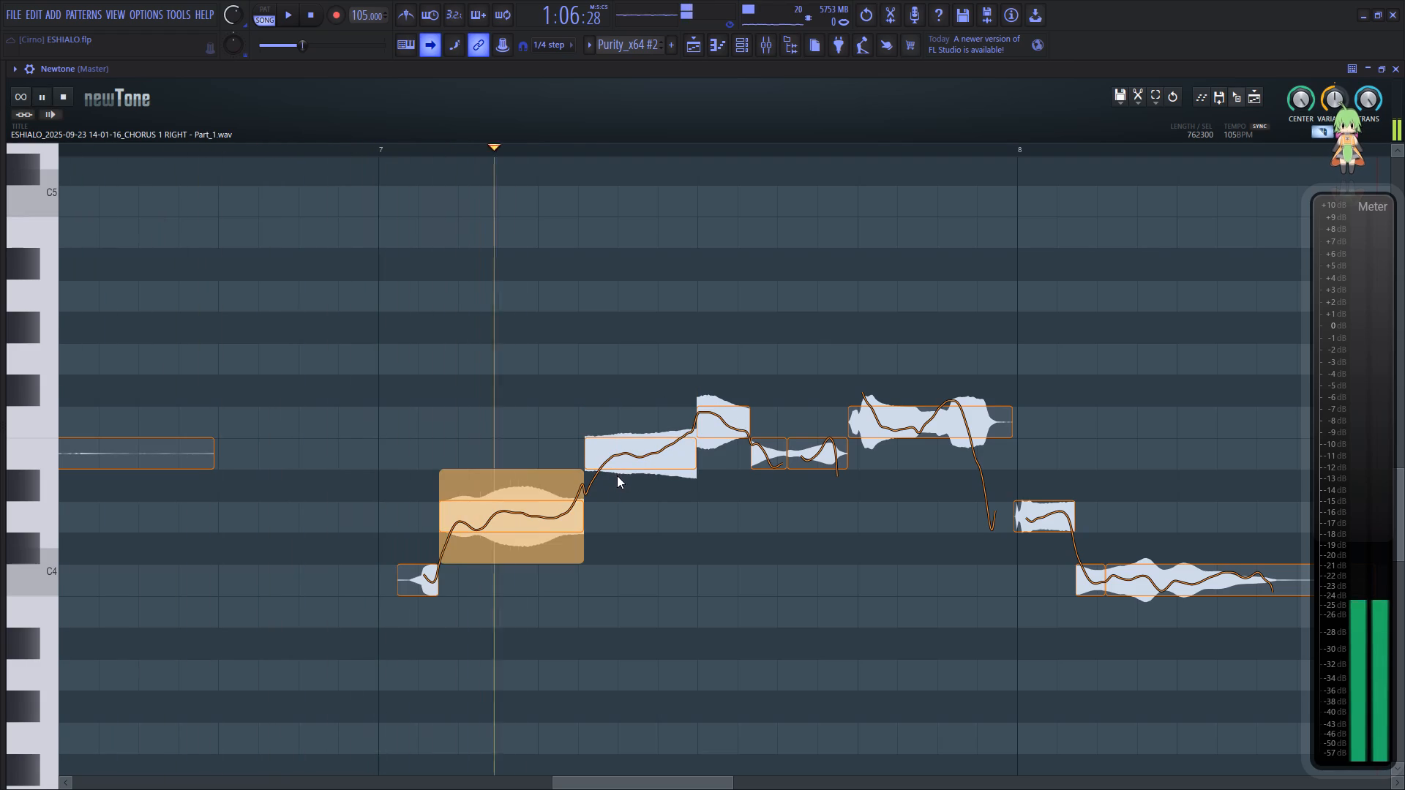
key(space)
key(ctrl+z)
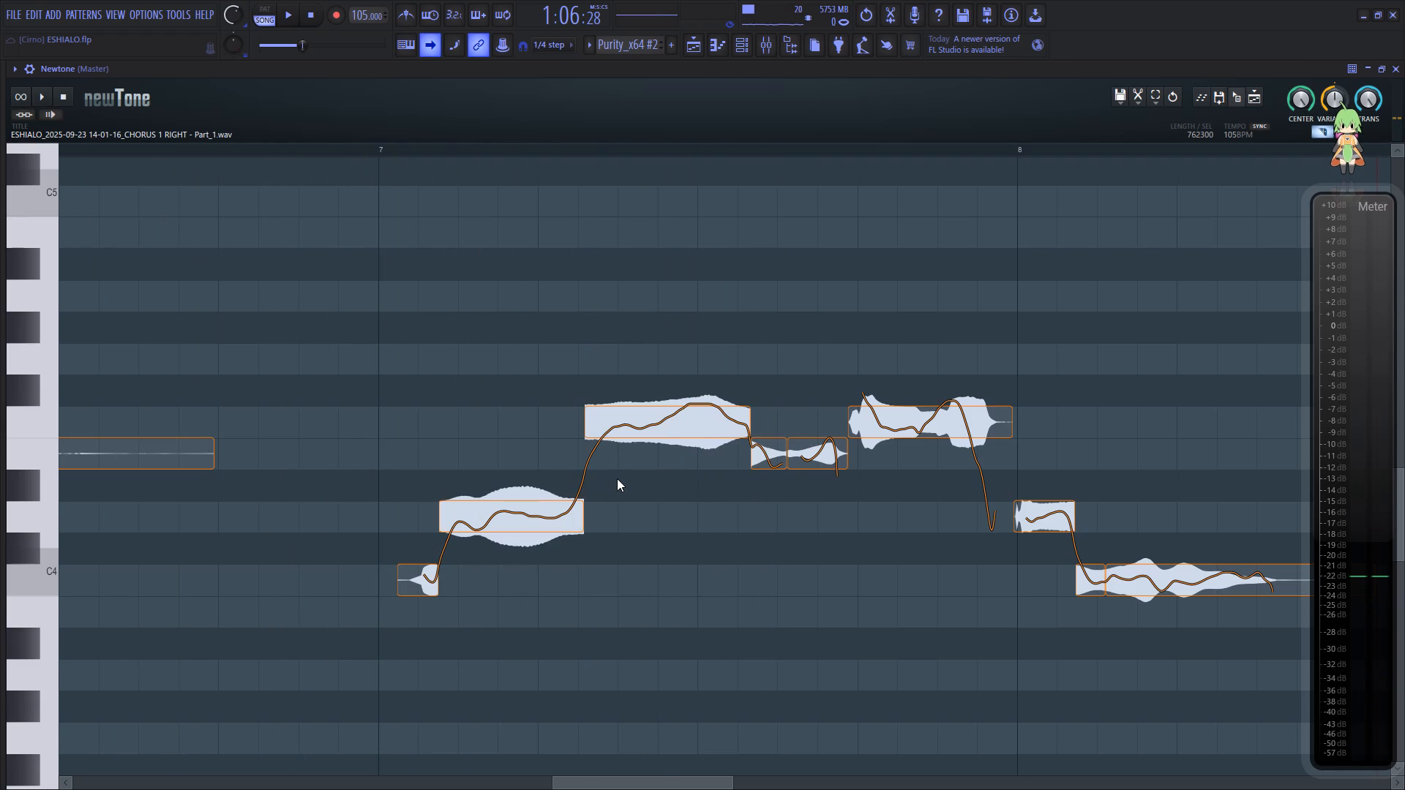
Set the variation of bar 7's long F4 note to 57.75% and play the result.
key(c)
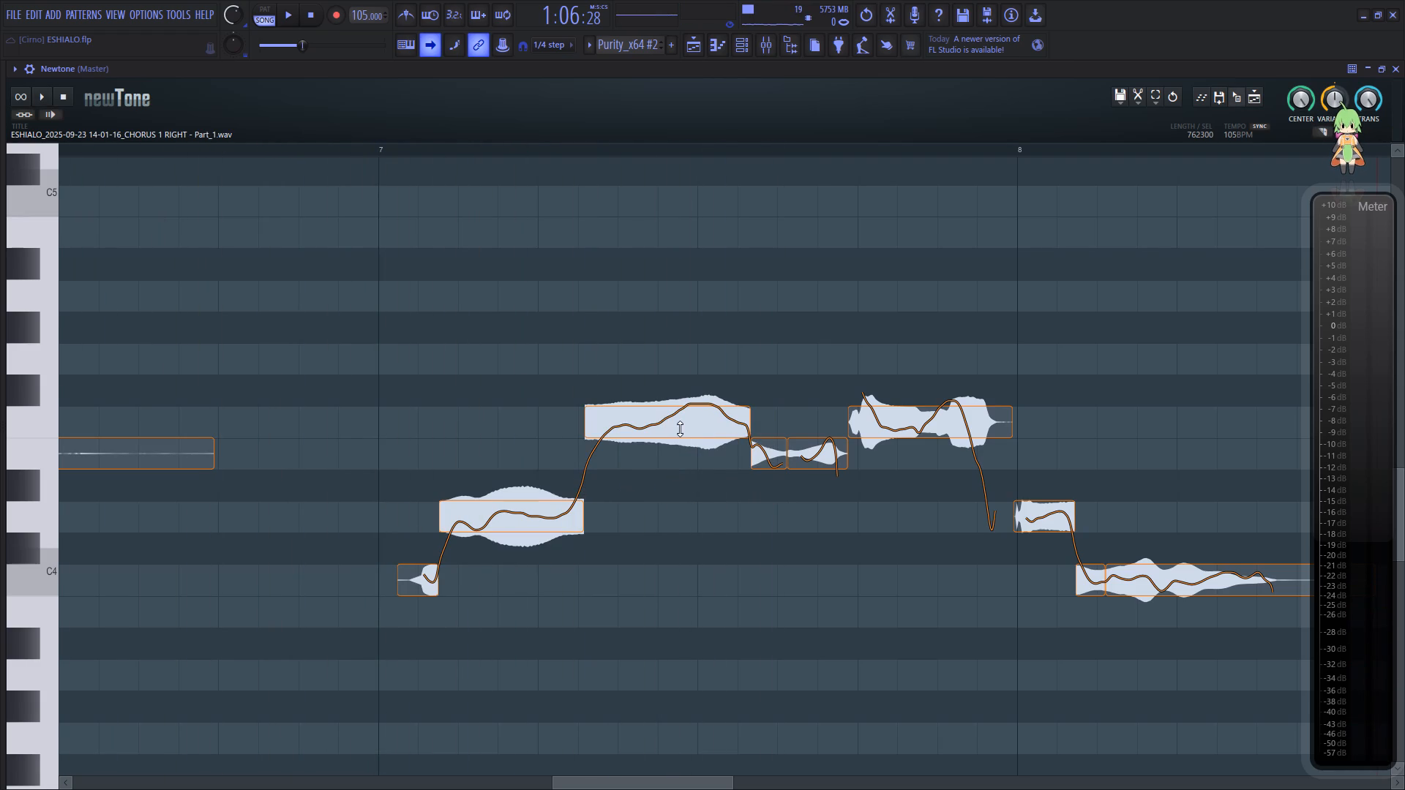
click(680, 429)
drag(667, 466, 677, 413)
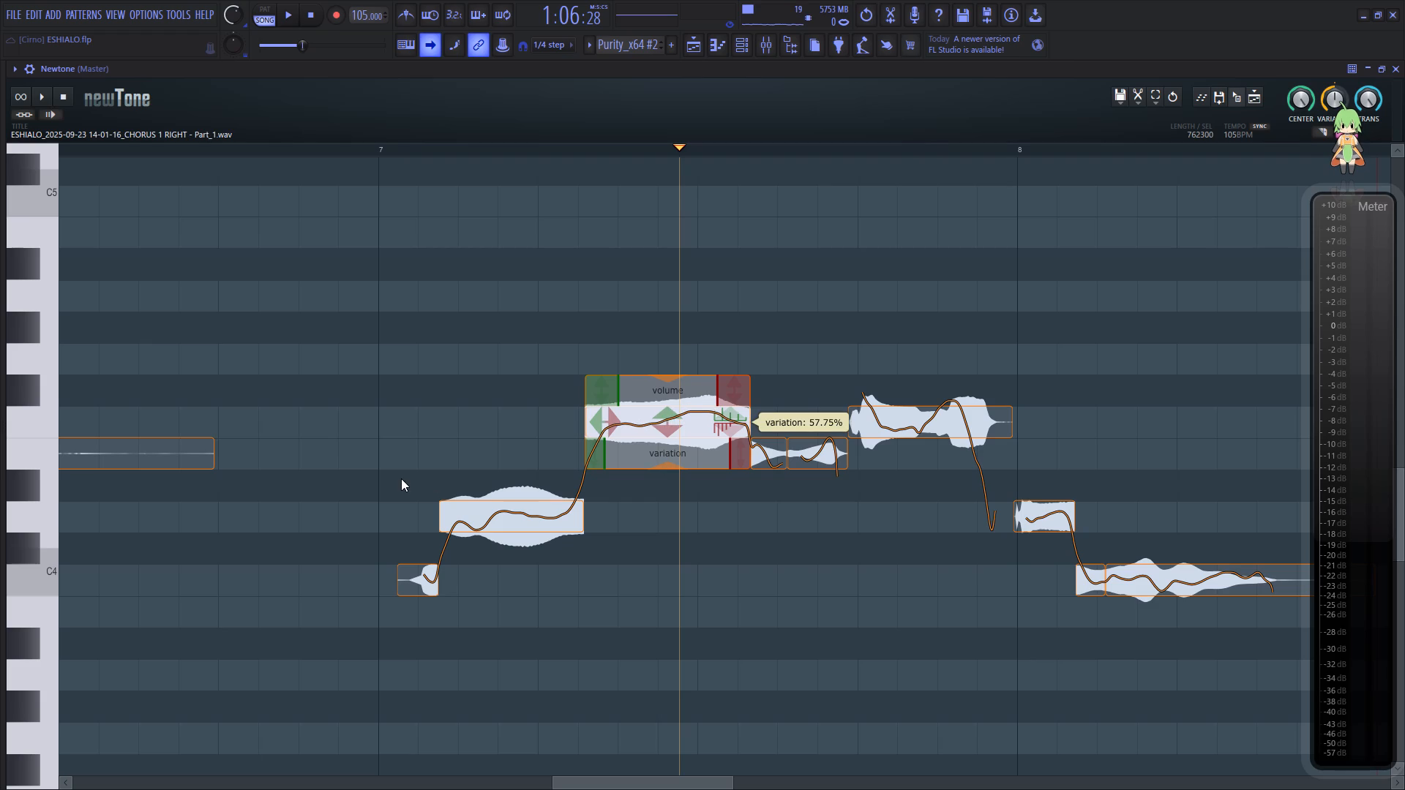
click(401, 478)
key(space)
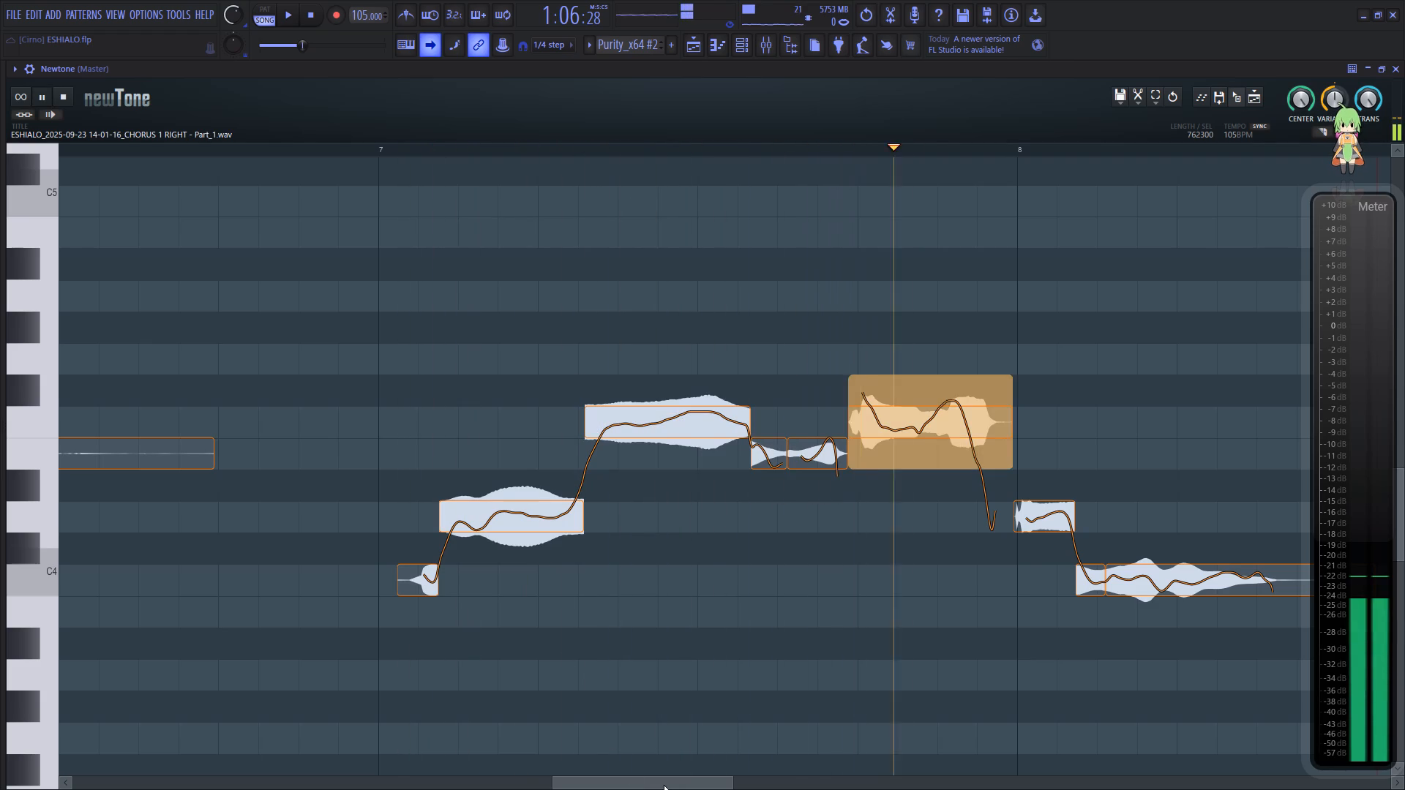
Set the variation of the last F4 note before bar 8 to 65.27% and reduce the variation of the final long C4 note.
drag(664, 785, 705, 785)
key(space)
key(space)
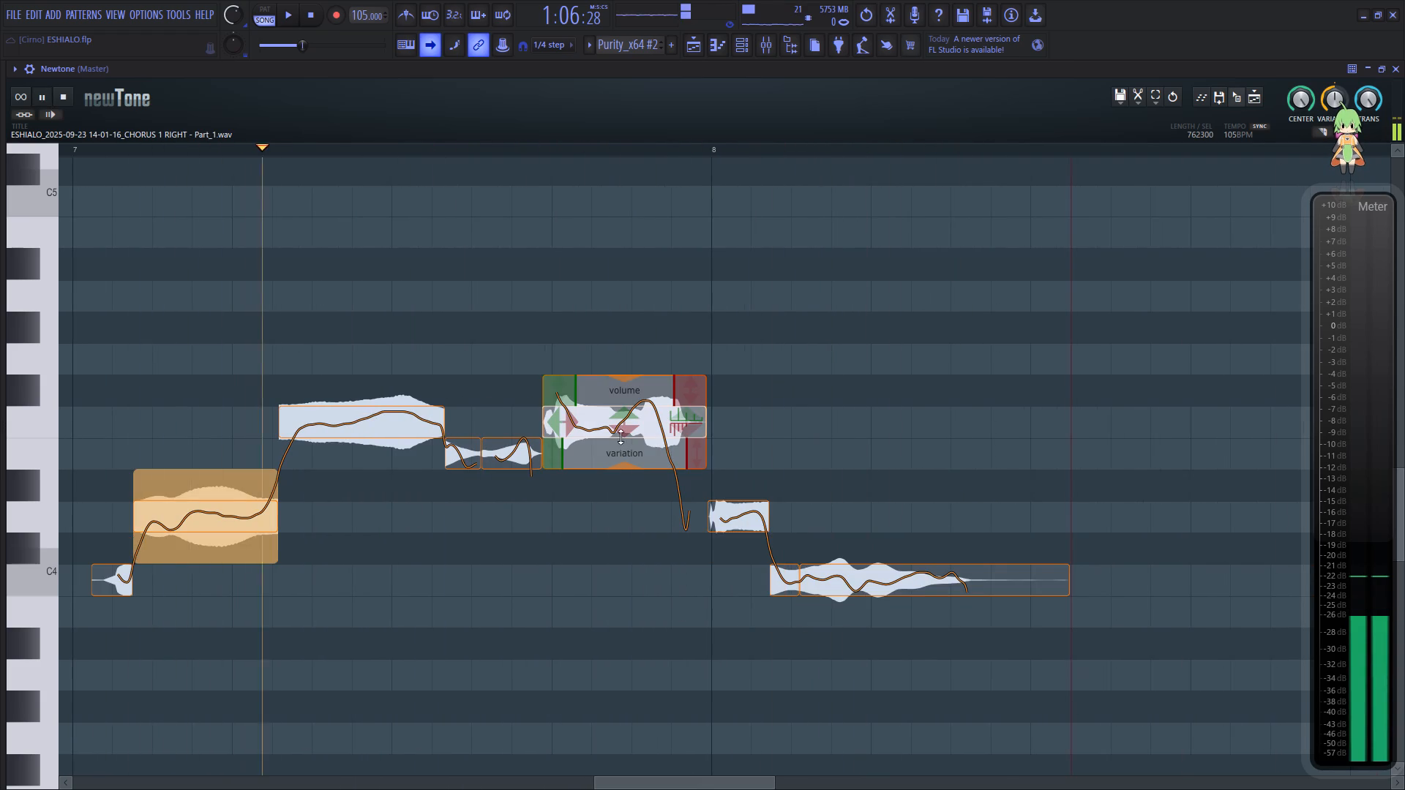
drag(619, 467, 647, 423)
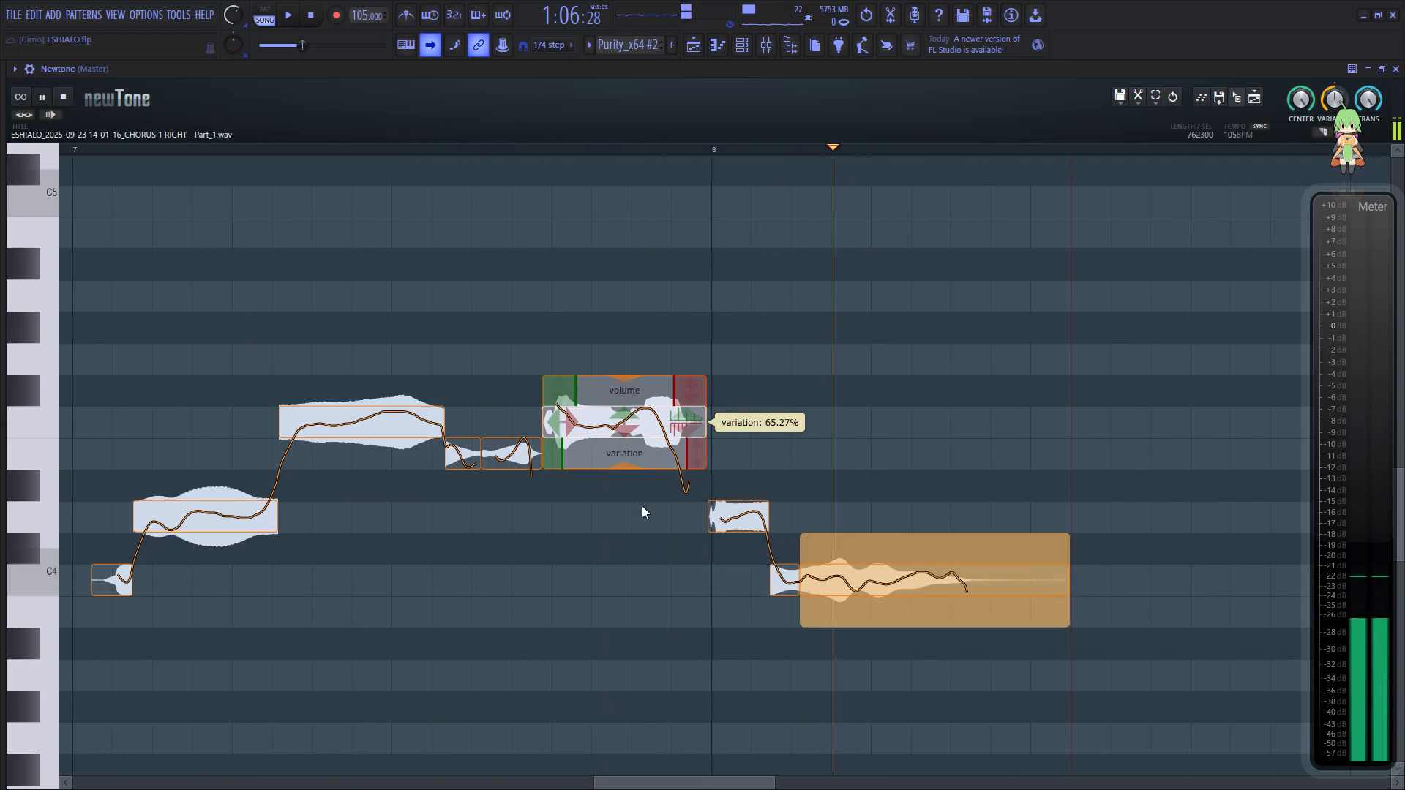
key(space)
key(space)
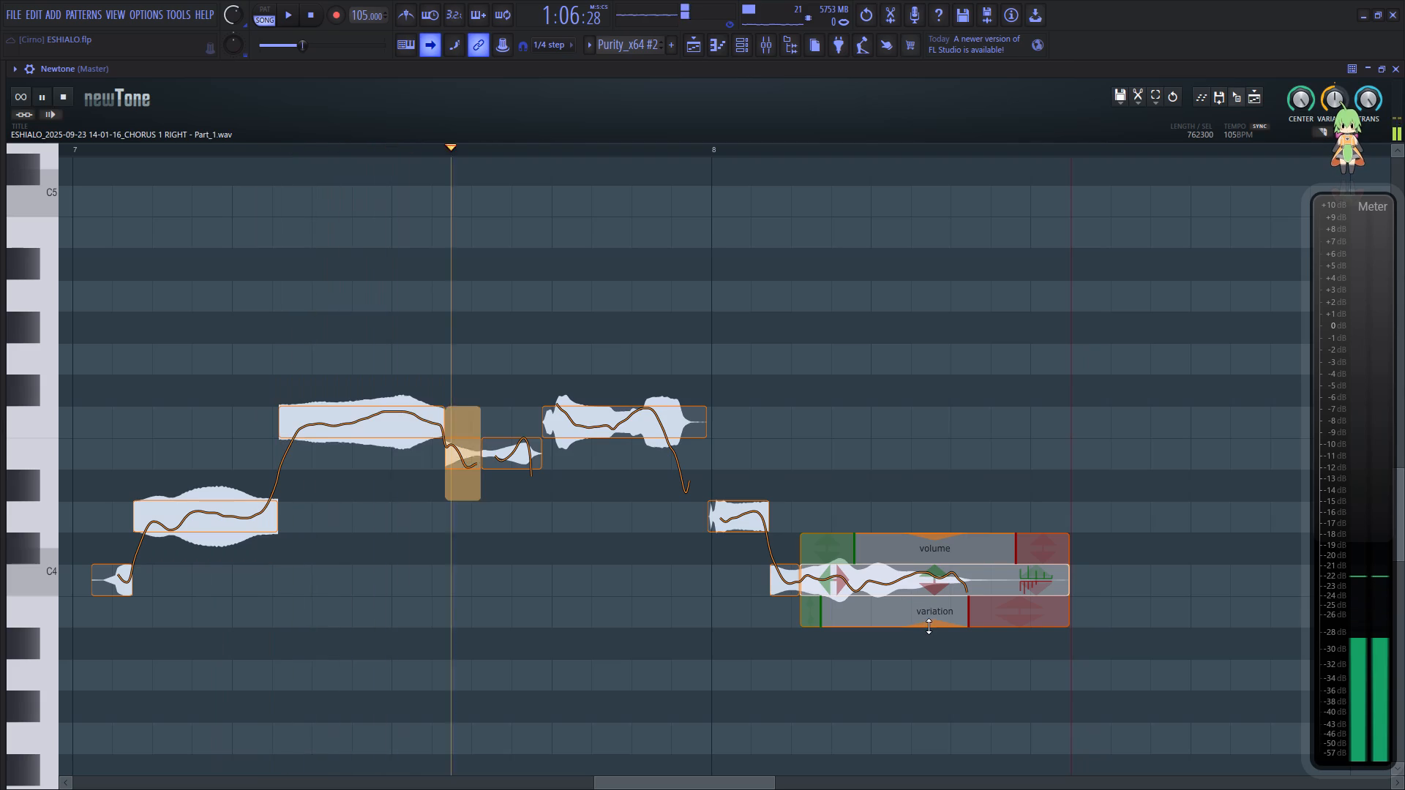
drag(929, 626, 930, 551)
key(space)
Send the corrected Chorus 1 Right vocal to the playlist's INSTRUMENTAL track at bar 30 and close Newtone.
drag(1240, 99, 1232, 132)
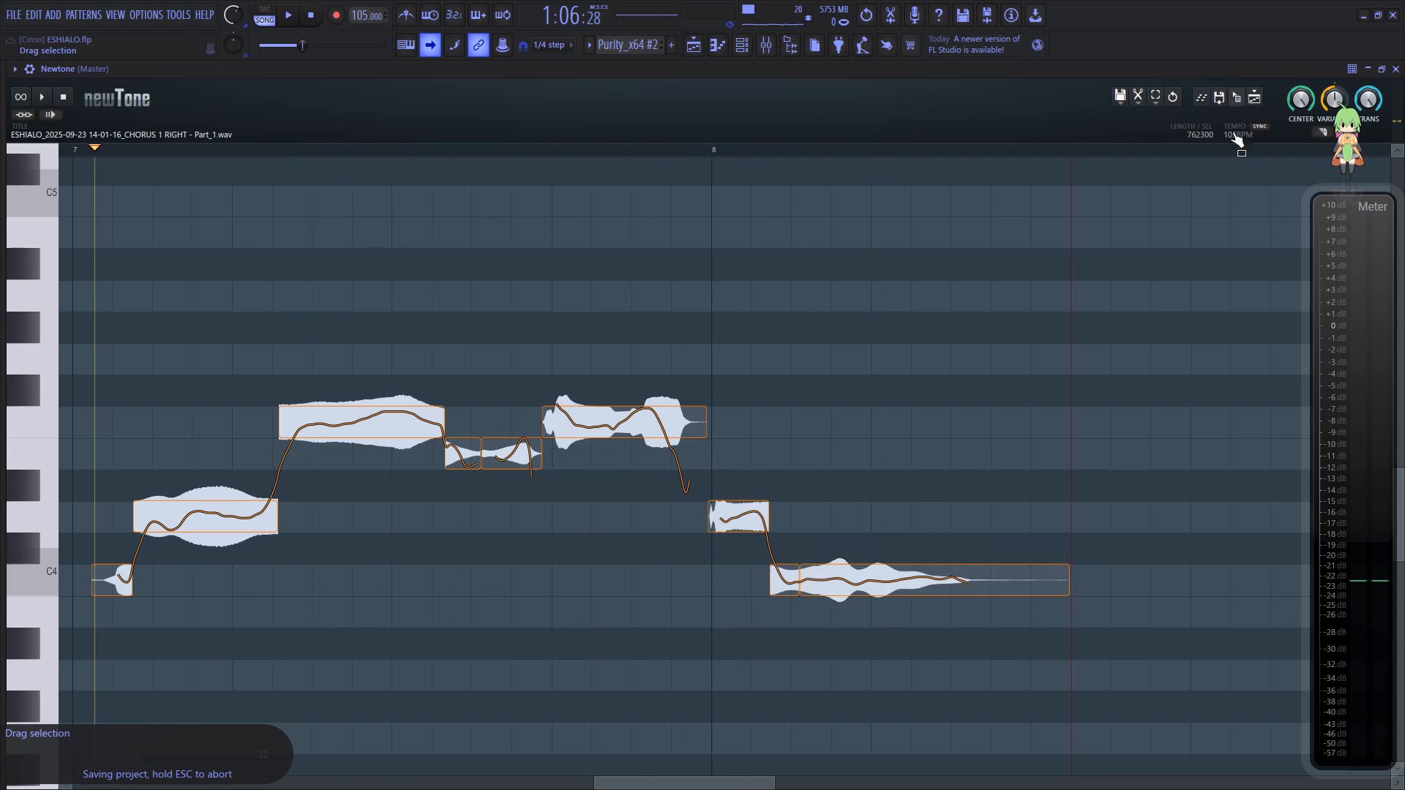
drag(1232, 132, 525, 251)
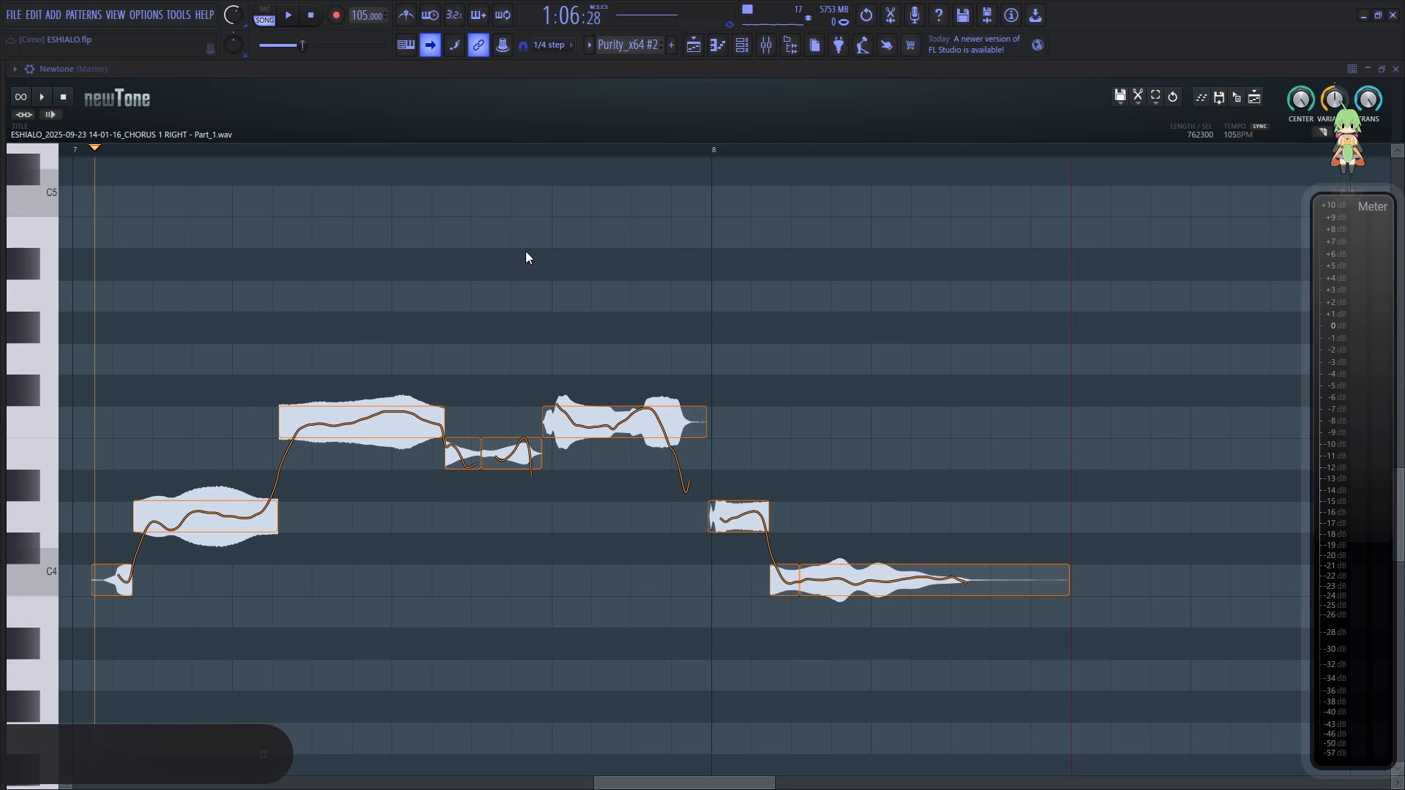
click(1390, 70)
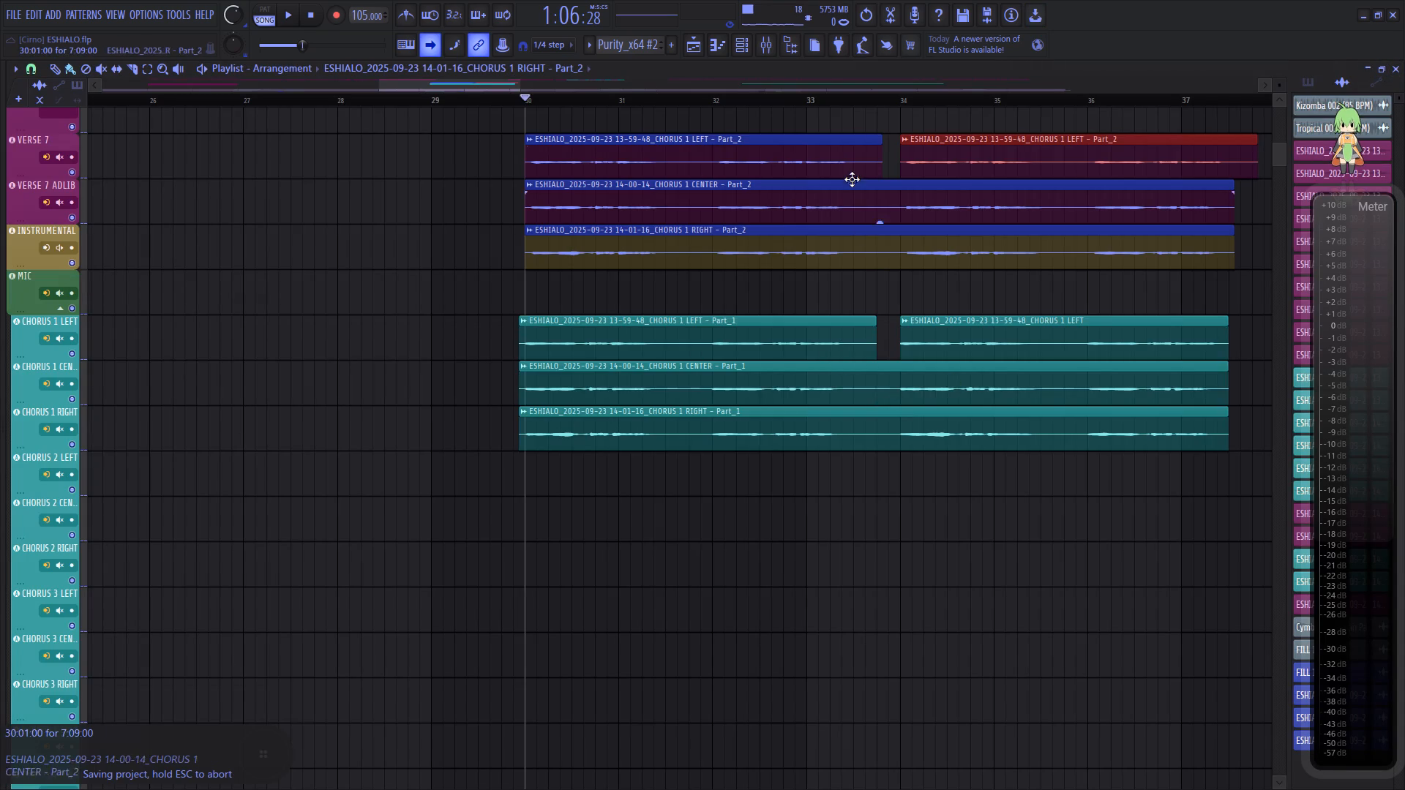
Select the four corrected Part_2 clips and move them up one track, onto VERSE 6 ADLIB, VERSE 7 and VERSE 7 ADLIB at bar 30.
scroll(863, 99, down, 4)
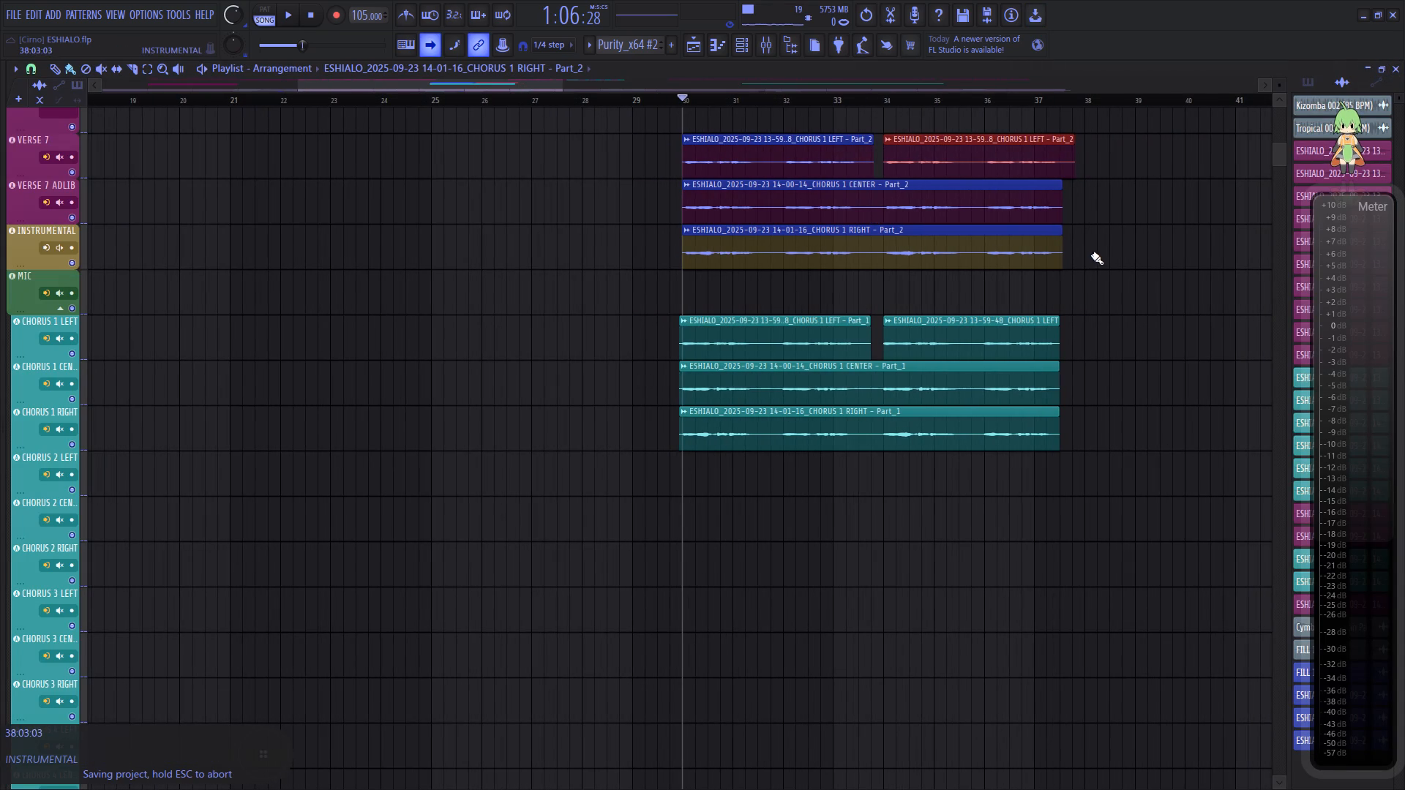
ctrl+drag(1091, 255, 708, 145)
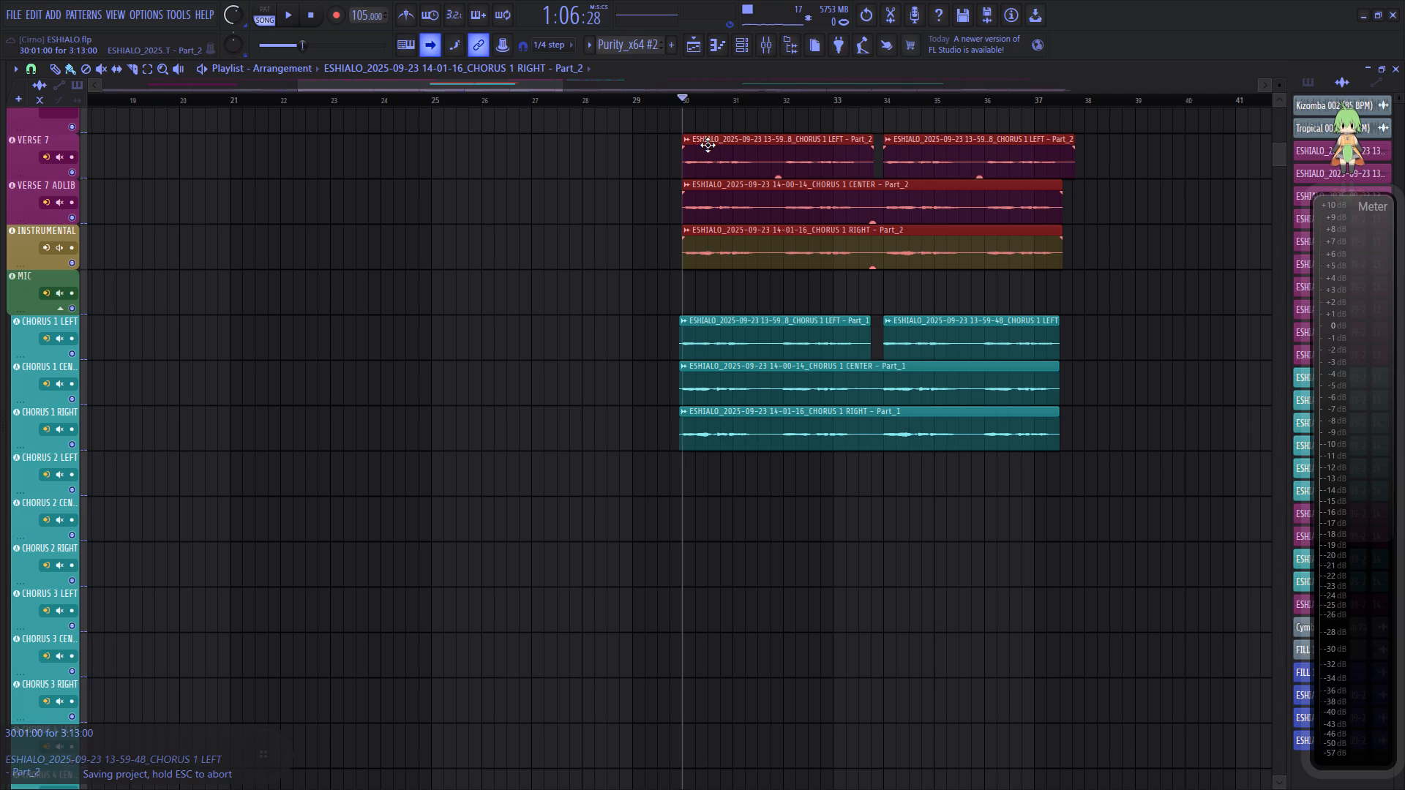
key(space)
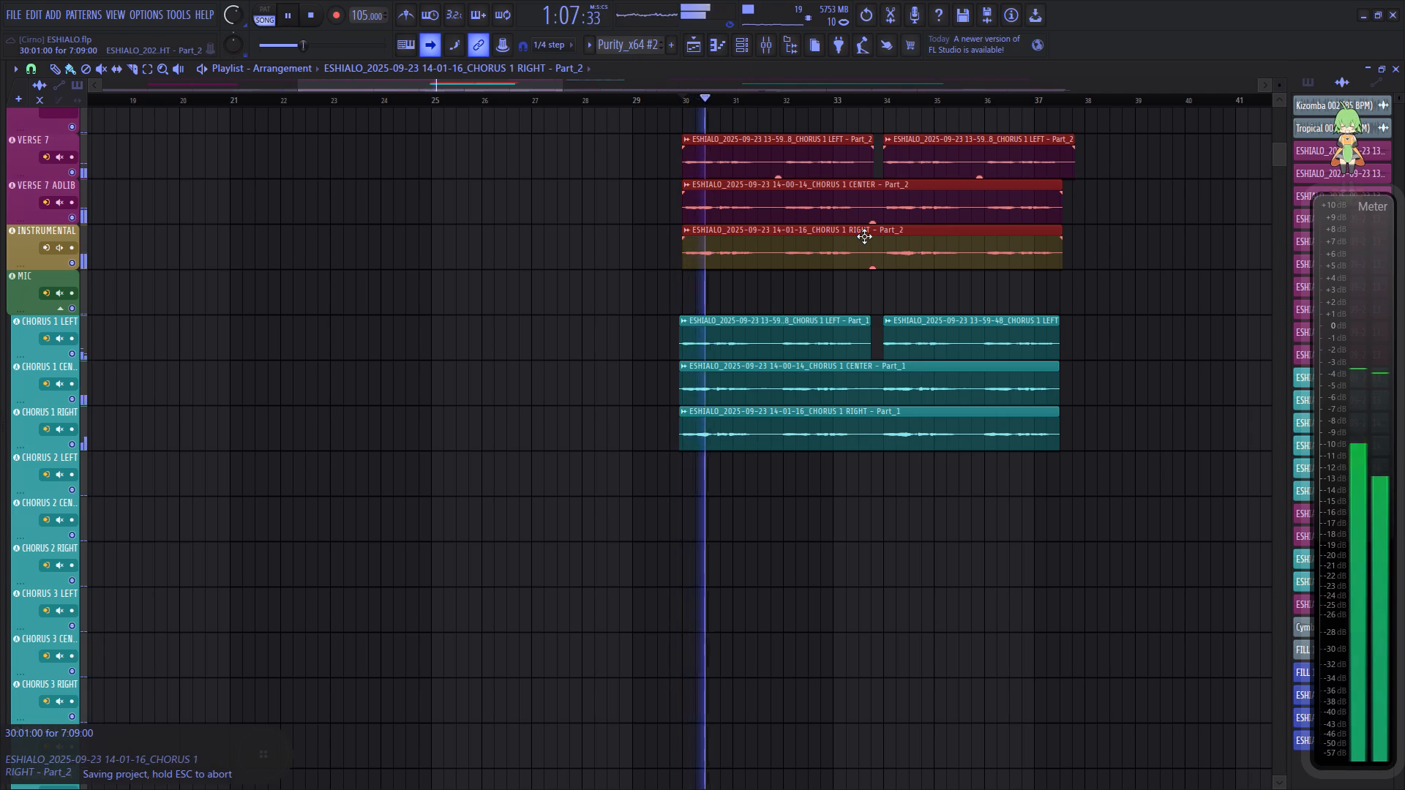
key(space)
scroll(864, 237, up, 2)
ctrl+drag(1102, 329, 708, 248)
scroll(714, 290, up, 2)
drag(718, 427, 712, 361)
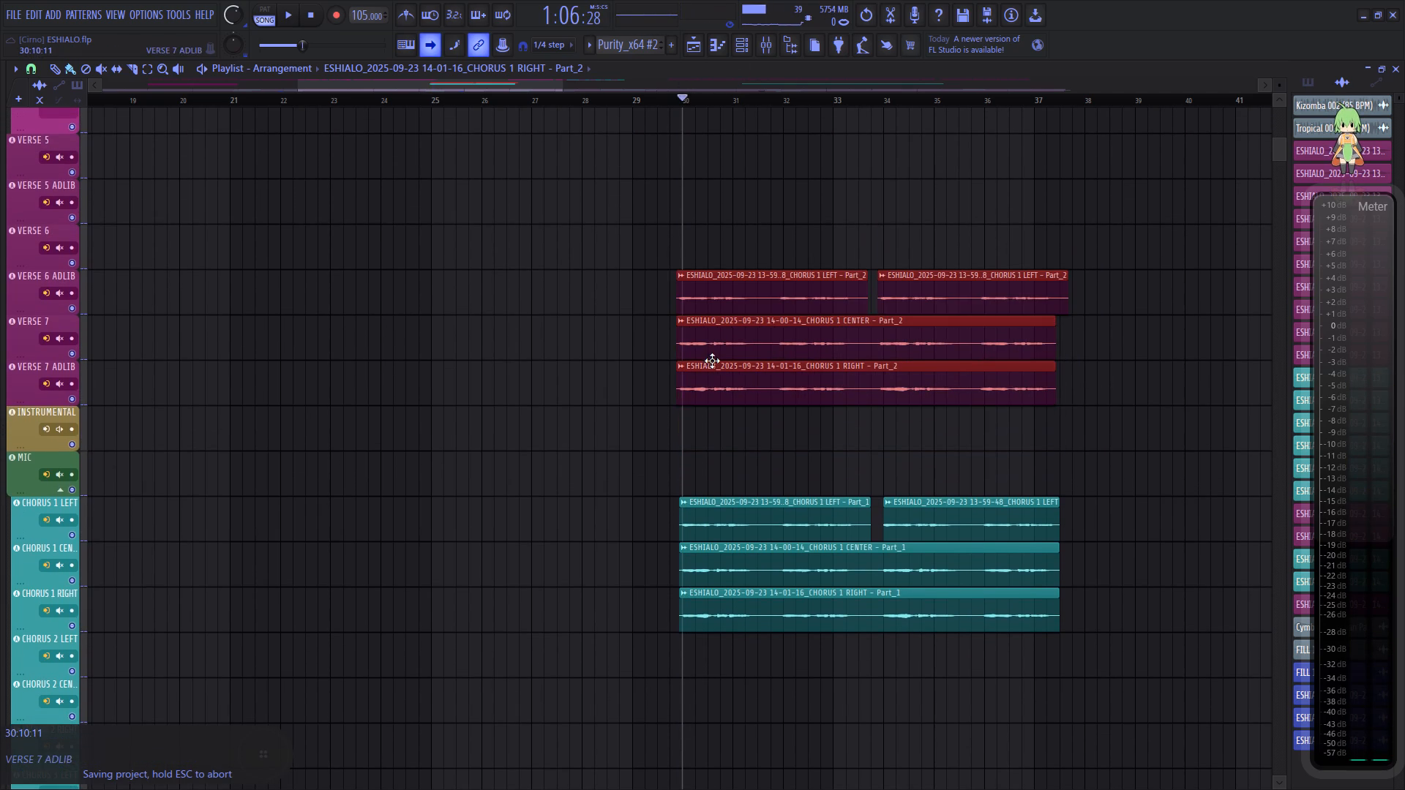
drag(712, 361, 717, 368)
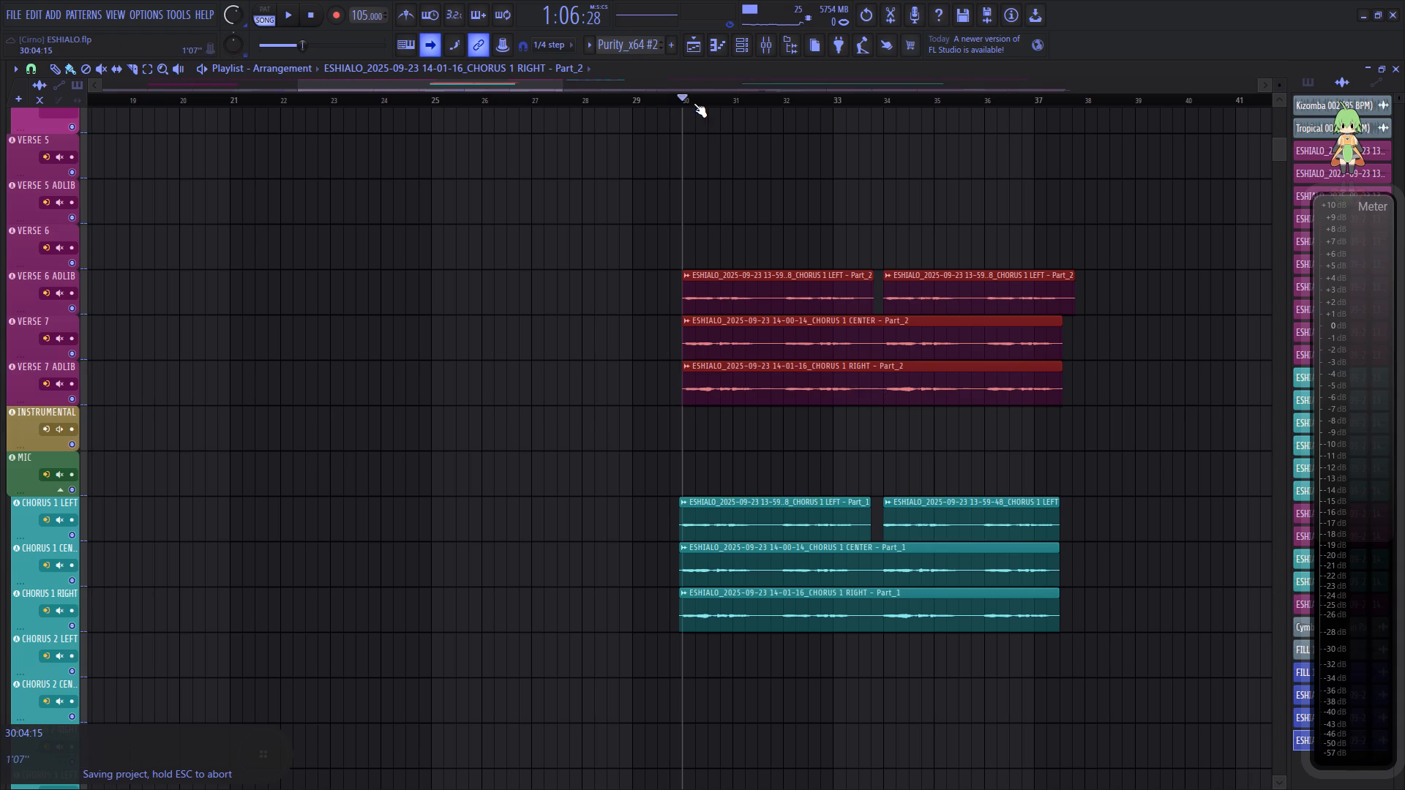
Audition the corrected clips, shift them slightly earlier to align with the original Chorus 1 clips' start, and play them again.
scroll(694, 103, up, 11)
scroll(694, 103, down, 9)
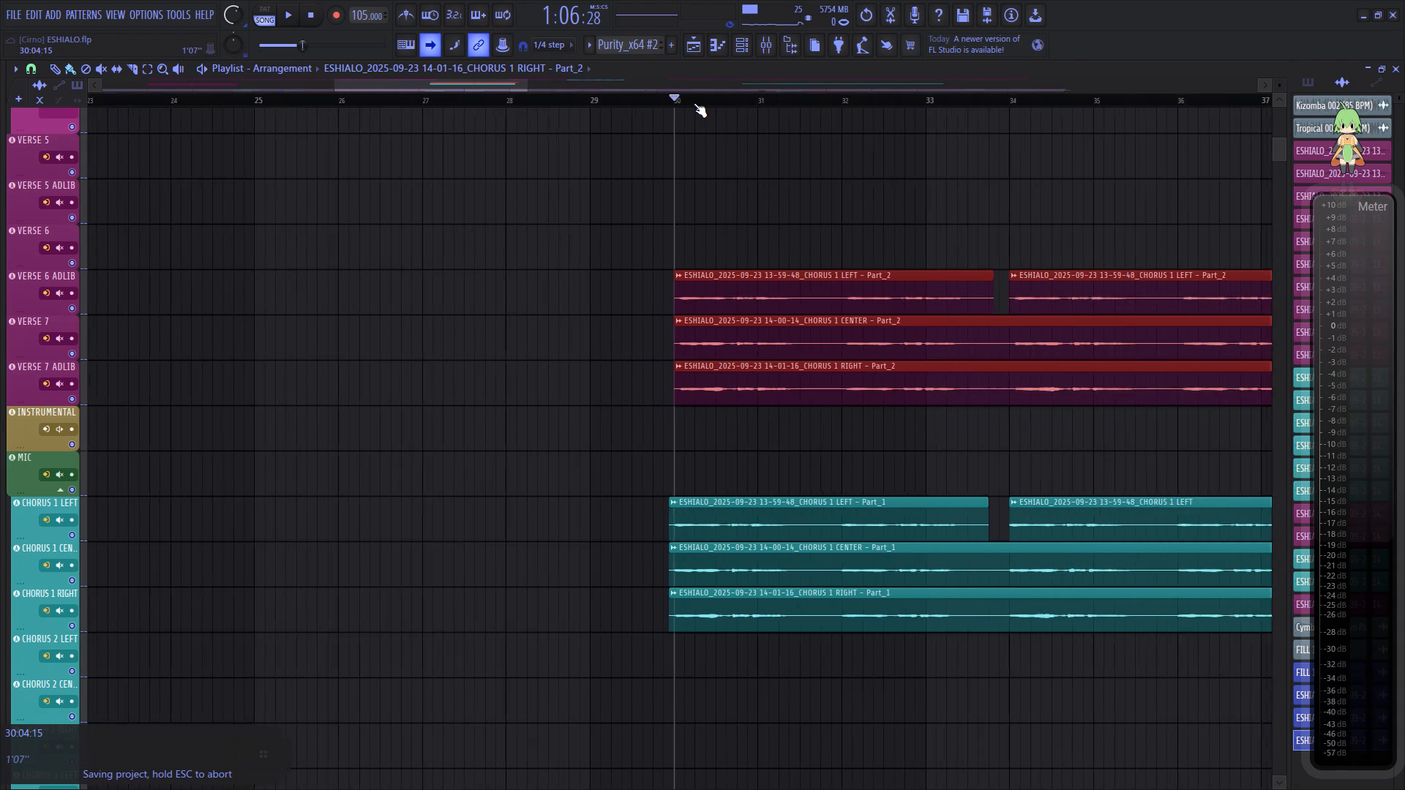
scroll(694, 103, down, 1)
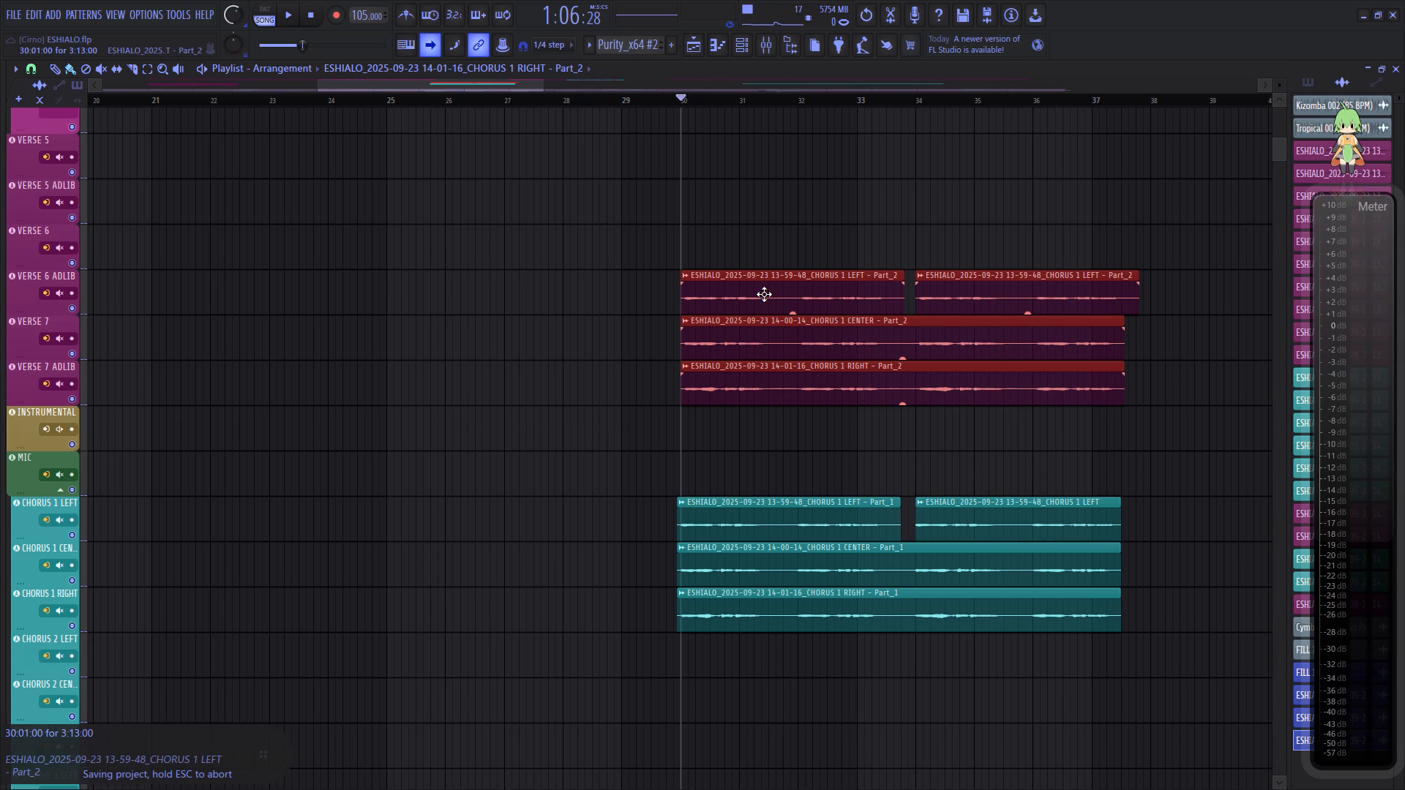
key(space)
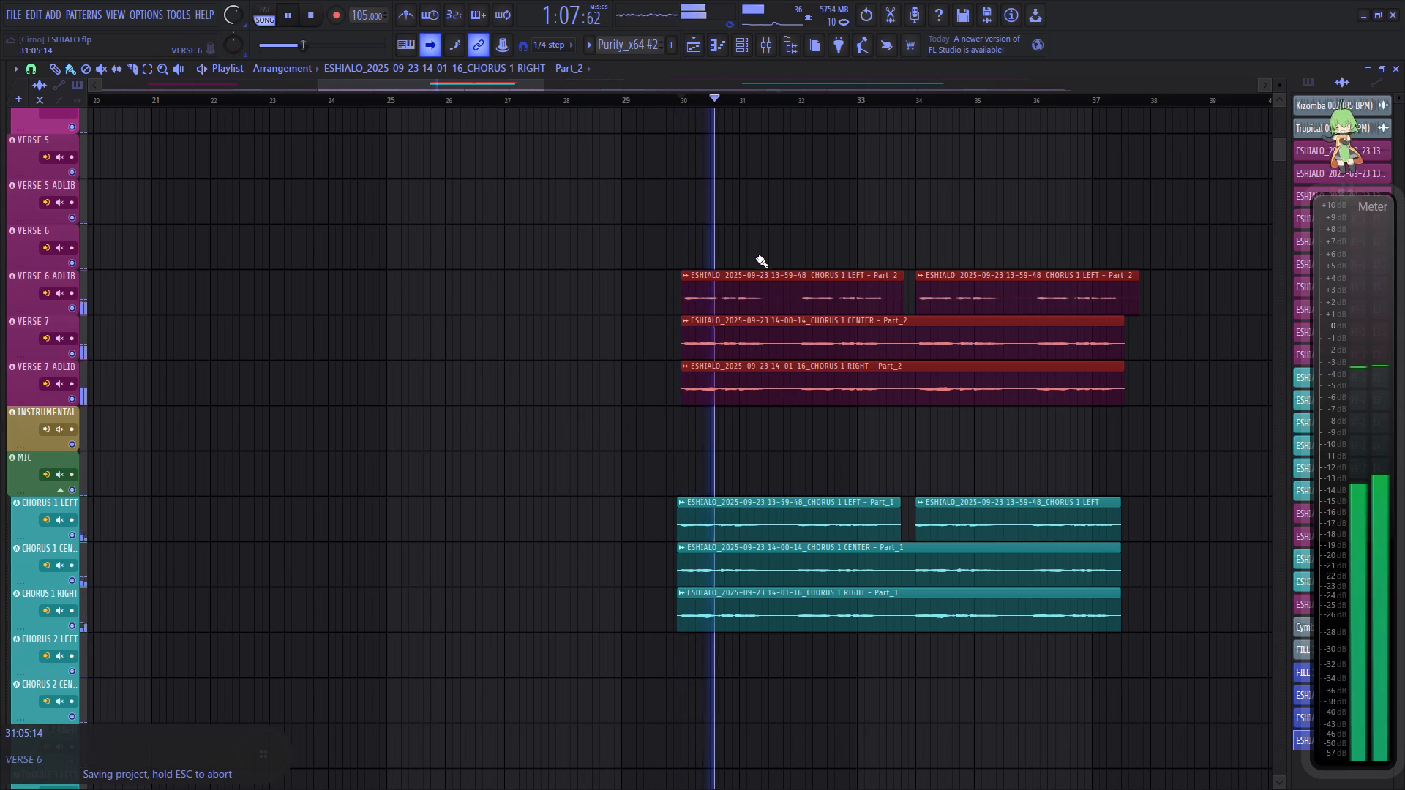
key(space)
key(space)
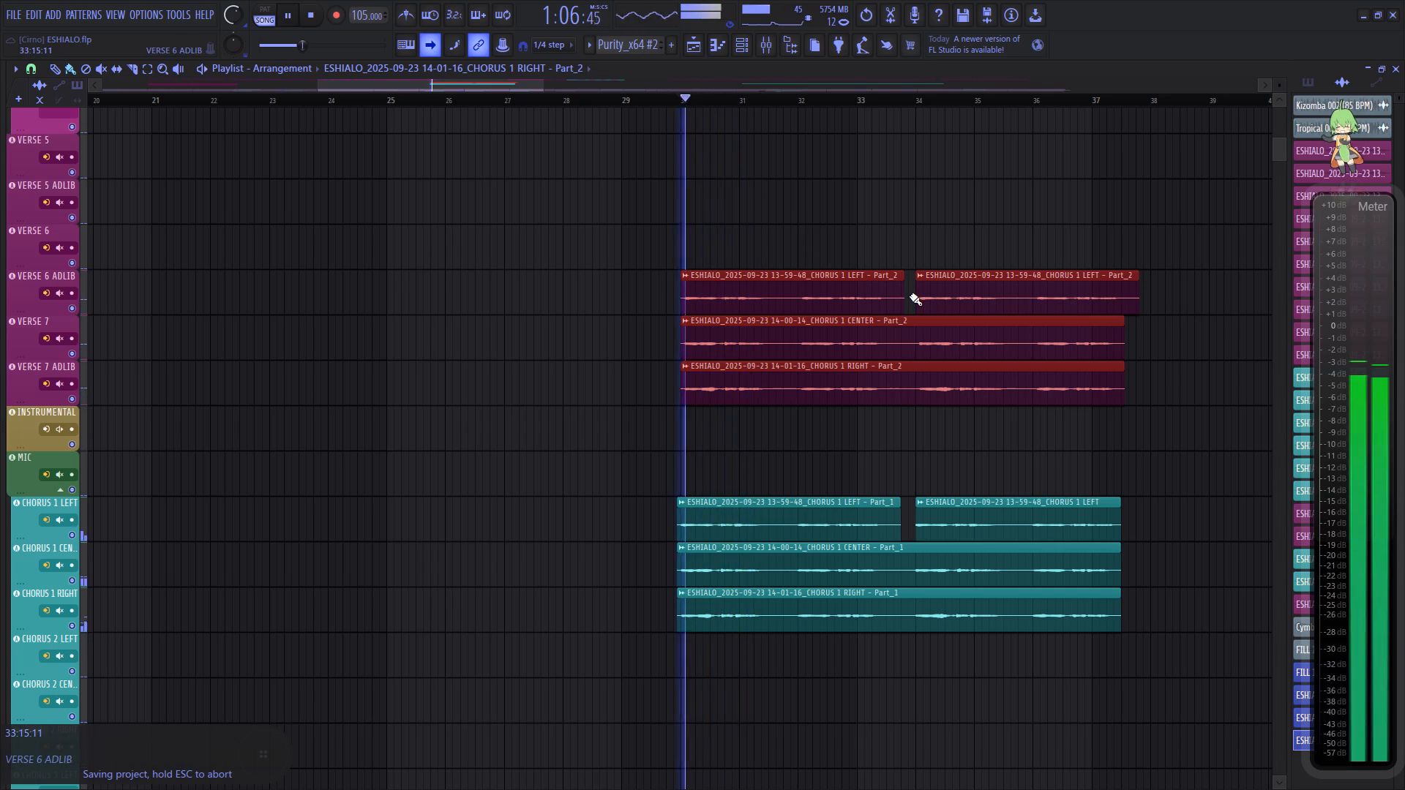
key(space)
scroll(694, 102, up, 12)
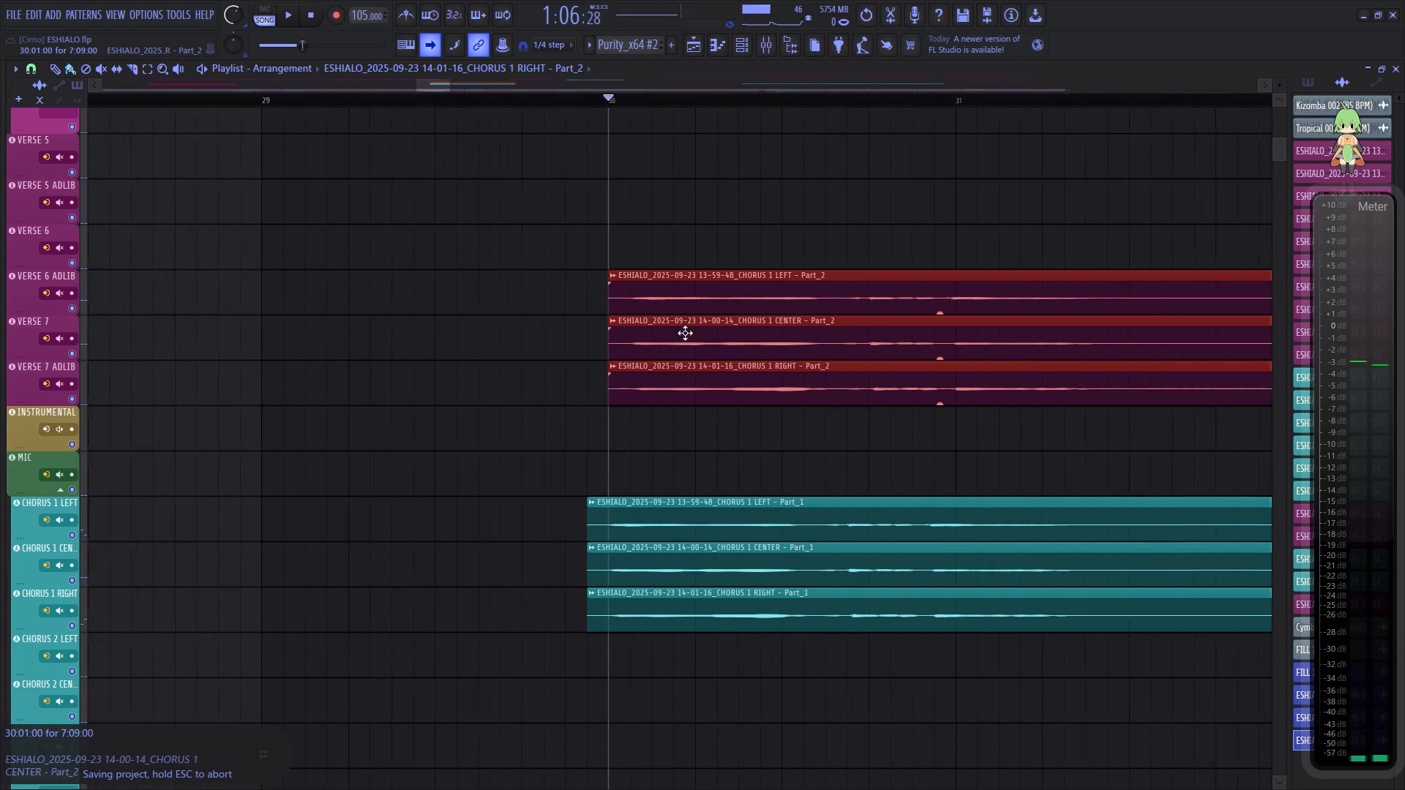
drag(665, 300, 645, 303)
key(space)
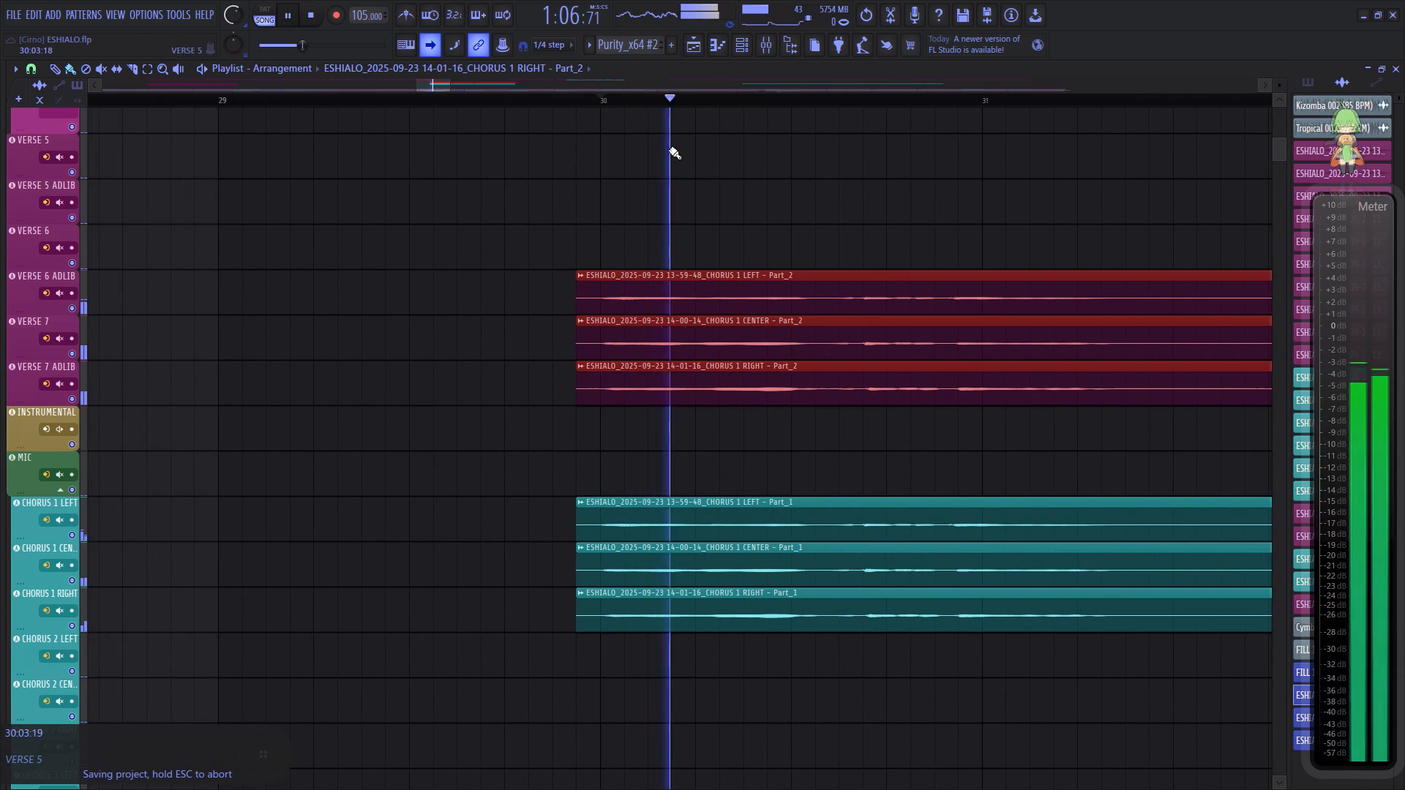
scroll(670, 103, down, 14)
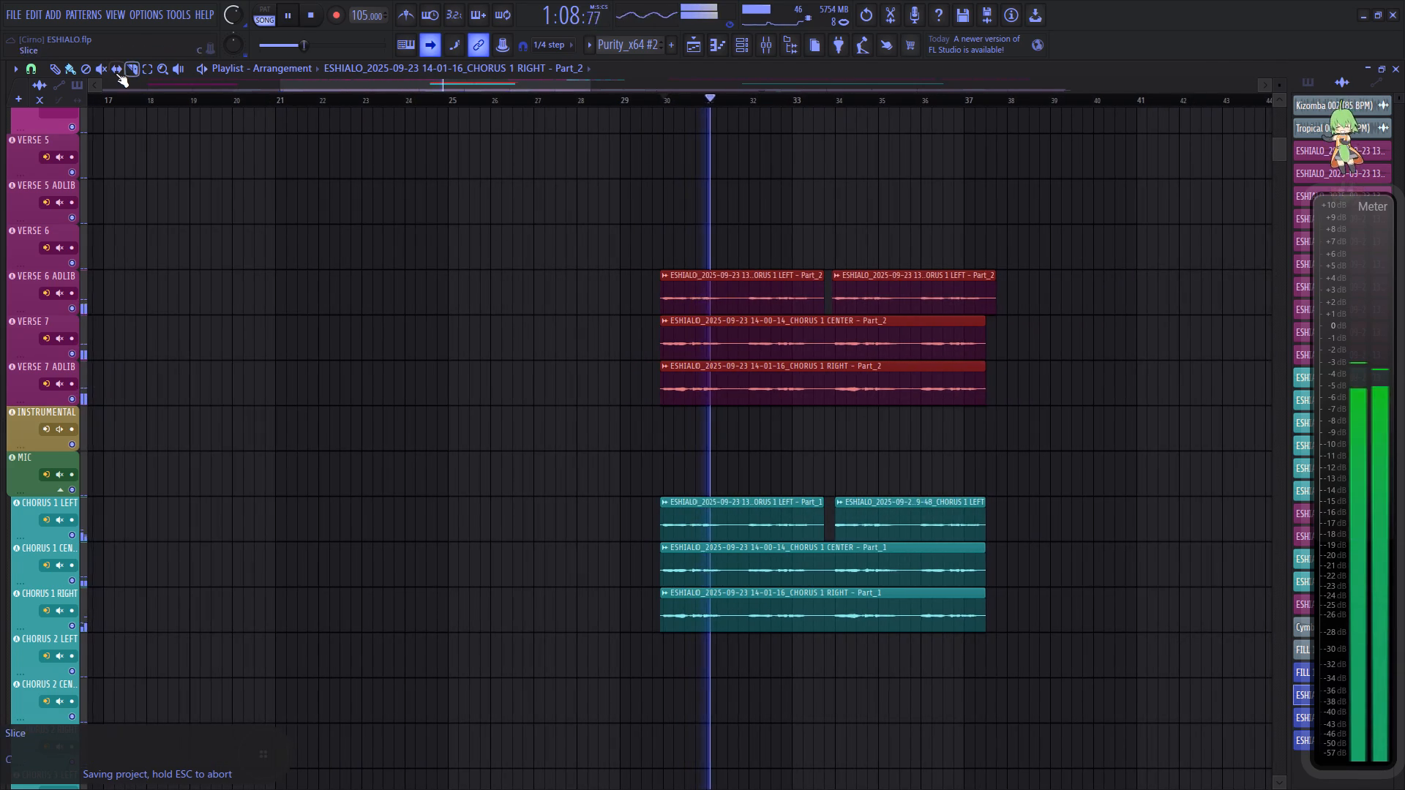
key(space)
Mute the original clips on the CHORUS 1 LEFT, CENTER and RIGHT tracks.
drag(102, 72, 105, 85)
drag(766, 519, 904, 486)
click(74, 72)
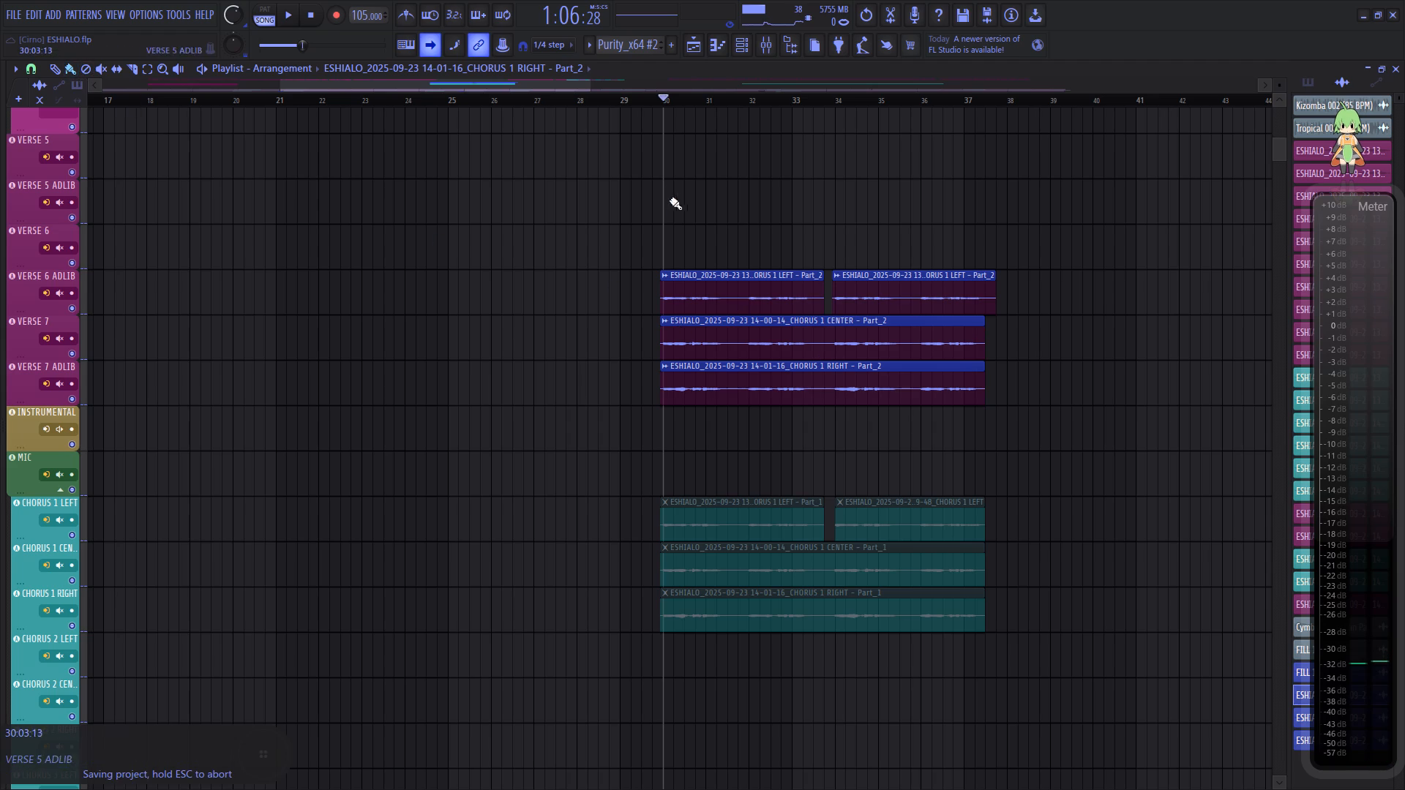
Select the playlist range from 30:01:00 to 33:05:00, open the mixer and play the range.
ctrl+drag(664, 99, 802, 113)
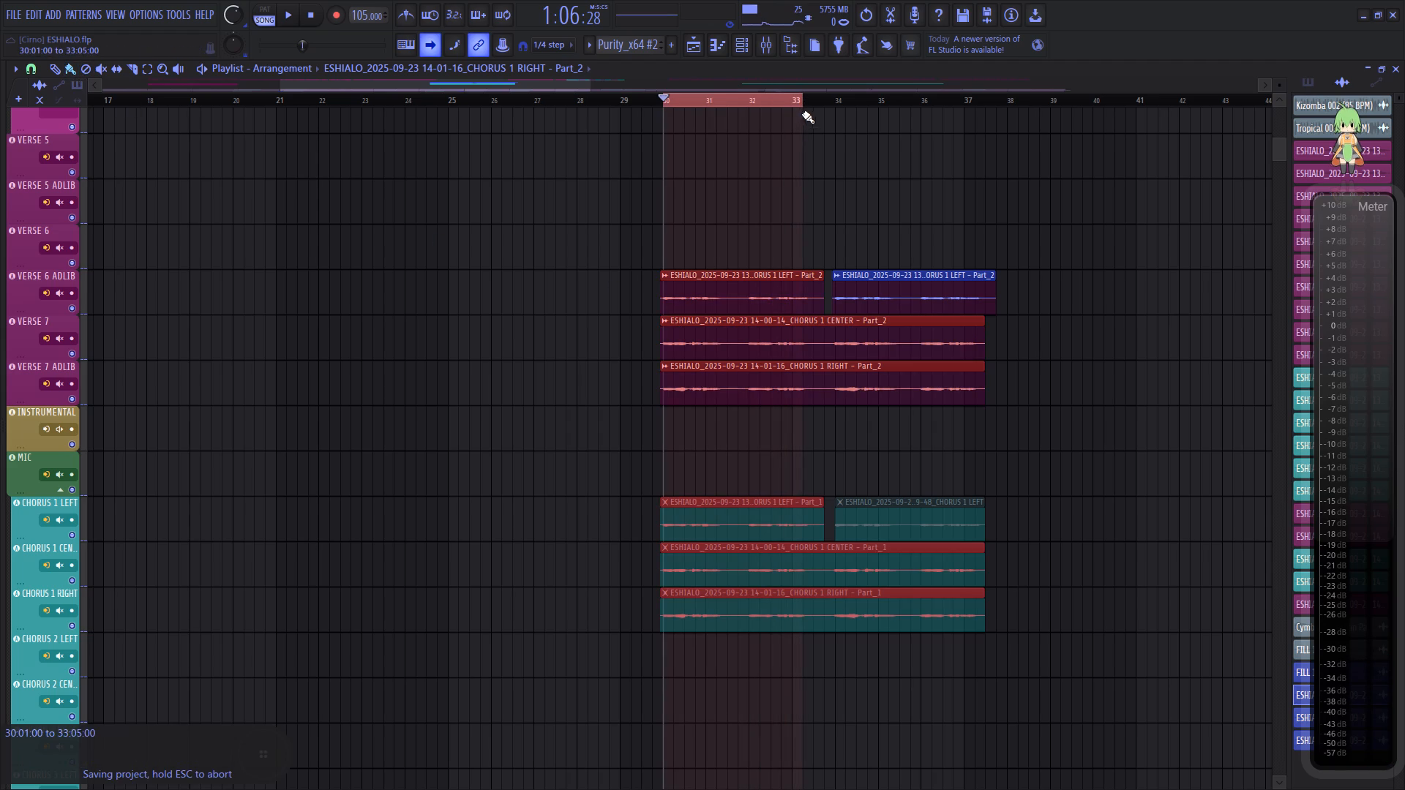
ctrl+drag(802, 113, 801, 113)
click(770, 53)
key(space)
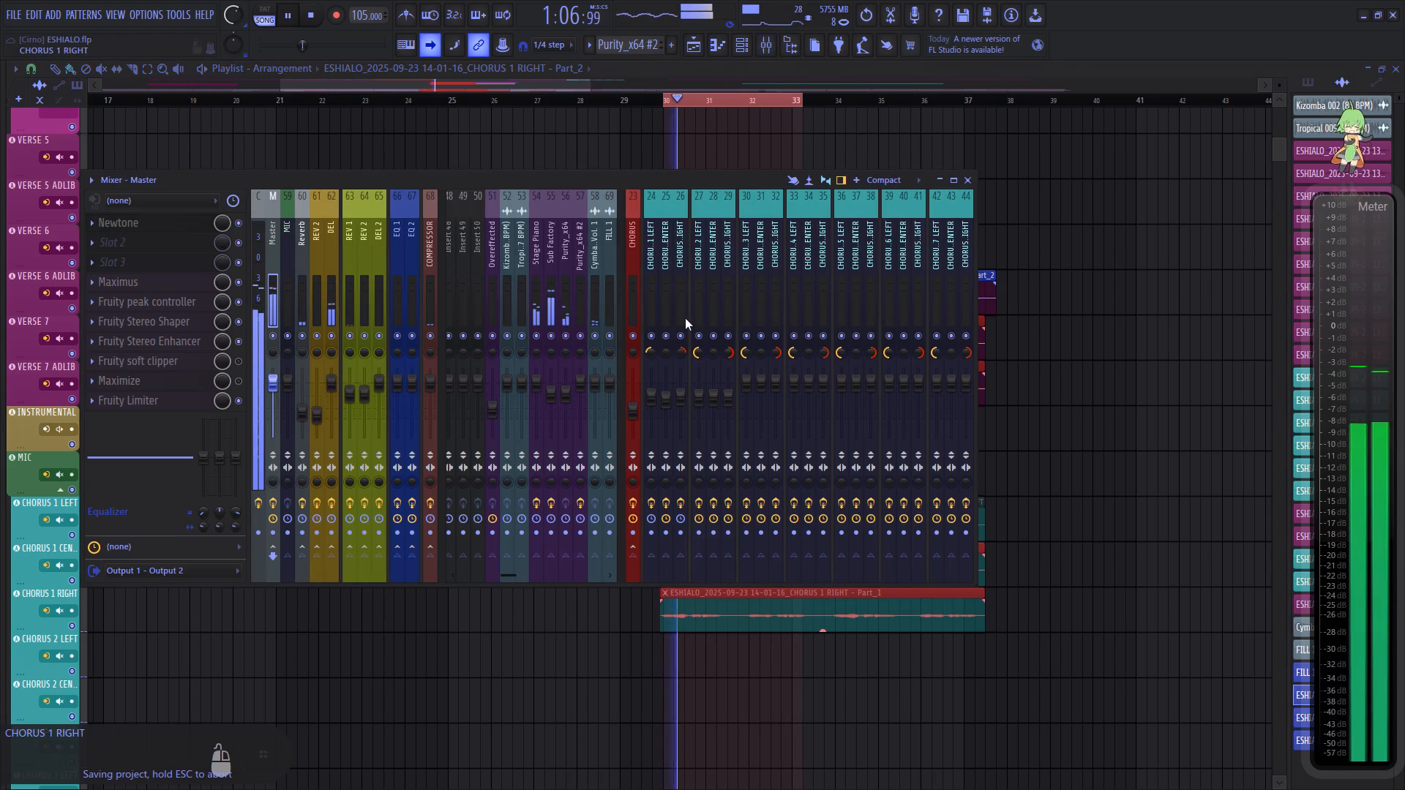
Copy the VERSE 1 mixer track state onto the VERSE 6 ADLIB mixer track.
click(623, 303)
scroll(669, 287, up, 14)
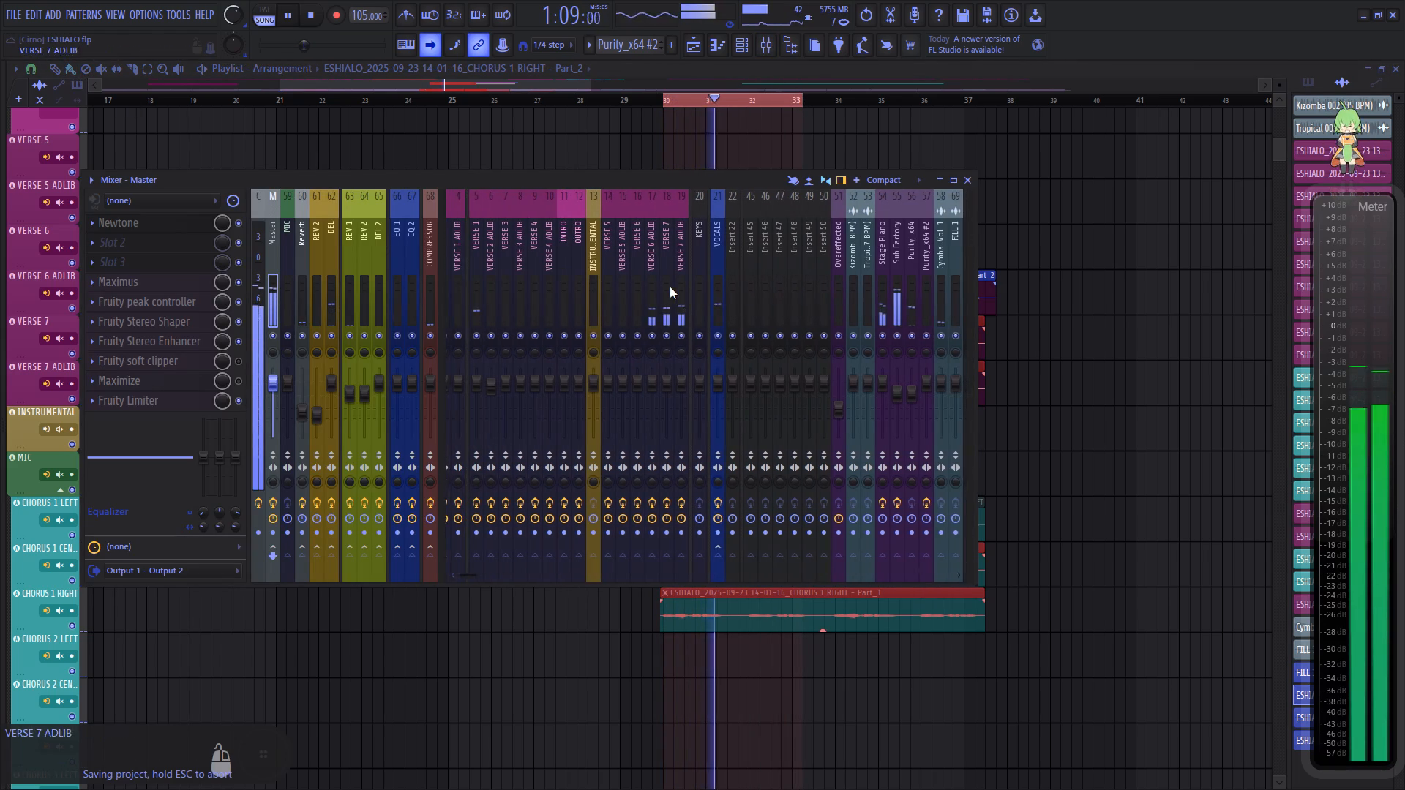
scroll(670, 287, up, 6)
click(492, 296)
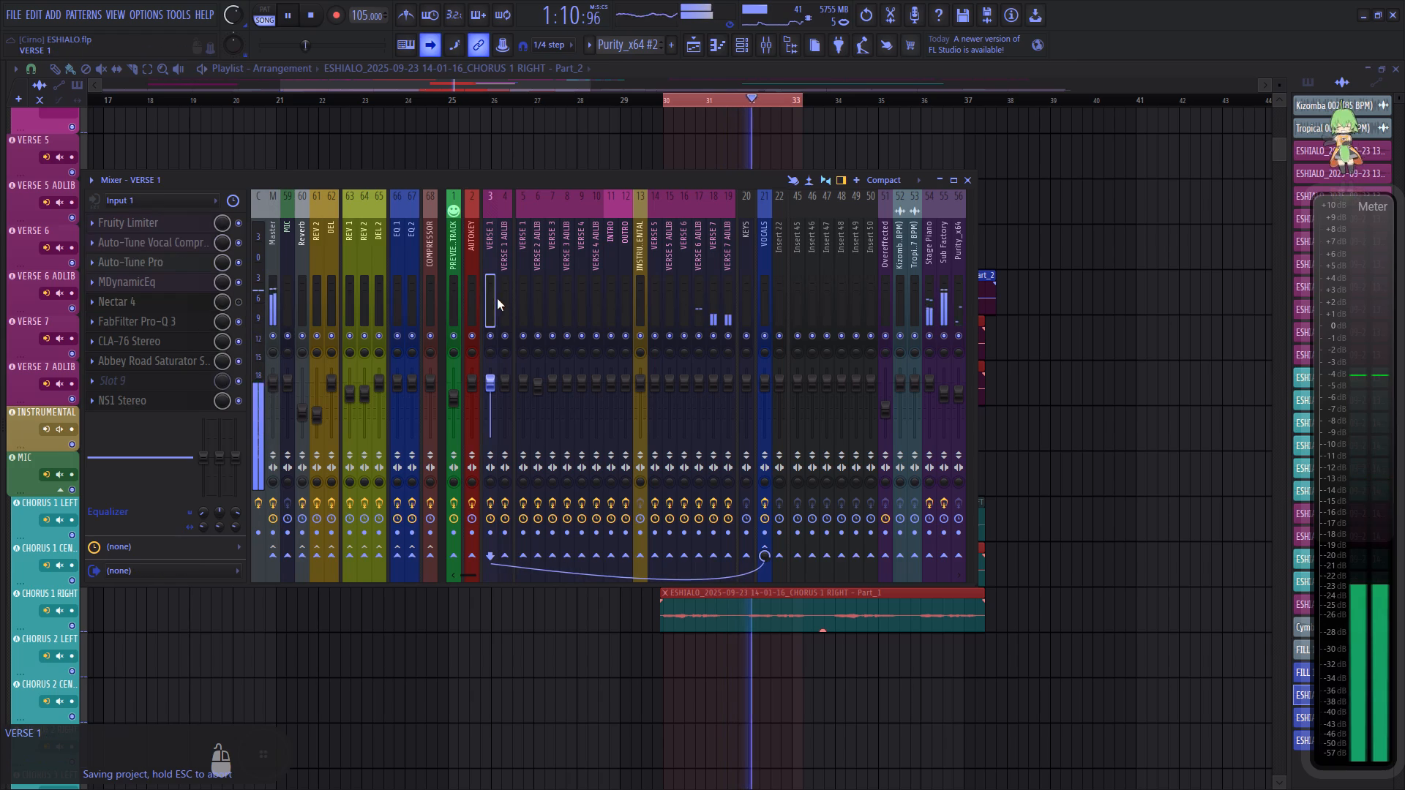
click(91, 178)
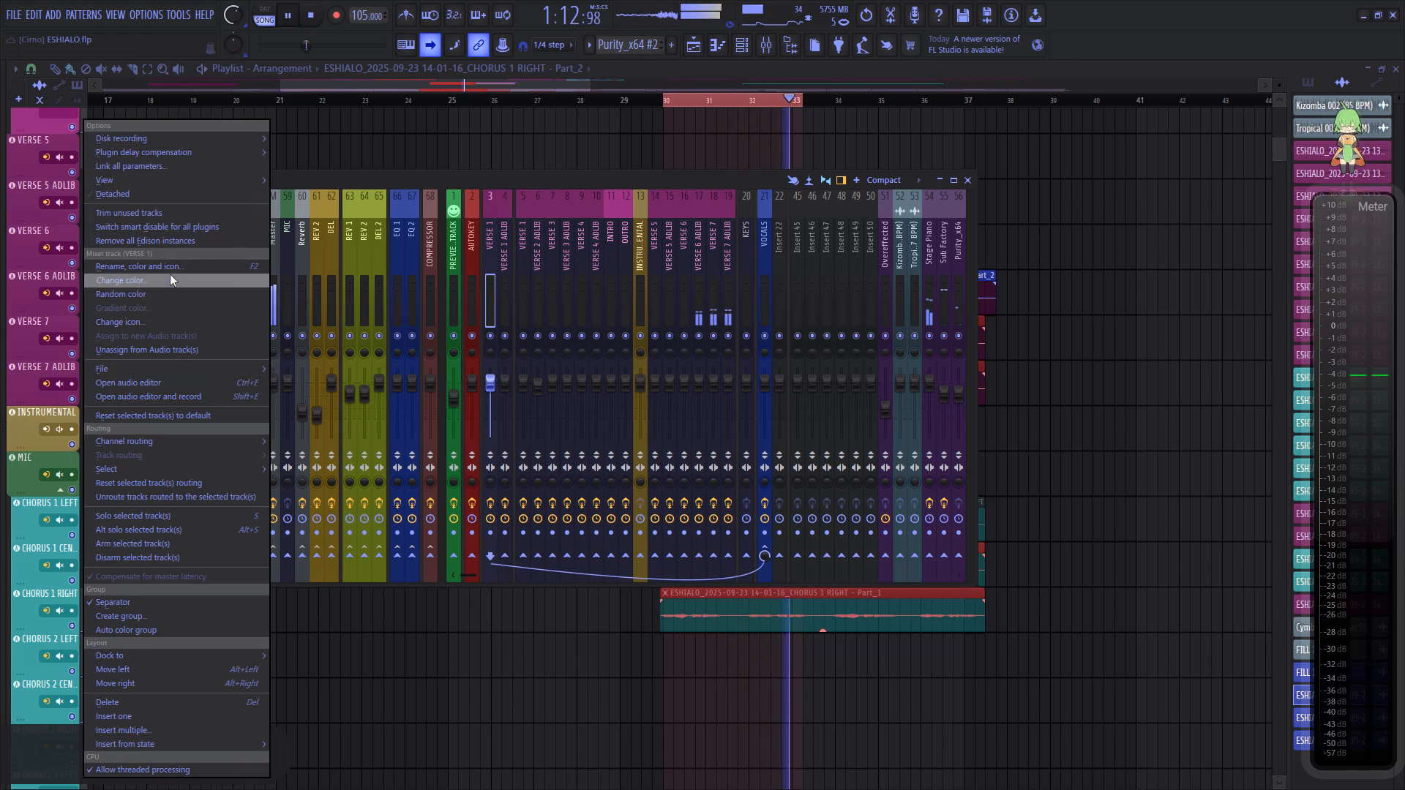
drag(311, 354, 525, 363)
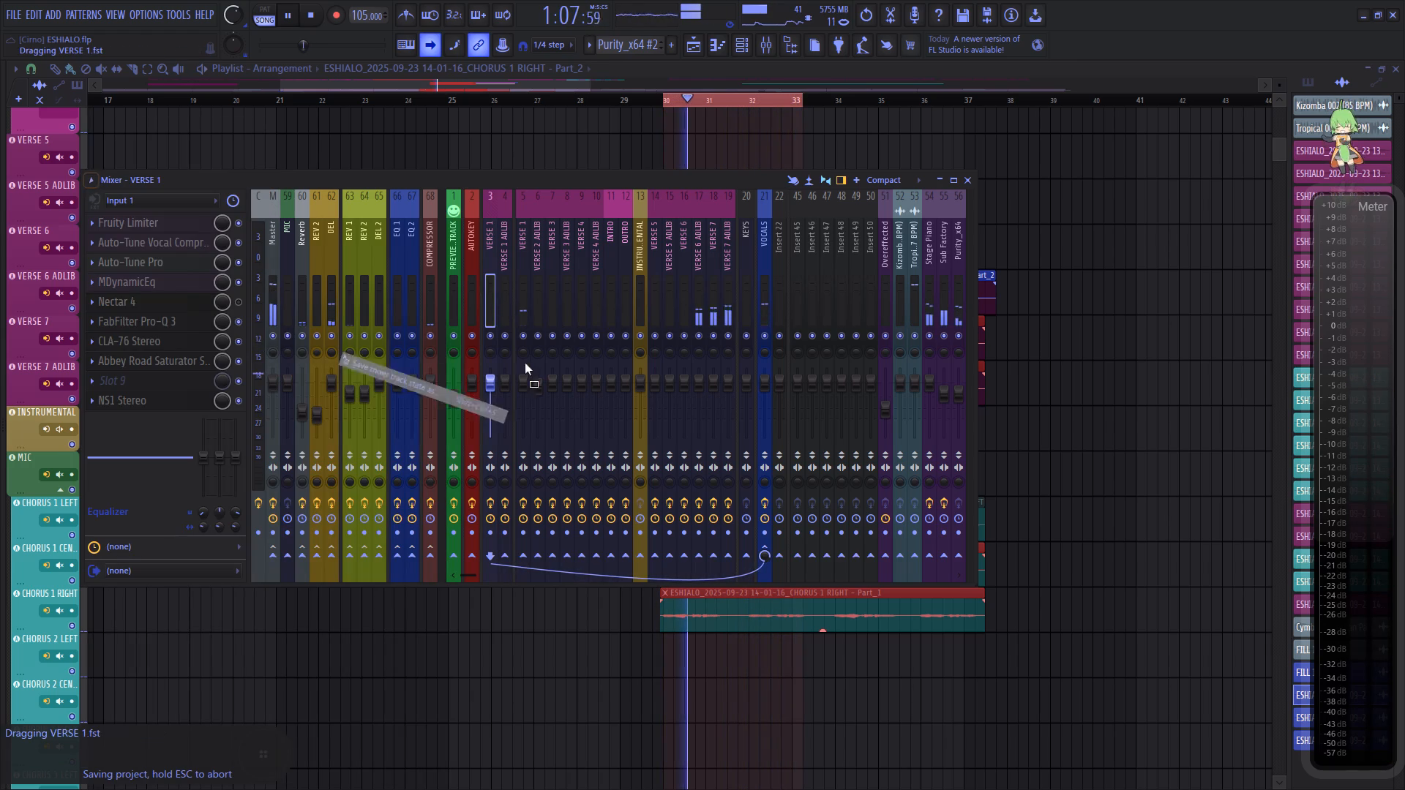
drag(525, 363, 697, 315)
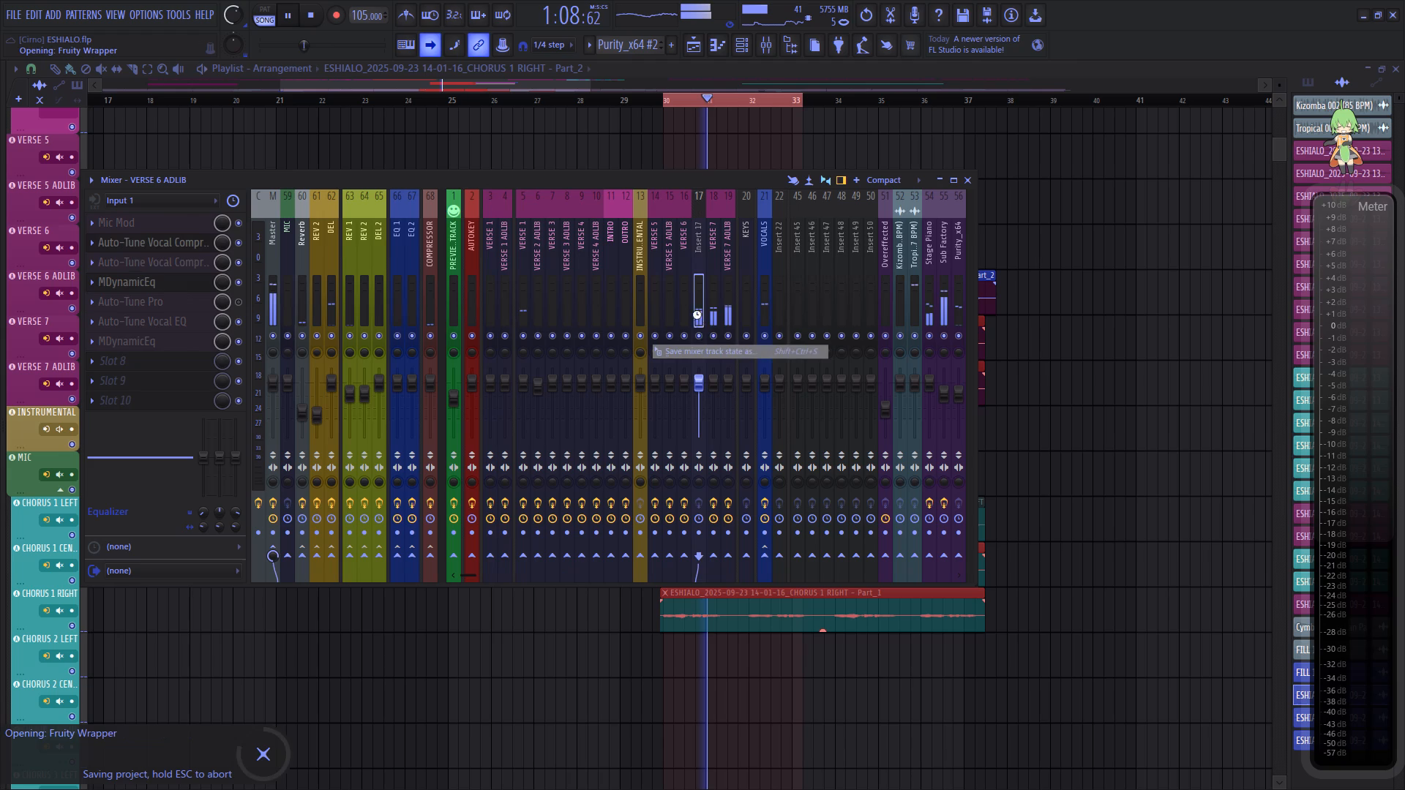
Copy the VERSE 1 mixer track state from track 17 onto the VERSE 7 mixer track (track 18).
click(89, 179)
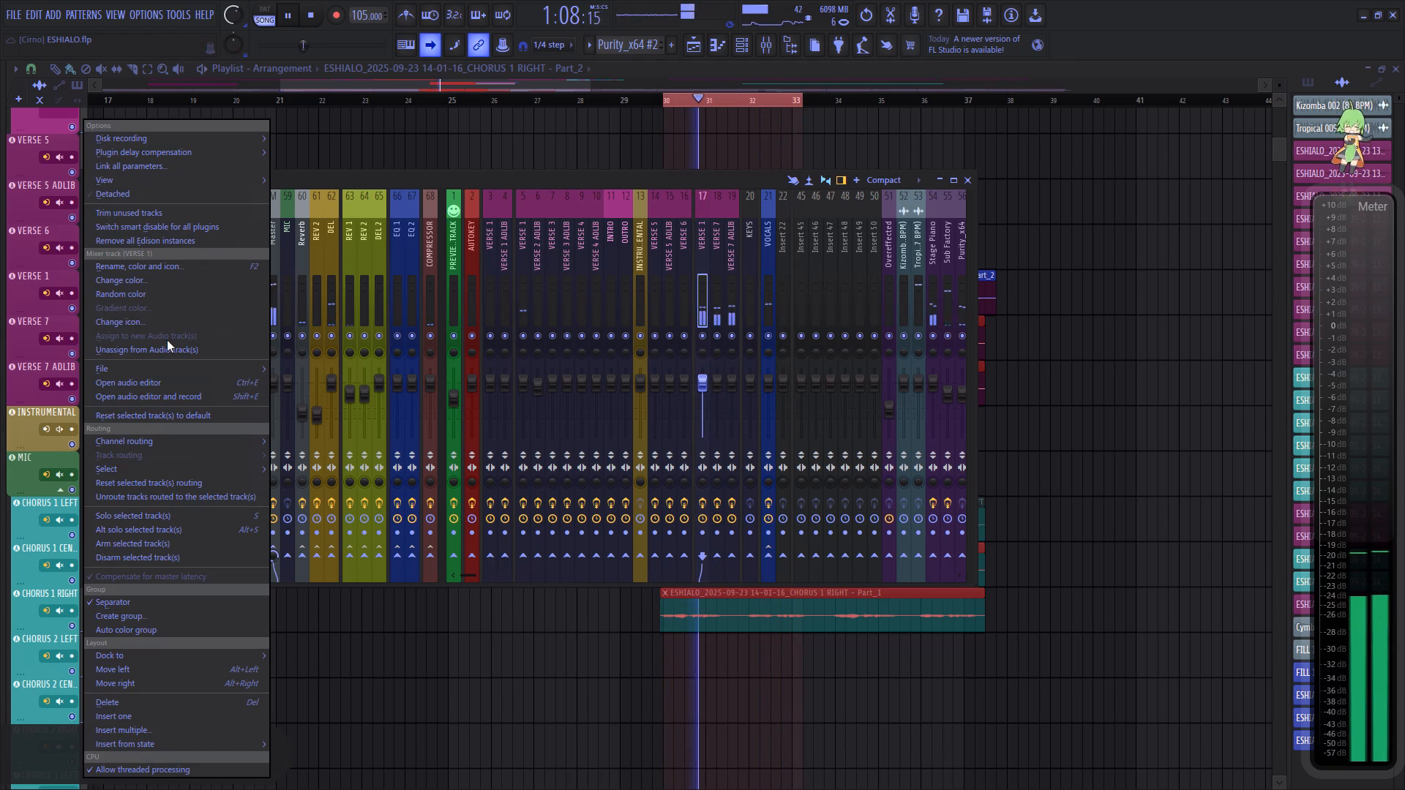
drag(312, 355, 552, 370)
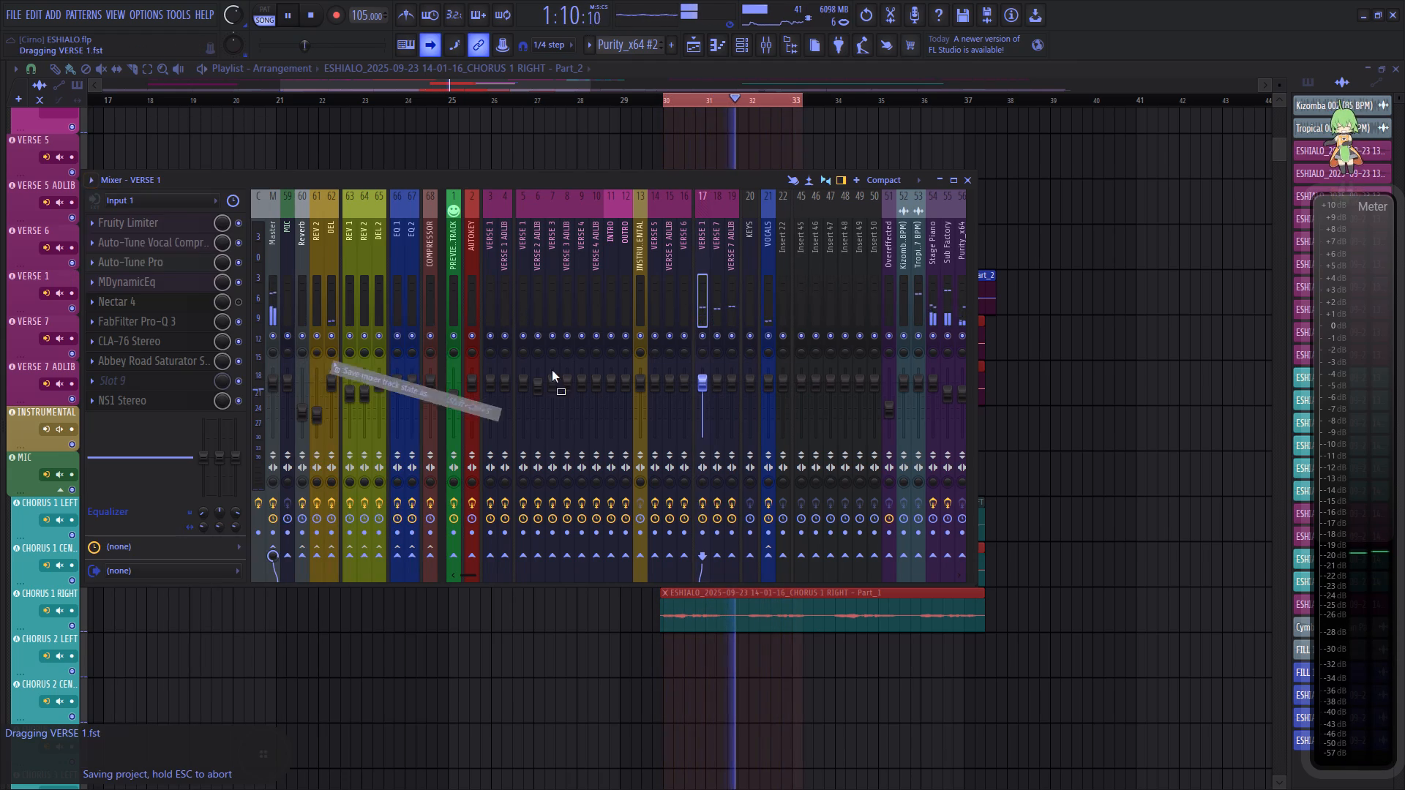
drag(552, 370, 716, 315)
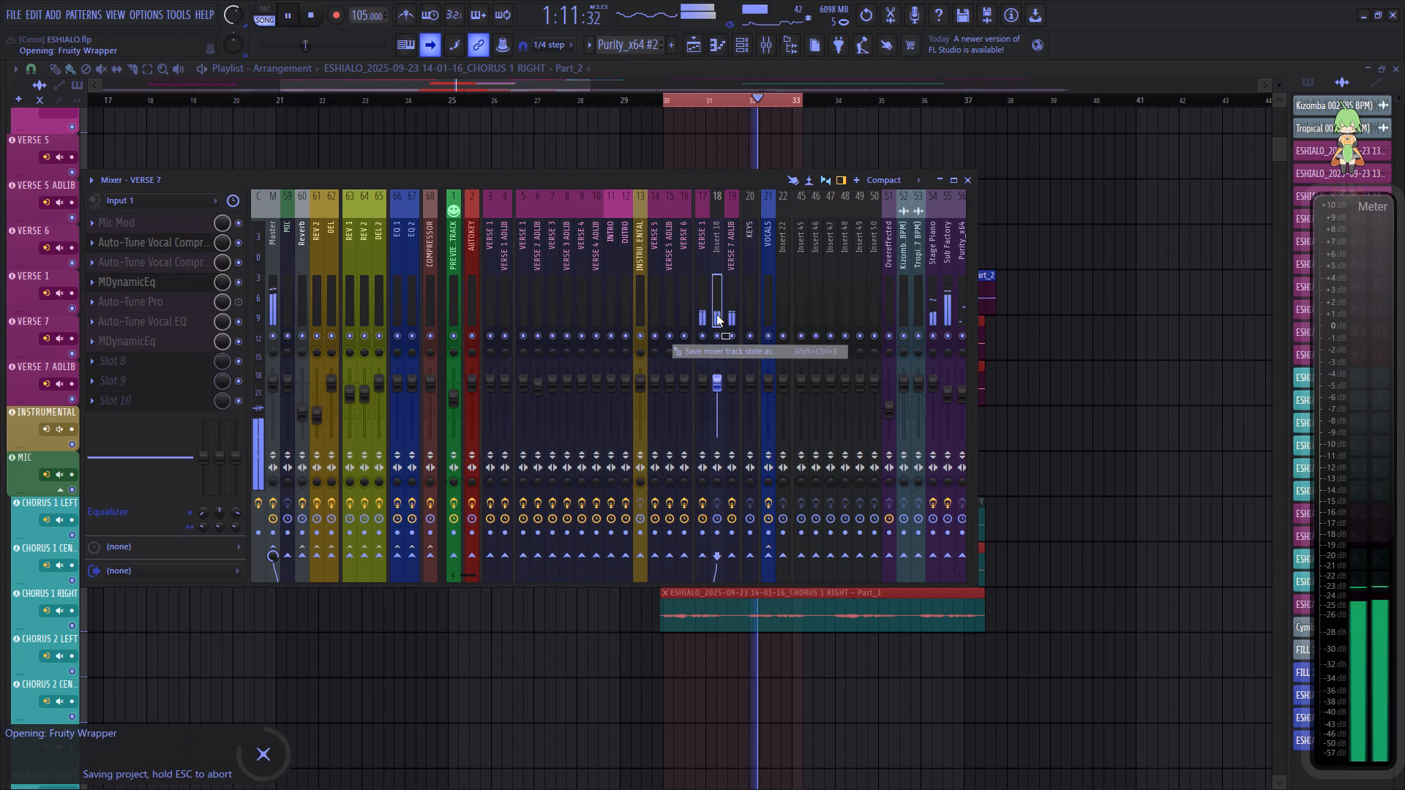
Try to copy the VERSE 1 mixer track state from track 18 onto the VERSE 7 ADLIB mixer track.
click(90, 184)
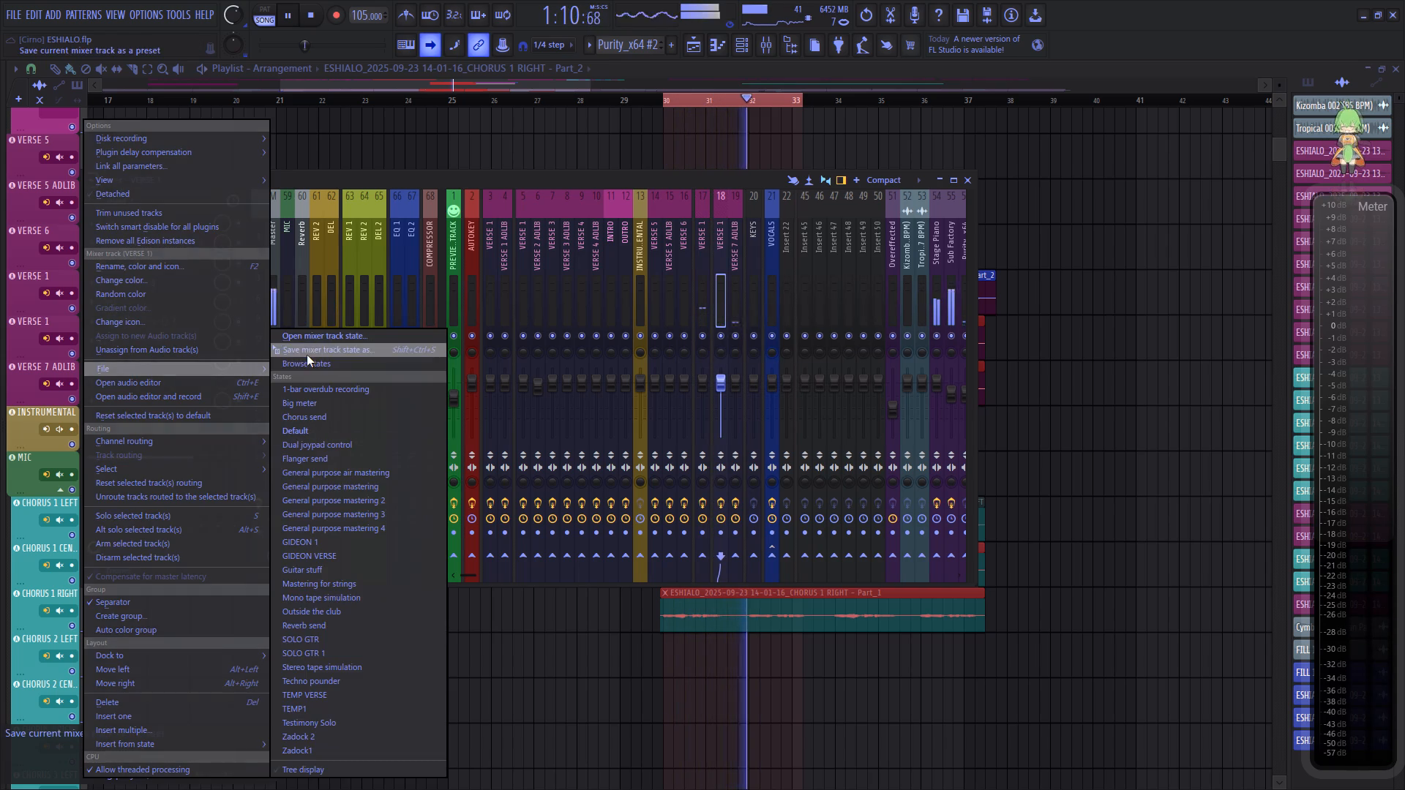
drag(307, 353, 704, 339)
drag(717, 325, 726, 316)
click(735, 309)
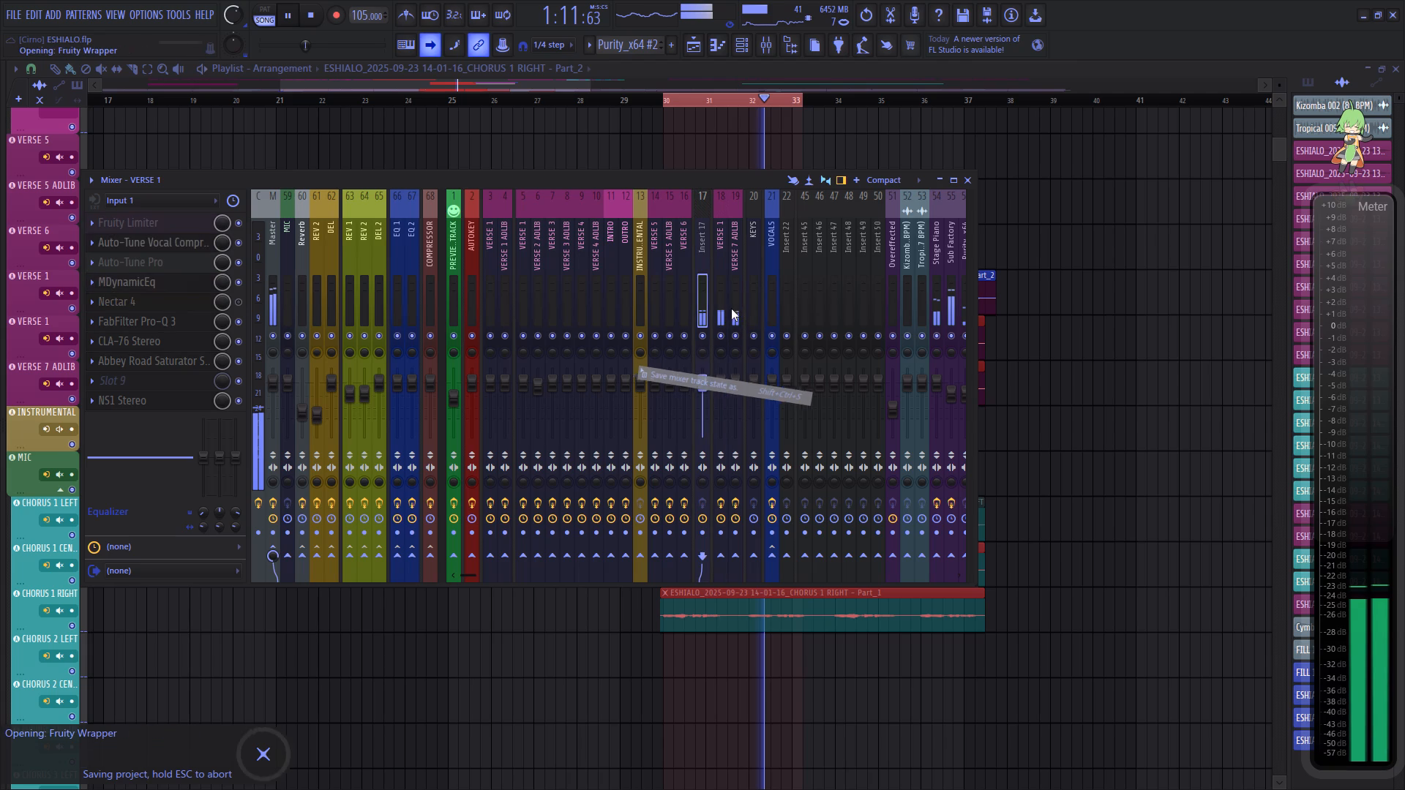
Pan the VERSE 1 mixer track 17 to the left and the VERSE 7 ADLIB mixer track to the right.
drag(705, 348, 682, 489)
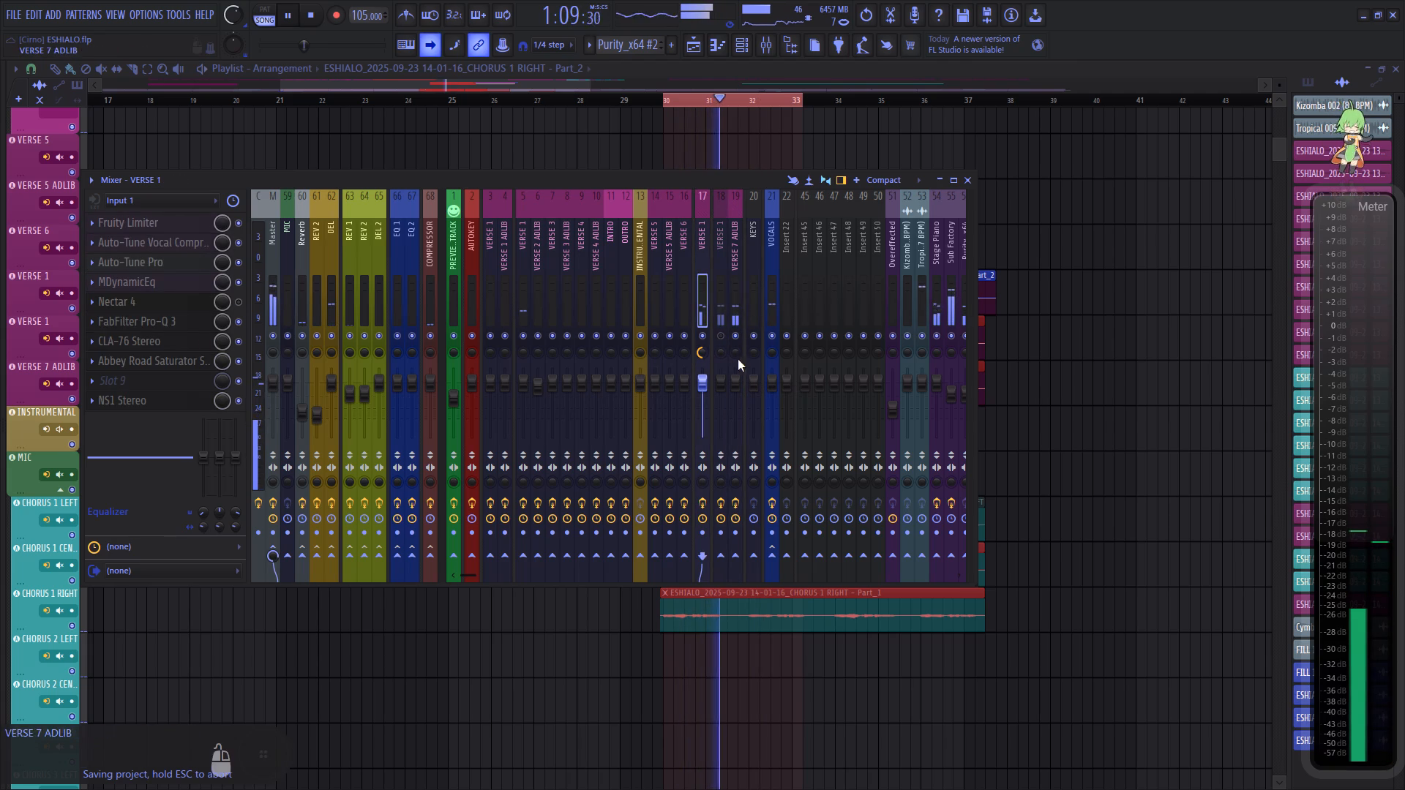
drag(735, 355, 795, 89)
click(721, 339)
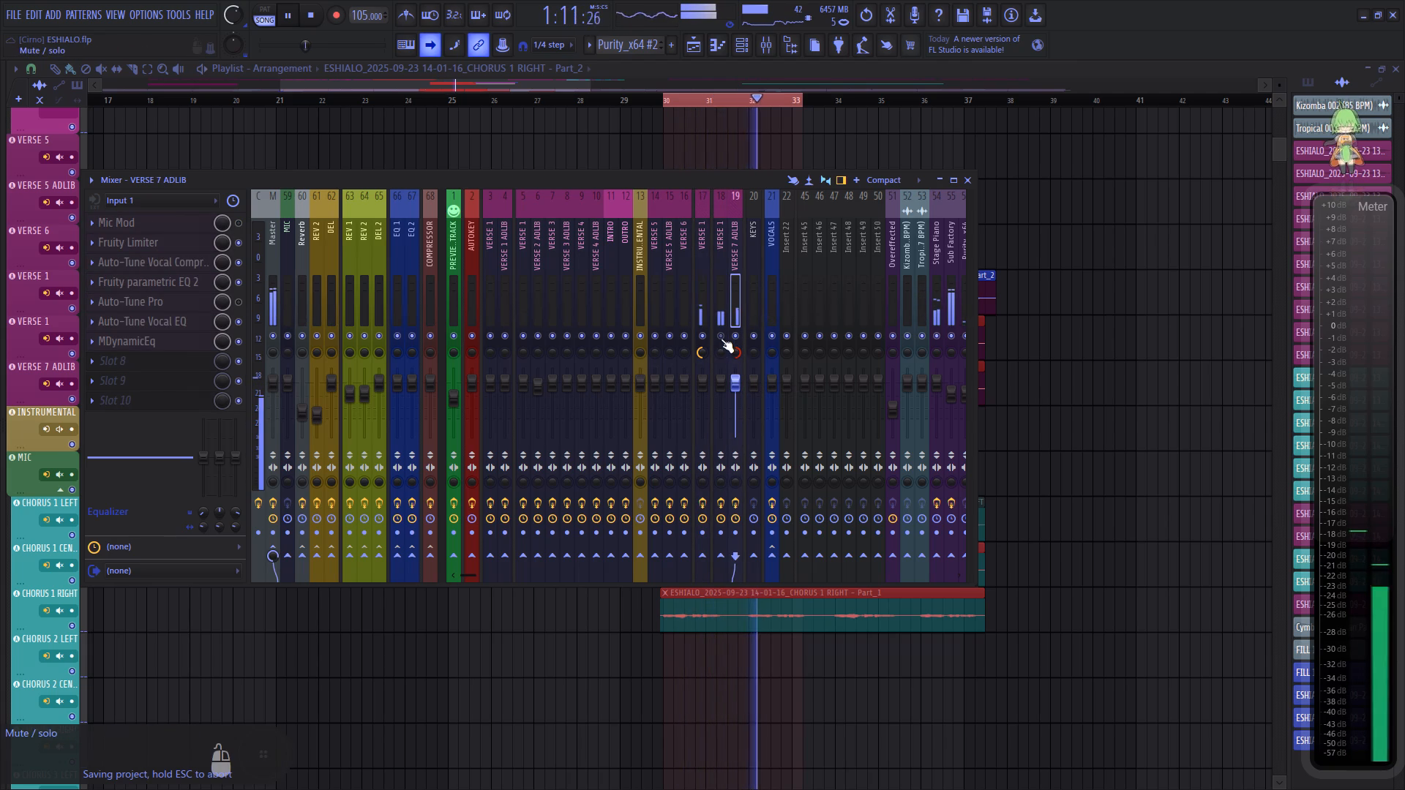
Route the two VERSE 1 mixer tracks (17 and 18) and the VERSE 7 ADLIB track only to the VOCALS track.
click(705, 306)
scroll(808, 279, down, 2)
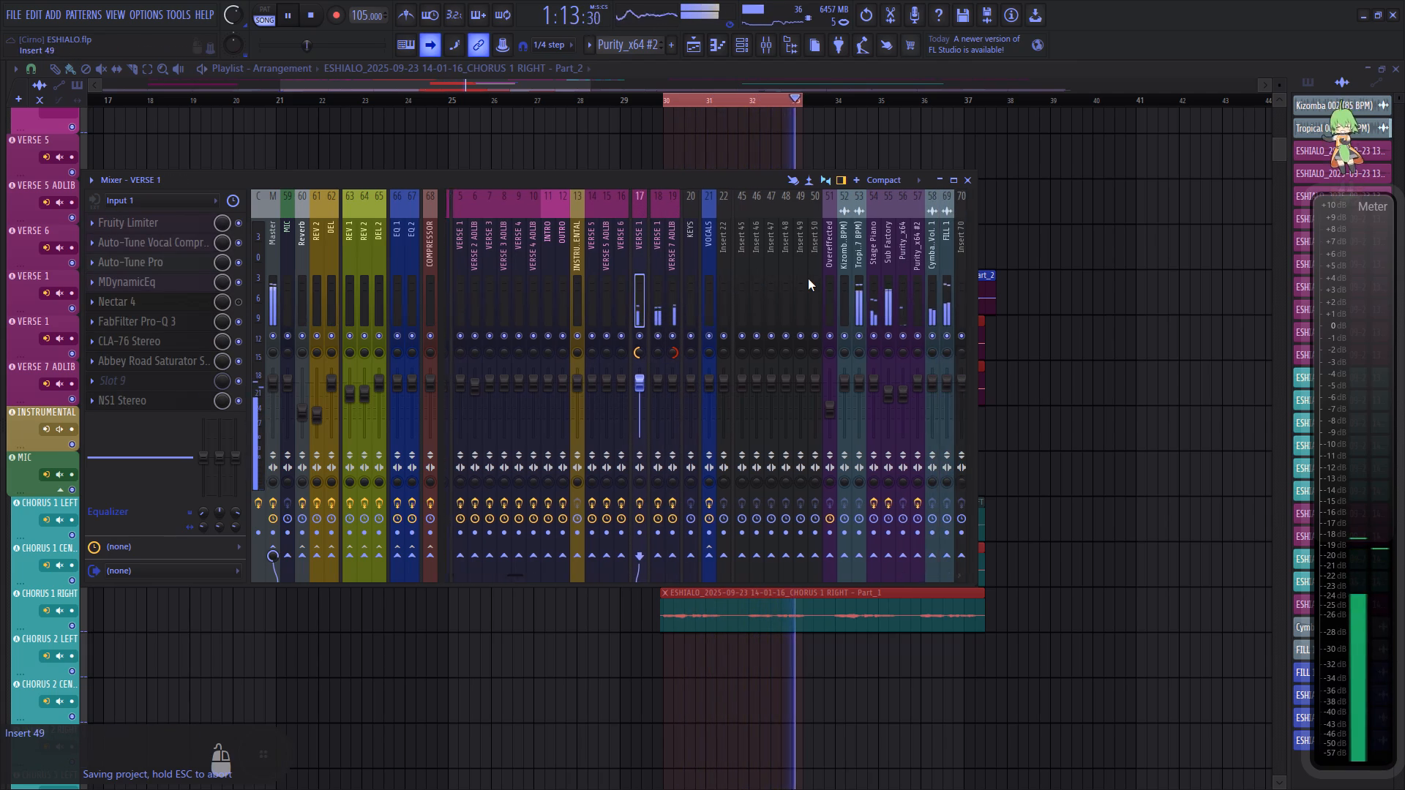
scroll(808, 279, down, 1)
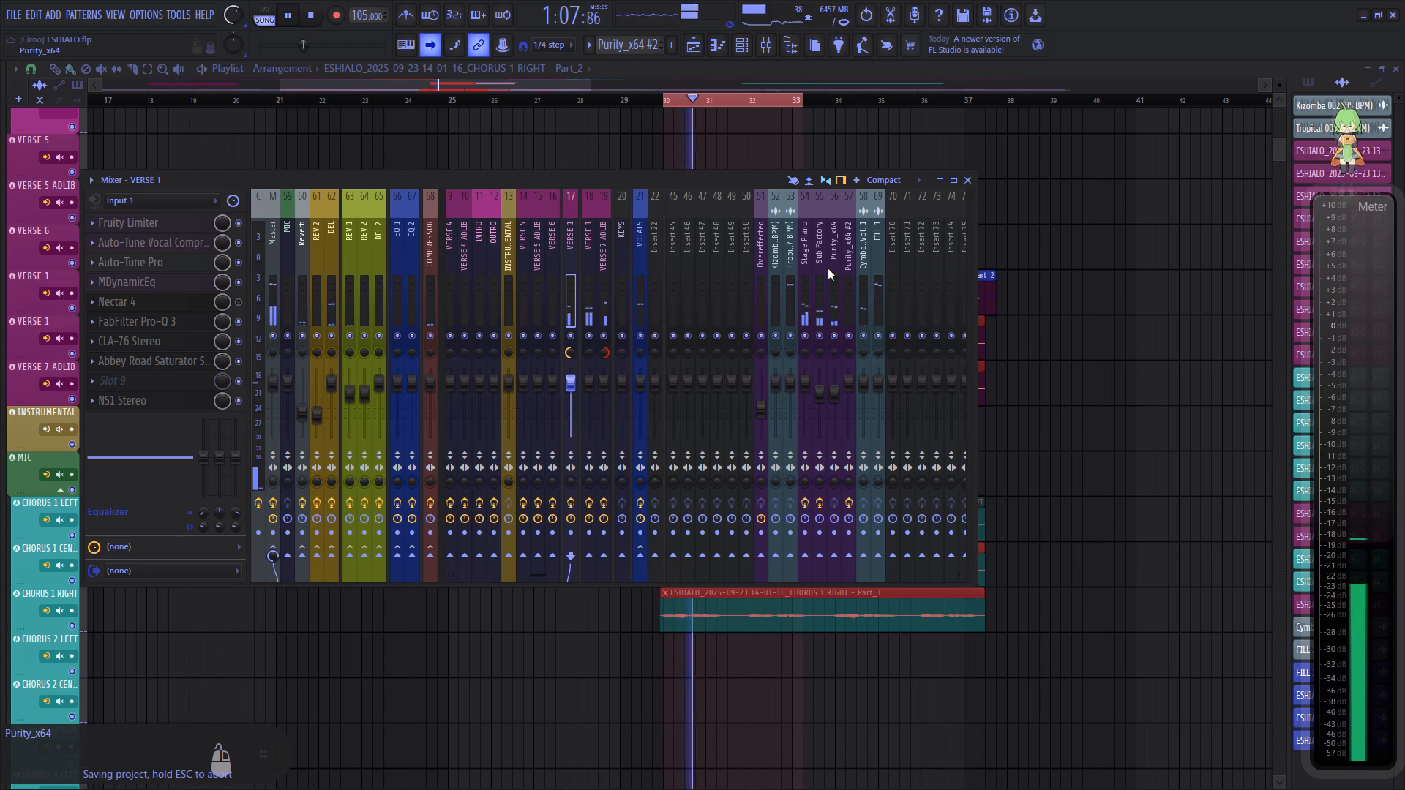
scroll(828, 268, down, 2)
scroll(828, 268, up, 4)
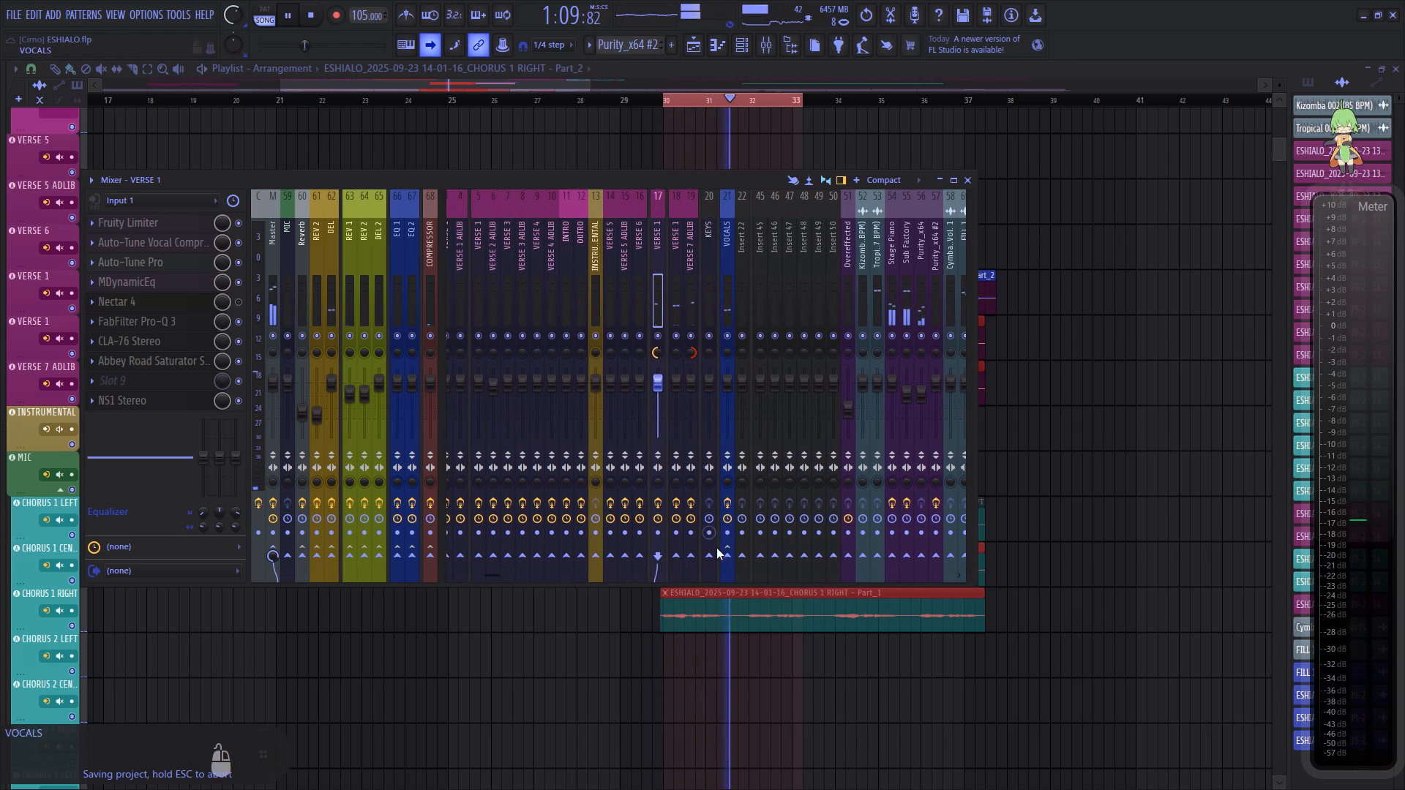
right_click(727, 556)
click(776, 583)
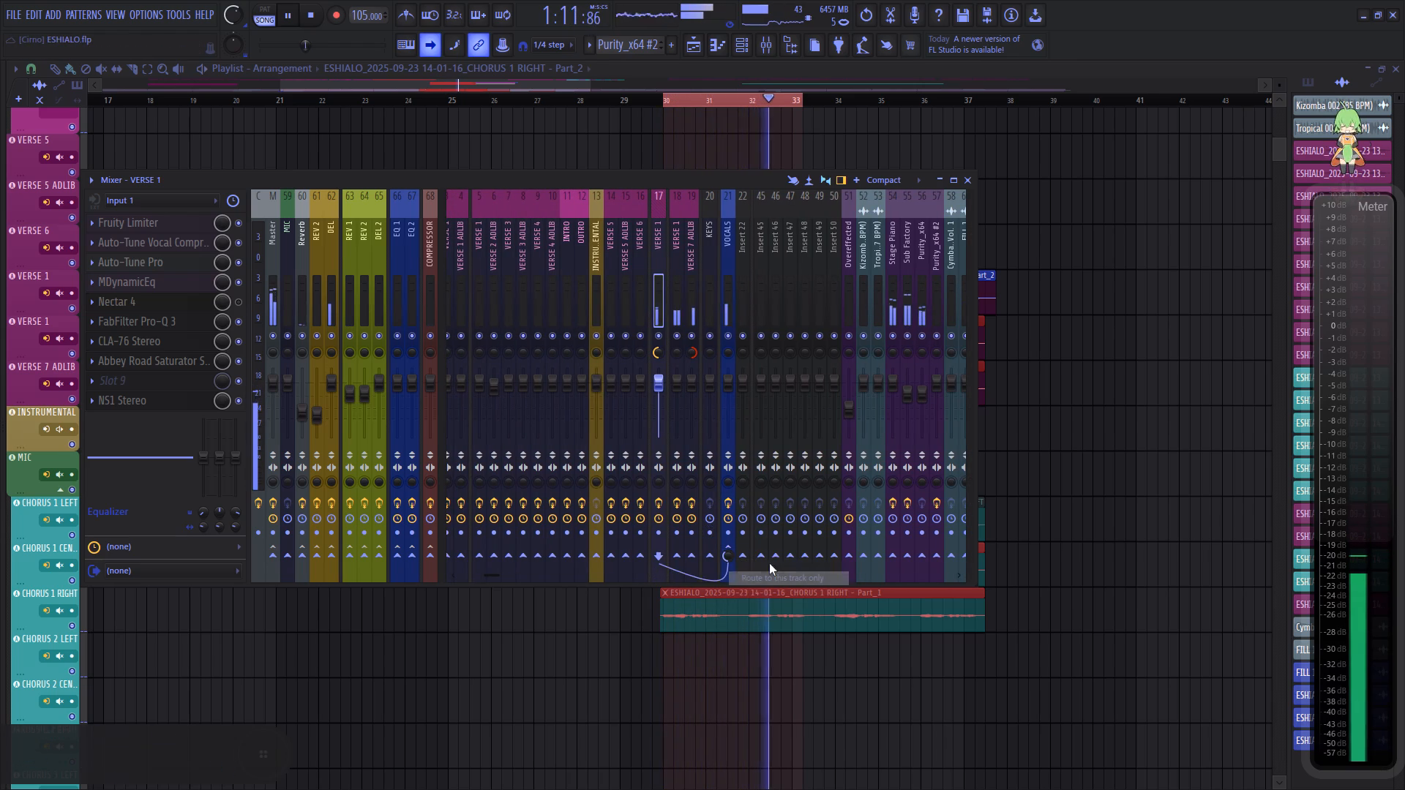
click(682, 316)
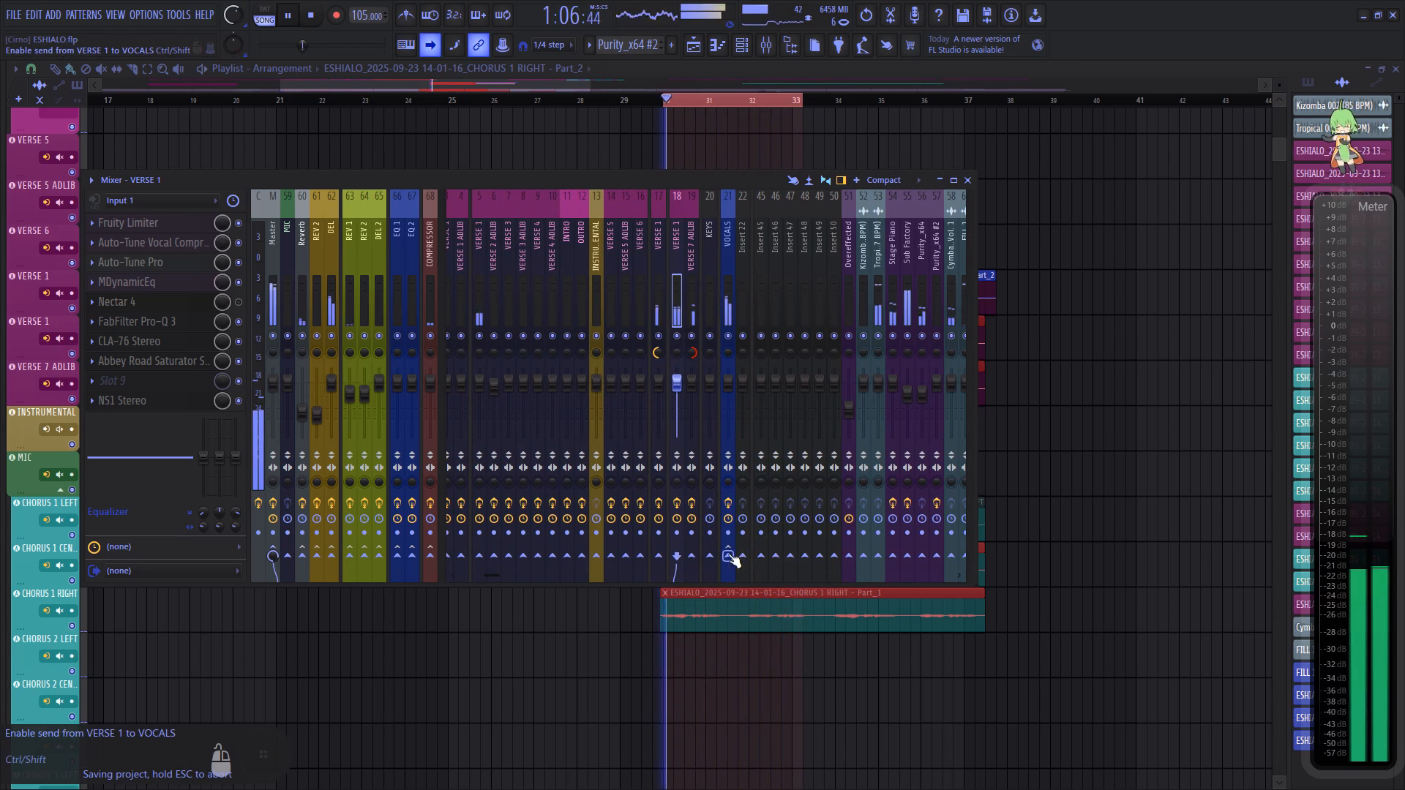
right_click(728, 554)
click(770, 579)
click(699, 314)
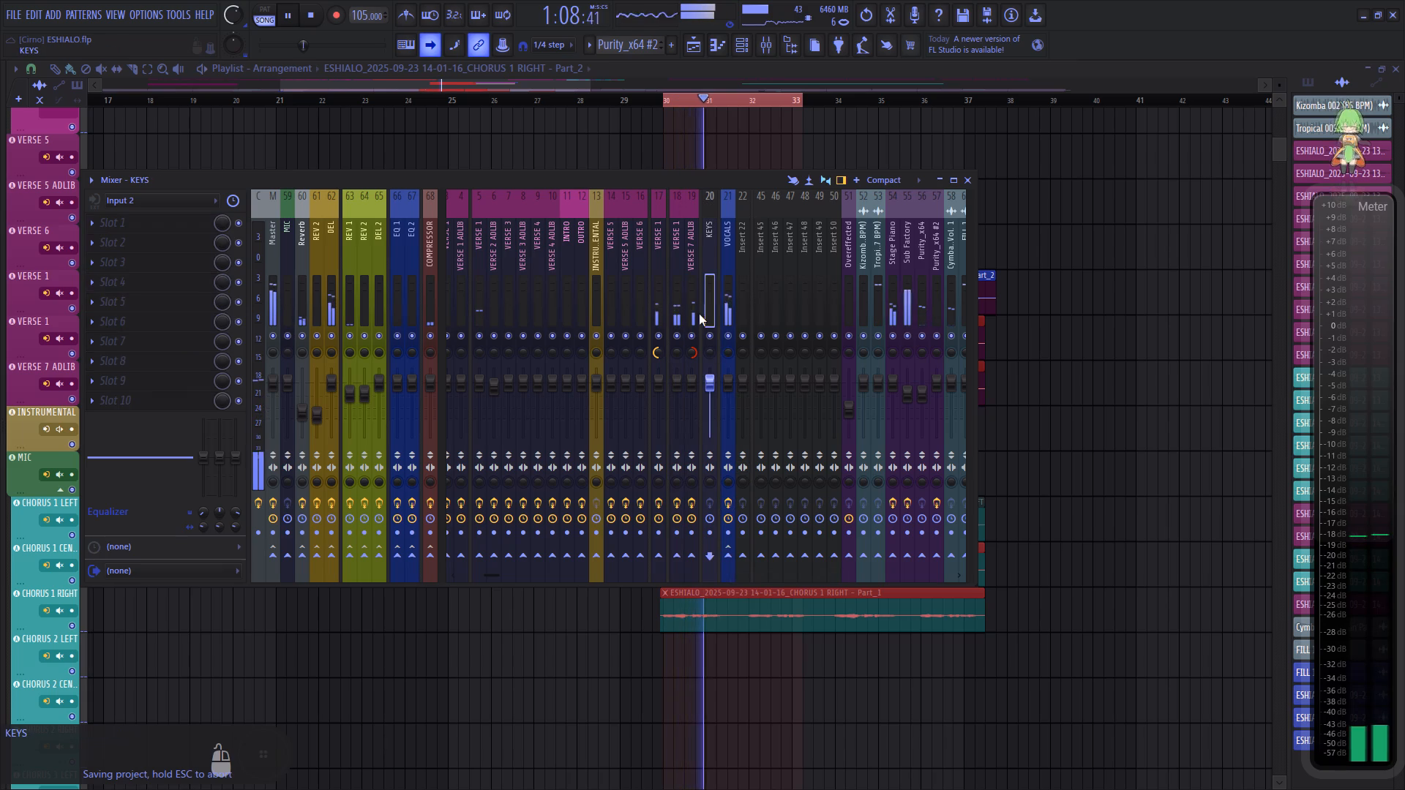
click(693, 314)
right_click(729, 552)
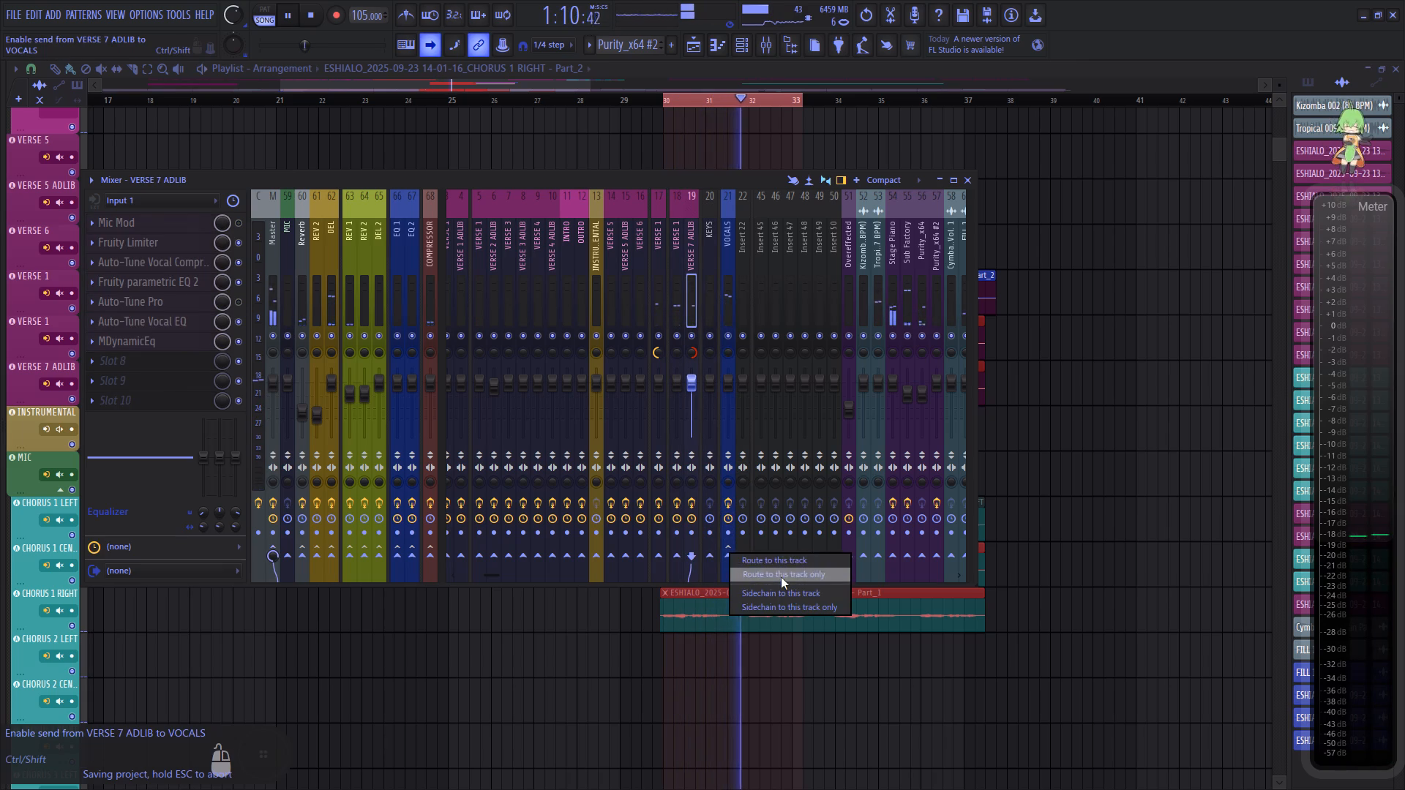
click(781, 577)
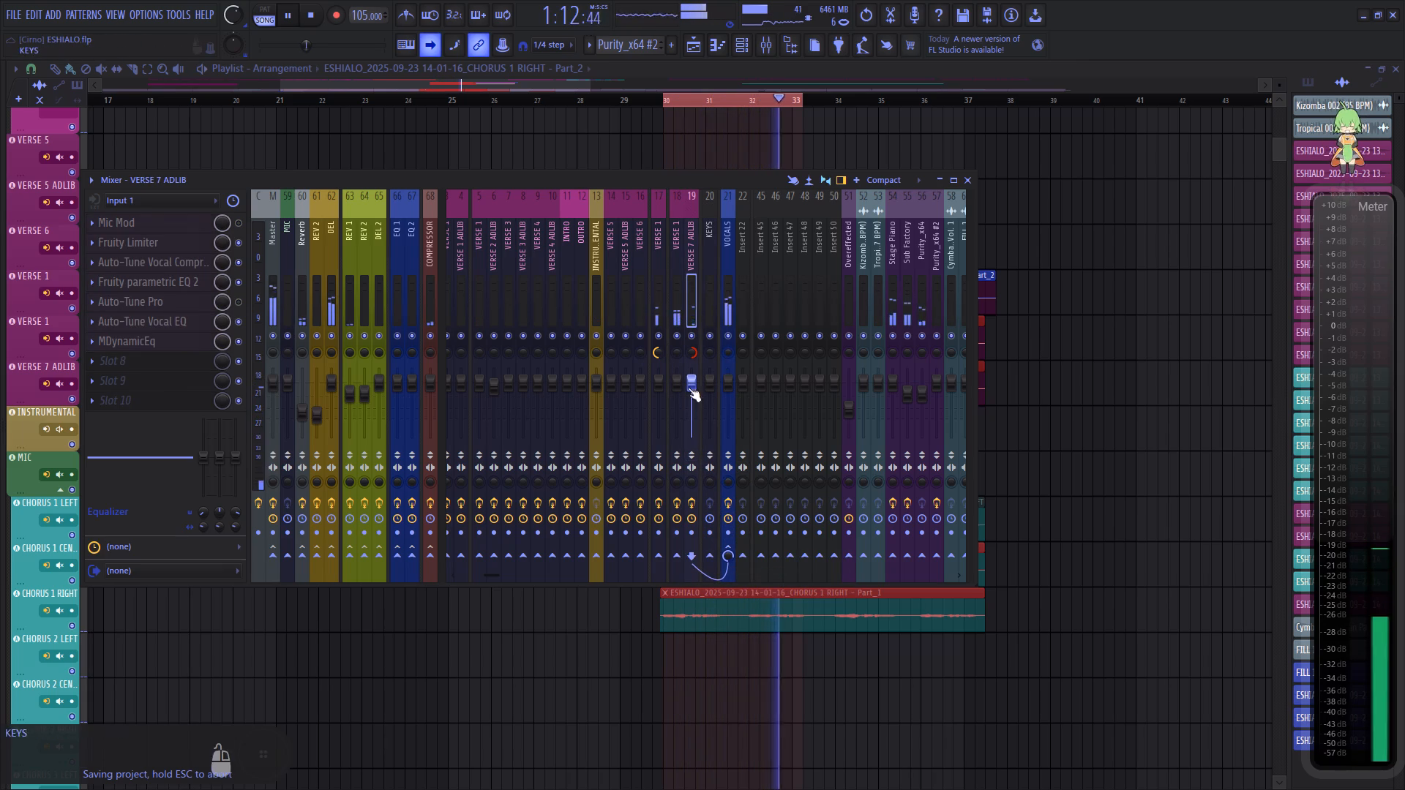
Lower the volume of VERSE 1 tracks 17 and 18 and VERSE 7 ADLIB, setting VERSE 7 ADLIB to 80% (-4.8 dB).
scroll(660, 387, down, 6)
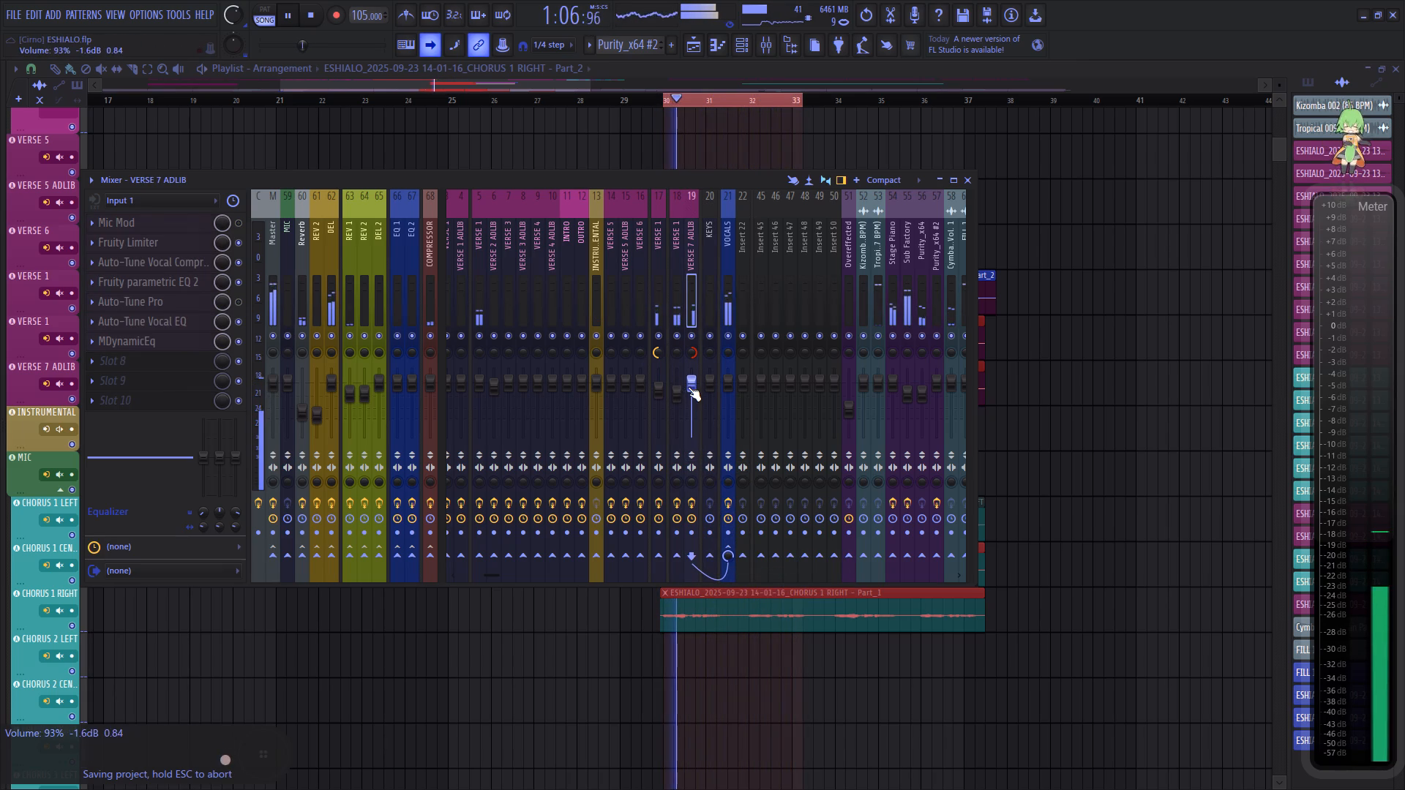
scroll(688, 387, down, 3)
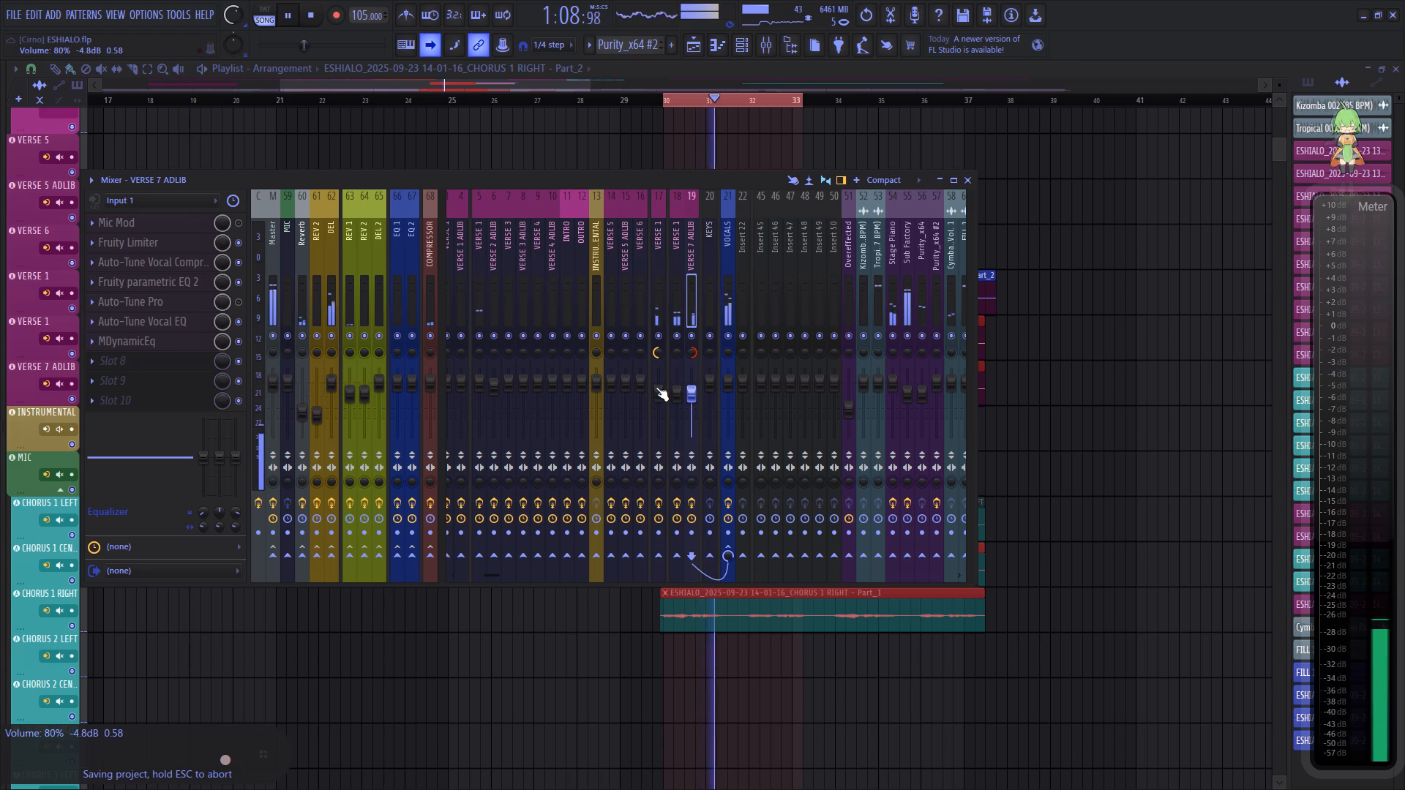
Close the mixer, clear the playlist range selection and play the song from about the middle of bar 25.
click(961, 178)
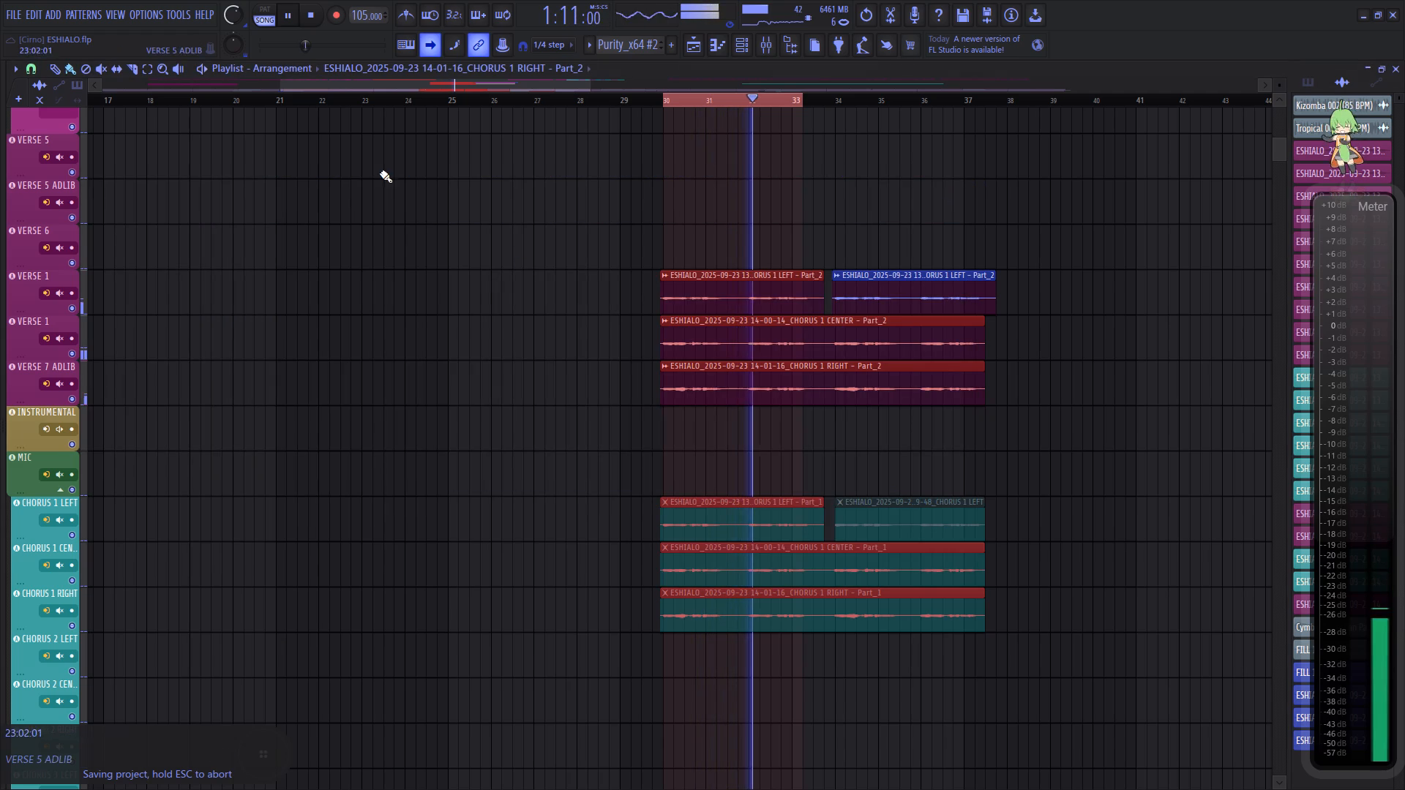
double_click(472, 96)
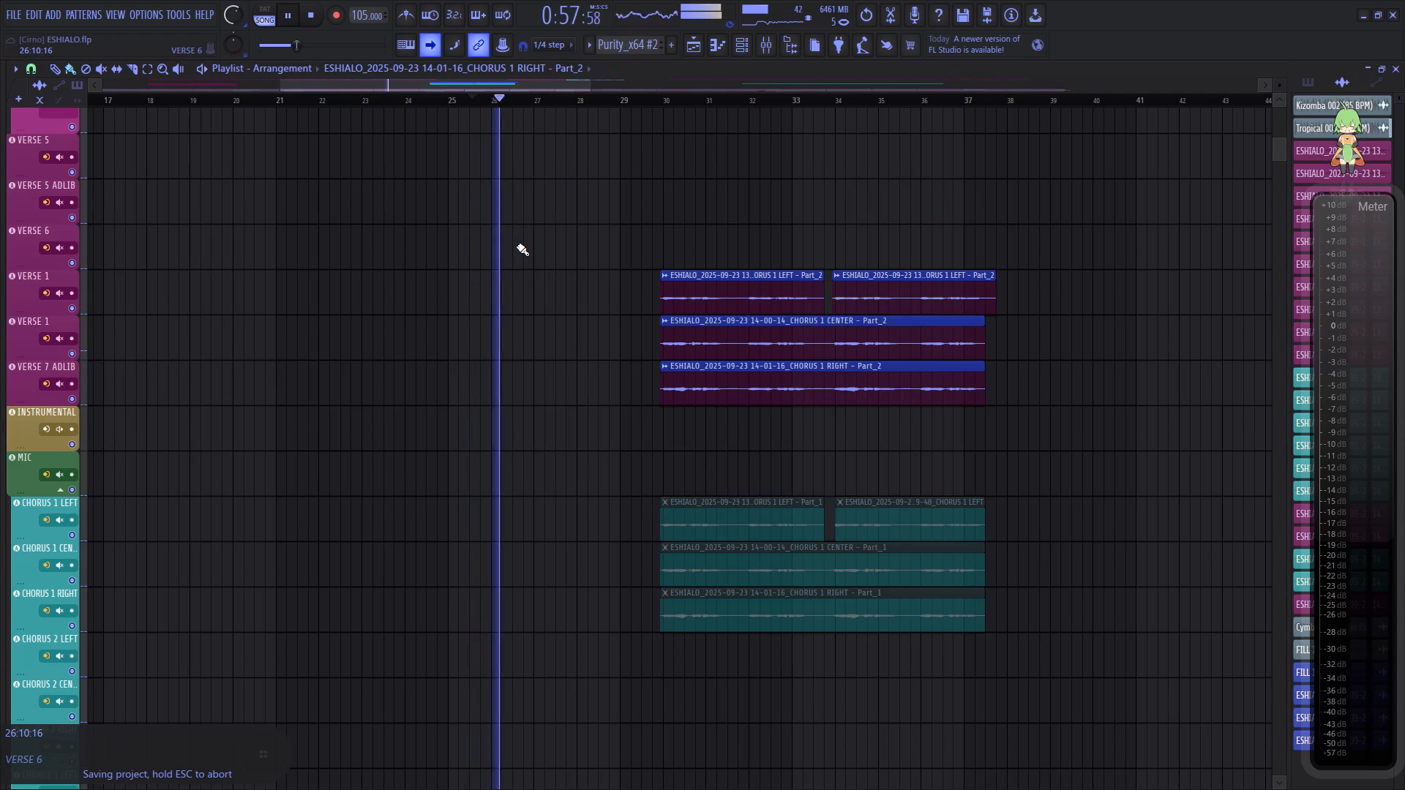
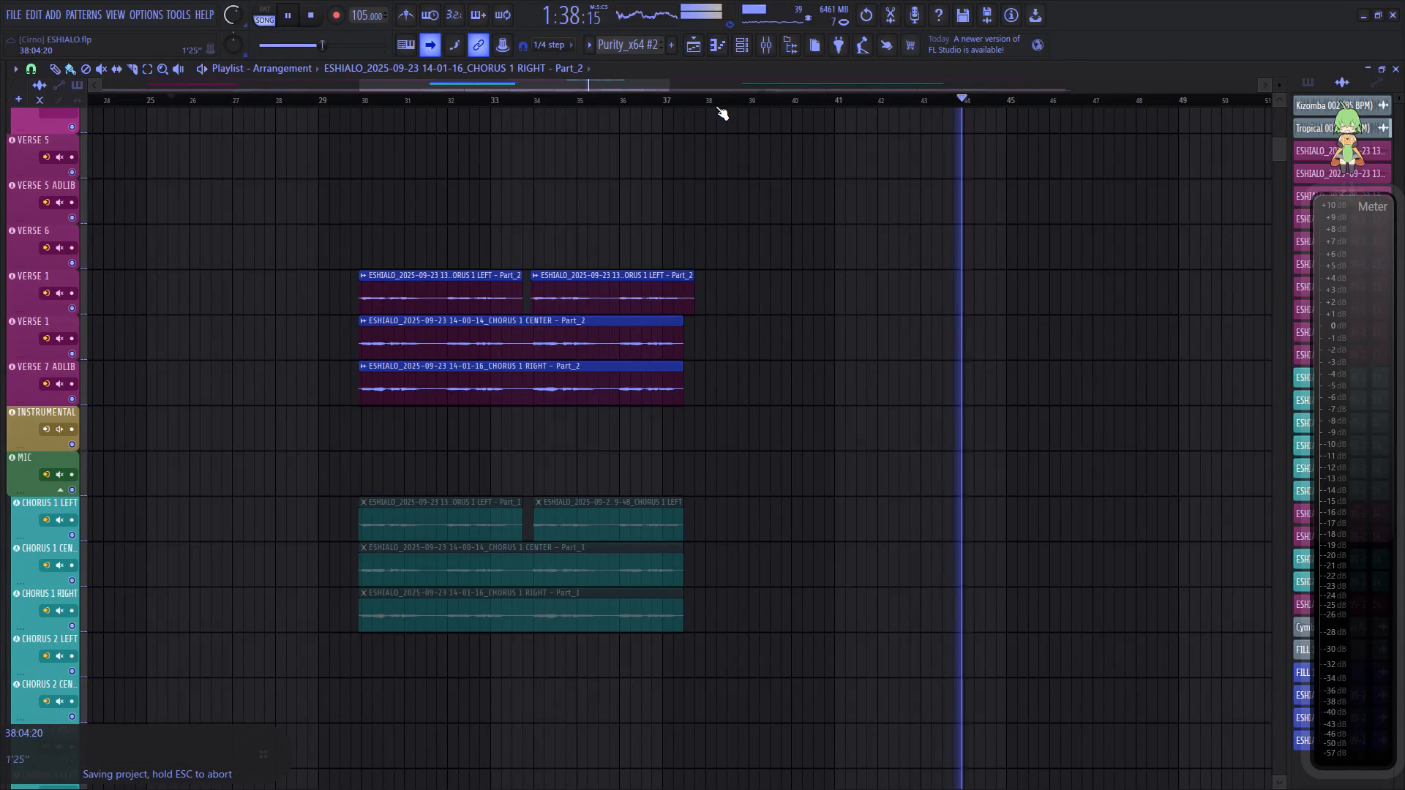
Play the arrangement from about bar 42, where the clip on the VERSE 2 ADLIB track begins.
scroll(716, 103, down, 9)
scroll(853, 264, up, 20)
scroll(732, 287, down, 3)
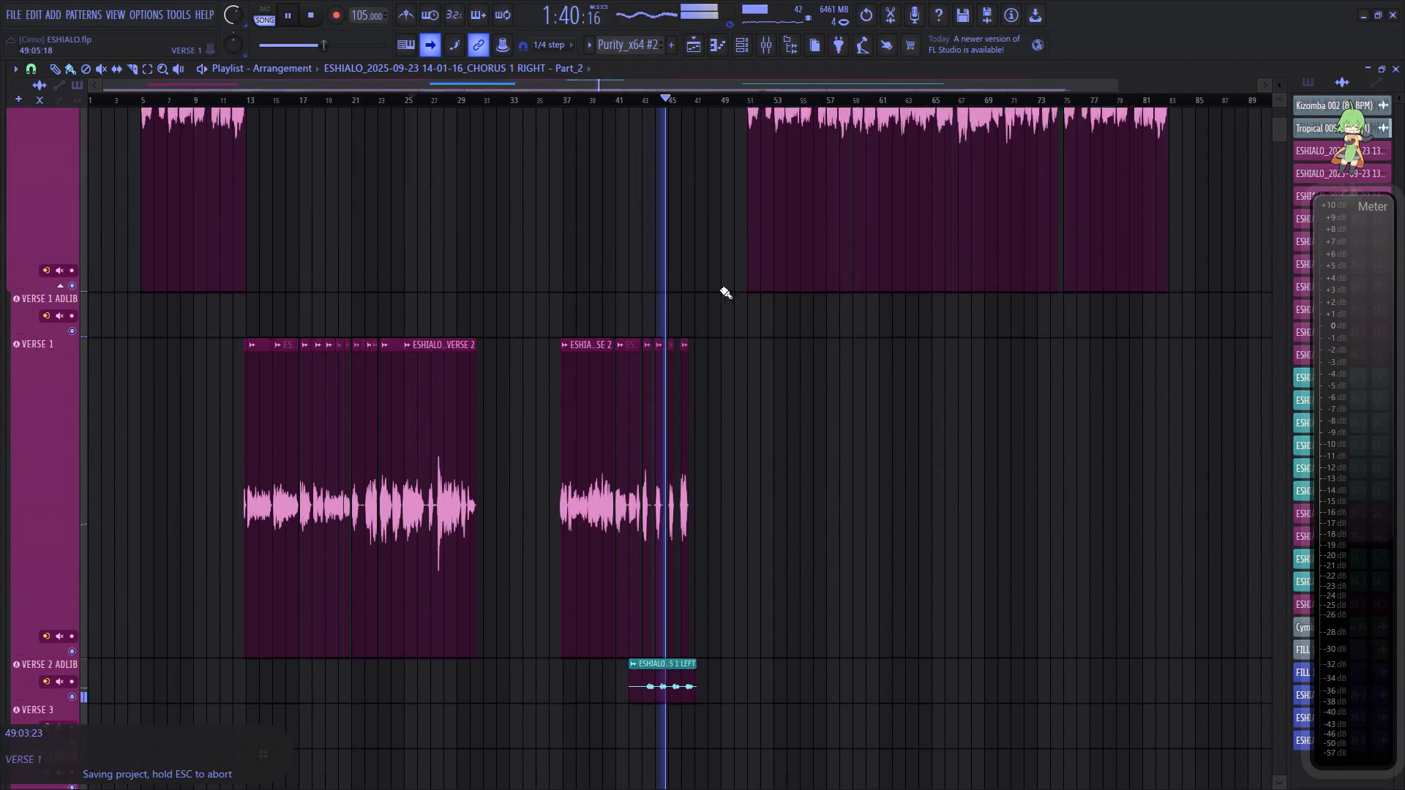
scroll(720, 289, down, 6)
click(636, 101)
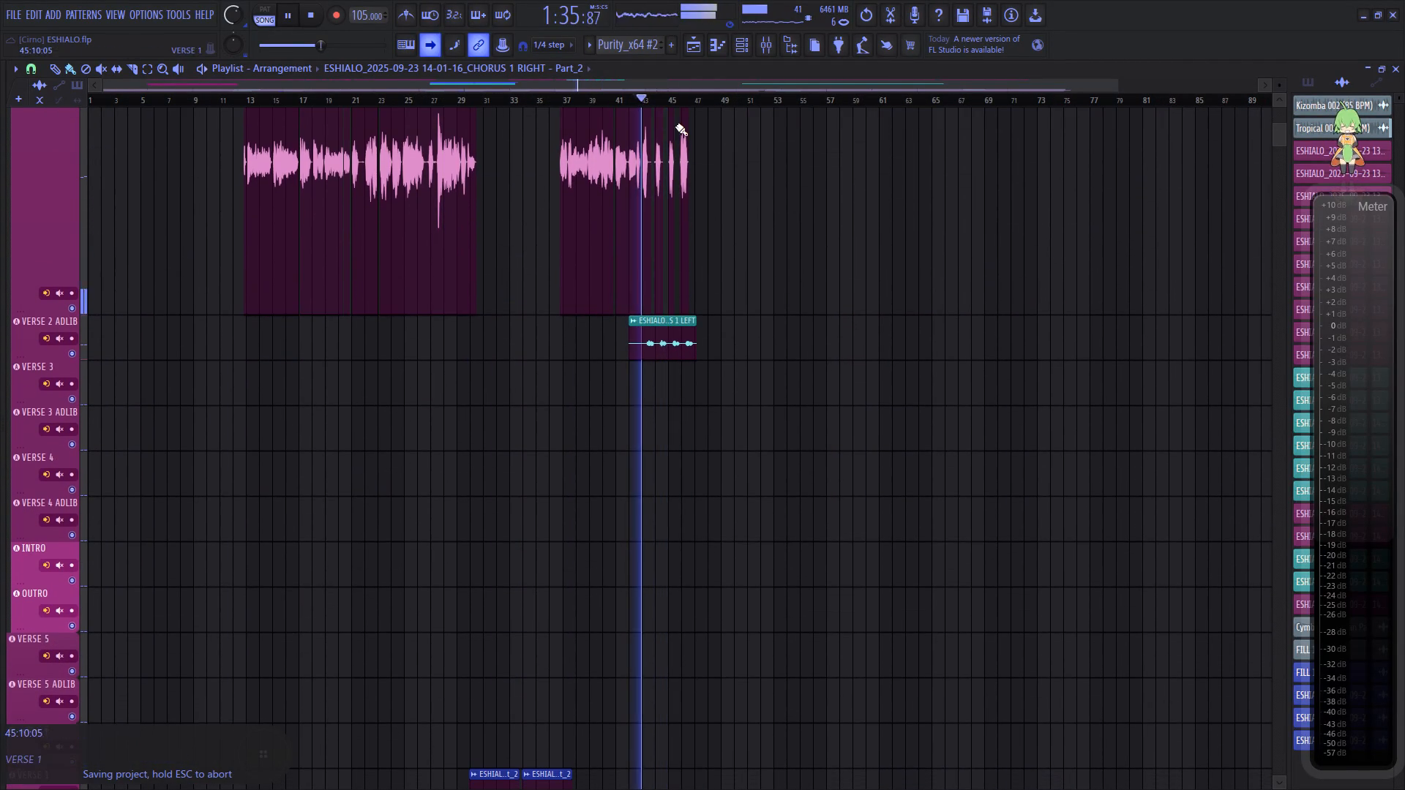
In the mixer, copy the track state of VERSE 1 (track 3) onto VERSE 2 ADLIB (track 6).
click(772, 47)
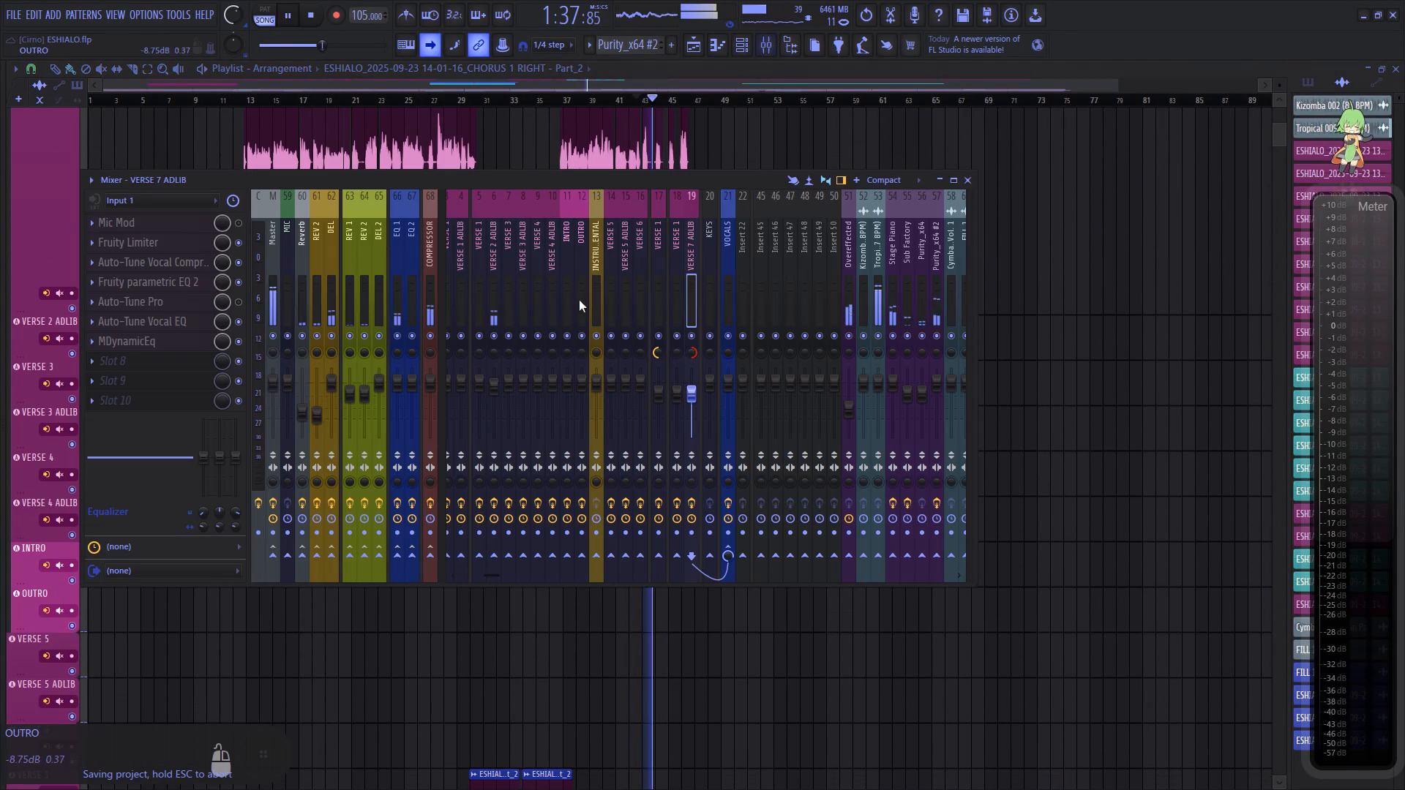
scroll(518, 298, up, 3)
click(487, 301)
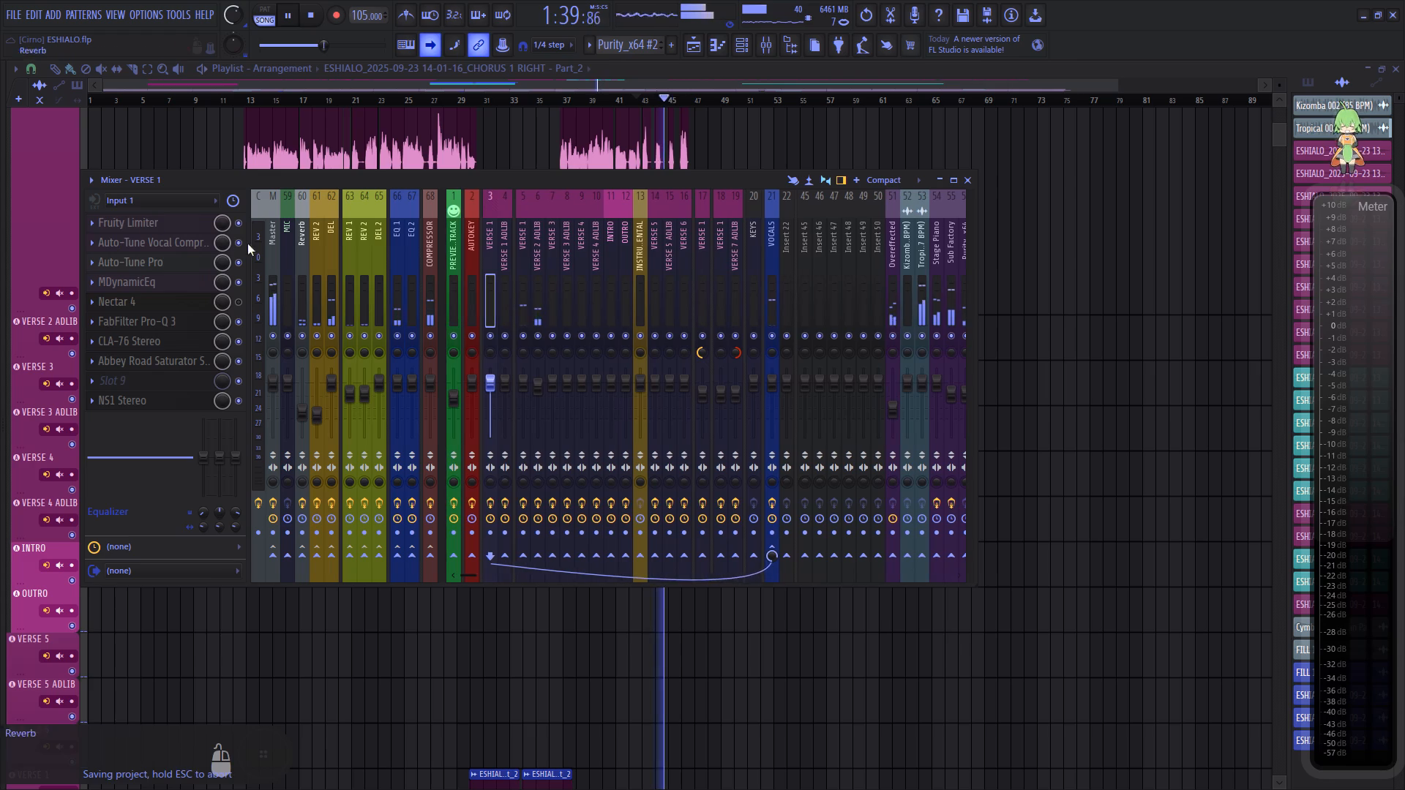
click(91, 182)
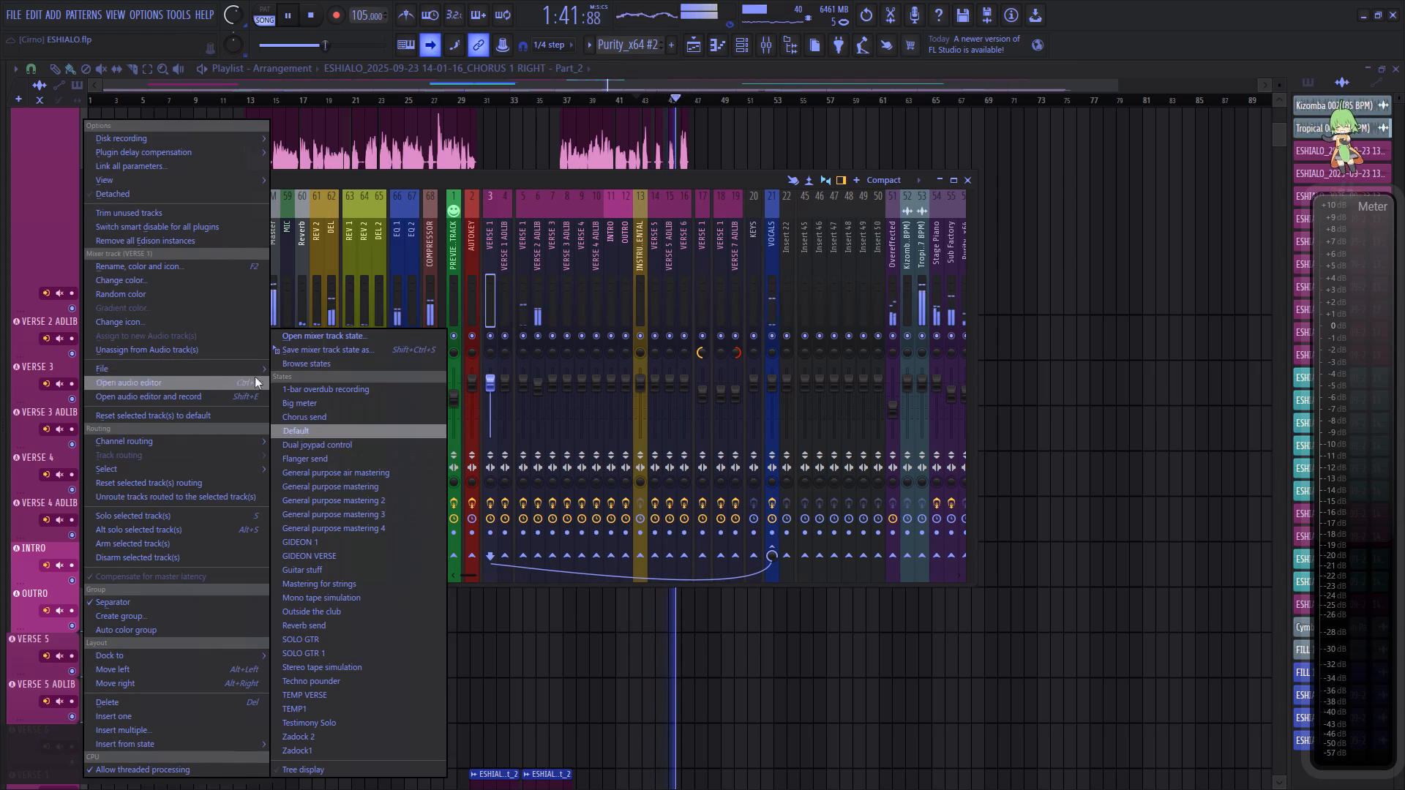
drag(299, 354, 535, 302)
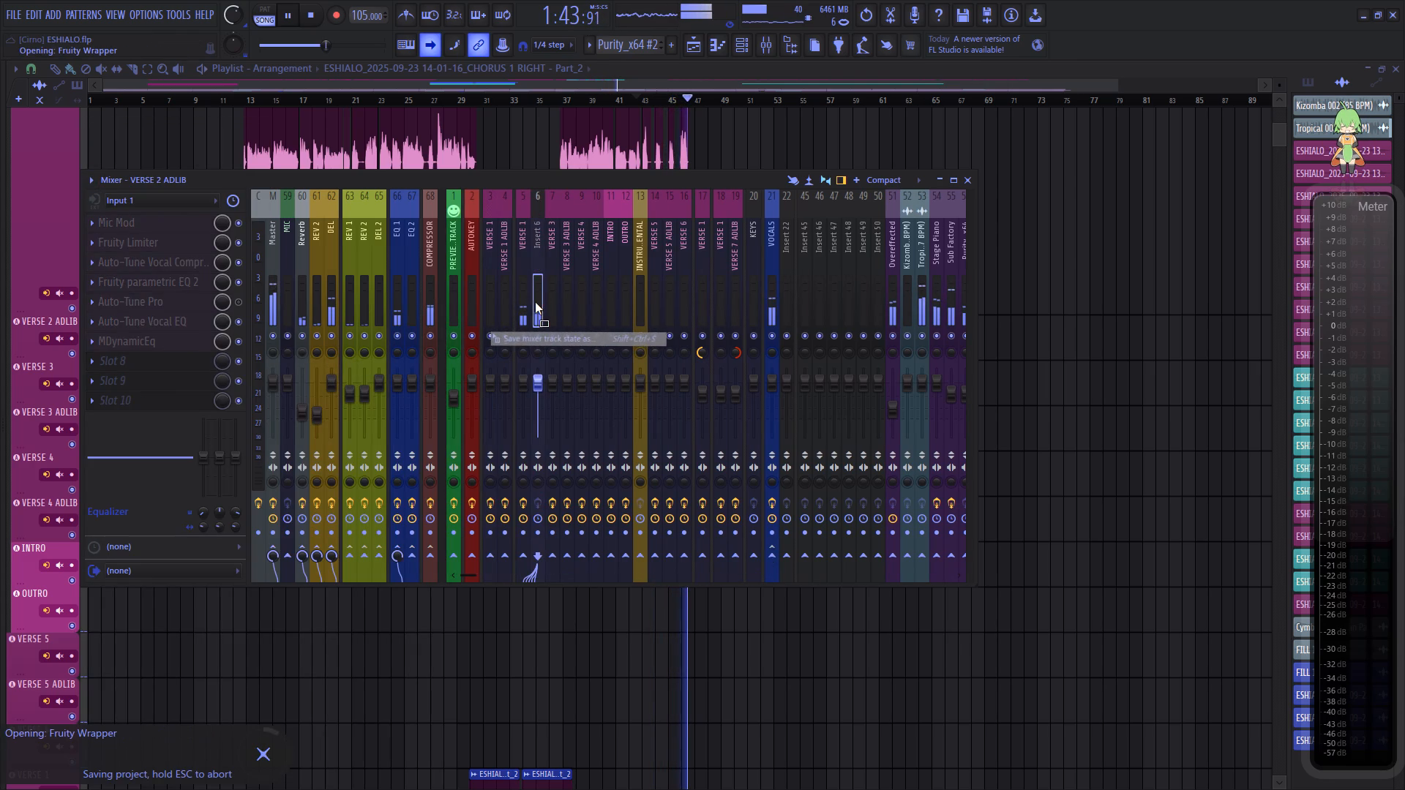
Restart playback and route mixer track 6 only to the VOCALS track.
key(space)
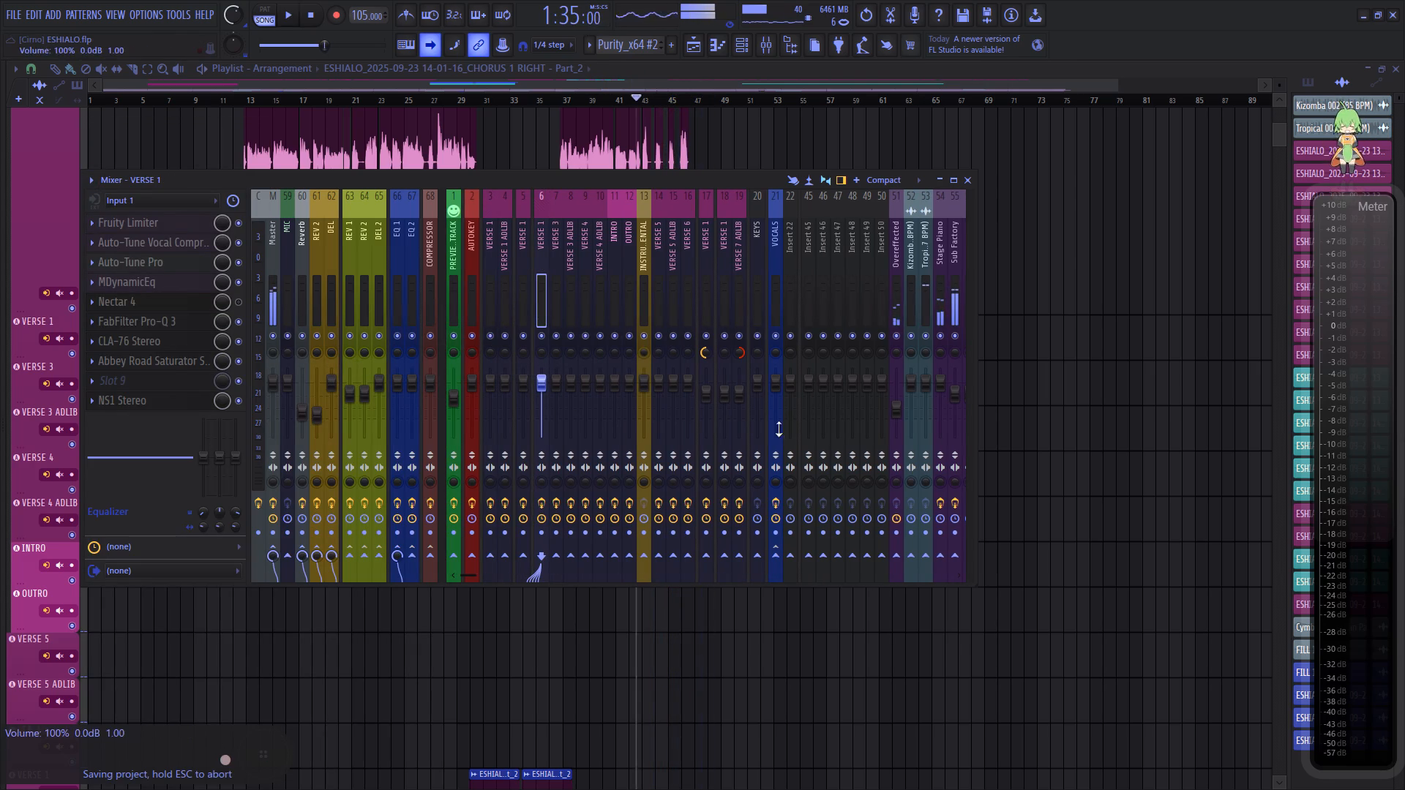
key(space)
right_click(771, 554)
click(829, 578)
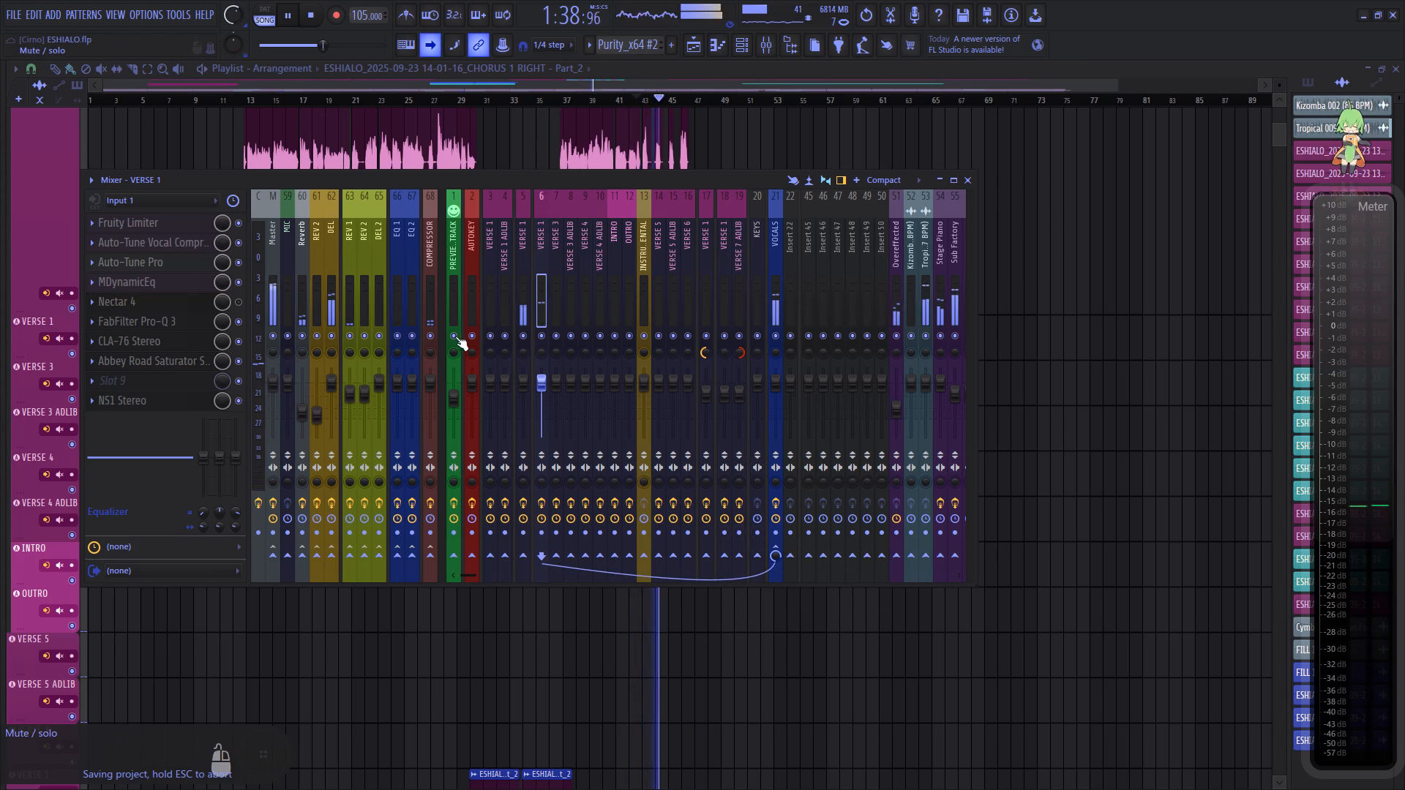
Lower the volume of mixer track 6 to about -6.4 dB and save the project.
scroll(542, 383, down, 4)
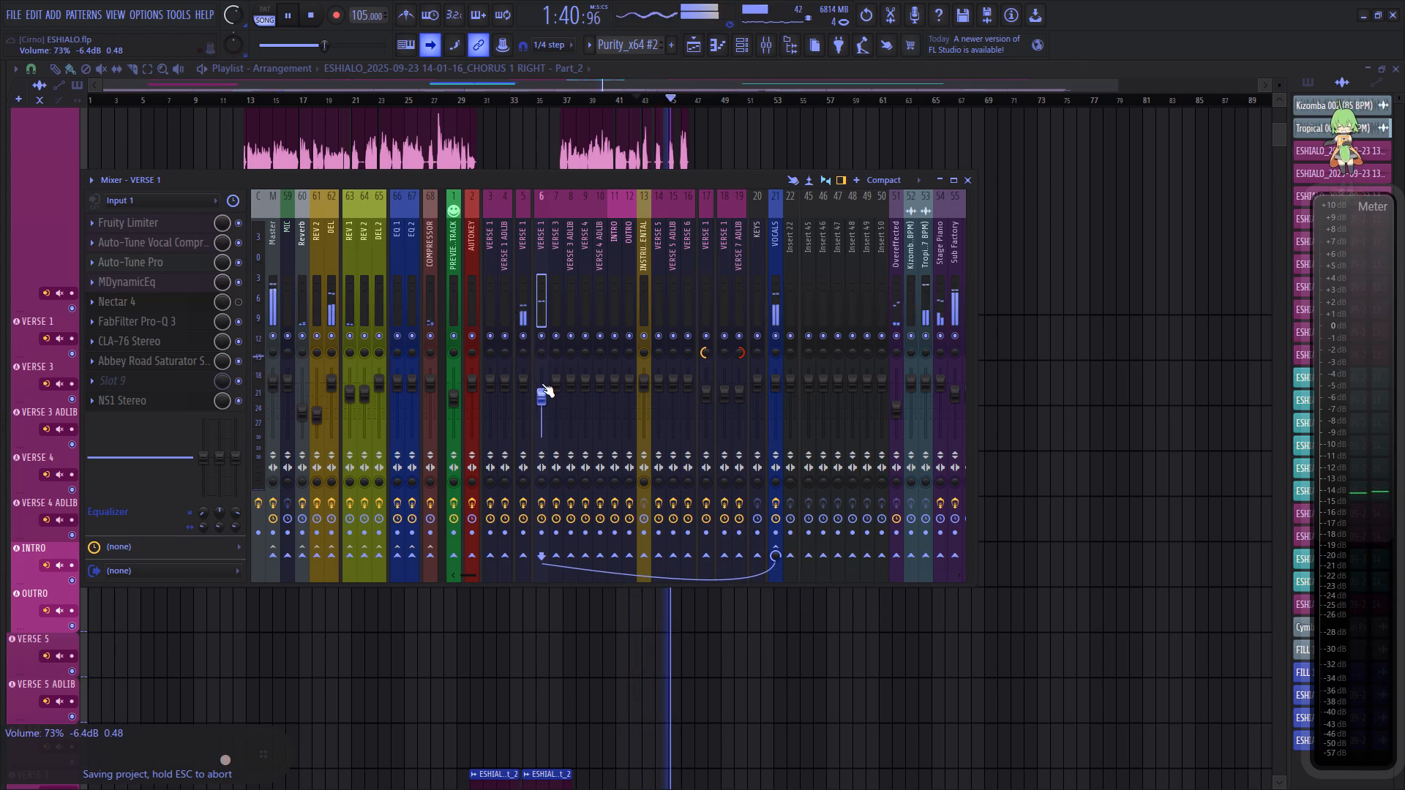
key(ctrl+s)
key(space)
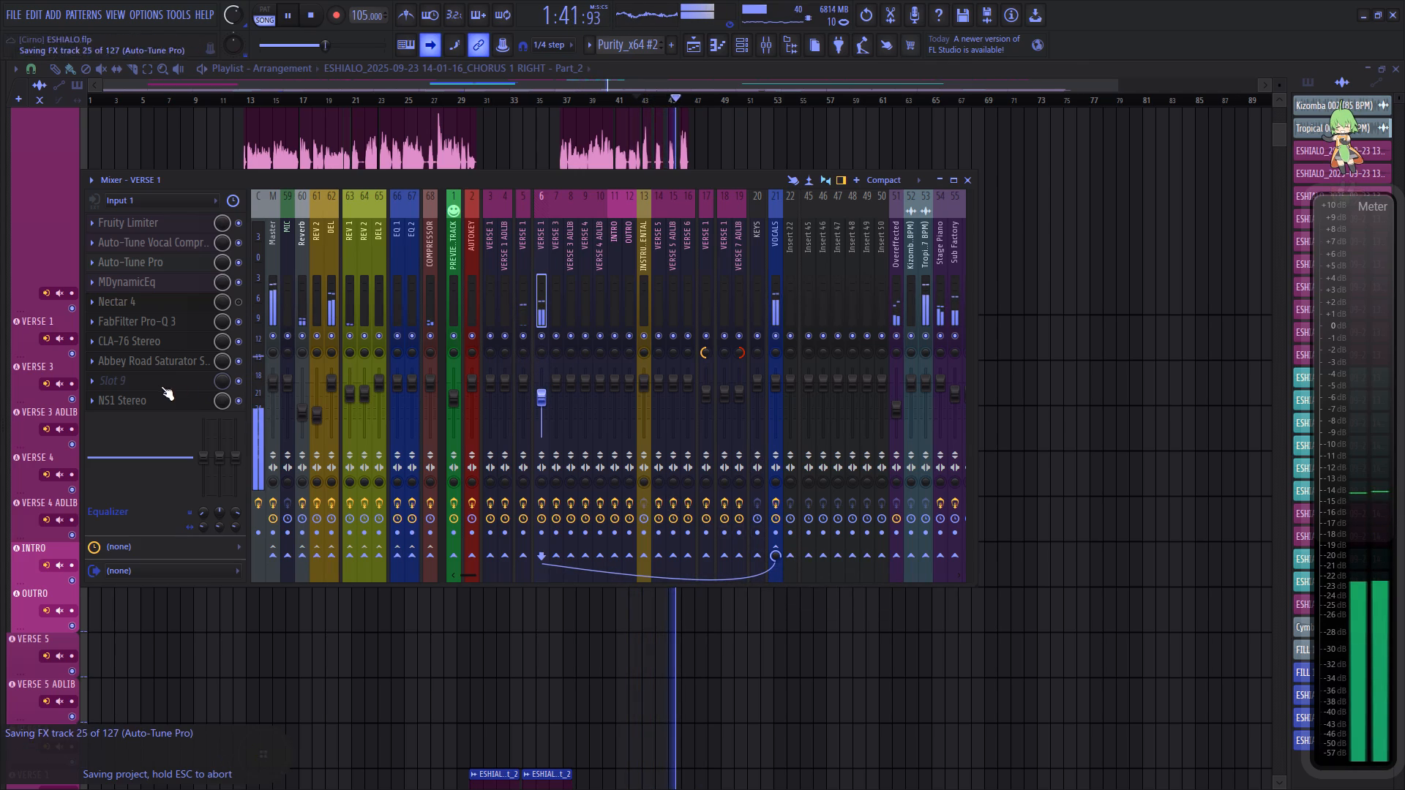
Search the effect plugins for "stereo" and load AIR Stereo Width into slot 9 of mixer track 6.
click(158, 383)
click(144, 33)
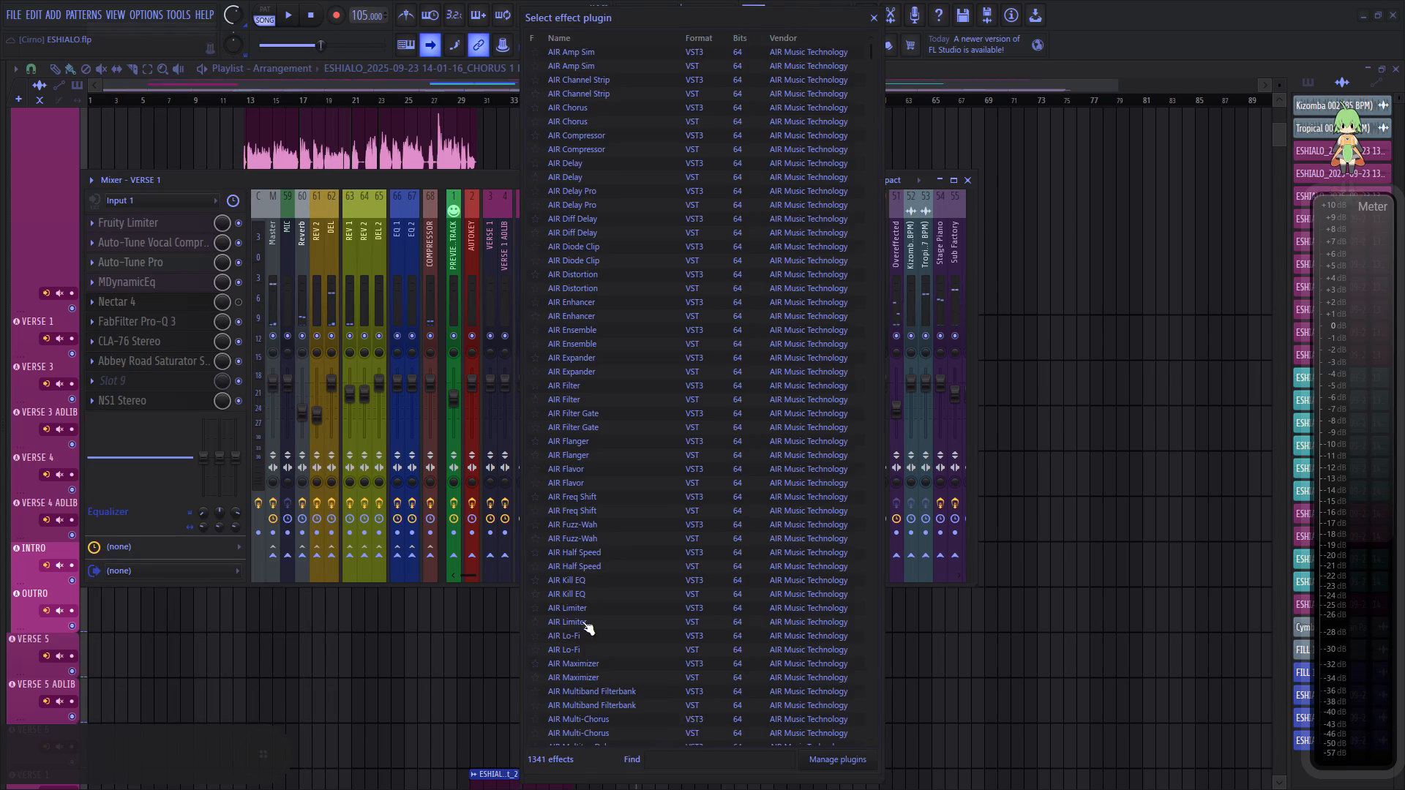
click(675, 758)
text(ster)
key(e)
key(o)
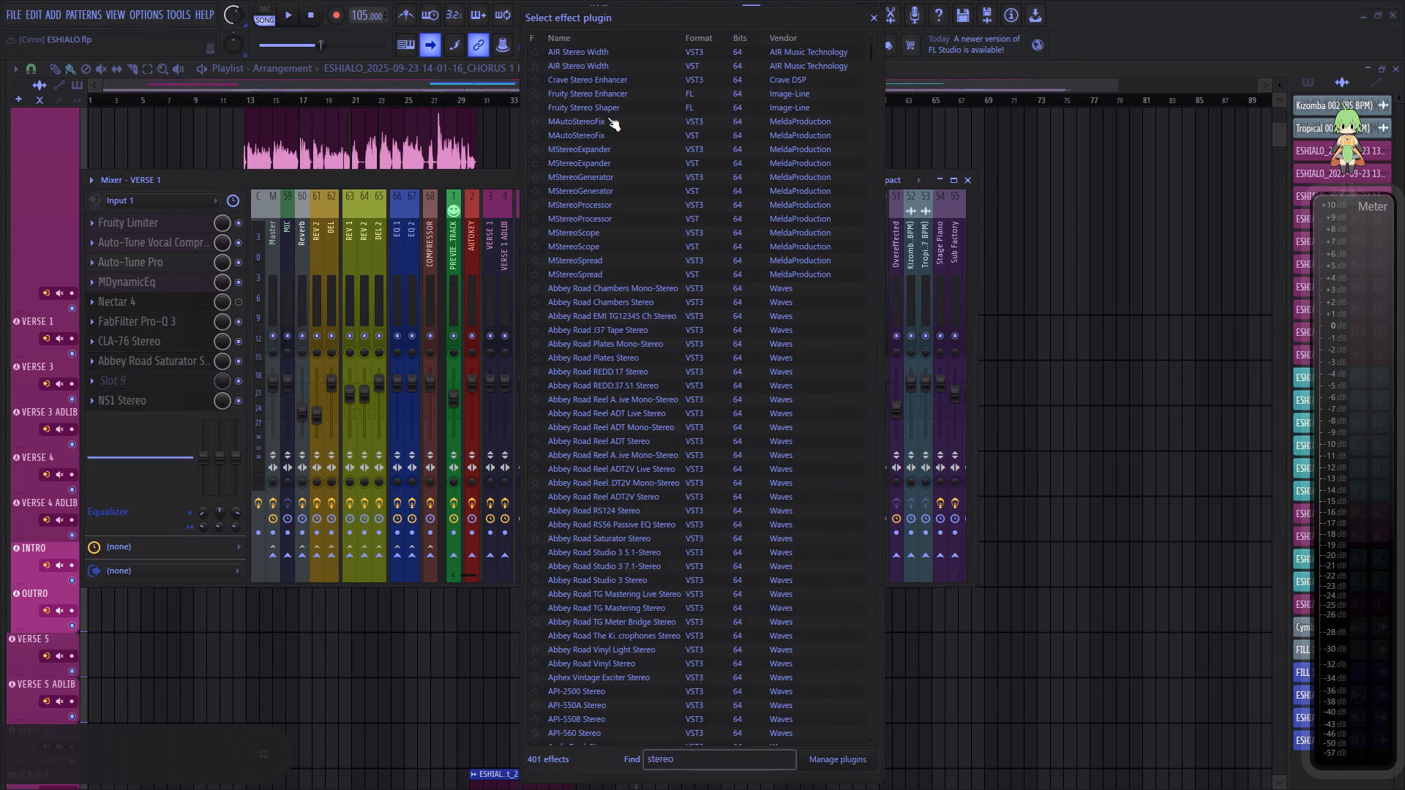
double_click(587, 59)
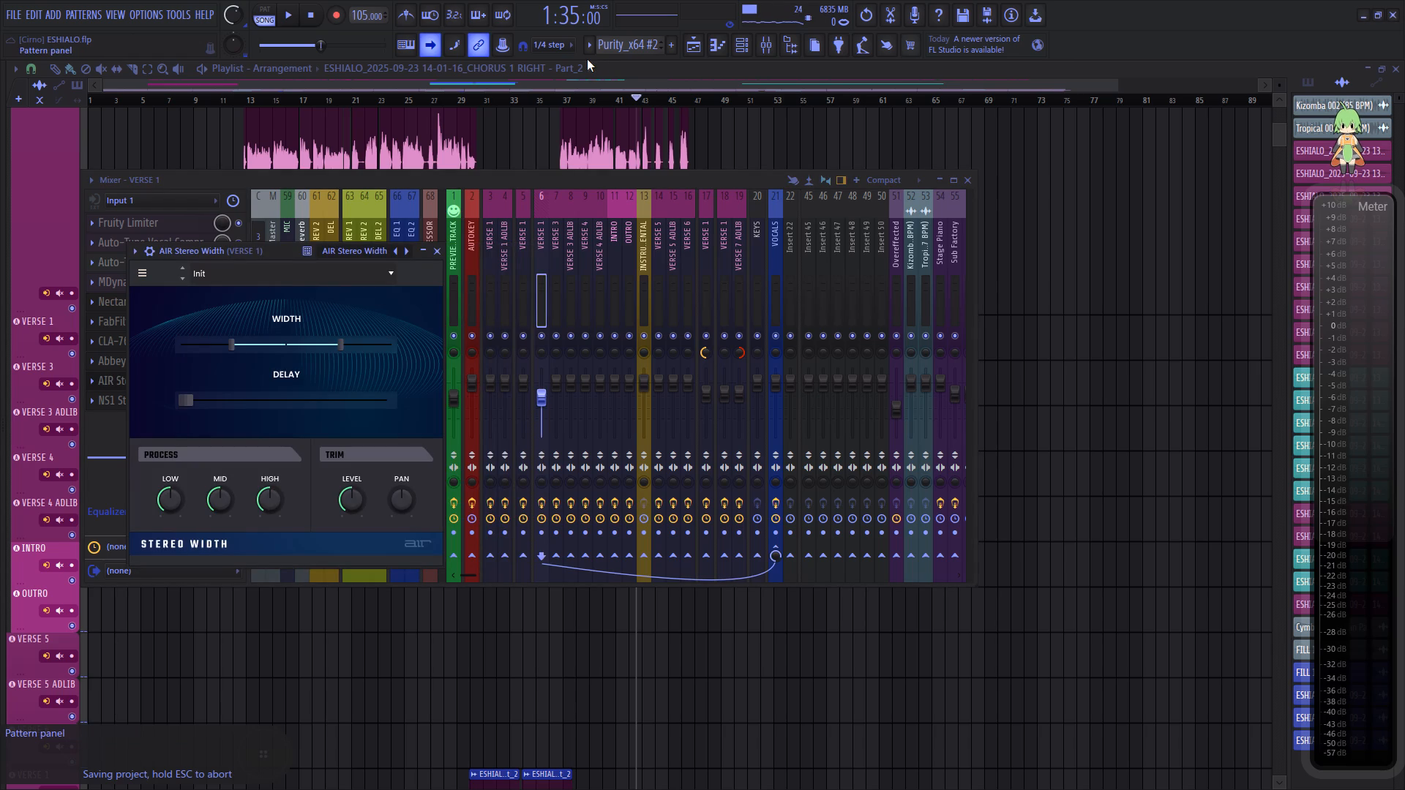
Set AIR Stereo Width's width to maximum, raise its delay, and save the project with the plugin window closed.
drag(340, 348, 507, 349)
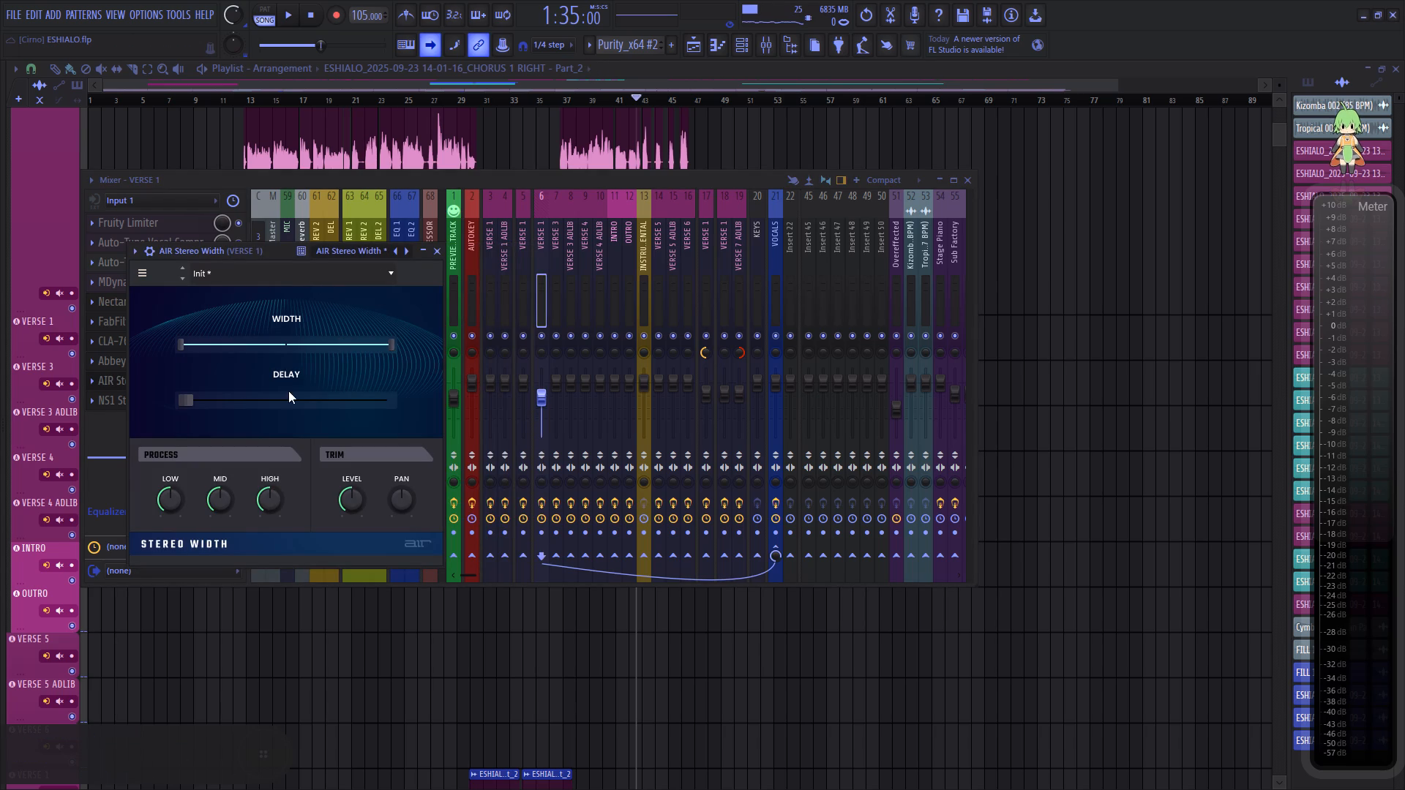
drag(291, 400, 550, 404)
click(441, 257)
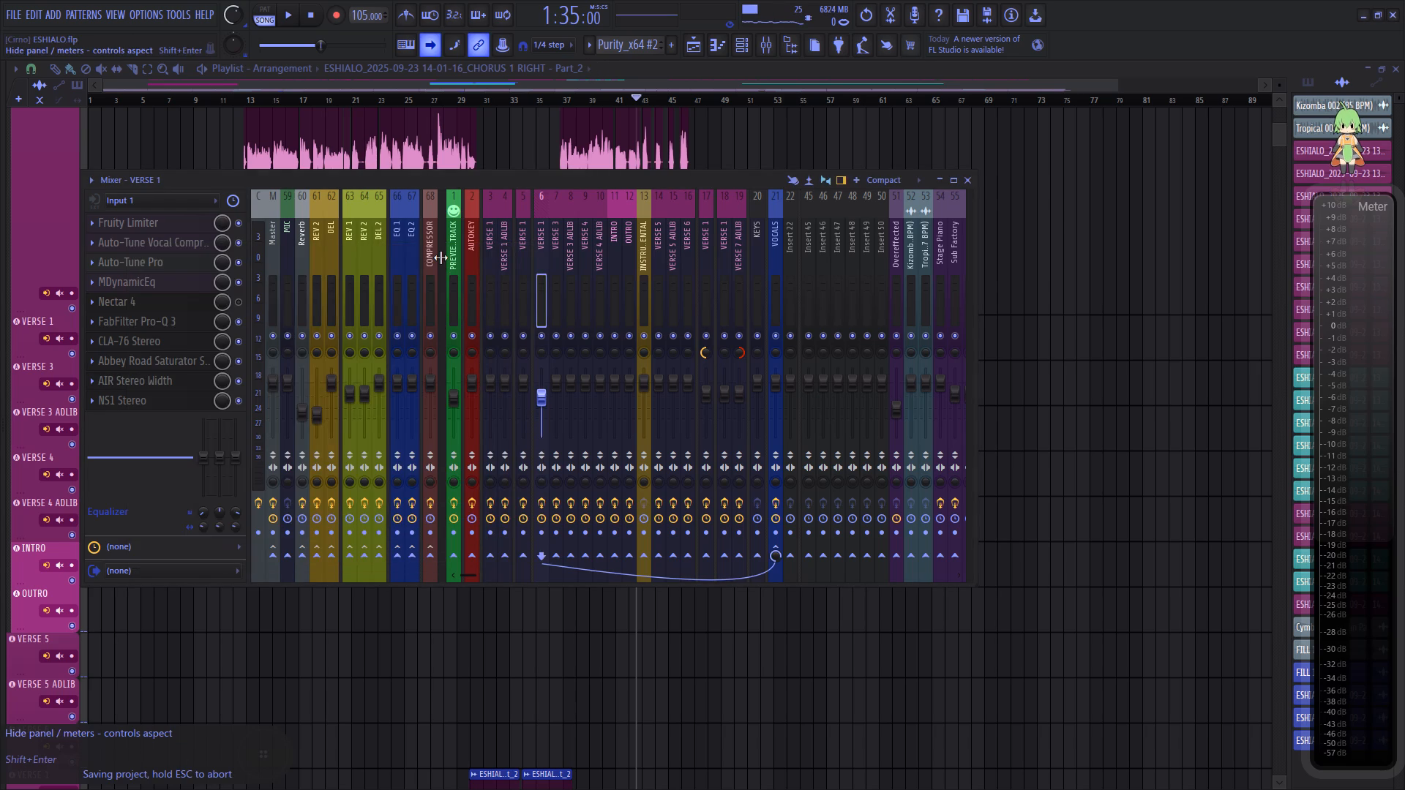
key(ctrl+s)
Play the section, lower mixer track 6's volume further to below -8.1 dB, and save the project.
key(space)
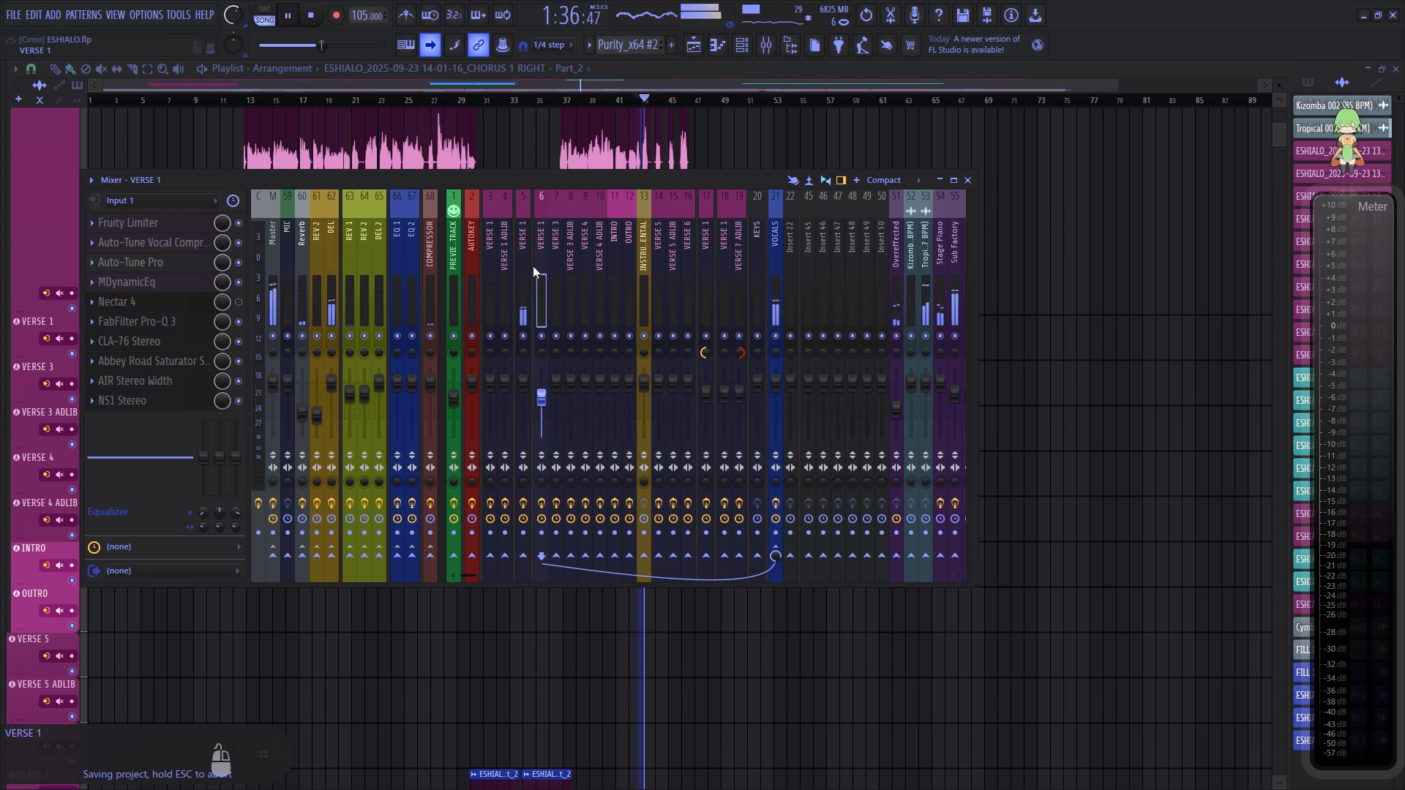
scroll(542, 395, down, 1)
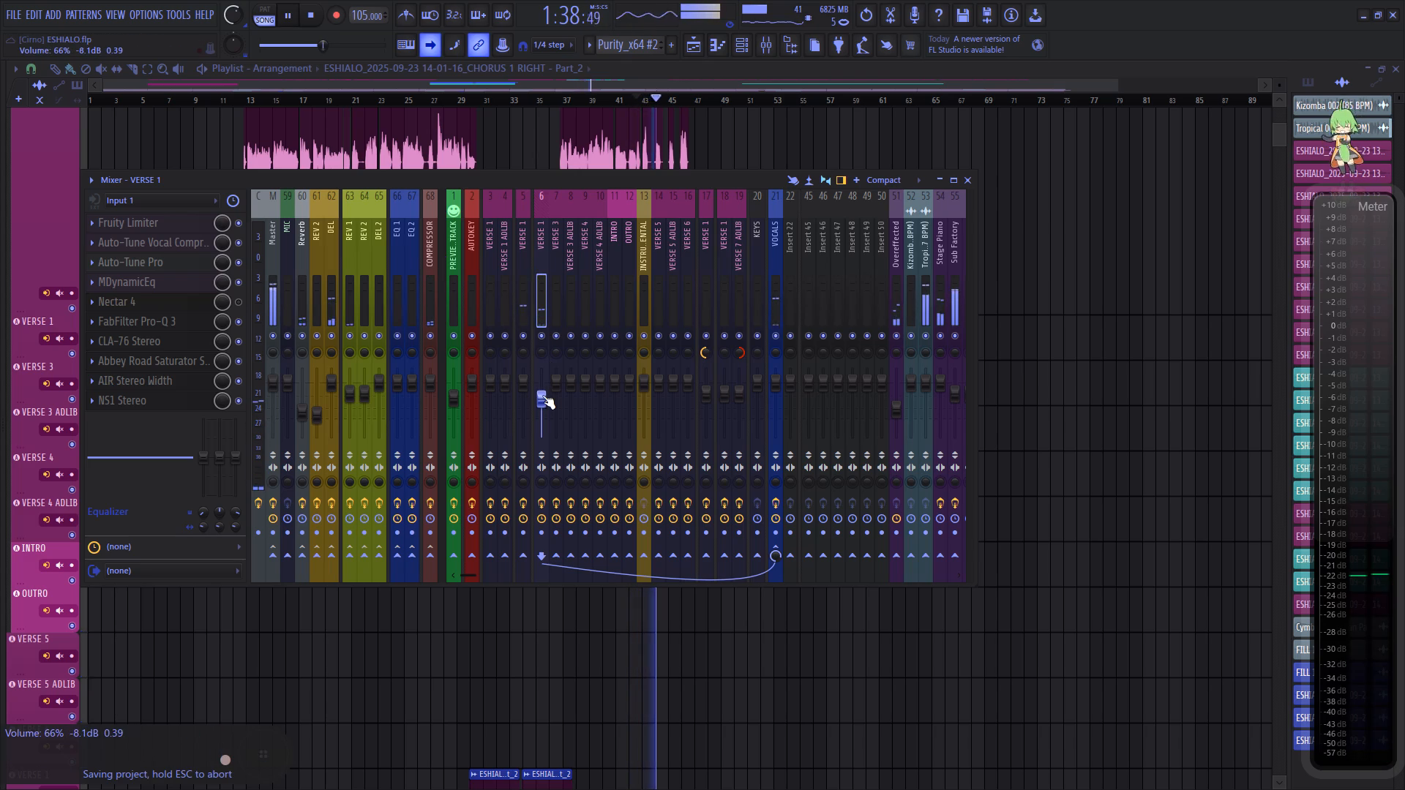
scroll(542, 395, down, 1)
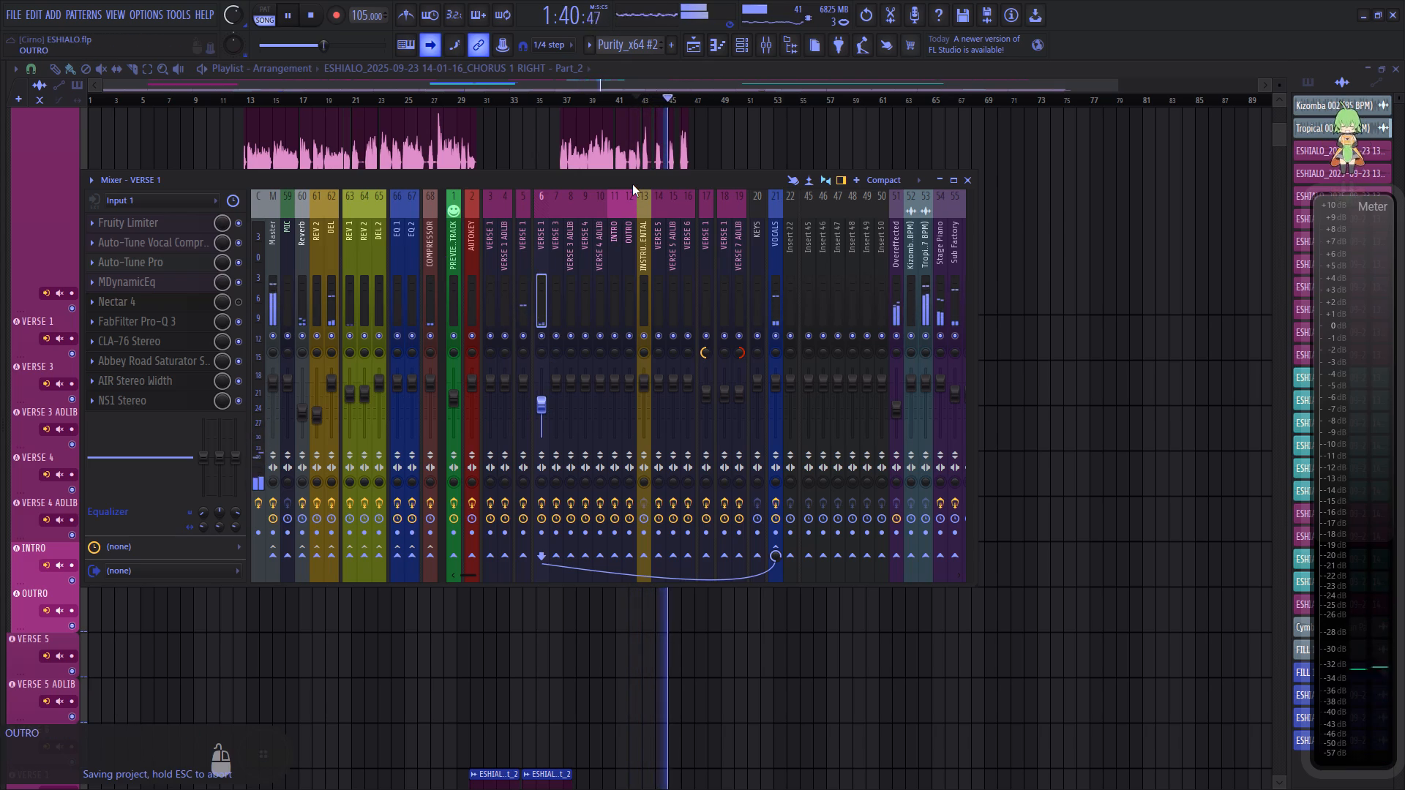
click(632, 184)
key(space)
key(ctrl+s)
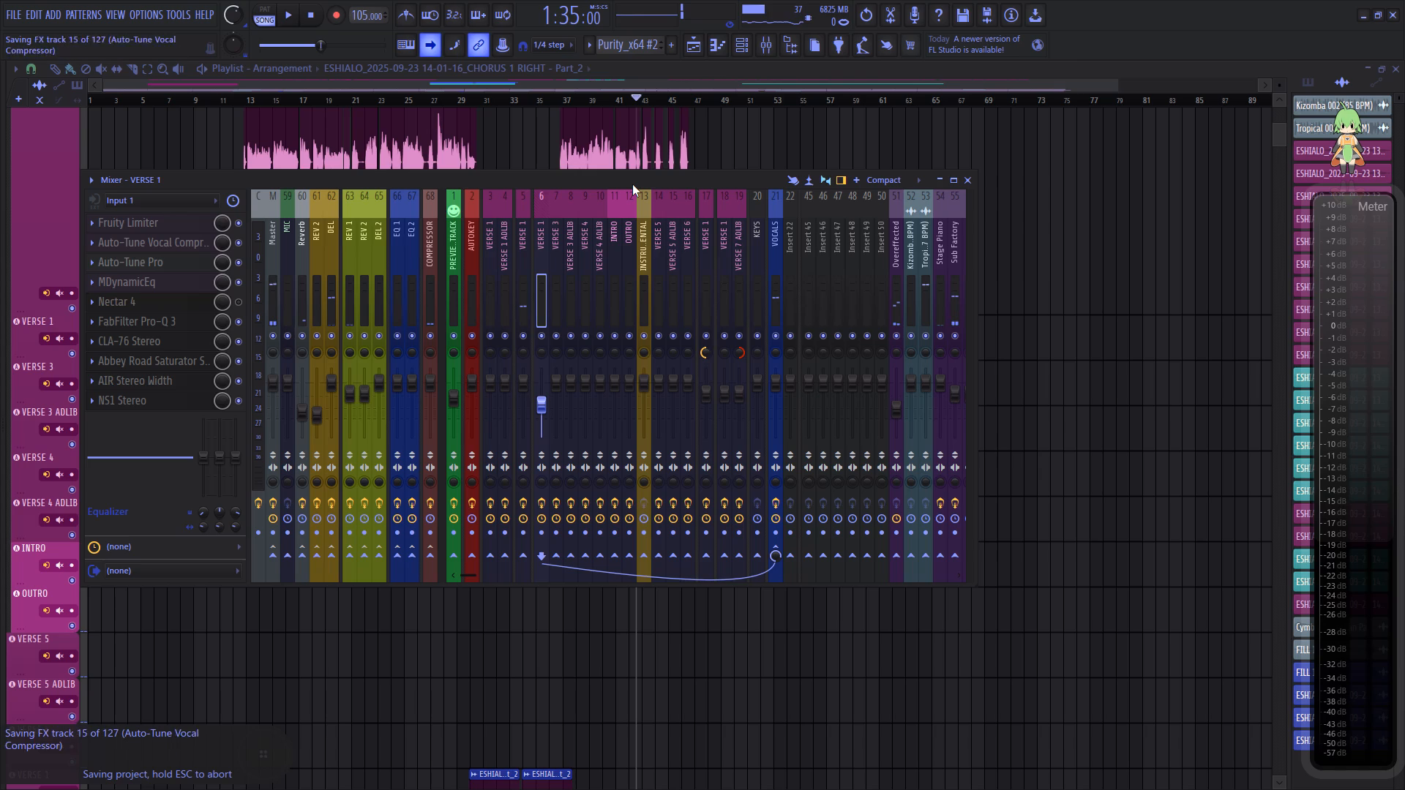
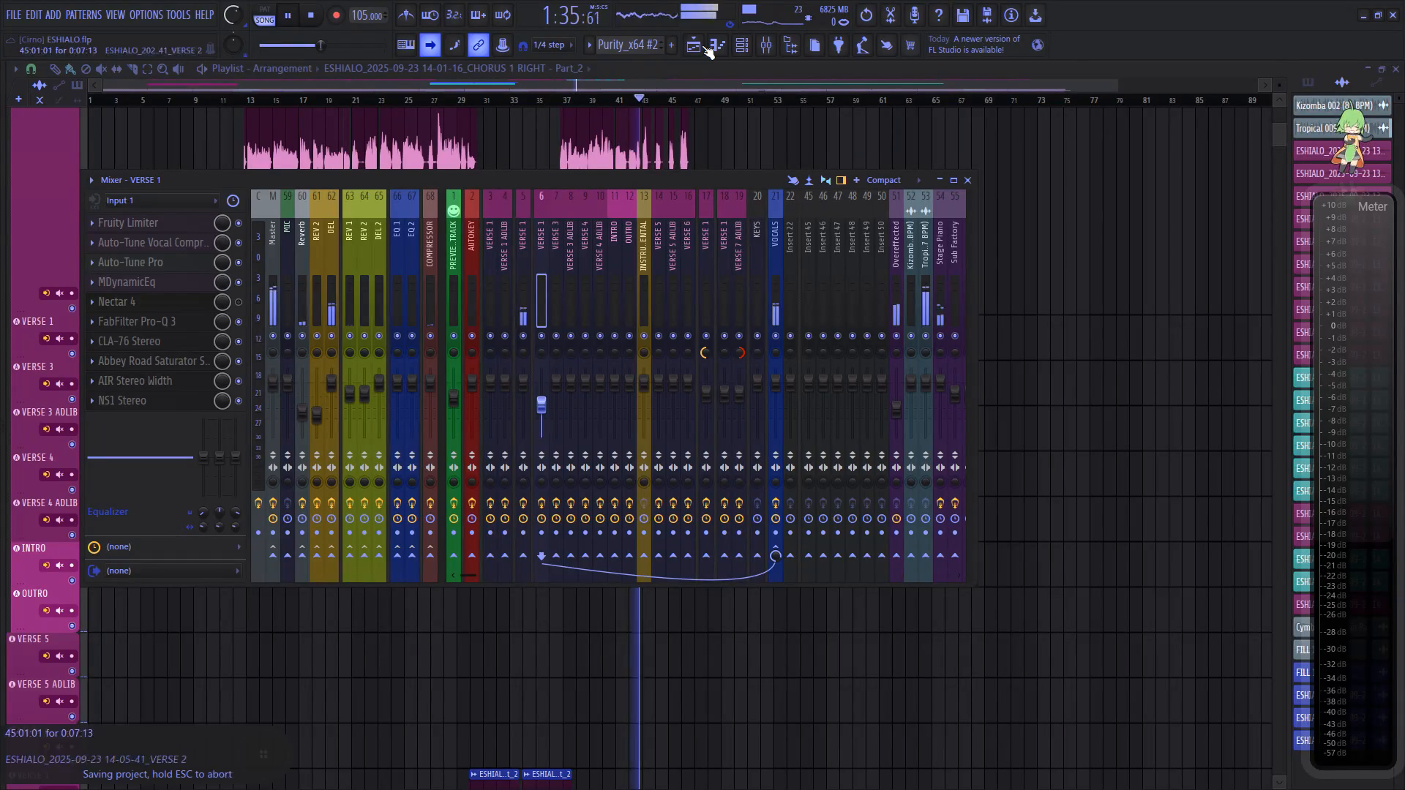
Close the mixer, review the playlist down to the CHORUS vocal tracks during playback, and save the project.
key(ctrl+s)
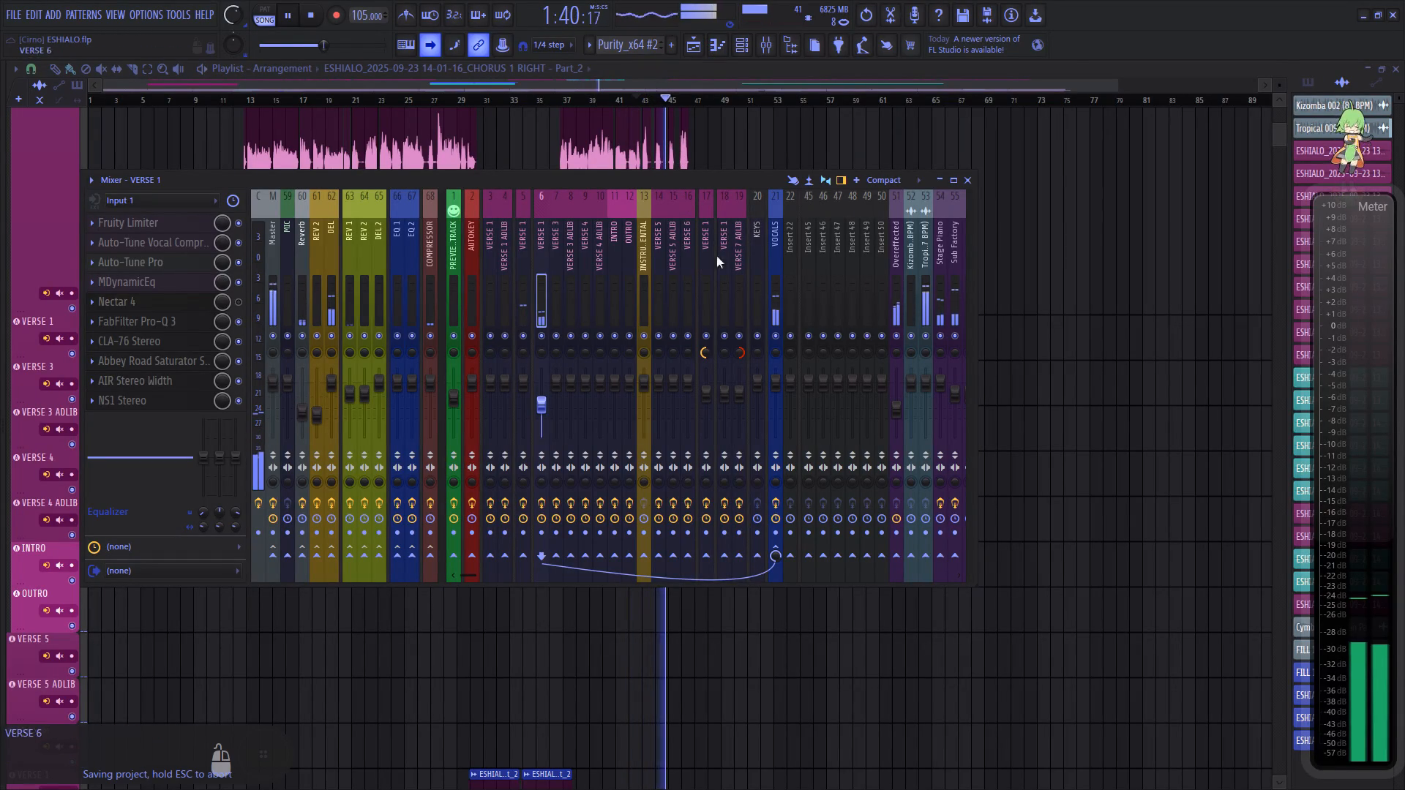
click(965, 180)
scroll(546, 290, down, 5)
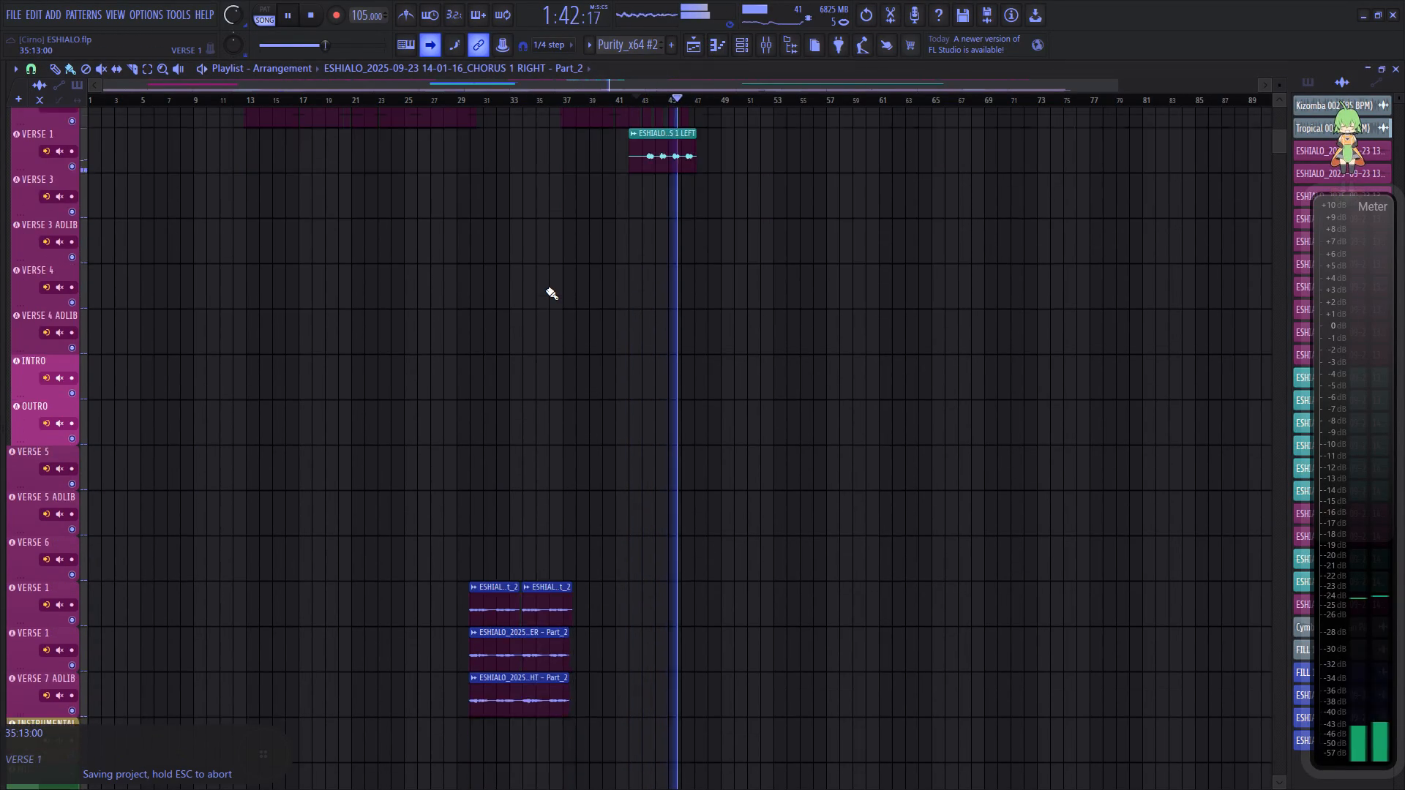
scroll(546, 290, down, 4)
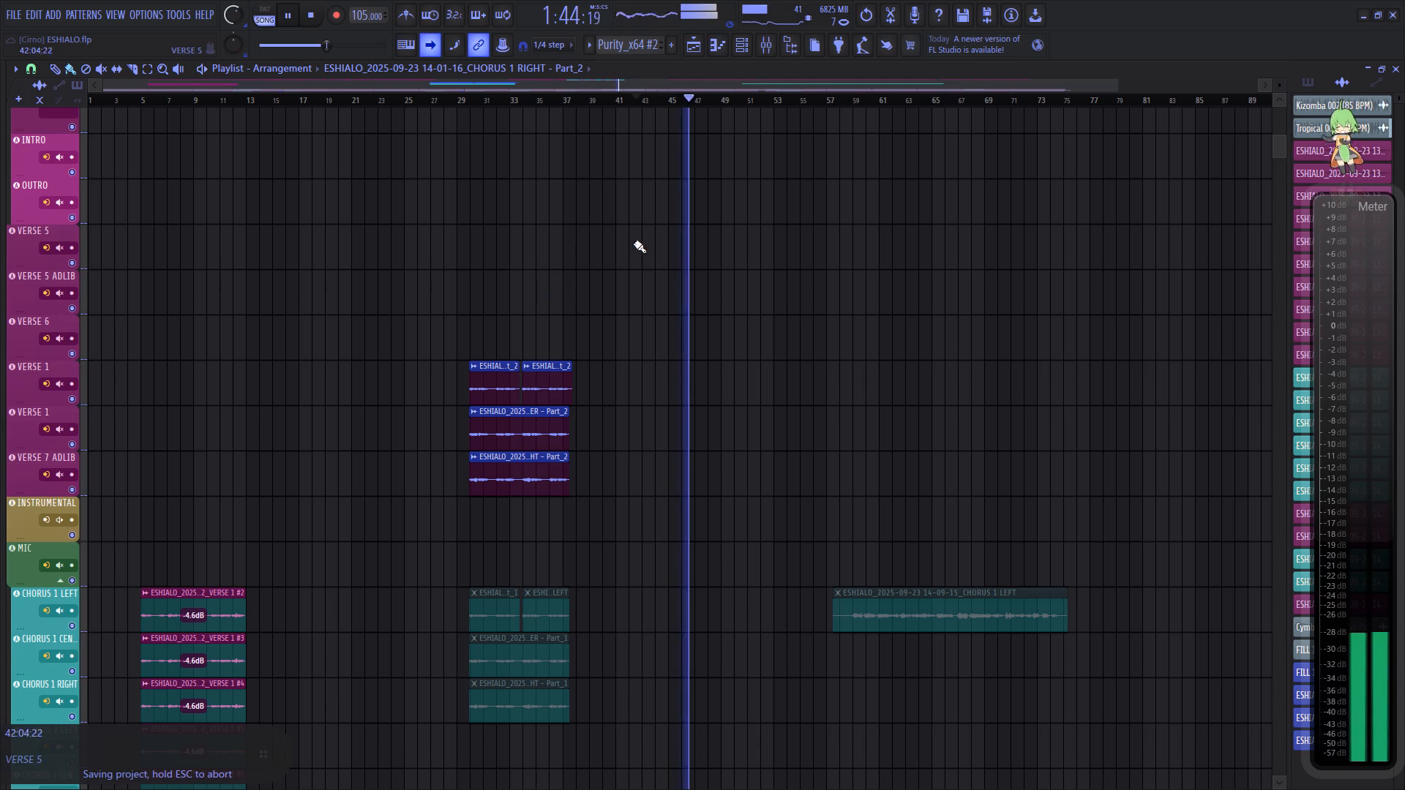
scroll(636, 249, down, 8)
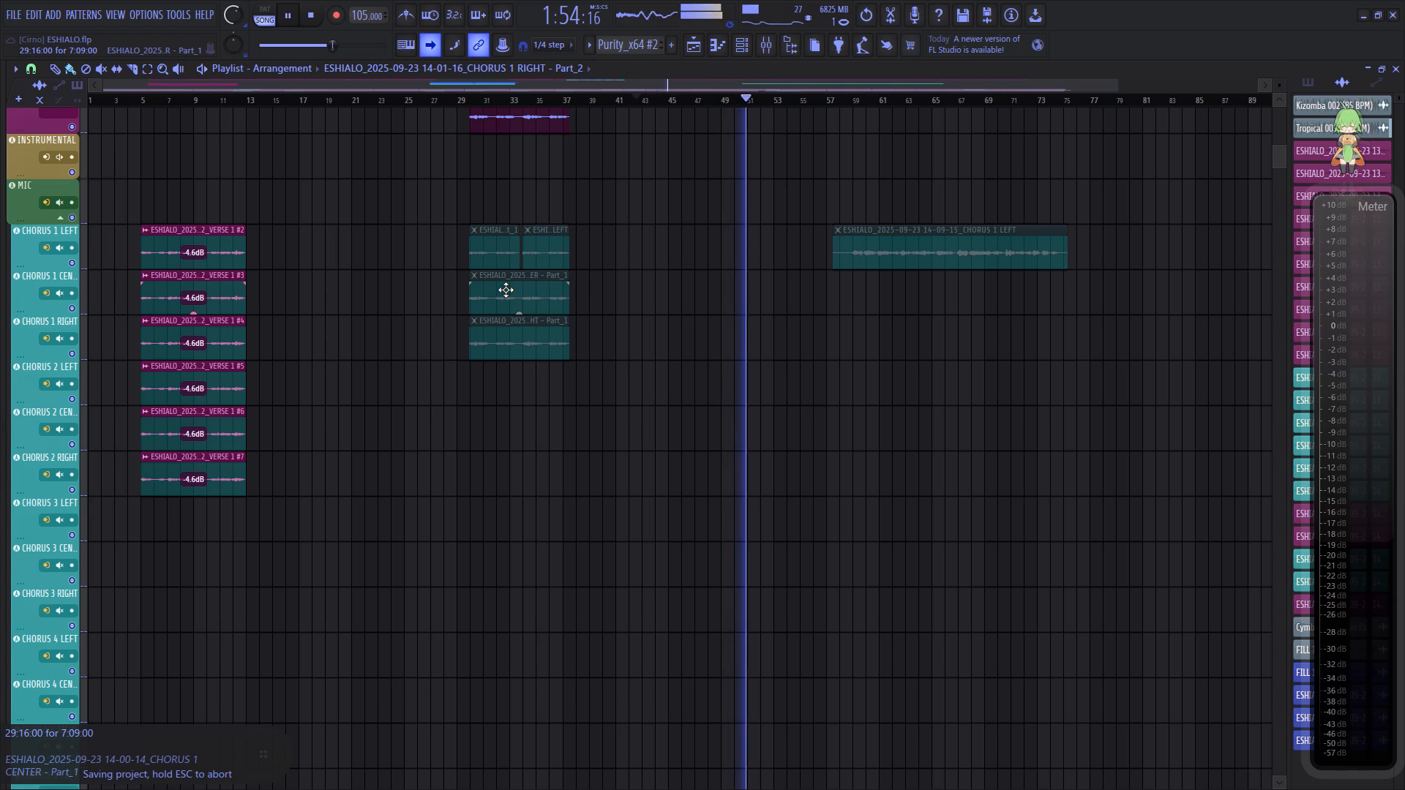
key(ctrl+s)
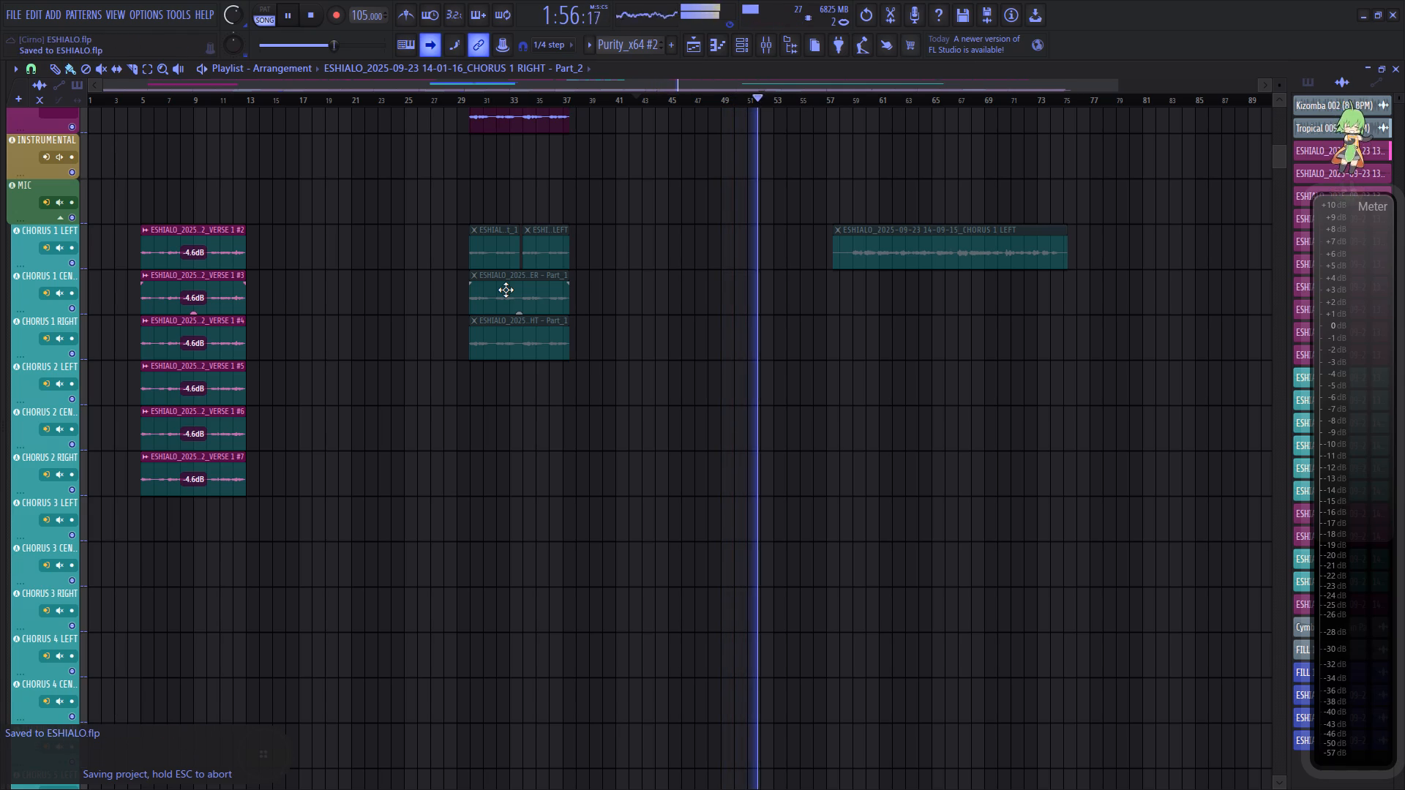
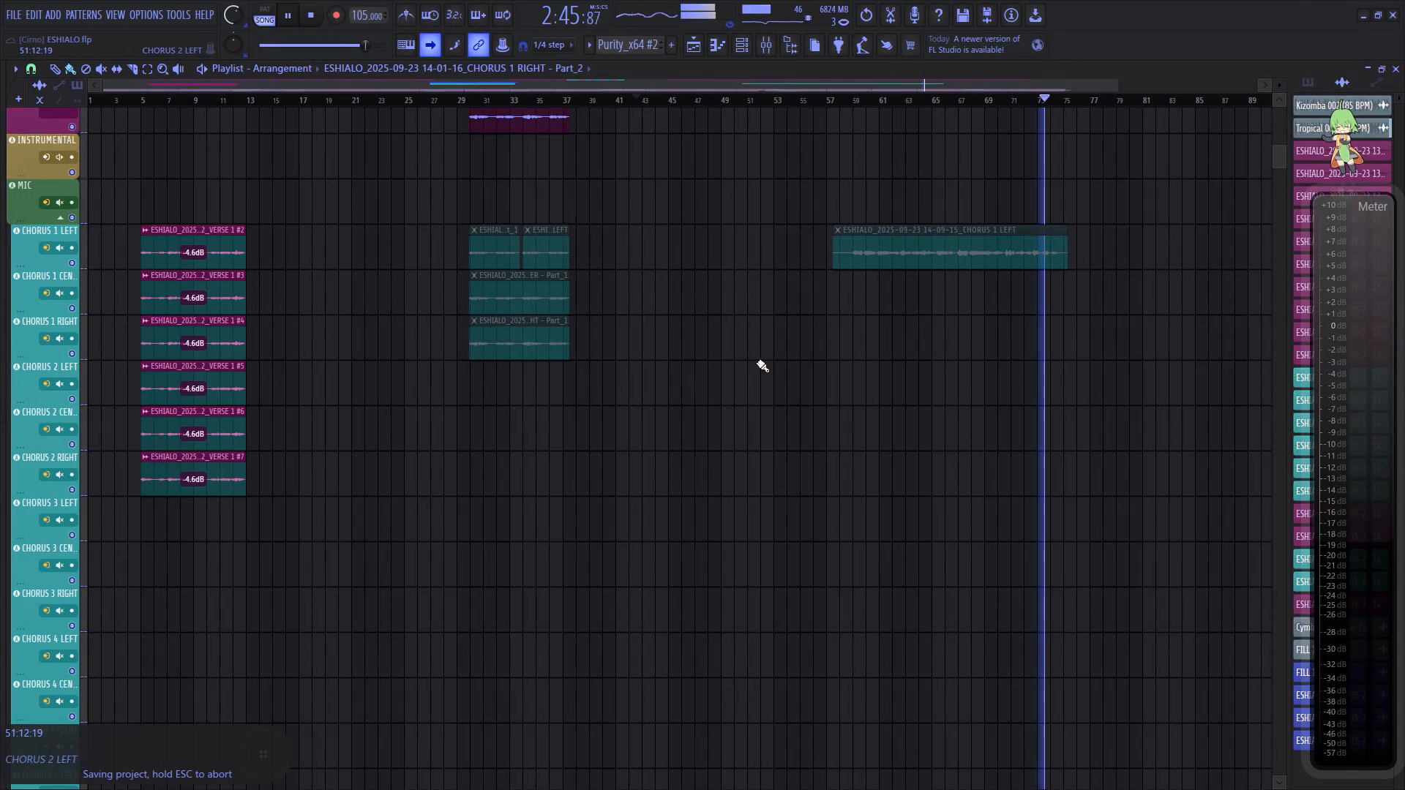
Play the song from about bar 41 at the verse tracks and save the project.
scroll(757, 362, up, 16)
click(623, 103)
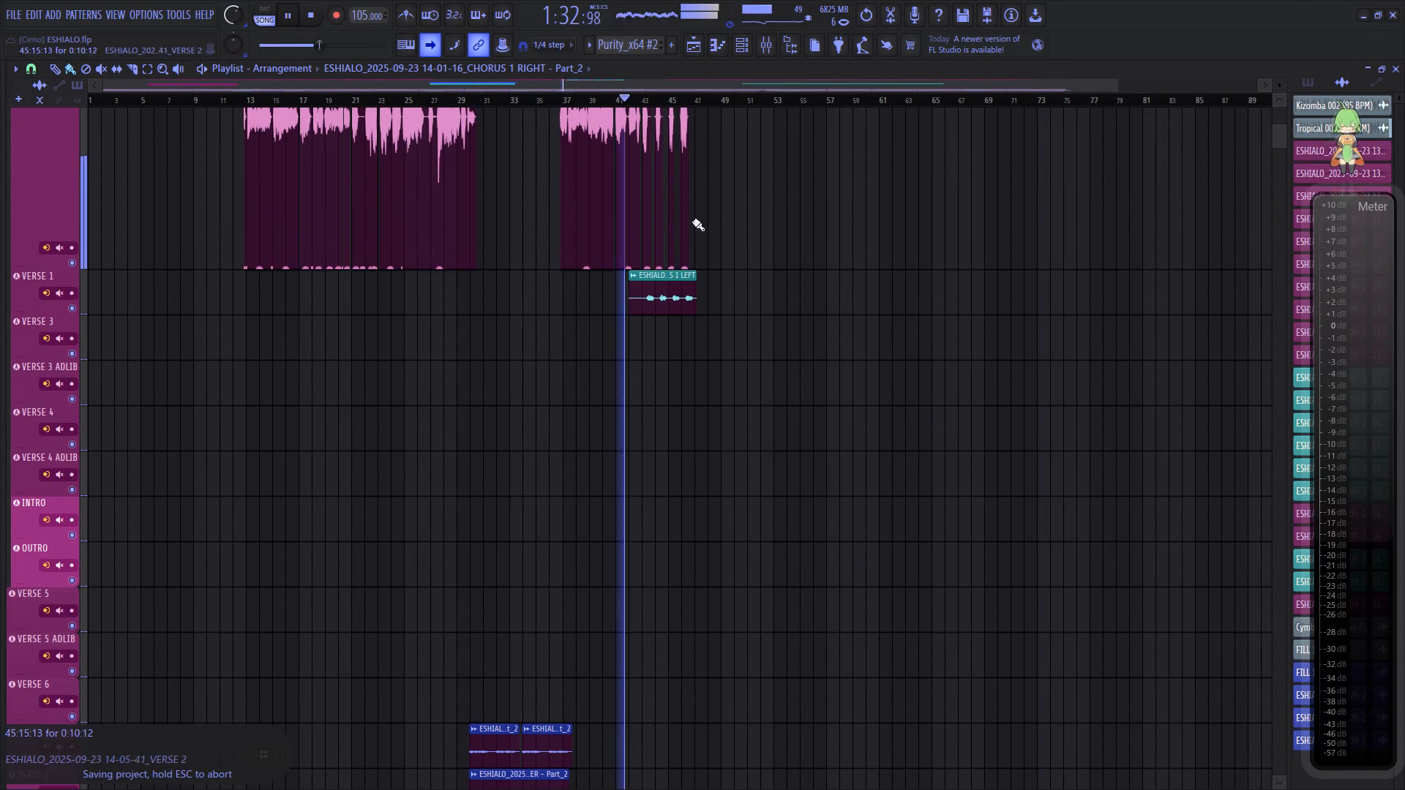
key(ctrl+s)
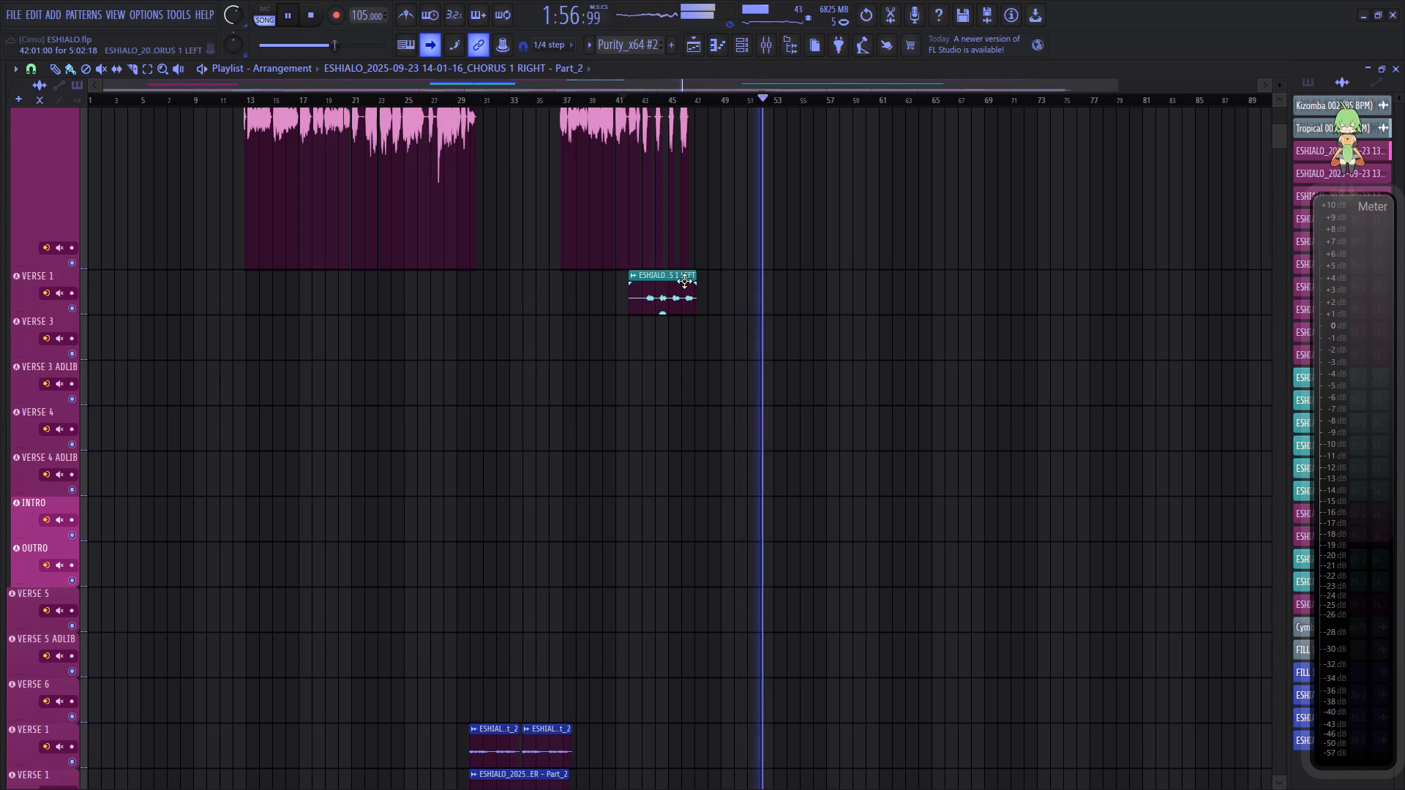
Restart playback from the beginning of the song, review the VERSE 1 tracks, and save the project.
key(space)
key(space)
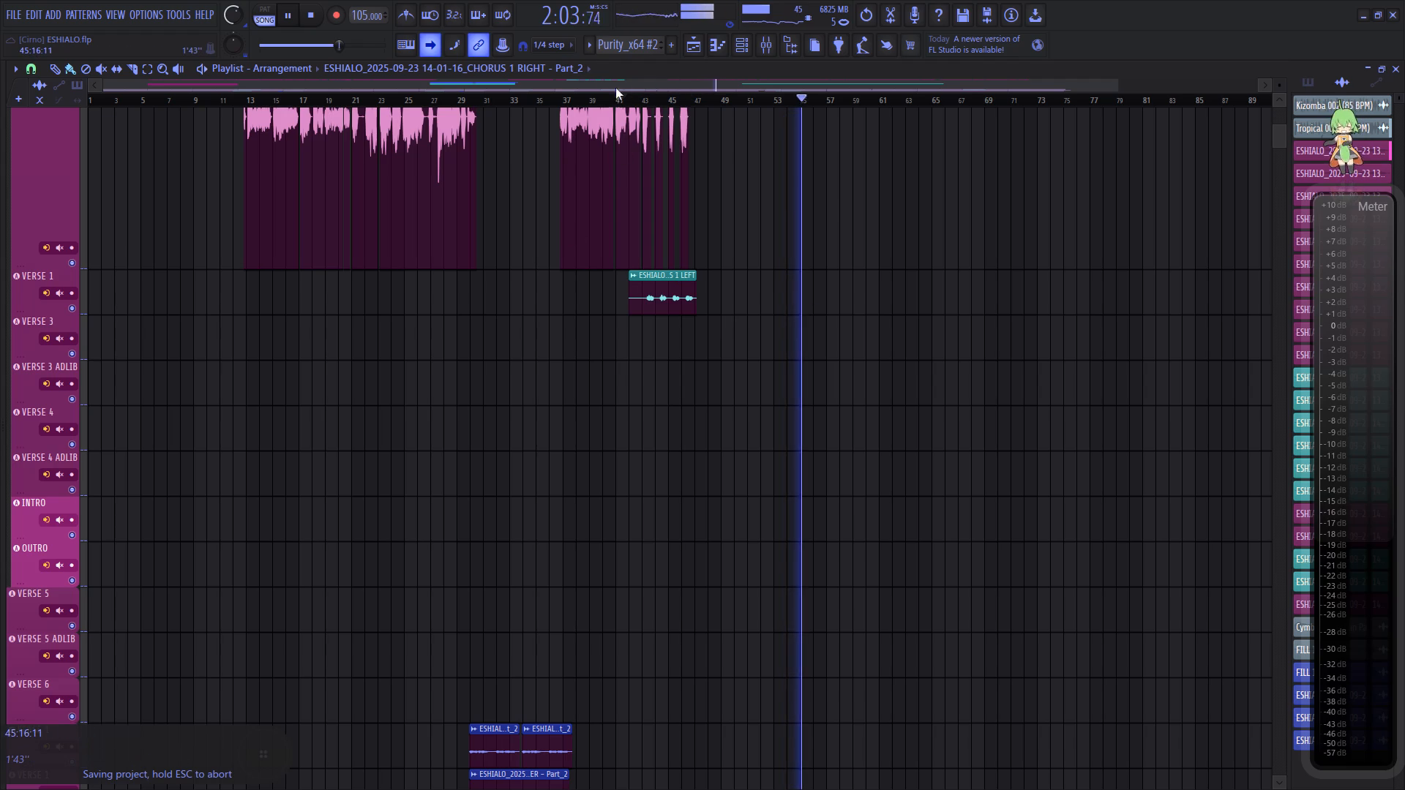
drag(604, 84, 188, 81)
drag(106, 99, 43, 103)
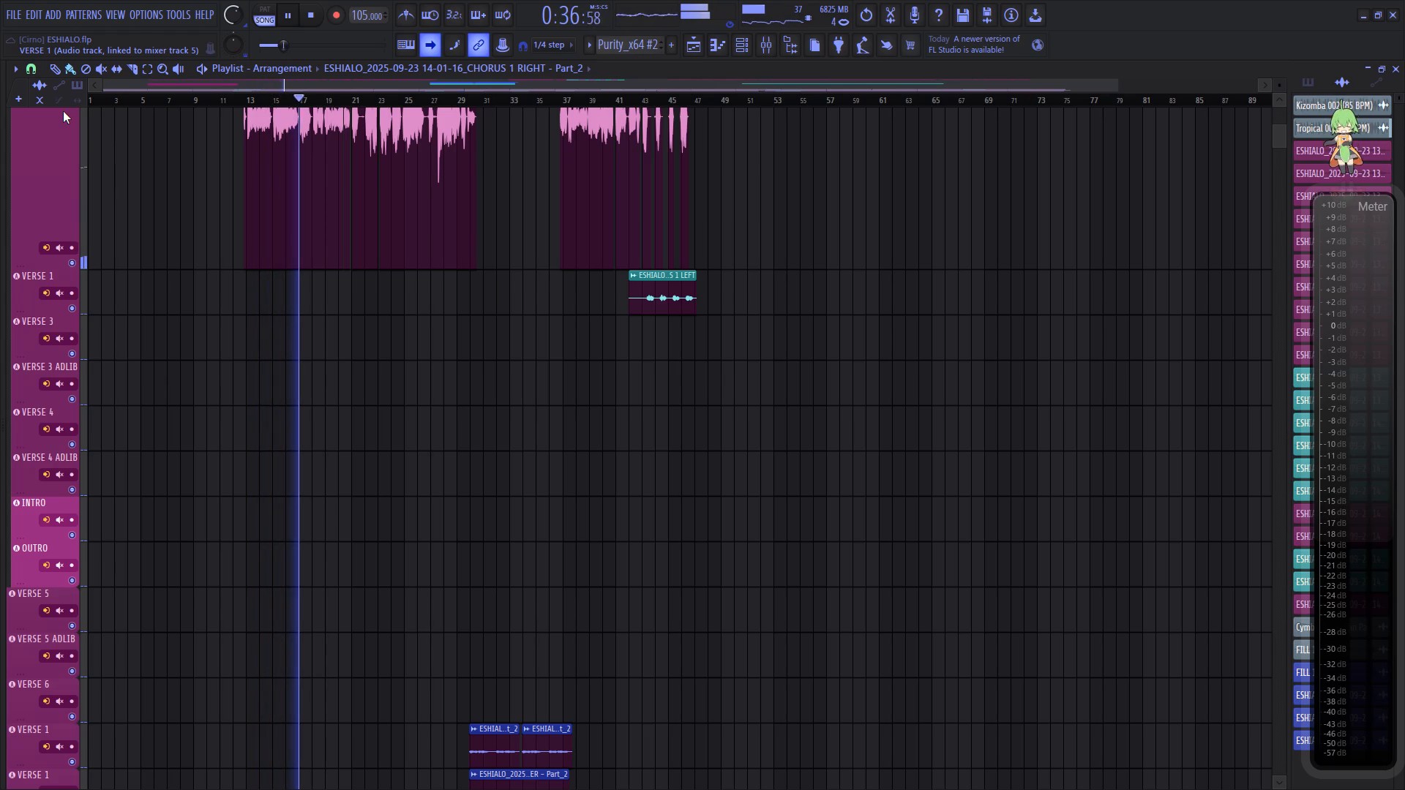
key(ctrl+s)
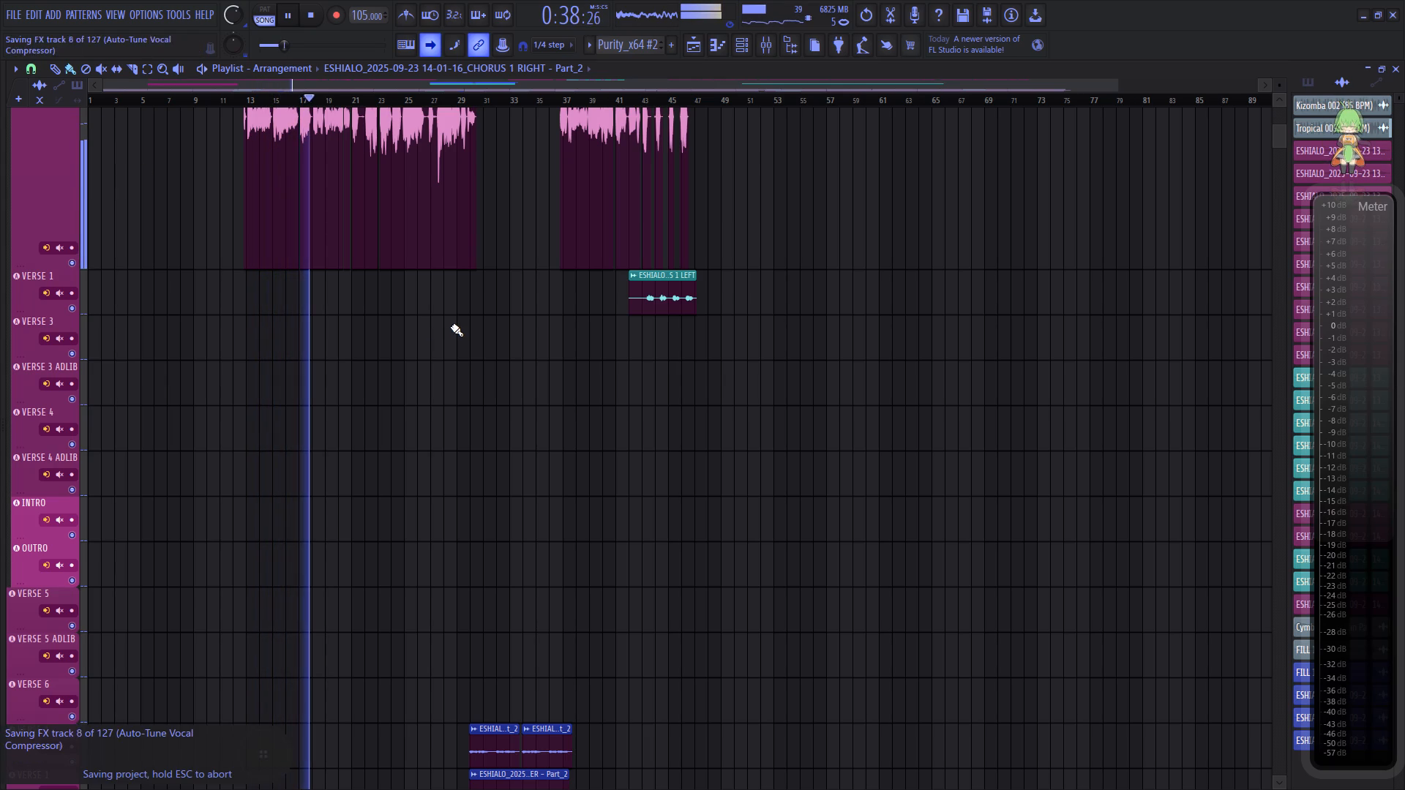
scroll(451, 332, up, 7)
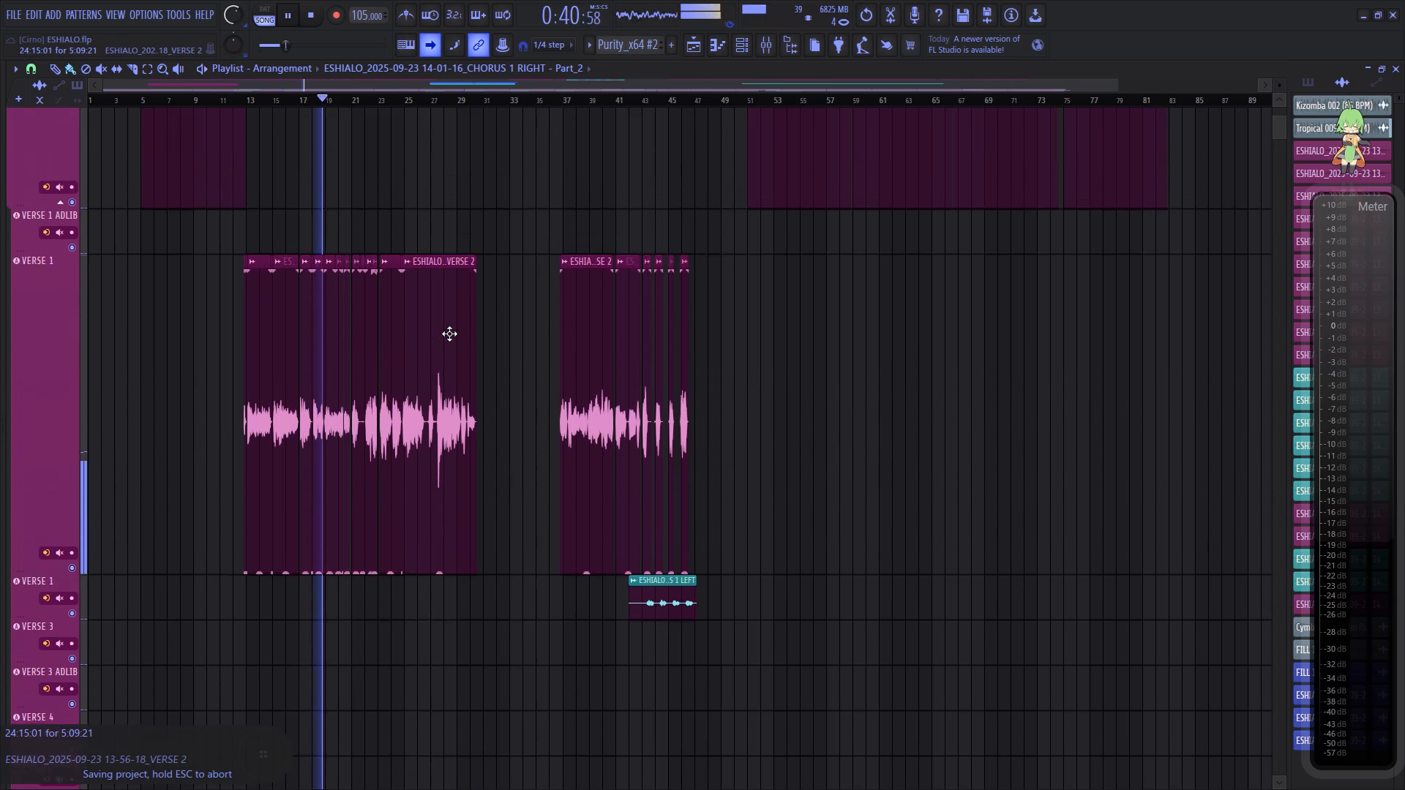
scroll(449, 334, up, 6)
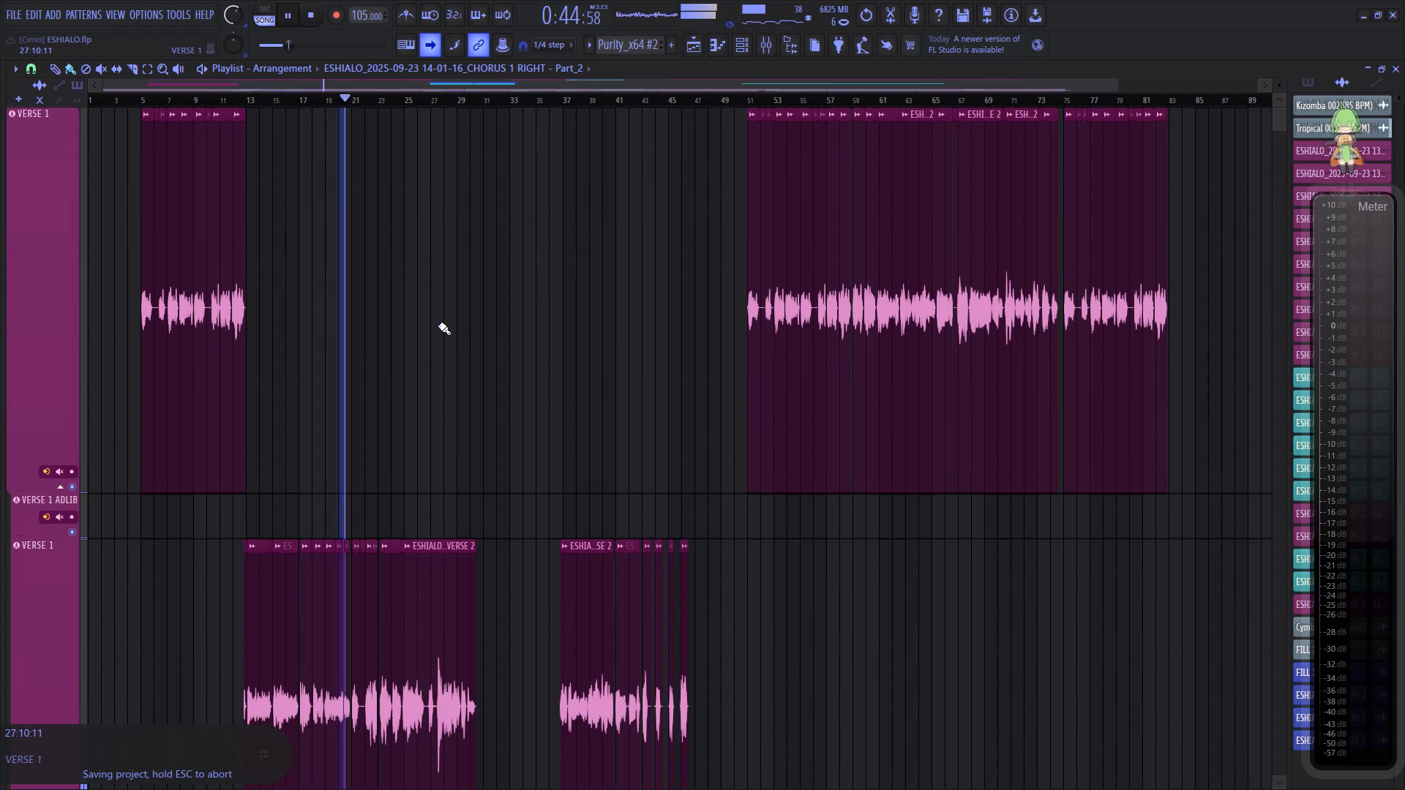
key(ctrl+s)
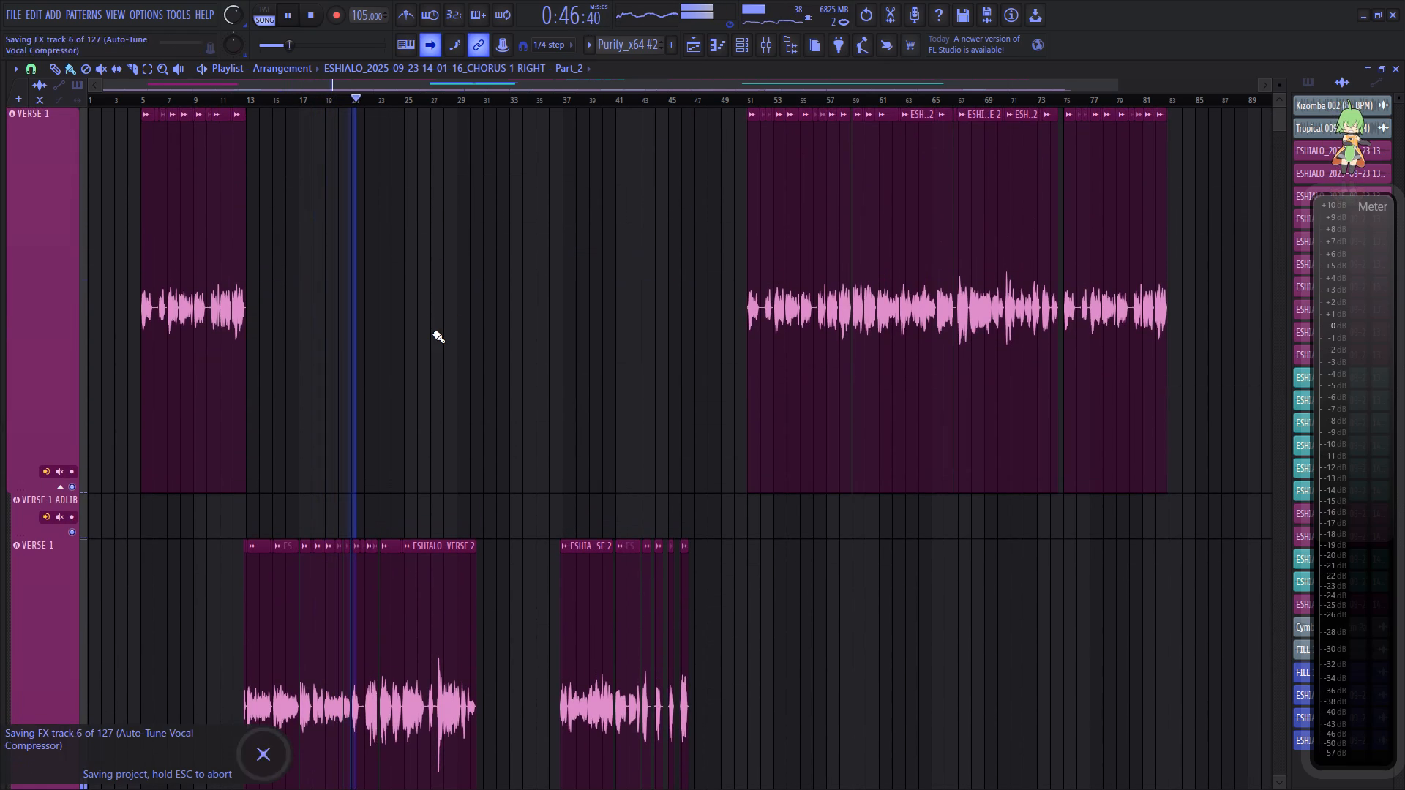
Shrink the height of the two enlarged VERSE 1 tracks in the playlist.
scroll(389, 387, up, 7)
drag(40, 488, 19, 320)
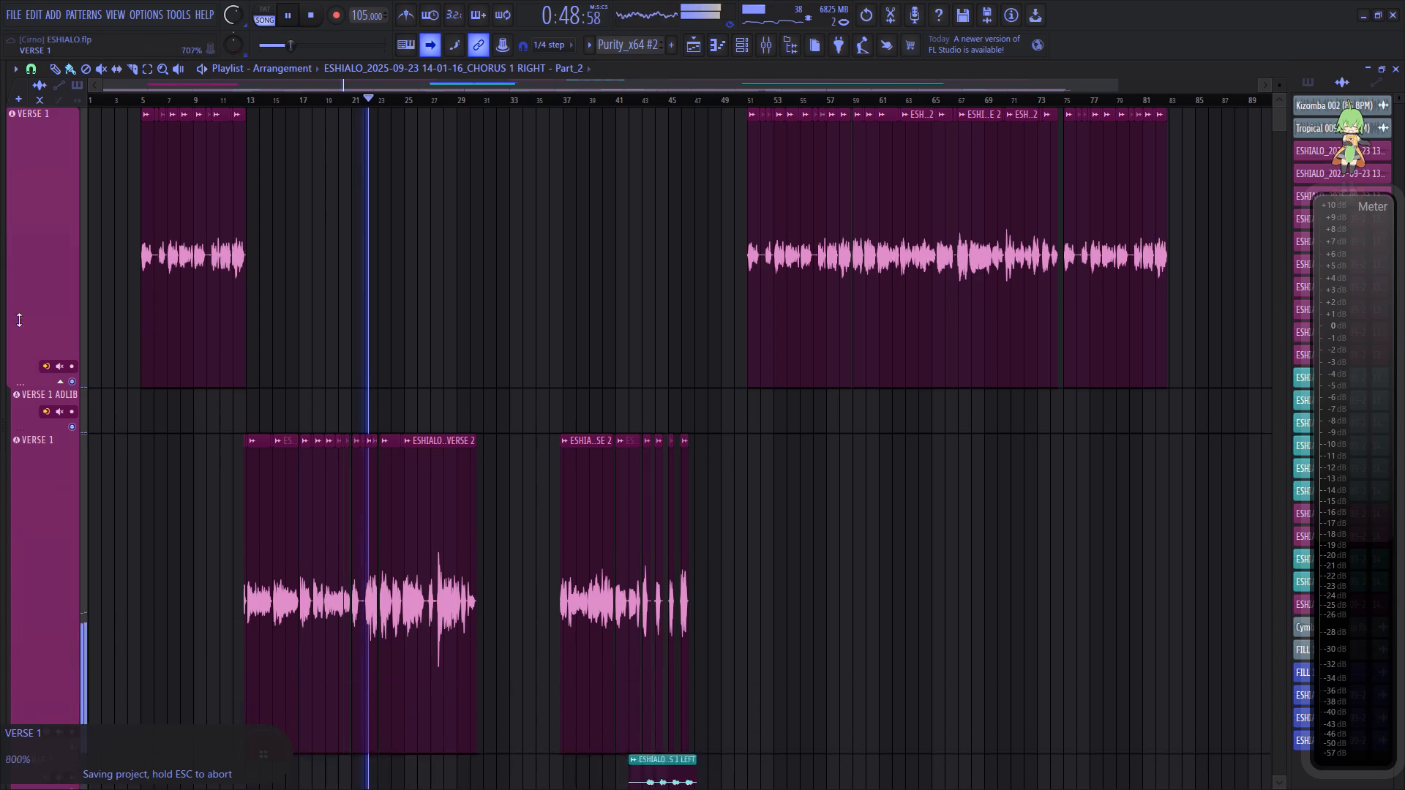
drag(19, 320, 26, 143)
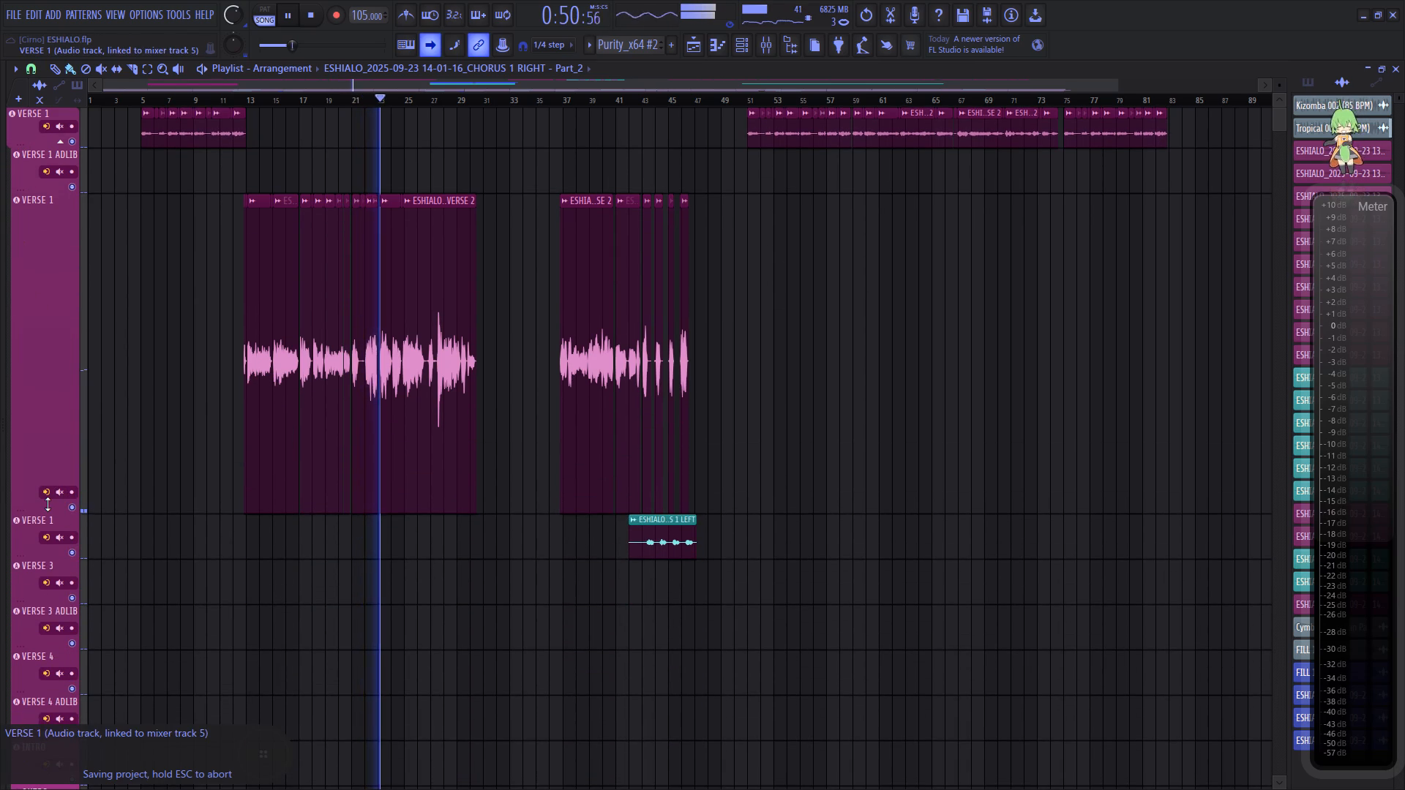
drag(48, 504, 44, 257)
Play from bar 5 and select the timeline range from bar 5 to about bar 13 around the CHORUS vocal clips.
click(140, 101)
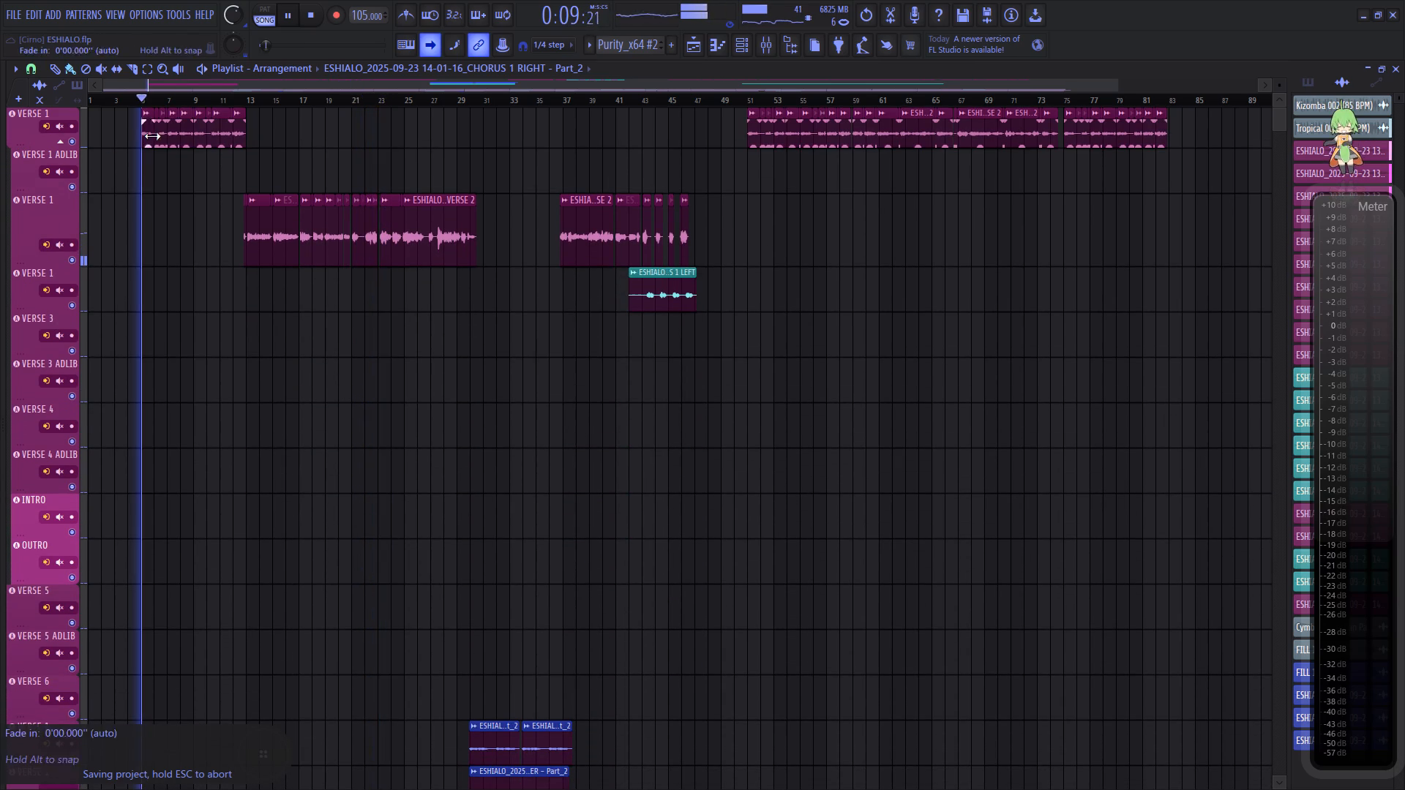
scroll(153, 139, up, 7)
scroll(184, 434, down, 19)
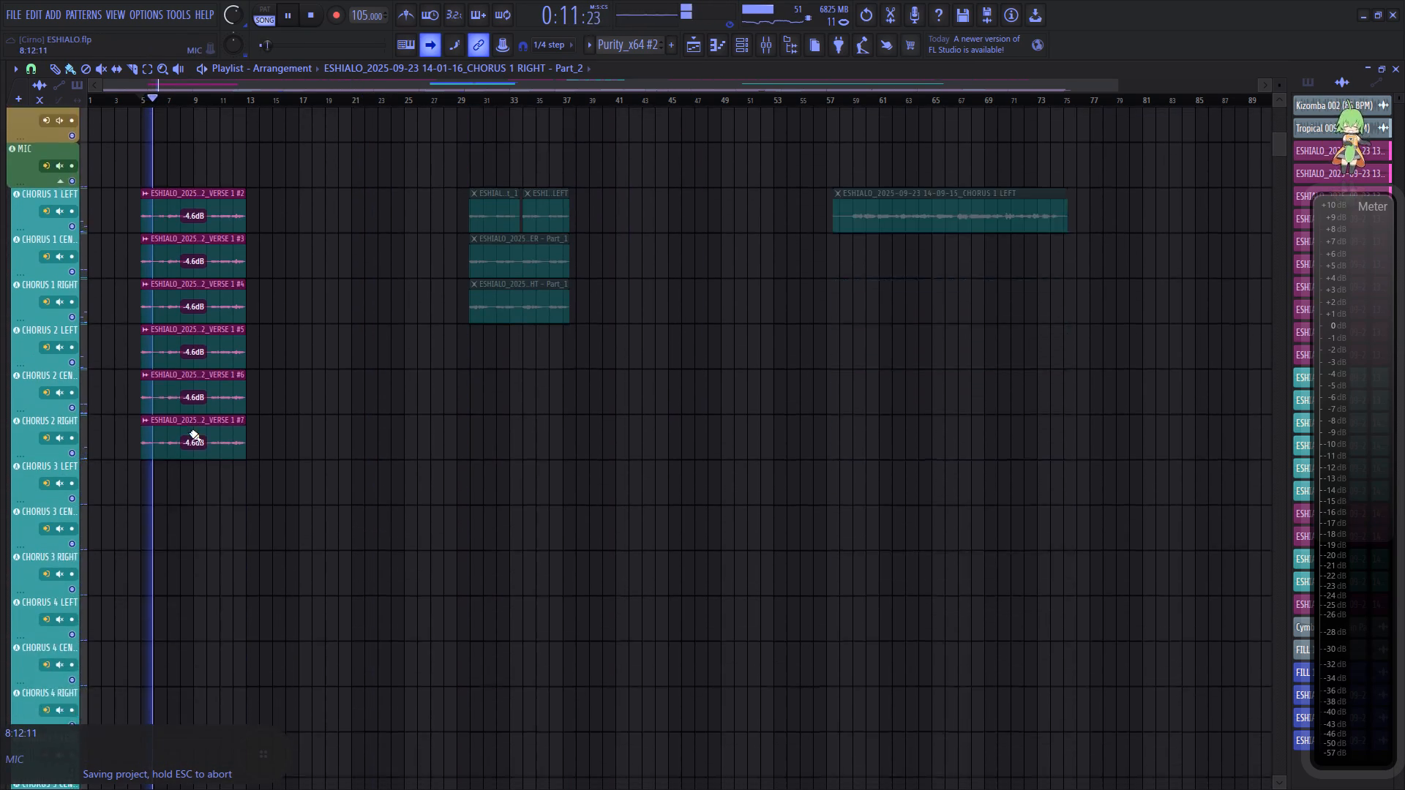
ctrl+drag(143, 99, 243, 110)
In the mixer, solo the CHORUS track and route it only to the VOCALS track.
click(772, 39)
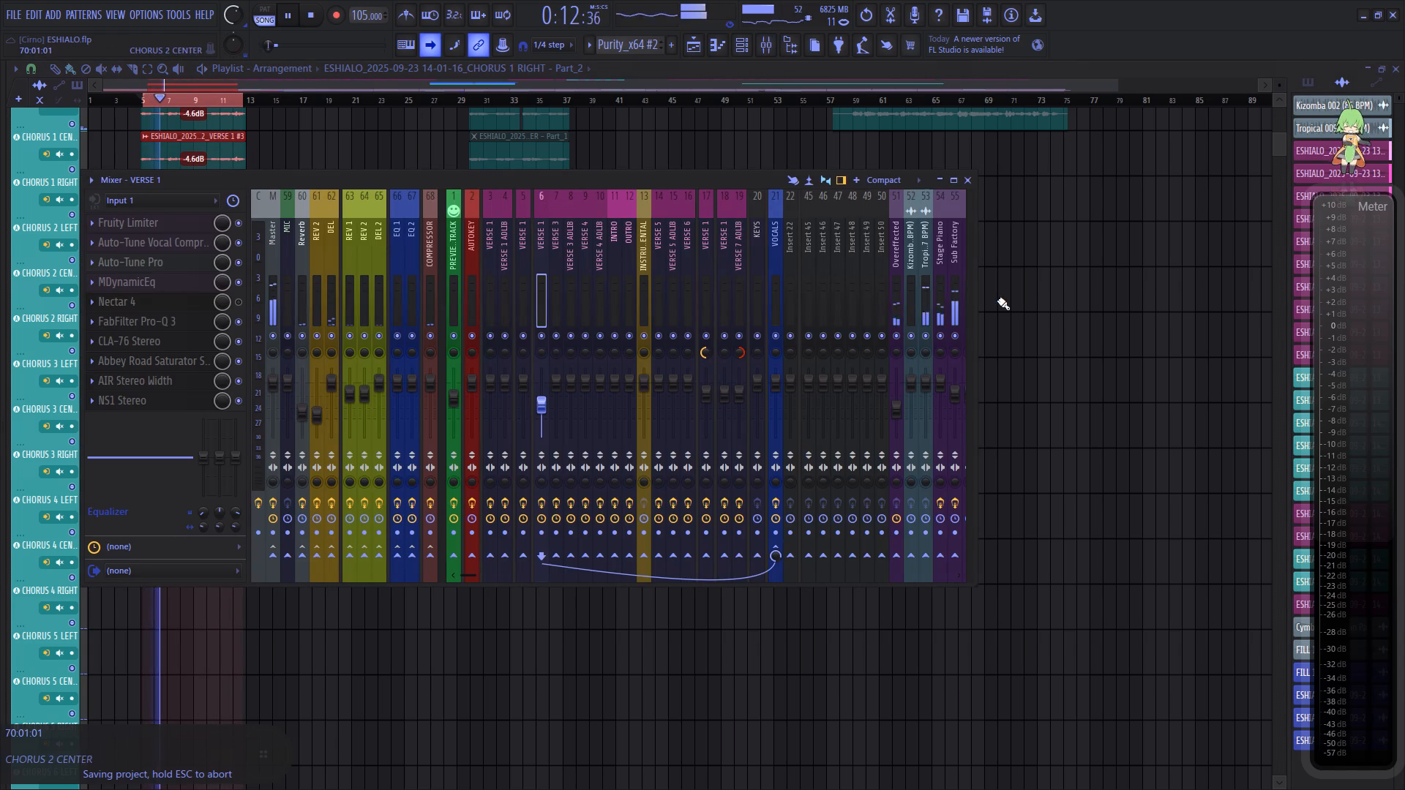
click(967, 310)
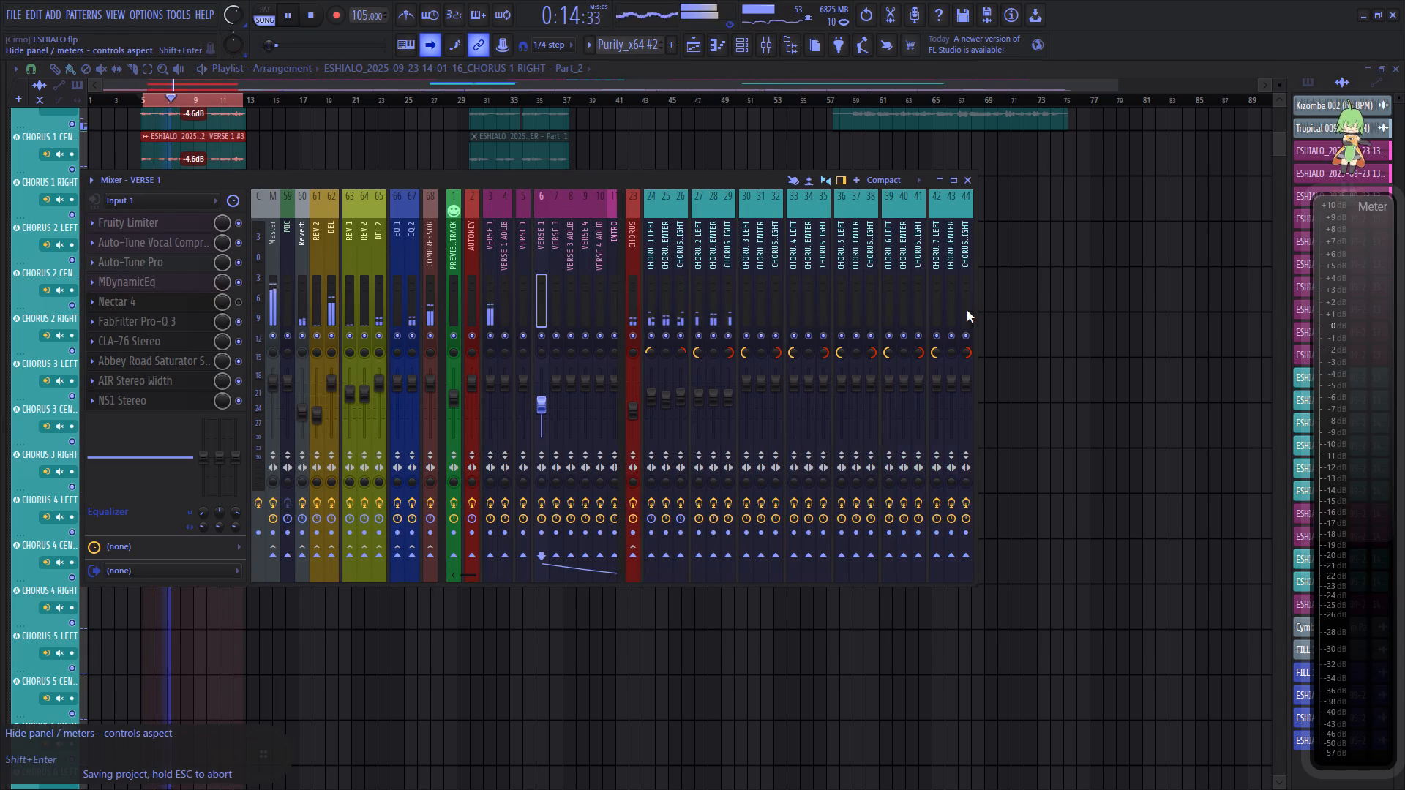
click(626, 309)
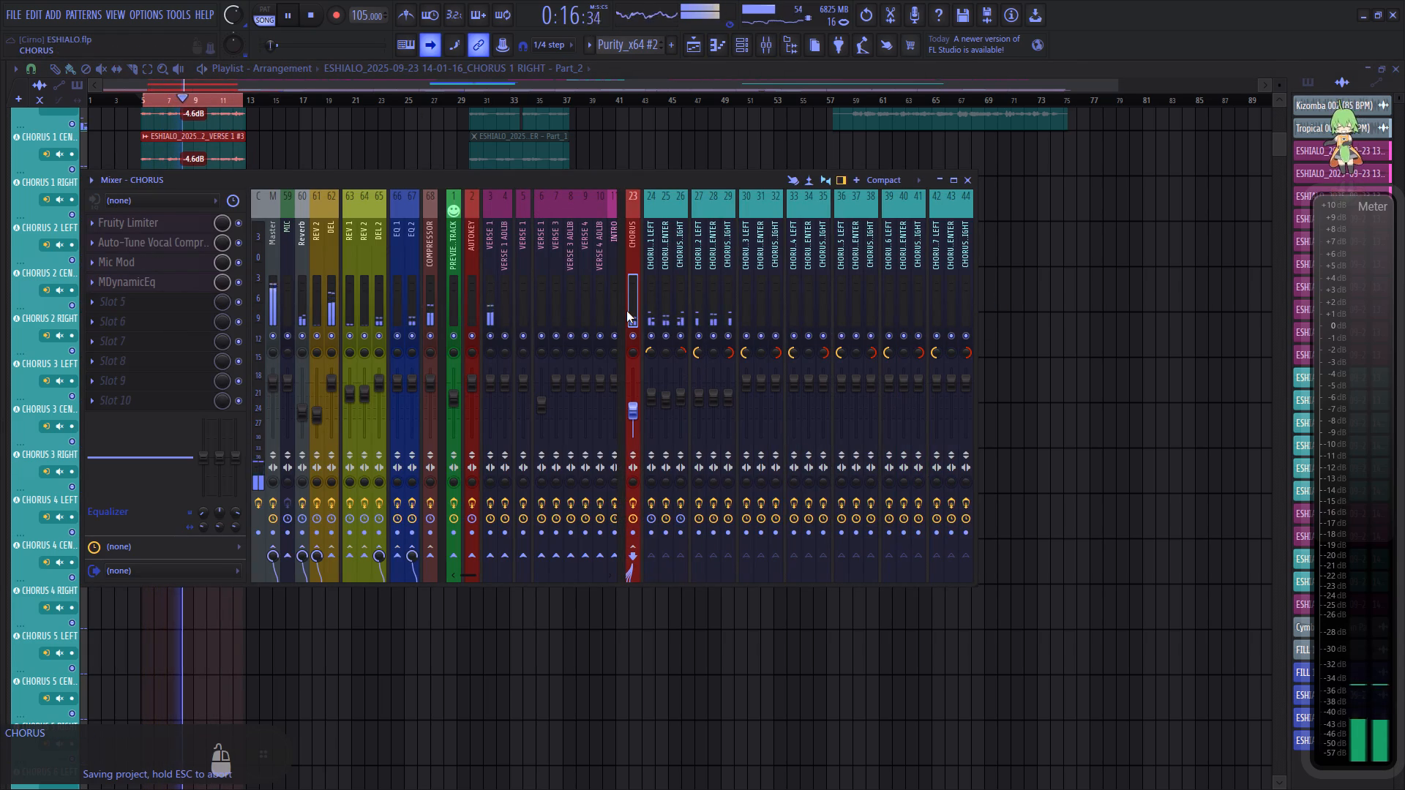
key(alt+s)
scroll(596, 271, down, 5)
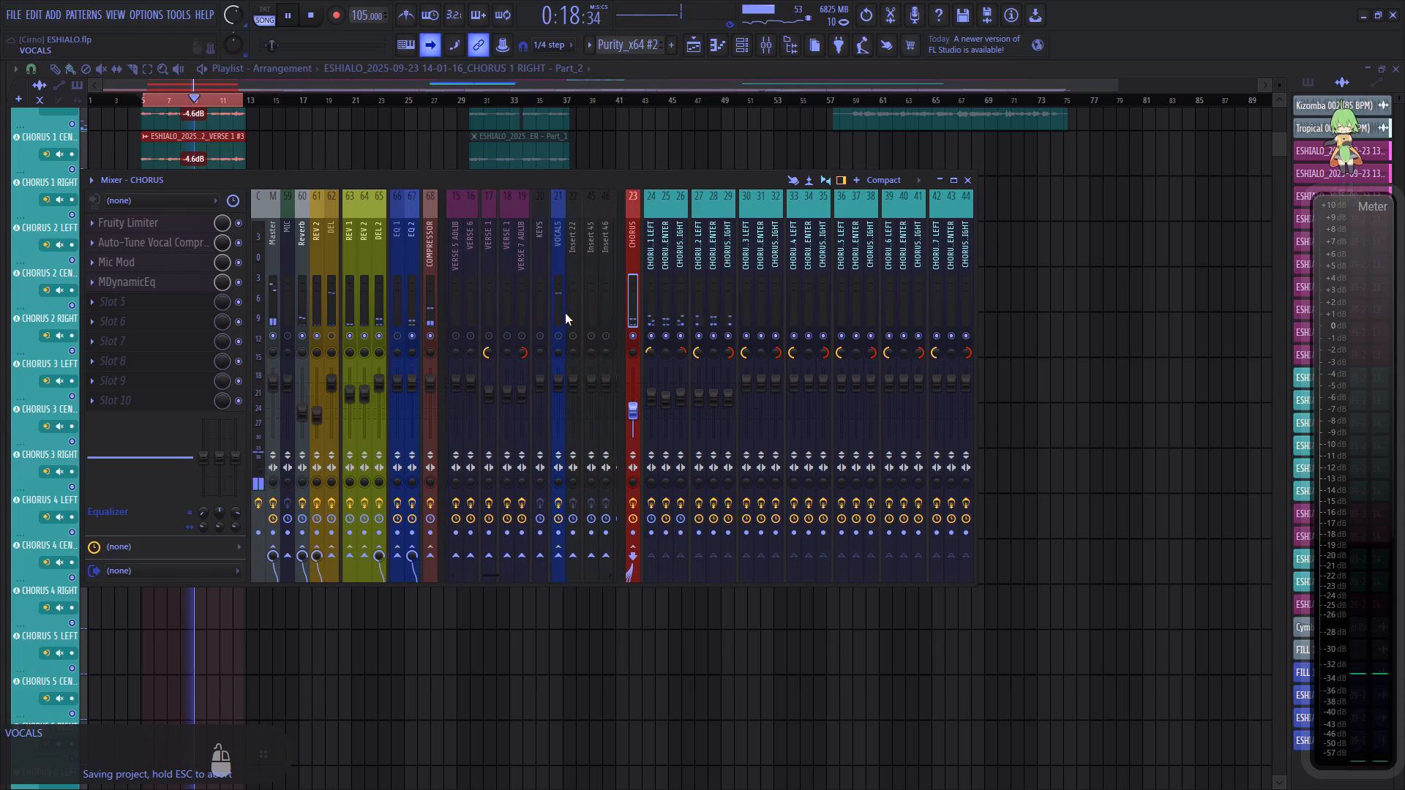
right_click(557, 556)
click(626, 581)
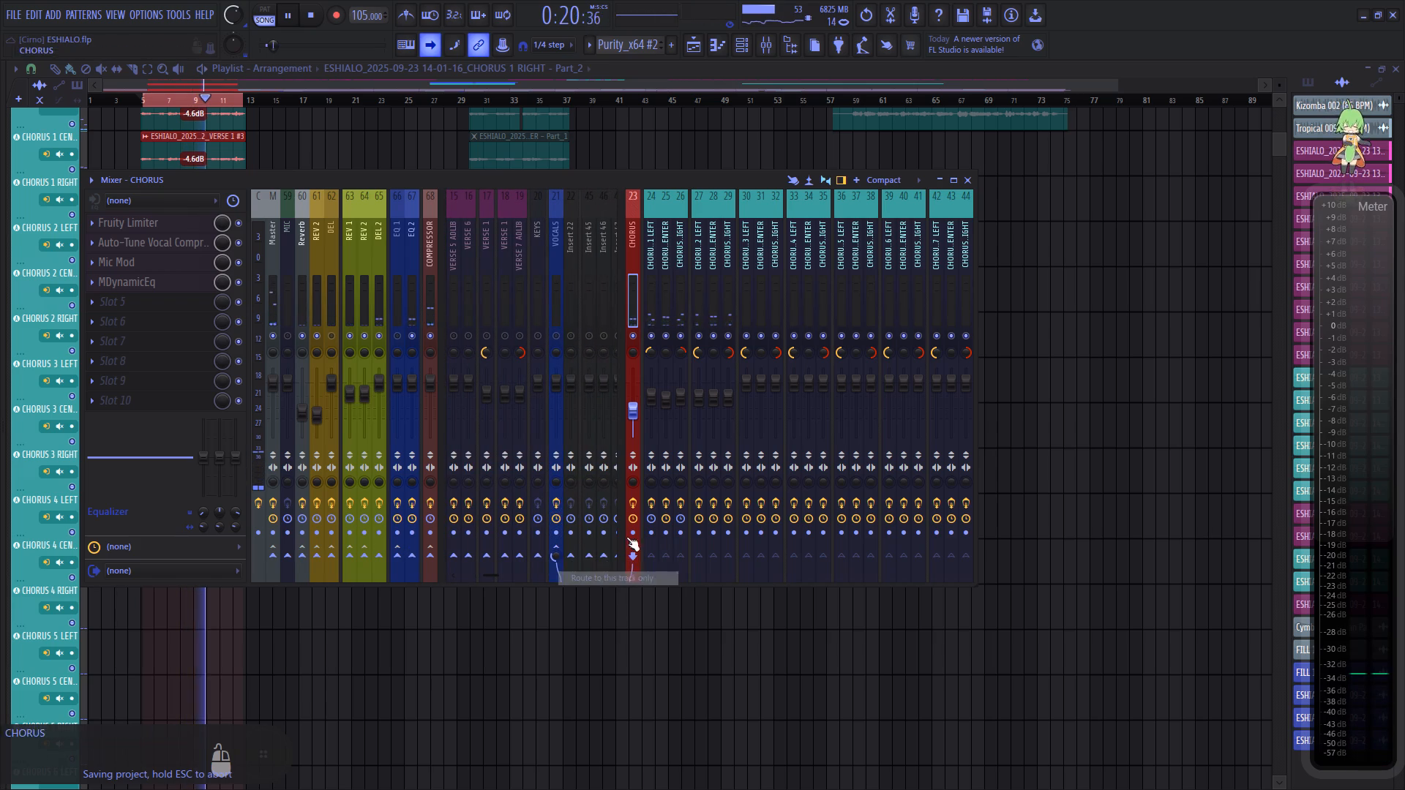
Compare the CHORUS track in and out of solo, and raise its volume fader.
click(638, 315)
key(alt+s)
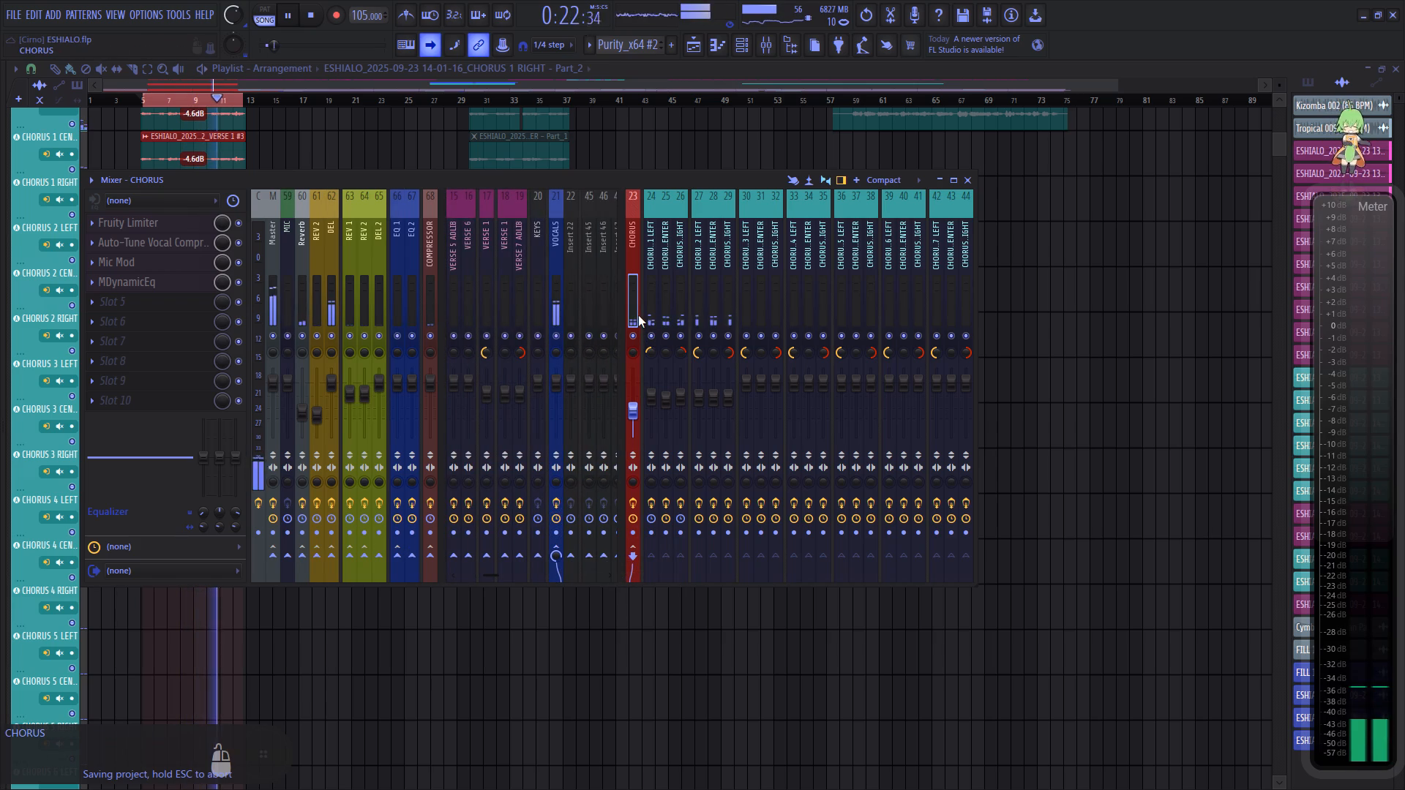
key(alt+s)
scroll(633, 414, up, 6)
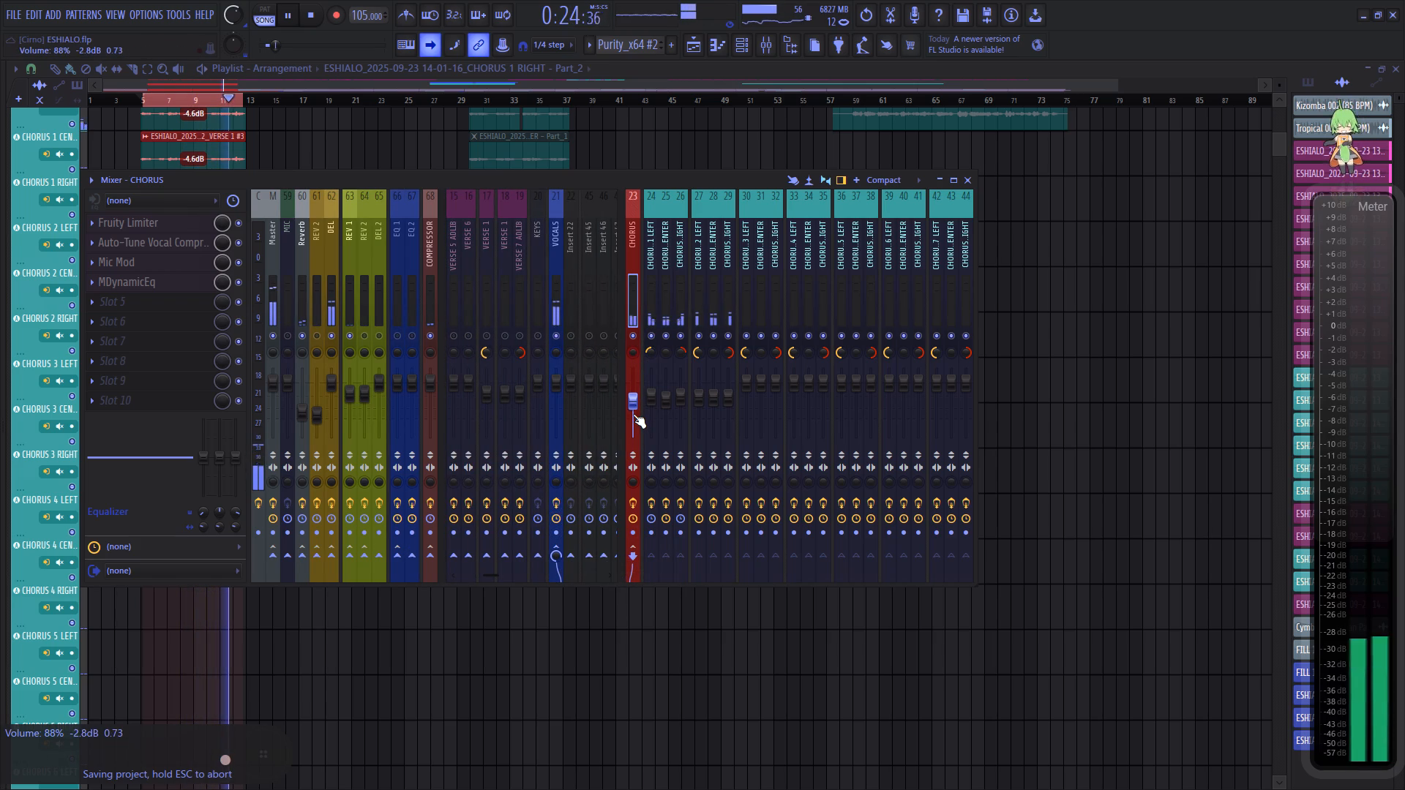
scroll(633, 414, down, 2)
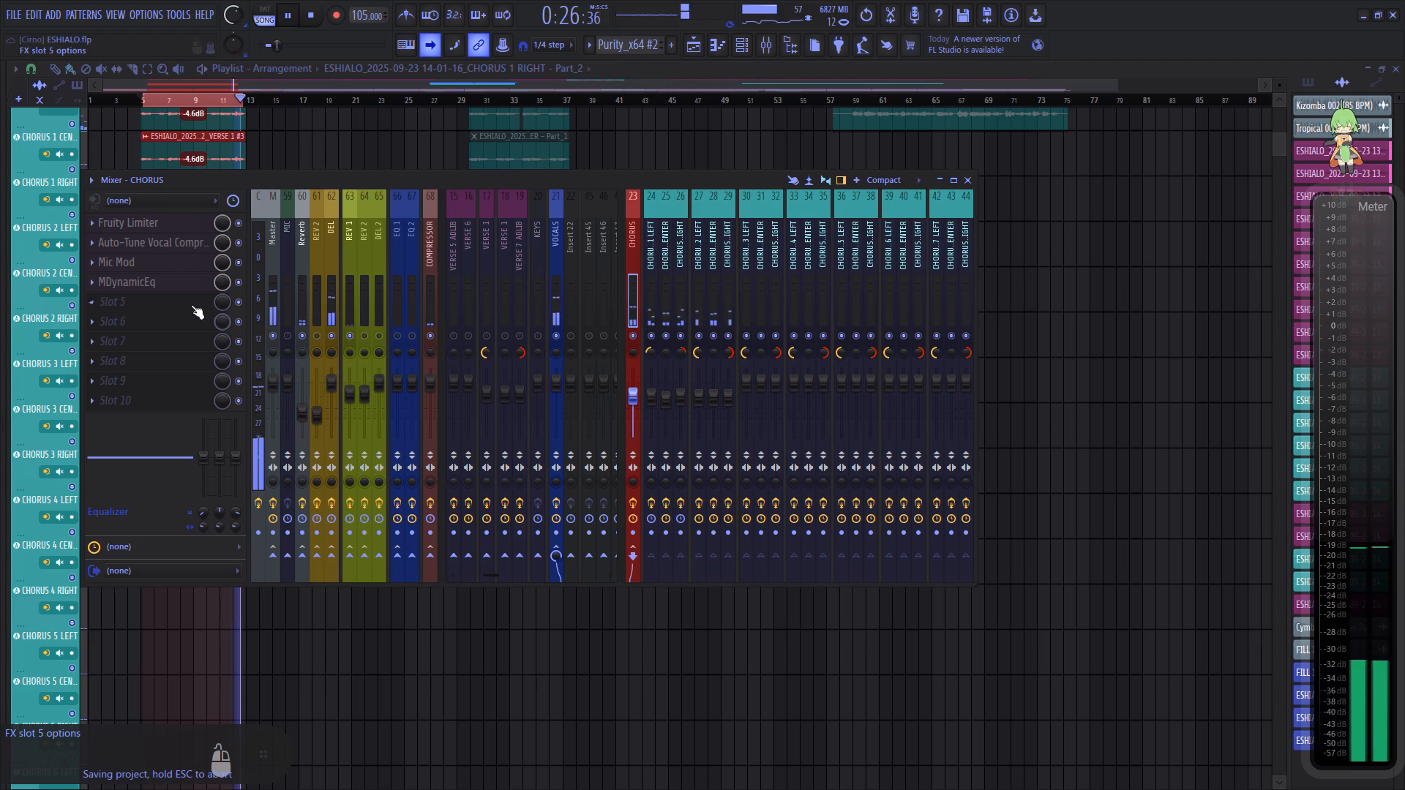
In the CHORUS track's MDynamicEq, enable band 1 as a HighPass filter at about 147 Hz.
click(176, 287)
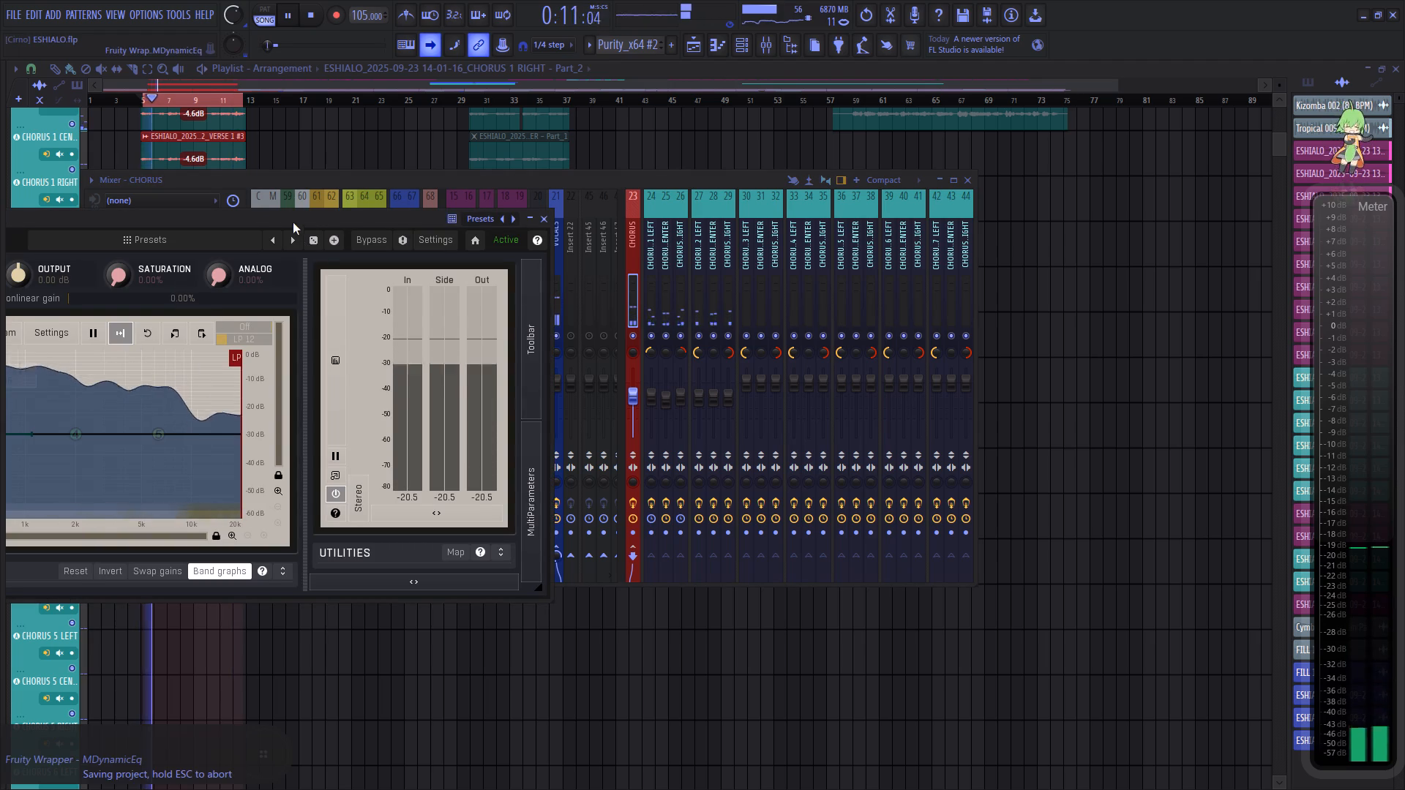
drag(293, 222, 651, 187)
double_click(189, 405)
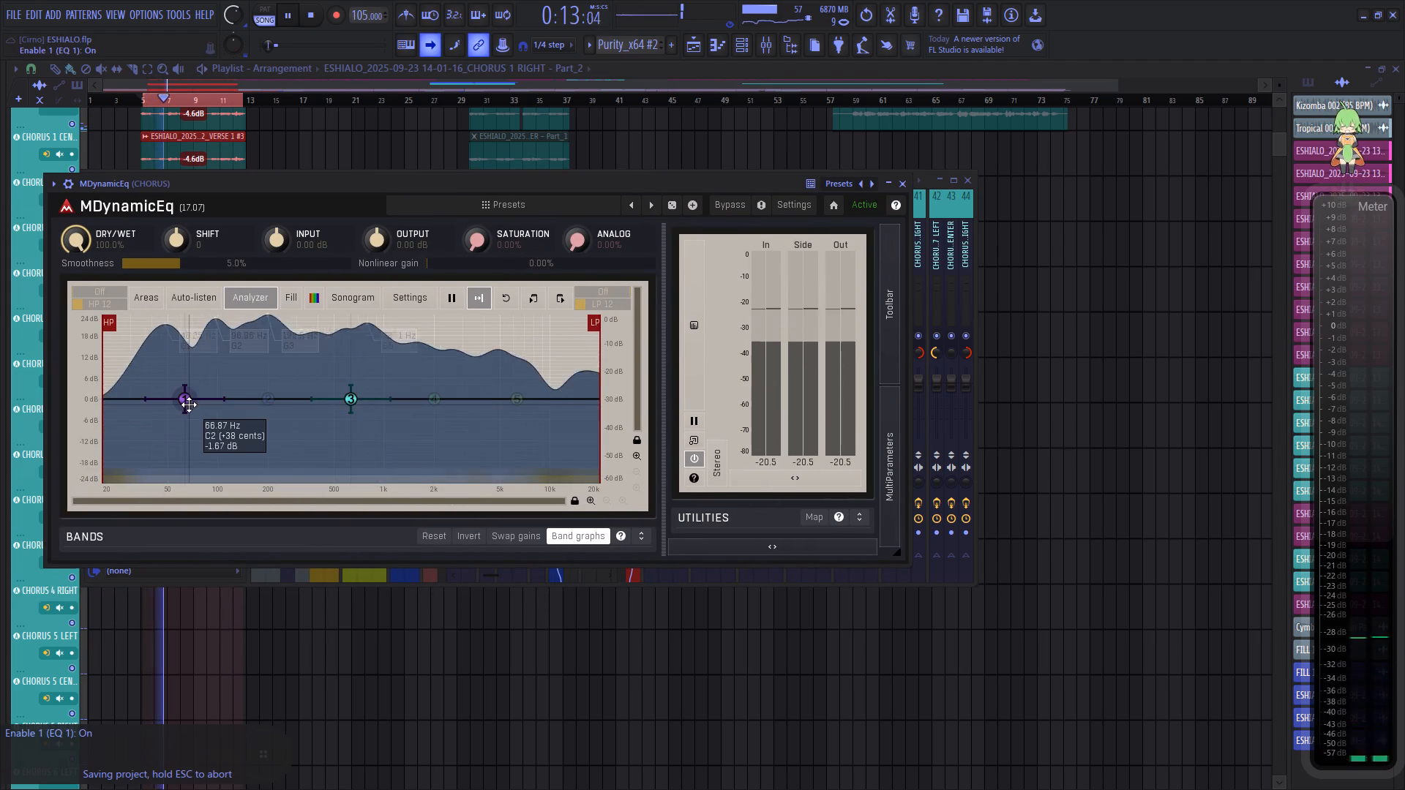
right_click(189, 405)
click(496, 484)
click(608, 565)
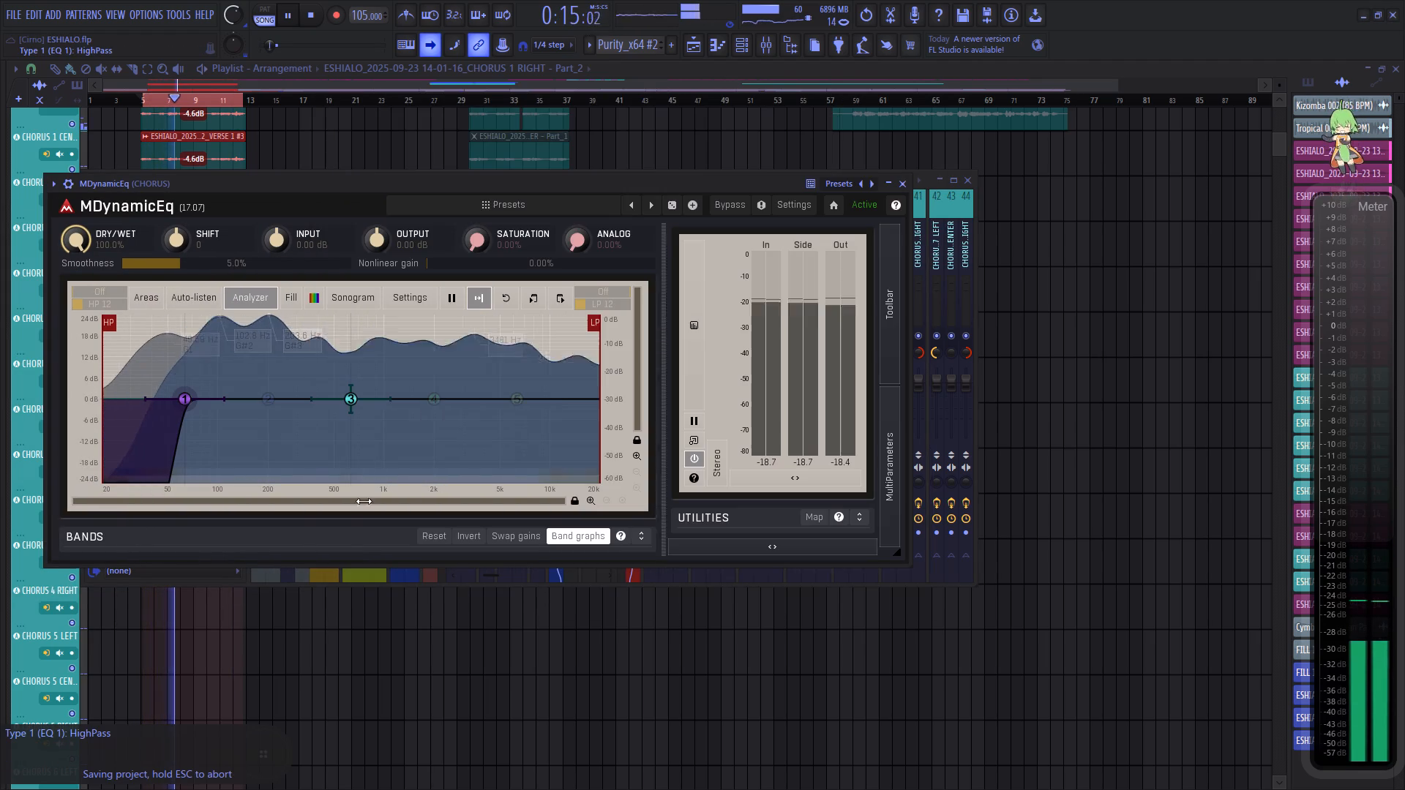
drag(190, 400, 250, 404)
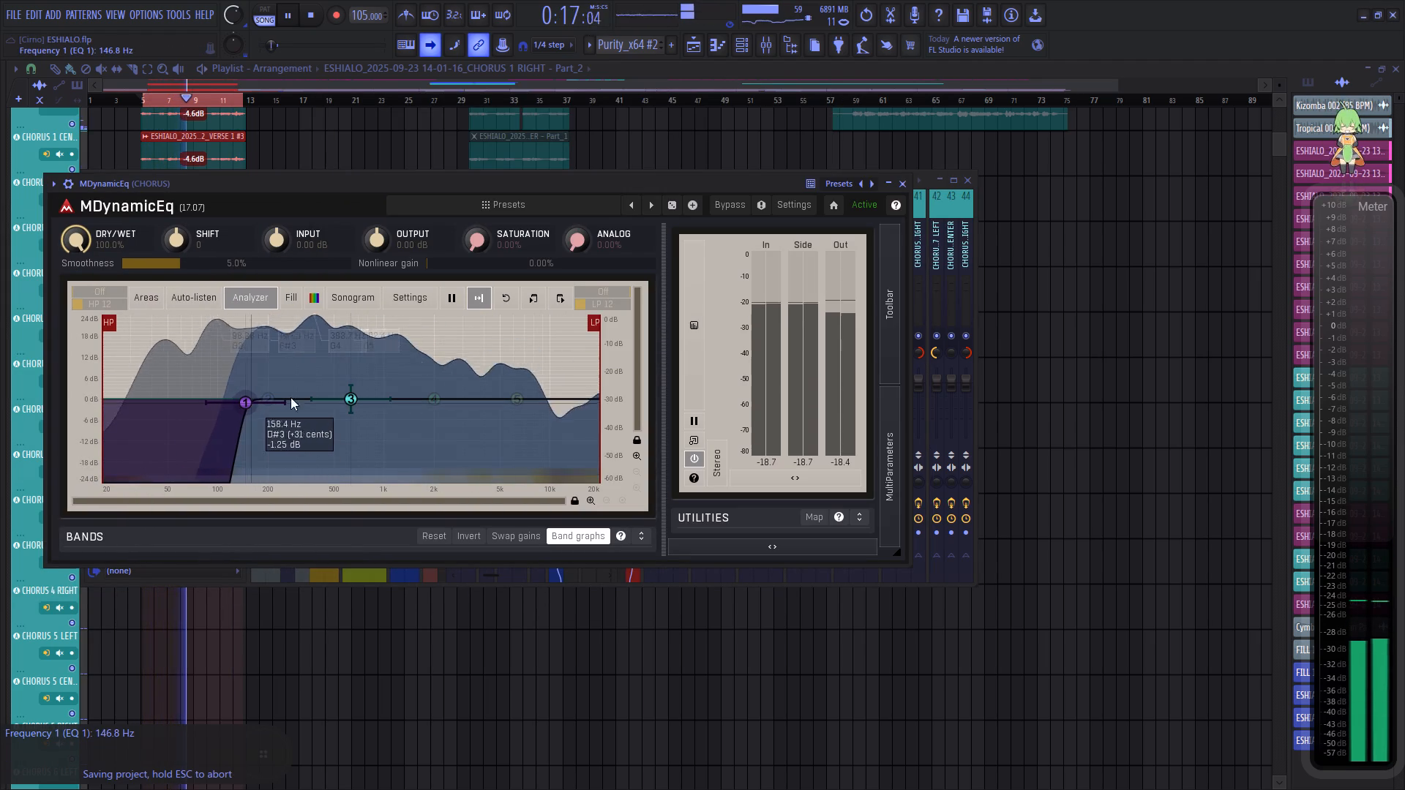
Shape the CHORUS EQ by boosting band 3 about 3.8 dB, lifting band 5 near 6.3 kHz, and slightly cutting band 4 above 2 kHz.
drag(349, 399, 349, 385)
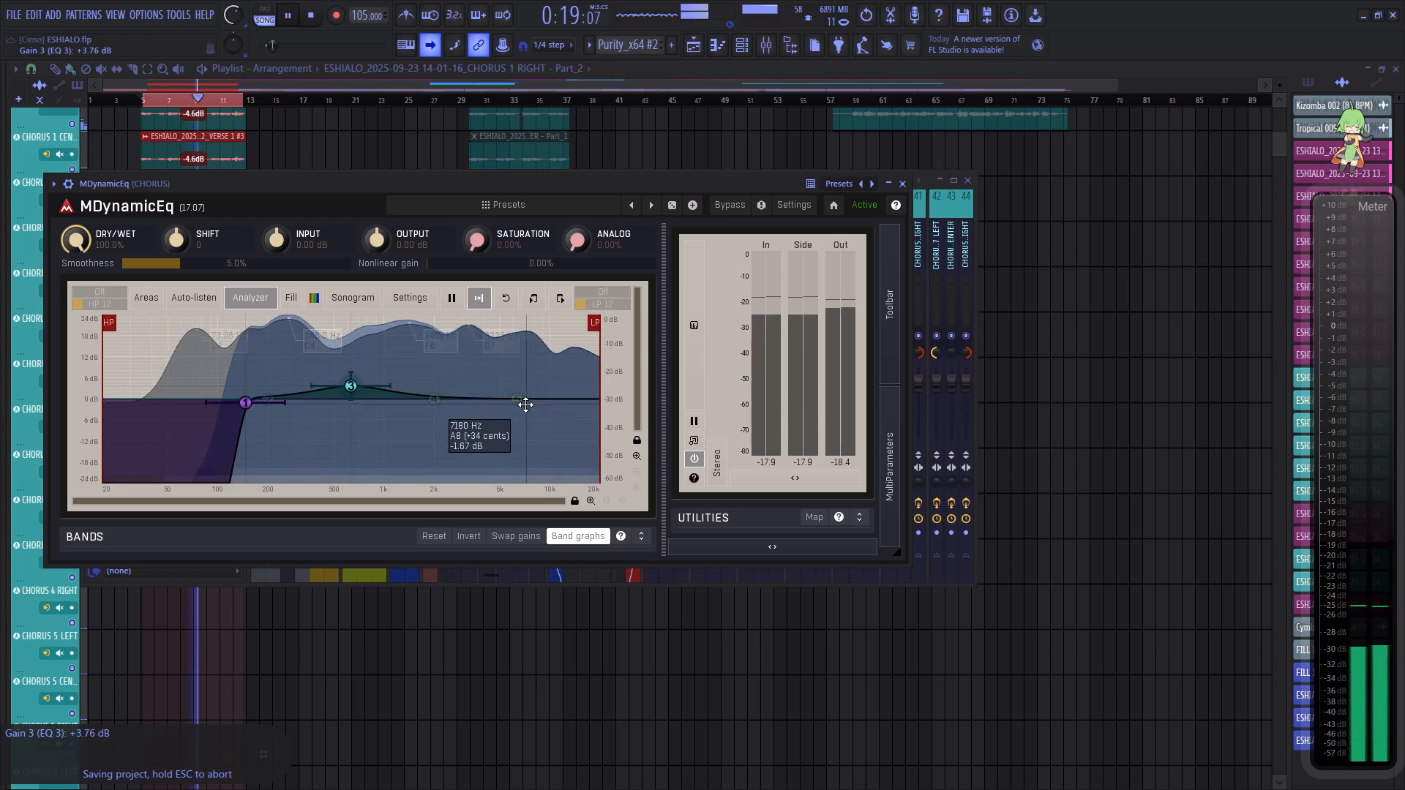
double_click(518, 401)
drag(518, 401, 517, 391)
double_click(441, 398)
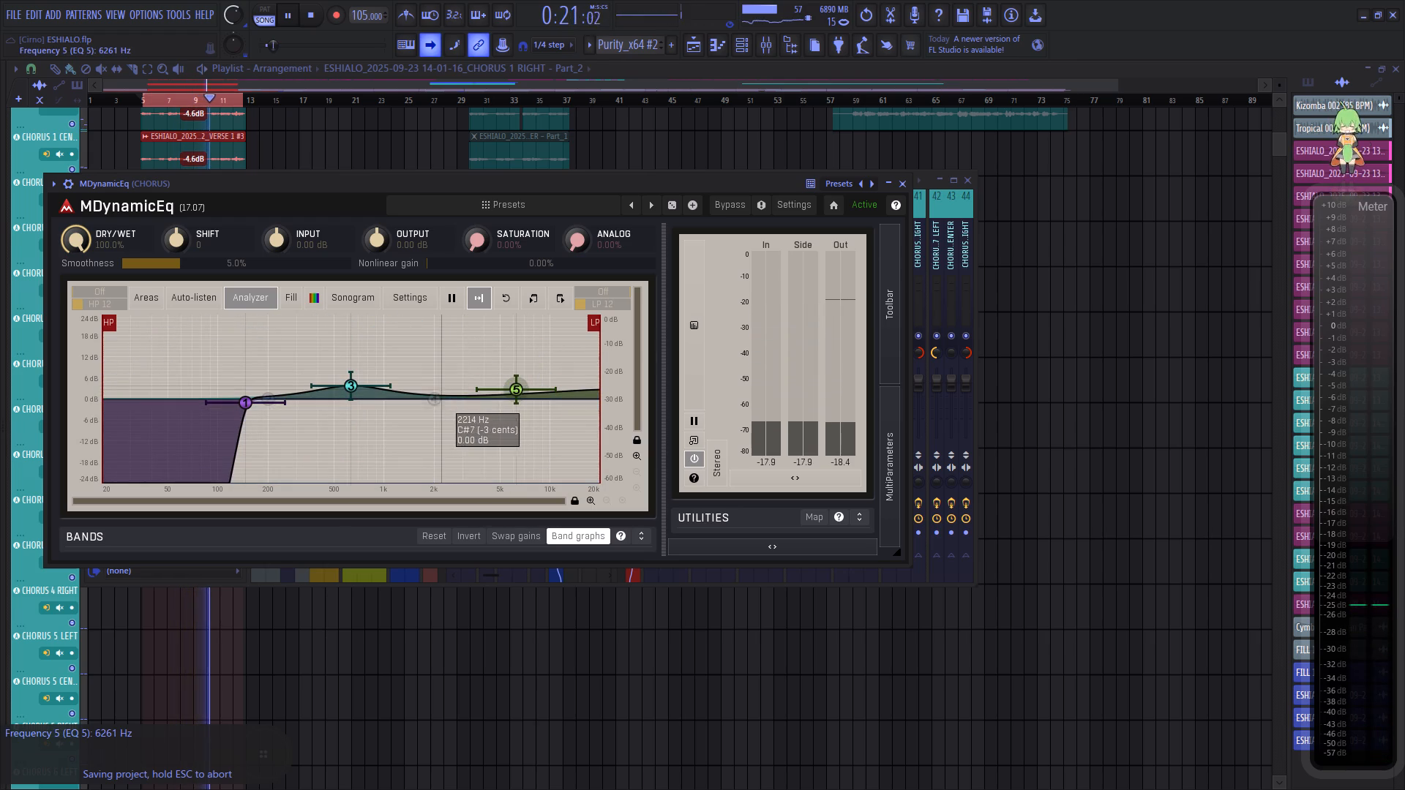
drag(441, 398, 449, 412)
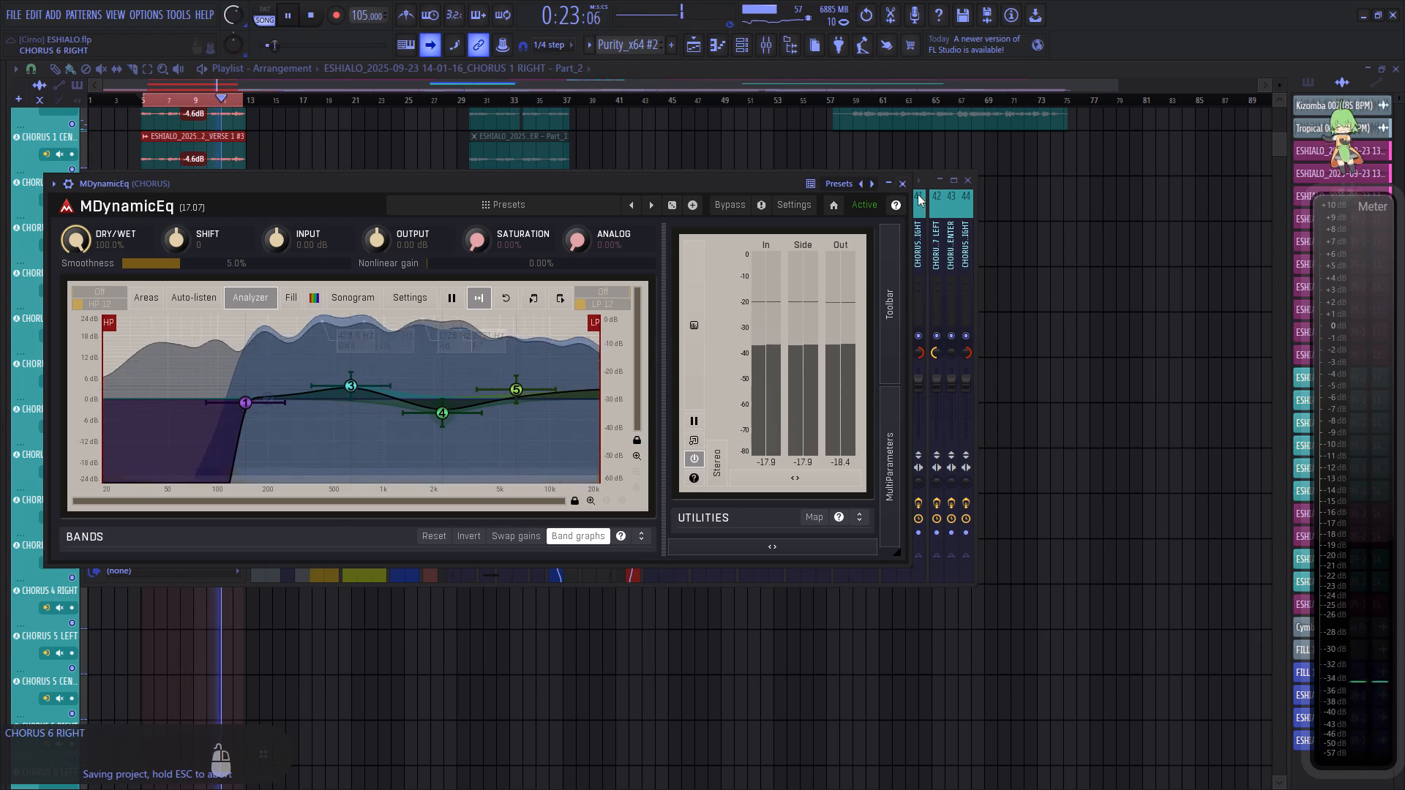
Set MDynamicEq's soft saturation to about 30.7%, increase its smoothness, and close the plugin.
scroll(482, 245, up, 19)
click(482, 245)
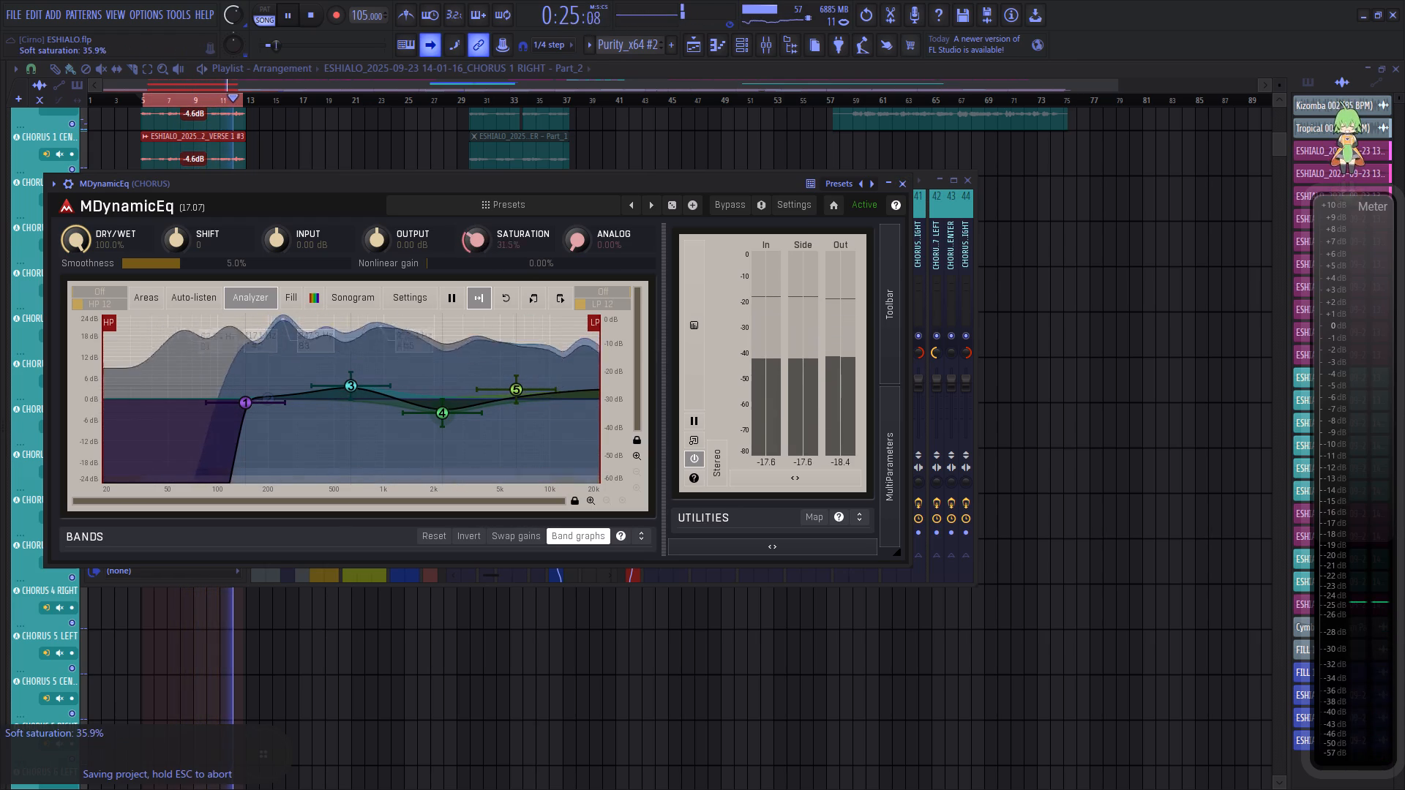
drag(271, 269, 272, 257)
click(269, 266)
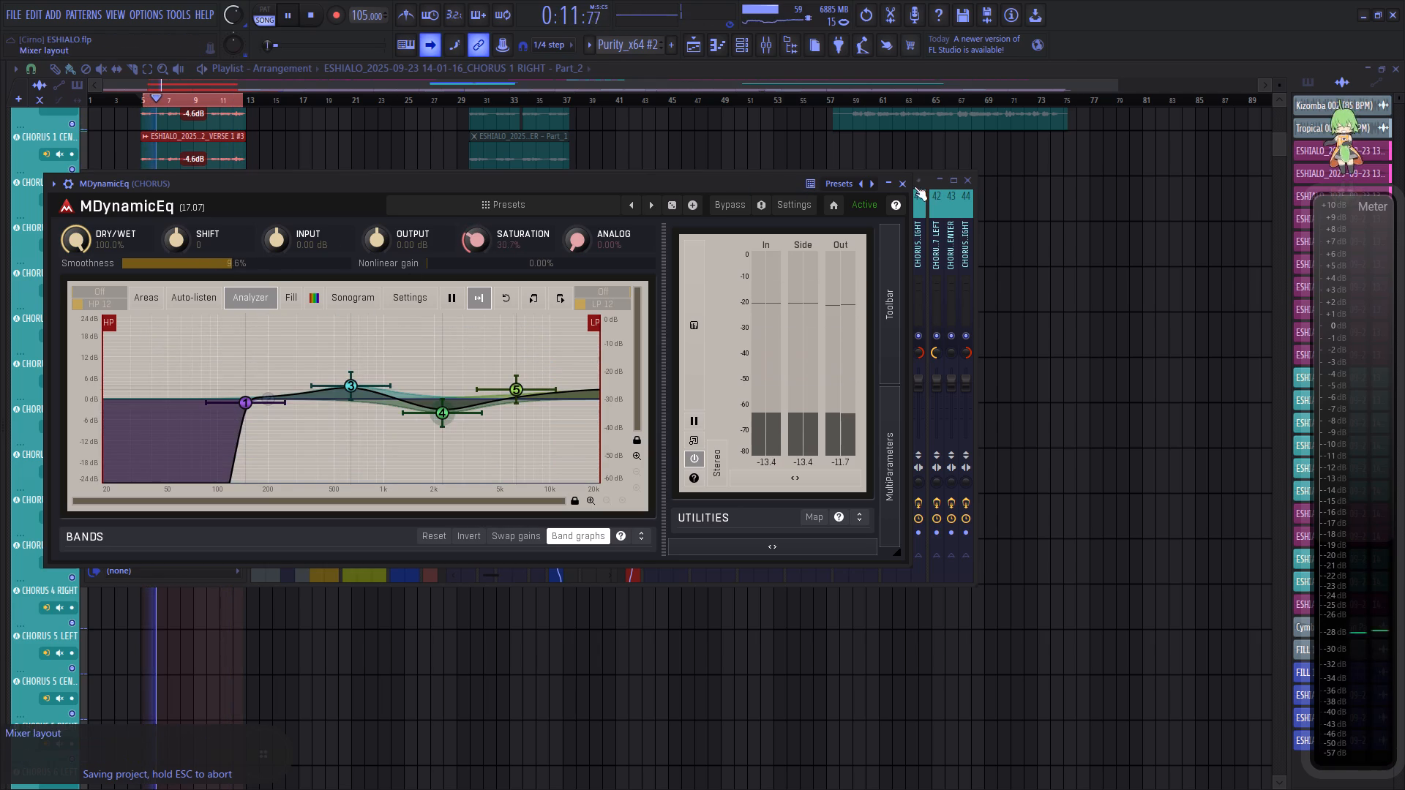
click(900, 189)
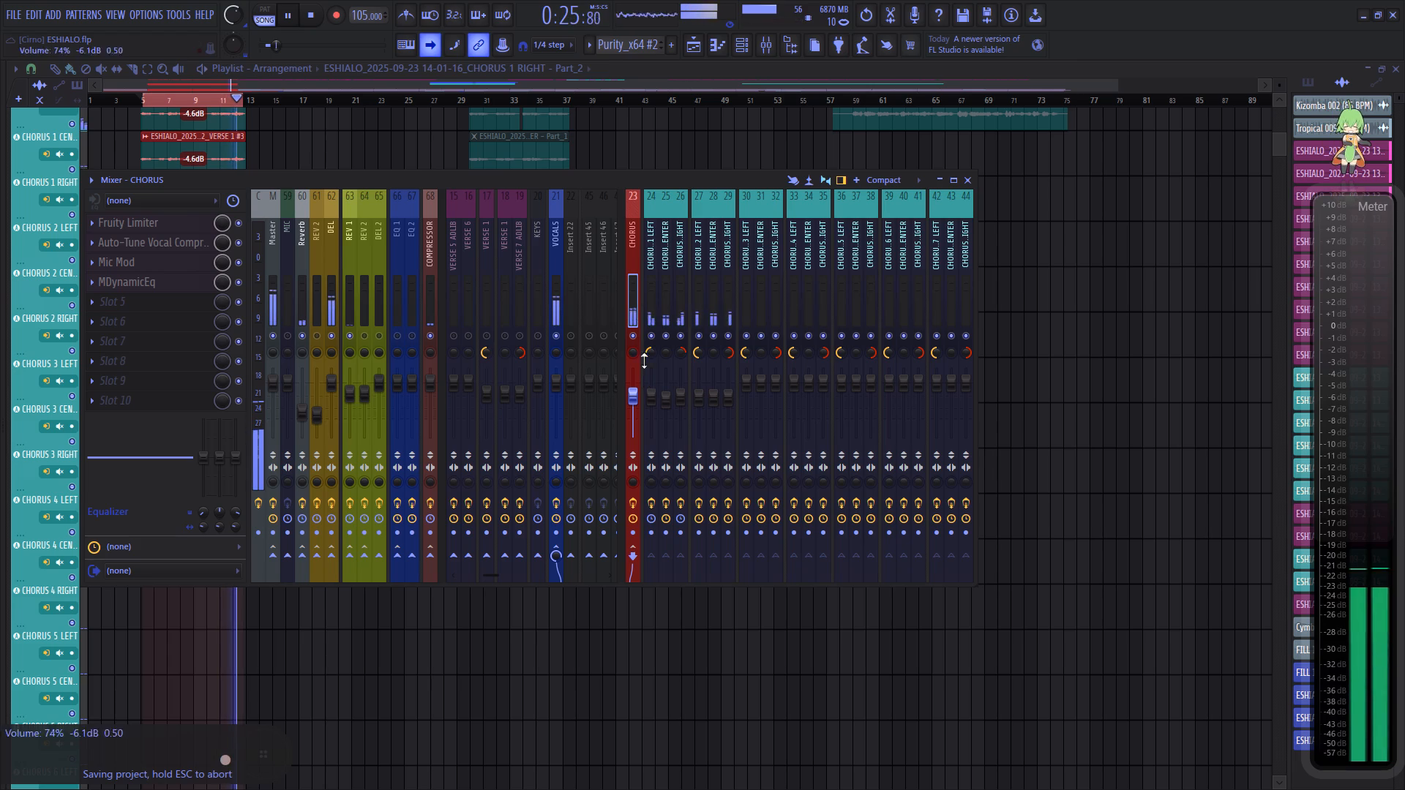
Add the Nectar 4 effect to slot 5 of the CHORUS mixer track.
click(149, 303)
click(173, 26)
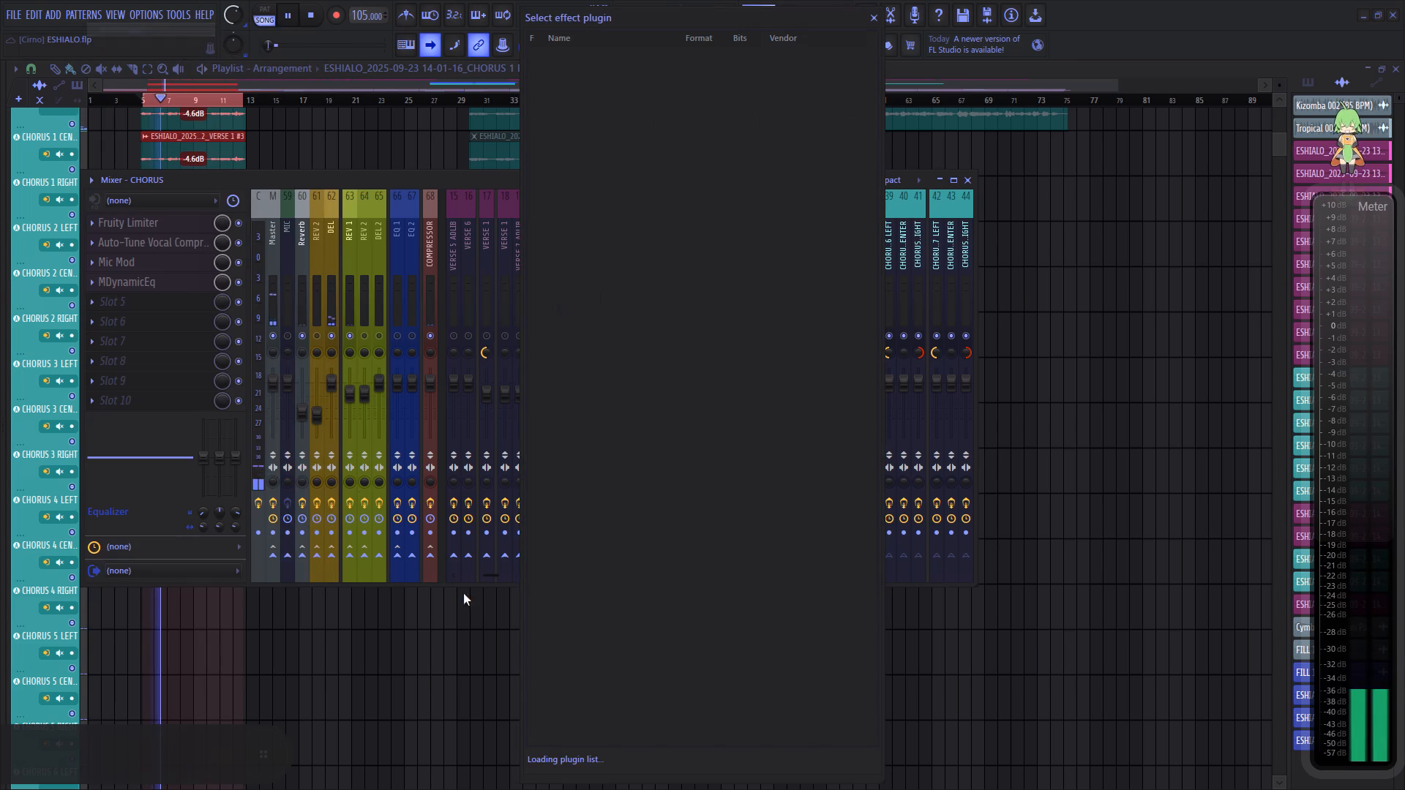
click(692, 756)
text(nectar)
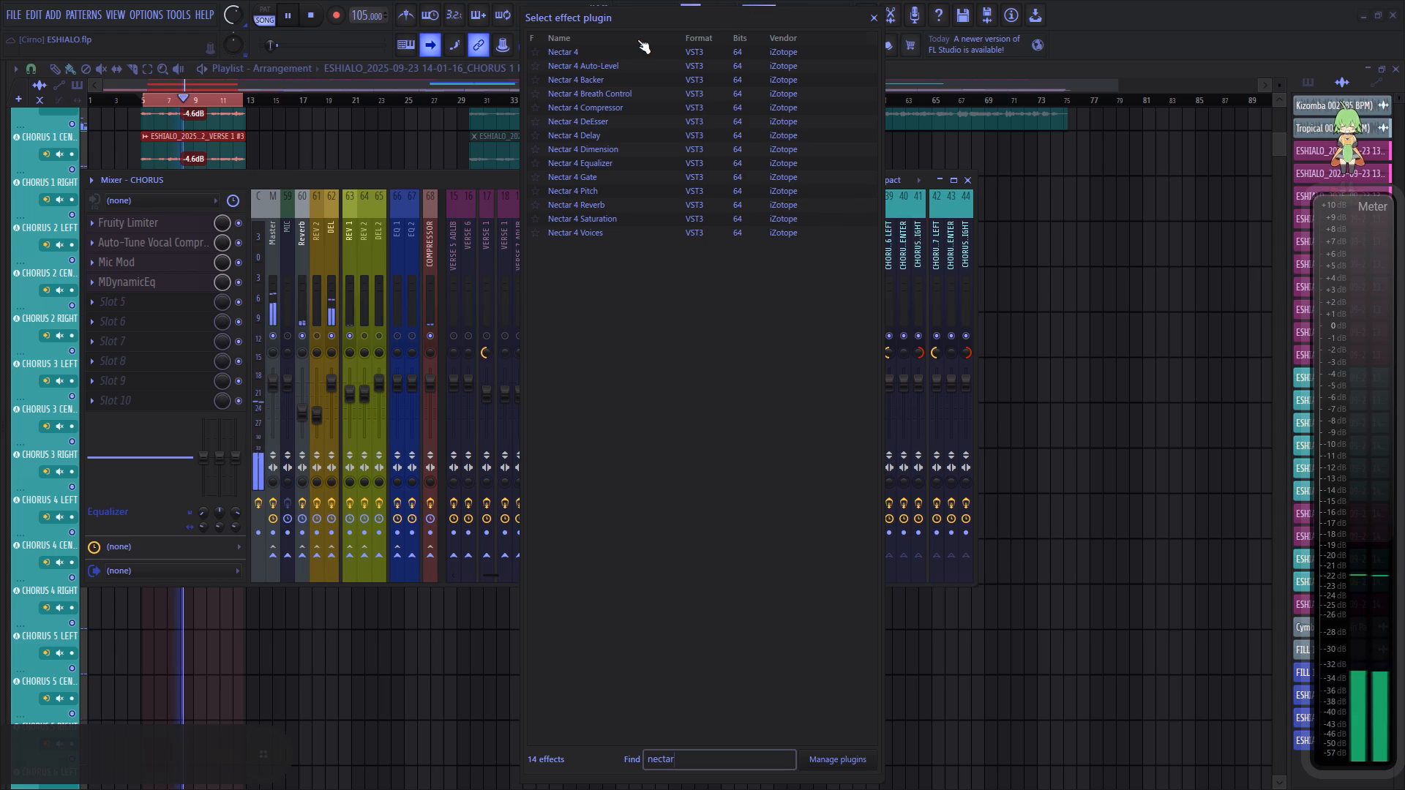
double_click(629, 47)
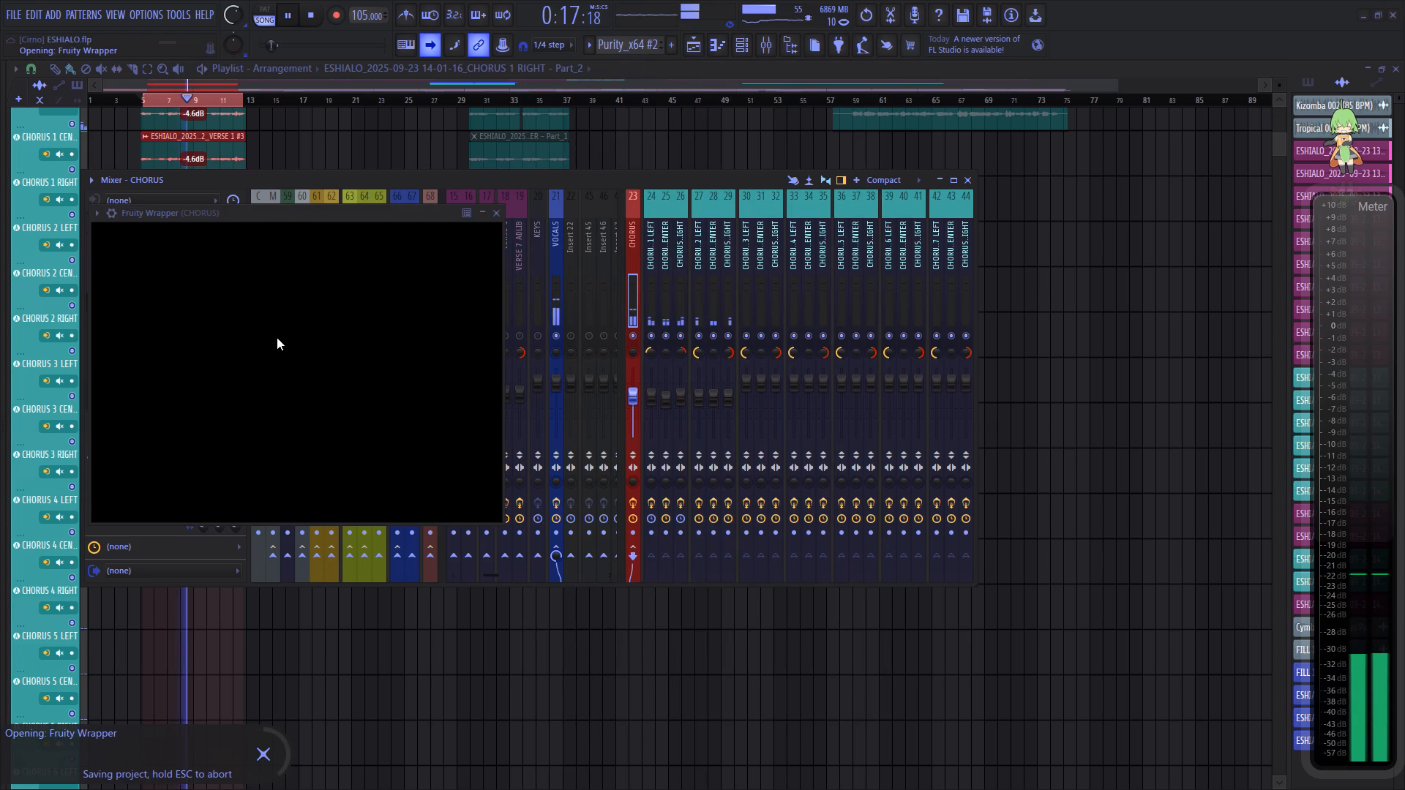
Load the iZotope Breathy preset in the CHORUS track's Nectar 4 and close the preset browser.
click(591, 243)
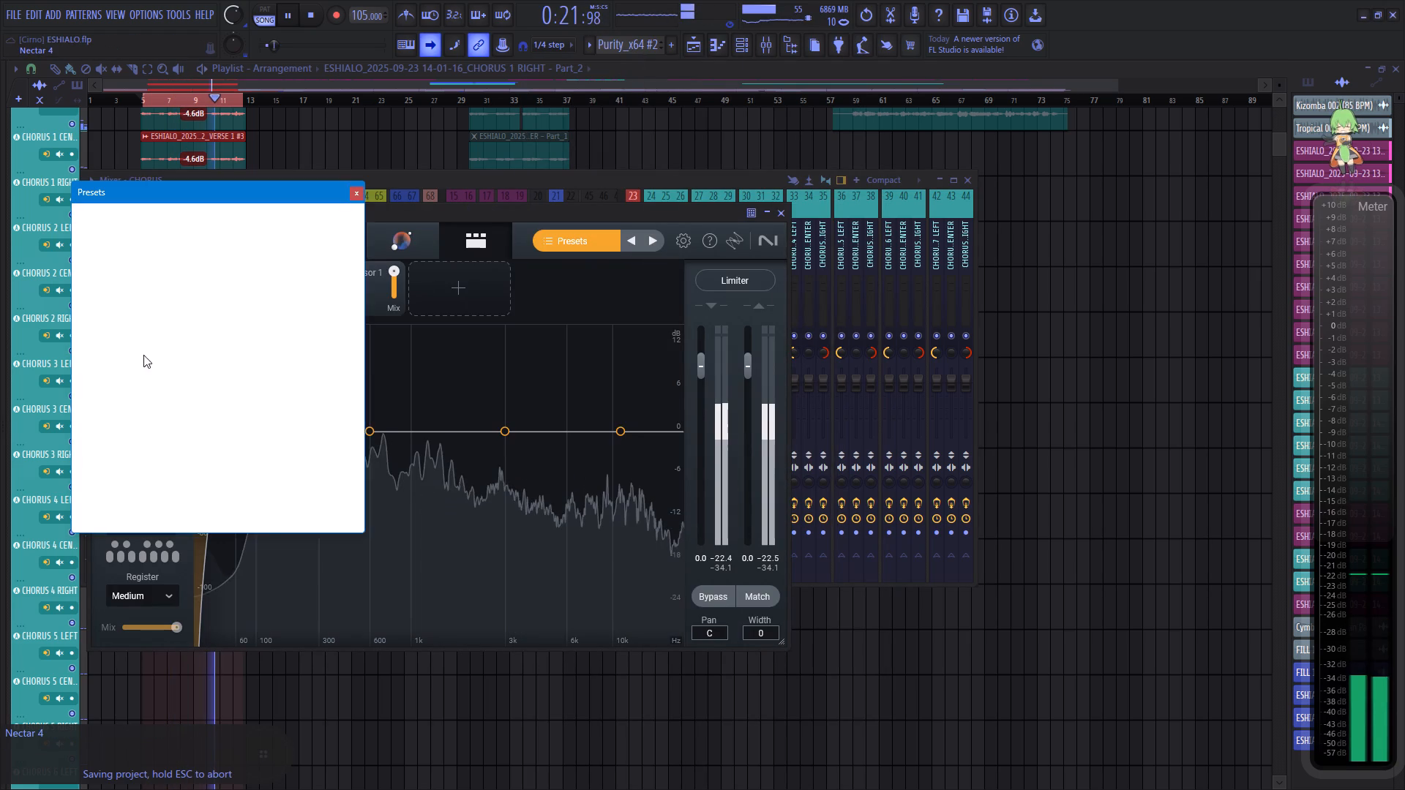
click(88, 338)
scroll(154, 380, down, 7)
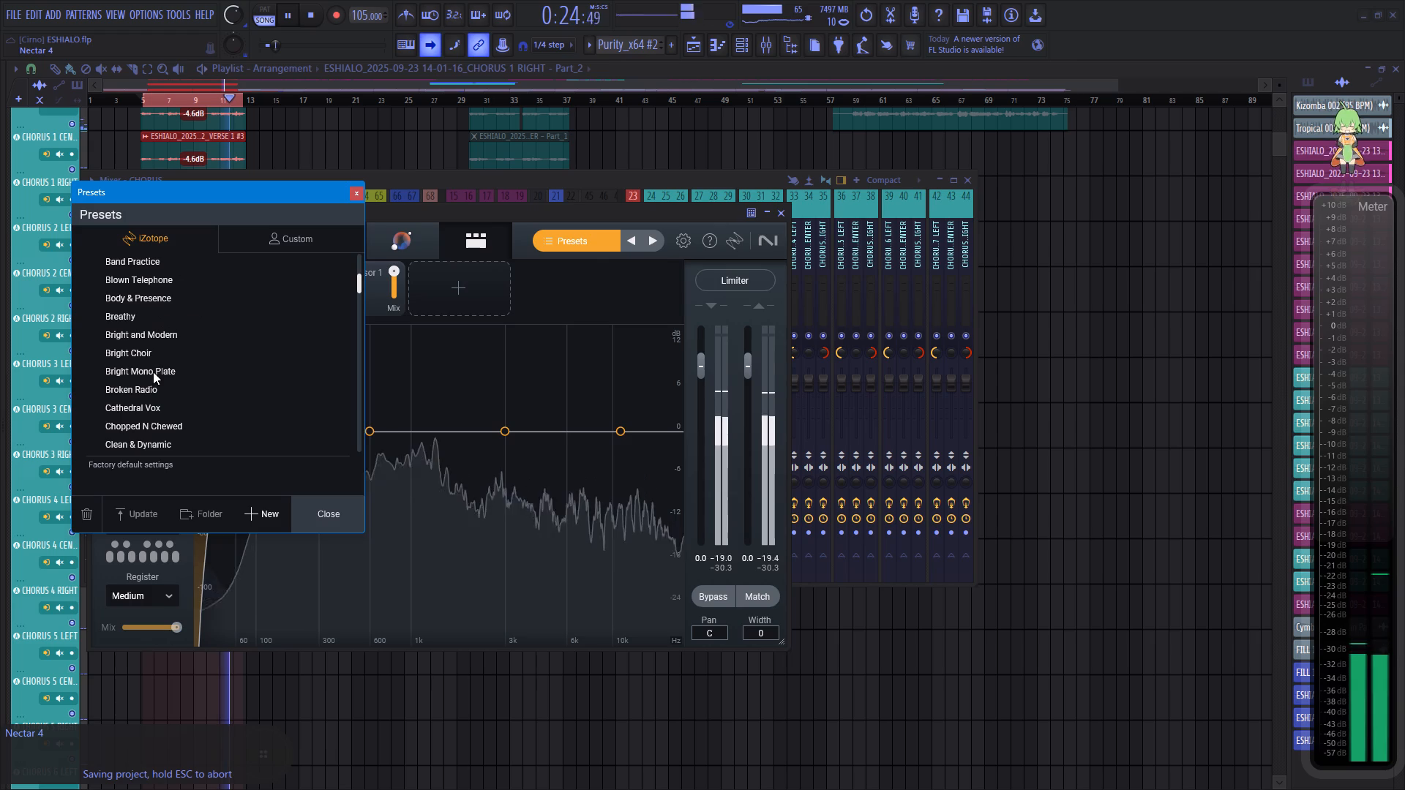
click(149, 325)
click(334, 521)
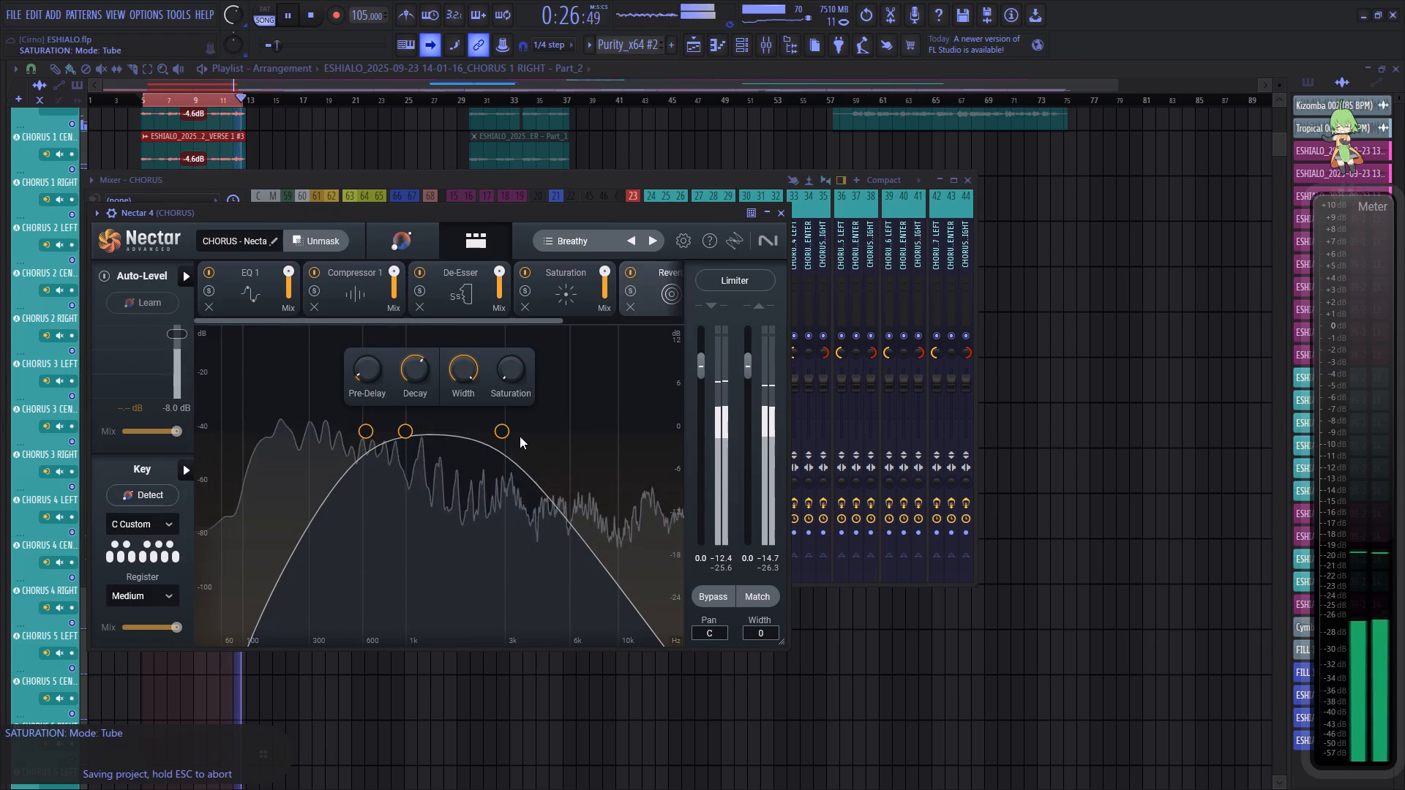
In Nectar 4's Reverb, extend the upper filter node to the top of the spectrum and cut 4.5 dB at about 1.0 kHz.
drag(503, 432, 798, 424)
drag(405, 429, 408, 462)
Set Nectar 4's De-Esser threshold to about -6.8 dB and leave its Listen mode off.
click(456, 286)
click(580, 492)
scroll(585, 494, down, 2)
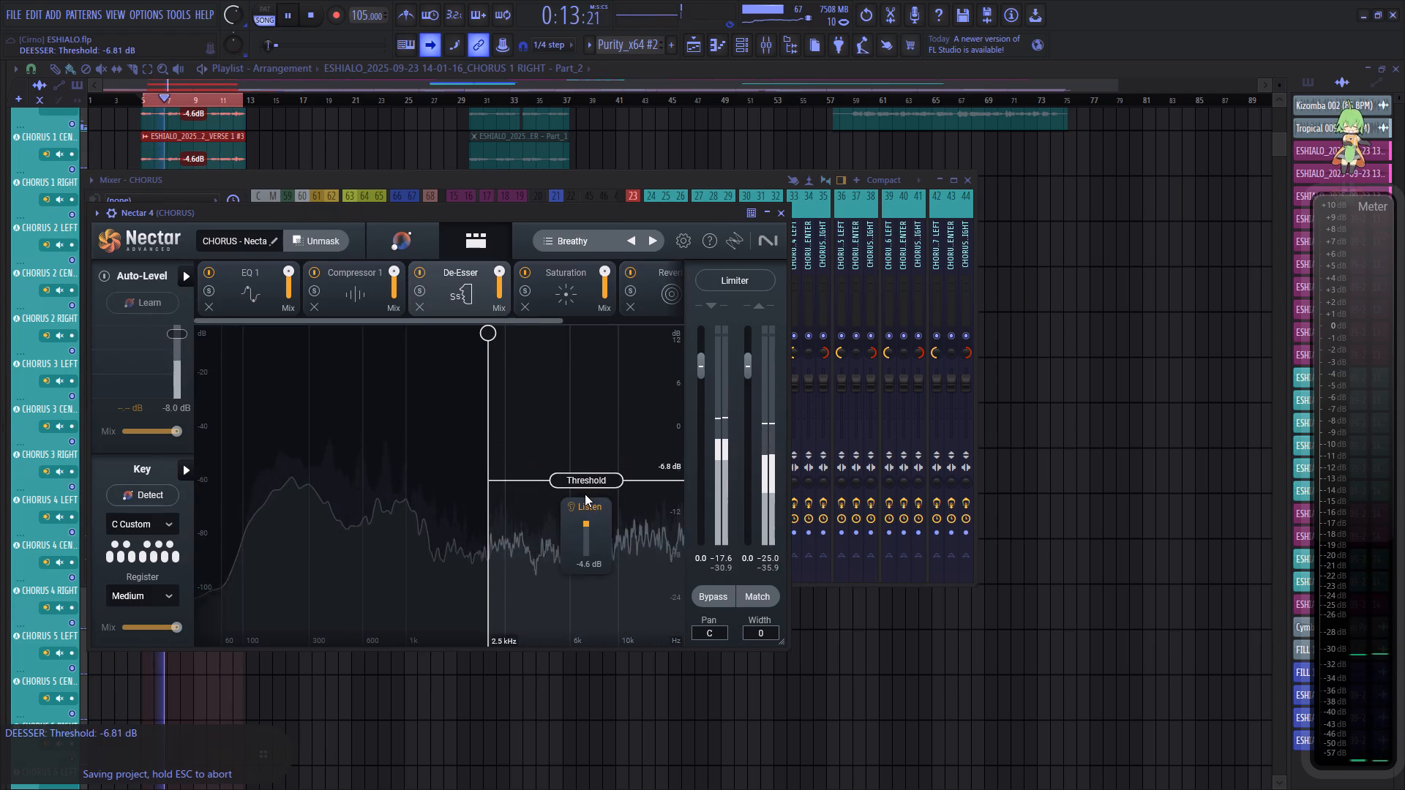
click(585, 506)
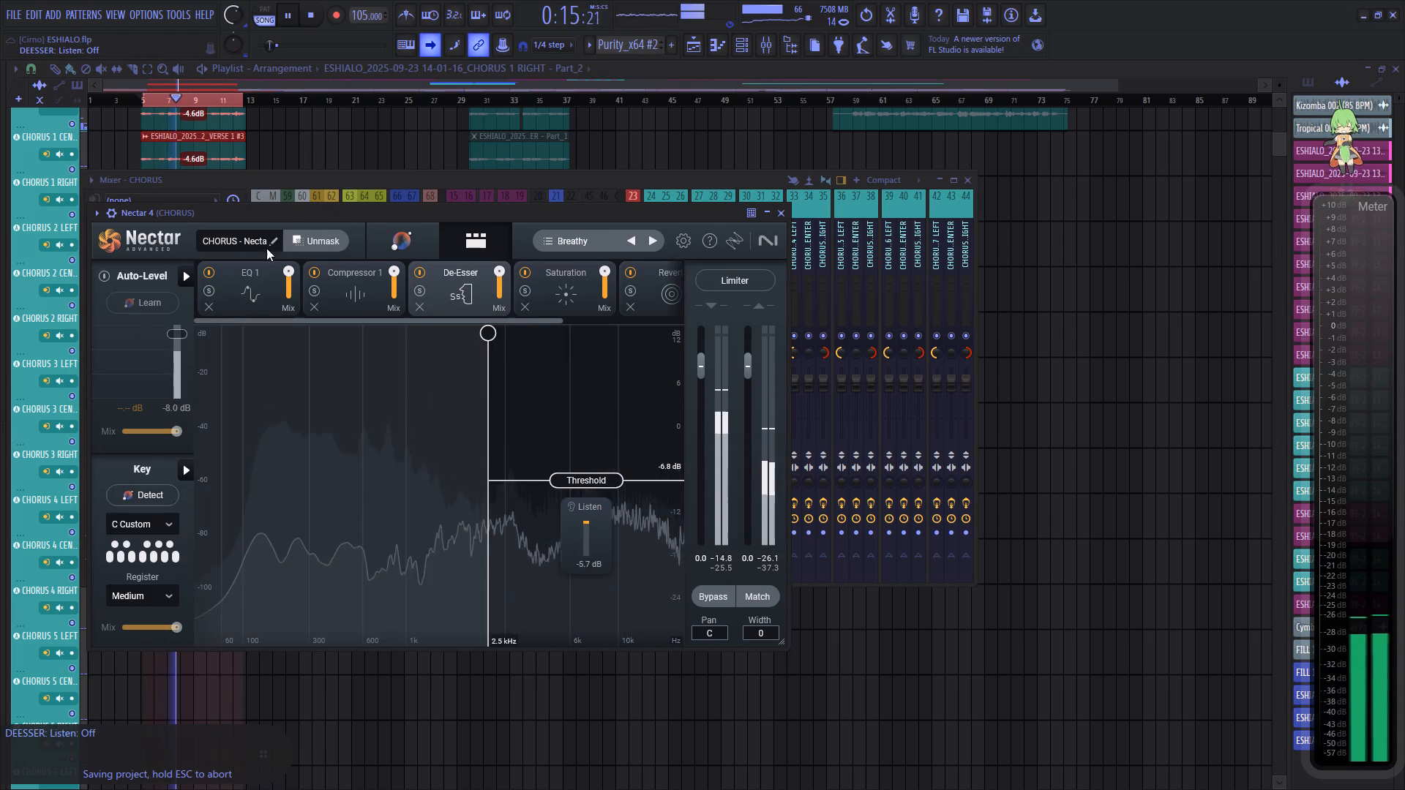
Adjust Nectar 4's EQ 1 Baxandall Treble band to about 8.7 dB of gain at 8733 Hz.
click(249, 270)
drag(586, 326, 597, 361)
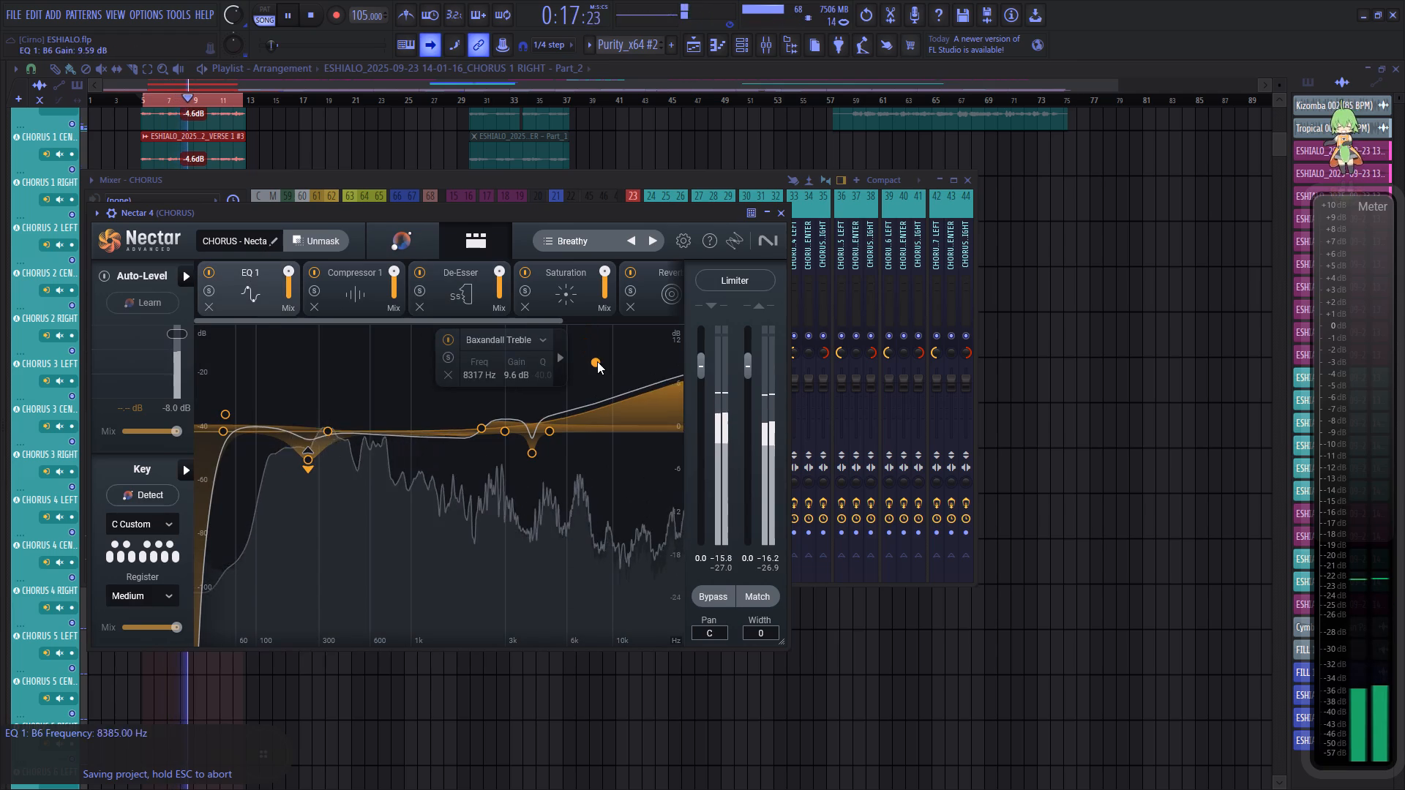
drag(597, 361, 601, 366)
Set Nectar 4's Reverb wet mix to about 10.95% and close the plugin.
drag(510, 317, 612, 327)
drag(542, 320, 577, 323)
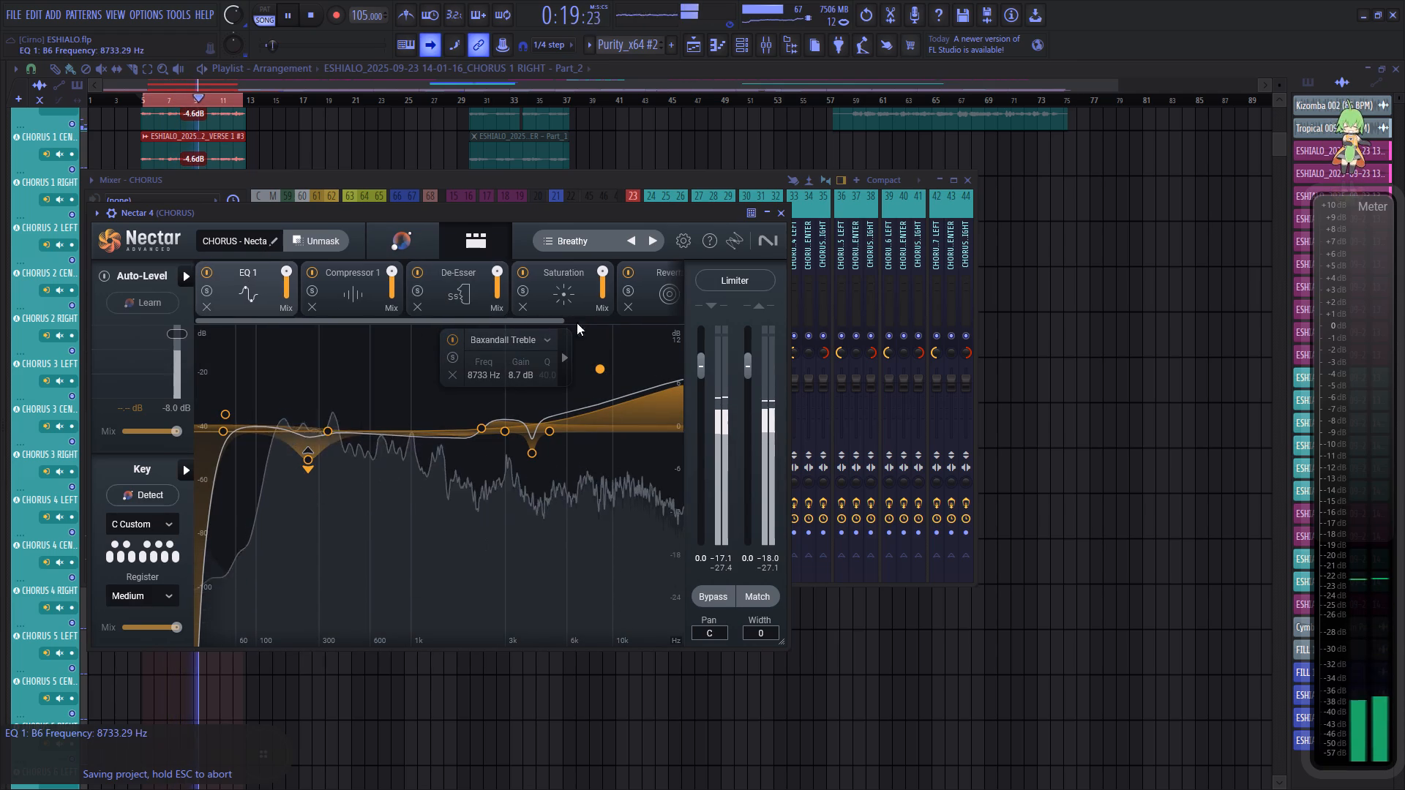
drag(577, 323, 617, 319)
click(586, 288)
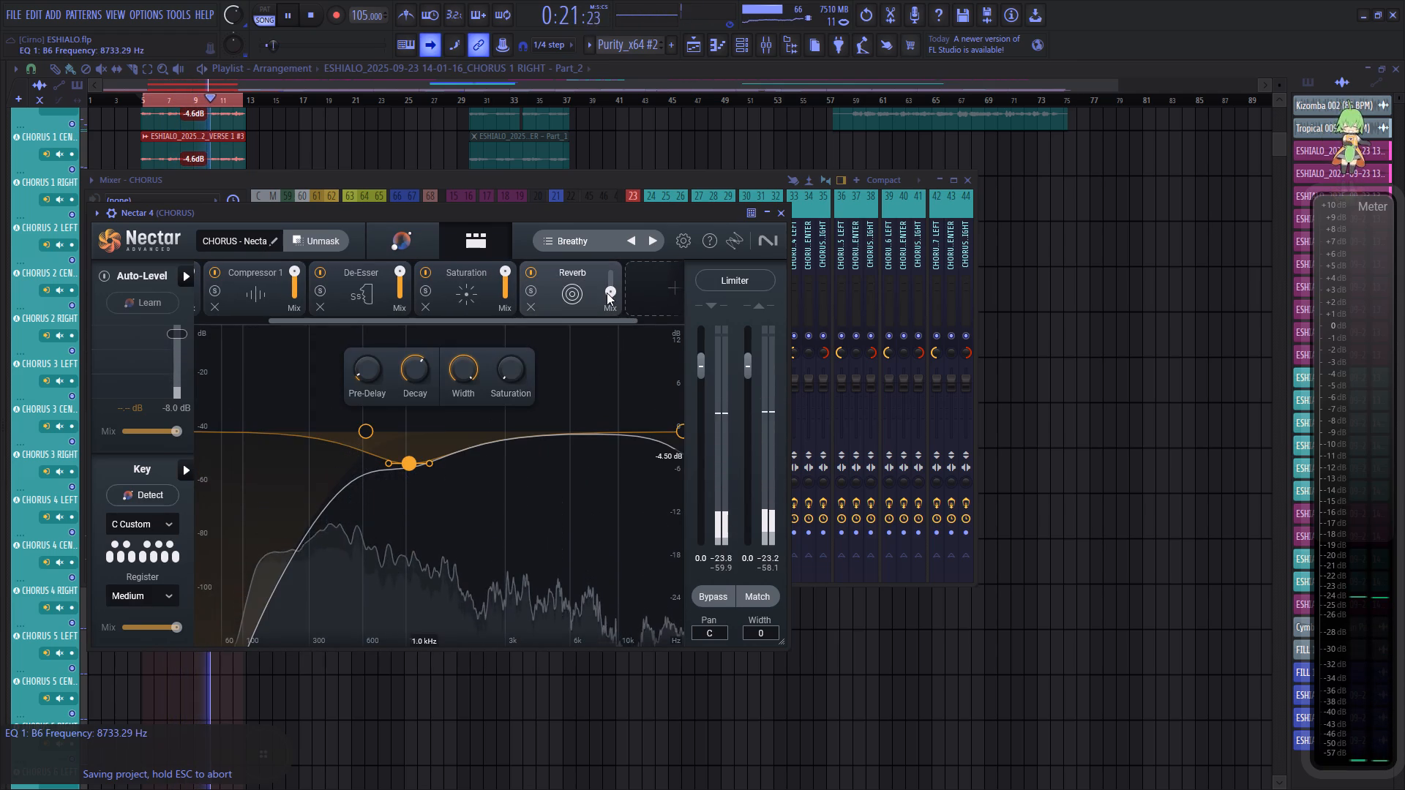
scroll(607, 290, down, 3)
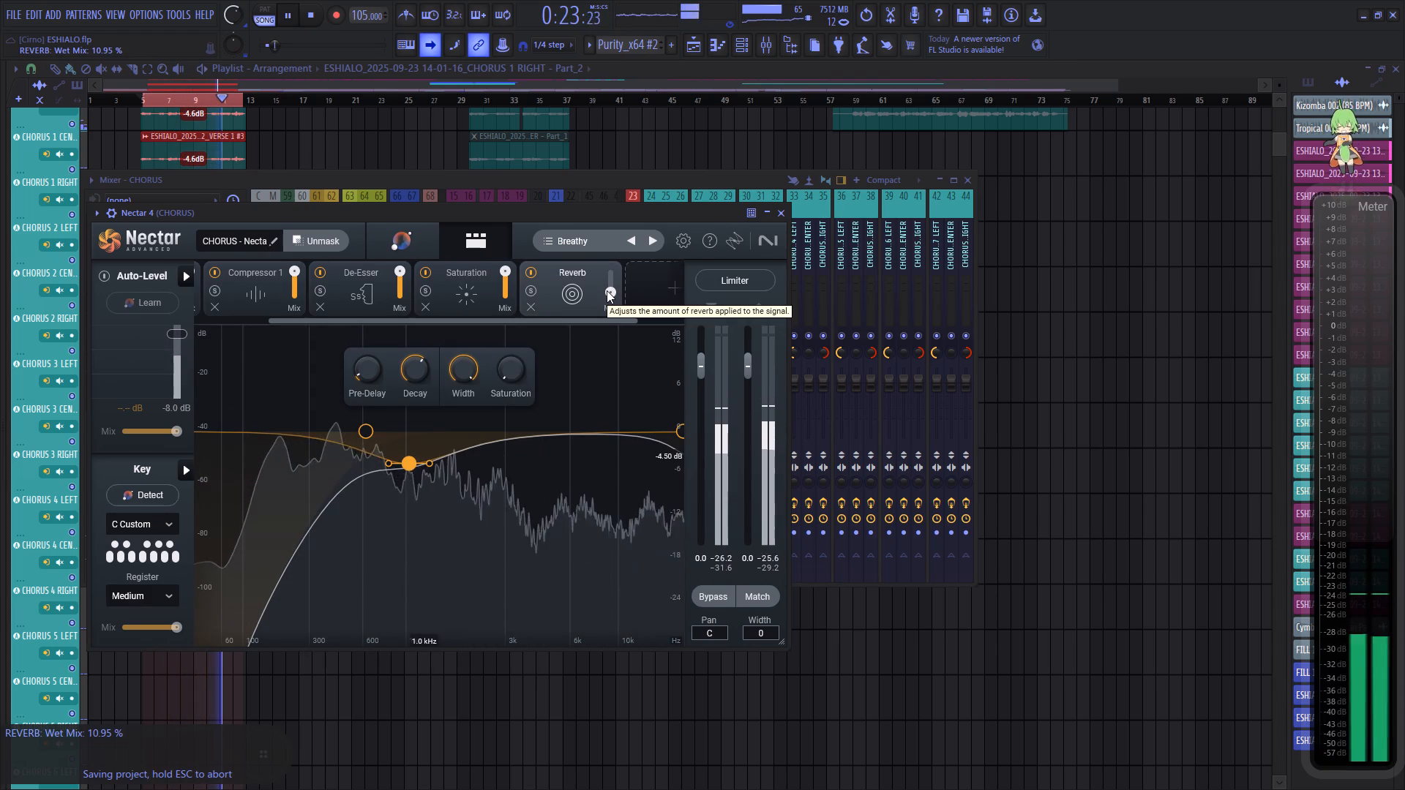
click(784, 213)
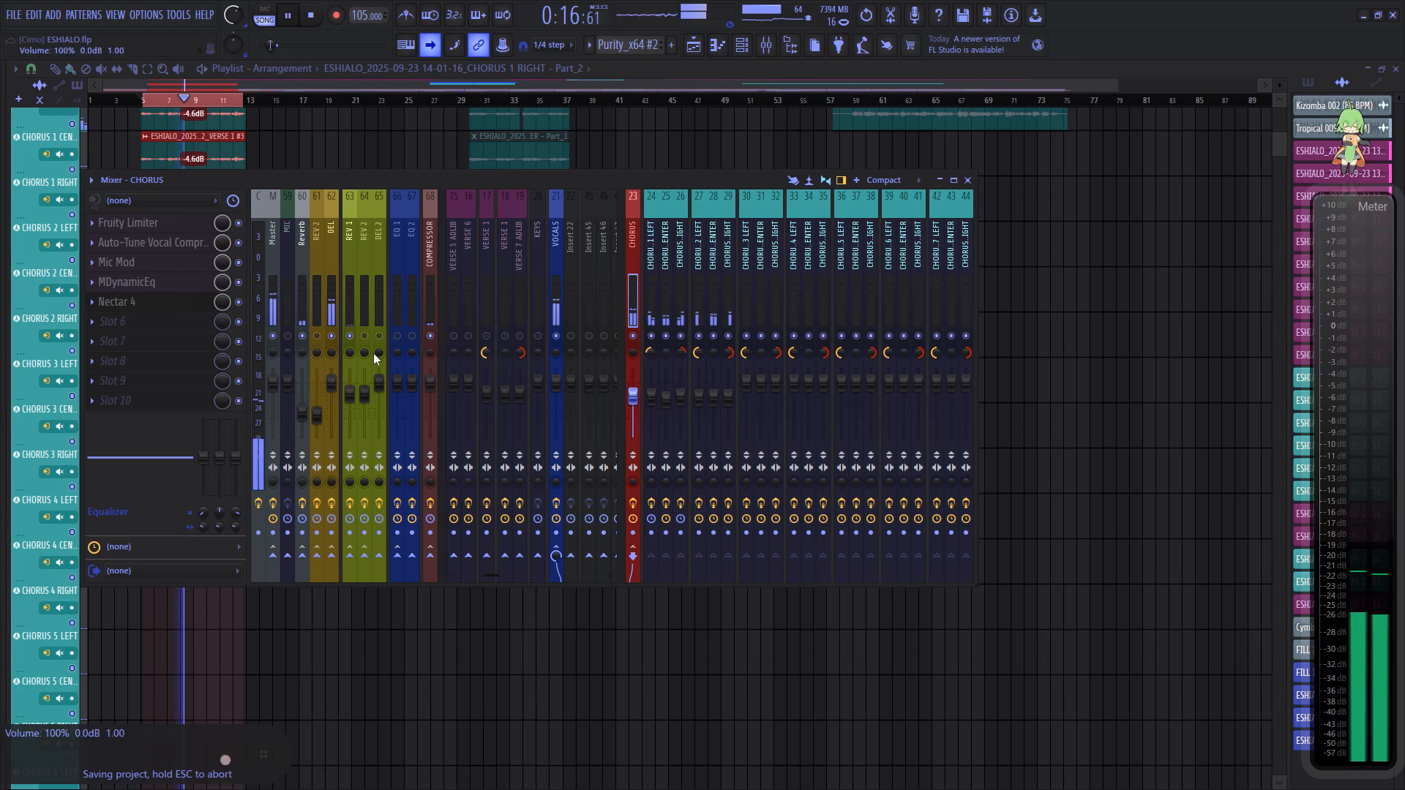
Return to the playlist, clear the looped time selection, and place the playhead near bar 5 where the chorus clips begin.
click(604, 86)
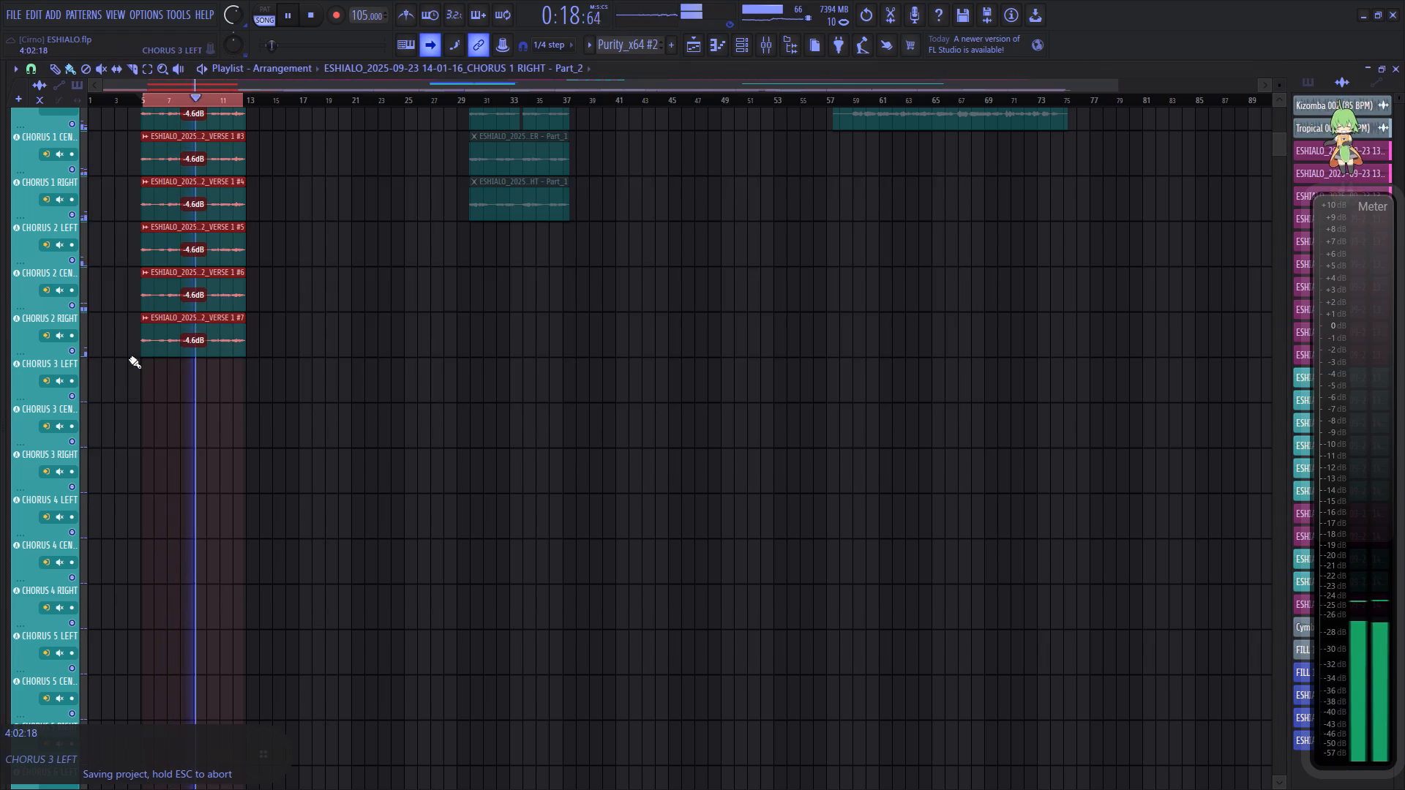
scroll(117, 245, up, 6)
double_click(152, 103)
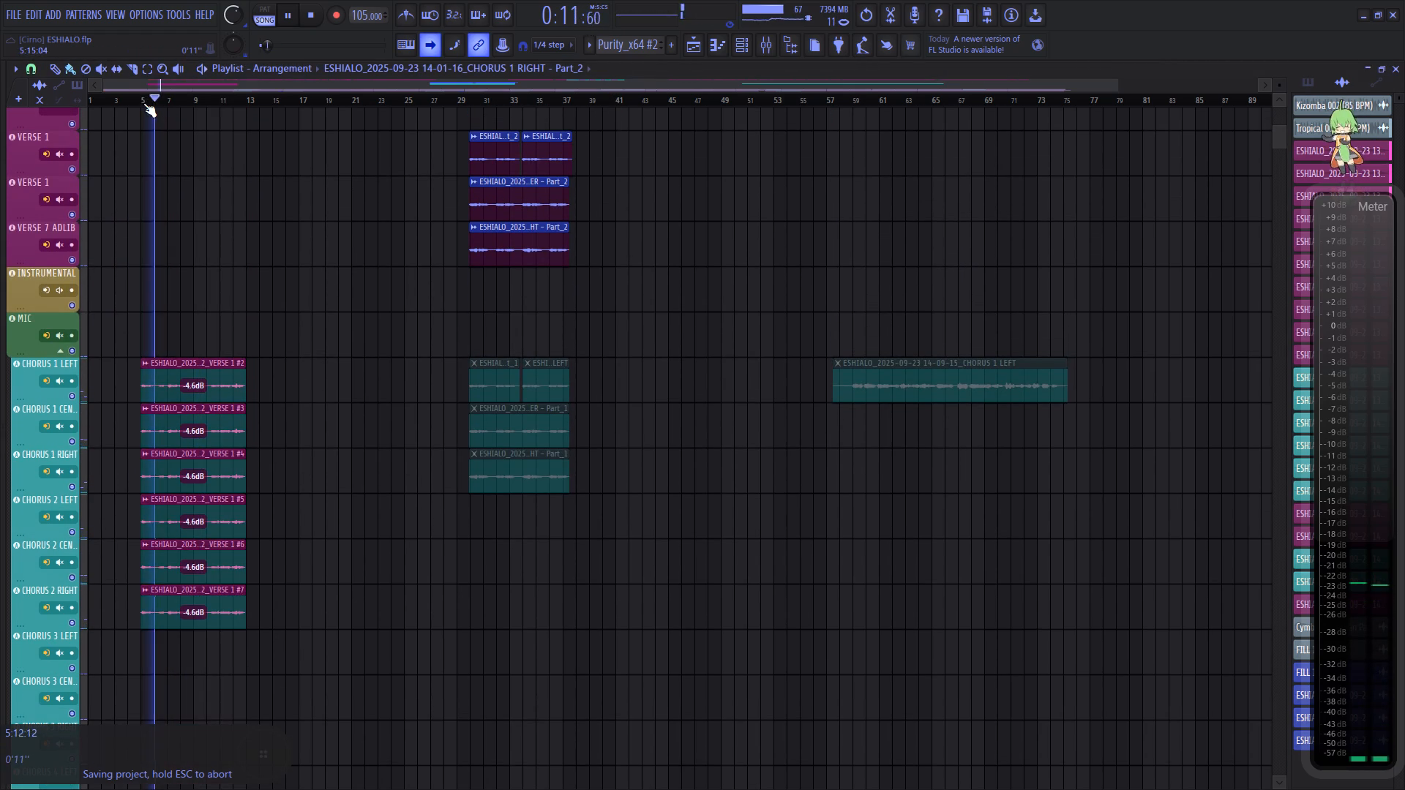
click(143, 103)
Audition the opening of the stacked chorus clips and try to nudge the CHORUS 1 LEFT clip.
scroll(143, 103, up, 16)
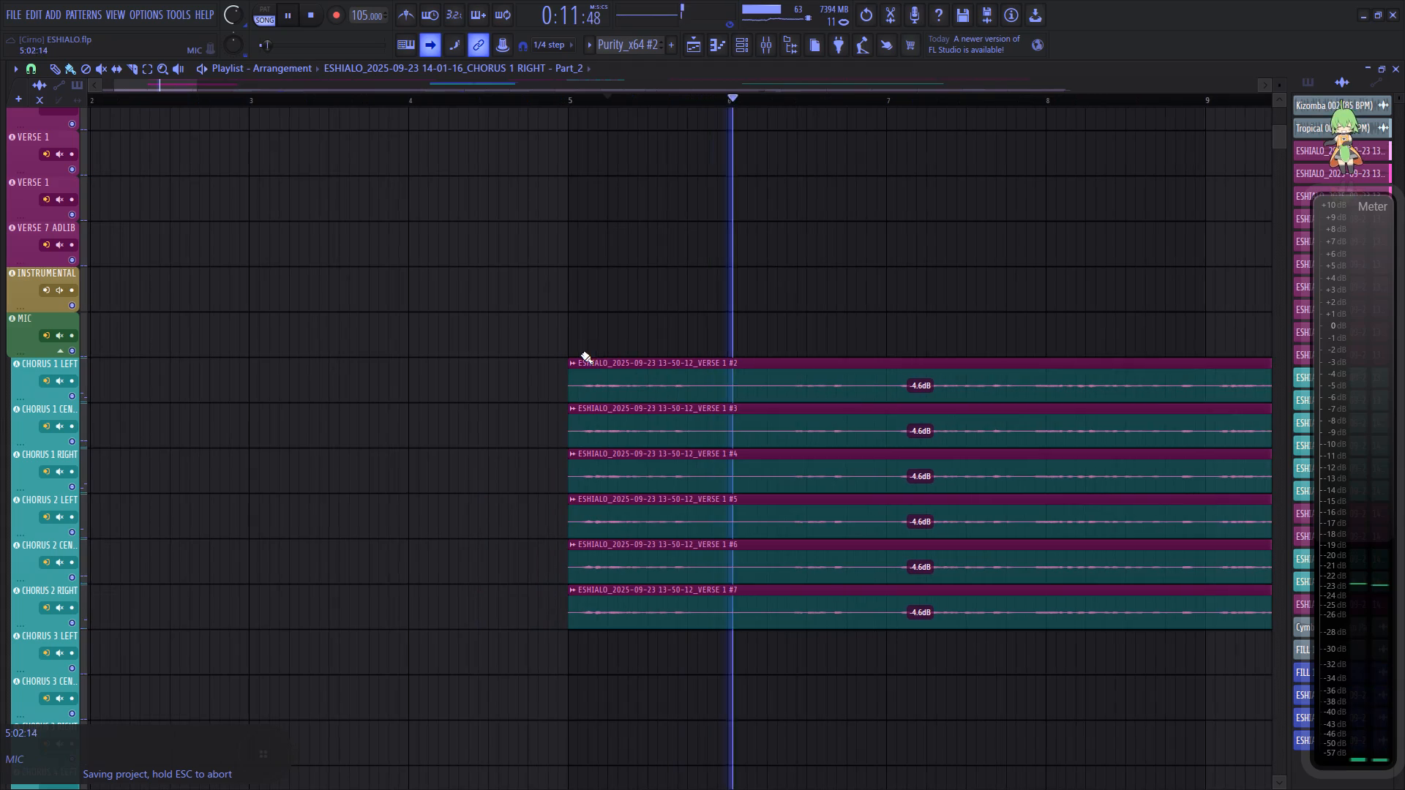
key(space)
scroll(623, 105, up, 7)
key(space)
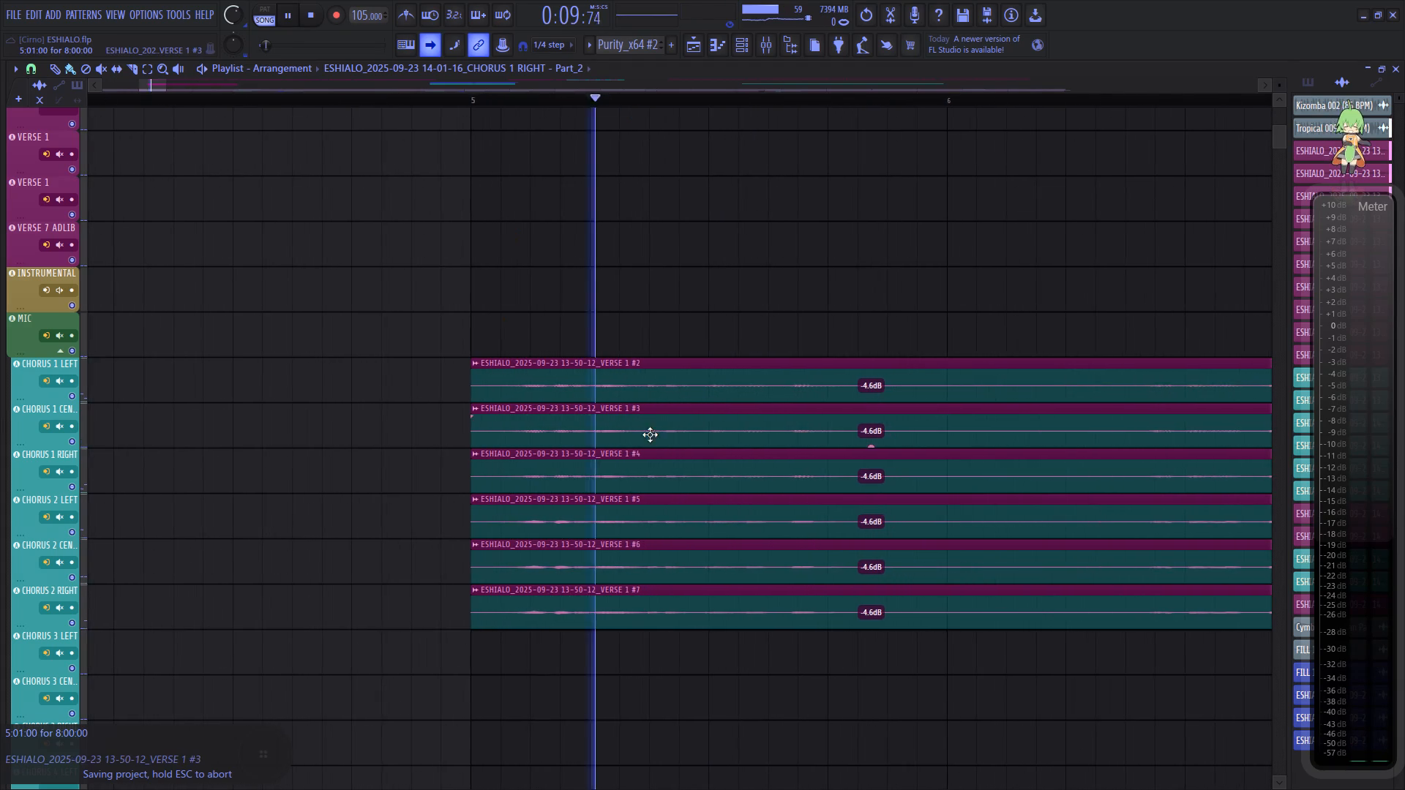
key(space)
drag(647, 389, 645, 399)
key(space)
key(space)
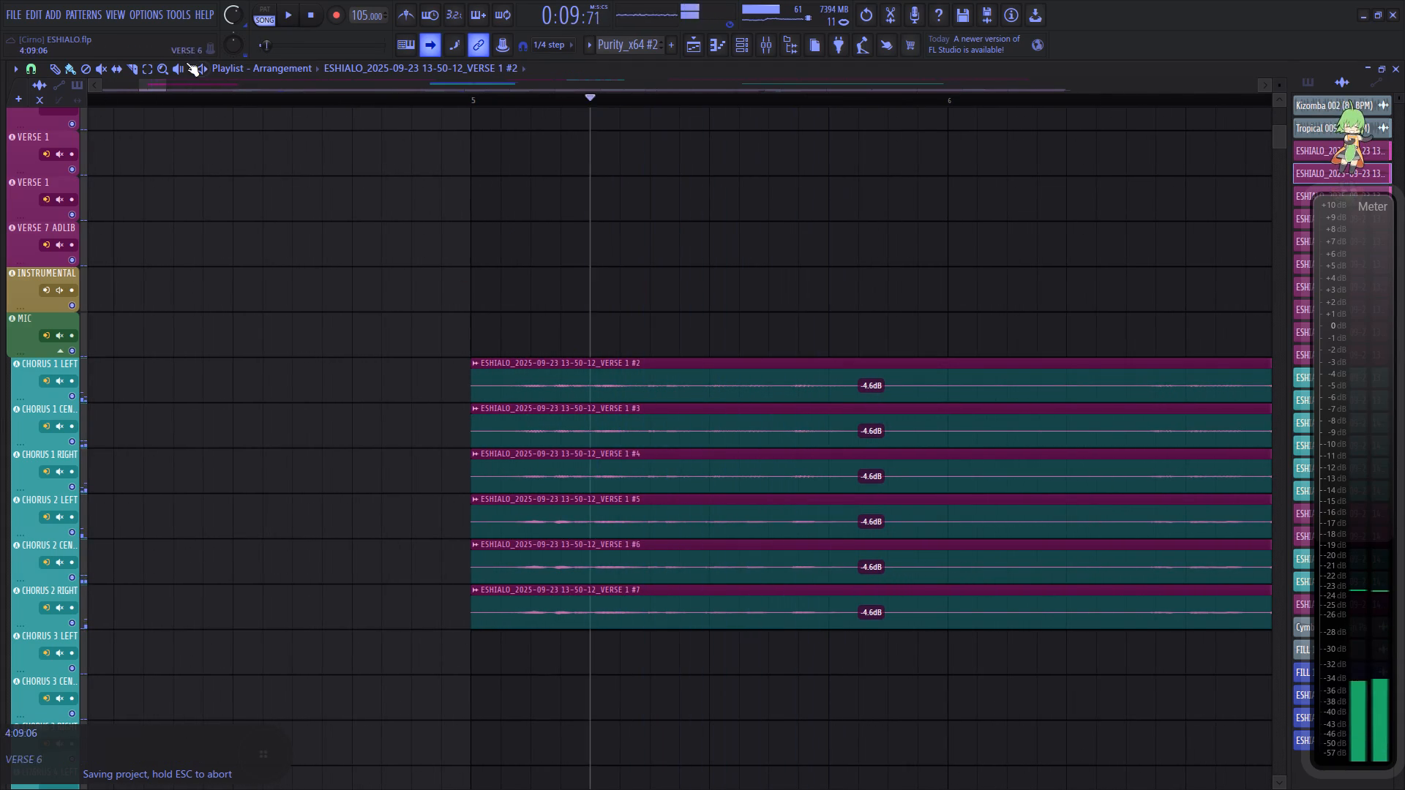
key(space)
Change the playlist snap setting and nudge the CHORUS 1 LEFT clip slightly later, to 5:01:02, then audition it.
click(26, 66)
click(64, 140)
key(space)
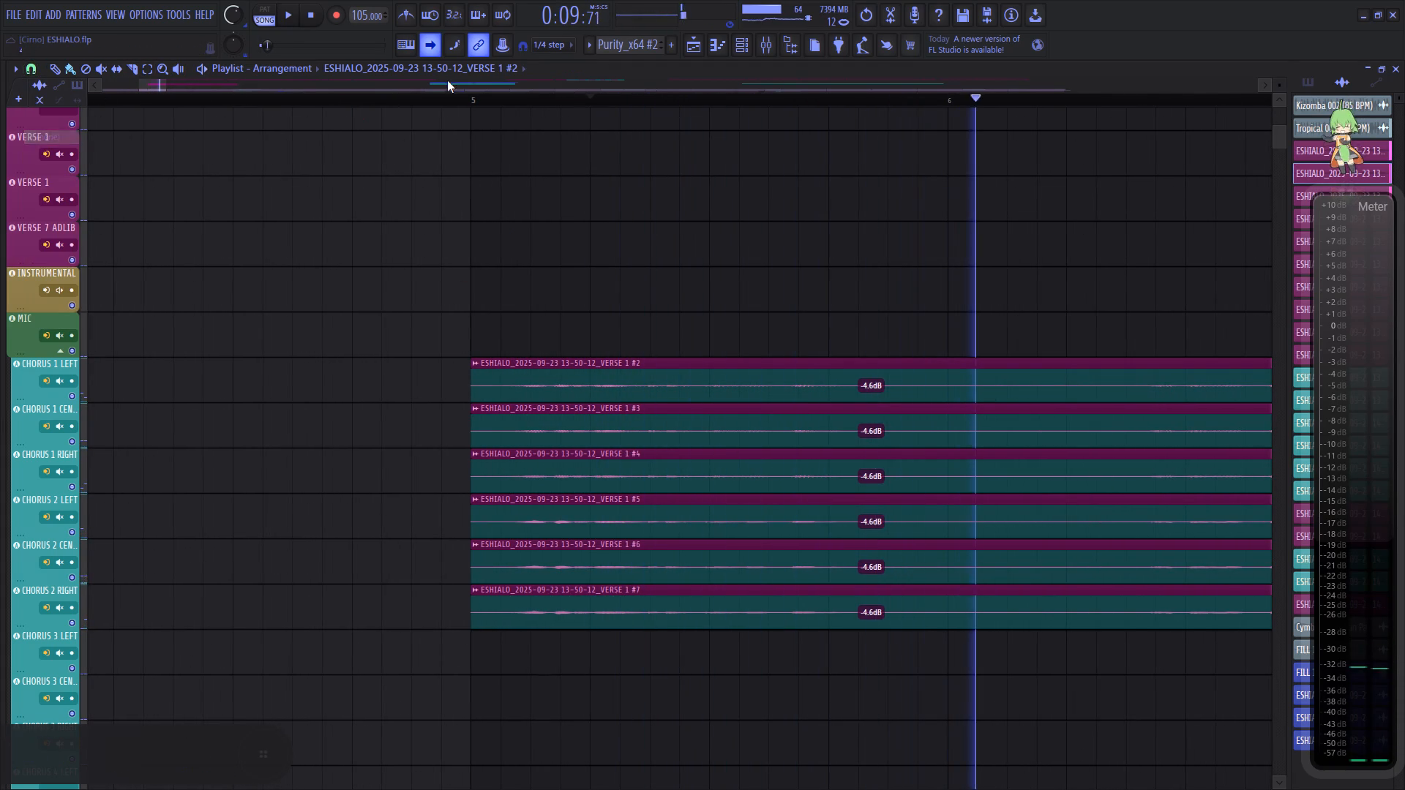
key(space)
scroll(512, 97, up, 15)
scroll(535, 102, up, 6)
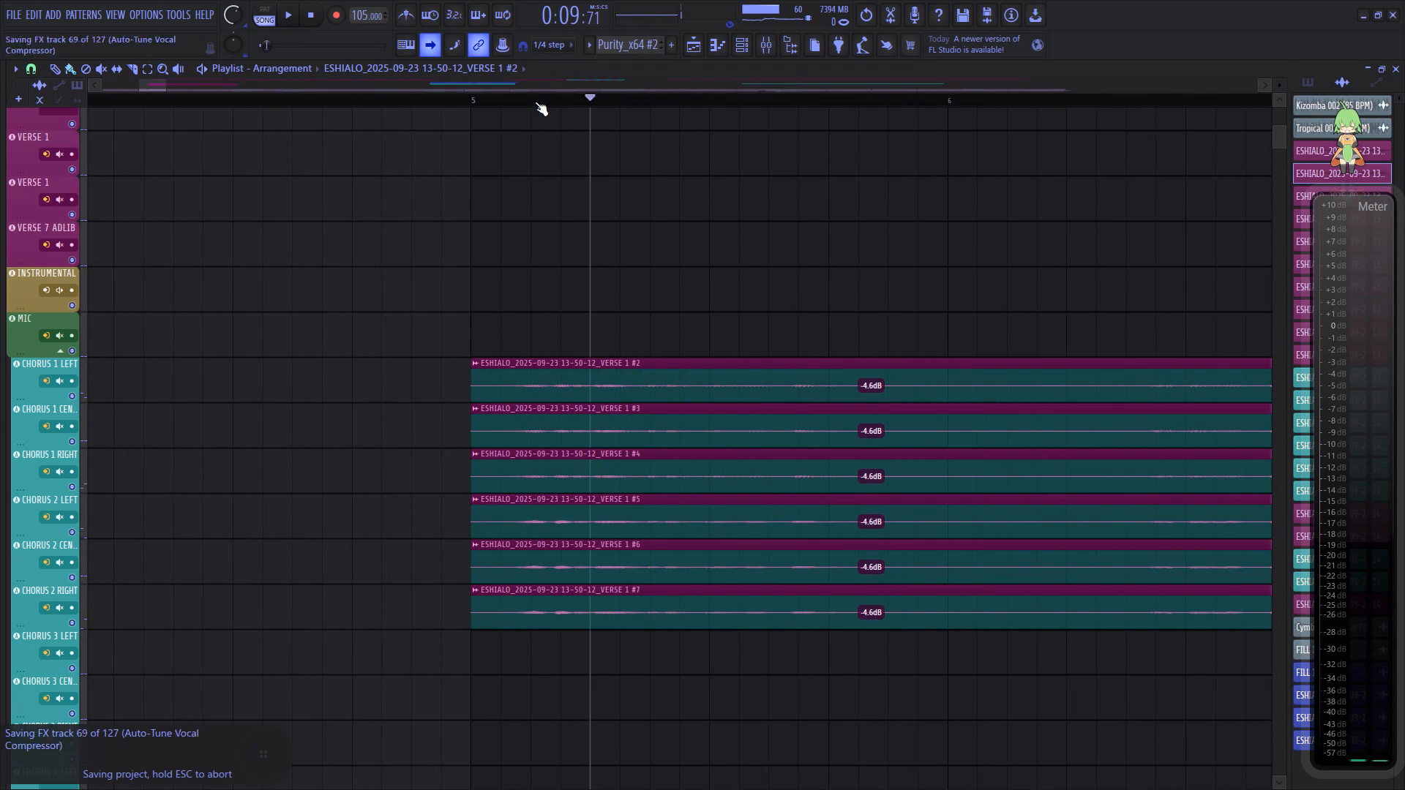
scroll(535, 102, up, 12)
drag(474, 370, 475, 377)
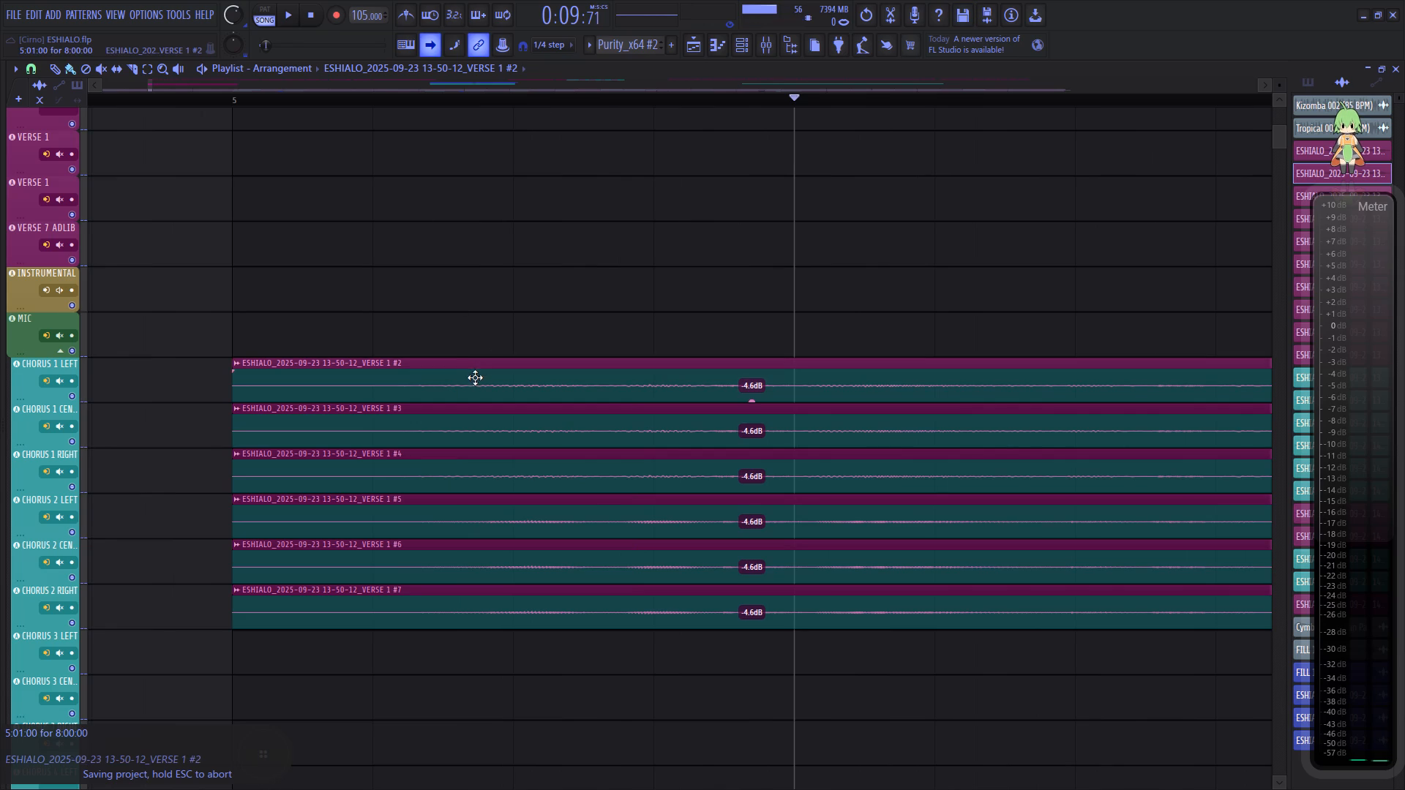
drag(475, 377, 484, 387)
key(space)
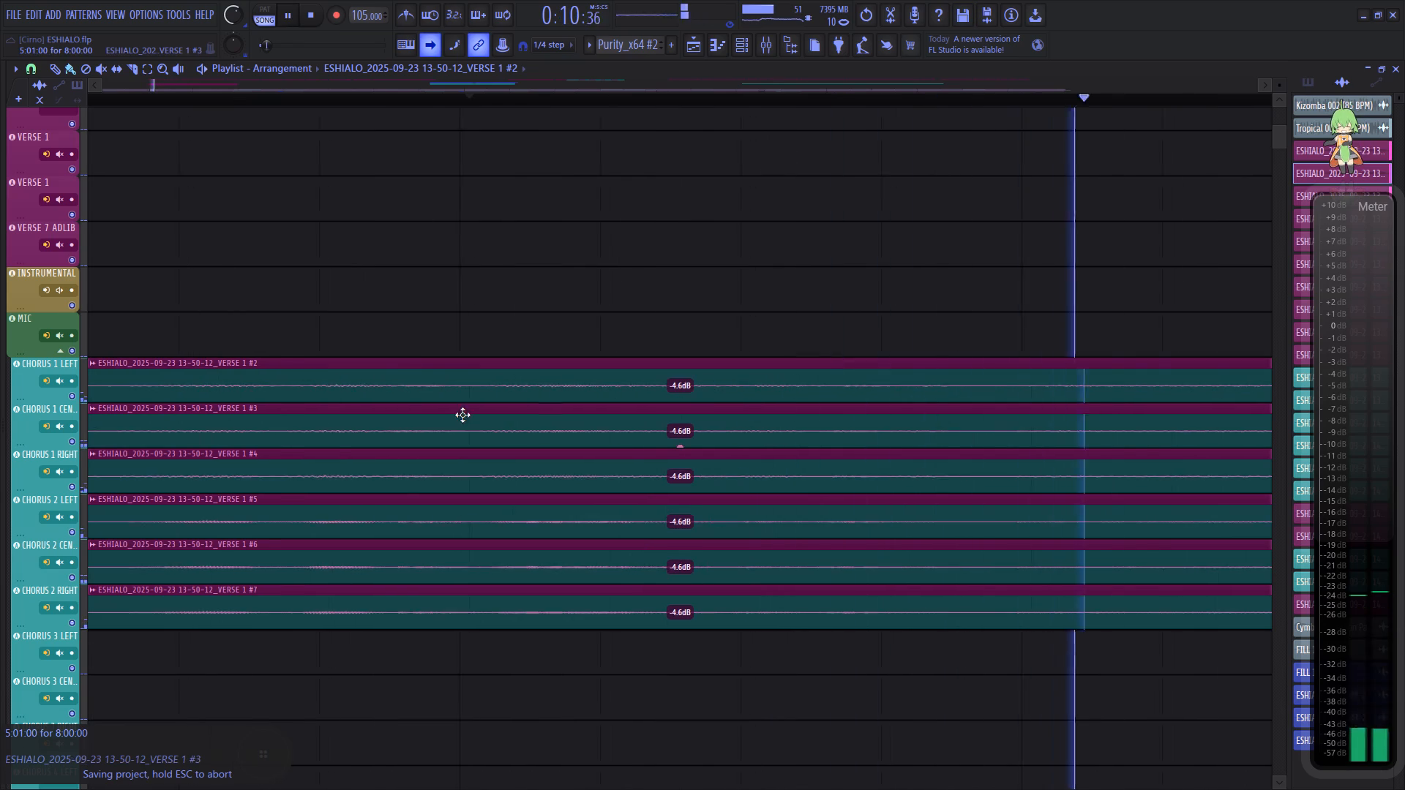
key(space)
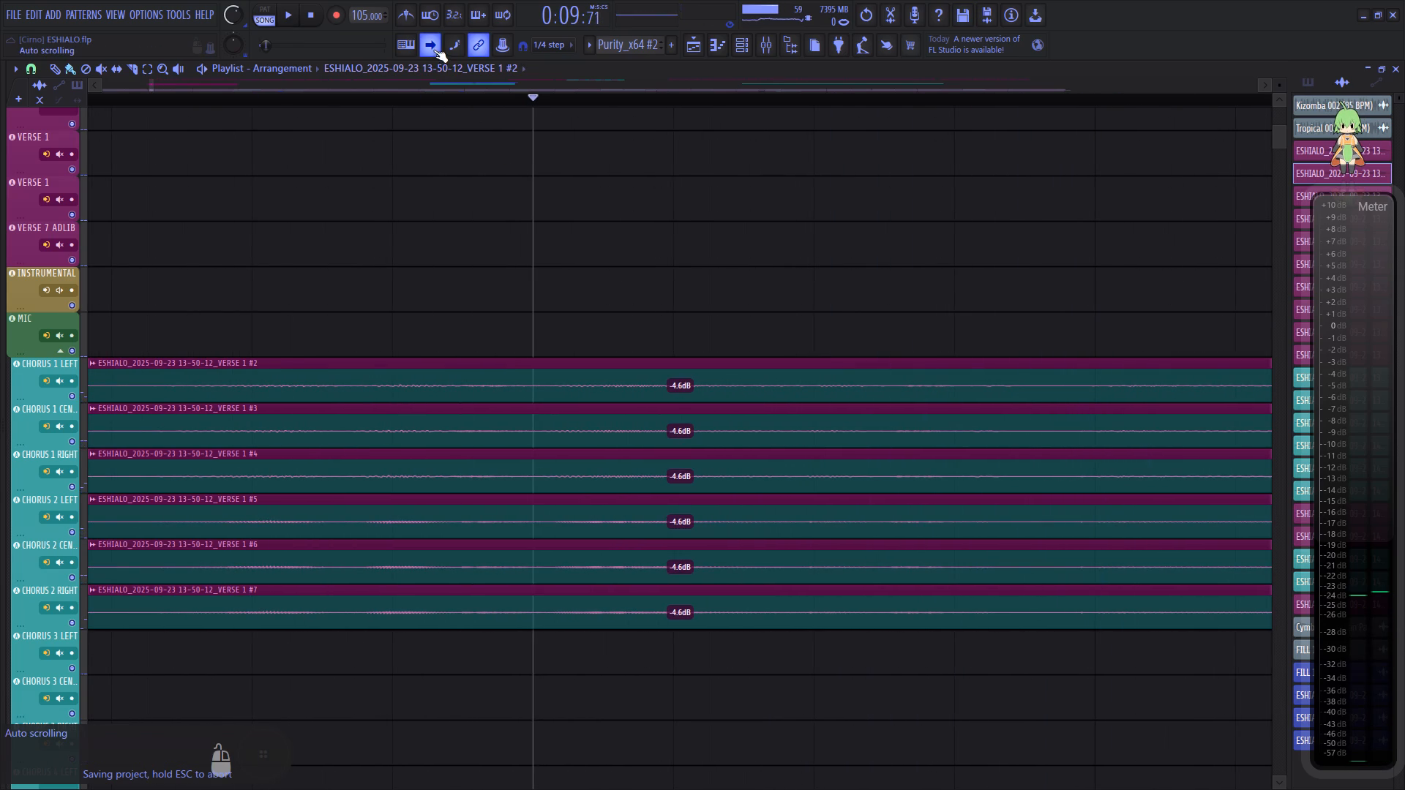
Turn off playlist auto scrolling and reposition the playhead at the beginning of the chorus clips.
click(433, 50)
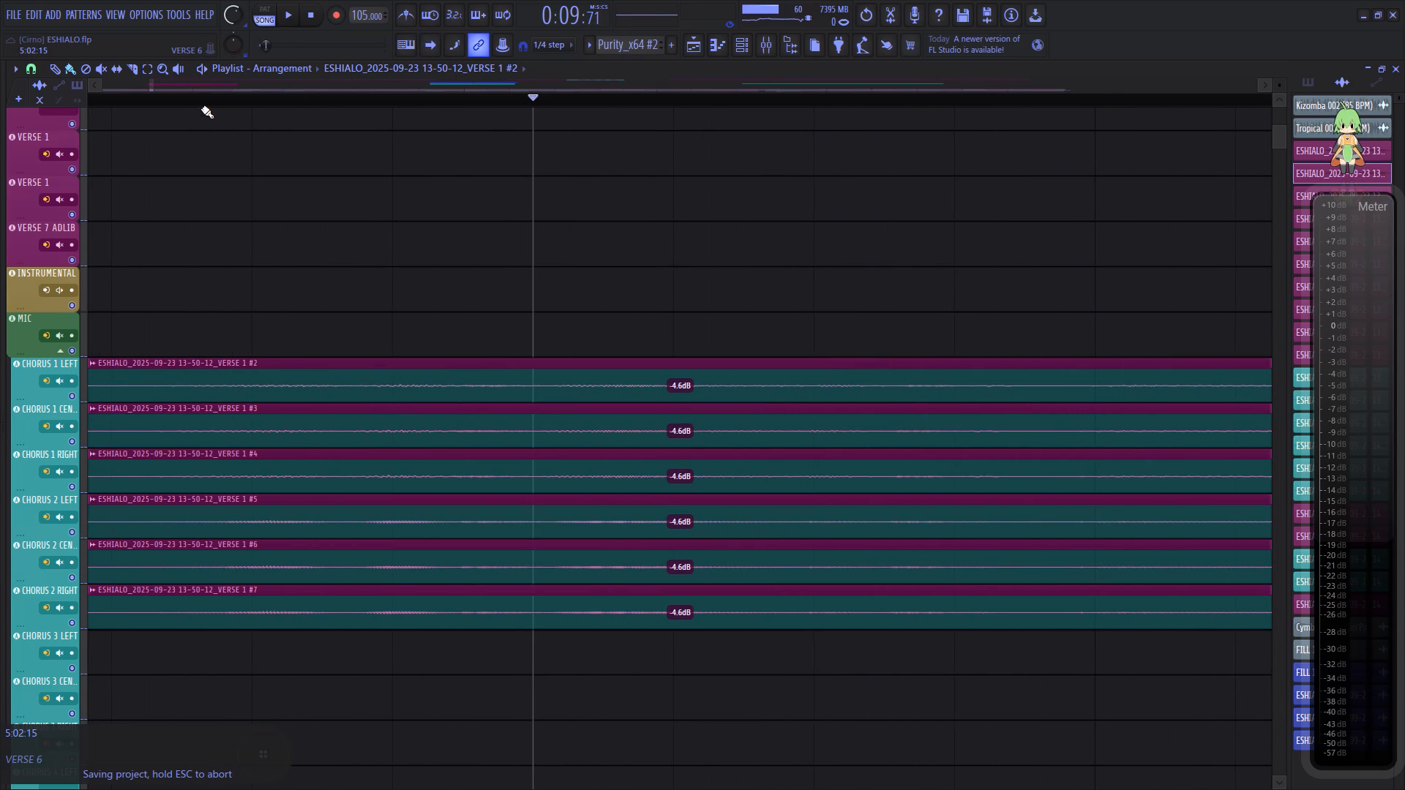
scroll(206, 102, down, 12)
click(174, 87)
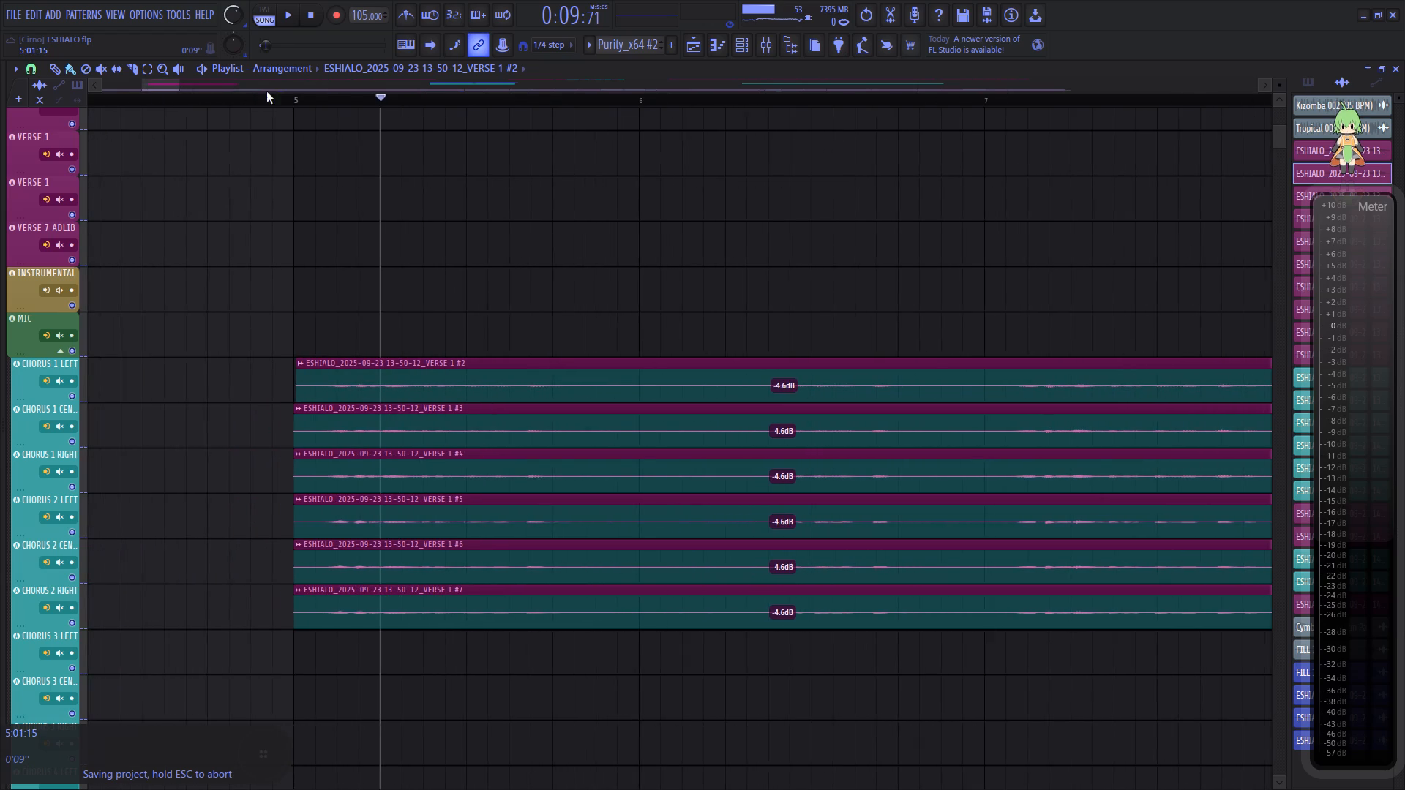
click(291, 95)
scroll(291, 97, up, 20)
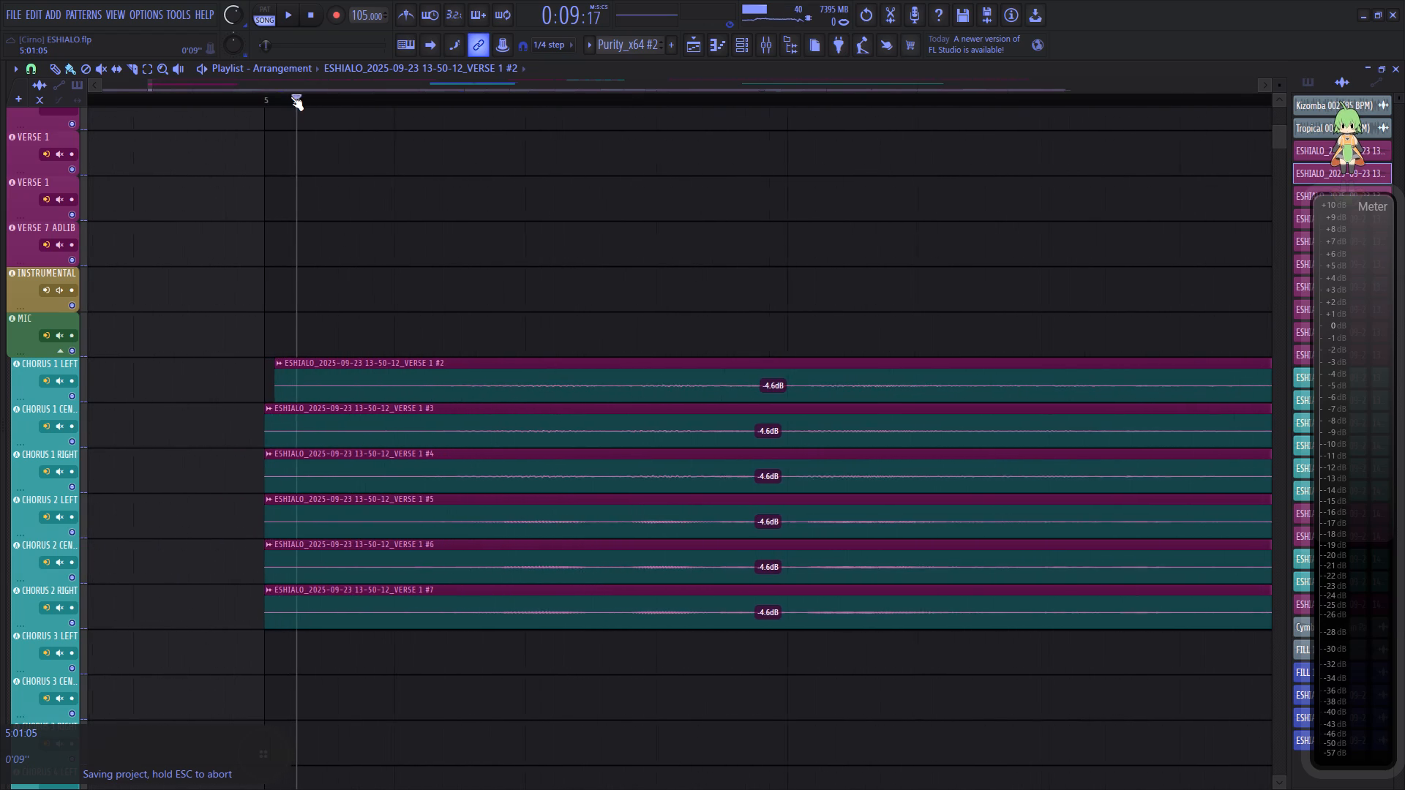
scroll(291, 97, up, 20)
scroll(291, 97, up, 20)
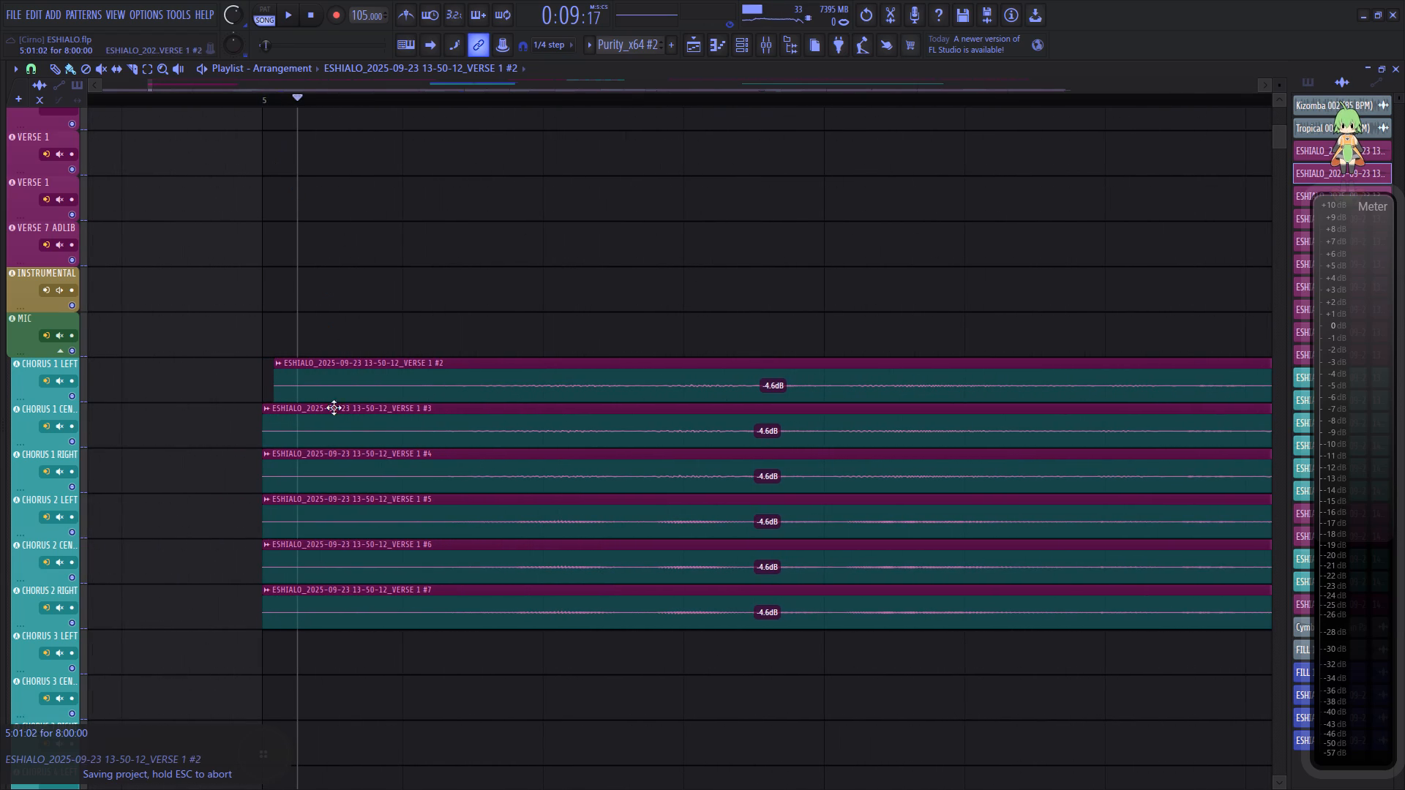
With the playhead at 5:01:00, nudge the CHORUS 1 RIGHT clip later to 5:01:02.
click(306, 473)
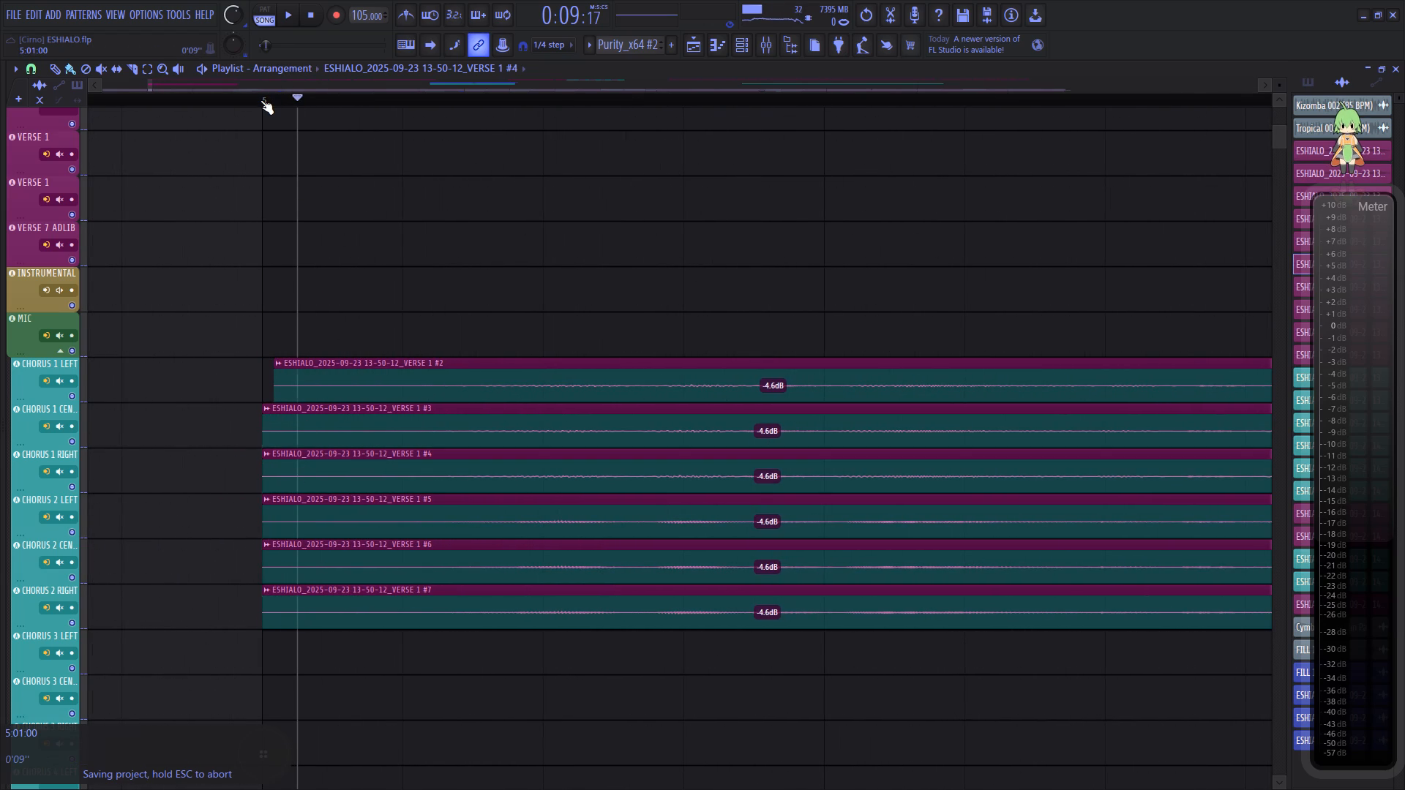
click(261, 100)
scroll(261, 100, up, 14)
drag(297, 468, 308, 476)
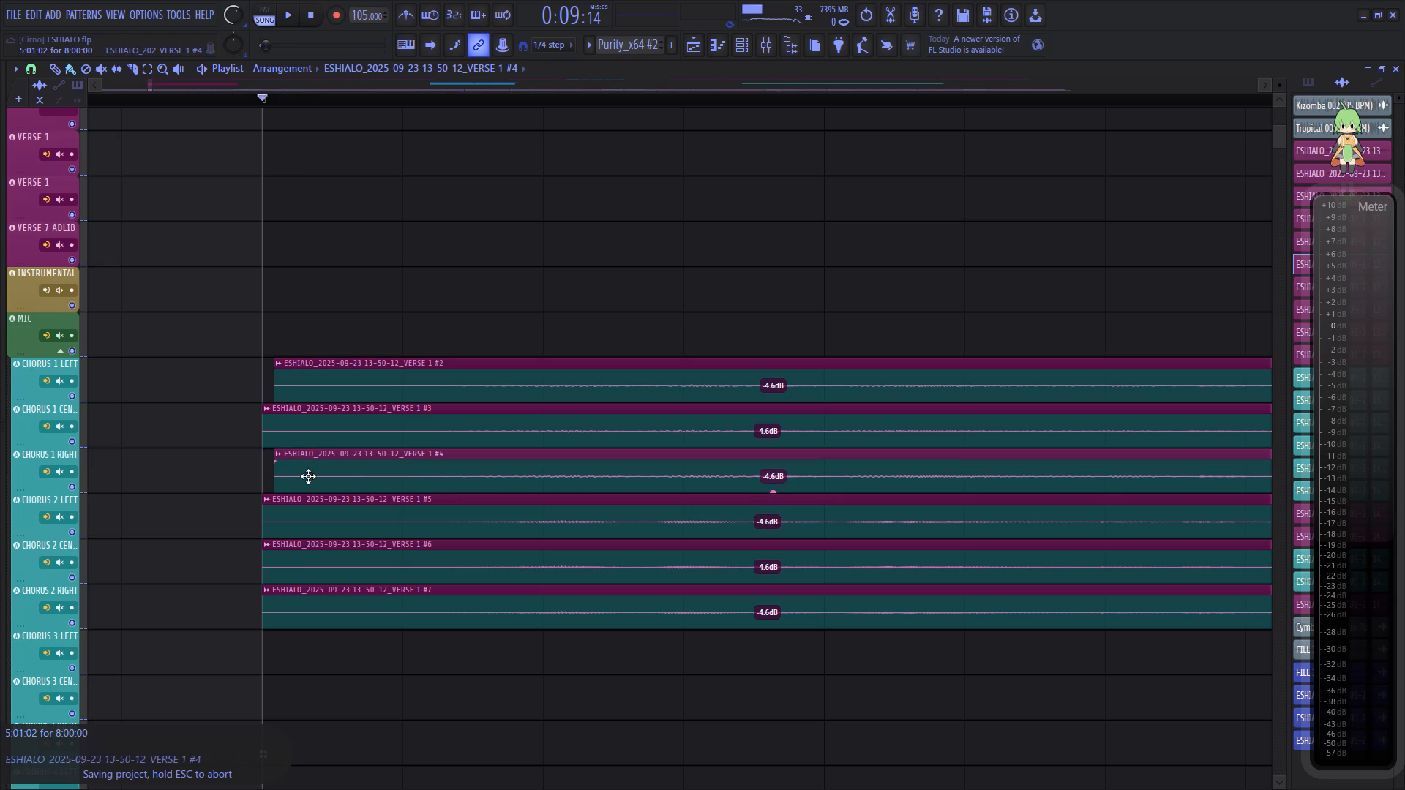
drag(308, 476, 308, 474)
Nudge the CHORUS 1 LEFT clip further, so it starts slightly later than the CHORUS 1 RIGHT clip, and audition it.
drag(298, 390, 303, 405)
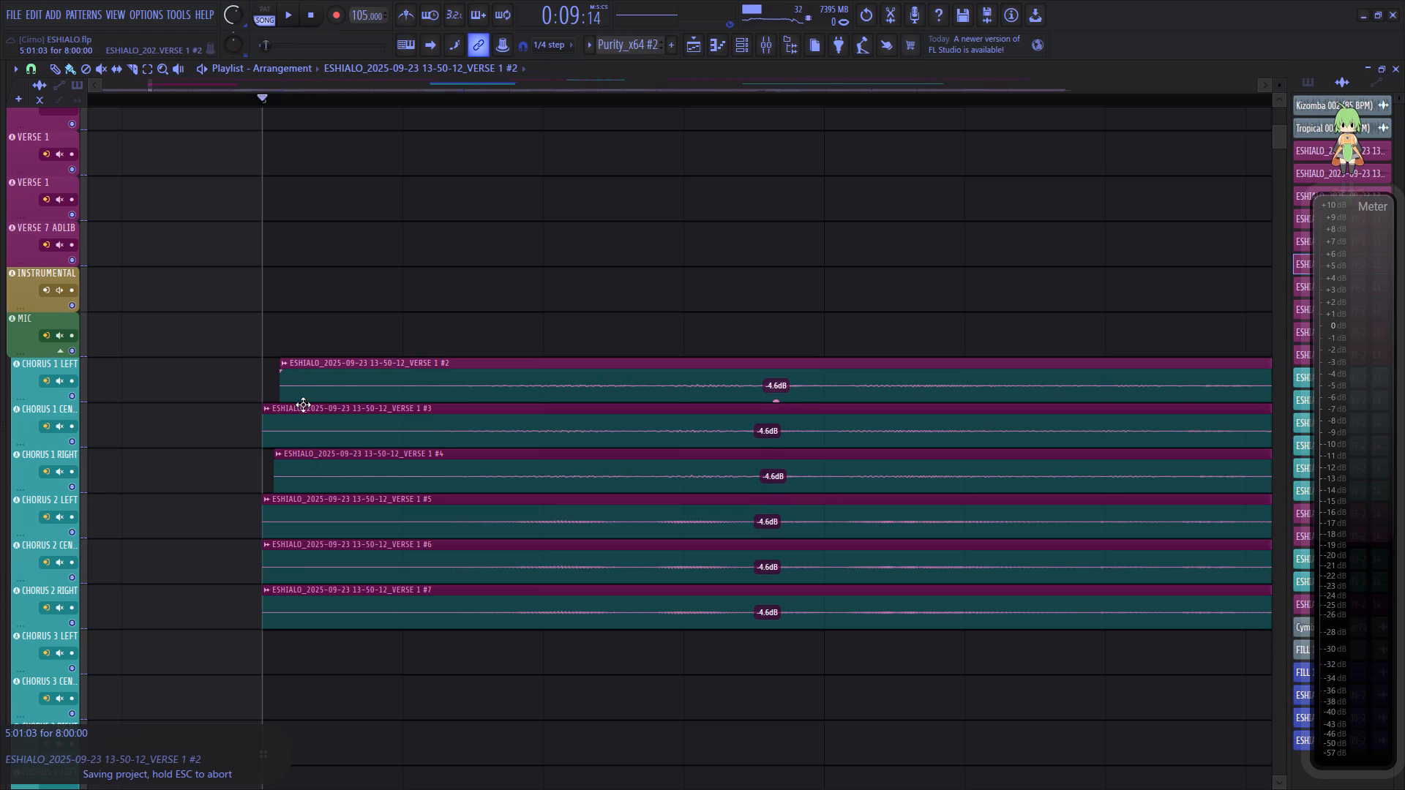
drag(303, 405, 313, 415)
key(space)
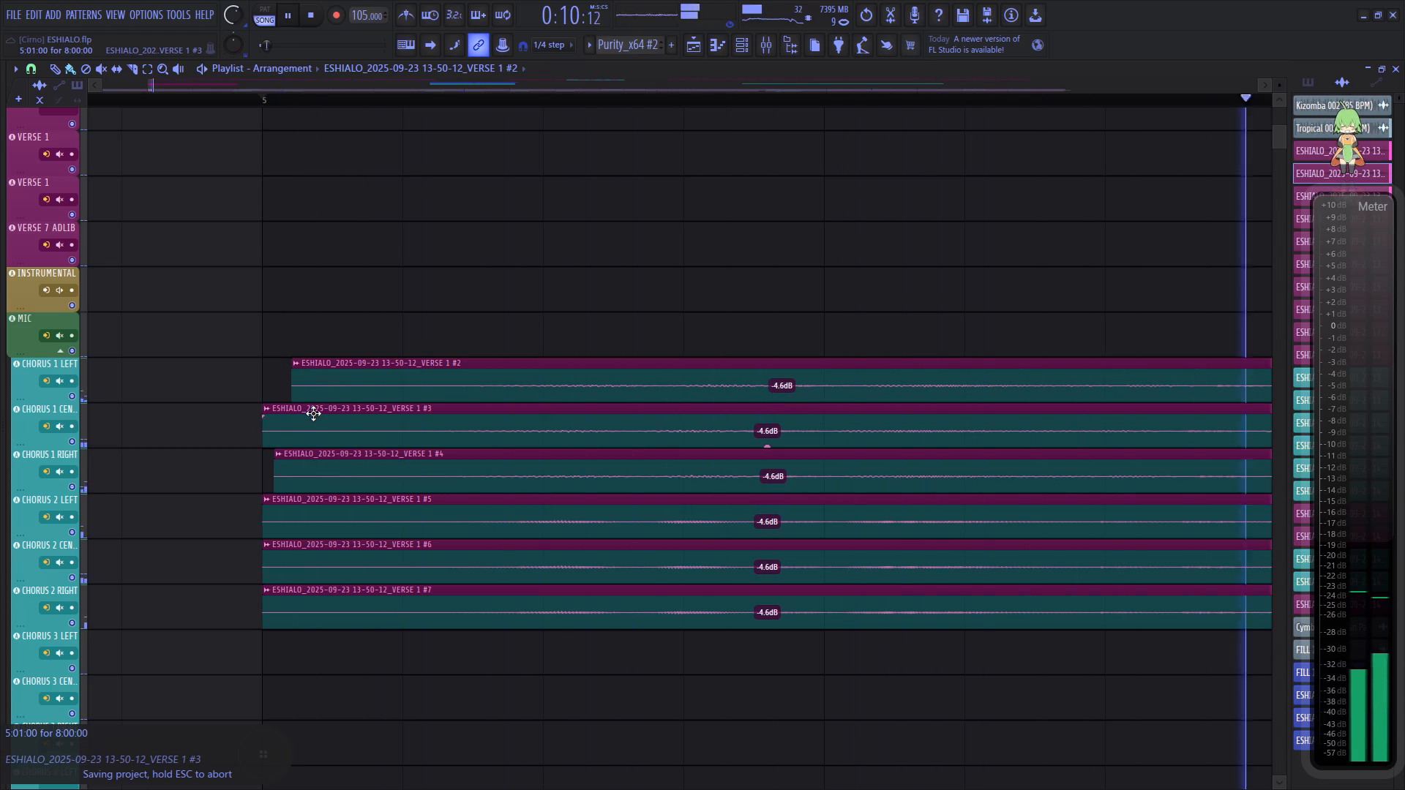
key(space)
Solo the CHORUS 1 LEFT, CENTER and RIGHT tracks together during playback to check their offset timing.
key(space)
right_click(71, 399)
click(76, 442)
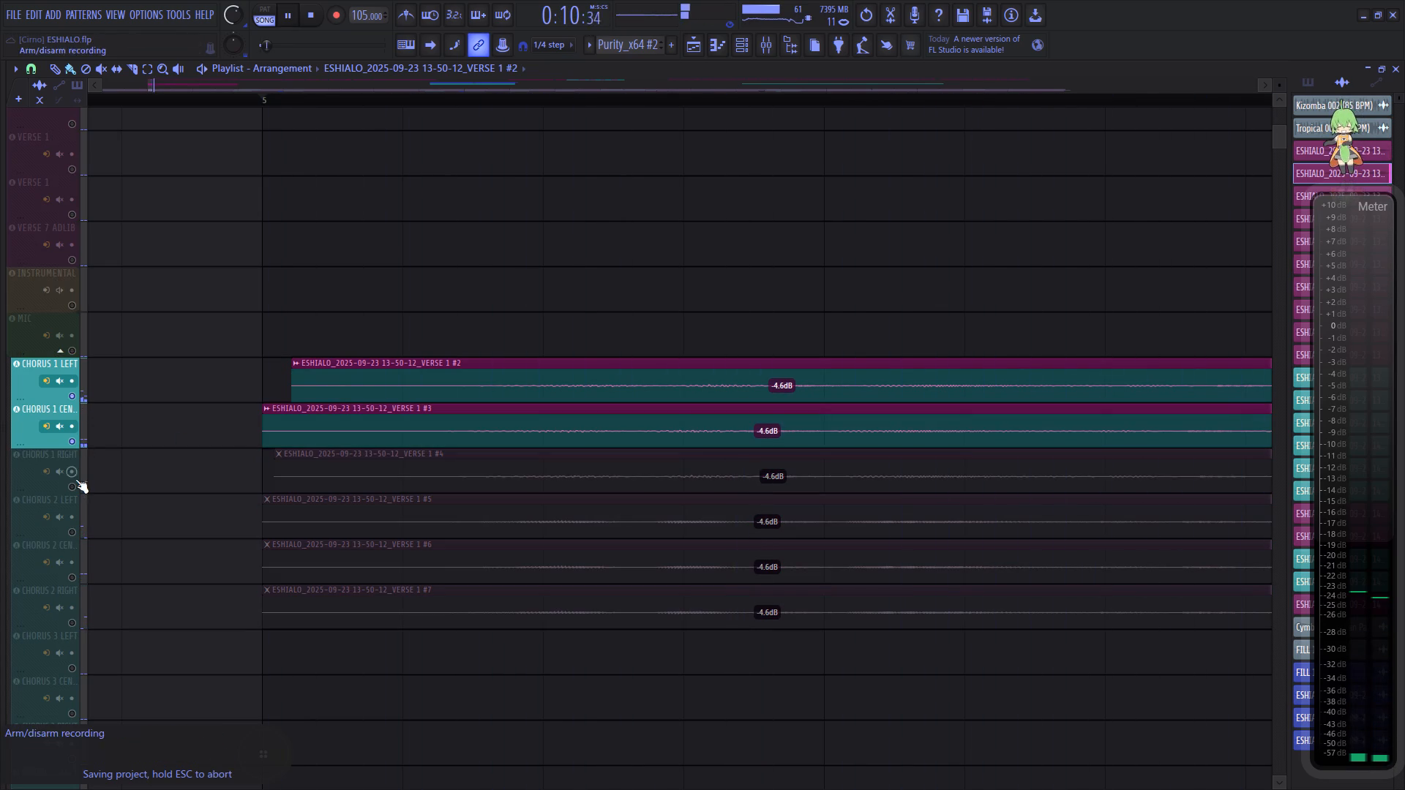
click(75, 486)
key(space)
Solo the CHORUS 2 LEFT, CENTER and RIGHT tracks together and play their opening.
right_click(76, 538)
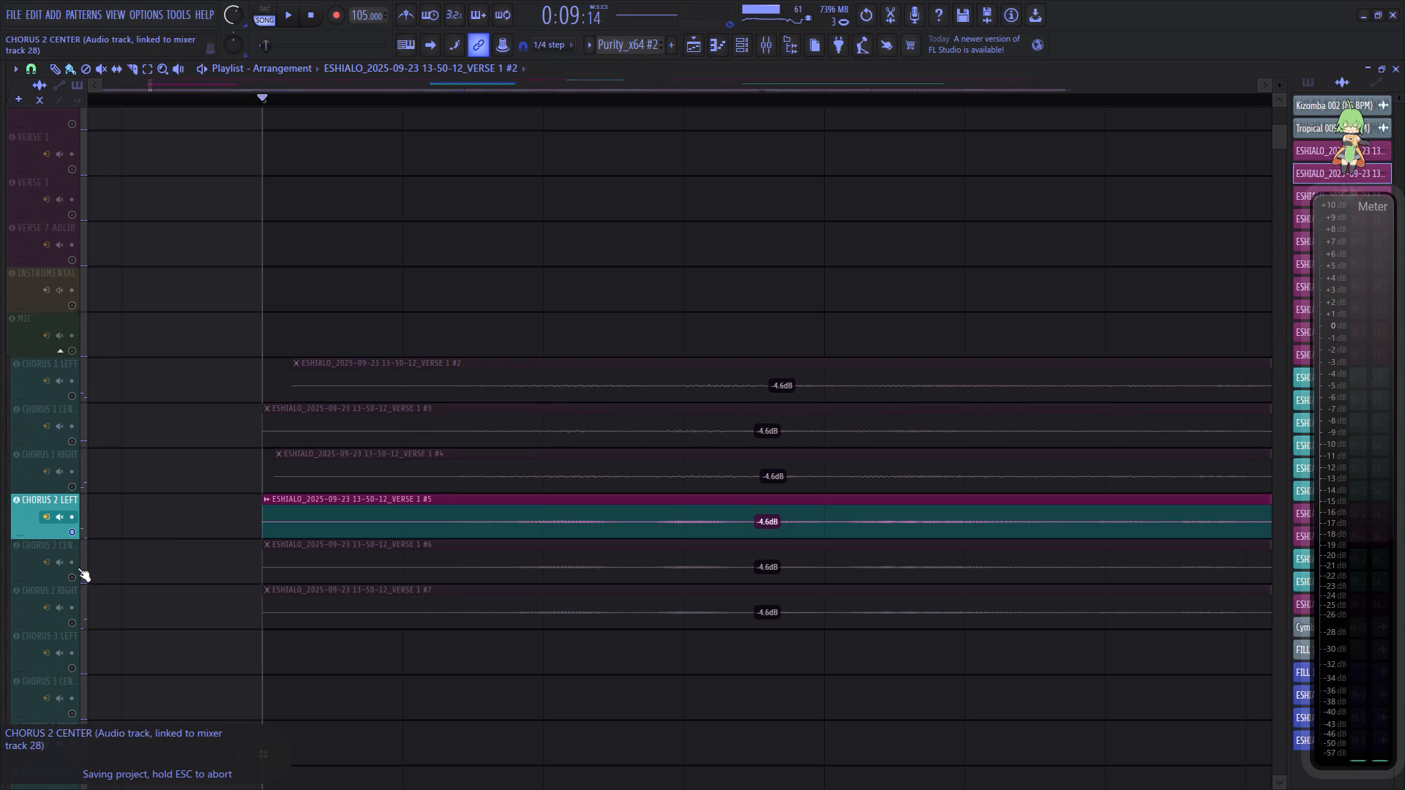
click(79, 582)
click(77, 578)
click(74, 624)
key(space)
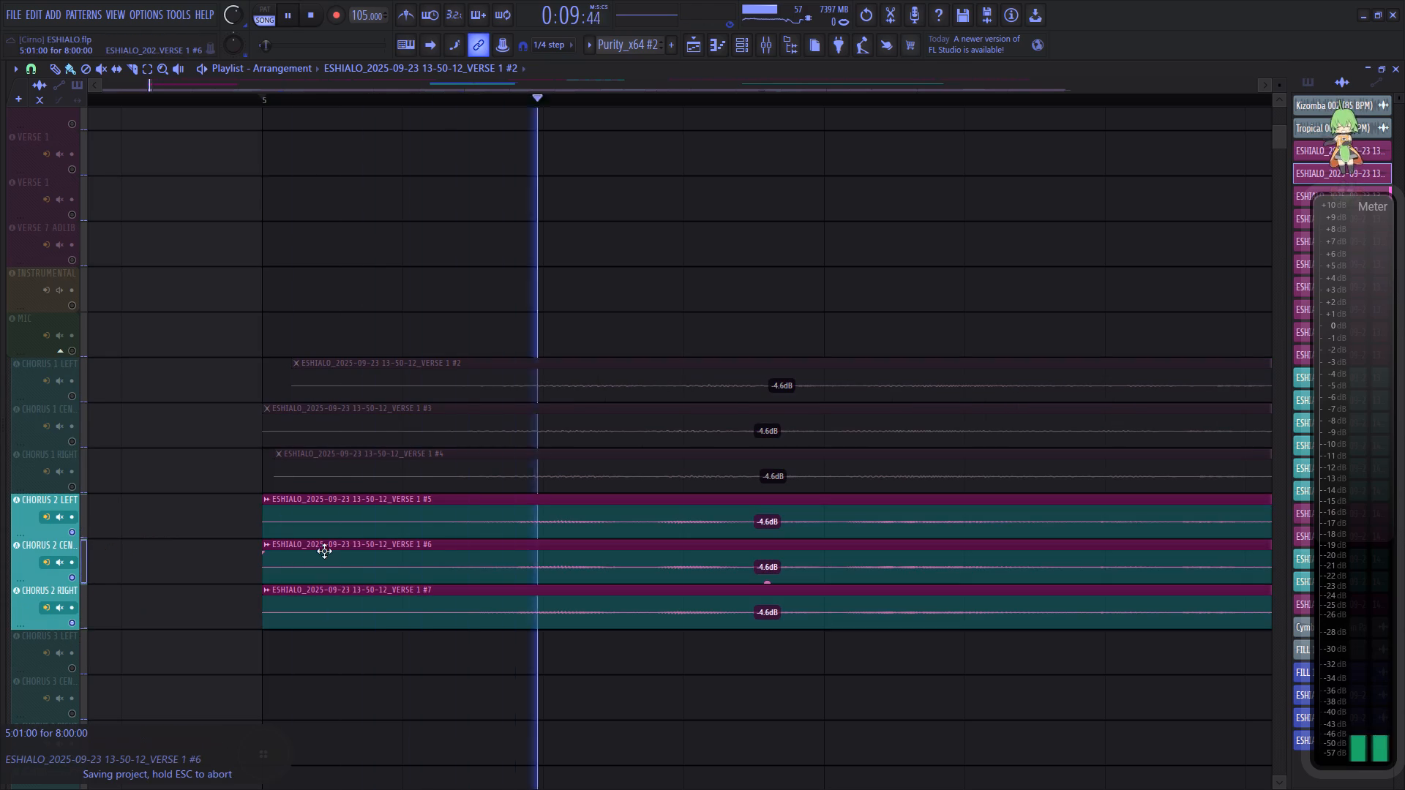
key(space)
Nudge the CHORUS 2 LEFT clip later to 5:01:04.
drag(321, 534, 344, 549)
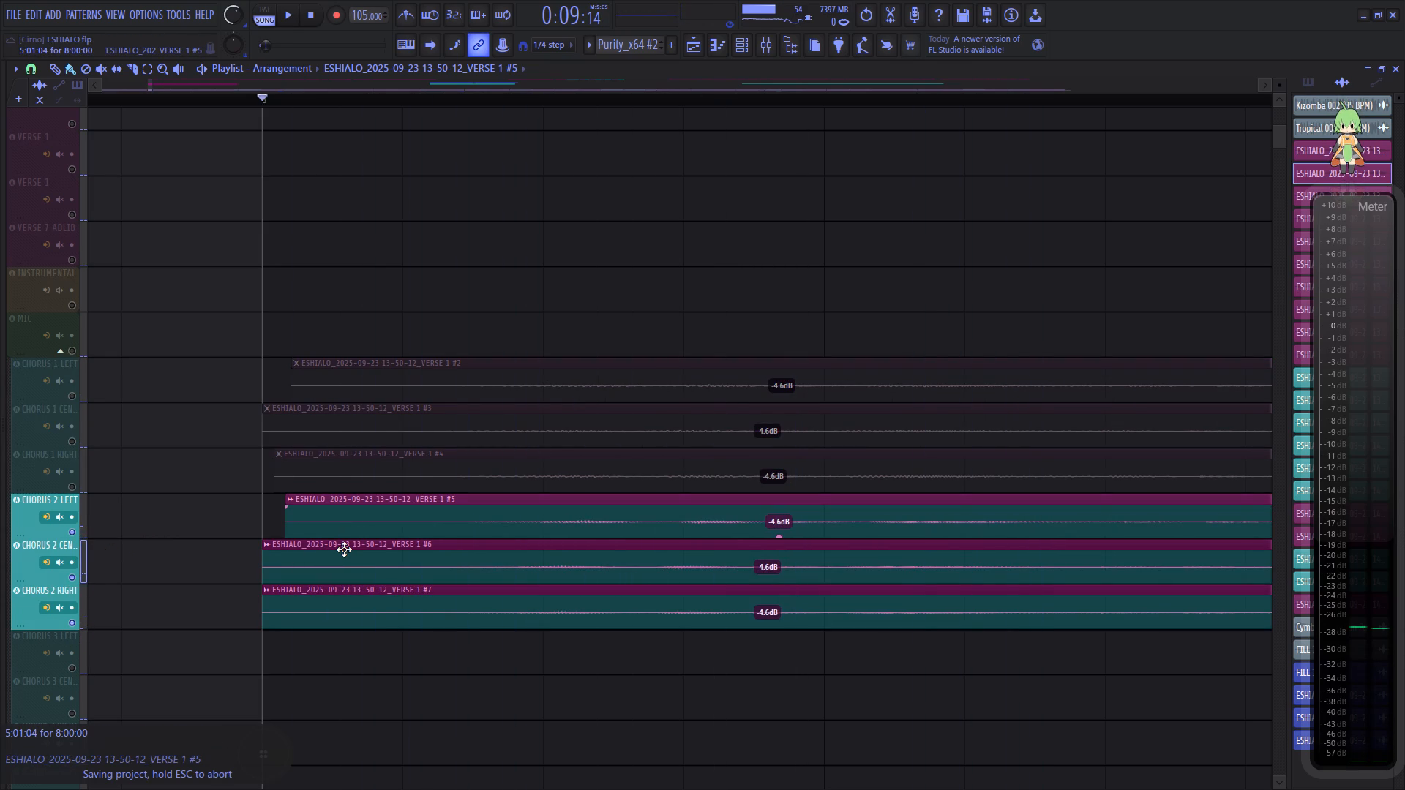
drag(344, 549, 344, 549)
Nudge the CHORUS 2 CENTER clip earlier to 4:16:21 and audition the CHORUS 2 layers from just before bar 5.
drag(307, 561, 291, 551)
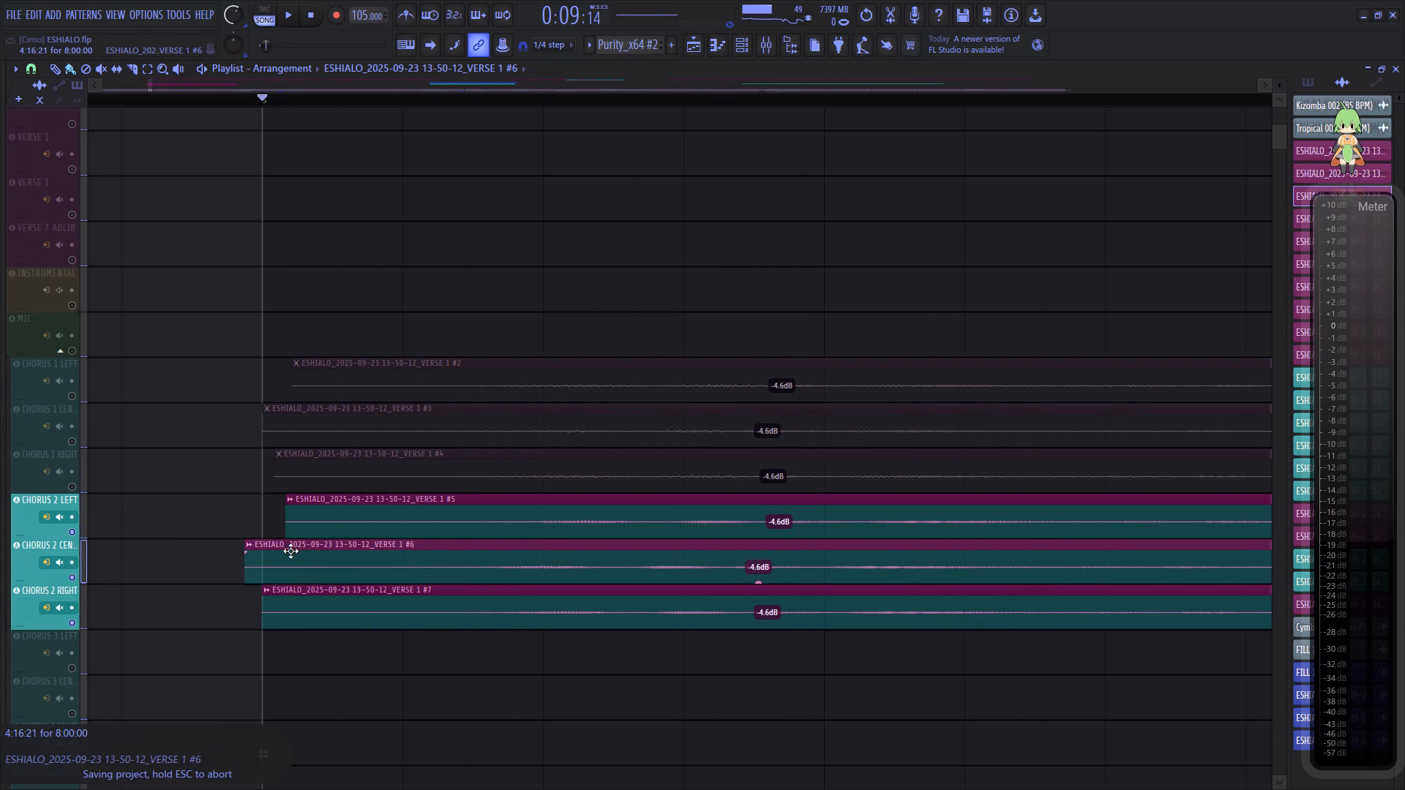
drag(291, 551, 288, 547)
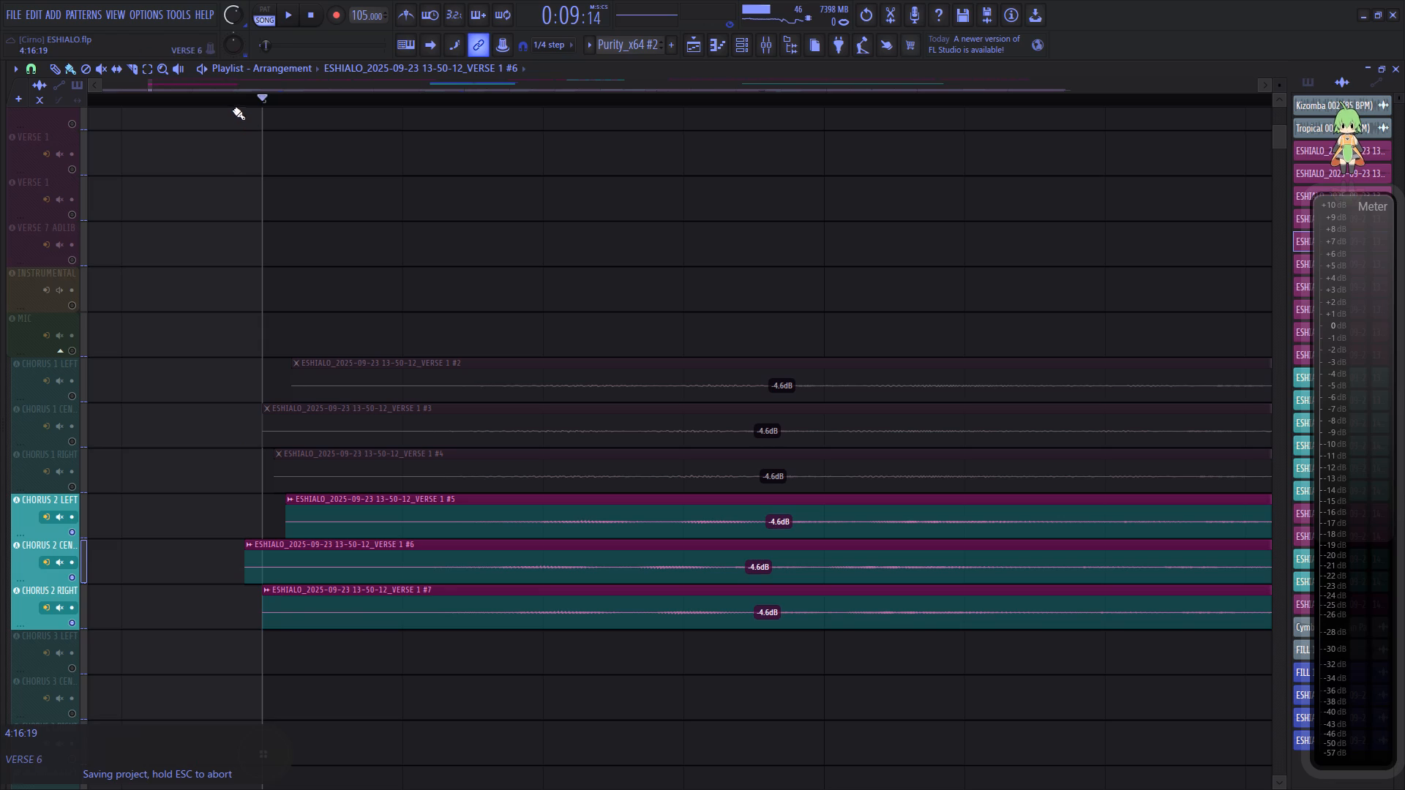
click(233, 105)
key(space)
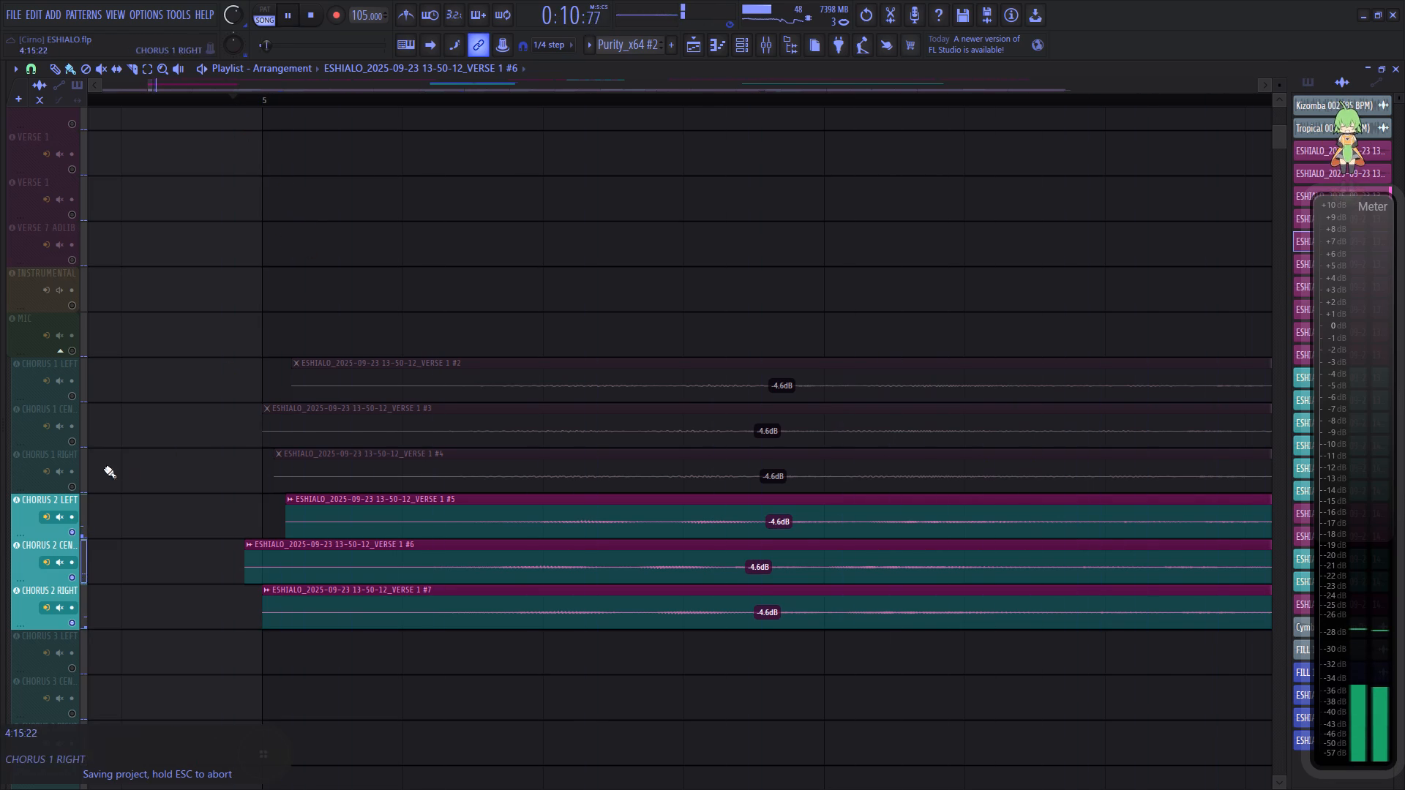
Clear the solo on the CHORUS 2 layers so all playlist tracks play together.
right_click(73, 491)
right_click(73, 491)
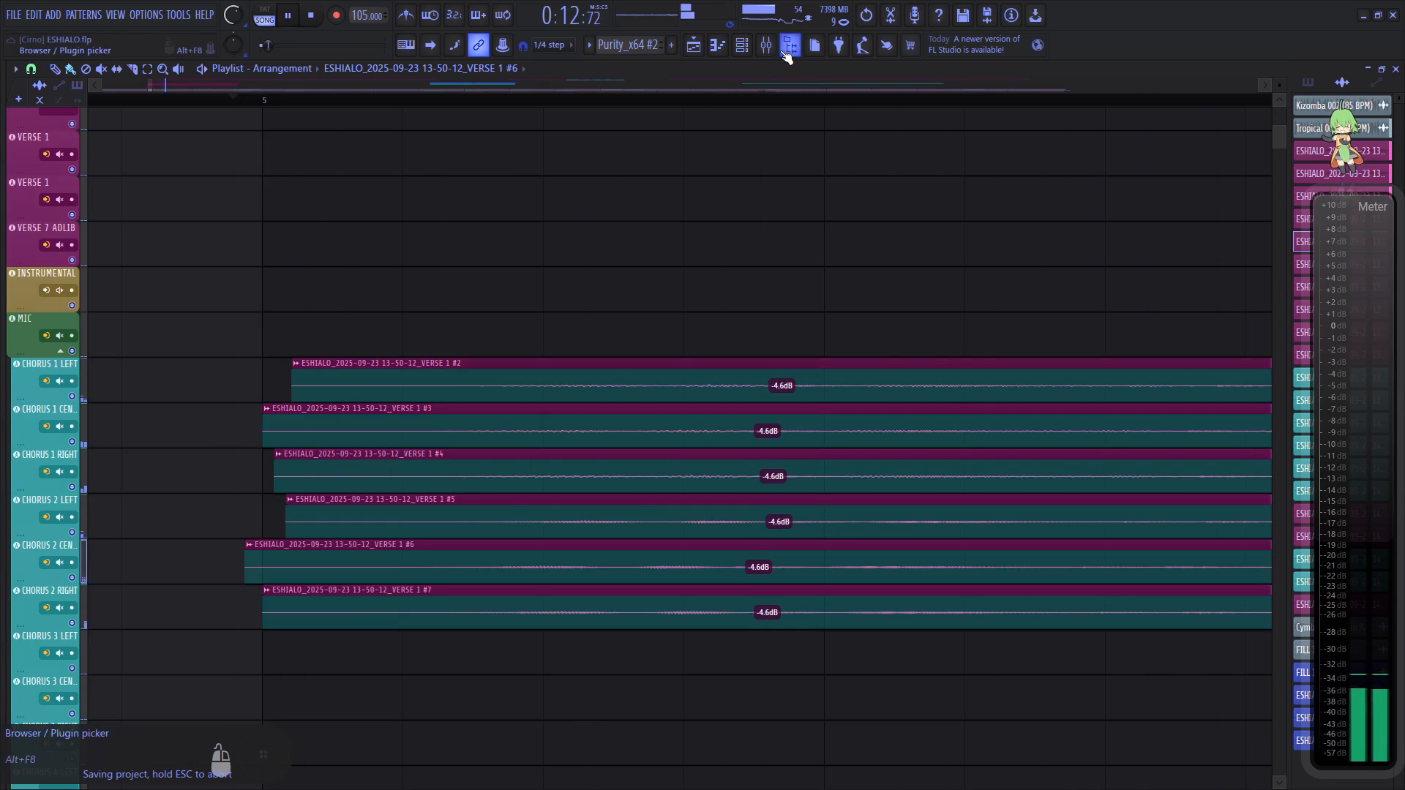
Lower the CHORUS bus volume slightly in the mixer during playback and save the project.
click(770, 50)
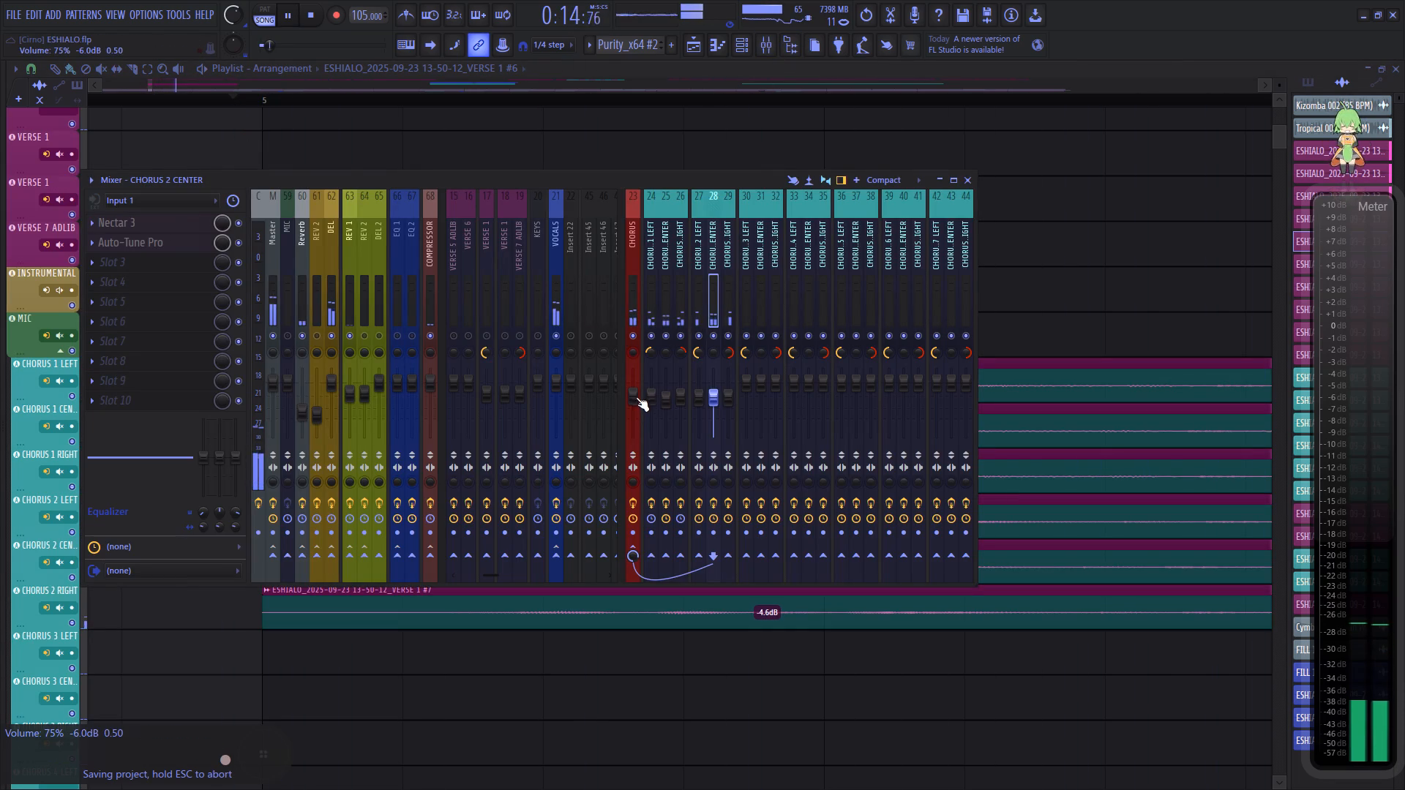
scroll(636, 396, down, 3)
right_click(636, 339)
right_click(636, 339)
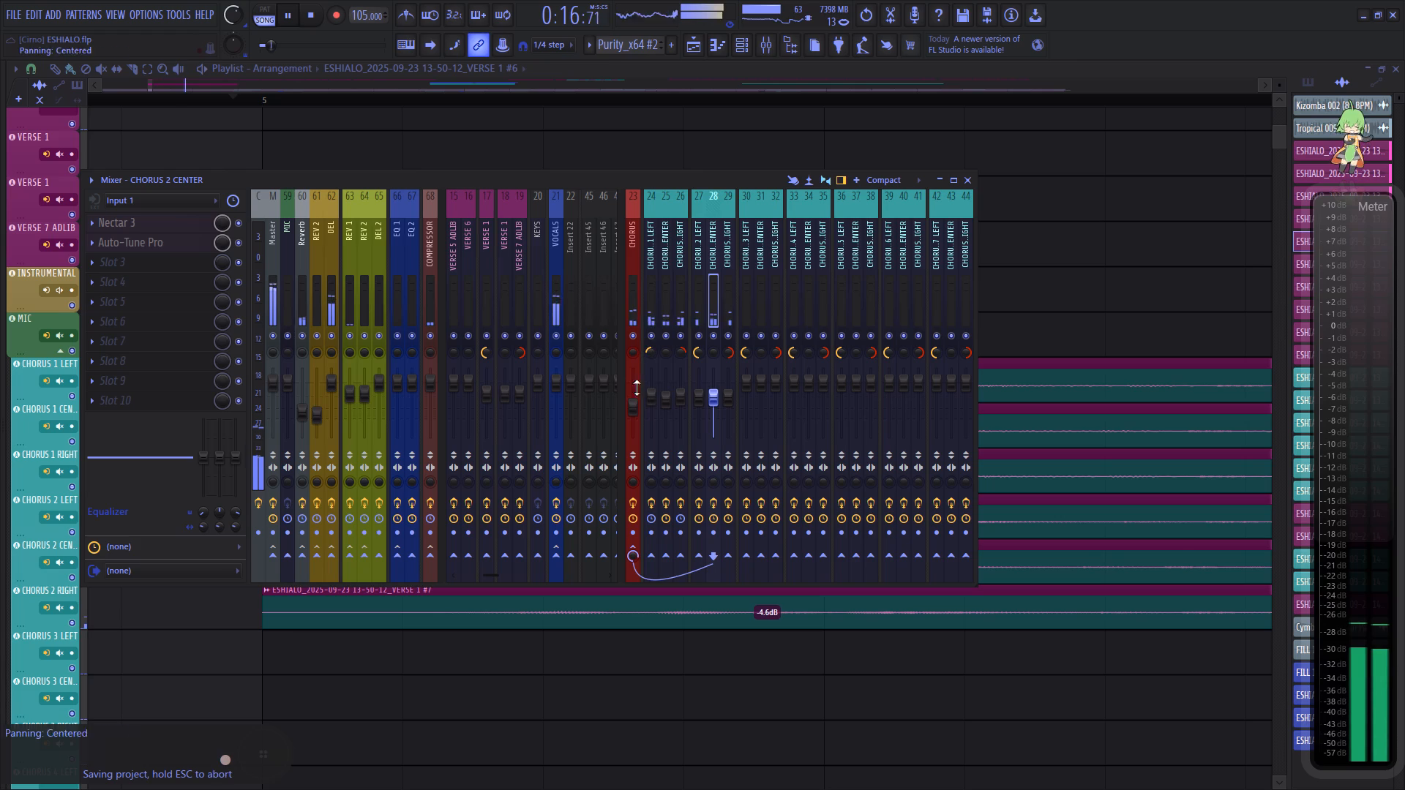
scroll(637, 400, up, 2)
scroll(637, 400, down, 1)
key(ctrl+s)
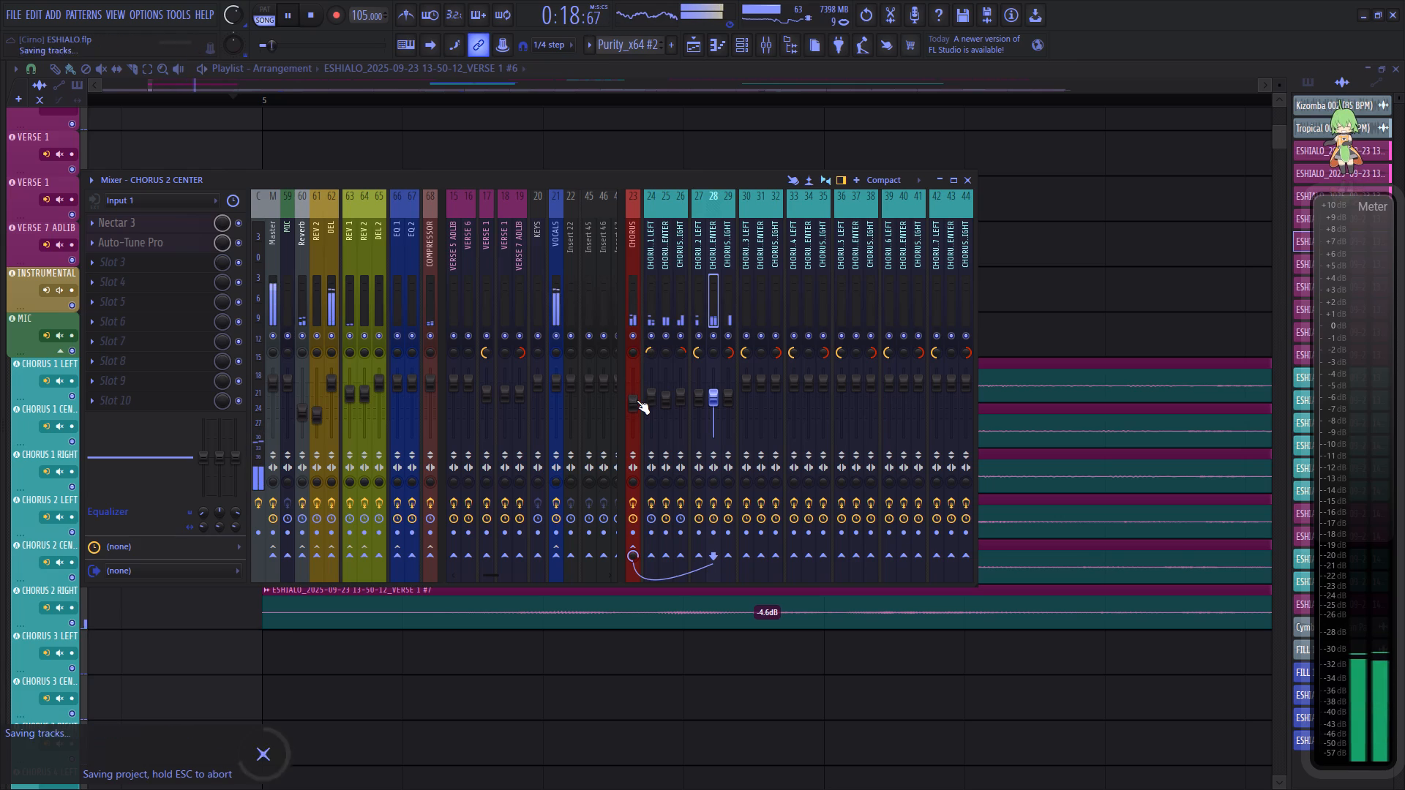
click(973, 178)
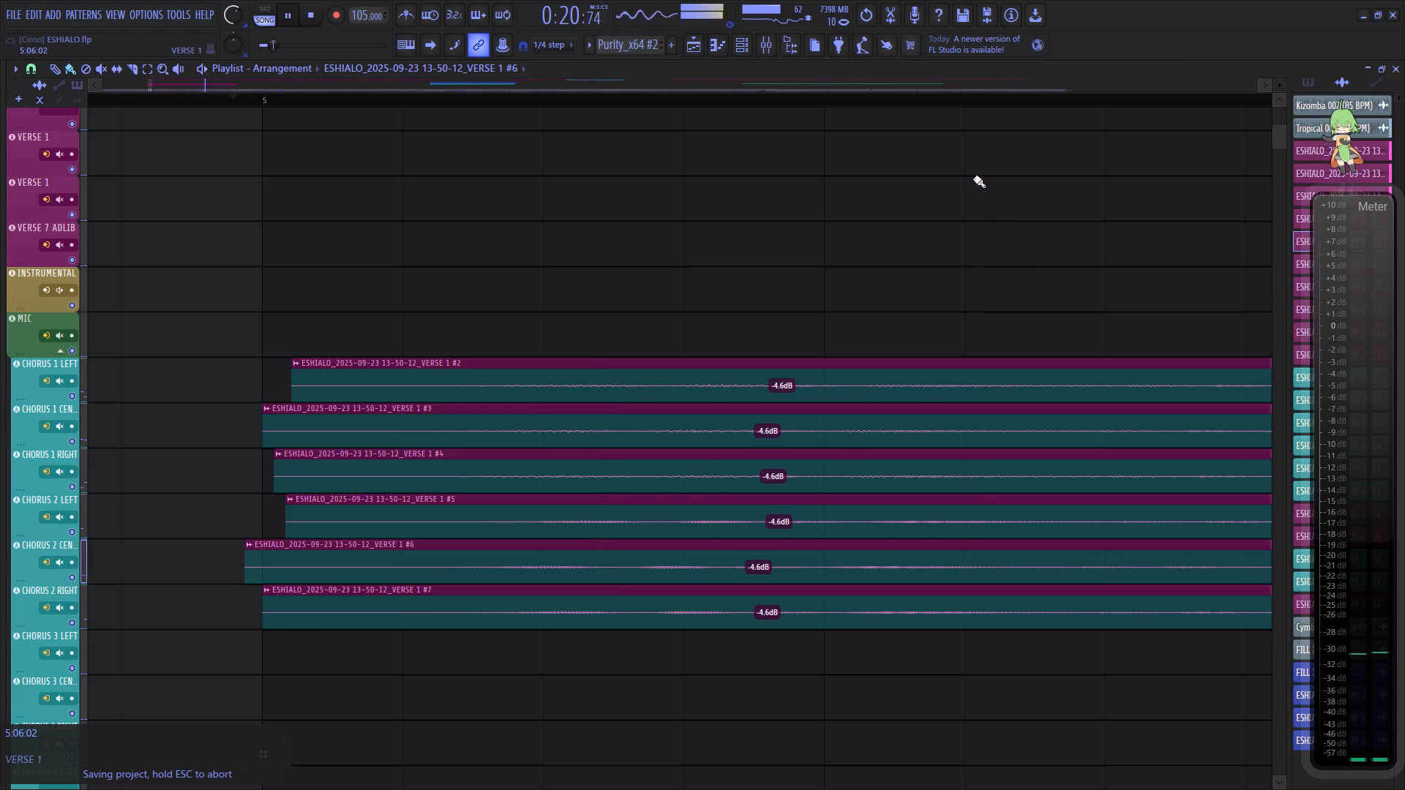
Set the playlist snap to Beat and slice off everything before bar 5 on the CHORUS 1 and CHORUS 2 clips.
click(810, 71)
scroll(803, 97, down, 12)
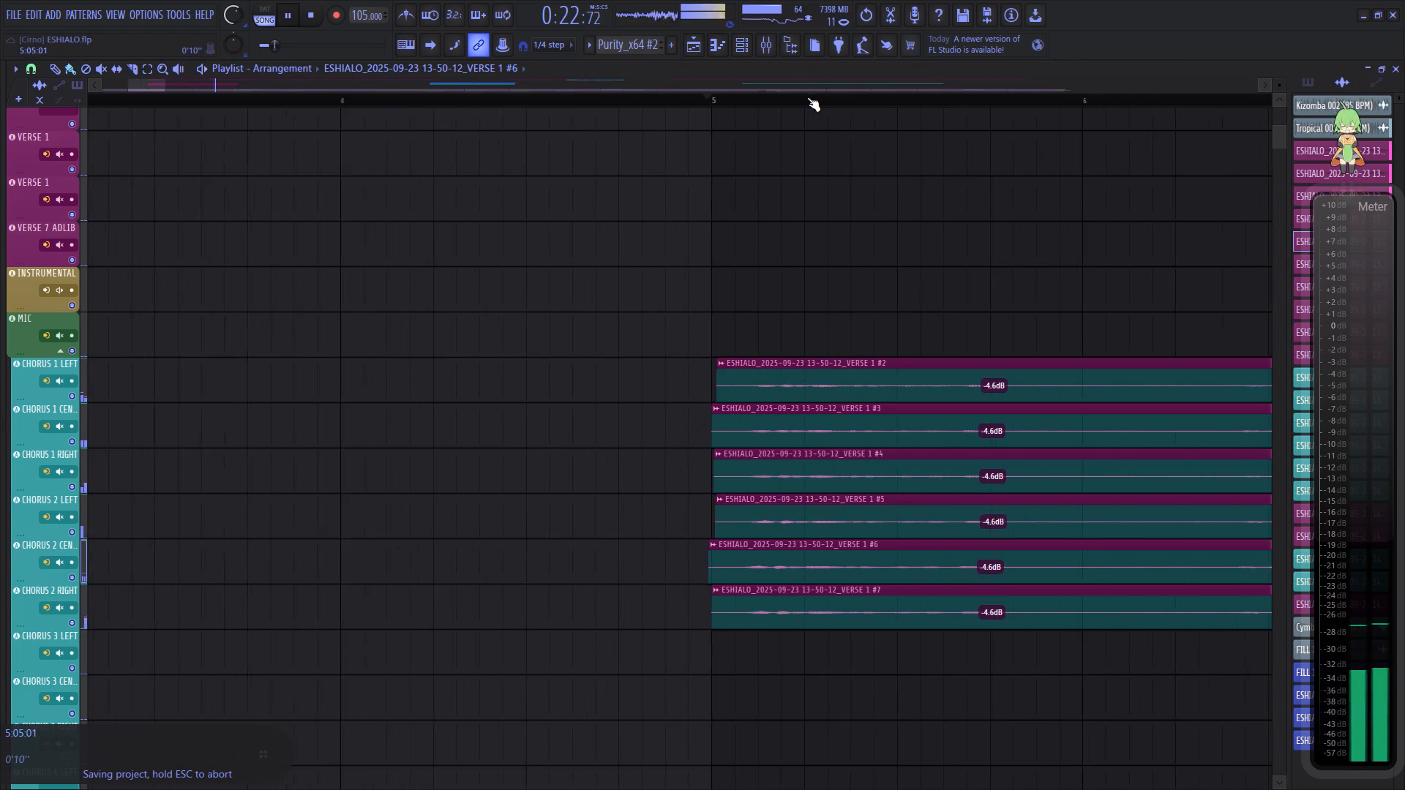
click(130, 68)
drag(29, 64, 31, 68)
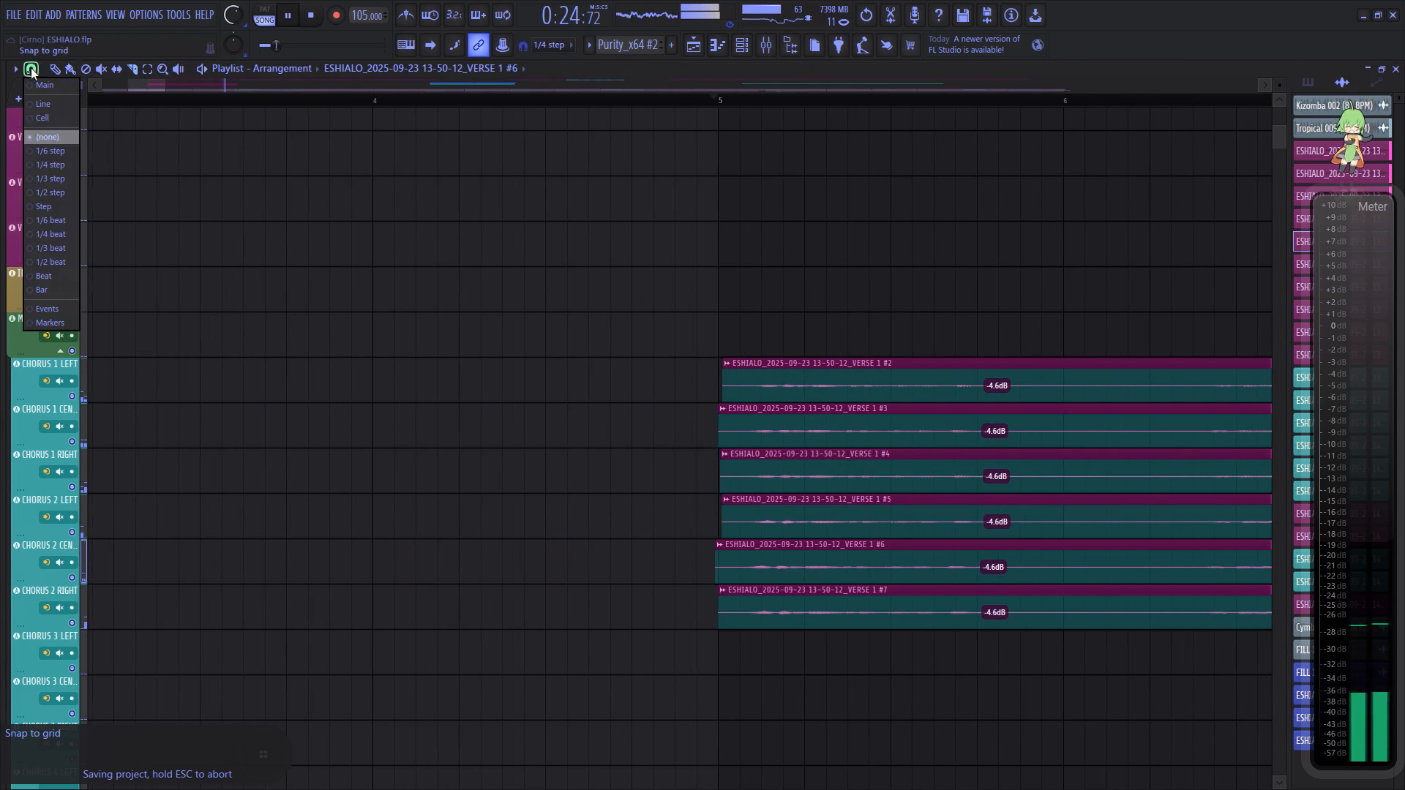
drag(31, 68, 31, 71)
click(59, 278)
right_drag(713, 334, 710, 429)
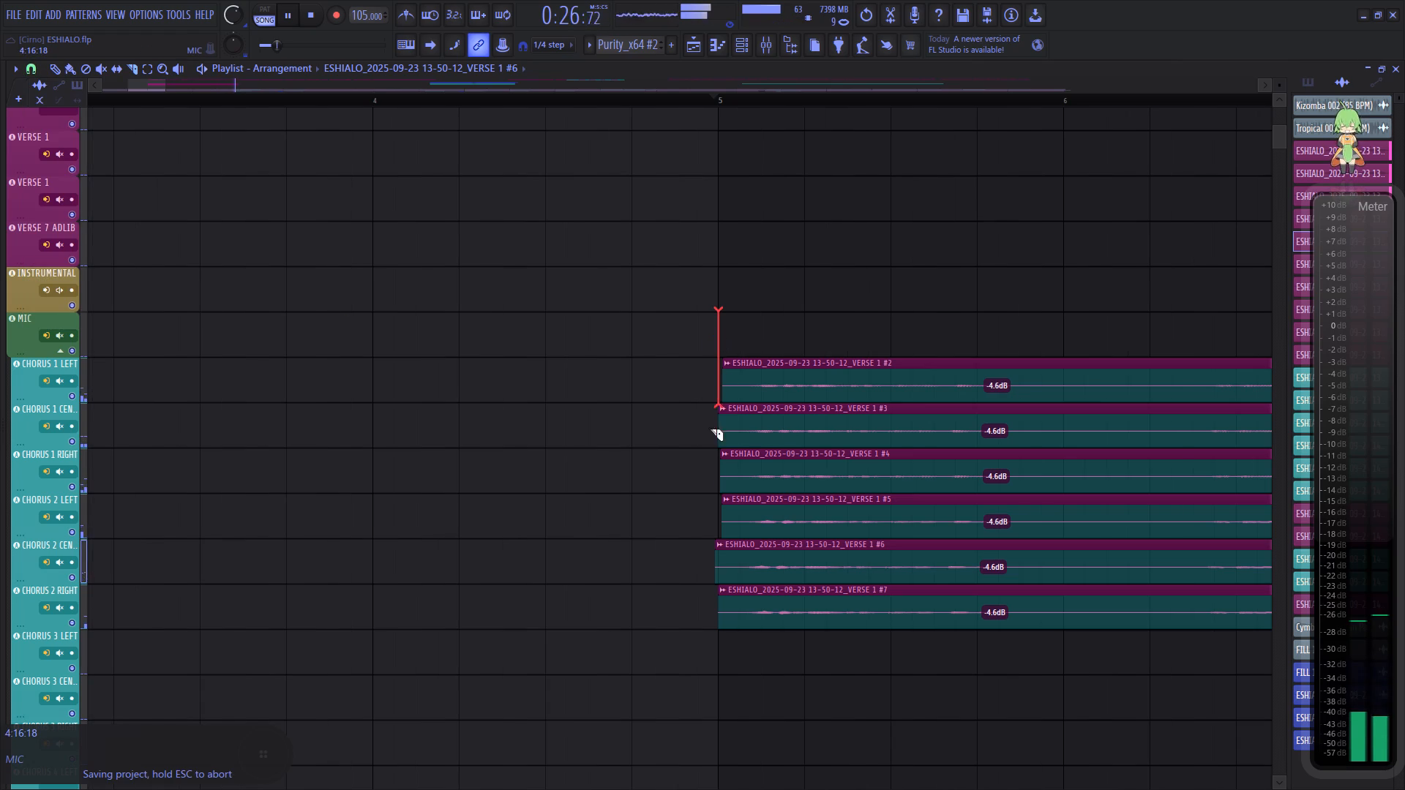
right_drag(710, 429, 713, 603)
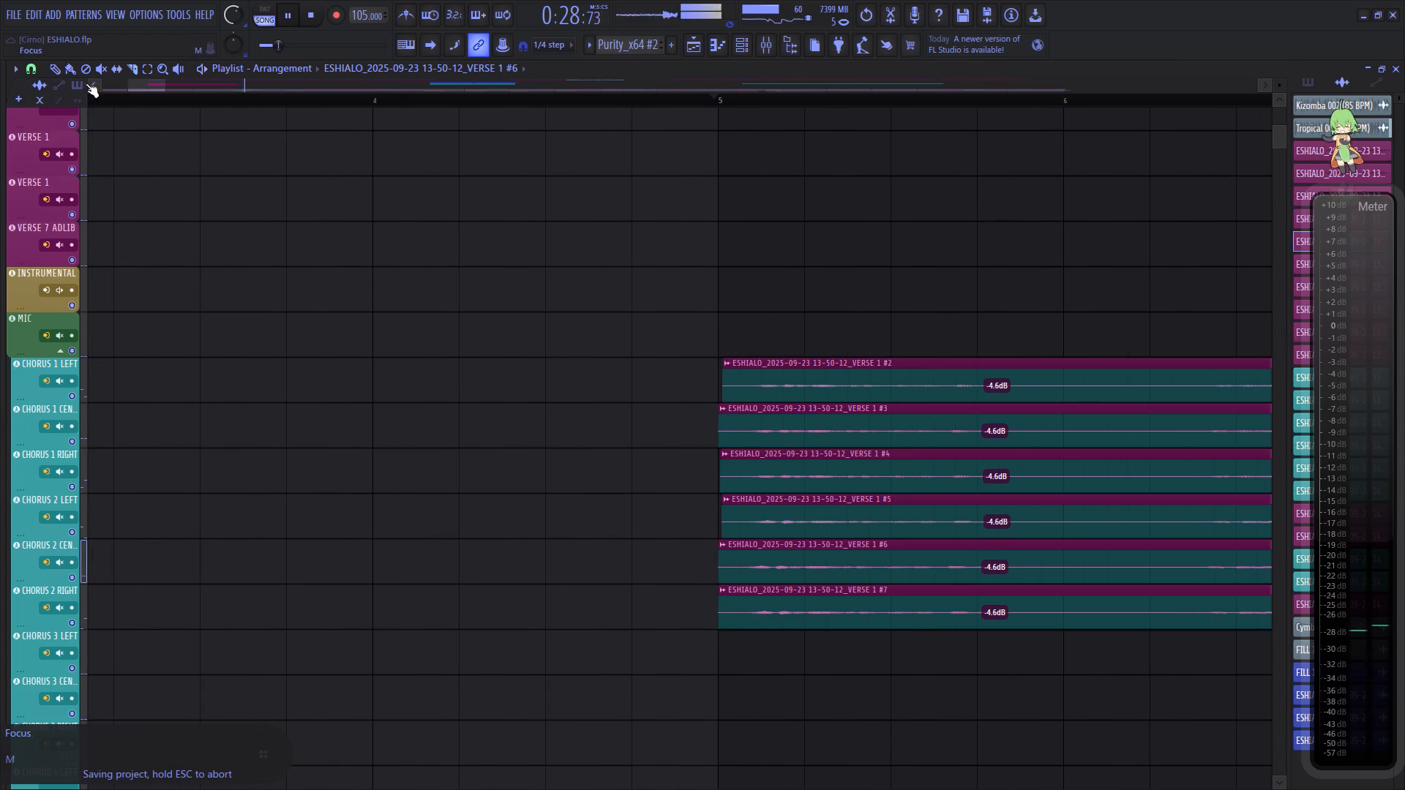
Select the six CHORUS 1 and CHORUS 2 clips starting at bar 5 and copy them.
click(76, 74)
scroll(666, 98, down, 10)
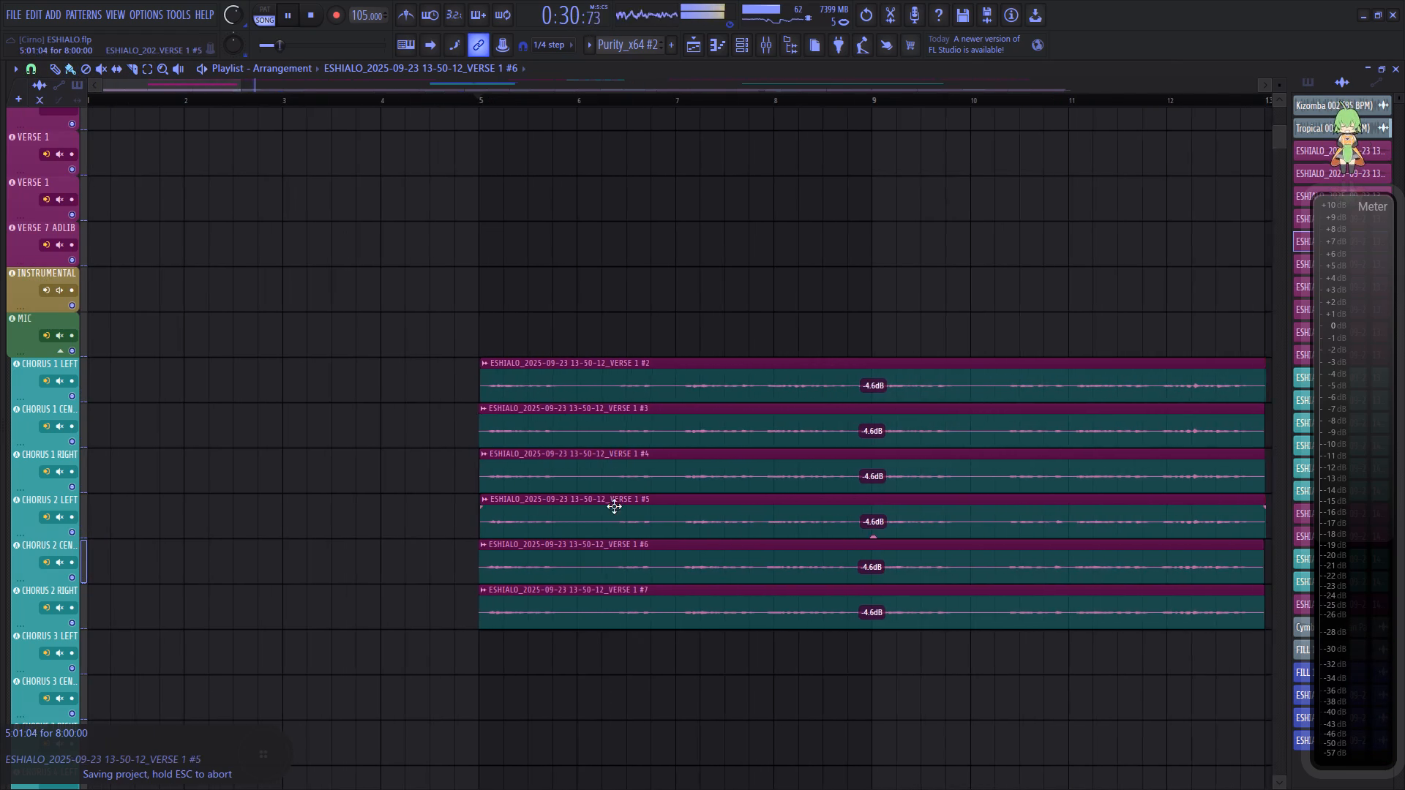
ctrl+drag(457, 590, 656, 375)
key(ctrl+c)
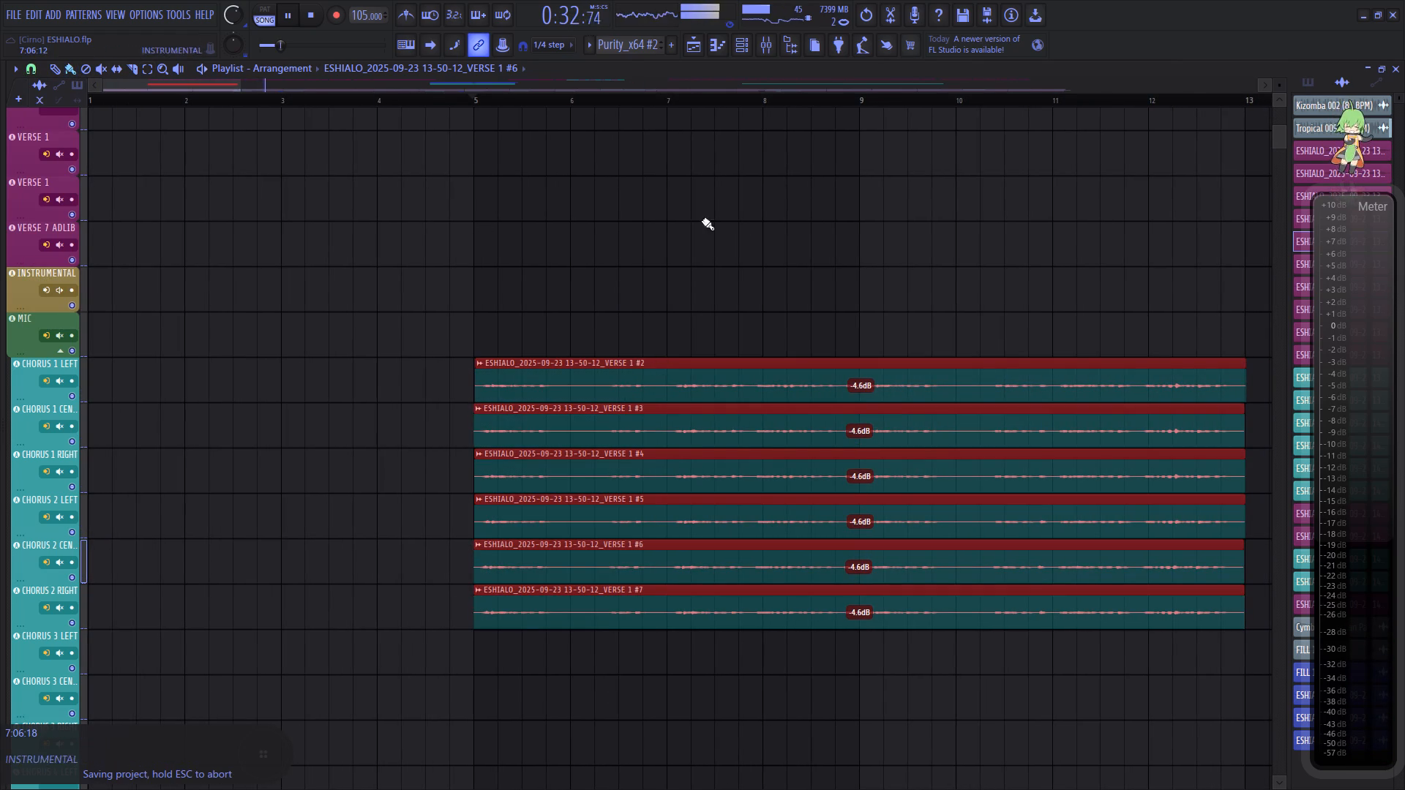
Play spots across the arrangement from about bar 19 to bar 43 to find where the next chorus should start.
scroll(690, 99, down, 14)
scroll(599, 312, up, 20)
scroll(599, 312, up, 7)
scroll(596, 297, down, 18)
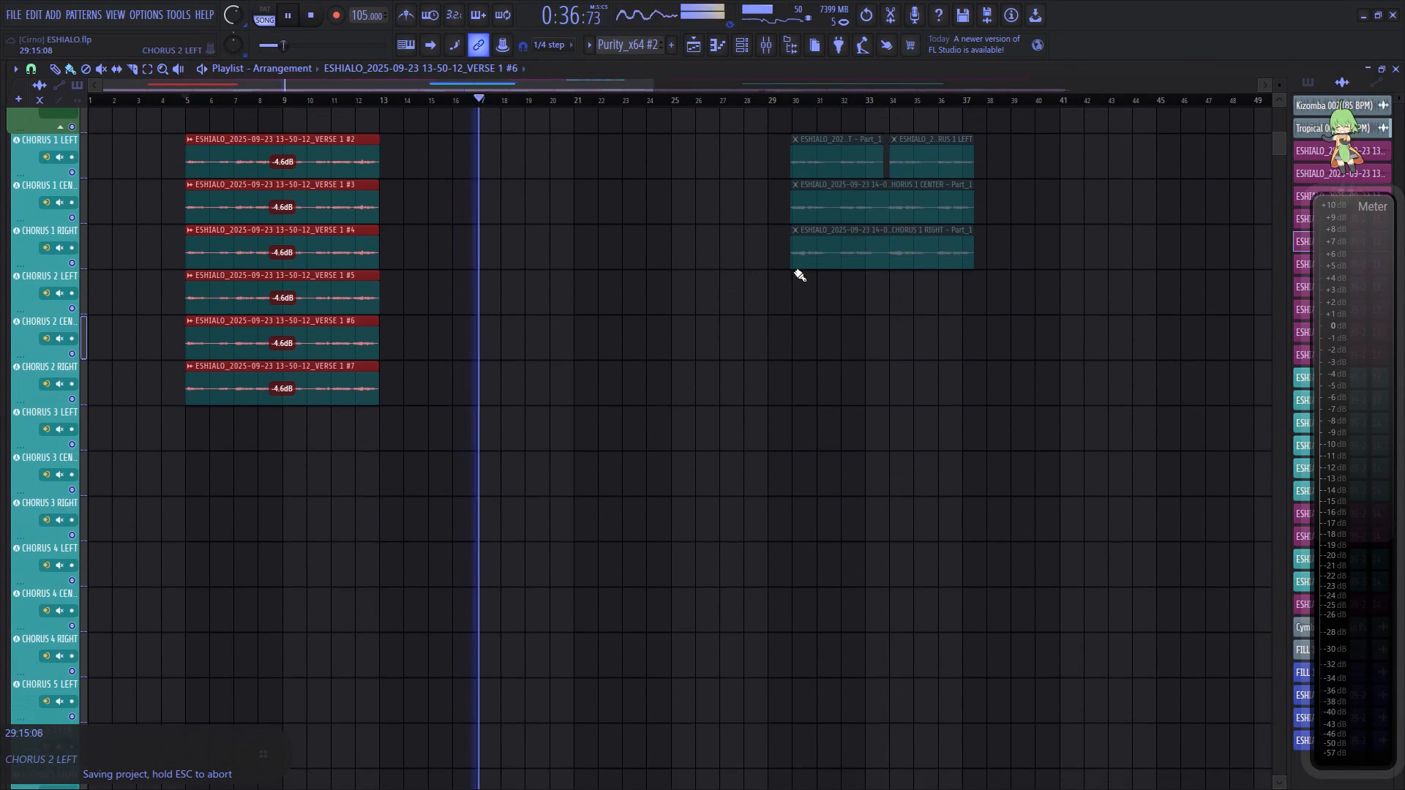
click(526, 100)
click(551, 98)
click(585, 97)
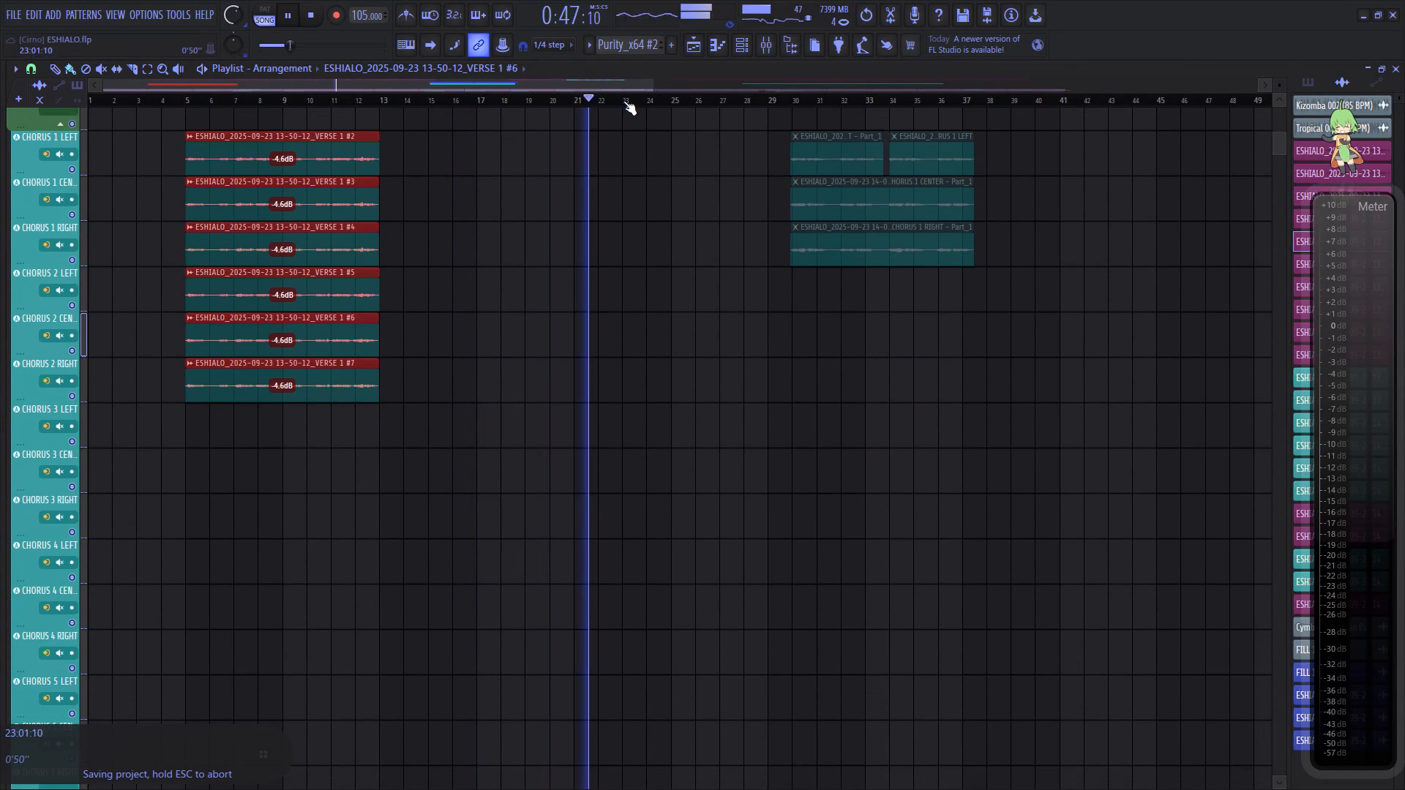
click(625, 101)
click(672, 95)
click(708, 94)
click(749, 95)
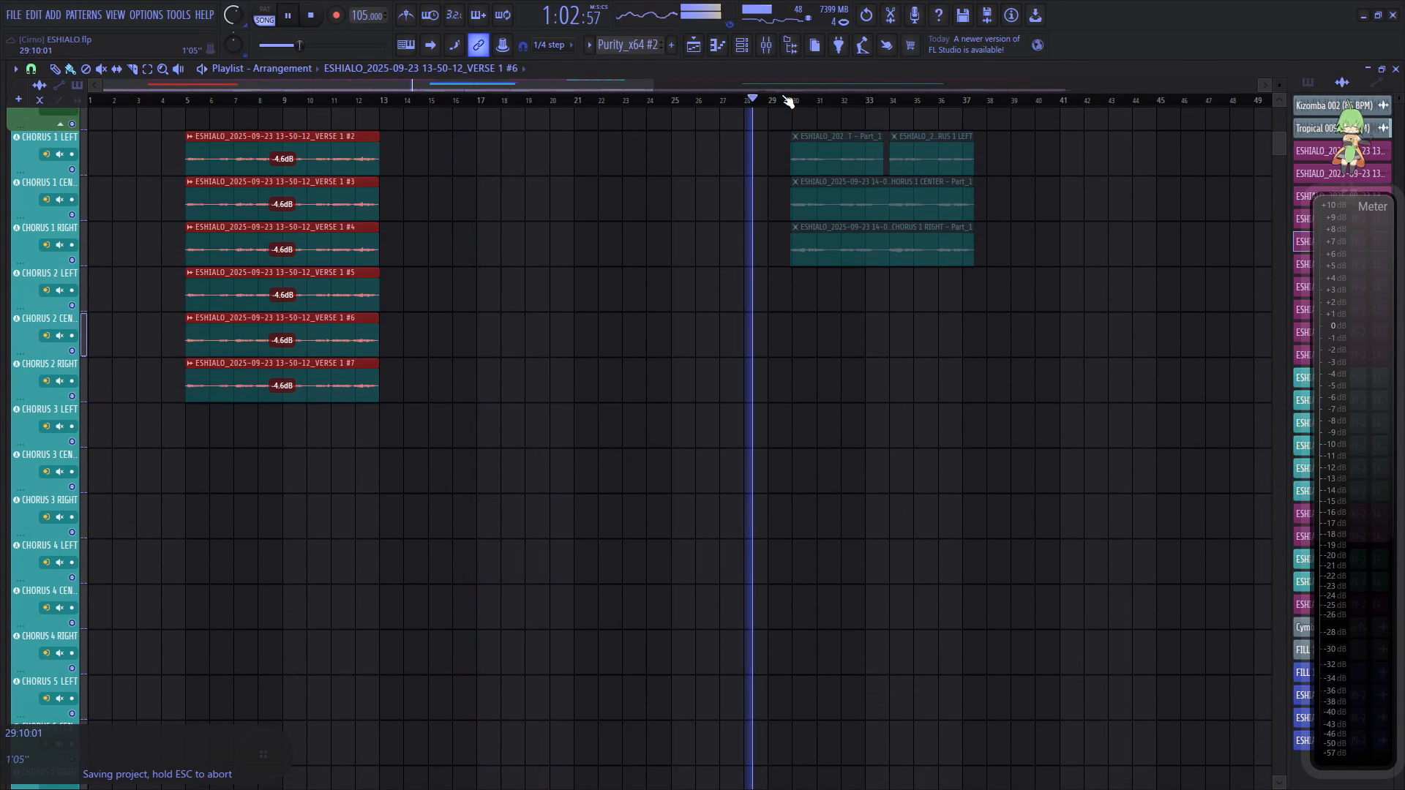
click(782, 94)
click(798, 94)
drag(642, 88, 733, 85)
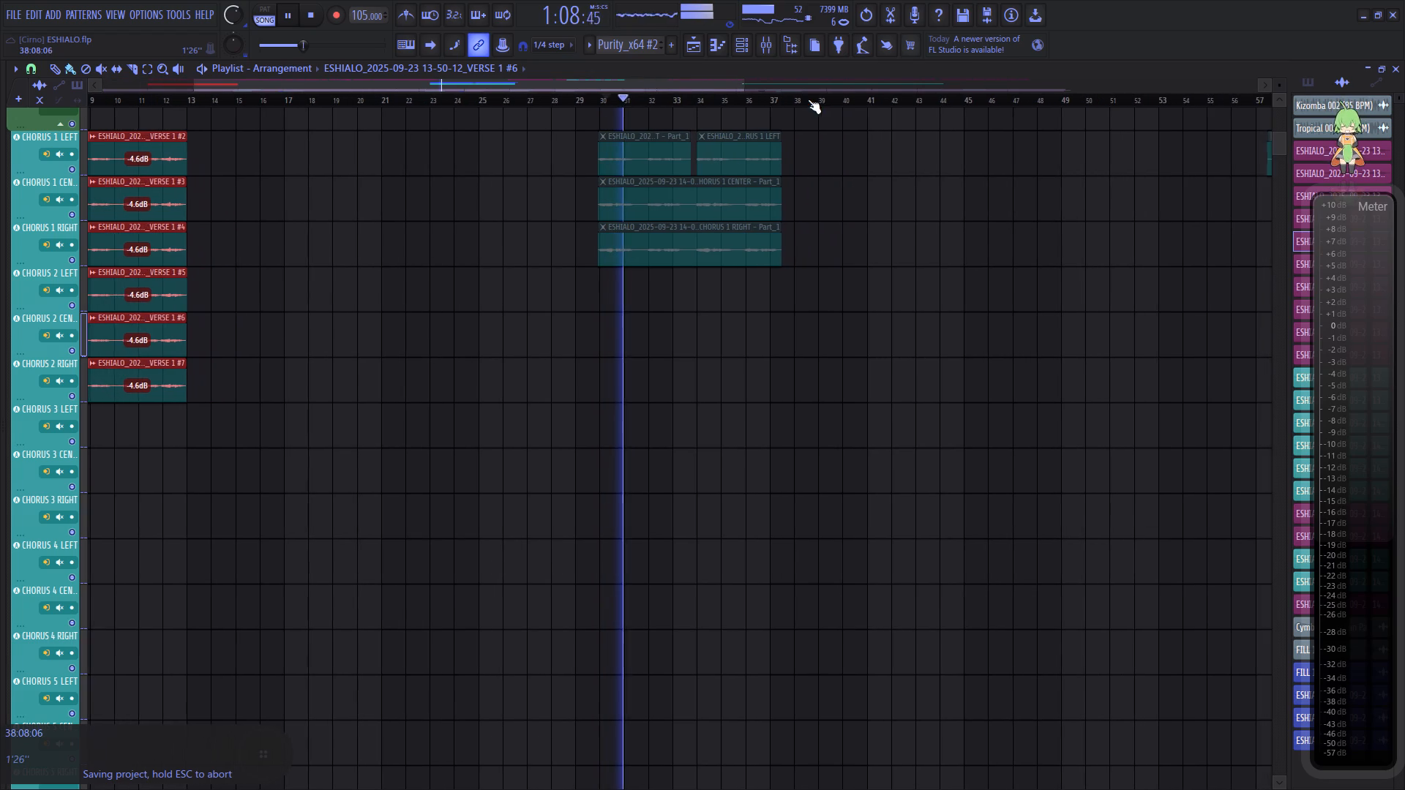
click(776, 97)
drag(687, 81, 717, 83)
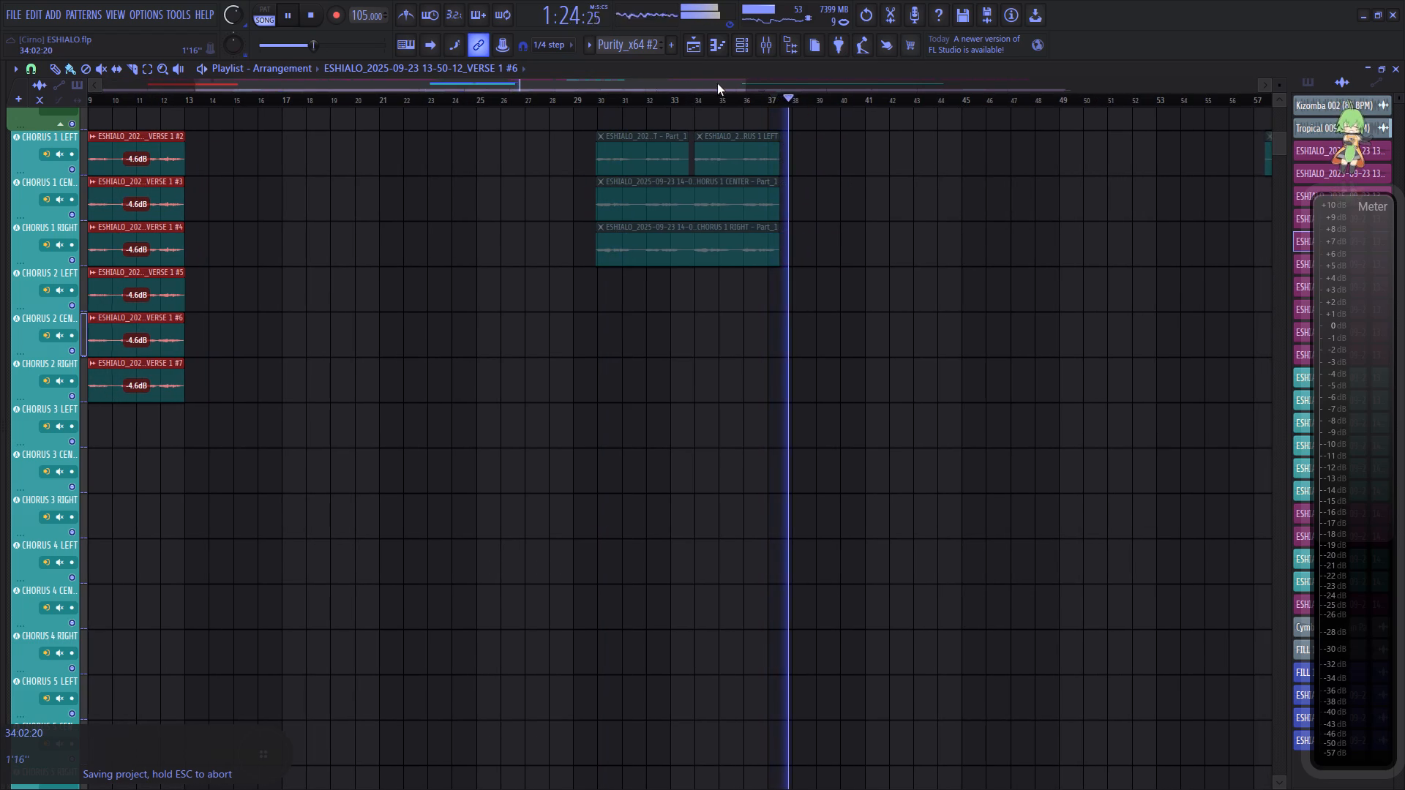
drag(717, 83, 744, 83)
scroll(727, 118, up, 4)
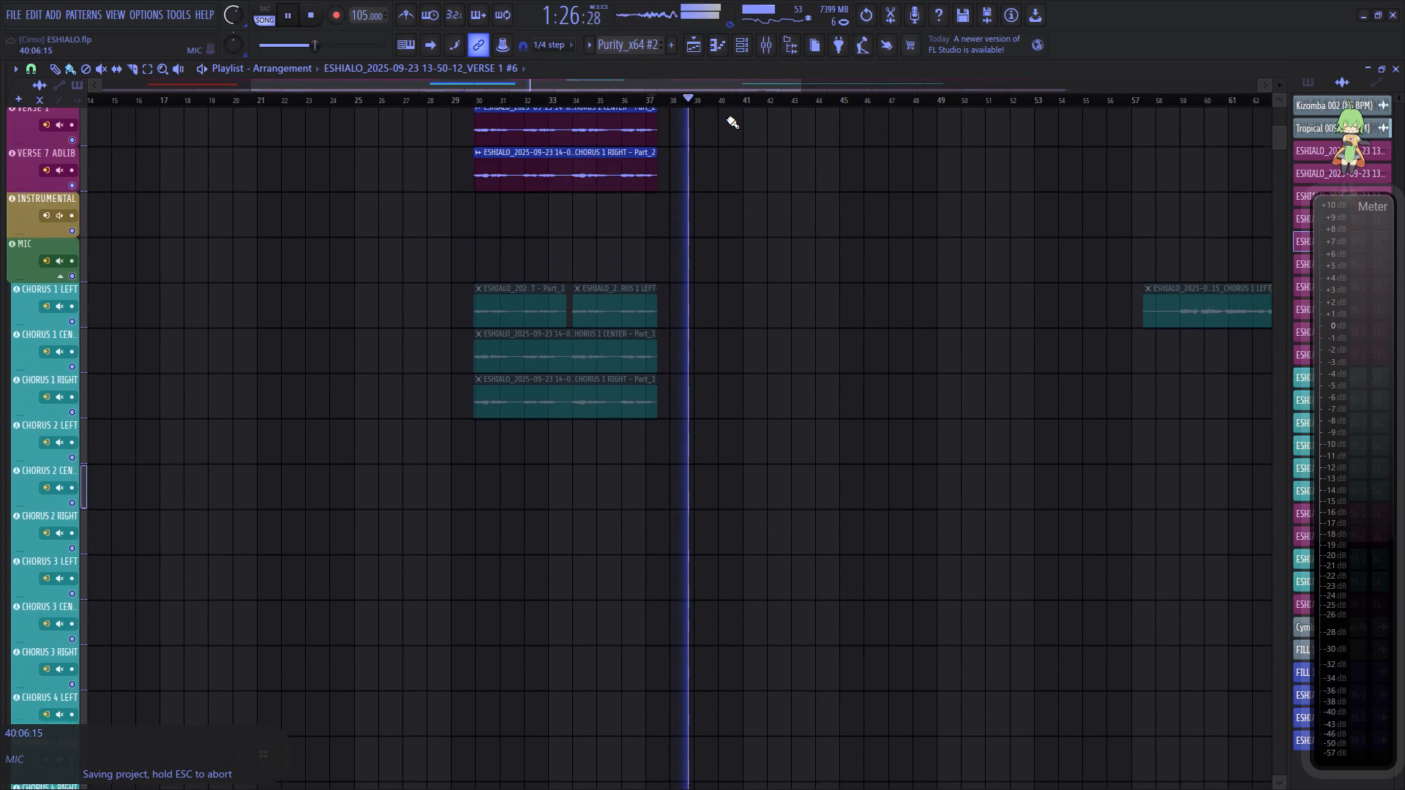
click(733, 103)
click(754, 100)
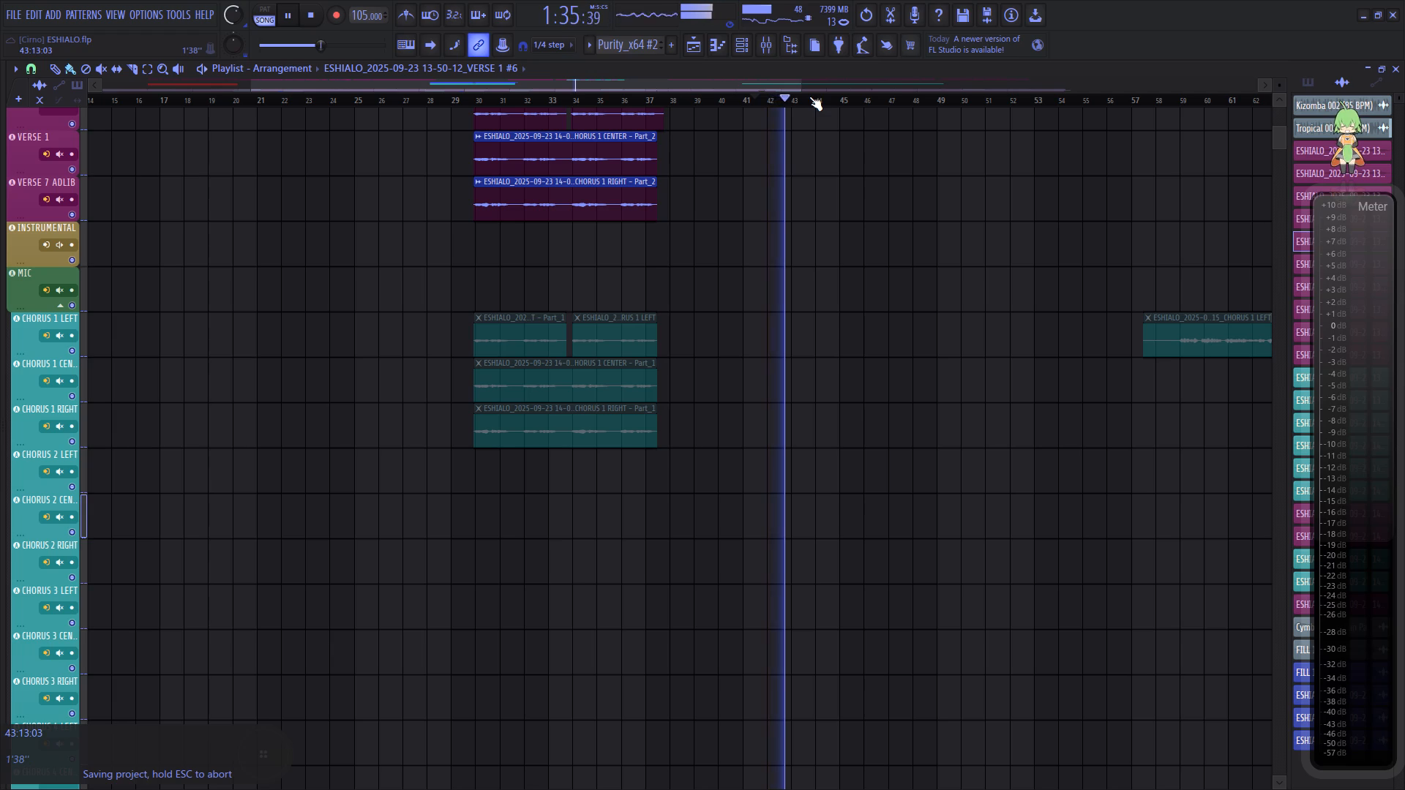
click(809, 97)
key(space)
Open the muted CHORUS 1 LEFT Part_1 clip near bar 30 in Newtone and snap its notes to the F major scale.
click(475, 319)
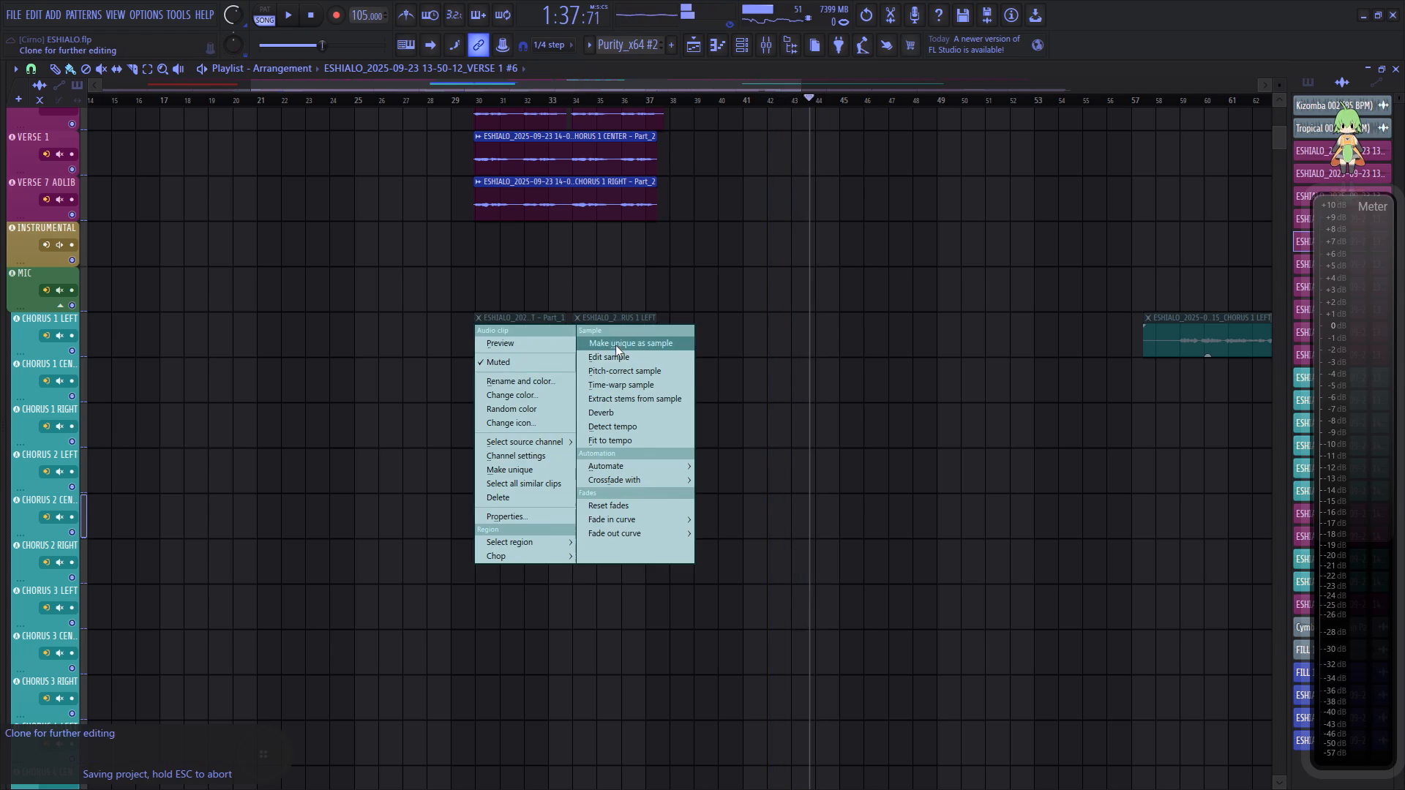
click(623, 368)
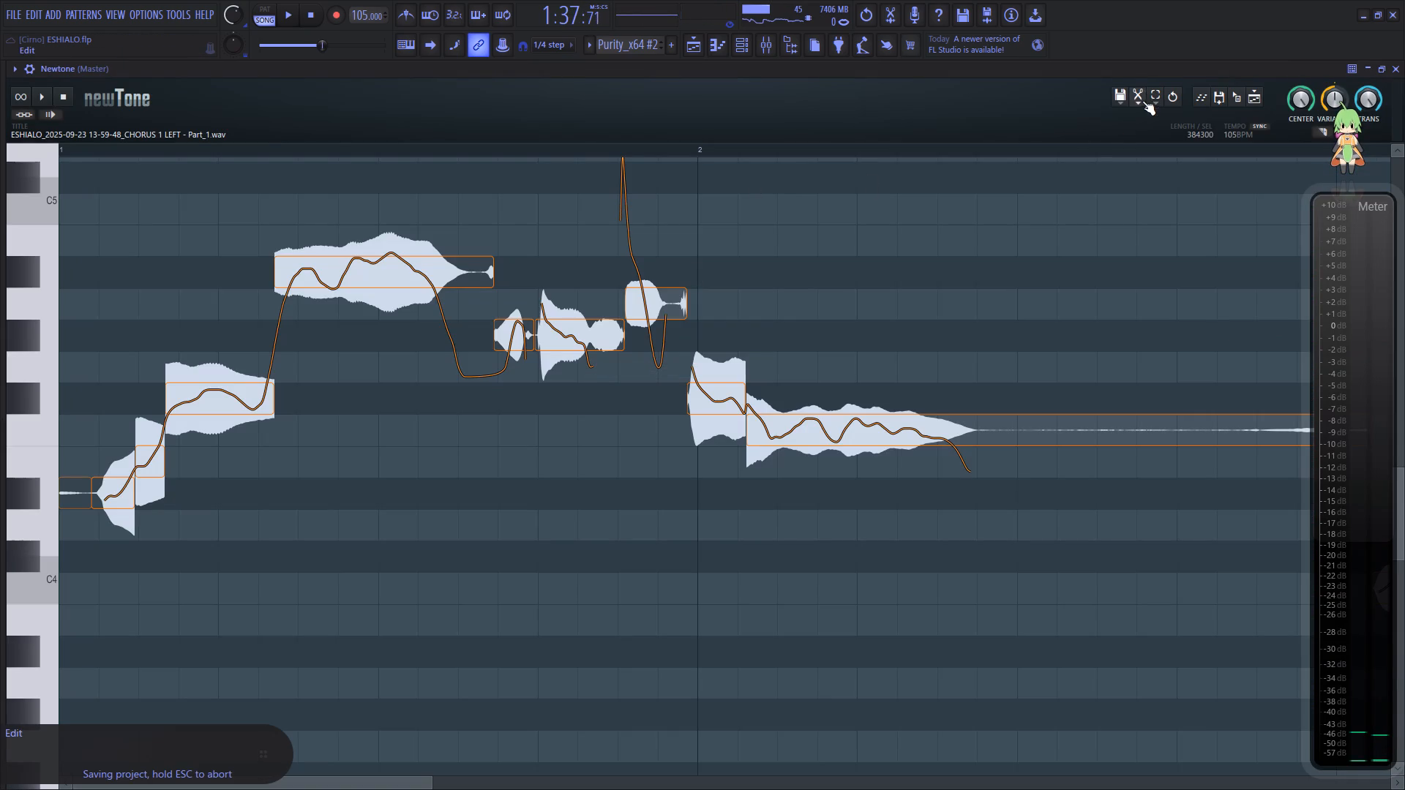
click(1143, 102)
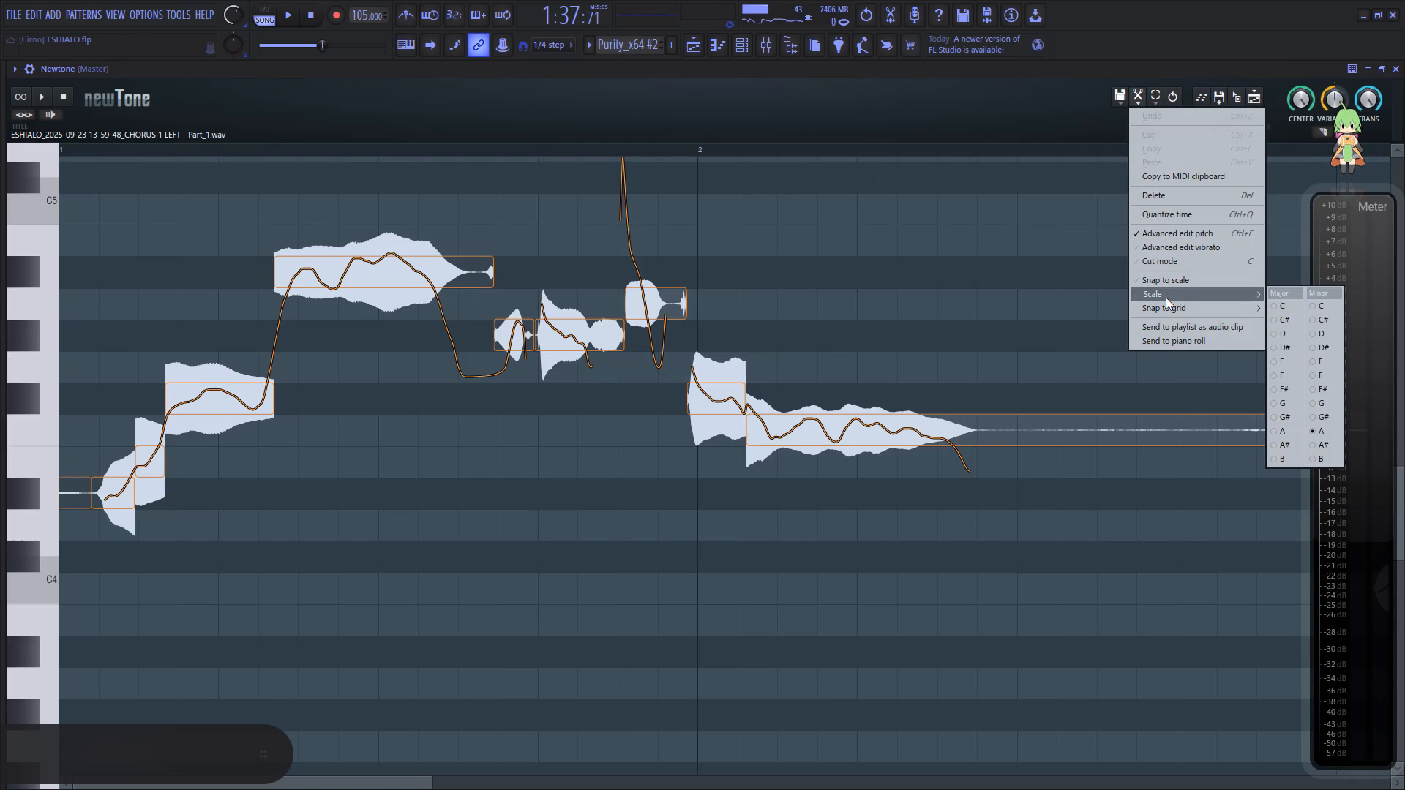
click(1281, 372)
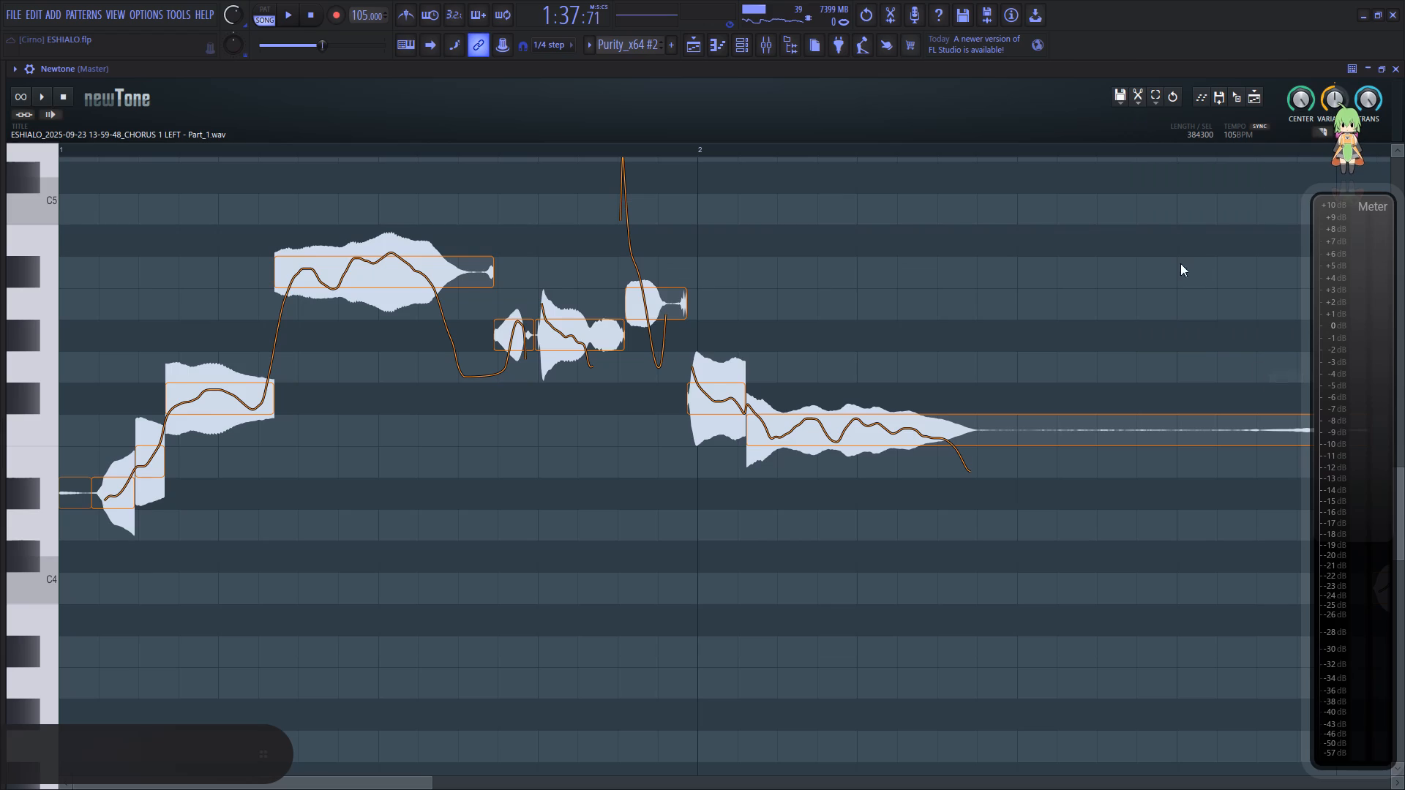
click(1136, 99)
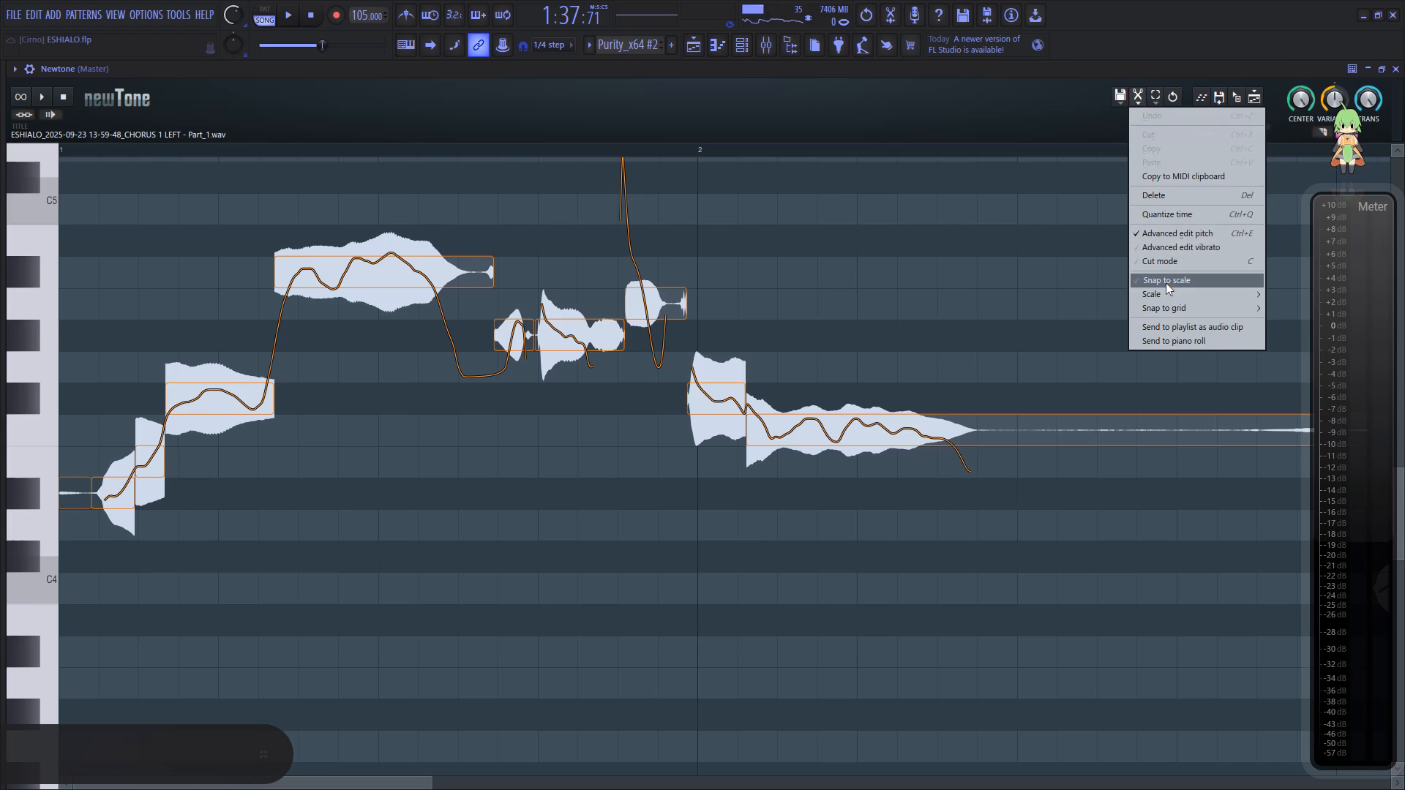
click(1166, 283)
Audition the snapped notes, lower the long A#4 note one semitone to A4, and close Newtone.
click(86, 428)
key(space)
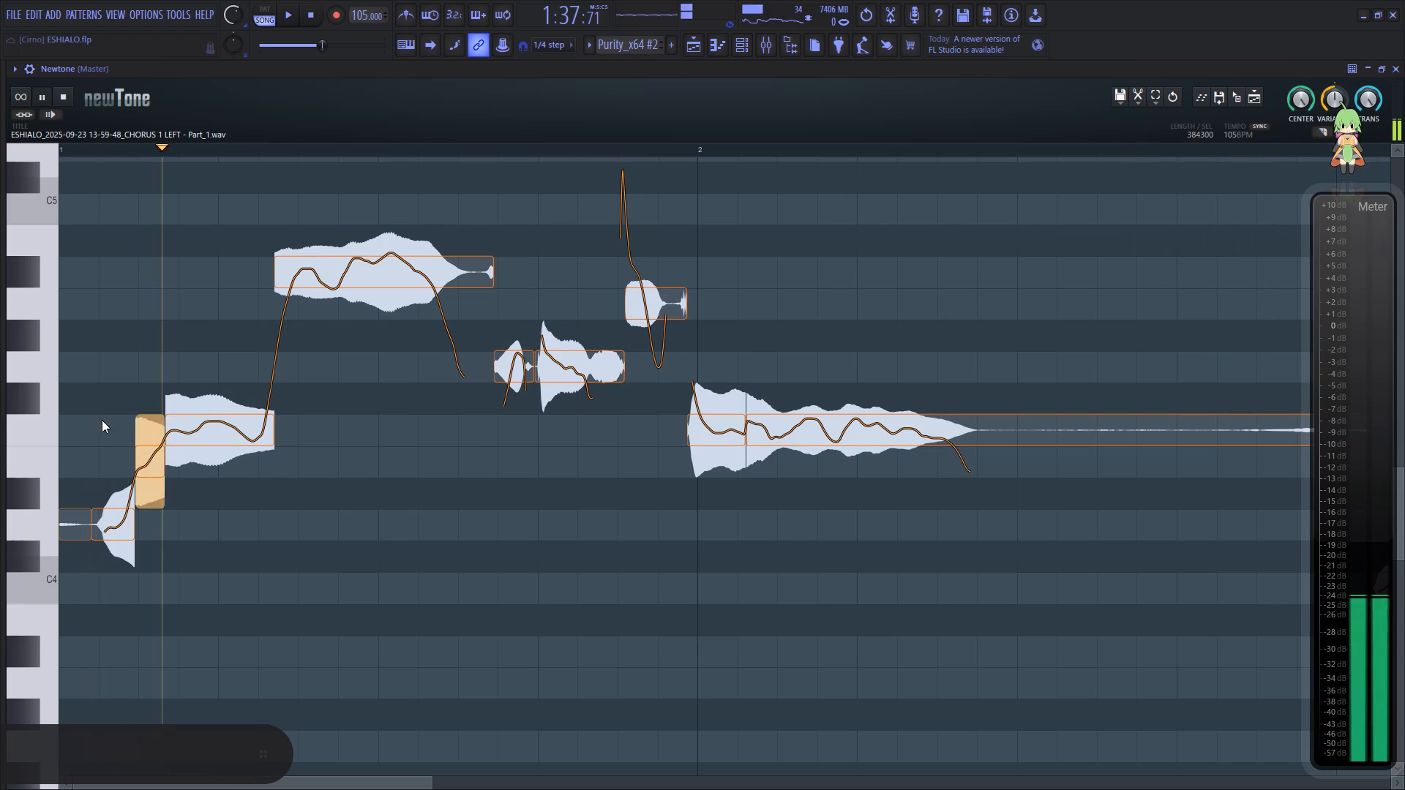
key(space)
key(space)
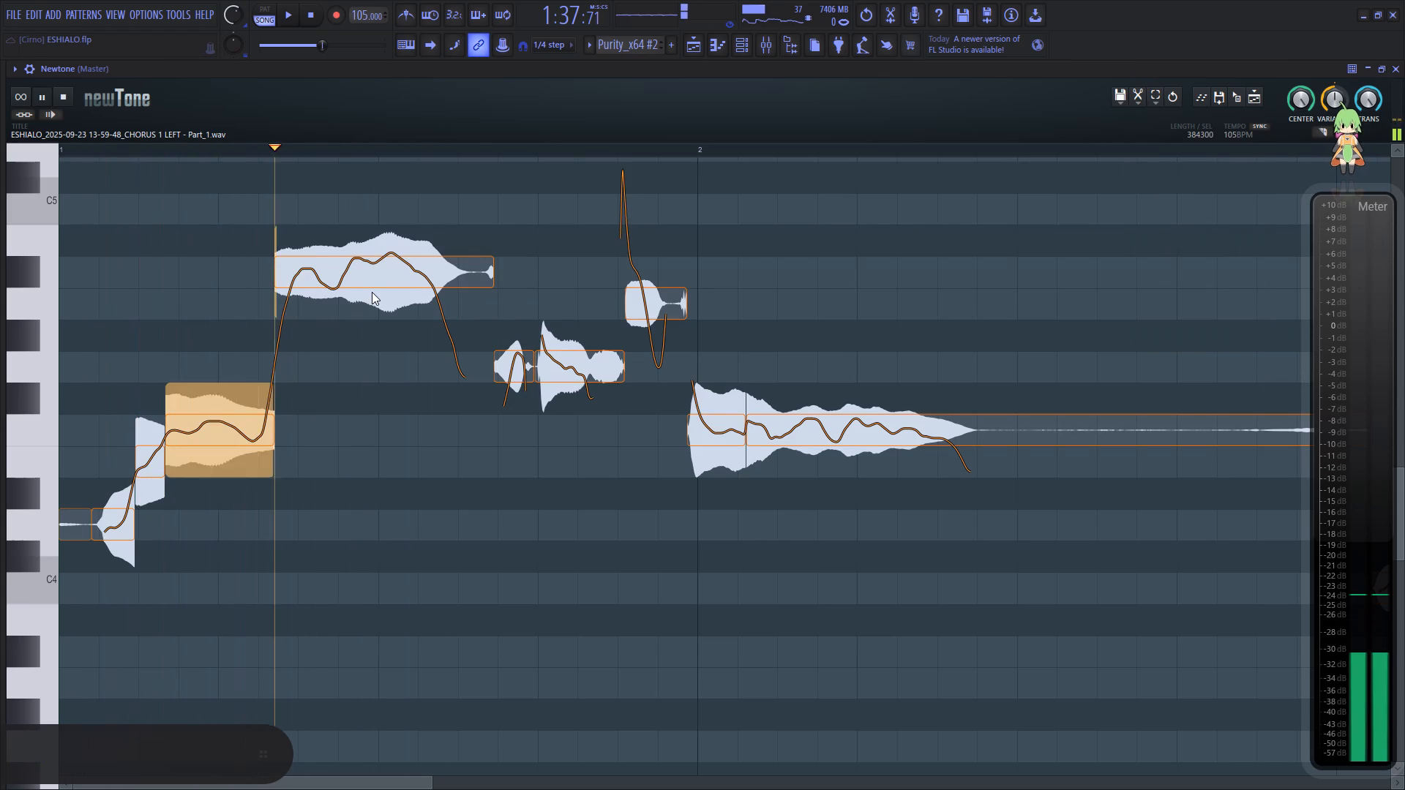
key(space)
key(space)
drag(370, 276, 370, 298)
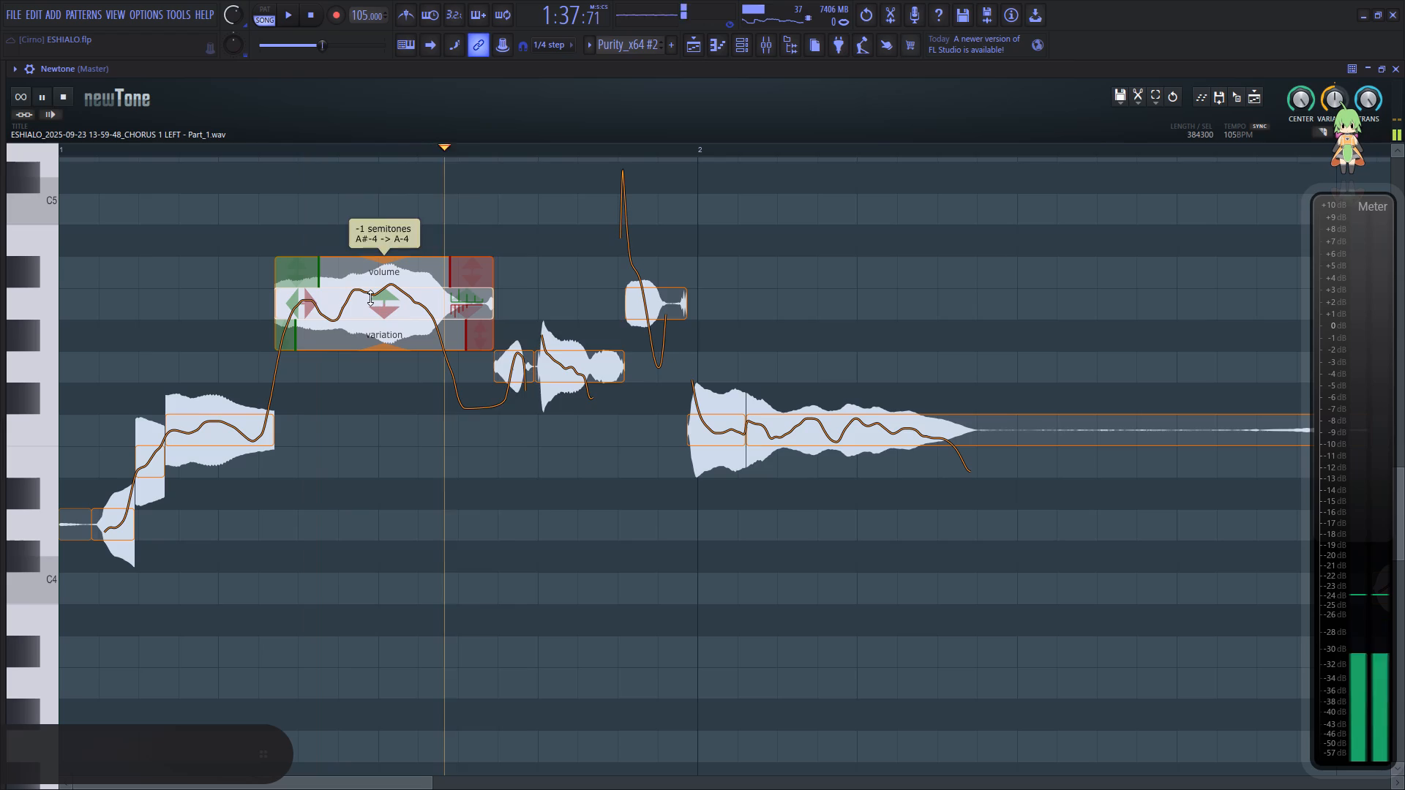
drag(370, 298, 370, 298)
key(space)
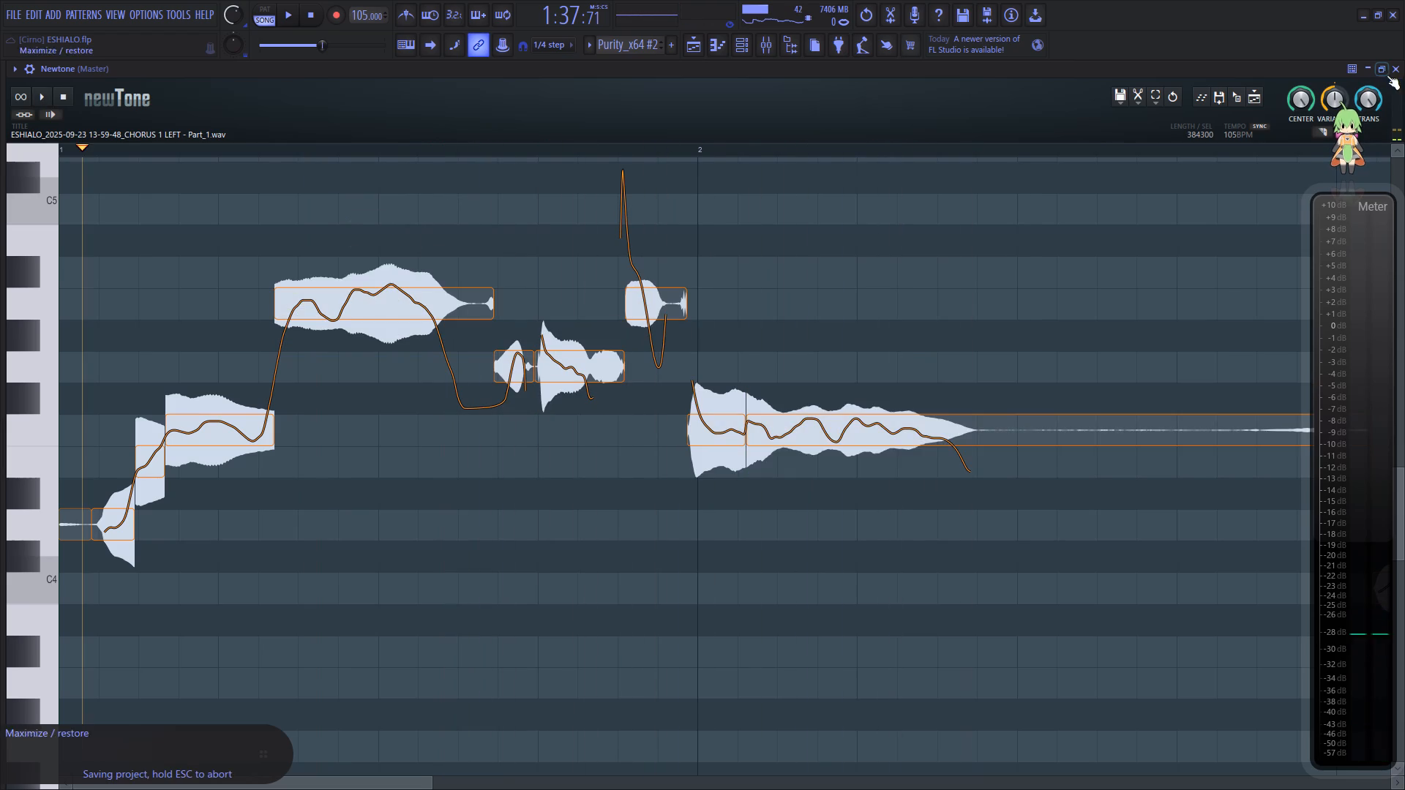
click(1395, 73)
Play the section around bars 44 to 53 to locate the downbeat of the next chorus.
key(space)
scroll(854, 296, up, 7)
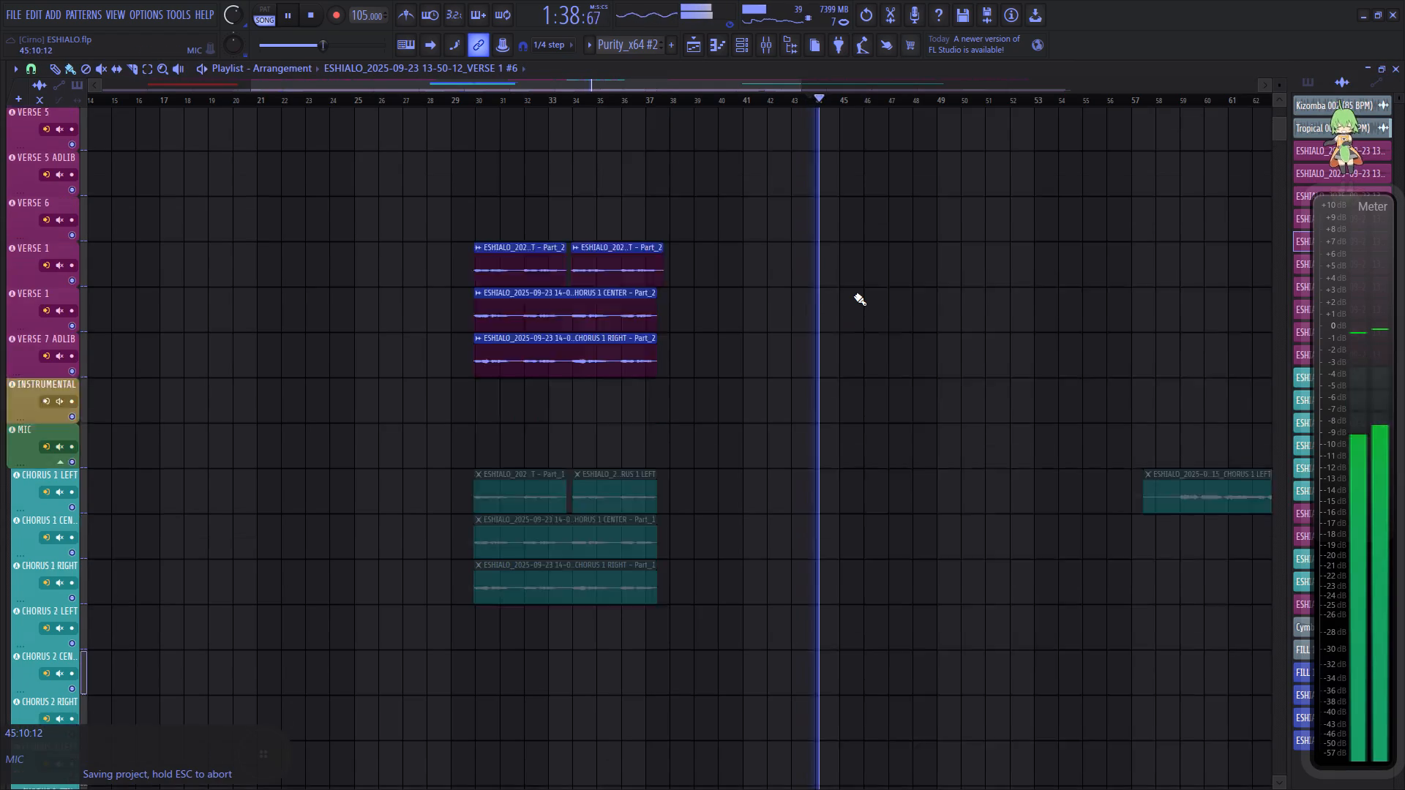
scroll(854, 296, up, 14)
scroll(856, 298, down, 5)
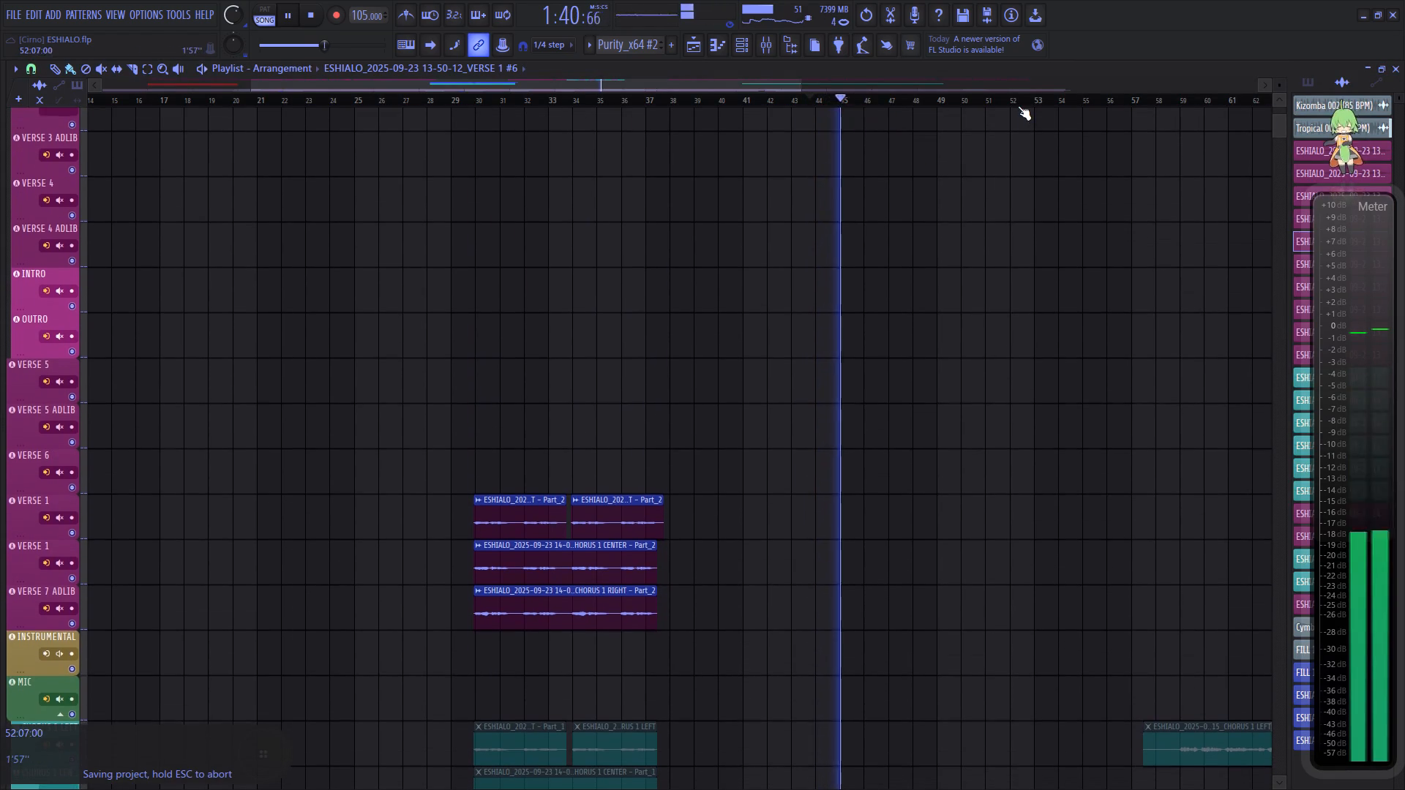
click(1018, 106)
drag(766, 87, 862, 86)
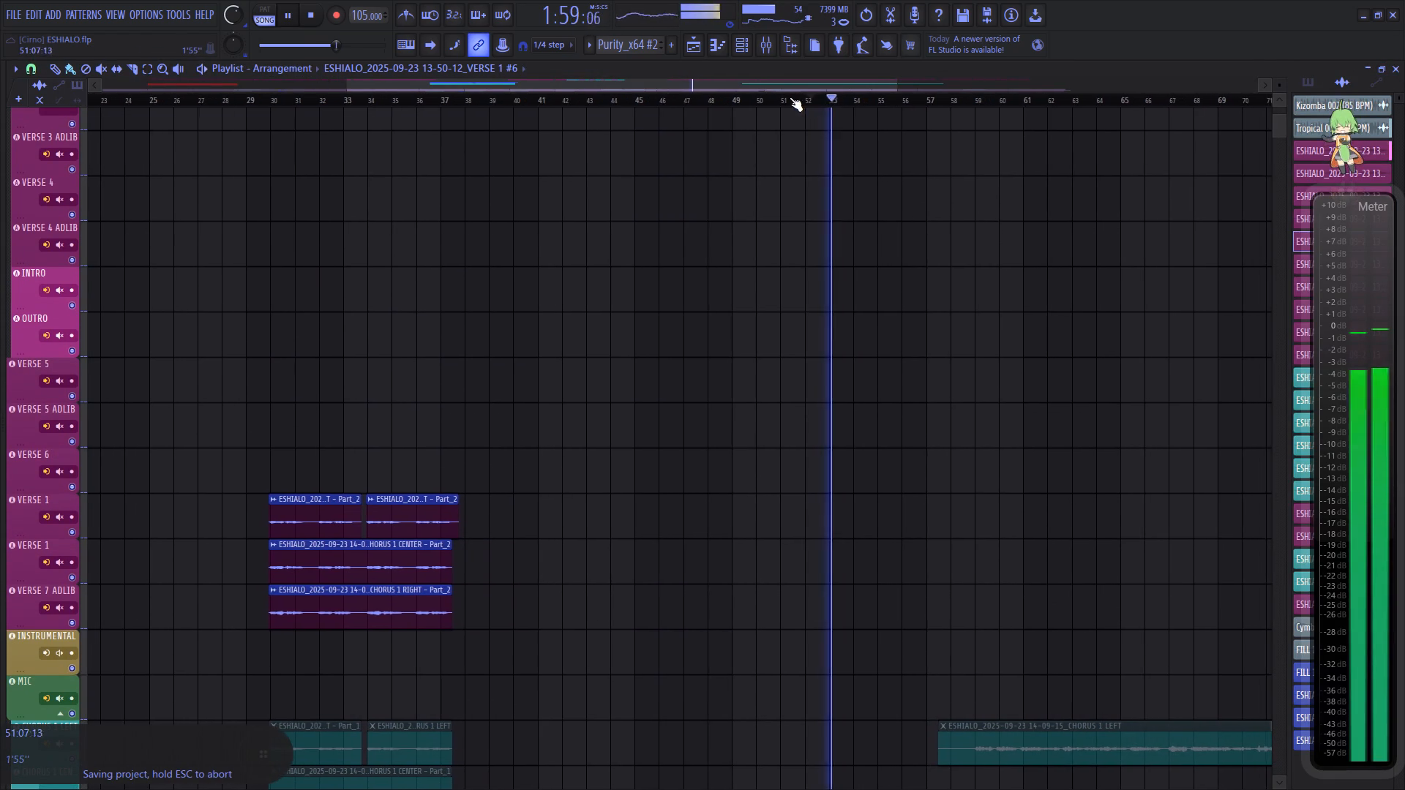
click(789, 97)
scroll(825, 102, up, 6)
click(679, 100)
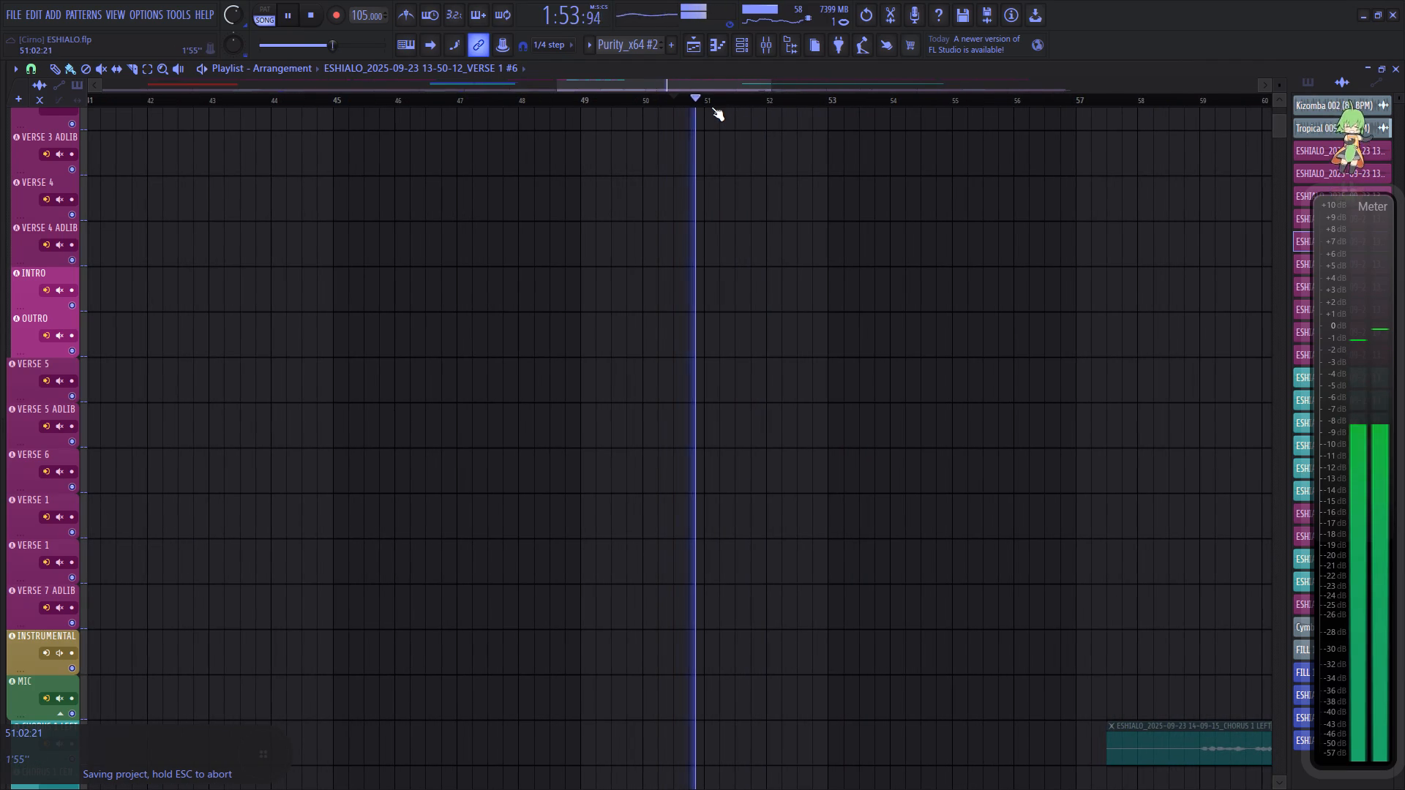
key(space)
Paste the six copied chorus clips at bar 51 on the CHORUS 1 and CHORUS 2 tracks and play from there.
click(706, 101)
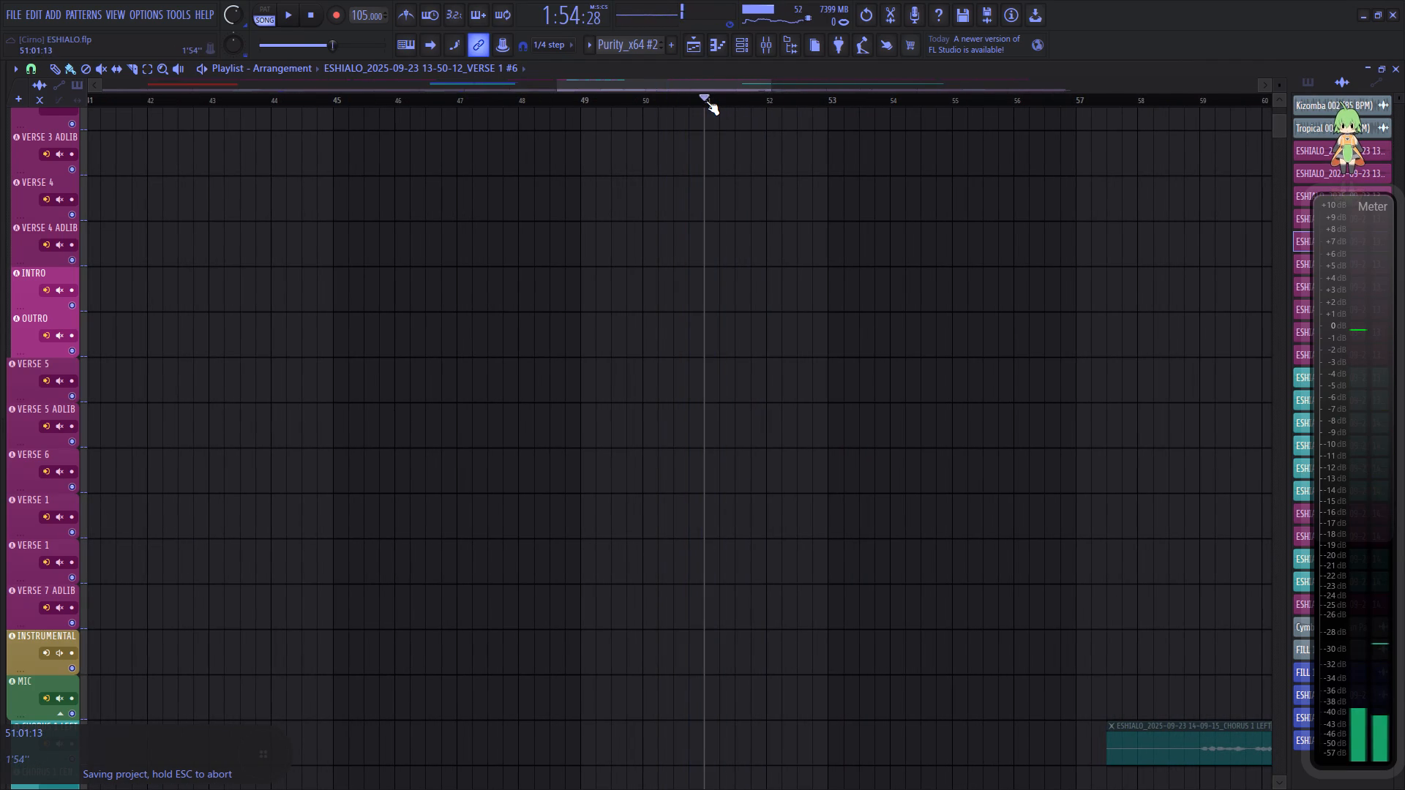
key(ctrl+v)
key(space)
Move the muted CHORUS 1 LEFT clip near bar 57 up to the INSTRUMENTAL track, clear of the pasted chorus.
scroll(891, 217, down, 6)
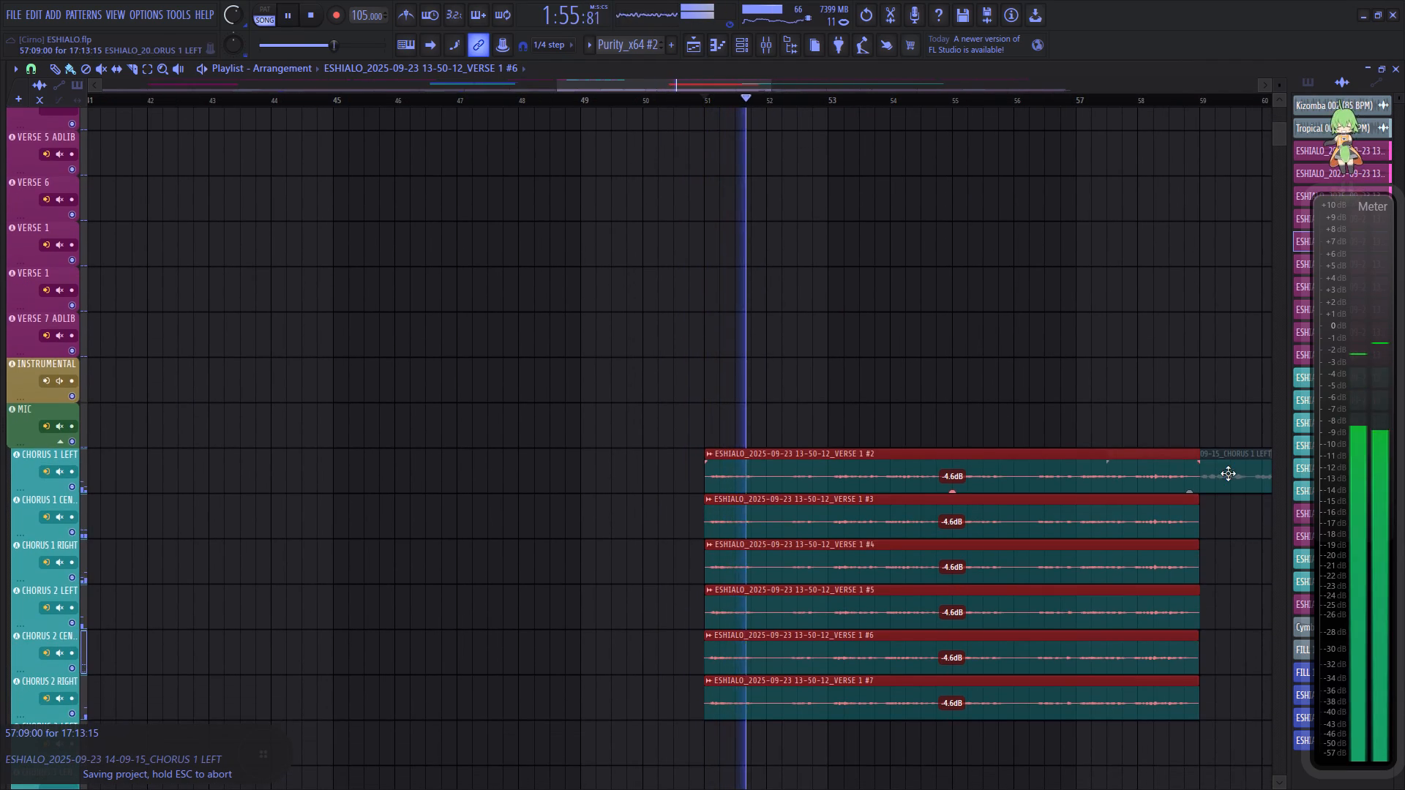
drag(1228, 470, 1210, 335)
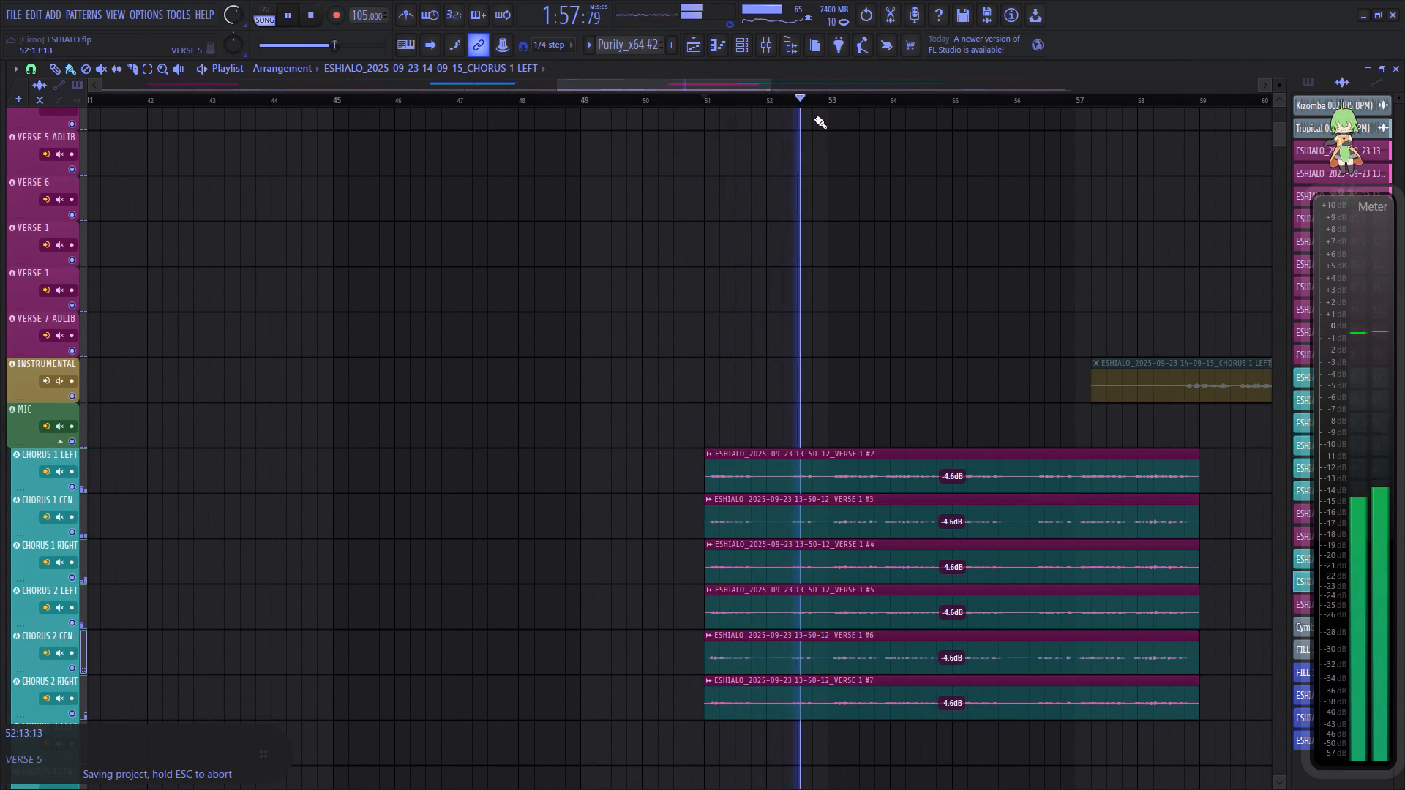
scroll(824, 100, down, 10)
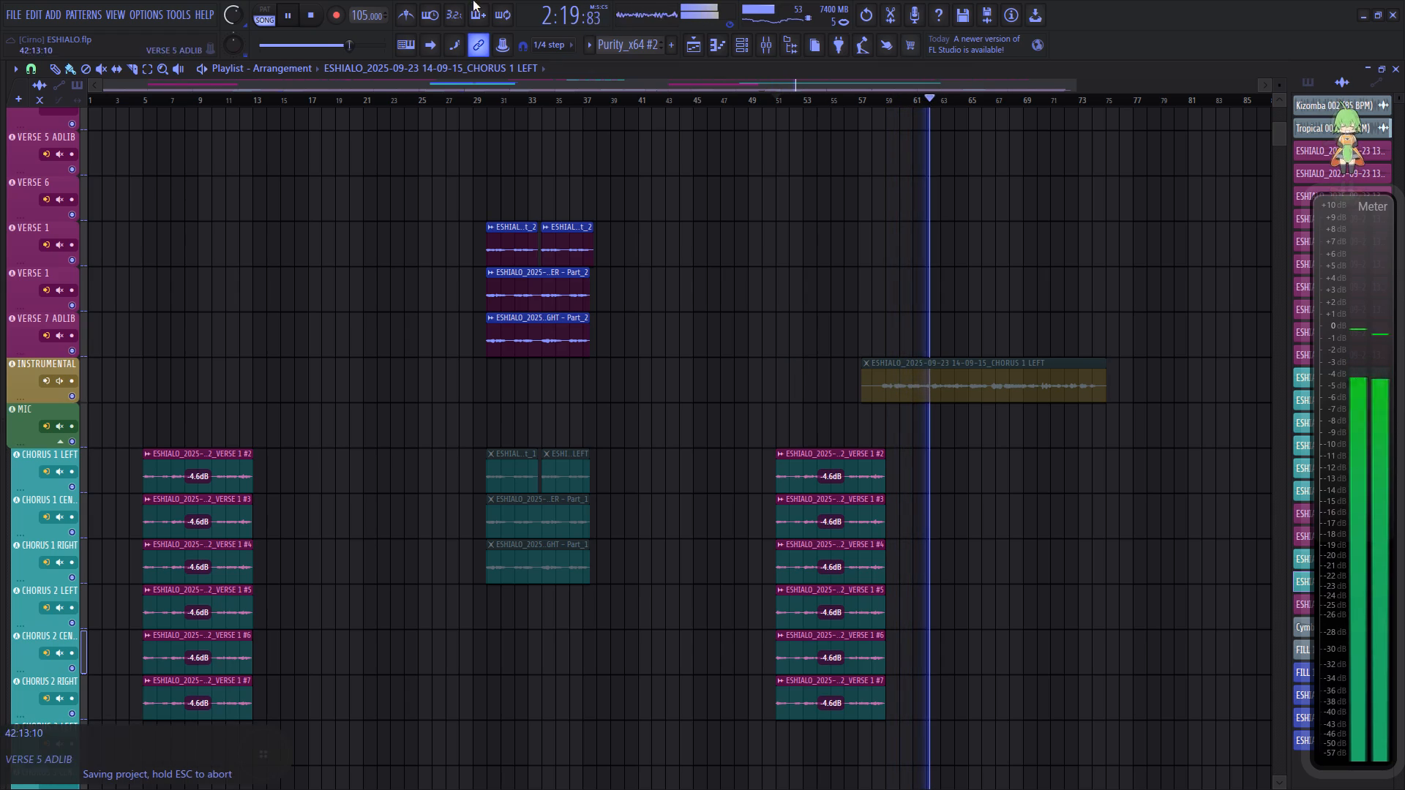
Audition the song from several points between about bars 64 and 77 to locate the start of the next chorus.
drag(746, 83, 847, 79)
click(833, 104)
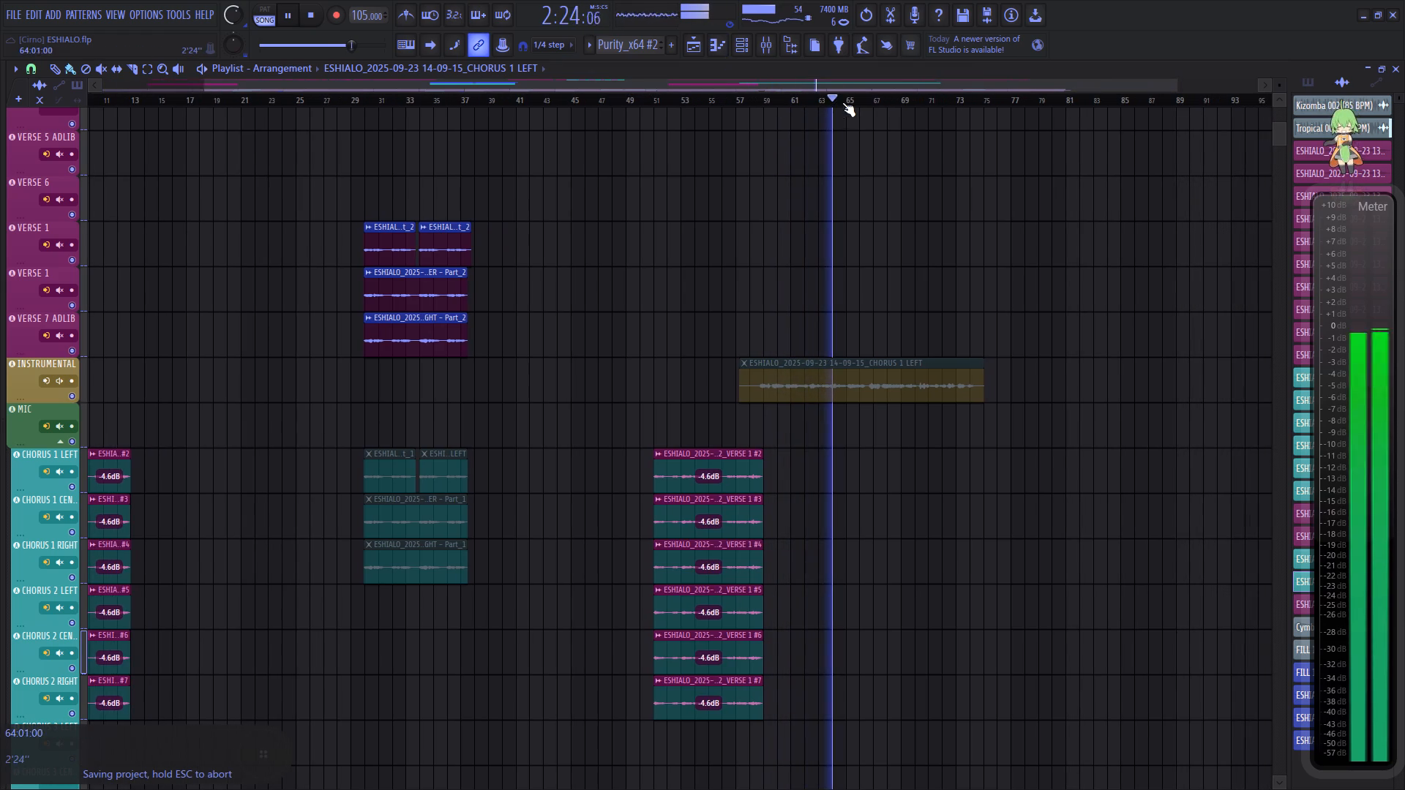
click(859, 101)
click(883, 107)
click(926, 99)
drag(913, 83, 1038, 72)
click(815, 100)
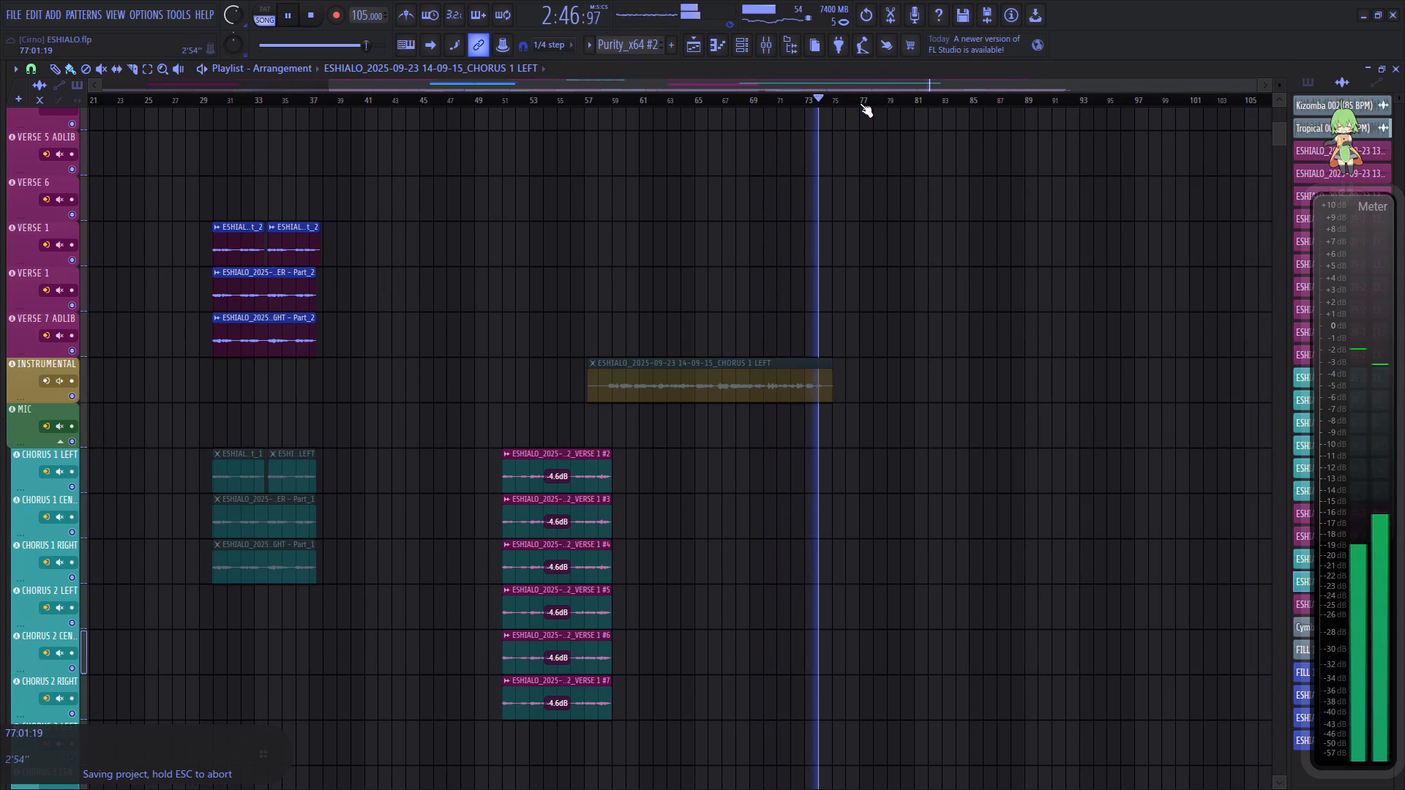
click(860, 103)
click(839, 100)
click(821, 97)
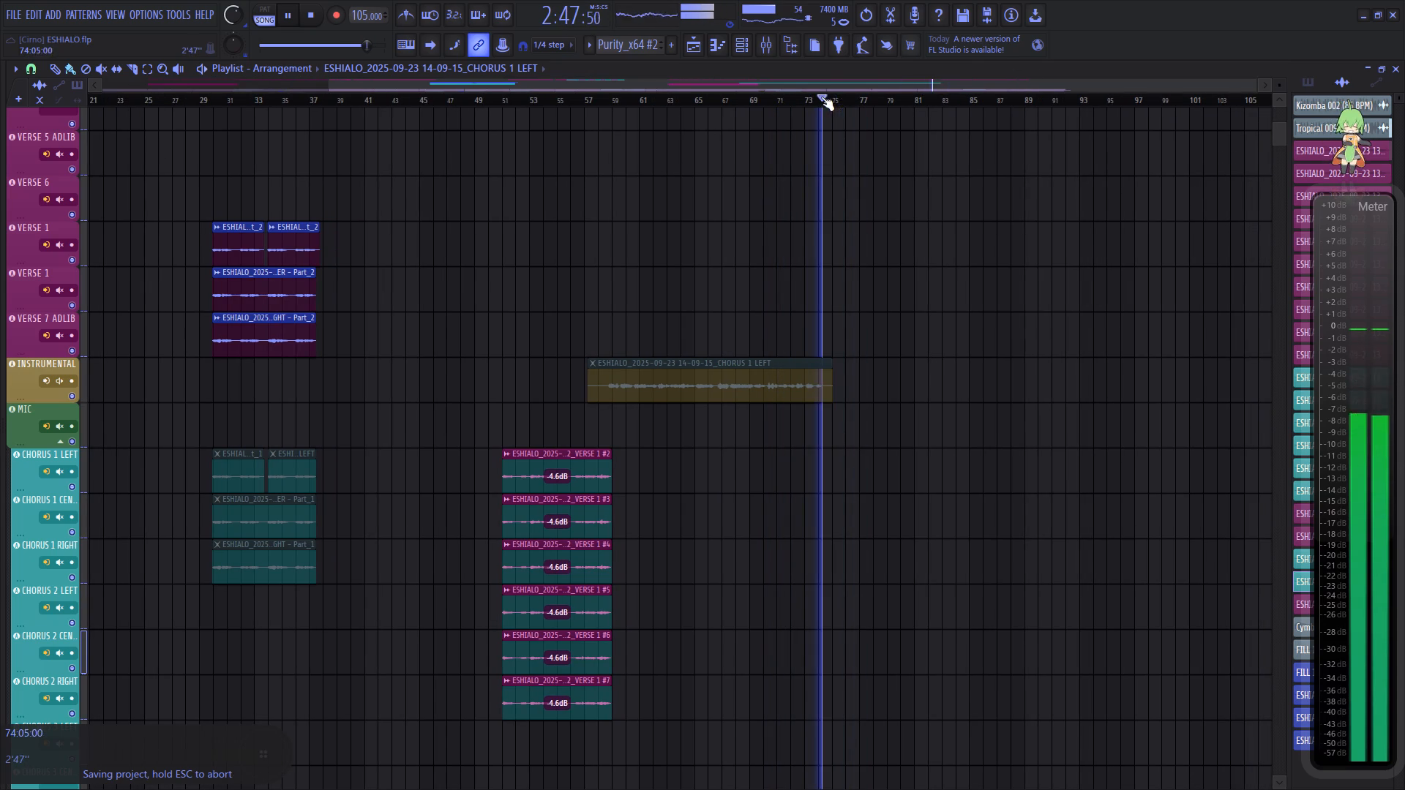
Paste the six copied chorus clips at about bar 75 on the CHORUS 1 and CHORUS 2 tracks and play from there.
scroll(834, 97, up, 11)
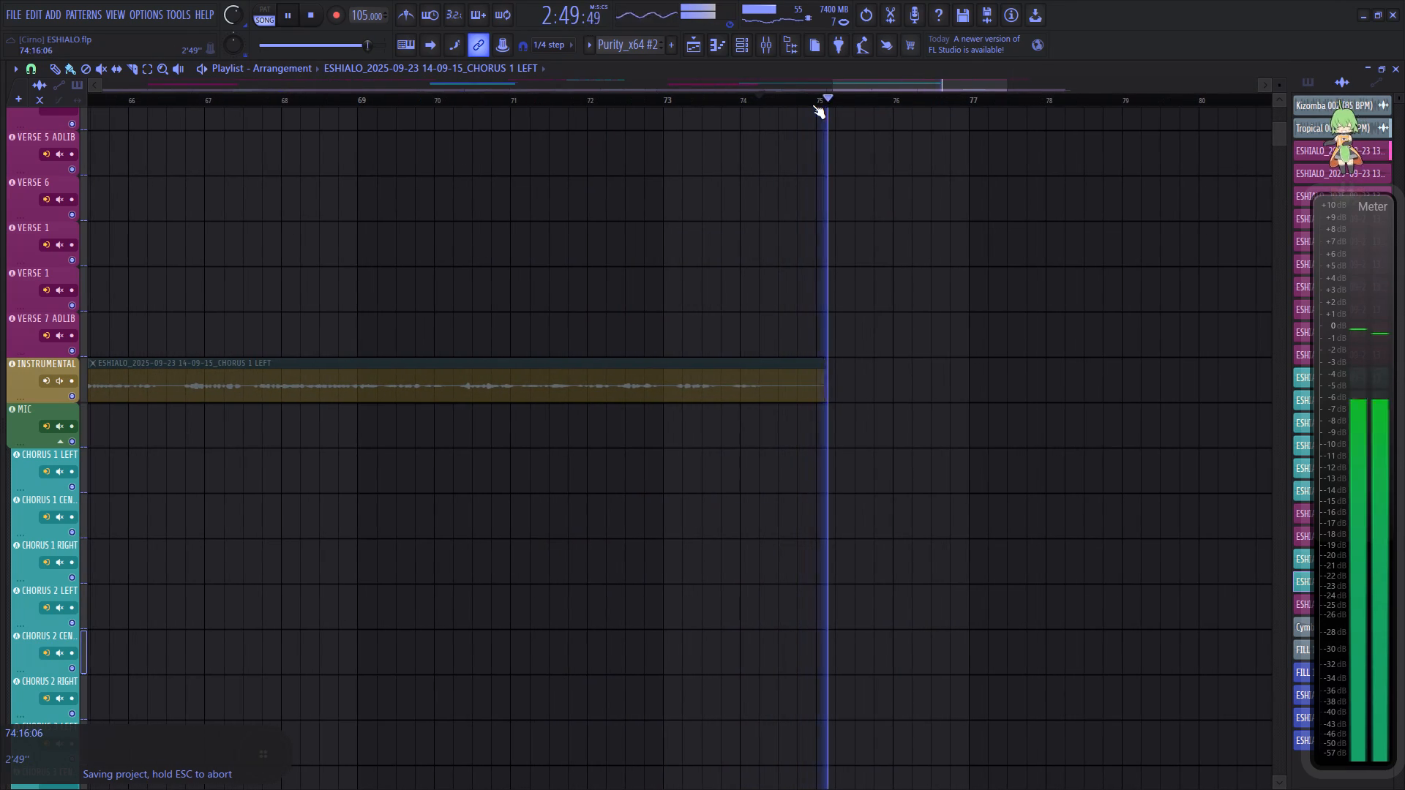
key(space)
click(812, 105)
key(ctrl+v)
key(space)
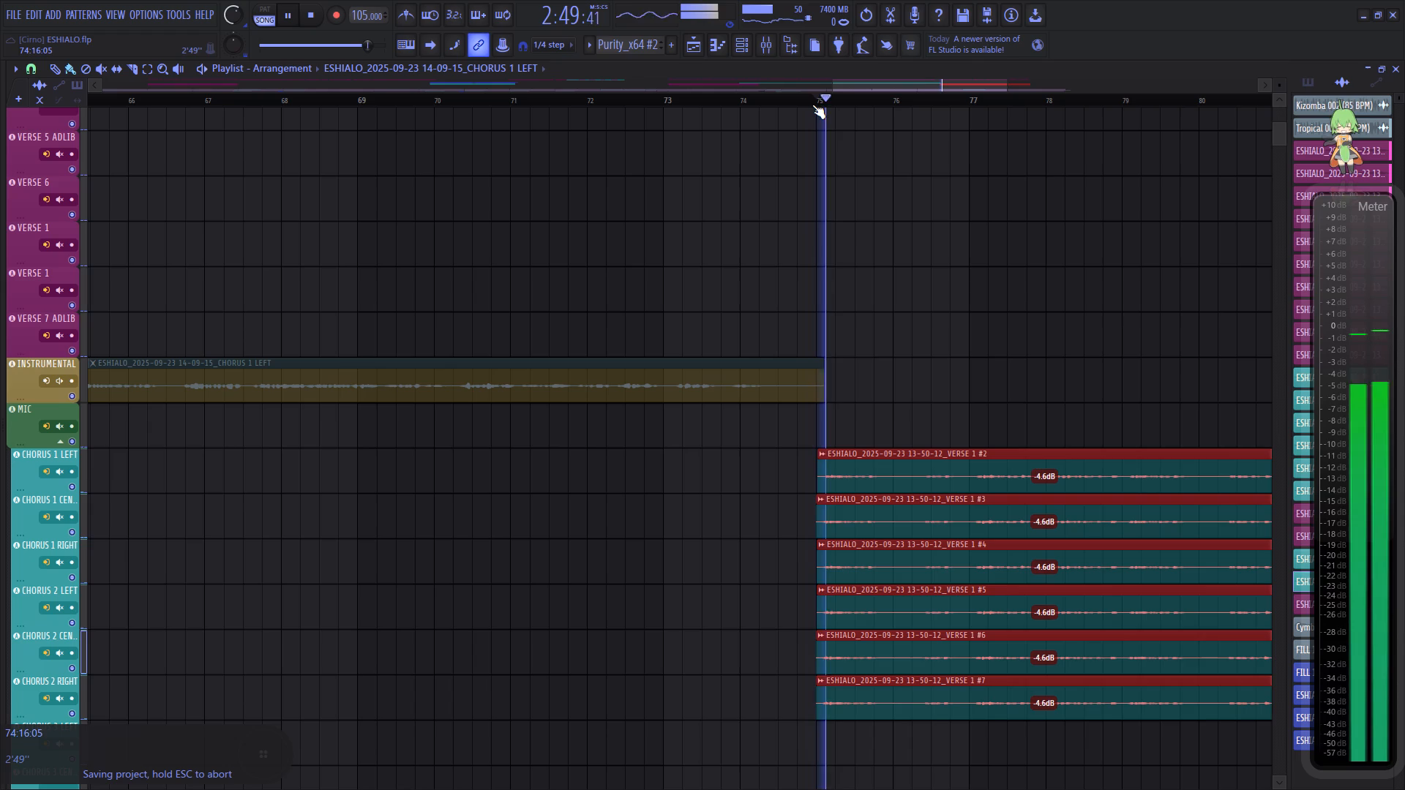
scroll(850, 96, down, 15)
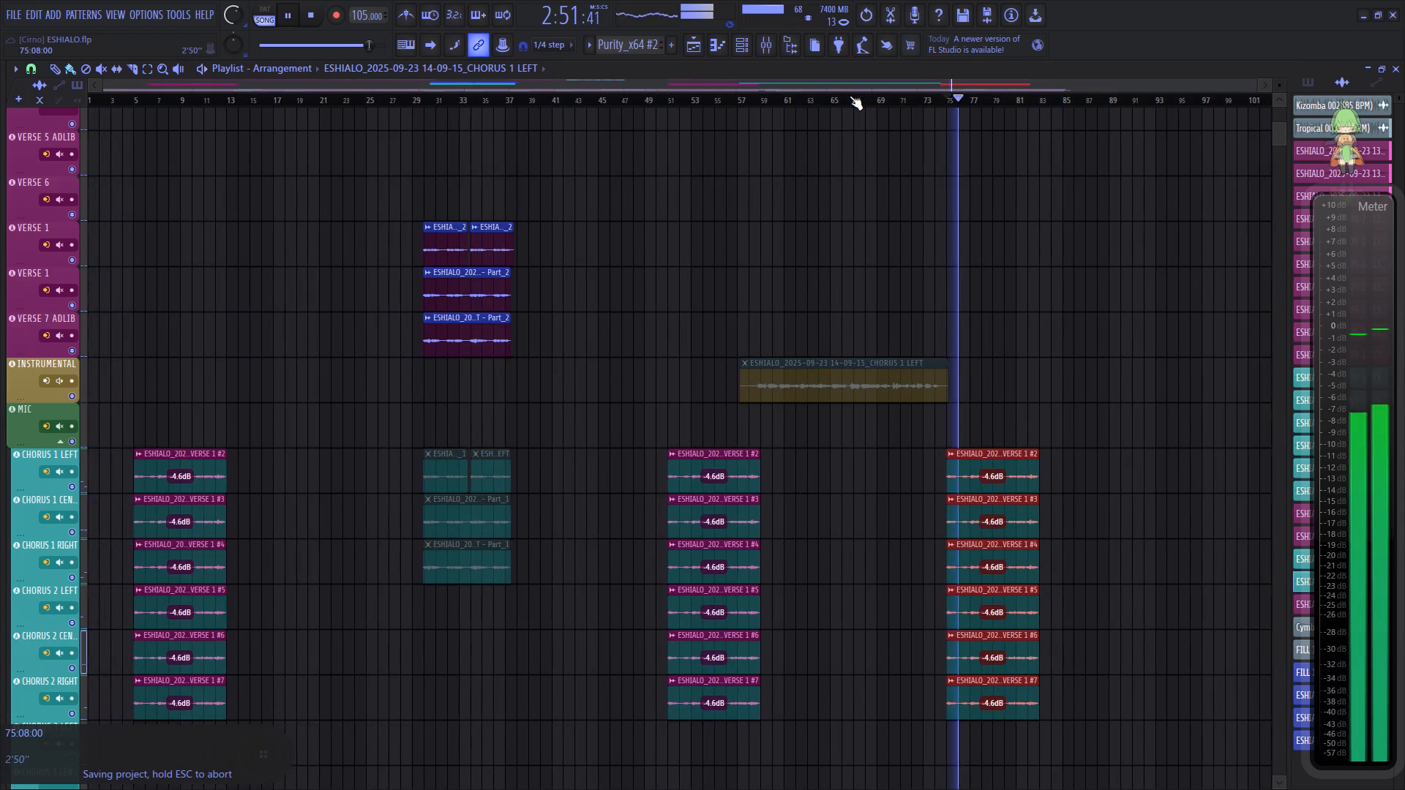
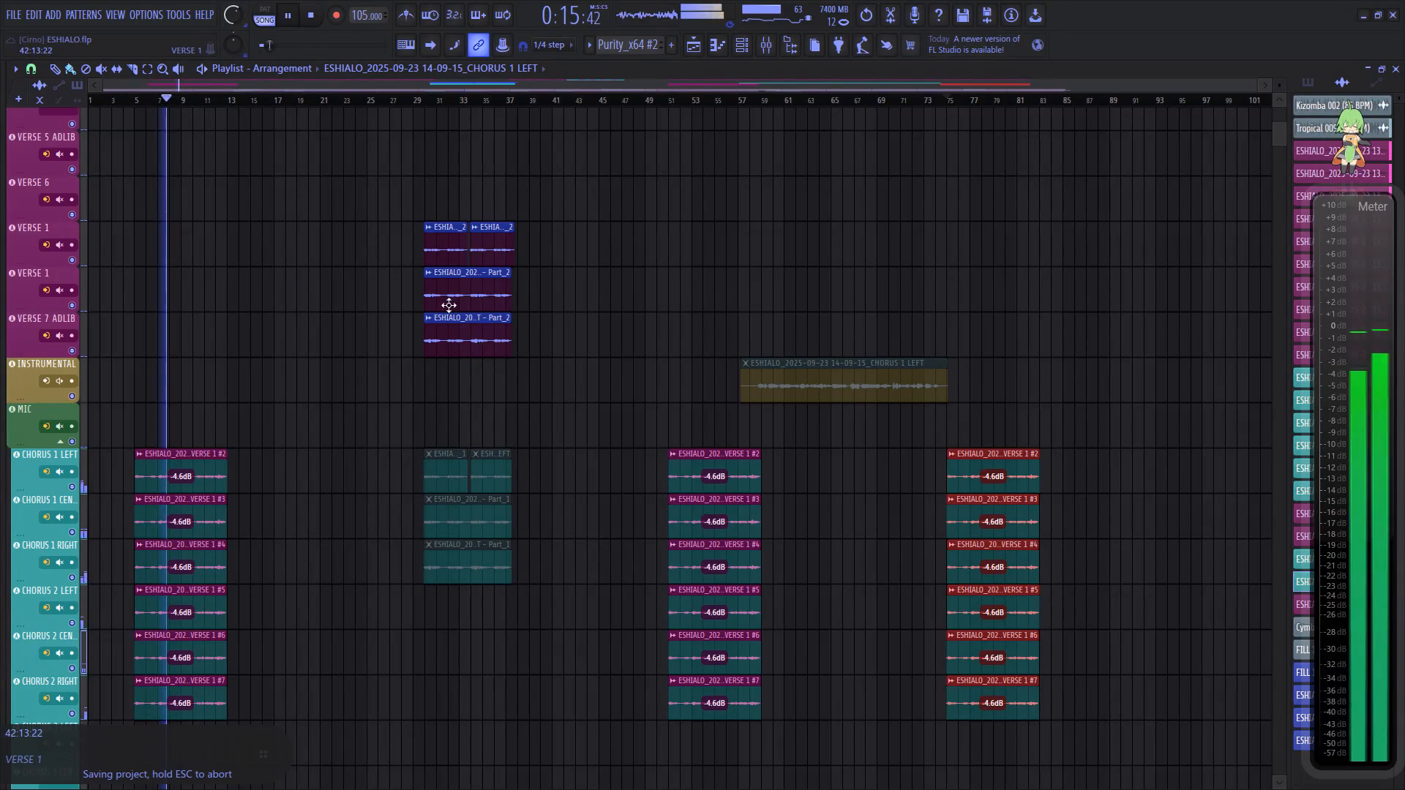
Save the project.
key(ctrl+s)
Lower the CHORUS bus fader in the mixer to about -13.4 dB (48%).
scroll(203, 324, down, 2)
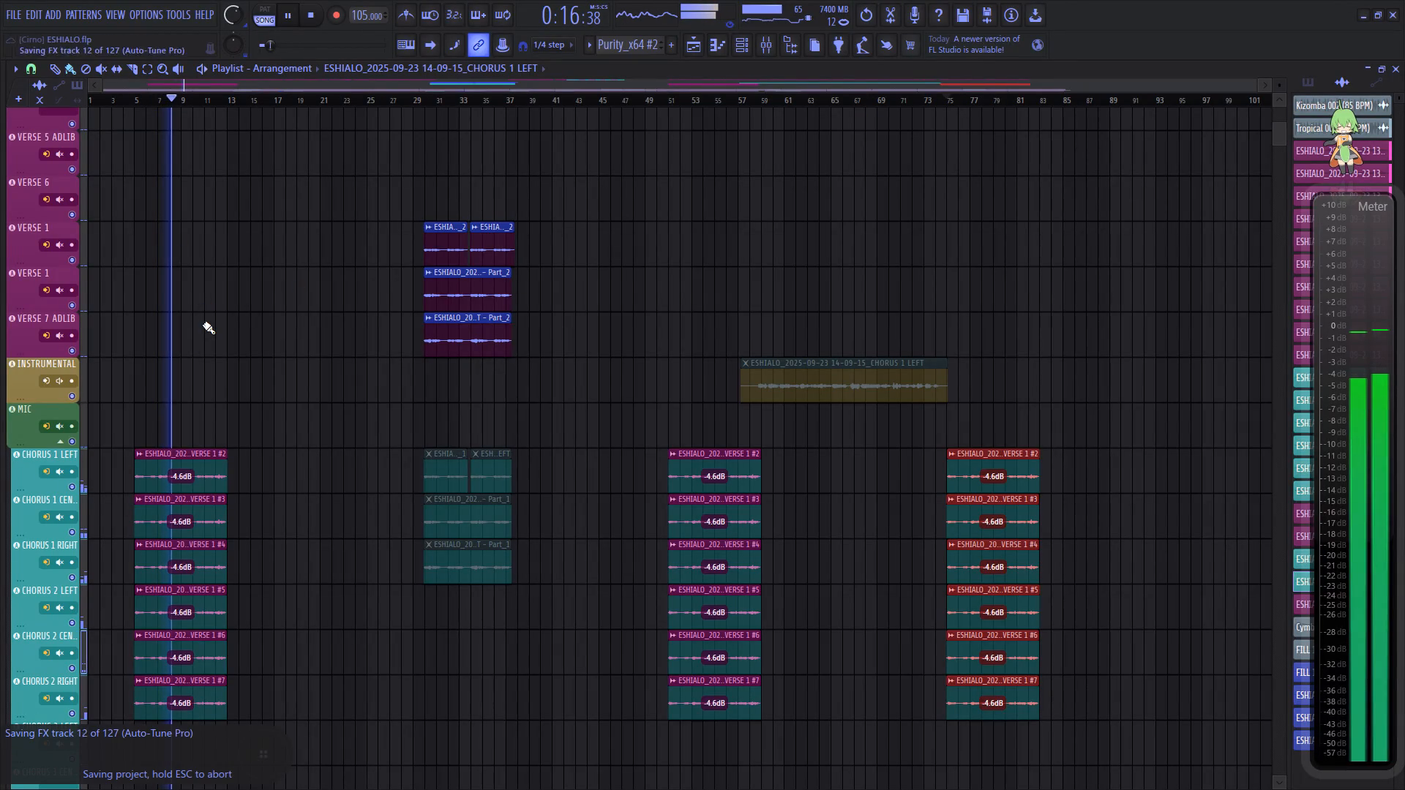
scroll(203, 324, down, 8)
click(765, 48)
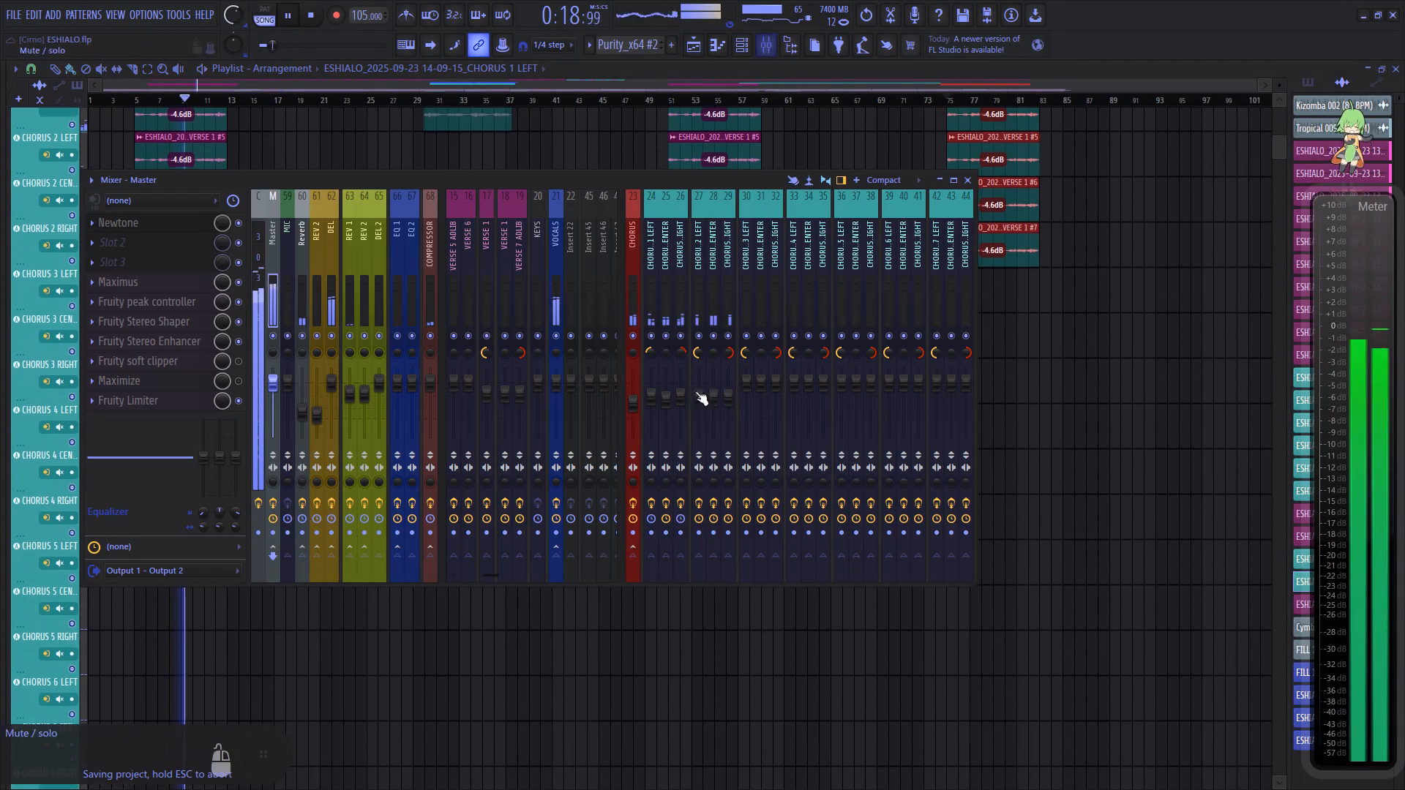
scroll(627, 411, down, 3)
scroll(627, 411, up, 1)
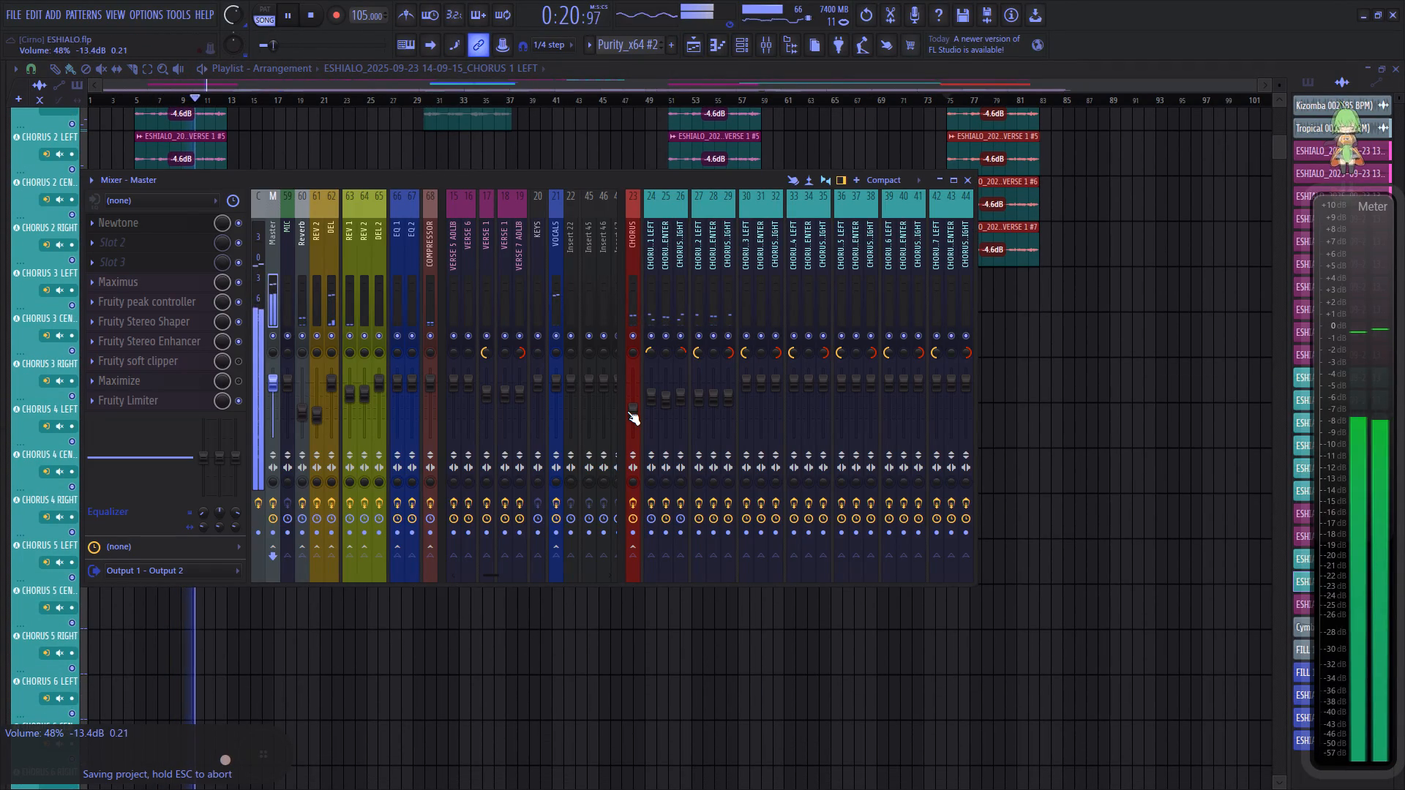
Solo the CHORUS 2 LEFT, CENTER and RIGHT mixer tracks together.
right_click(698, 334)
click(708, 334)
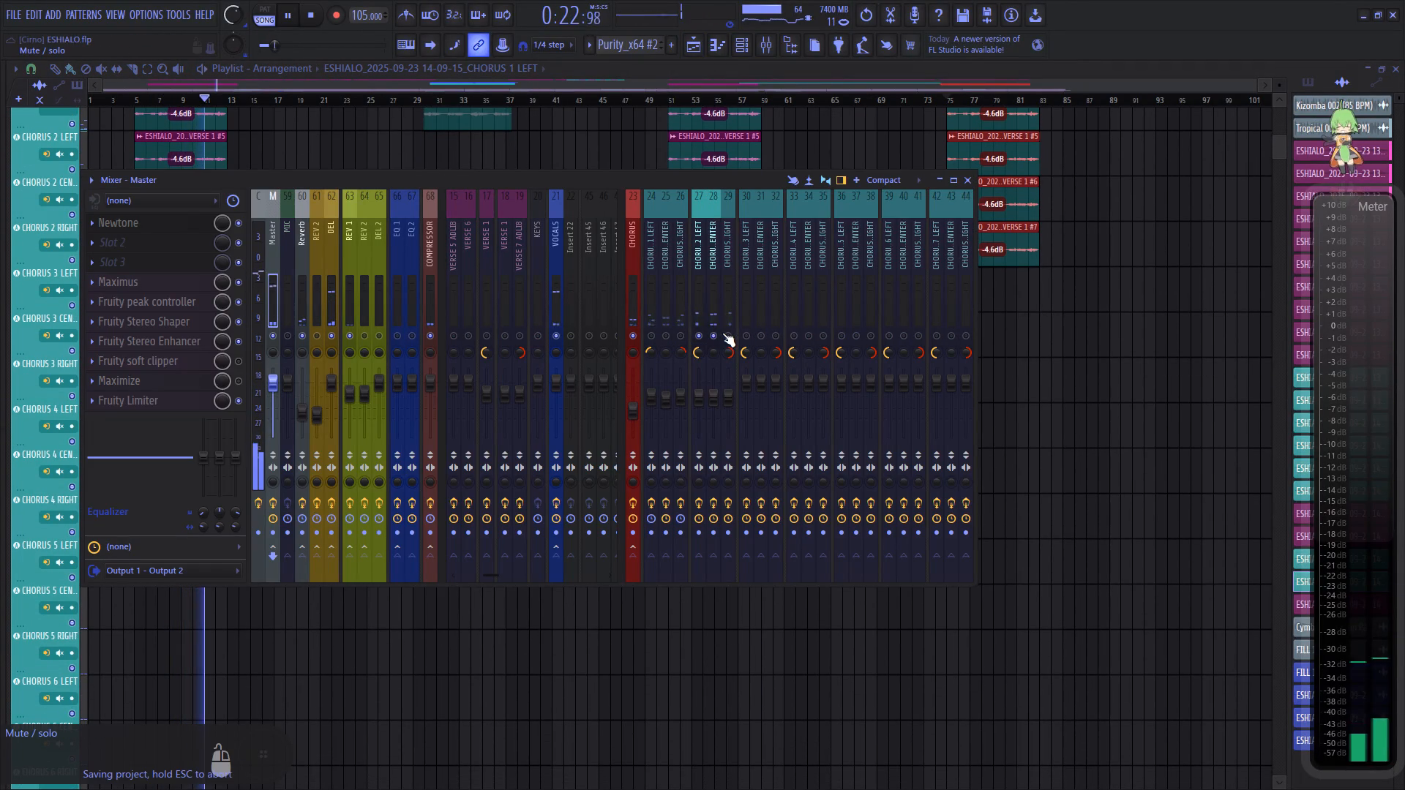
click(722, 334)
Set the playlist time selection over the first chorus, from about bar 6 to bar 13, so it loops.
ctrl+drag(139, 102, 230, 102)
ctrl+click(230, 102)
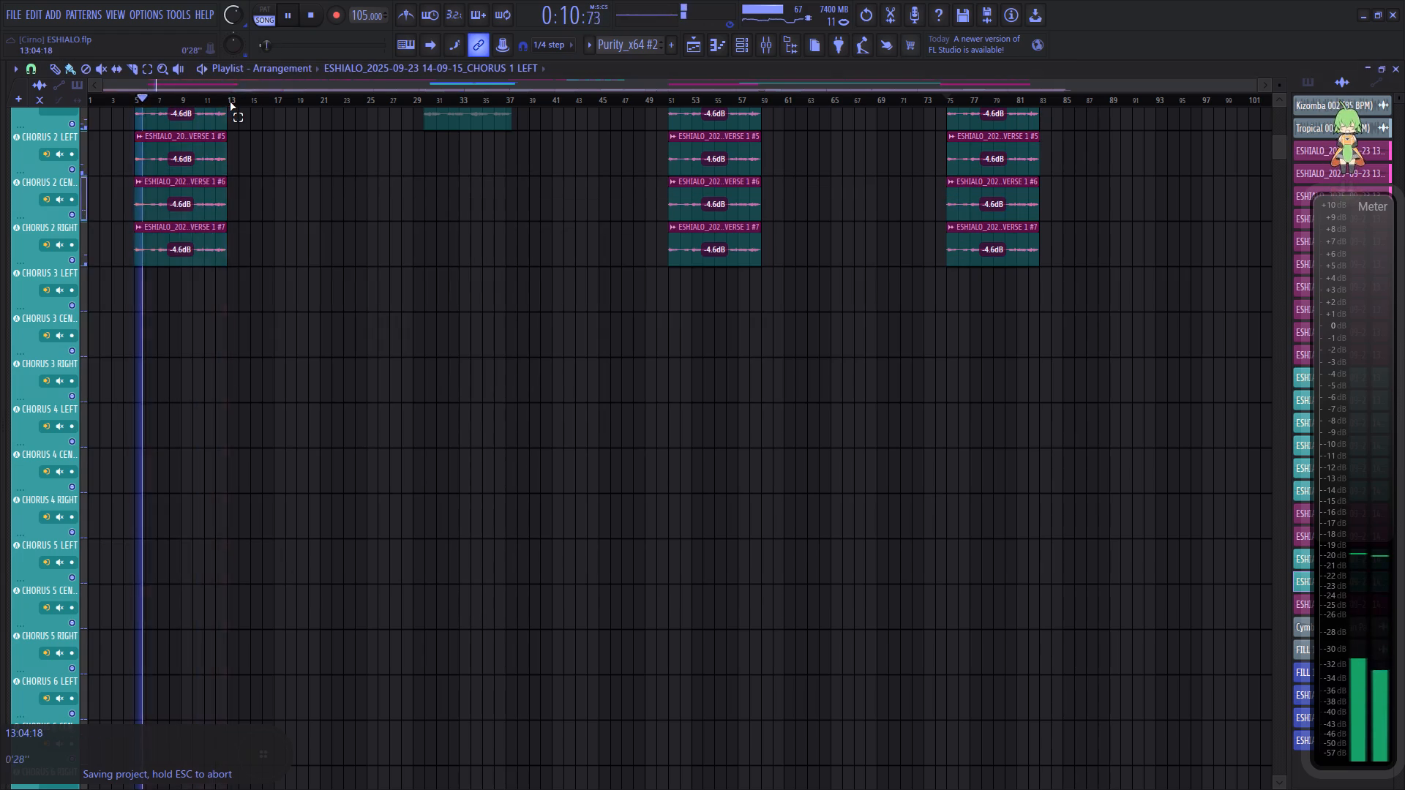
ctrl+drag(145, 98, 227, 99)
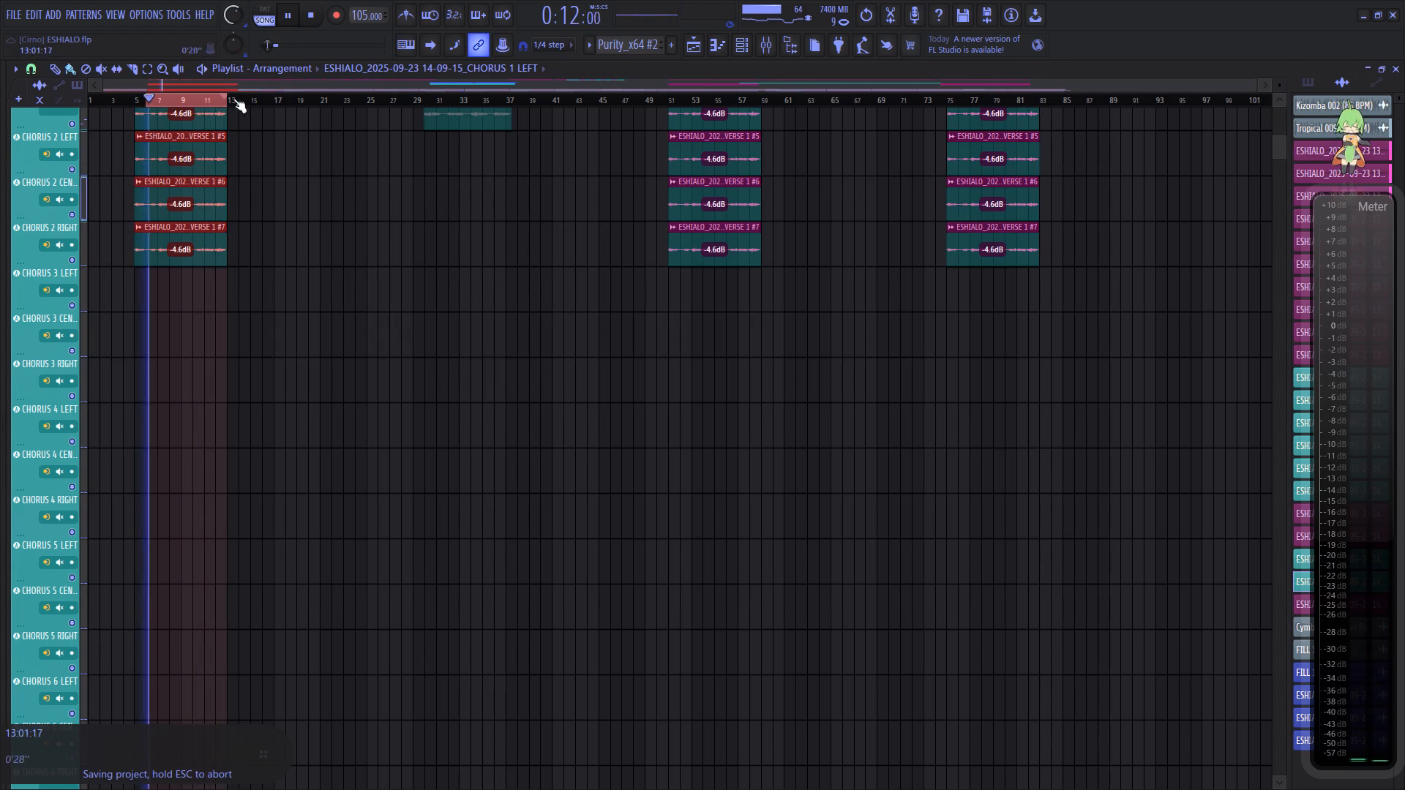
Load Hyper Chorus in slot 2 of the CHORUS 2 LEFT mixer track and turn its mix up fully.
click(764, 45)
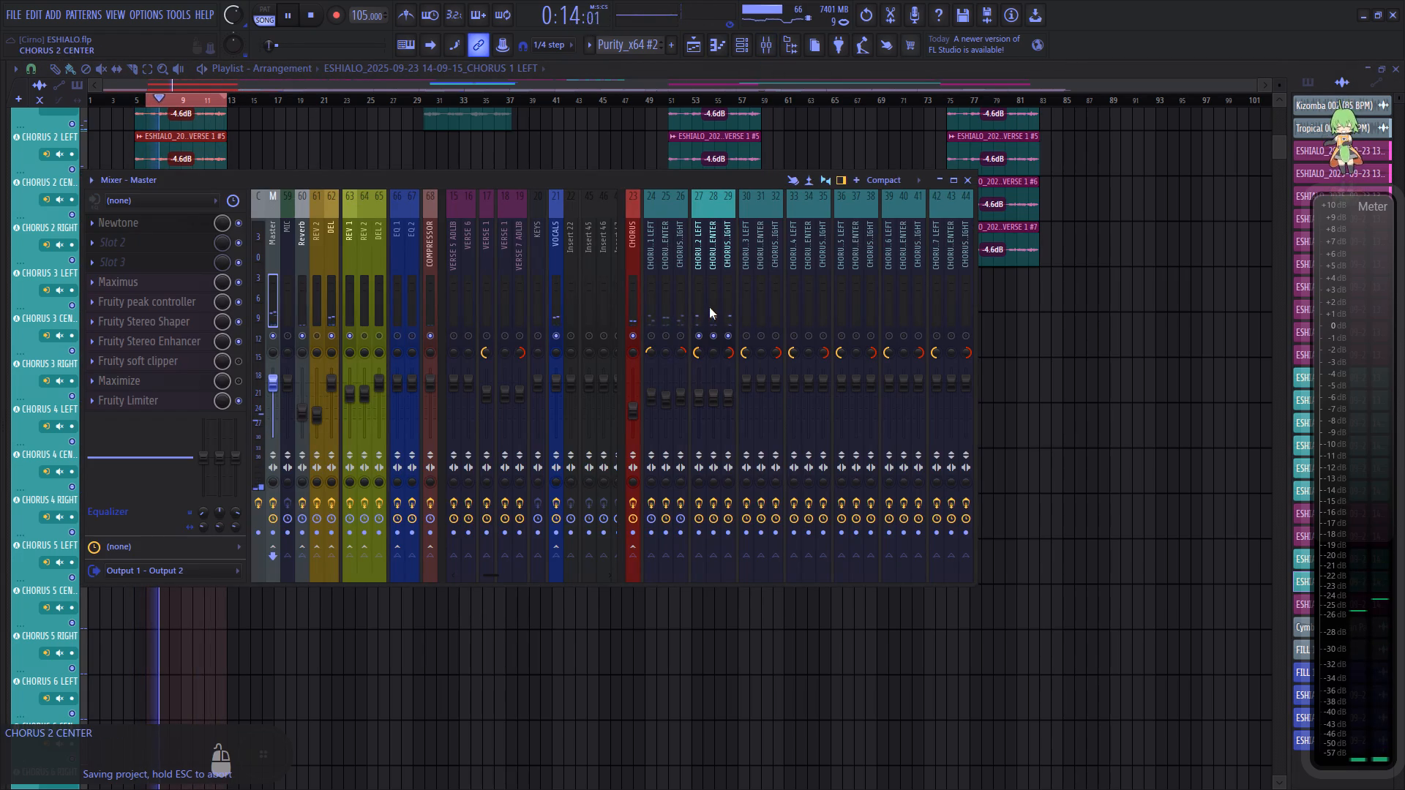
click(700, 301)
click(156, 240)
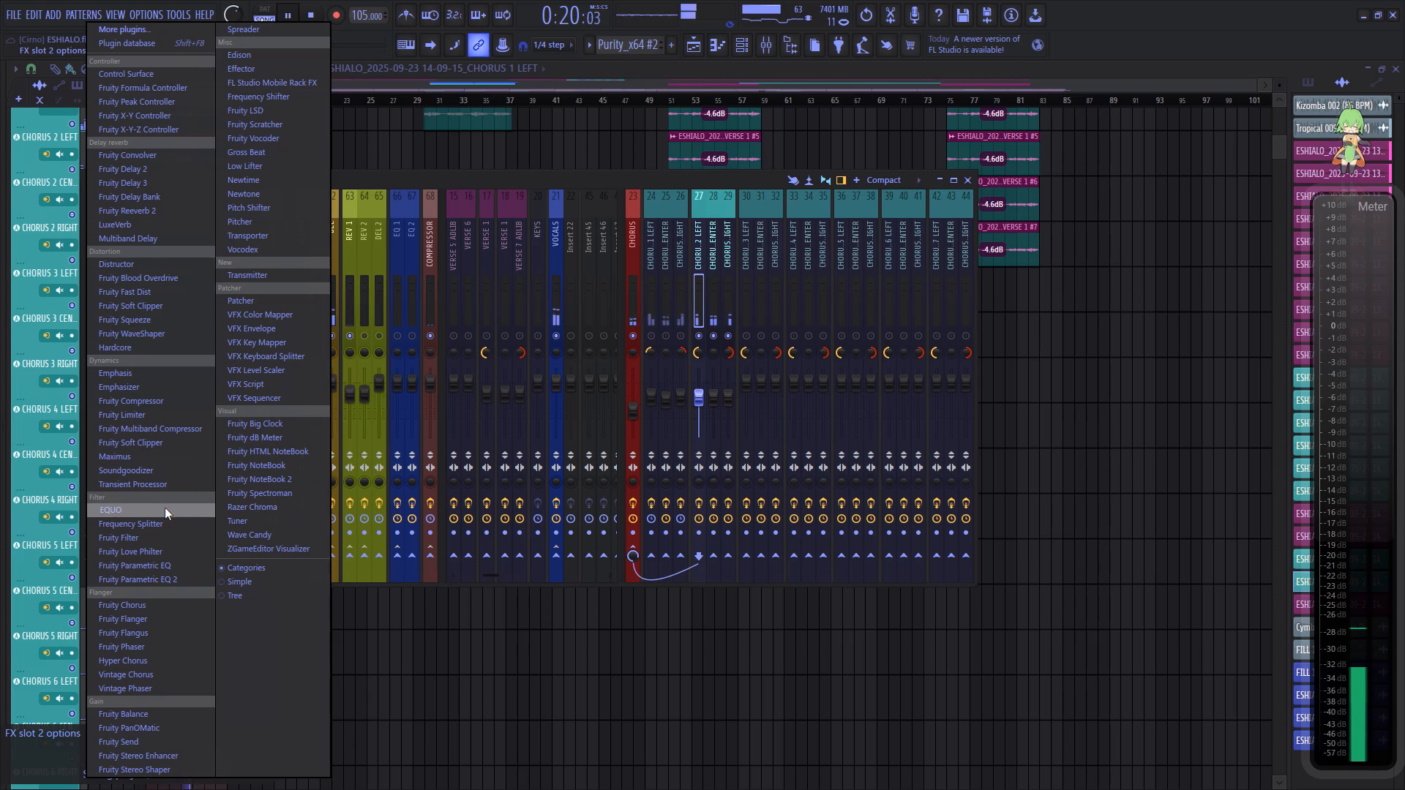
click(146, 660)
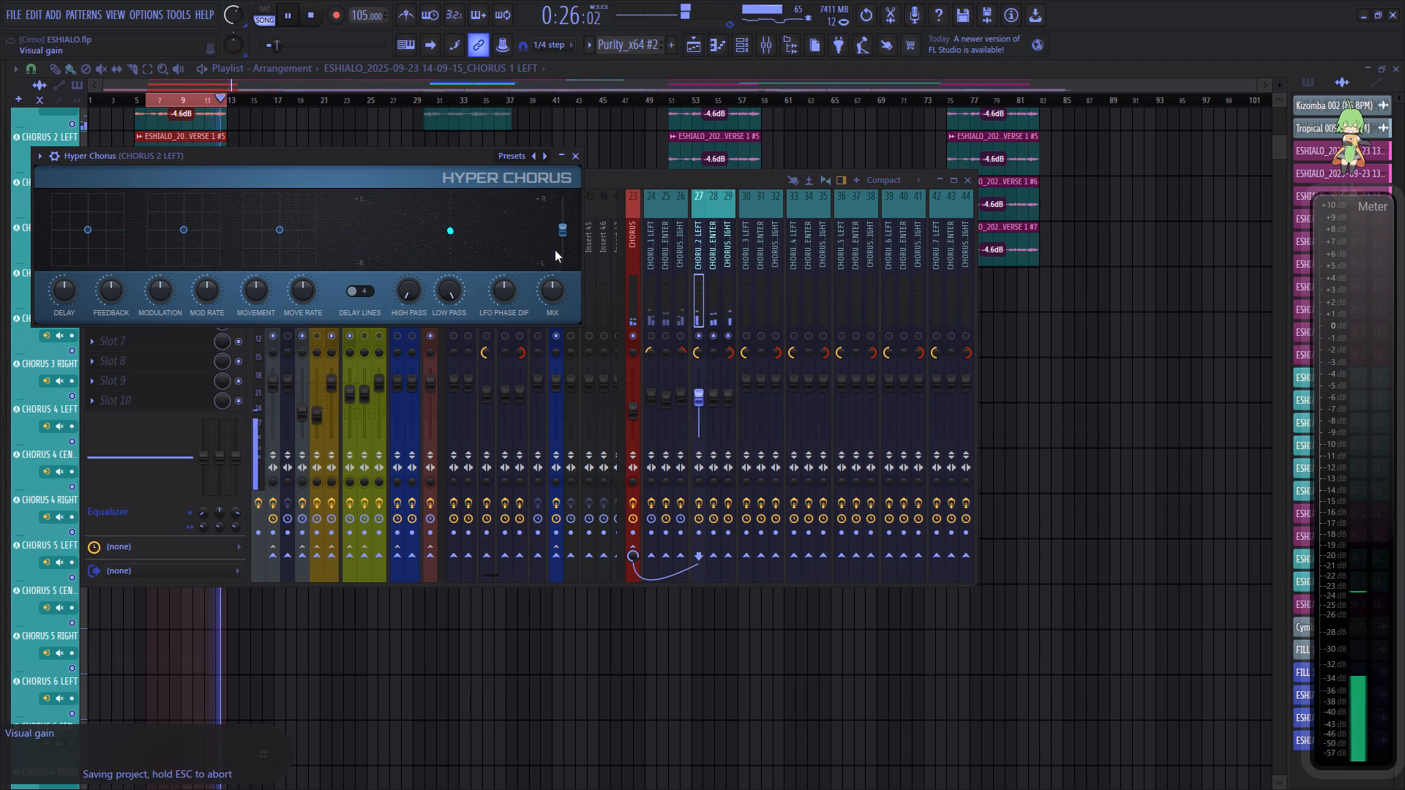
drag(559, 294, 553, 766)
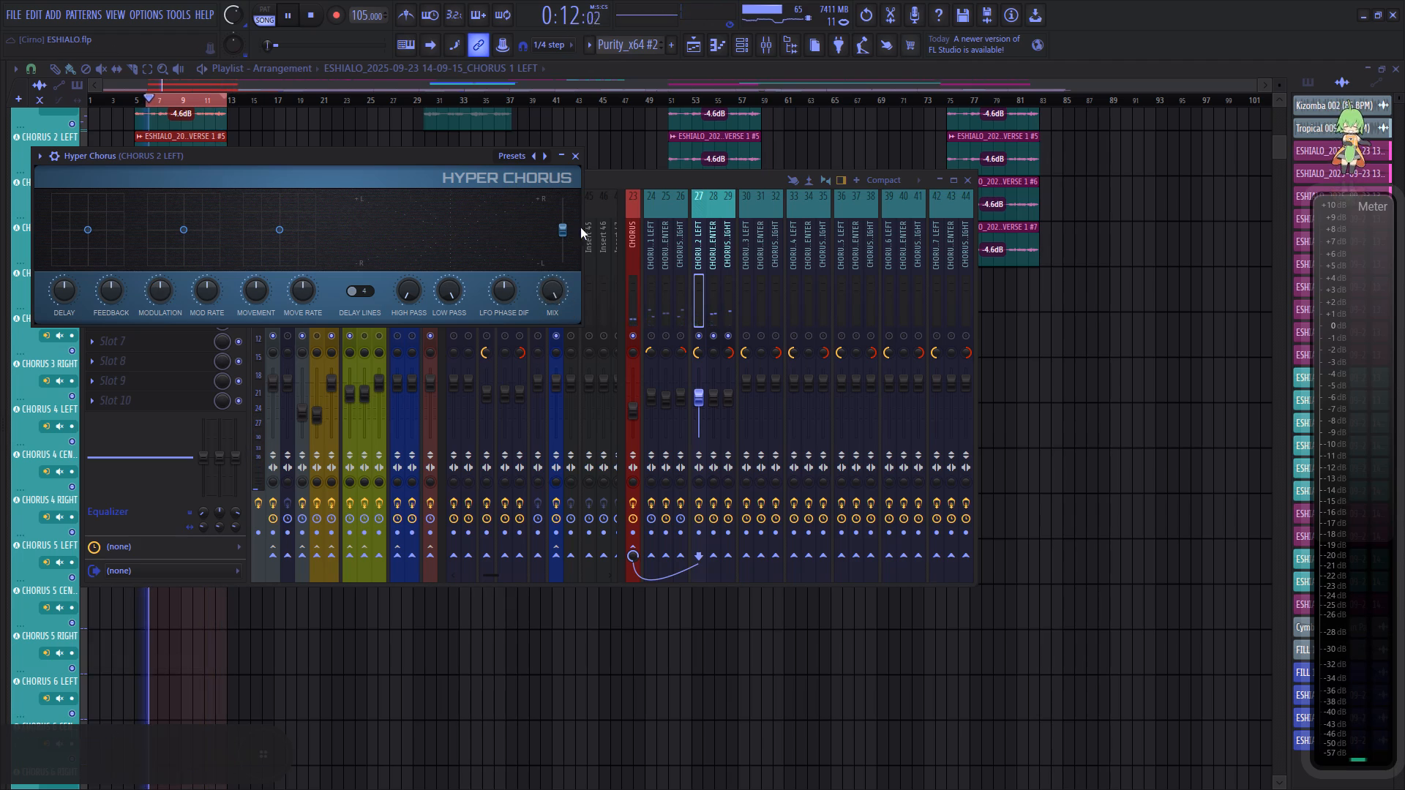
click(569, 161)
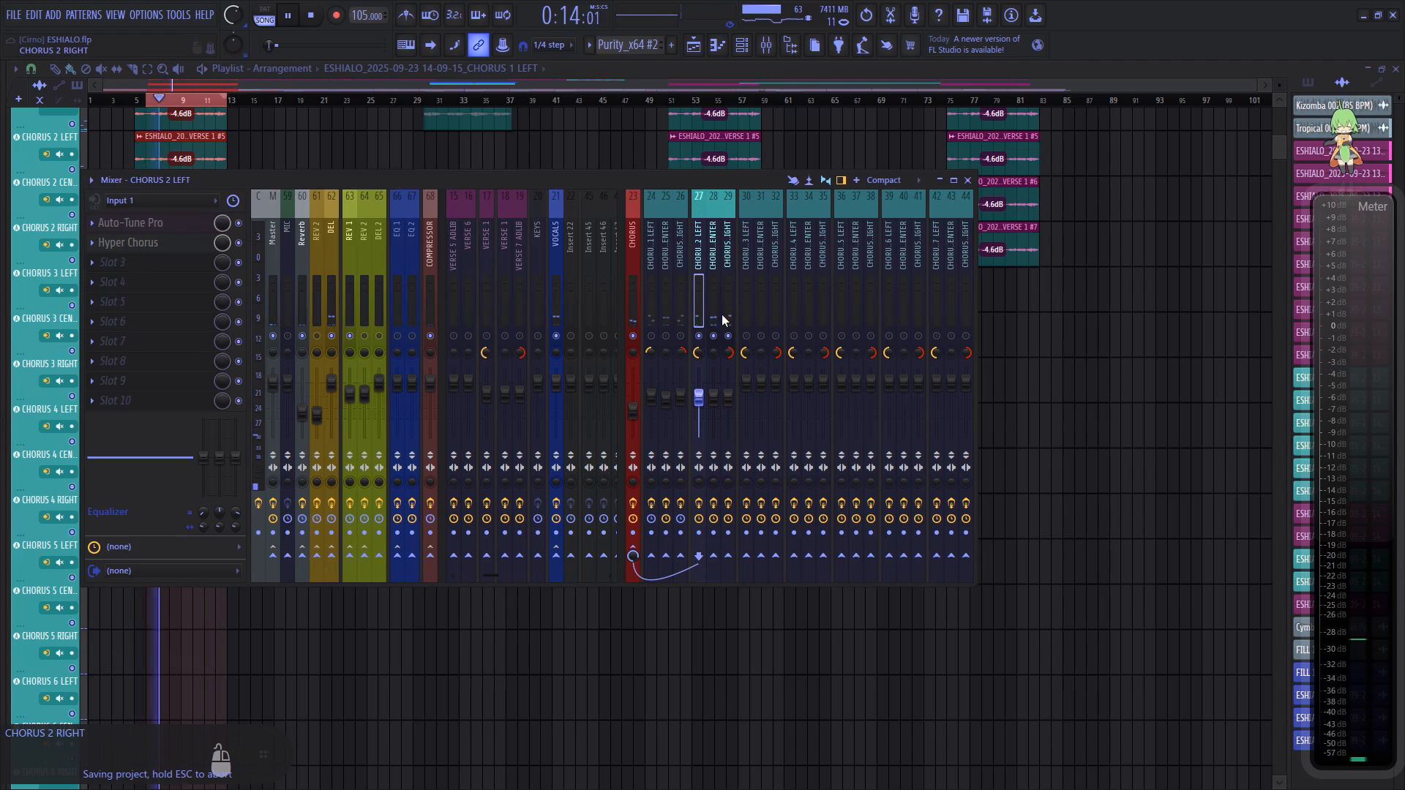
Load Fruity Chorus in slot 2 of the CHORUS 2 RIGHT mixer track and set its stereo to 180 degrees.
click(722, 314)
click(123, 245)
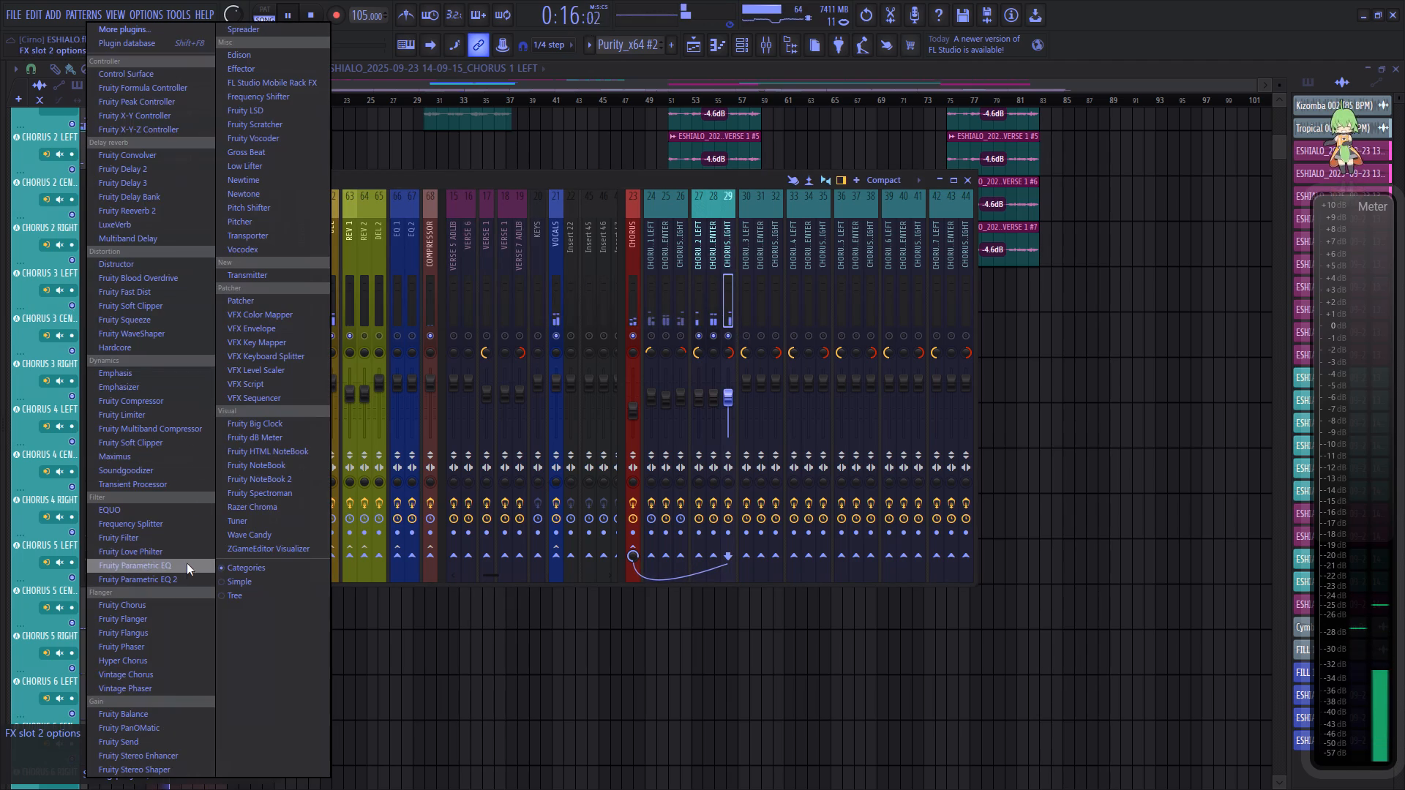
click(162, 609)
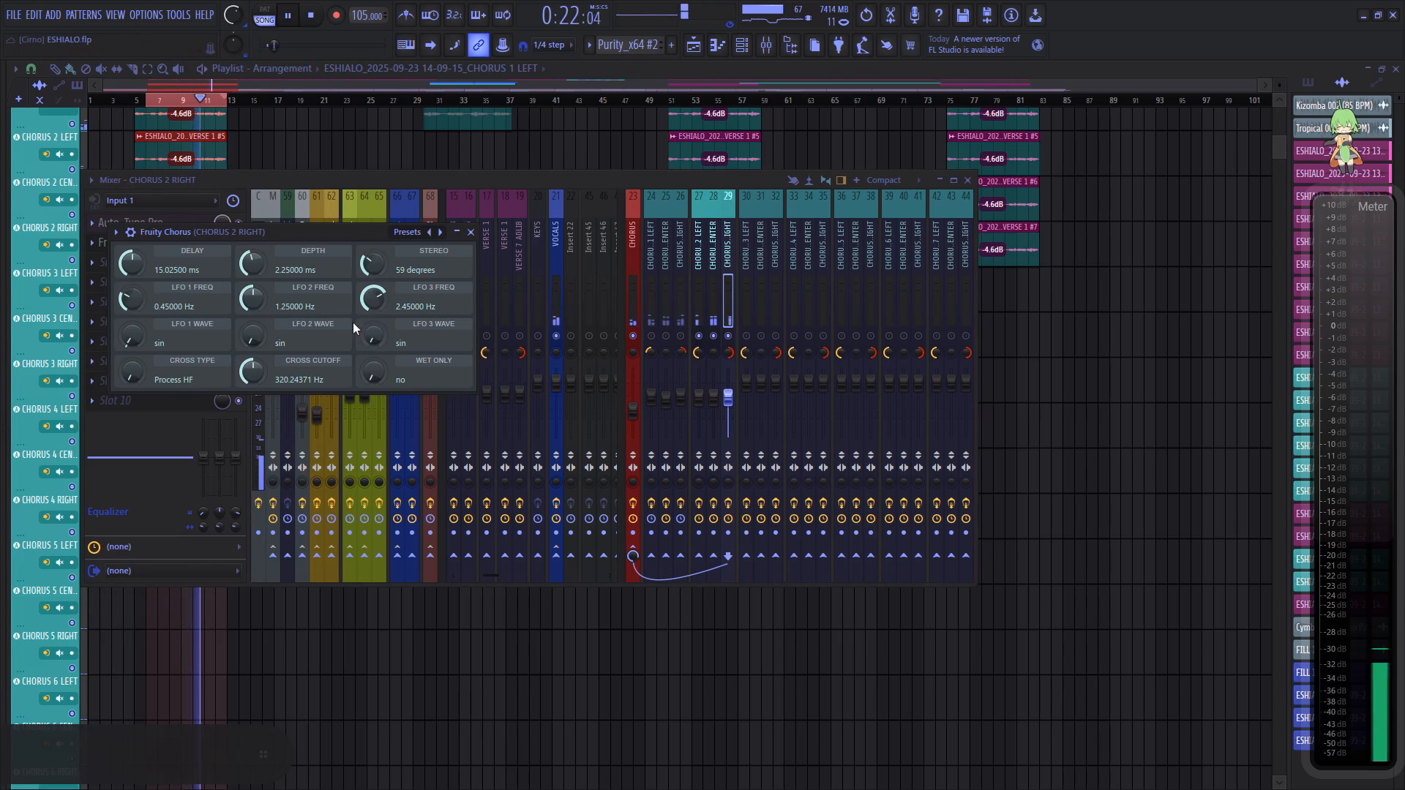
drag(370, 263, 367, 263)
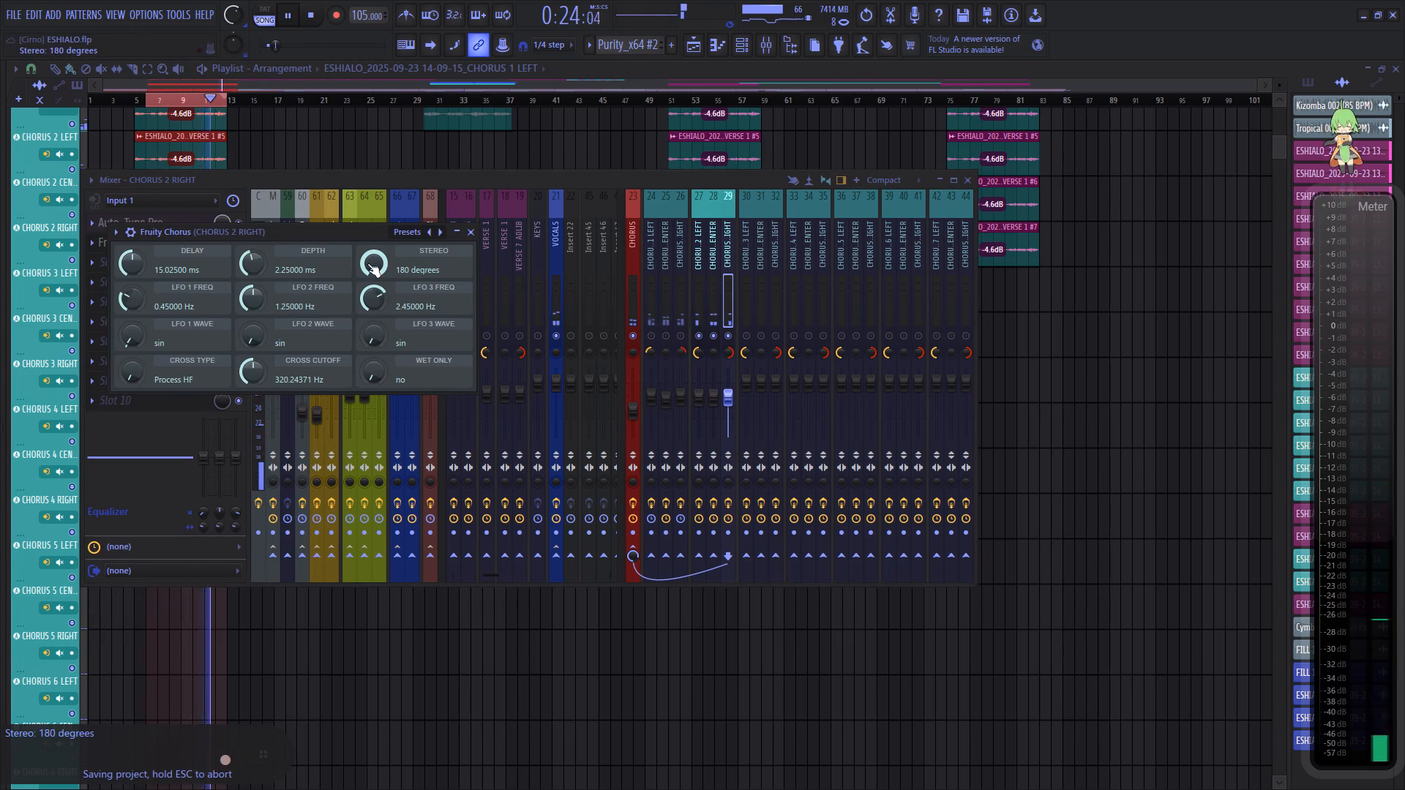
drag(367, 263, 746, 457)
click(469, 233)
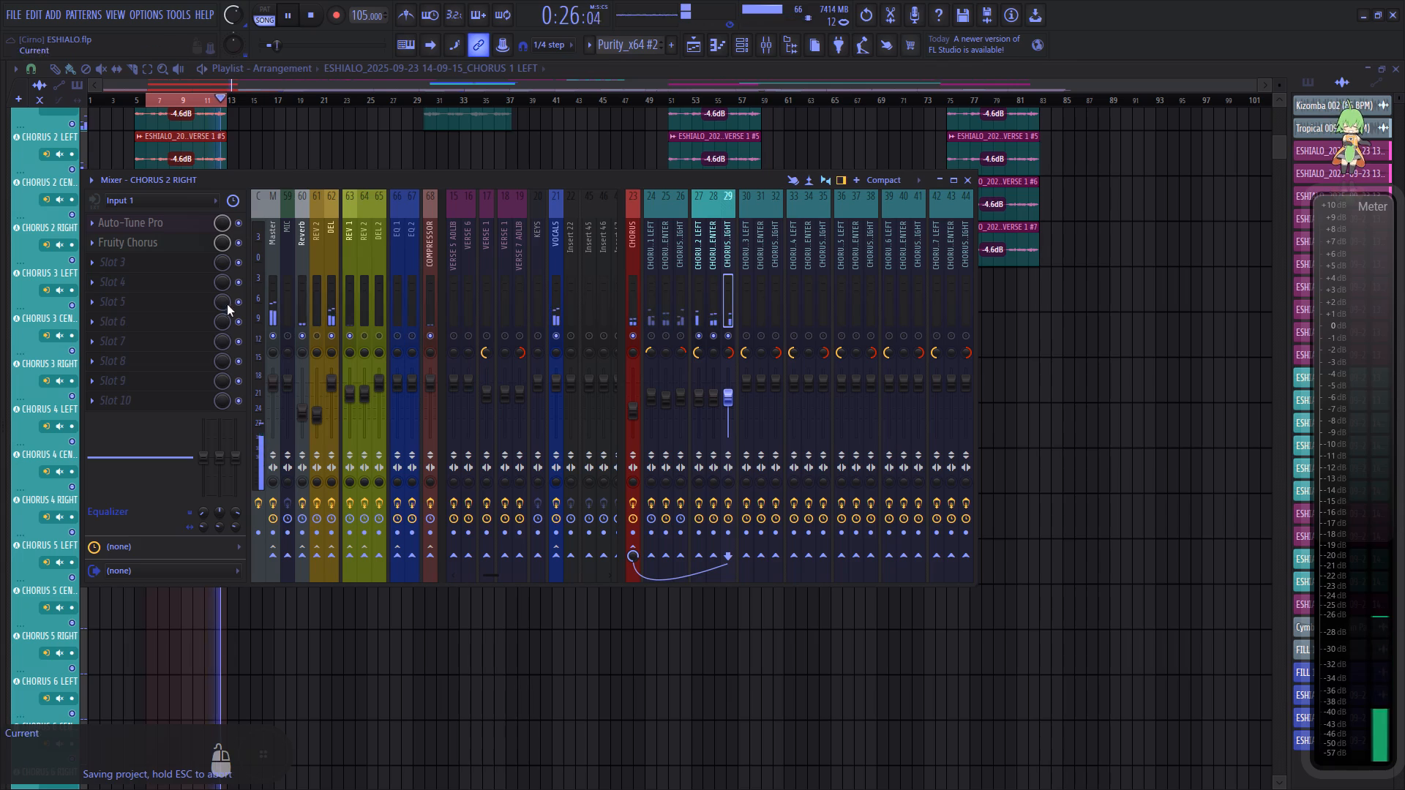
On CHORUS 2 LEFT, replace the bypassed Hyper Chorus with Fruity Chorus in slot 3, setting stereo to 180 degrees and raising the depth.
click(698, 301)
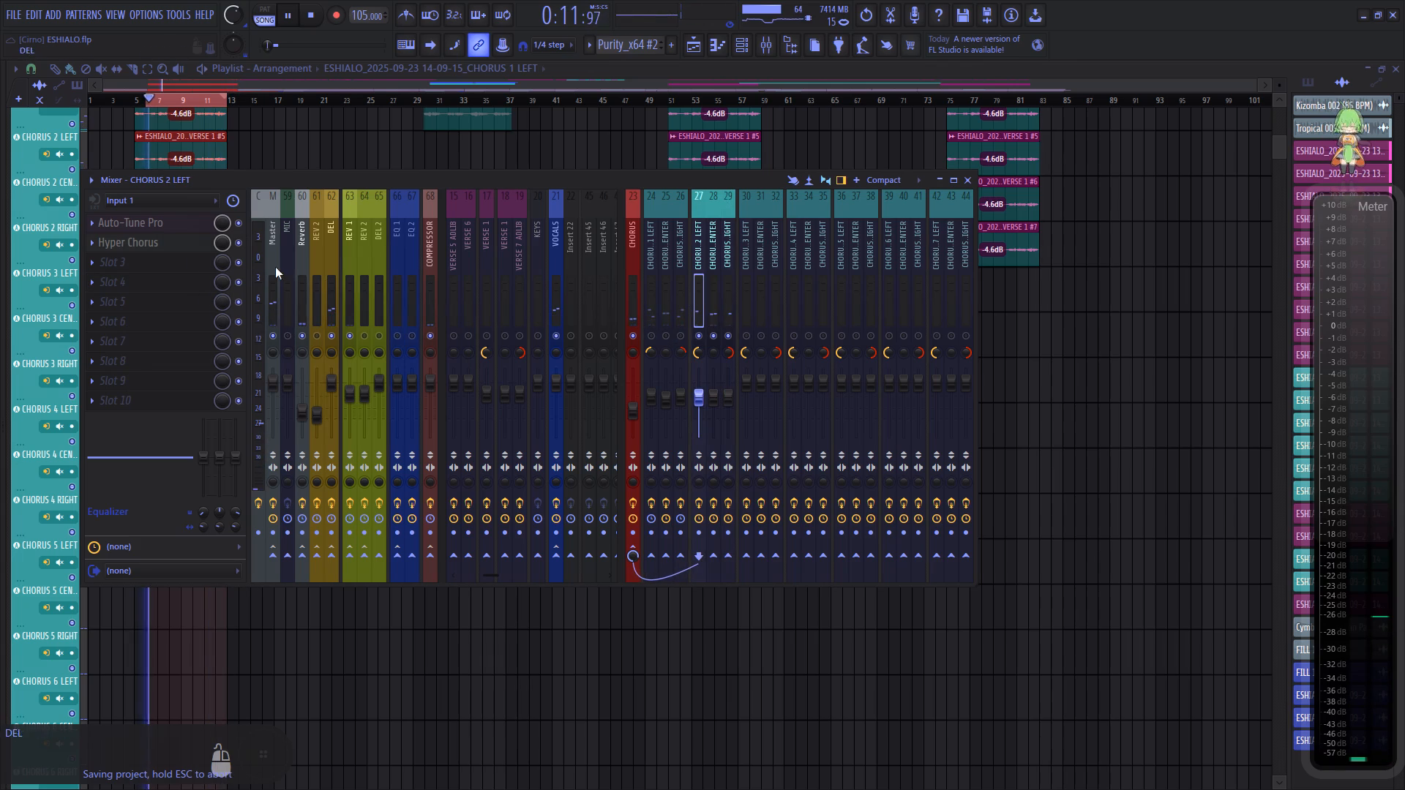
click(236, 247)
click(162, 260)
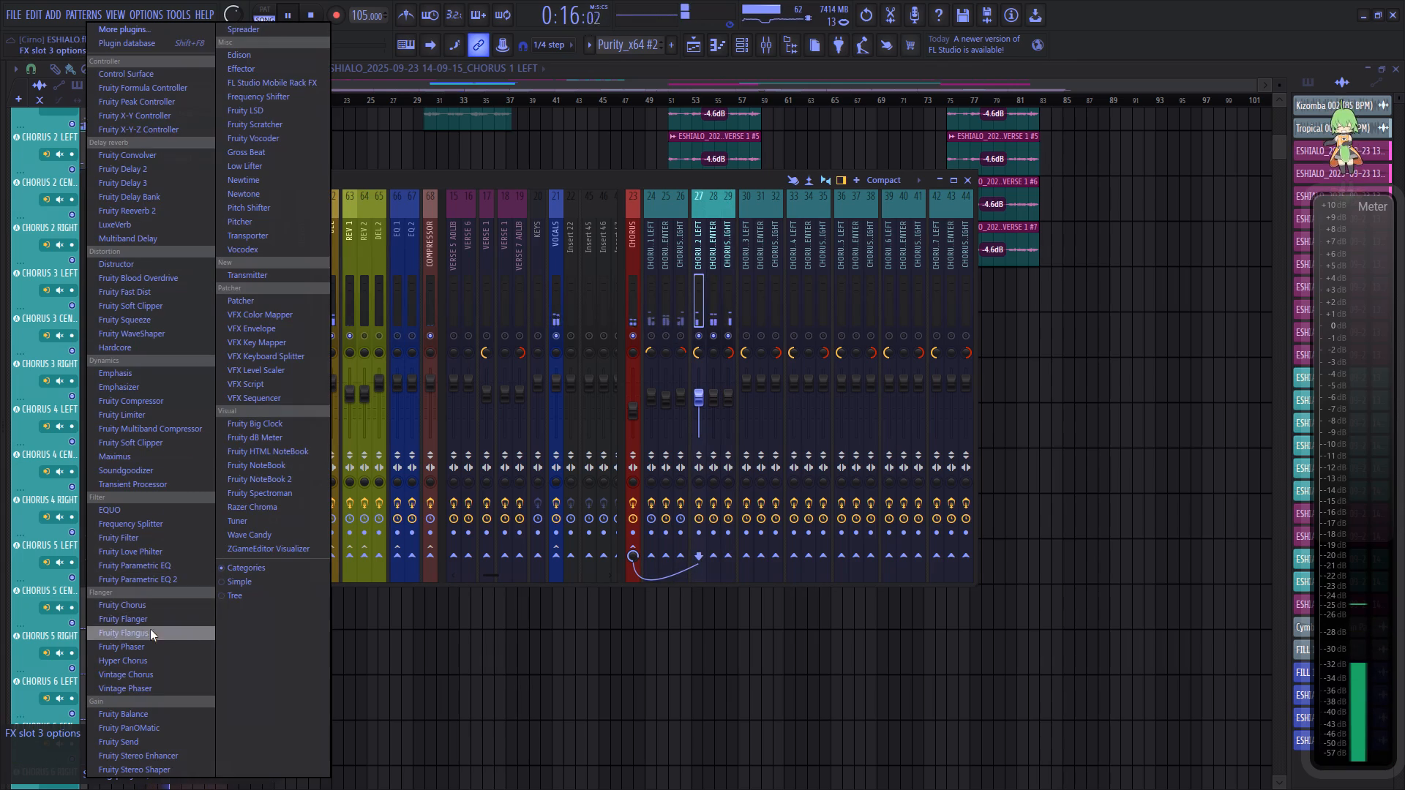
click(149, 604)
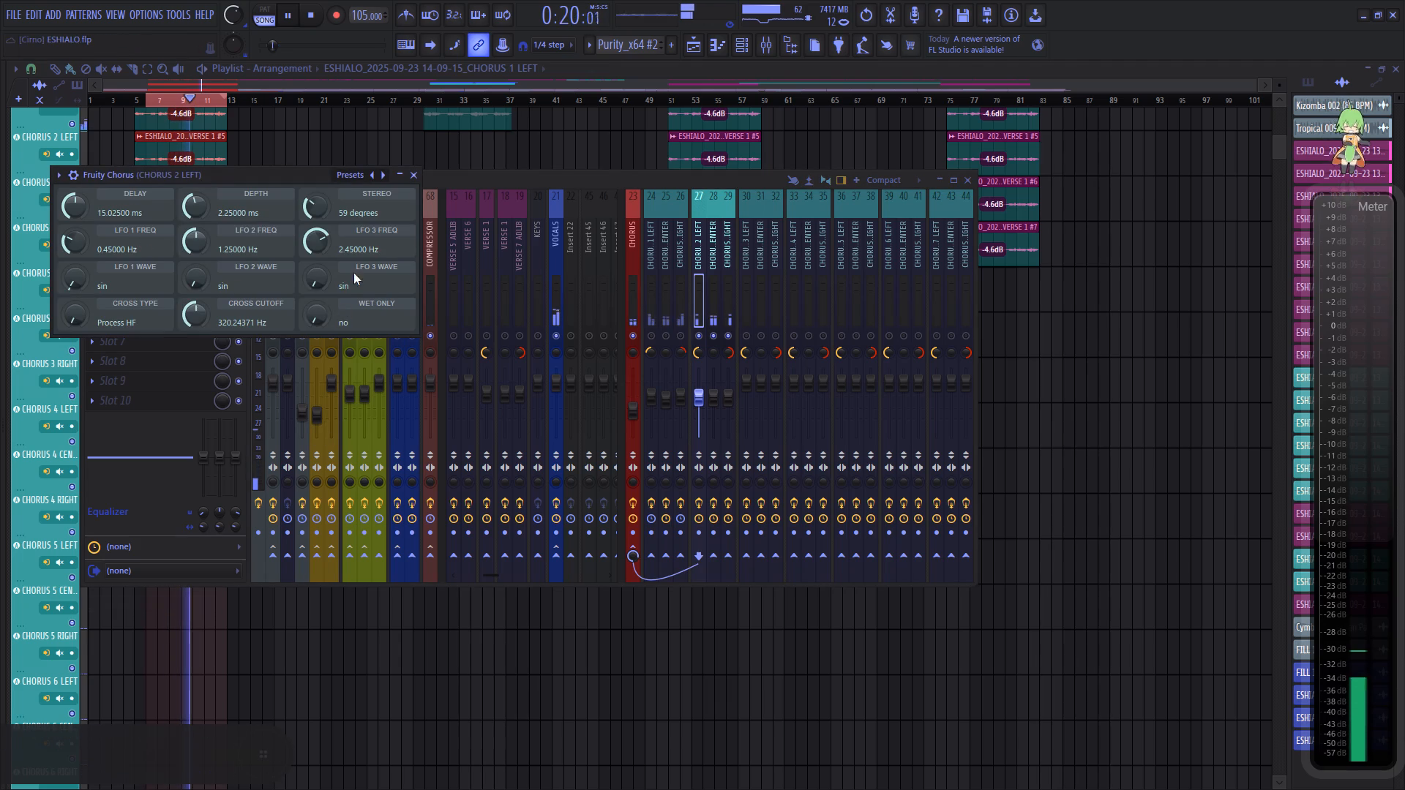
drag(318, 208, 784, 418)
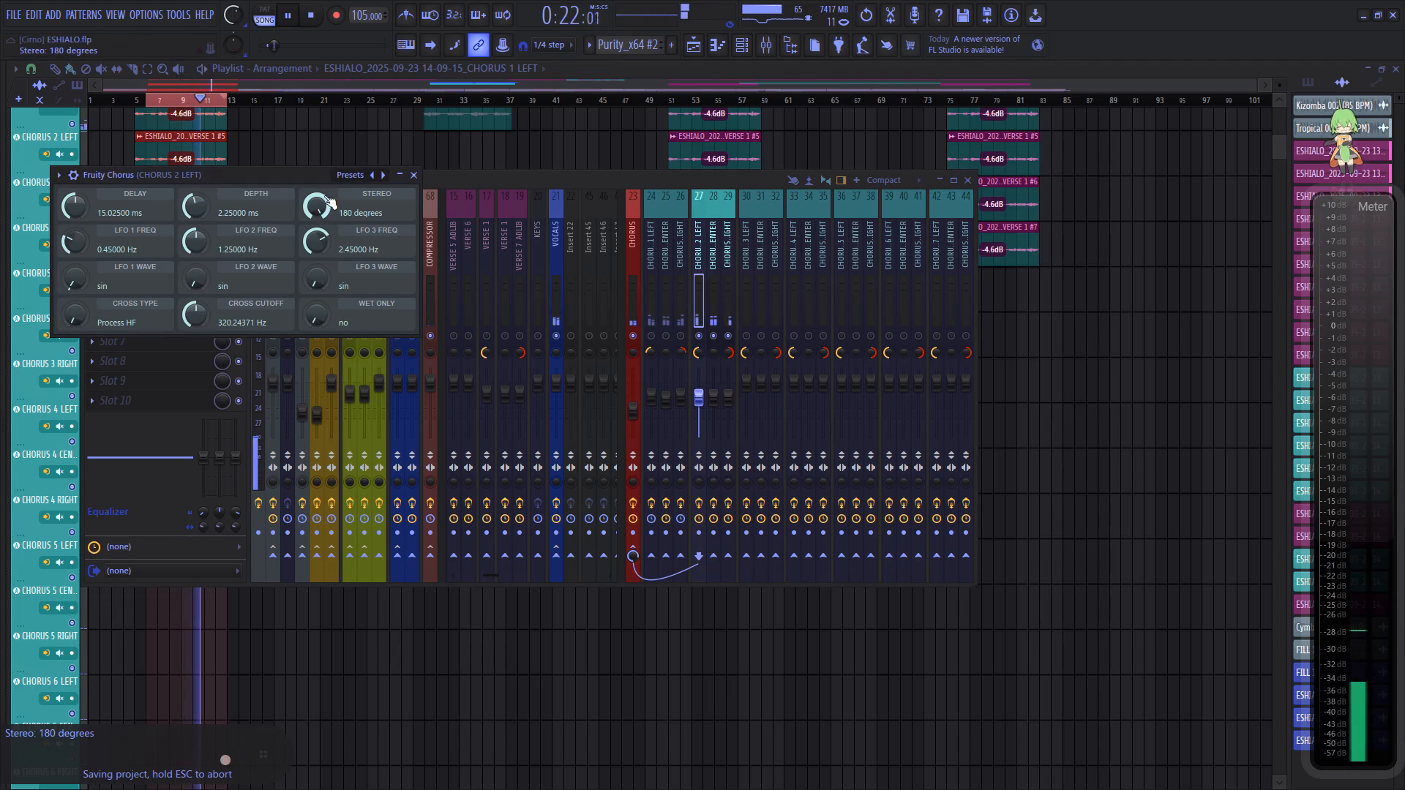
drag(203, 208, 203, 192)
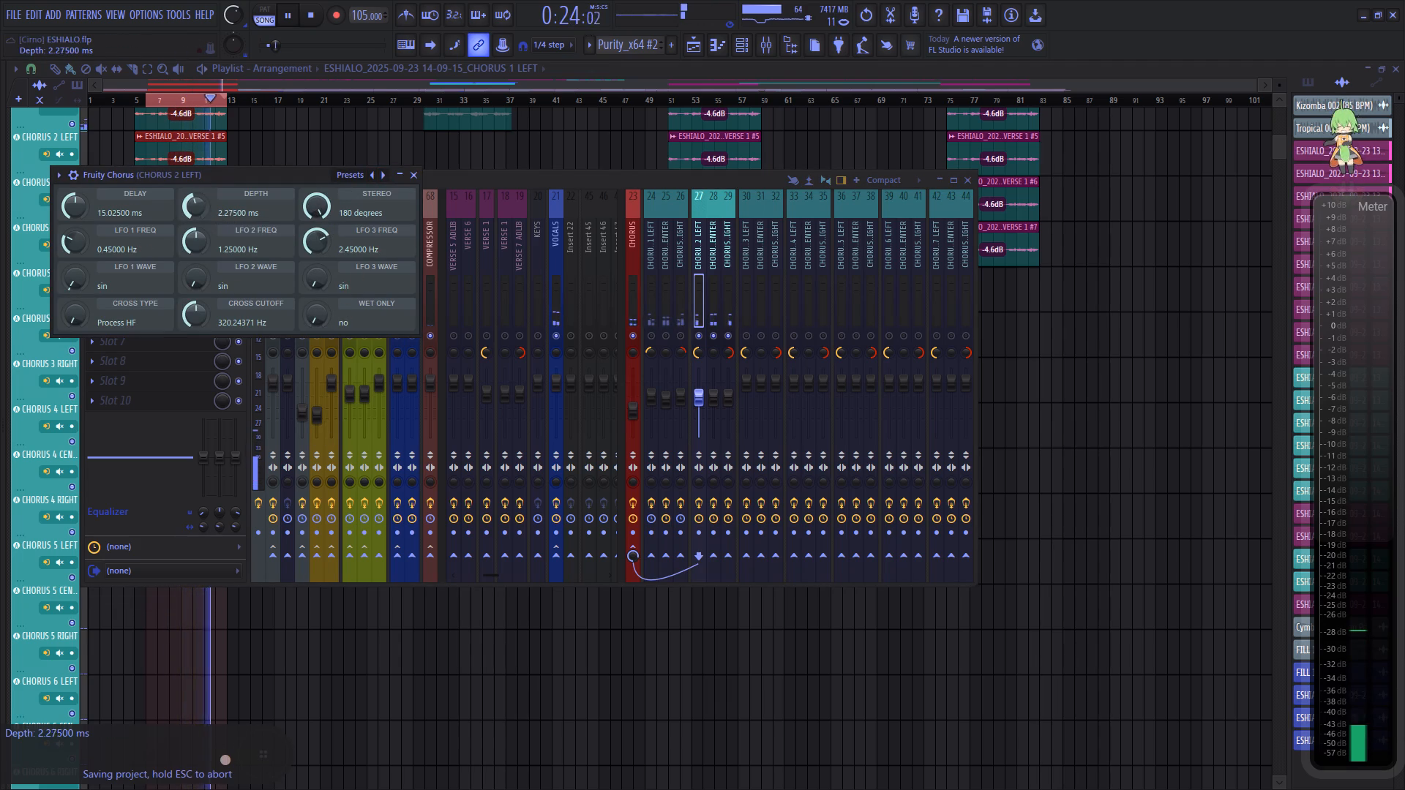
drag(203, 192, 787, 339)
click(411, 180)
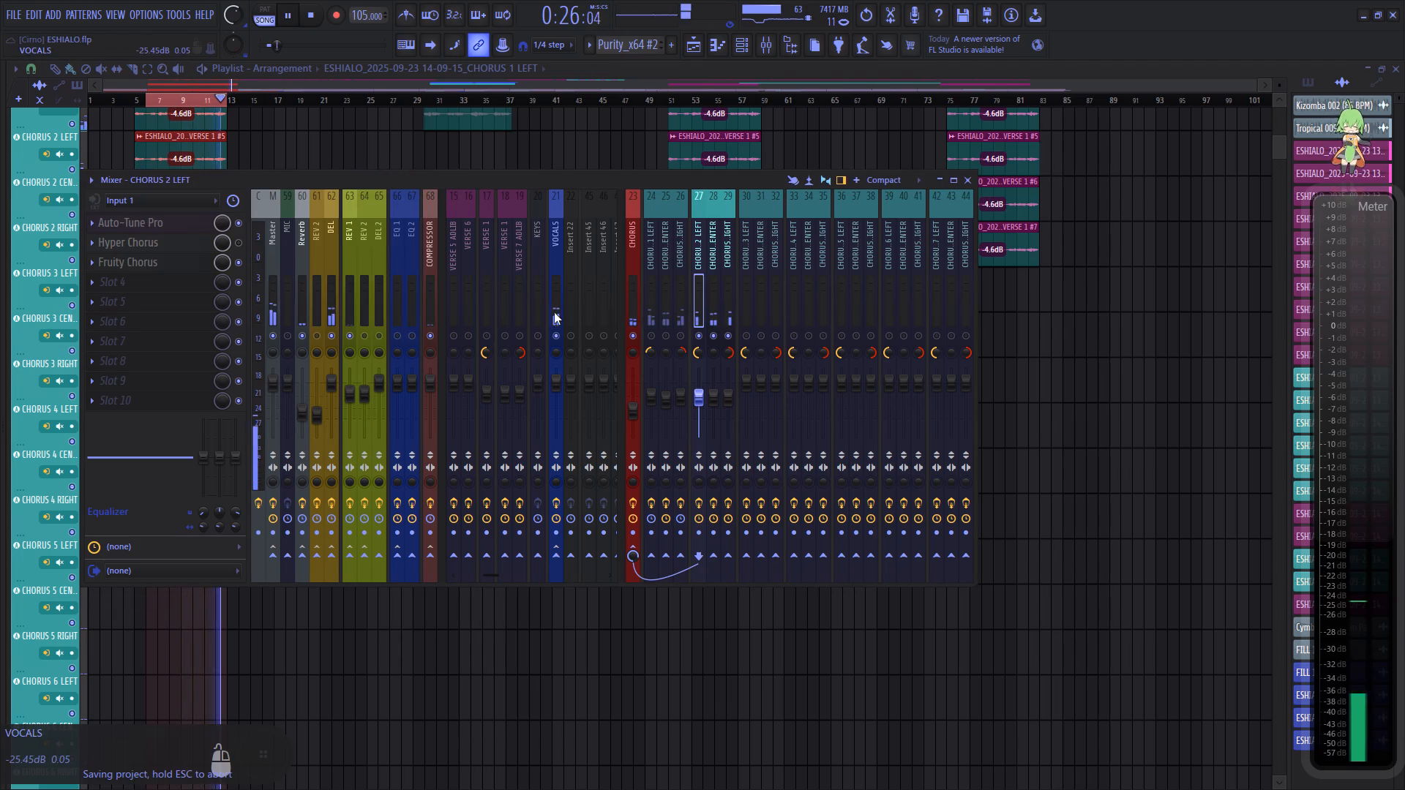
Set the depth of Fruity Chorus on the CHORUS 2 RIGHT track to 5 ms.
click(731, 315)
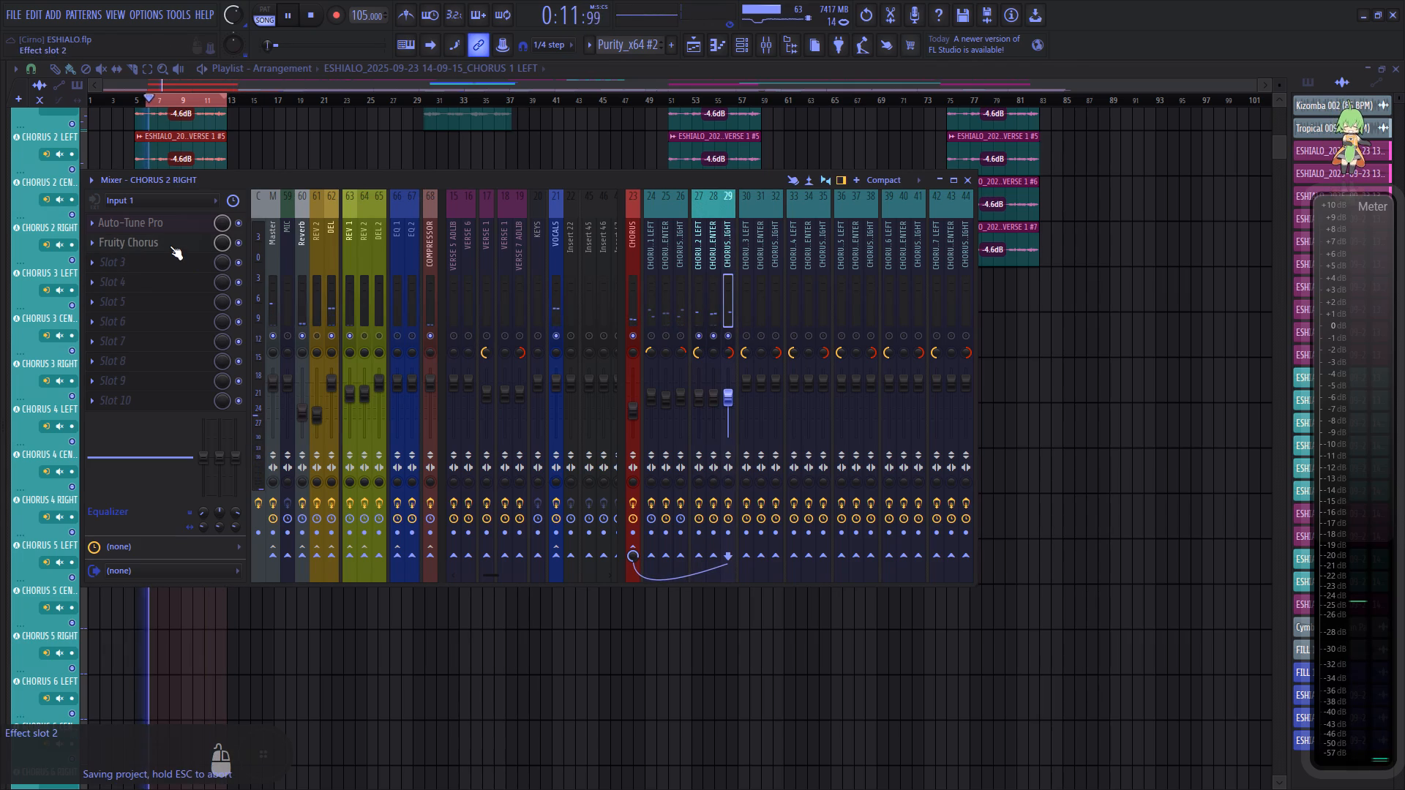
click(170, 246)
drag(250, 265, 607, 598)
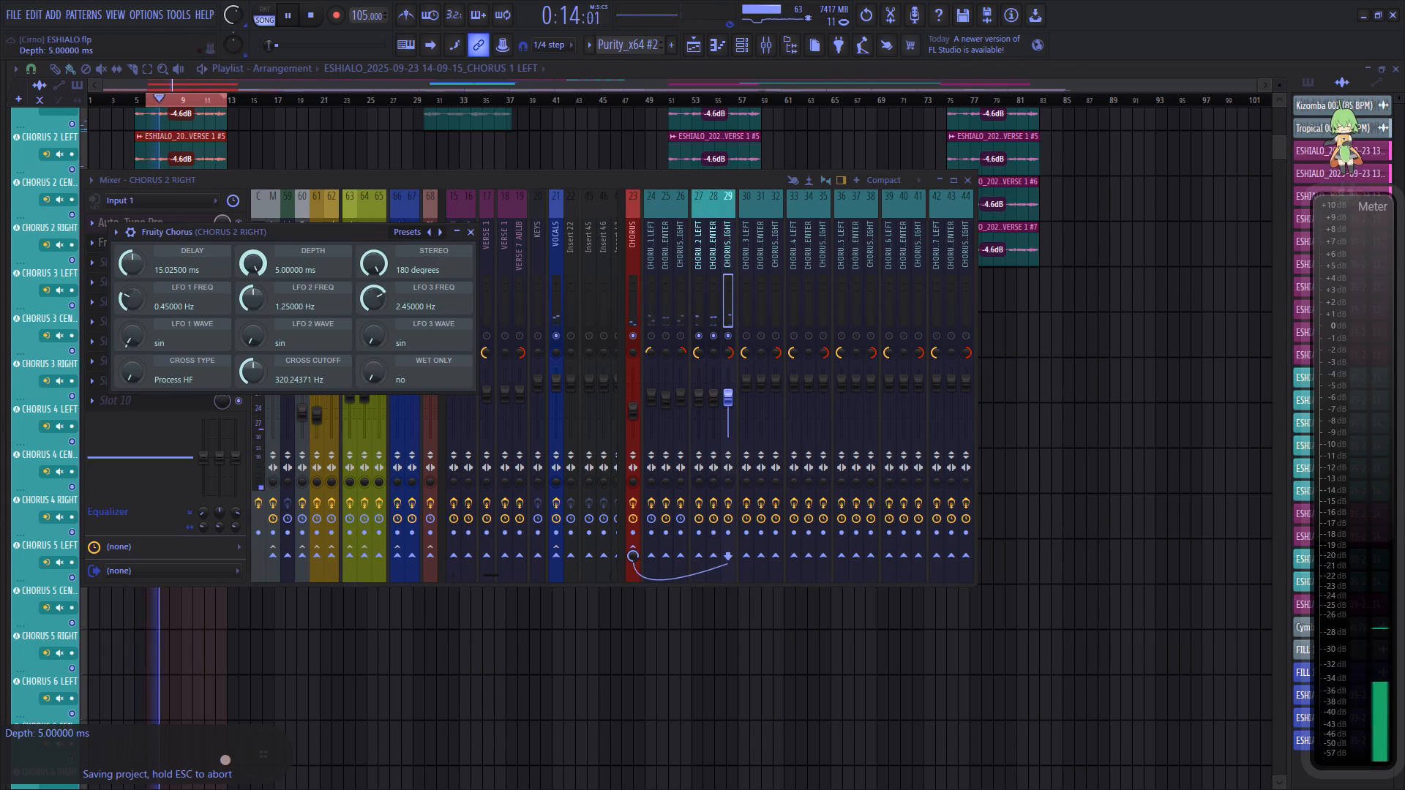
drag(607, 598, 702, 244)
click(465, 230)
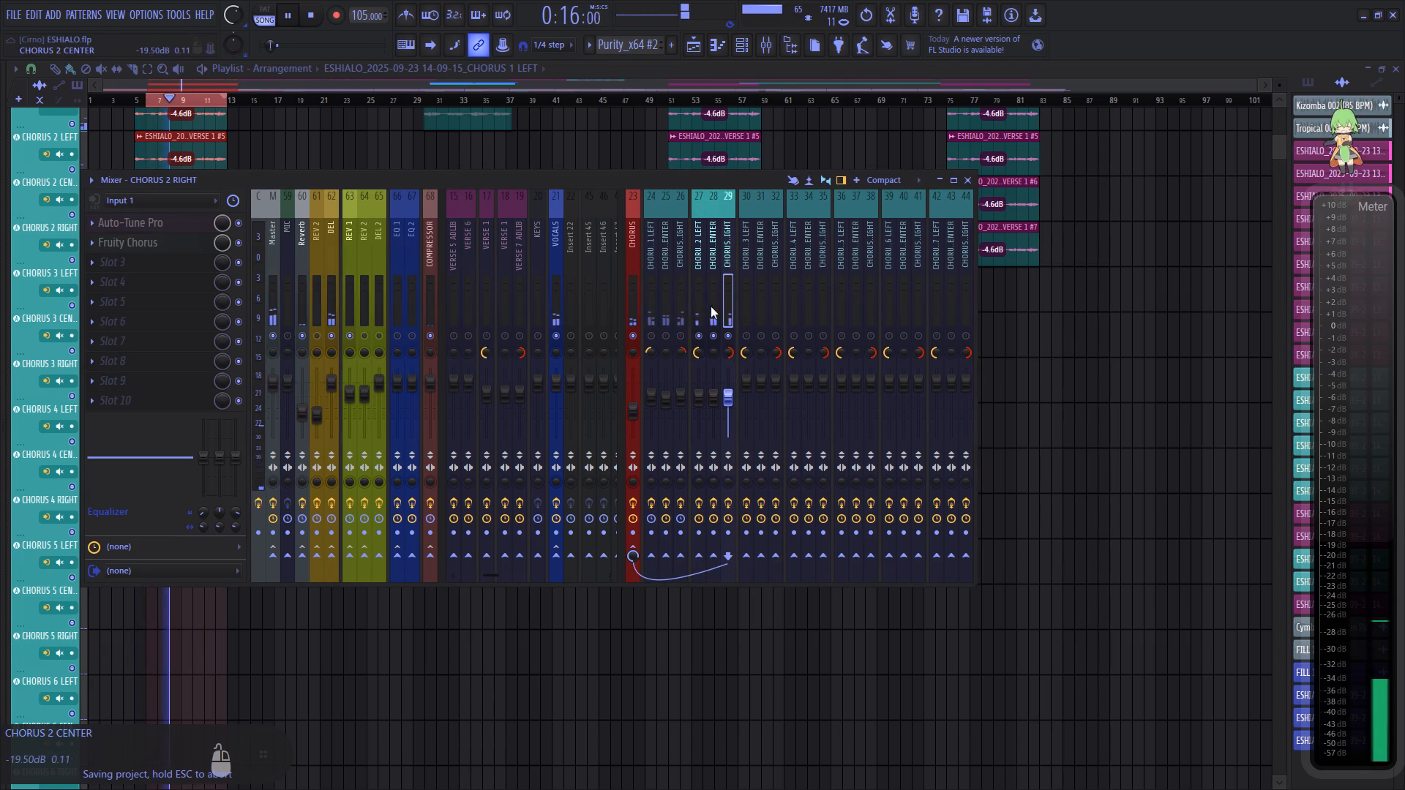
Bypass the Fruity Limiter on the CHORUS bus and clear the solo so the full mix plays.
click(635, 297)
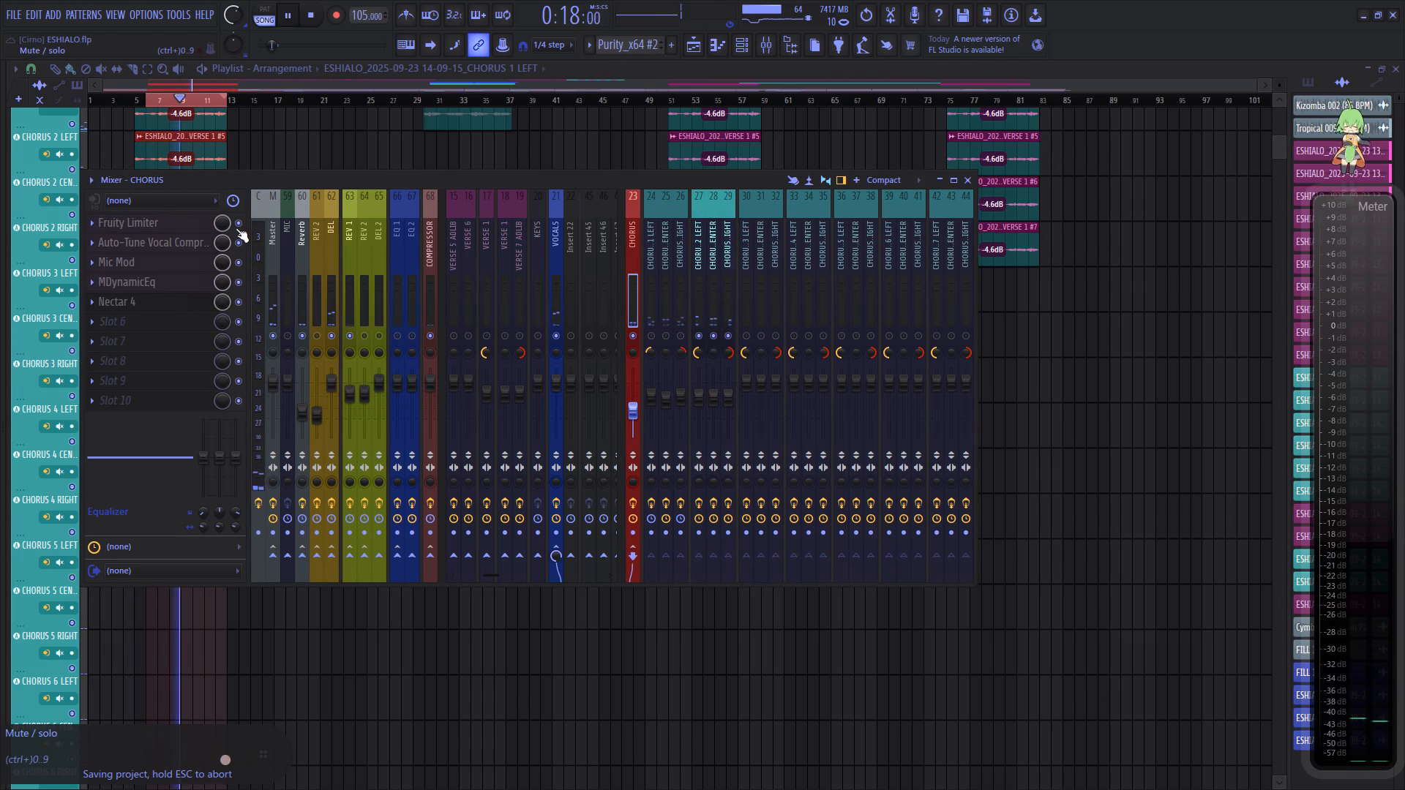
click(236, 227)
right_click(633, 335)
right_click(633, 335)
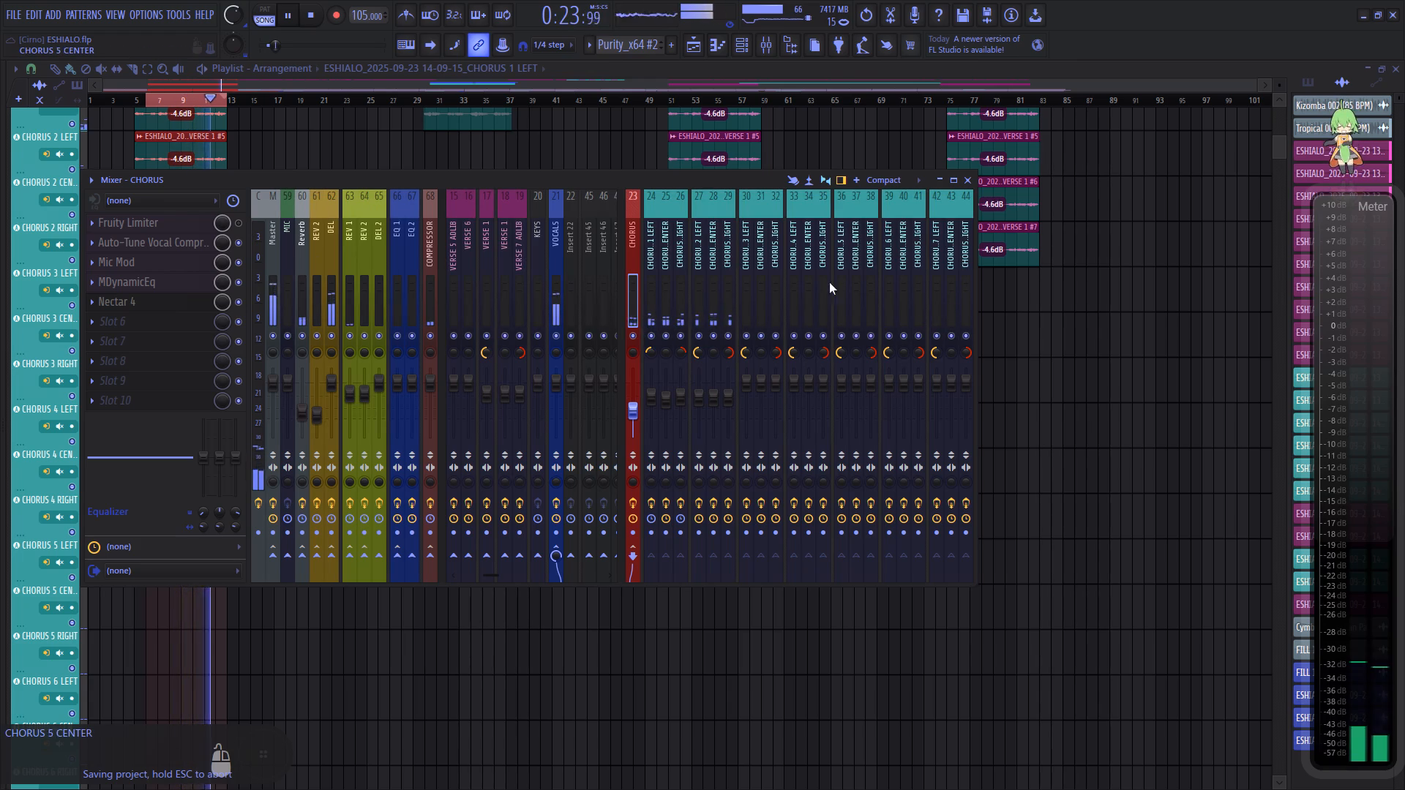
Check Nectar 3 on the CHORUS 2 CENTER track and bypass it.
click(719, 303)
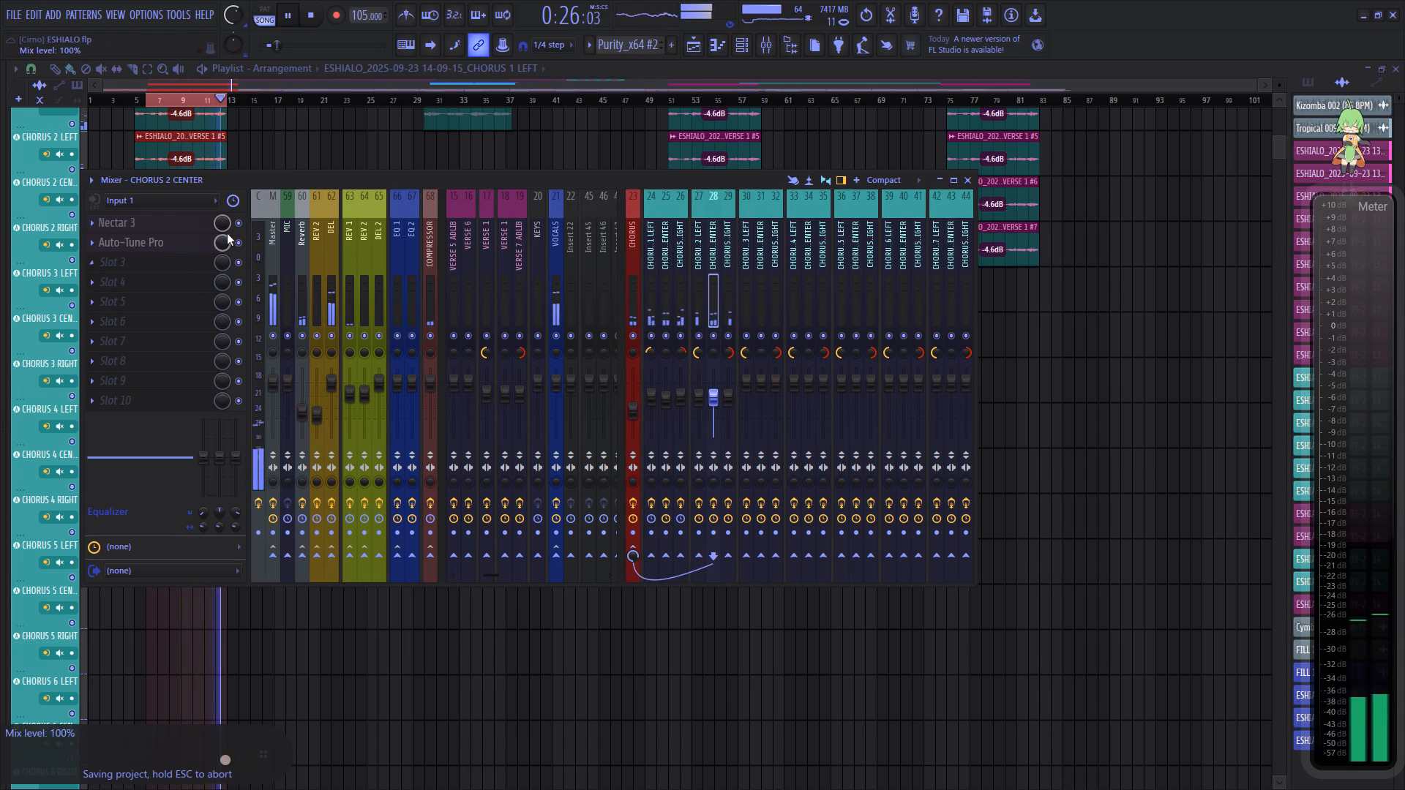
click(177, 226)
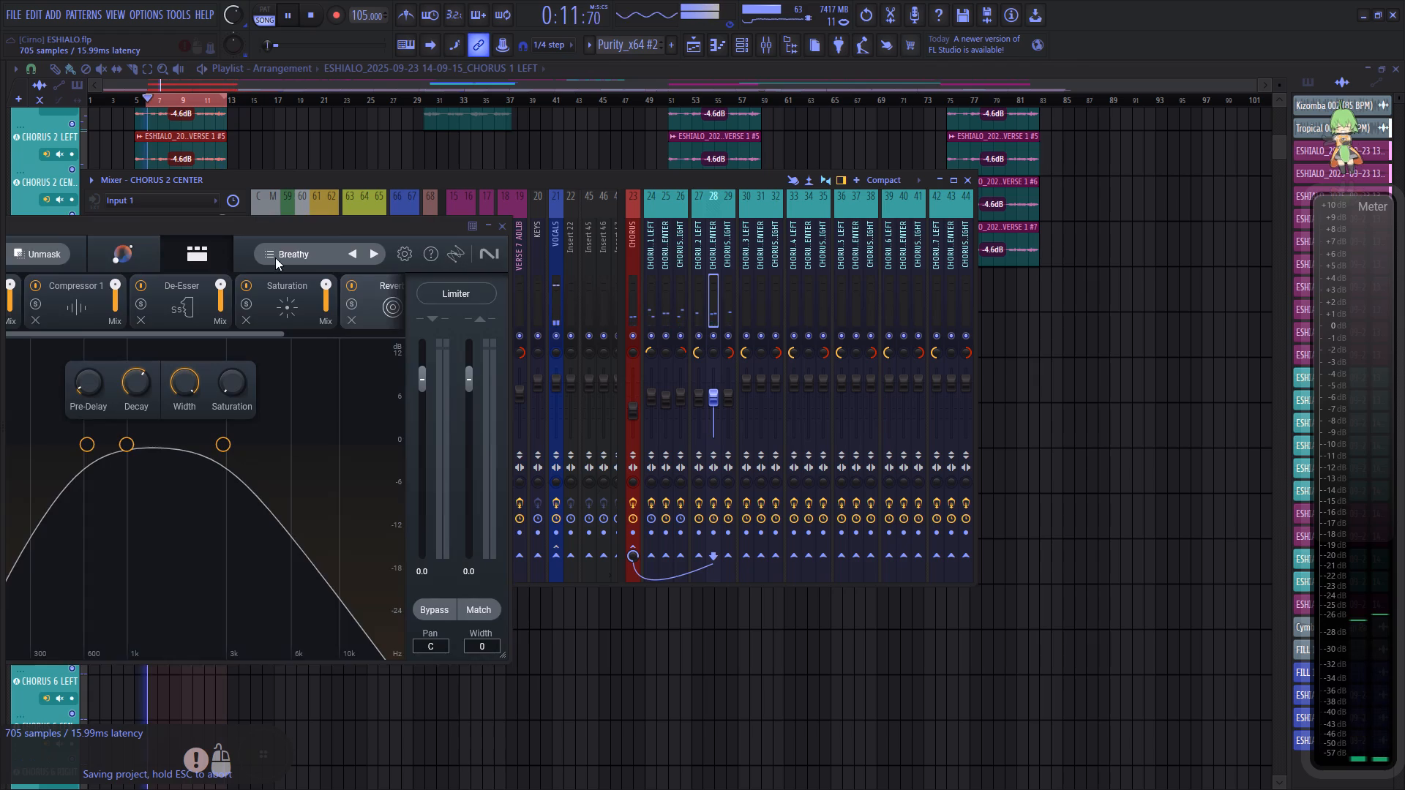
click(495, 227)
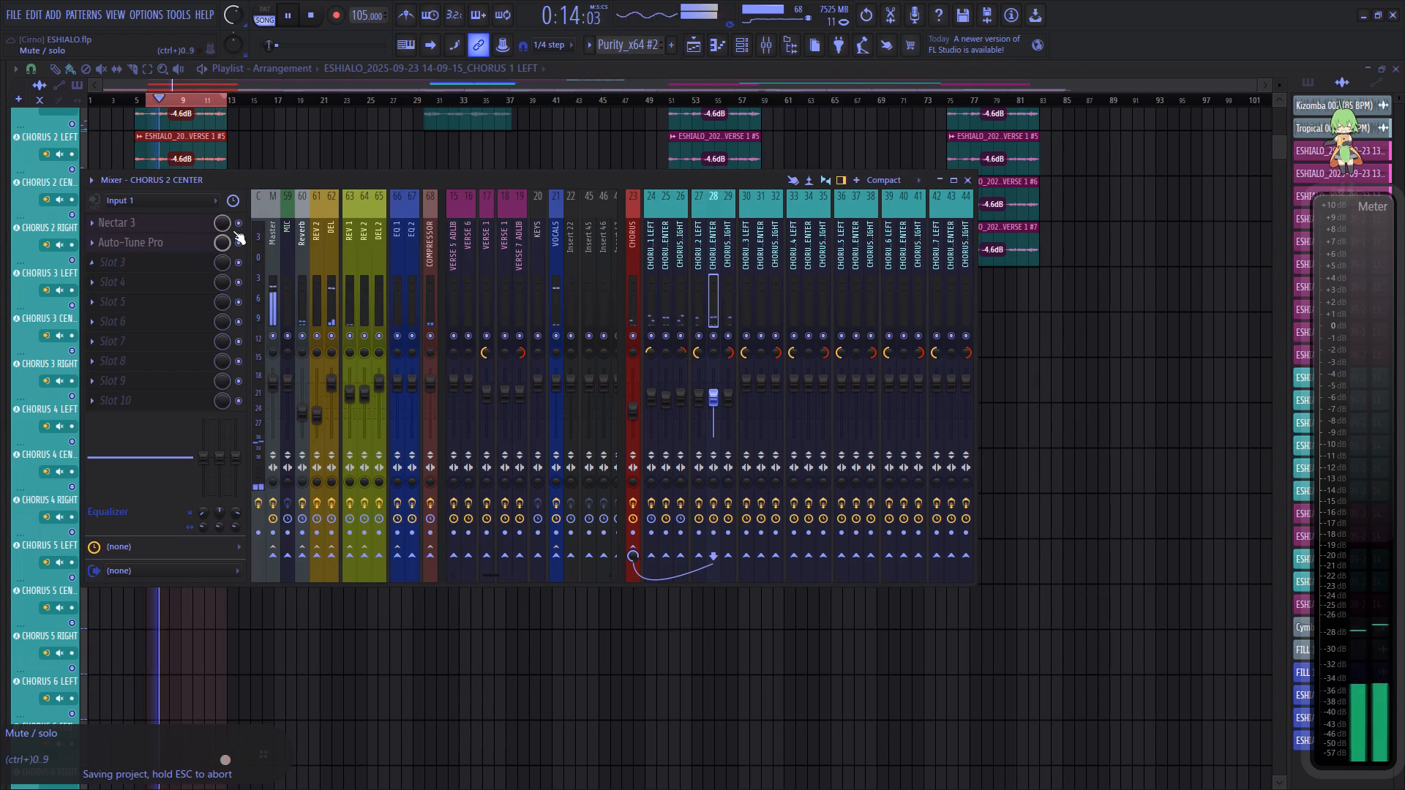
click(236, 228)
Find AIR Stereo Width by searching for "stereo", load it in slot 3 of CHORUS 2 CENTER, set width to 200% and raise the delay.
click(157, 263)
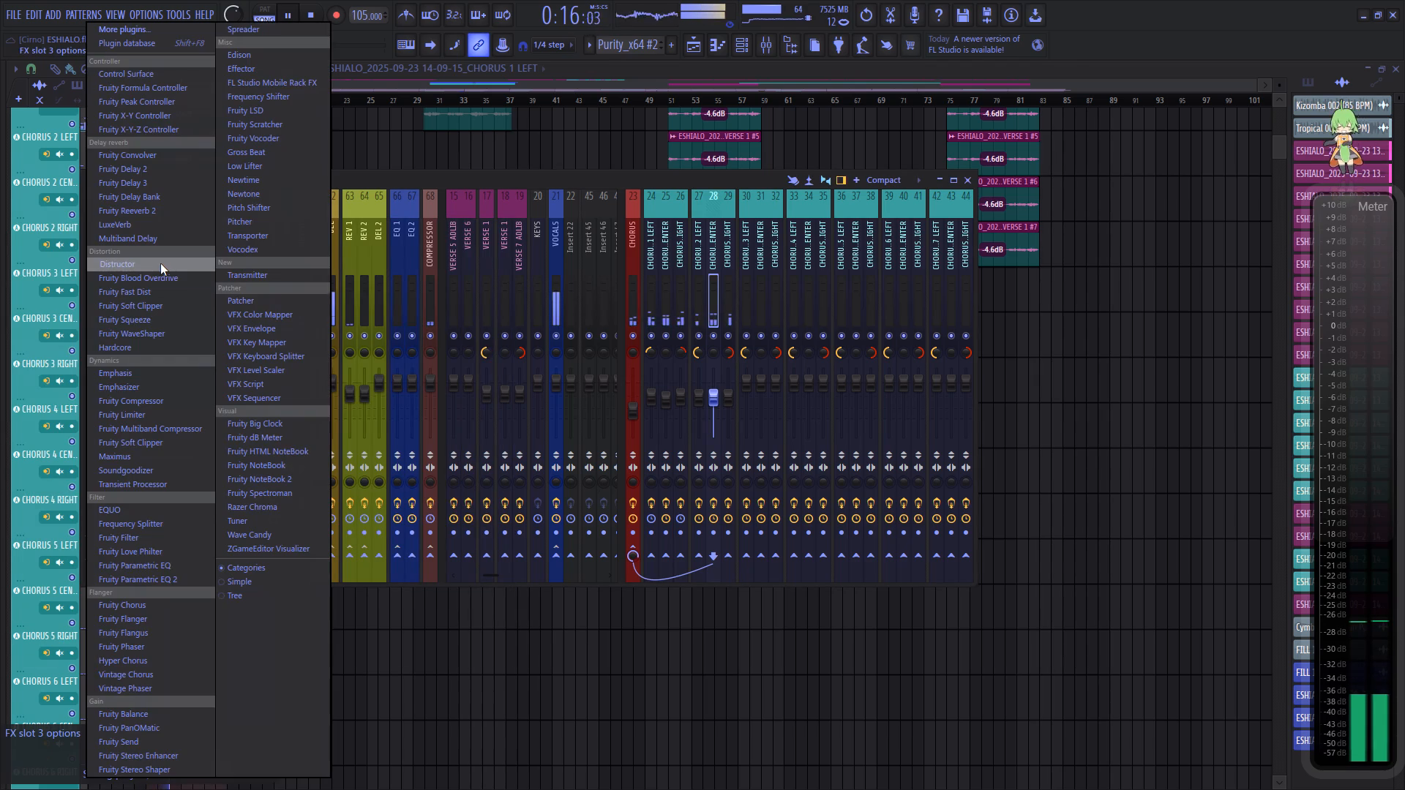
click(135, 31)
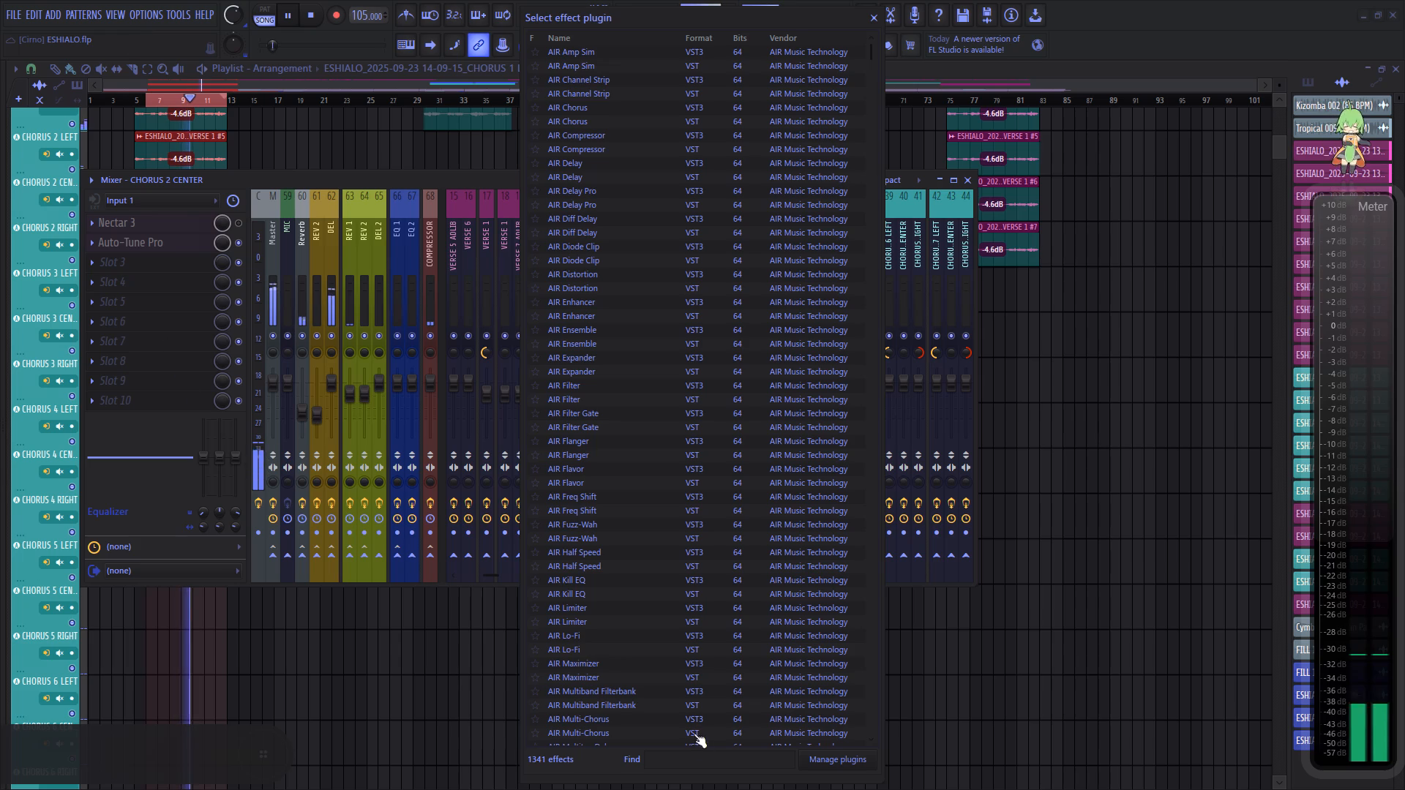
click(675, 759)
text(stereo)
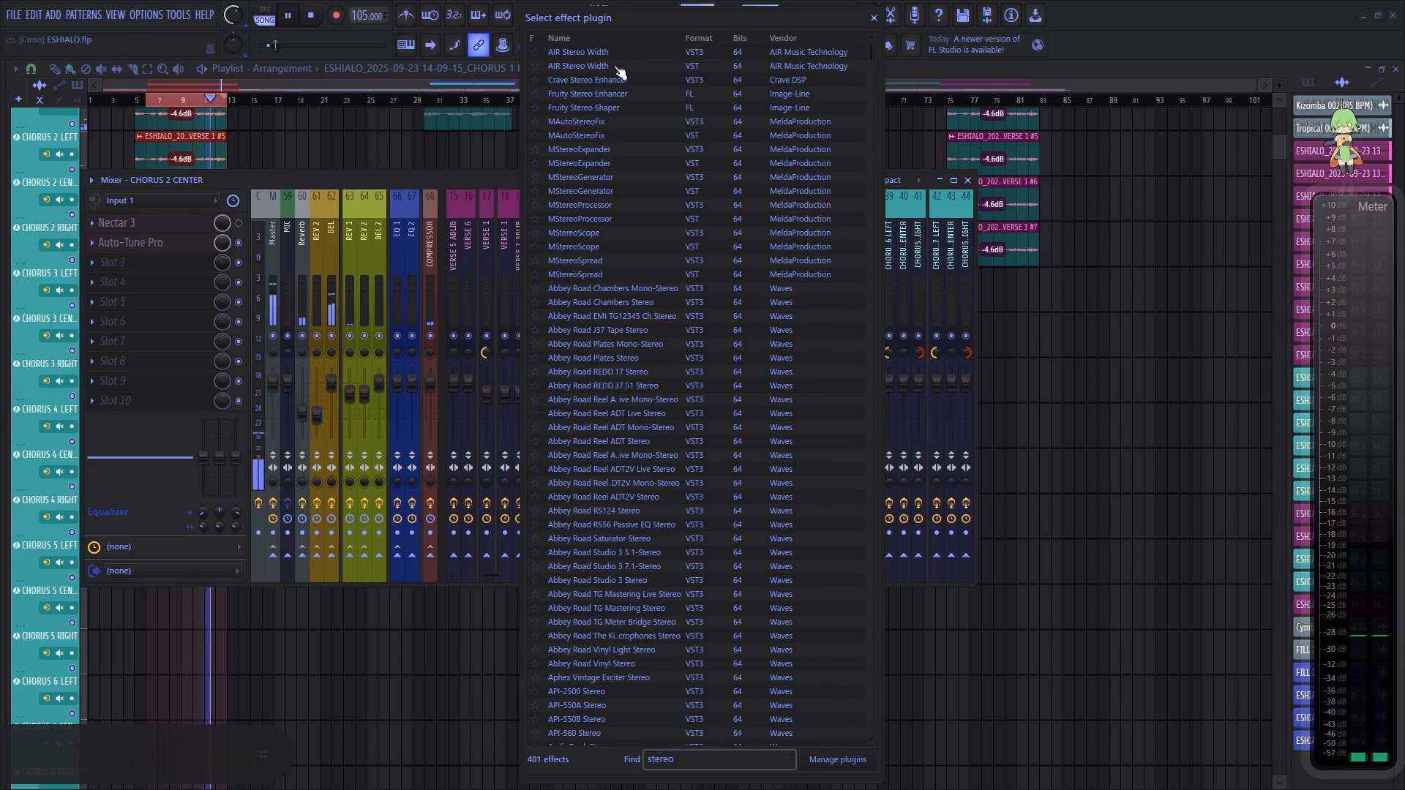
double_click(614, 66)
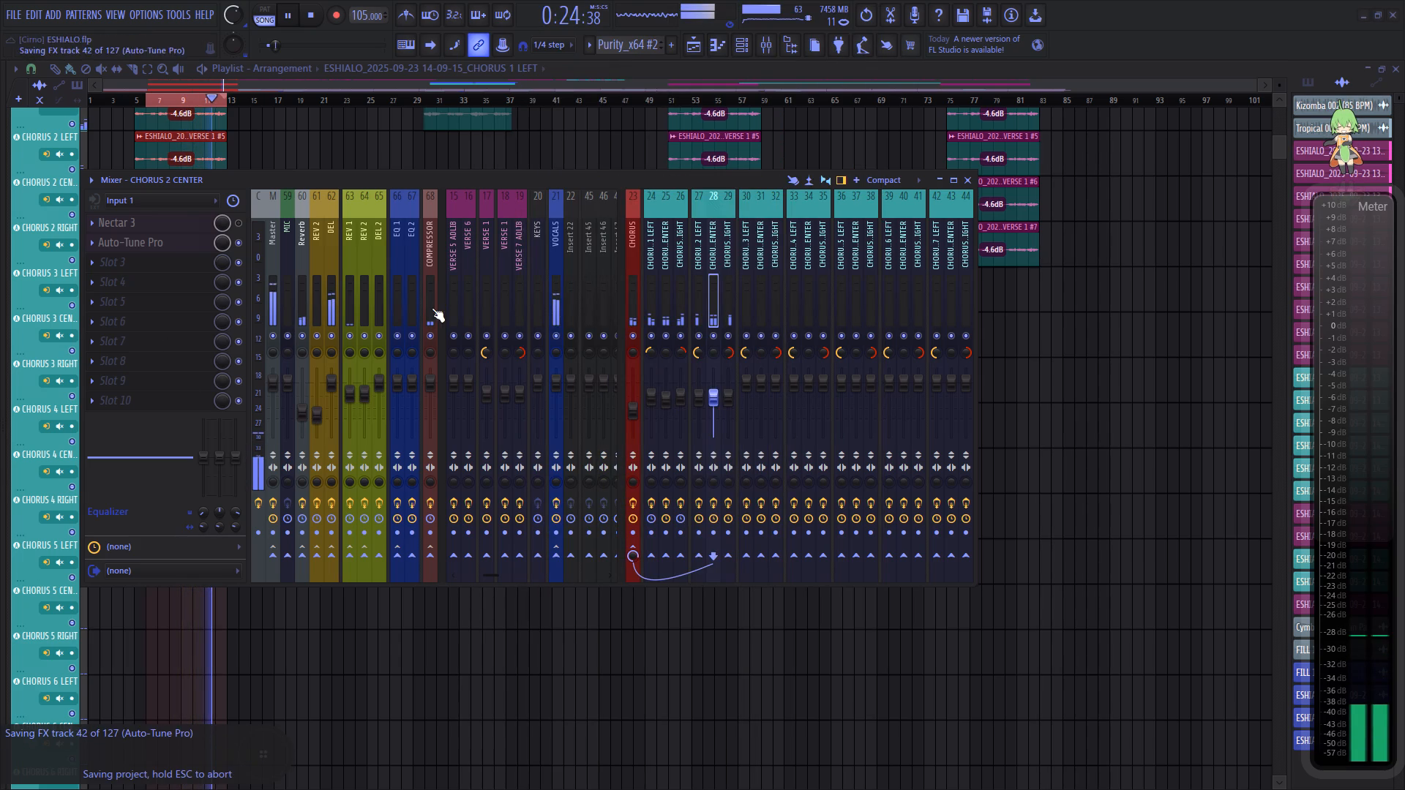
drag(299, 309, 490, 306)
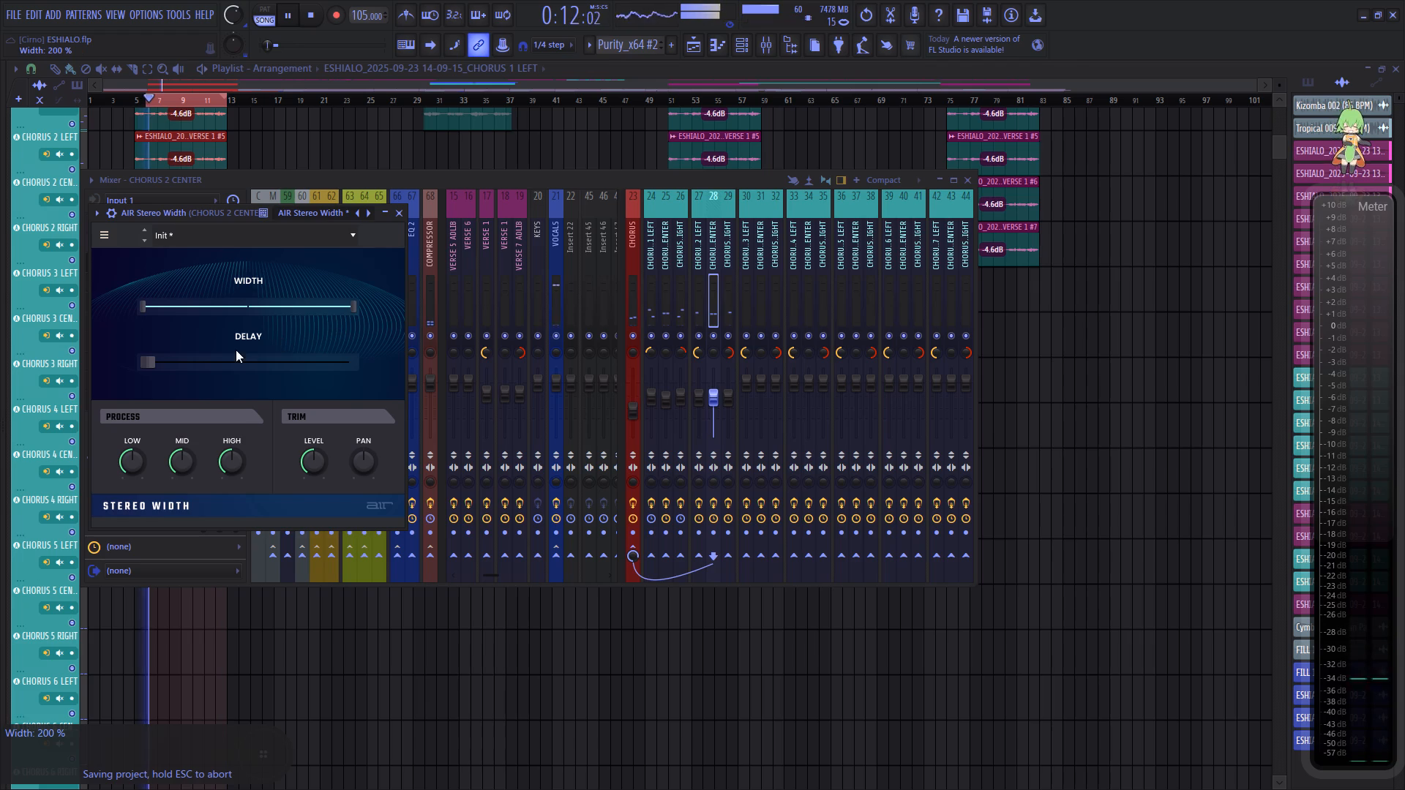
drag(227, 359, 602, 368)
click(395, 217)
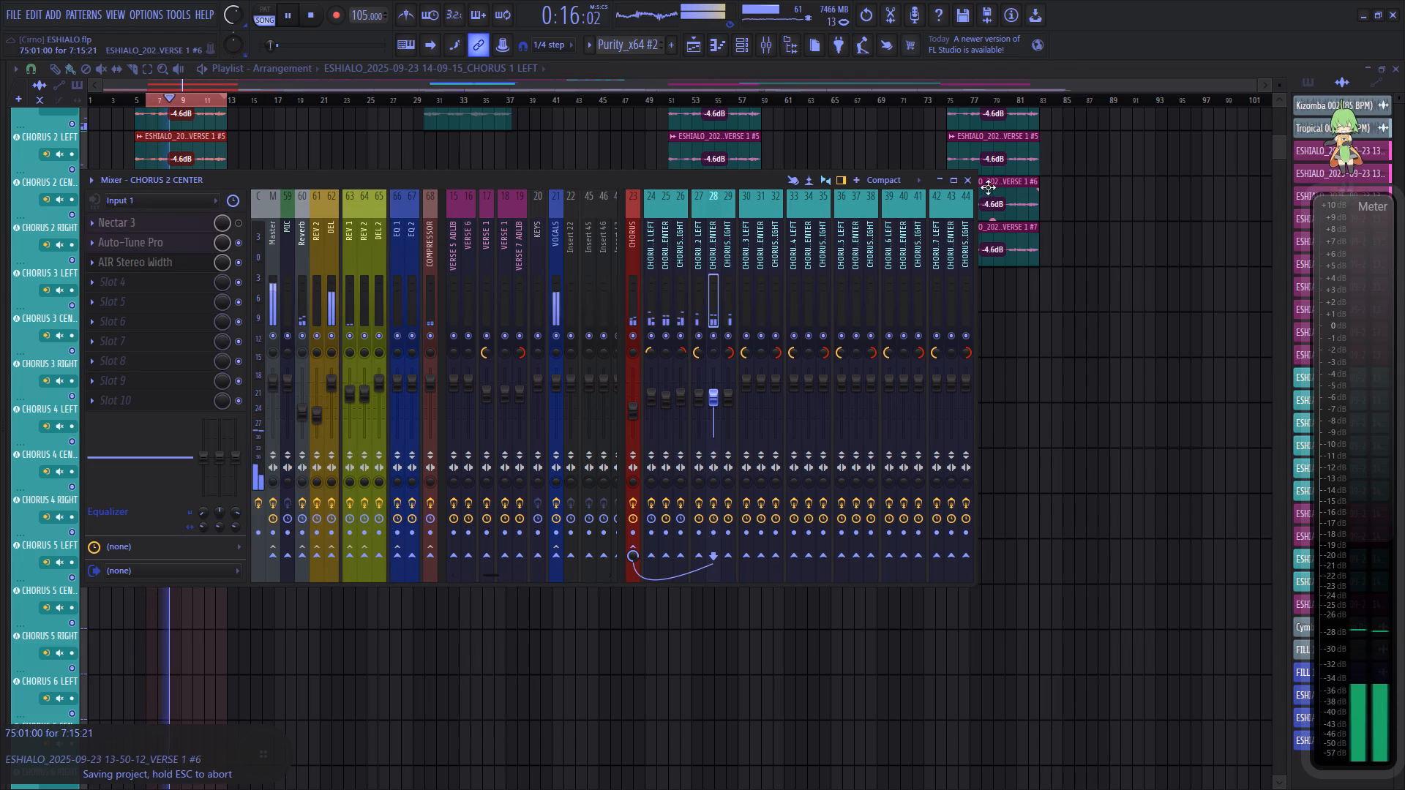
Close the mixer and clear the looped time selection over the first chorus in the playlist.
click(959, 183)
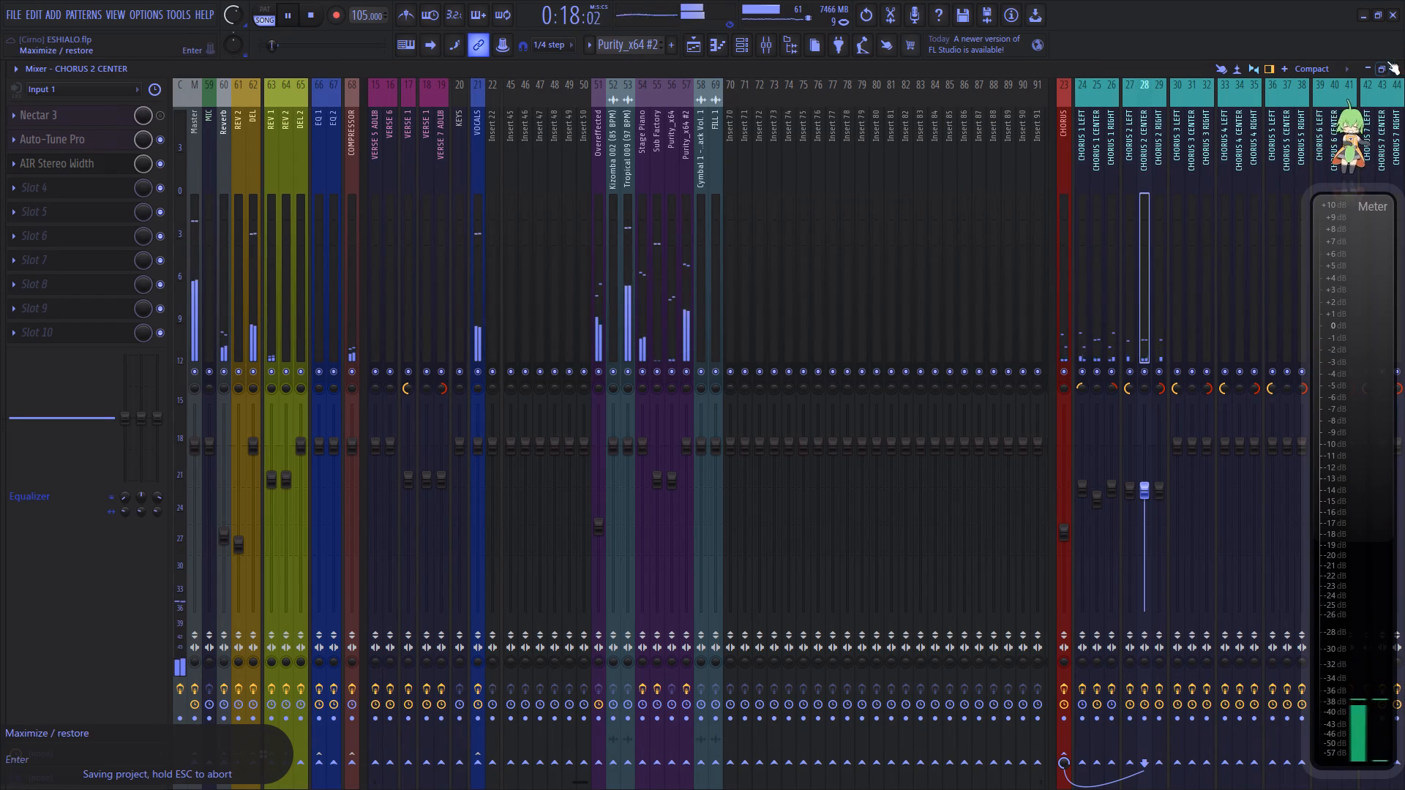
click(1384, 66)
click(973, 184)
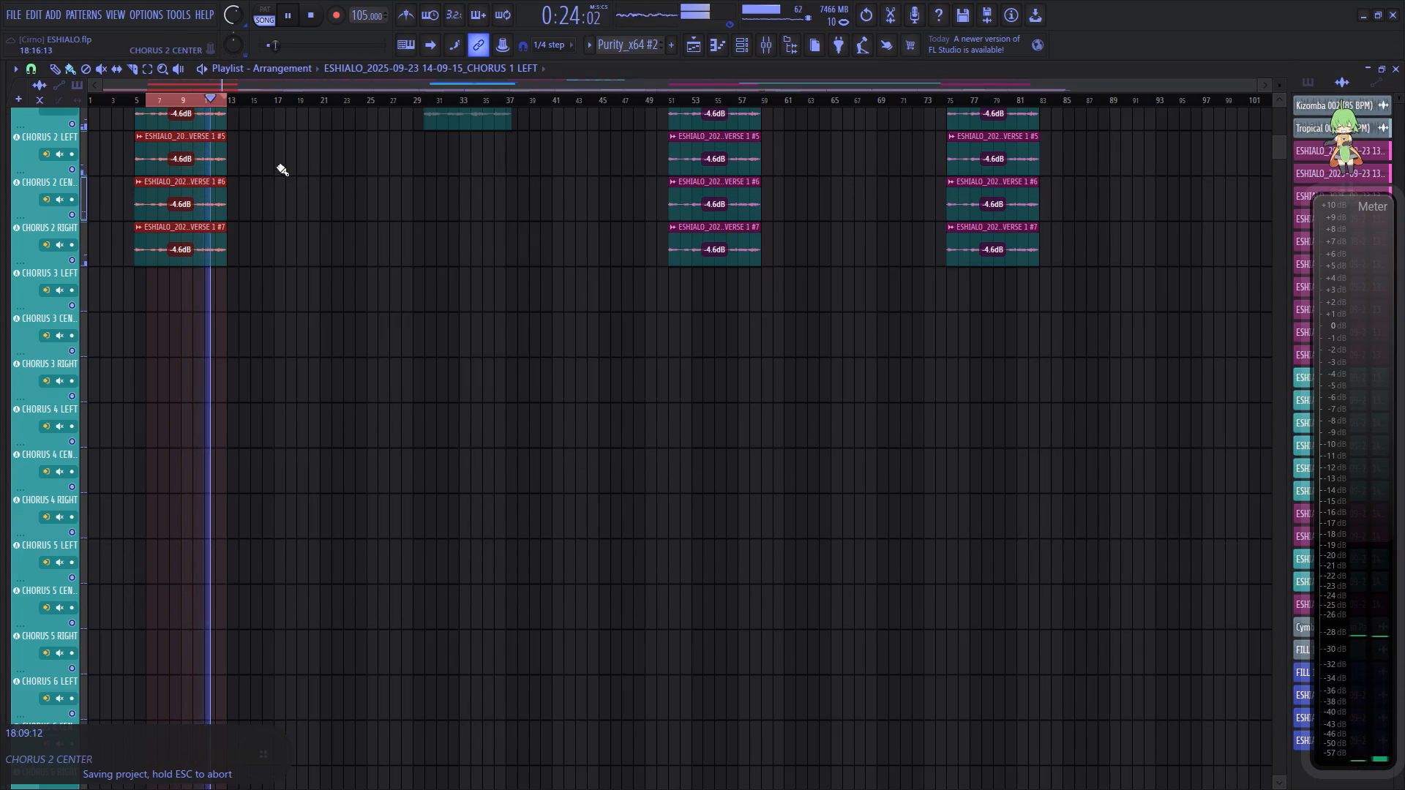
double_click(133, 97)
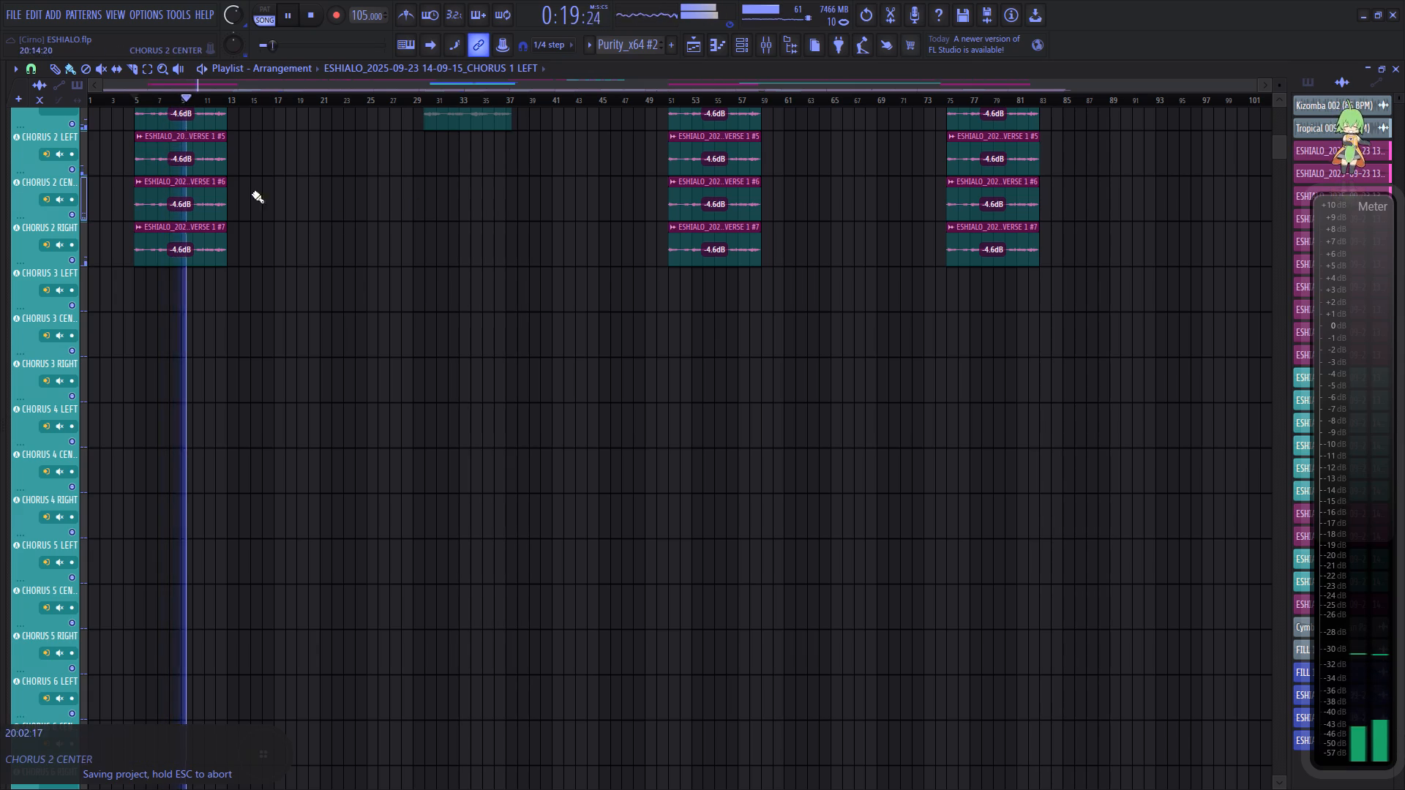
Save the project.
click(11, 19)
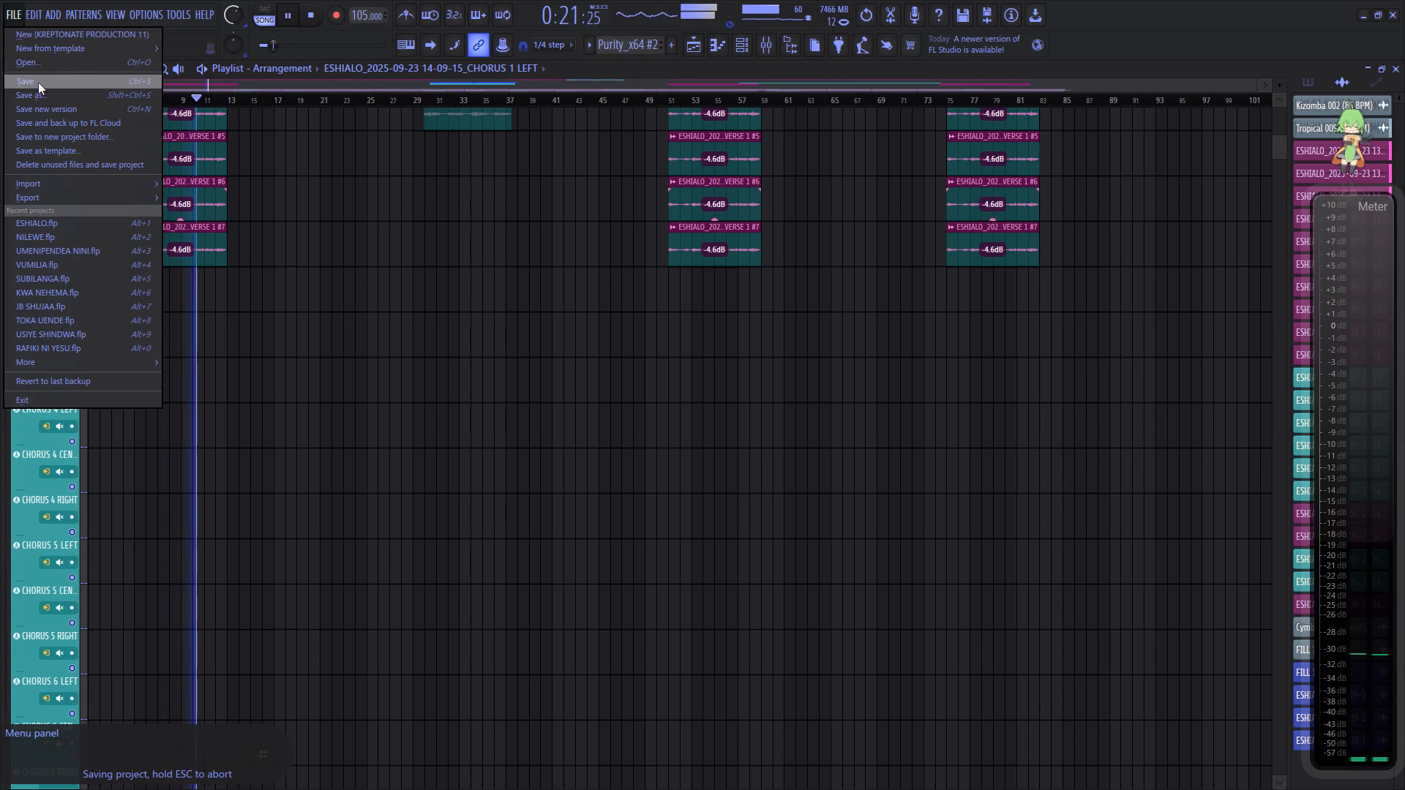
click(38, 83)
Play the song from the start and reduce the height of the VERSE 1 track that holds the VERSE 2 clips.
drag(119, 102, 0, 121)
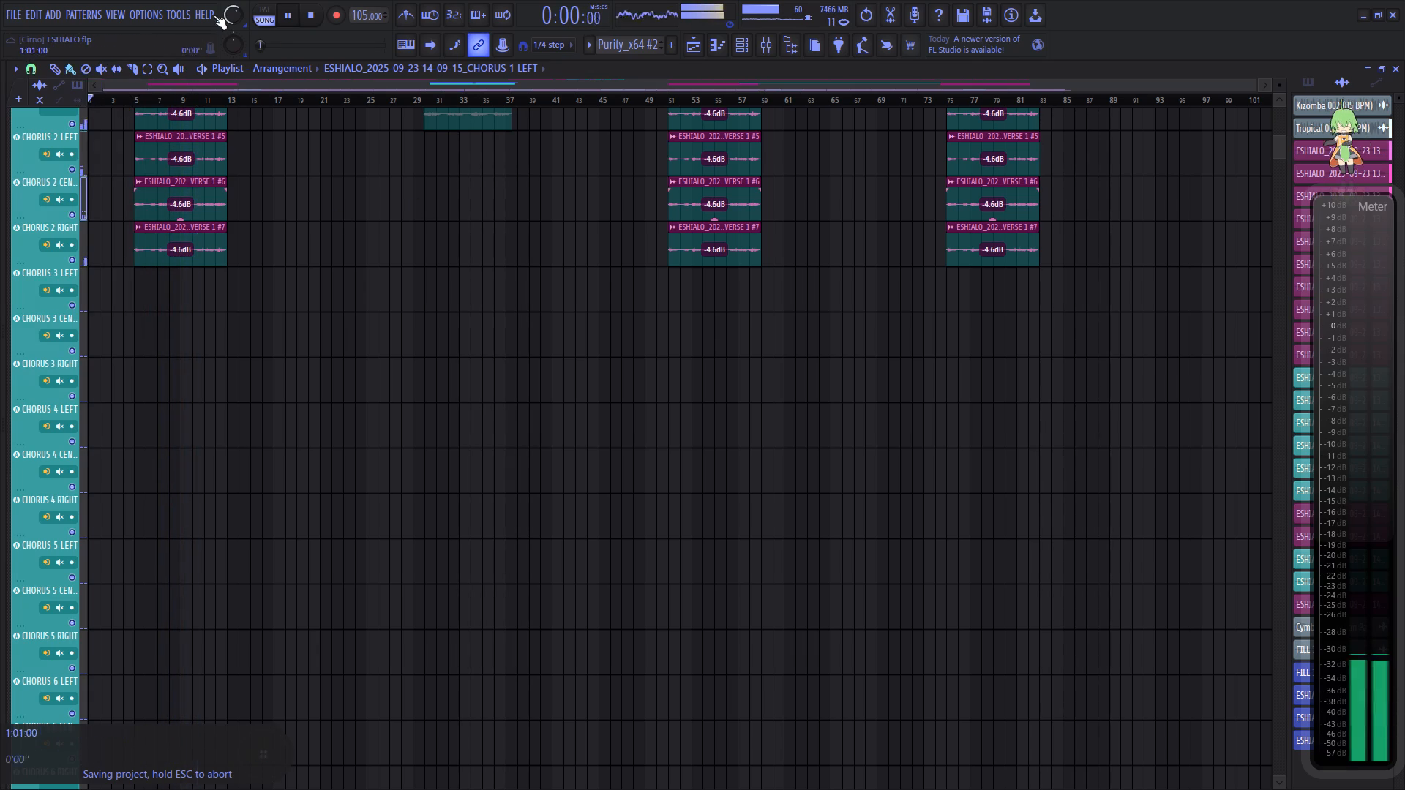
scroll(235, 19, down, 9)
scroll(89, 102, up, 13)
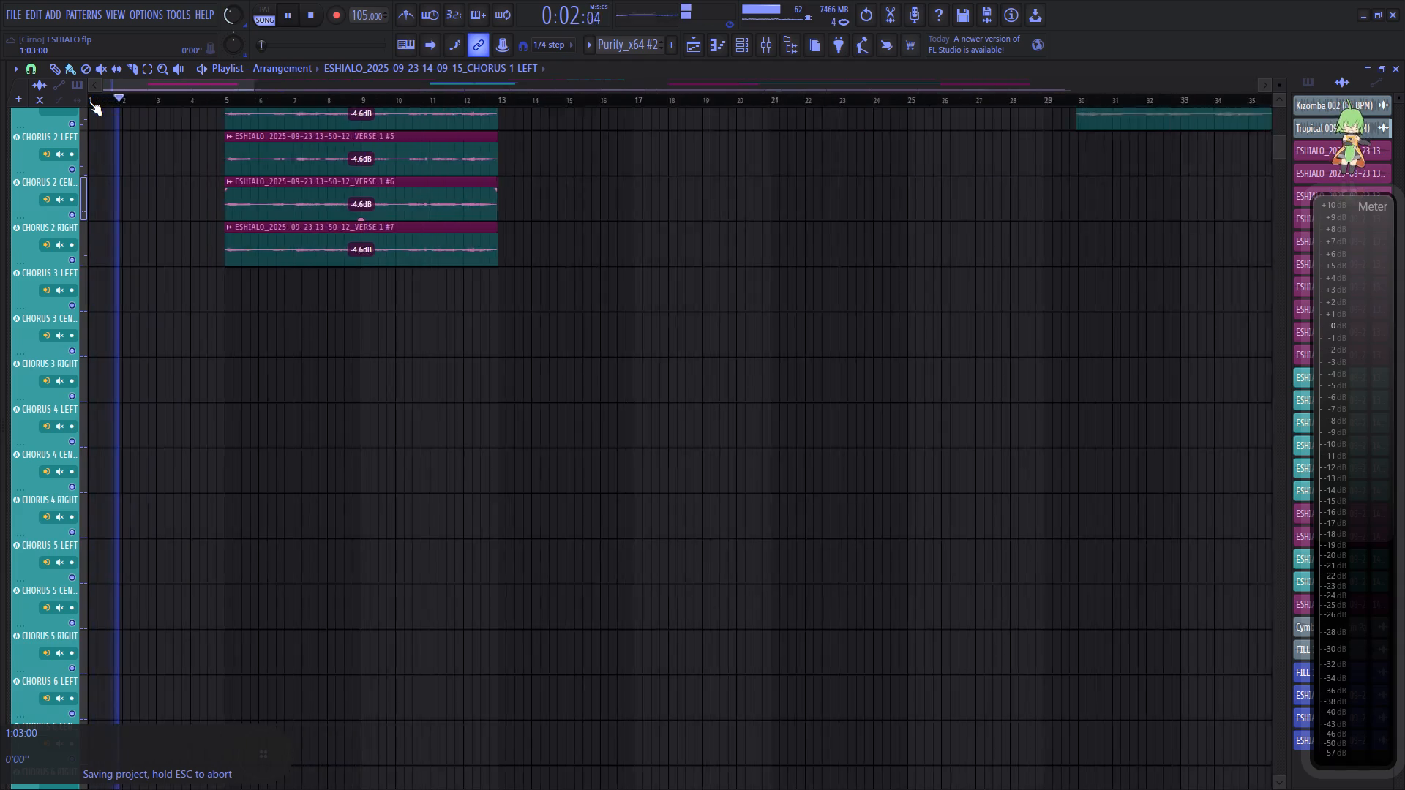
scroll(229, 197, up, 20)
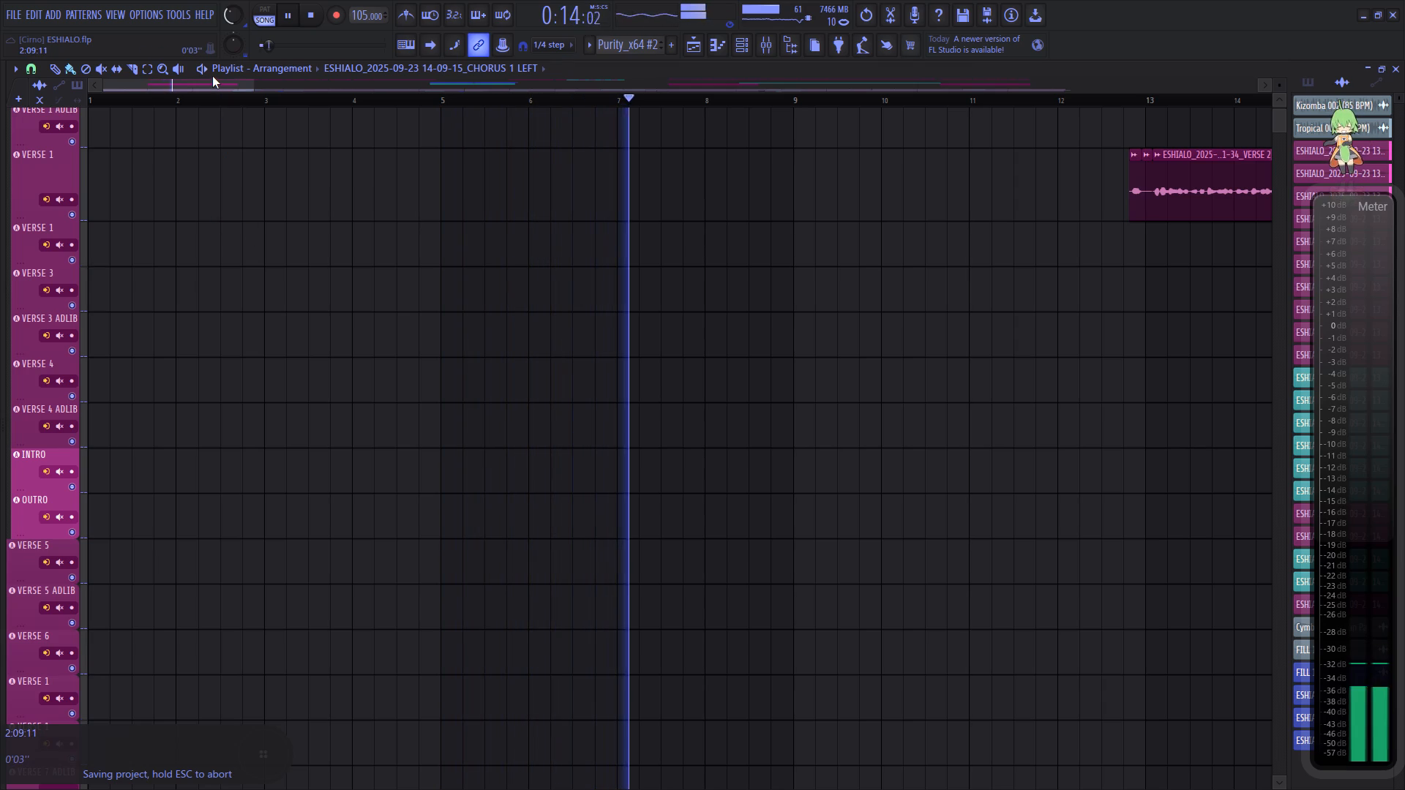
drag(222, 86, 277, 83)
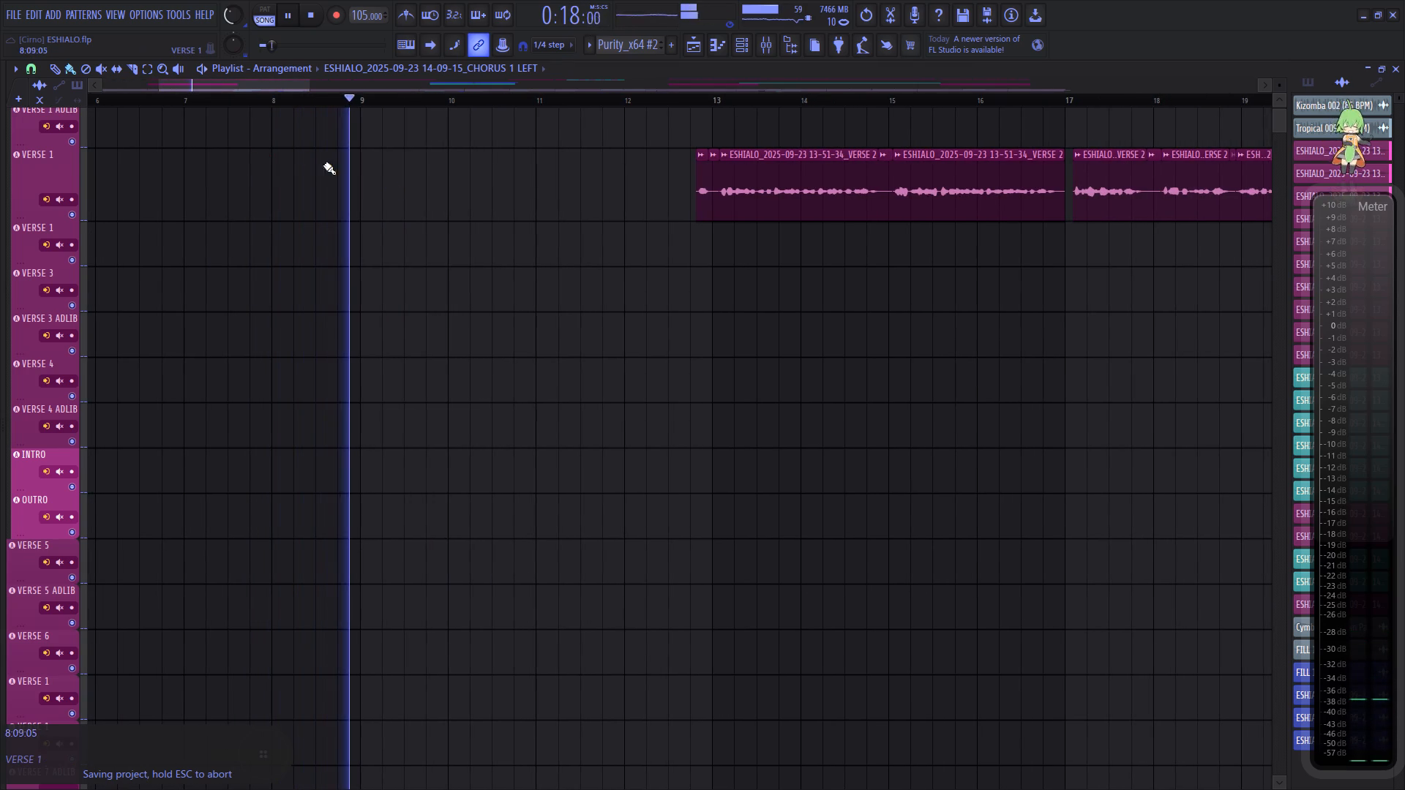
scroll(391, 190, down, 1)
scroll(391, 190, up, 5)
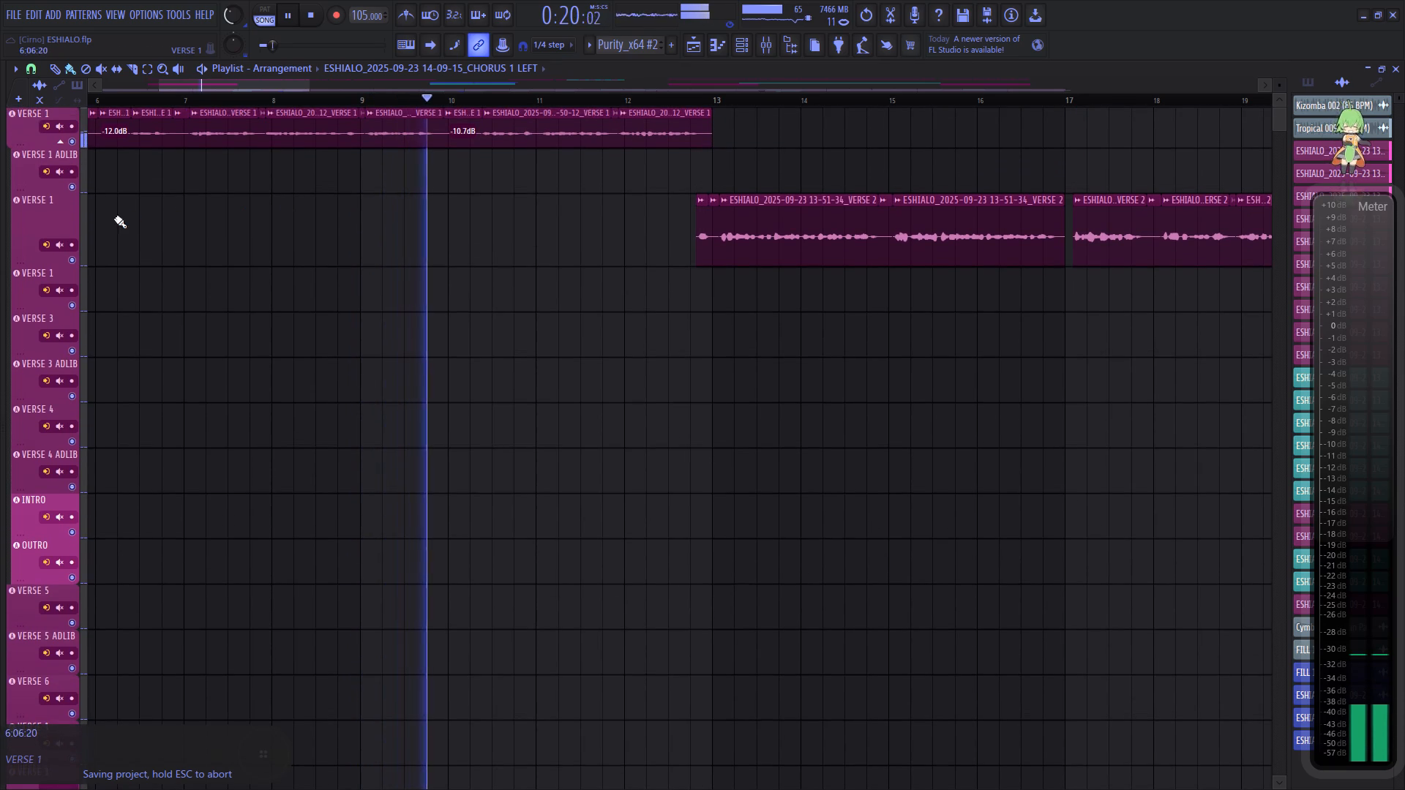
drag(31, 255, 37, 227)
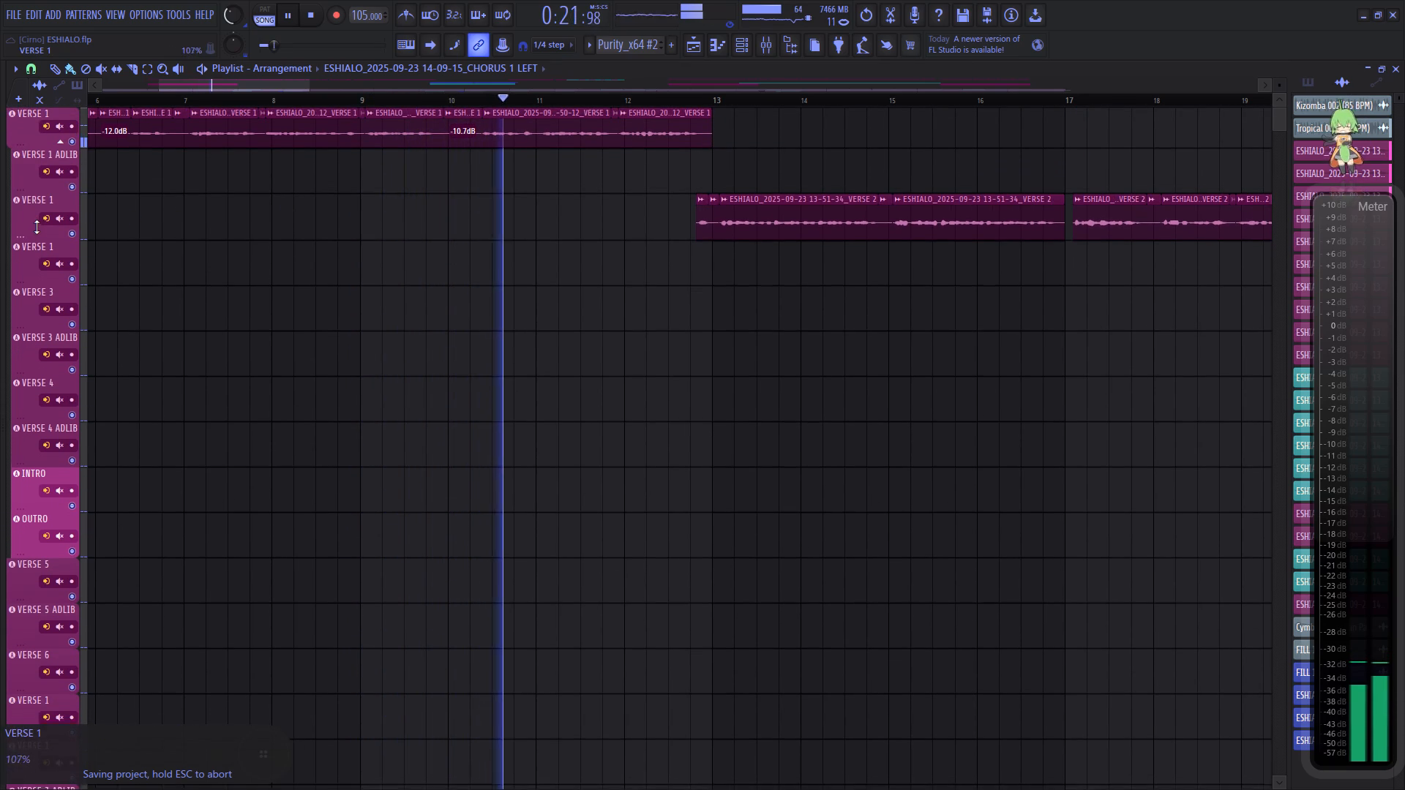
drag(37, 227, 37, 224)
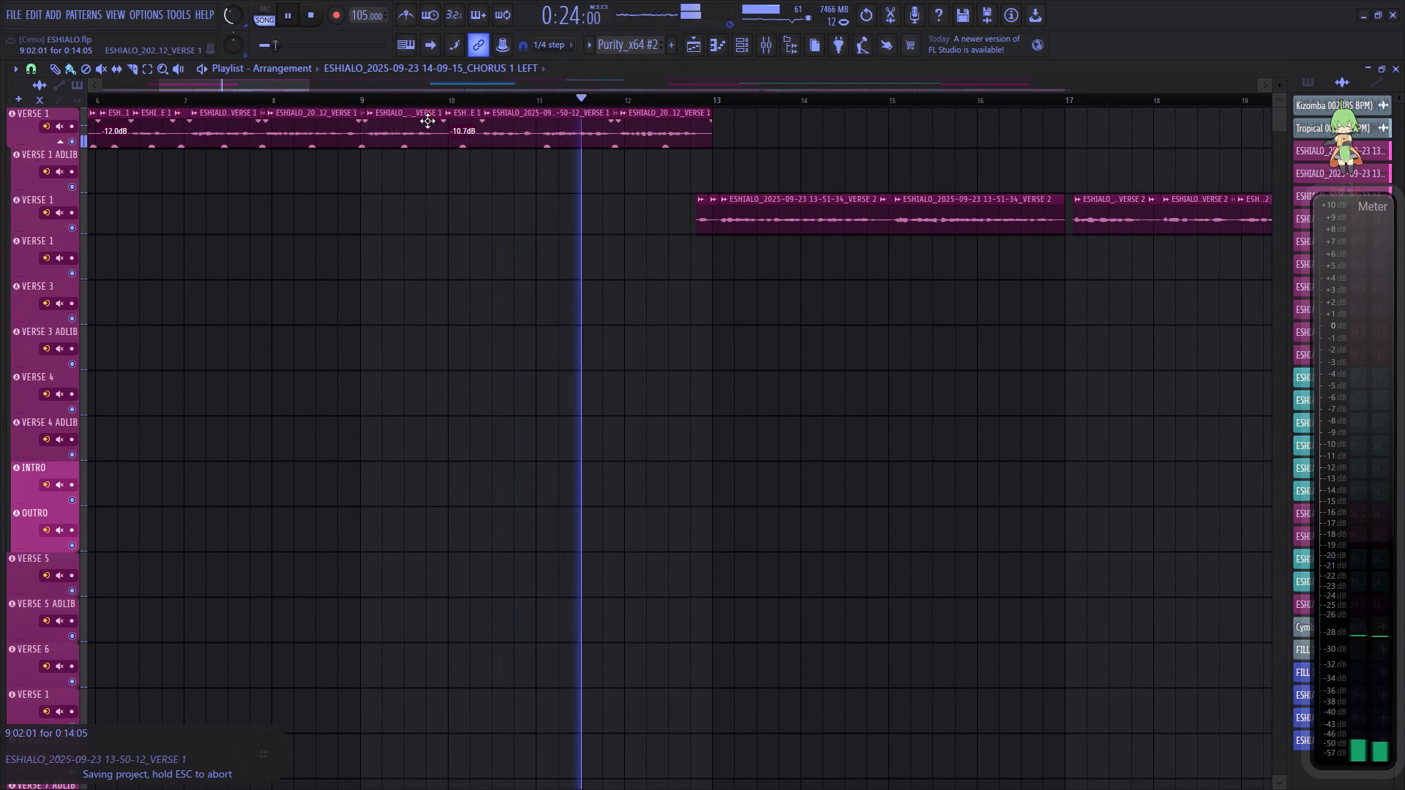
Follow the playback through the VERSE 2 clips and raise the main volume to 78%.
drag(282, 86, 311, 82)
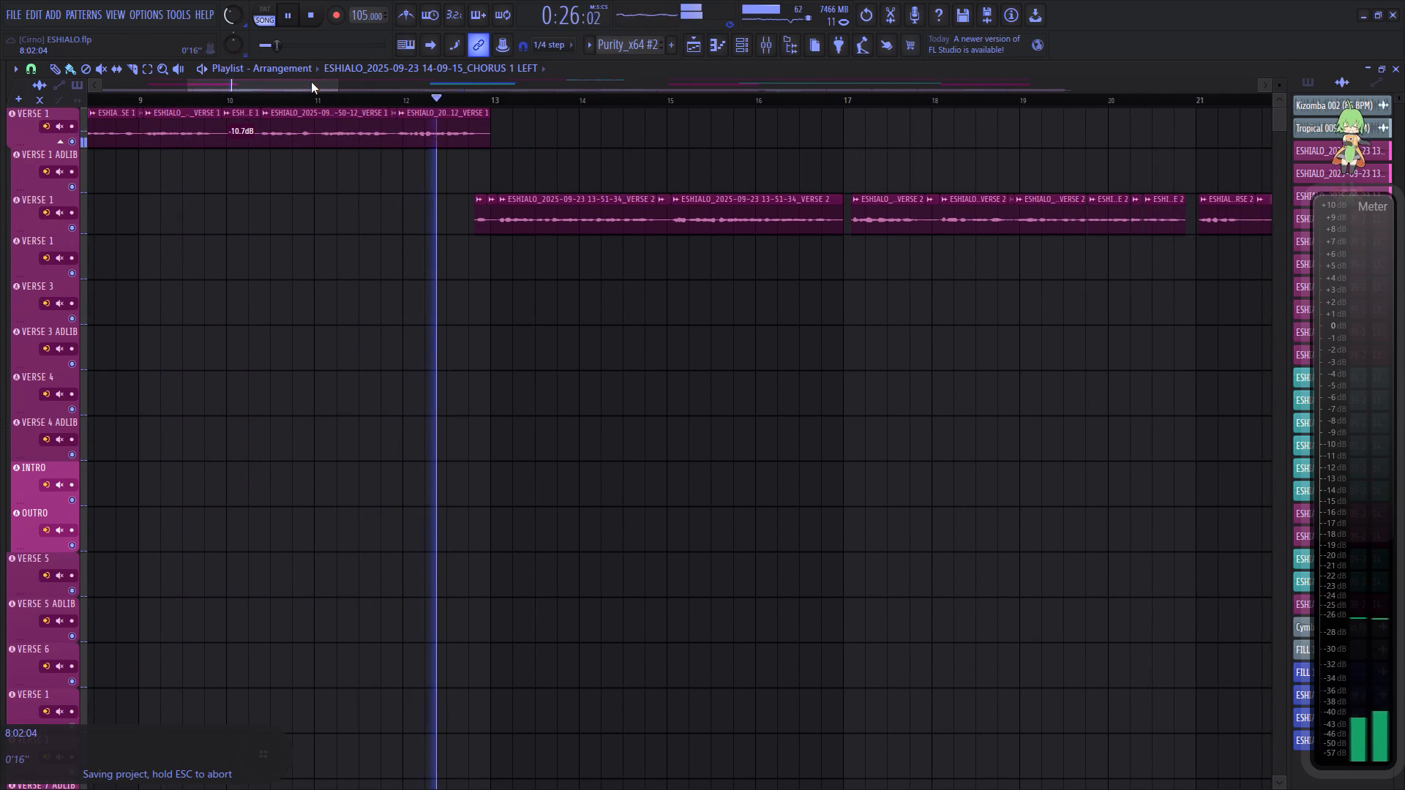
drag(311, 82, 341, 79)
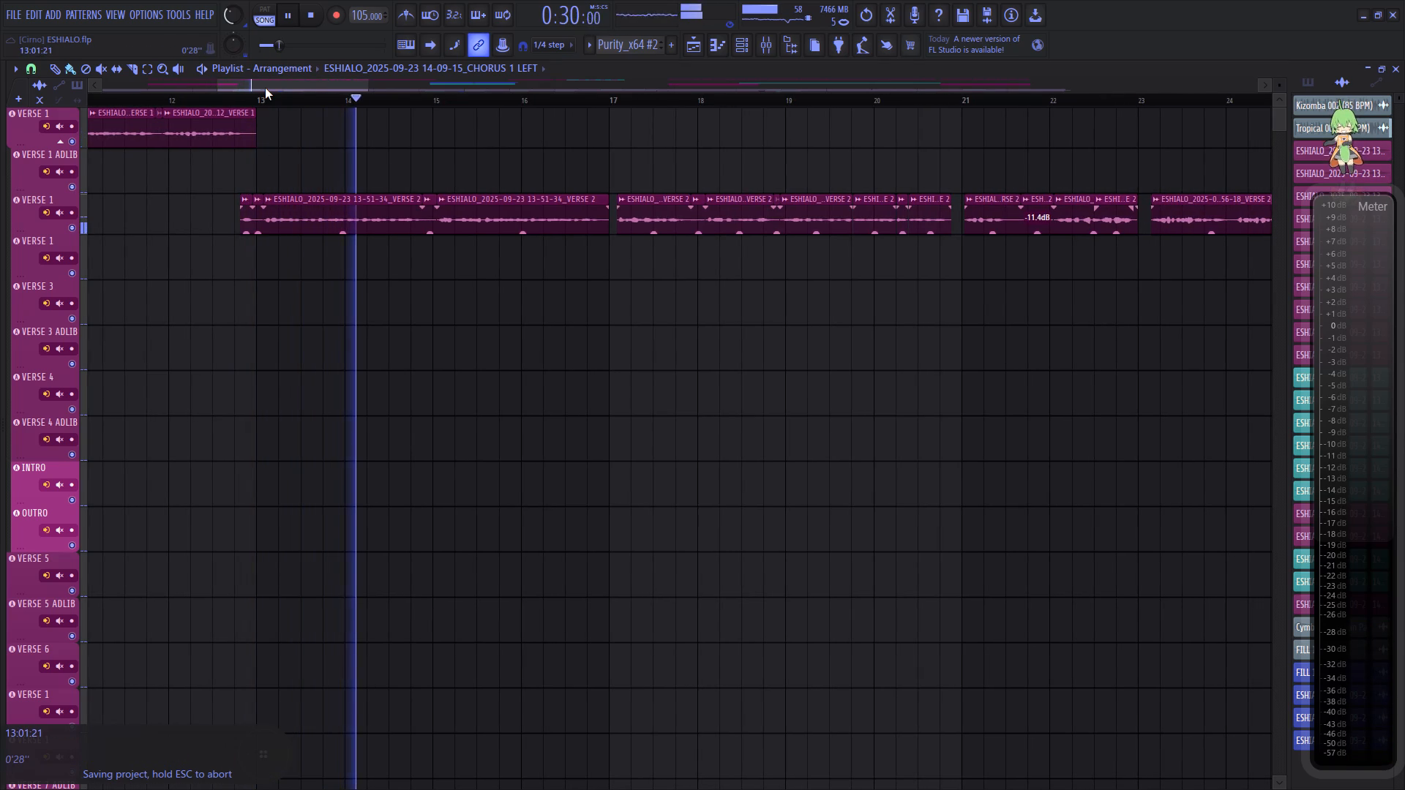
click(265, 88)
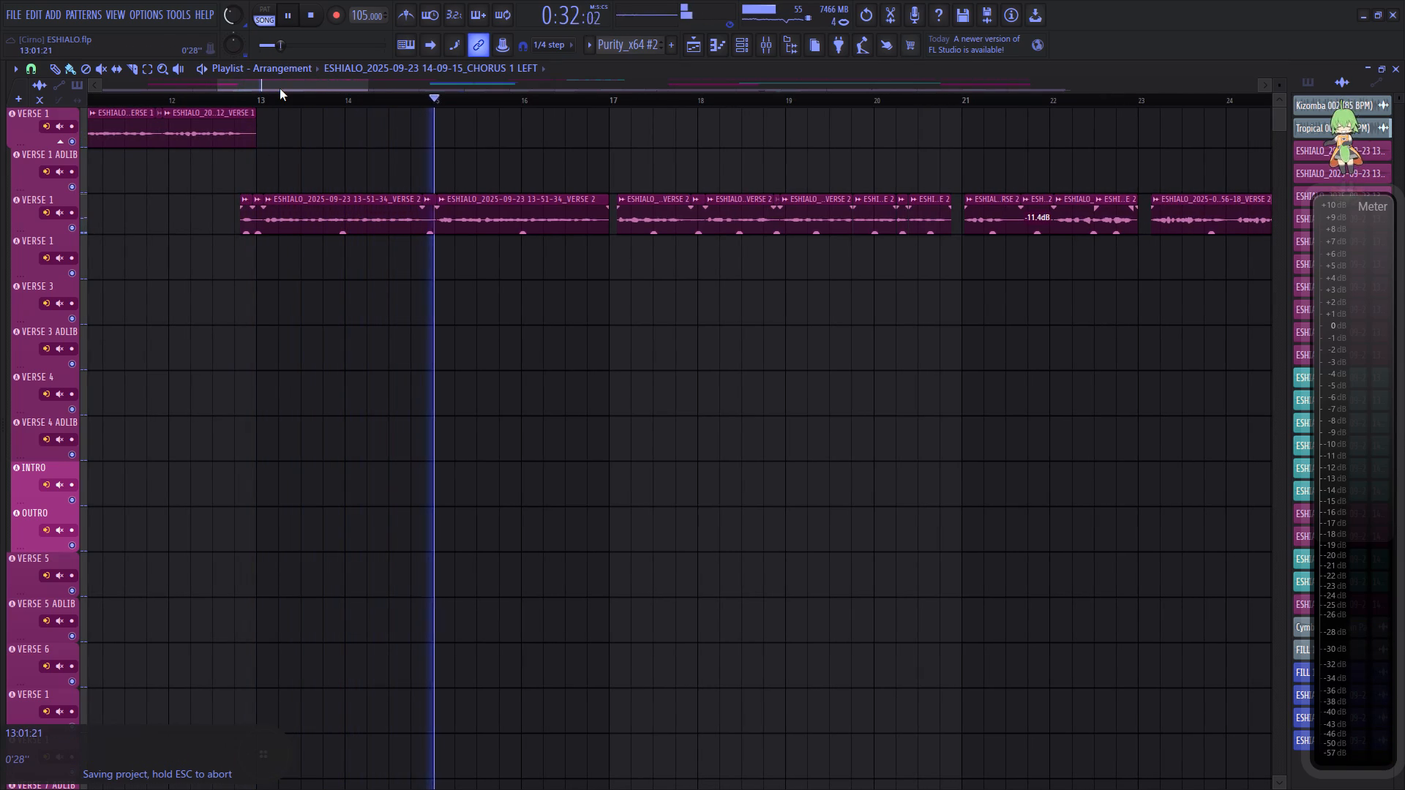
drag(286, 85, 311, 86)
scroll(233, 21, up, 10)
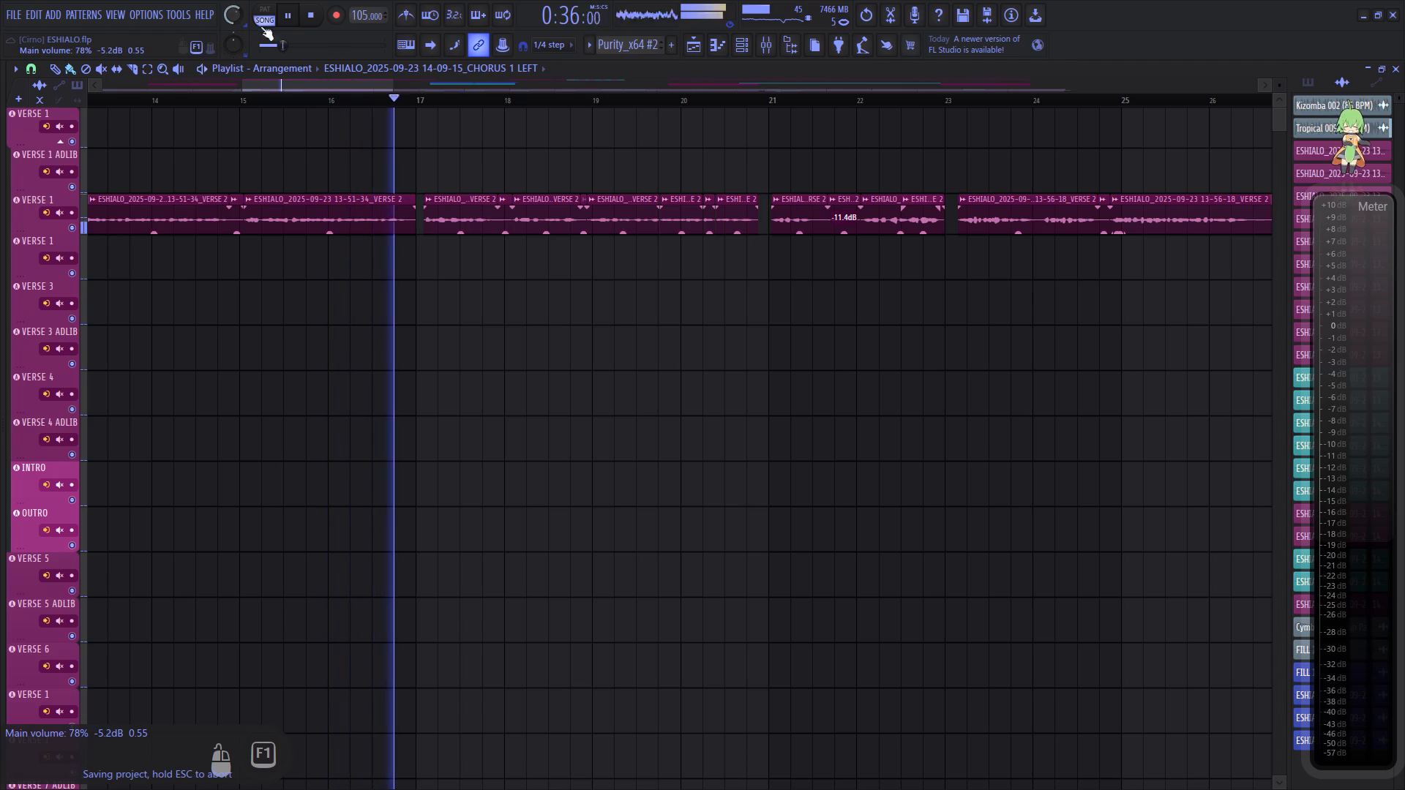
In Maximus on the Master track, solo the low band and set its stereo separation to 19% merged.
click(757, 48)
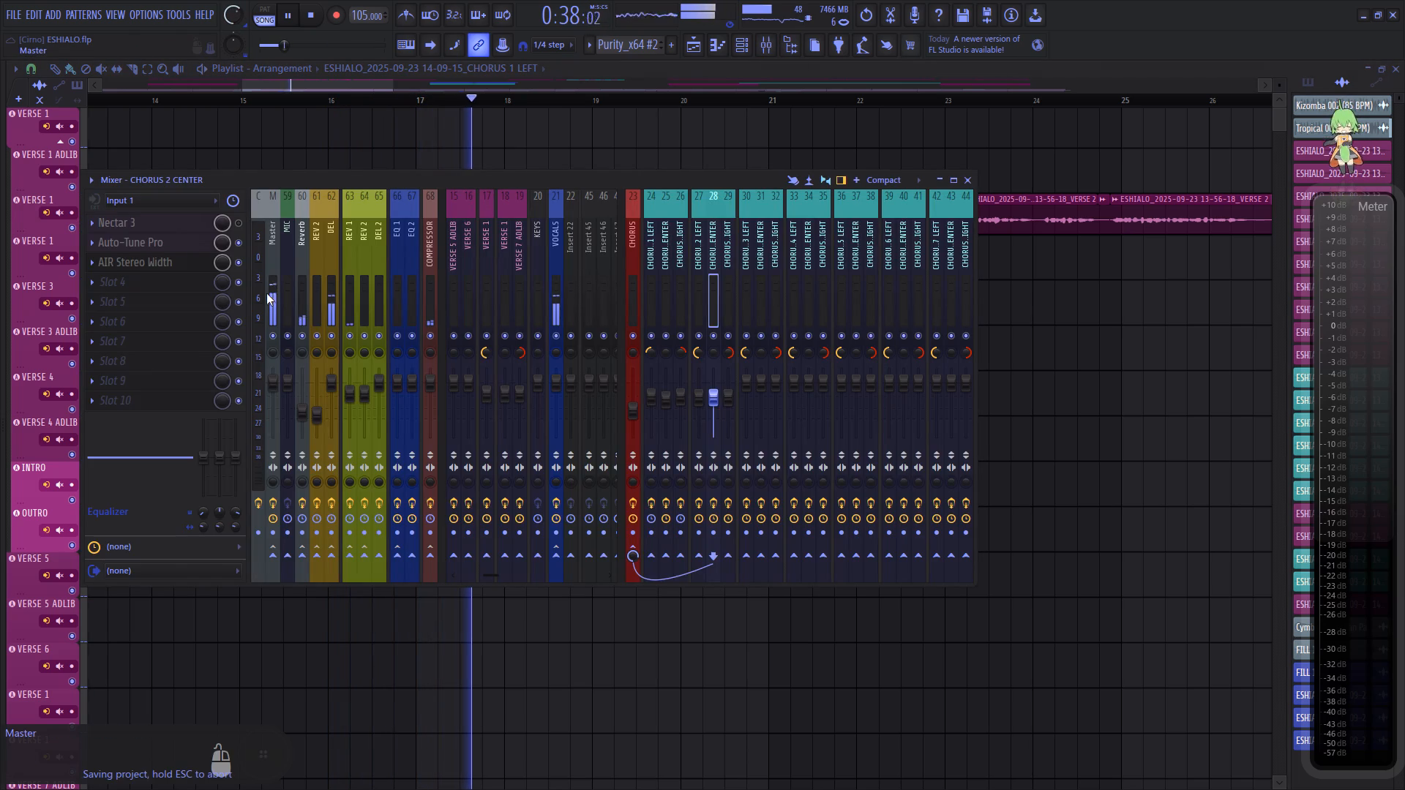
click(266, 293)
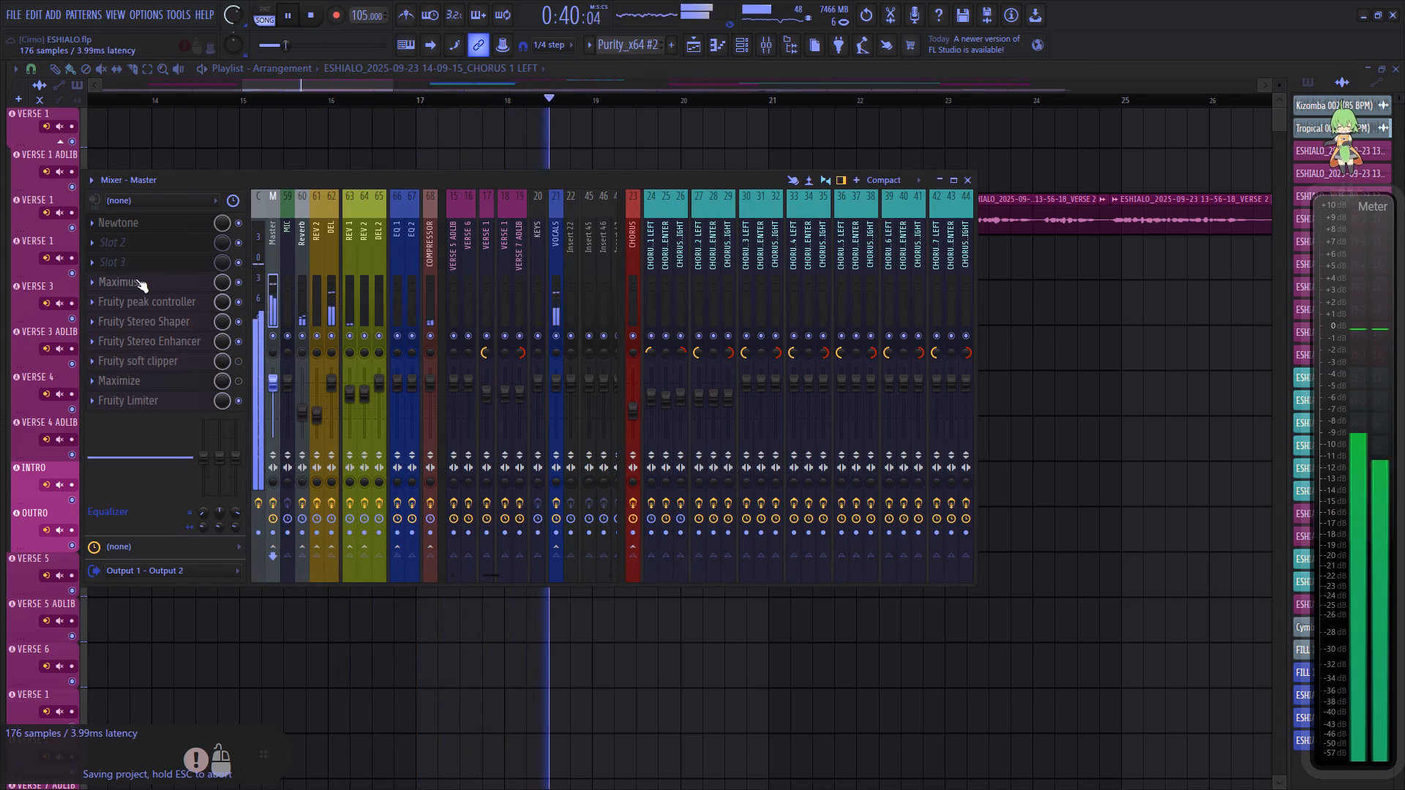
click(133, 285)
click(154, 361)
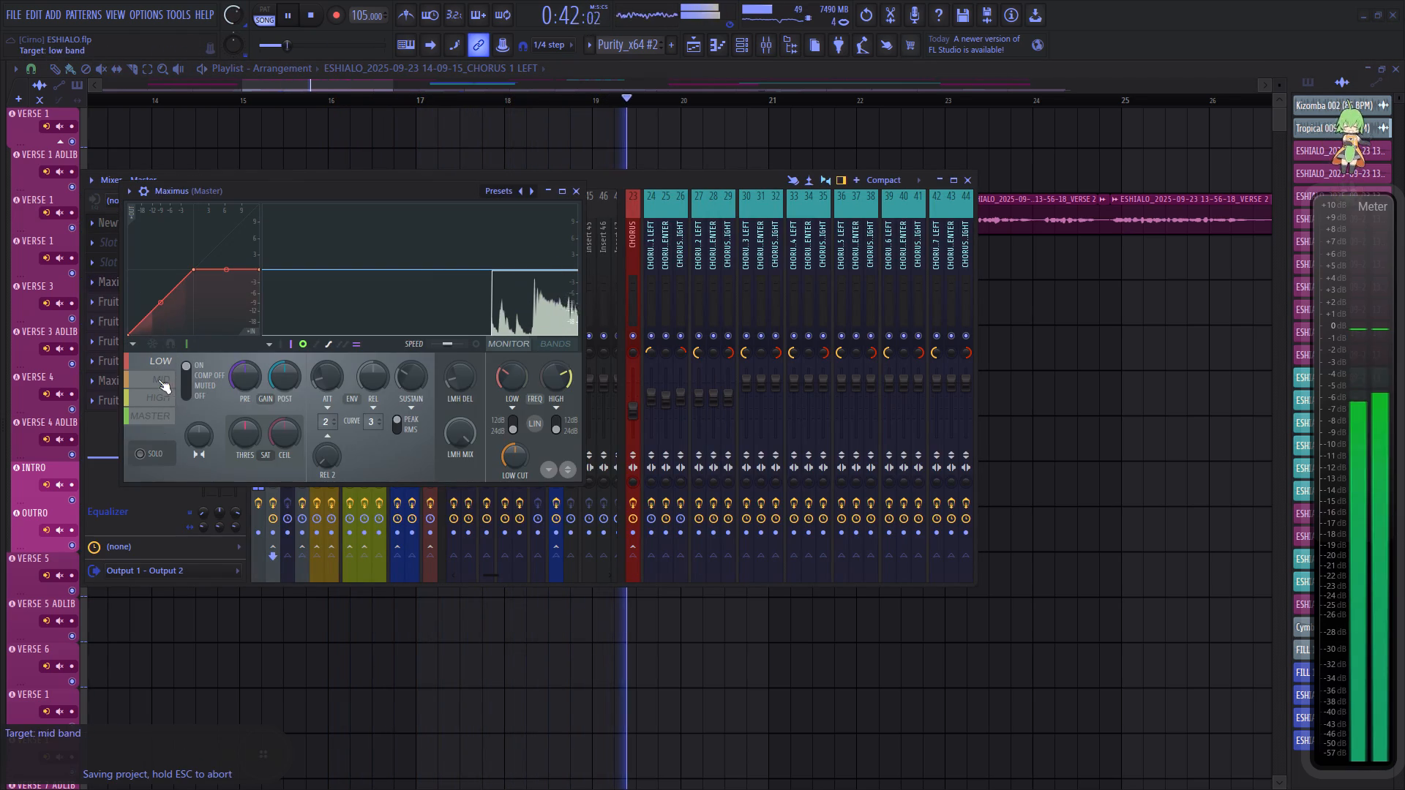
click(148, 454)
scroll(199, 433, up, 6)
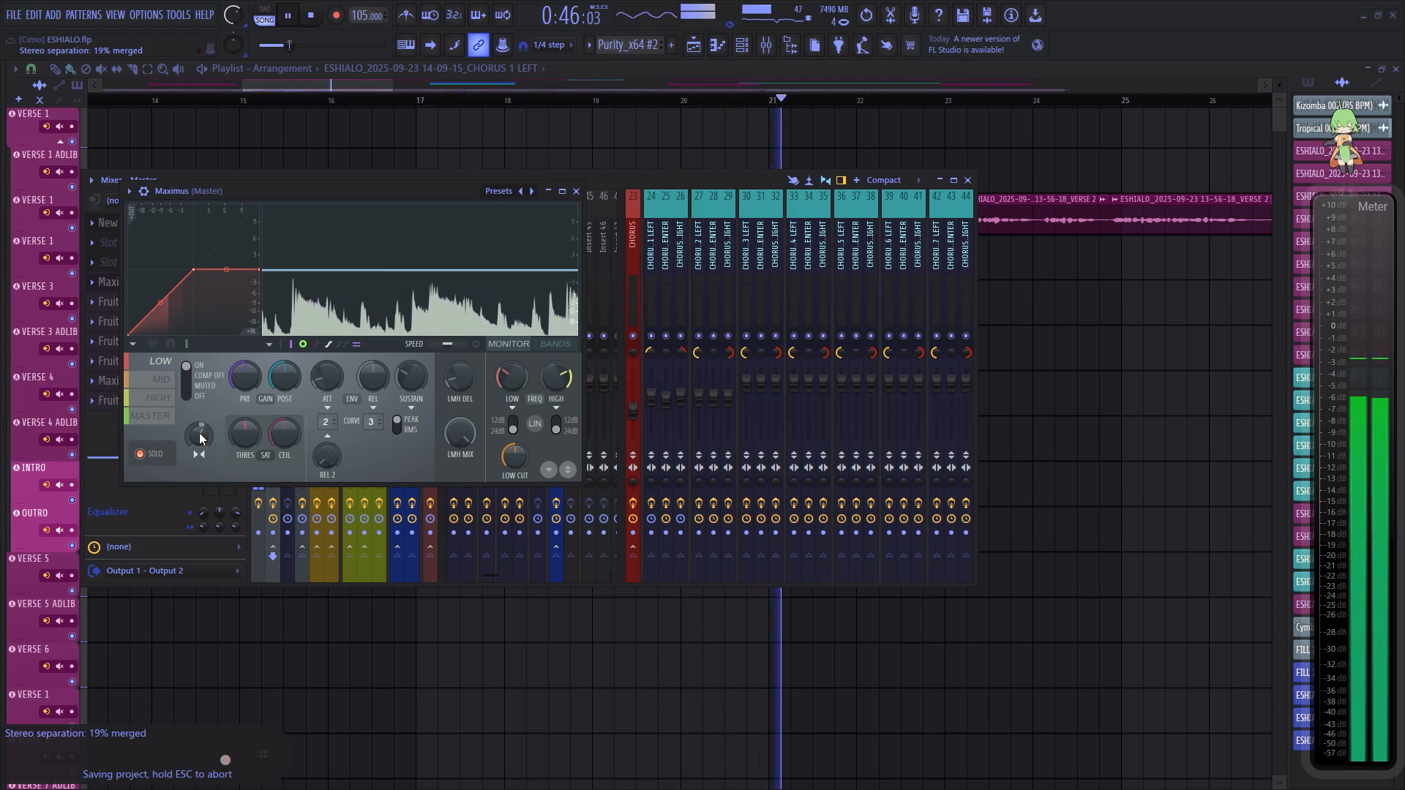
Set the stereo separation of Maximus's mid band to 16% separated.
click(160, 378)
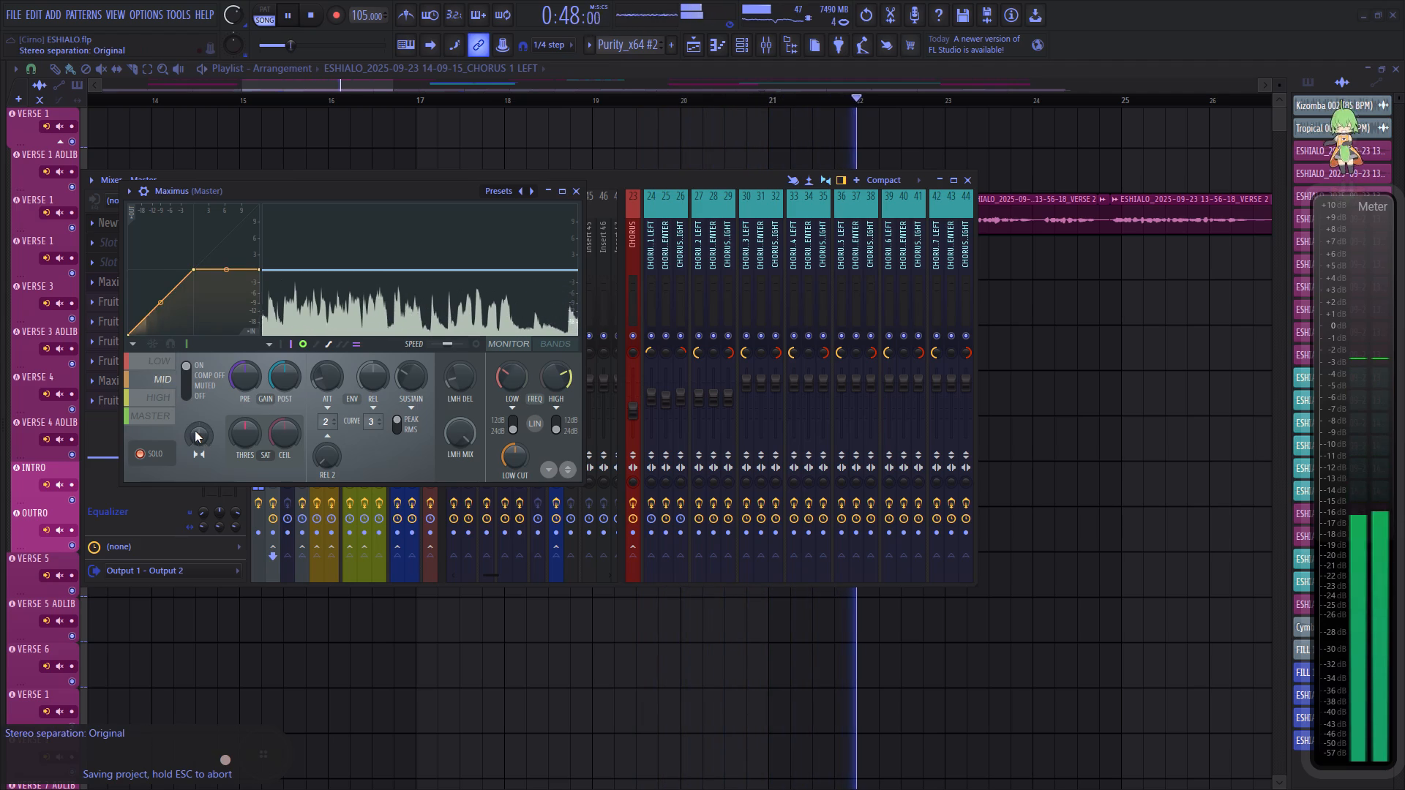
scroll(200, 434, down, 5)
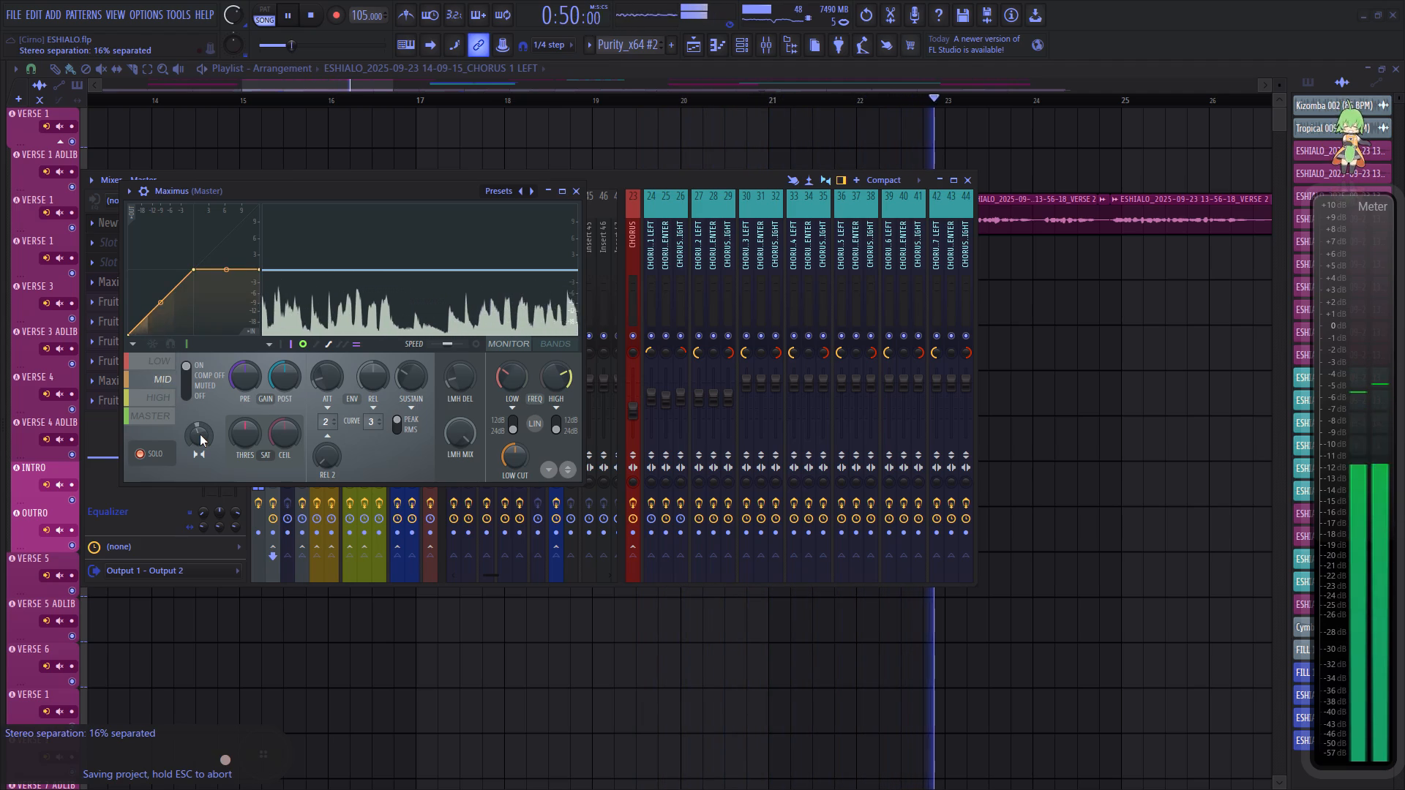
Set the stereo separation of Maximus's high band to 26% separated, then switch to the master band and close Maximus.
click(168, 399)
scroll(192, 434, down, 8)
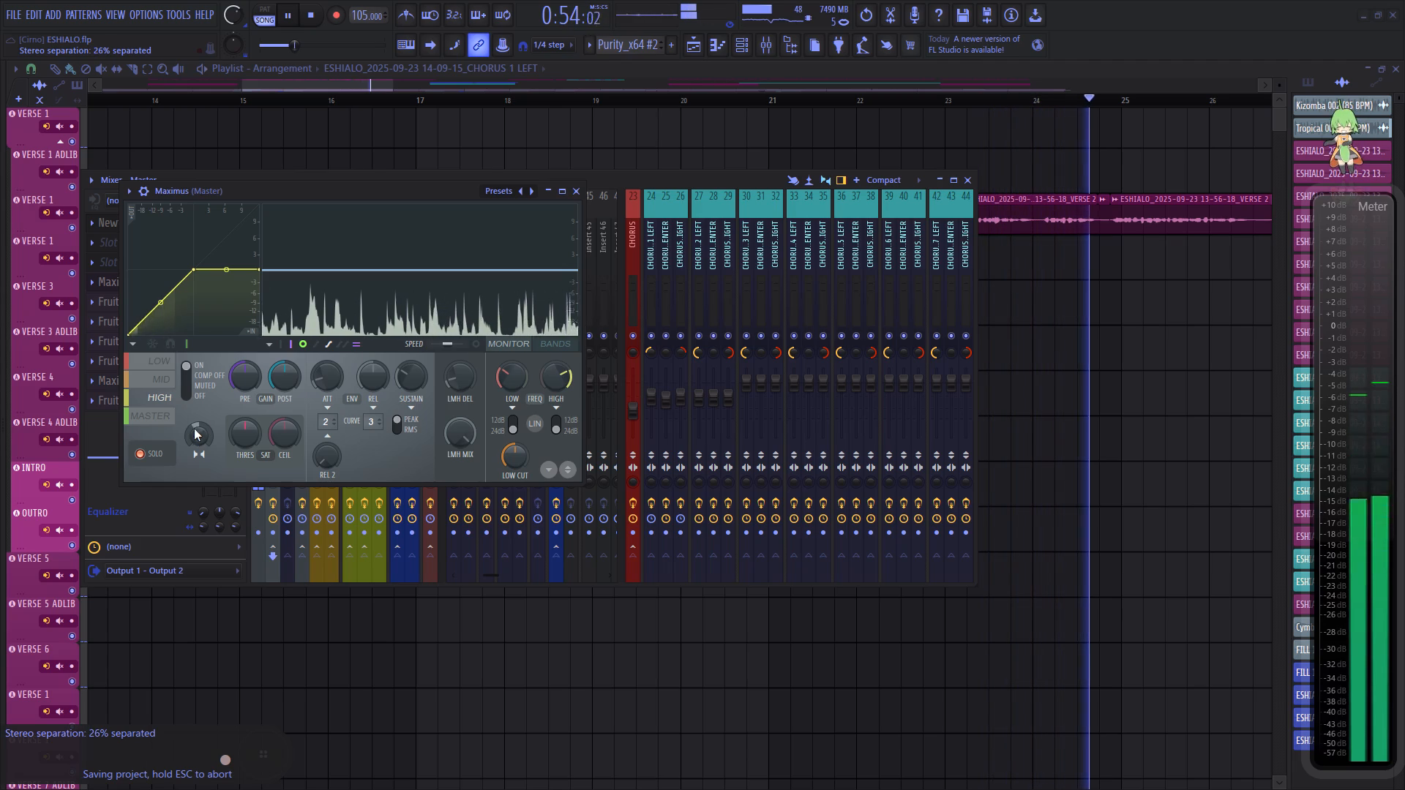
click(155, 418)
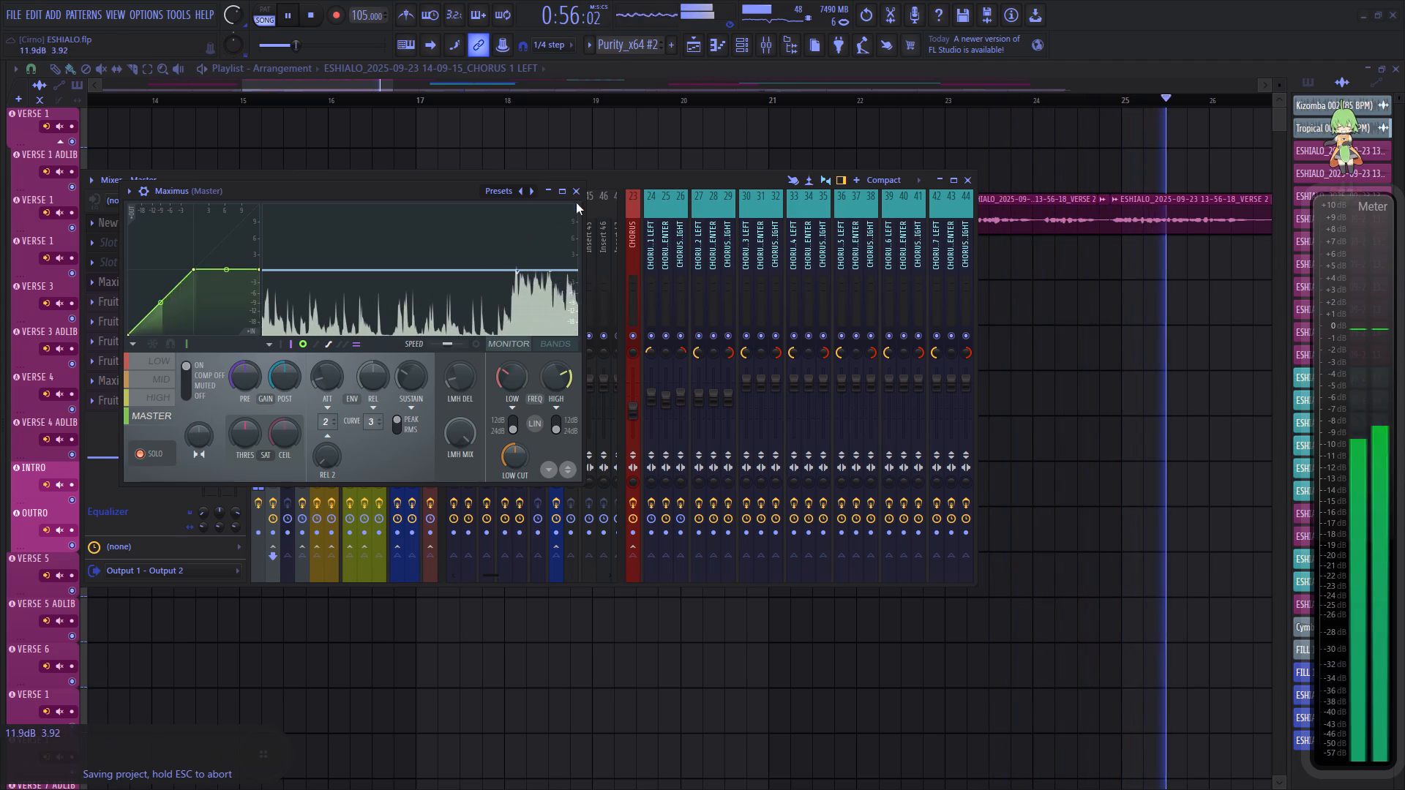
click(577, 195)
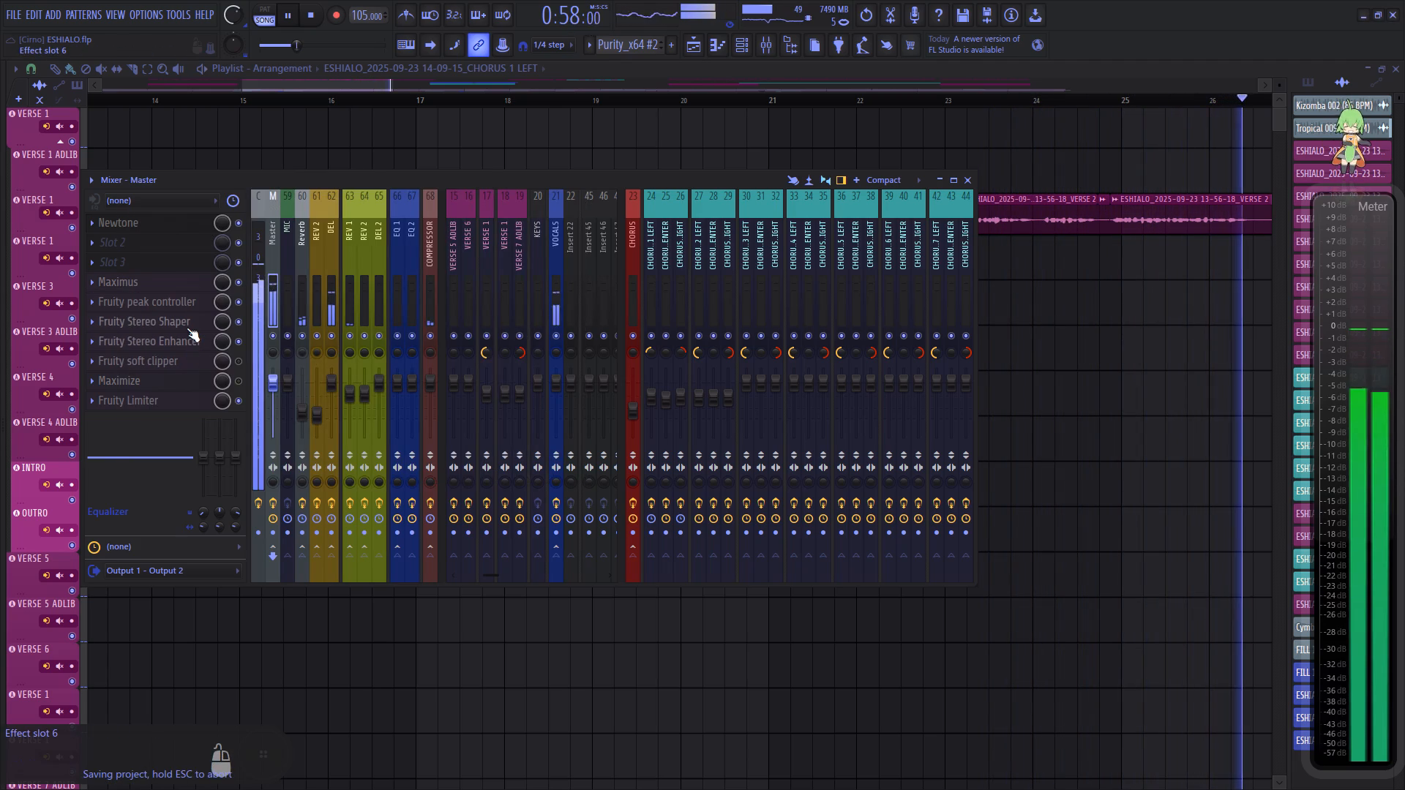
In the Master's Fruity Stereo Shaper, slightly raise both cross-channel volumes and the left and right channel volumes, then close the mixer.
click(186, 326)
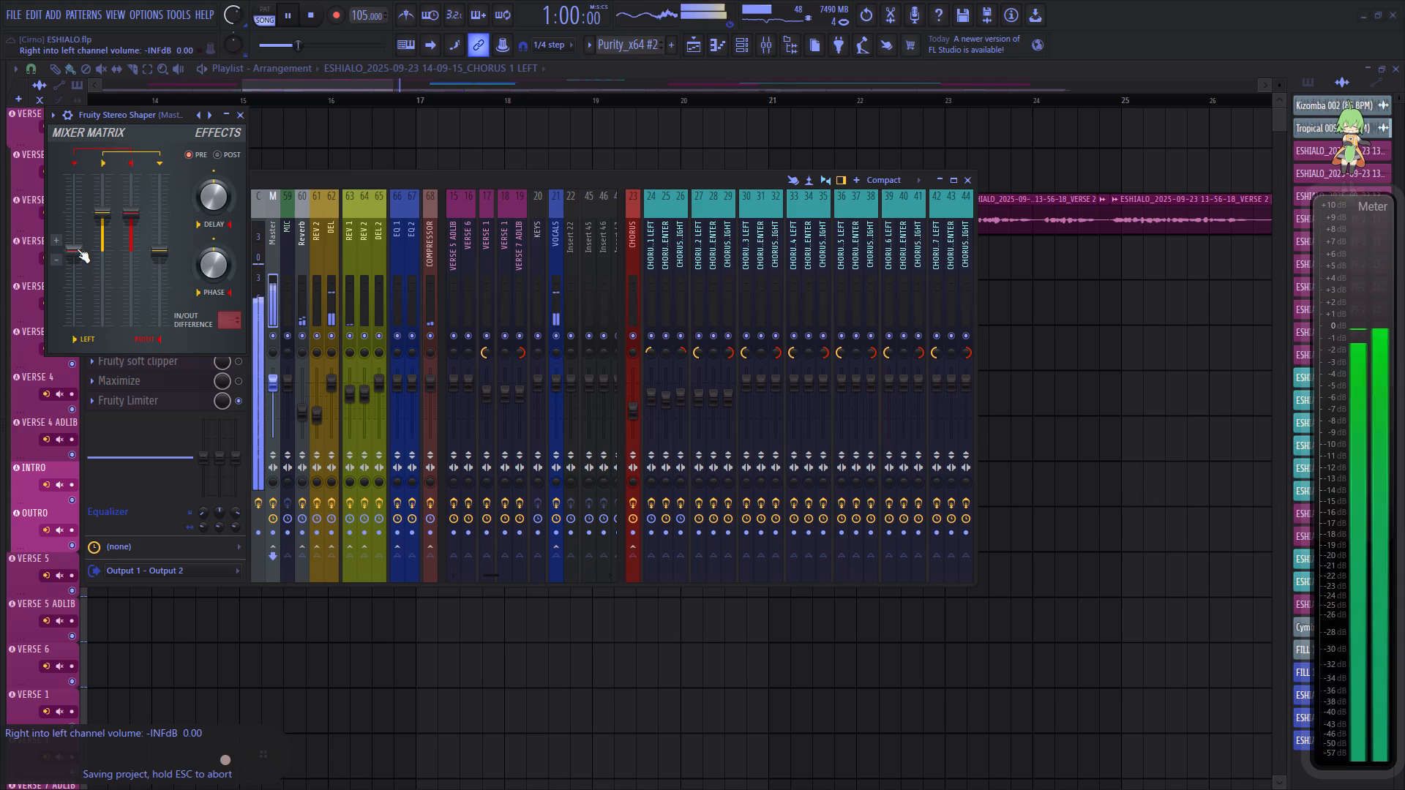
scroll(77, 249, up, 1)
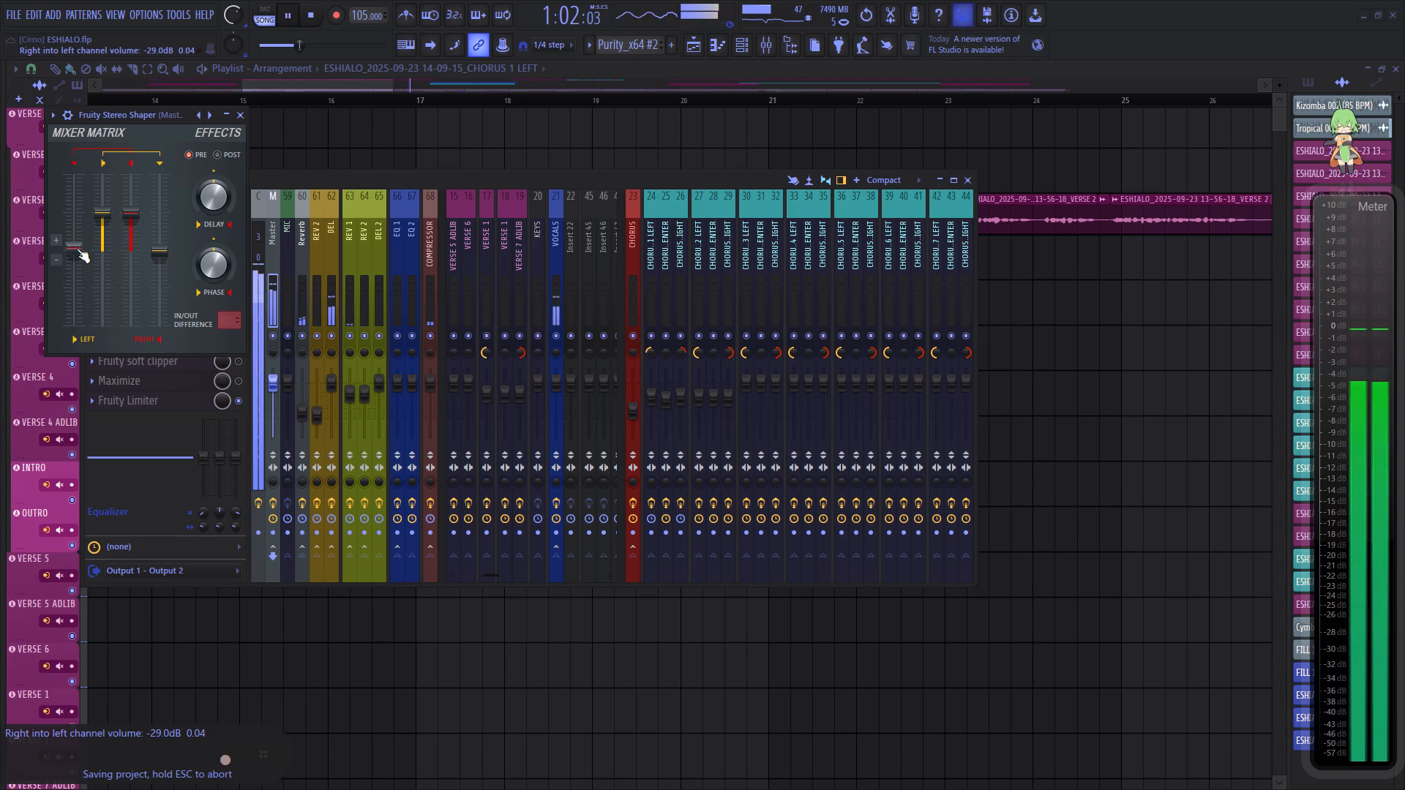
scroll(75, 249, up, 1)
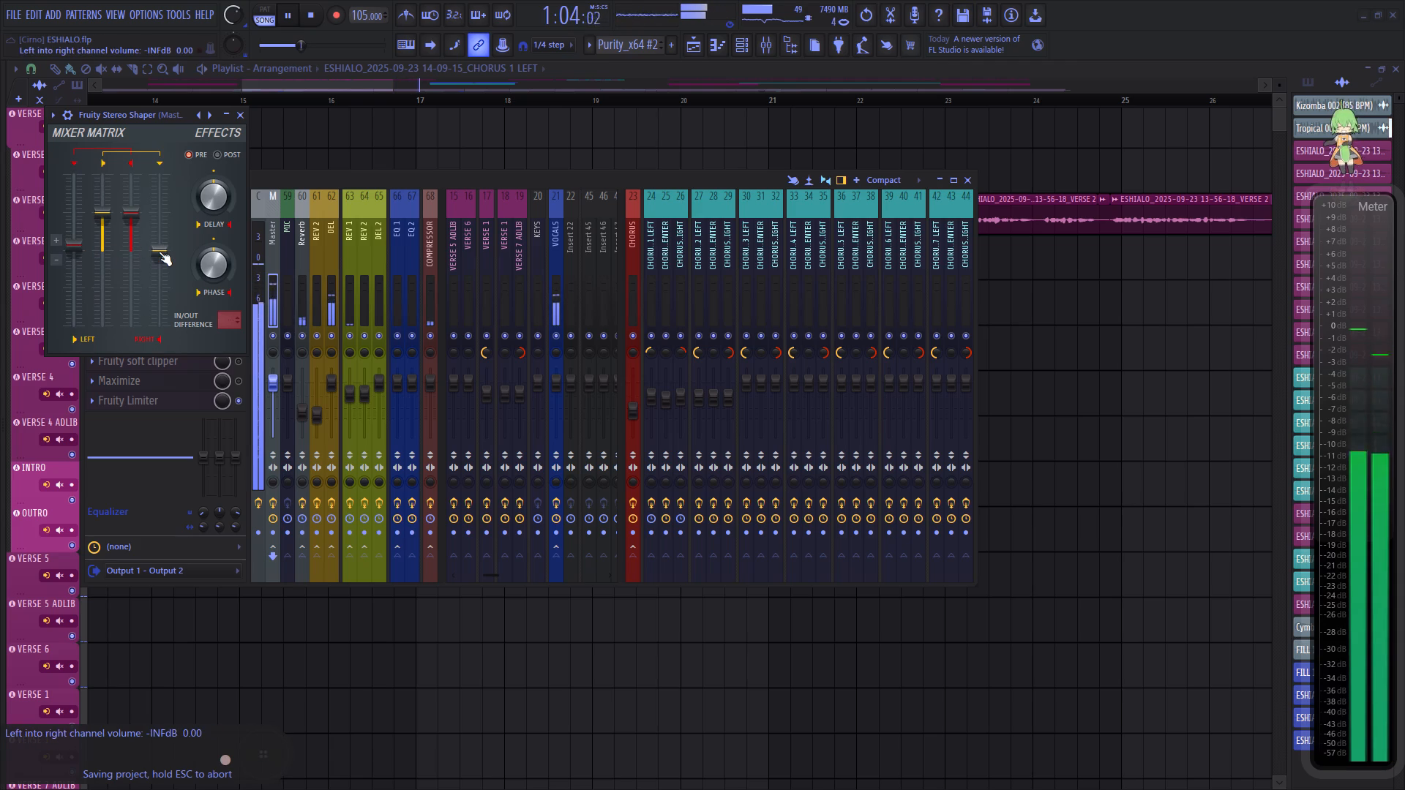
scroll(159, 252, up, 2)
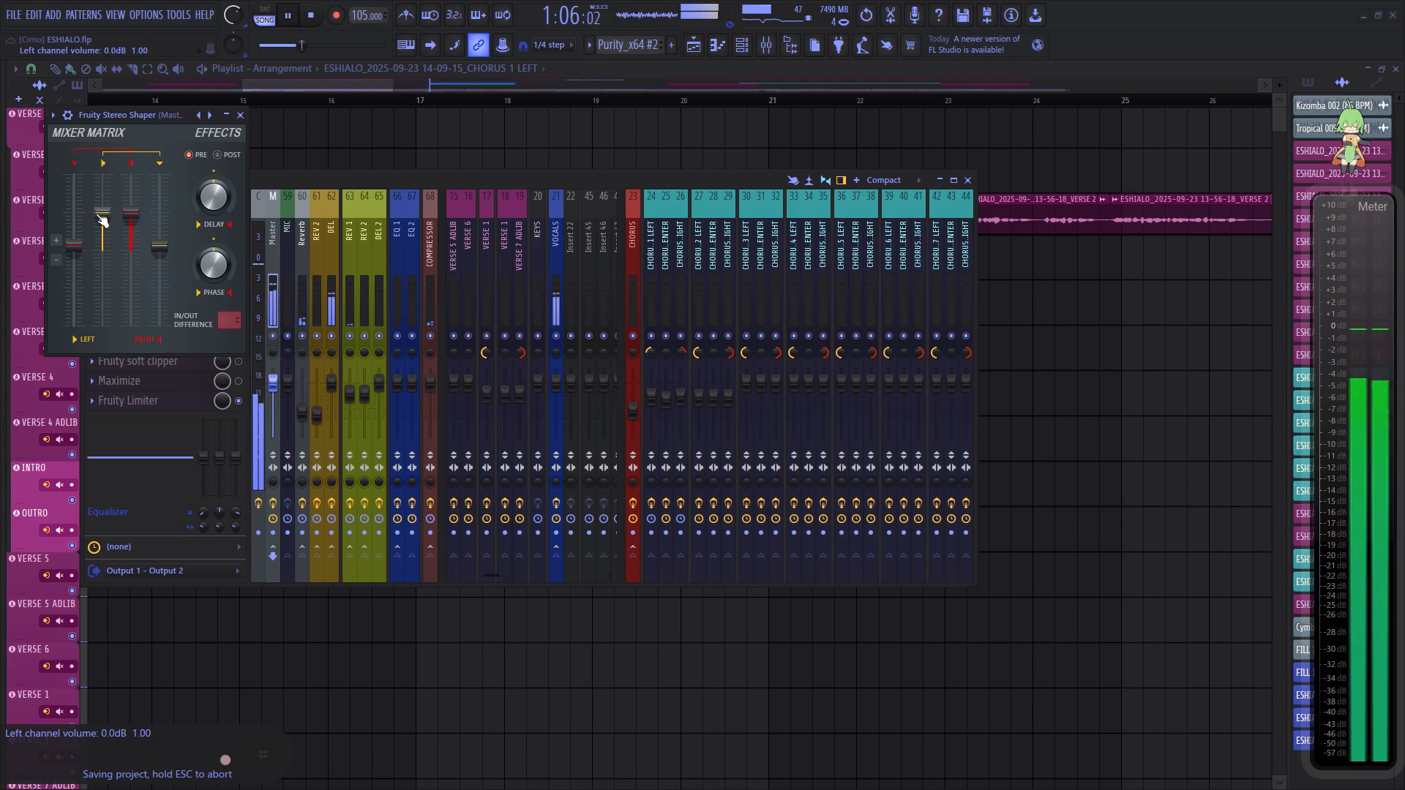
scroll(96, 214, up, 2)
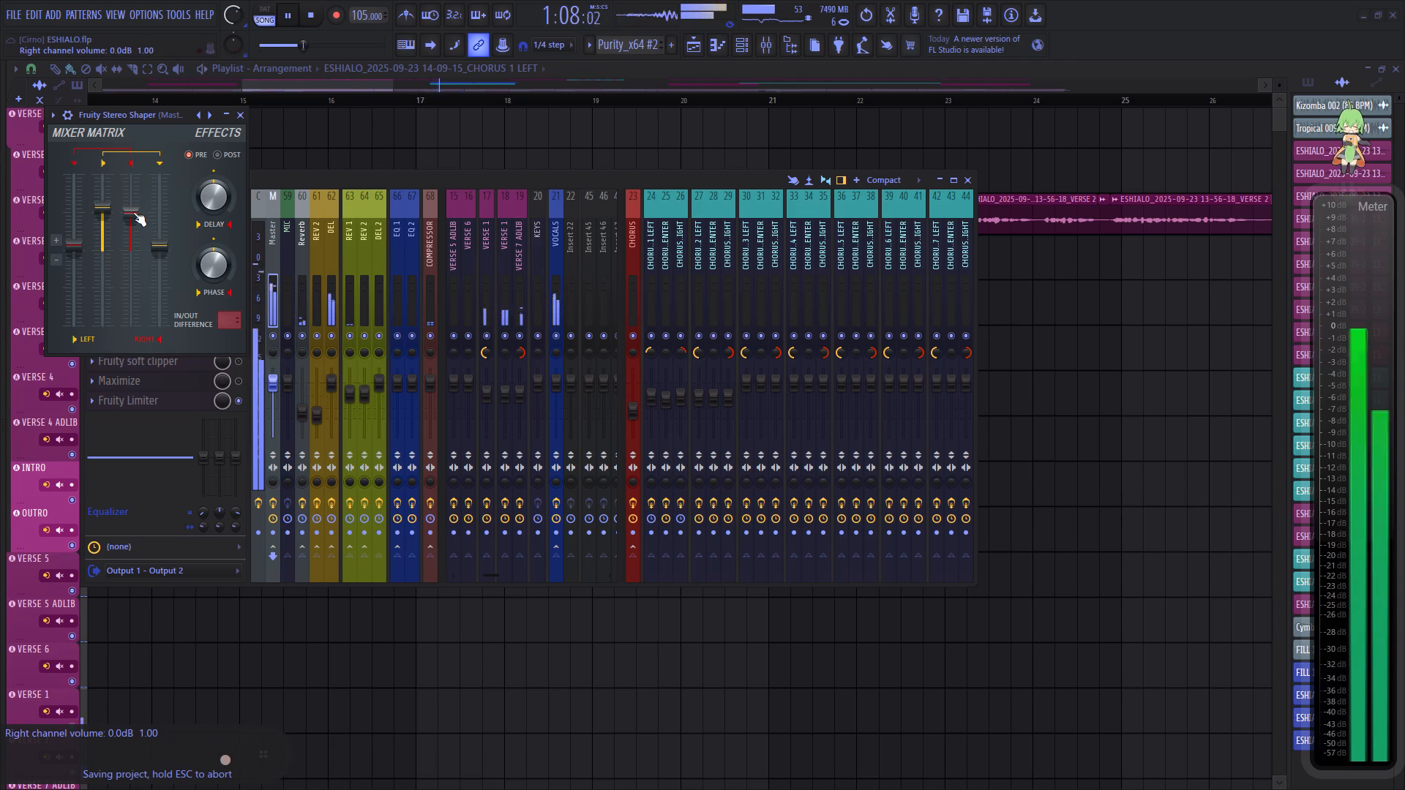
scroll(133, 212, up, 2)
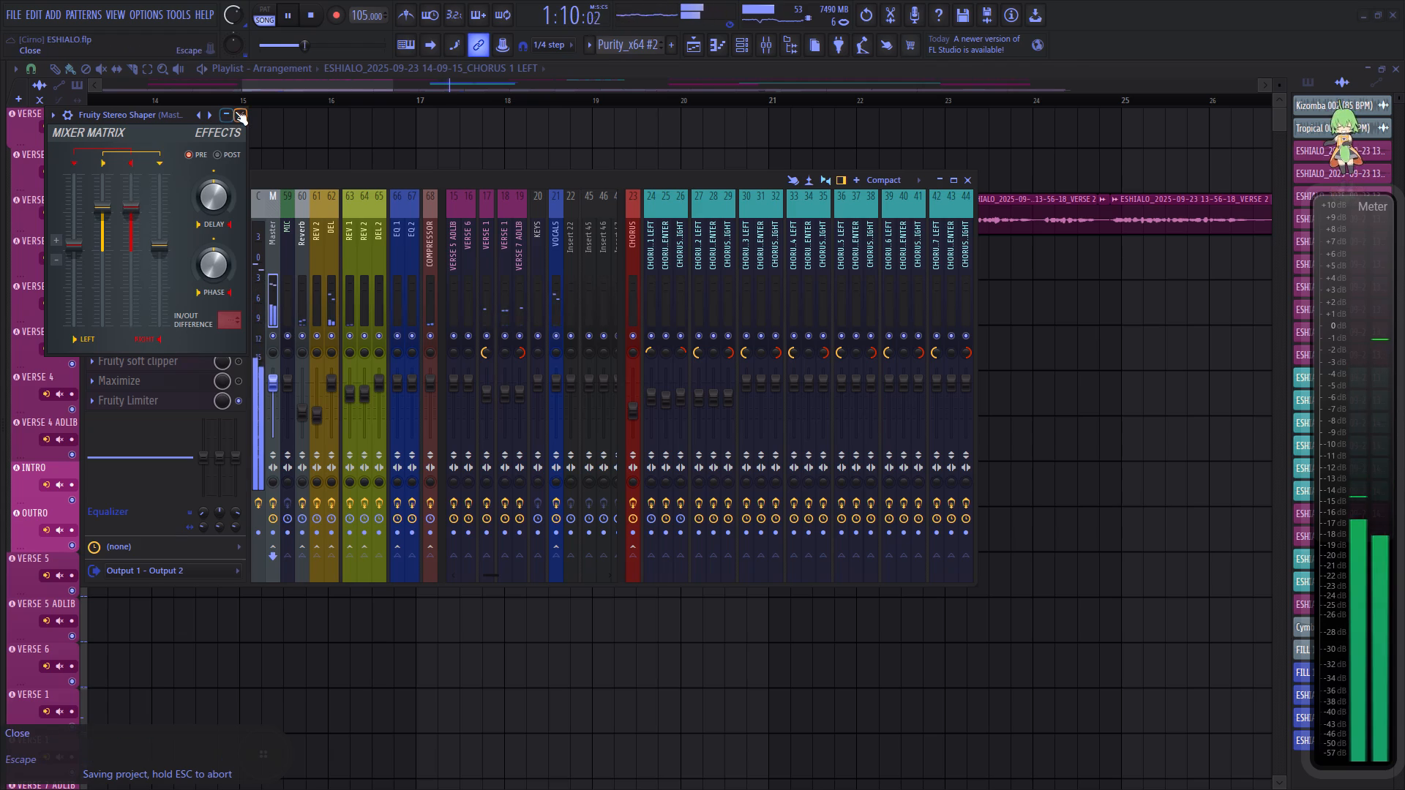
click(236, 112)
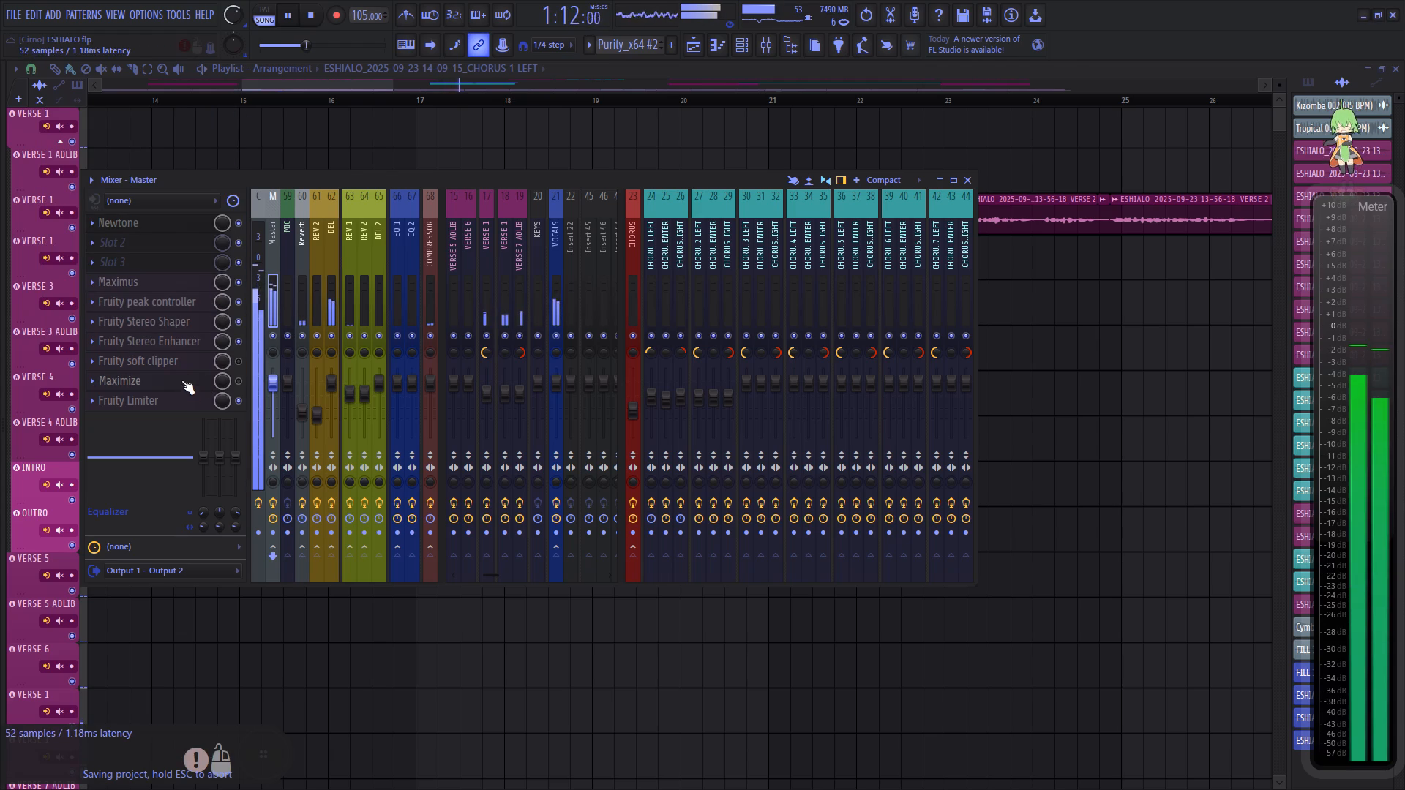
click(971, 179)
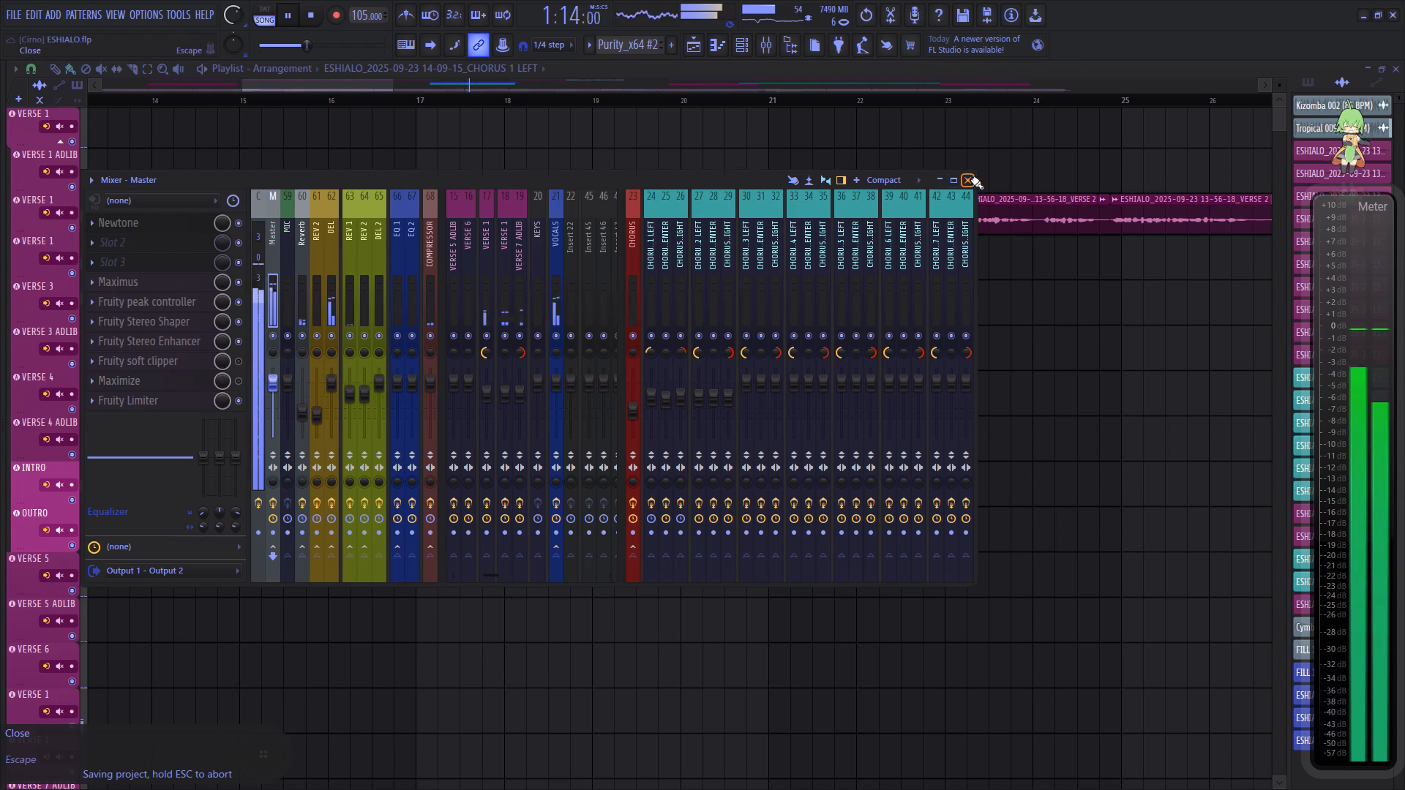
Play from about bar 29 and mute the vocal clips there on the two VERSE 1 tracks and the VERSE 7 ADLIB track.
key(space)
key(space)
scroll(782, 102, down, 16)
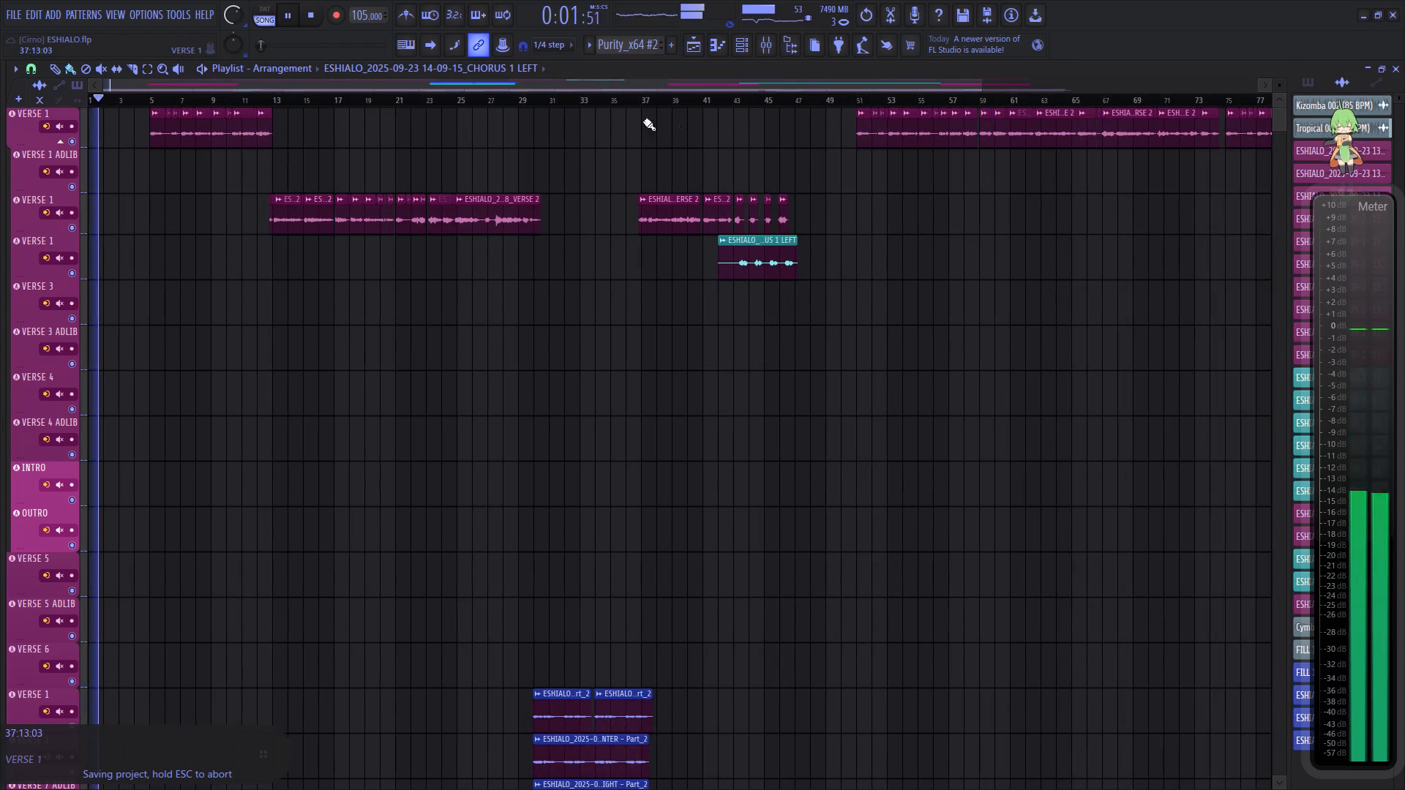
click(519, 100)
scroll(571, 241, down, 7)
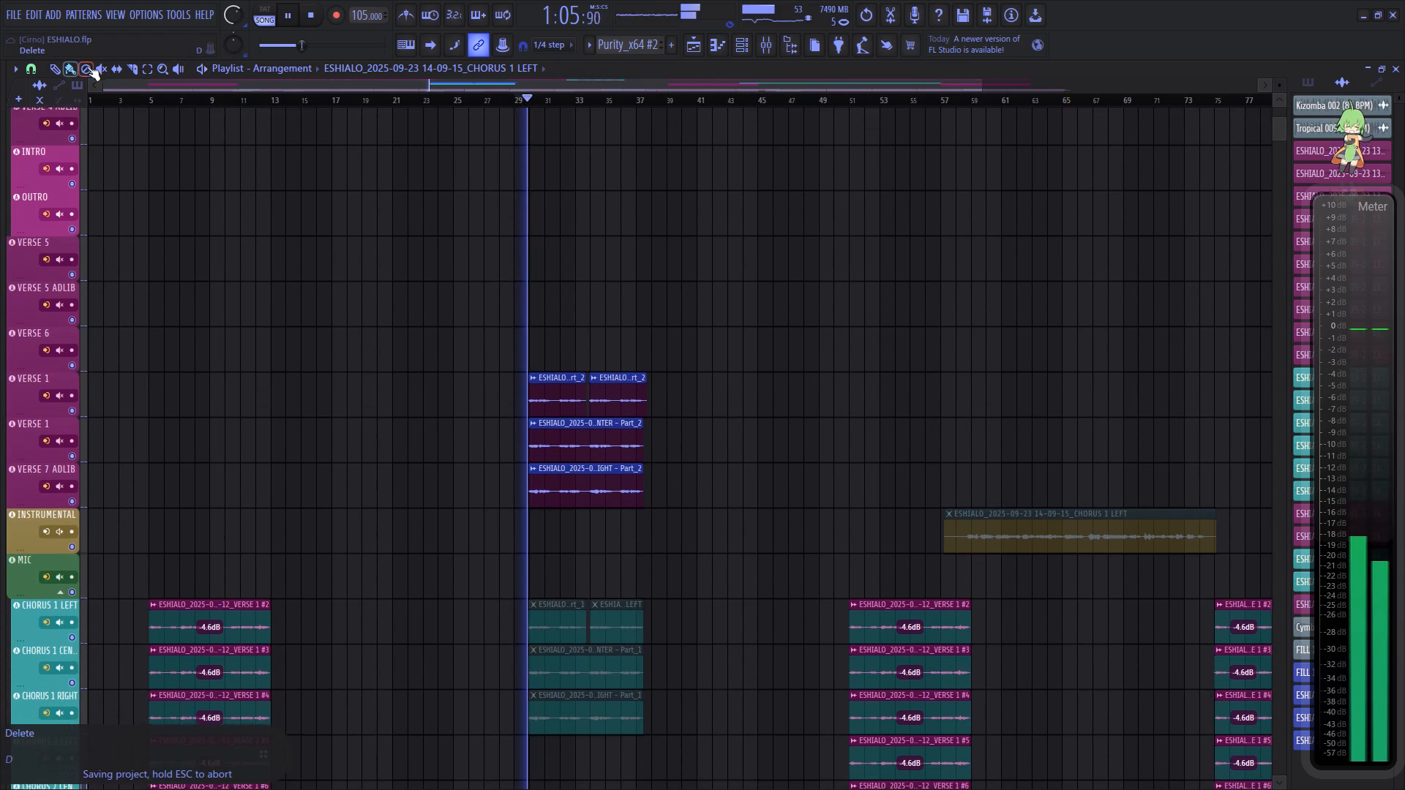
click(100, 64)
drag(543, 392, 612, 361)
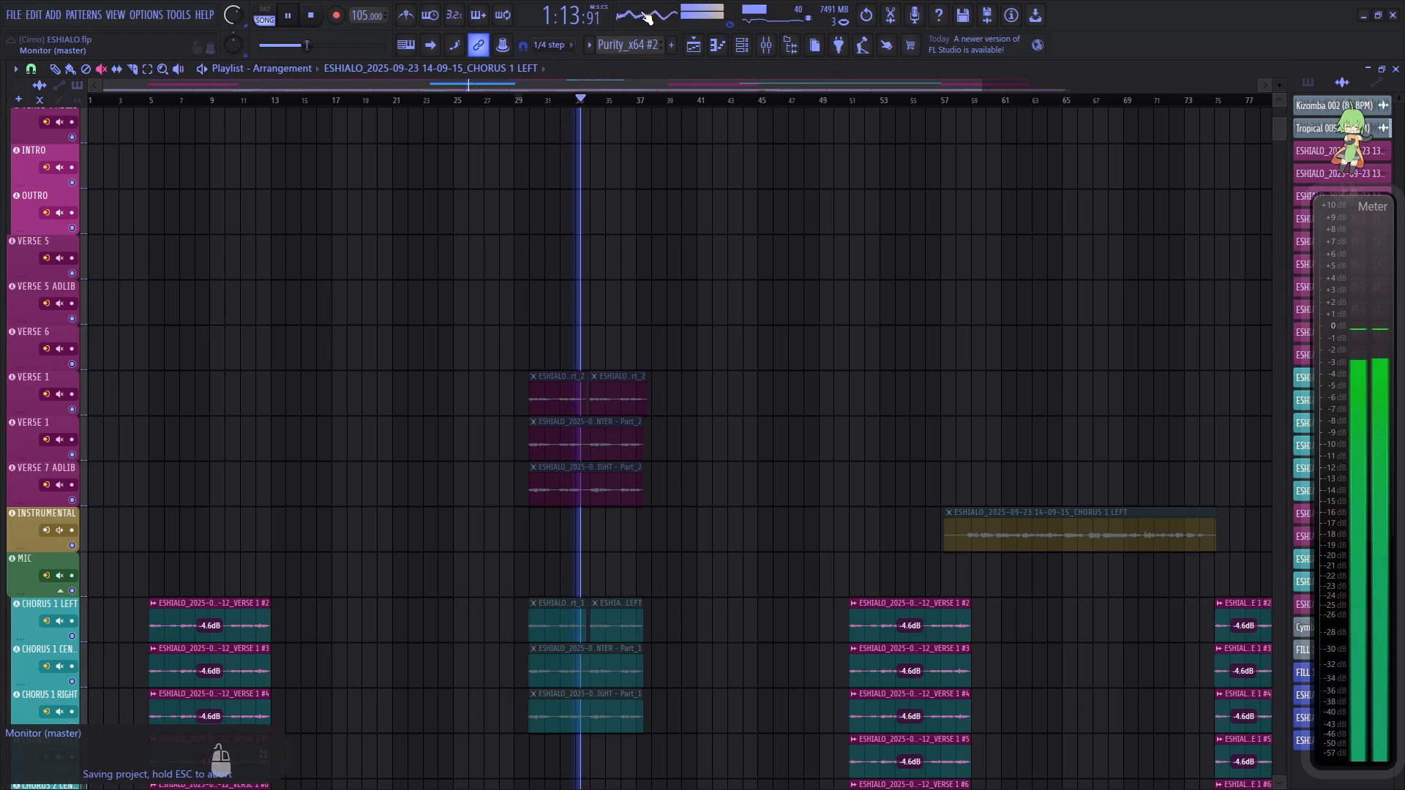
Play the song from about bar 29 and inspect the muted CHORUS 1 and verse vocal clips there.
key(space)
key(space)
scroll(556, 102, up, 5)
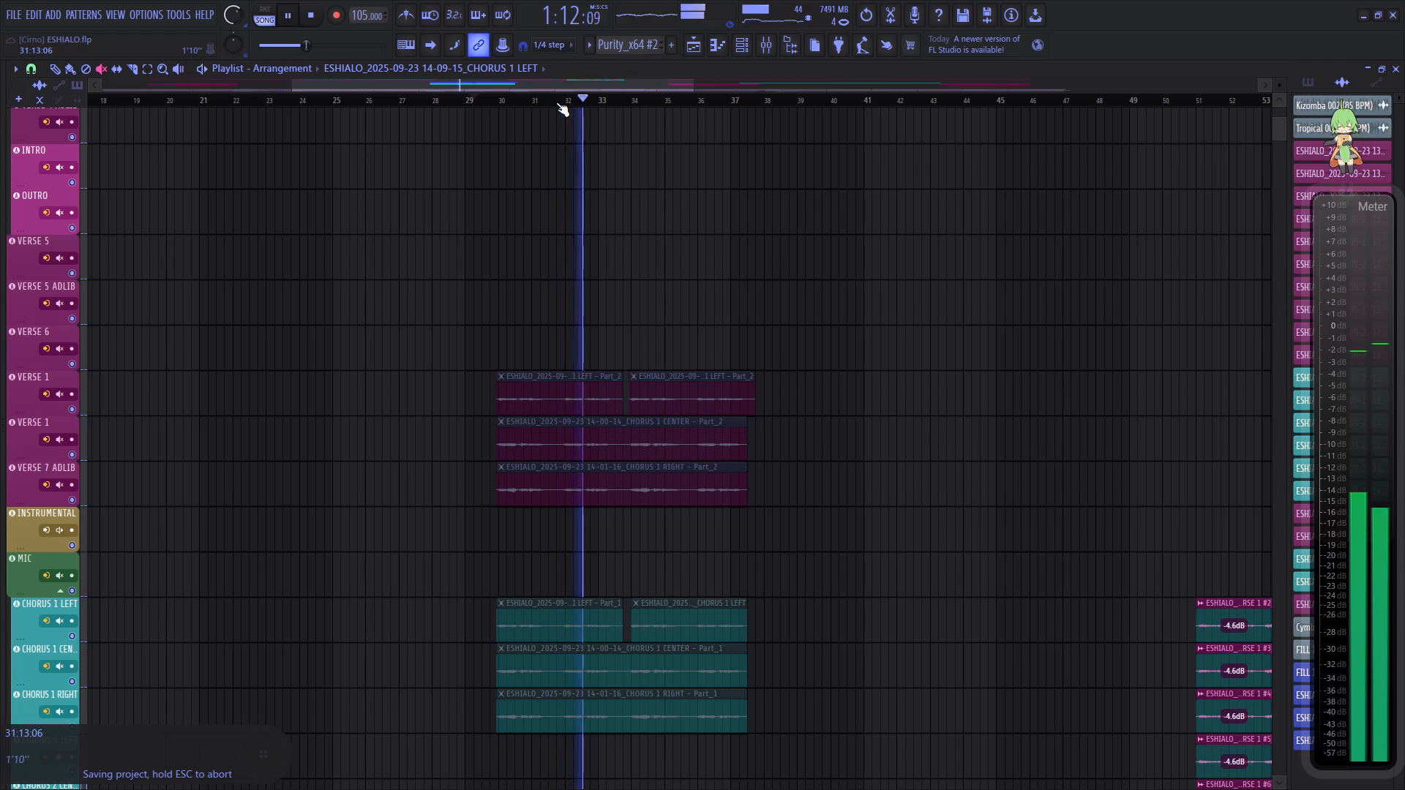
key(space)
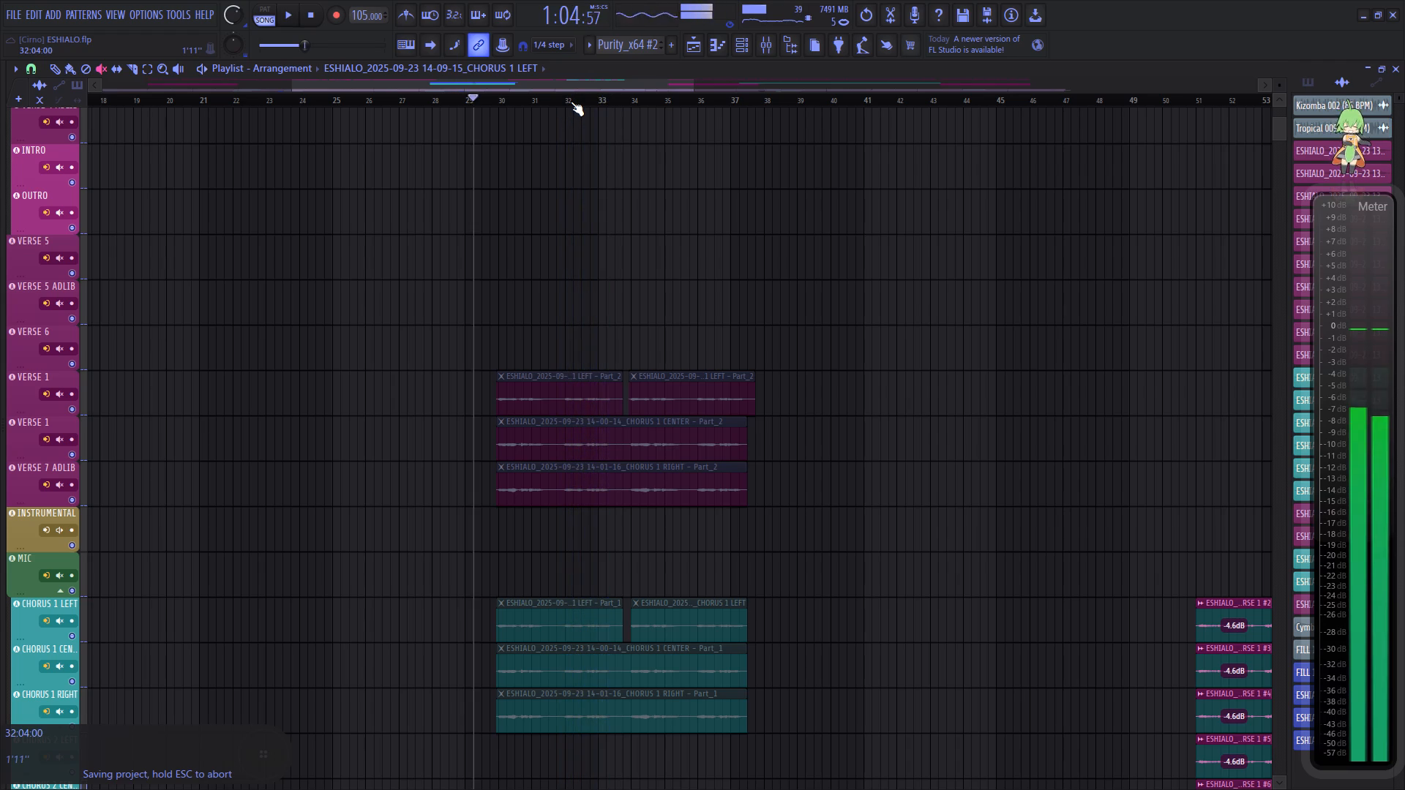
key(space)
scroll(606, 104, up, 6)
scroll(433, 283, down, 7)
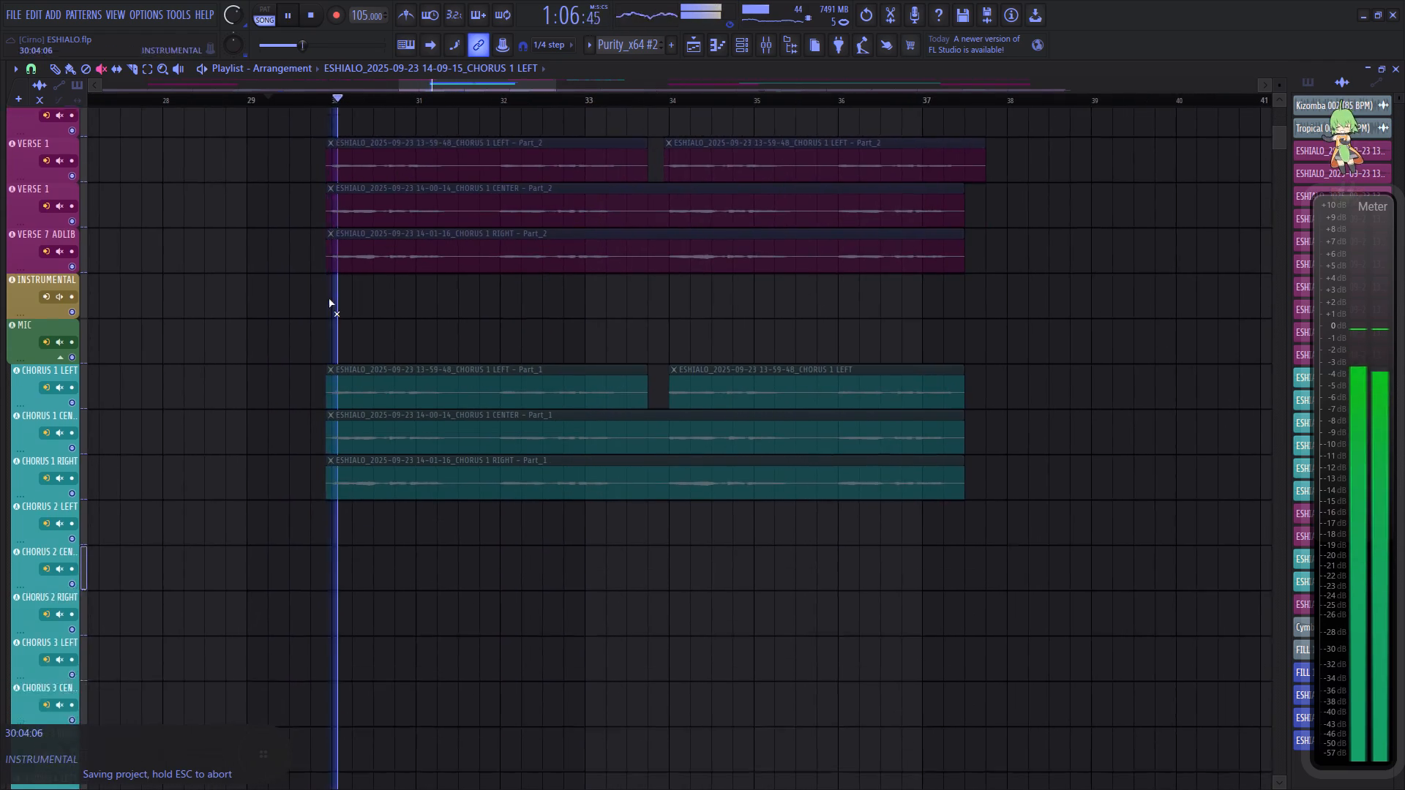
Open the first CHORUS 1 LEFT clip near bar 30 in Newtone for pitch correction and stop the song playback.
click(71, 76)
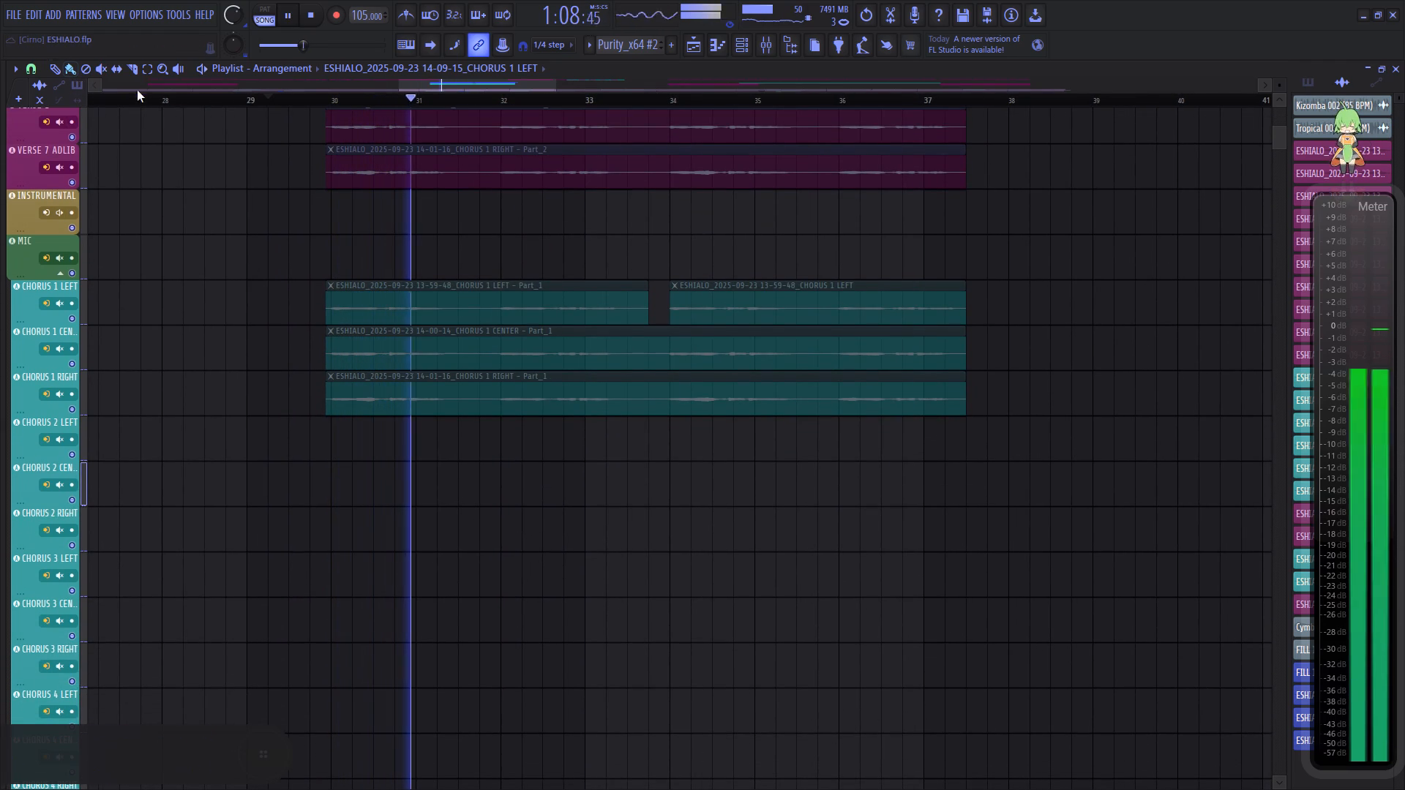
click(332, 284)
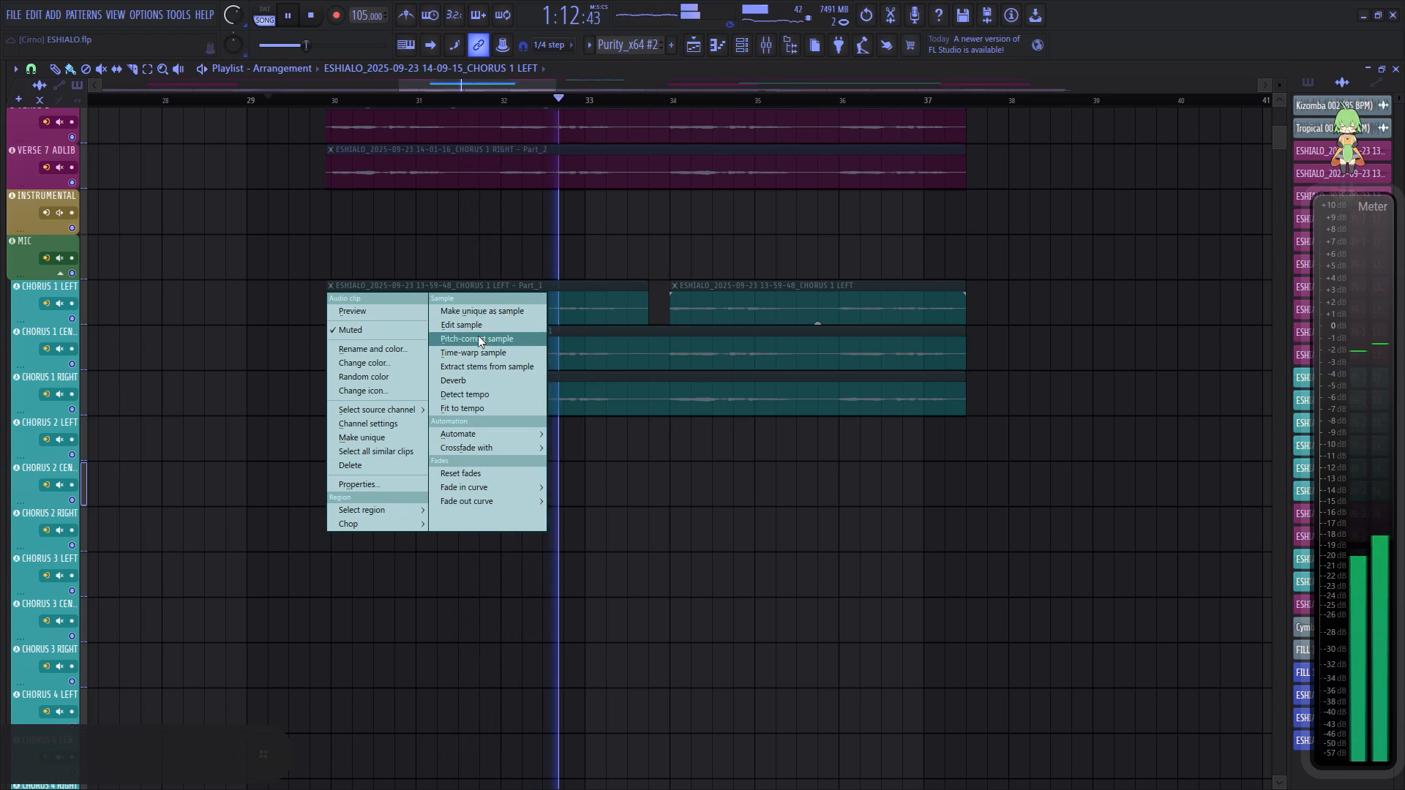
click(479, 338)
key(space)
key(space)
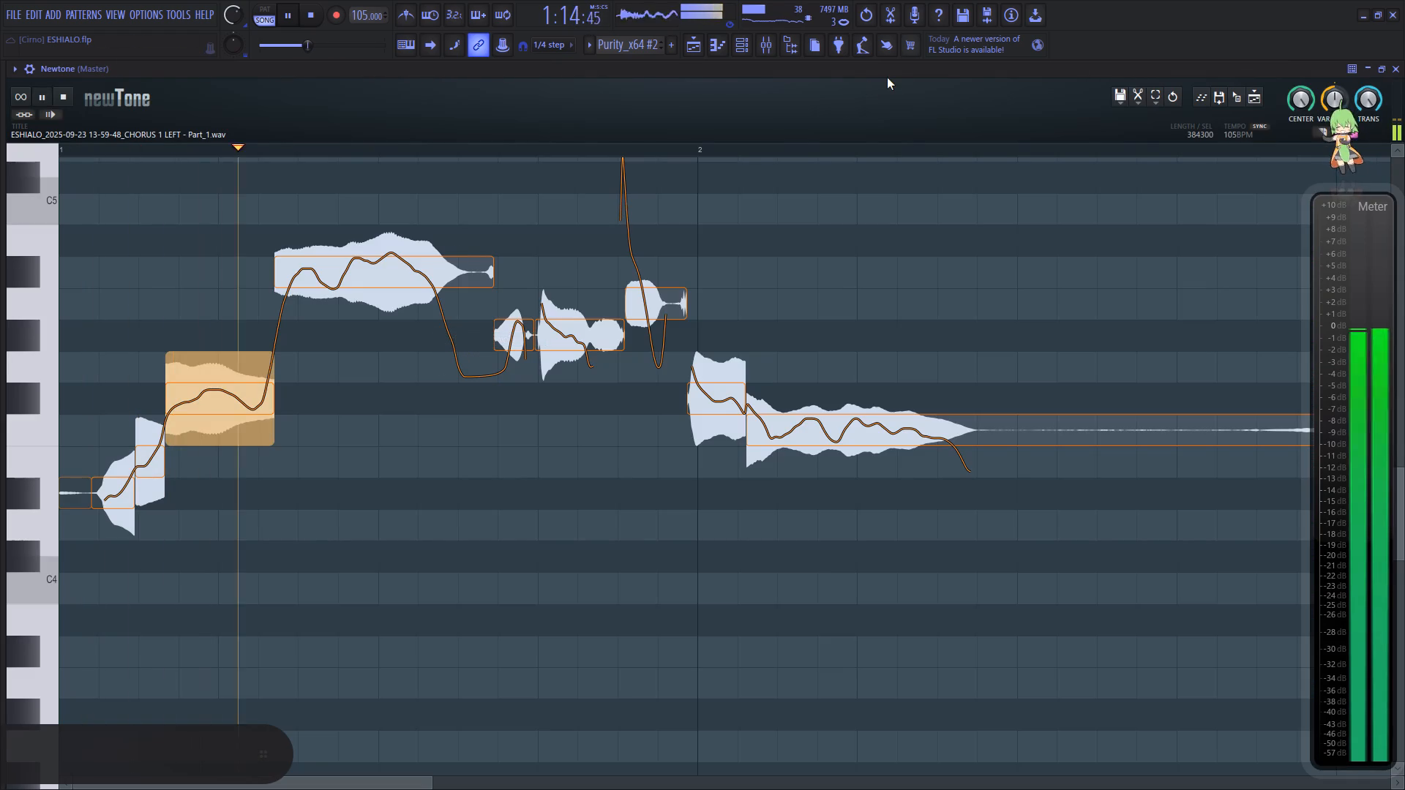
click(305, 16)
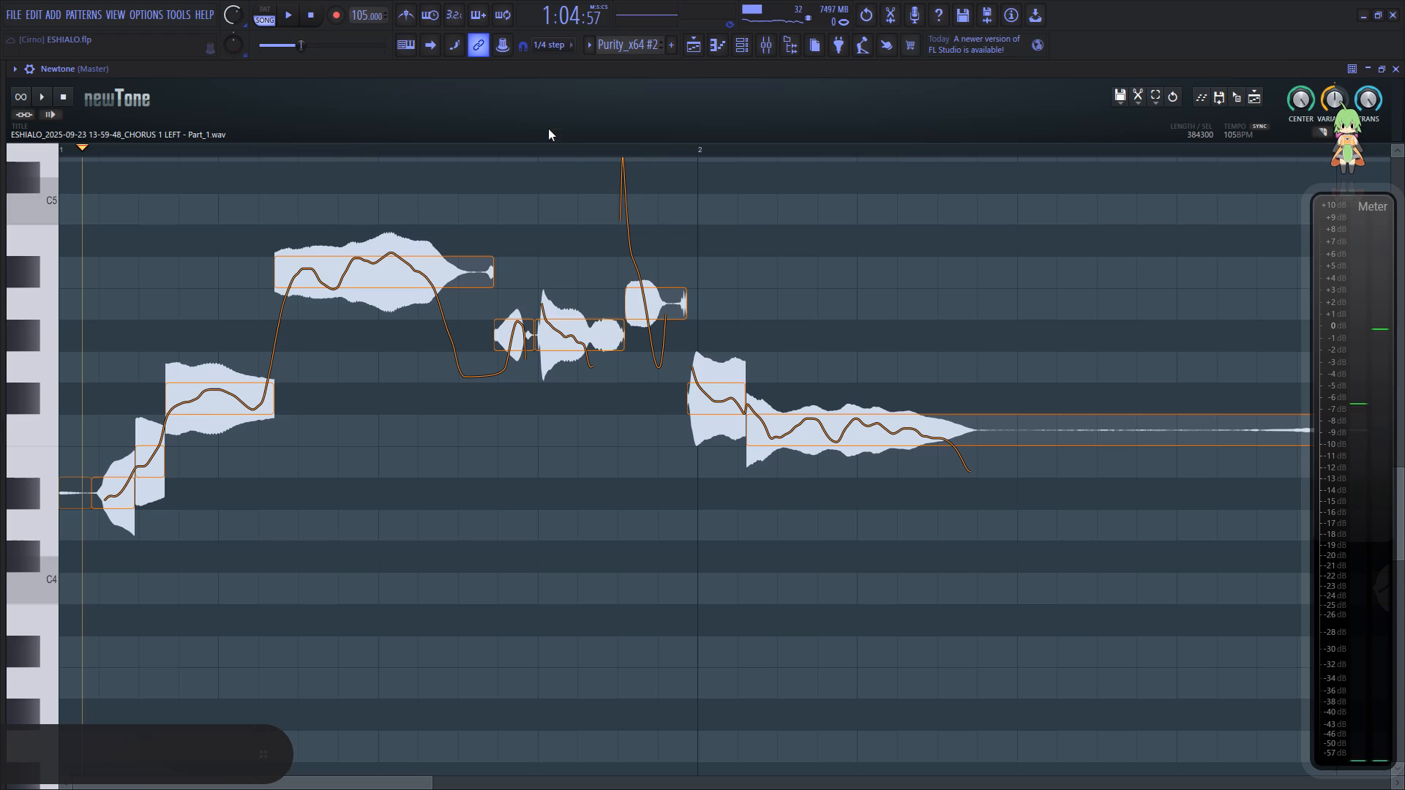
Enable Snap to scale in Newtone with the scale on F major and audition the vocal.
click(1139, 105)
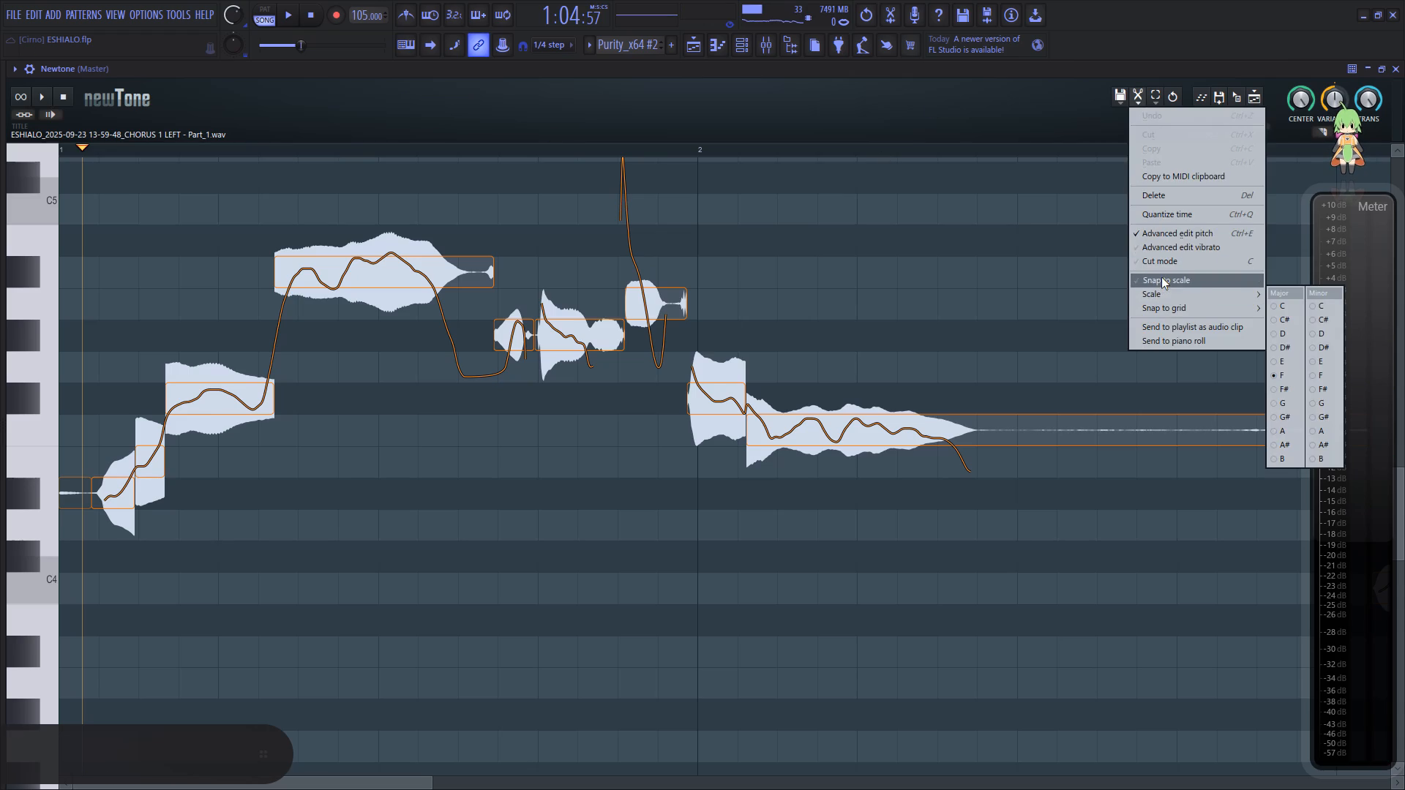
click(1161, 277)
key(space)
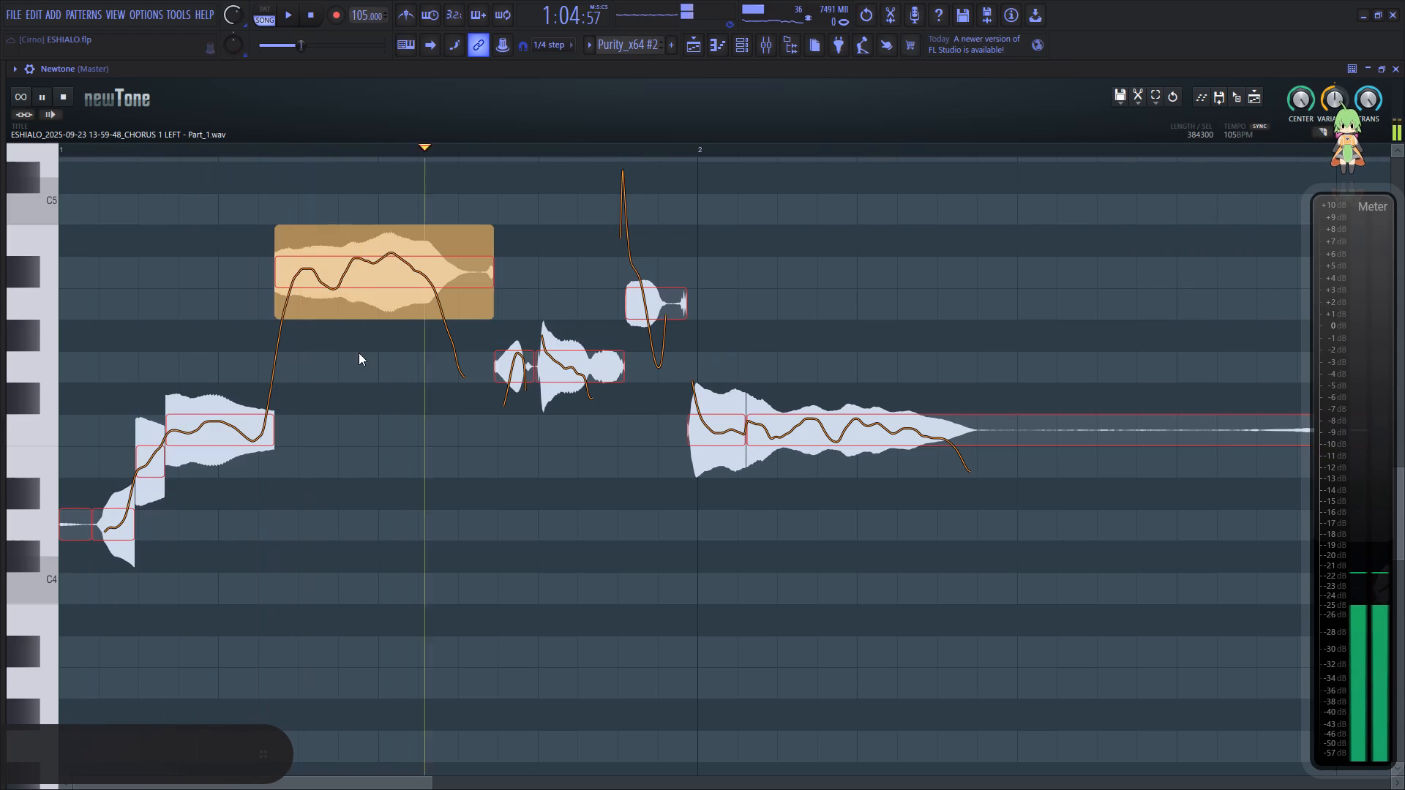
key(space)
key(space)
Shift all selected vocal notes down a semitone and back up while auditioning them, then clear the selection.
drag(351, 276, 351, 298)
key(space)
key(space)
key(space)
drag(351, 298, 353, 279)
key(space)
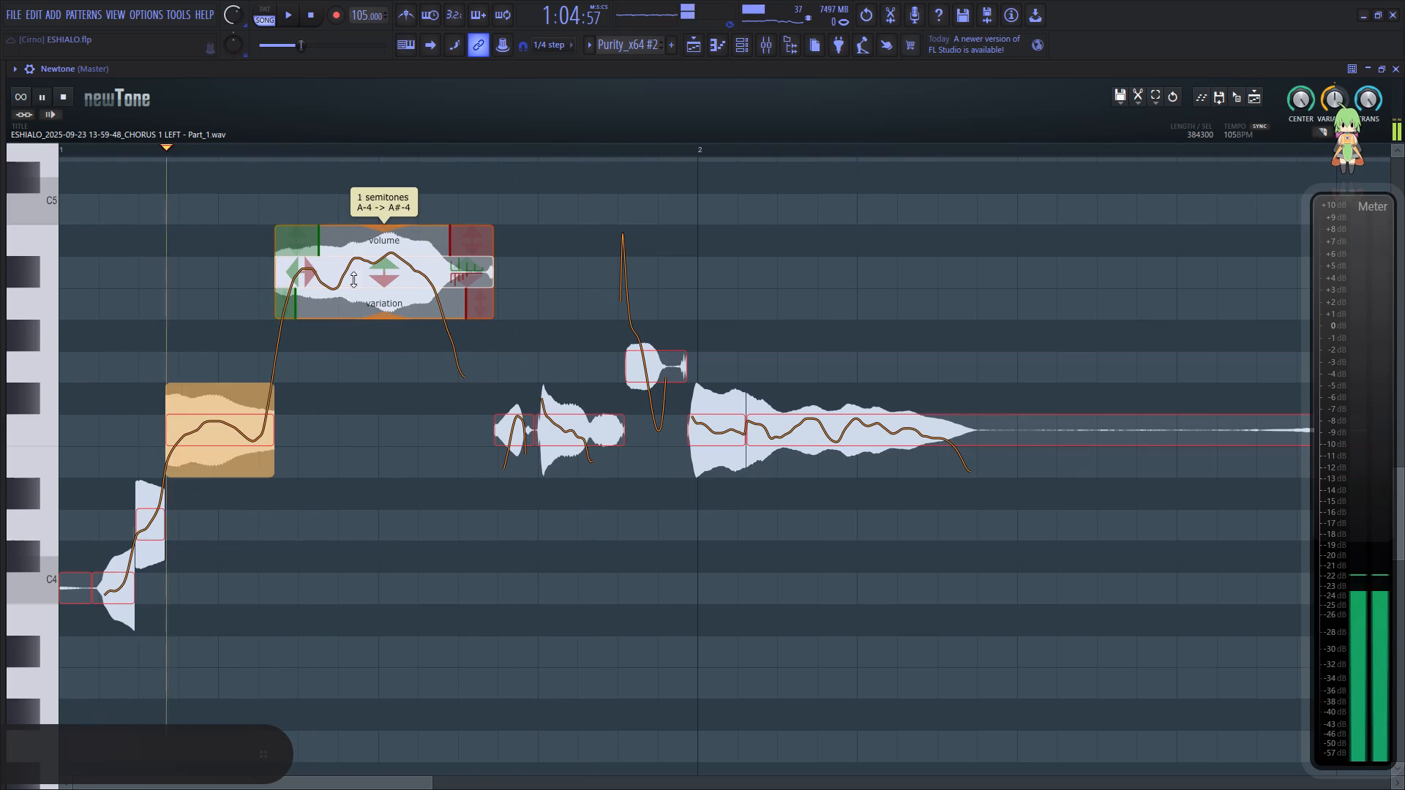
drag(353, 279, 353, 276)
key(space)
click(326, 361)
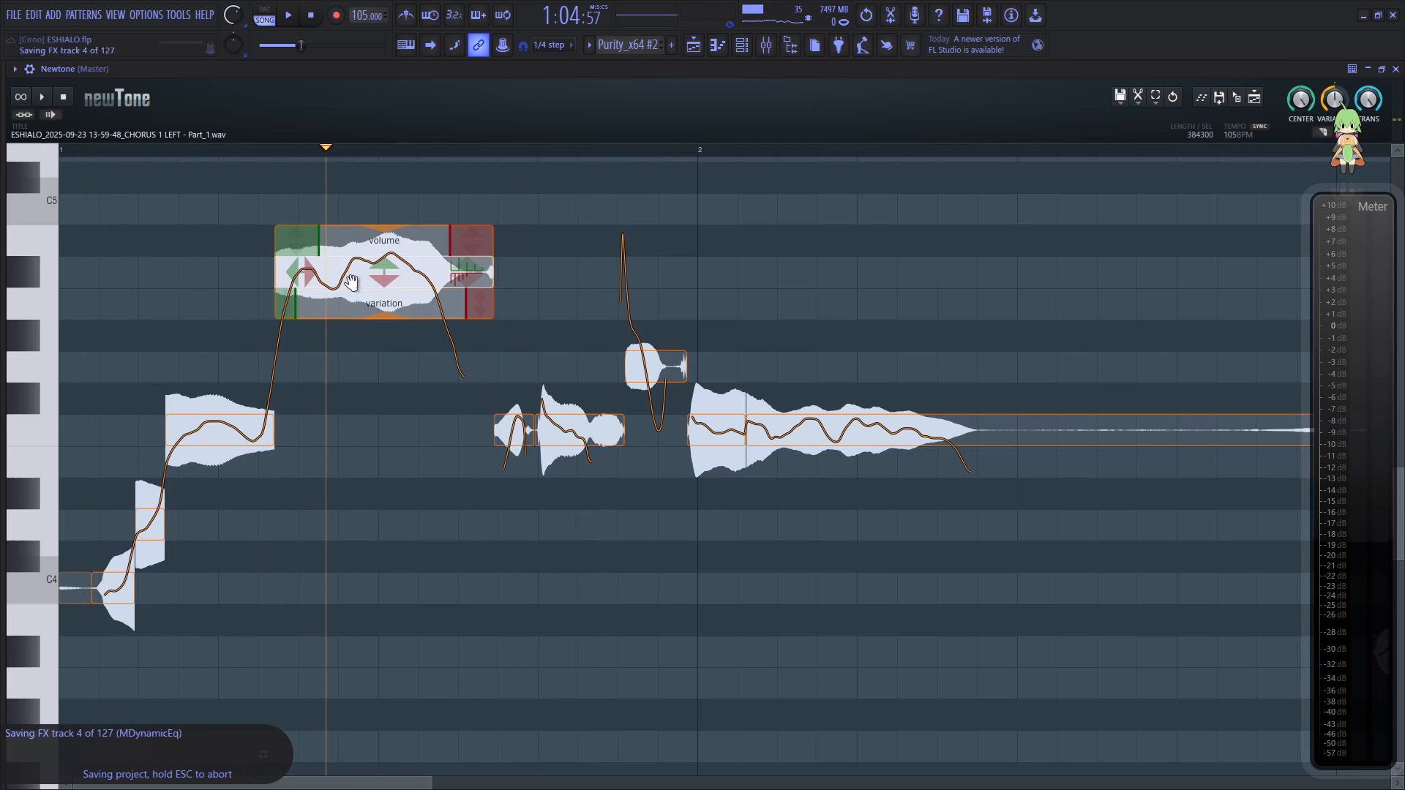
Lower the long, highest note in bar 1 by one semitone to A4 and audition the phrase.
click(70, 410)
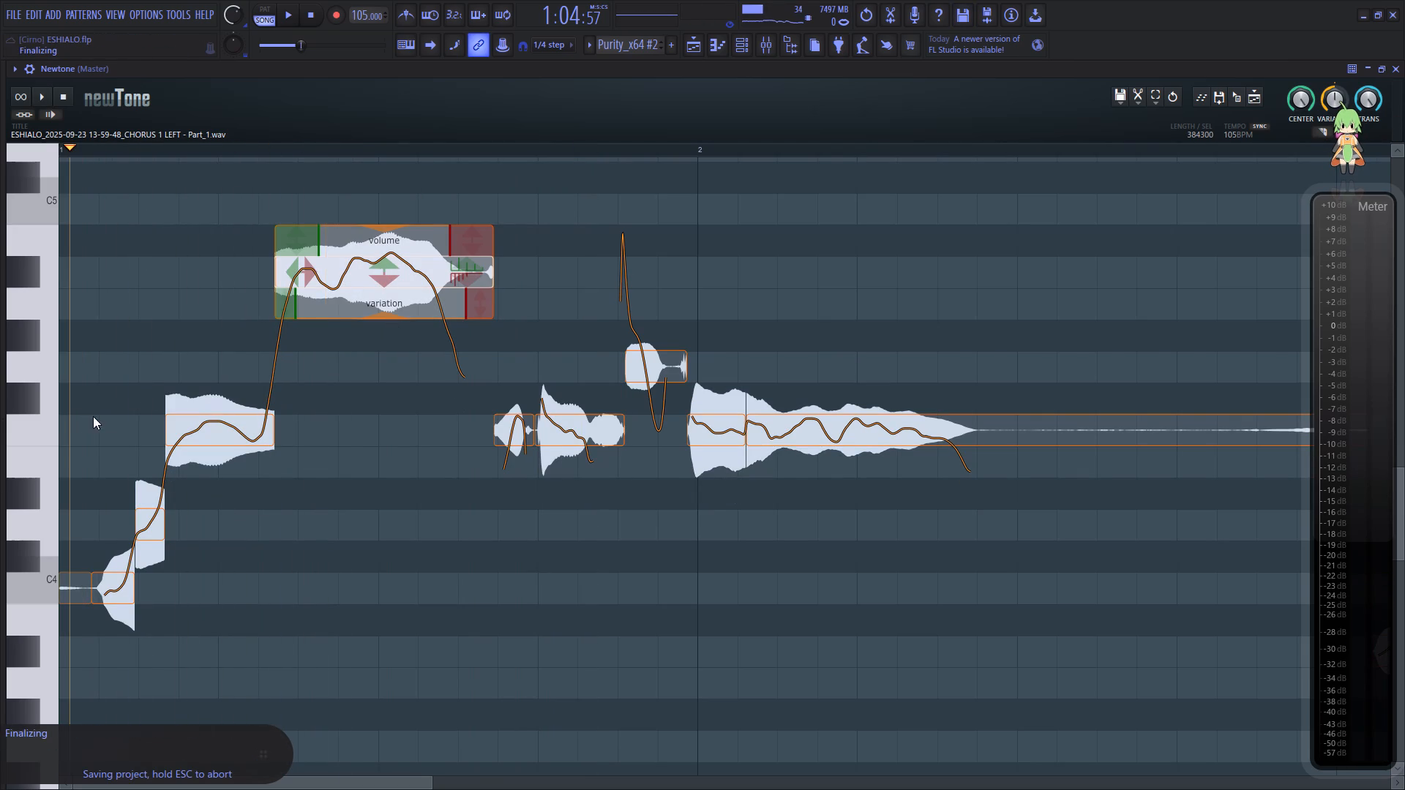
key(space)
key(space)
key(space)
drag(371, 266, 367, 288)
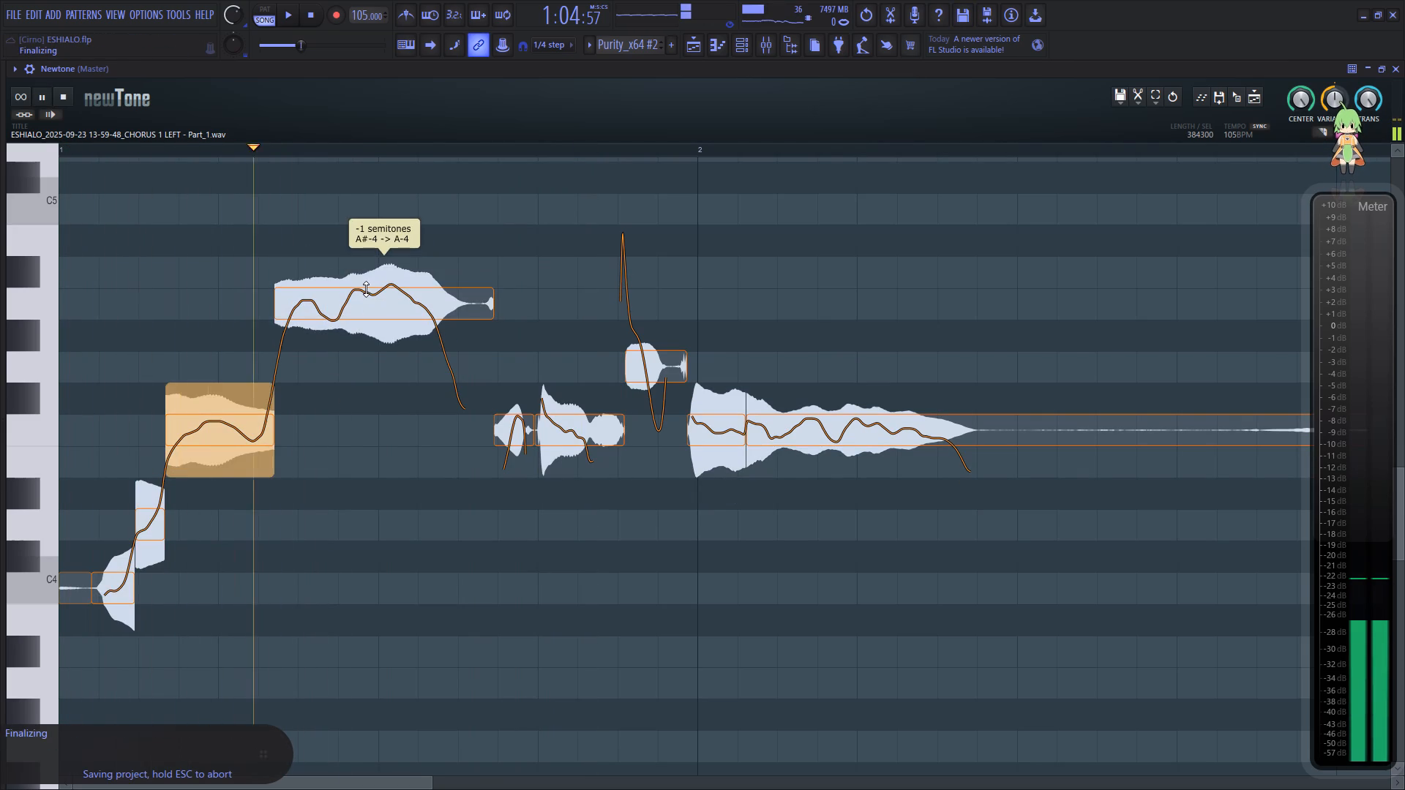
key(space)
key(space)
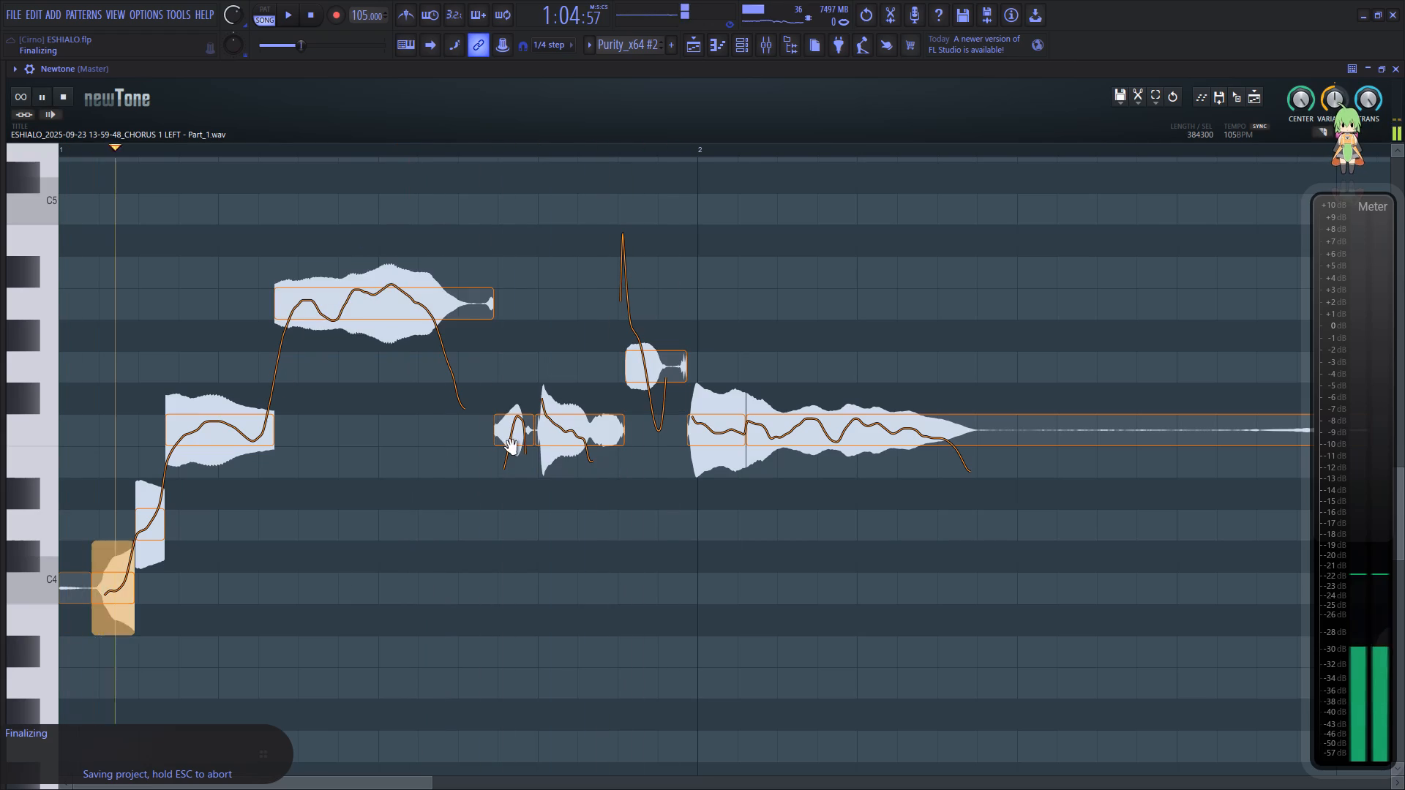
key(space)
Raise the second-to-last note before bar 2 from F4 to G4 and audition it.
drag(577, 435, 570, 410)
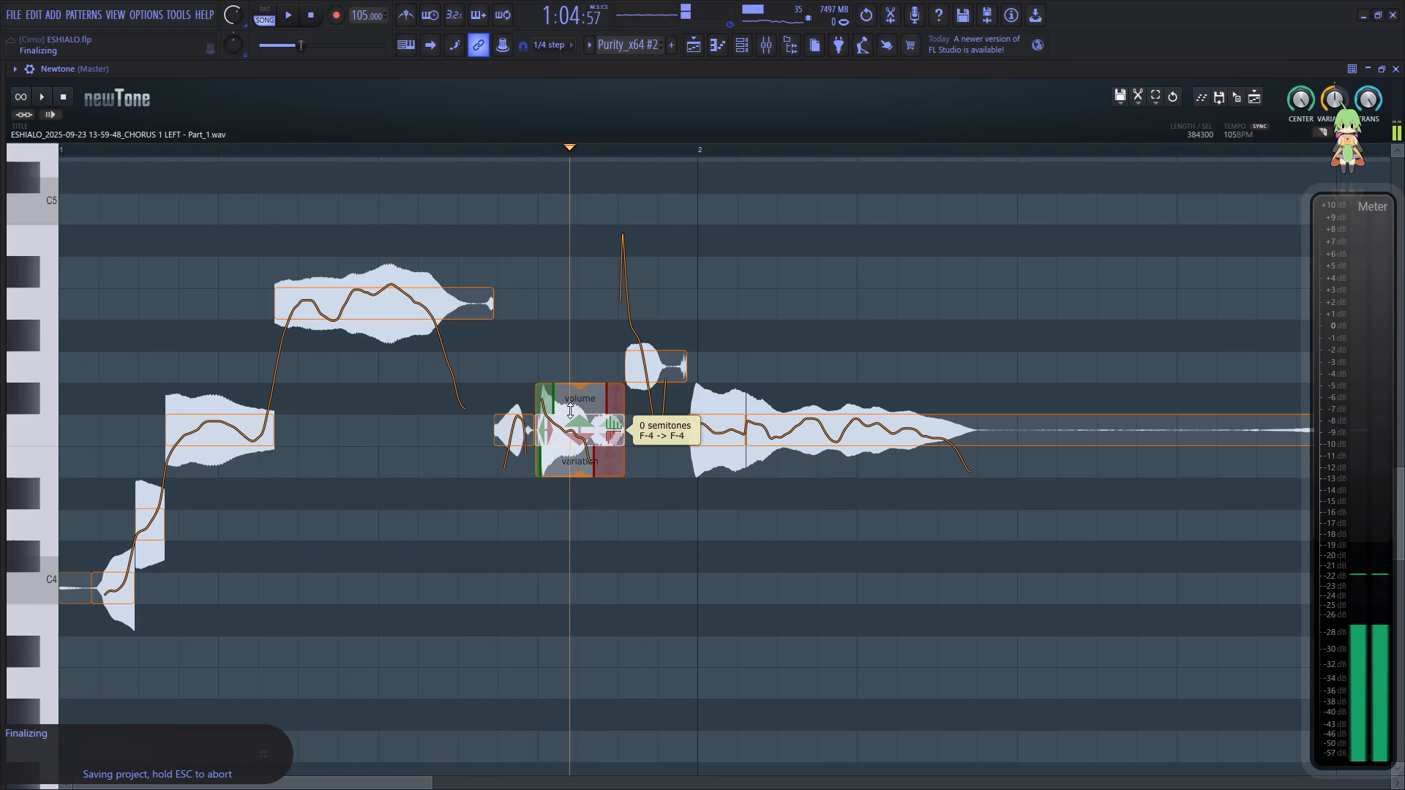
drag(570, 410, 569, 378)
click(77, 514)
key(space)
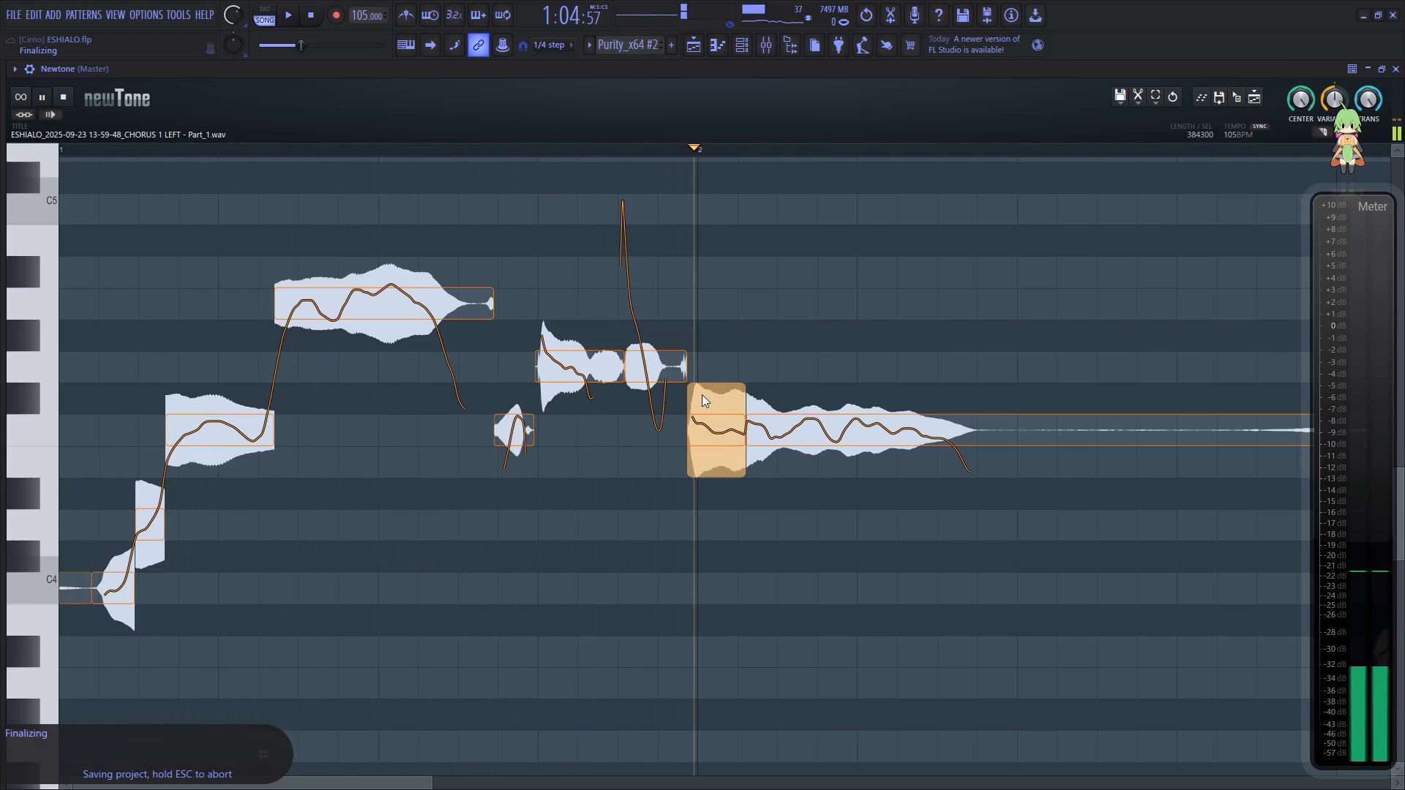
key(space)
key(space)
key(space)
key(space)
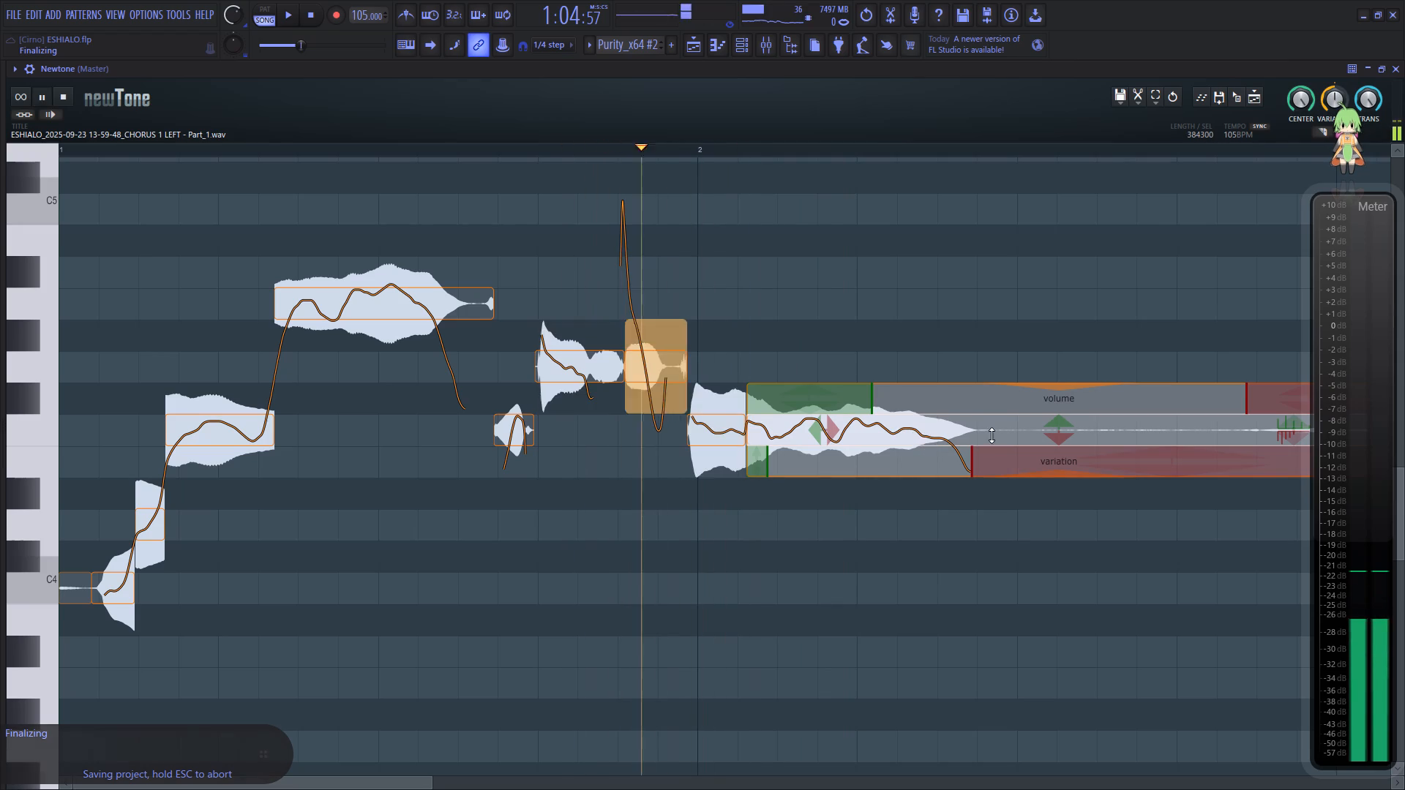
Lower the long sustained note starting just after bar 2 by one semitone to E4 and audition it.
drag(992, 435, 954, 457)
key(space)
key(space)
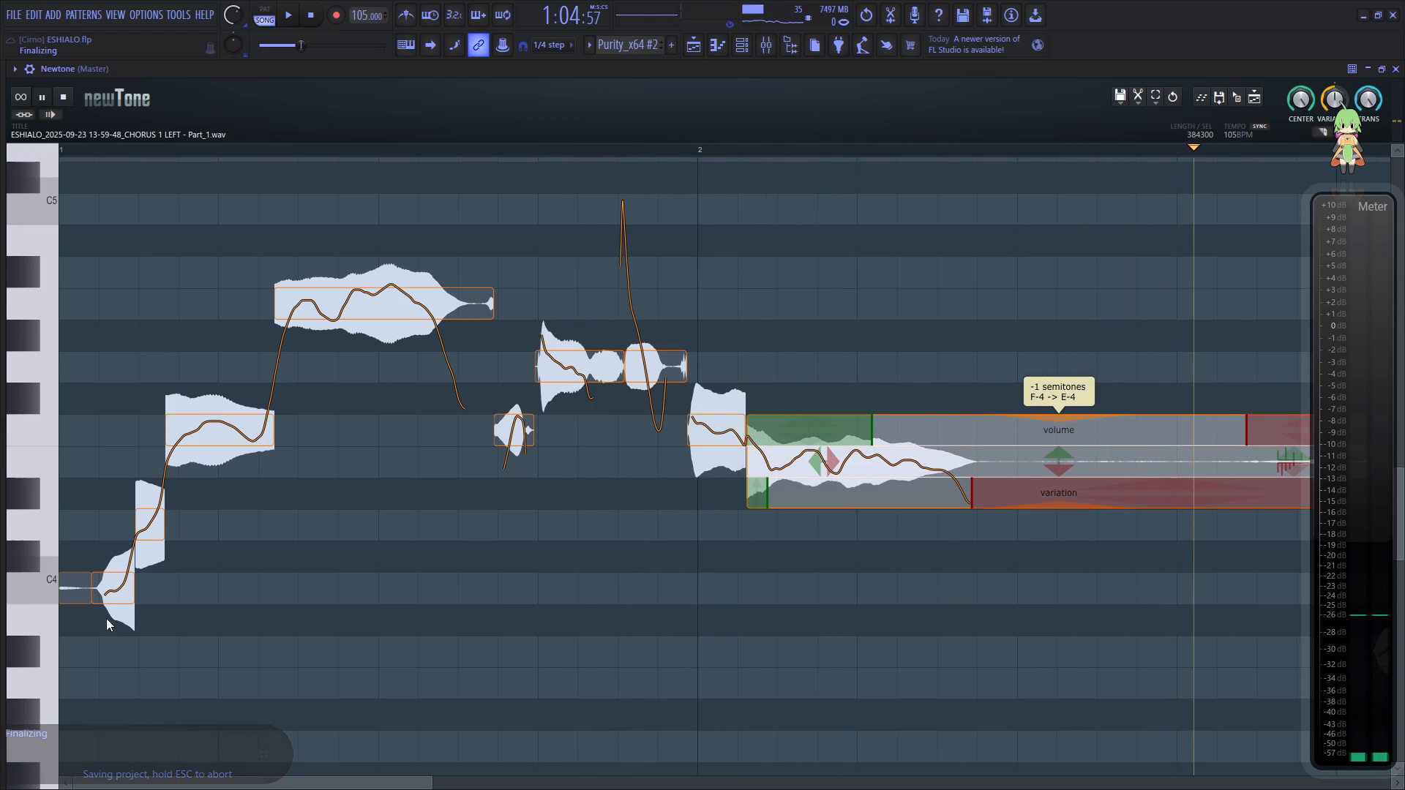
click(100, 622)
key(space)
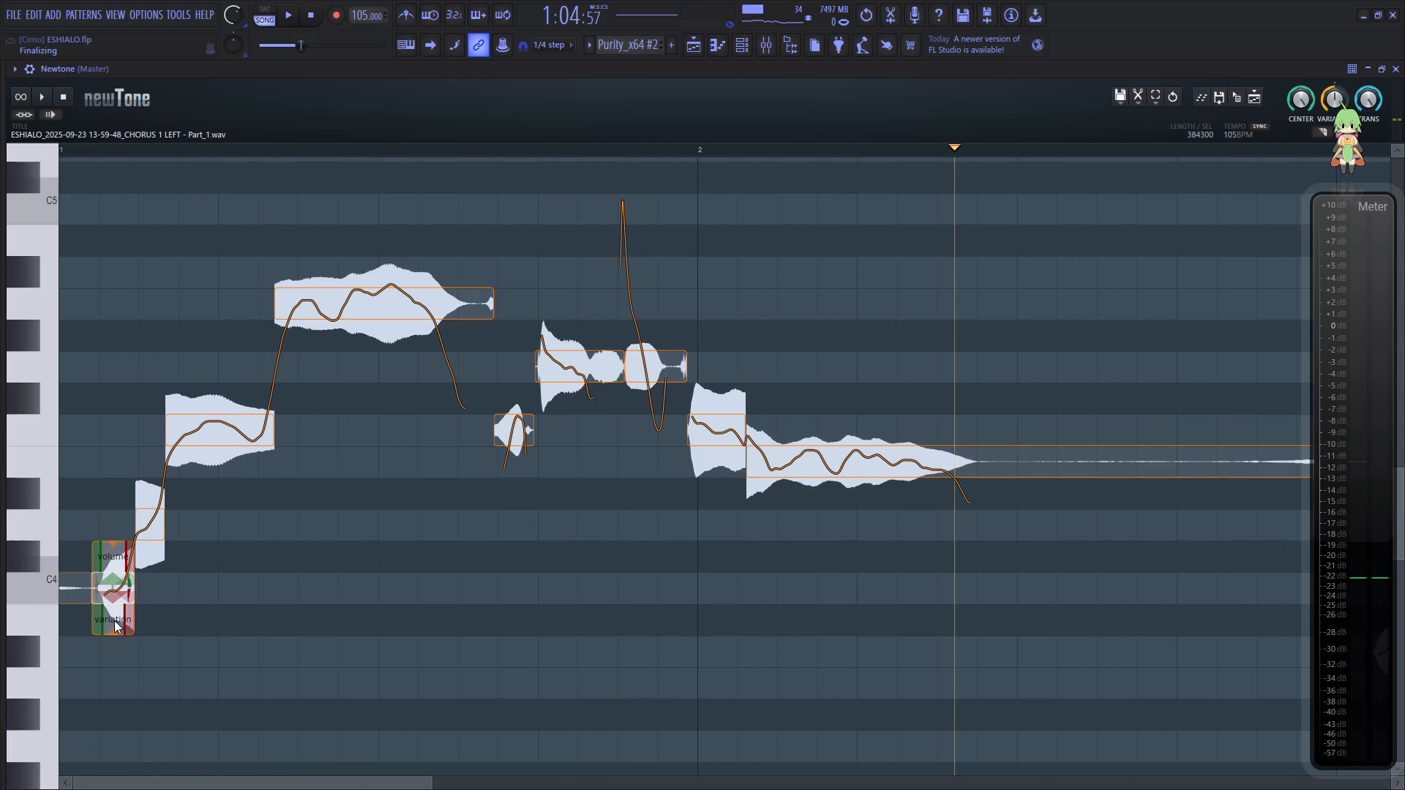
Reduce the pitch variation of the opening C4 note to about 36% and replay from the start.
drag(114, 633, 132, 553)
key(space)
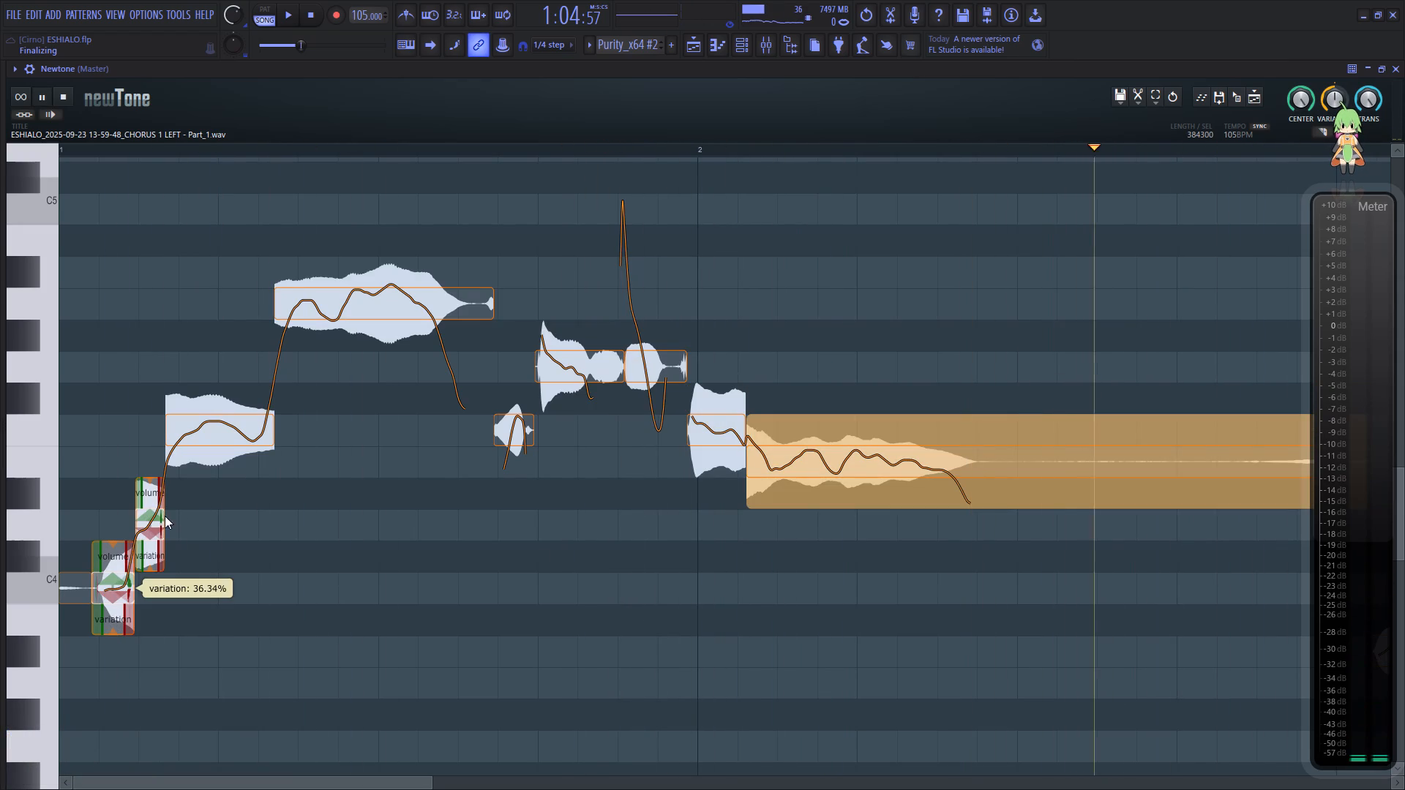
key(space)
click(63, 434)
key(space)
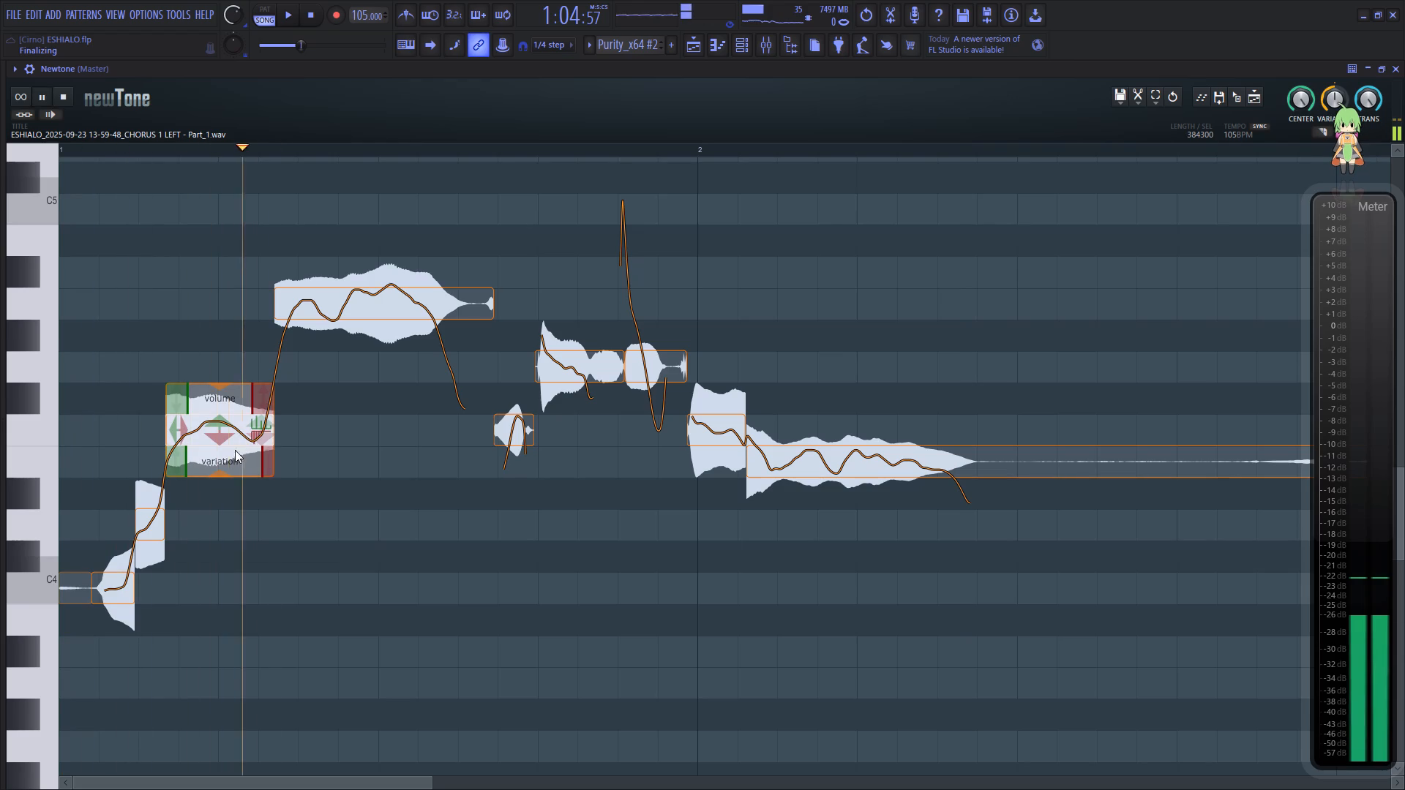
Reduce the pitch variation of the first long F4 note, the long A4 note and the first G4 note in bar 1.
drag(220, 477, 227, 445)
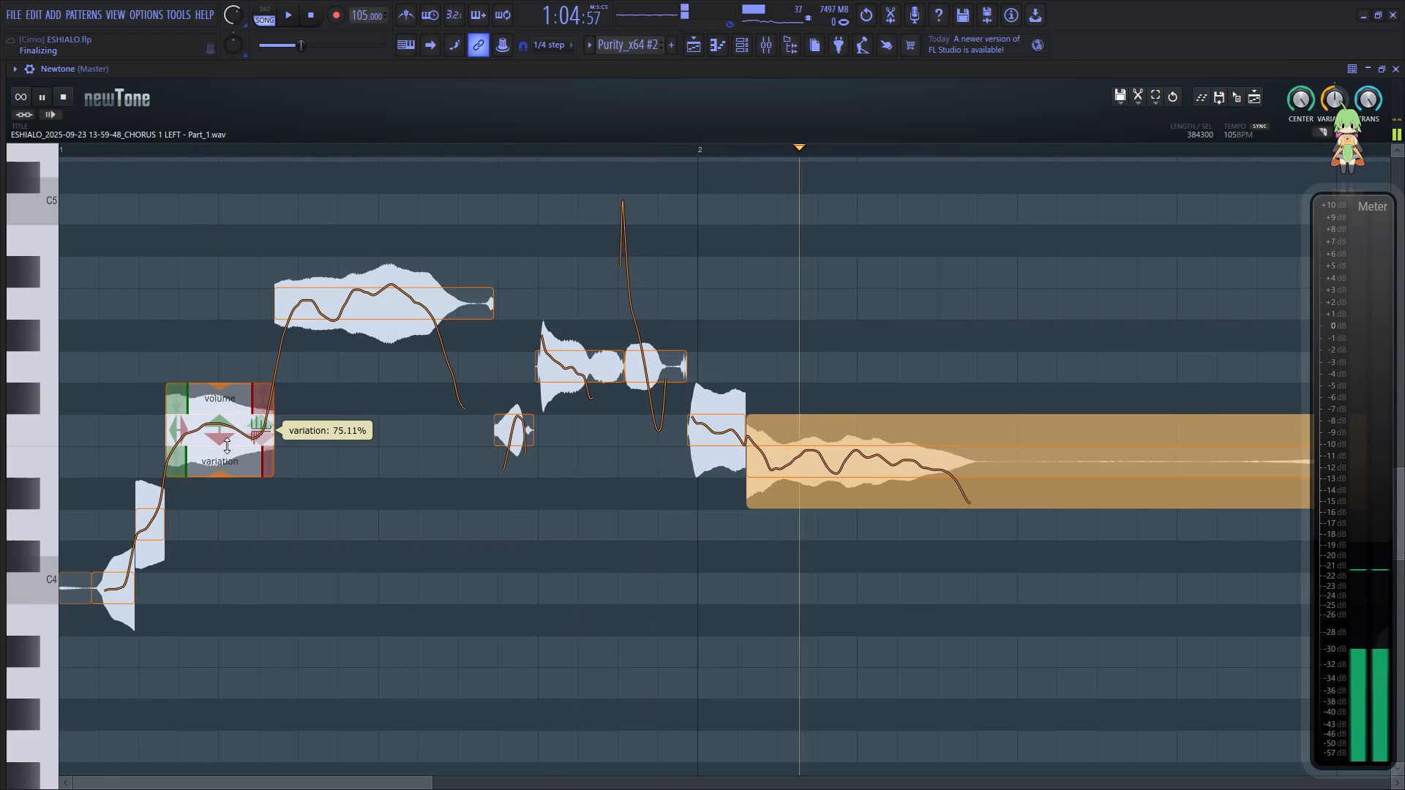
drag(227, 445, 239, 413)
key(space)
key(space)
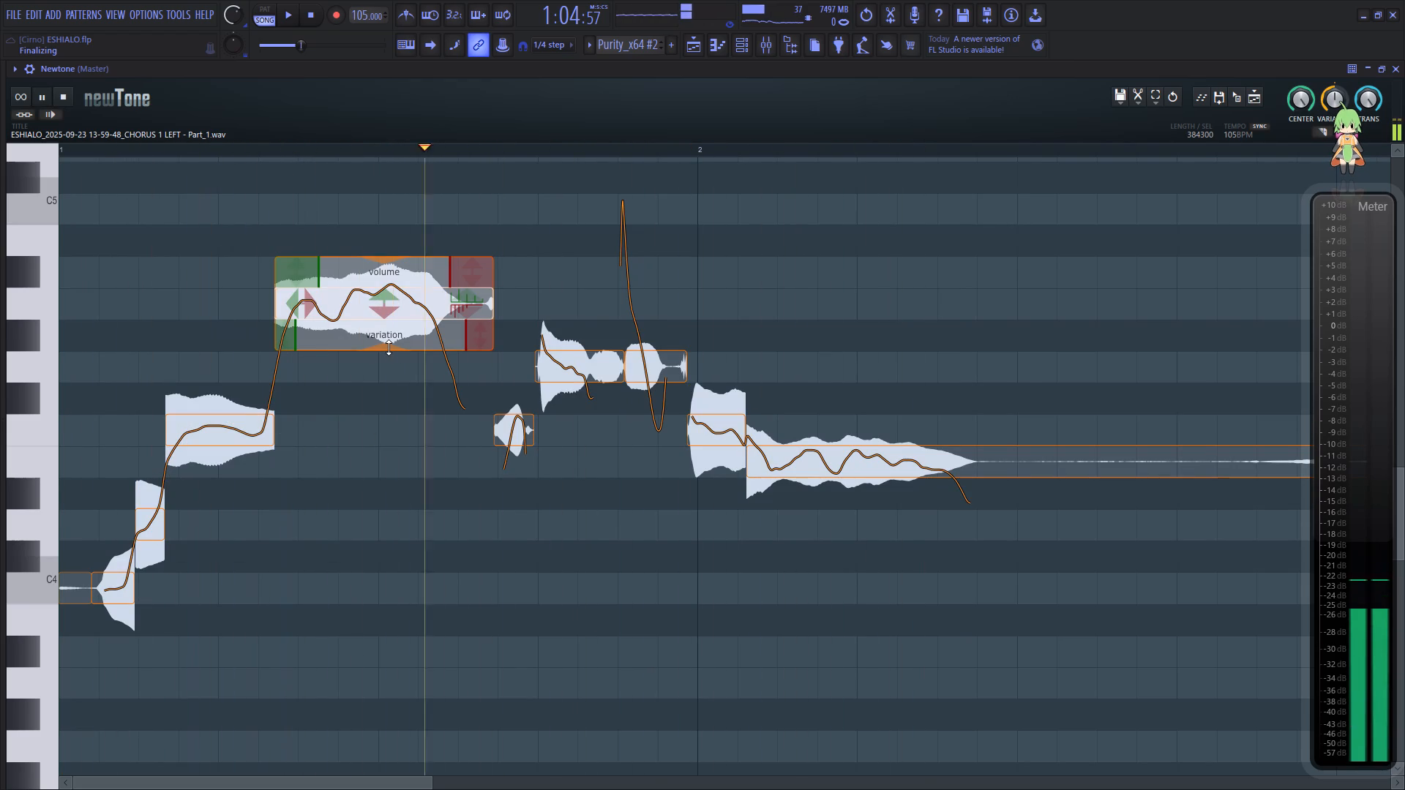
drag(389, 347, 416, 276)
key(space)
key(space)
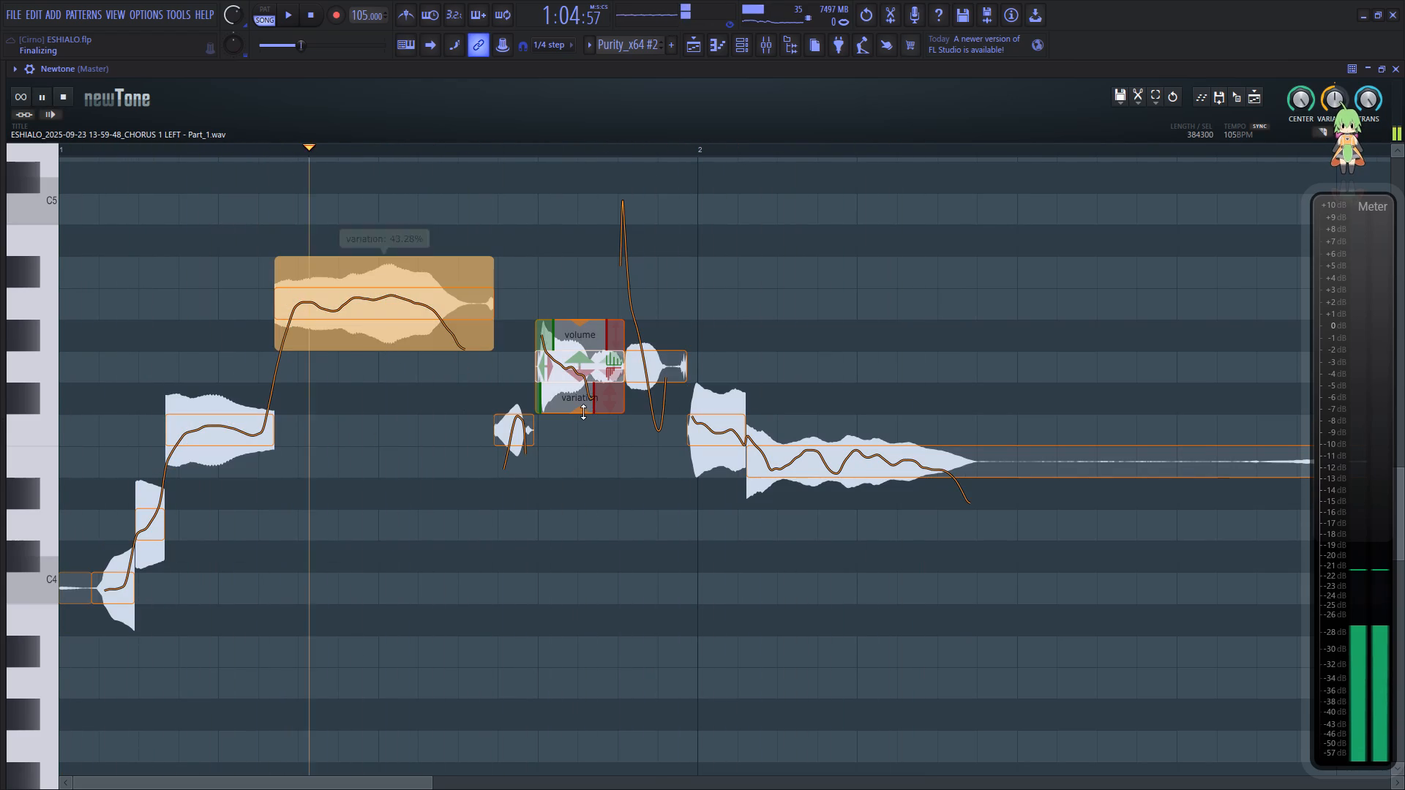
drag(583, 412, 585, 347)
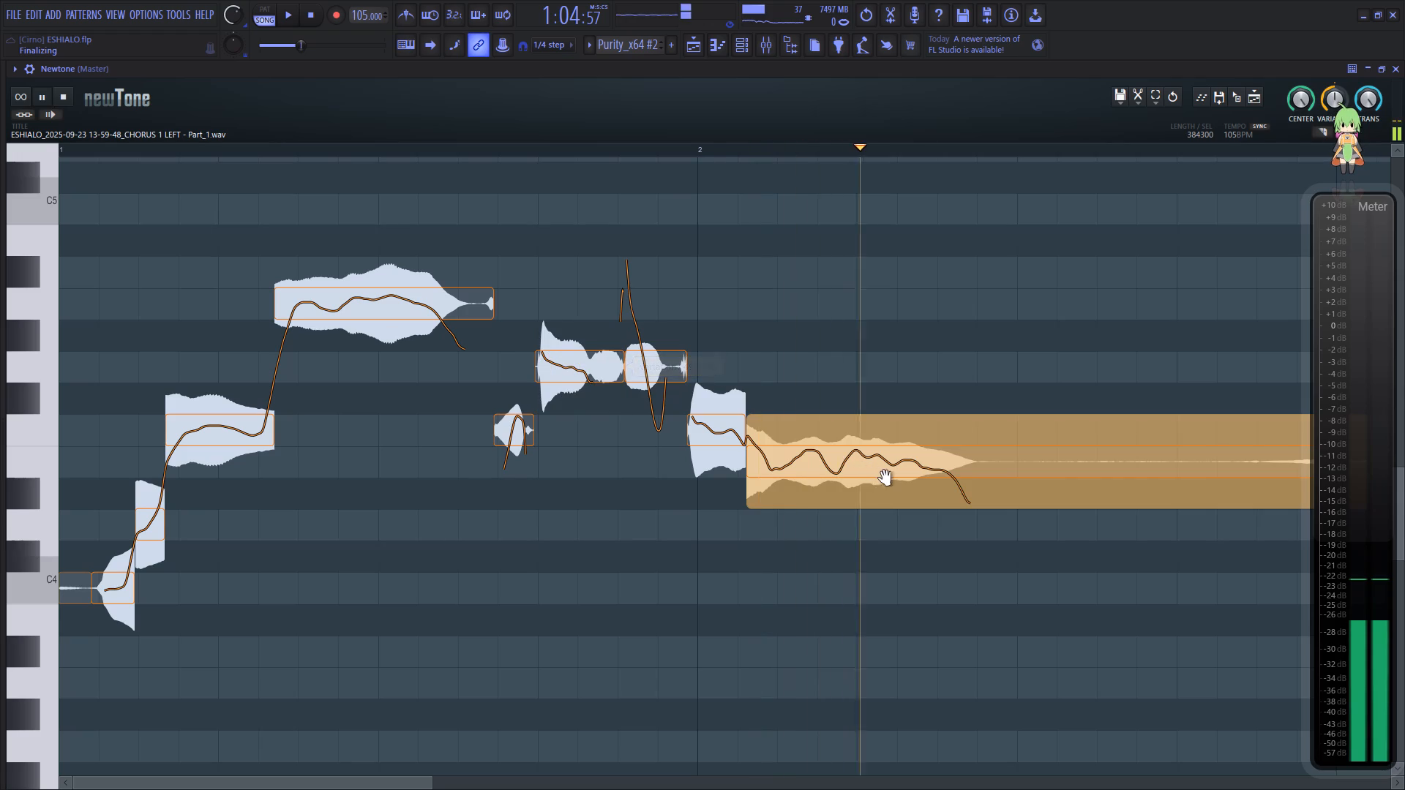
key(space)
key(space)
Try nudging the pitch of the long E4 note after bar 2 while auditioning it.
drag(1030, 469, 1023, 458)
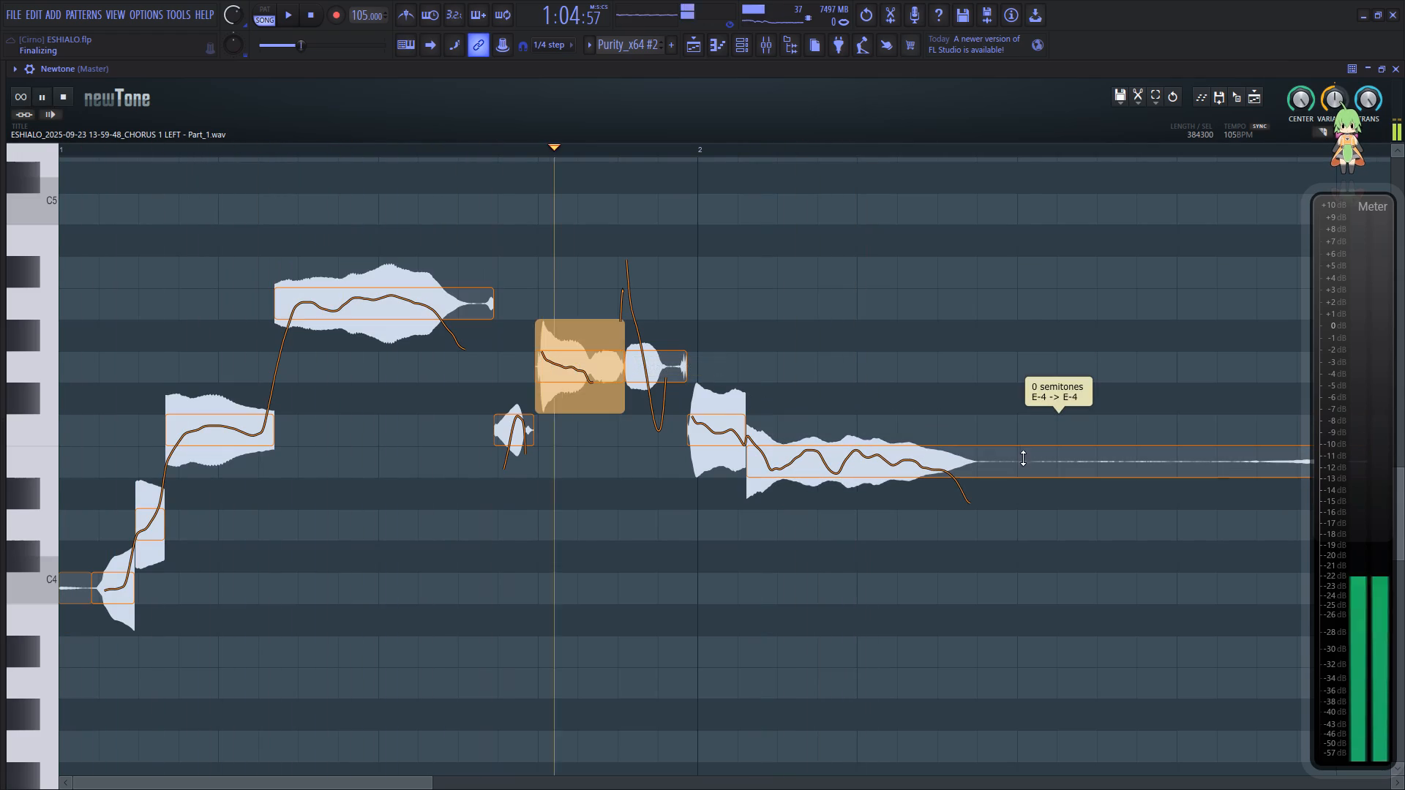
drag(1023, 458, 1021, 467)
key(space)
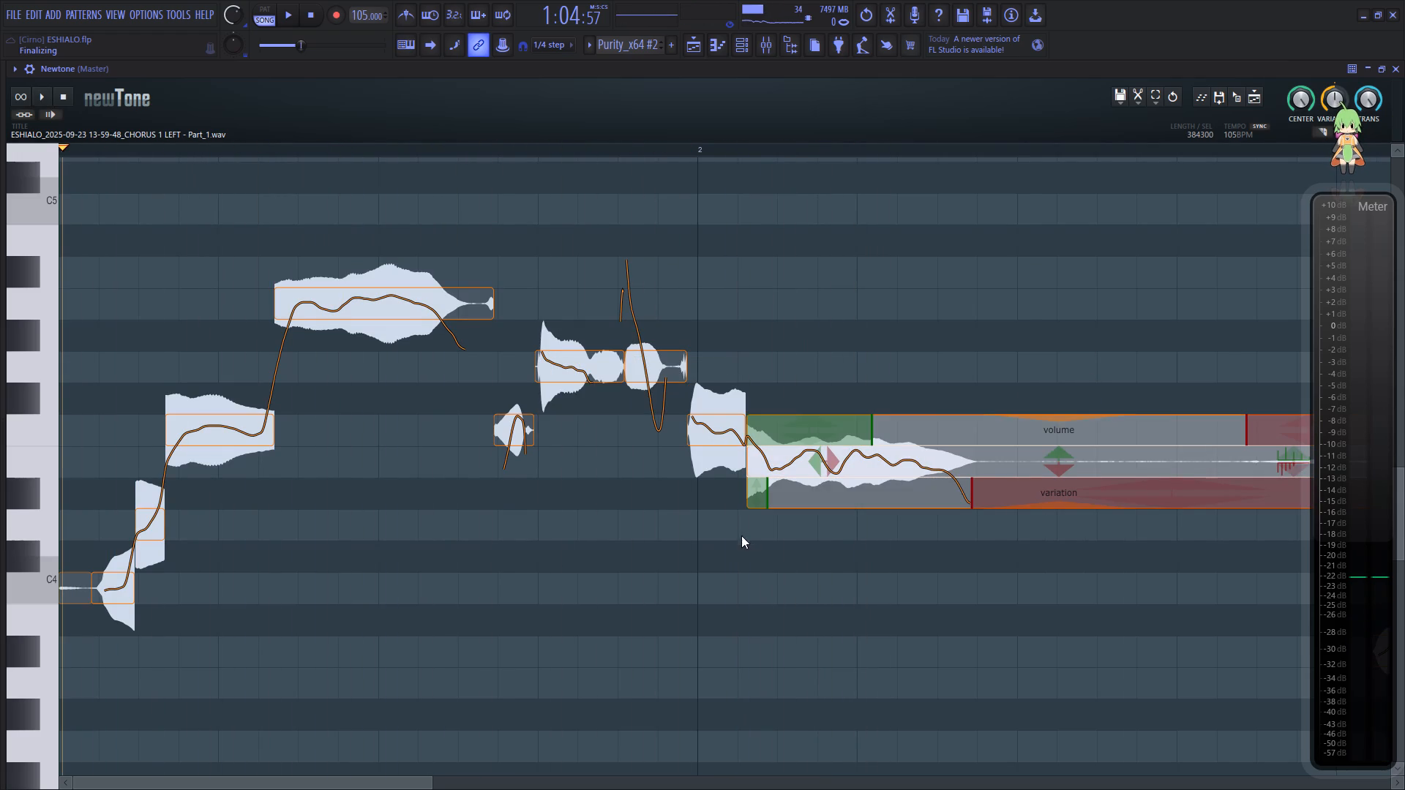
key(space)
Split the near-silent tail off the long E4 note midway between bars 2 and 3 and delete it.
drag(403, 781, 472, 783)
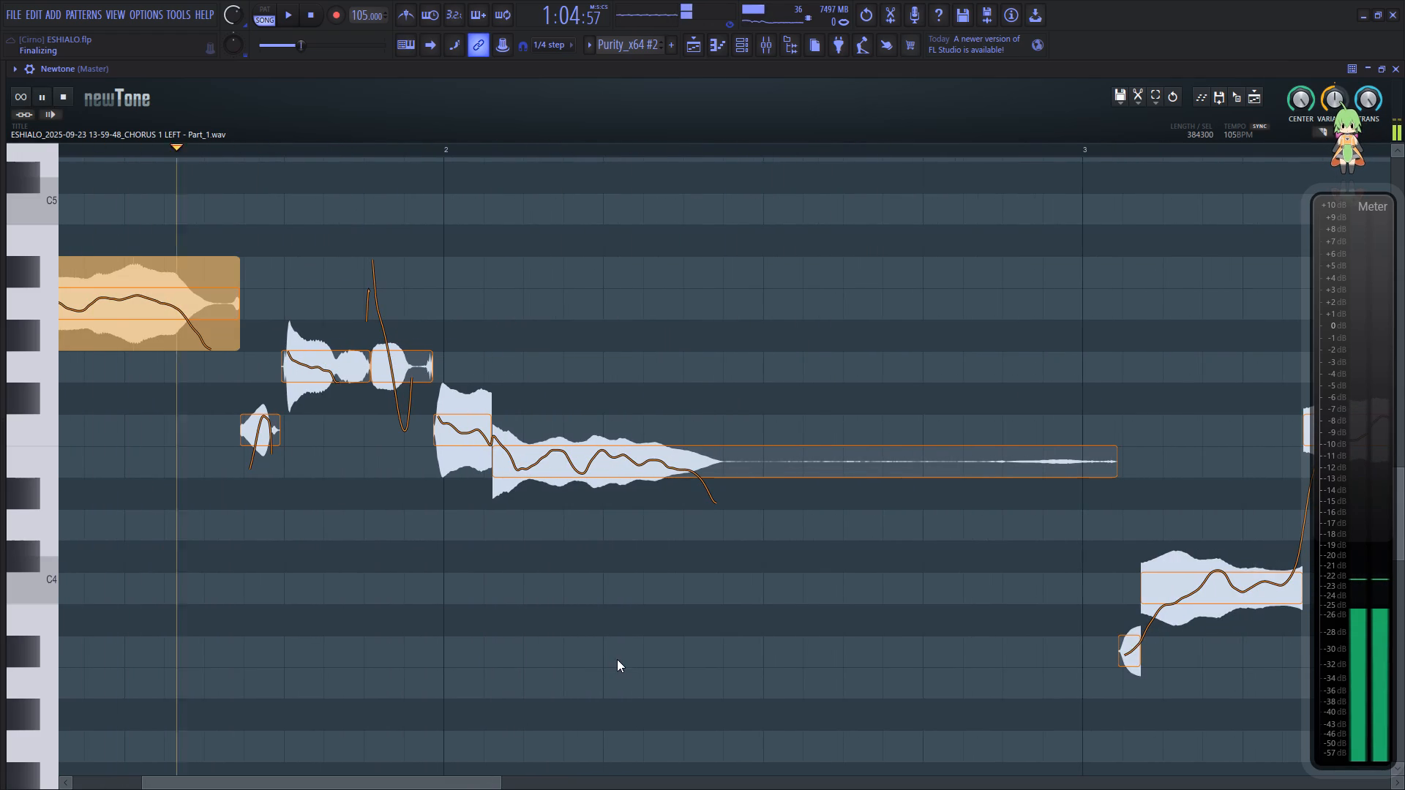
key(space)
key(c)
click(762, 456)
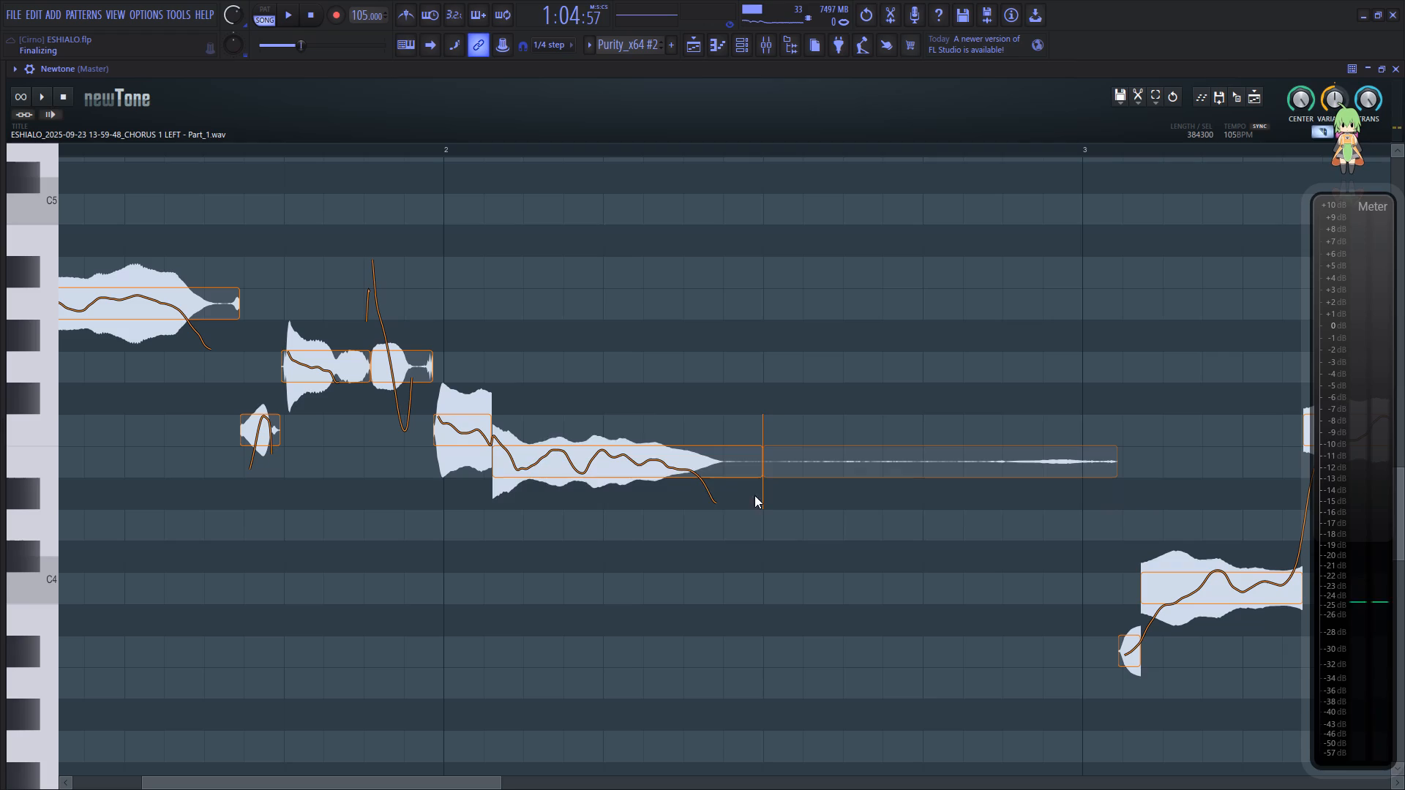
key(c)
click(856, 593)
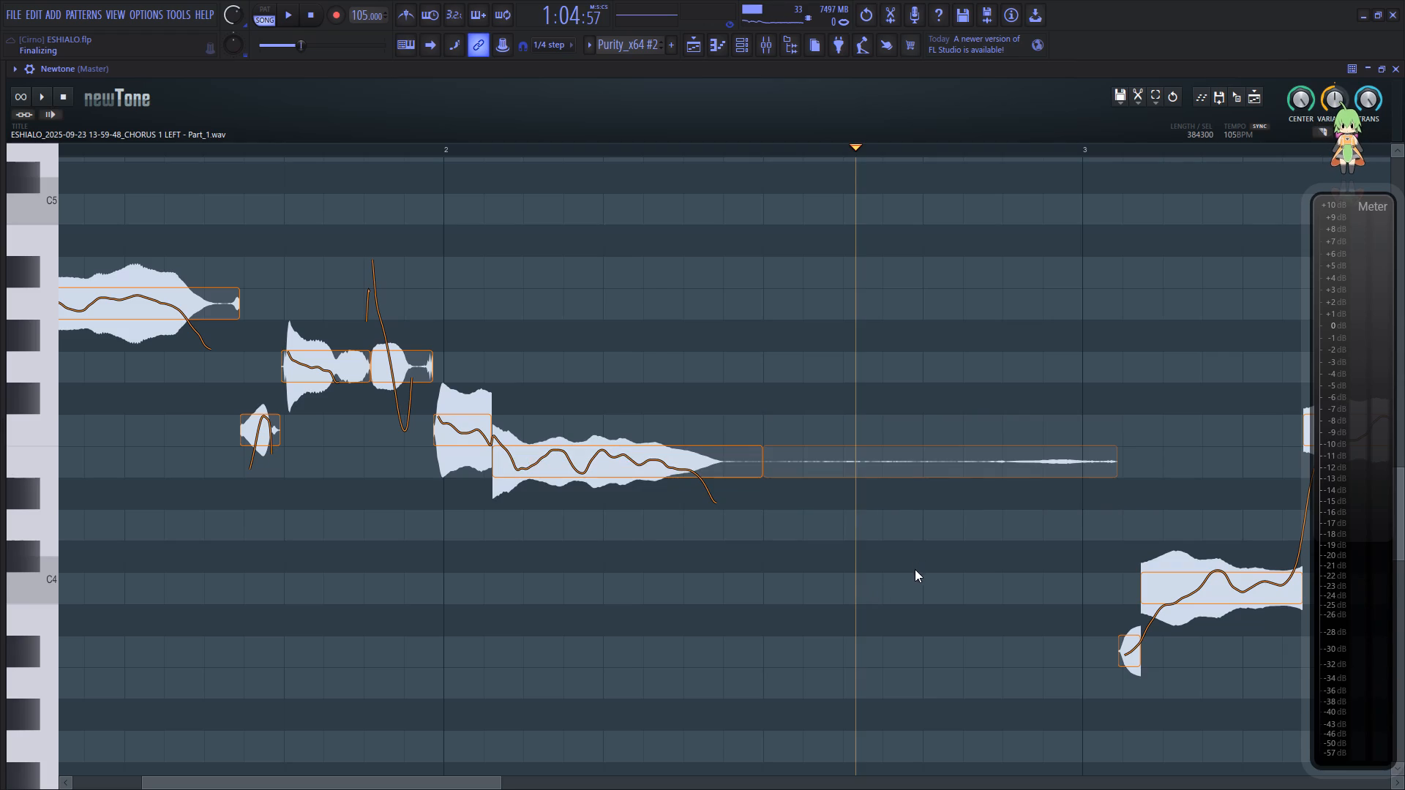
ctrl+drag(912, 568, 931, 428)
key(Delete)
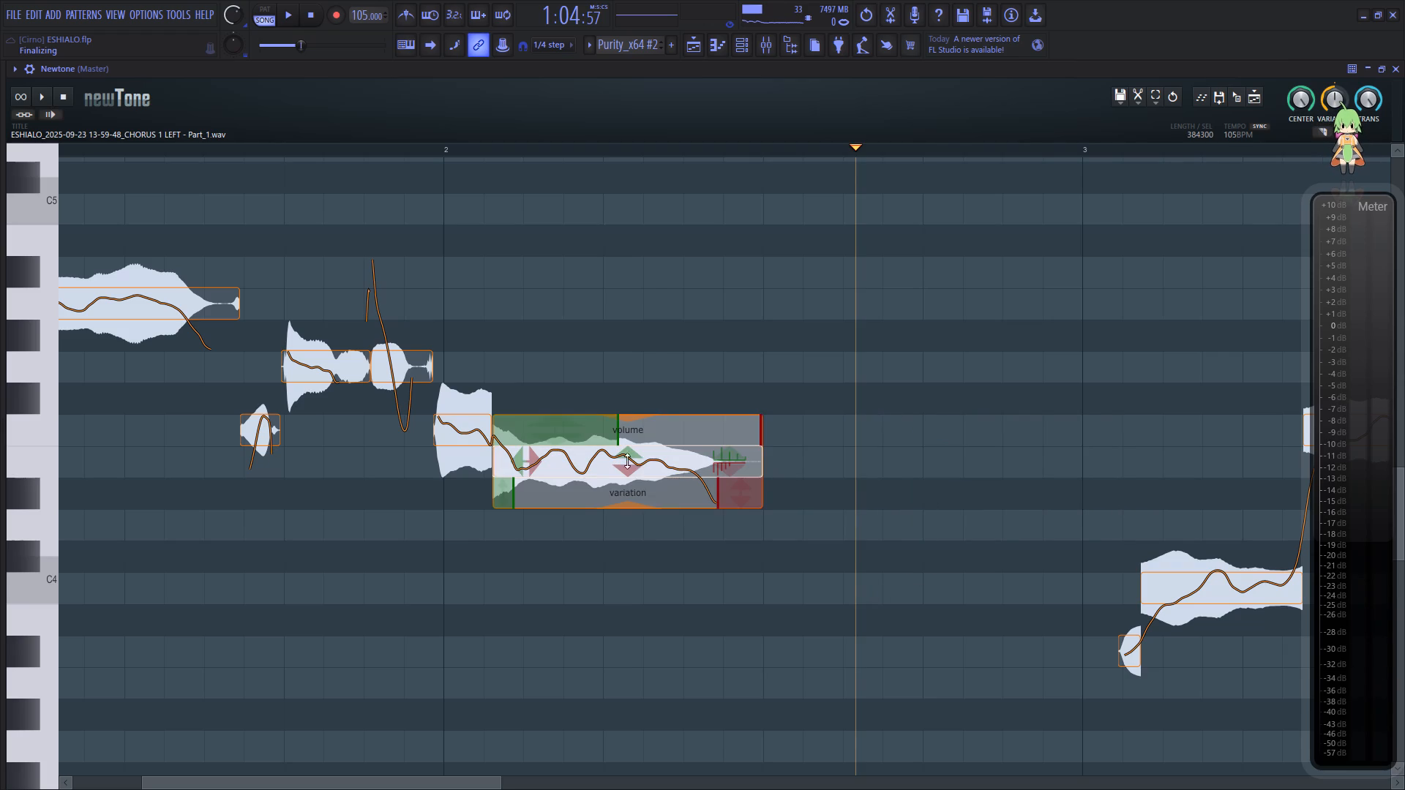
Set the pitch variation of the shortened E4 note after bar 2 to about 43% and replay the phrase.
drag(637, 508, 640, 435)
click(211, 519)
key(space)
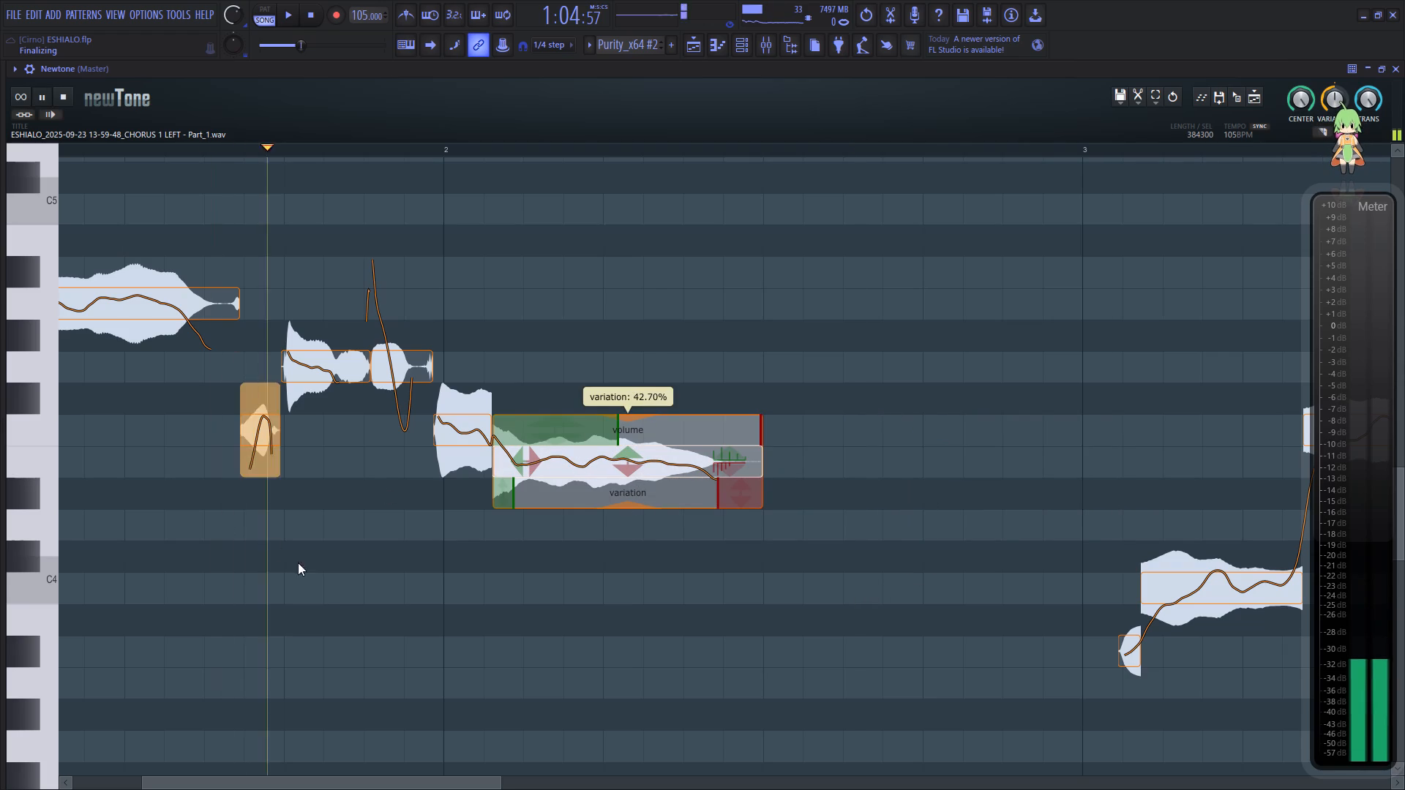
Audition the phrase from bar 3 and raise the long C4 note just after bar 3 two semitones to D4.
drag(427, 789, 537, 783)
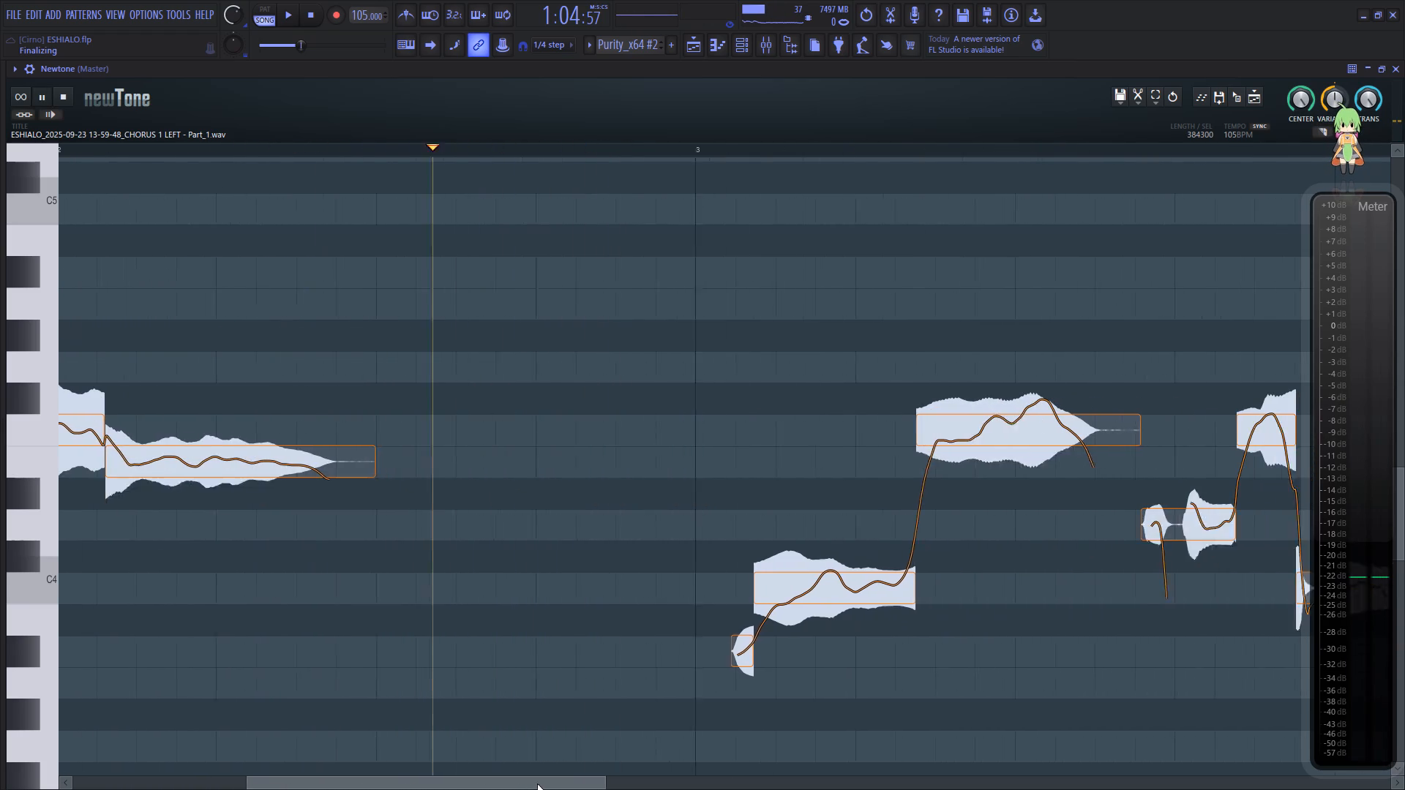
drag(537, 783, 611, 778)
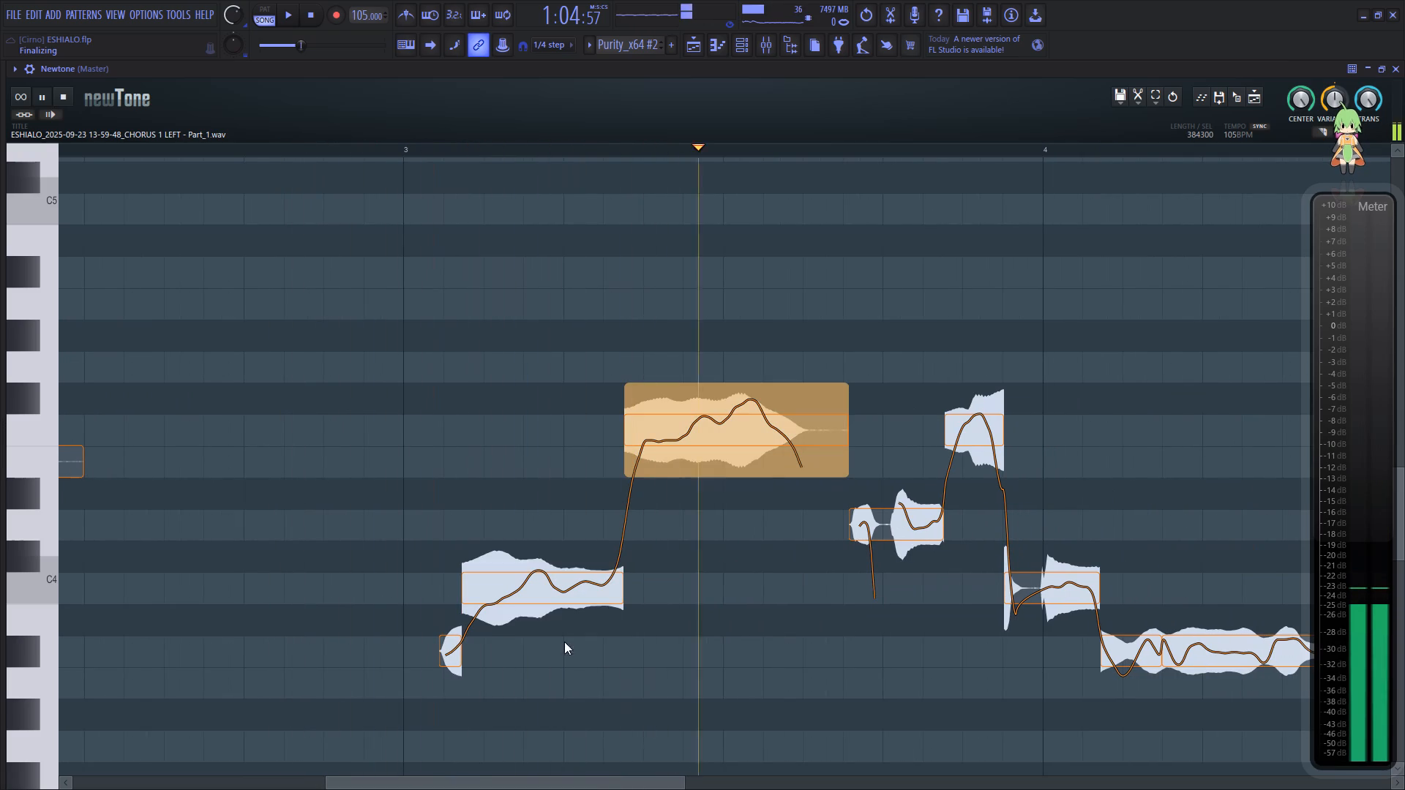
key(space)
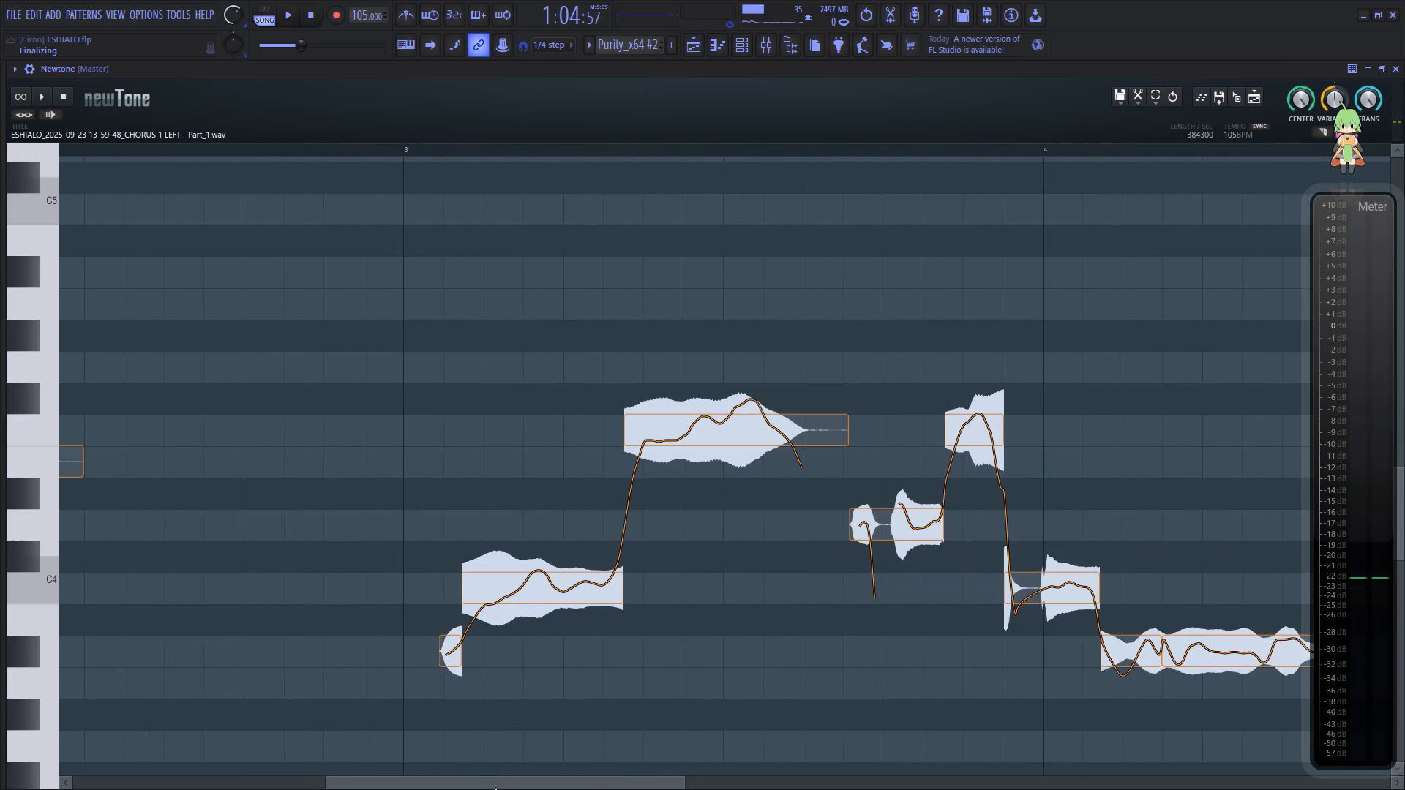
drag(495, 786, 476, 748)
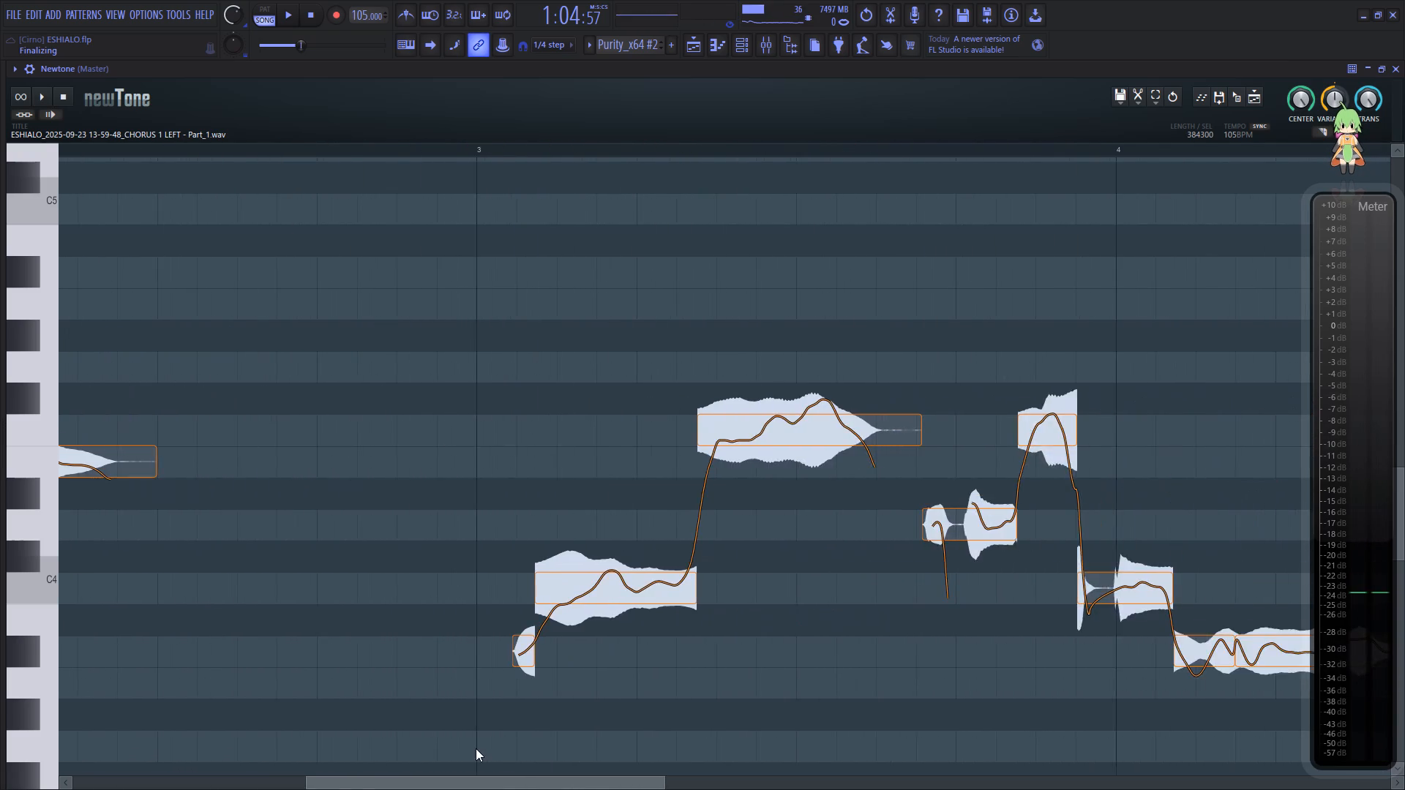
drag(476, 748, 533, 748)
click(241, 604)
key(space)
key(space)
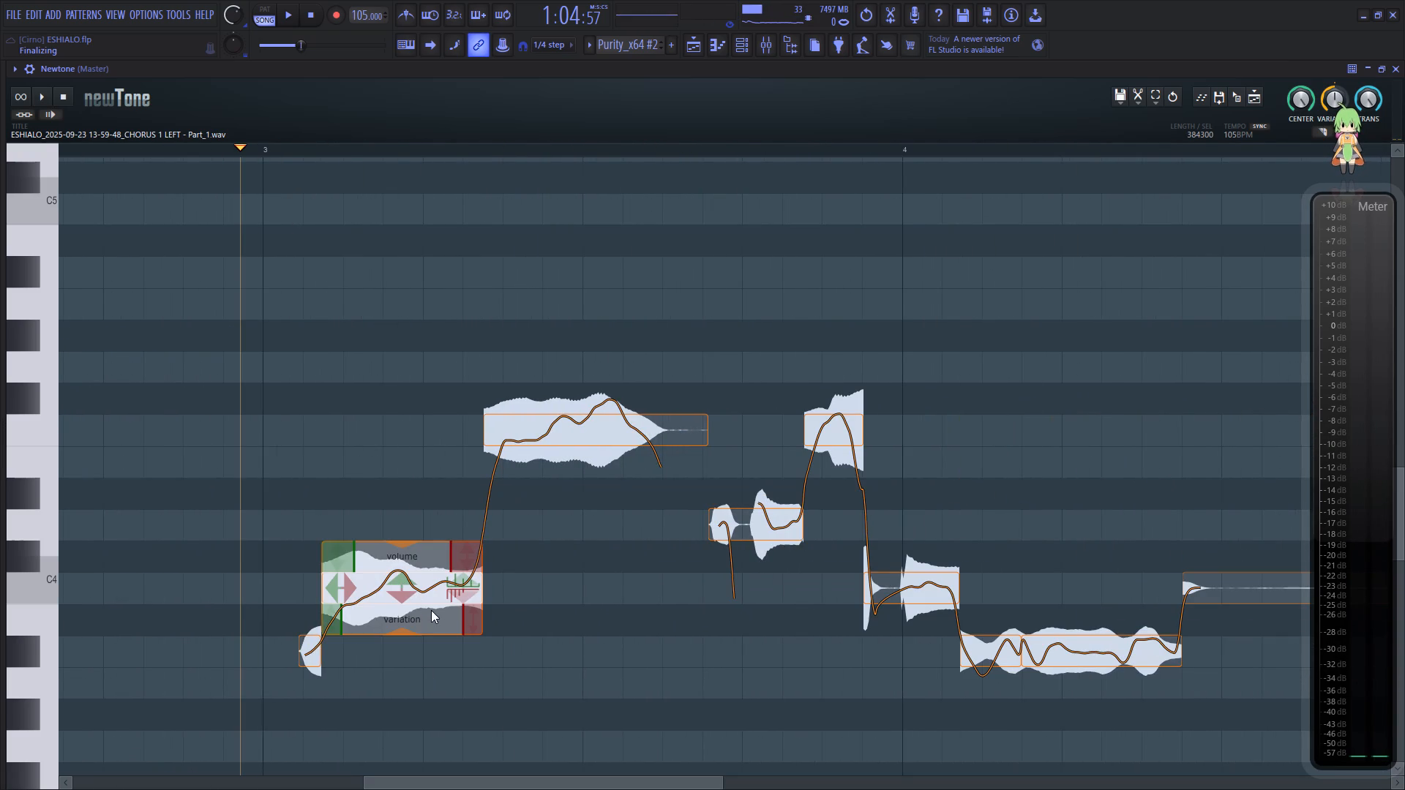
key(space)
key(space)
drag(413, 595, 402, 543)
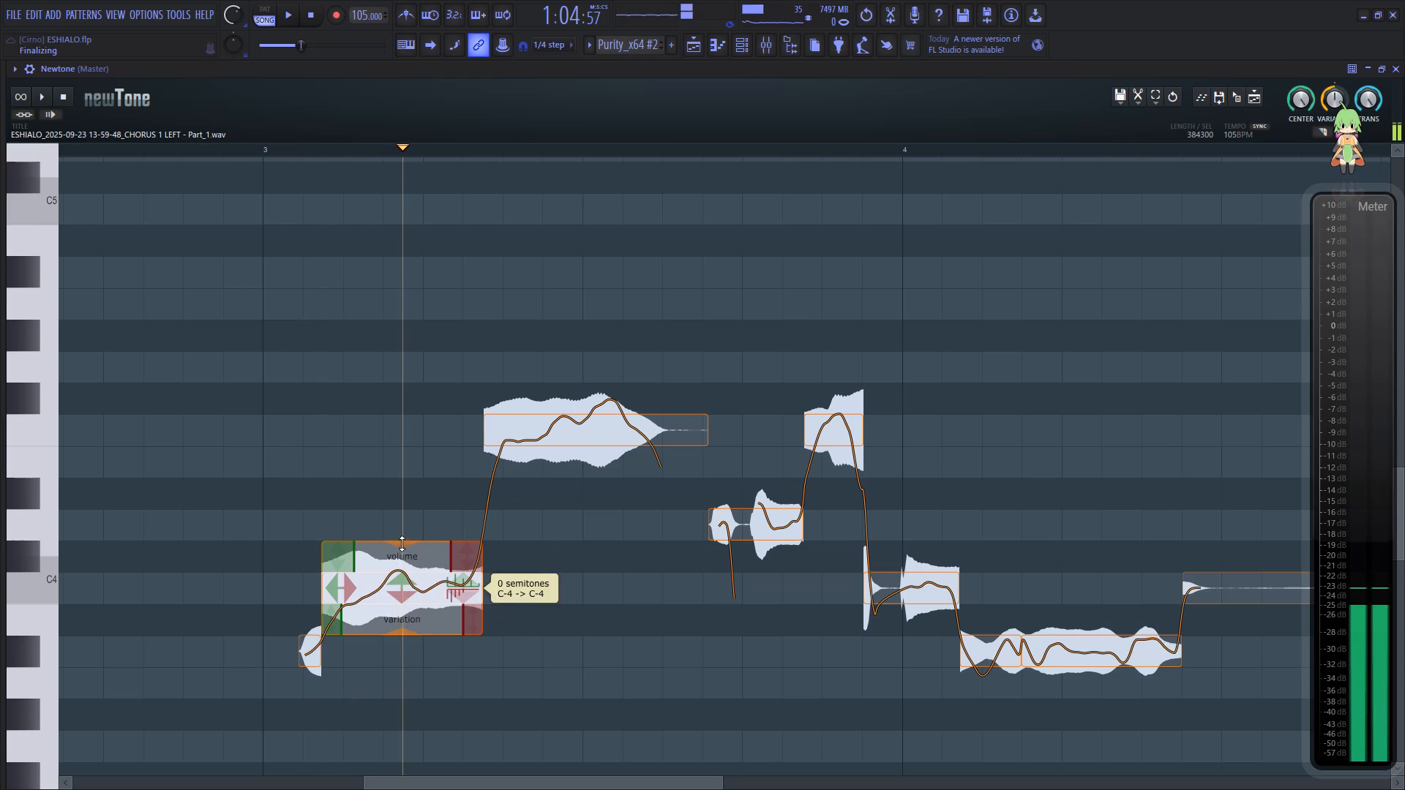
drag(402, 543, 399, 529)
click(258, 563)
key(space)
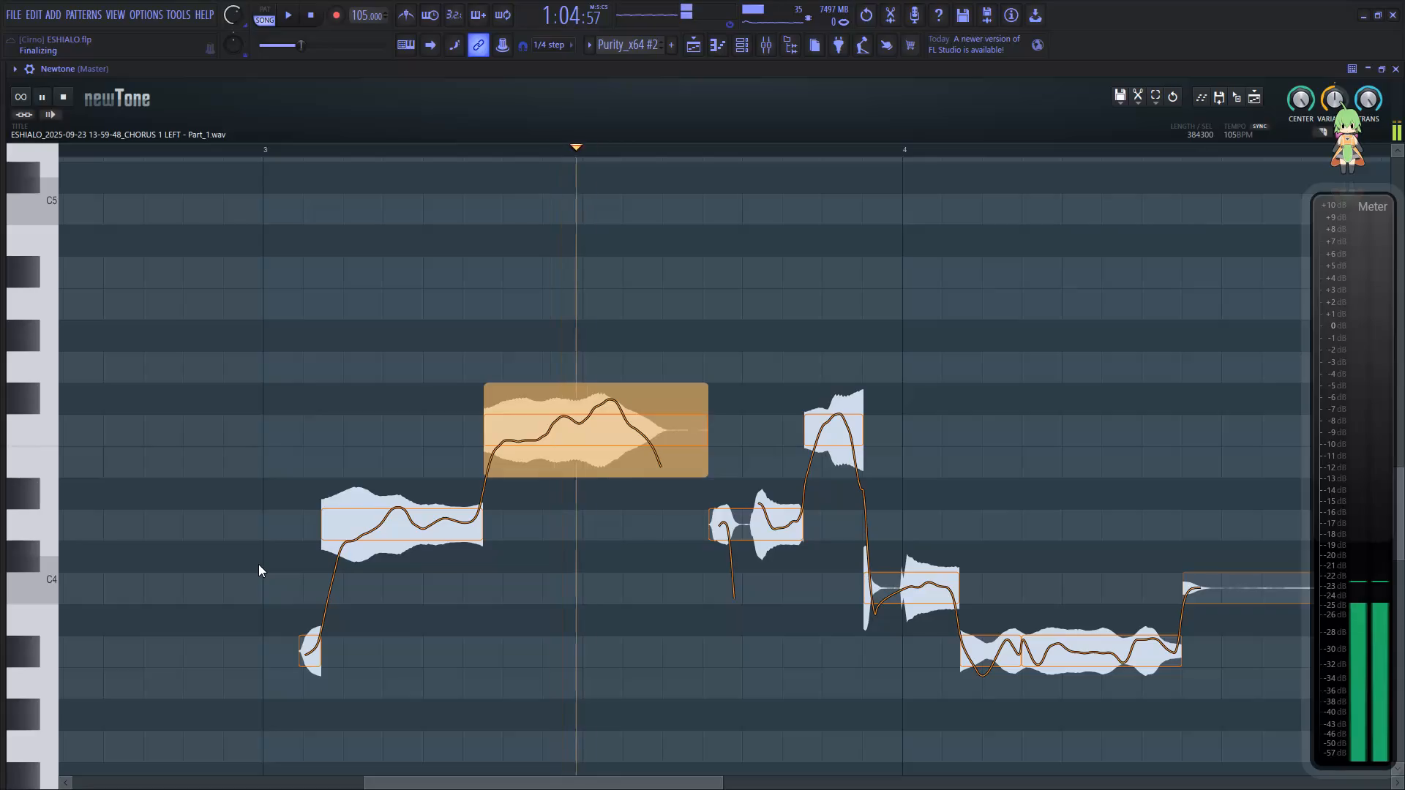
key(space)
key(space)
key(space)
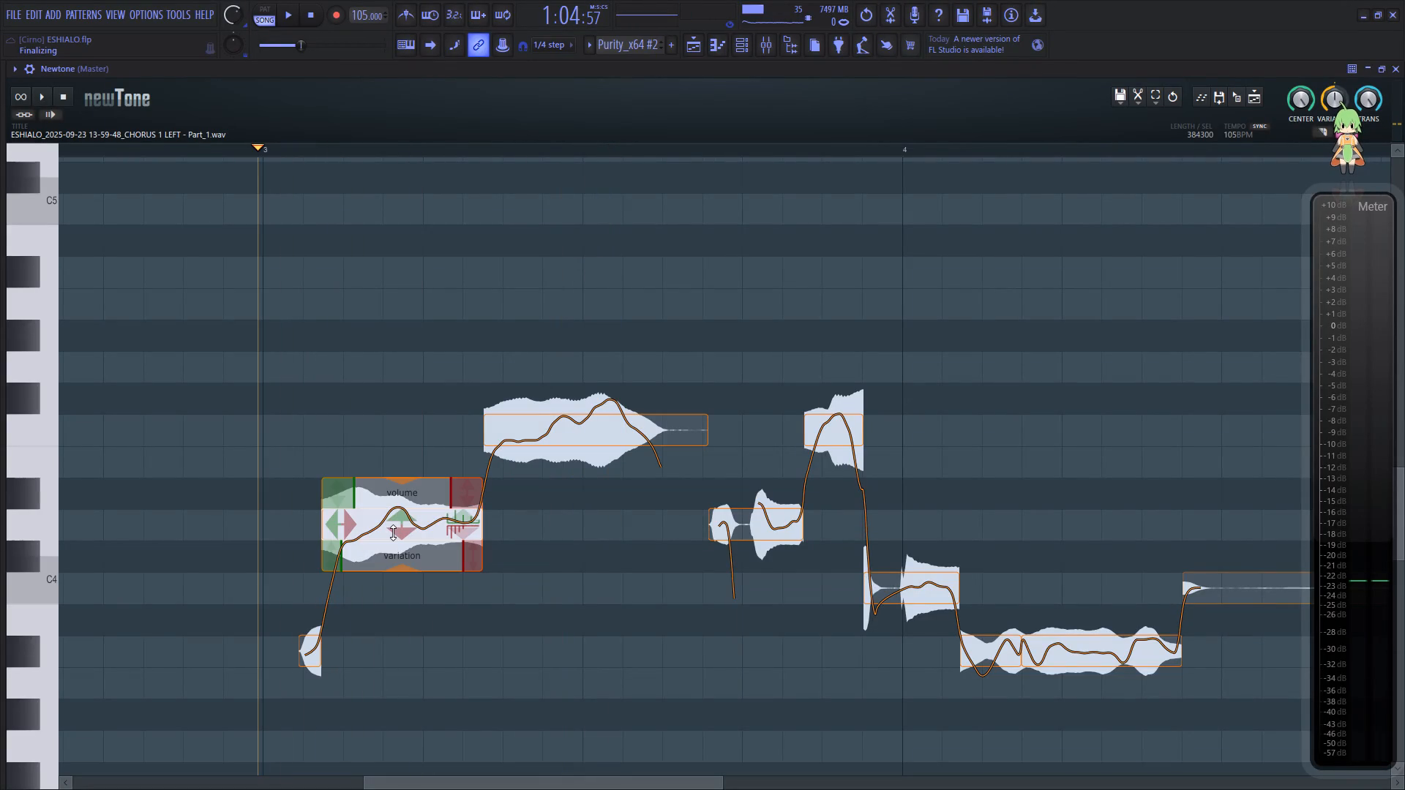
Reduce the pitch variation of the long F4 note after bar 3, and set the preceding D4 note's to about 46%.
key(space)
key(space)
key(space)
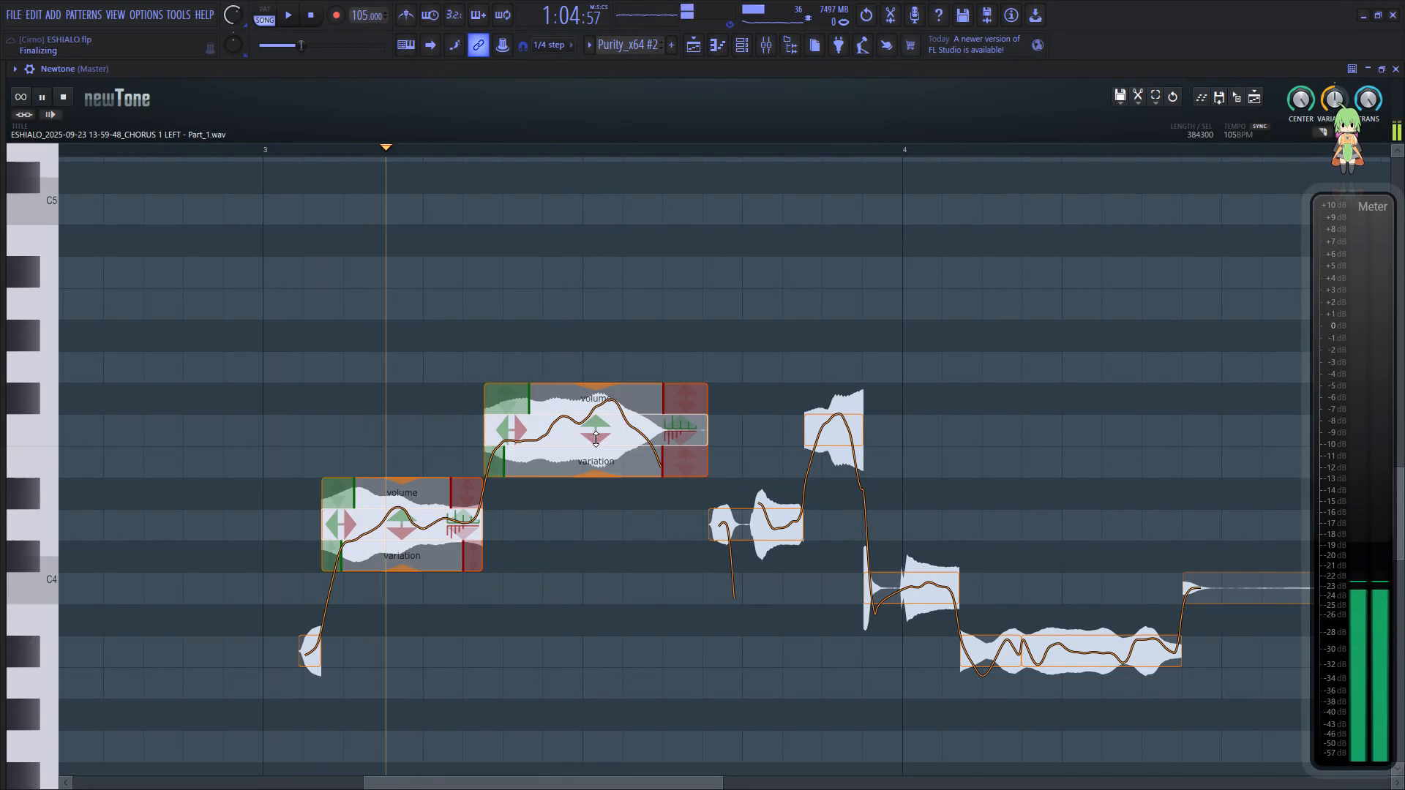
key(space)
key(space)
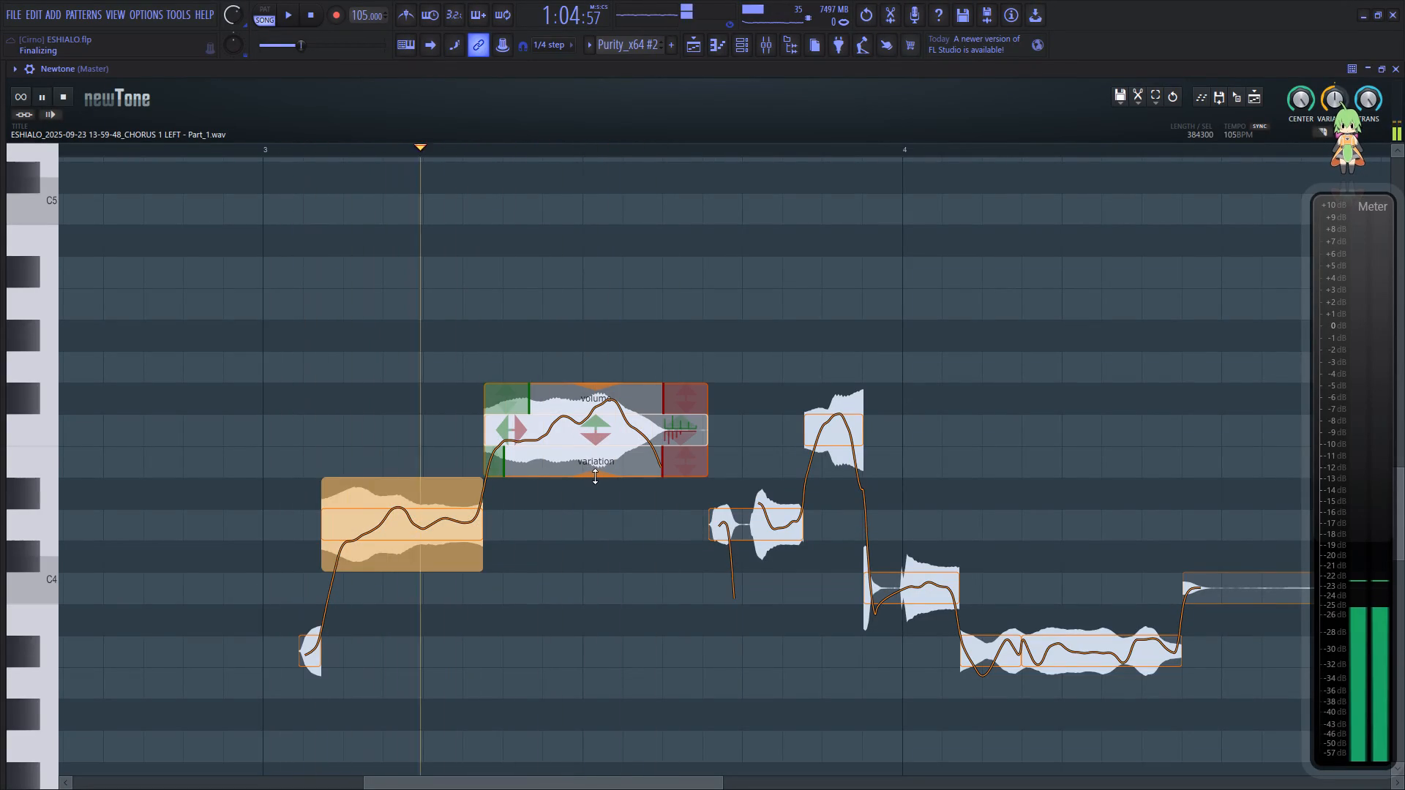
drag(596, 474, 619, 395)
key(space)
key(space)
key(space)
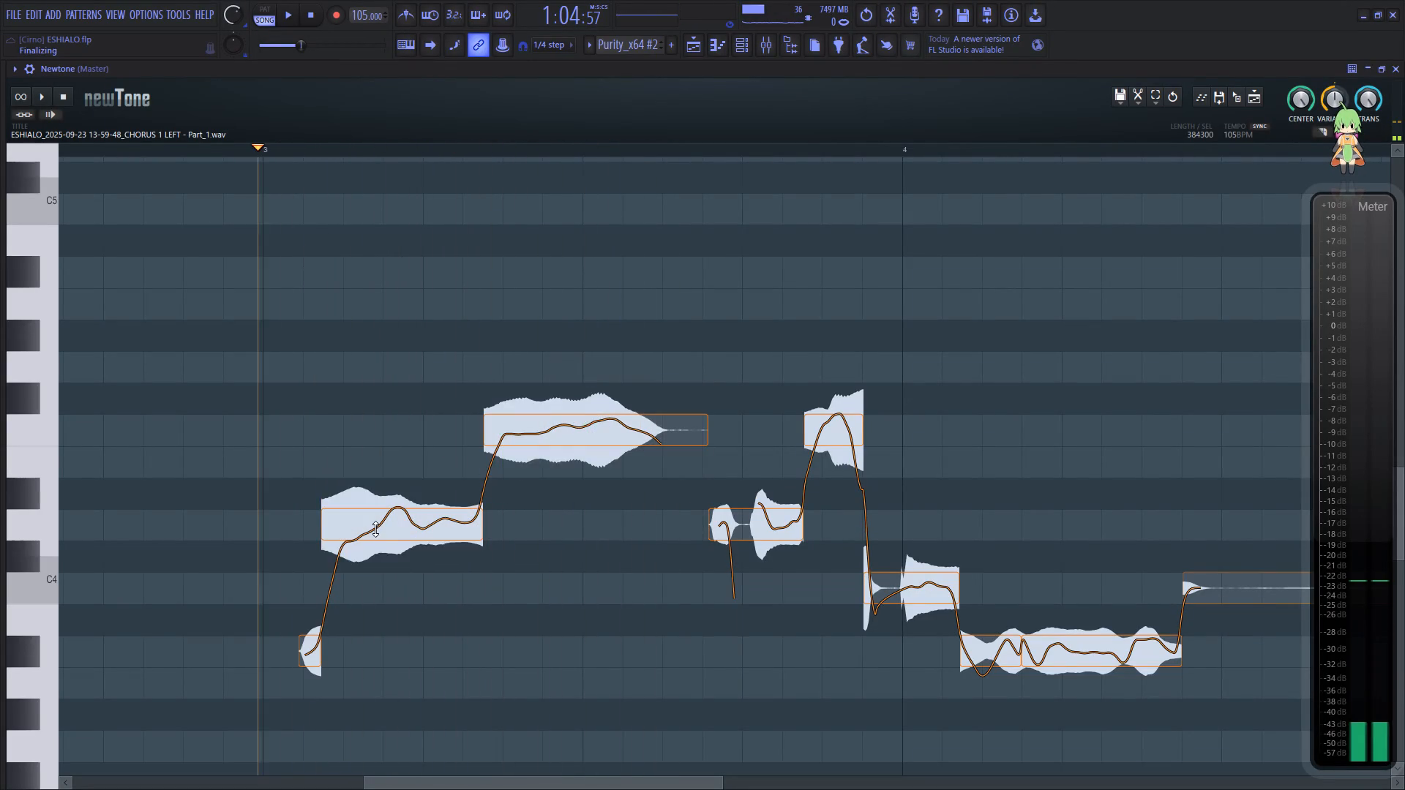
click(375, 529)
drag(402, 570, 418, 502)
key(space)
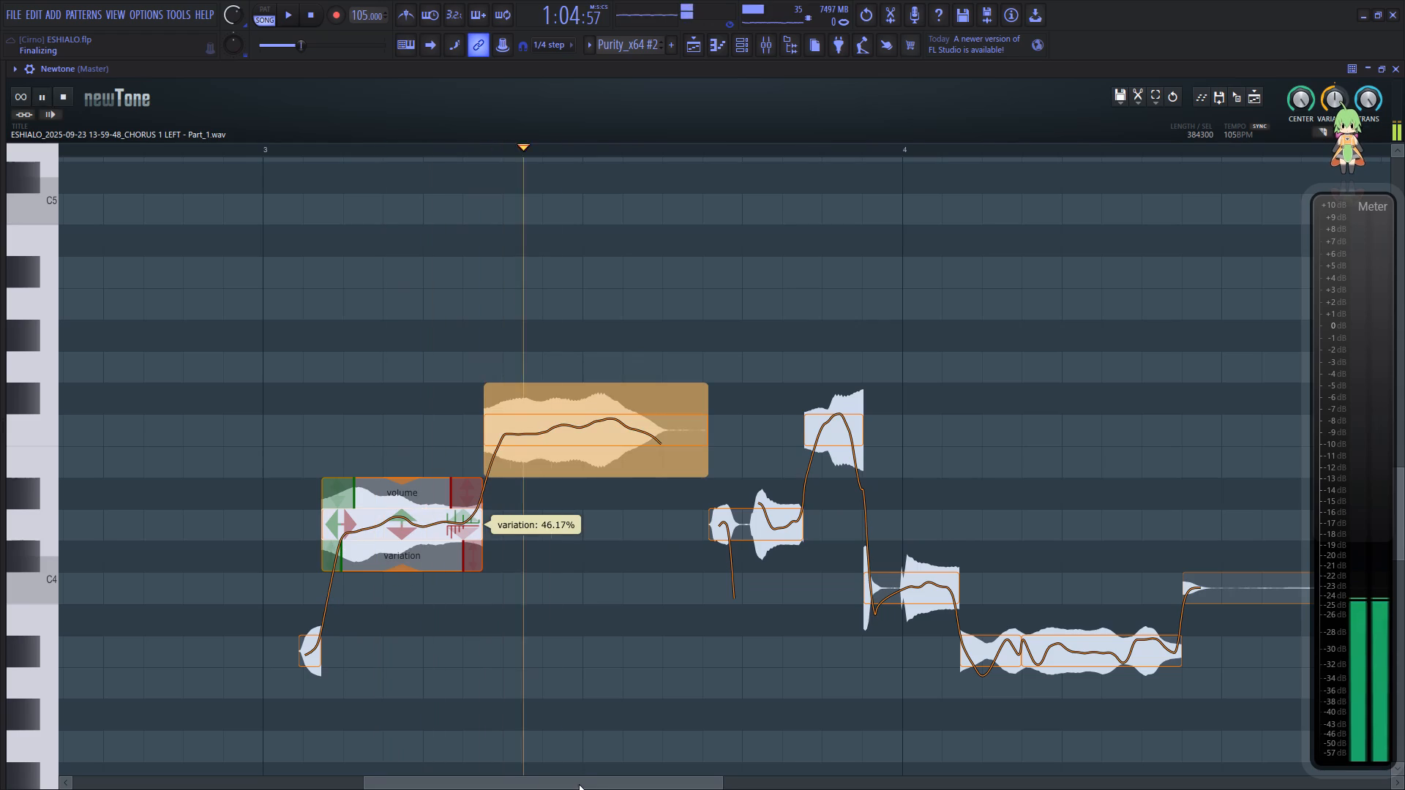
Raise the short D4 note before bar 4 to E4, with its formant shifted by 0.49 st, and replay it.
drag(588, 789, 647, 784)
key(space)
key(space)
drag(617, 785, 672, 775)
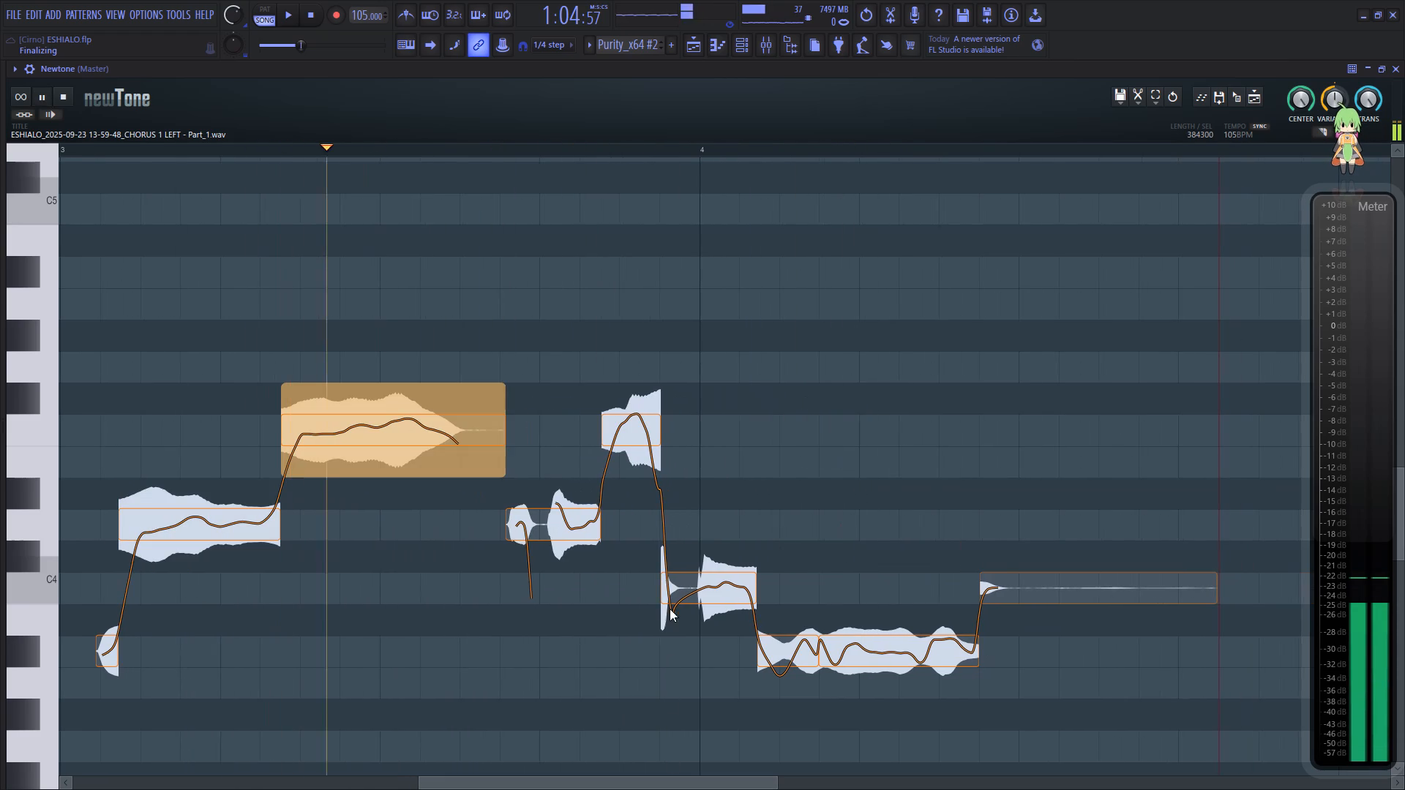
key(space)
key(space)
drag(577, 524, 577, 509)
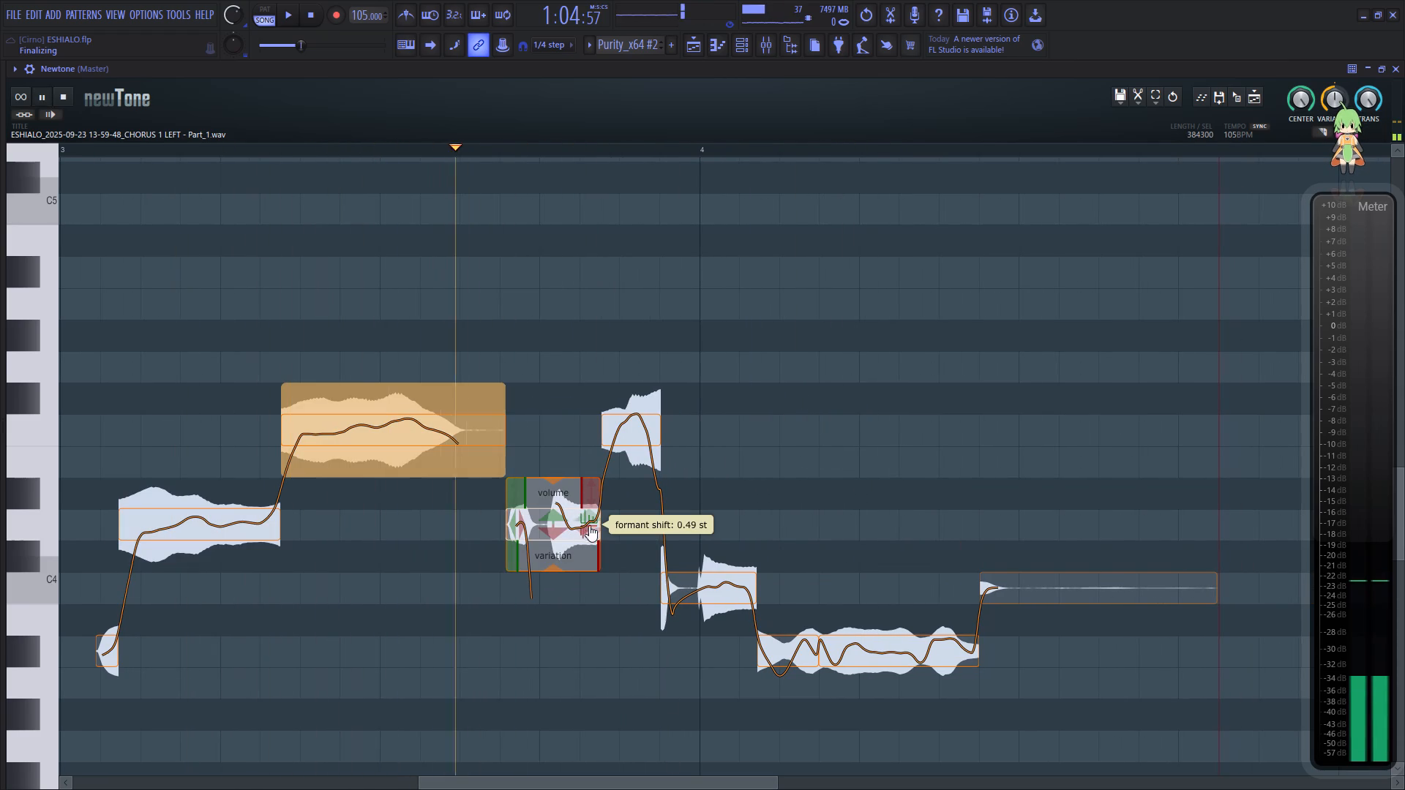
key(space)
drag(561, 527, 561, 524)
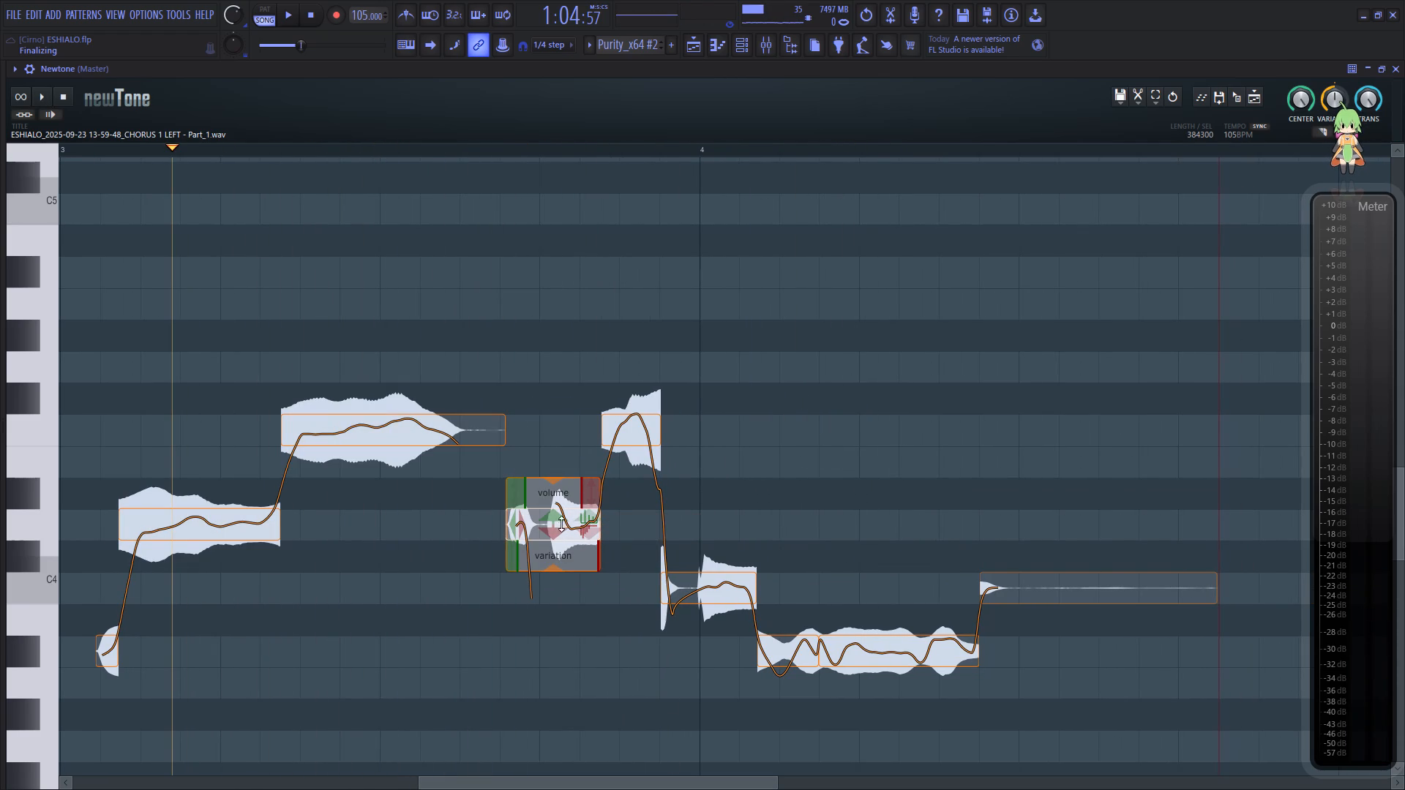
drag(561, 524, 555, 469)
click(452, 522)
key(space)
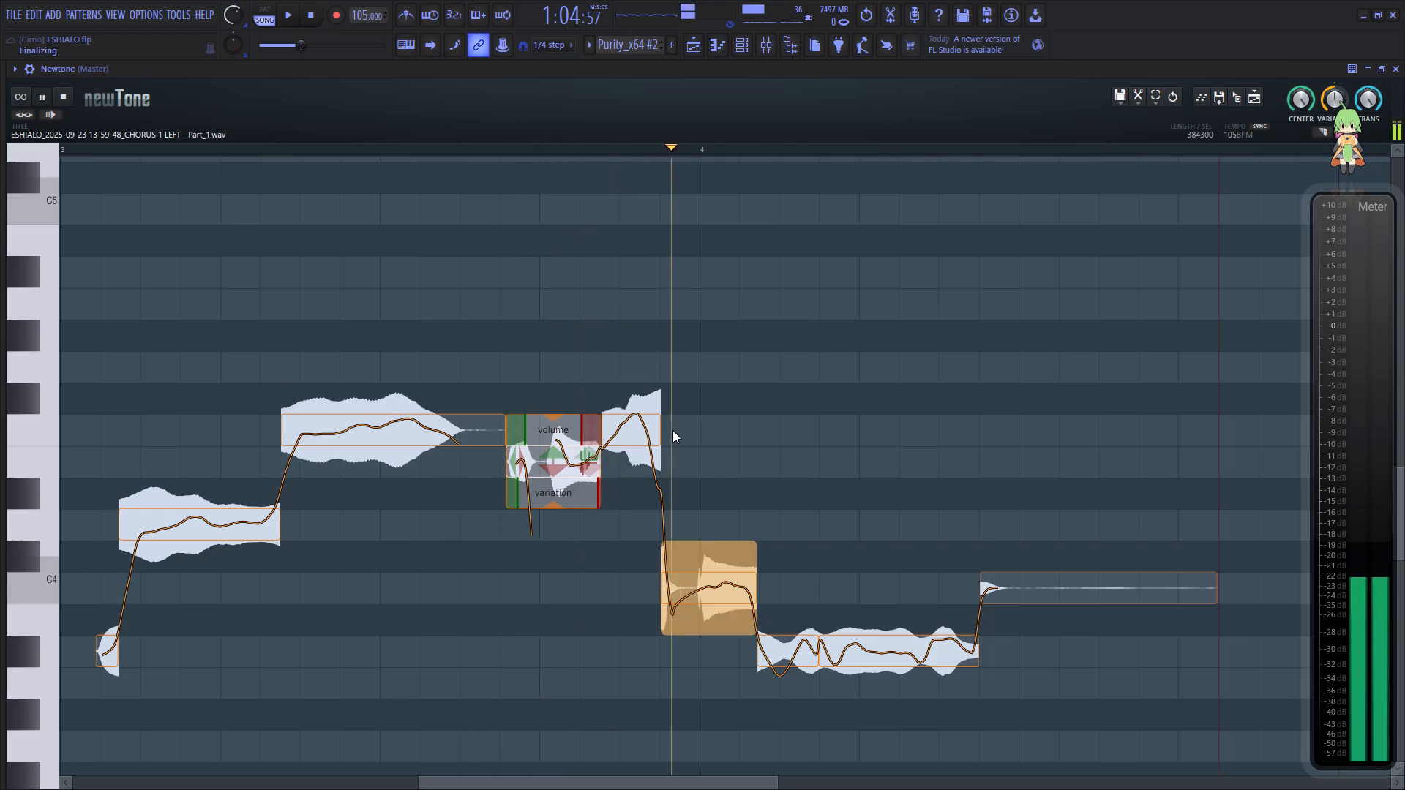
Shift the formant of the C4 note across bar 4 to 2.94 st, raise the note to D4 and replay.
key(space)
key(space)
drag(729, 588, 732, 522)
key(space)
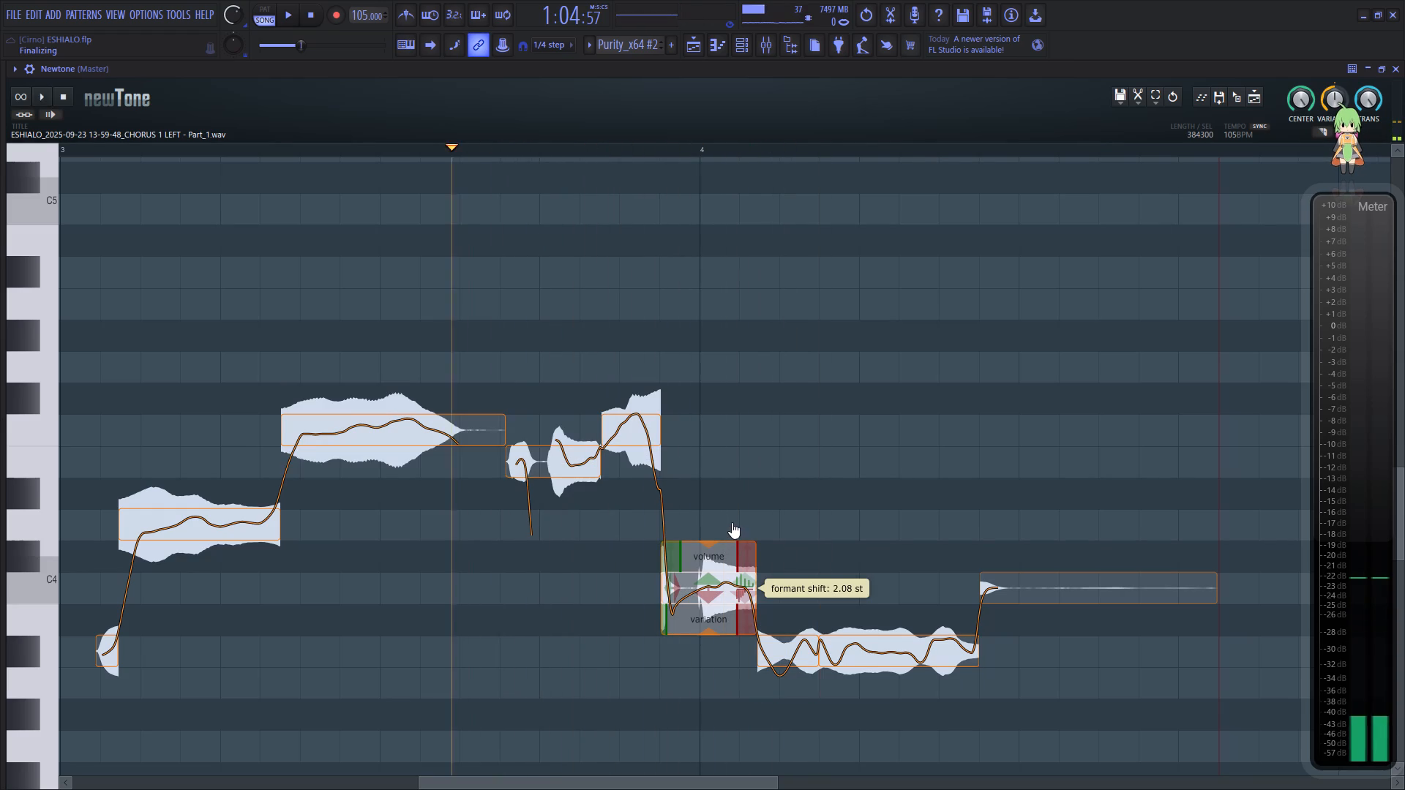
drag(732, 522, 731, 522)
key(space)
key(space)
drag(733, 589, 733, 562)
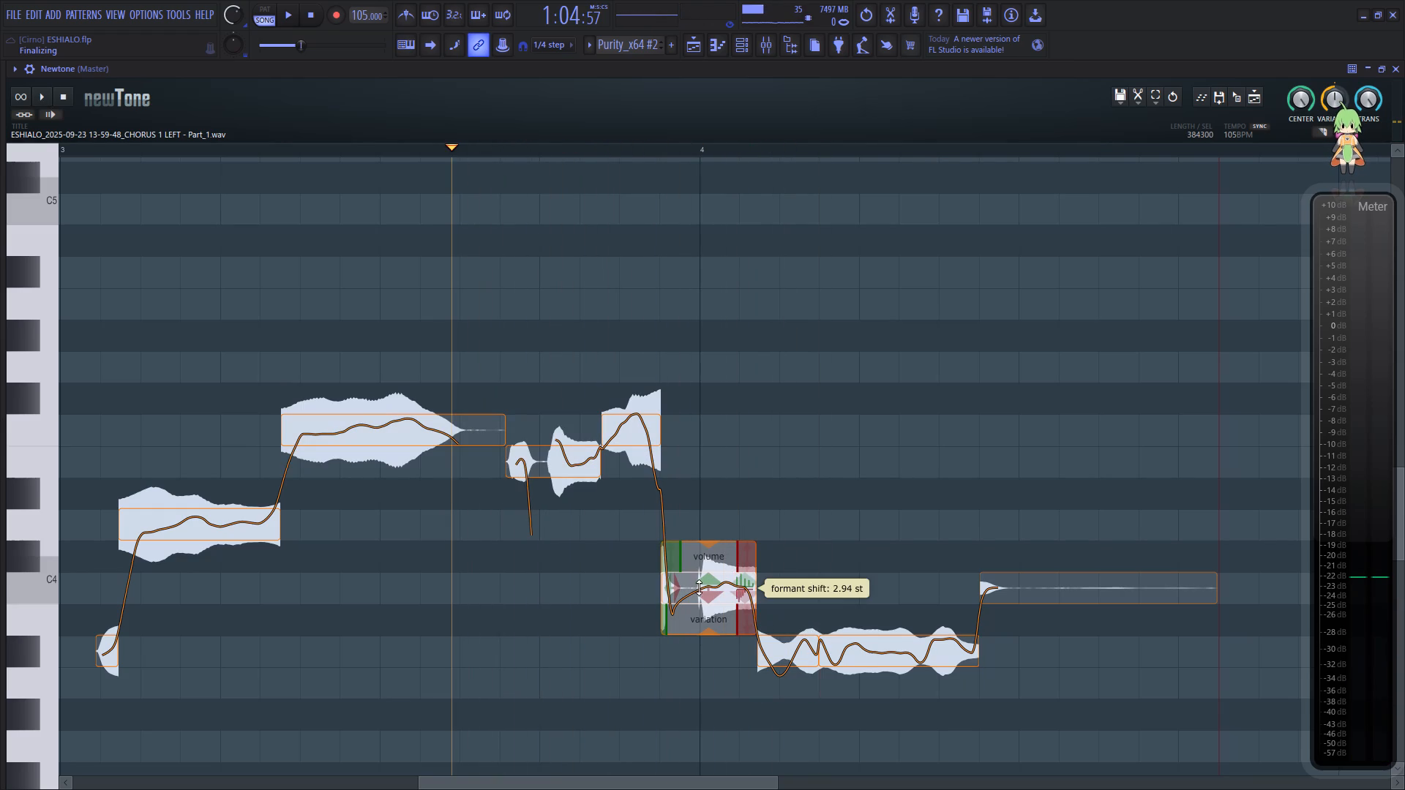
drag(697, 589, 706, 529)
click(544, 570)
key(space)
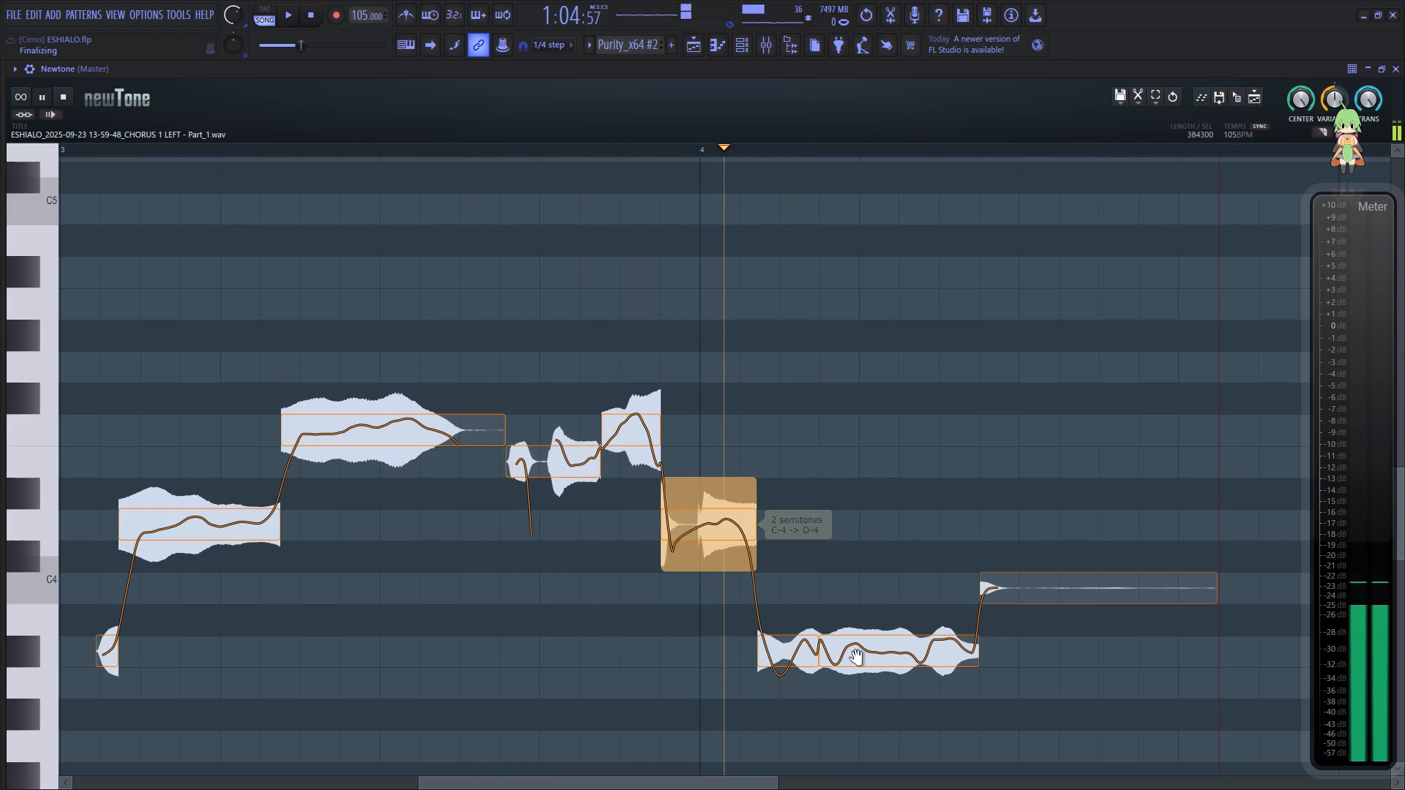
Raise the two joined A#3 notes after bar 4 two semitones to C4 and replay the phrase.
key(space)
key(space)
key(space)
drag(794, 654, 783, 593)
key(space)
key(space)
key(space)
drag(897, 657, 893, 598)
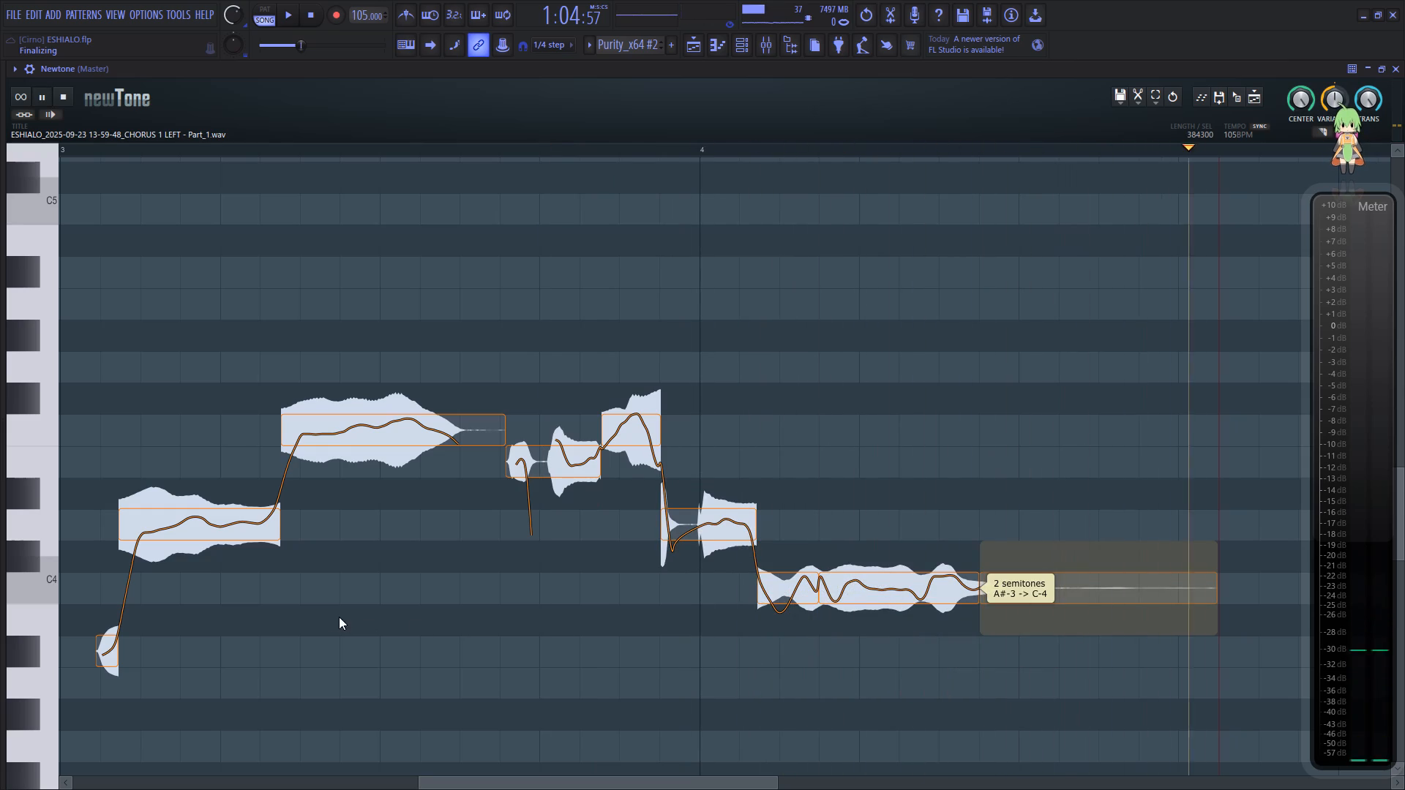
click(209, 601)
key(space)
key(space)
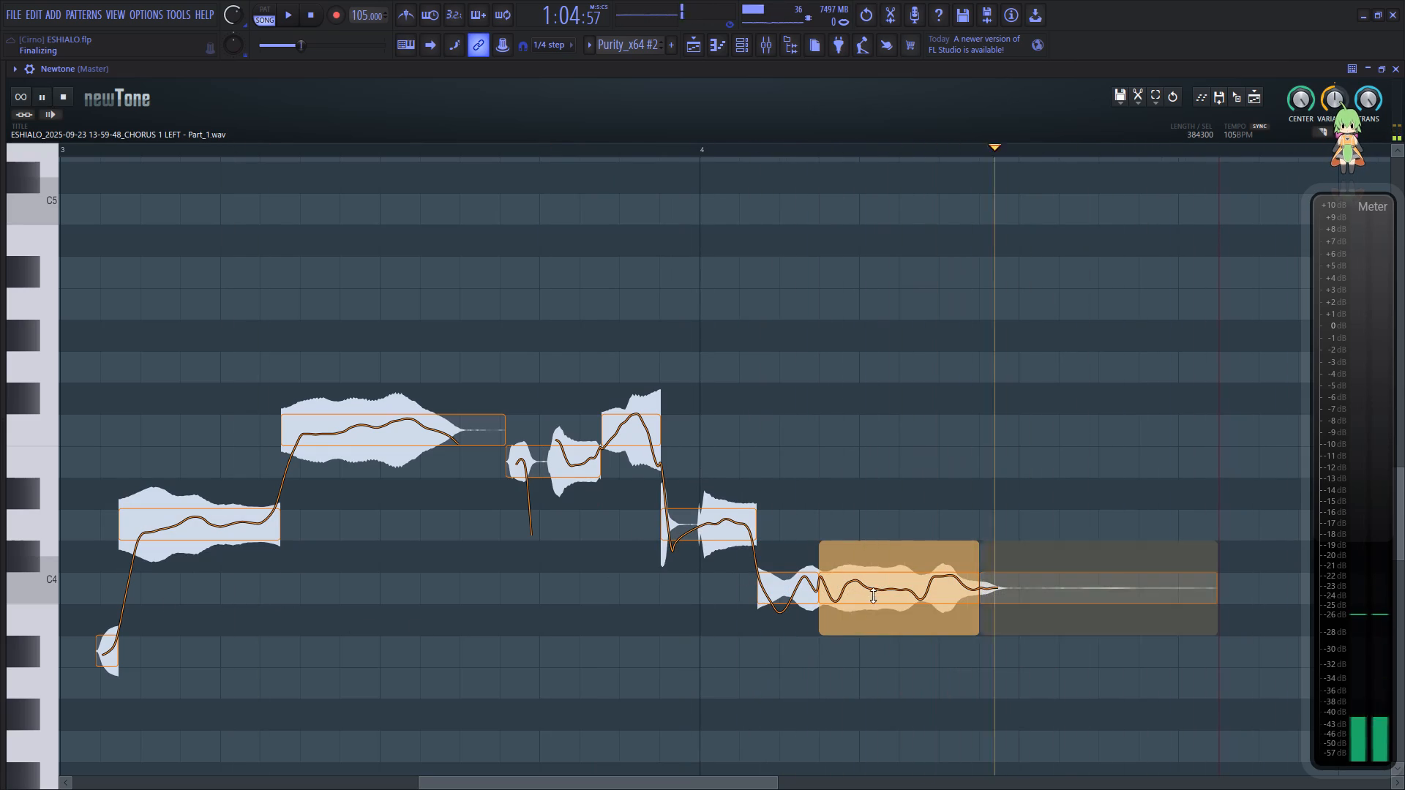
Set the pitch variation of the longer C4 note after bar 4 to about 47% and the shorter one's to about 37%, and replay.
key(space)
click(892, 587)
click(904, 592)
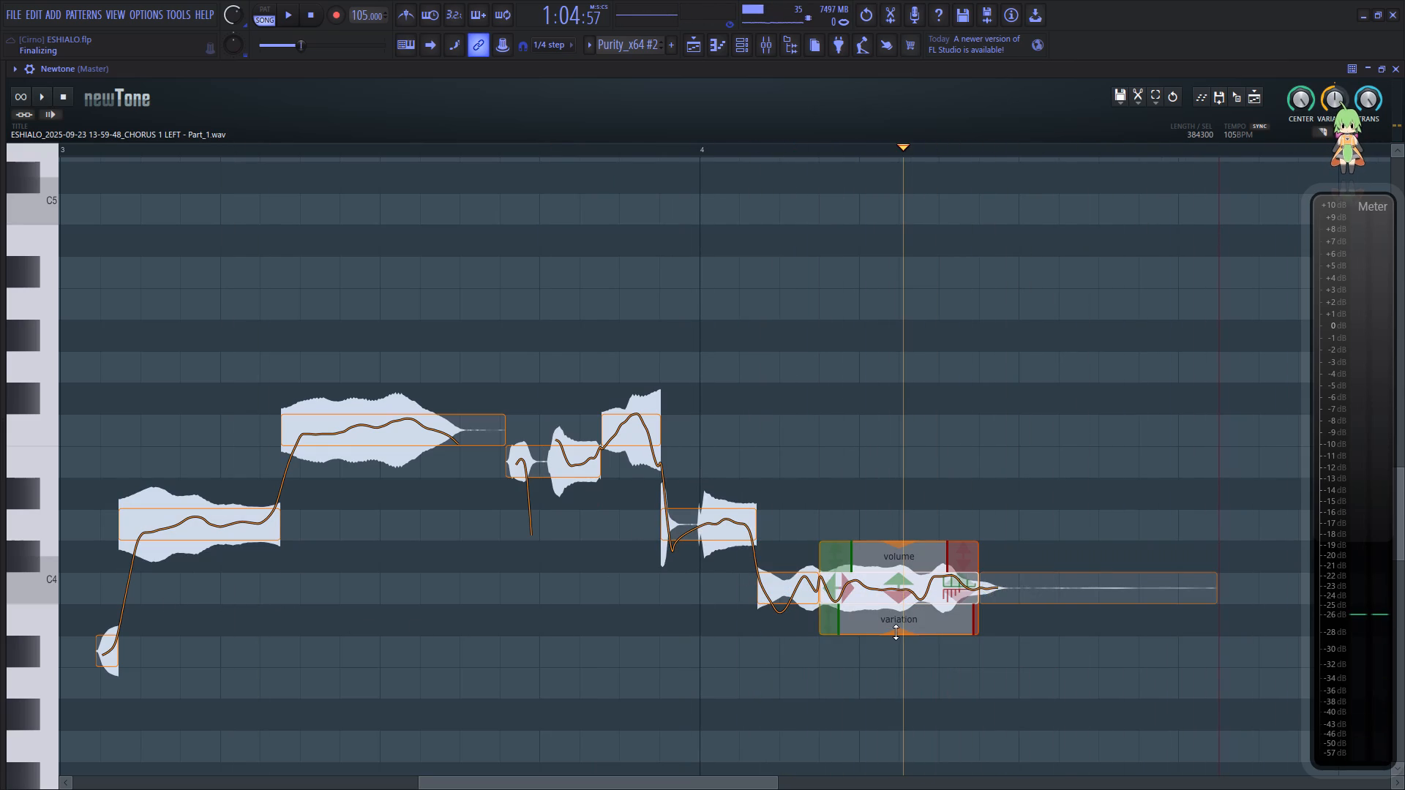
drag(896, 632, 899, 565)
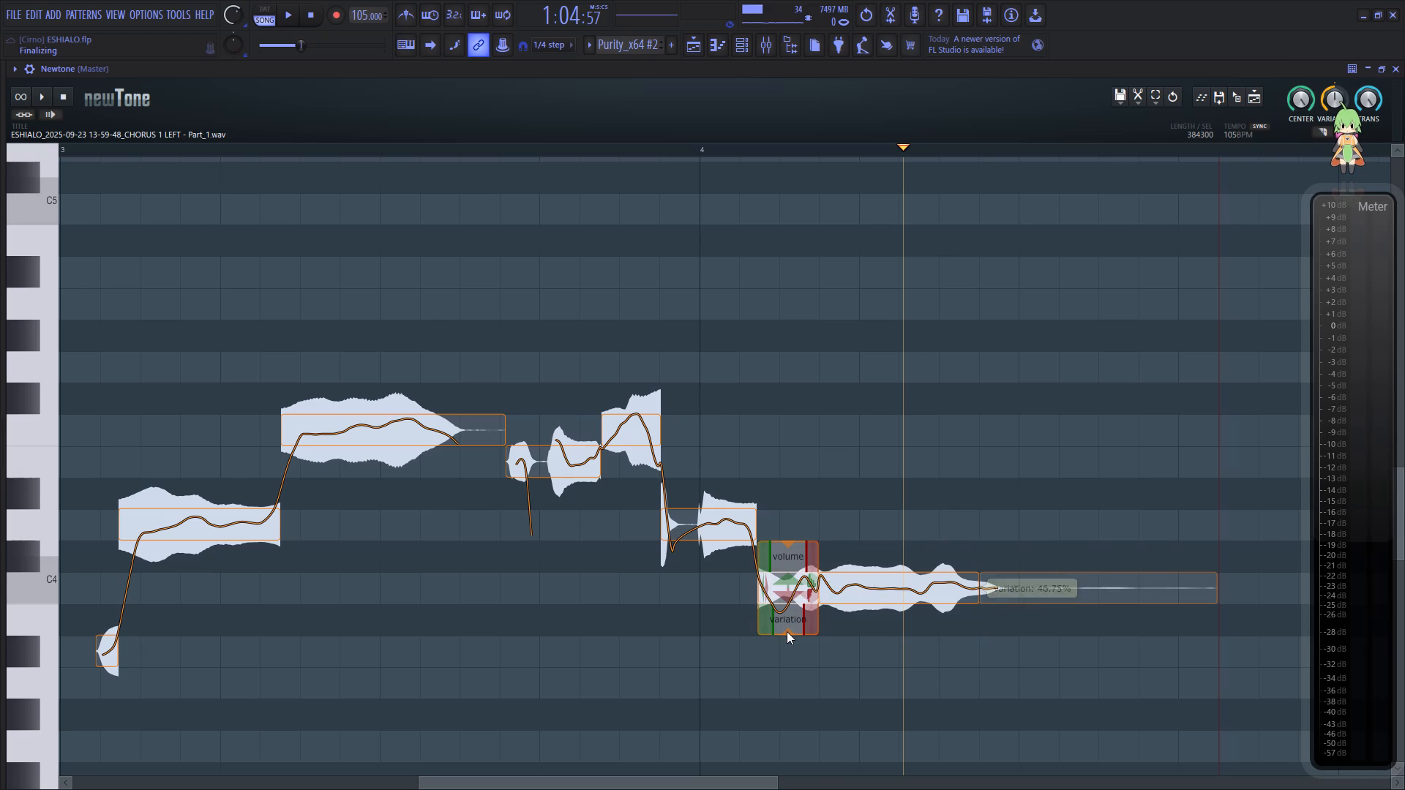
drag(788, 633, 792, 553)
click(304, 541)
key(space)
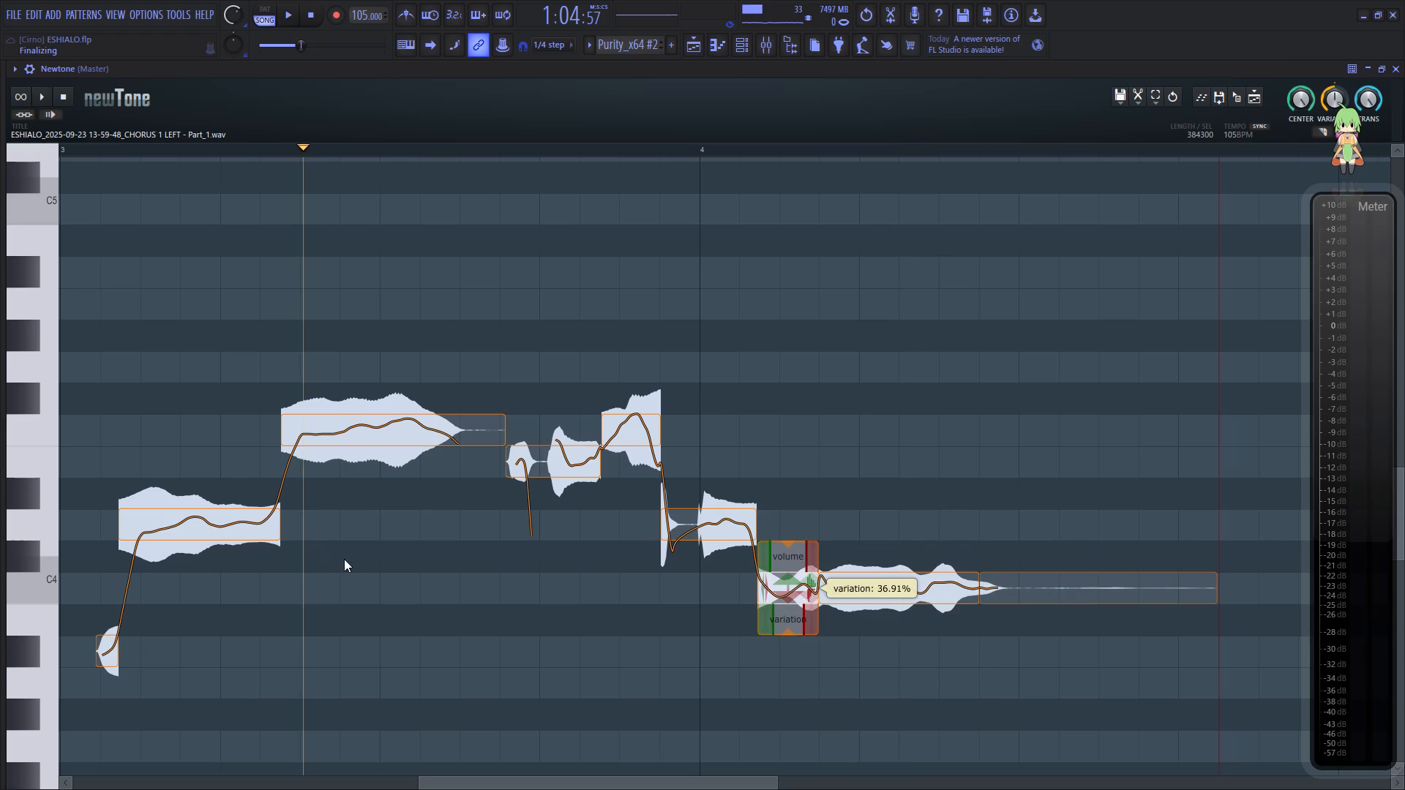
drag(572, 785, 595, 785)
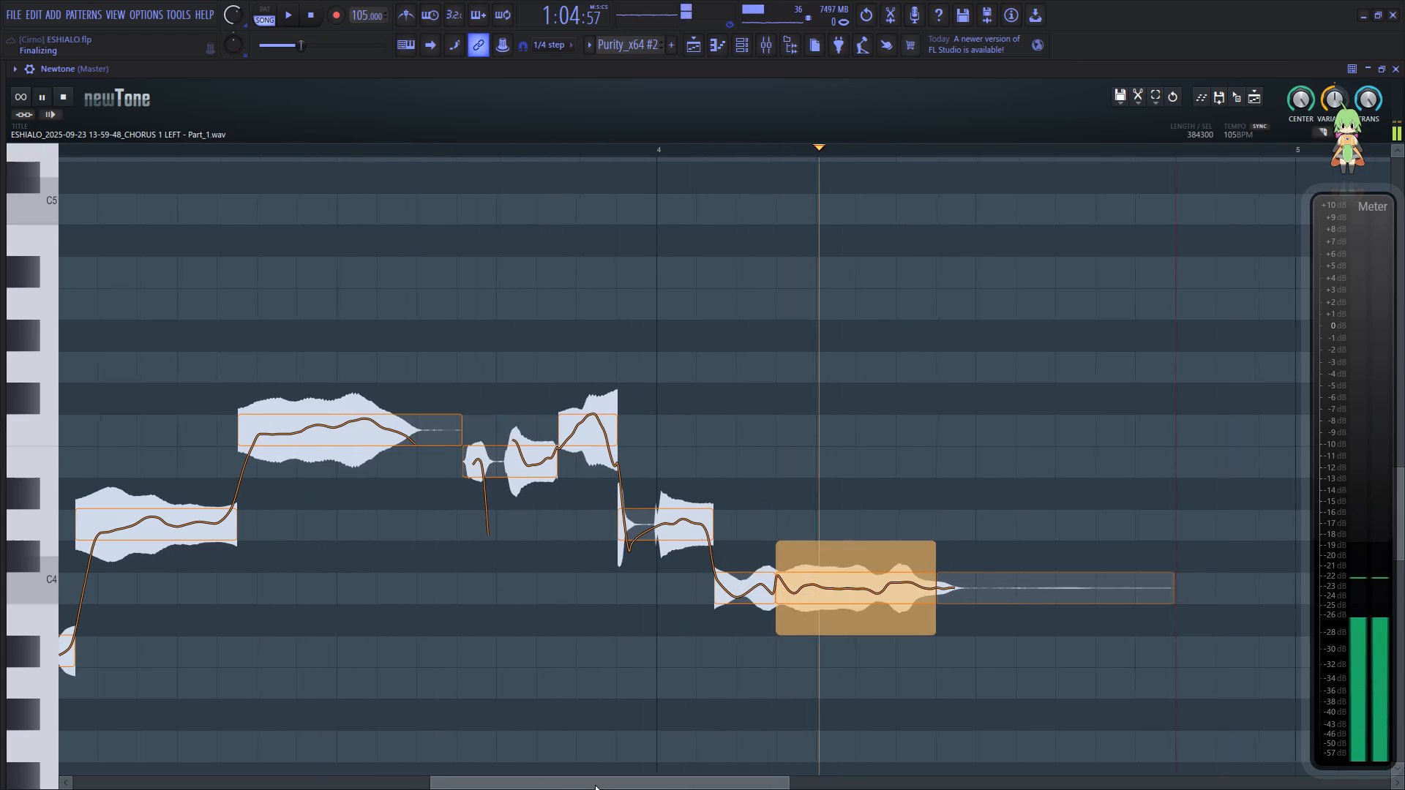
drag(595, 785, 506, 781)
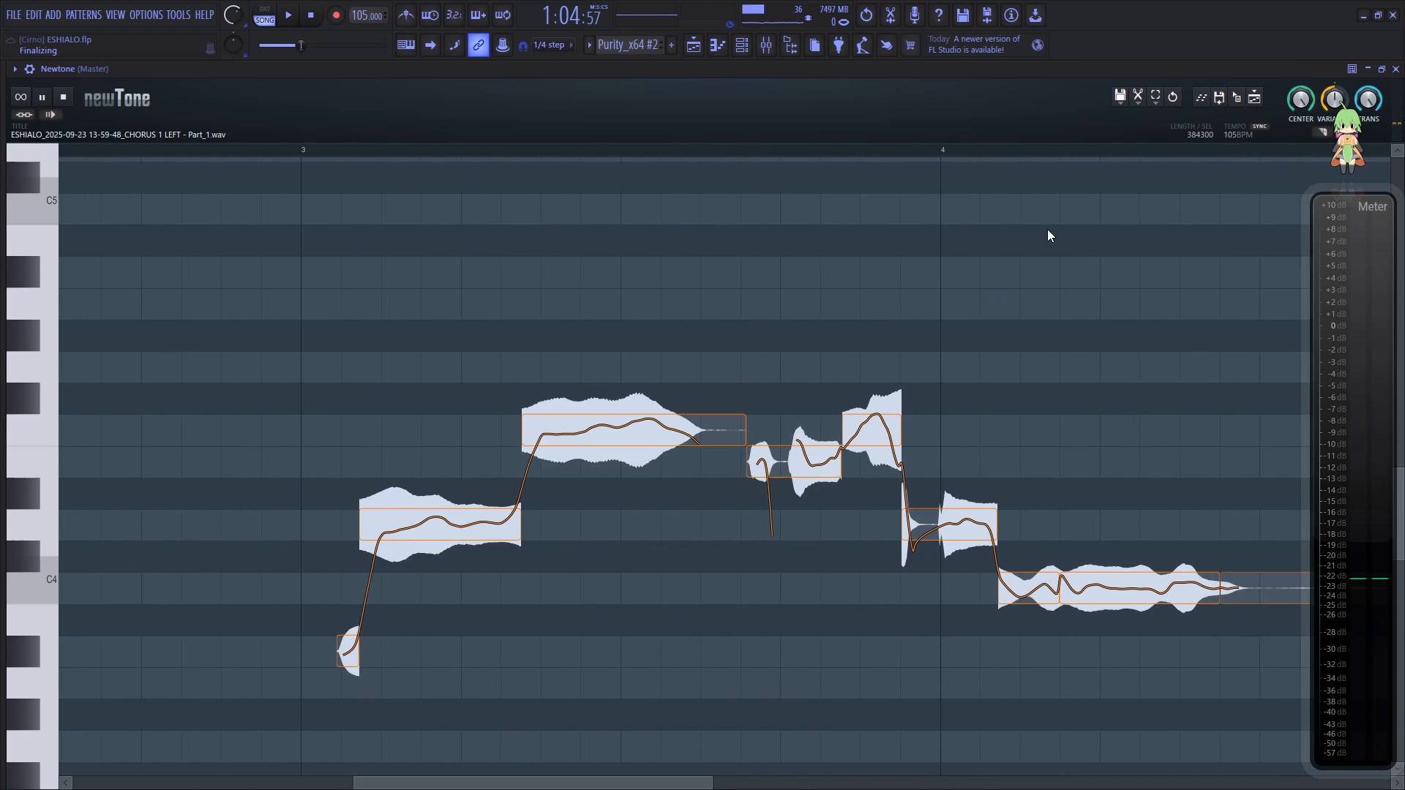
key(space)
key(space)
key(space)
Place the pitch-corrected audio in the playlist on the INSTRUMENTAL track near bar 30 and close Newtone.
drag(1237, 95, 823, 392)
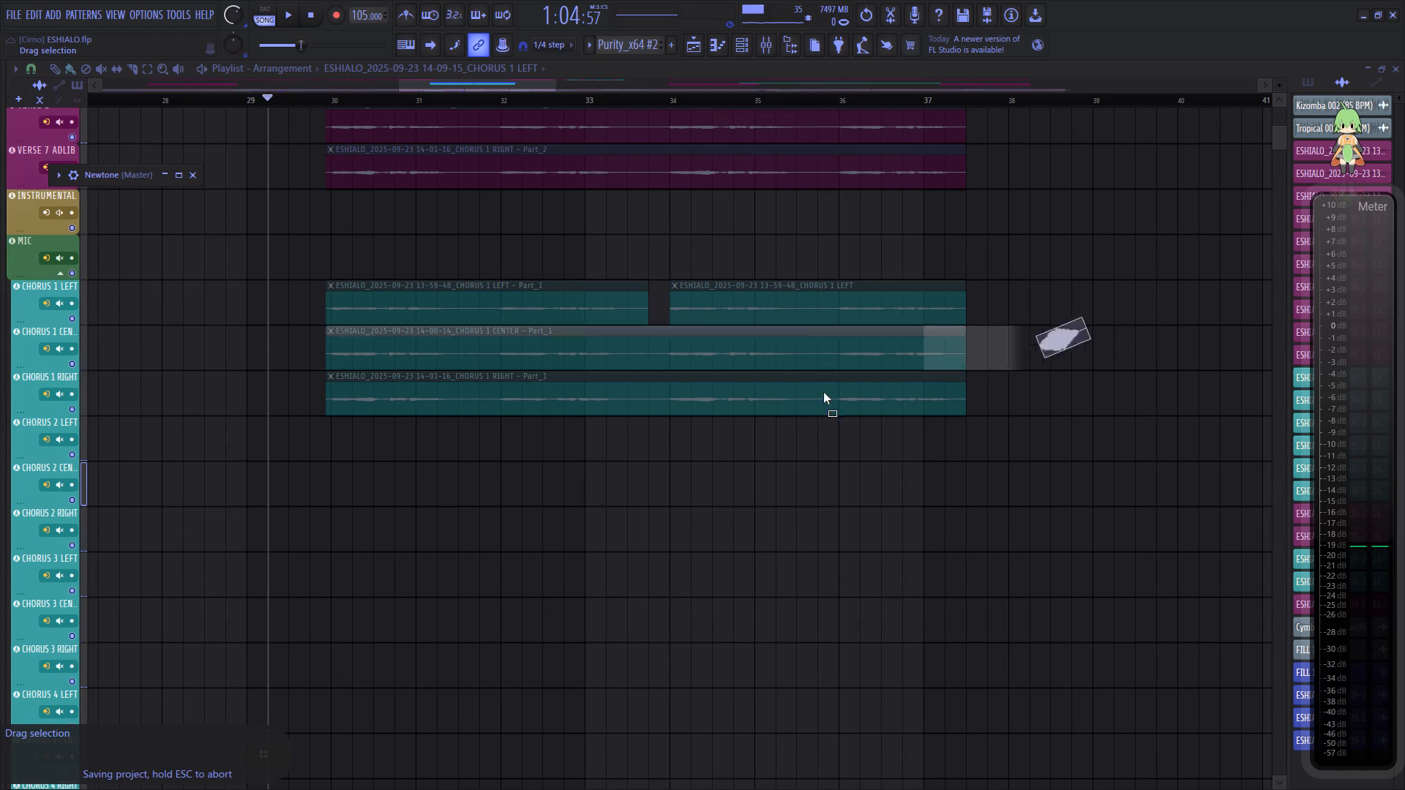
drag(823, 392, 333, 221)
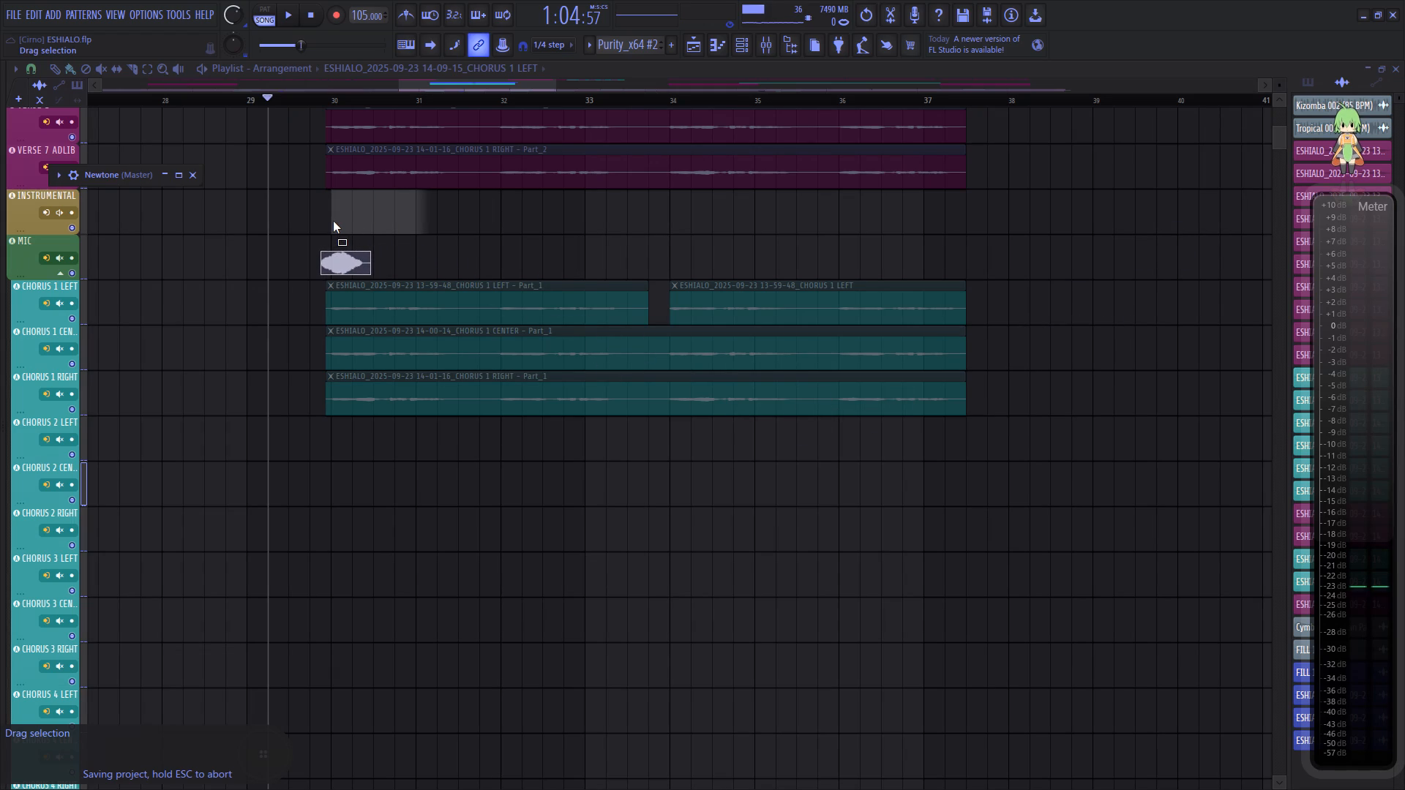
drag(333, 221, 326, 231)
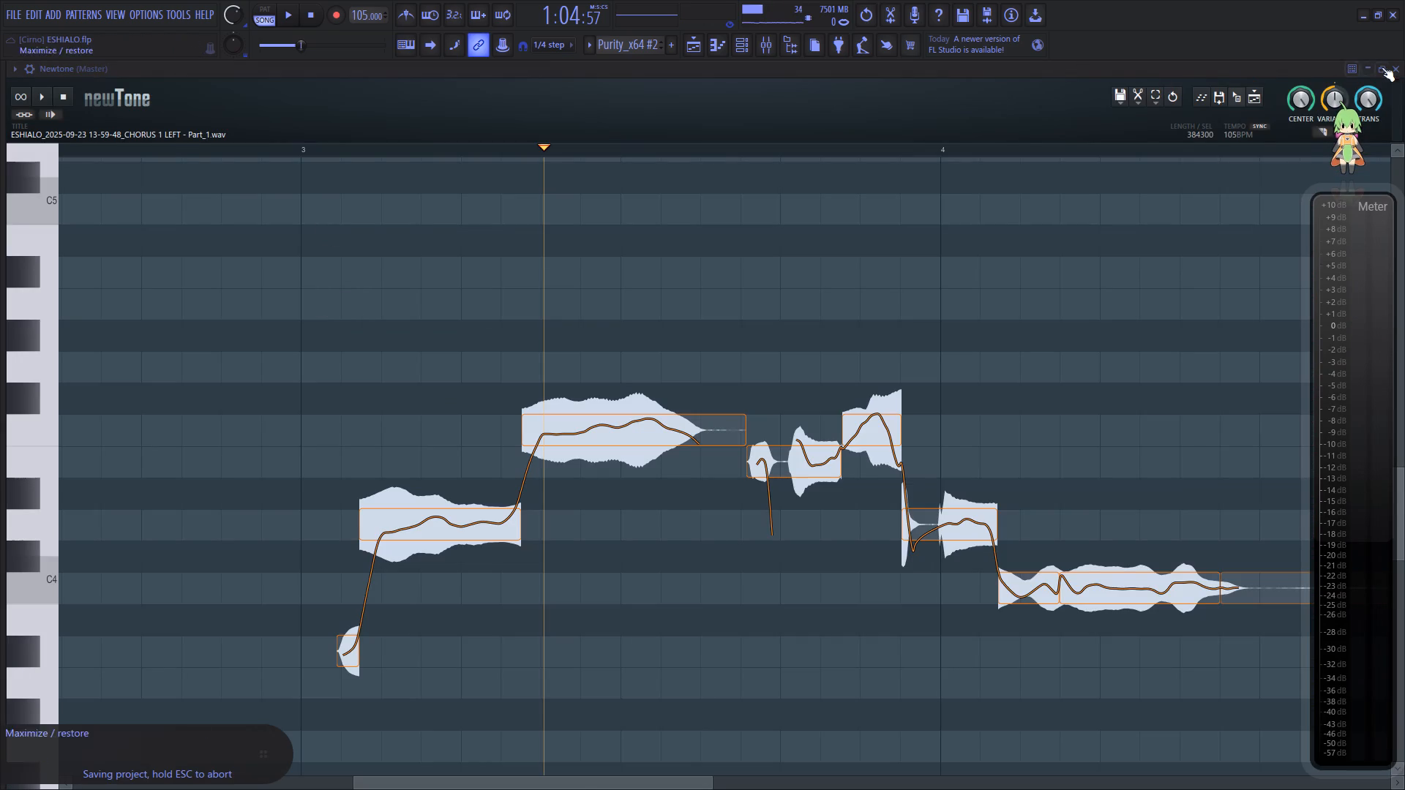
click(1398, 67)
Set the playlist snap to 1/4 beat and align the corrected clip's start on the INSTRUMENTAL track with the CHORUS 1 LEFT clip.
scroll(765, 281, up, 5)
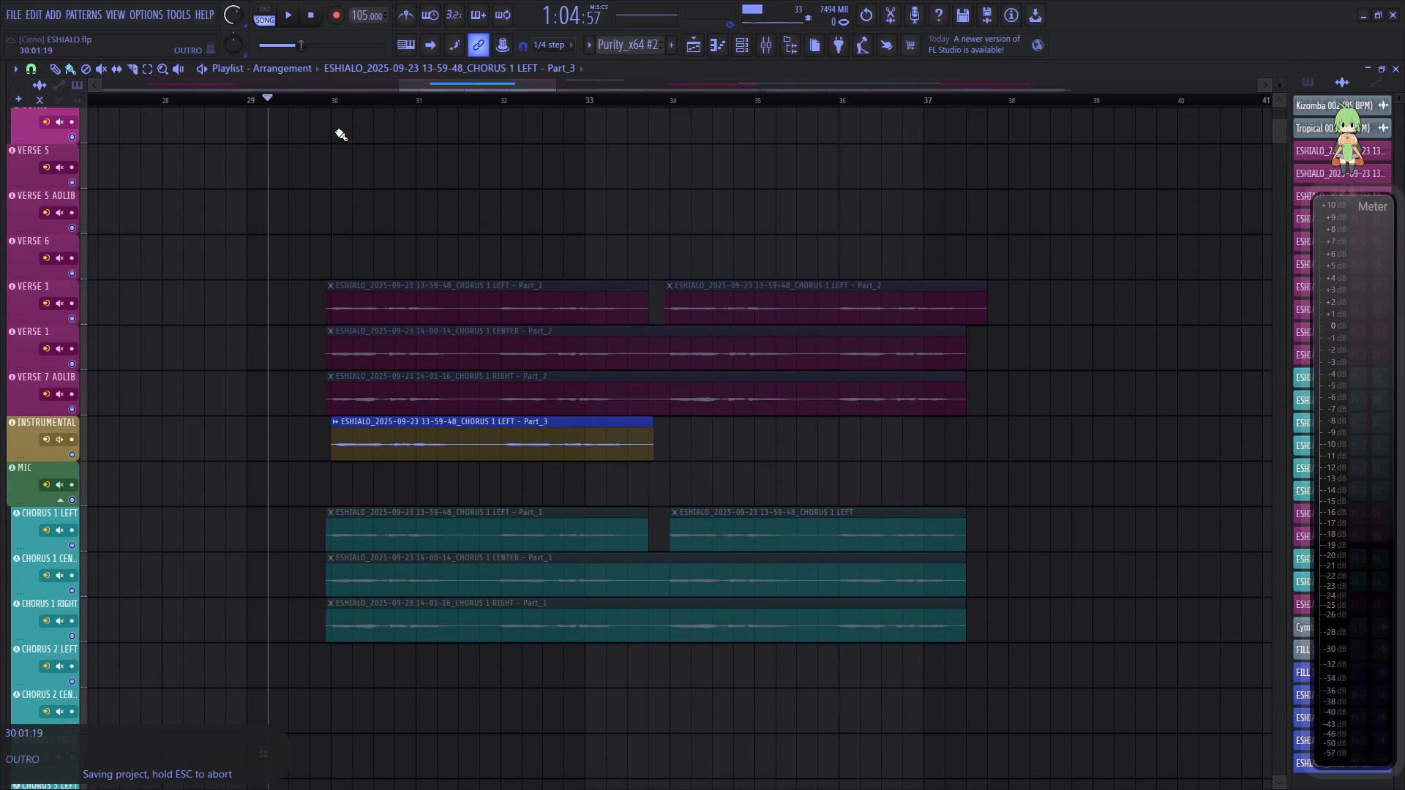
scroll(320, 99, up, 12)
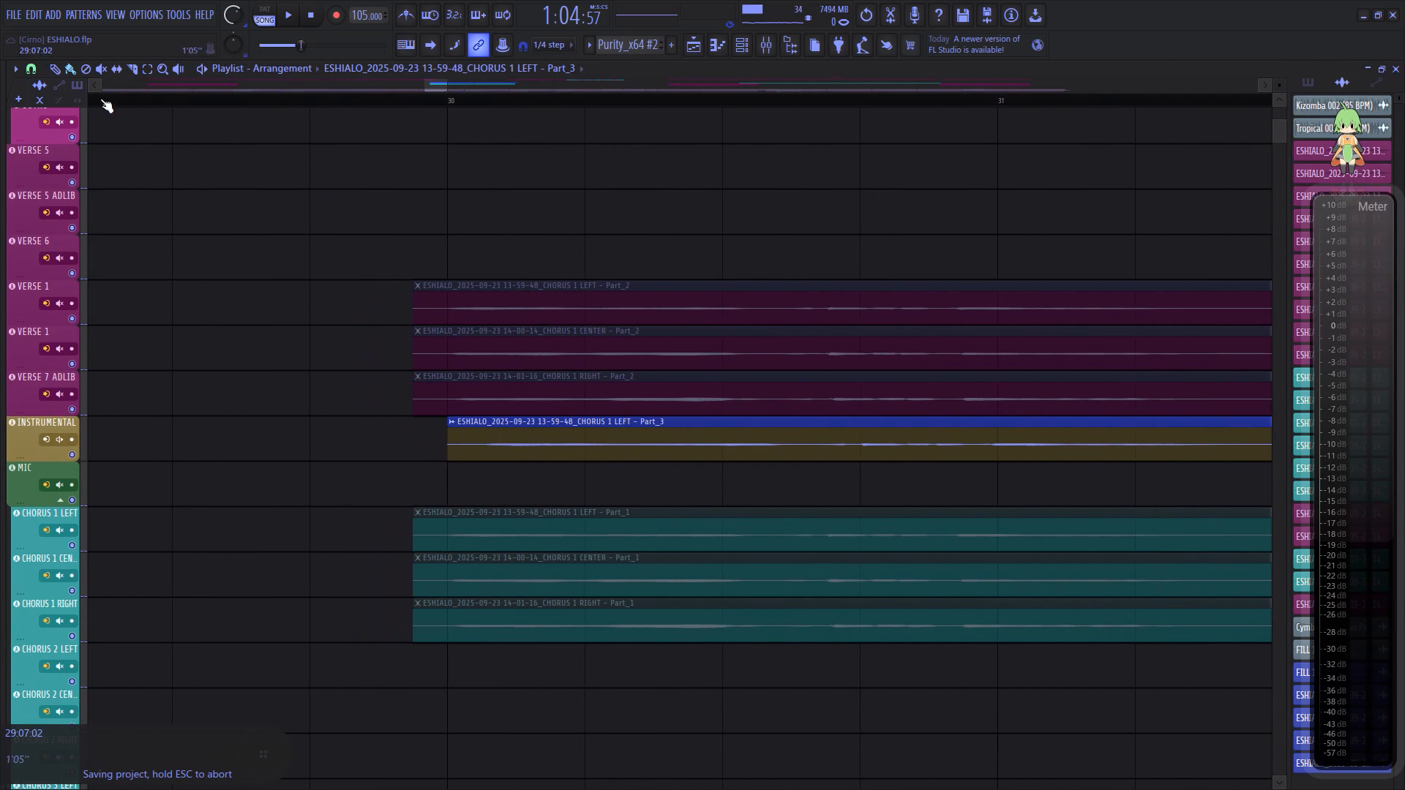
click(28, 64)
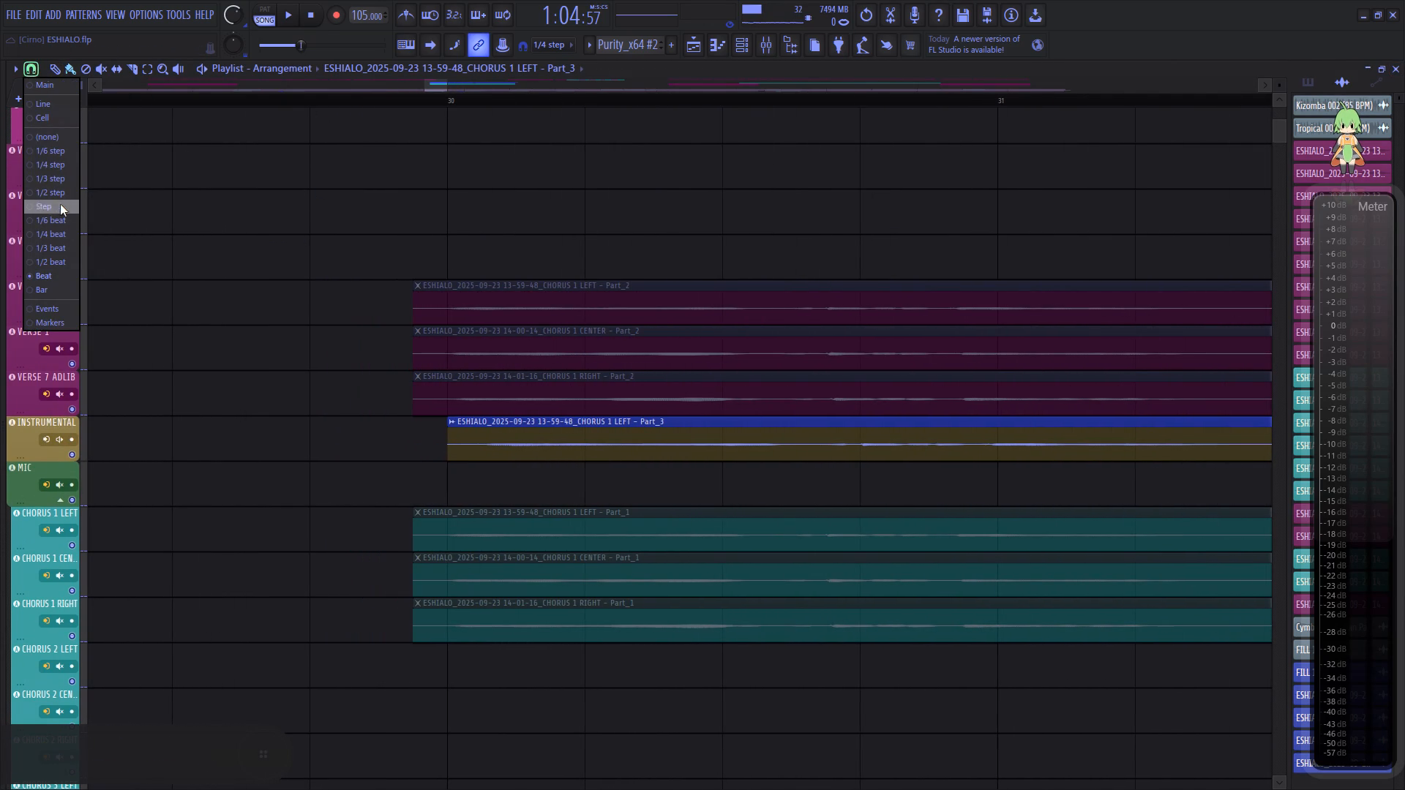
click(64, 162)
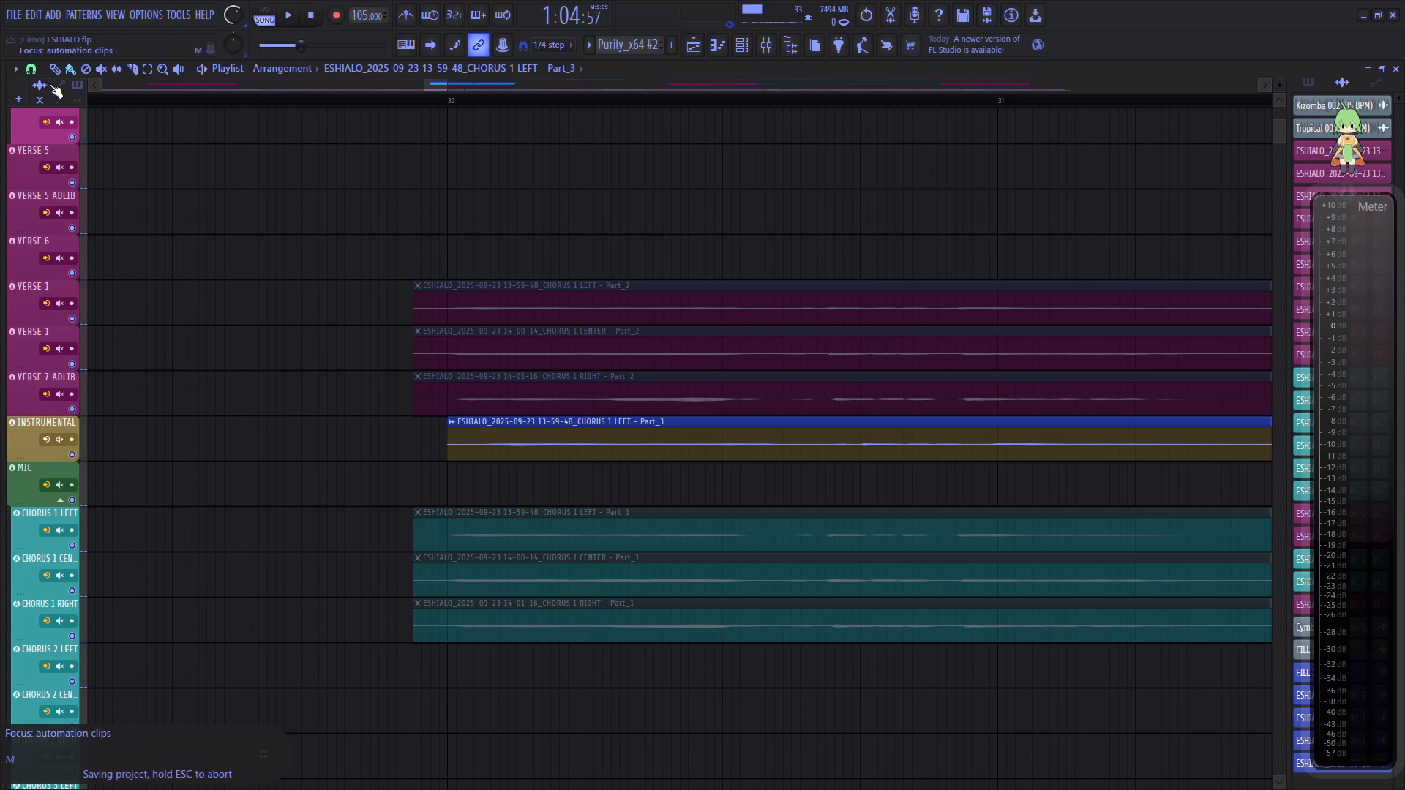
click(34, 69)
click(60, 236)
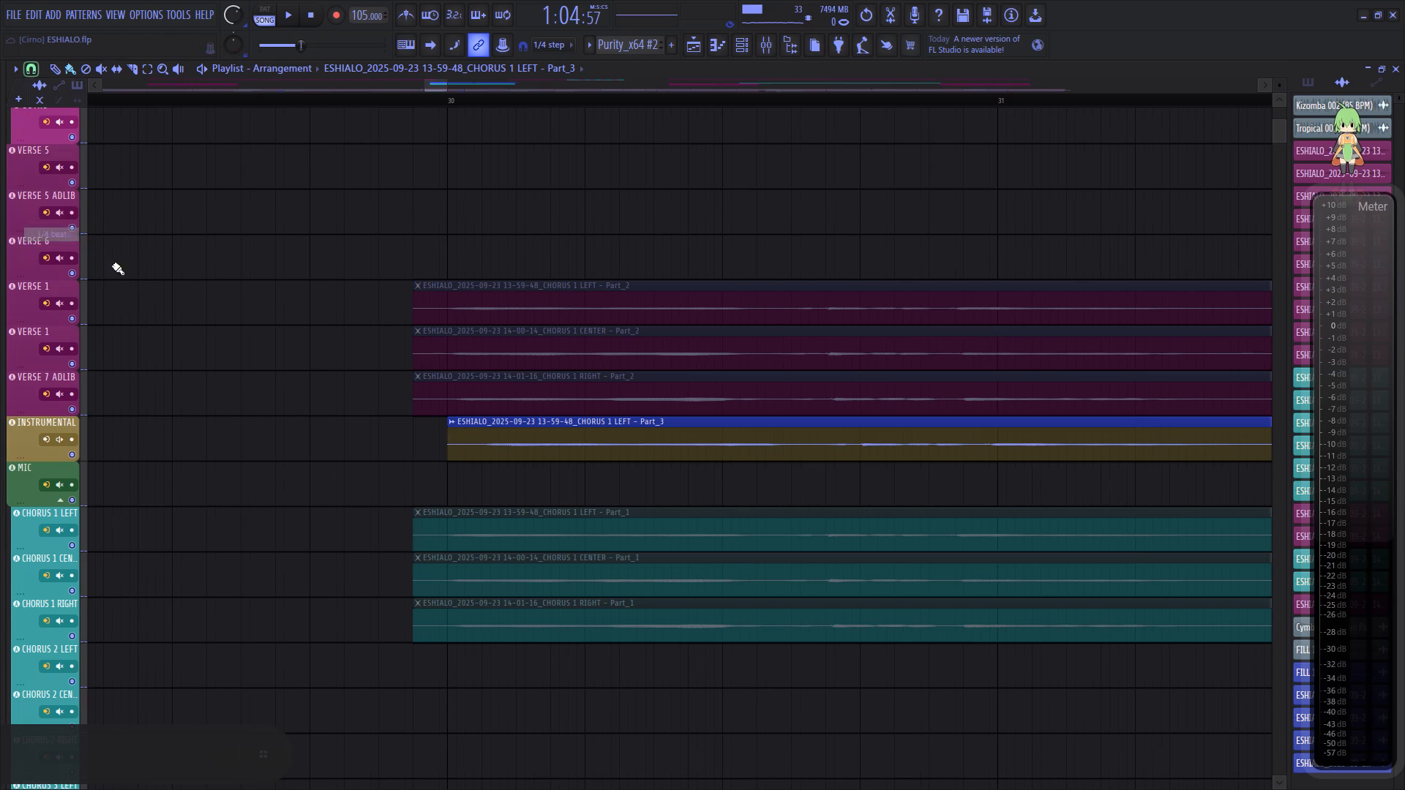
drag(512, 445, 484, 446)
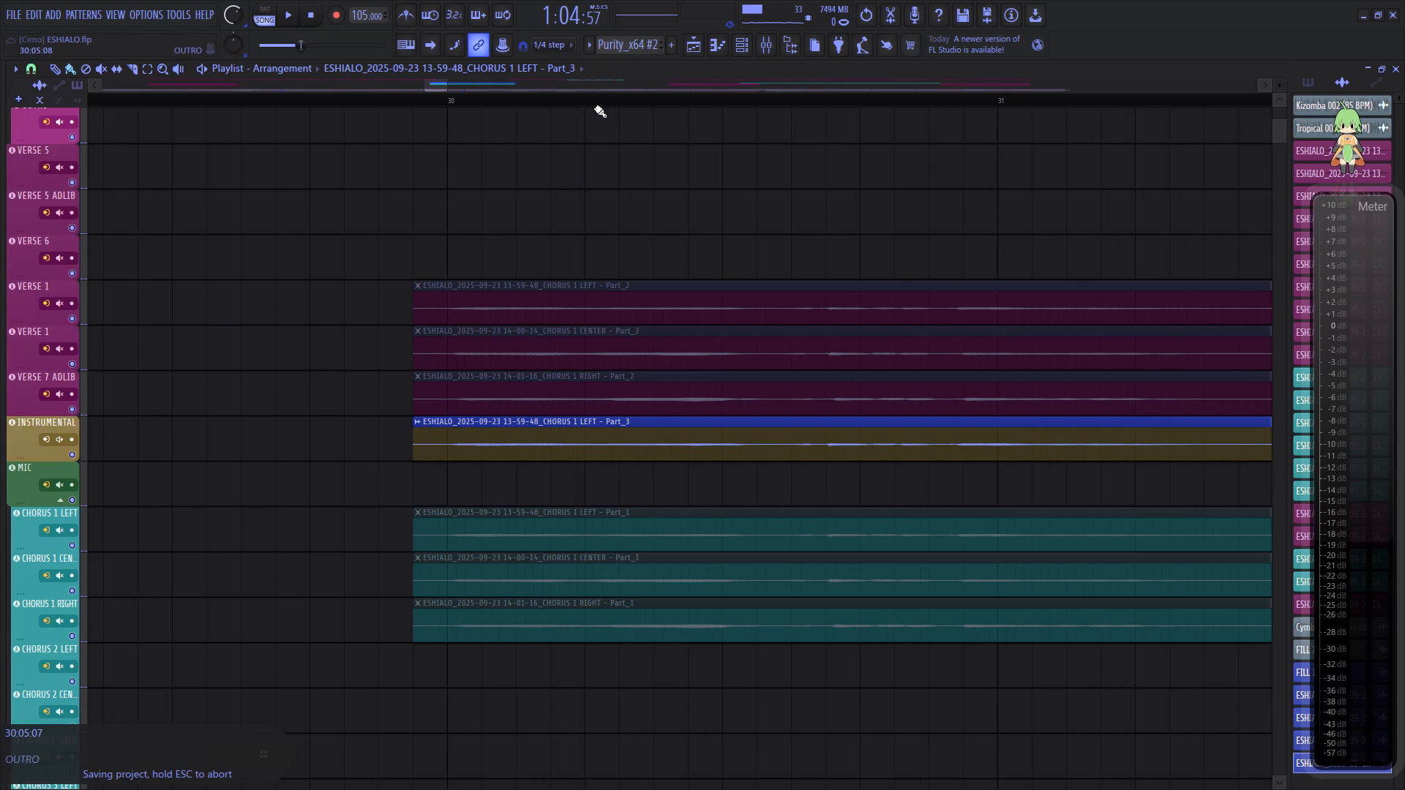
Move the muted CHORUS 1 LEFT Part_2 clip near bar 30 from VERSE 1 to the VERSE 5 ADLIB track without making it unique.
scroll(587, 99, down, 12)
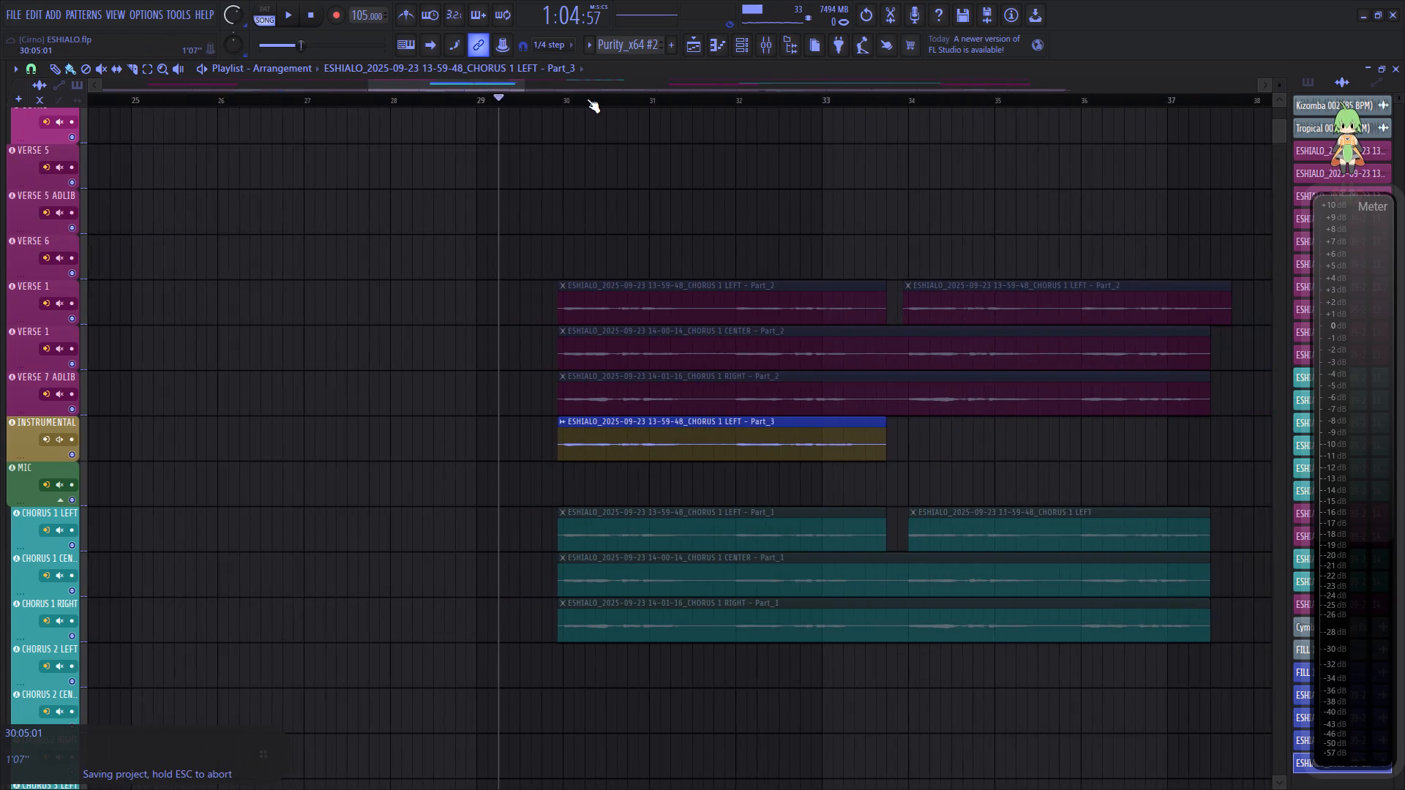
scroll(587, 99, down, 3)
scroll(587, 99, up, 3)
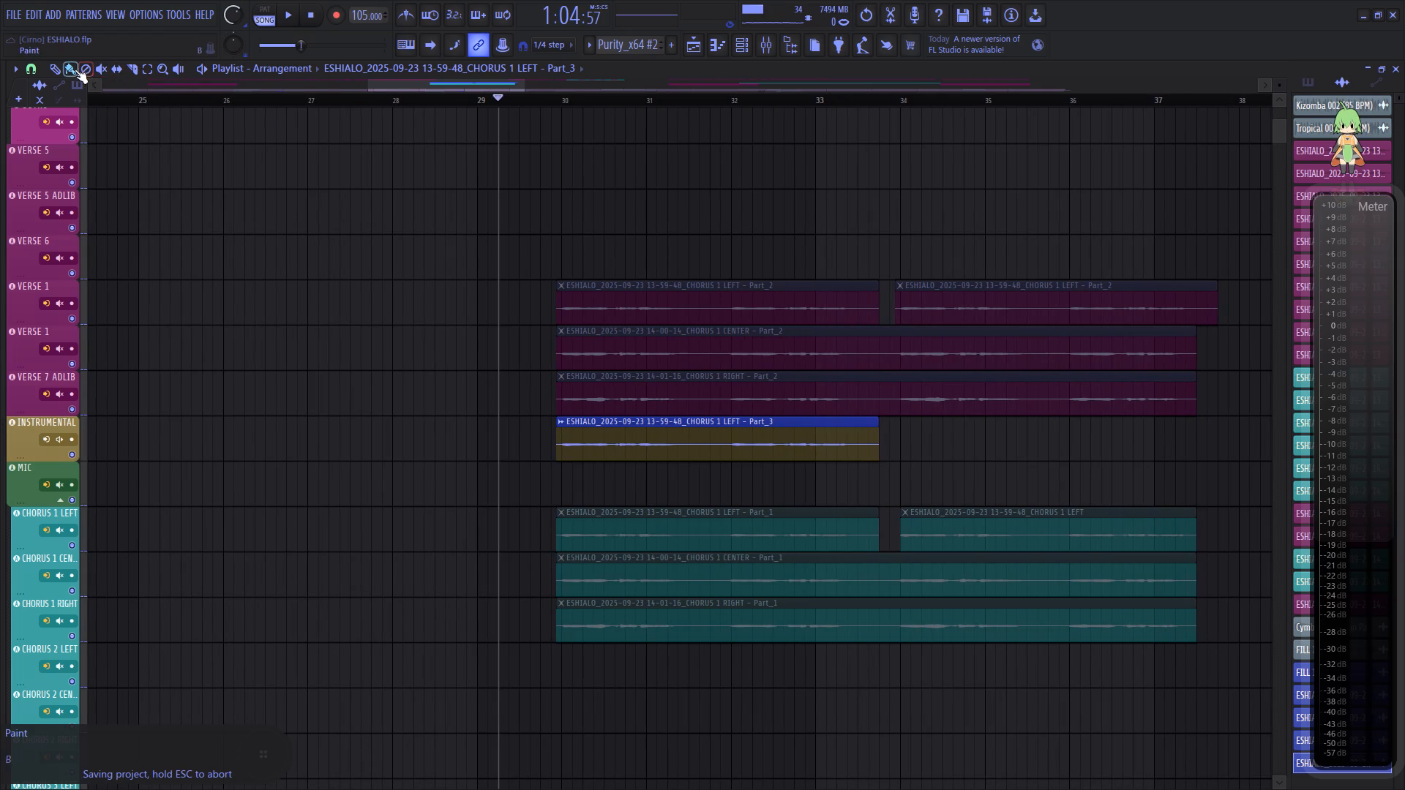
drag(660, 312, 660, 279)
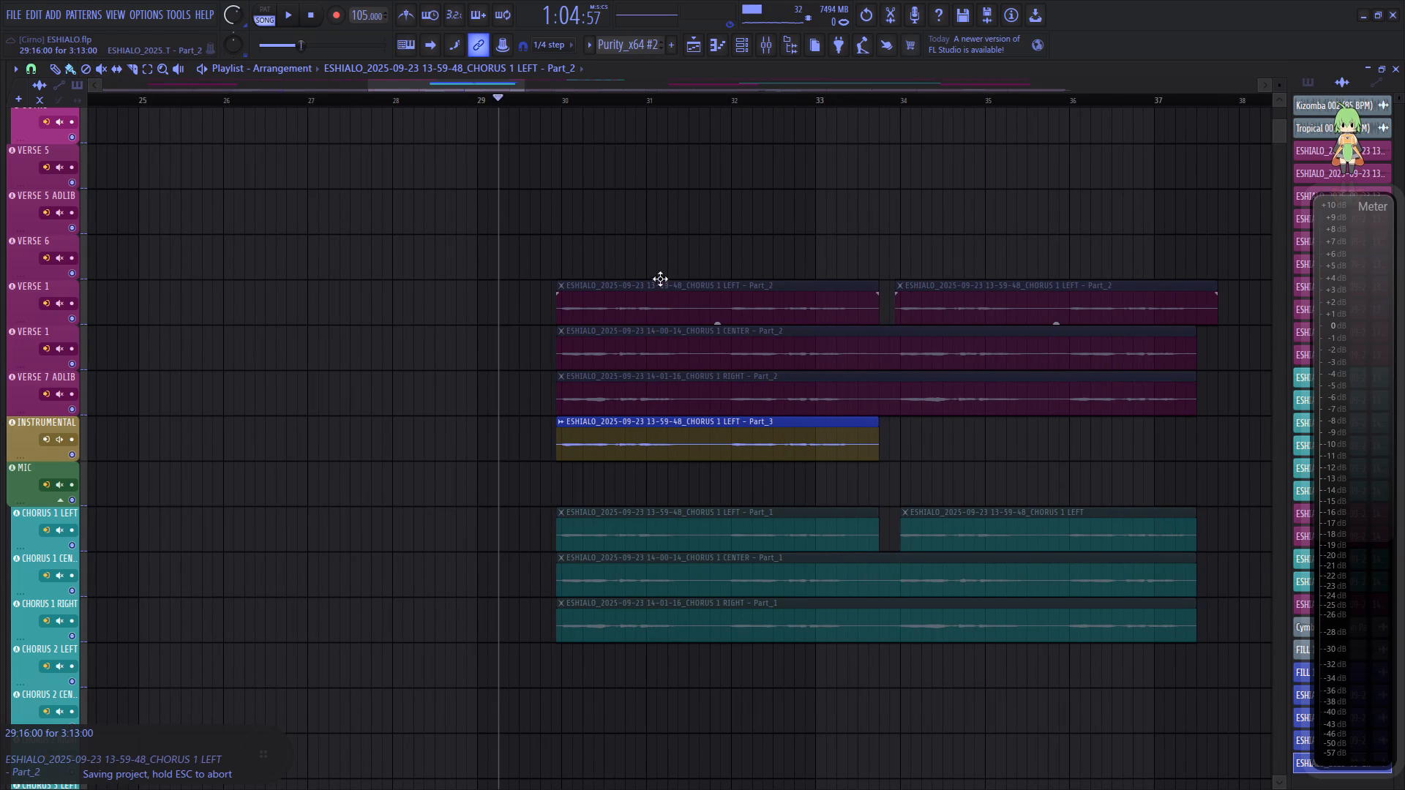
drag(660, 279, 659, 213)
click(658, 206)
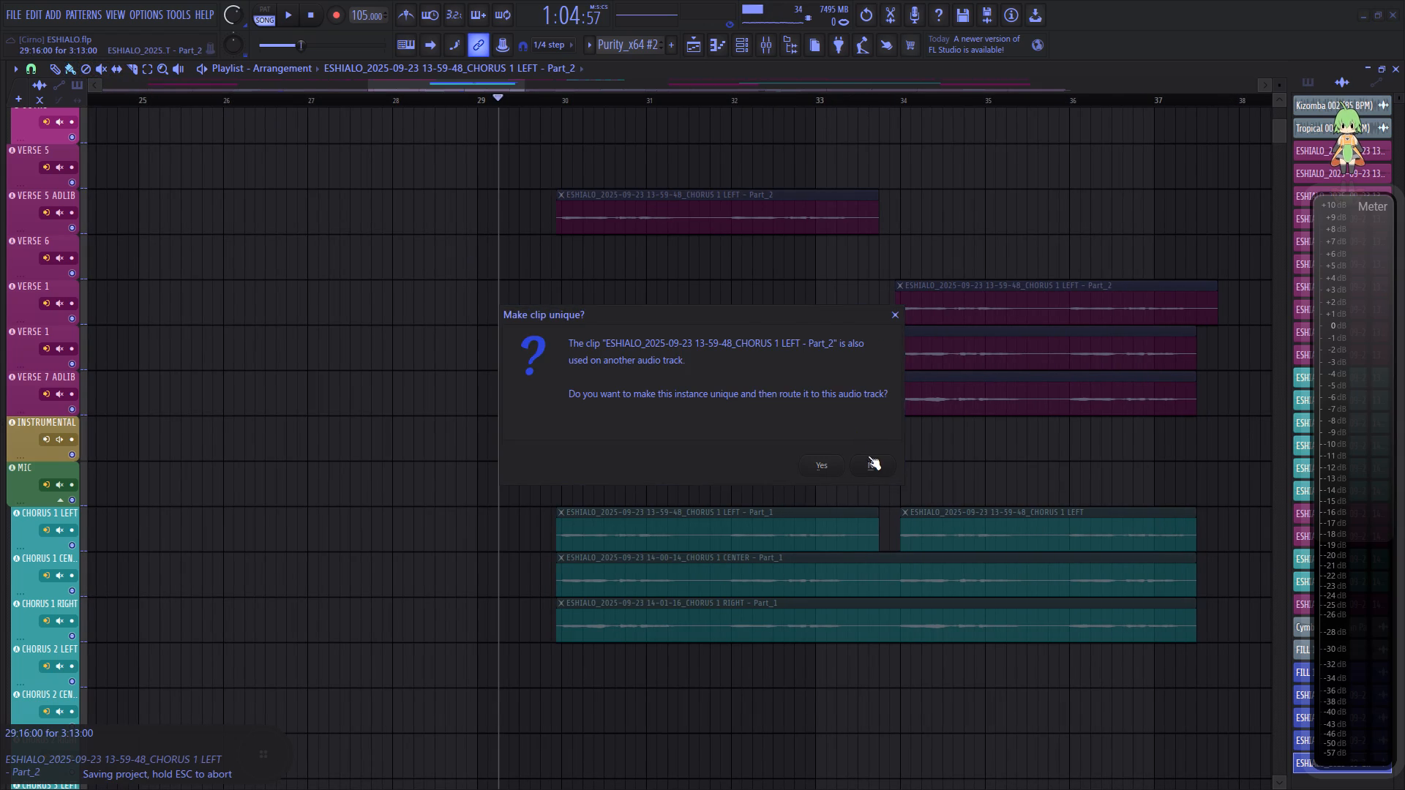
click(872, 459)
Move the corrected CHORUS 1 LEFT Part_3 clip from the INSTRUMENTAL track to the free space near bar 30 on VERSE 1.
drag(674, 449, 674, 358)
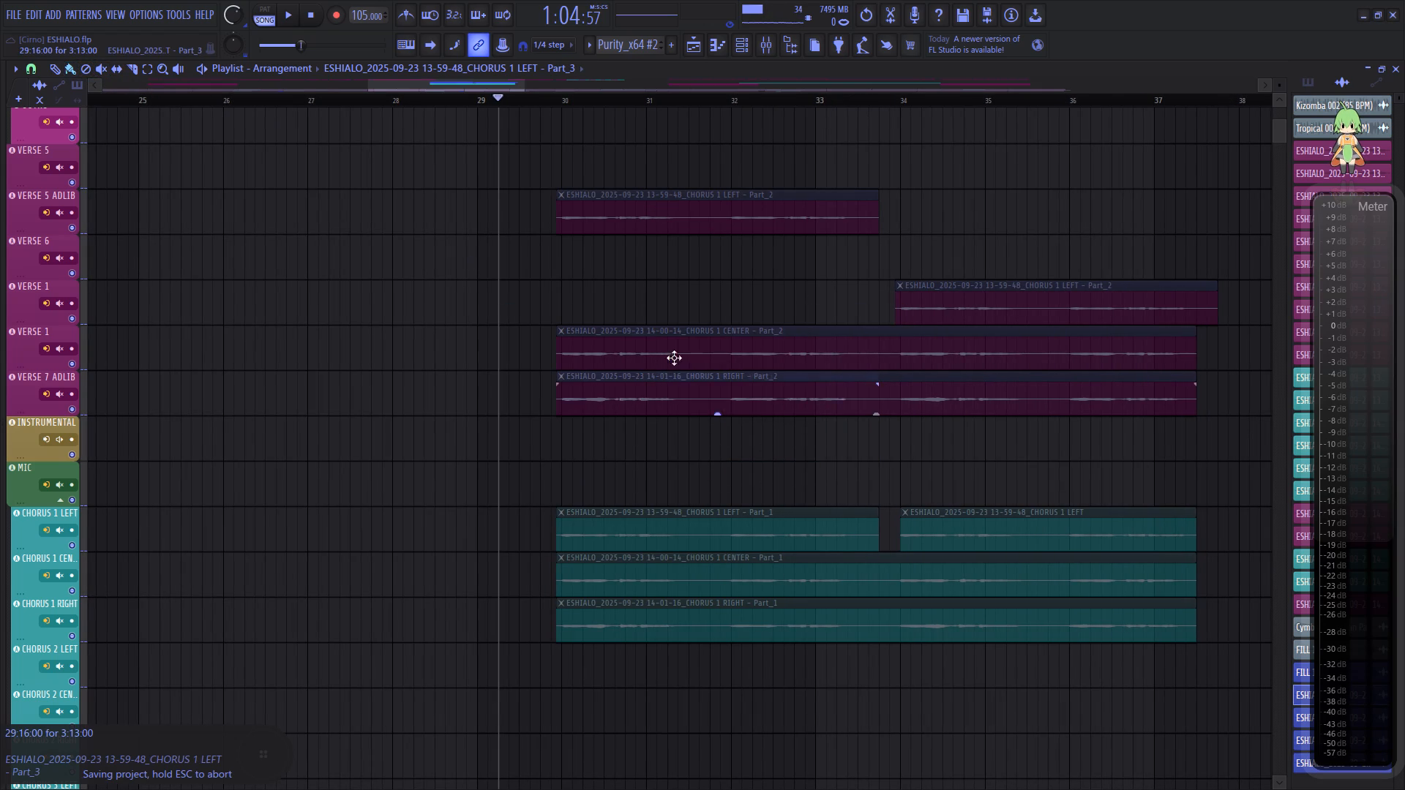
drag(674, 358, 674, 304)
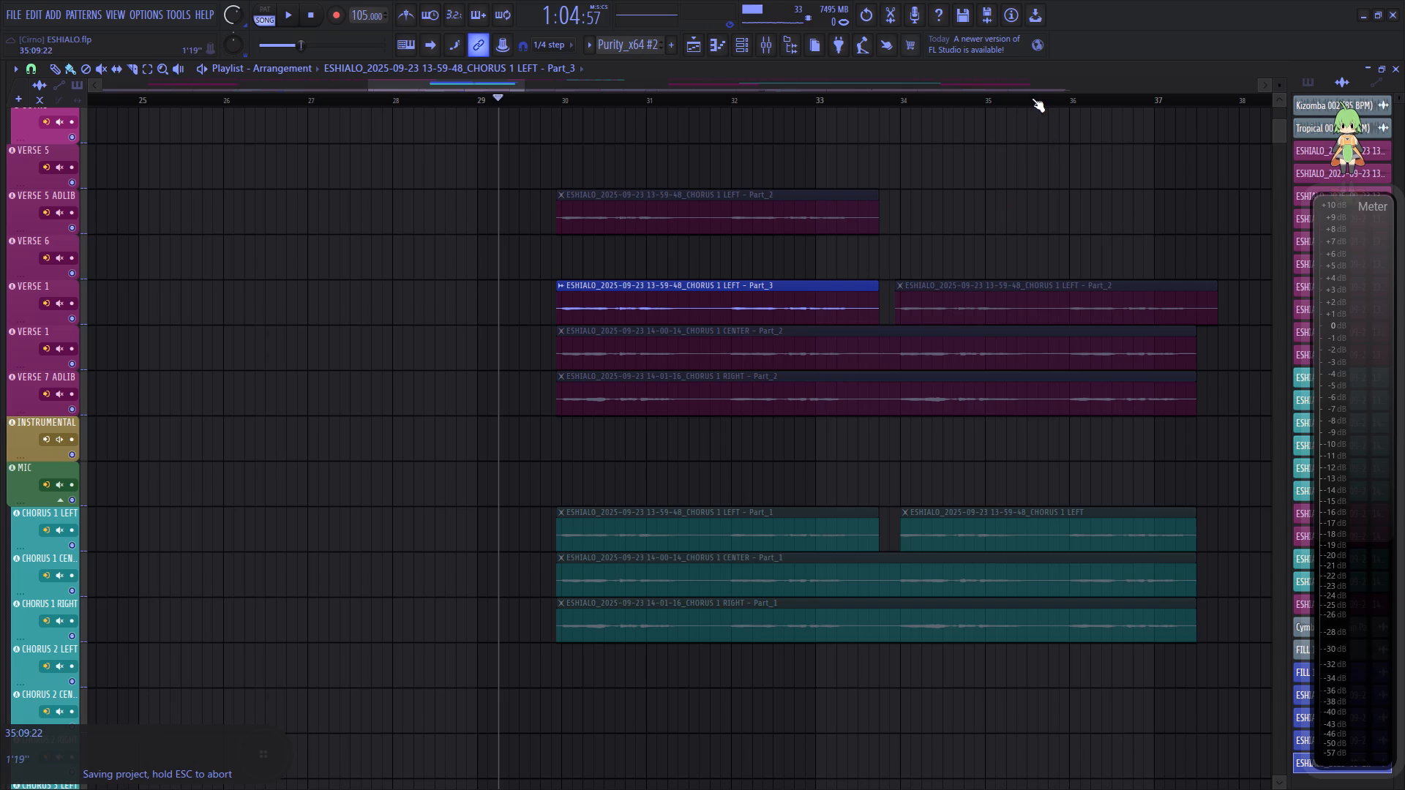
Move the remaining Part_2 clip near bar 34 to VERSE 5 ADLIB and place a copy of the Part_3 clip in its spot on VERSE 1.
scroll(1032, 98, up, 7)
drag(724, 303, 734, 200)
drag(734, 200, 724, 200)
click(542, 293)
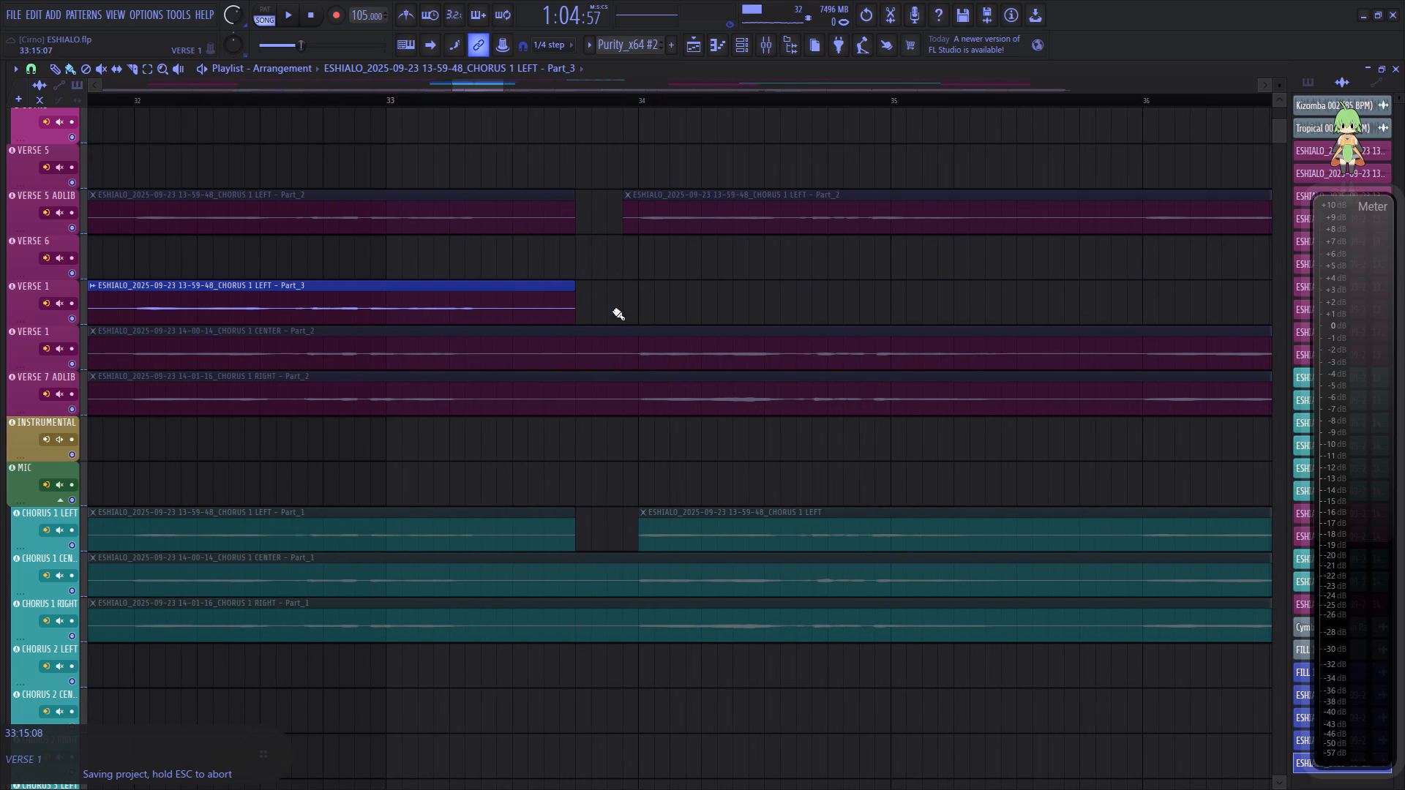
click(619, 304)
Play the arrangement from bar 30 to check how the corrected CHORUS 1 LEFT clip sounds in the mix.
key(space)
scroll(681, 97, down, 10)
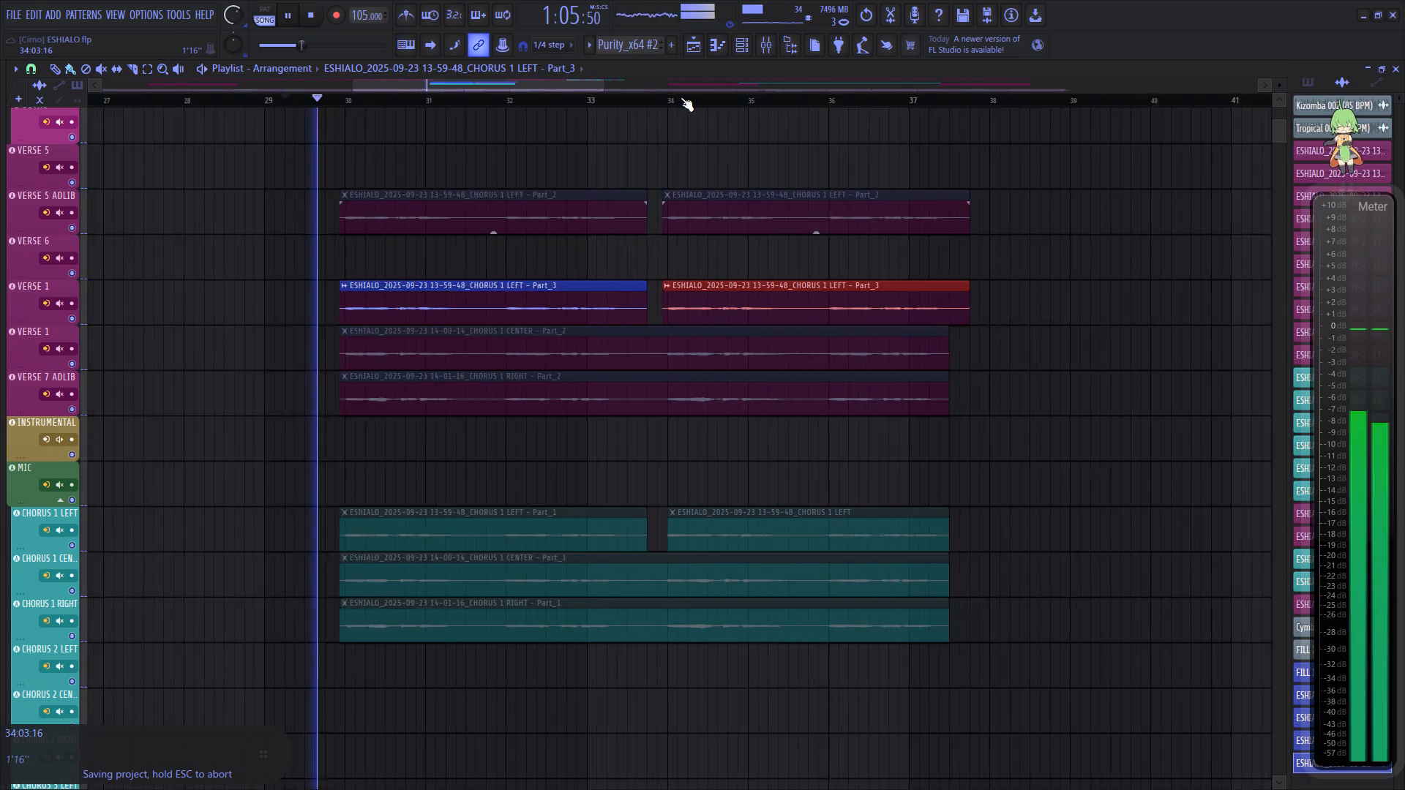
scroll(681, 97, down, 1)
key(space)
key(space)
click(490, 102)
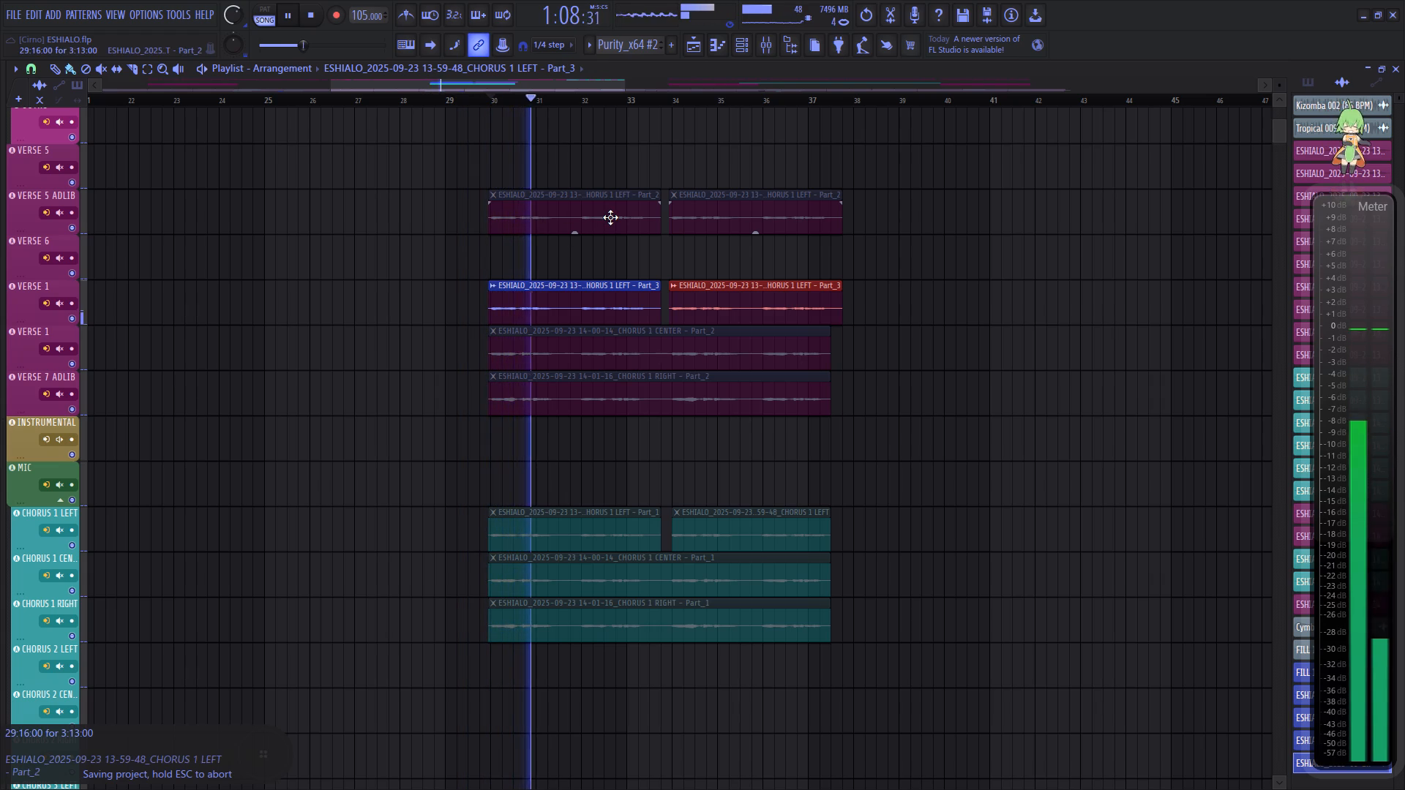
scroll(681, 258, down, 2)
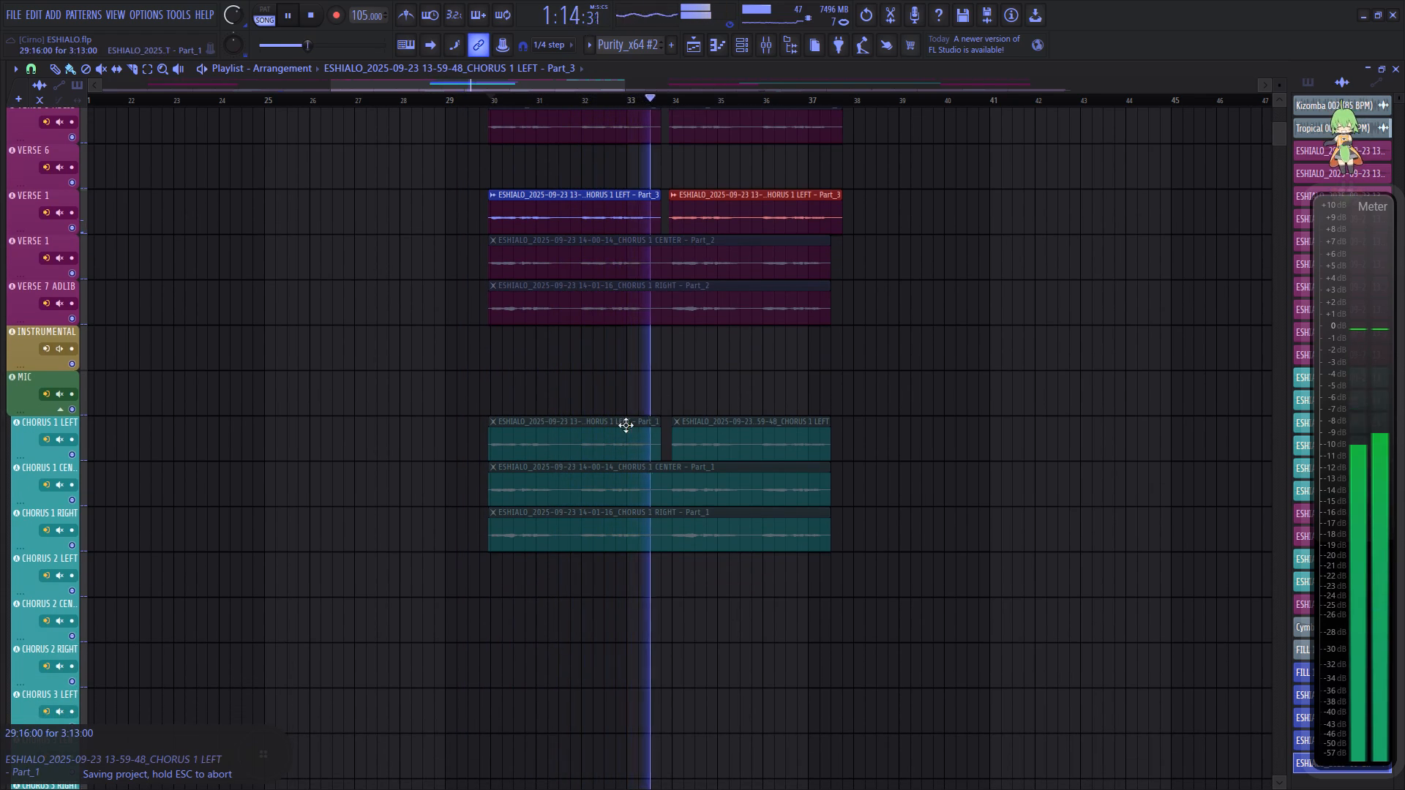
key(space)
Open the CHORUS 1 CENTER Part_1 clip in Newtone for pitch correction and enable snap to scale.
click(492, 463)
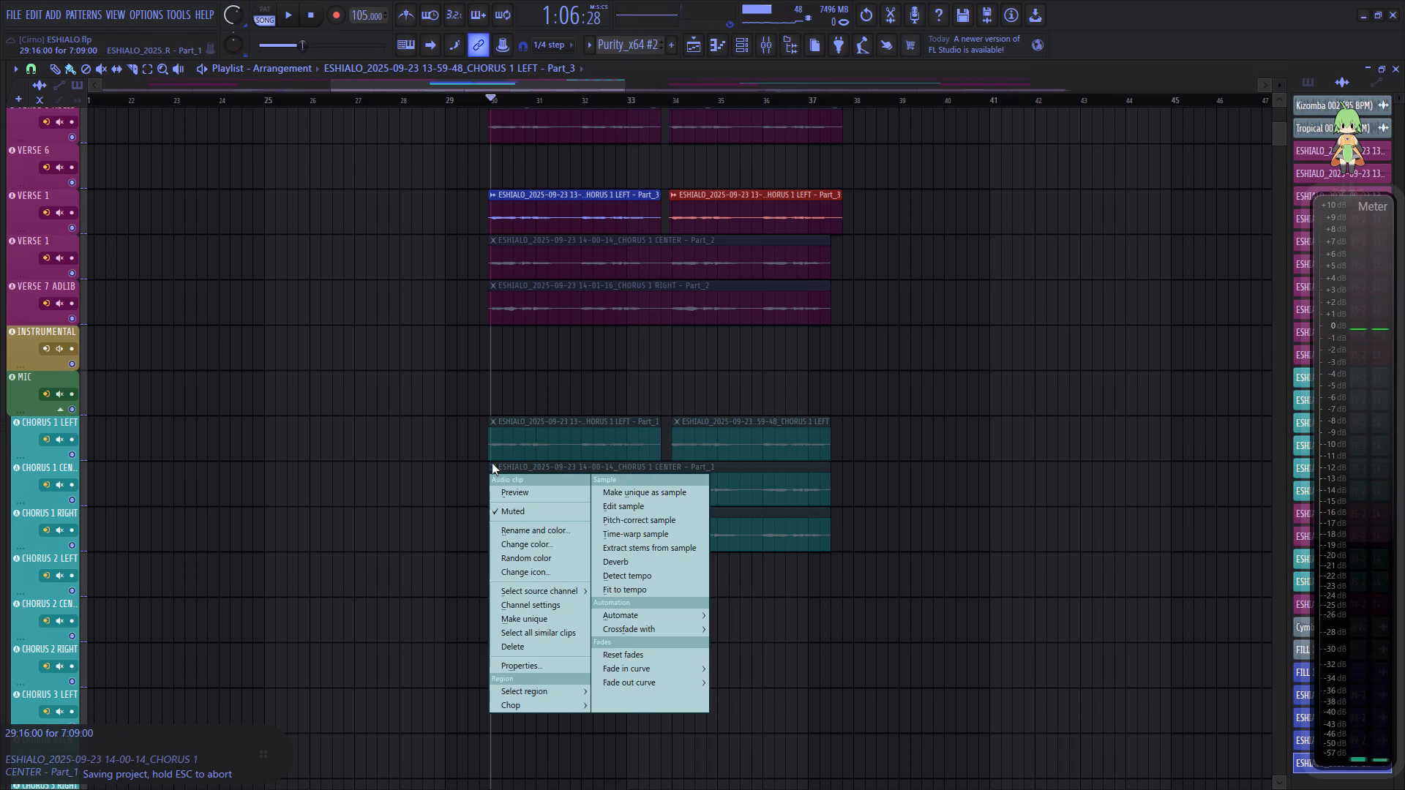
click(639, 526)
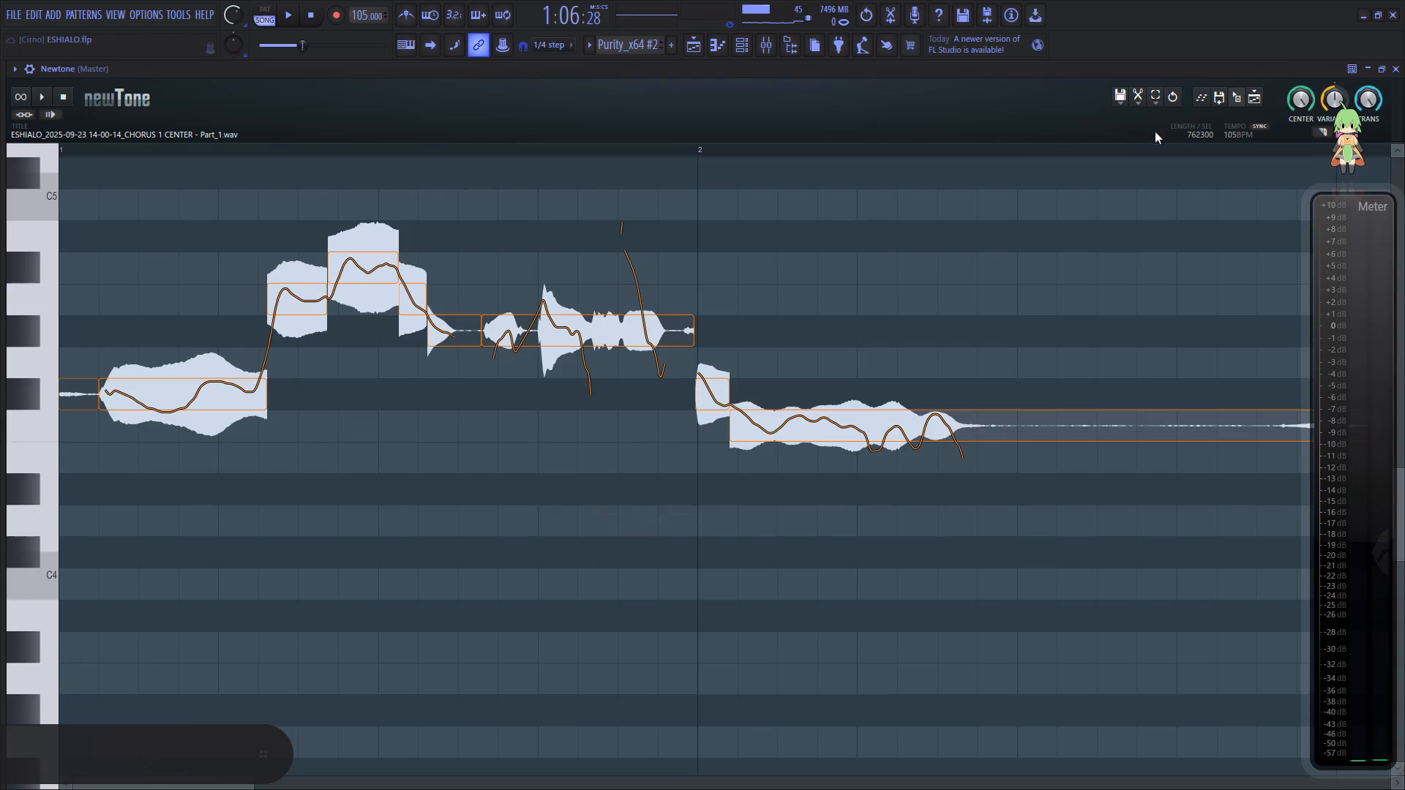
click(1139, 102)
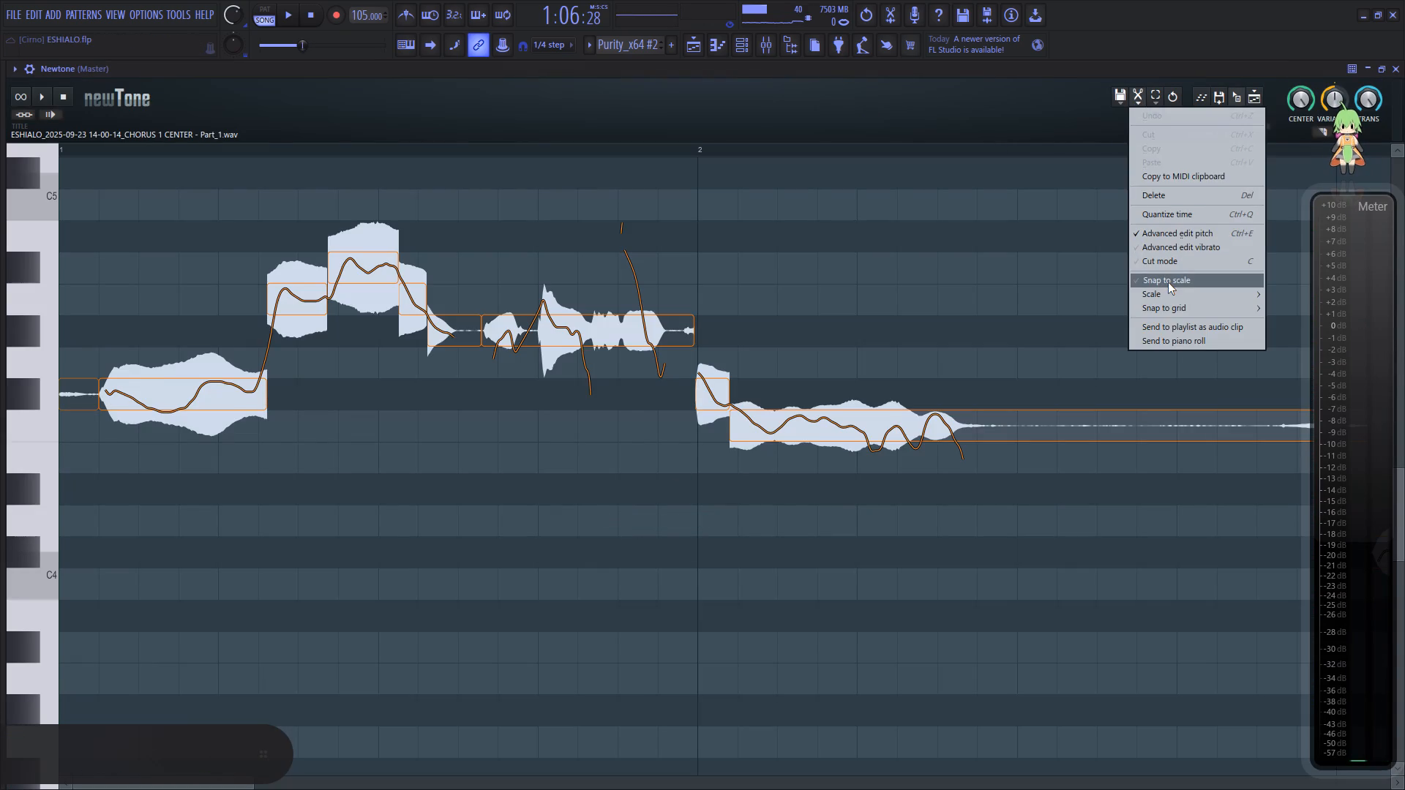
click(1168, 282)
Play the first phrase and lower the A#4 note between bars 1 and 2 one semitone to A4, replaying to check.
click(110, 543)
key(space)
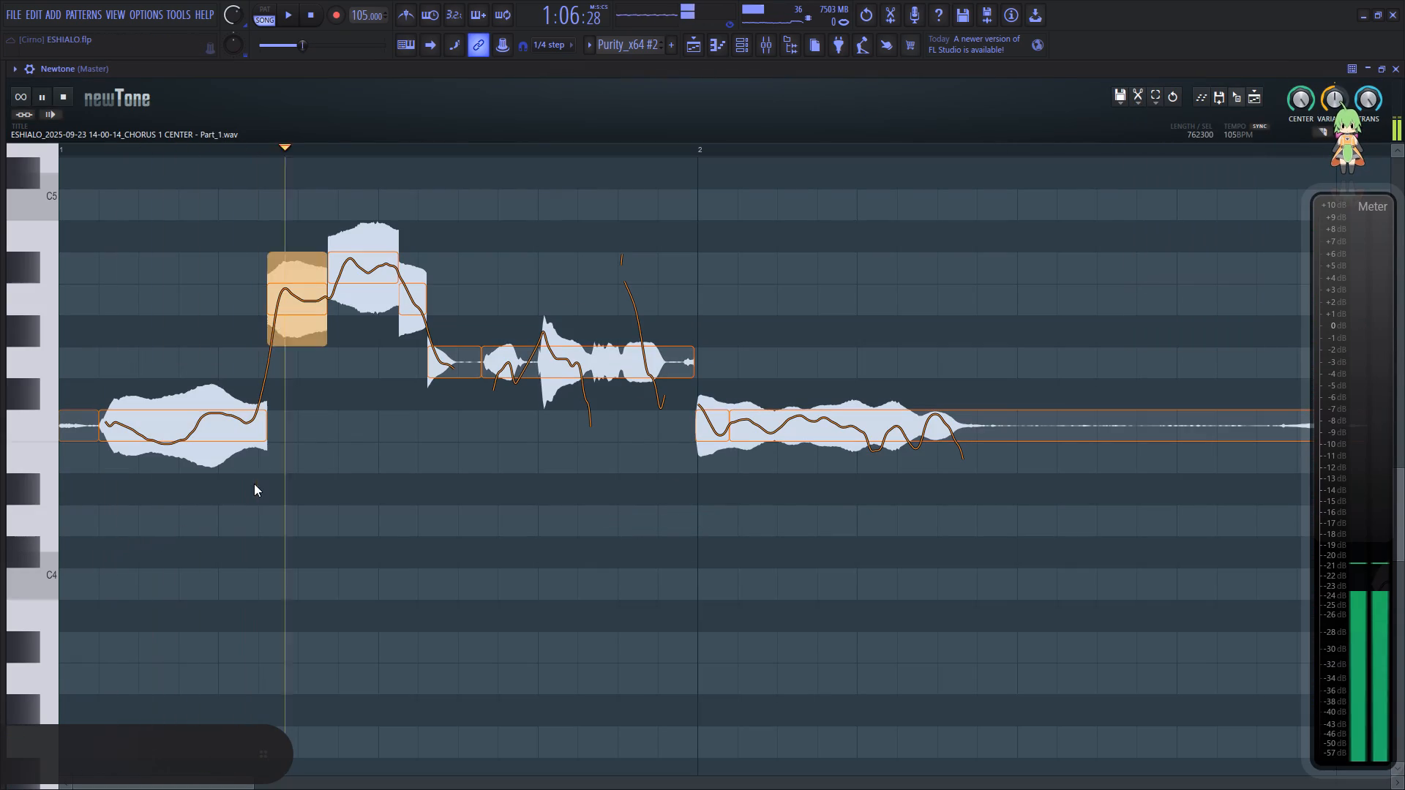
key(space)
key(space)
drag(361, 272, 361, 301)
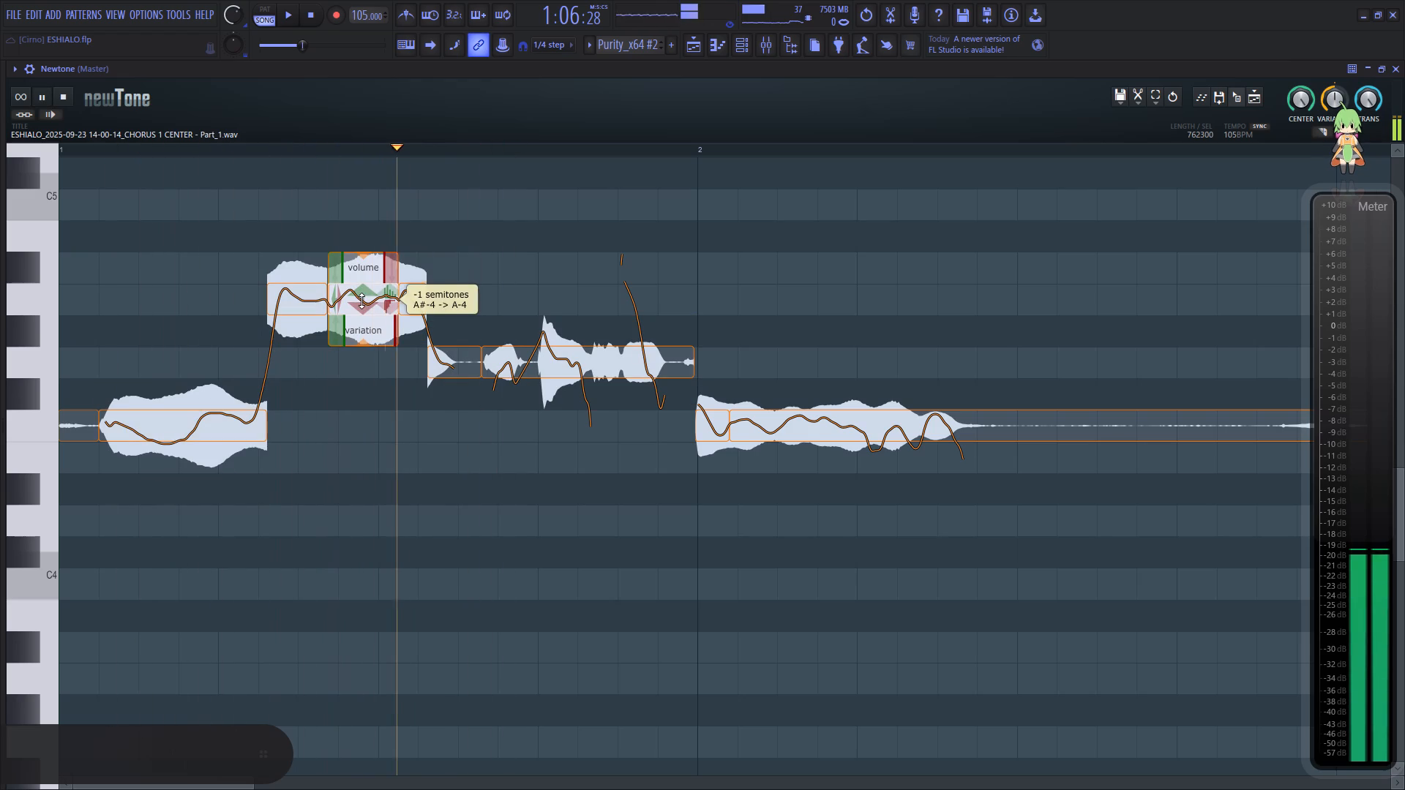
key(space)
key(space)
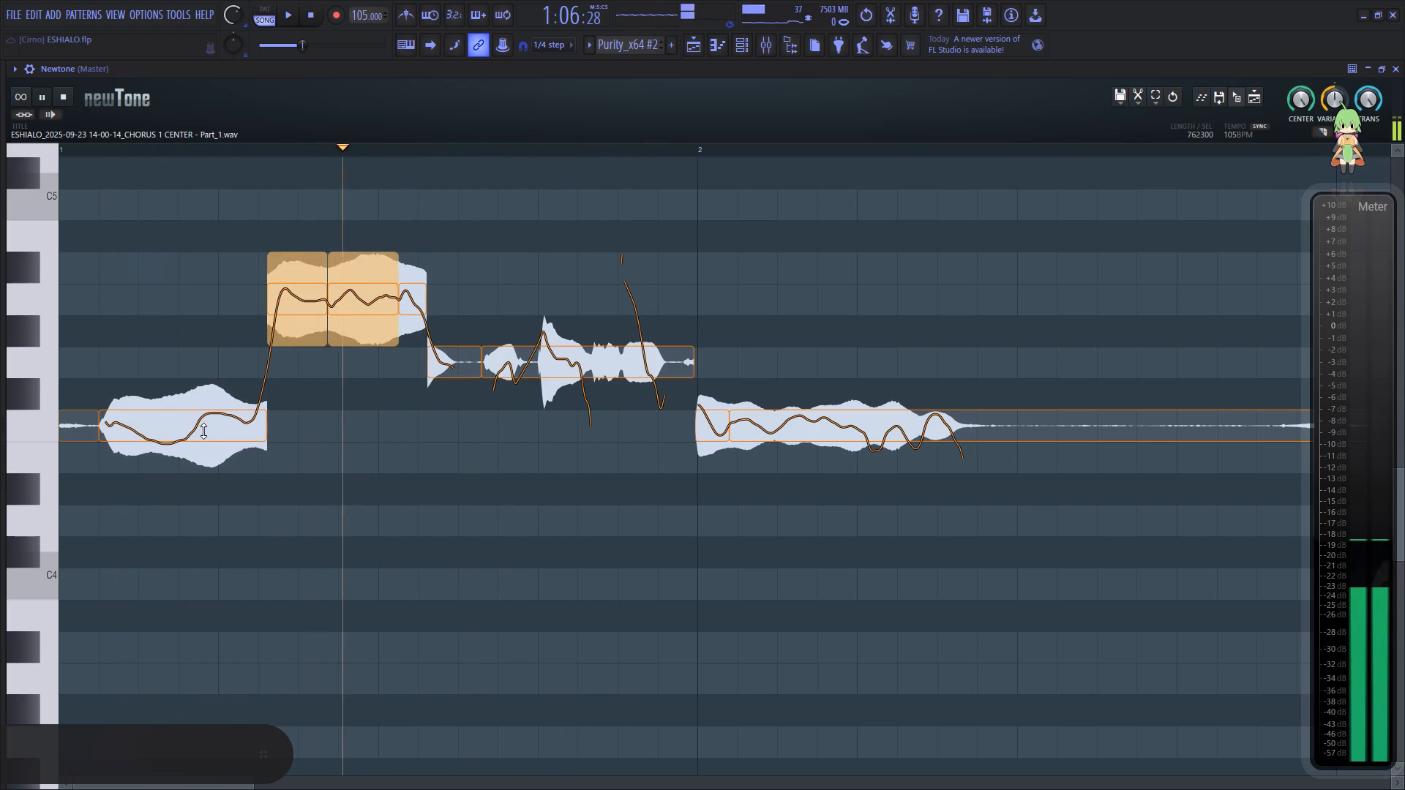
key(space)
key(space)
key(space)
Set the pitch variation of the F4 note after bar 1 to about 42% and replay the phrase.
click(190, 427)
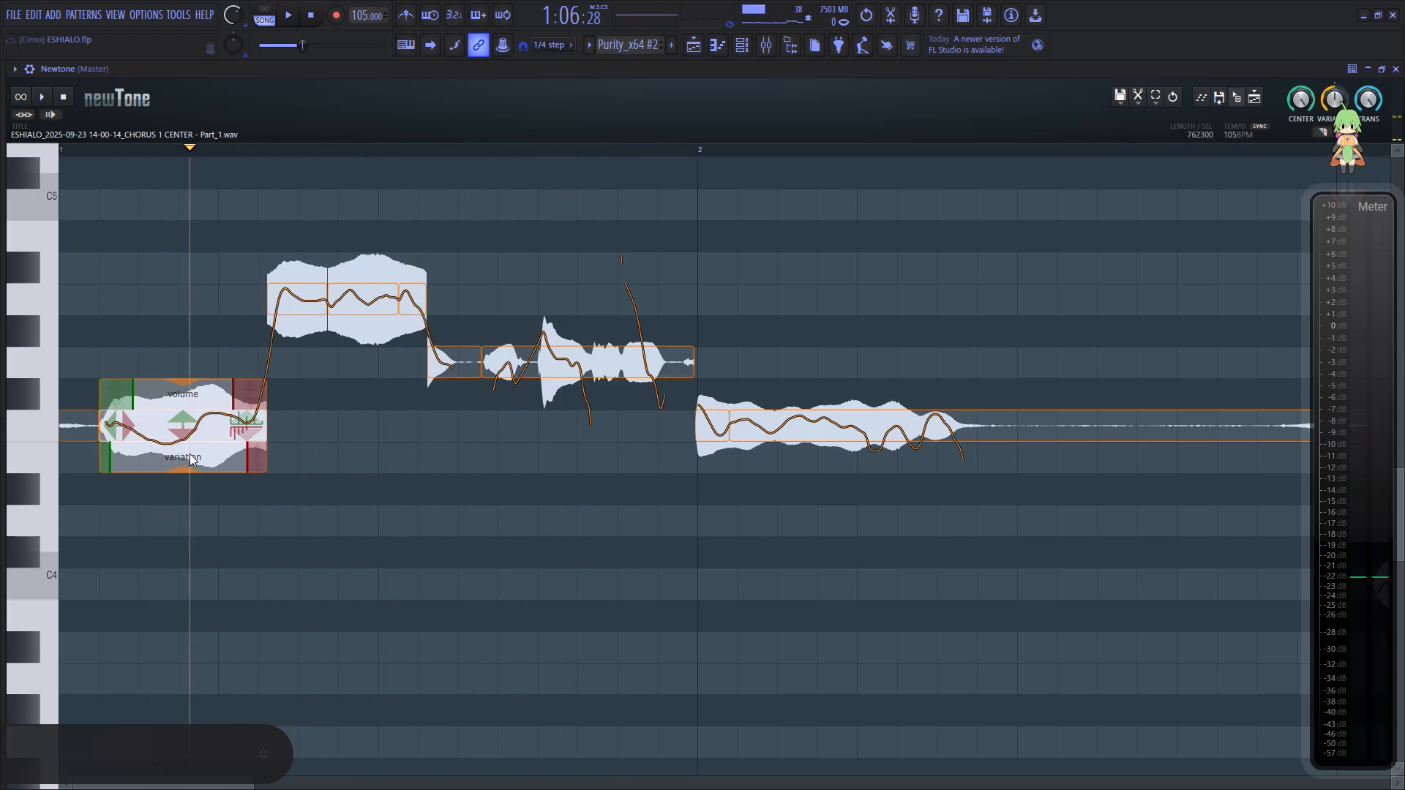
drag(183, 471, 198, 398)
key(space)
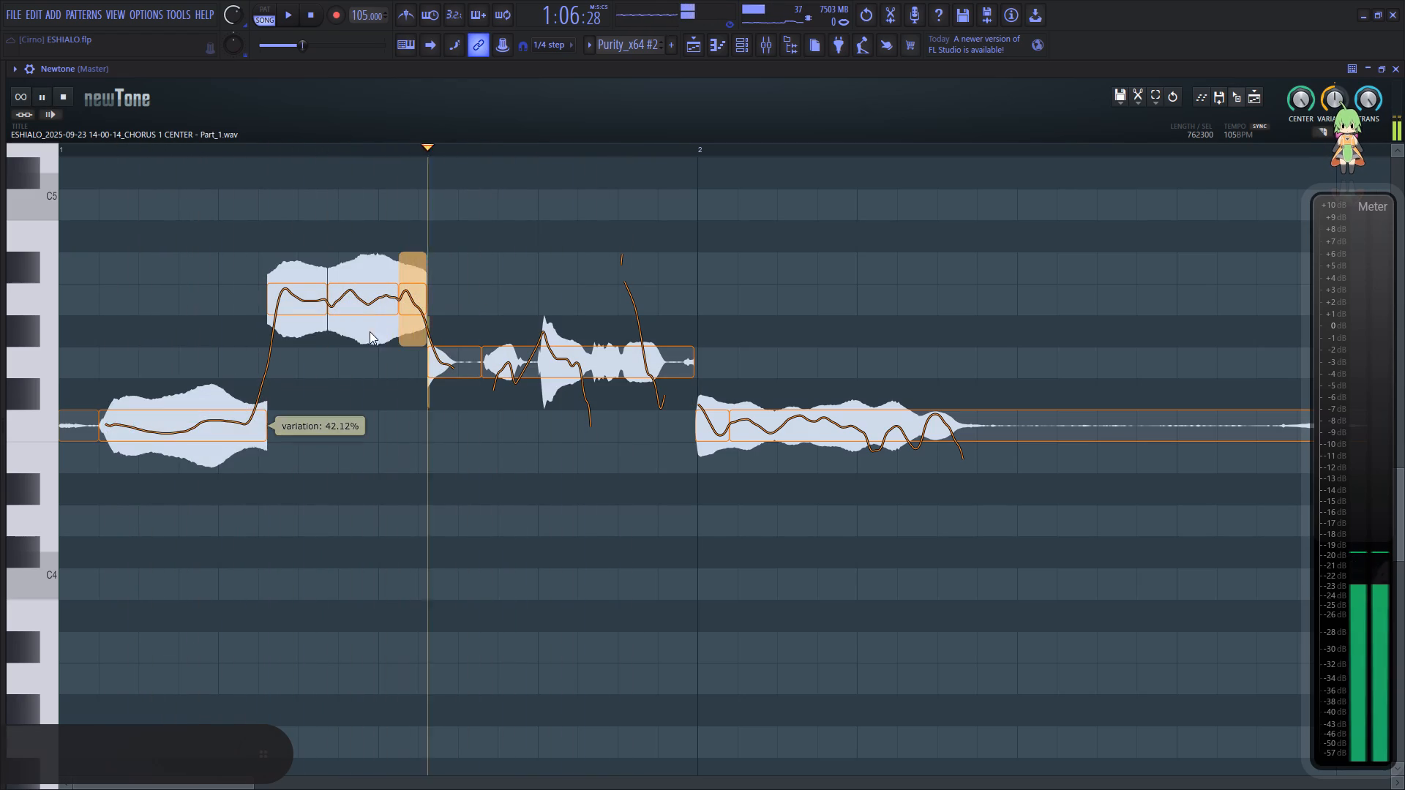
key(space)
key(space)
Reduce the pitch variation of the longer A4 note after bar 1, set the A4 note before it to about 72%, and replay.
click(372, 304)
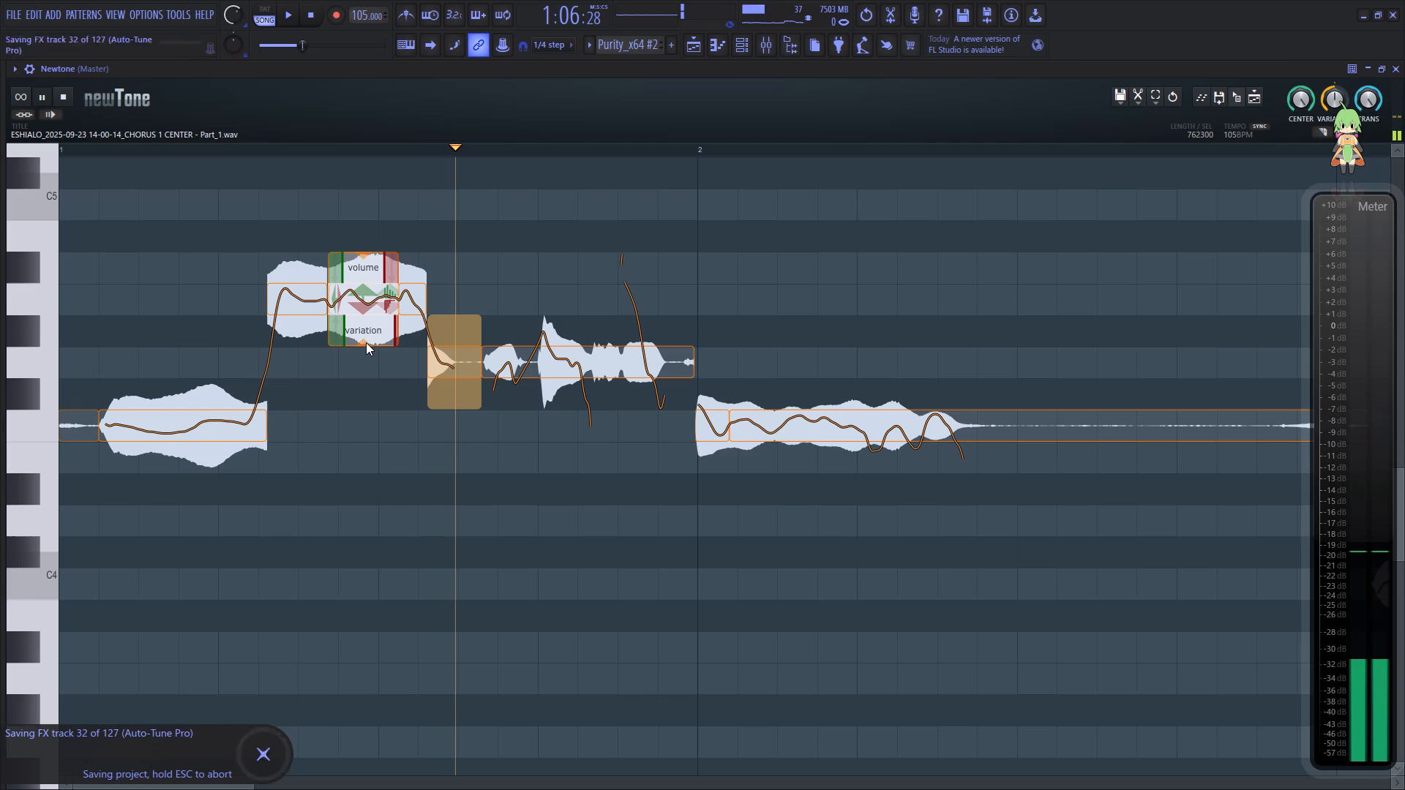
key(space)
drag(364, 346, 371, 315)
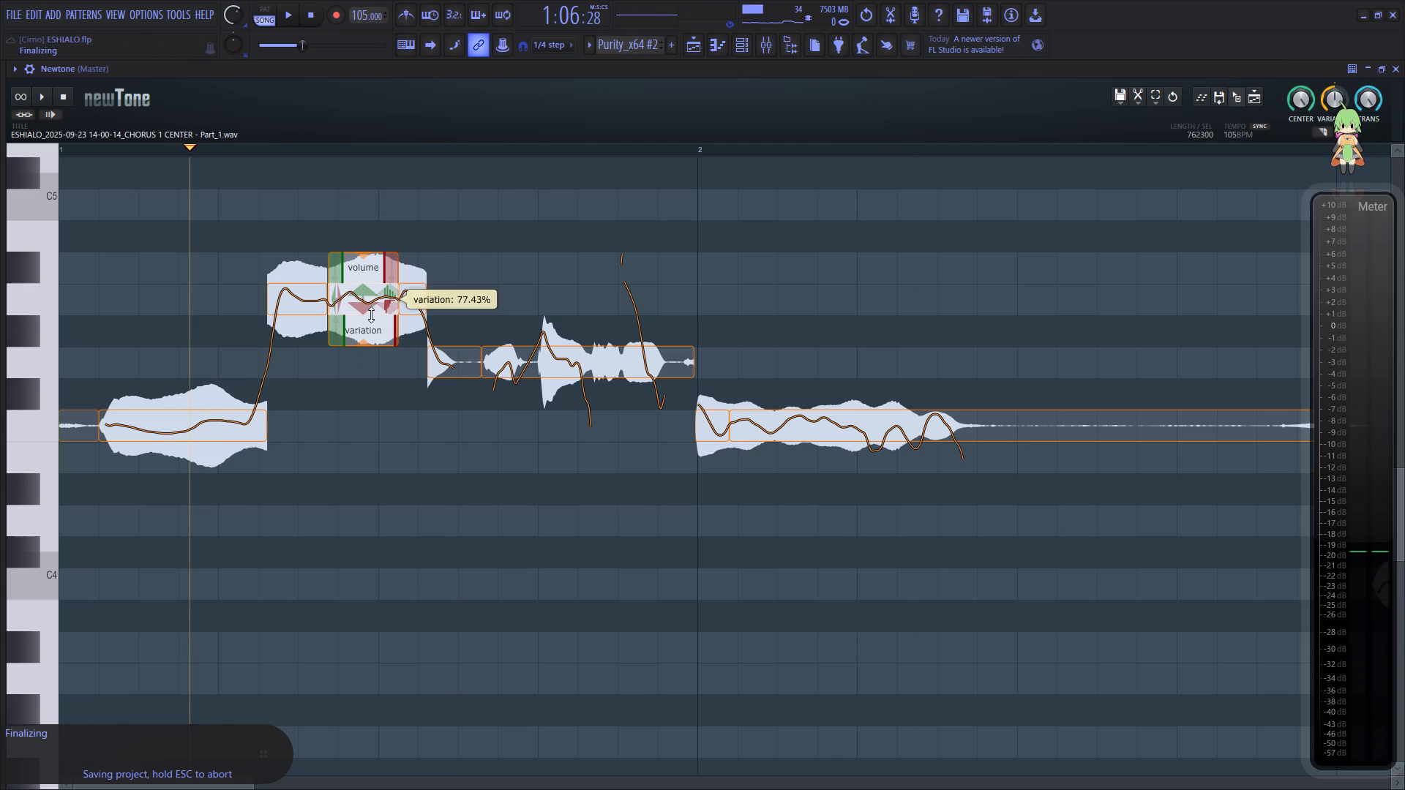
drag(371, 315, 376, 293)
drag(294, 344, 301, 309)
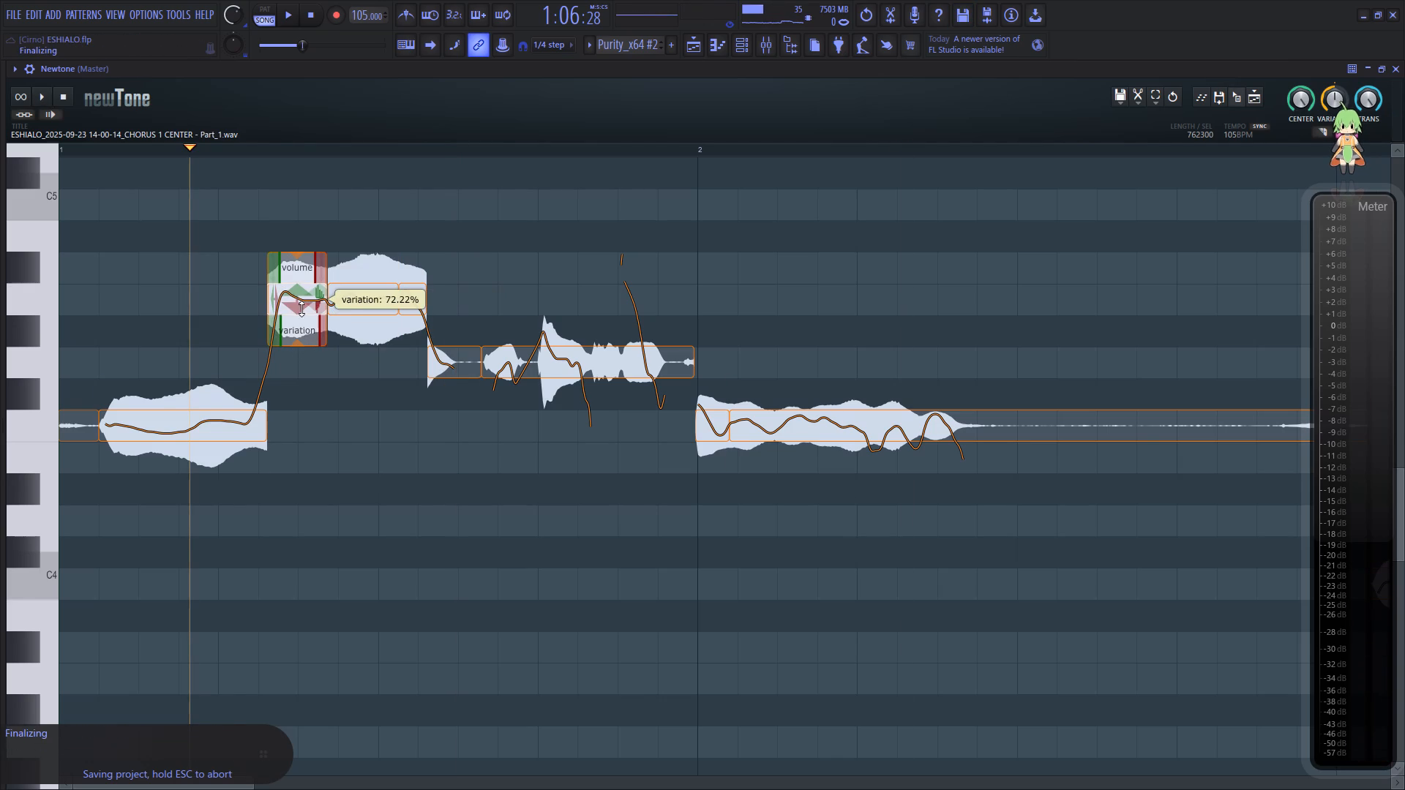
drag(301, 309, 299, 309)
key(space)
key(space)
key(space)
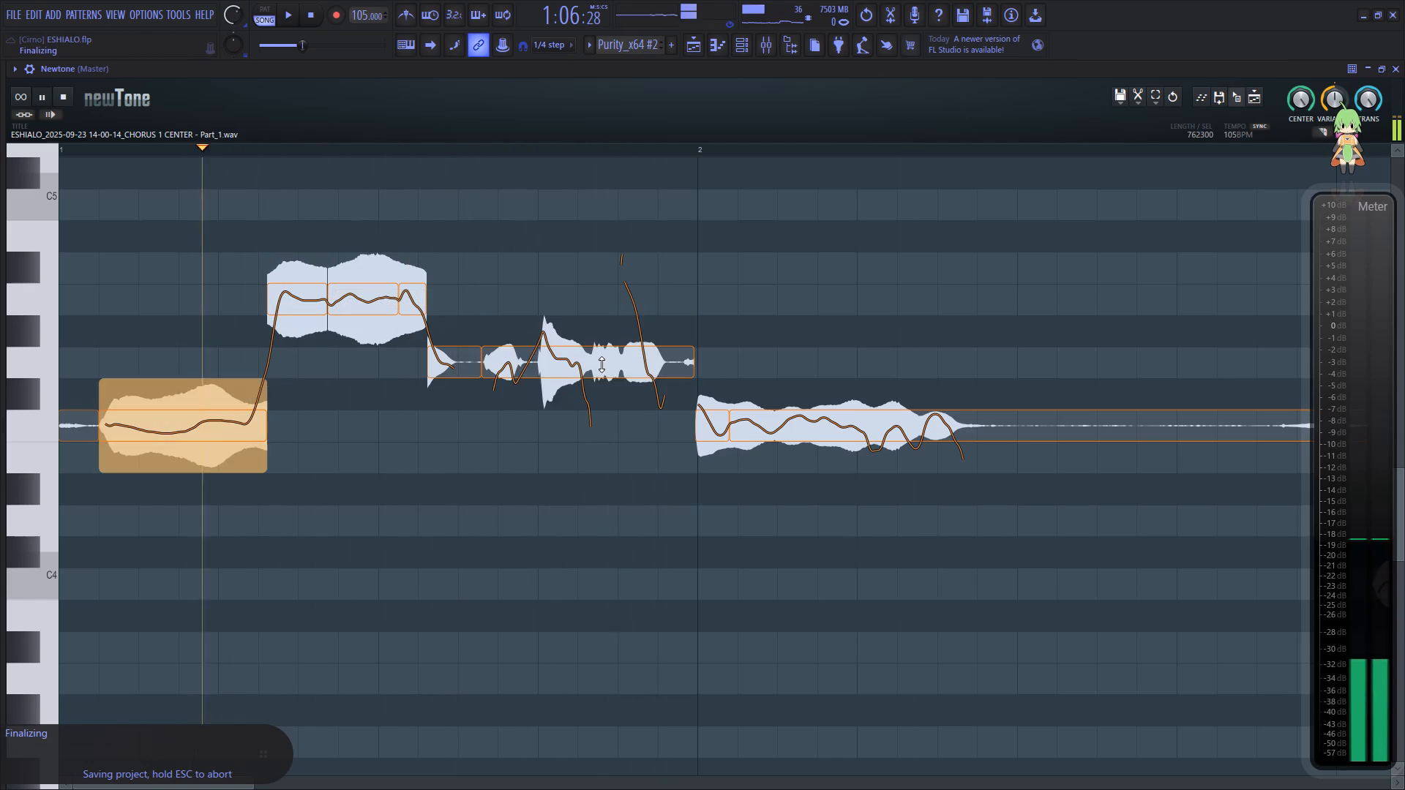
Reduce the pitch variation of the longer G4 note just before bar 2 and replay the phrase.
click(602, 364)
drag(589, 407, 589, 347)
key(space)
key(space)
click(140, 470)
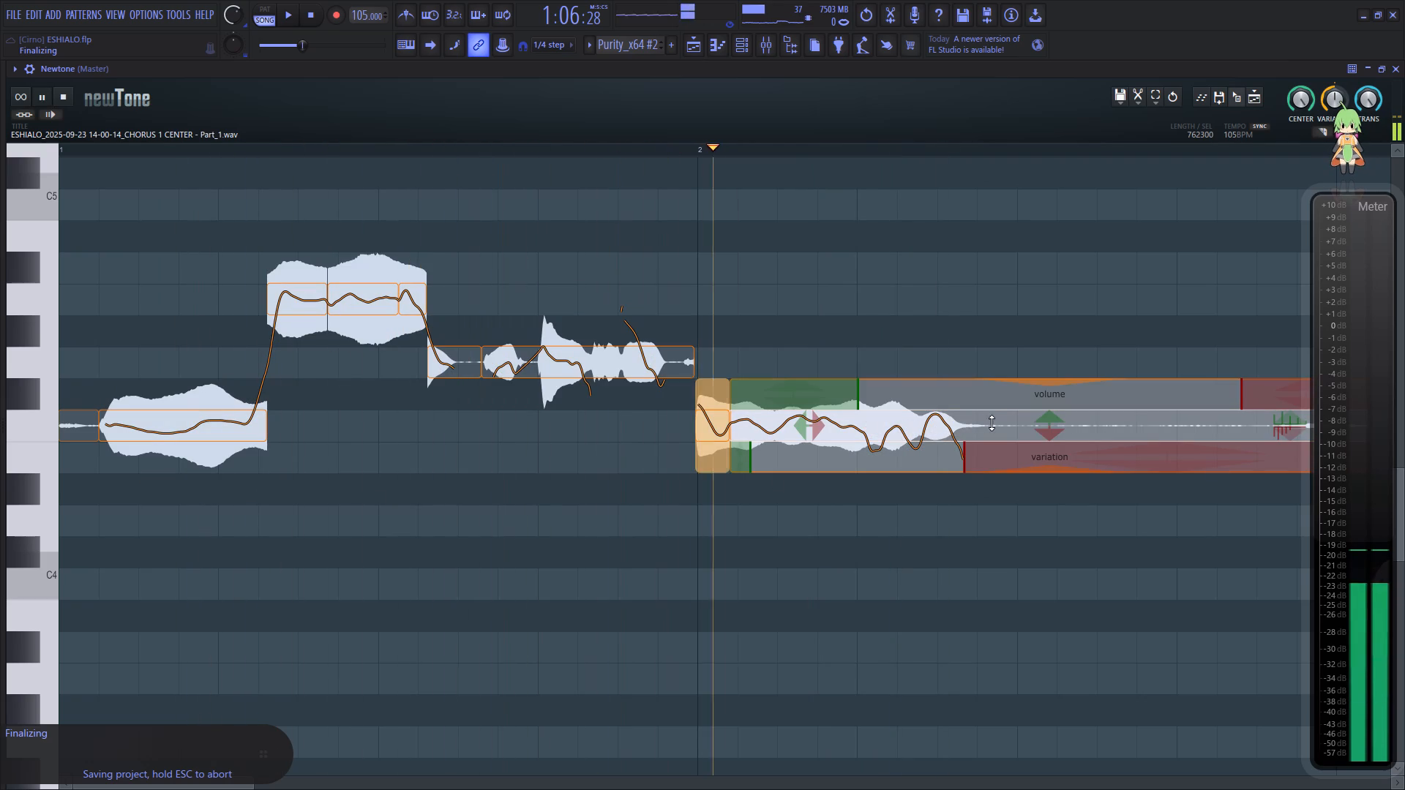
Lower the long F4 note after bar 2 one semitone to E4 and set its pitch variation to about 32%.
key(space)
drag(966, 428, 945, 457)
click(347, 475)
key(space)
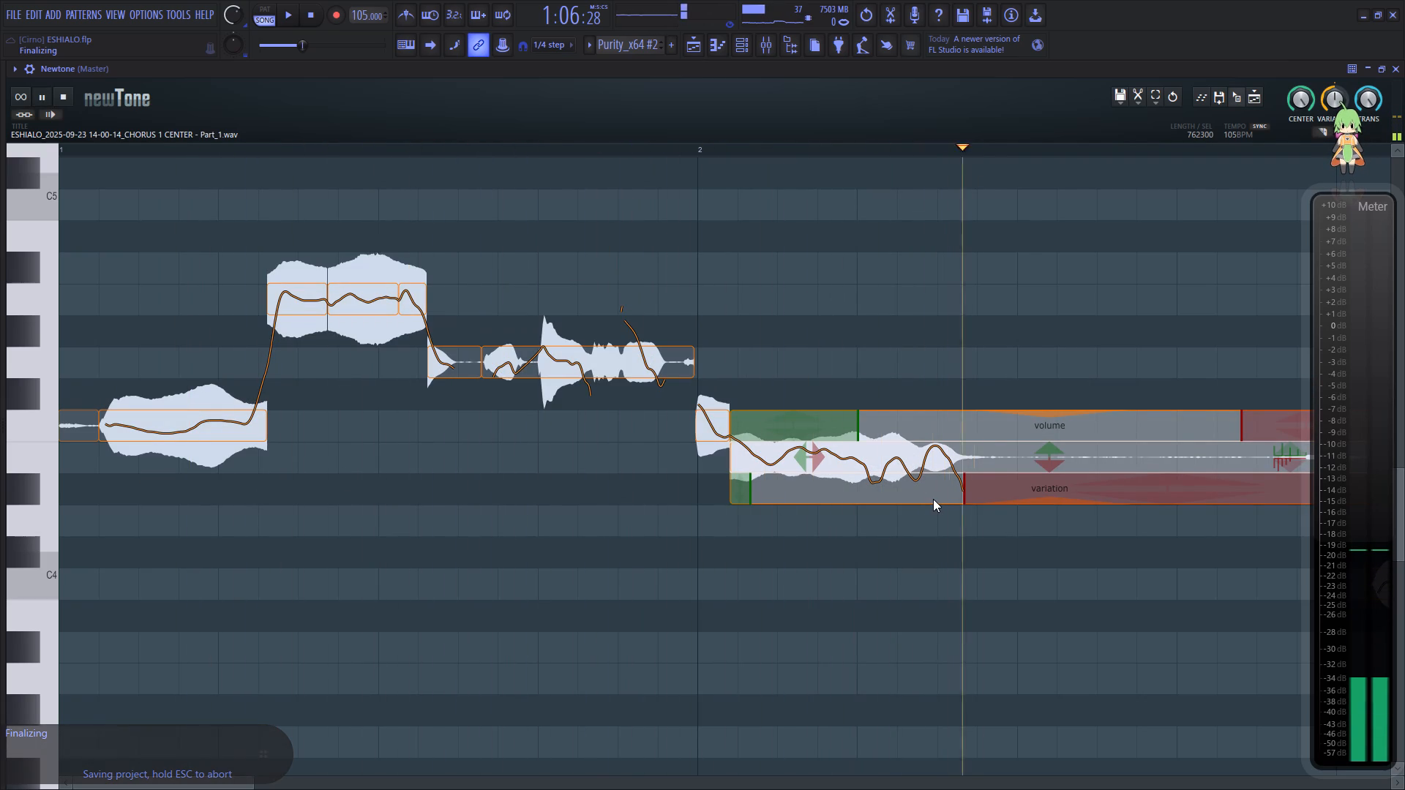
key(space)
key(space)
key(space)
key(space)
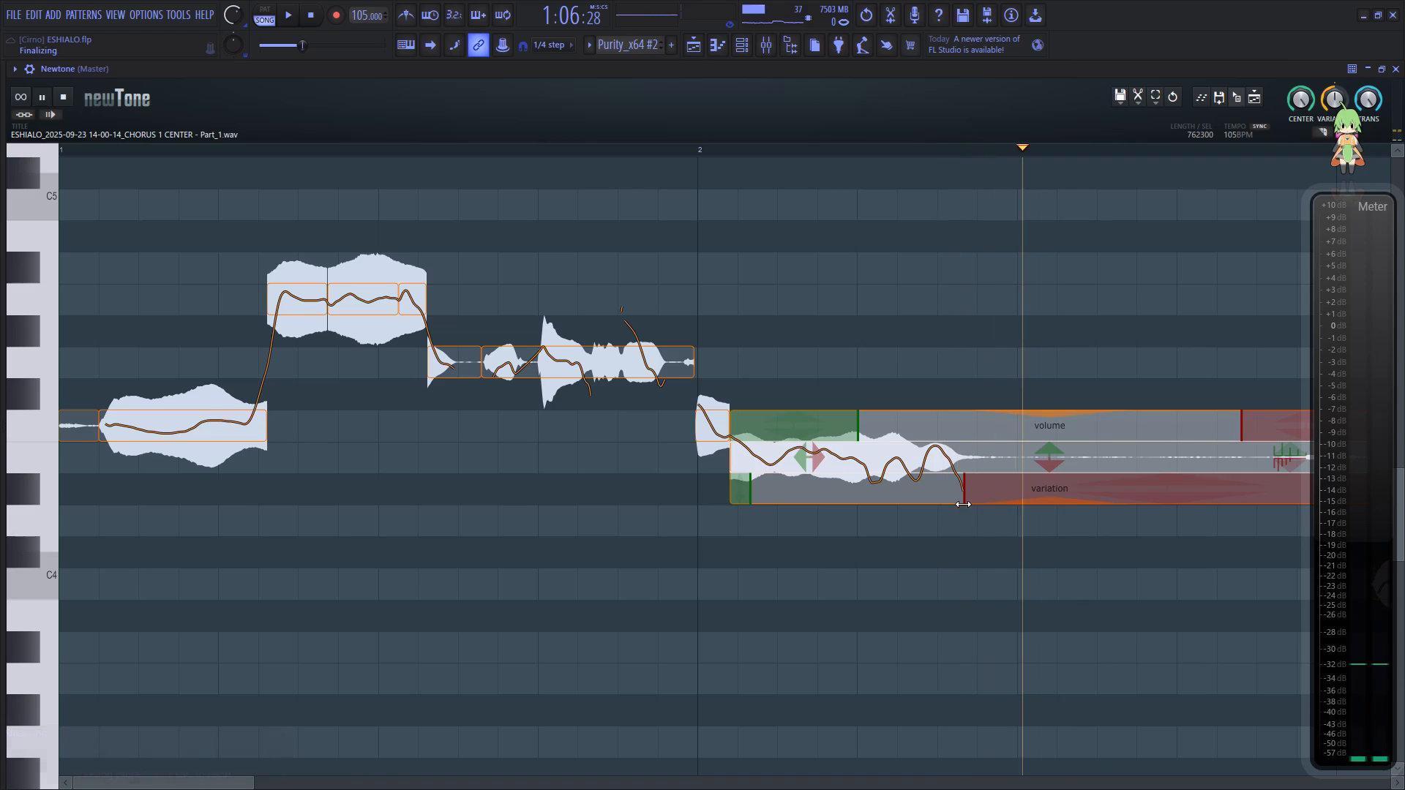
drag(957, 503, 962, 416)
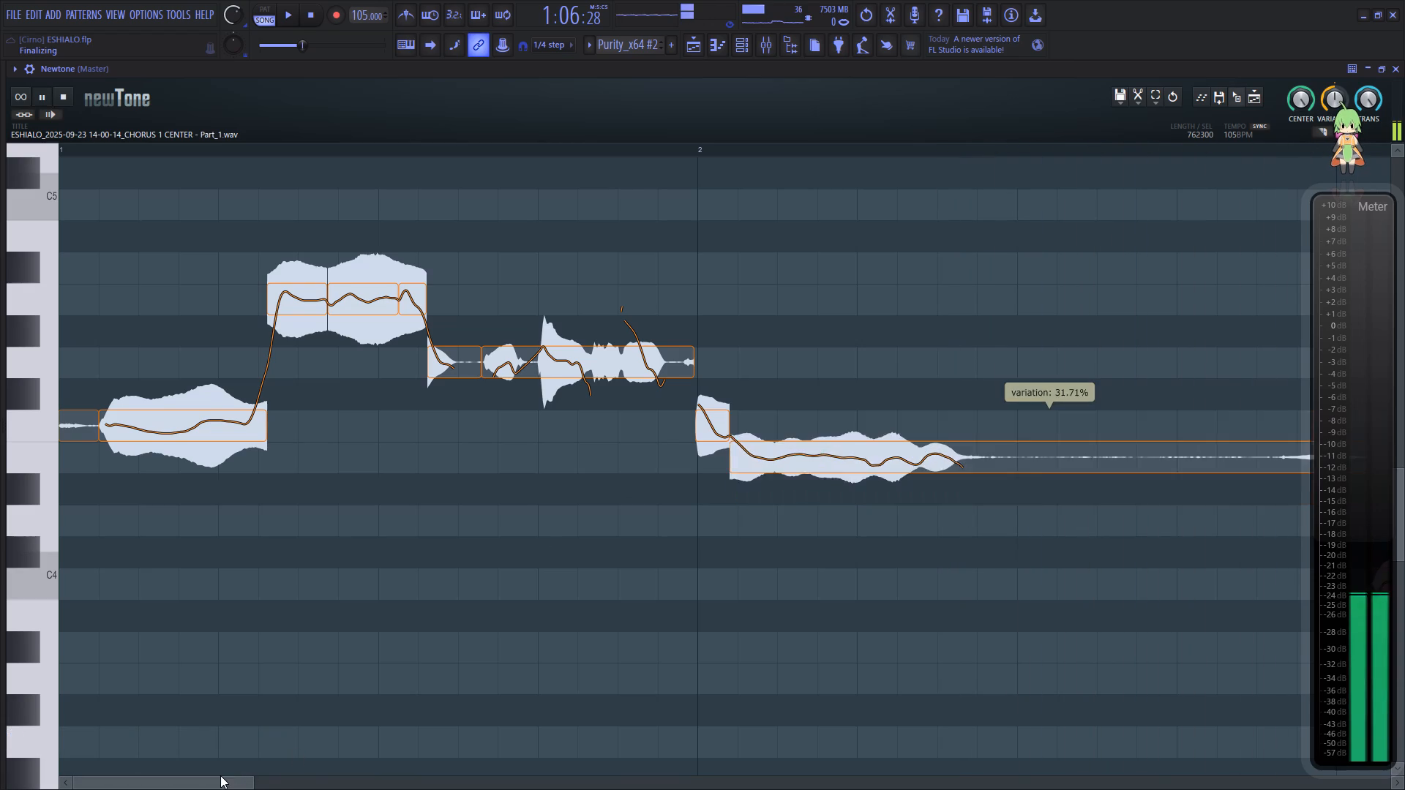
Play the phrase around bar 3 and set the pitch variation of the long F4 note there to about 42%, replaying to check.
drag(220, 776, 359, 780)
click(200, 634)
key(space)
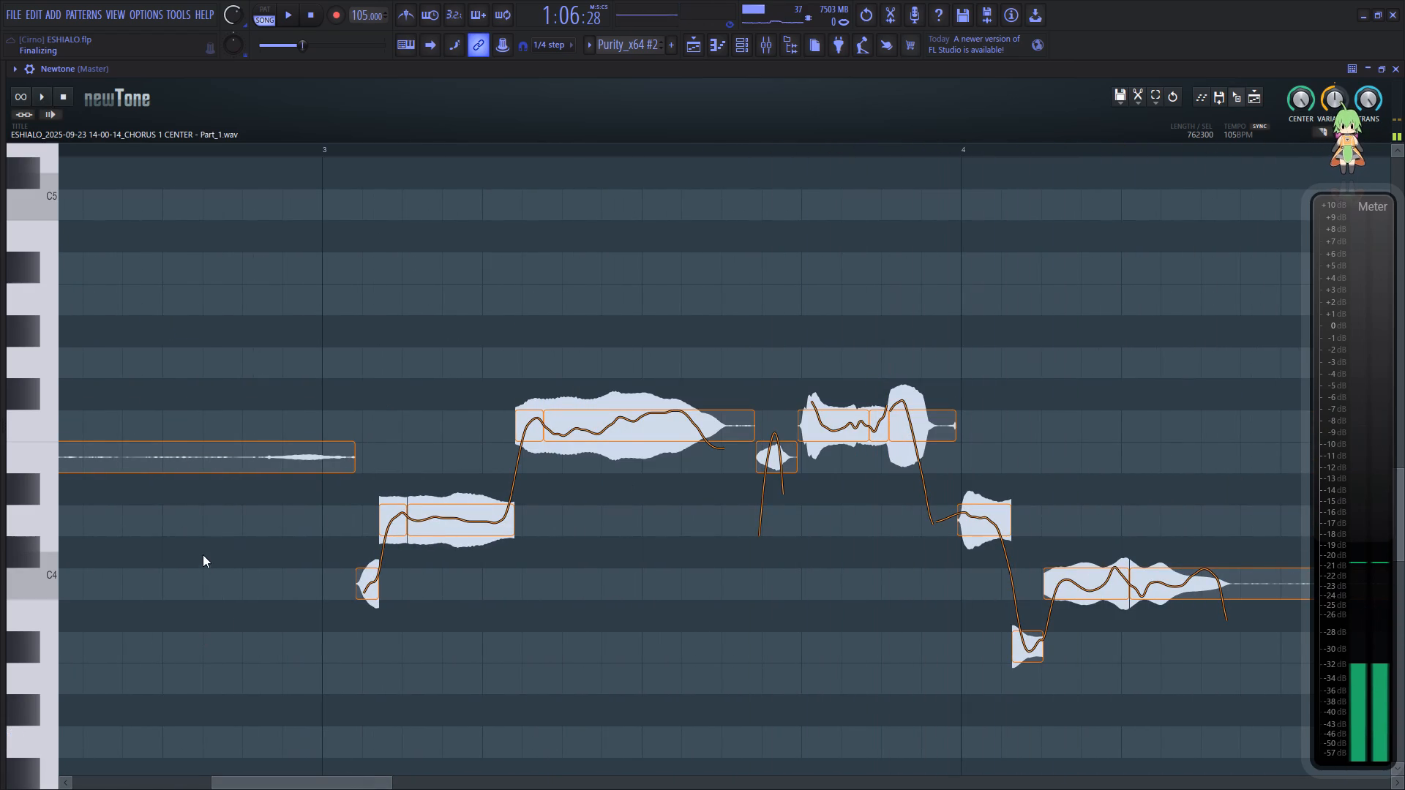
click(201, 558)
key(space)
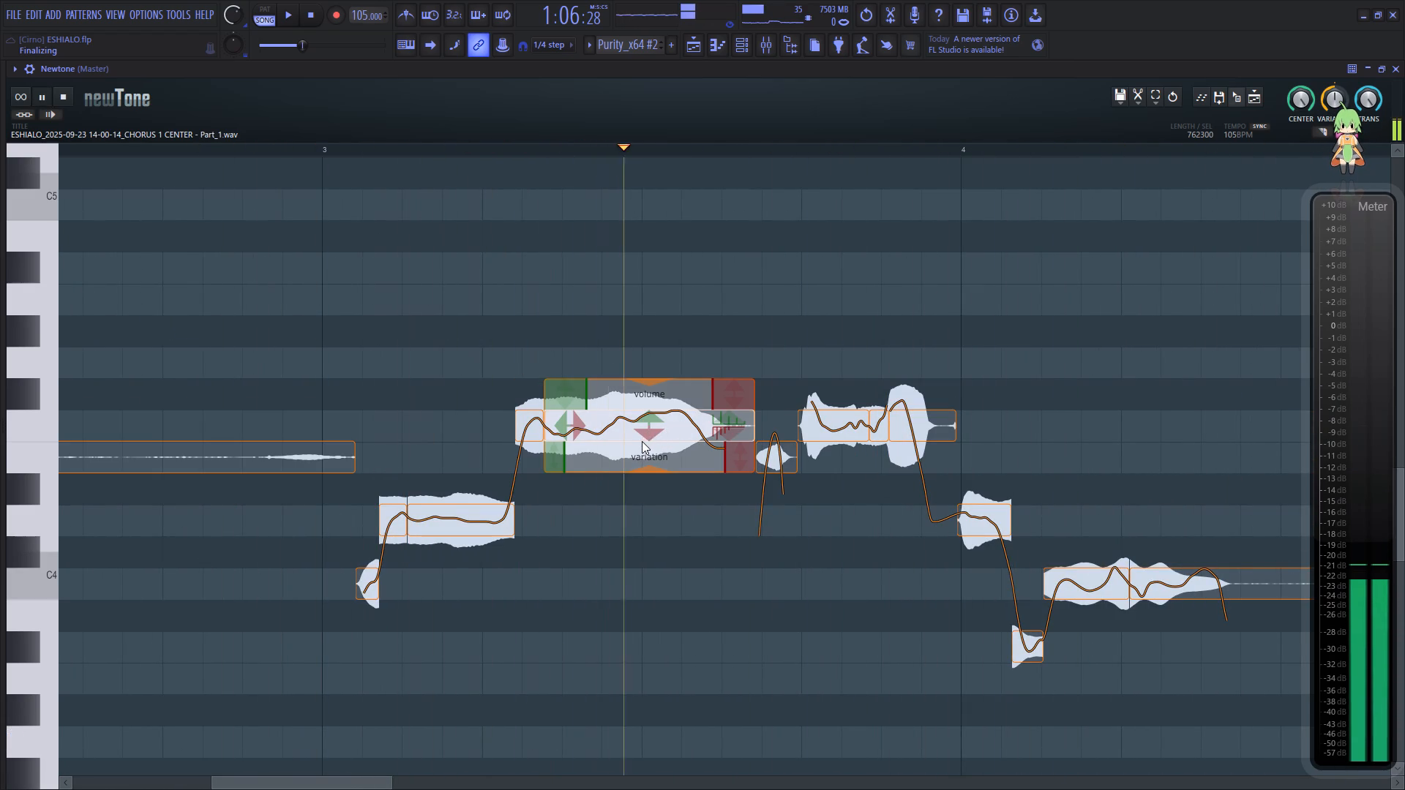
key(space)
key(space)
drag(645, 470, 656, 396)
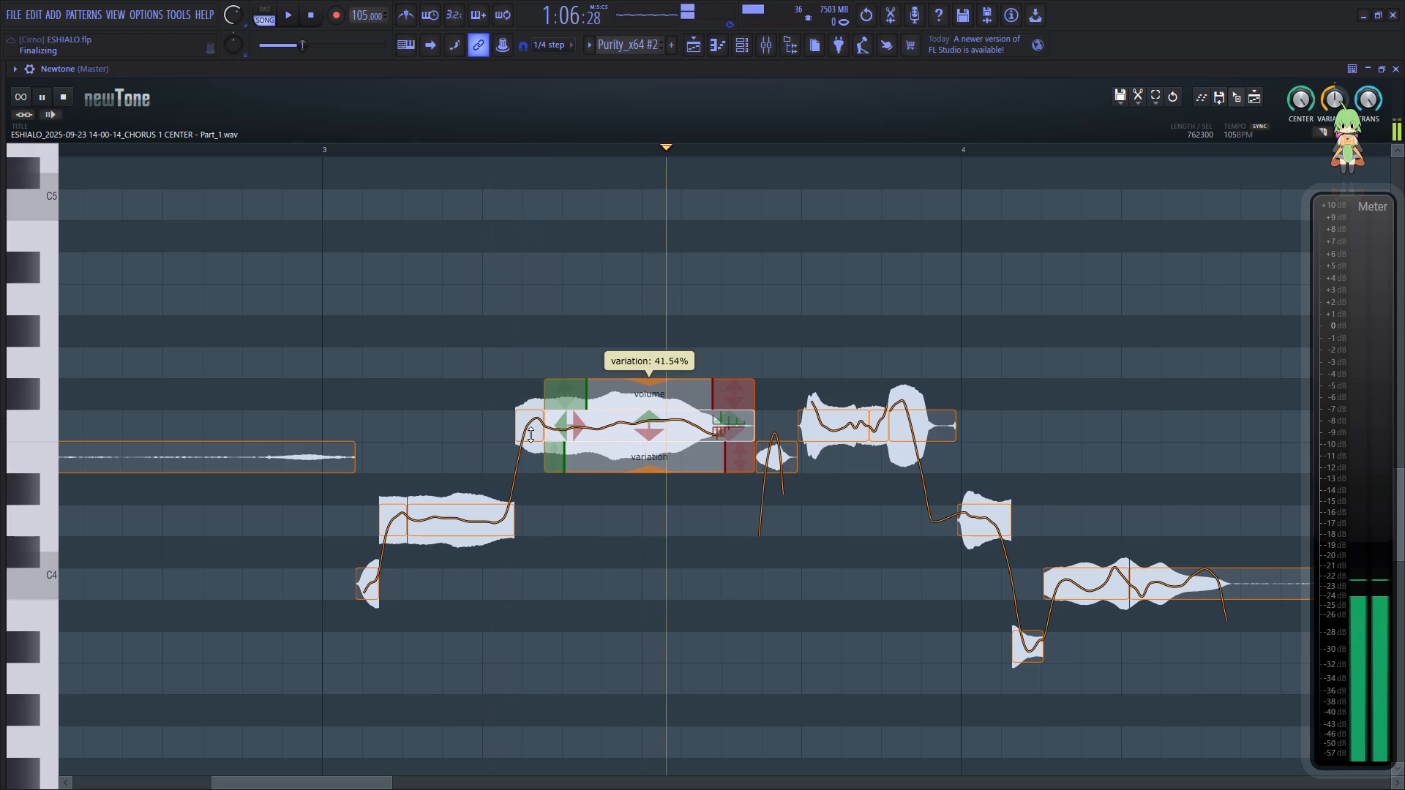
key(space)
key(space)
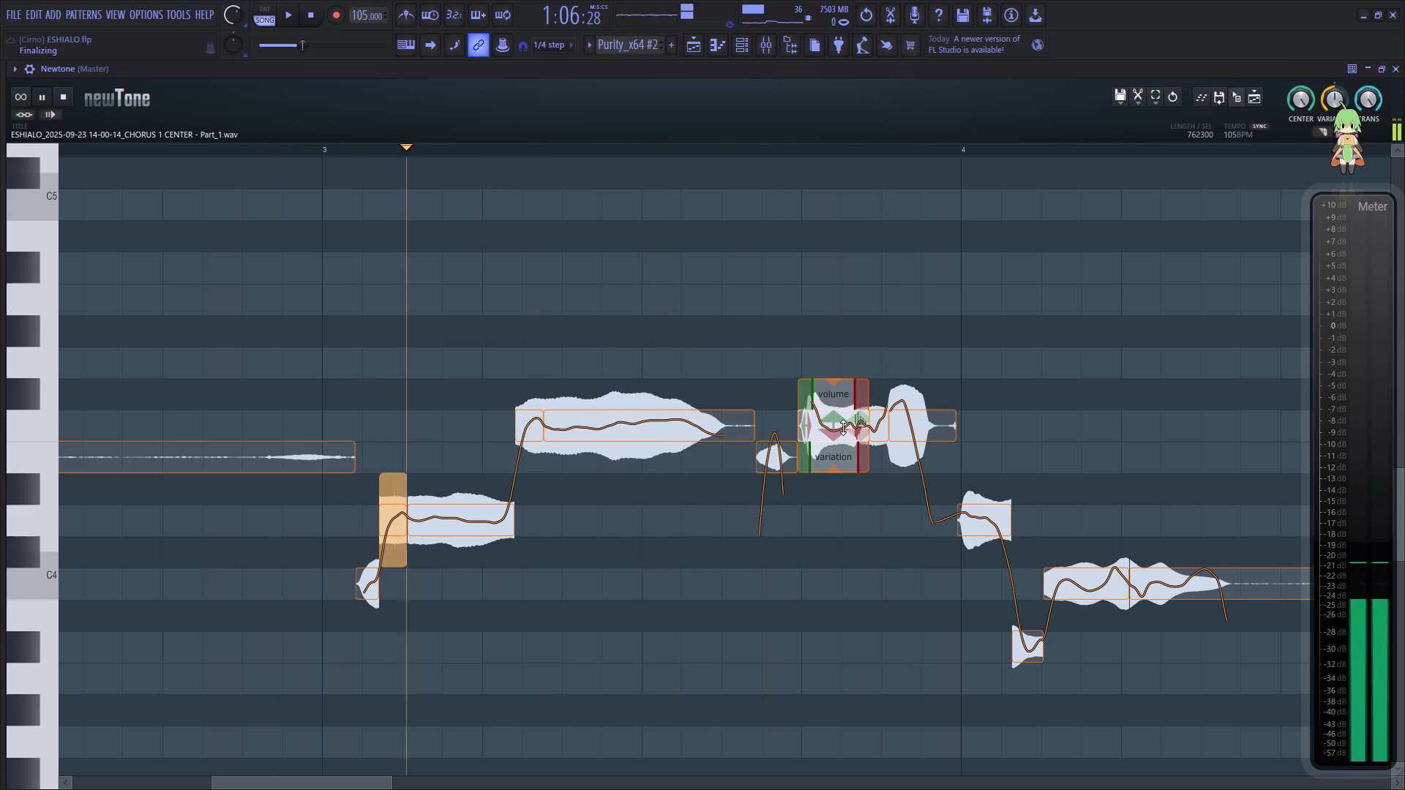
Lower the first F4 note in the group before bar 4 one semitone to E4 and reduce its pitch variation.
drag(843, 427, 839, 457)
drag(833, 503, 834, 502)
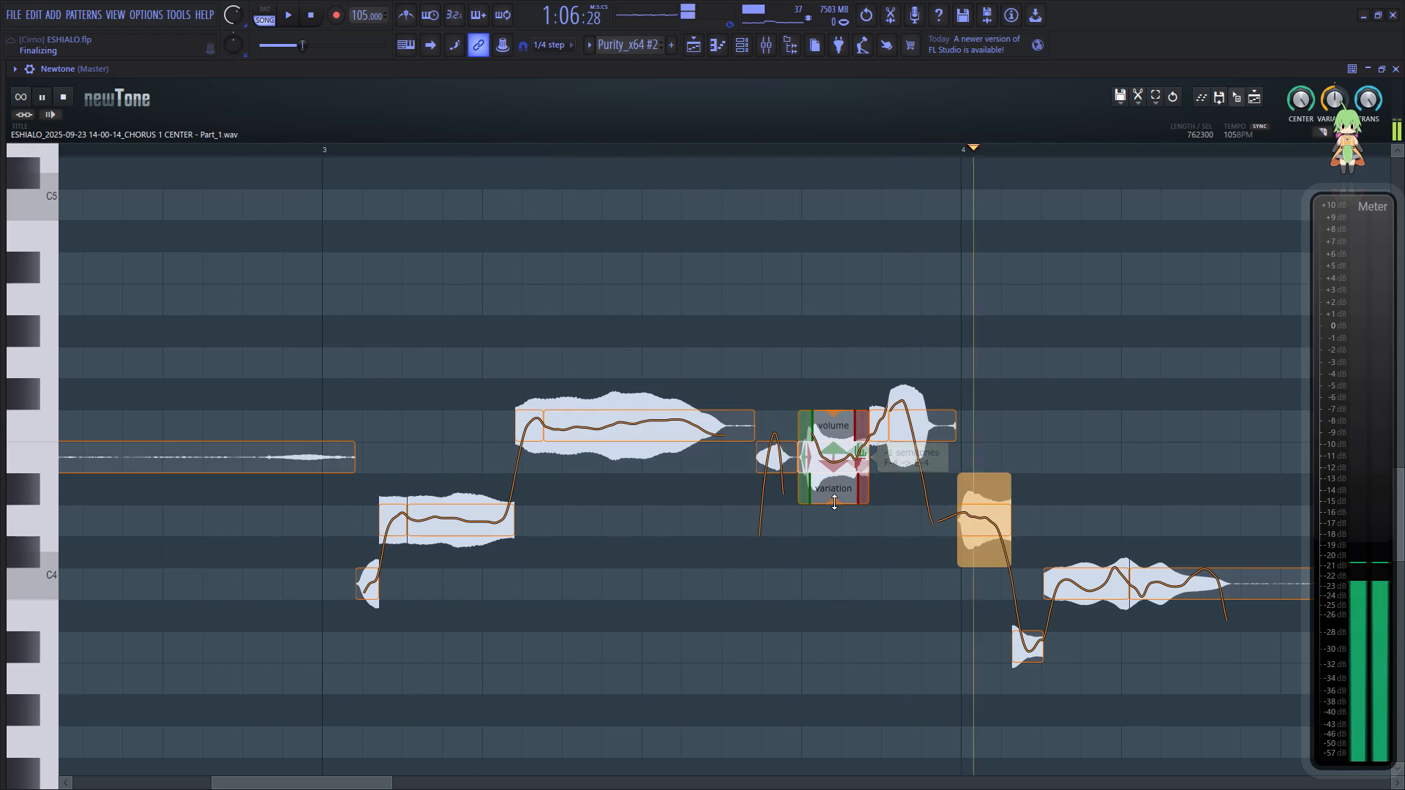
drag(834, 502, 843, 445)
key(space)
Reduce the pitch variation of the last F4 note before bar 4 and replay the phrase from bar 3.
drag(920, 471, 931, 411)
click(342, 560)
key(space)
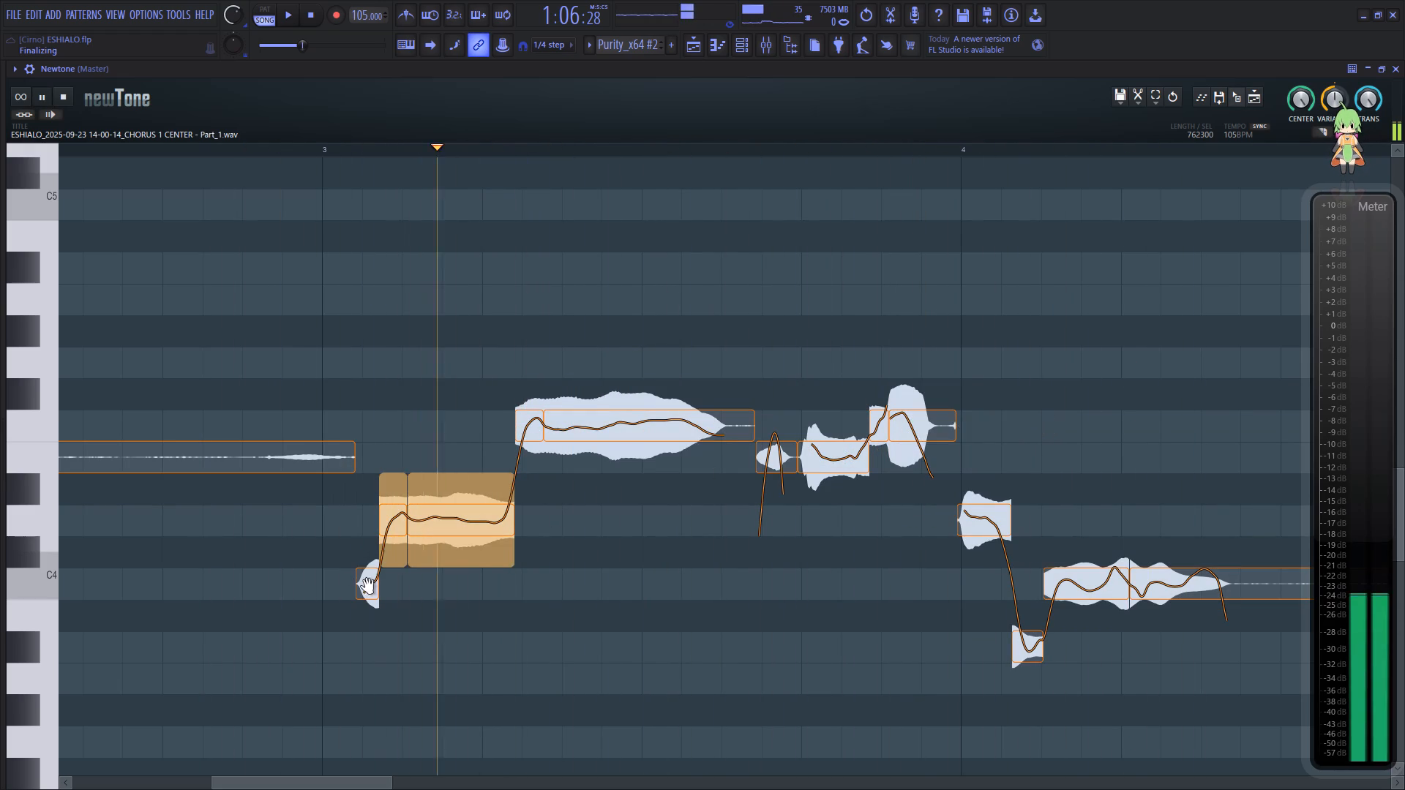
Reduce the pitch variation of both joined C4 notes after bar 4 and replay the phrase.
drag(326, 783, 370, 786)
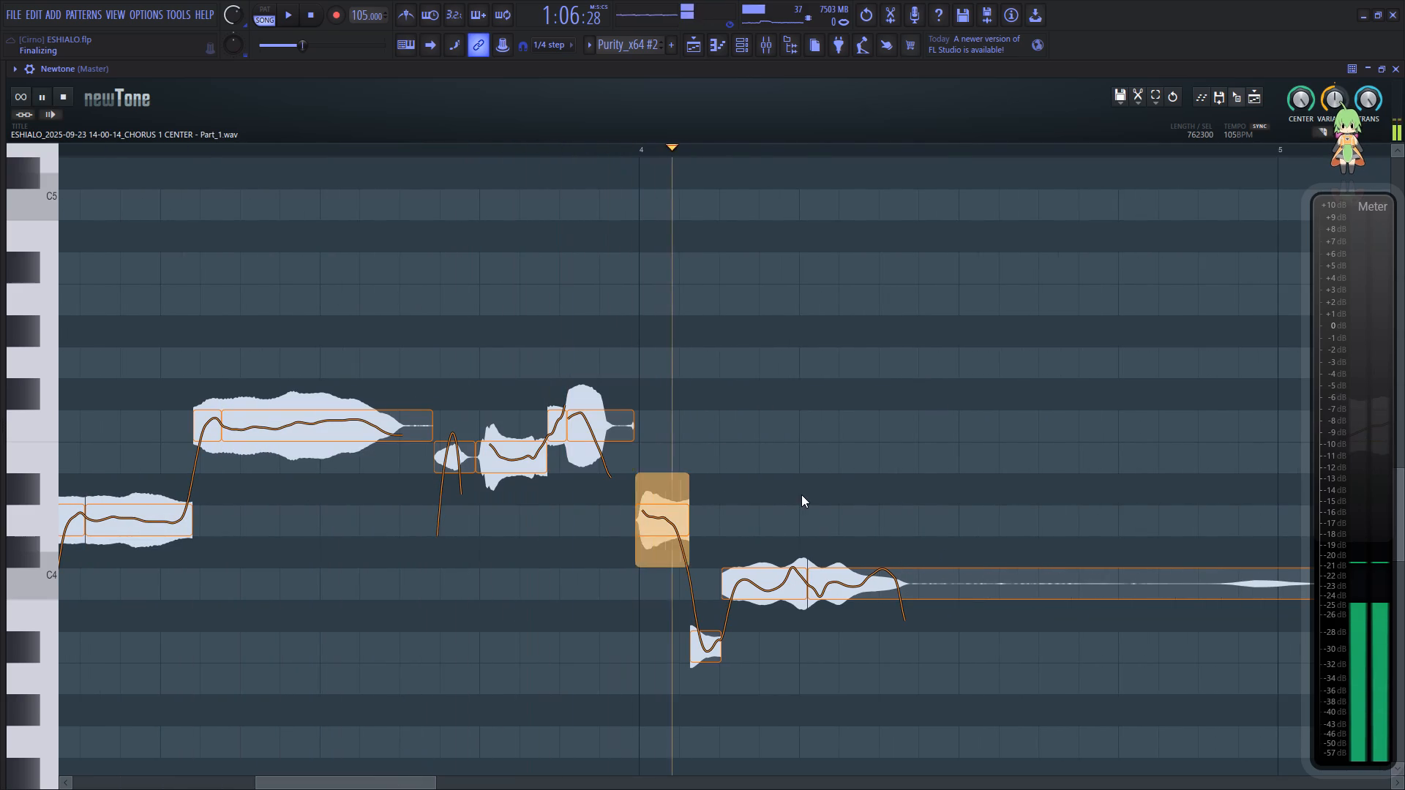
key(space)
key(space)
click(775, 587)
drag(765, 628, 778, 554)
key(space)
key(space)
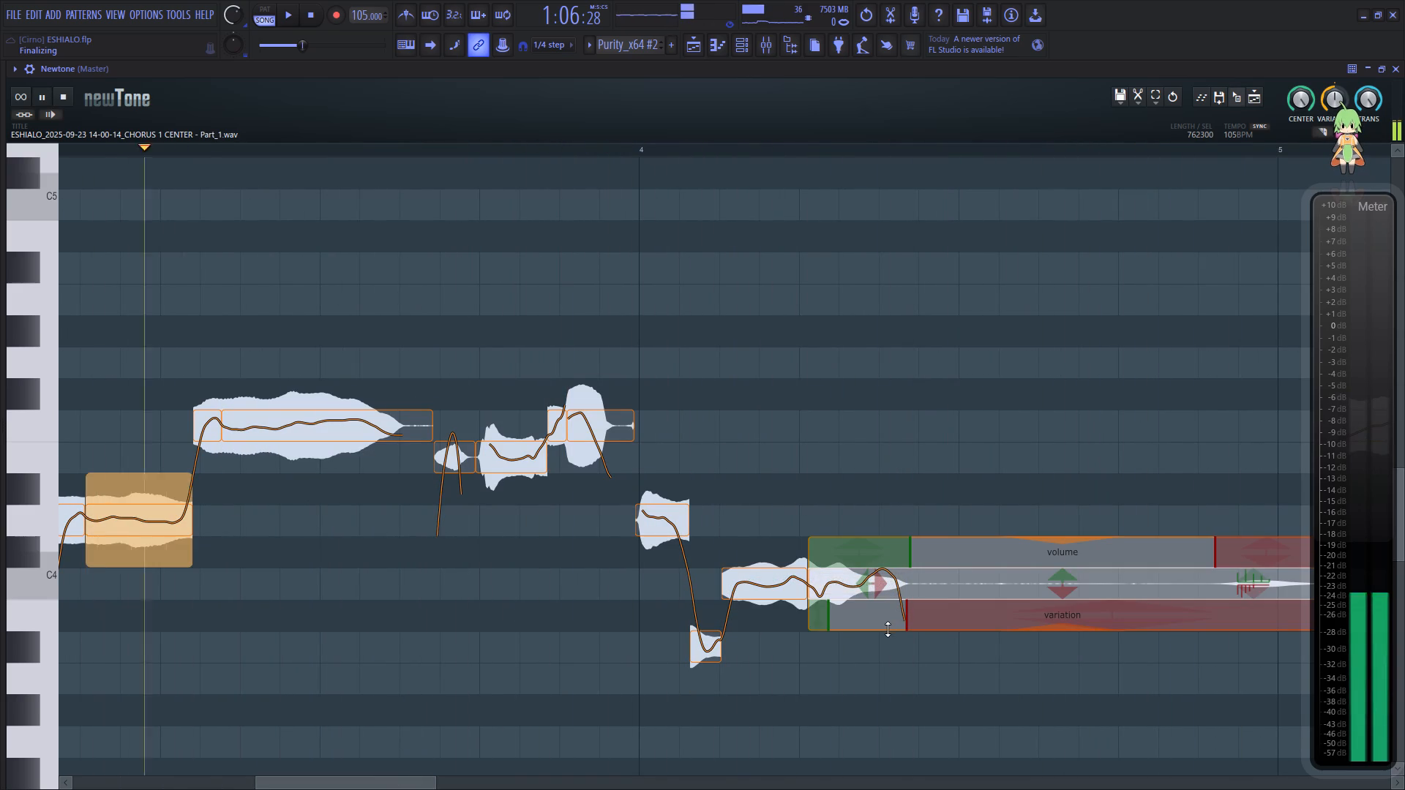
drag(888, 631, 888, 572)
drag(374, 773, 399, 778)
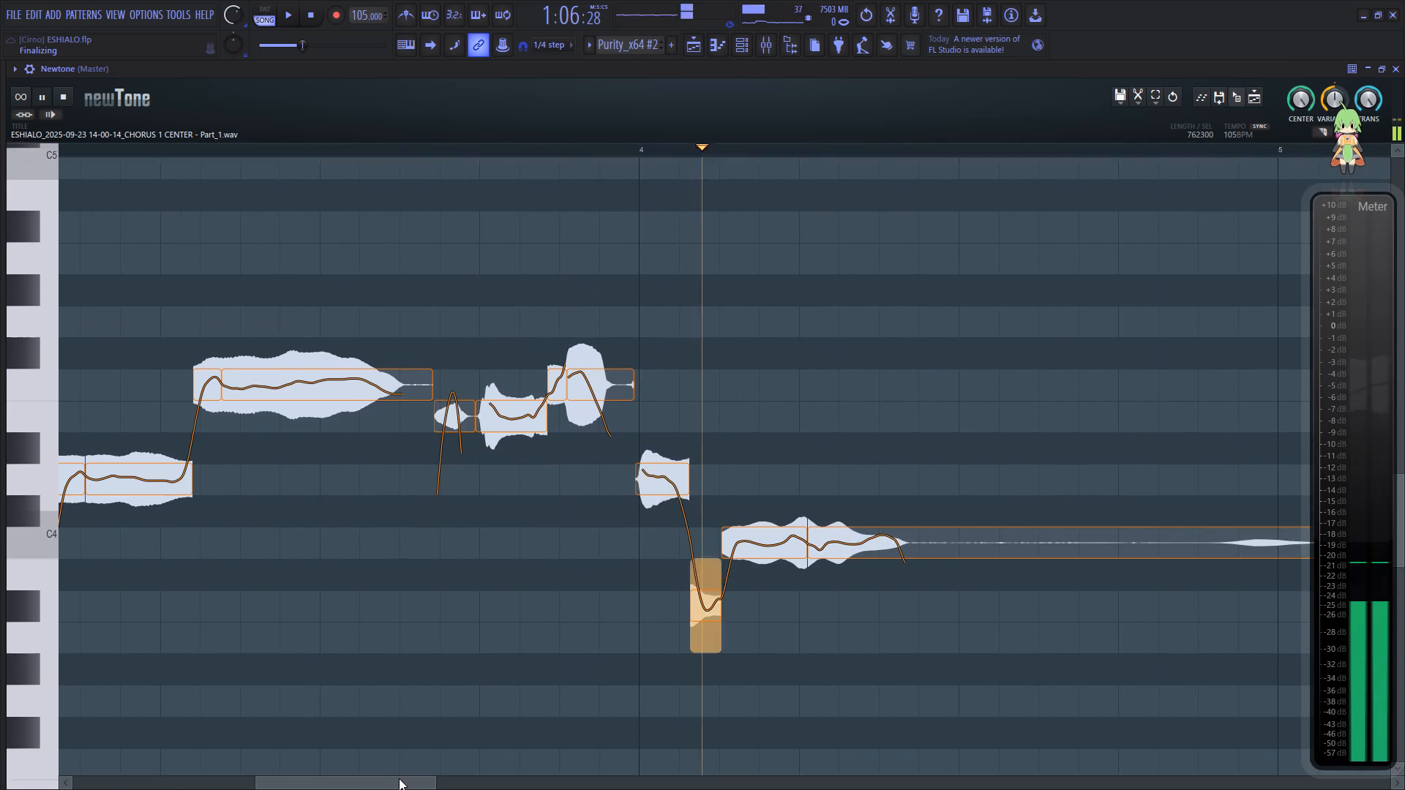
Slice the long C4 note before bar 5 just past its audible part and delete the near-silent tail.
drag(399, 778, 416, 778)
drag(377, 783, 471, 781)
key(space)
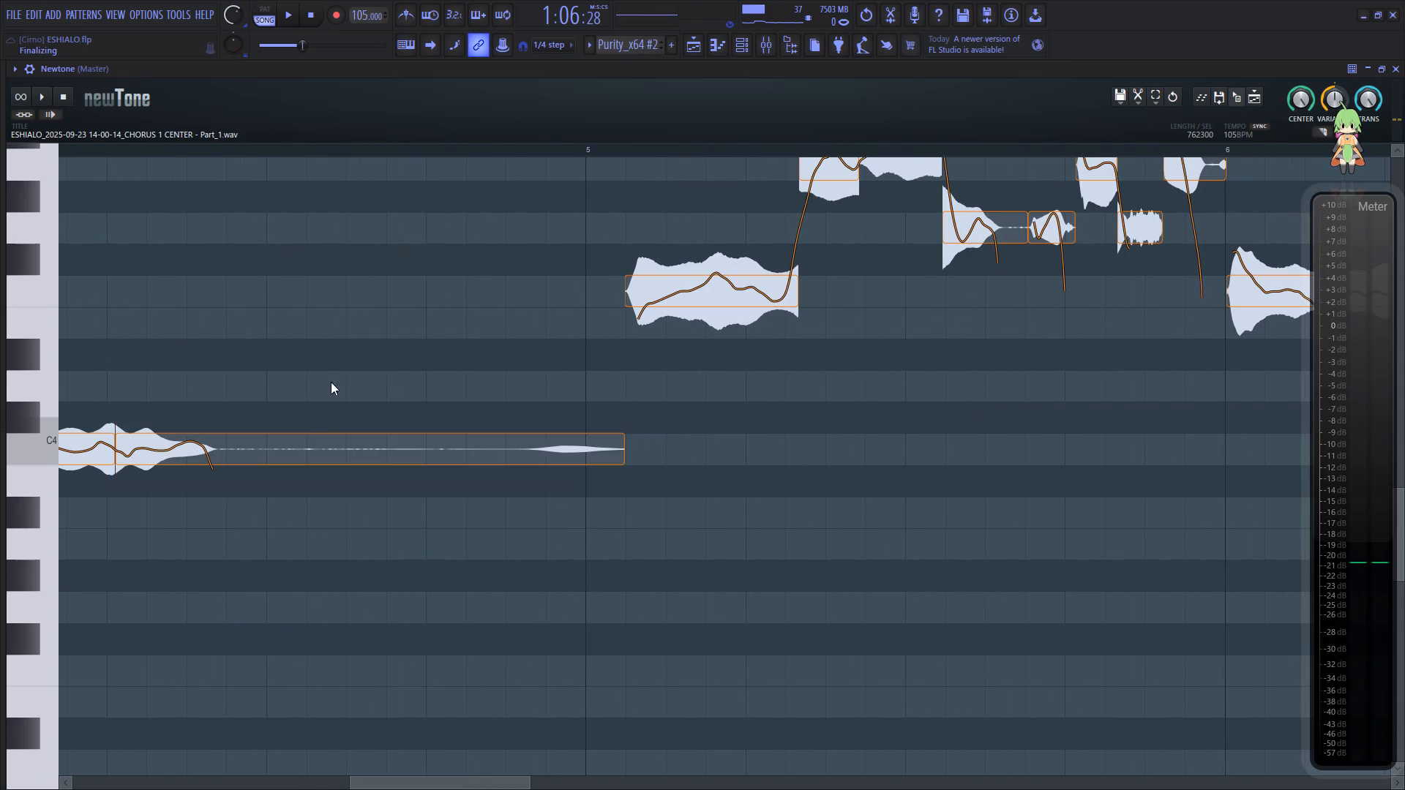
key(c)
click(264, 458)
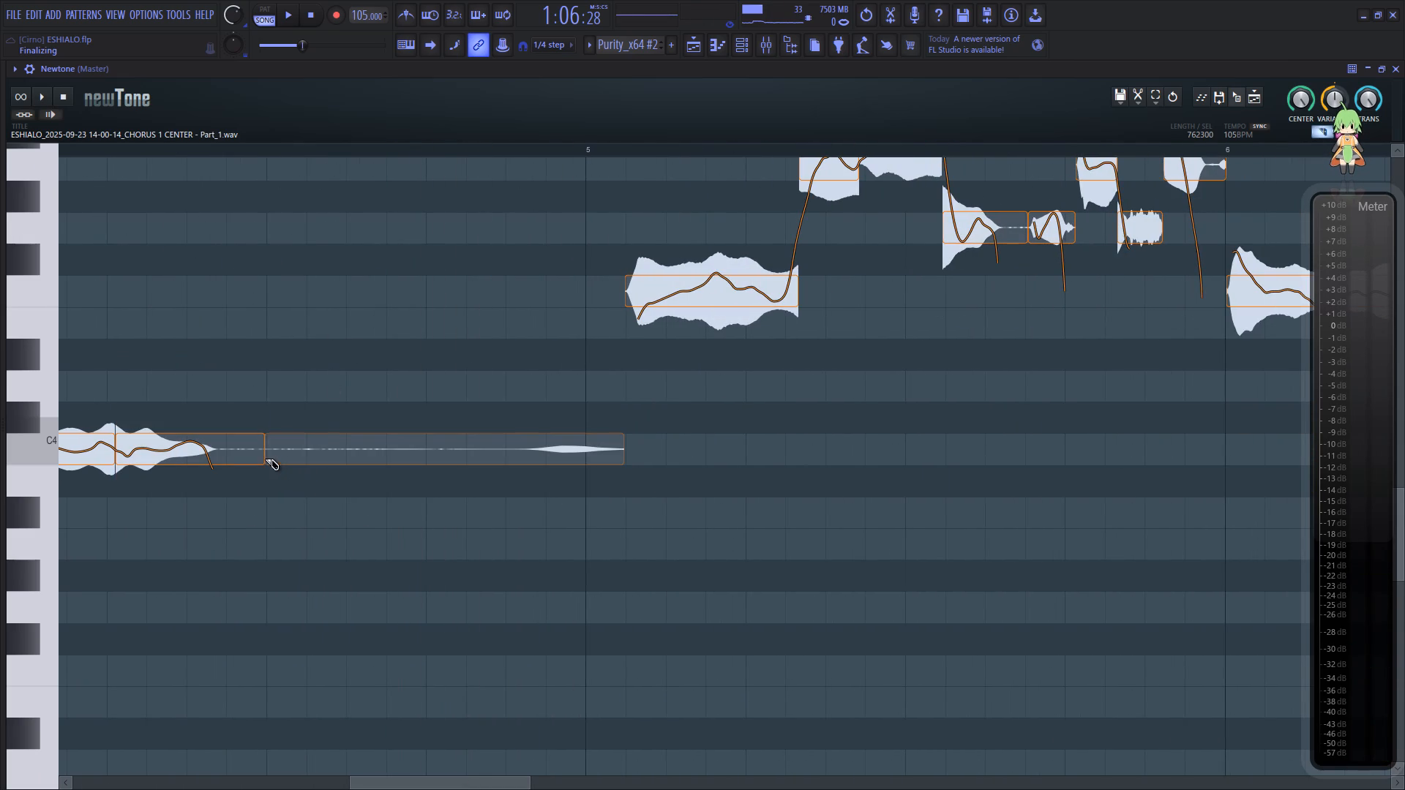
key(c)
ctrl+drag(418, 499, 431, 420)
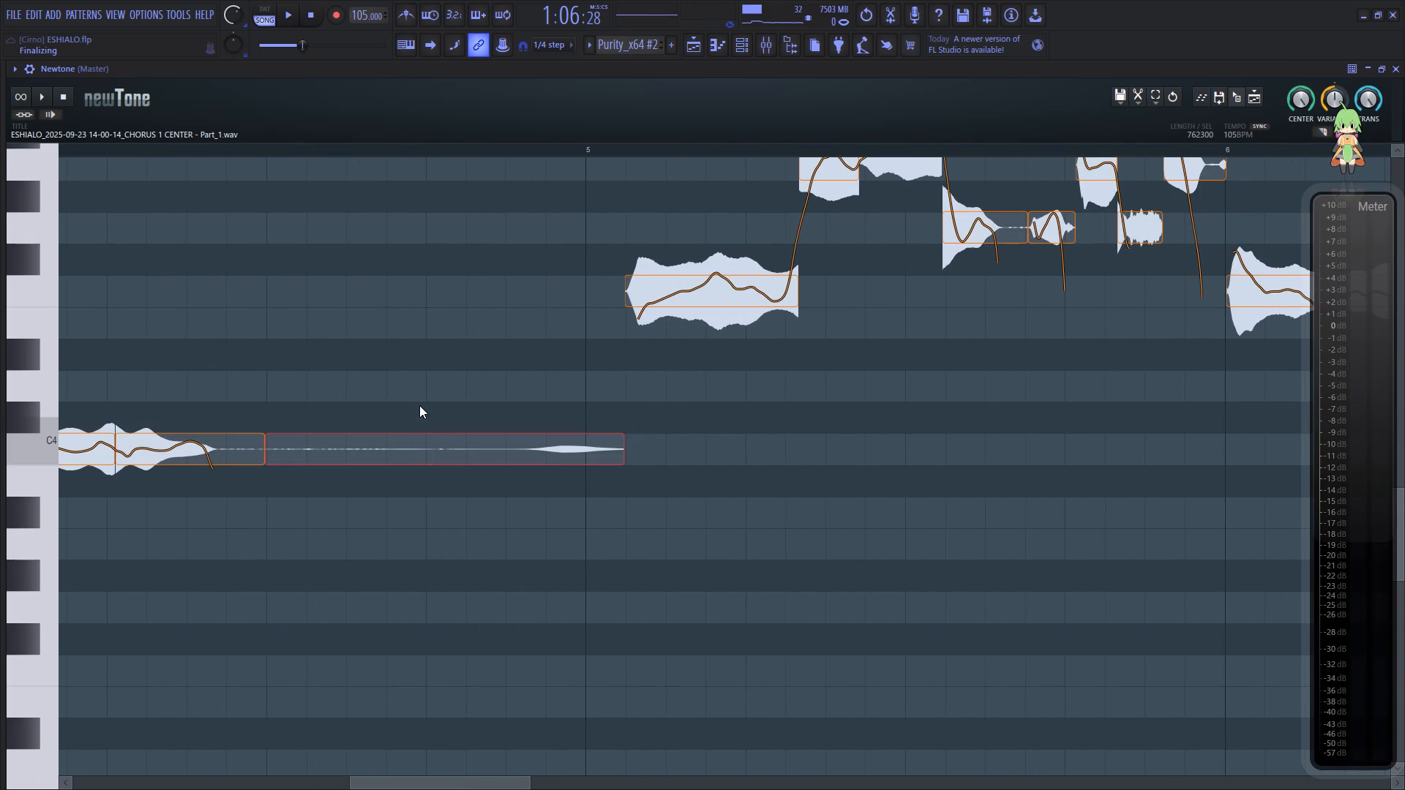
key(Delete)
click(148, 499)
Play the phrase after bar 5, lower its A#4 note one semitone to A4, and replay.
key(space)
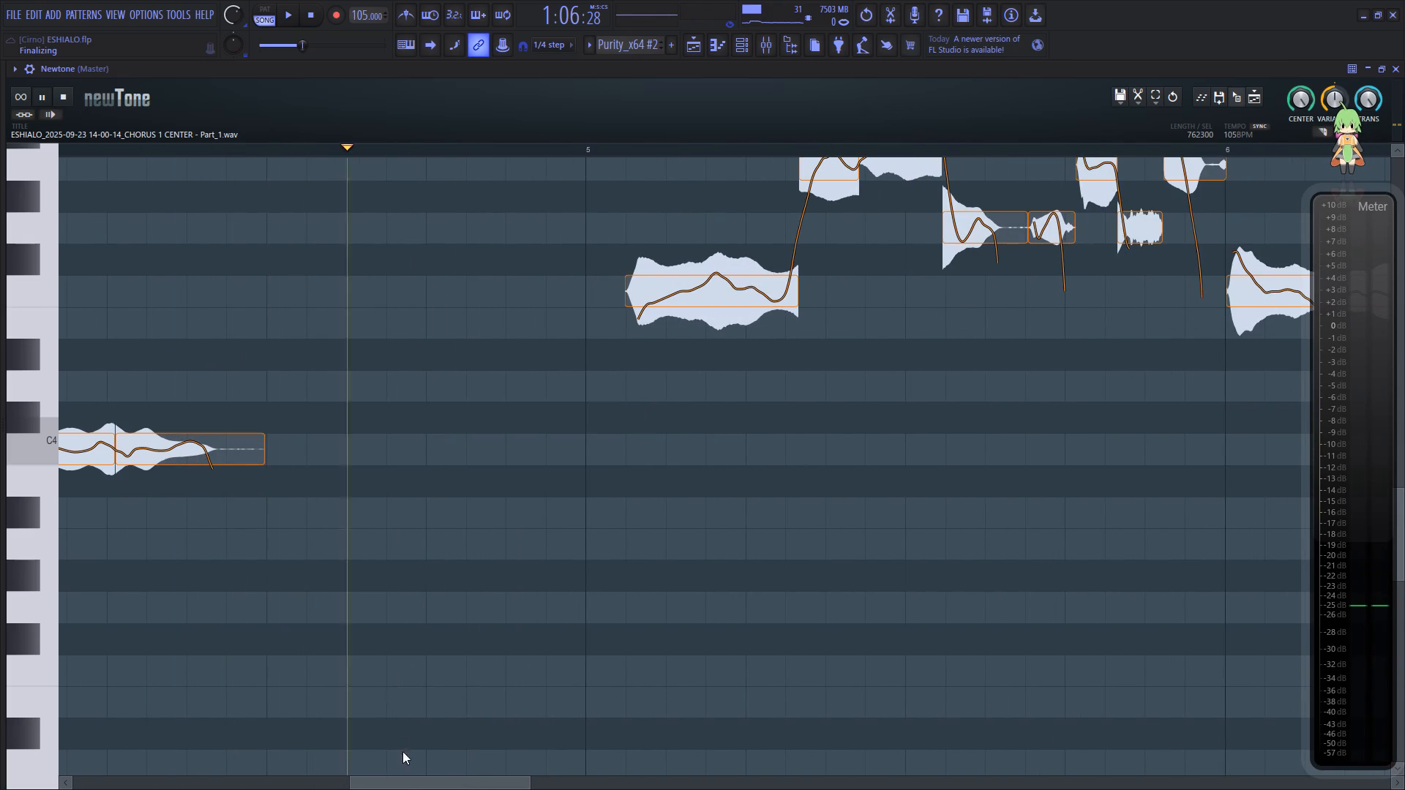
drag(418, 786, 459, 780)
scroll(457, 653, up, 4)
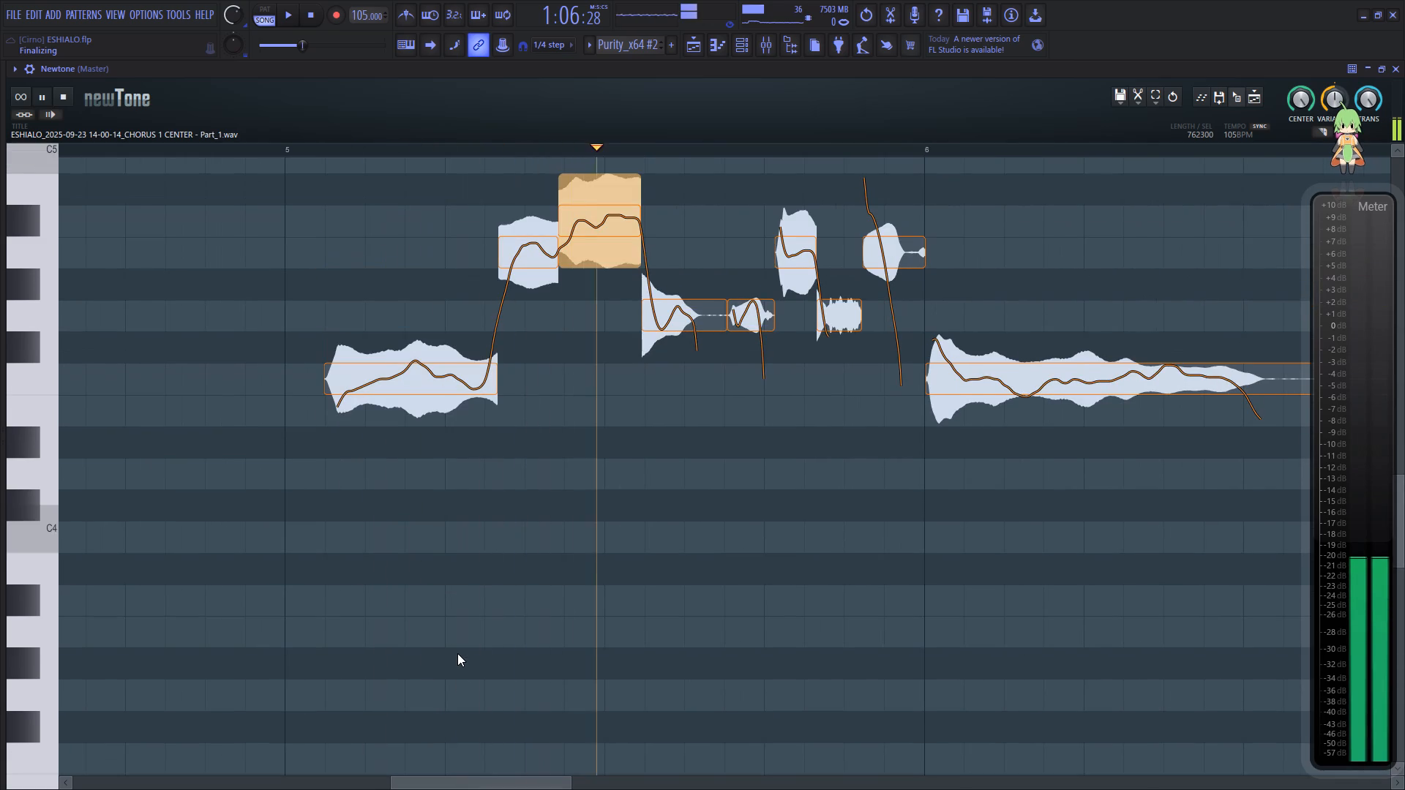
key(space)
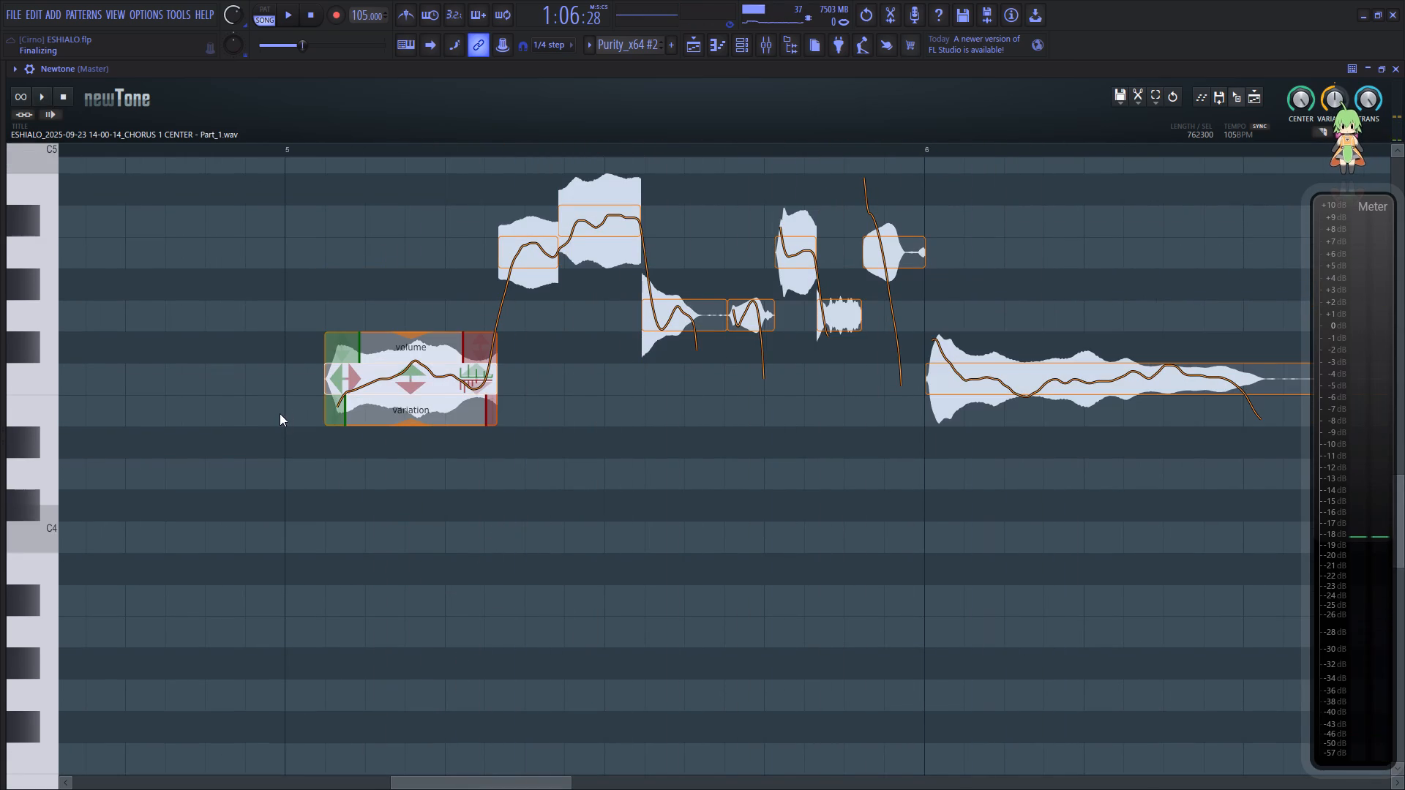
click(279, 413)
key(space)
key(space)
key(space)
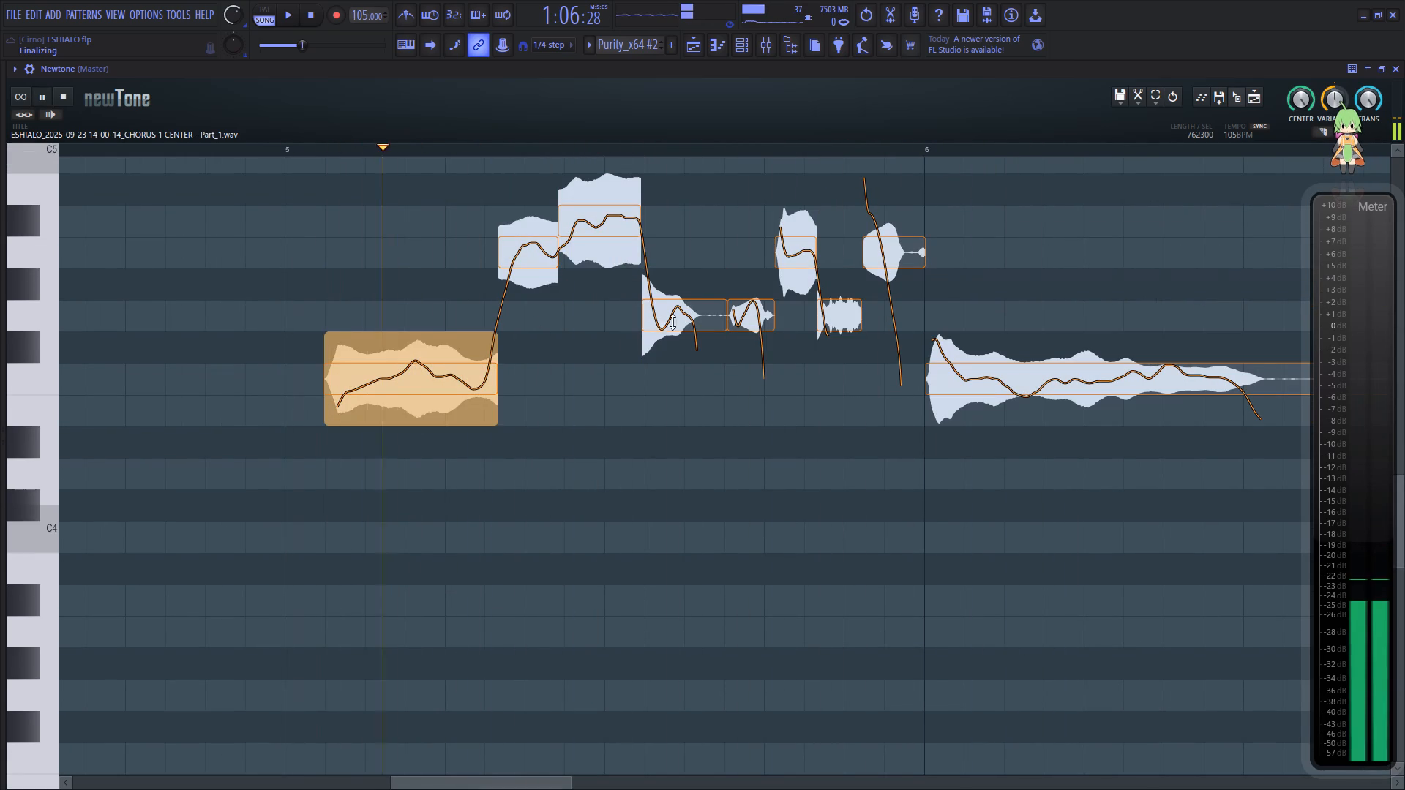
key(space)
key(space)
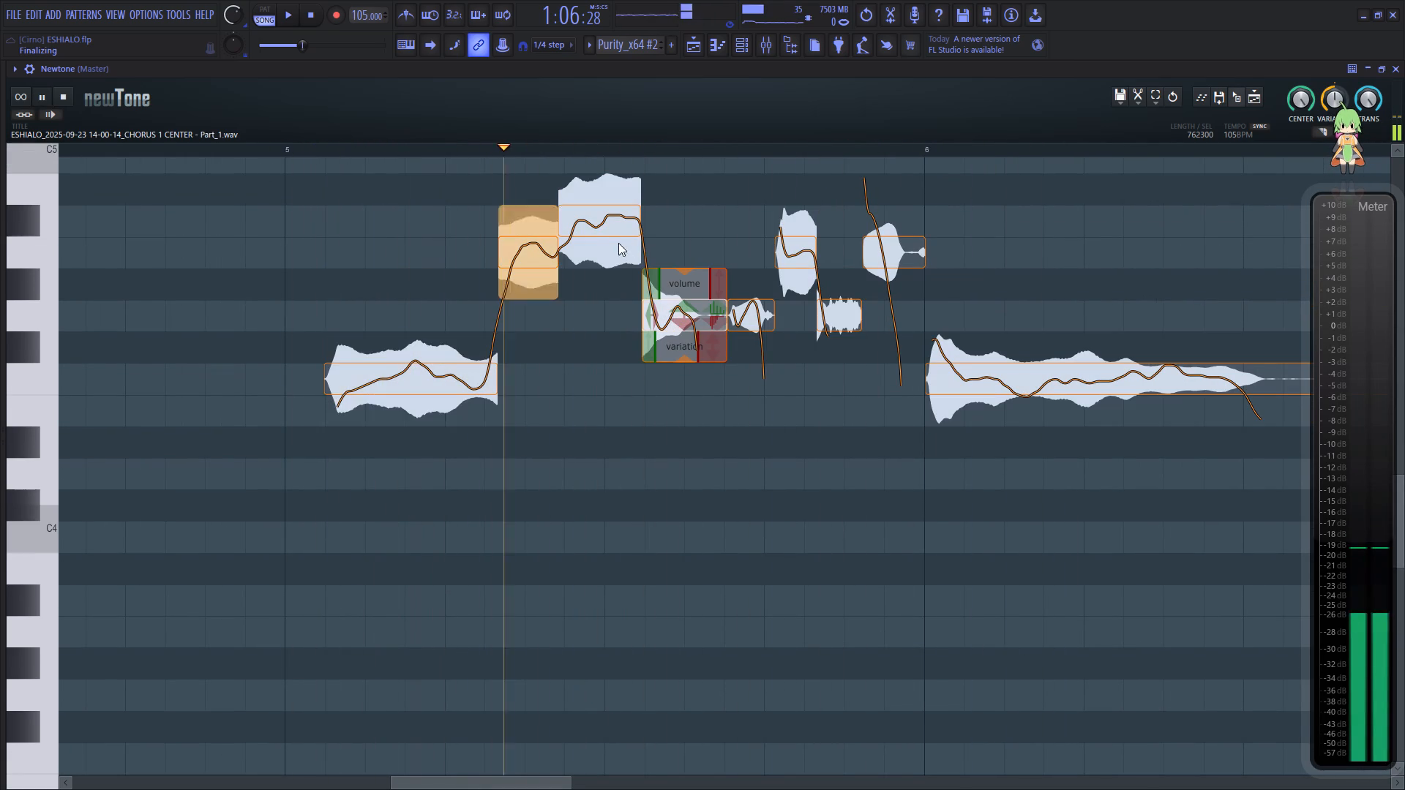
key(space)
key(space)
drag(611, 227, 608, 246)
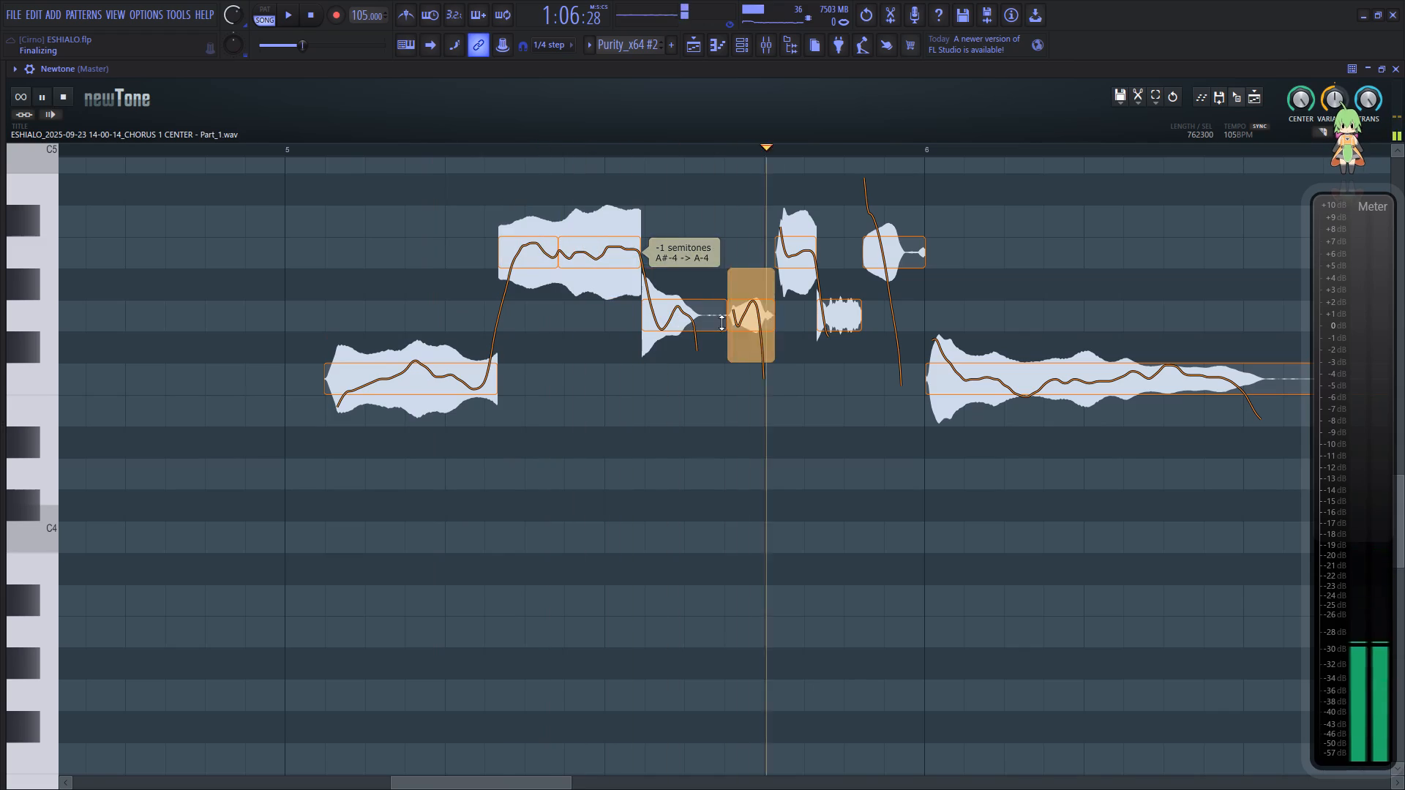
key(space)
key(space)
Lower the first A4 note in the short group before bar 6 two semitones to G4 and replay.
drag(798, 250, 798, 279)
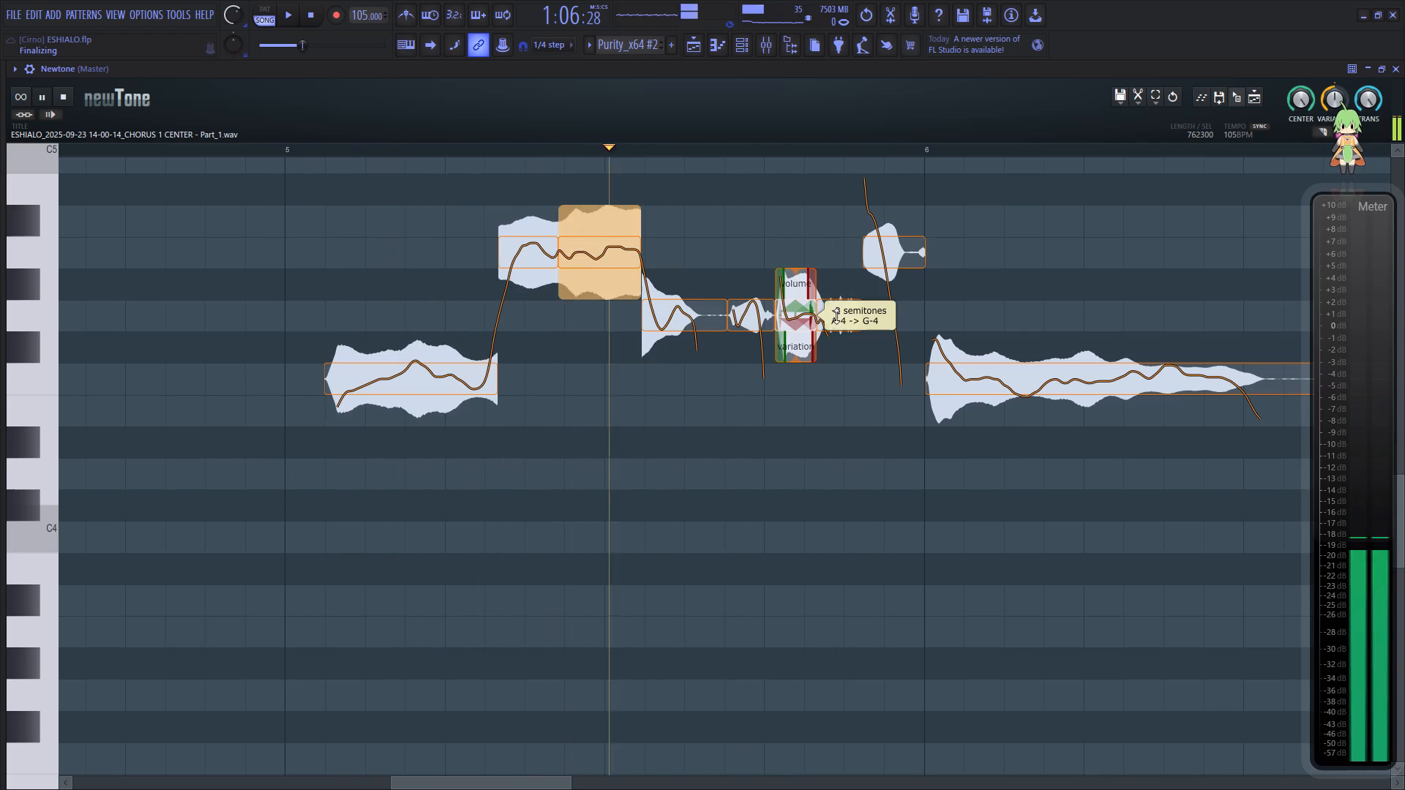
key(space)
key(space)
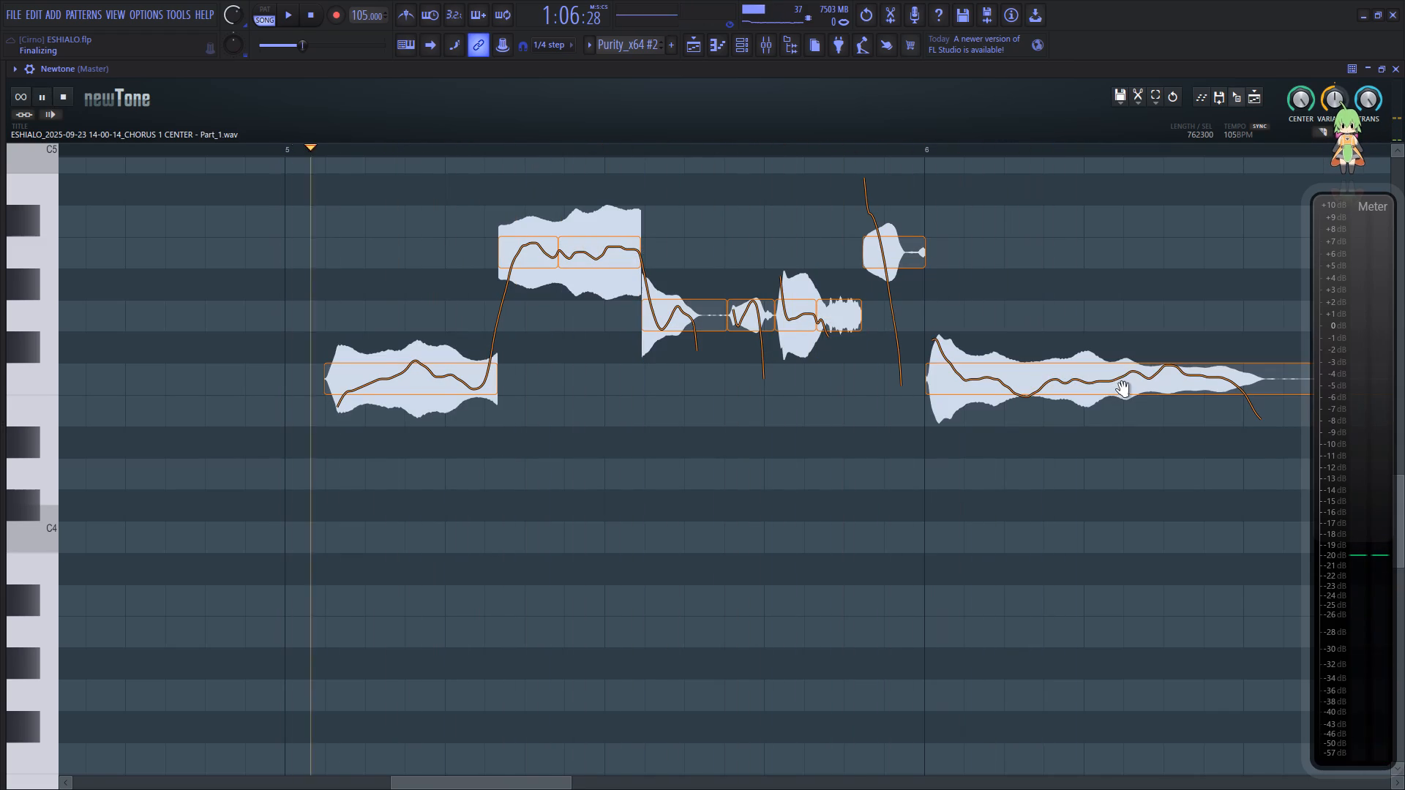
Slice the long F4 note starting at bar 6 after its opening part, lower the second part to E4, and replay the phrase.
click(1316, 131)
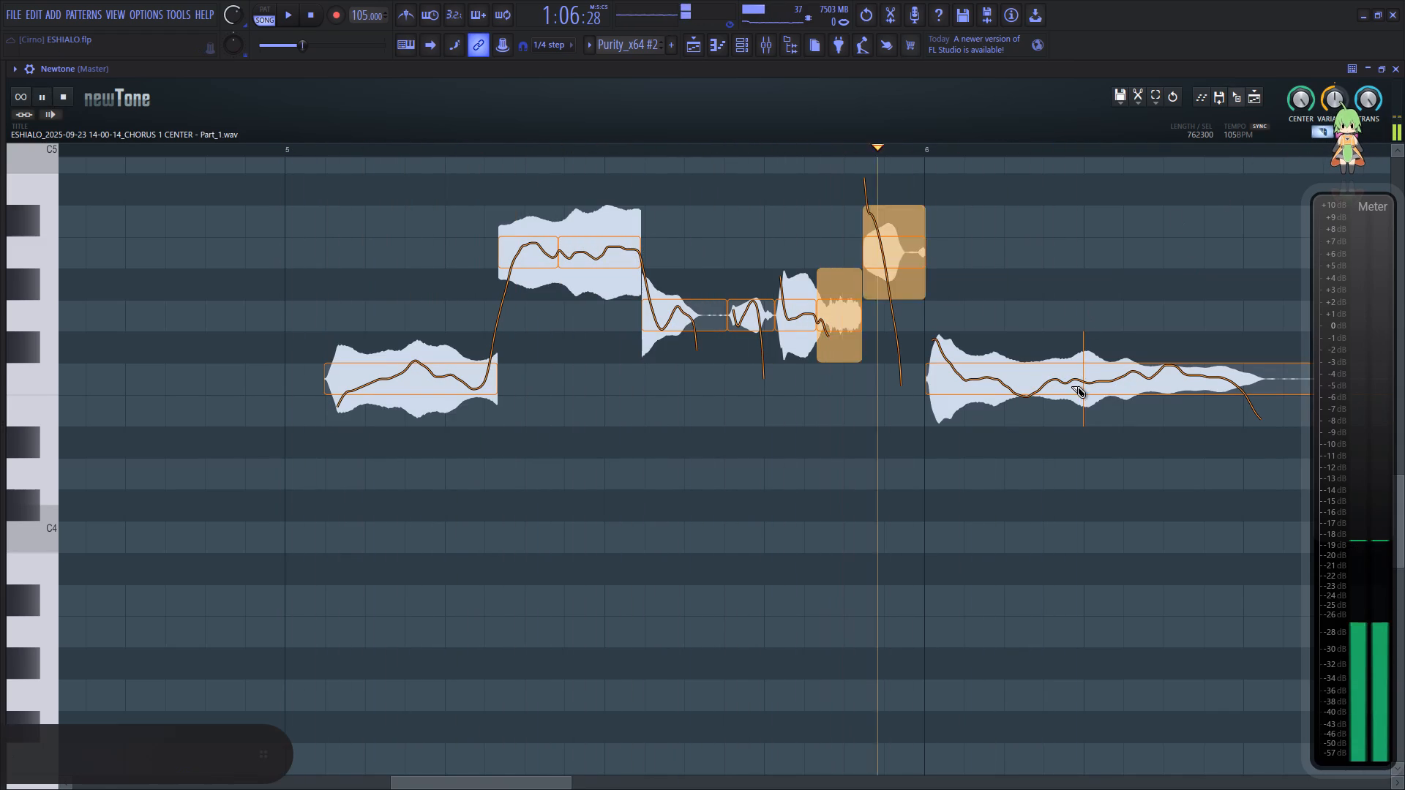
key(space)
key(space)
click(1051, 389)
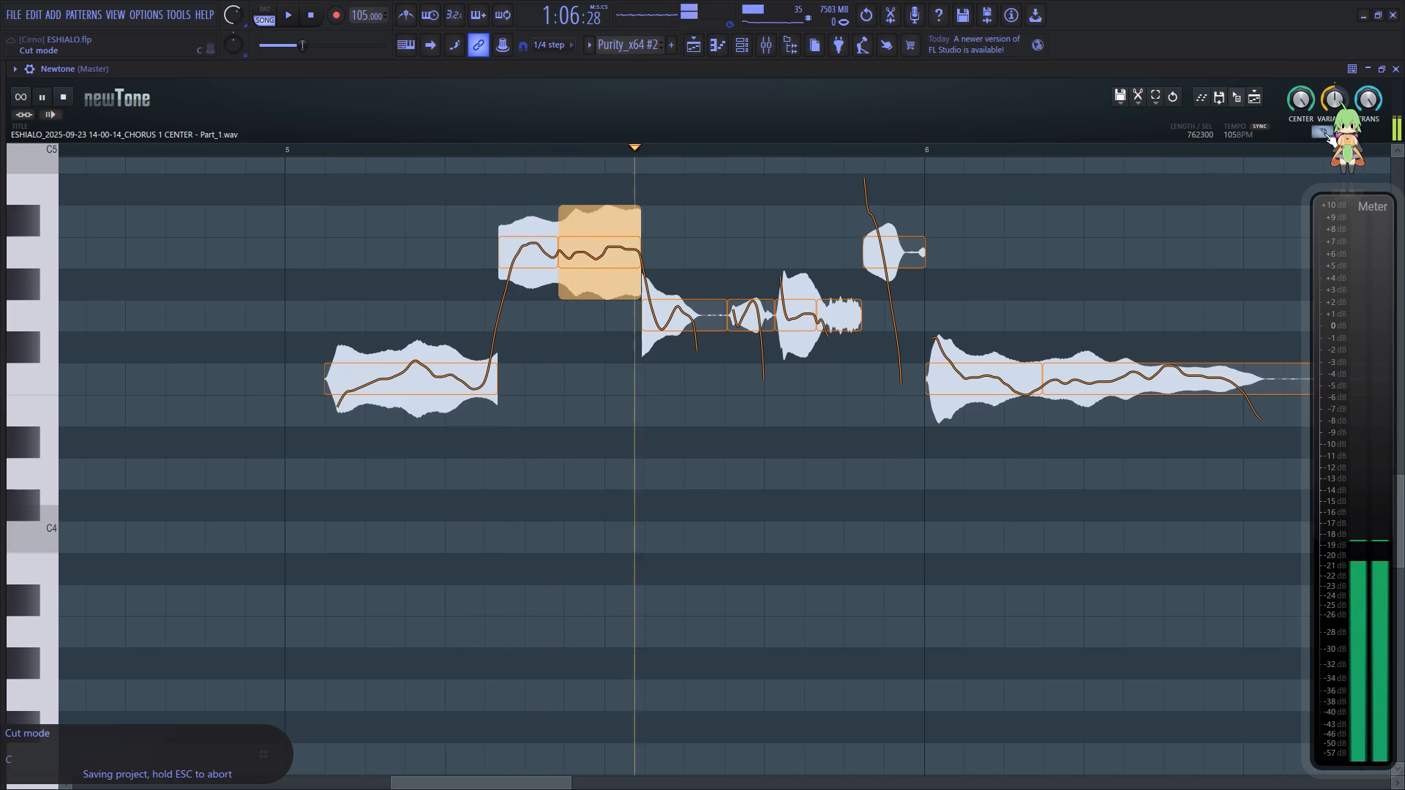
click(1325, 133)
key(space)
key(space)
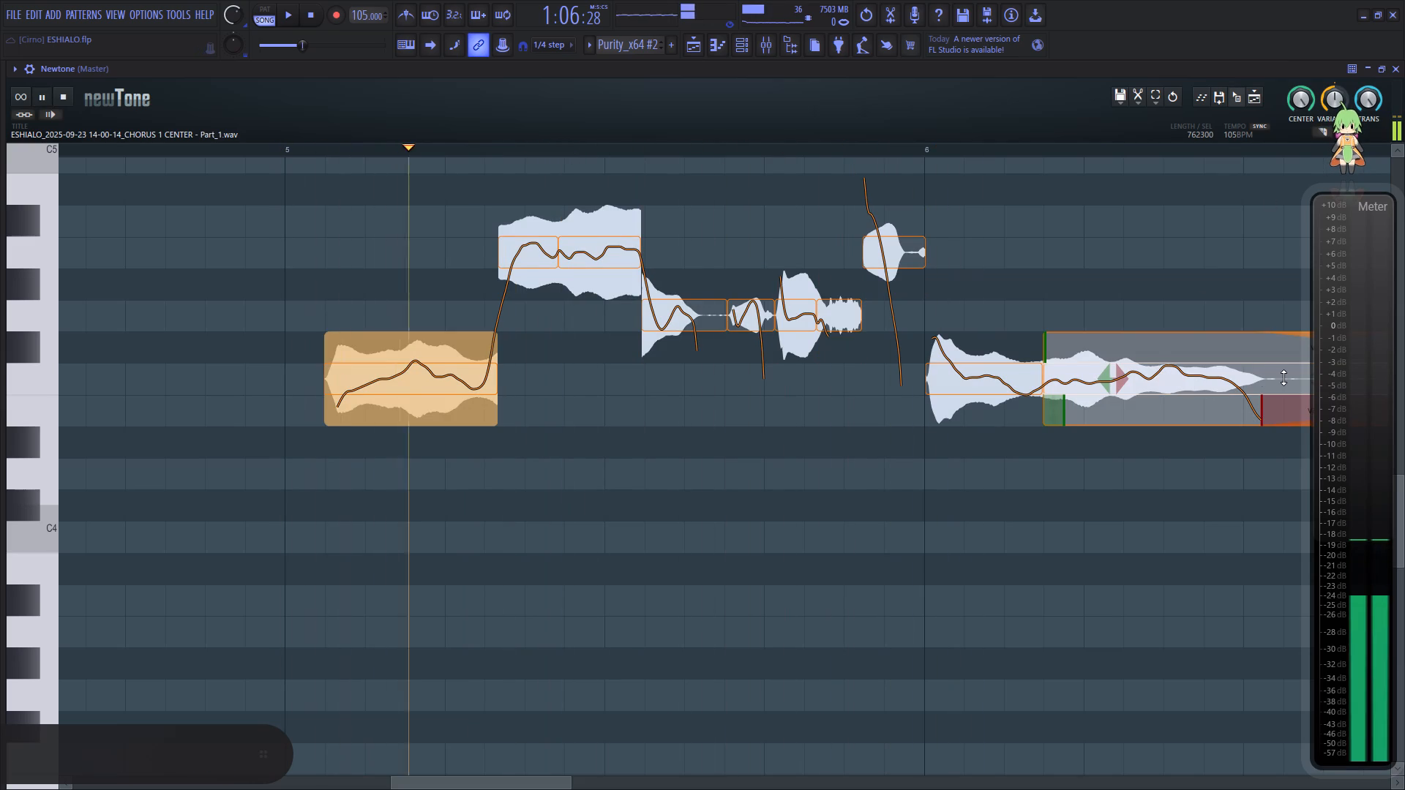
drag(1284, 377, 1273, 418)
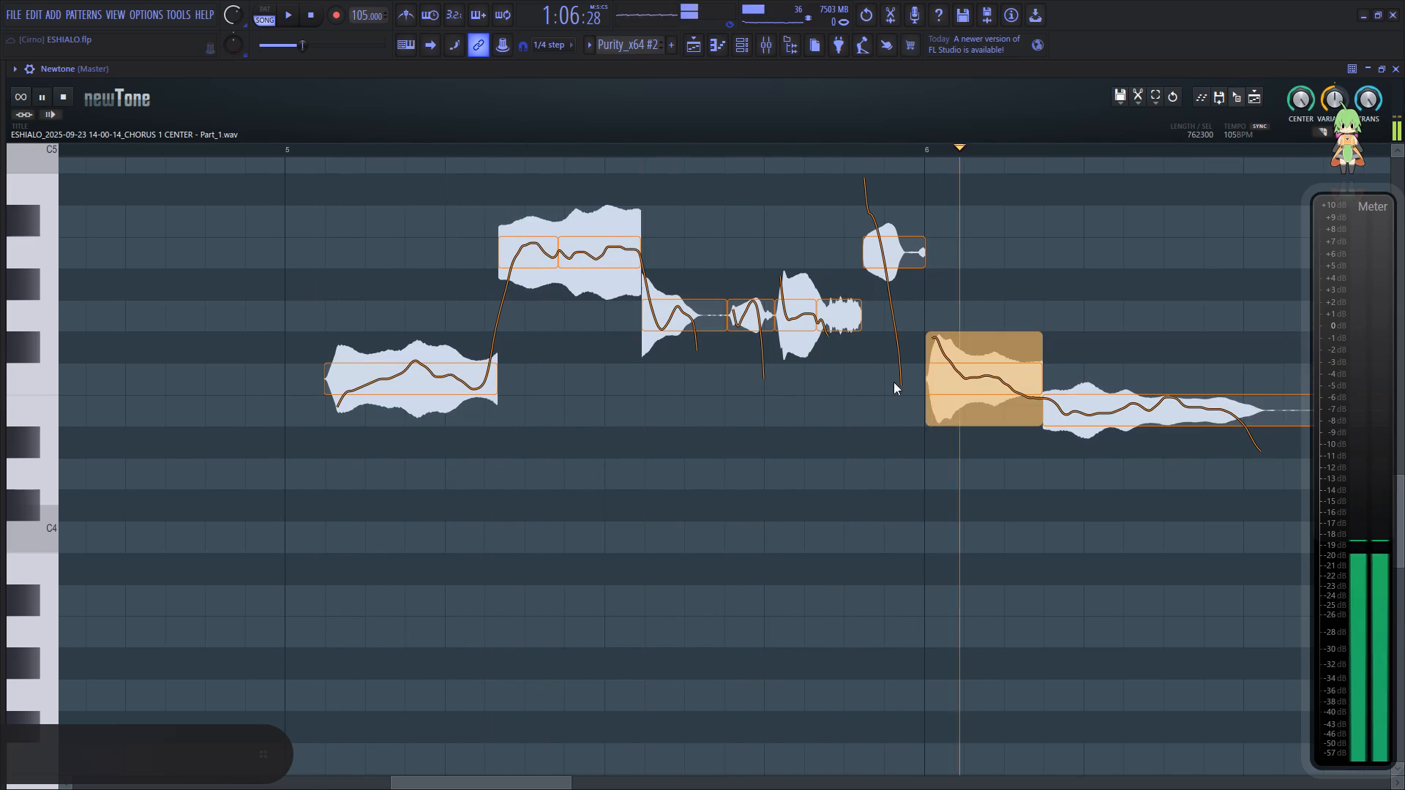
key(space)
key(space)
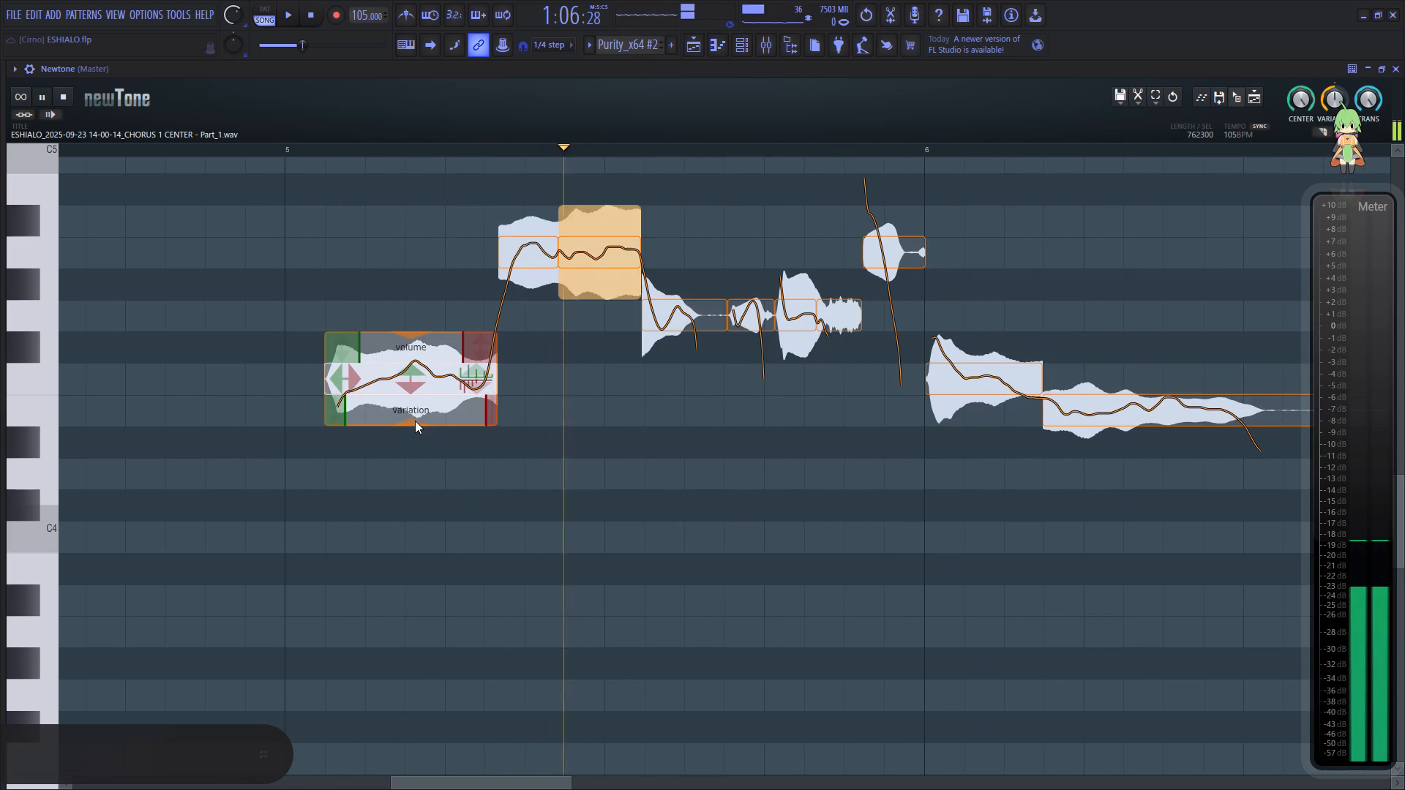
Set pitch variation to about 43% on the F4 note after bar 5 and about 52% on the phrase's first G4 note.
drag(413, 424, 433, 352)
key(space)
key(space)
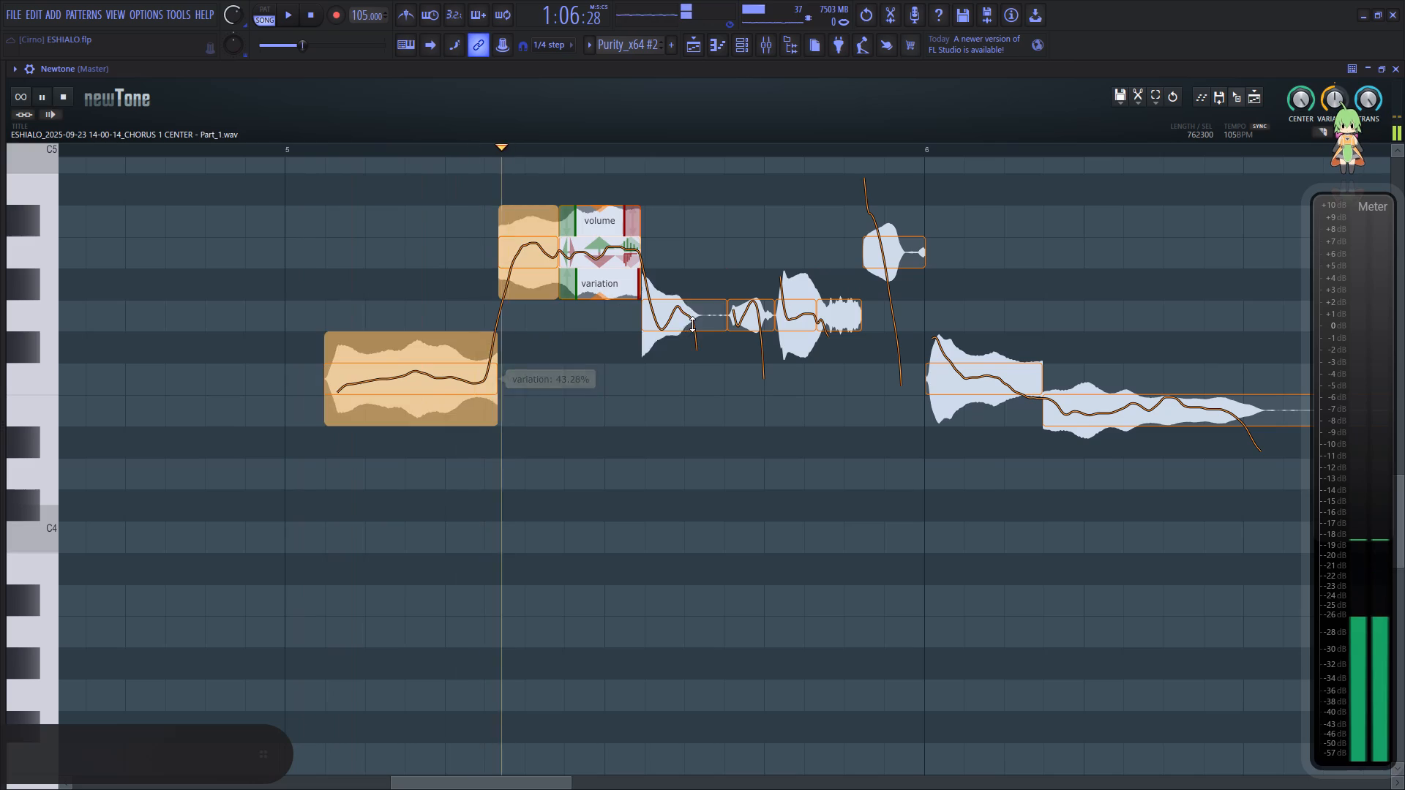
drag(686, 361, 698, 300)
key(space)
key(space)
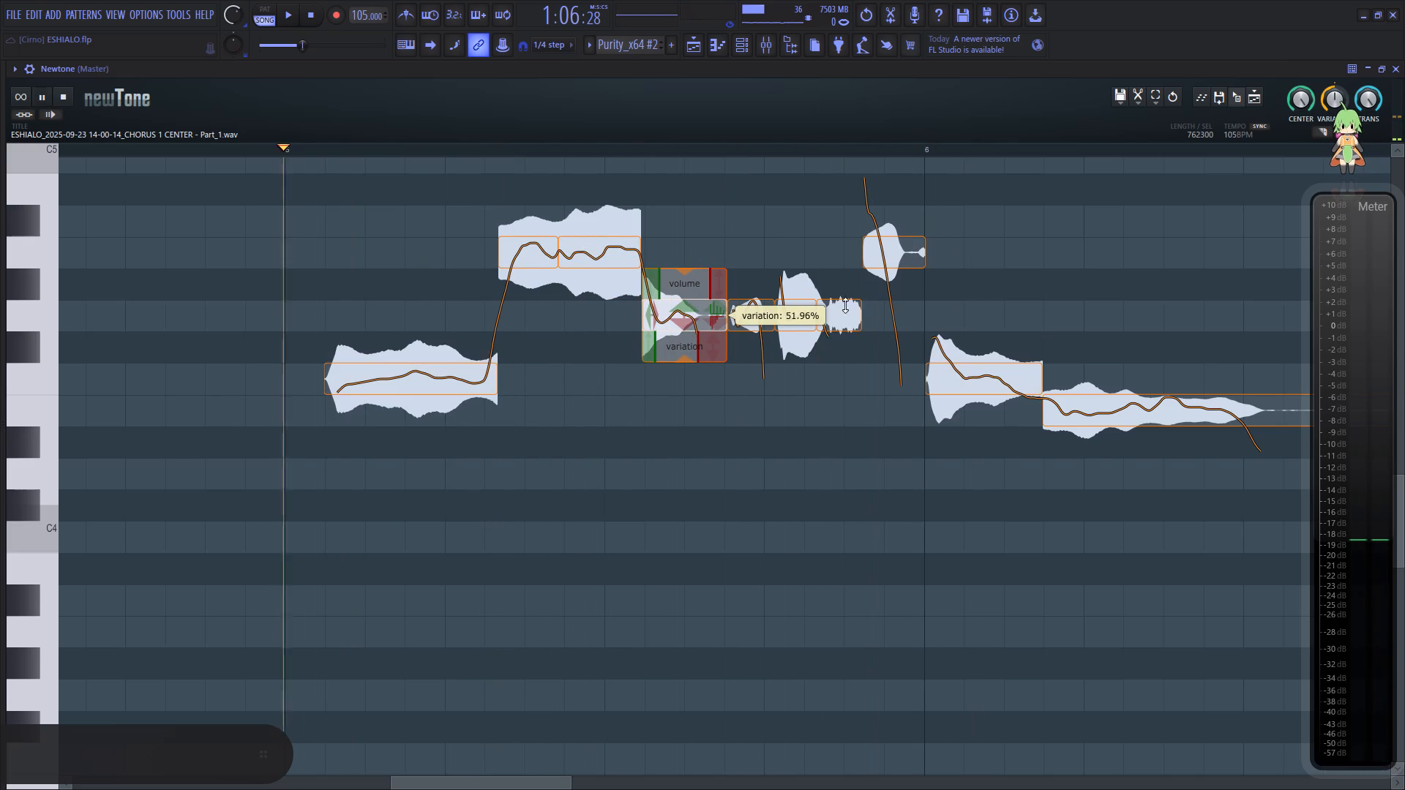
Reduce the pitch variation of the joined F4 and E4 parts after bar 6 and replay the phrase.
drag(989, 425, 991, 399)
drag(1194, 456, 1194, 413)
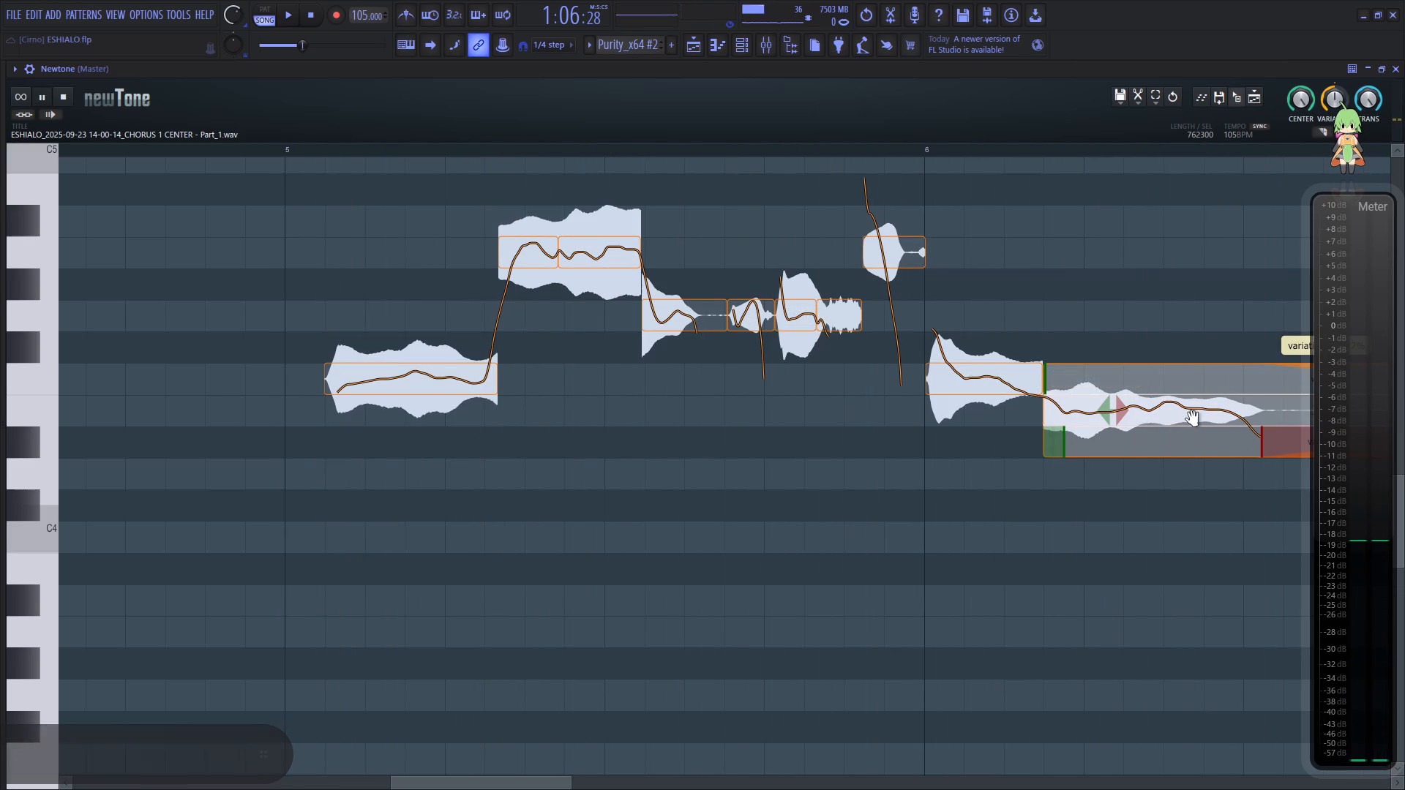
click(481, 454)
key(space)
Slice the held E4 note before bar 7 past its audible part, delete the near-silent tail, and replay.
drag(476, 784, 498, 786)
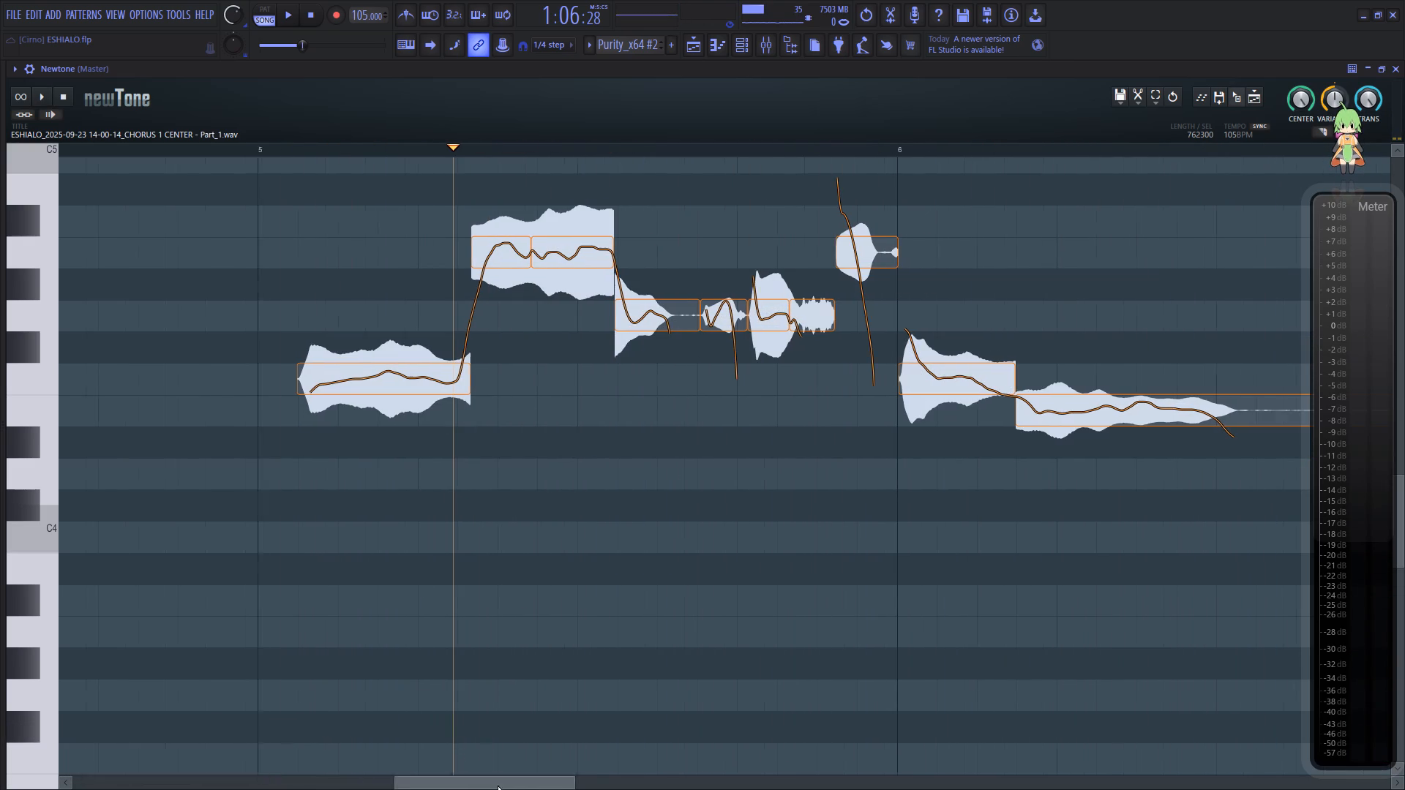
drag(498, 786, 532, 787)
drag(533, 787, 576, 780)
key(space)
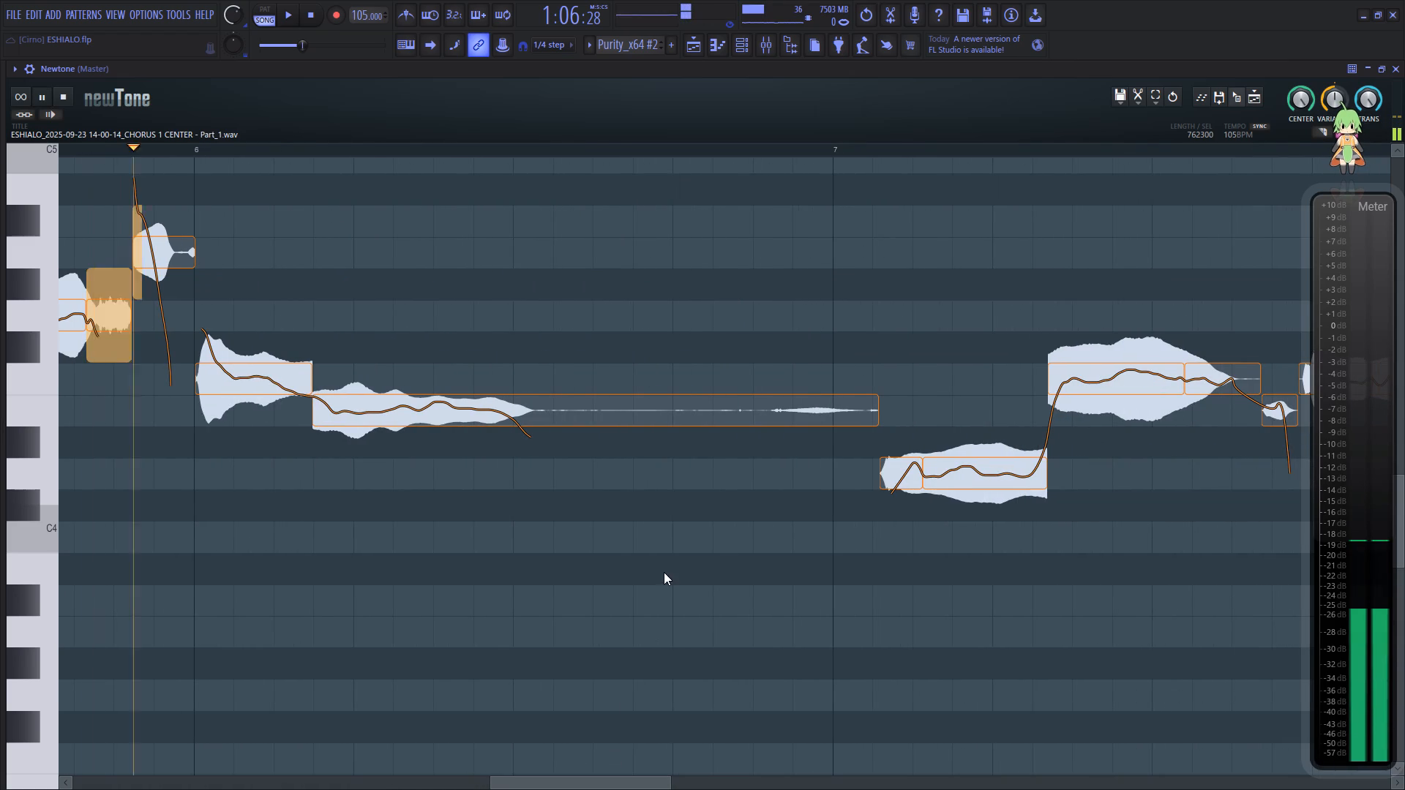
key(c)
click(600, 401)
key(c)
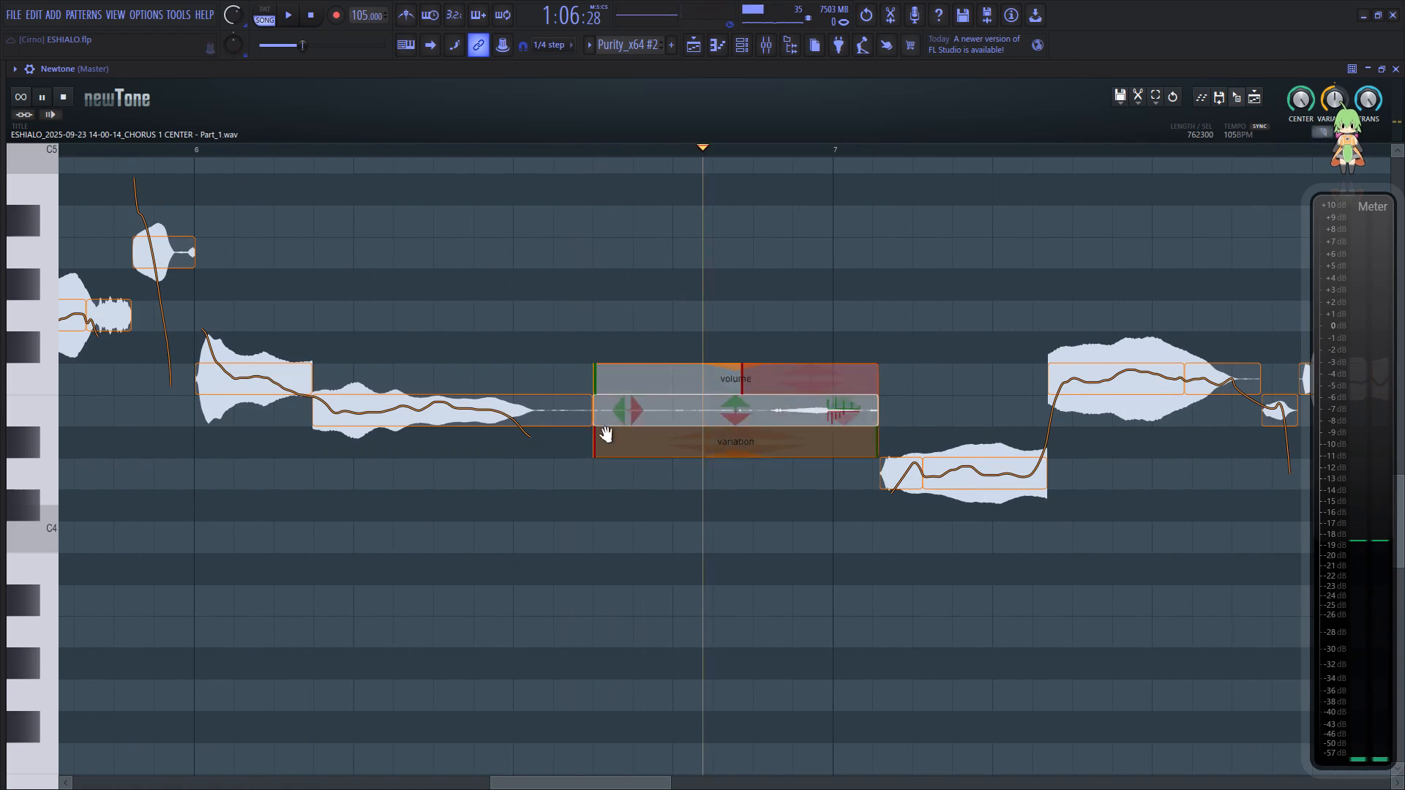
ctrl+drag(725, 498, 755, 396)
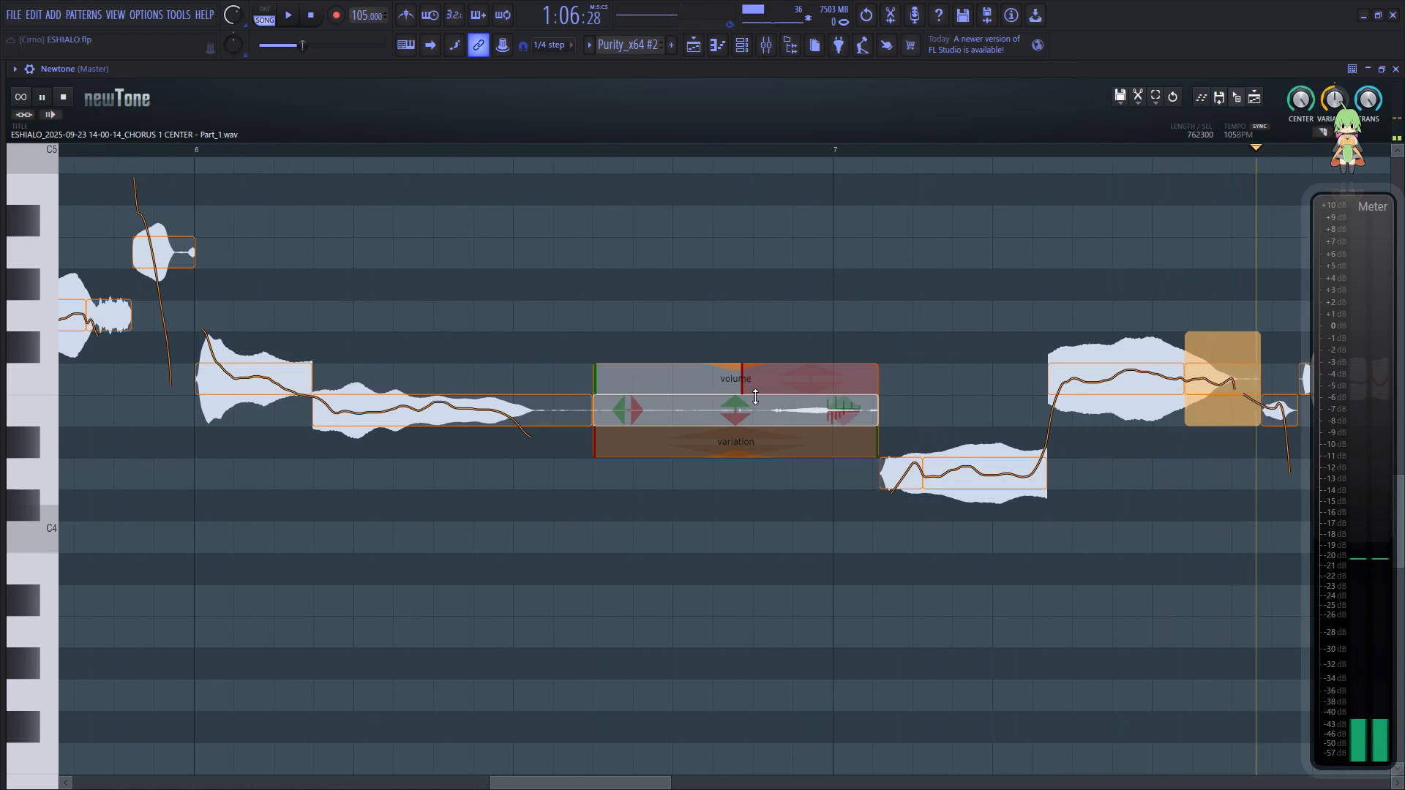
key(Delete)
click(343, 452)
click(211, 512)
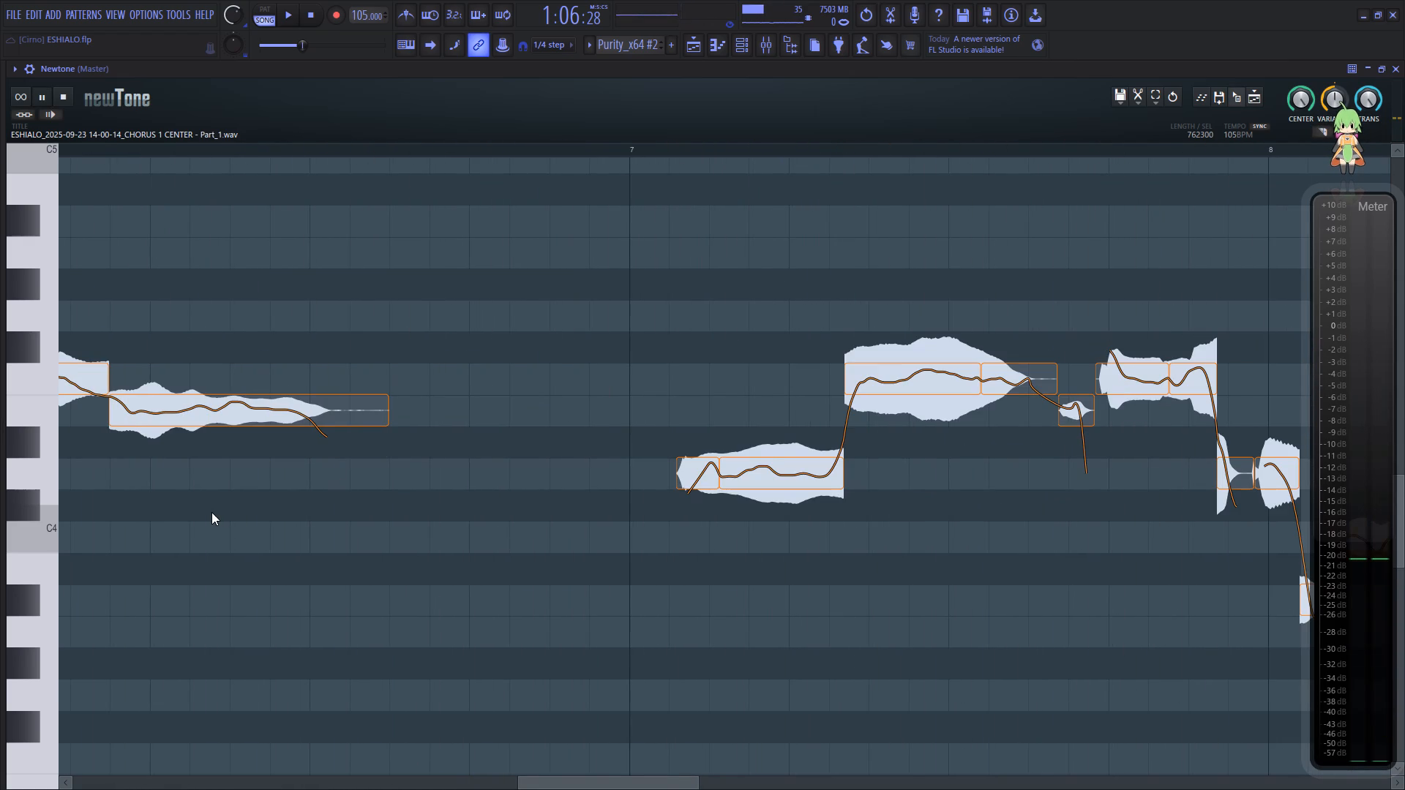
Lower the second joined F4 note after bar 7 one semitone to E4 and replay the phrase.
drag(611, 785, 640, 785)
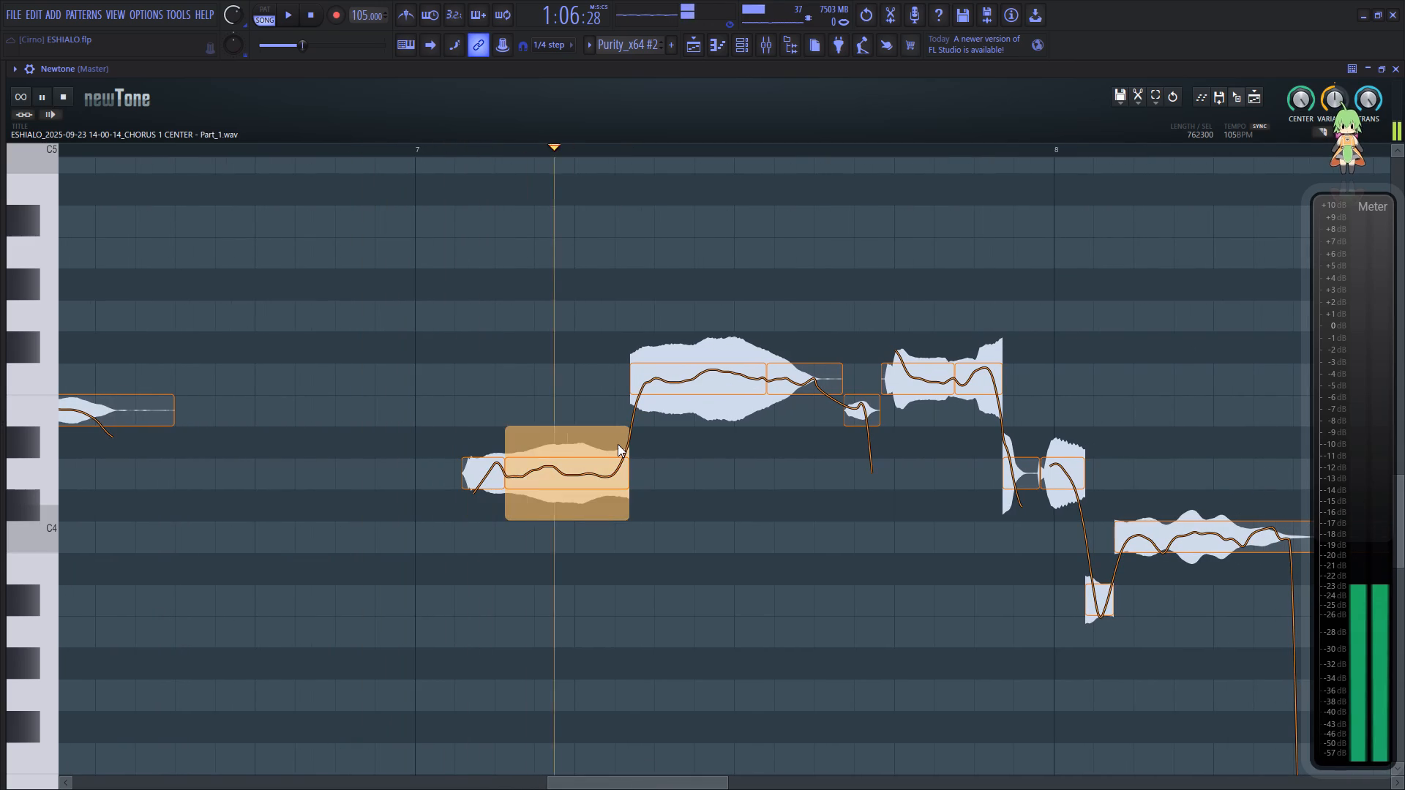
key(space)
key(space)
drag(813, 389, 809, 412)
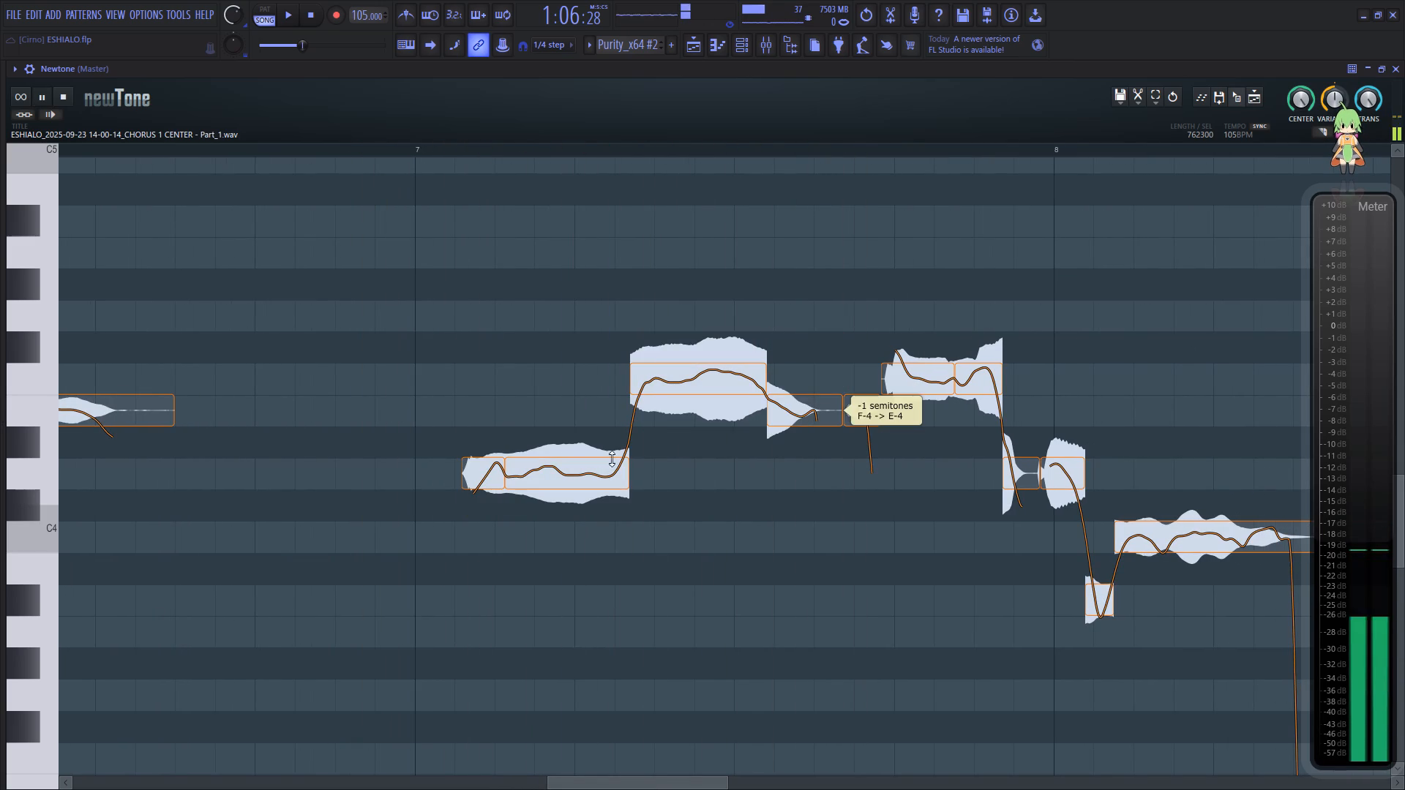
click(500, 404)
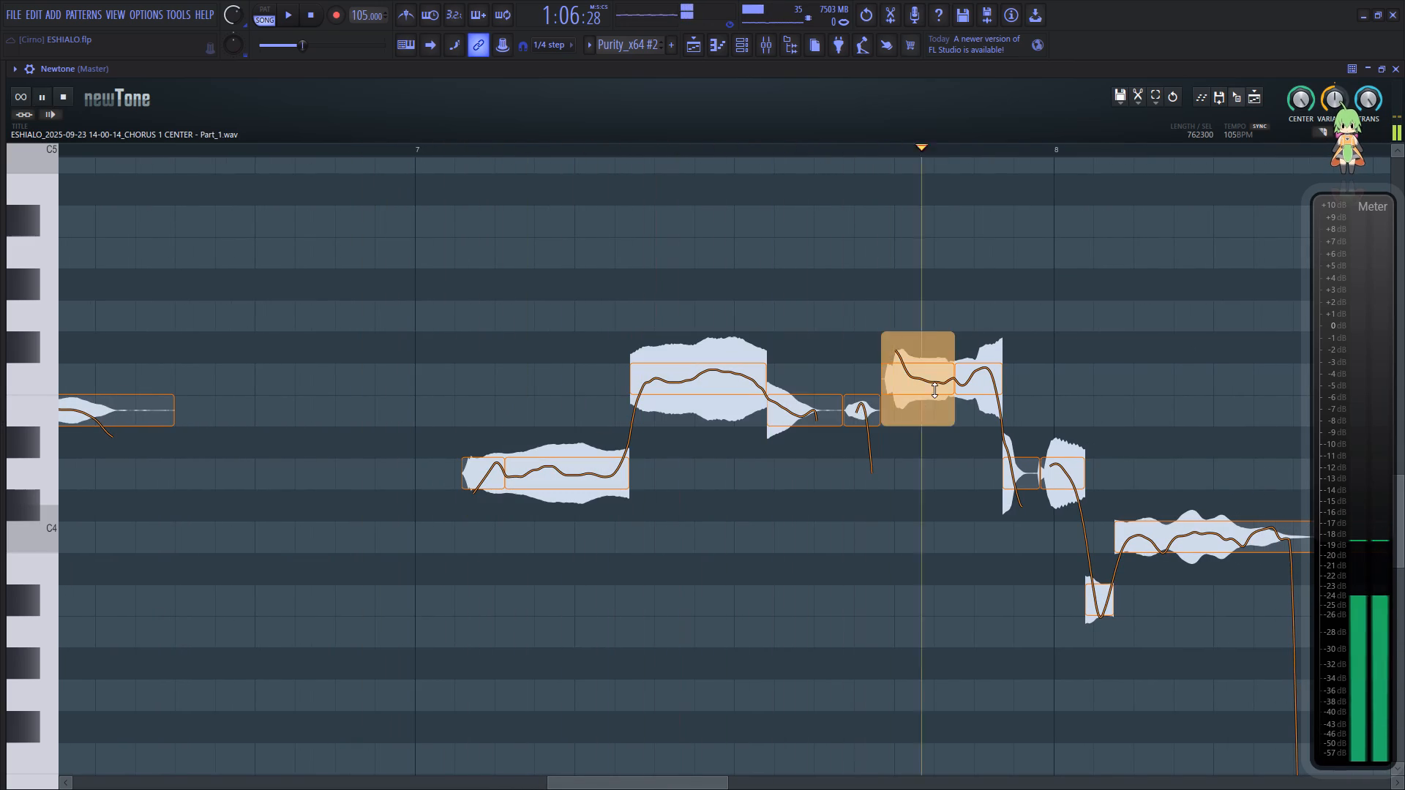
Lower the two joined F4 notes just before bar 8 one semitone to E4 and replay the phrase.
key(space)
key(space)
drag(926, 382, 926, 399)
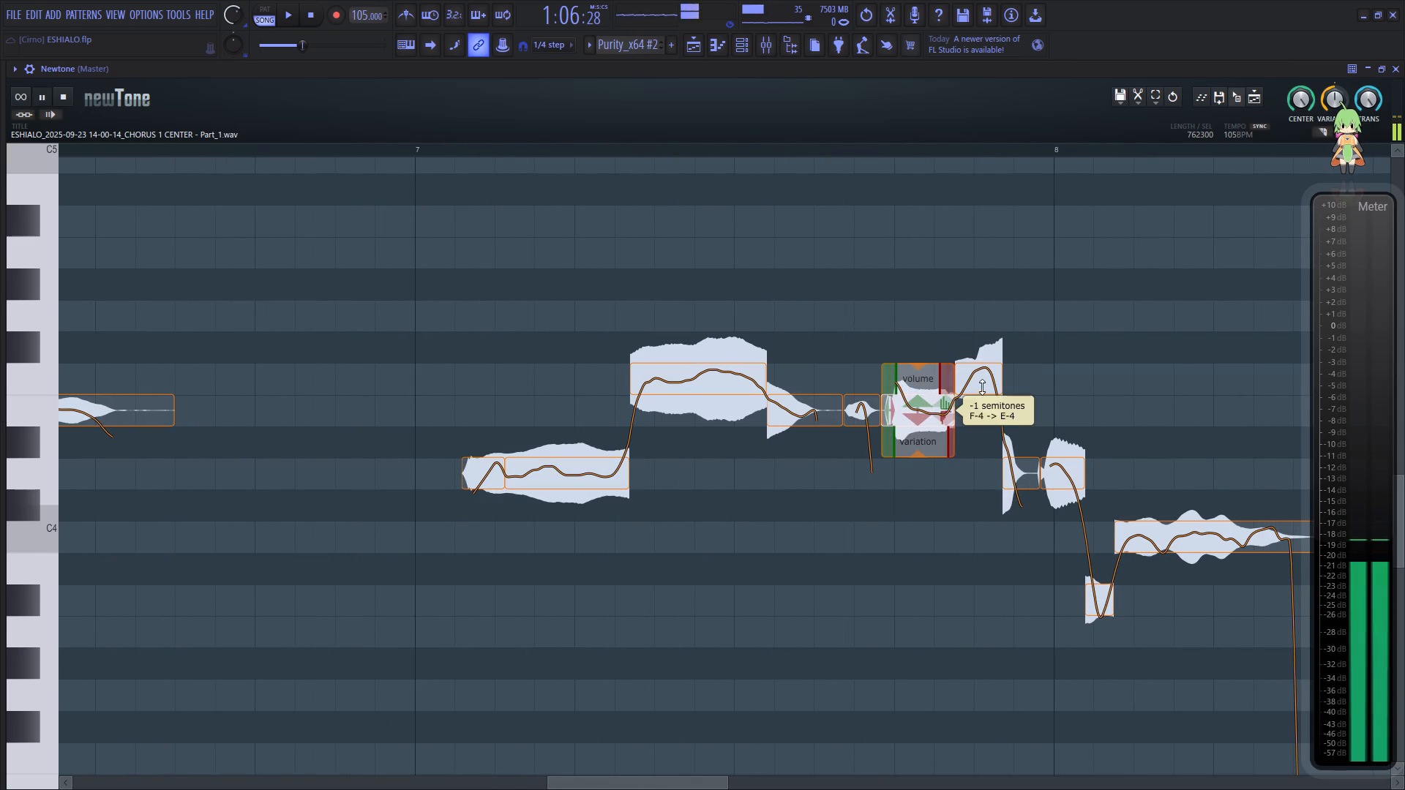
drag(983, 385, 983, 410)
click(512, 403)
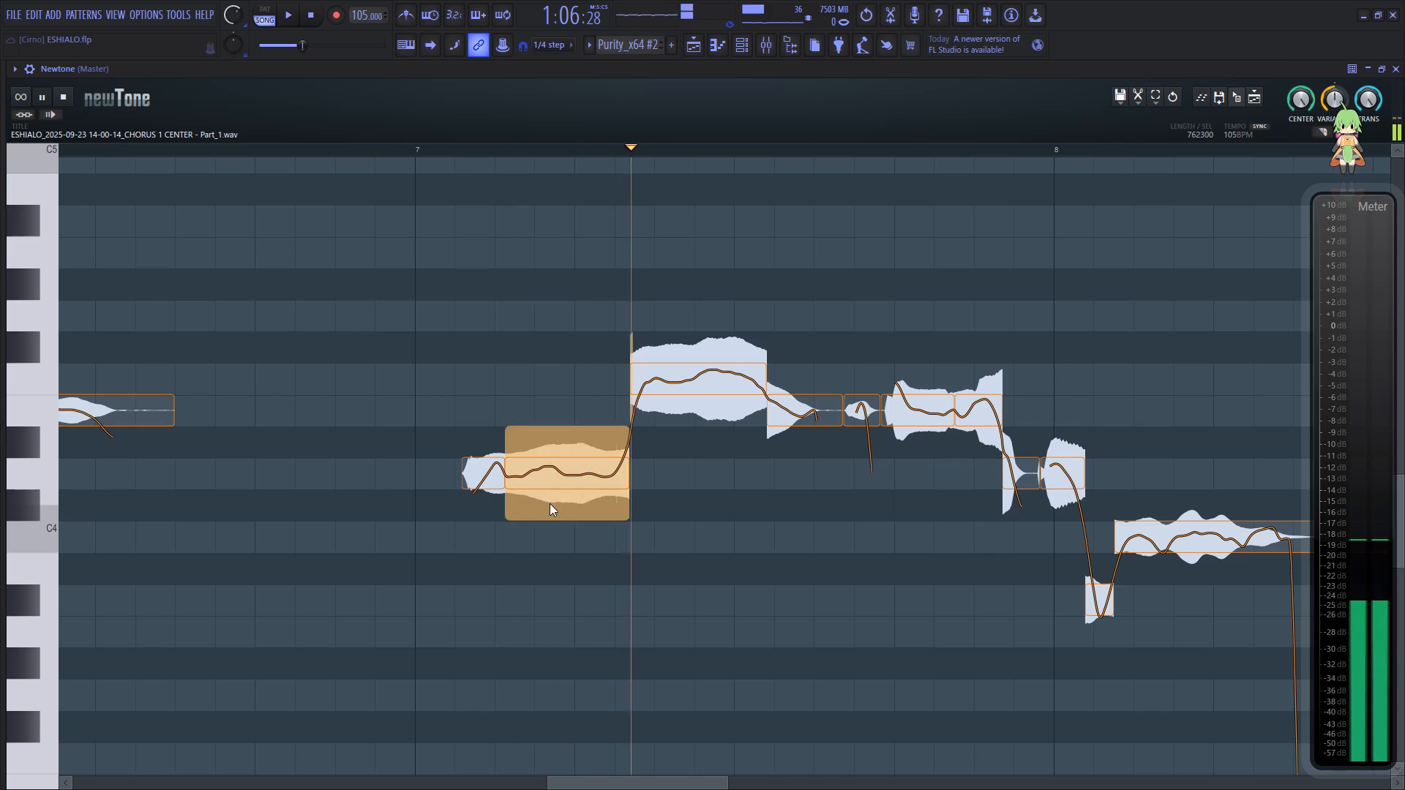
Set the pitch variation of the second joined D4 note after bar 7 to about 50% and replay.
key(space)
click(559, 485)
drag(563, 519, 581, 456)
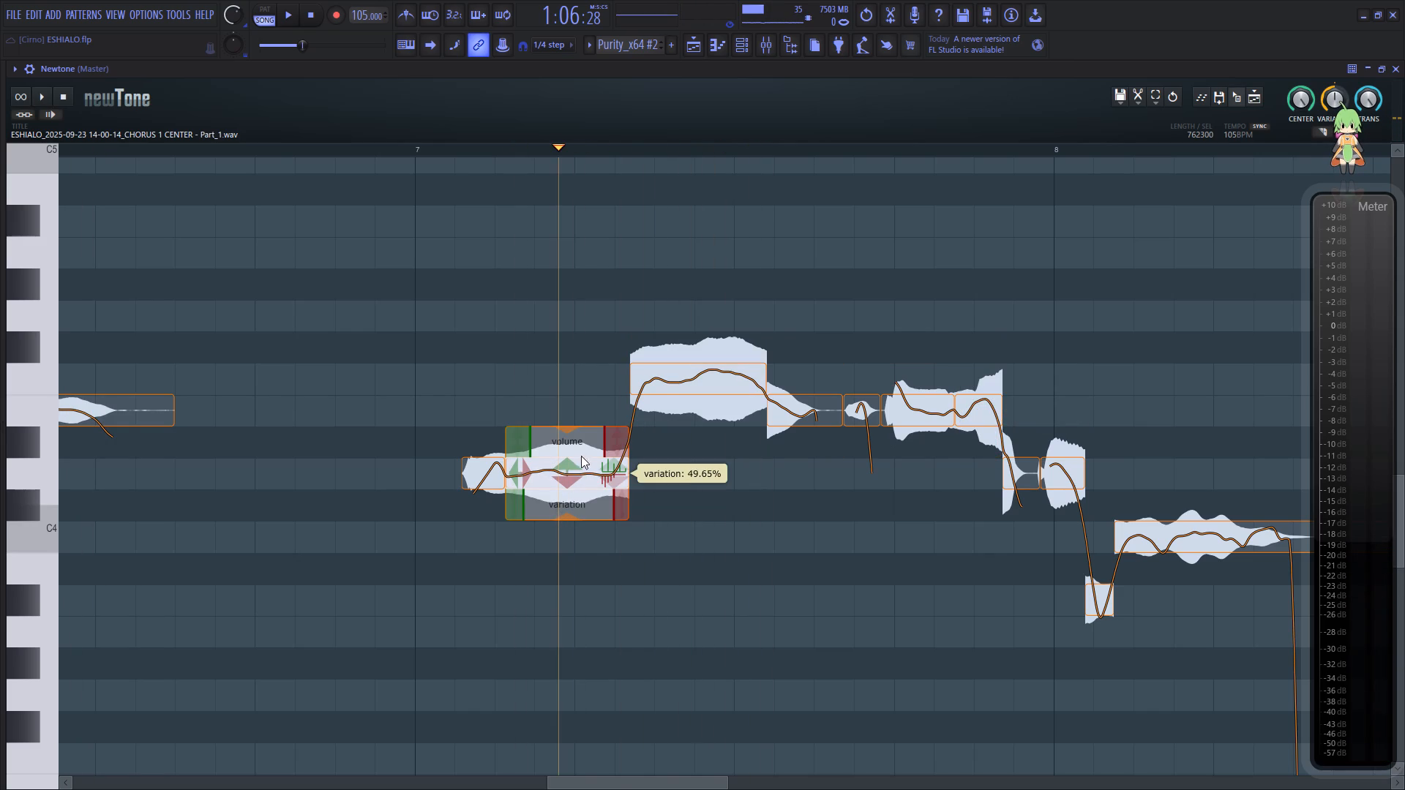
drag(581, 456, 581, 455)
key(space)
Raise the second joined E4 note before bar 8 one semitone to F4 and set its pitch variation to about 55%, replaying to check.
drag(635, 786, 671, 788)
key(space)
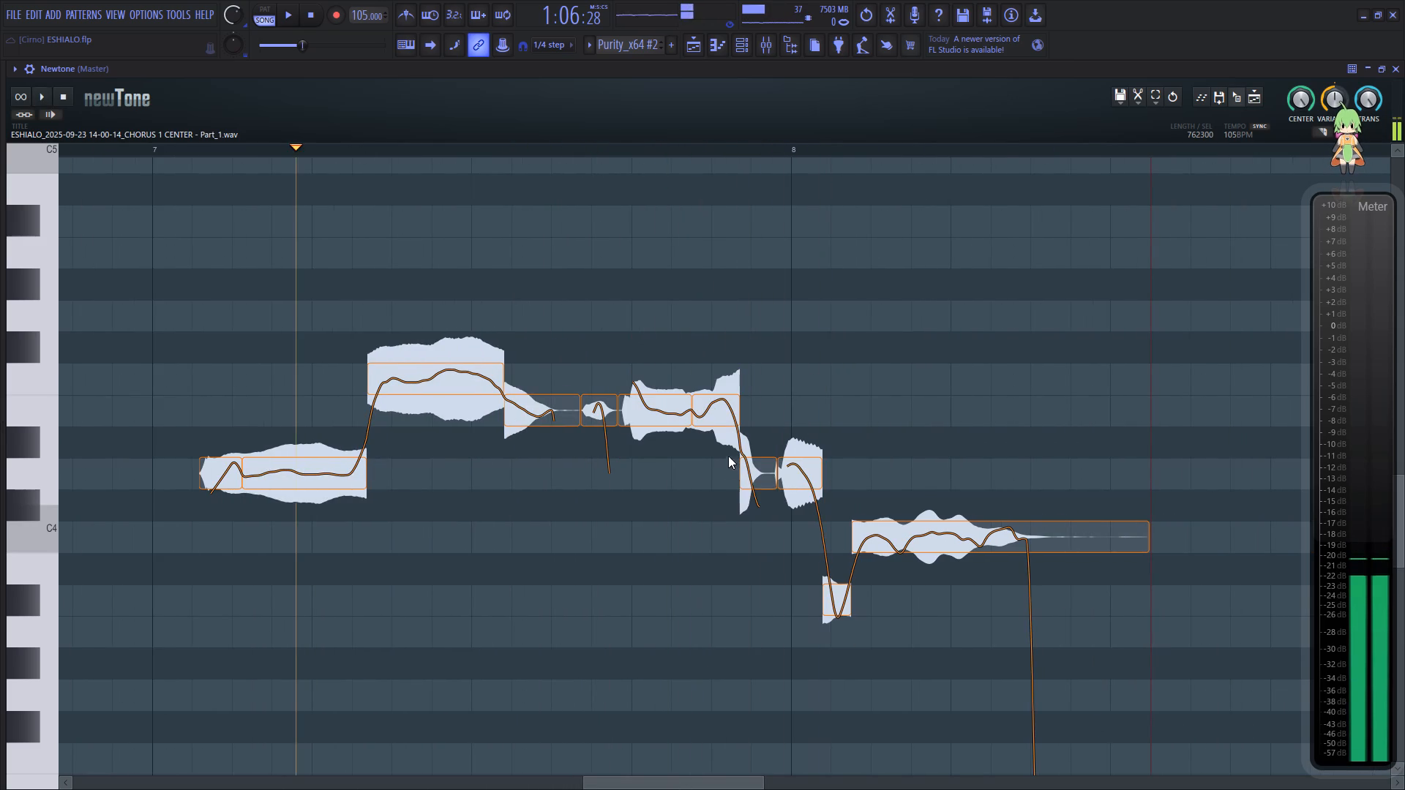
key(space)
key(space)
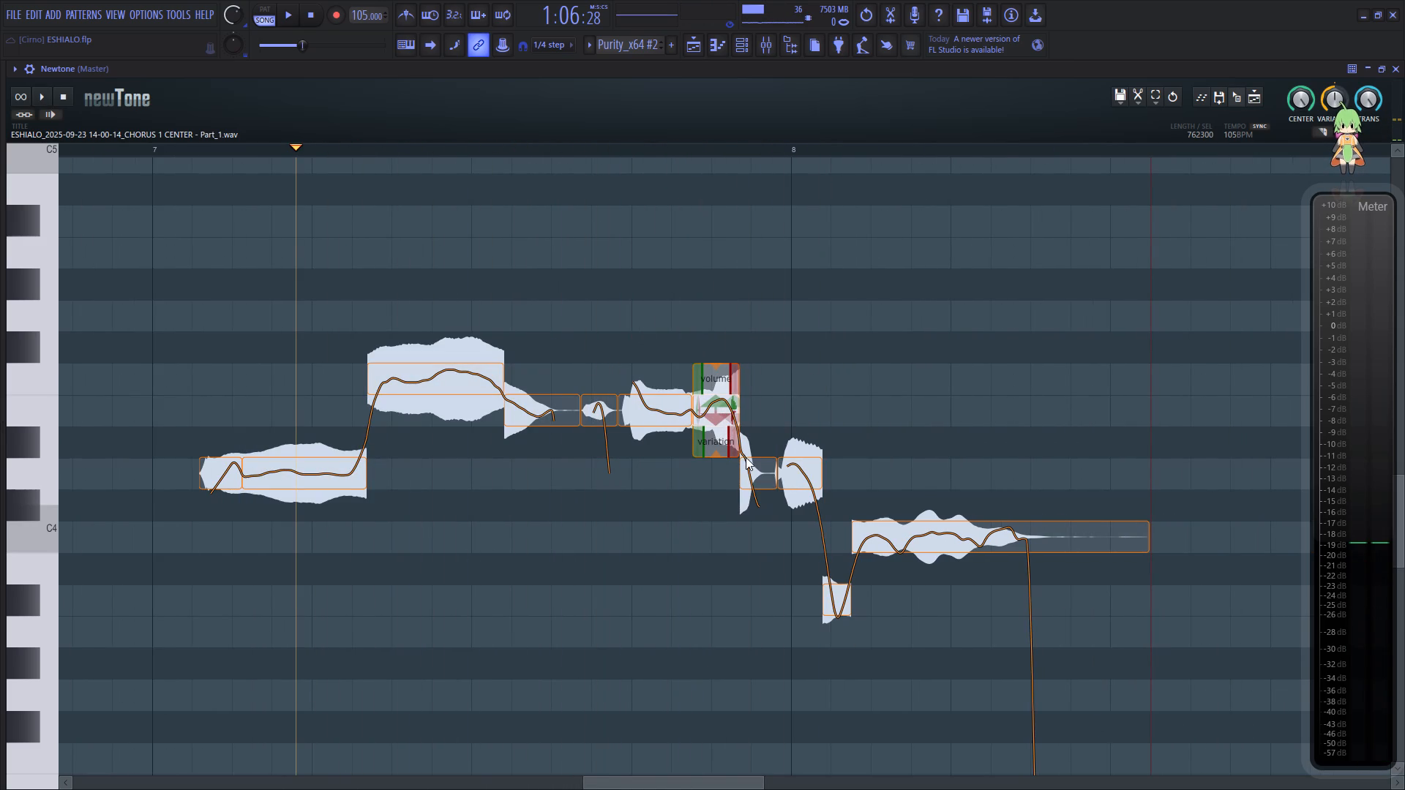
drag(722, 422, 717, 376)
click(544, 459)
key(space)
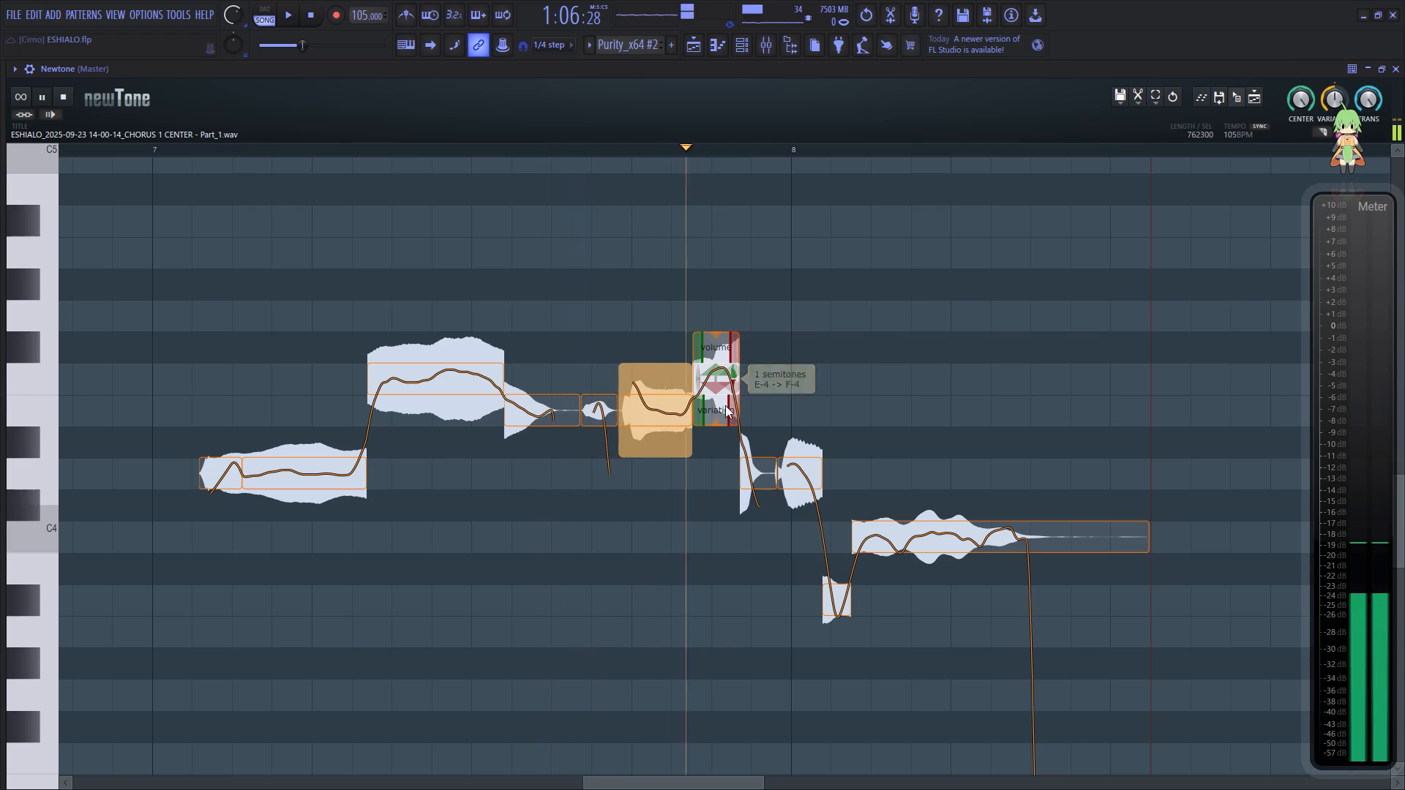
drag(716, 423, 727, 366)
key(space)
key(space)
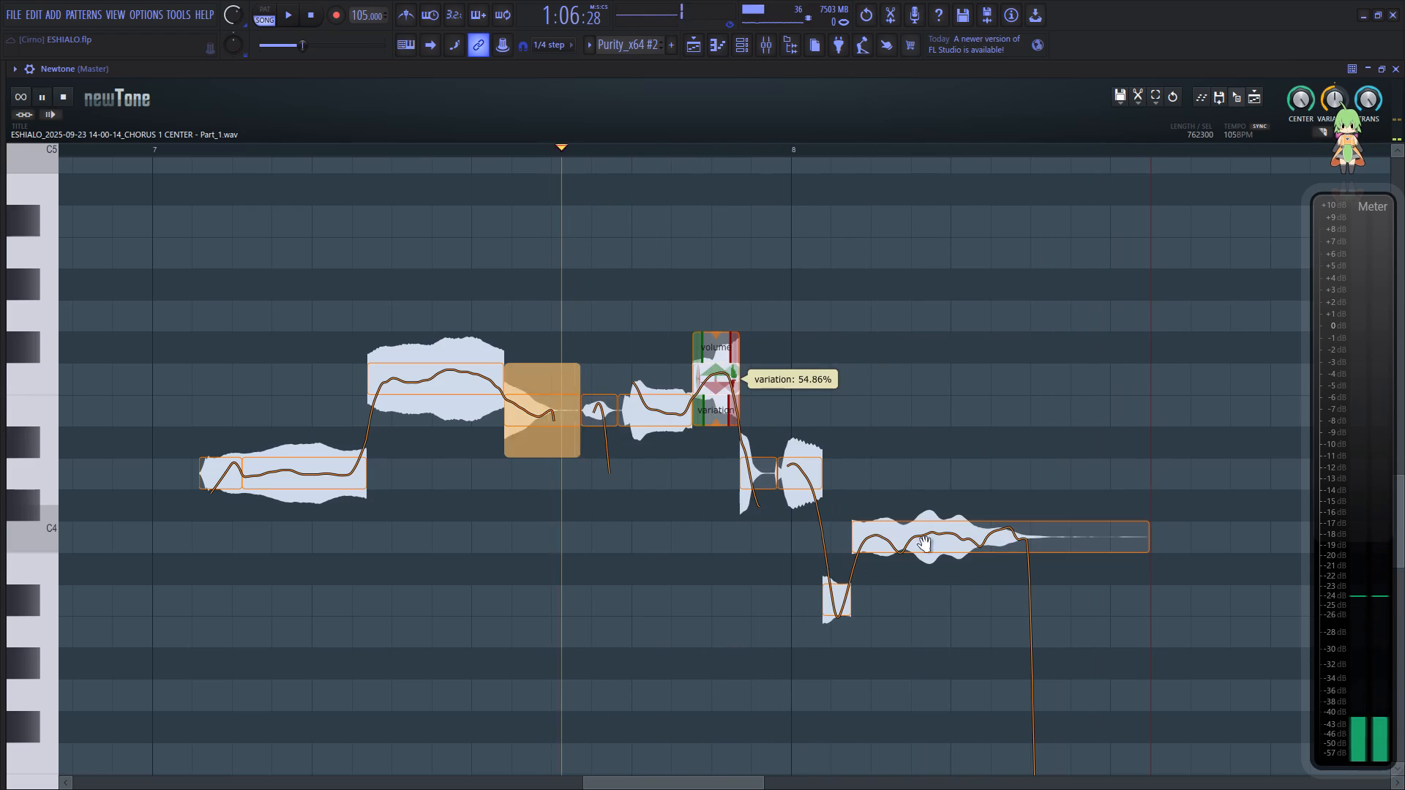
Set the pitch variation of the final C4 note after bar 8 to about 29%.
click(982, 546)
drag(997, 581, 1003, 491)
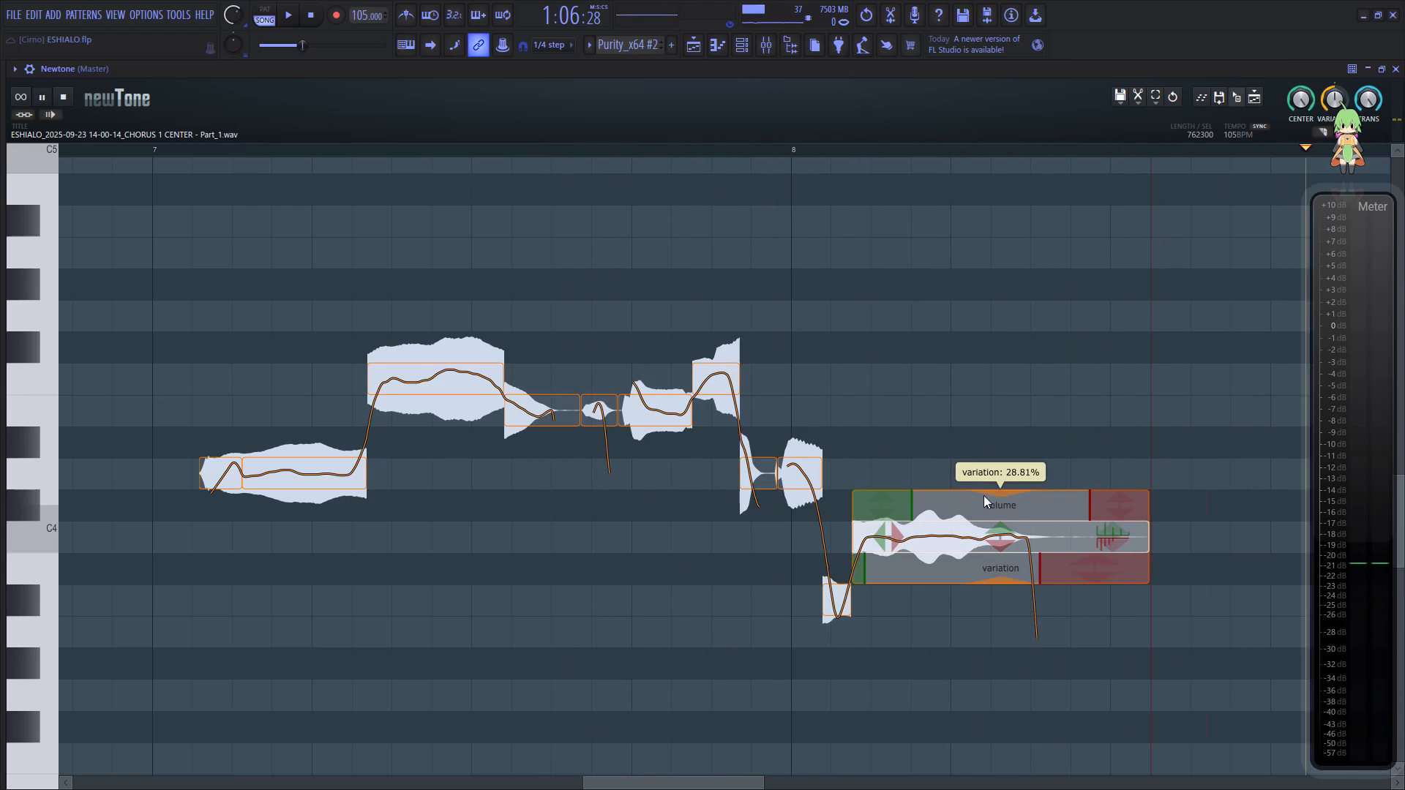
Replay the corrected CHORUS 1 CENTER phrase, place its audio on the INSTRUMENTAL track near bar 30, and close Newtone.
click(384, 603)
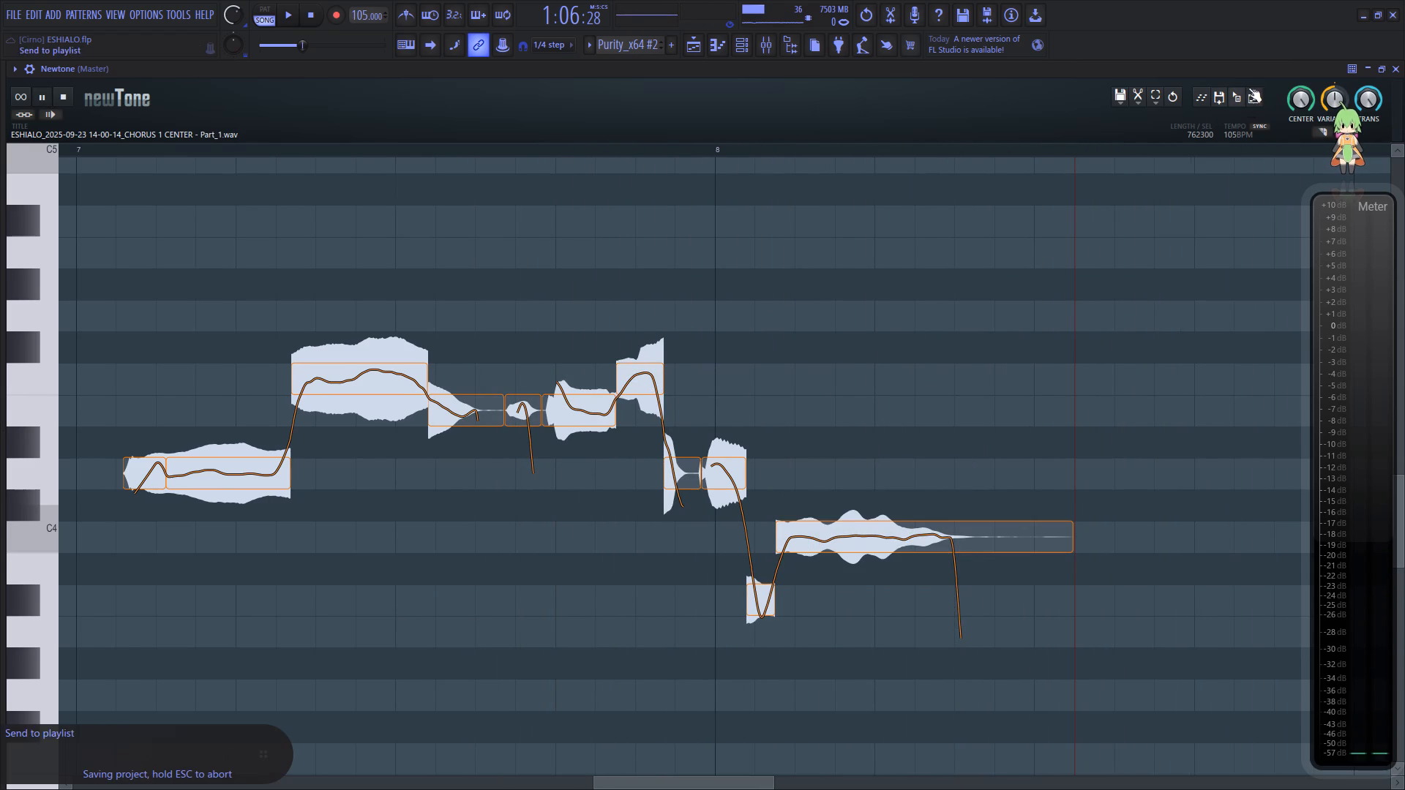
key(space)
key(space)
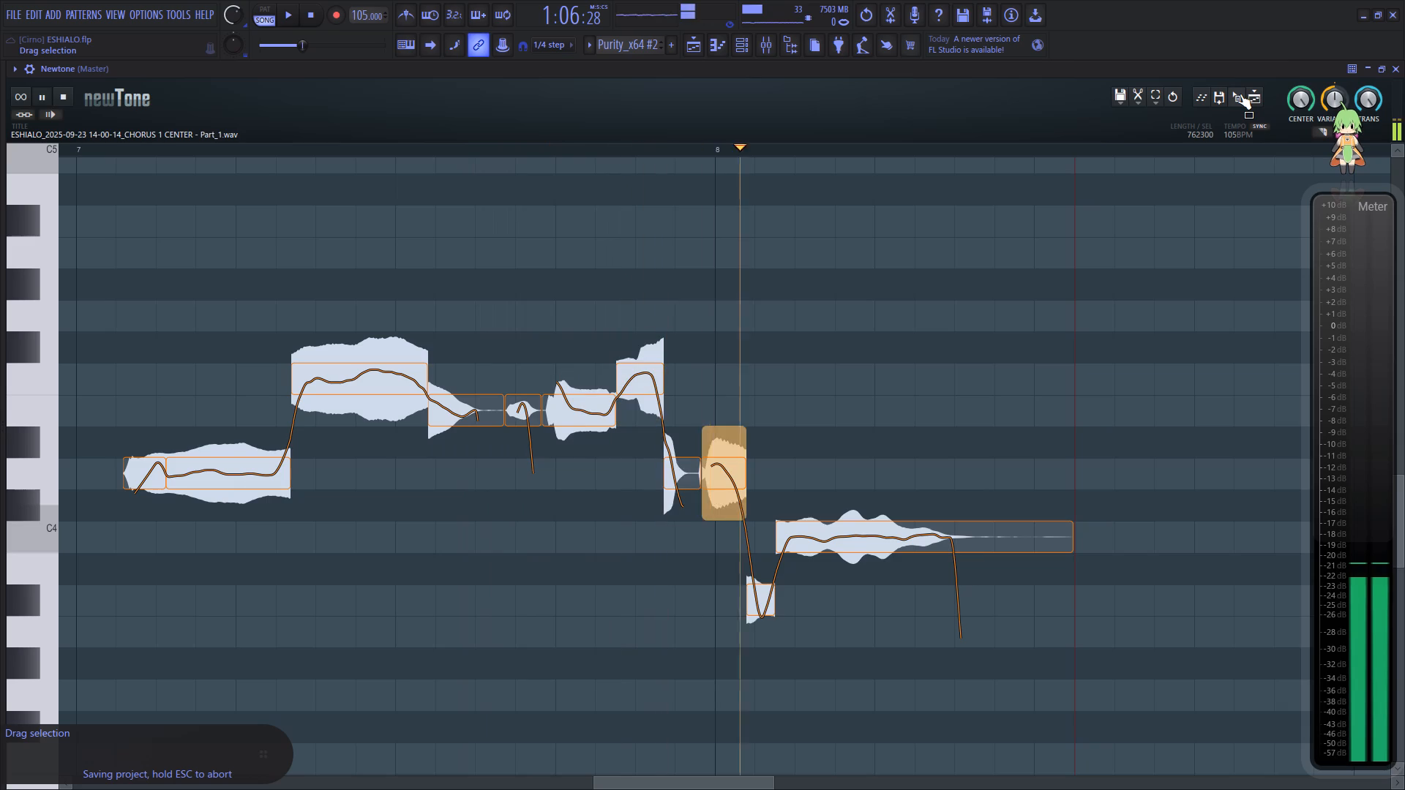
key(space)
drag(1240, 94, 932, 408)
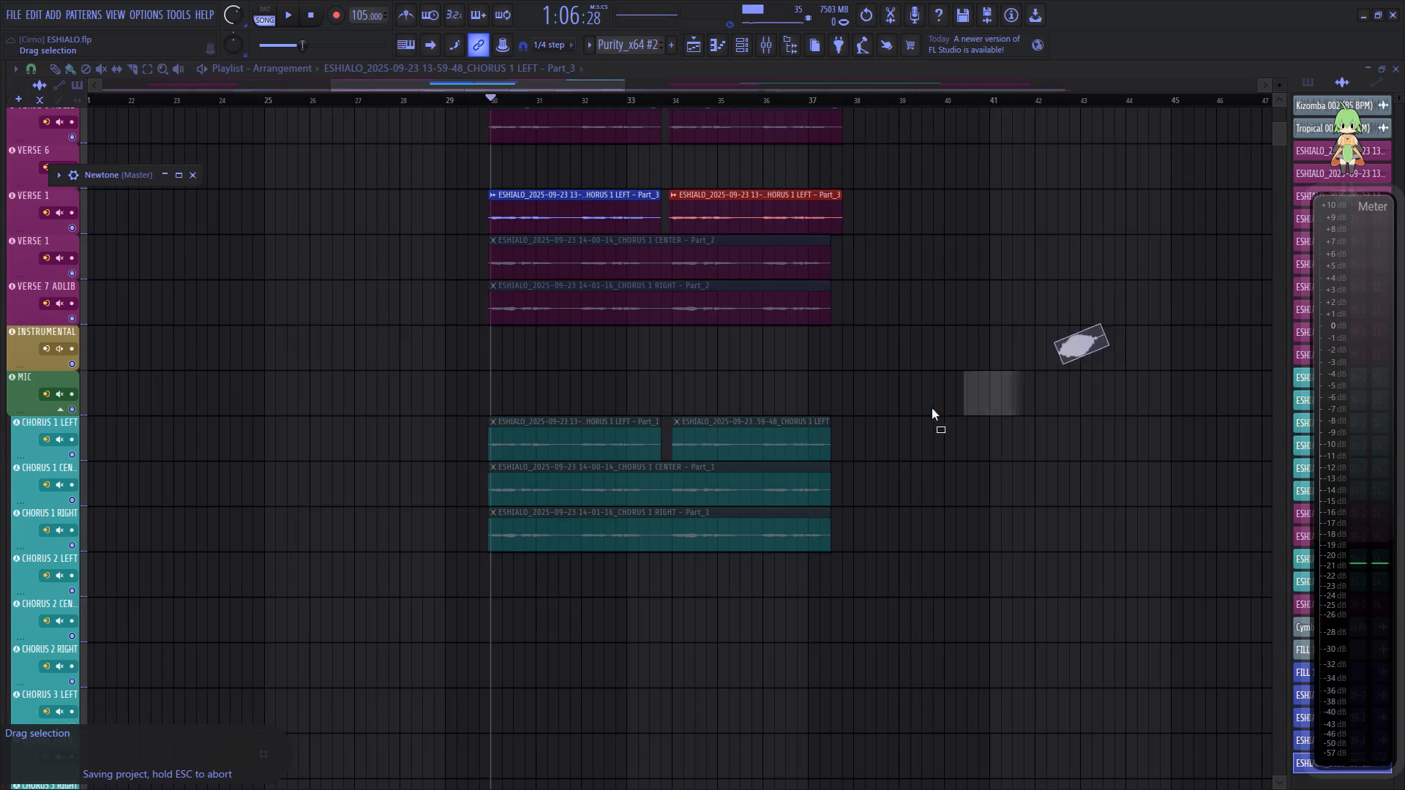
drag(932, 408, 489, 359)
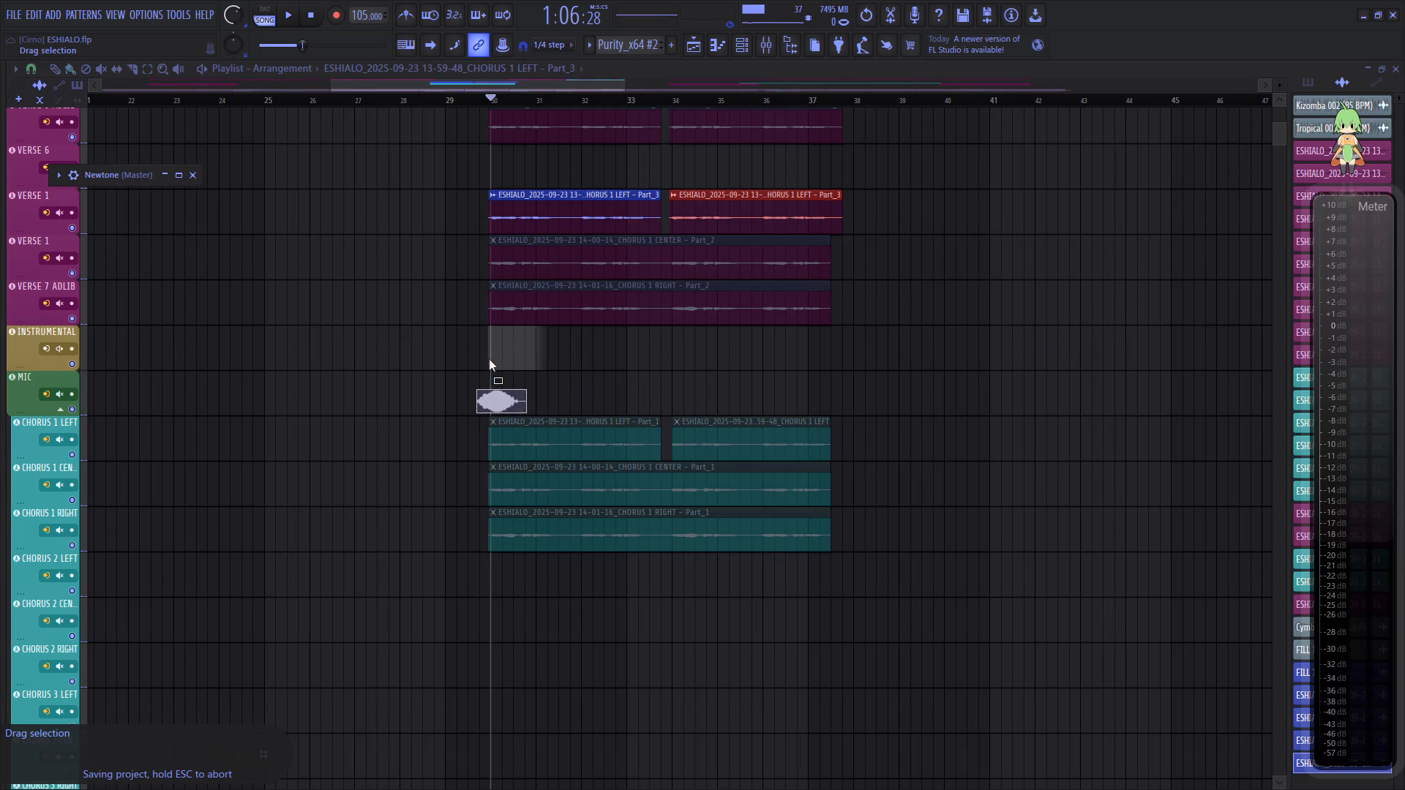
drag(489, 359, 491, 361)
click(1395, 71)
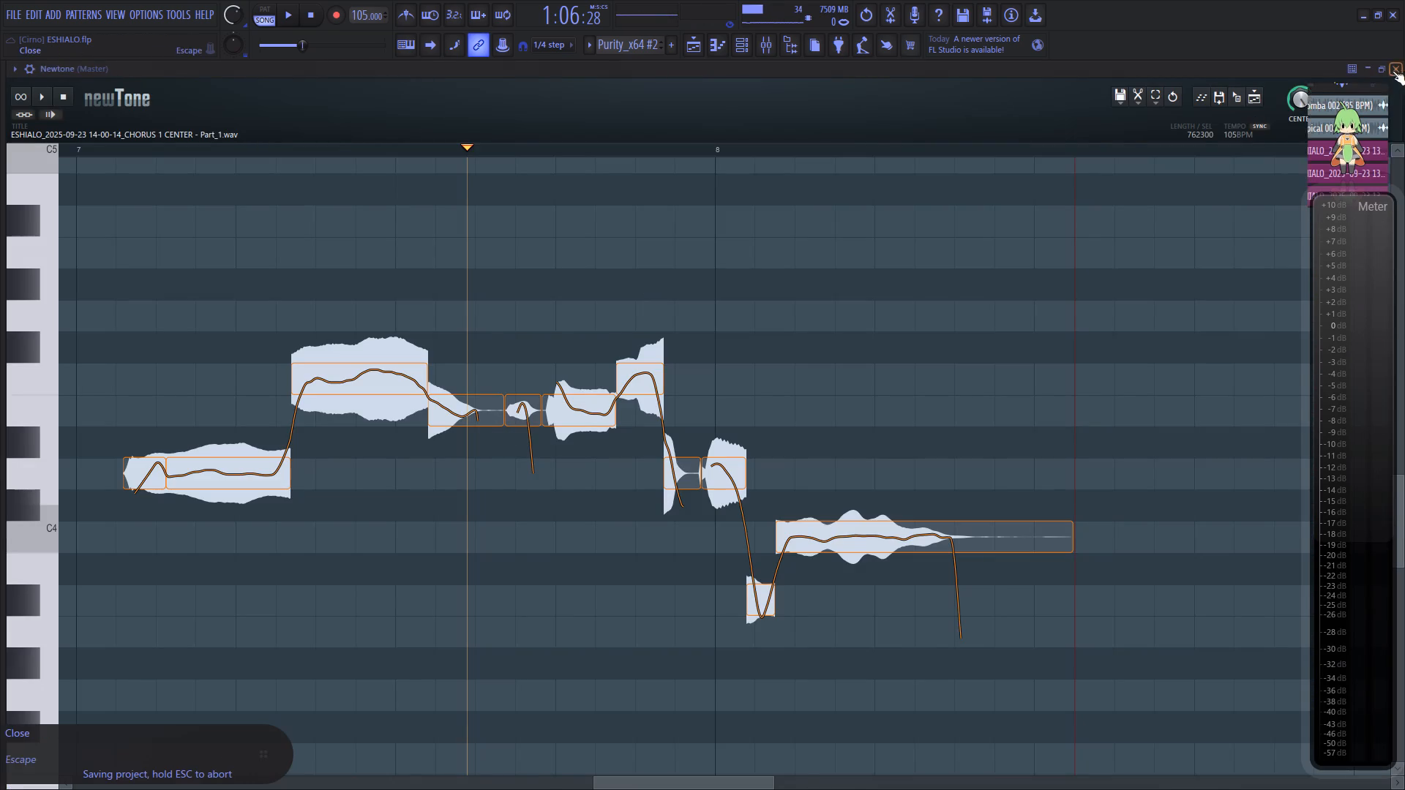
Align the start of the new CHORUS 1 CENTER - Part_3 clip with the other chorus clips just before bar 30.
scroll(489, 94, up, 17)
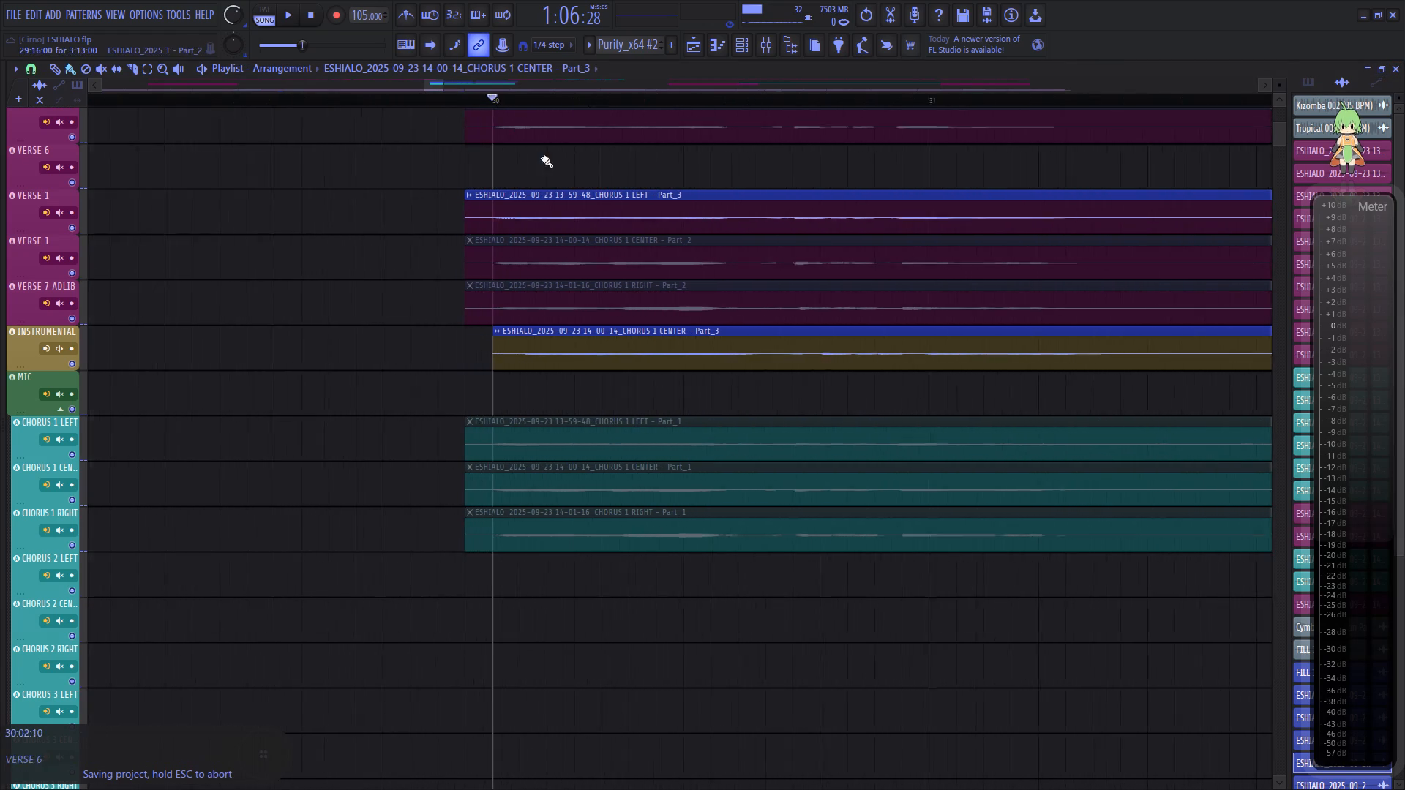
drag(574, 349, 534, 354)
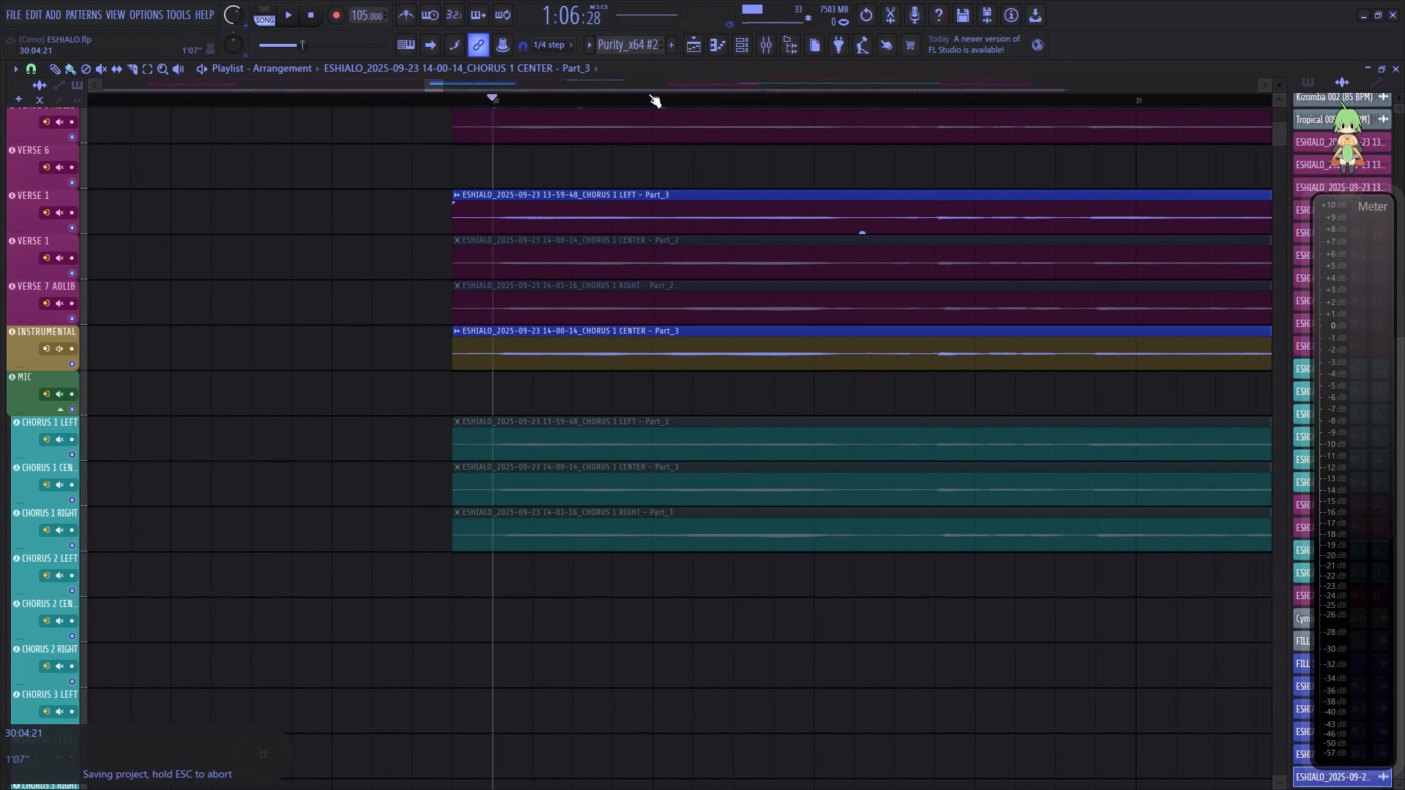
Move the muted CHORUS 1 CENTER - Part_2 clip up to the VERSE 6 track, keeping its start time.
scroll(647, 98, down, 11)
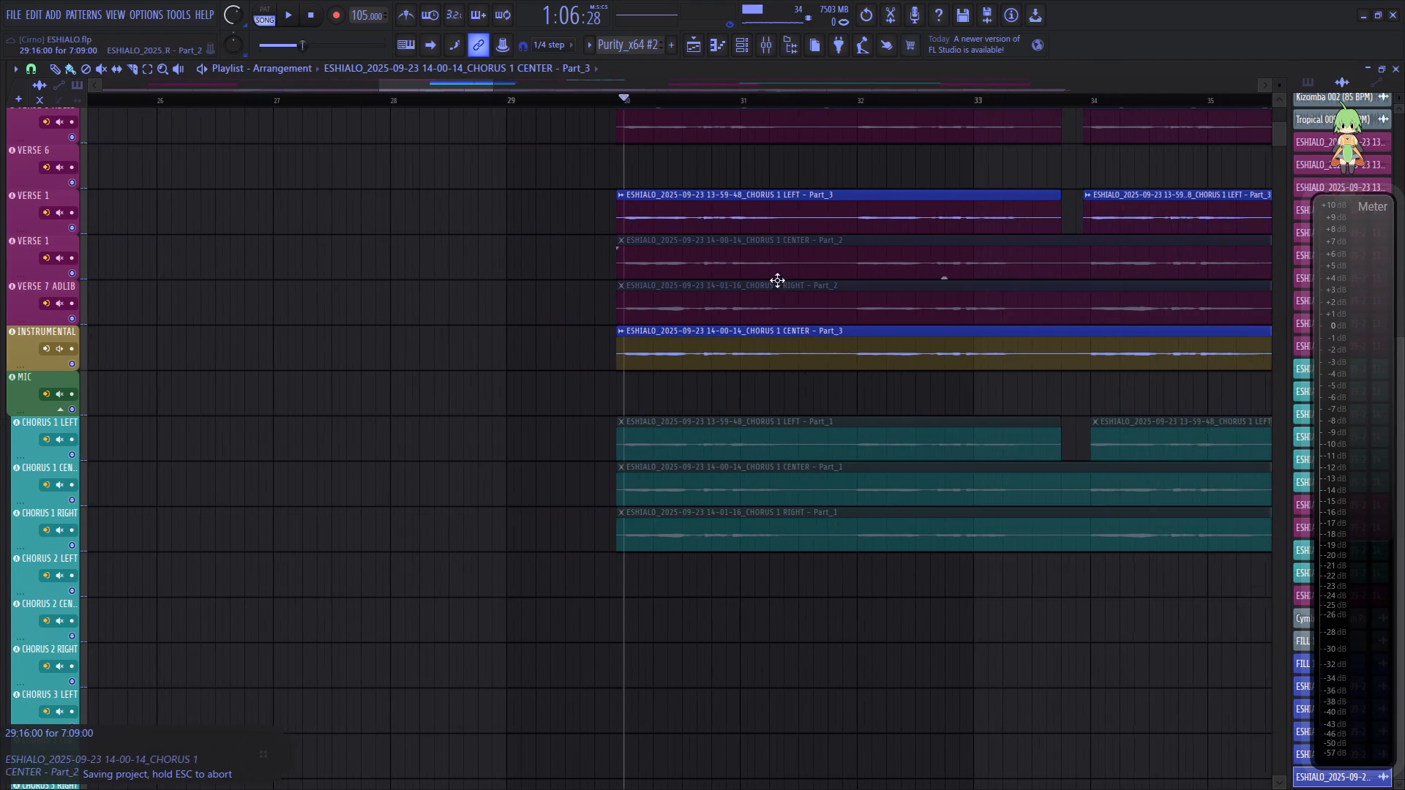
drag(779, 267, 777, 167)
Move the corrected CHORUS 1 CENTER - Part_3 clip from the INSTRUMENTAL track to the emptied second VERSE 1 track.
scroll(636, 97, up, 11)
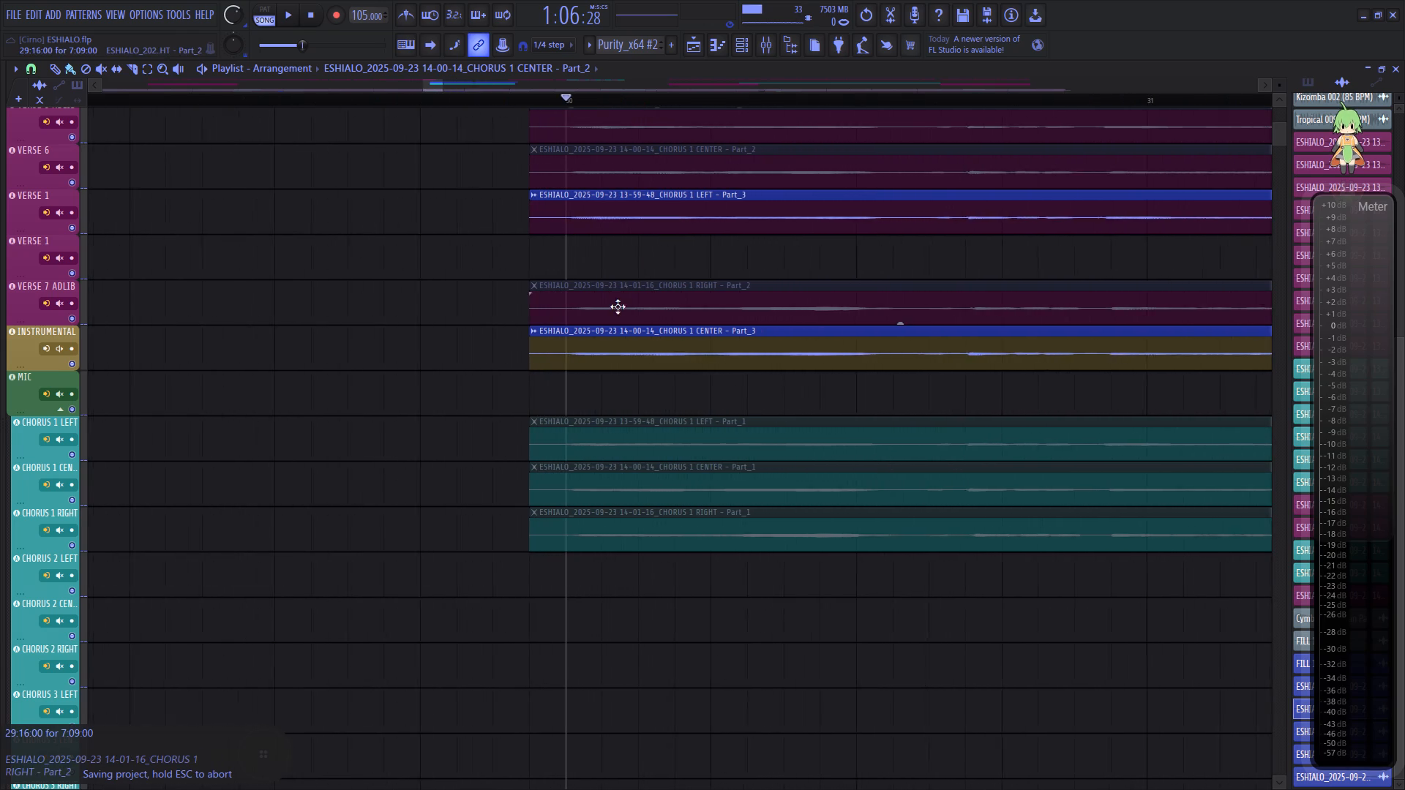
drag(607, 353, 621, 273)
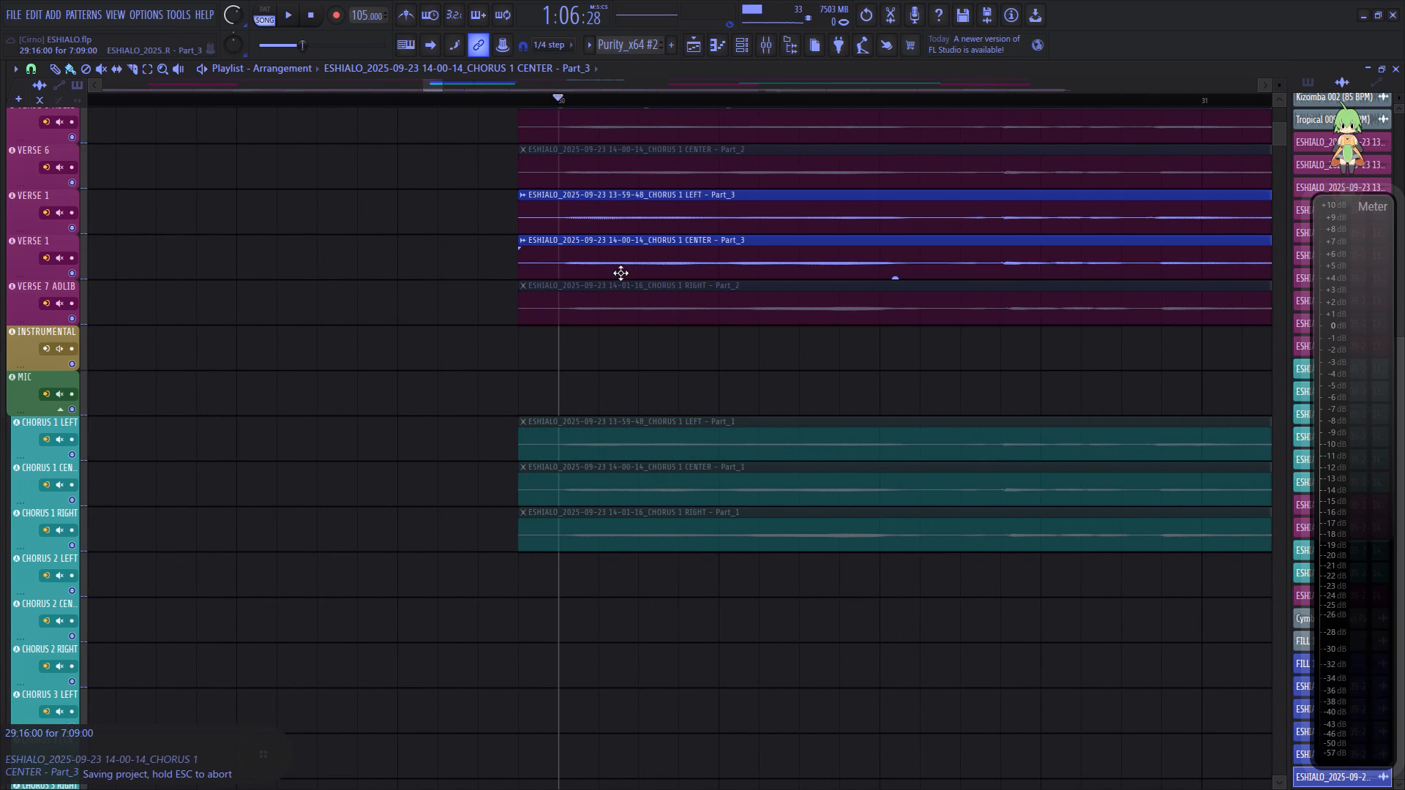
Play the chorus from bar 30 to check the corrected LEFT and CENTER clips together in the mix.
key(space)
scroll(628, 100, down, 13)
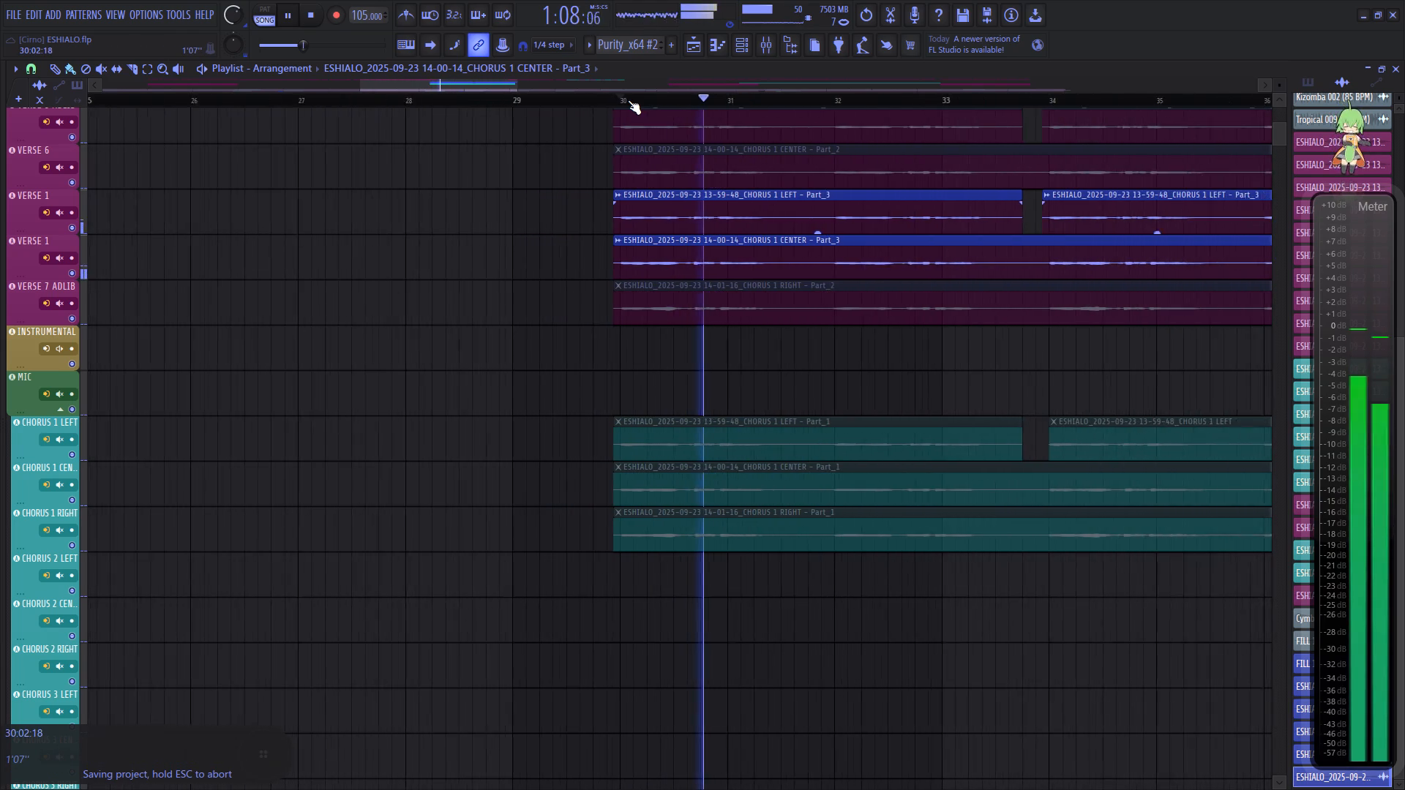
scroll(628, 100, down, 9)
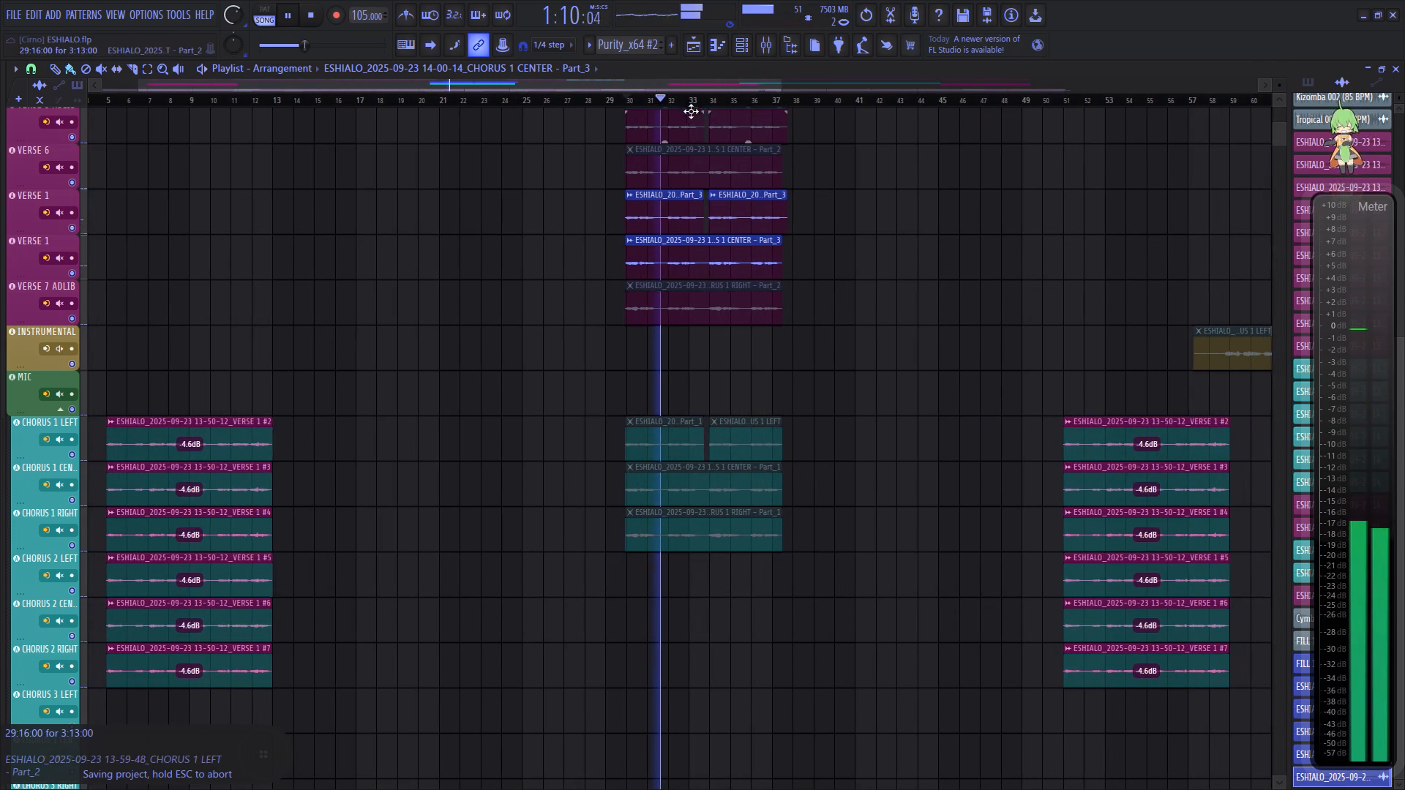
scroll(694, 102, up, 7)
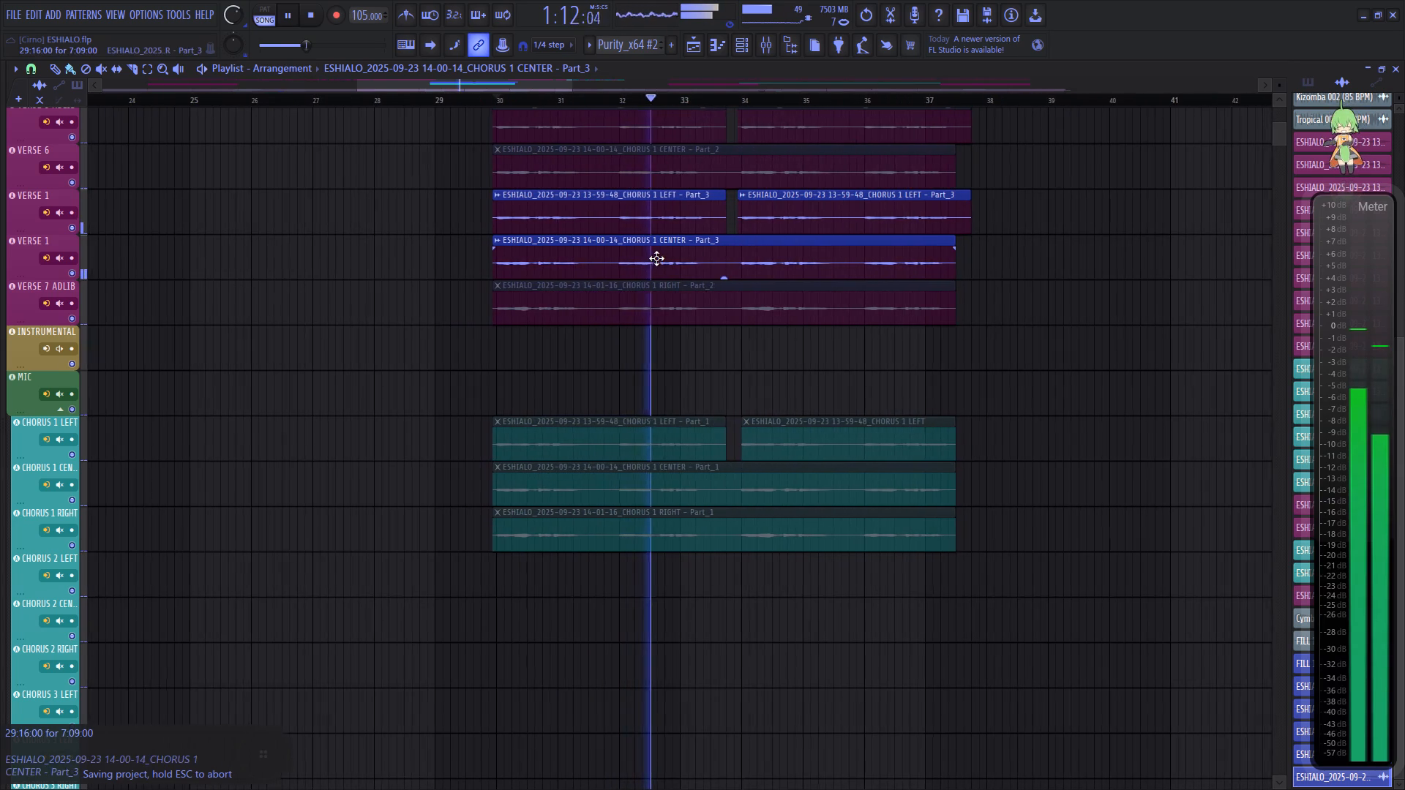
key(space)
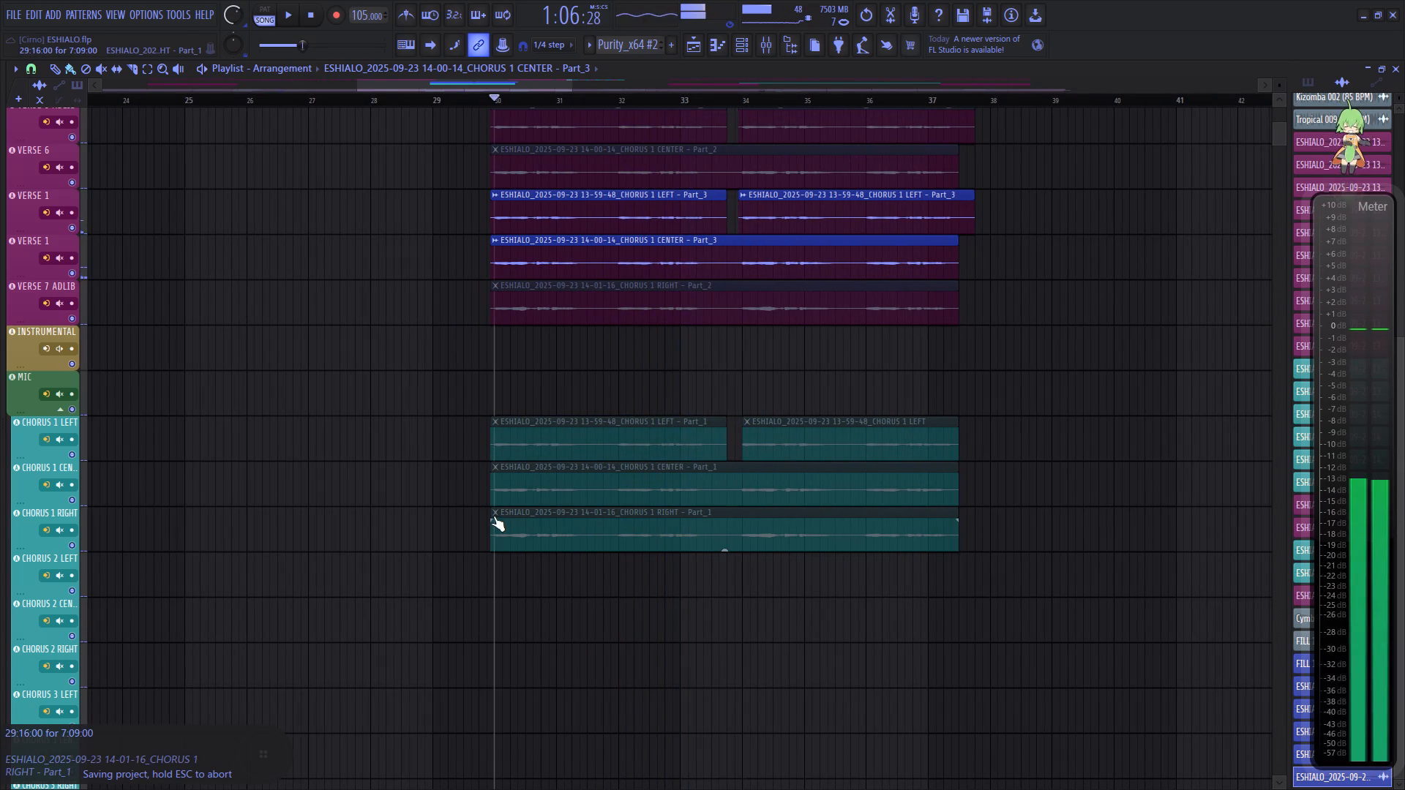
Open the CHORUS 1 RIGHT - Part_1 clip for pitch correction and snap its notes to the scale.
click(493, 515)
click(651, 568)
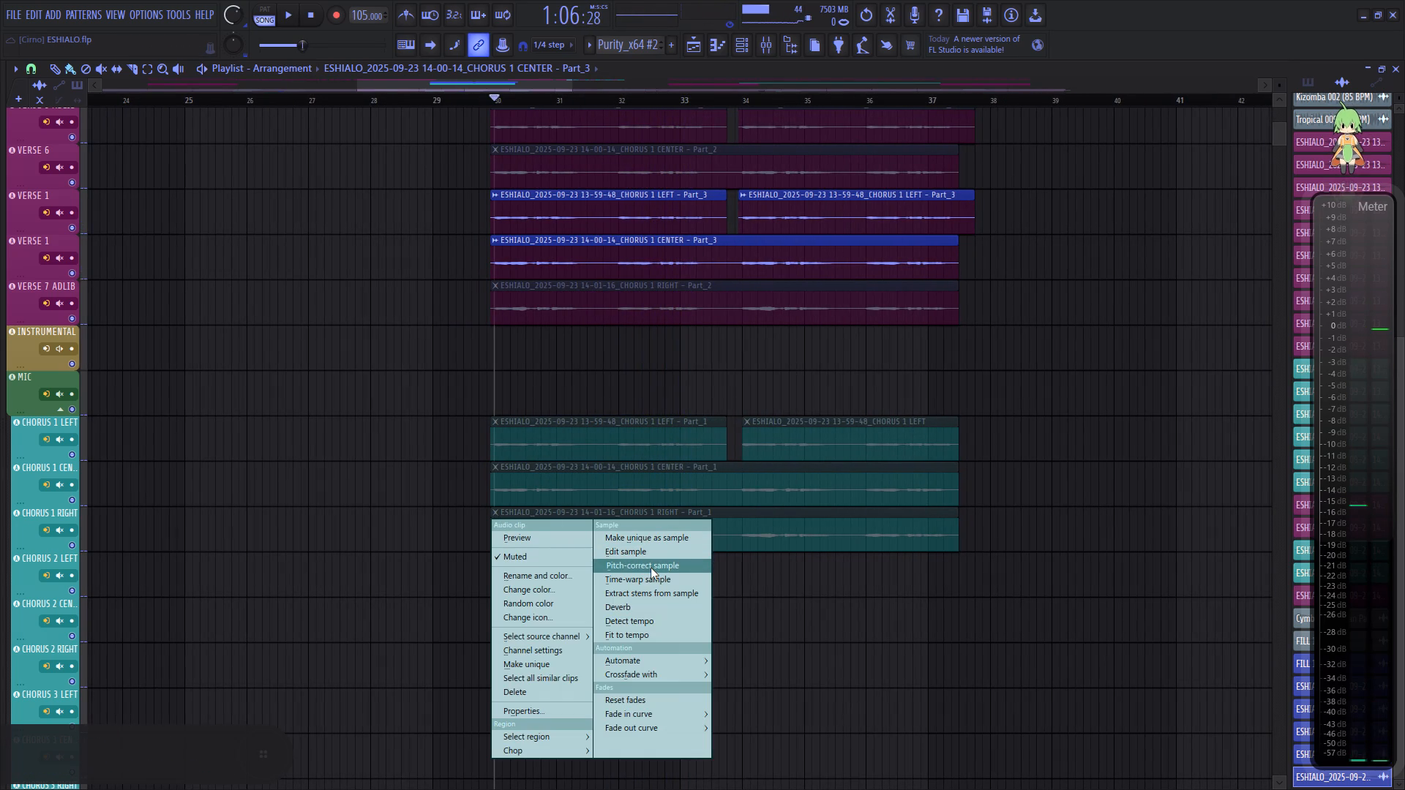
click(1140, 104)
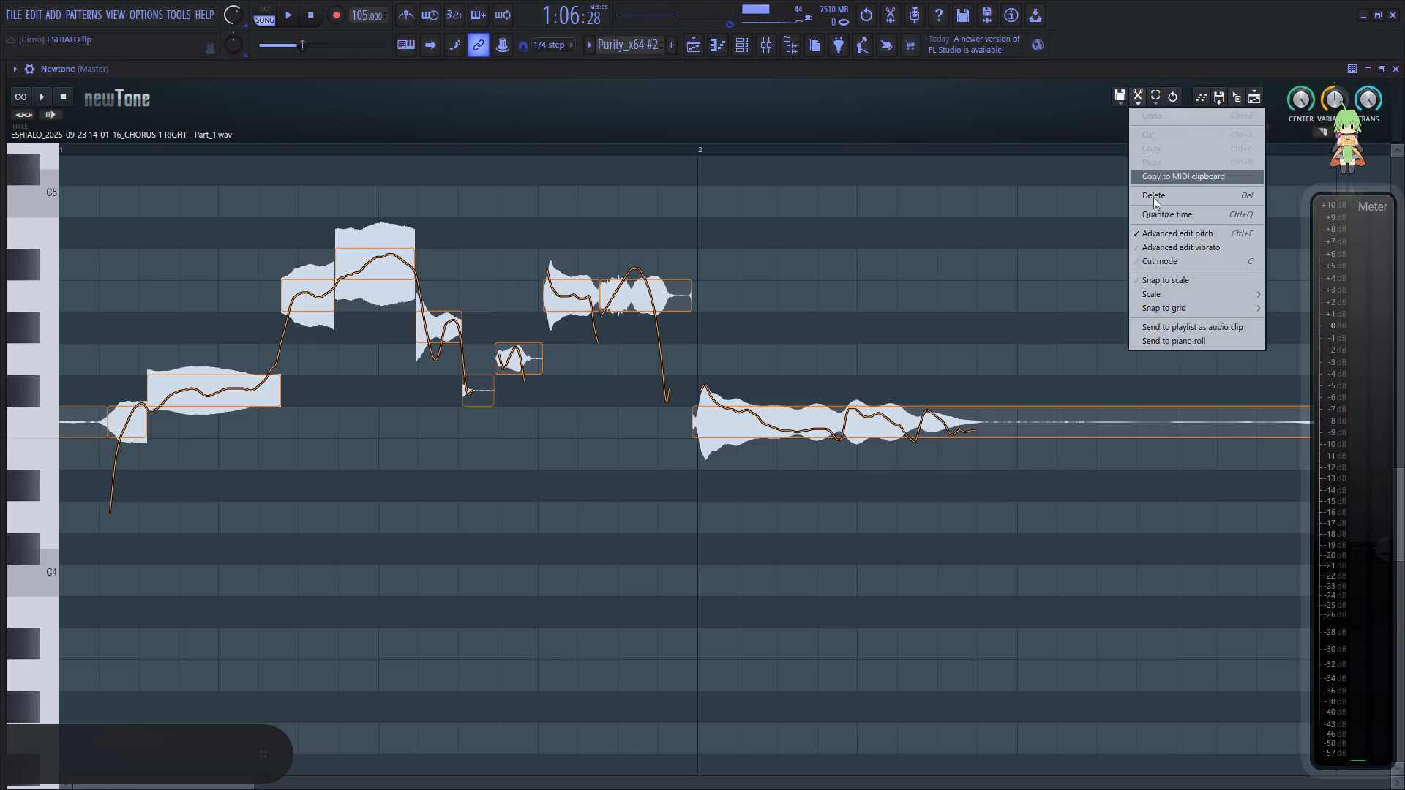
click(1165, 286)
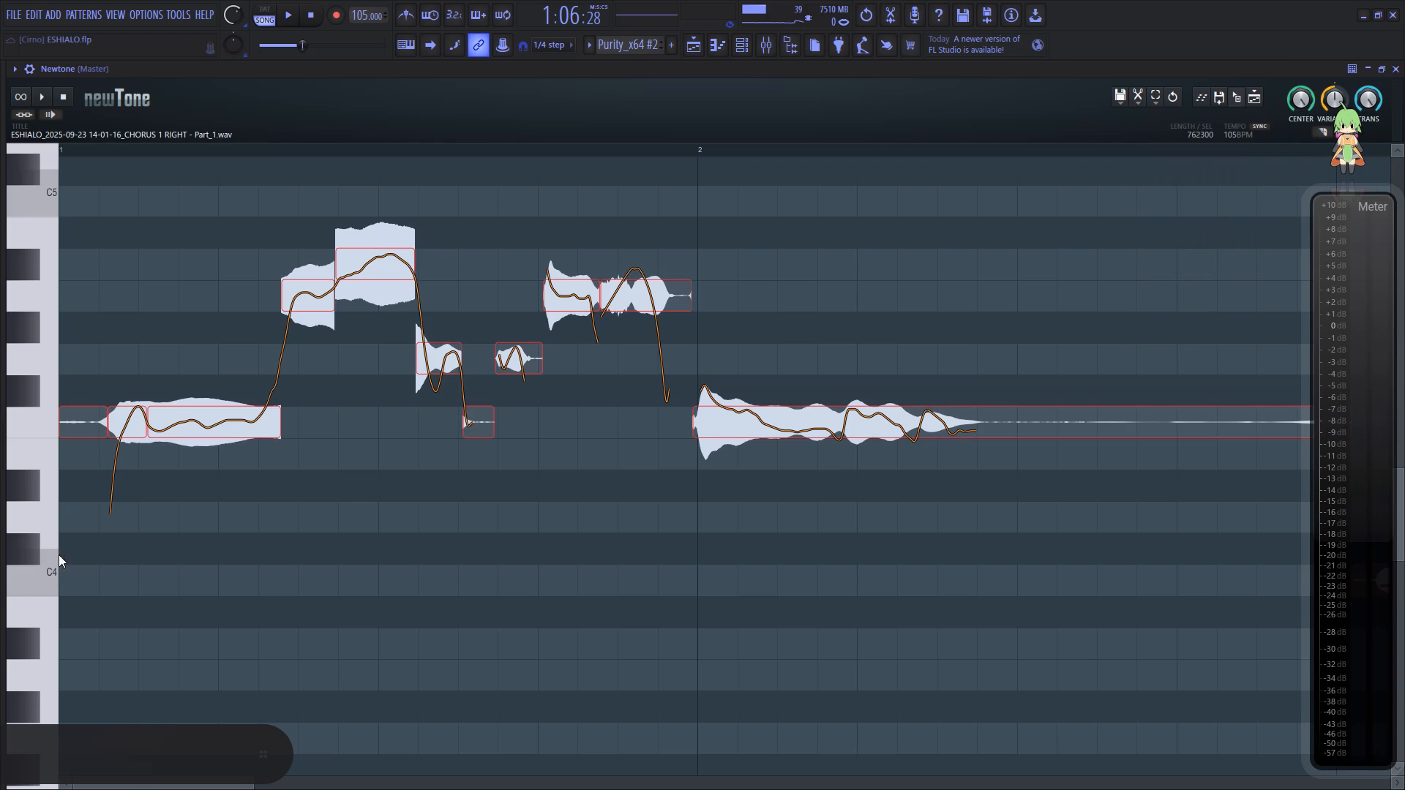
Lower the A#4 note in bar 1 one semitone to A4 and adjust its pitch variation, replaying the phrase to check.
click(86, 517)
key(space)
key(space)
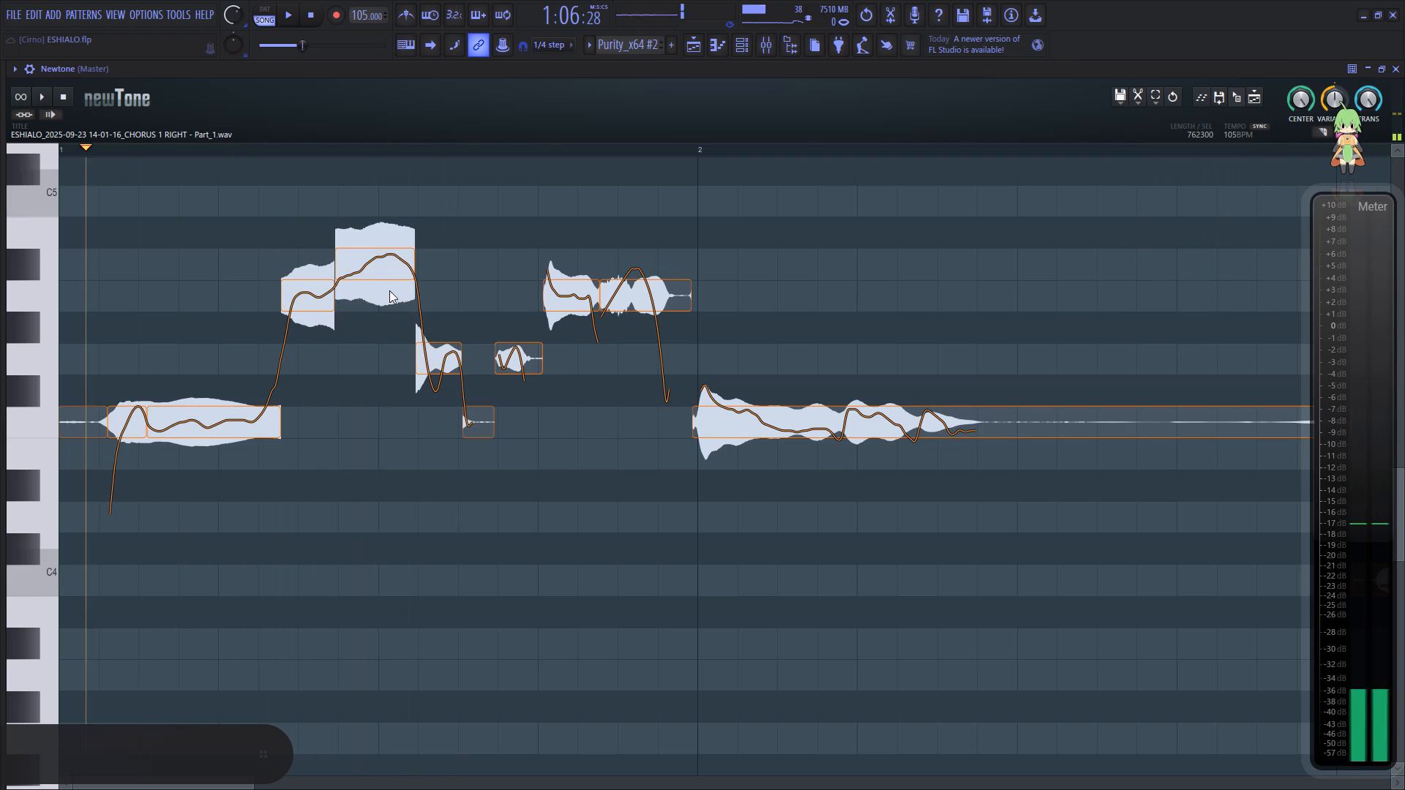
key(space)
drag(386, 272, 386, 294)
key(space)
drag(376, 342, 378, 339)
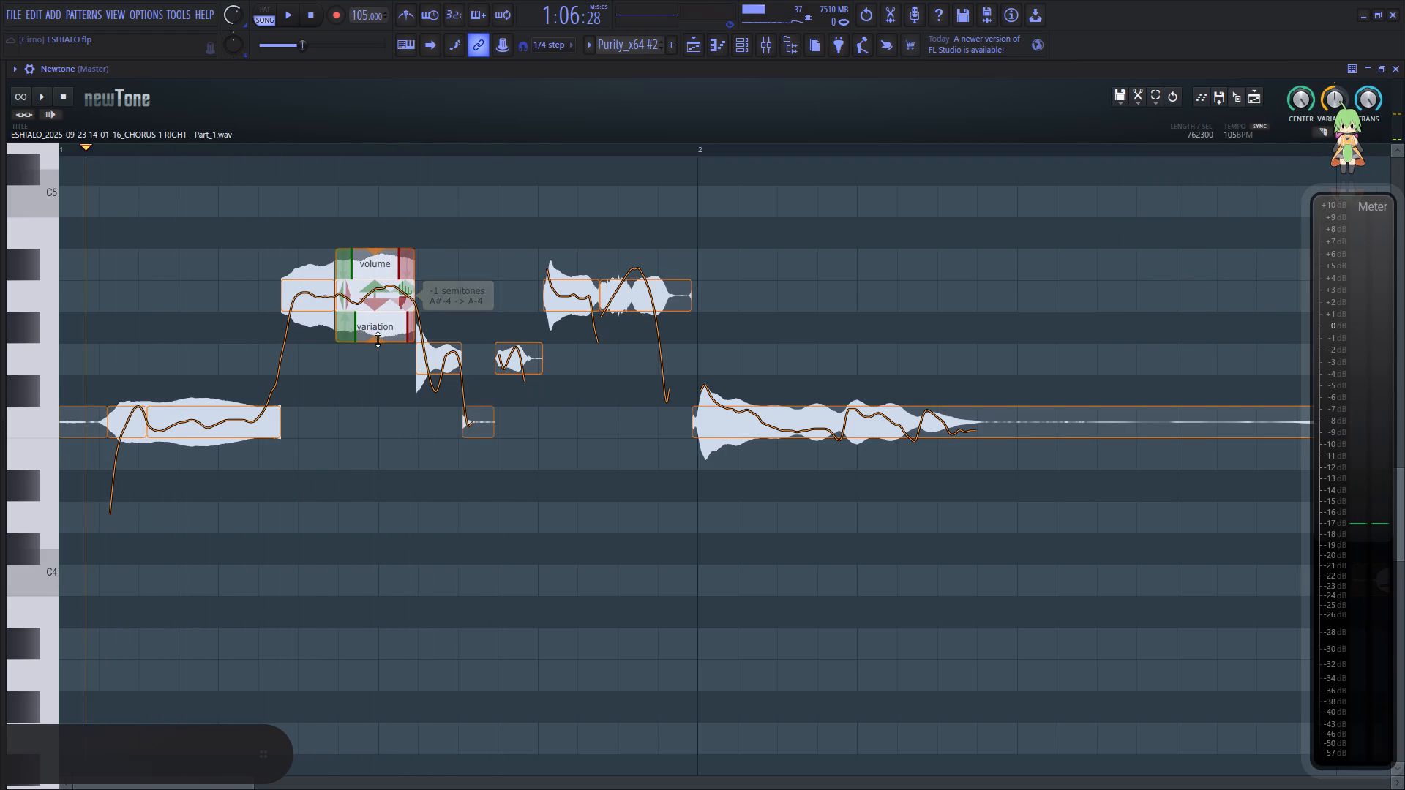
key(space)
drag(378, 339, 393, 282)
key(space)
key(space)
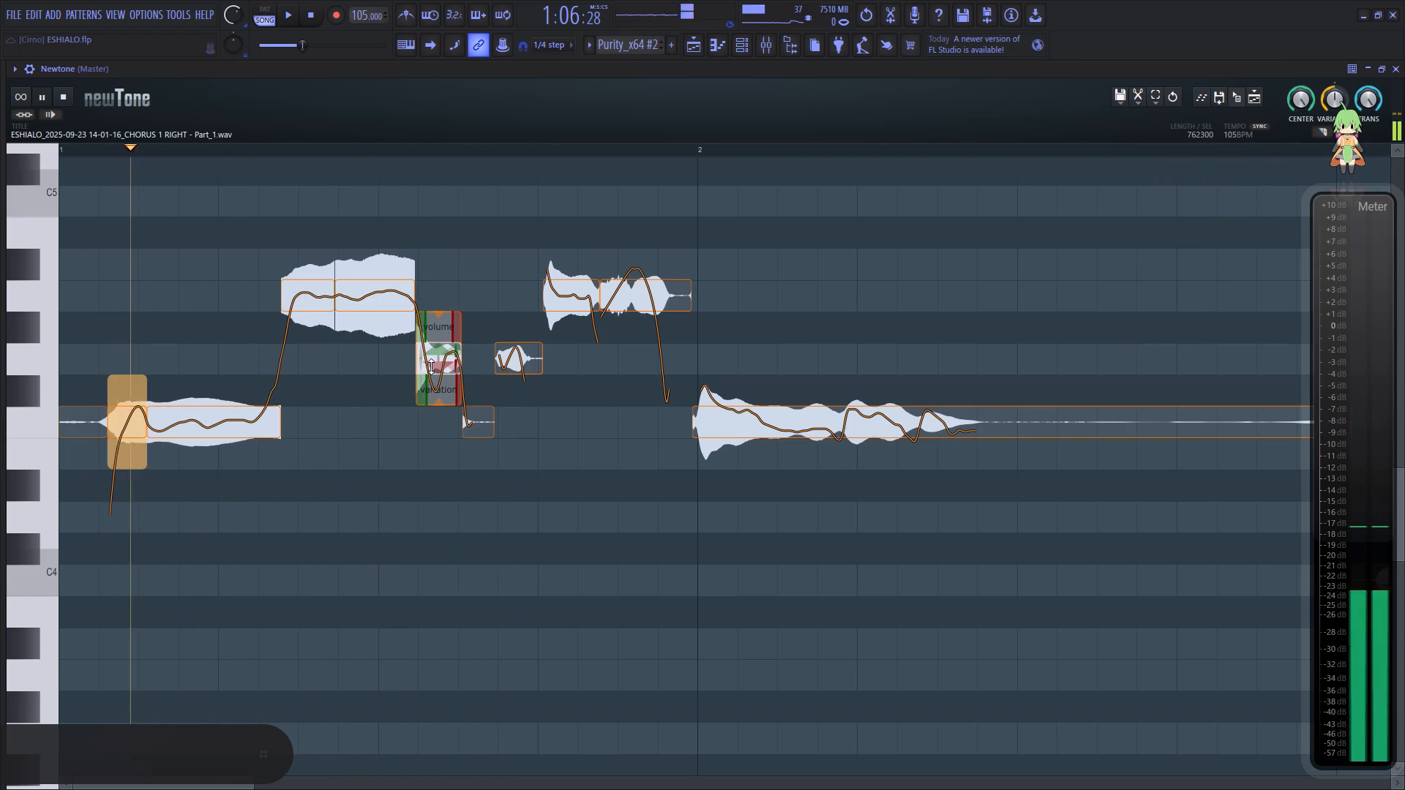
Set the pitch variation of the G4 note following the joined A4 notes to about 51% and replay.
click(431, 366)
drag(441, 404, 441, 342)
key(space)
key(space)
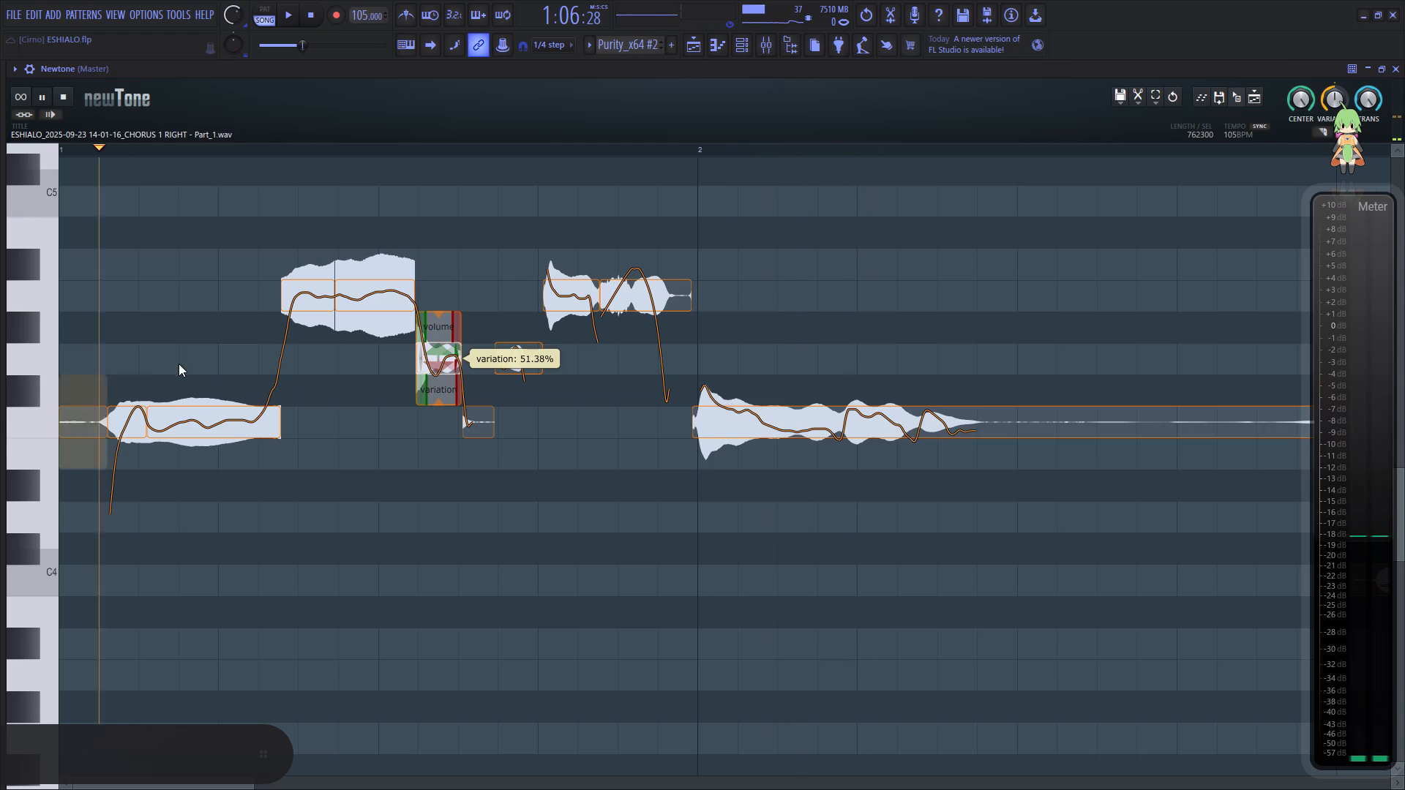
click(166, 355)
Lower the first of the two joined A4 notes just before bar 2 two semitones to G4.
drag(577, 286, 570, 322)
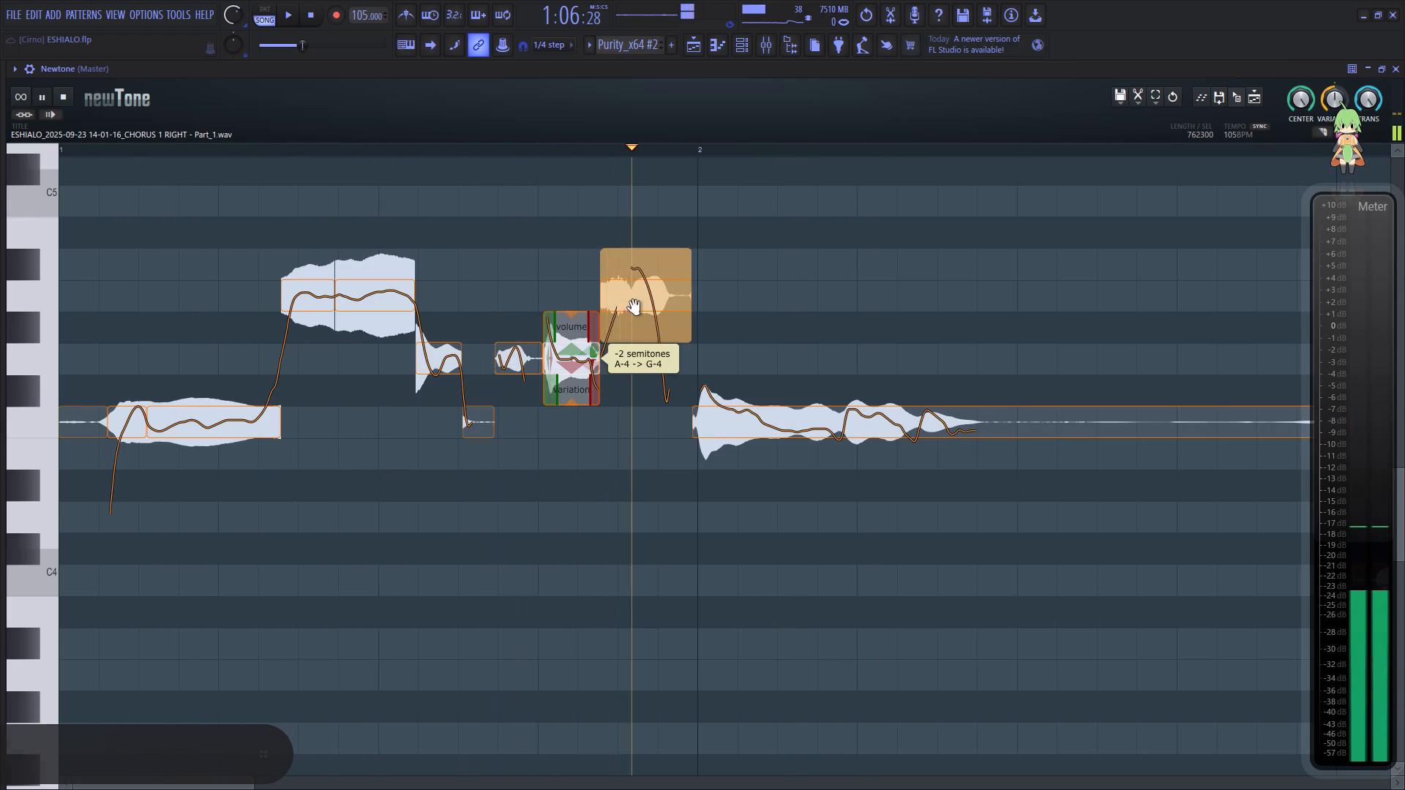
key(space)
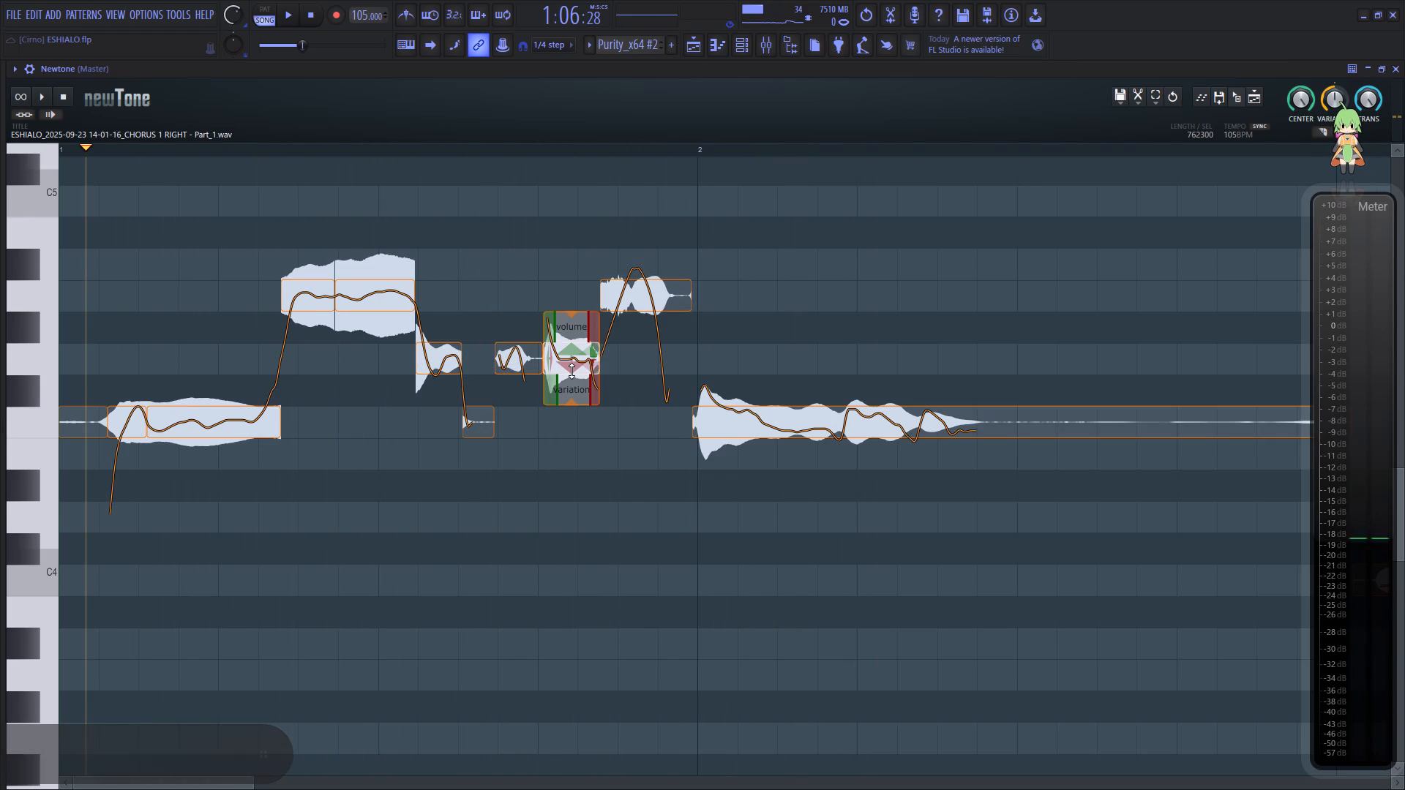
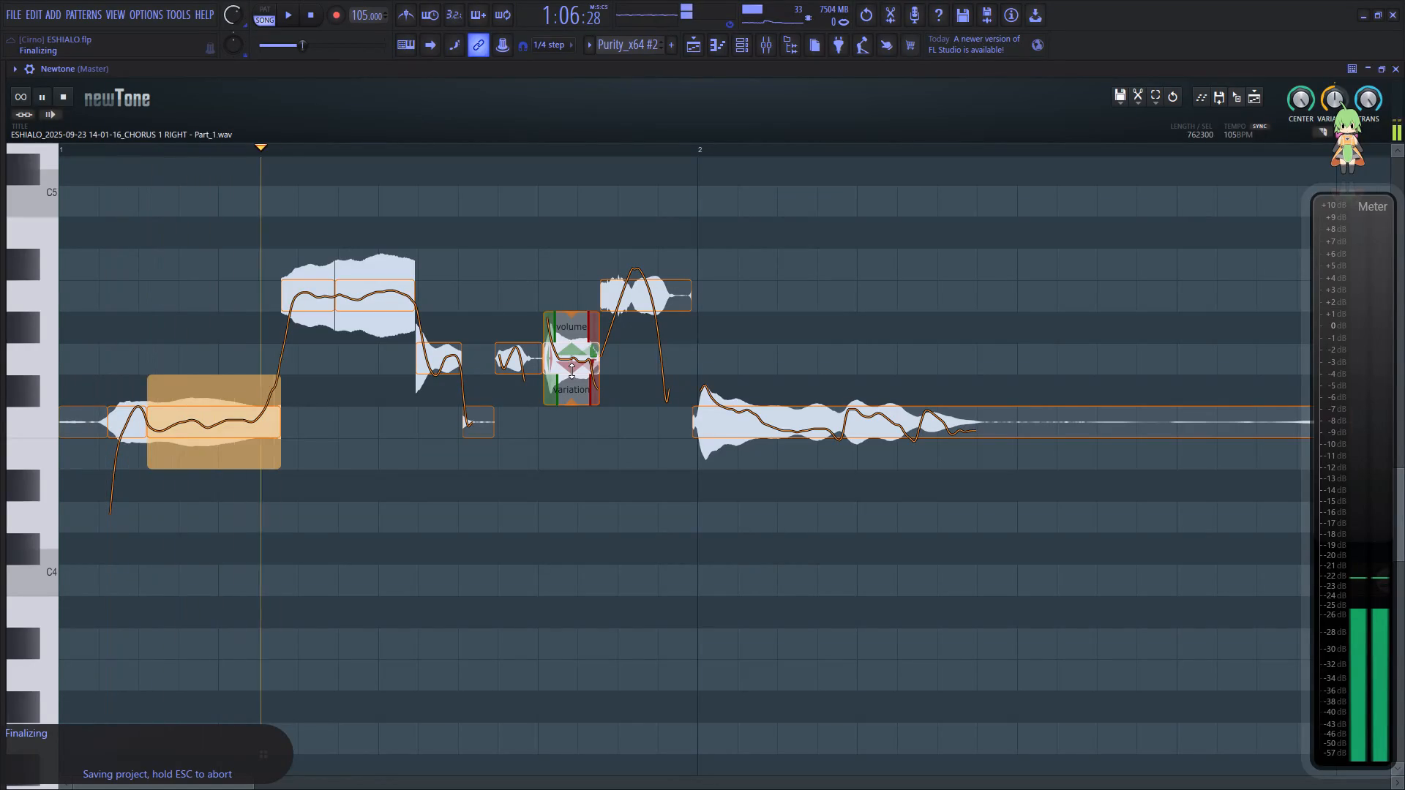
Set the pitch variation of the G4 note following the joined A4 notes in bar 1 to about 18% and replay.
key(space)
key(space)
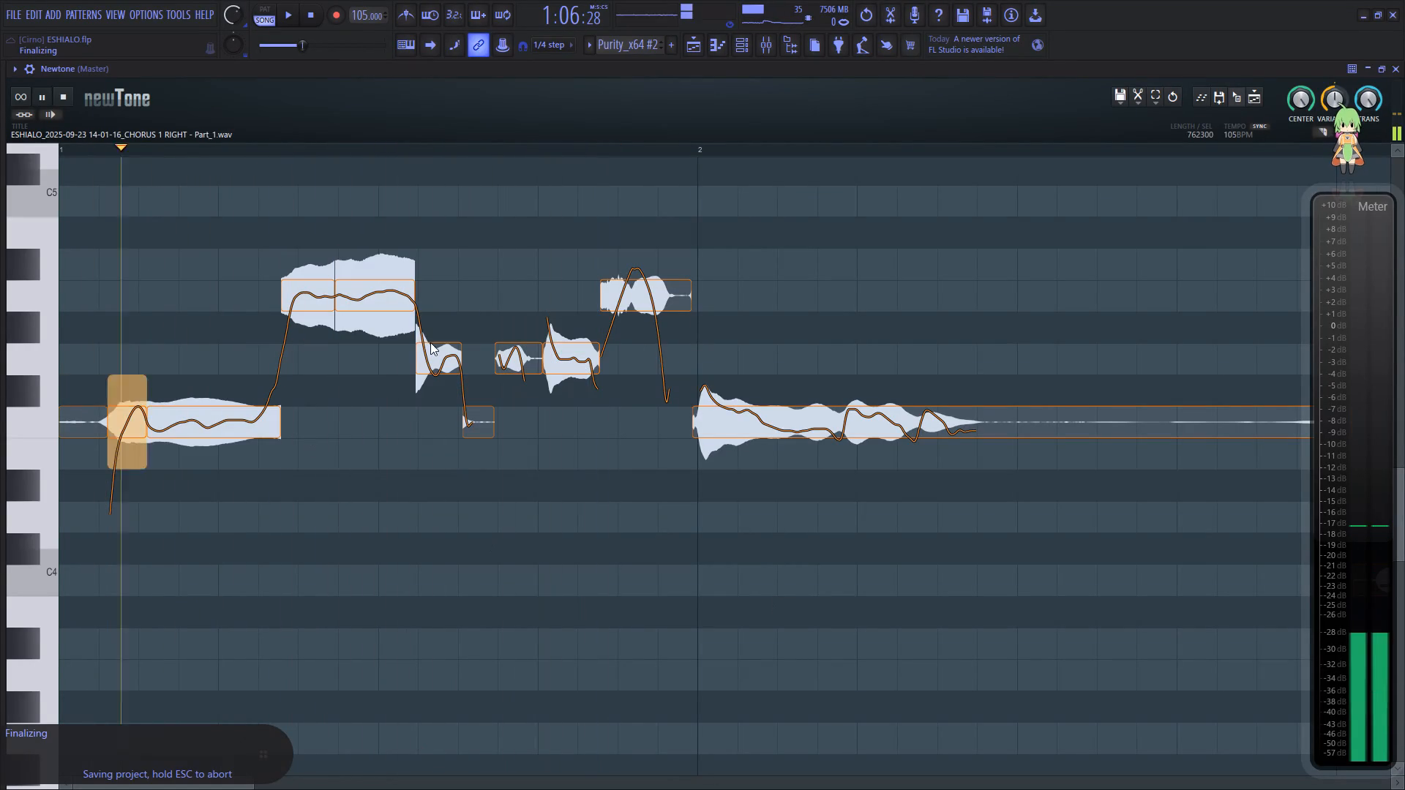
drag(438, 403, 443, 361)
key(space)
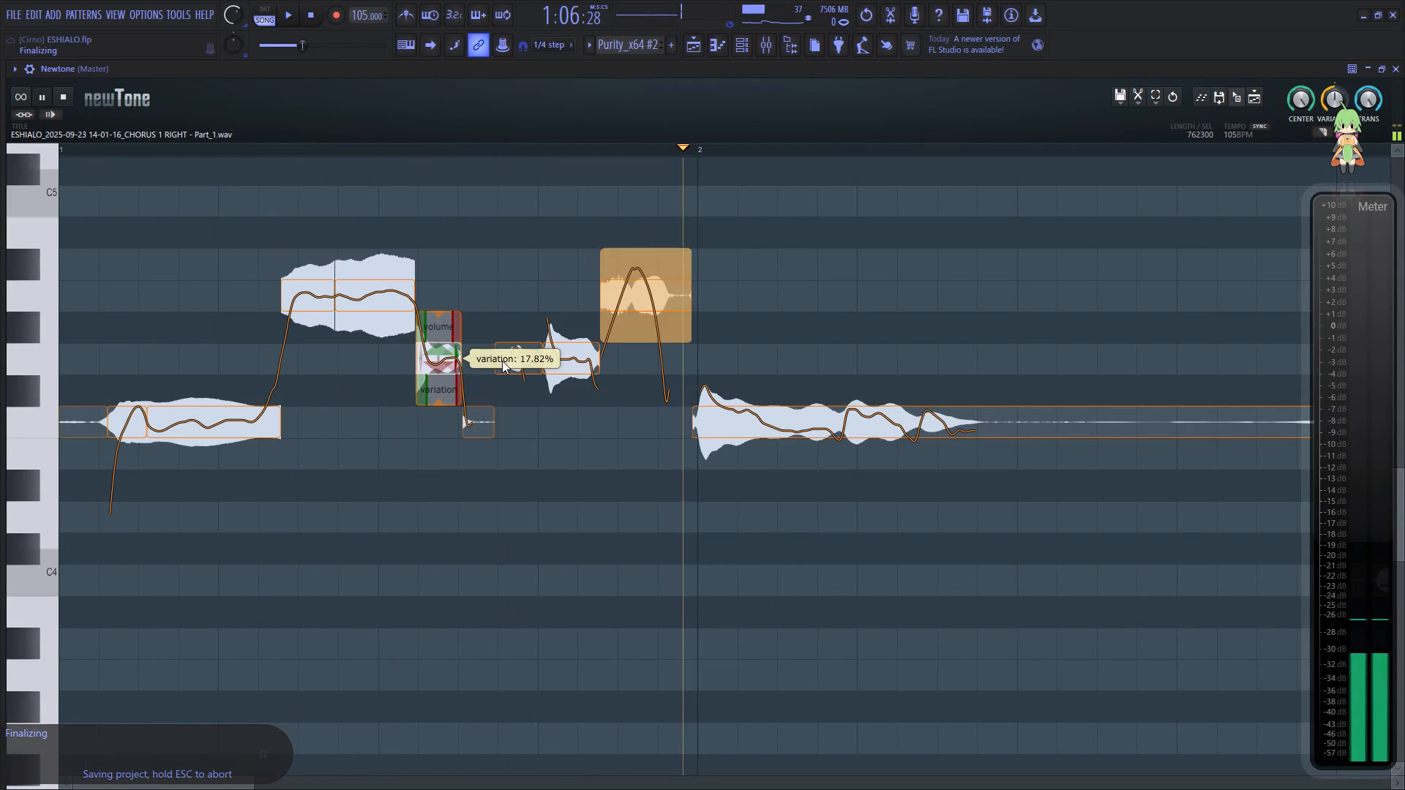
key(space)
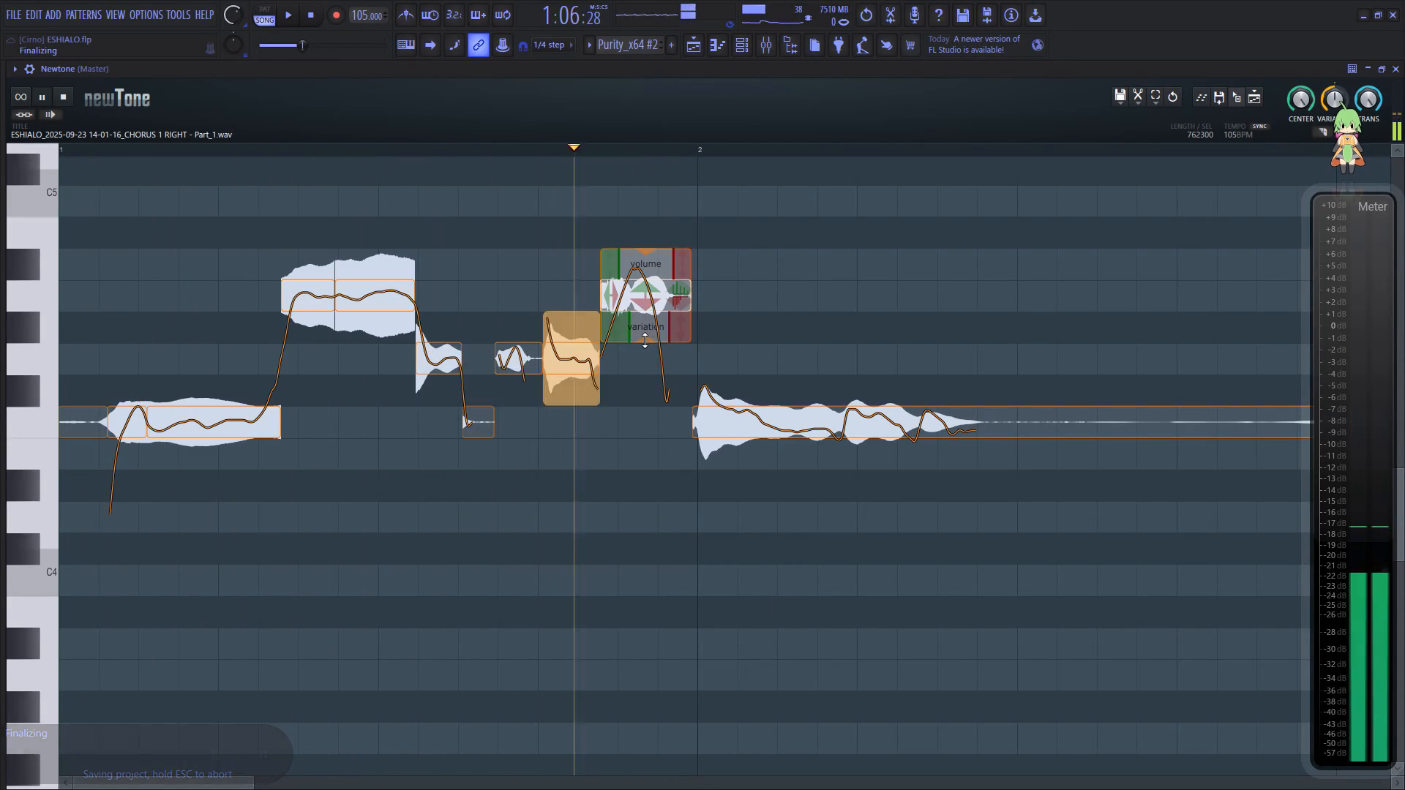
Reduce the pitch variation of the A4 note just before bar 2 and replay the phrase.
drag(645, 340, 656, 289)
key(space)
key(space)
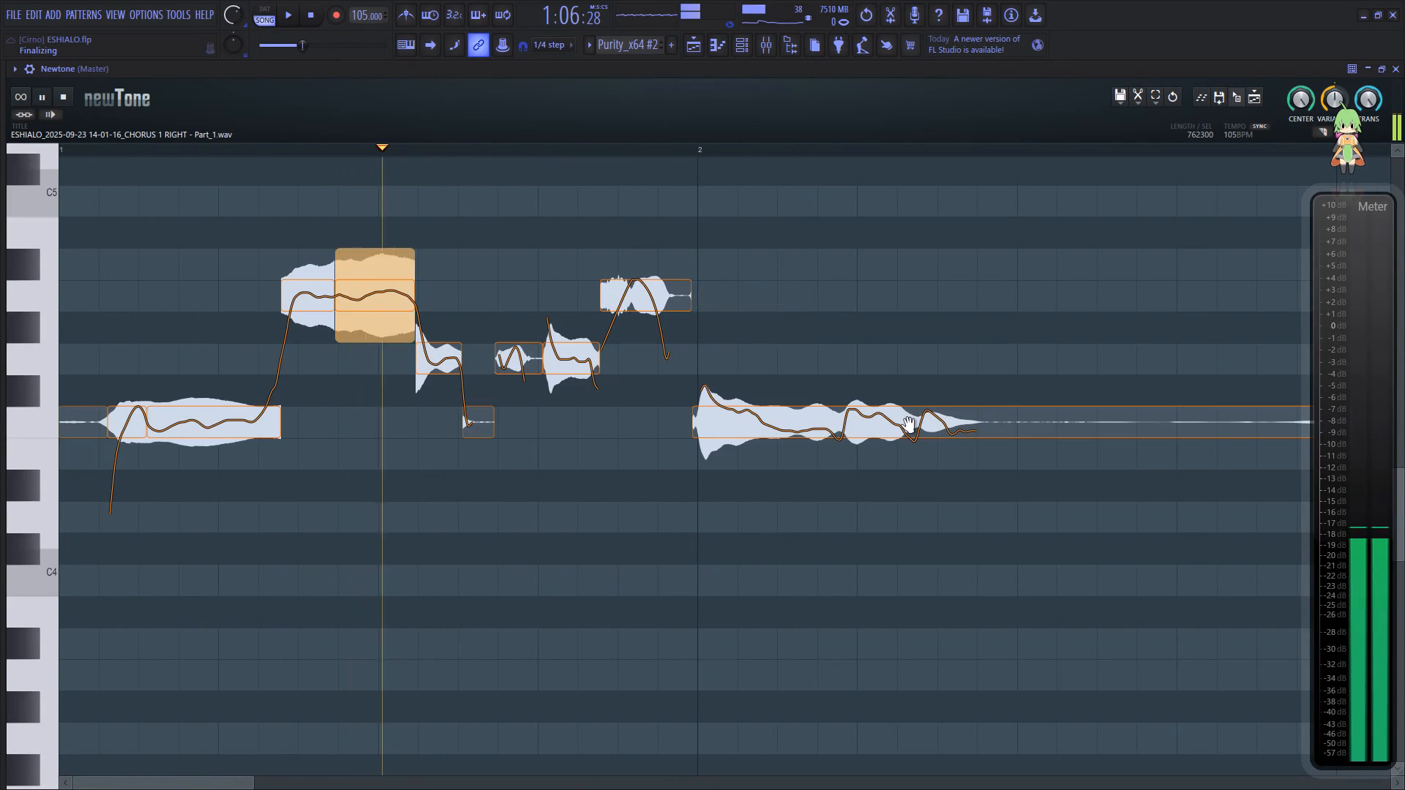
Adjust the pitch variation of the long F4 note starting at bar 2 and replay the phrase.
click(975, 421)
drag(940, 468, 940, 460)
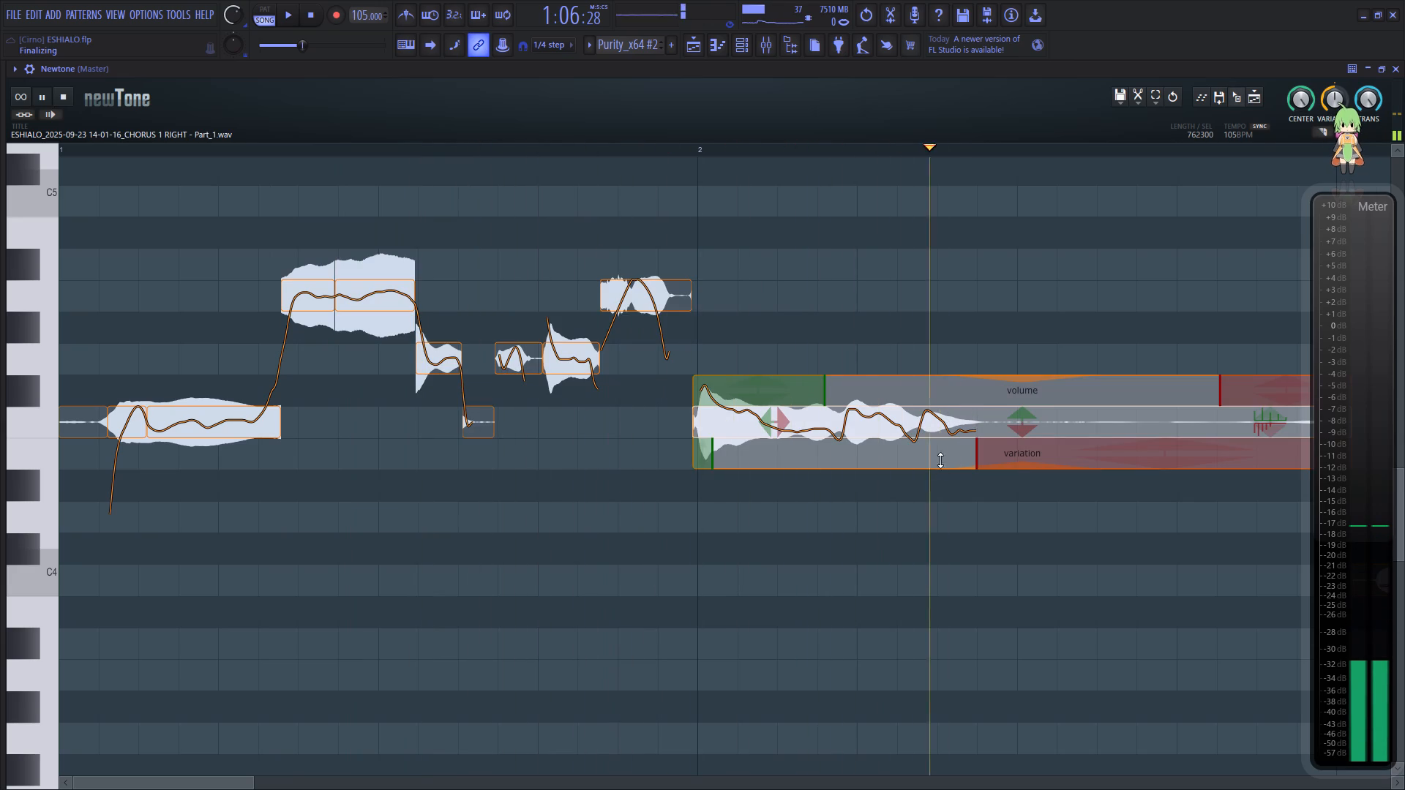
drag(940, 460, 945, 432)
key(space)
key(space)
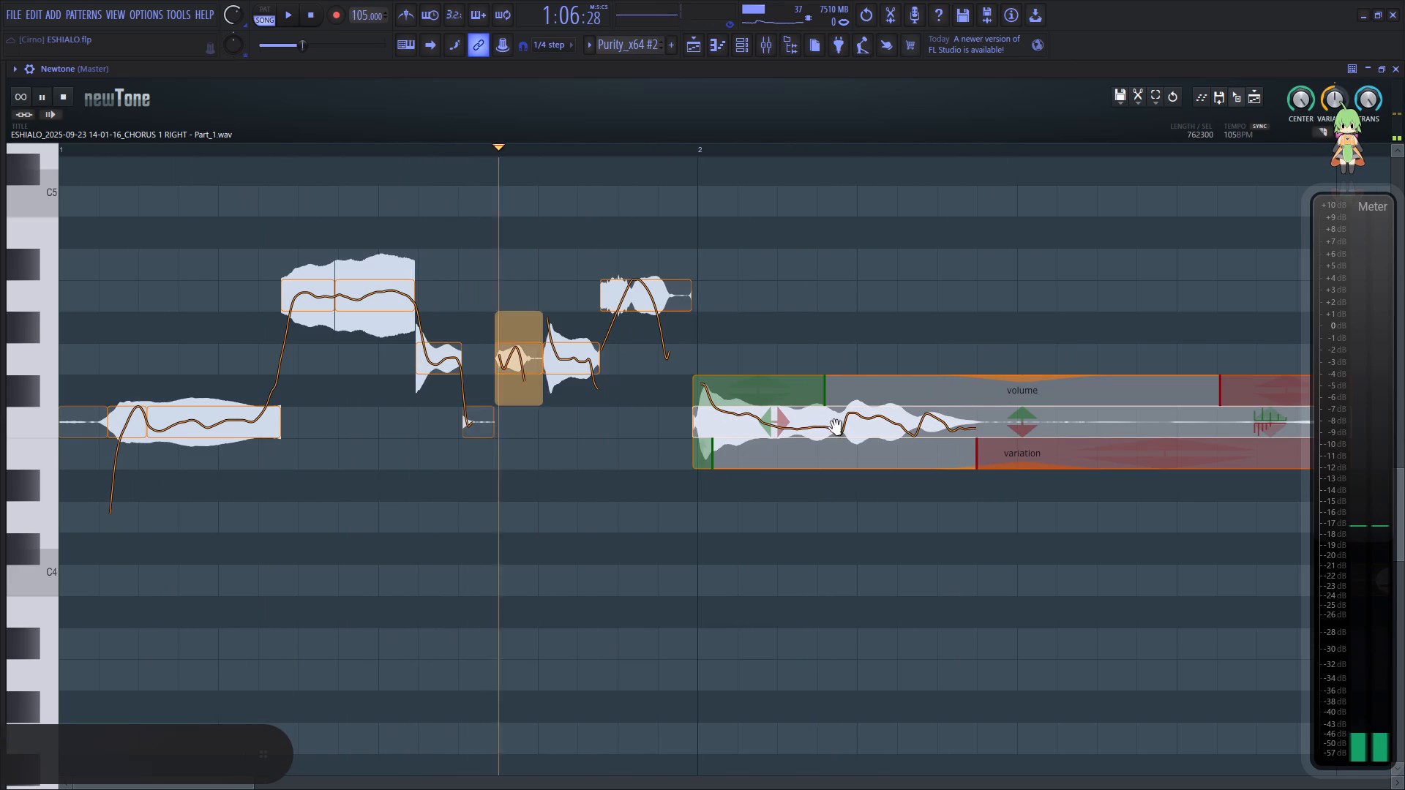
key(space)
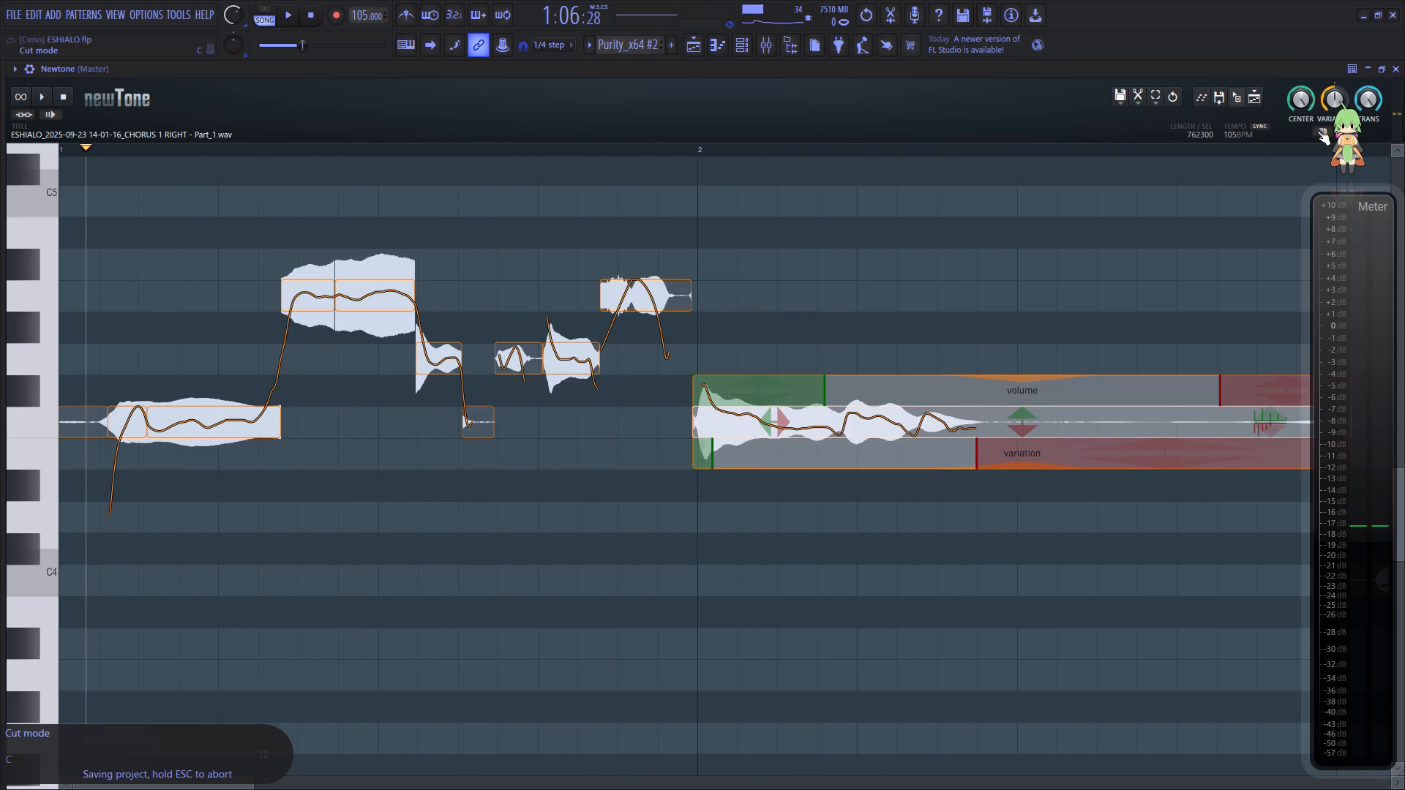
Split the long F4 note at bar 2 shortly after its start and lower the second part one semitone to E4.
key(space)
click(1317, 131)
click(638, 146)
key(space)
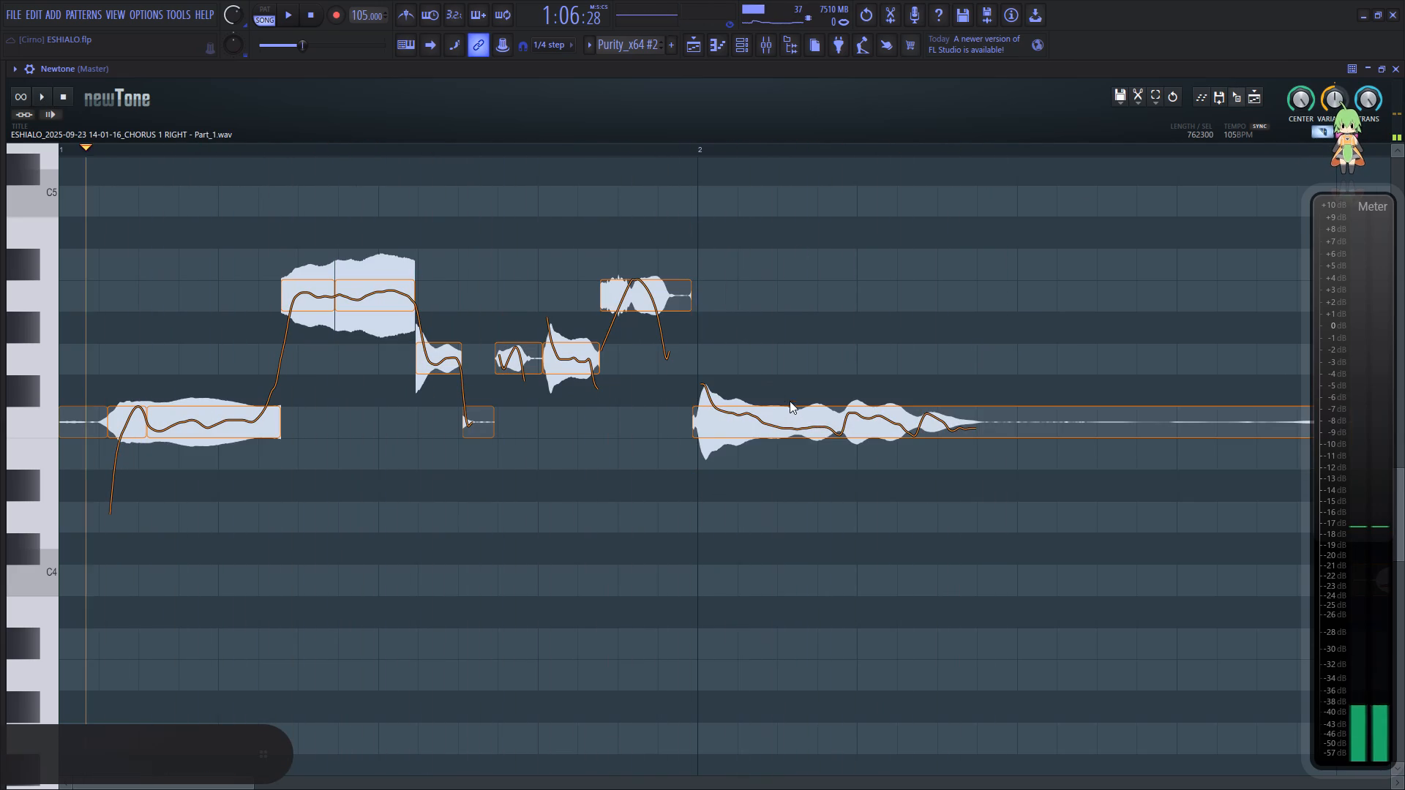
key(space)
click(762, 413)
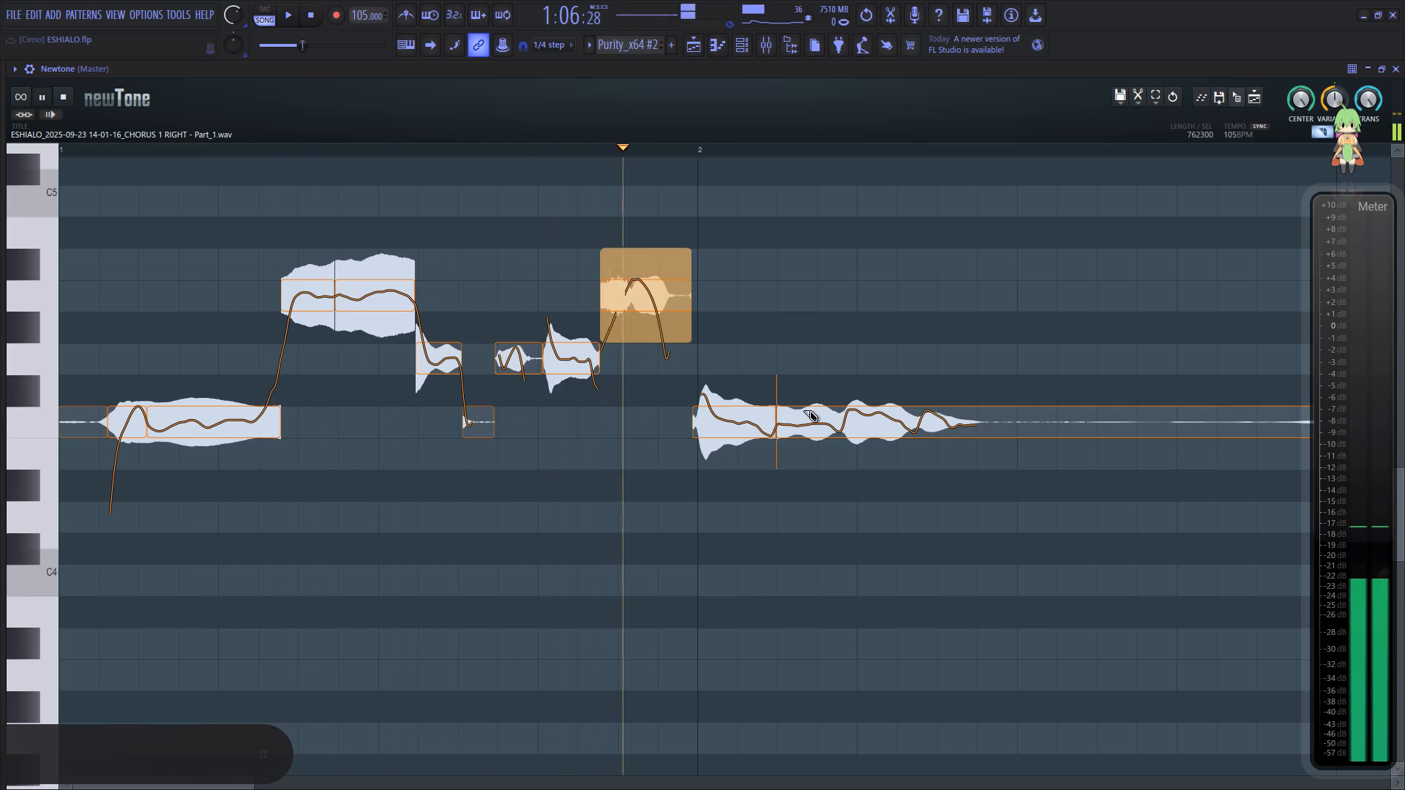
key(space)
key(space)
click(1324, 133)
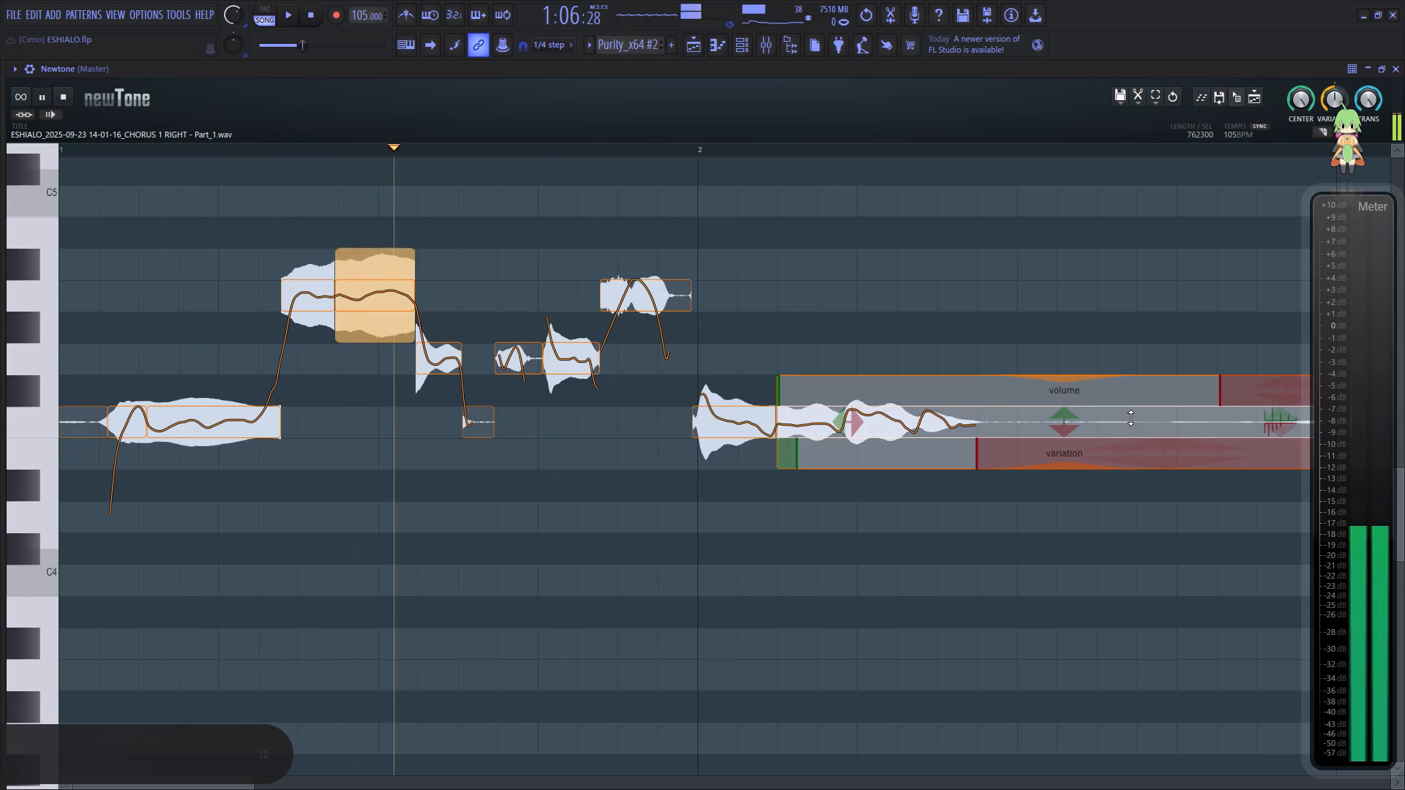
drag(1131, 418, 1123, 456)
Split off the near-silent tail of the long E4 note in bar 2 and delete it.
drag(229, 783, 299, 781)
key(space)
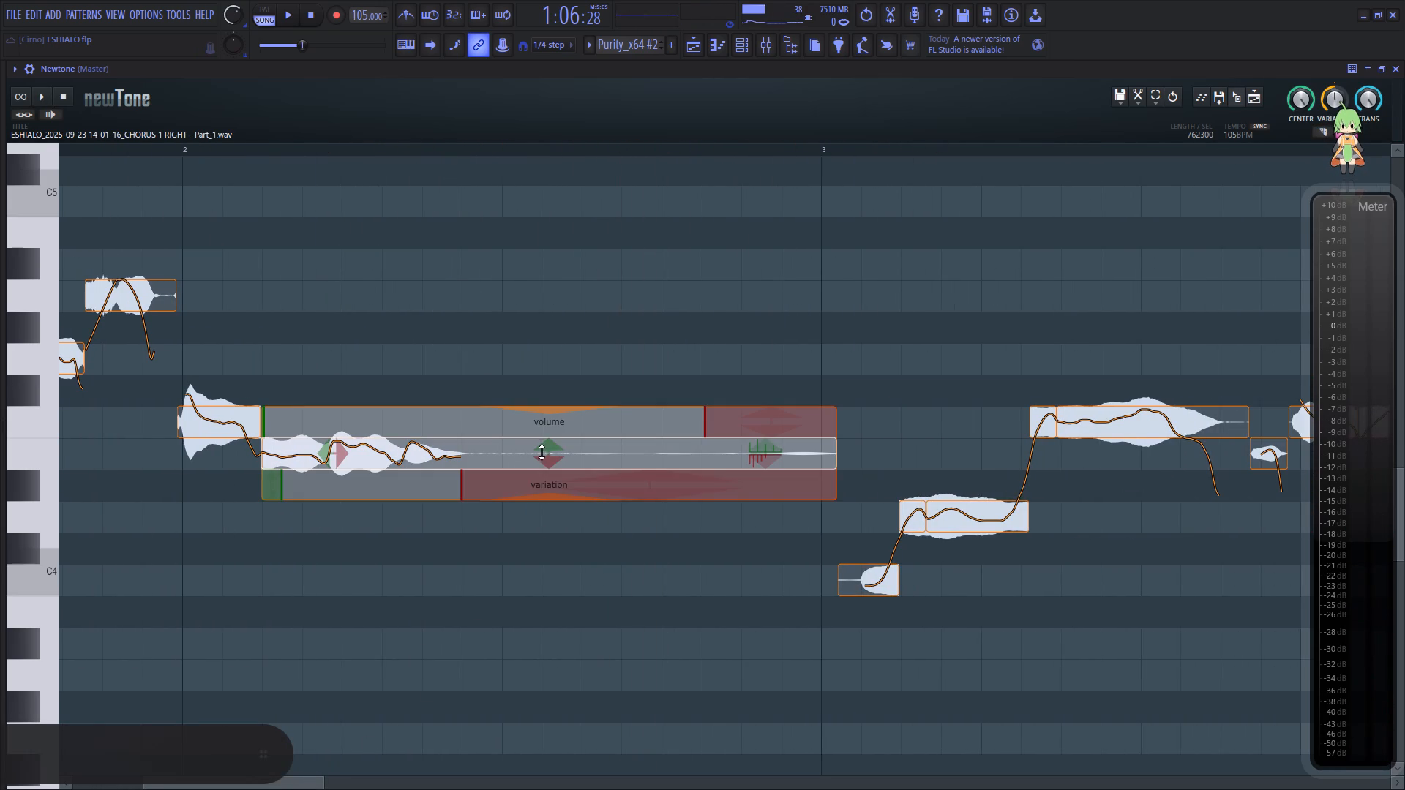
key(c)
click(490, 466)
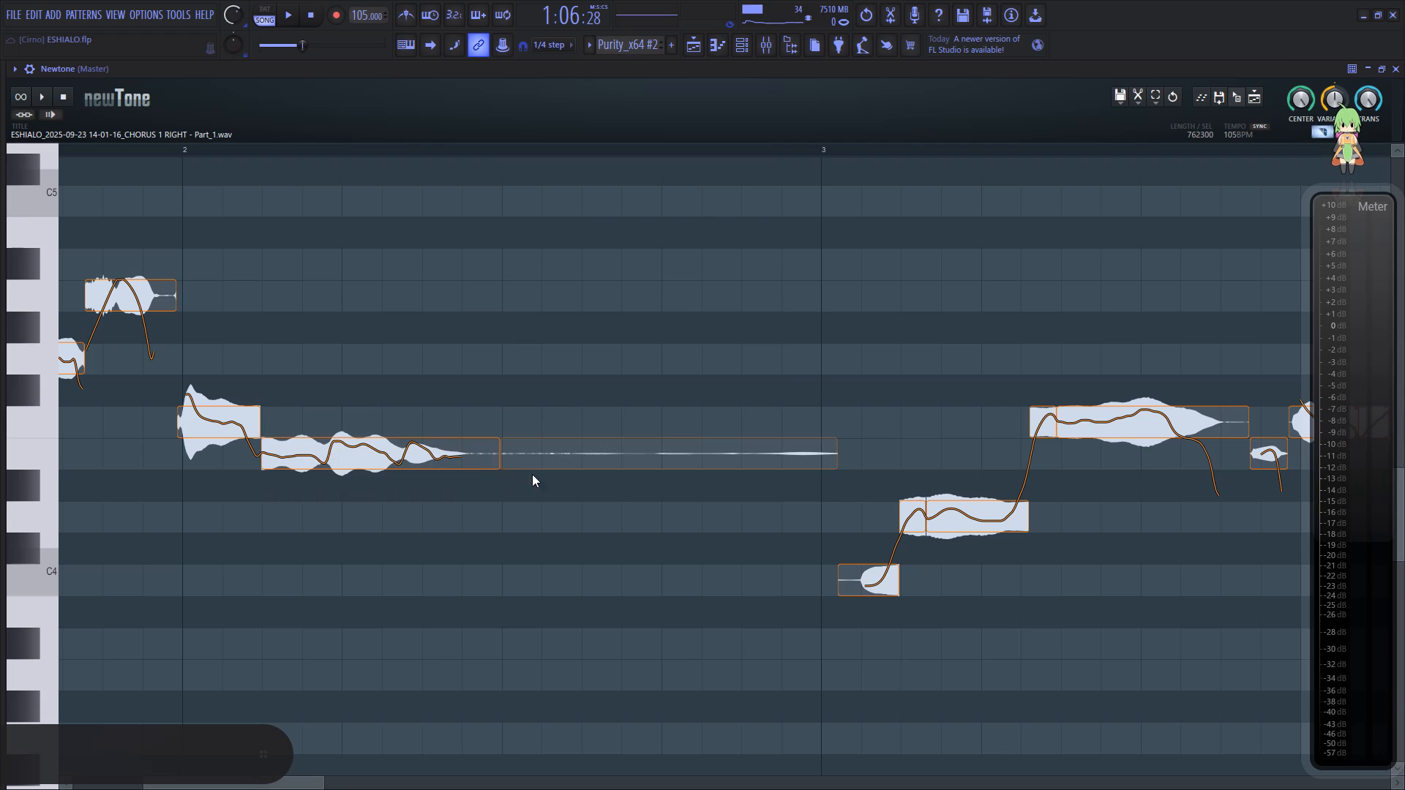
key(c)
ctrl+drag(666, 530, 683, 436)
key(Delete)
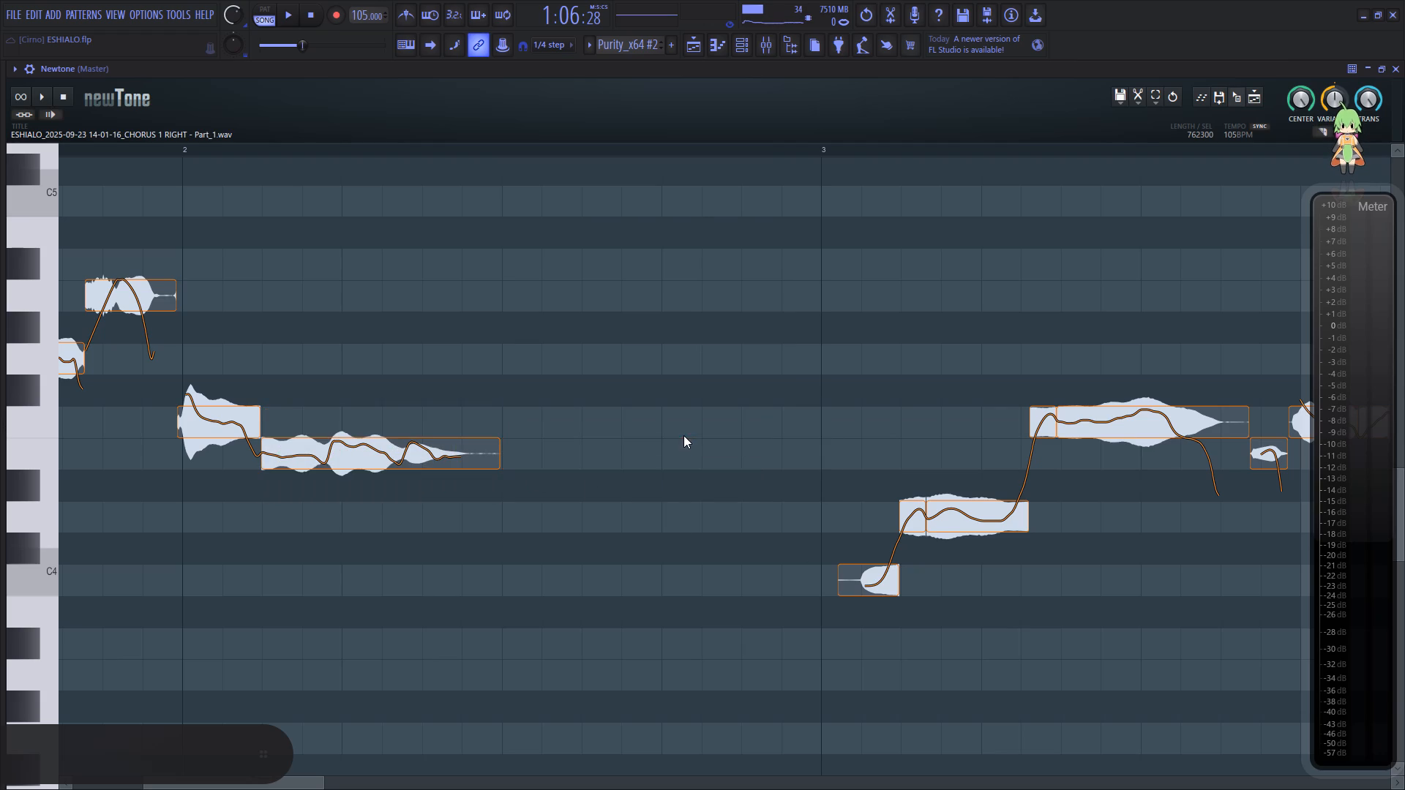
Reduce the pitch variation of the shortened E4 note in bar 2 while playing back the phrase.
key(space)
drag(270, 785, 288, 783)
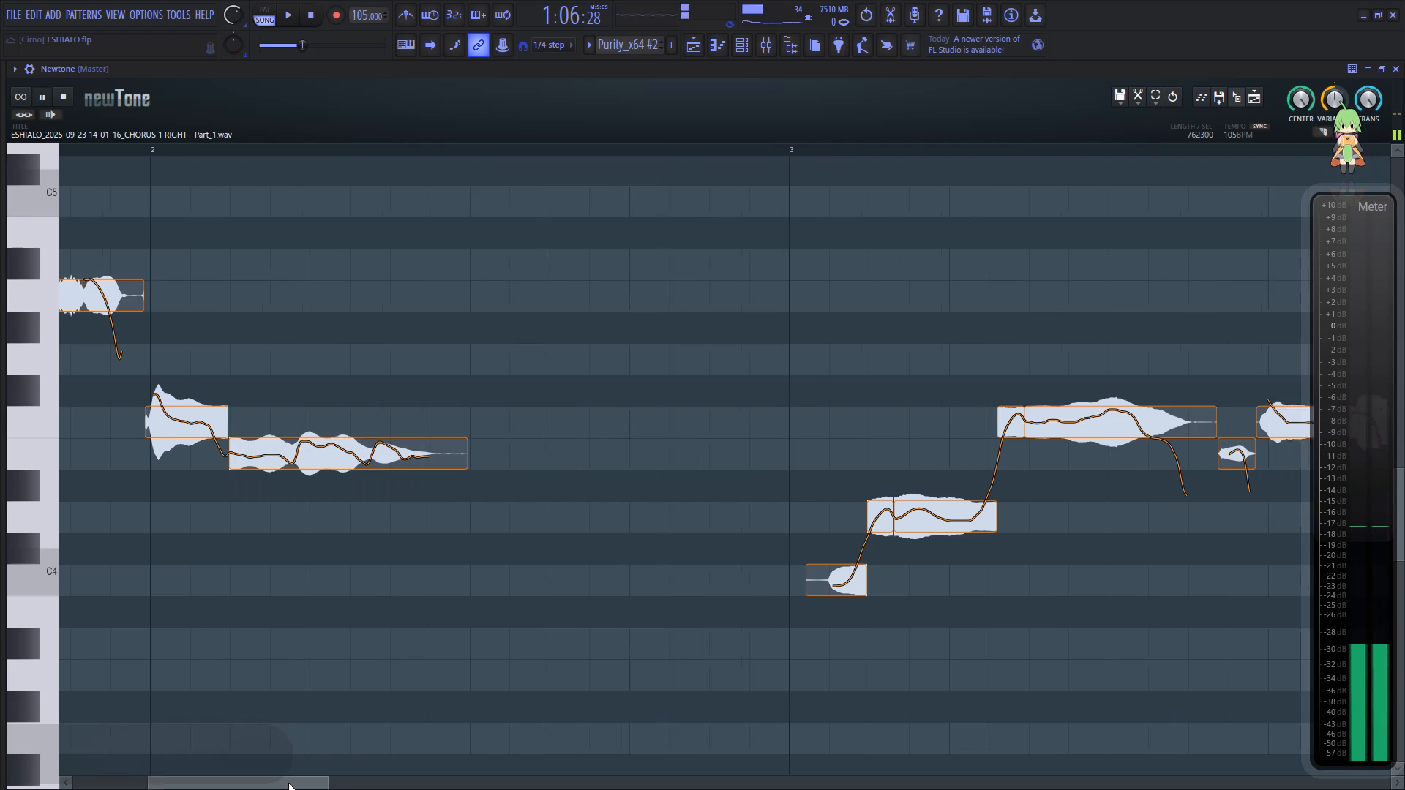
drag(288, 783, 331, 789)
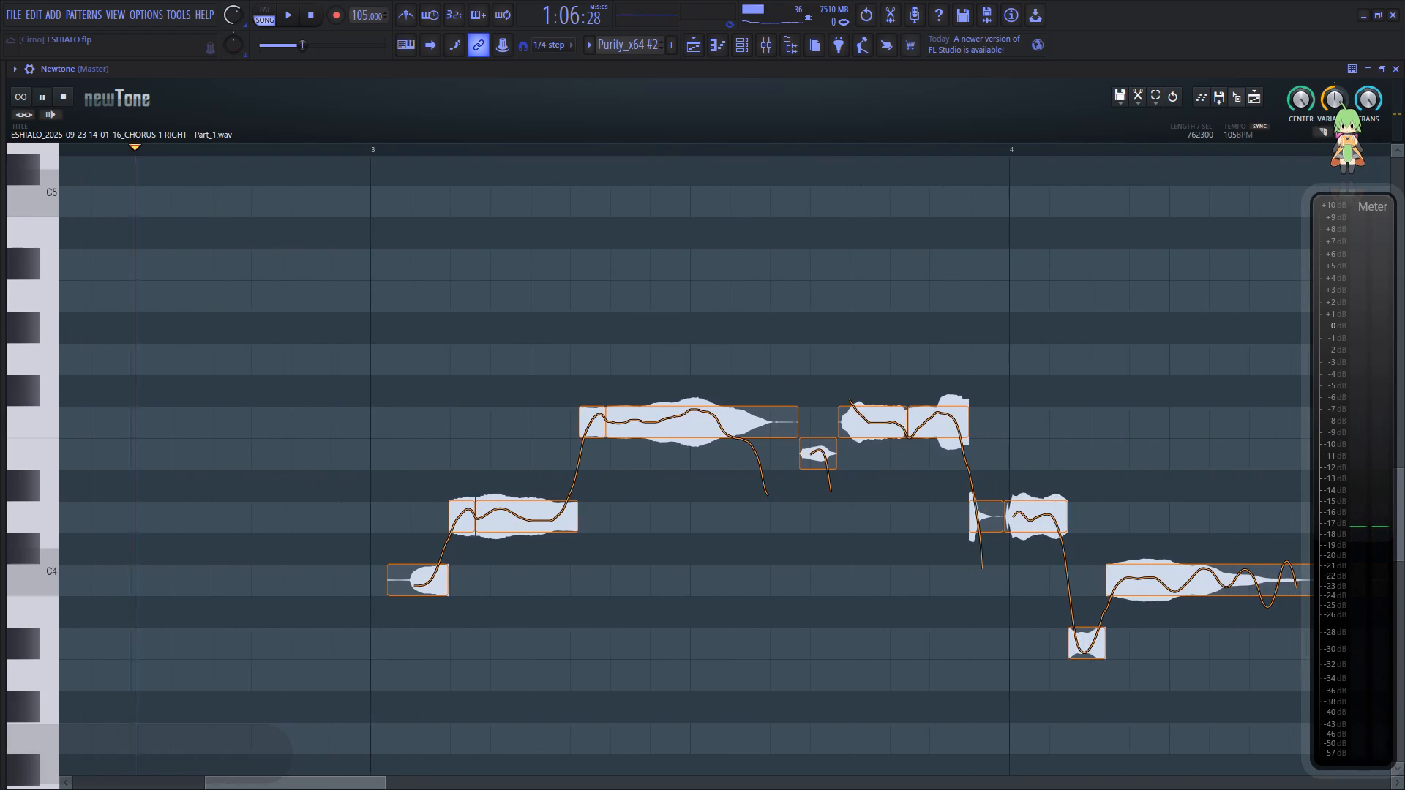
drag(331, 789, 277, 787)
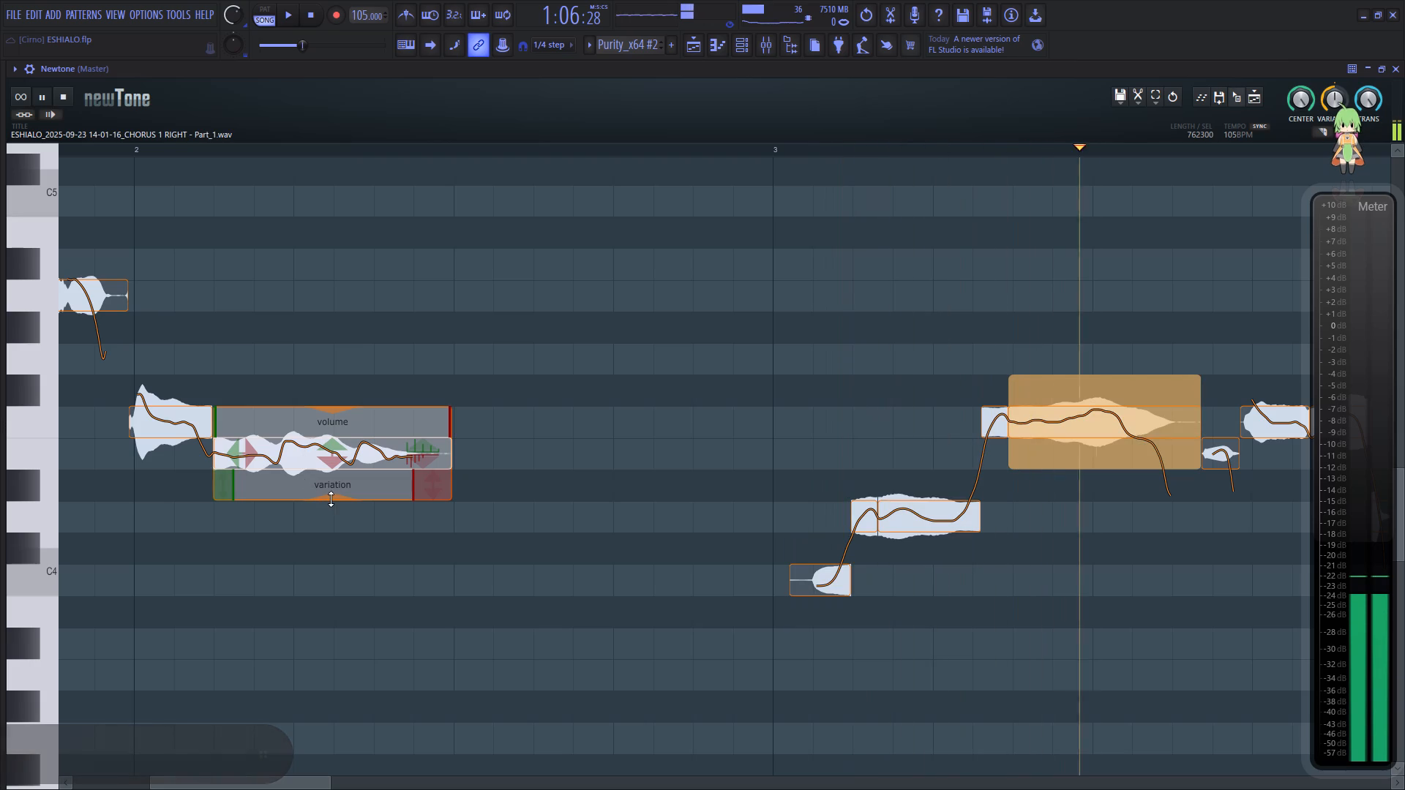
drag(331, 499, 342, 456)
click(284, 535)
Lower the first of the two joined F4 notes just before bar 4 one semitone to E4 and replay.
drag(315, 780, 342, 782)
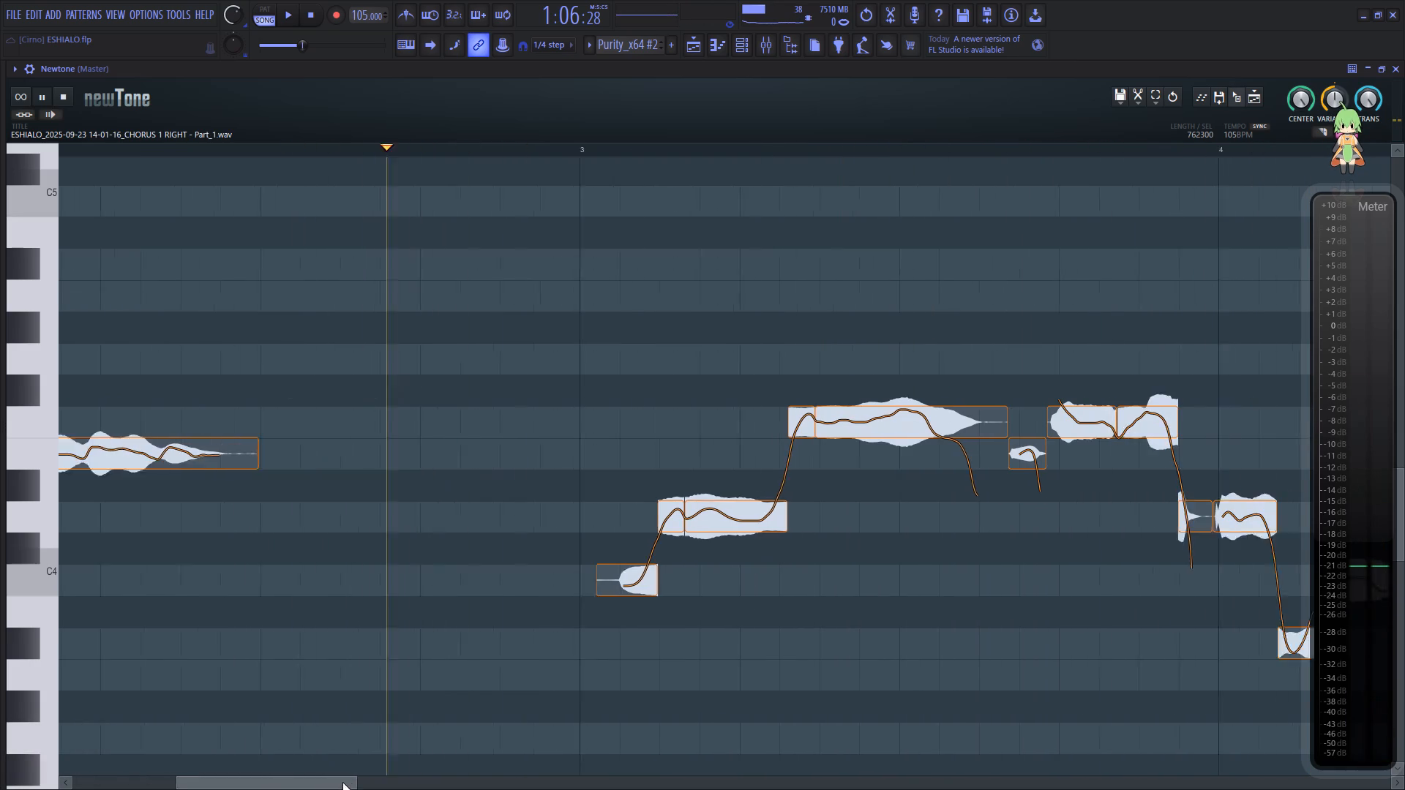
drag(342, 782, 391, 777)
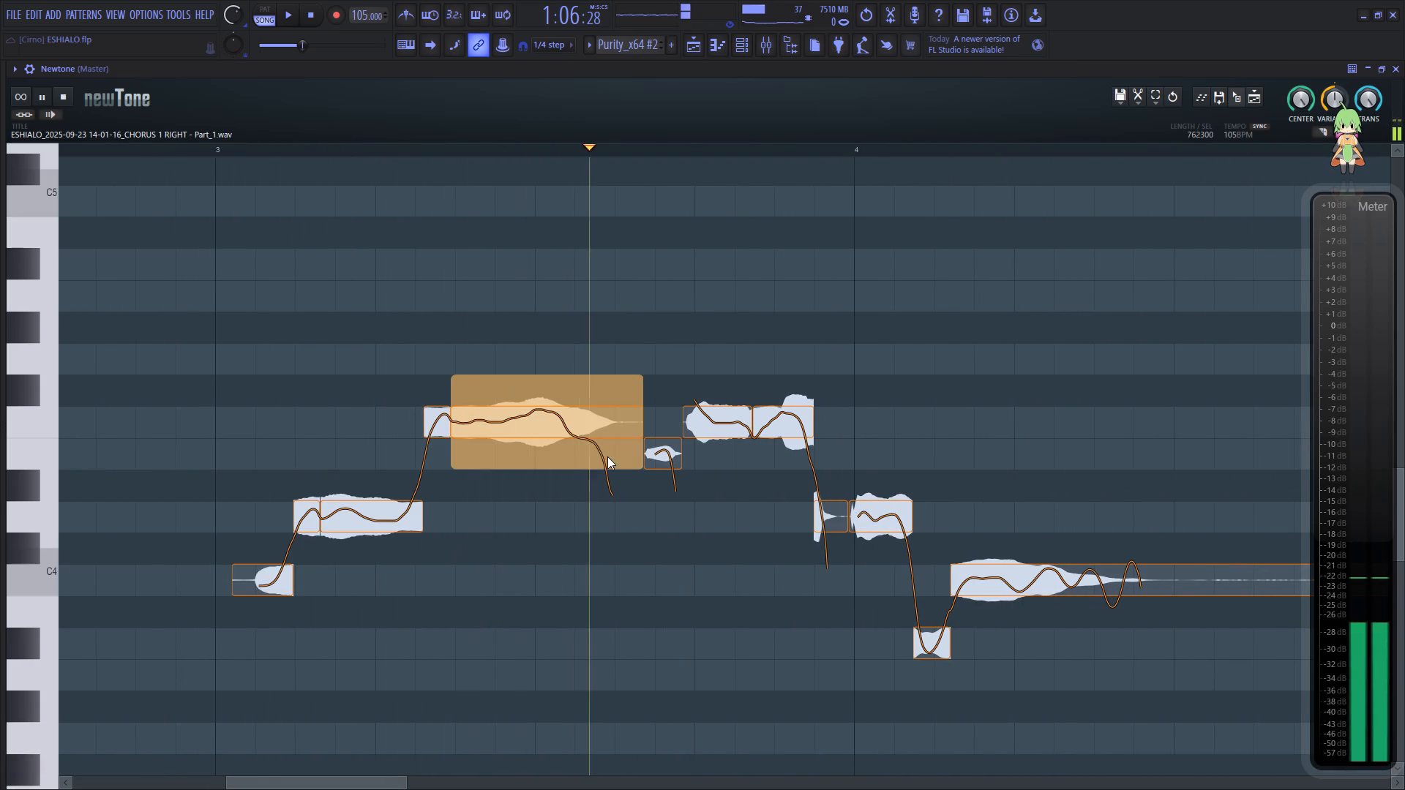
key(space)
click(494, 505)
key(space)
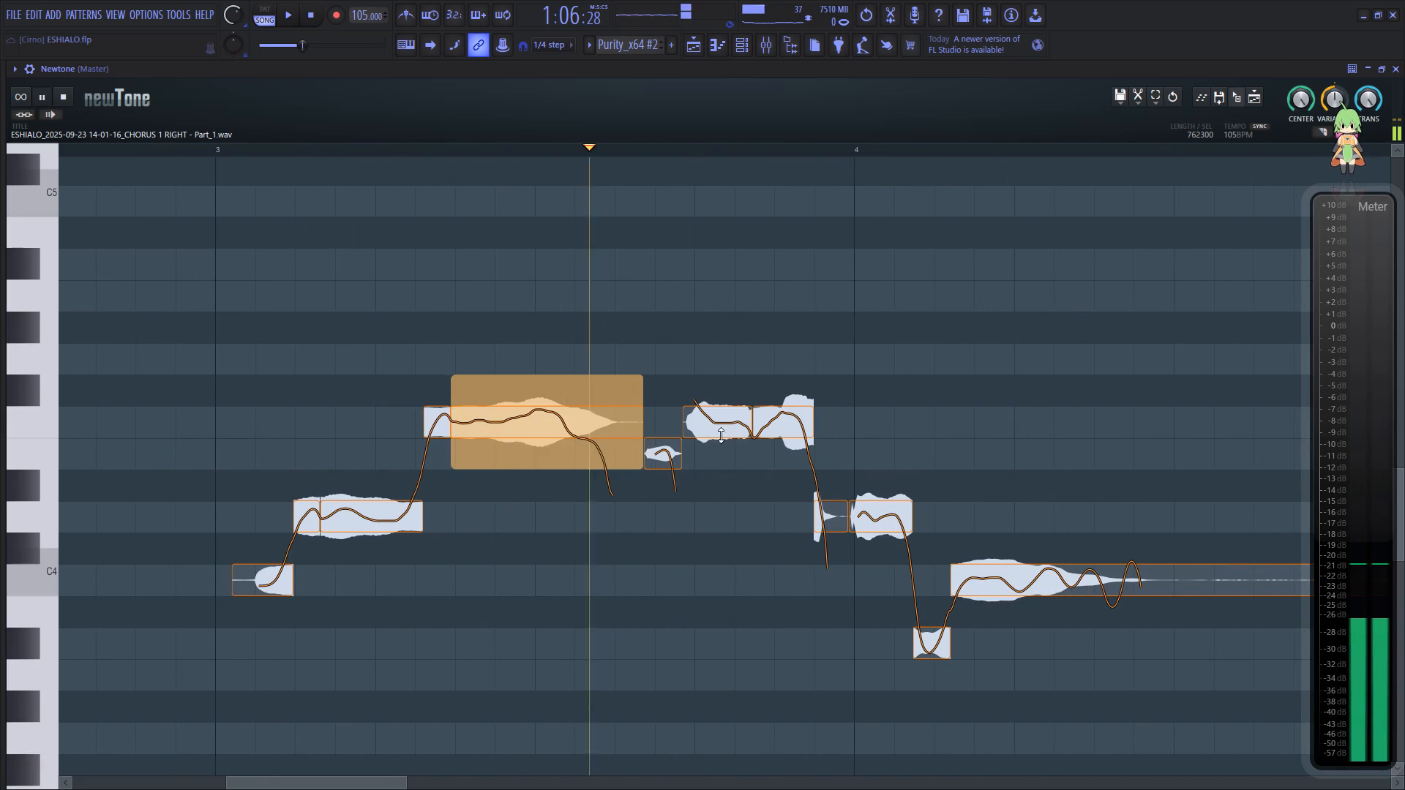
key(space)
key(space)
click(727, 424)
drag(725, 426, 722, 449)
key(space)
key(space)
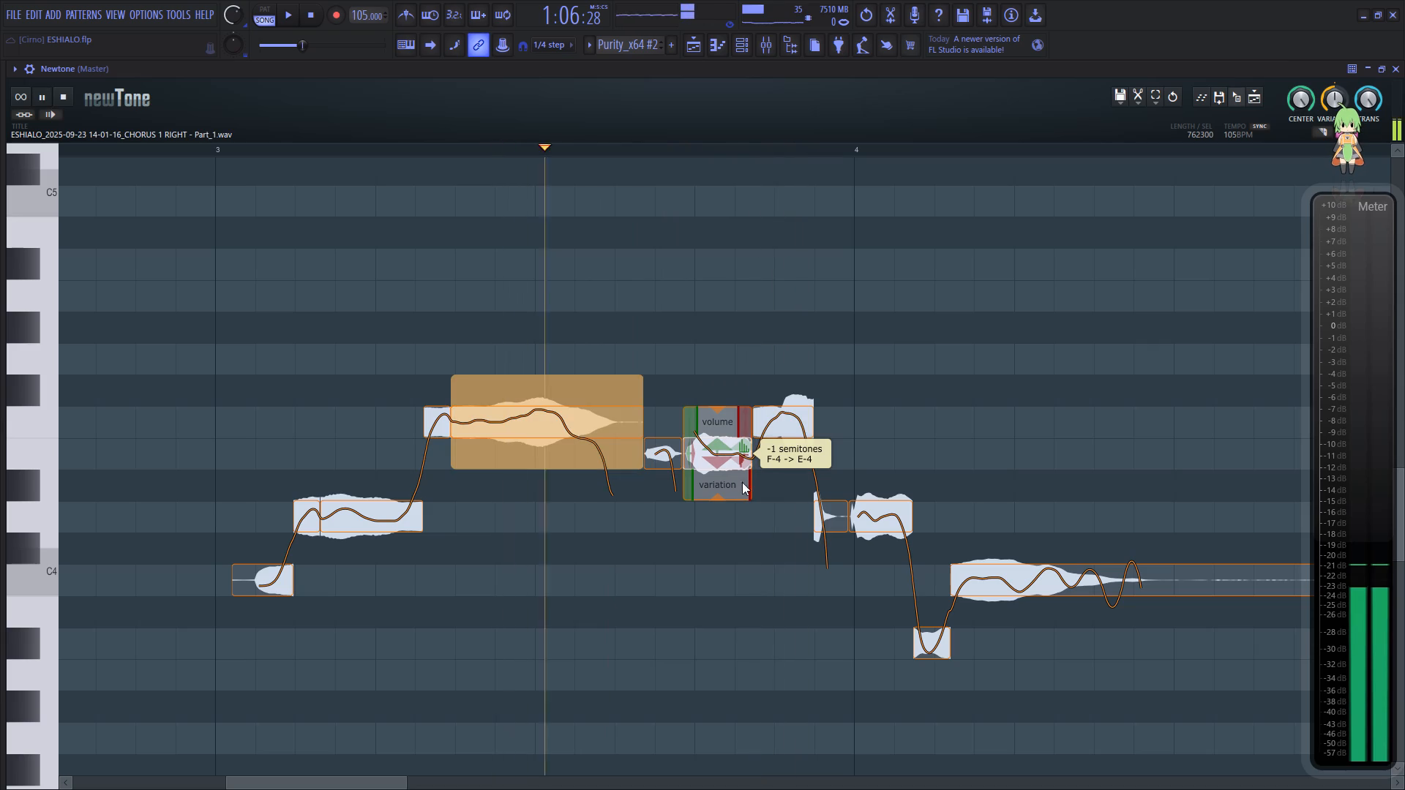
key(space)
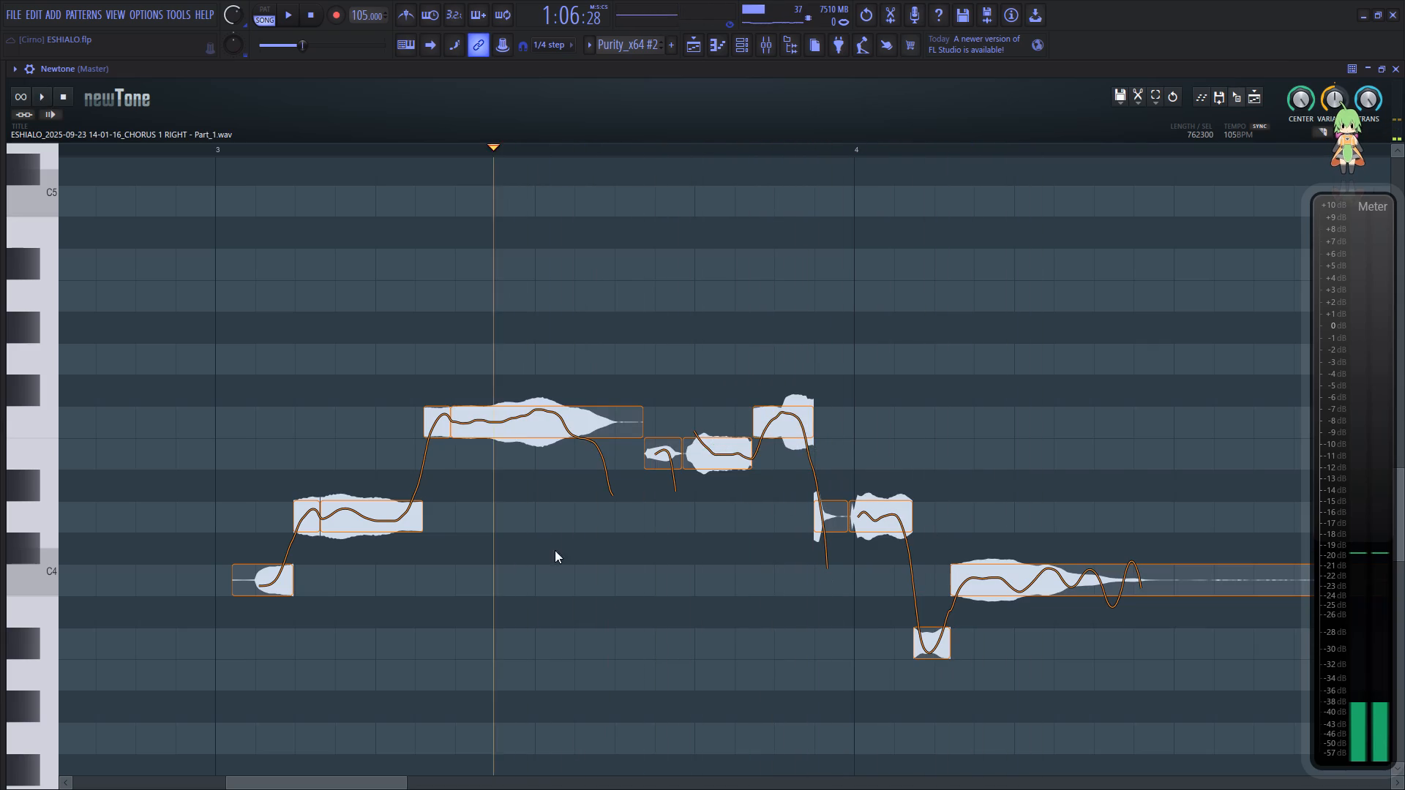
Reduce the pitch variation of the longer D4 note and the long F4 note in bar 3.
key(space)
key(space)
click(360, 515)
drag(373, 560, 384, 517)
drag(547, 468, 574, 423)
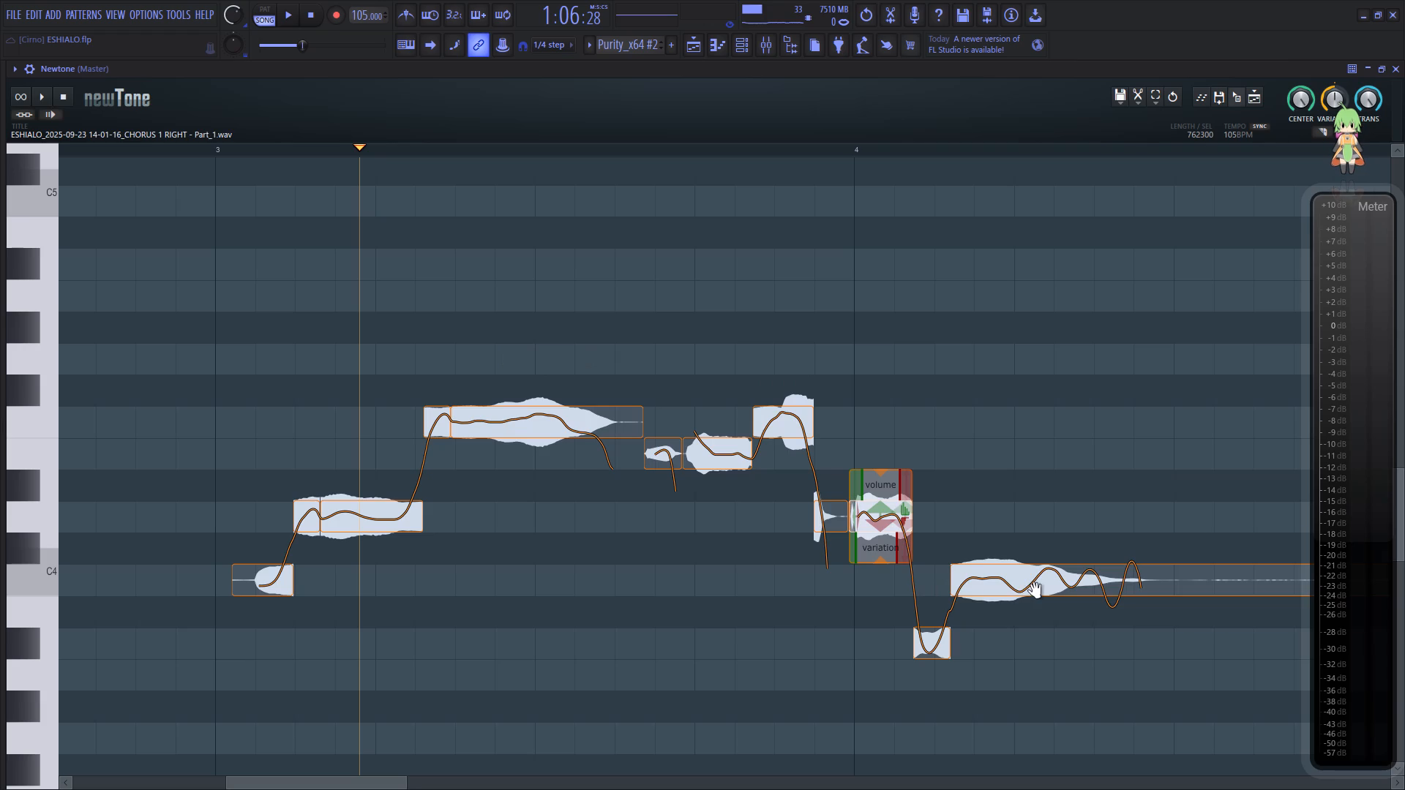
Set the pitch variation of the long C4 note in bar 4 to about 43% and play back the phrase.
drag(1098, 625, 1114, 553)
key(space)
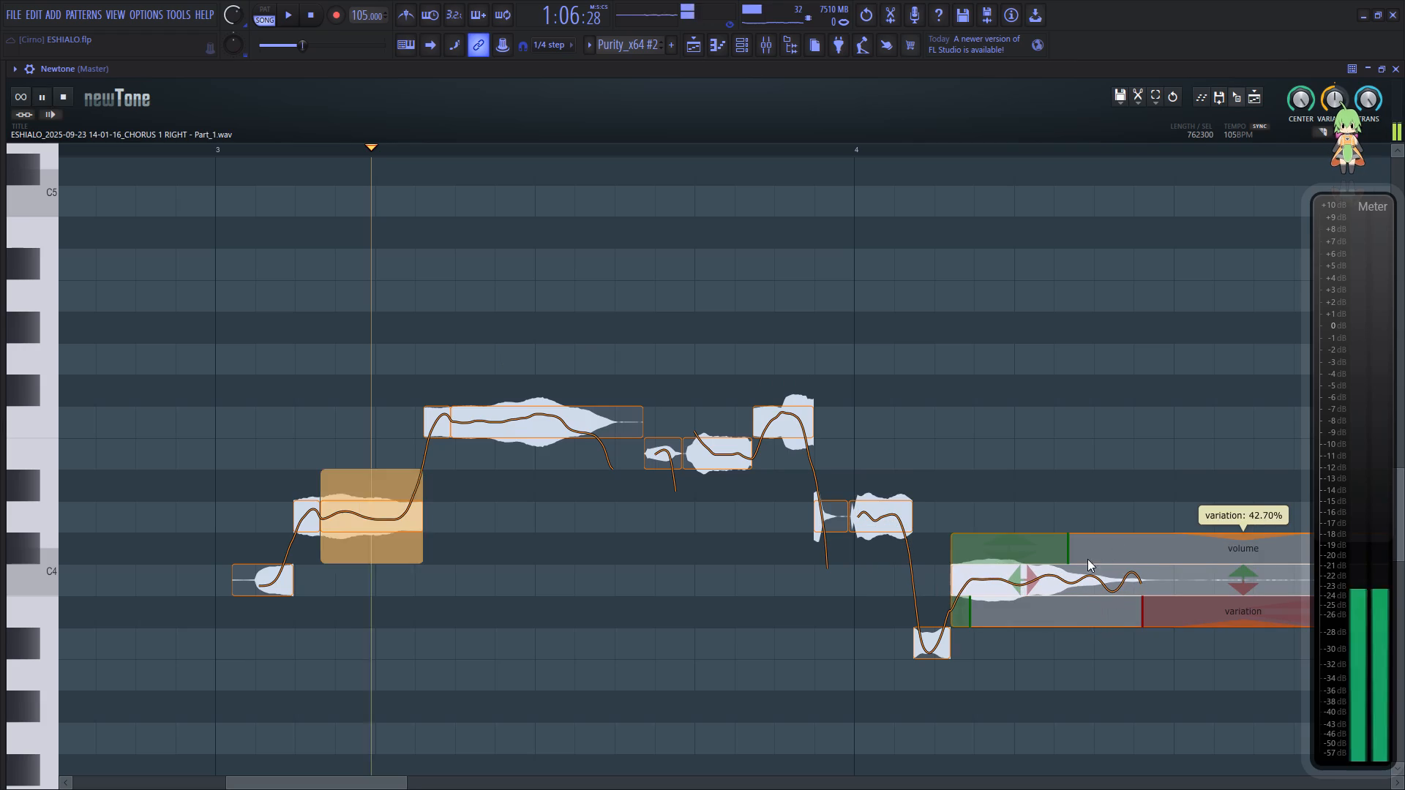
drag(352, 780, 357, 780)
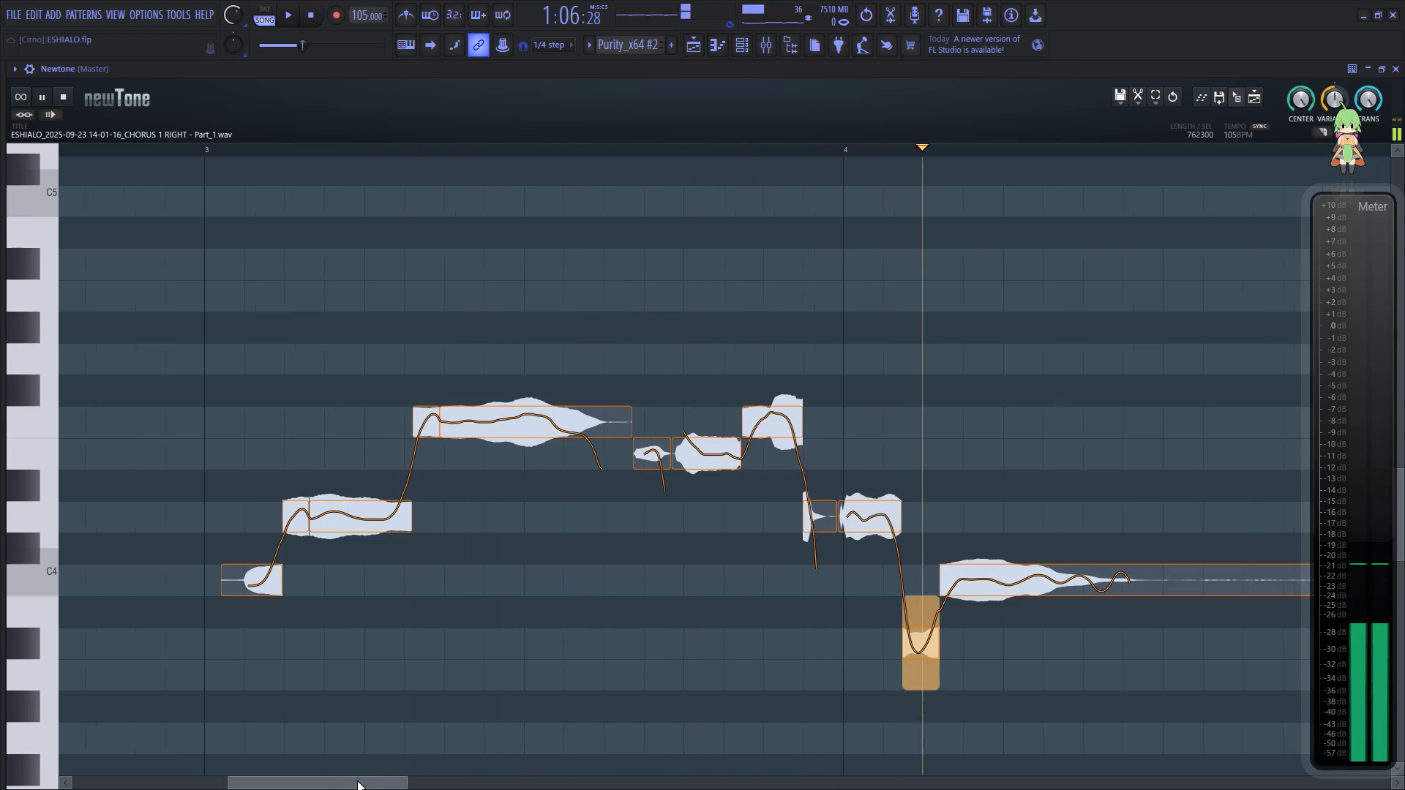
drag(357, 780, 441, 750)
drag(470, 742, 510, 742)
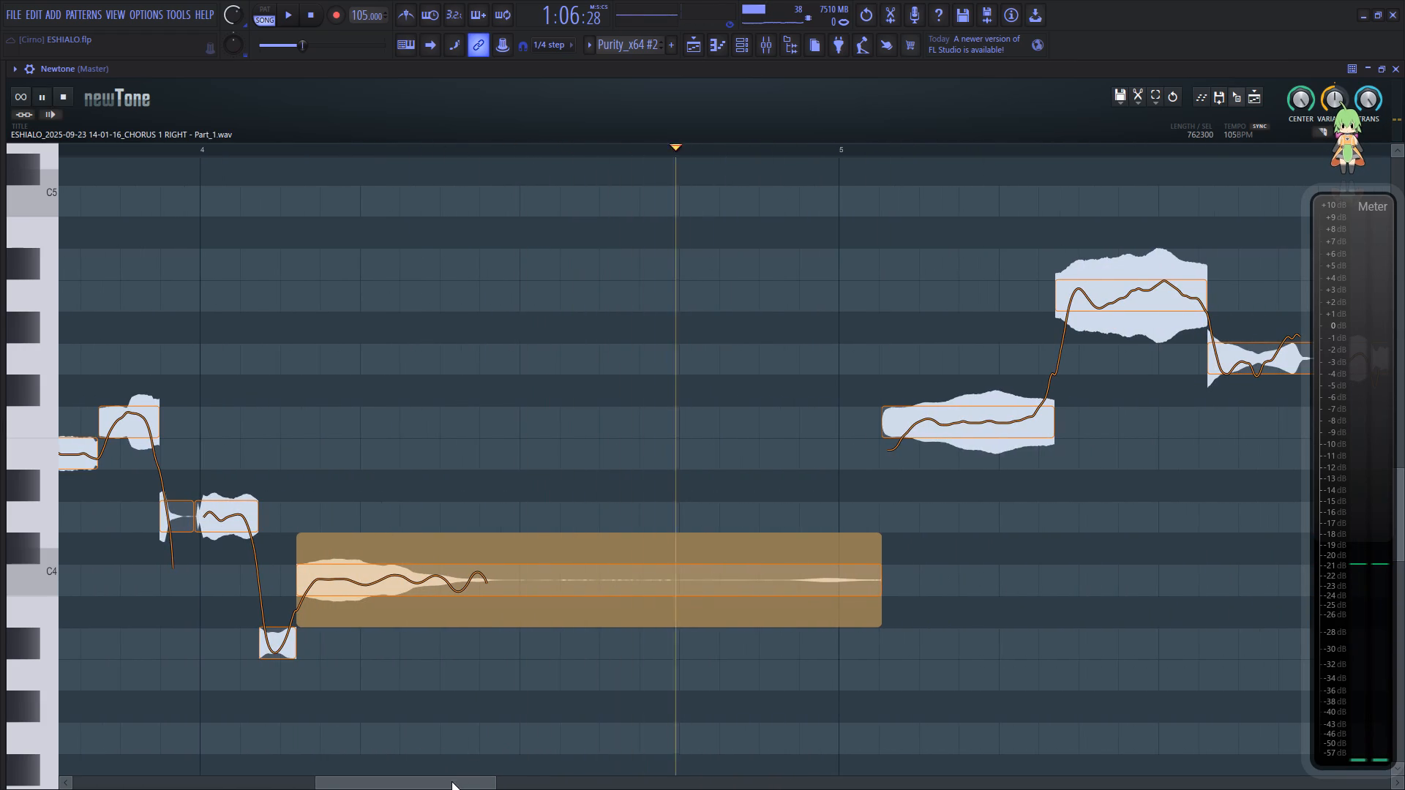
Split off the near-silent tail of the long C4 note before bar 5 and delete it.
drag(452, 781, 495, 774)
key(space)
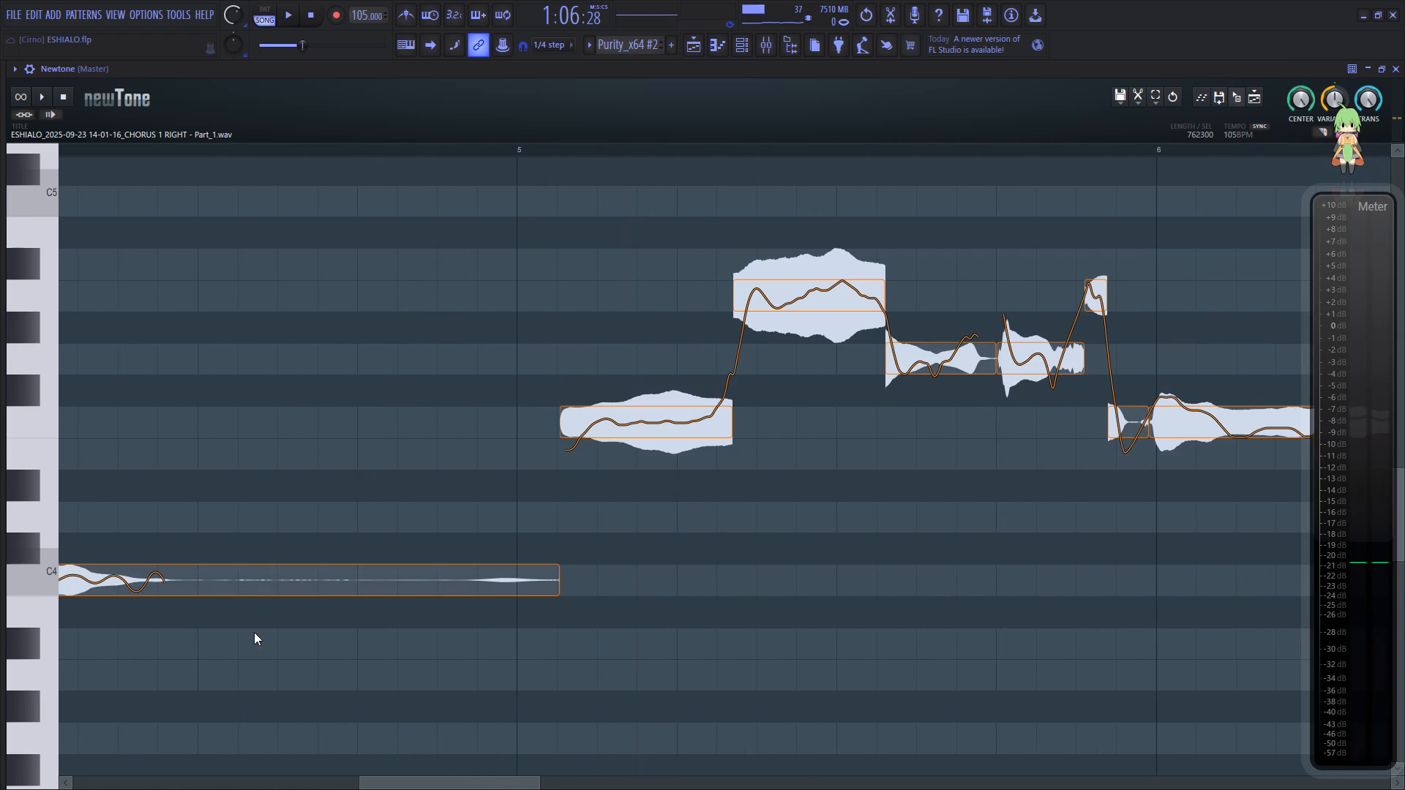
key(c)
click(202, 579)
key(c)
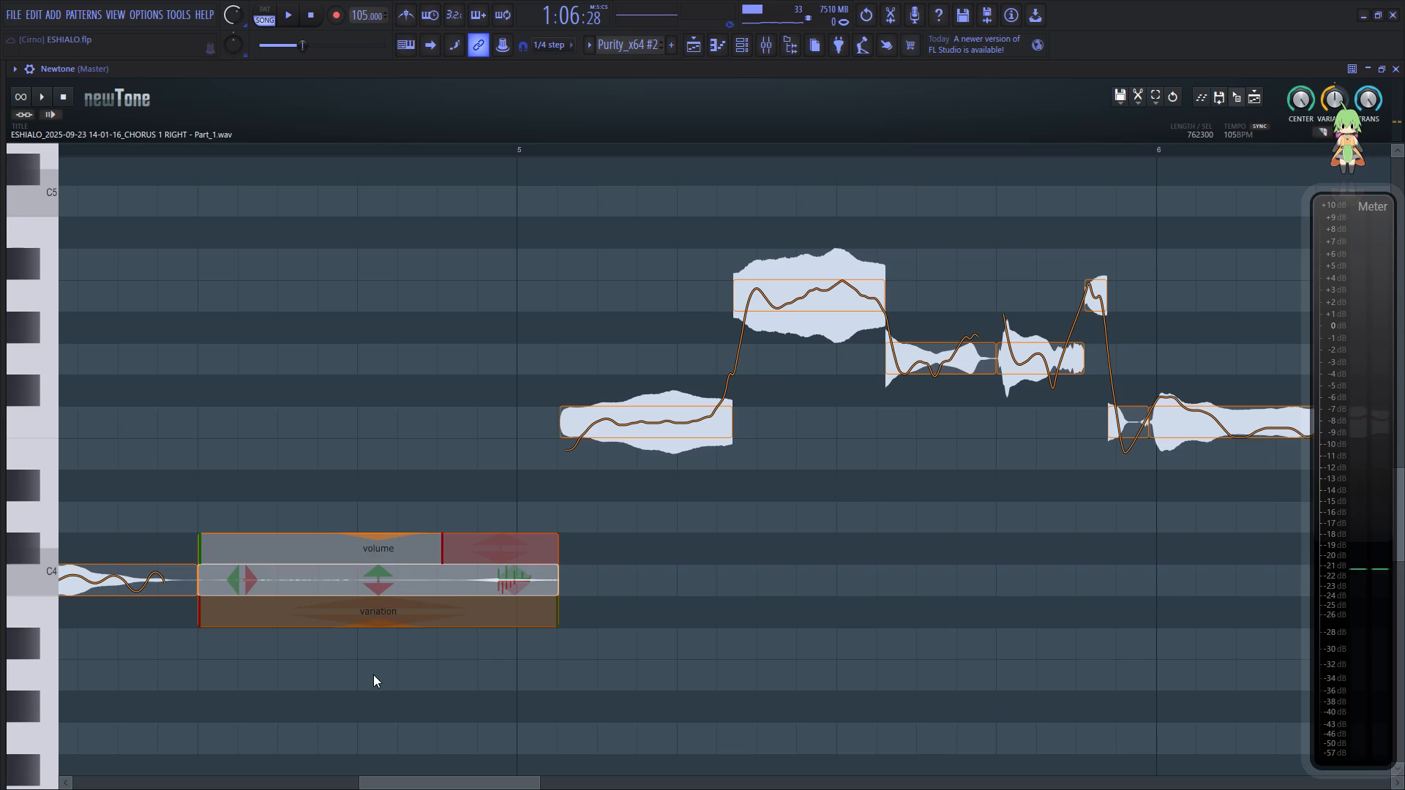
click(373, 674)
ctrl+drag(351, 680, 378, 563)
key(Delete)
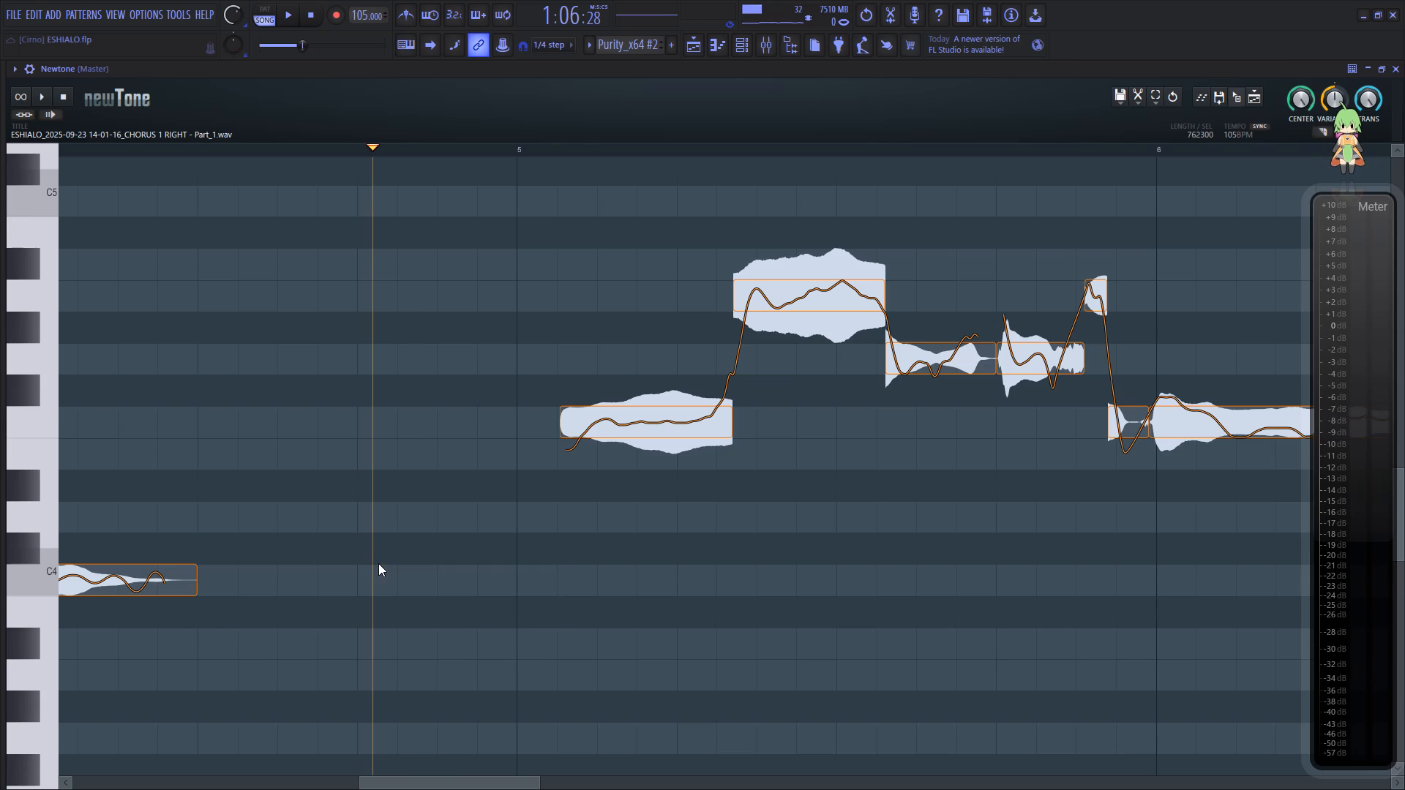
Set the pitch variation of the first F4 note in bar 5 to about 57% and replay.
key(space)
drag(432, 780, 465, 781)
key(space)
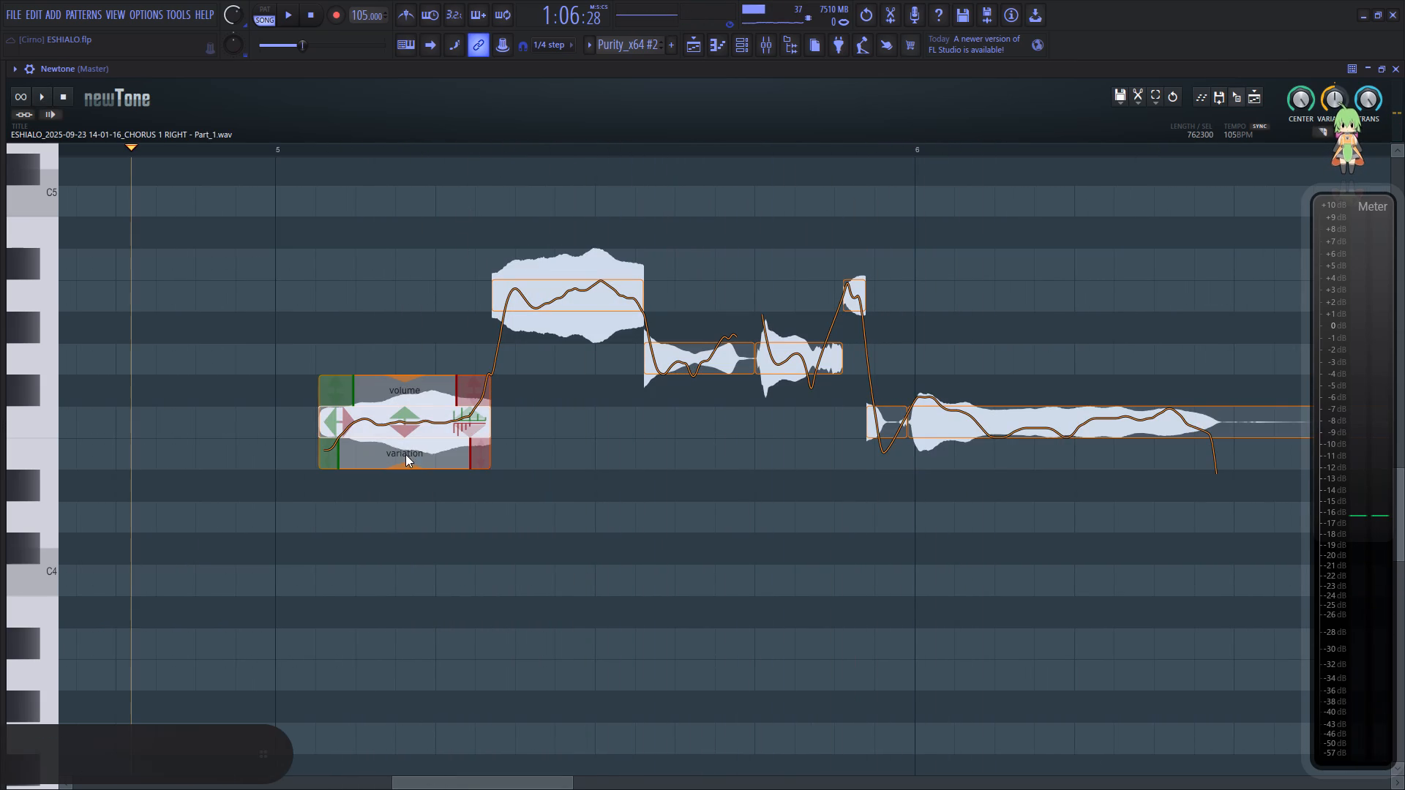
drag(405, 469, 410, 414)
key(space)
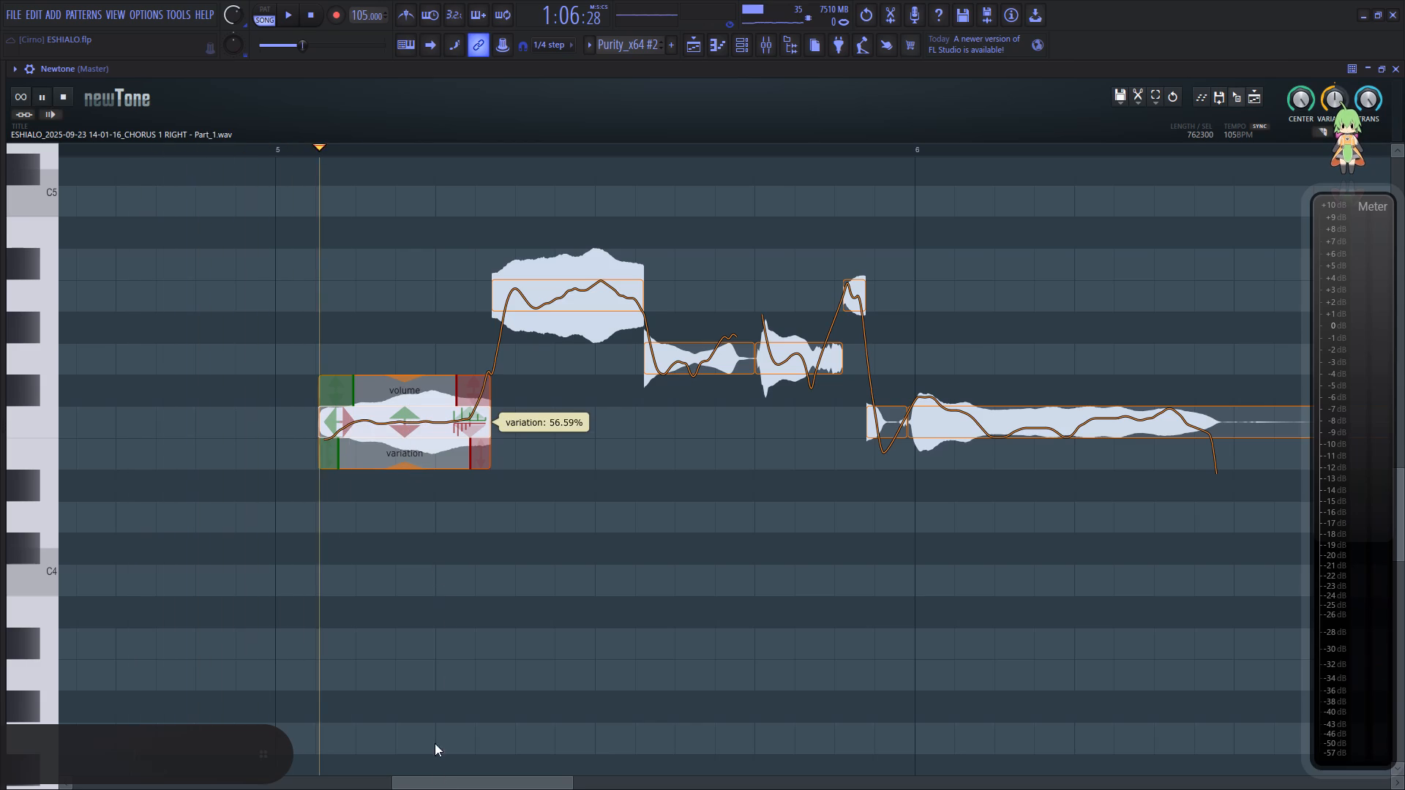
drag(462, 789, 494, 783)
key(space)
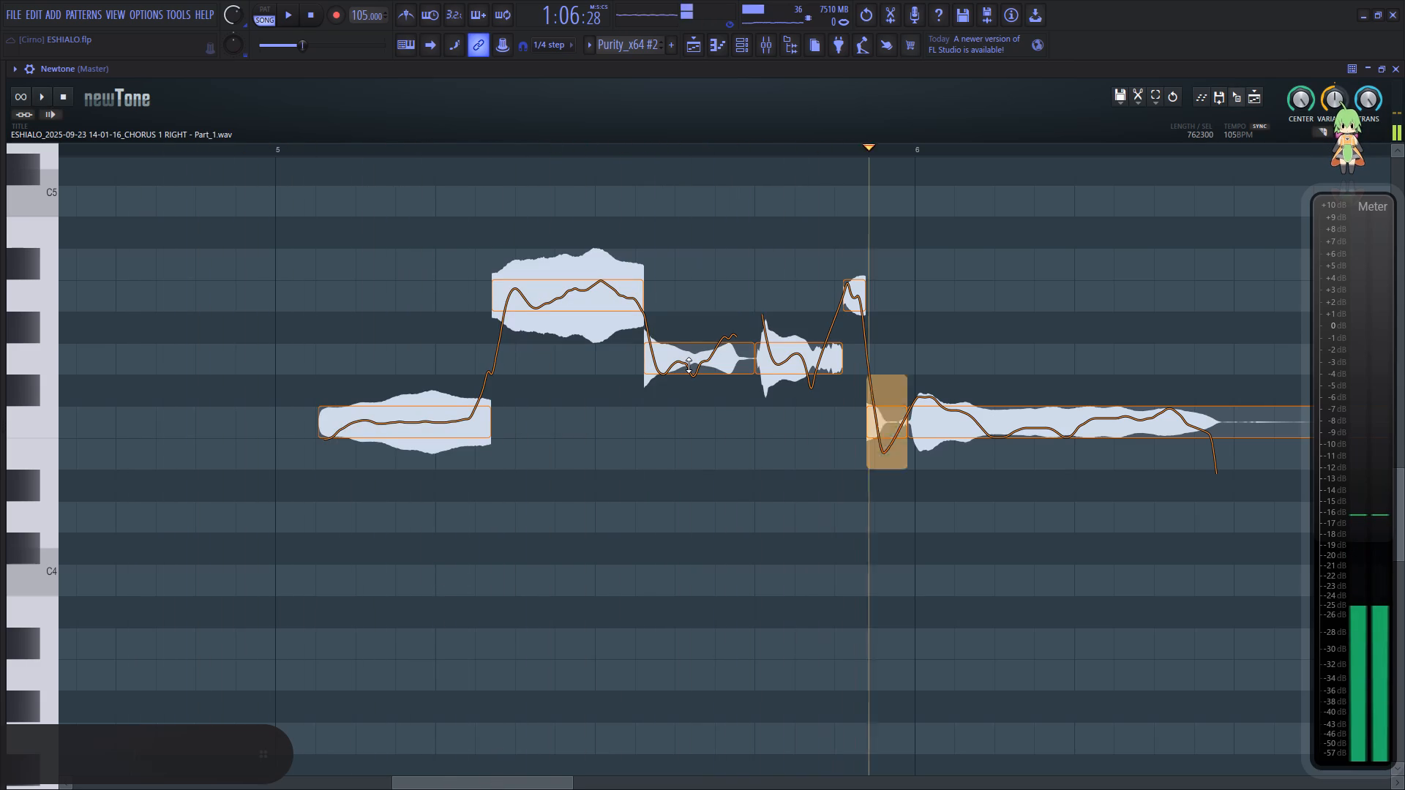
Set the pitch variation of the first G4 note in bar 5 to about 64% and replay.
click(689, 365)
drag(698, 405, 700, 359)
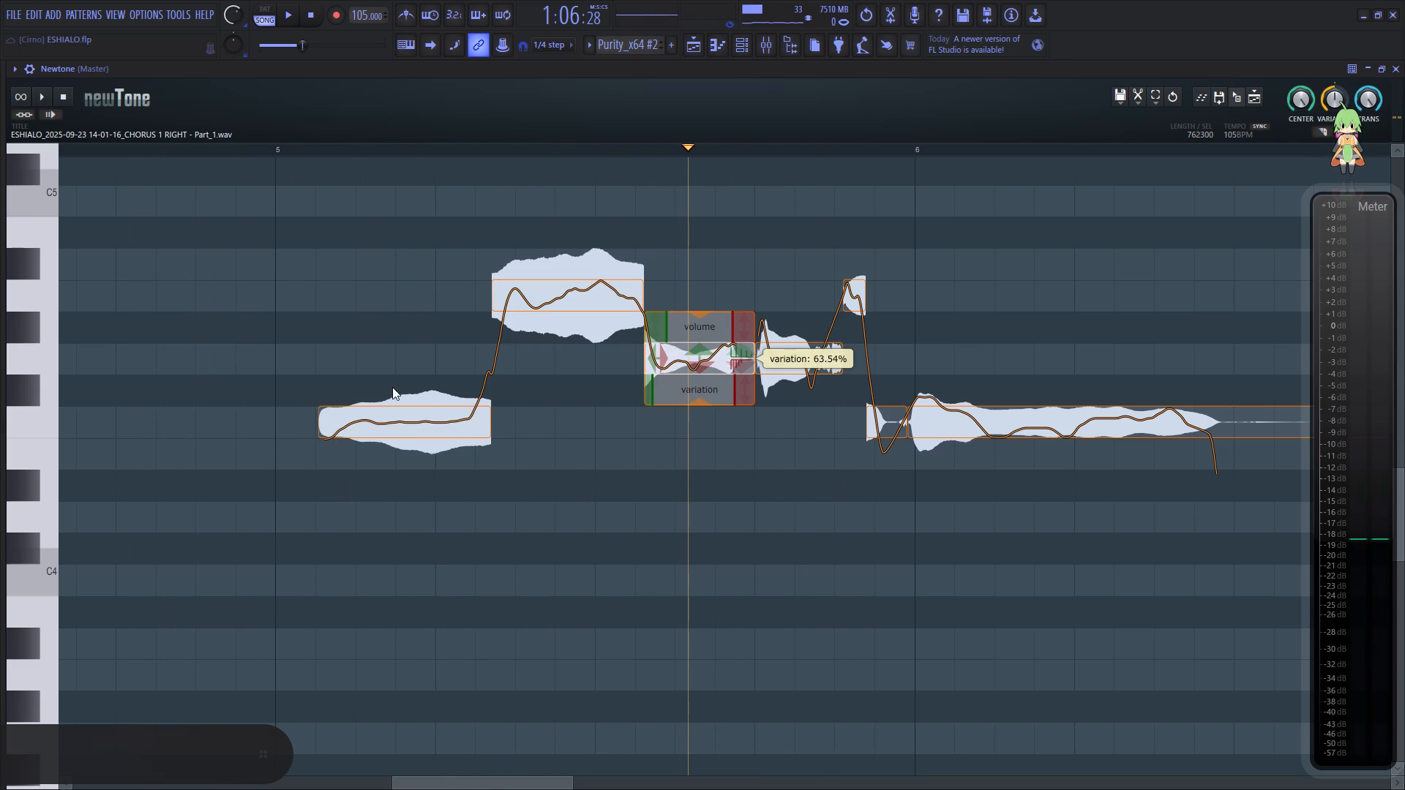
click(322, 372)
key(space)
Set the pitch variation of the long F4 note starting at bar 6 to about 26% and replay.
drag(518, 788, 569, 778)
key(space)
click(758, 426)
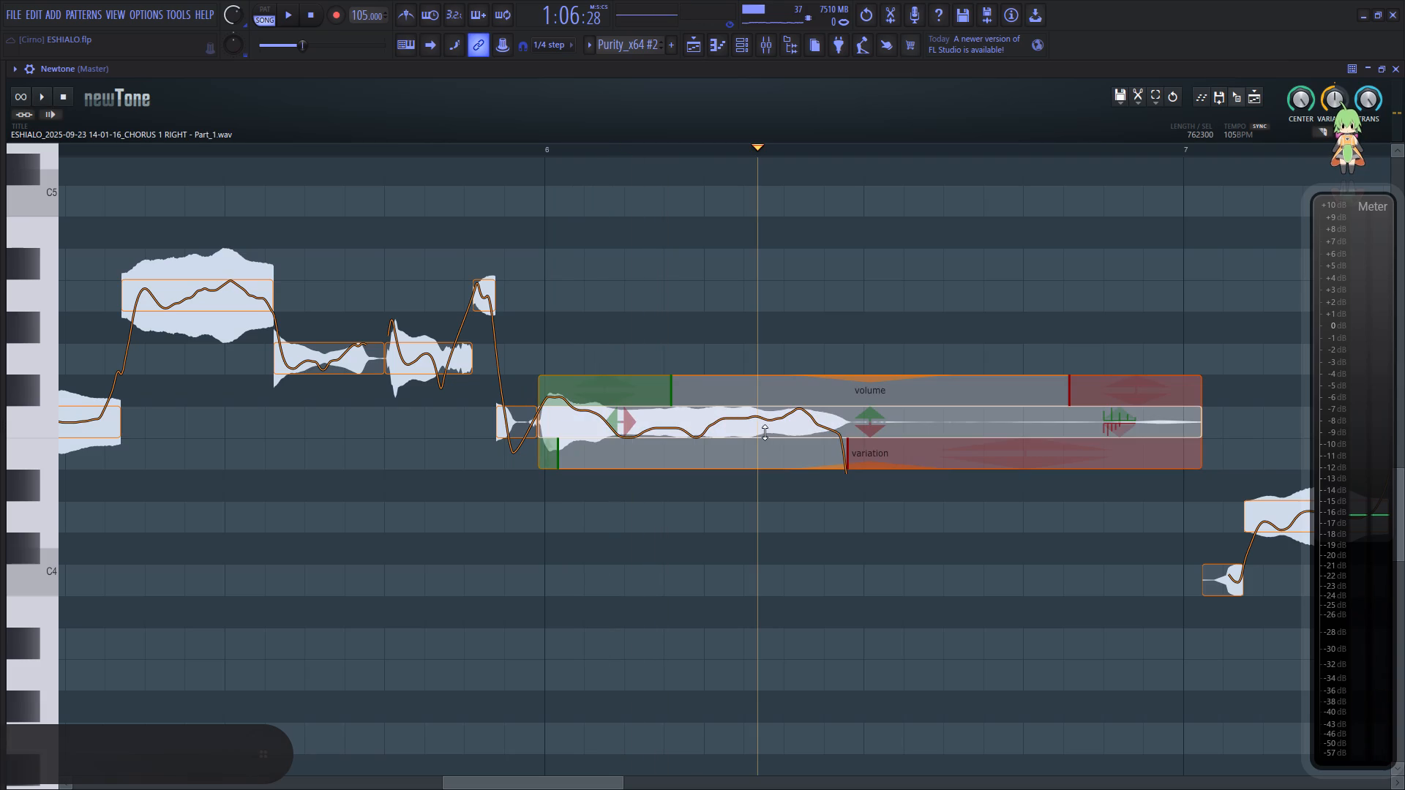
drag(826, 467, 843, 373)
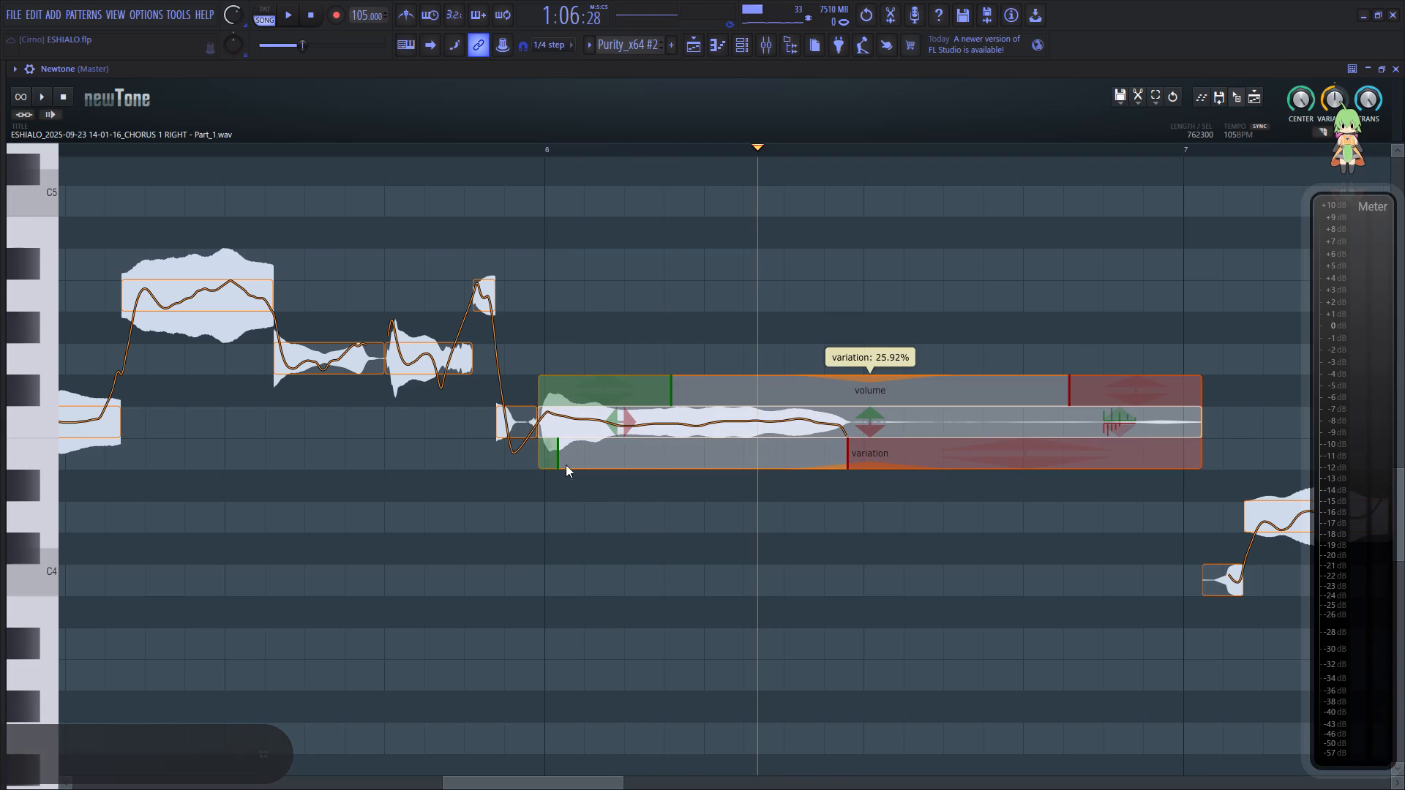
click(184, 526)
key(space)
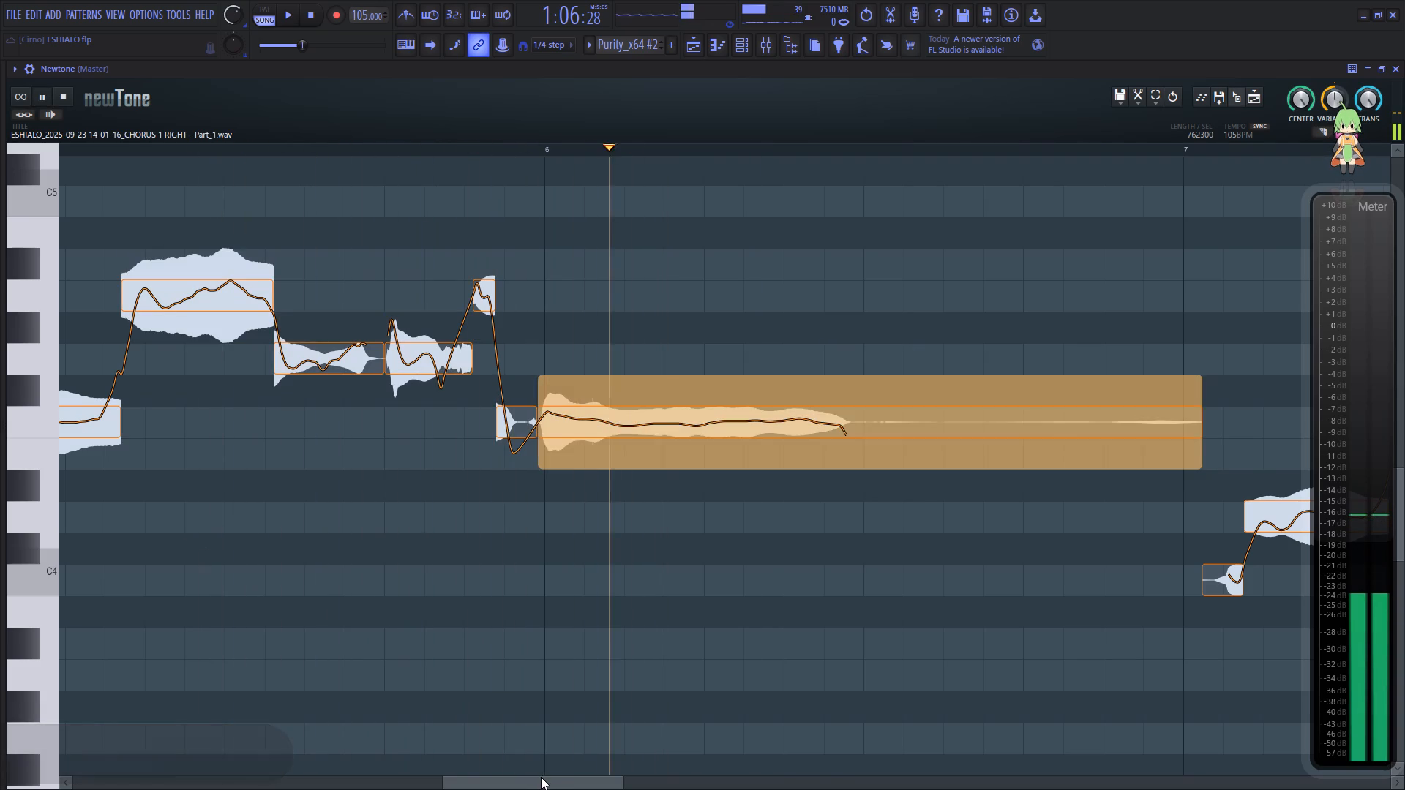
Split the long F4 note shortly after bar 6, putting its second part on E4, and replay the passage.
key(space)
key(space)
key(space)
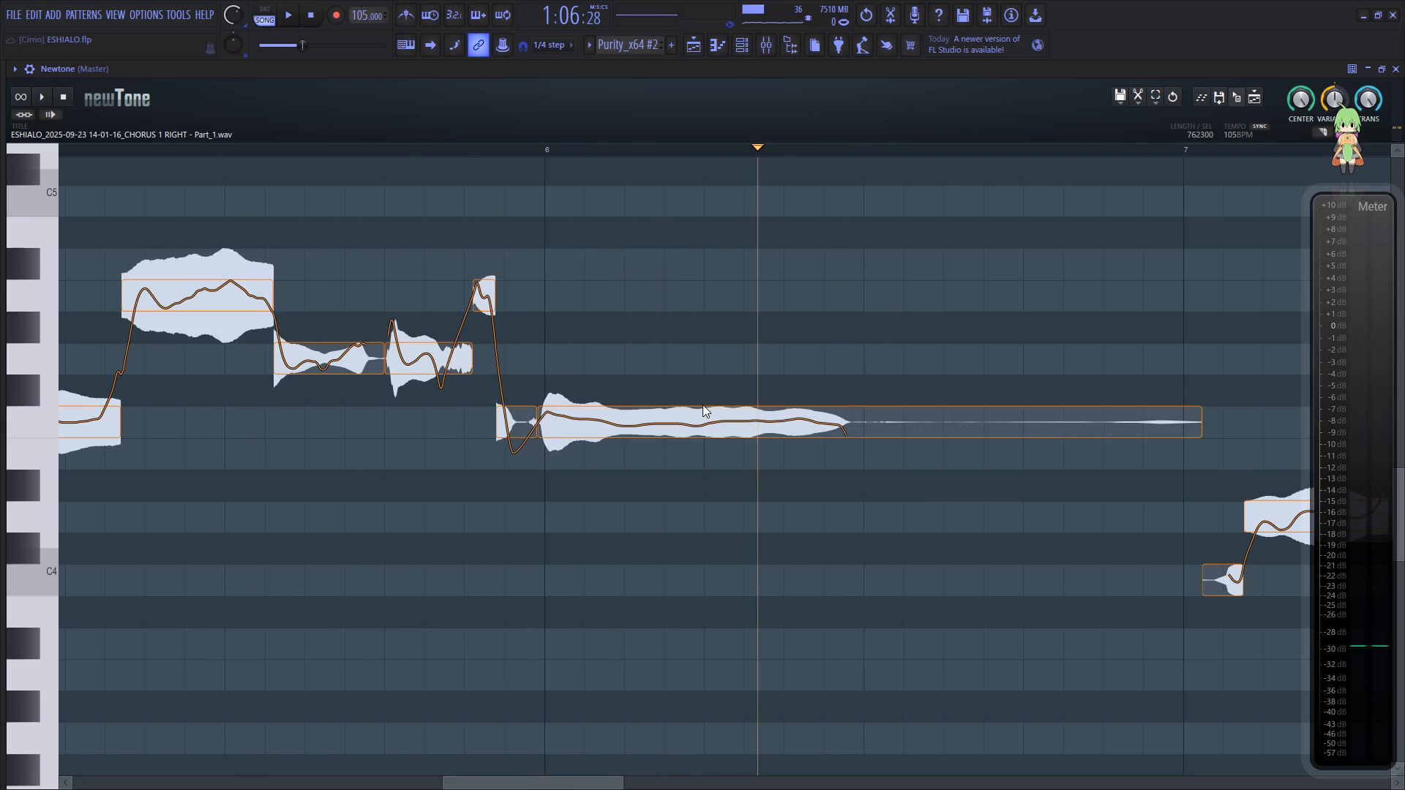
key(c)
click(617, 424)
key(c)
click(404, 480)
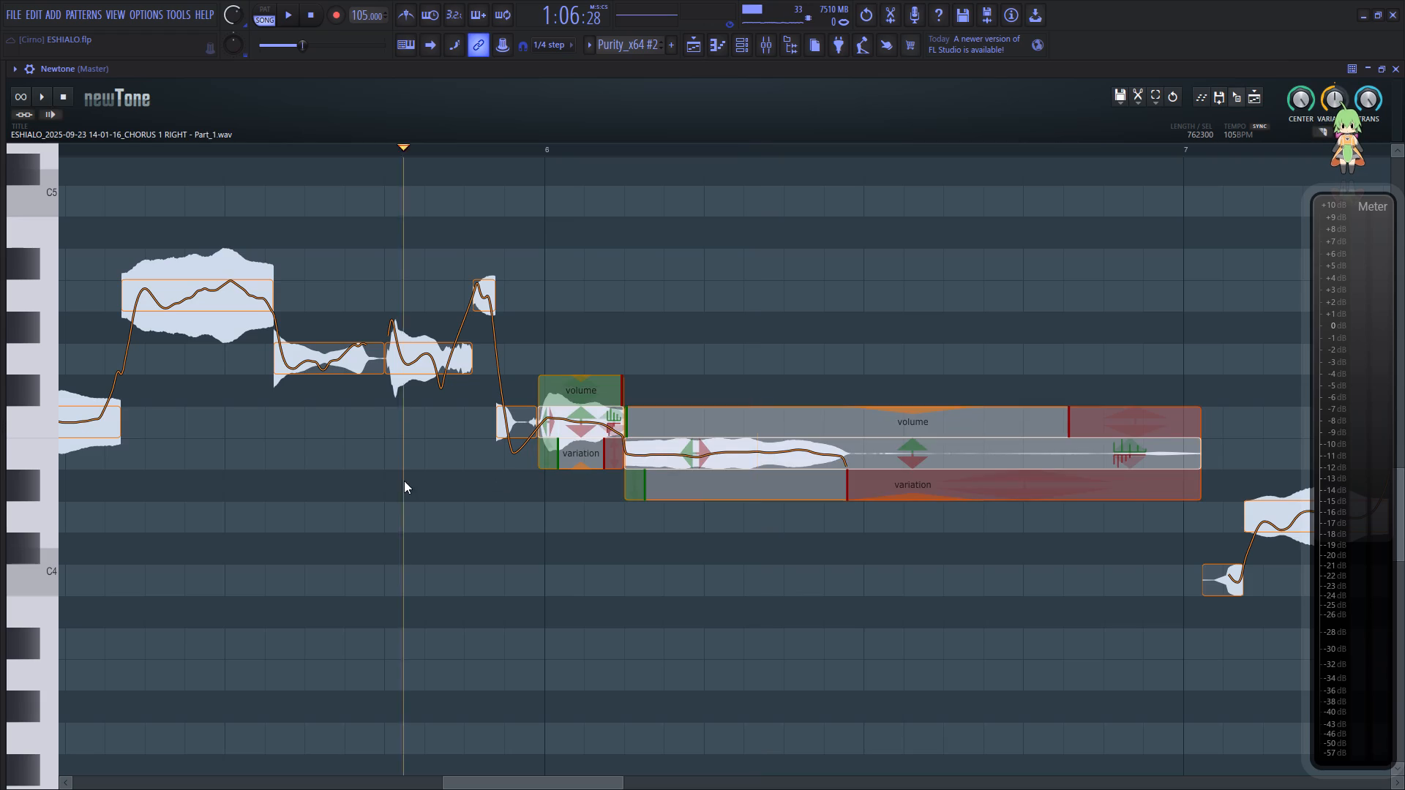
key(space)
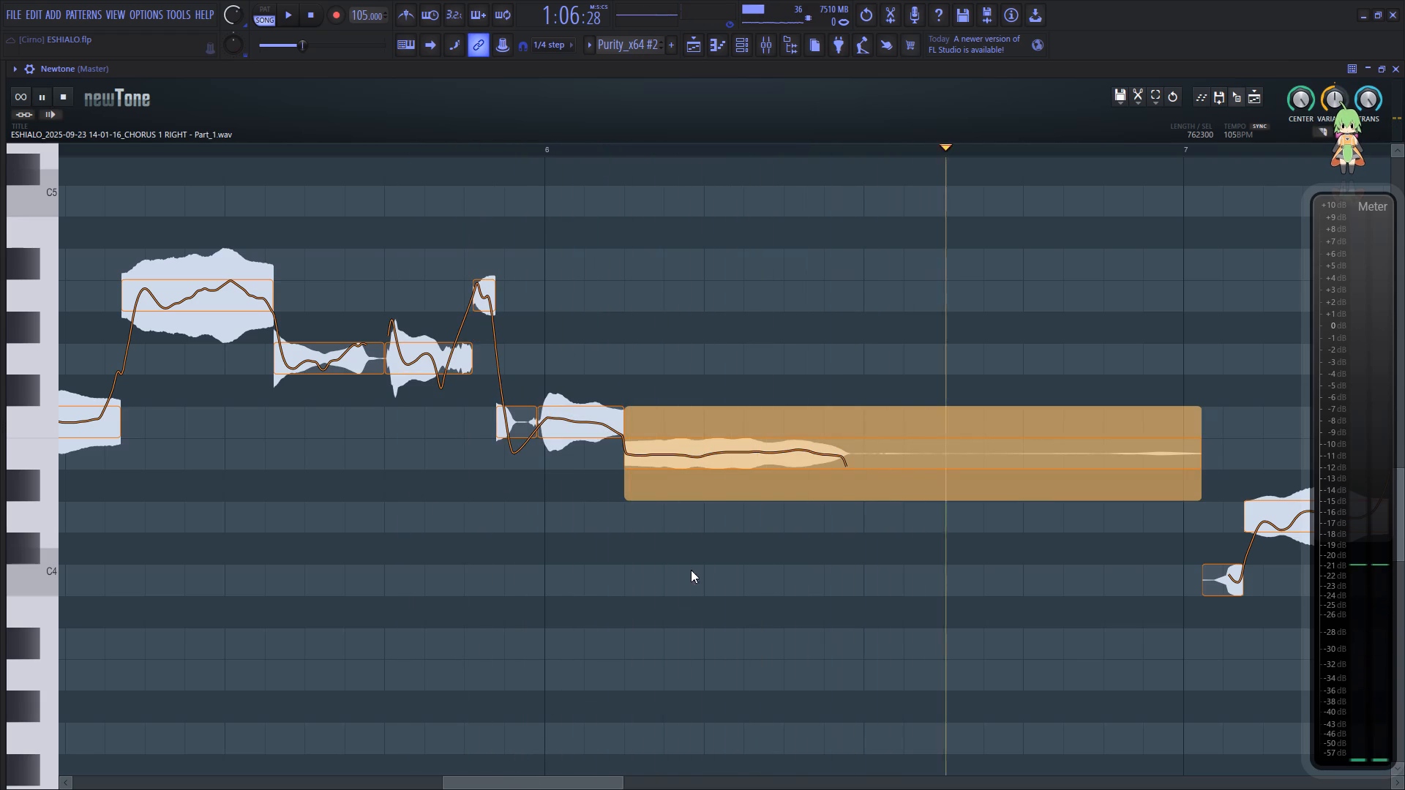
Split off the near-silent tail of the long E4 note before bar 7, delete it and replay.
drag(556, 786, 651, 775)
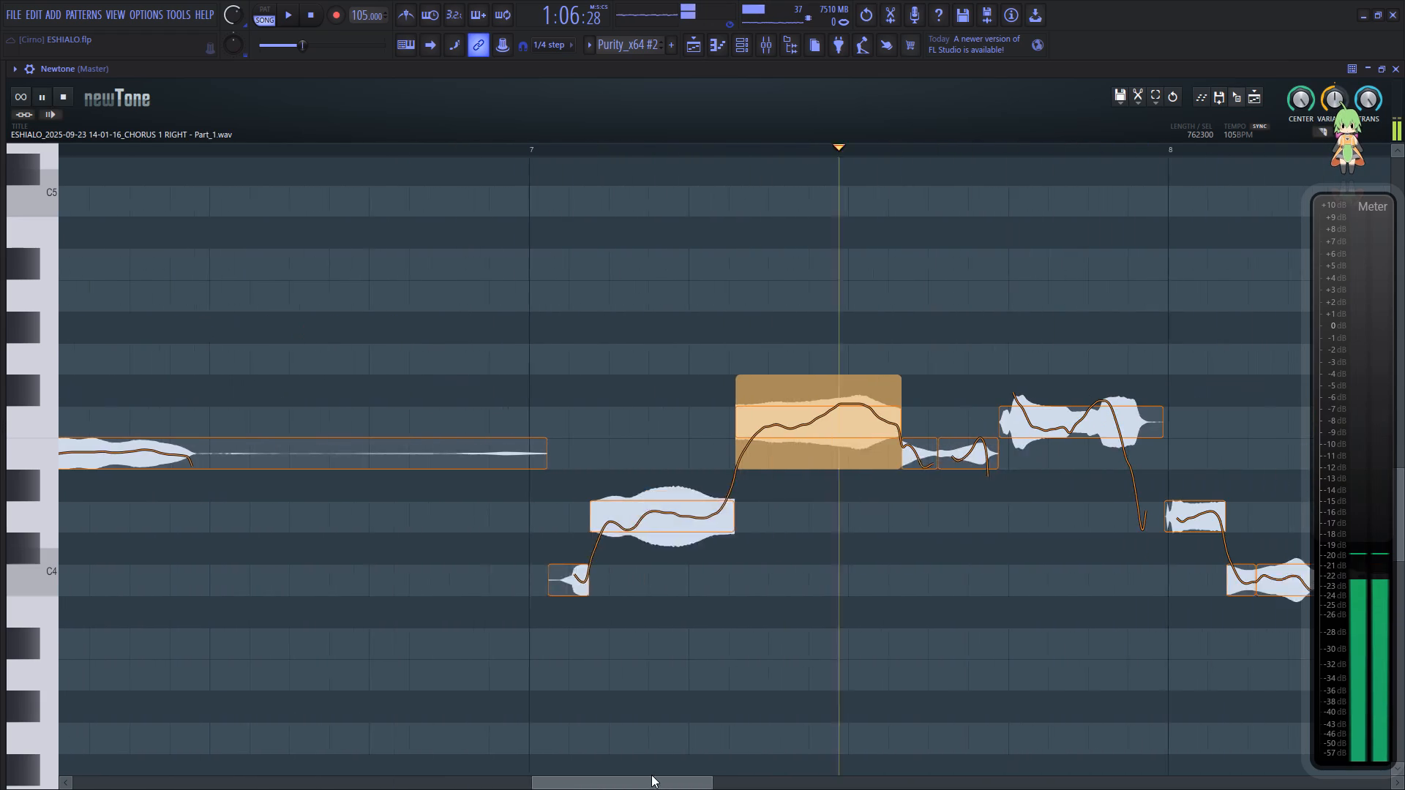
drag(651, 775, 665, 772)
click(361, 555)
key(space)
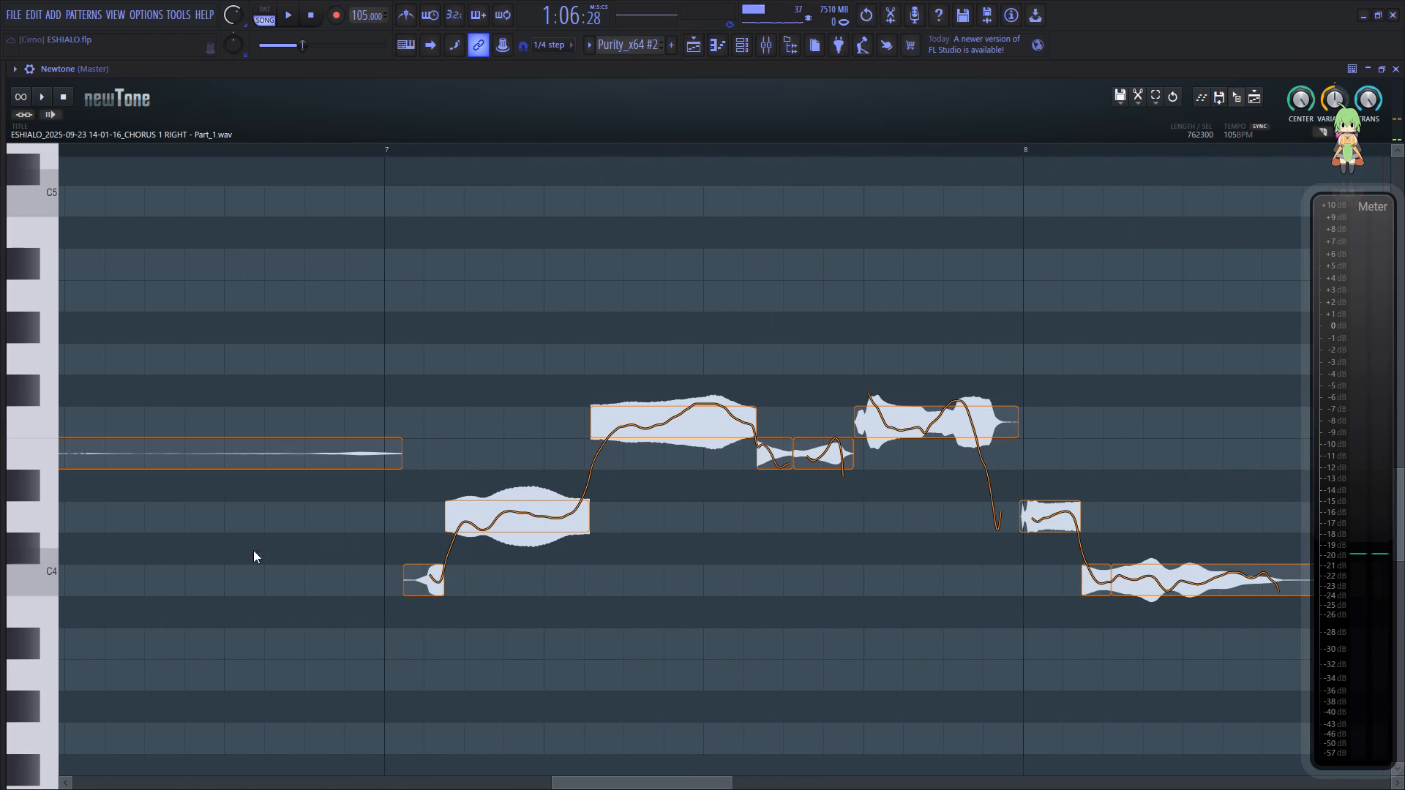
key(c)
click(96, 462)
key(c)
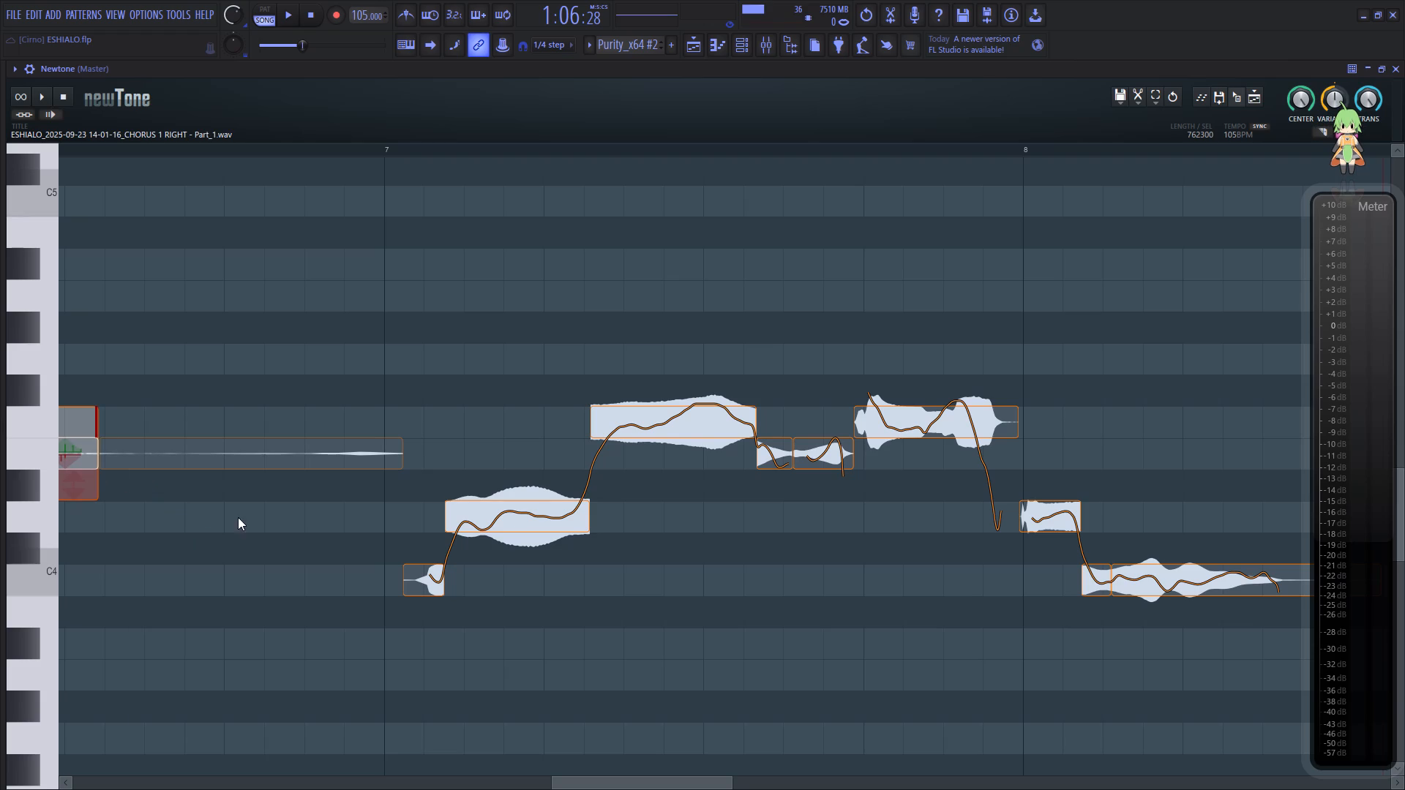
ctrl+drag(252, 522, 263, 429)
key(Delete)
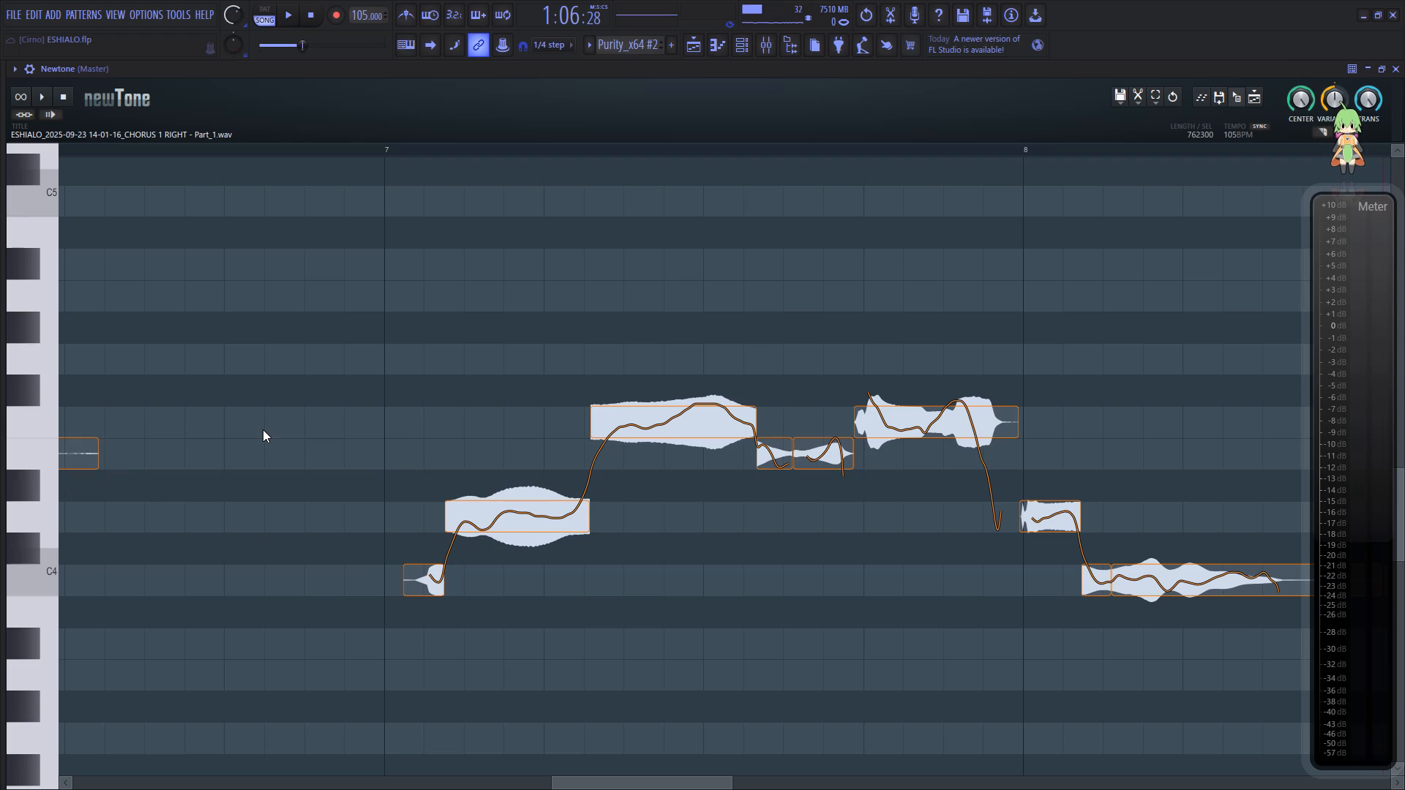
key(space)
click(318, 468)
click(610, 470)
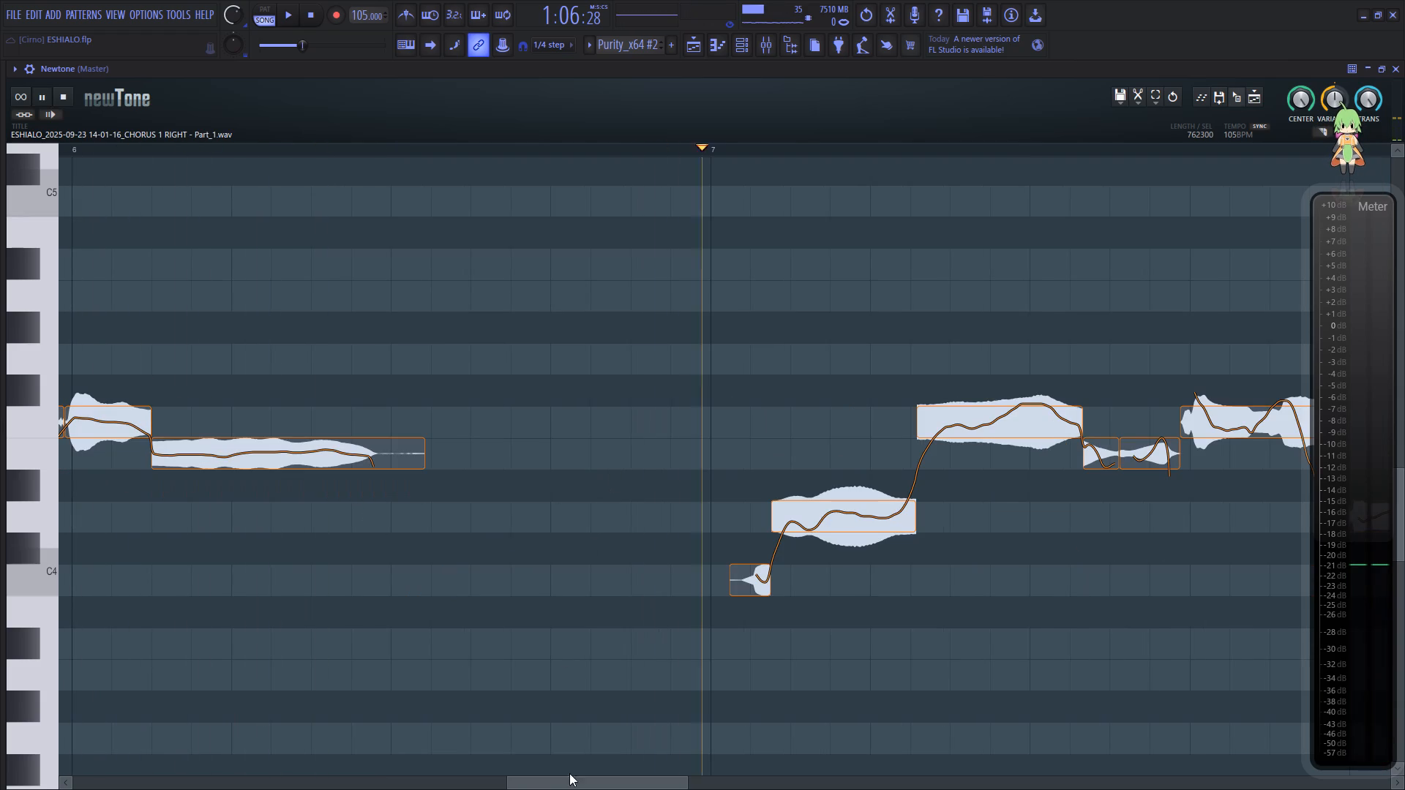
Reduce the pitch variation of the first D4 note in bar 7 and replay.
drag(584, 784, 642, 771)
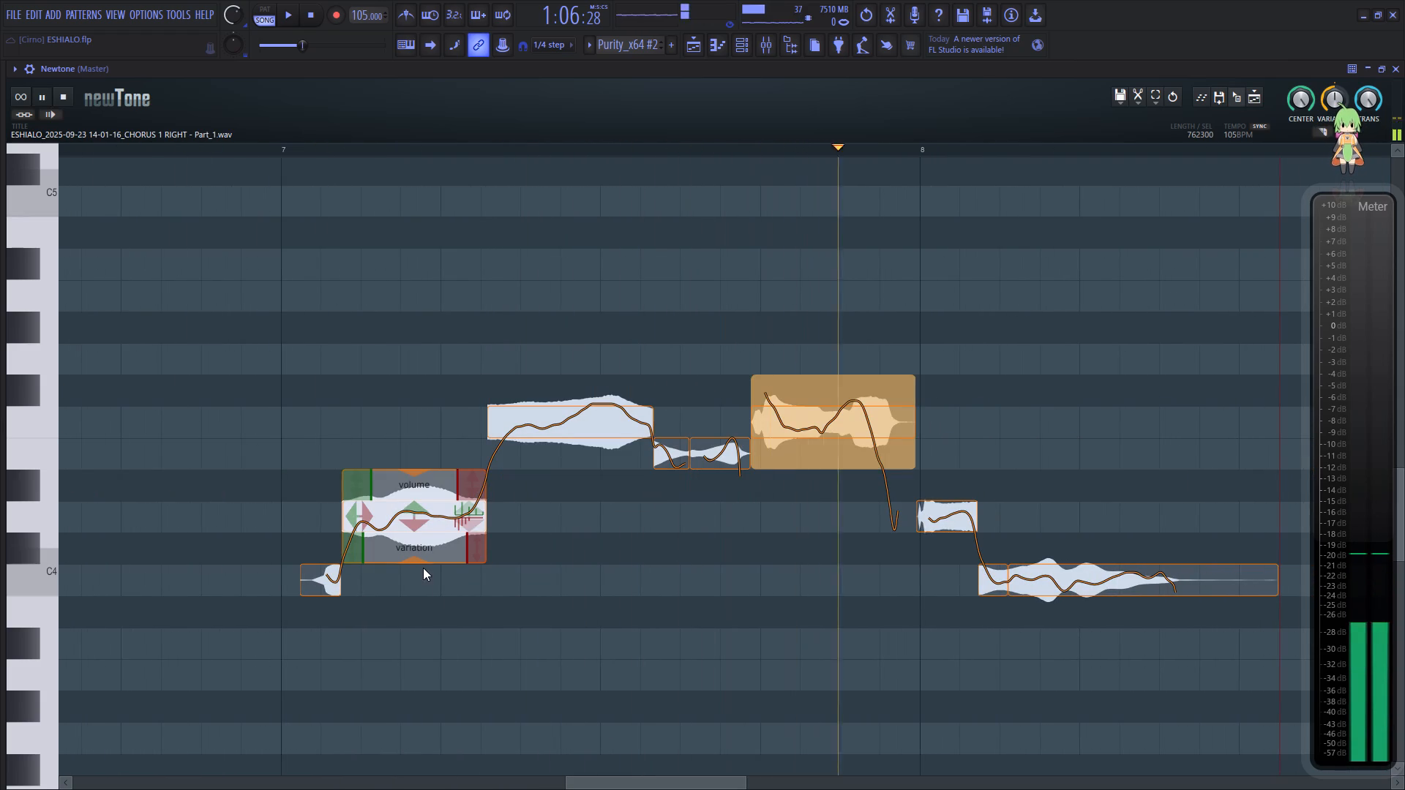
key(space)
click(406, 520)
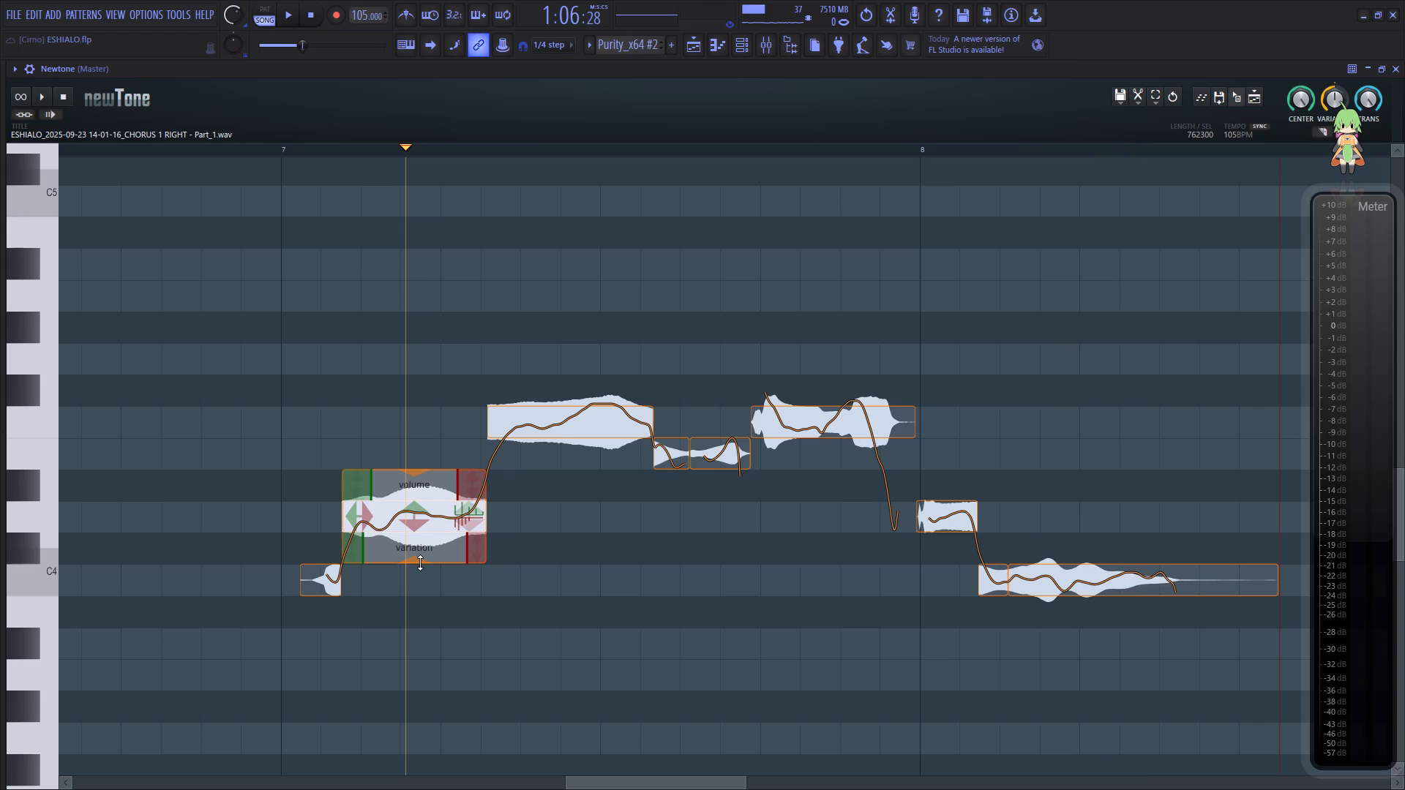
drag(420, 563, 419, 502)
click(263, 516)
key(space)
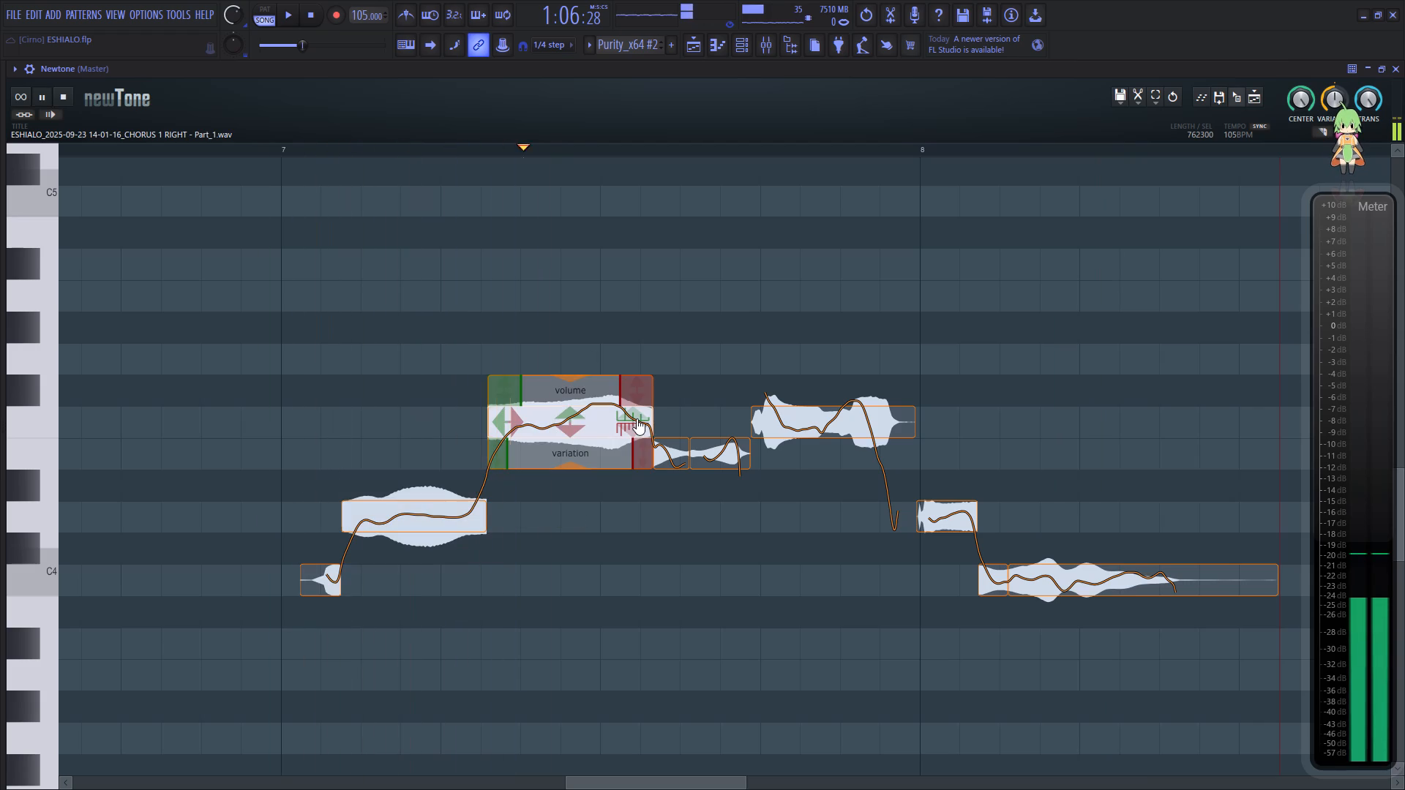
key(space)
key(space)
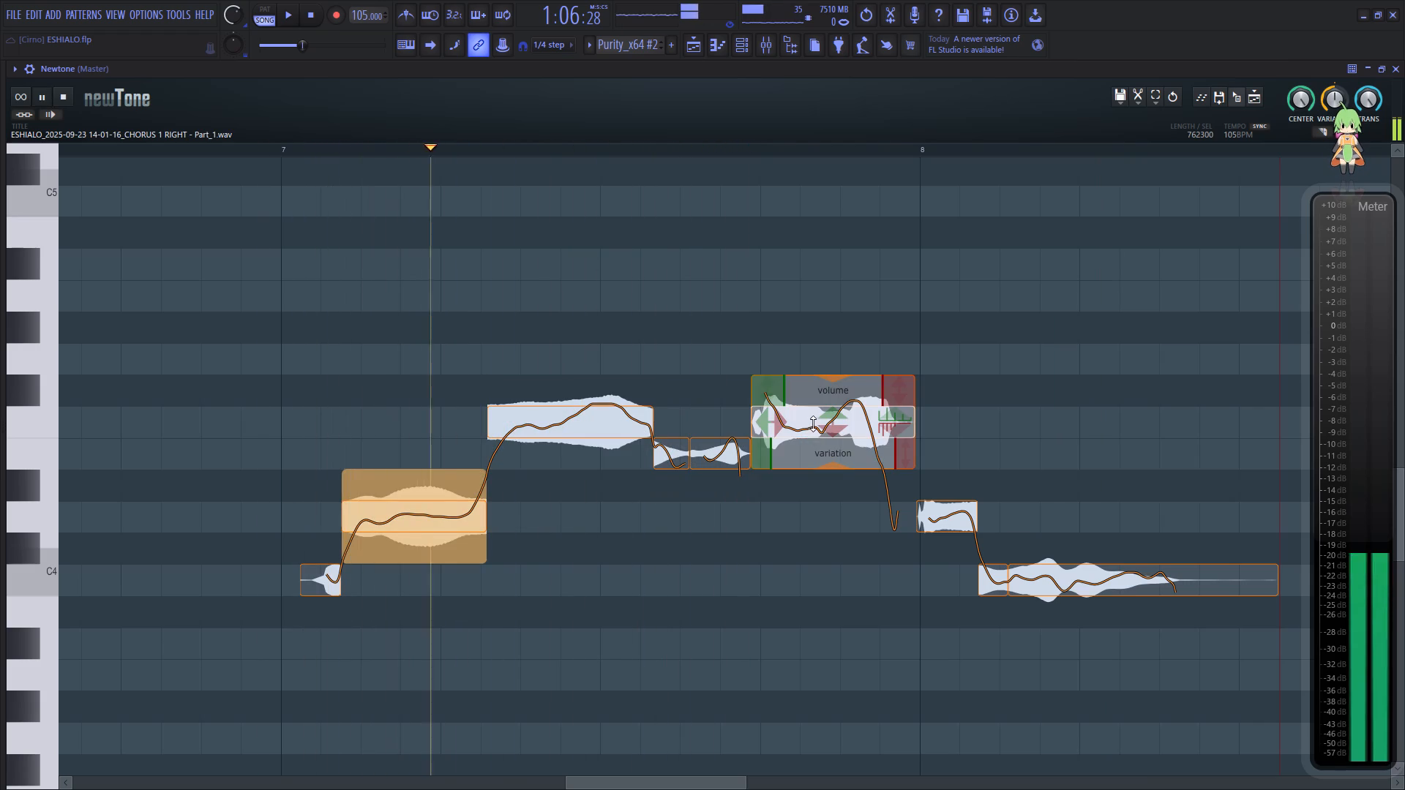
Lower the F4 note just before bar 8 to E4, set its pitch variation to about 41%, and replay.
drag(815, 423, 814, 447)
click(831, 497)
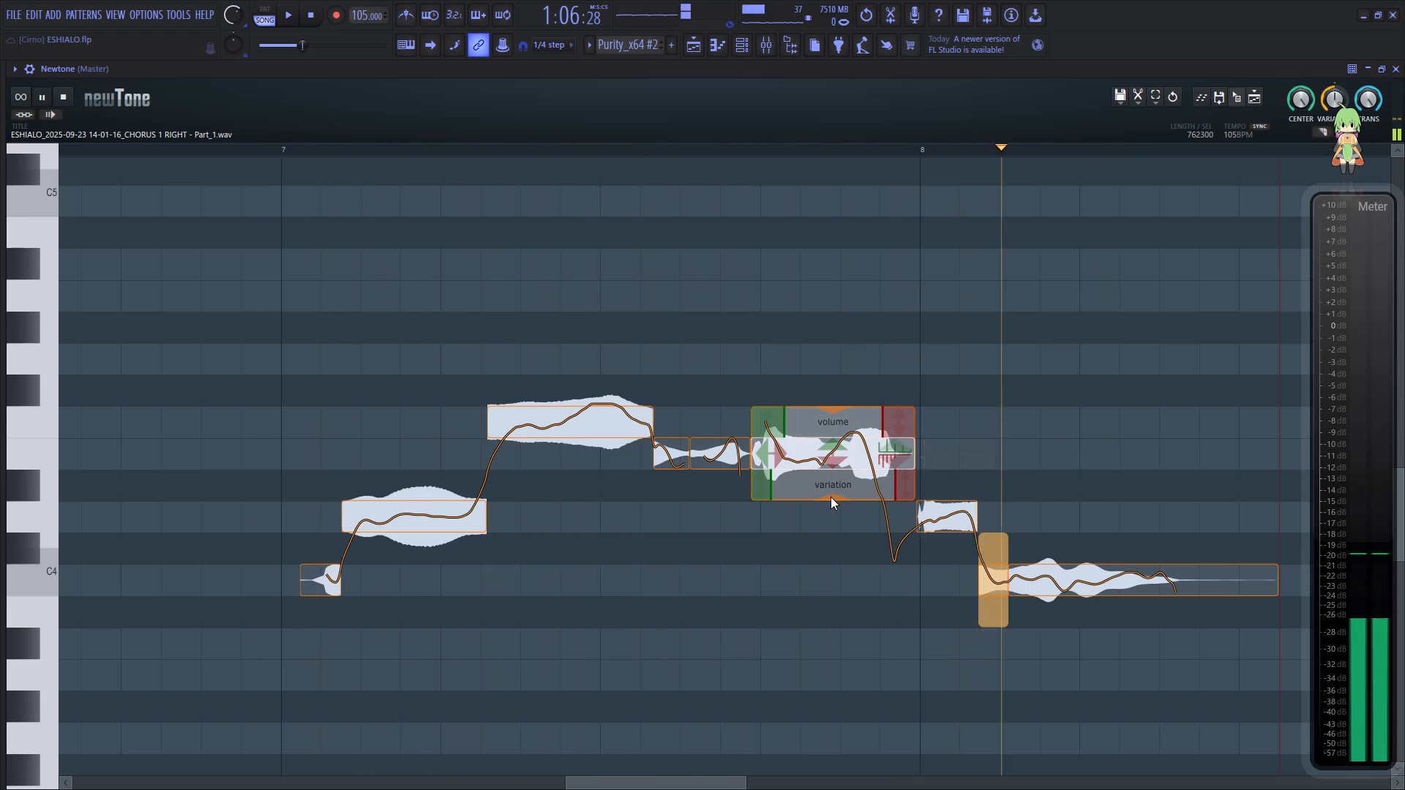
drag(831, 499, 844, 424)
key(space)
key(space)
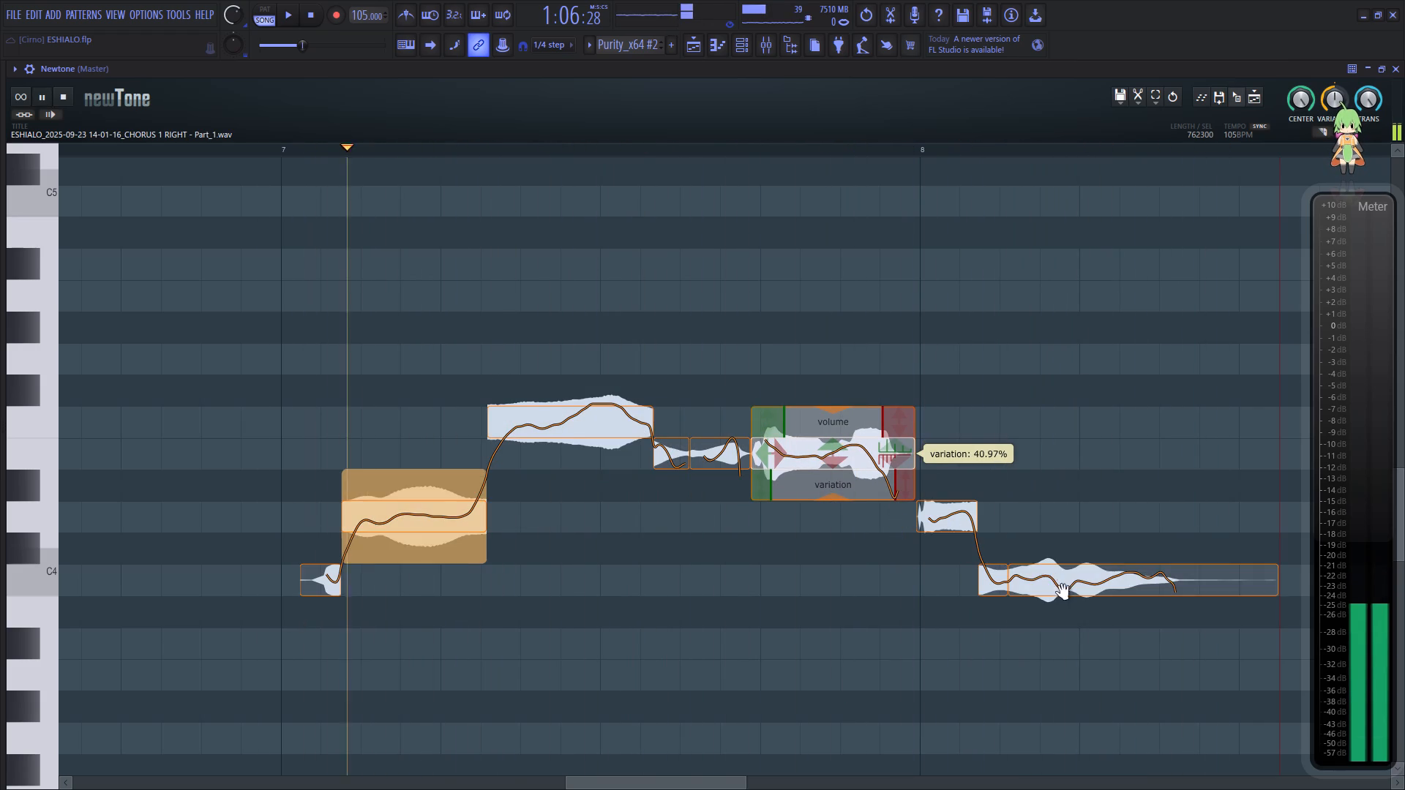
Set the pitch variation of the final long C4 note in bar 8 to about 53%.
drag(1134, 624, 1139, 565)
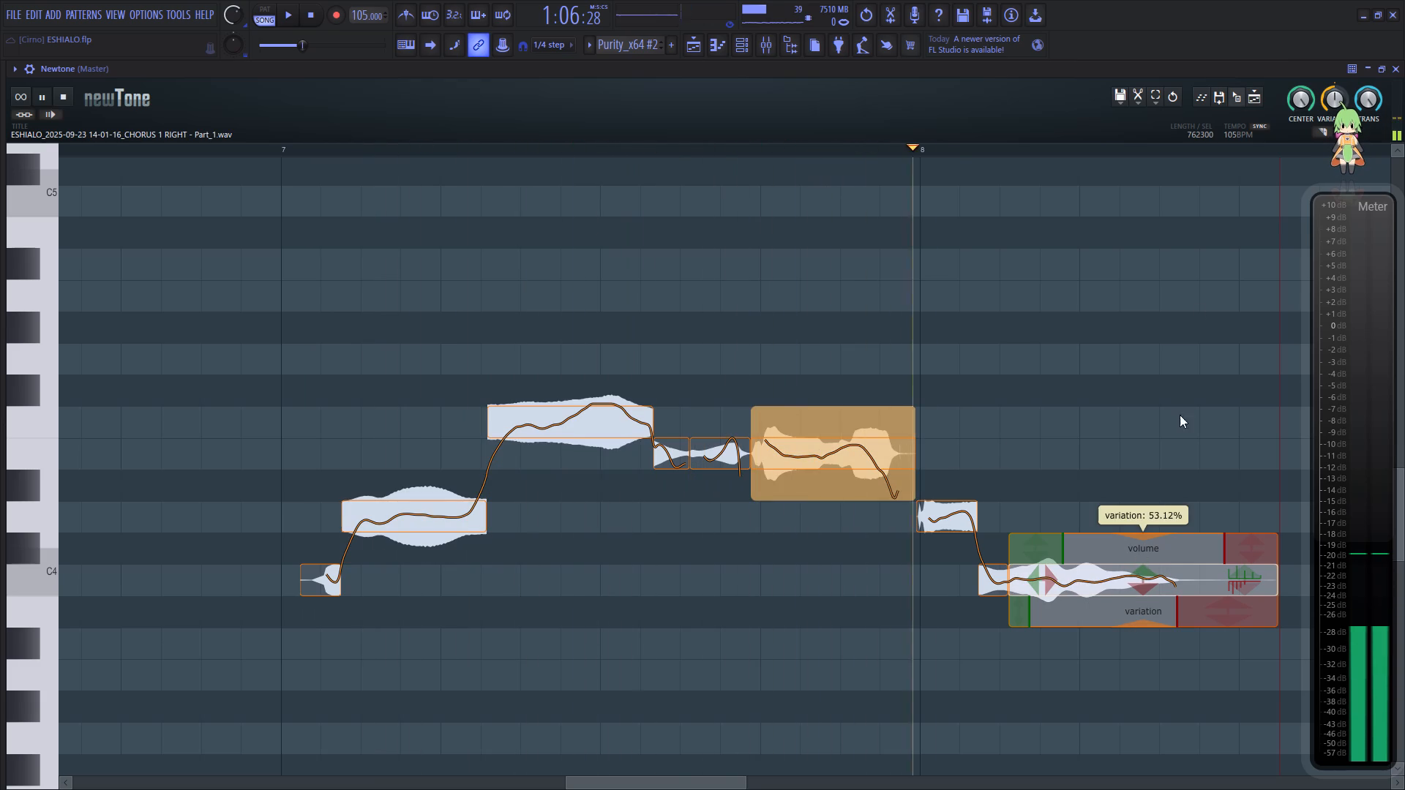
key(space)
Place the corrected CHORUS 1 RIGHT audio on the INSTRUMENTAL playlist track at 29:16:00, aligned with the other chorus clips, and close Newtone.
drag(1230, 99, 593, 398)
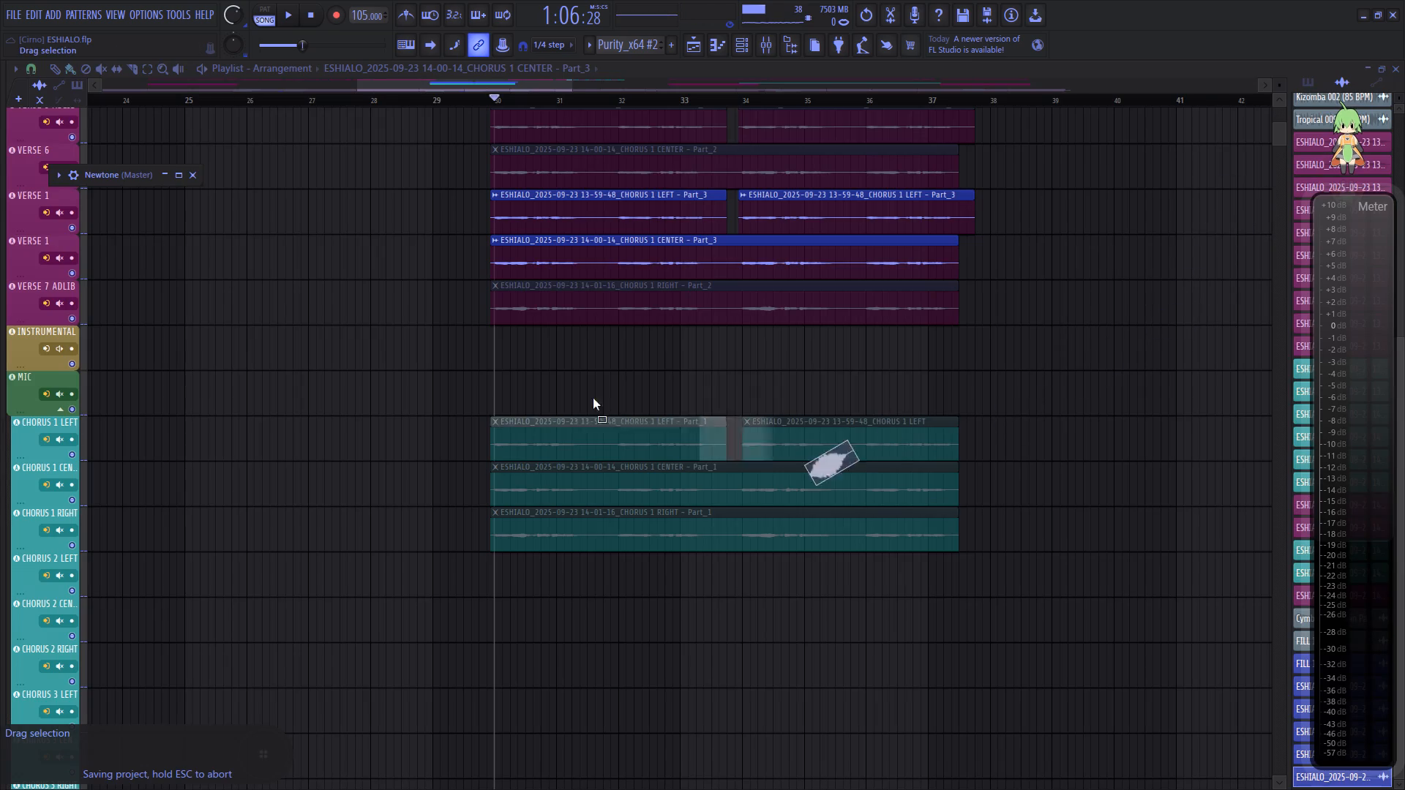
drag(593, 398, 490, 359)
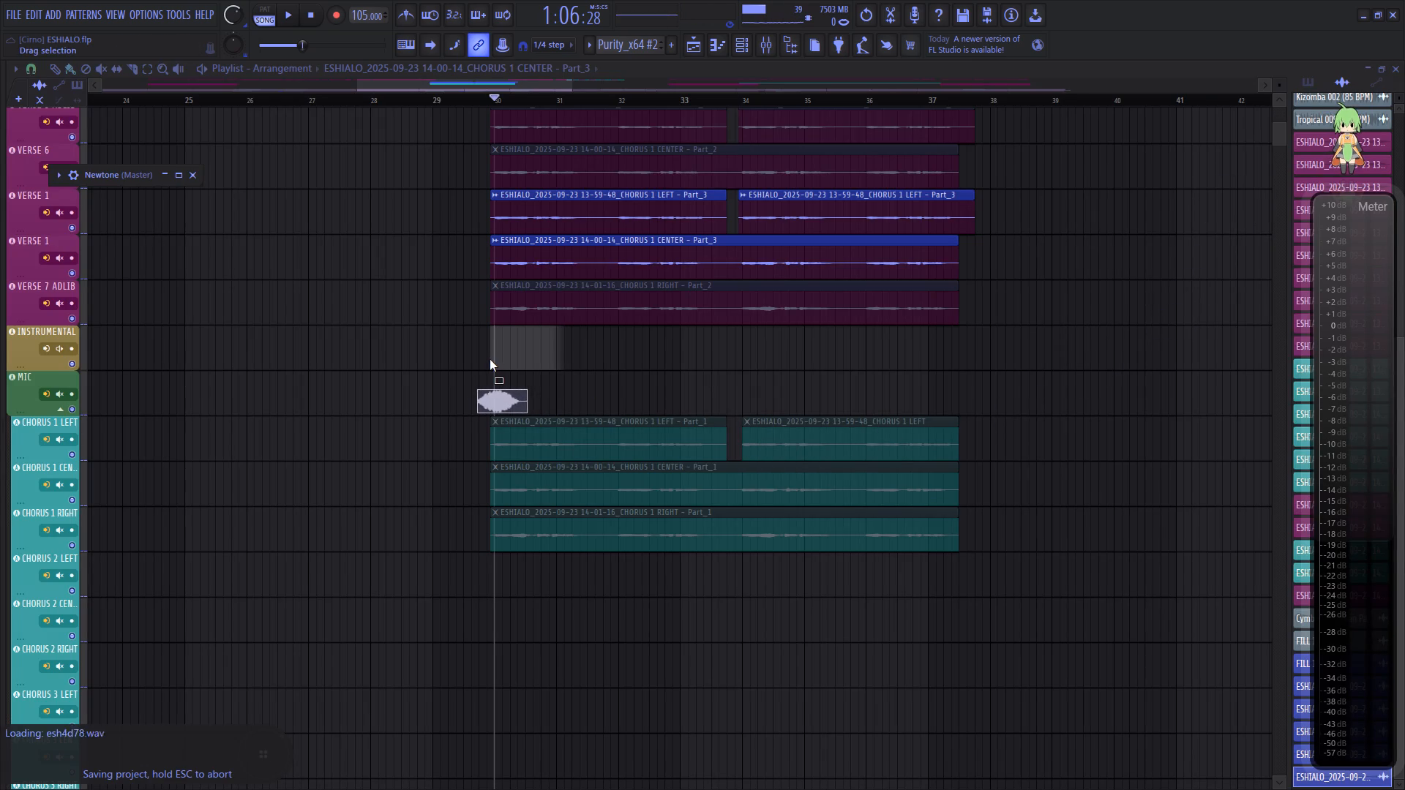
click(1398, 67)
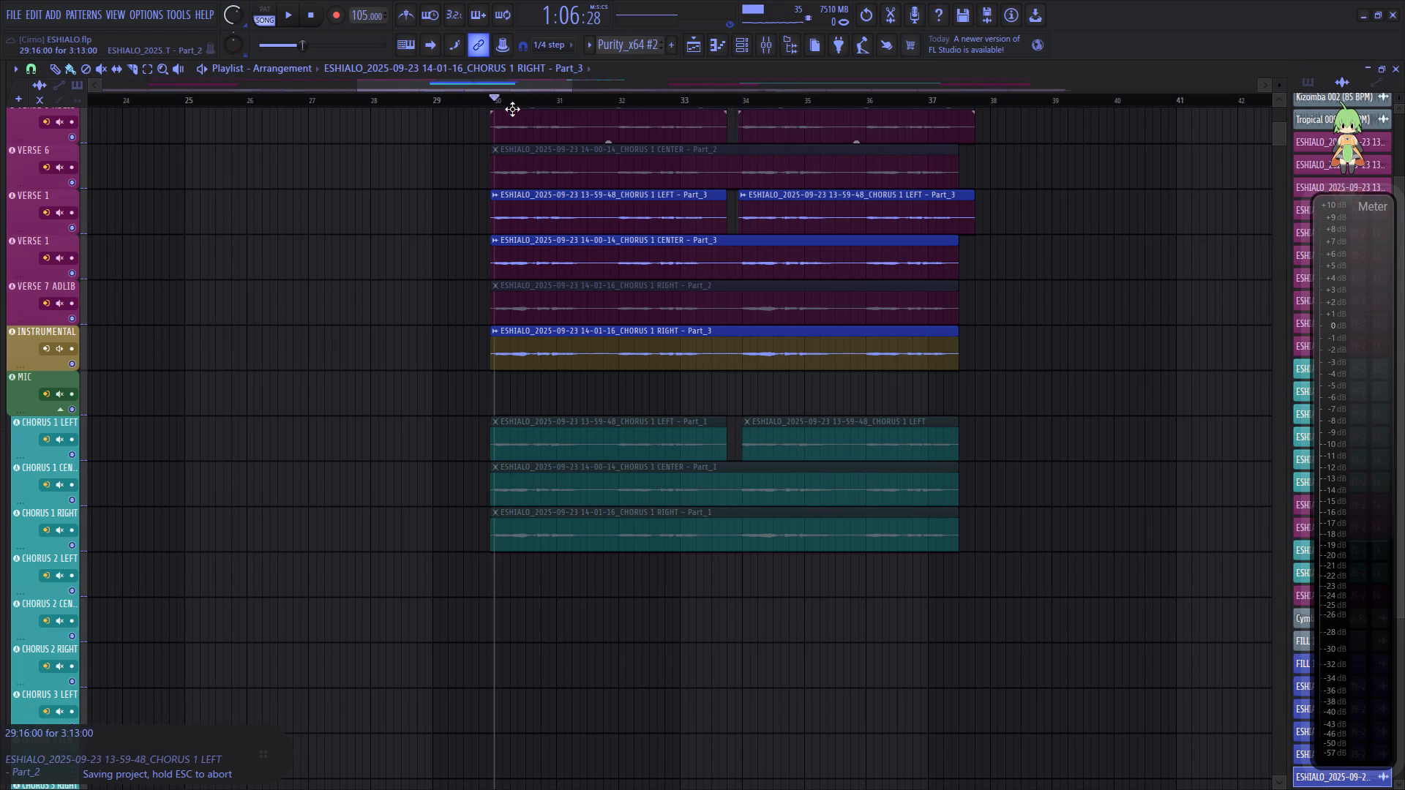
Move the muted CHORUS 1 RIGHT Part_2 clip to the MIC track, put Part_3 on VERSE 7 ADLIB, and play the chorus.
scroll(509, 101, up, 12)
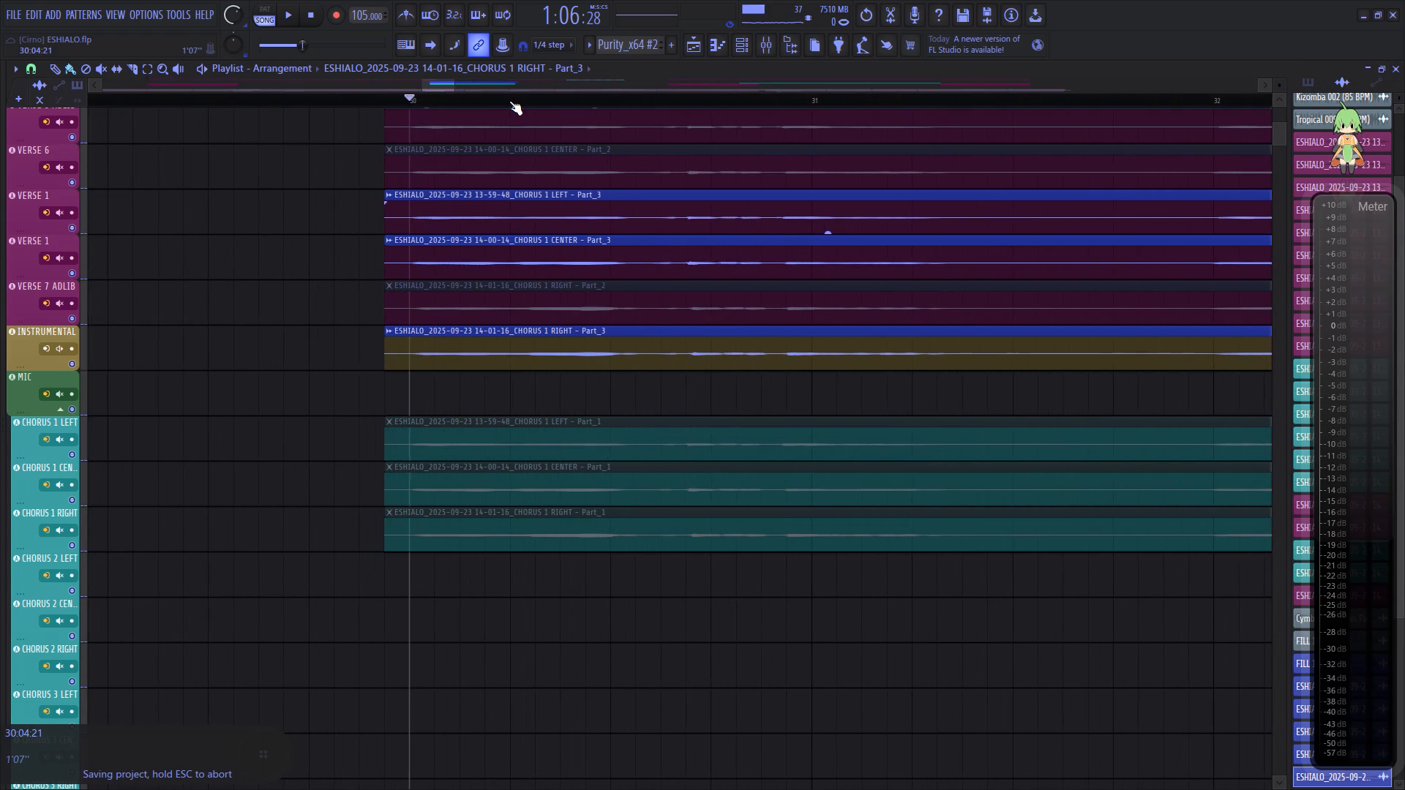
drag(535, 306, 536, 403)
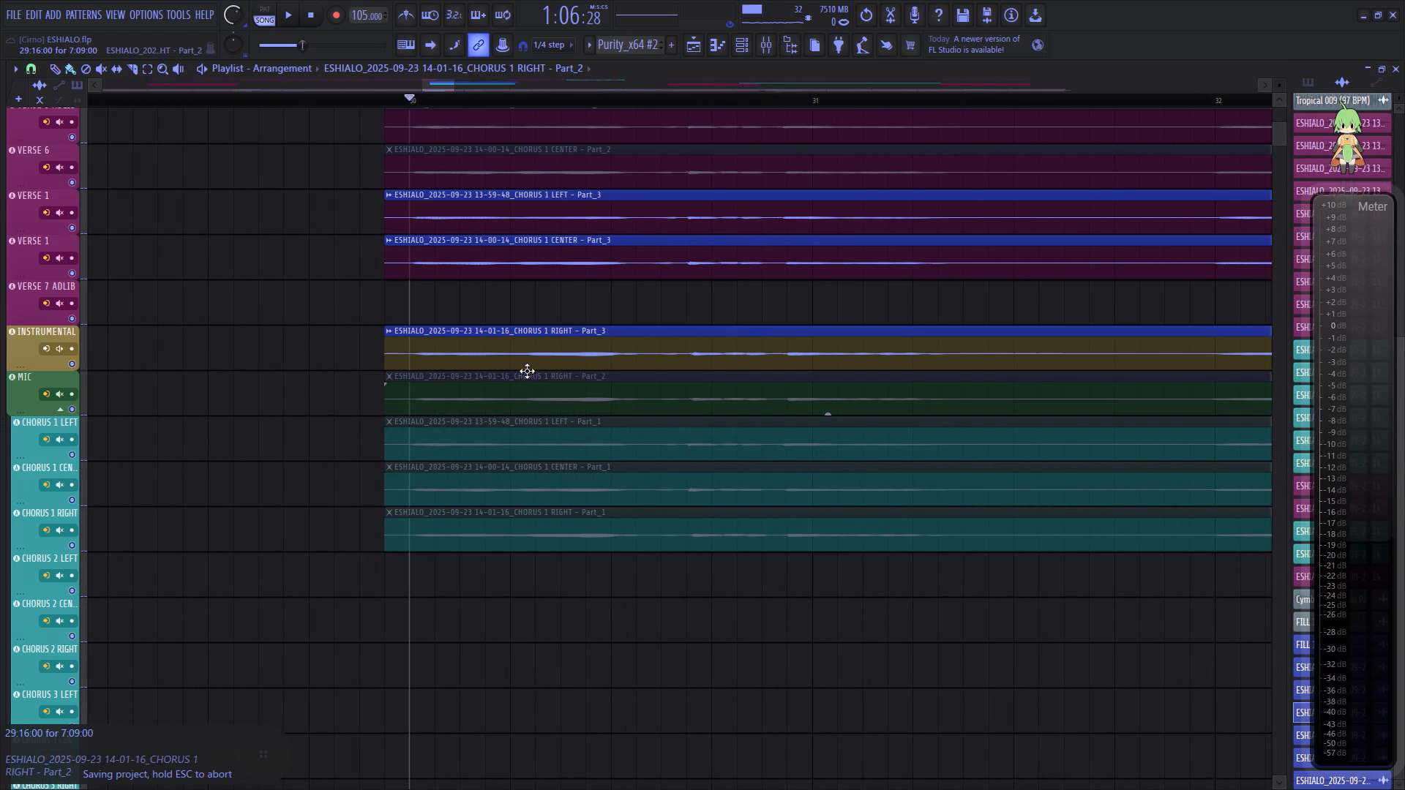
drag(524, 359, 522, 311)
key(space)
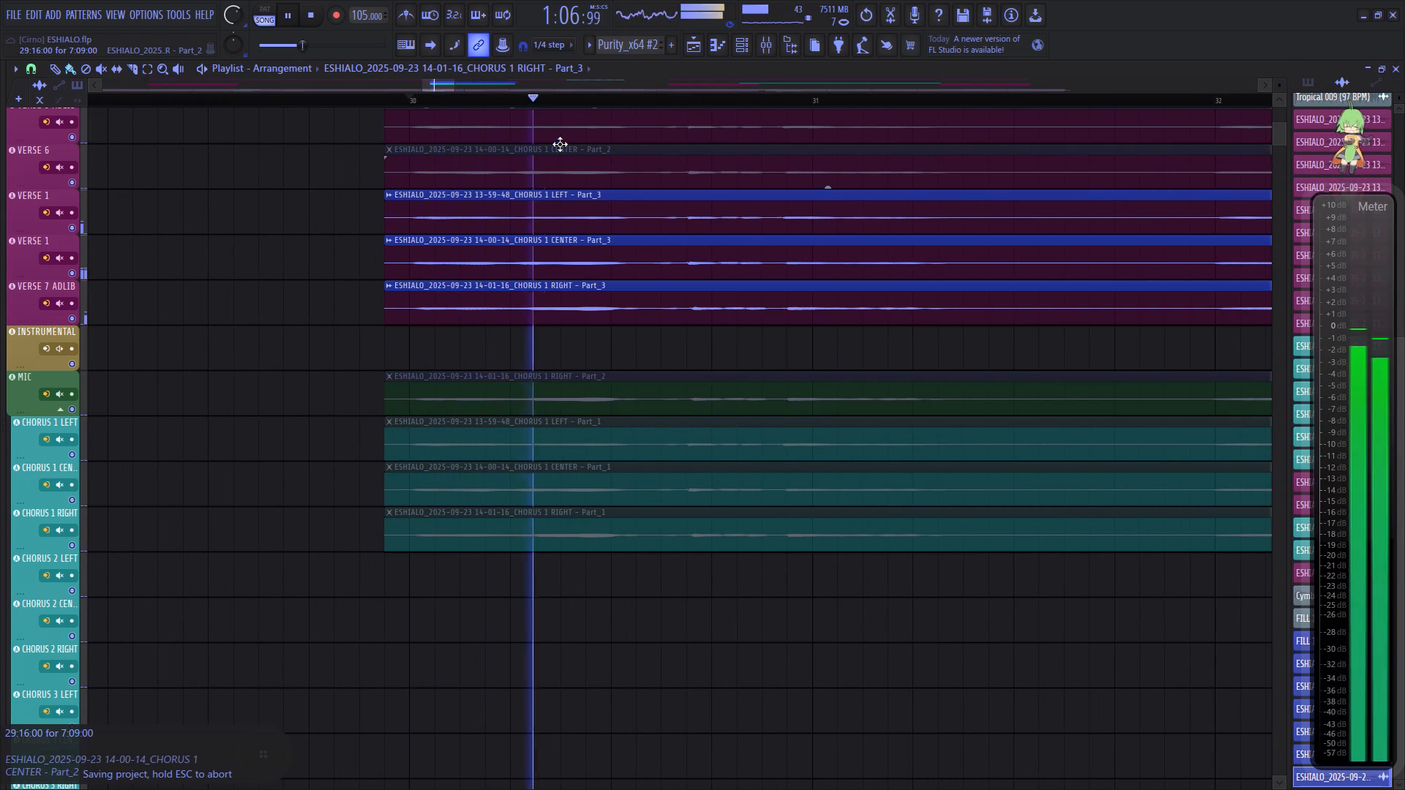
Save the project.
scroll(591, 105, down, 18)
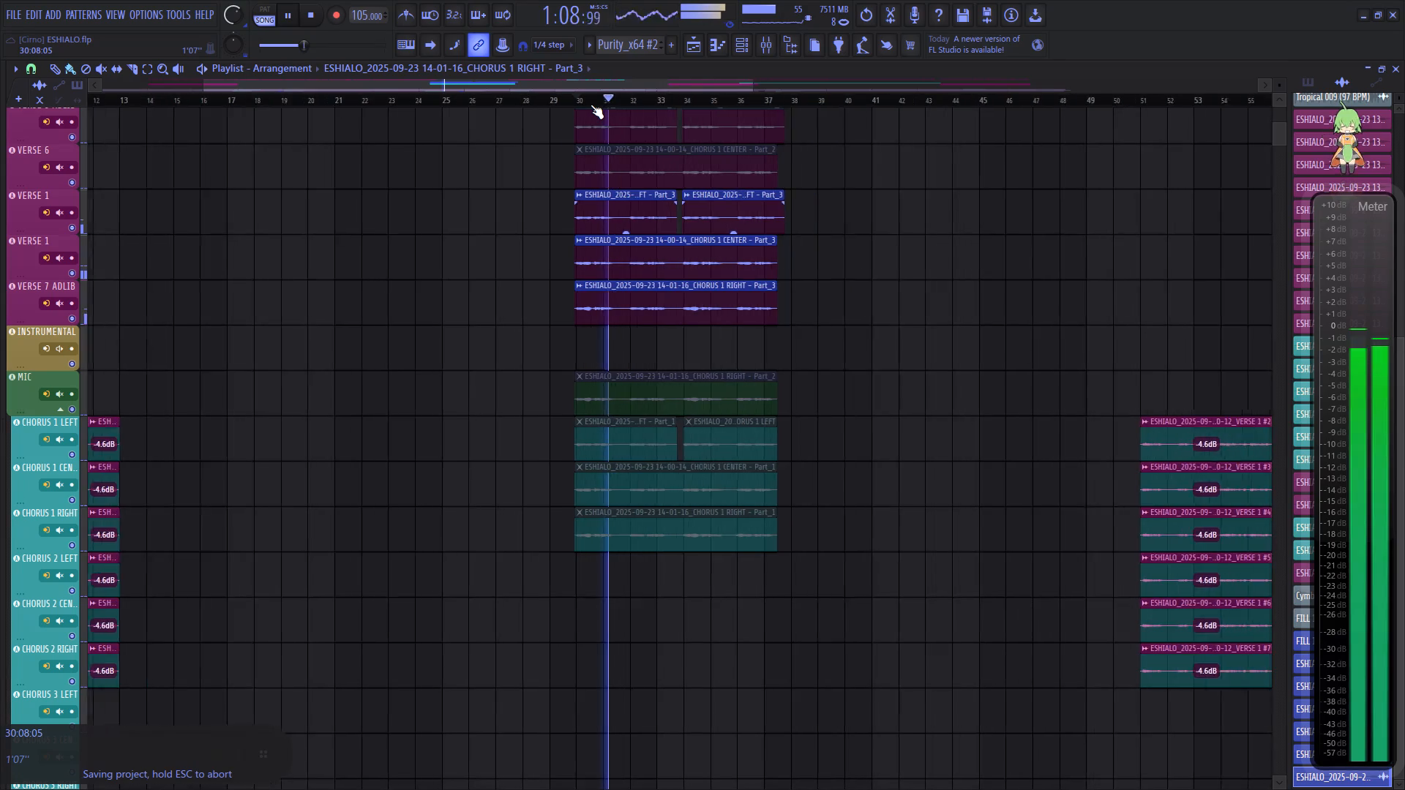
key(ctrl+s)
Check the mixer levels while the chorus plays, close the mixer and restart playback.
scroll(591, 105, down, 4)
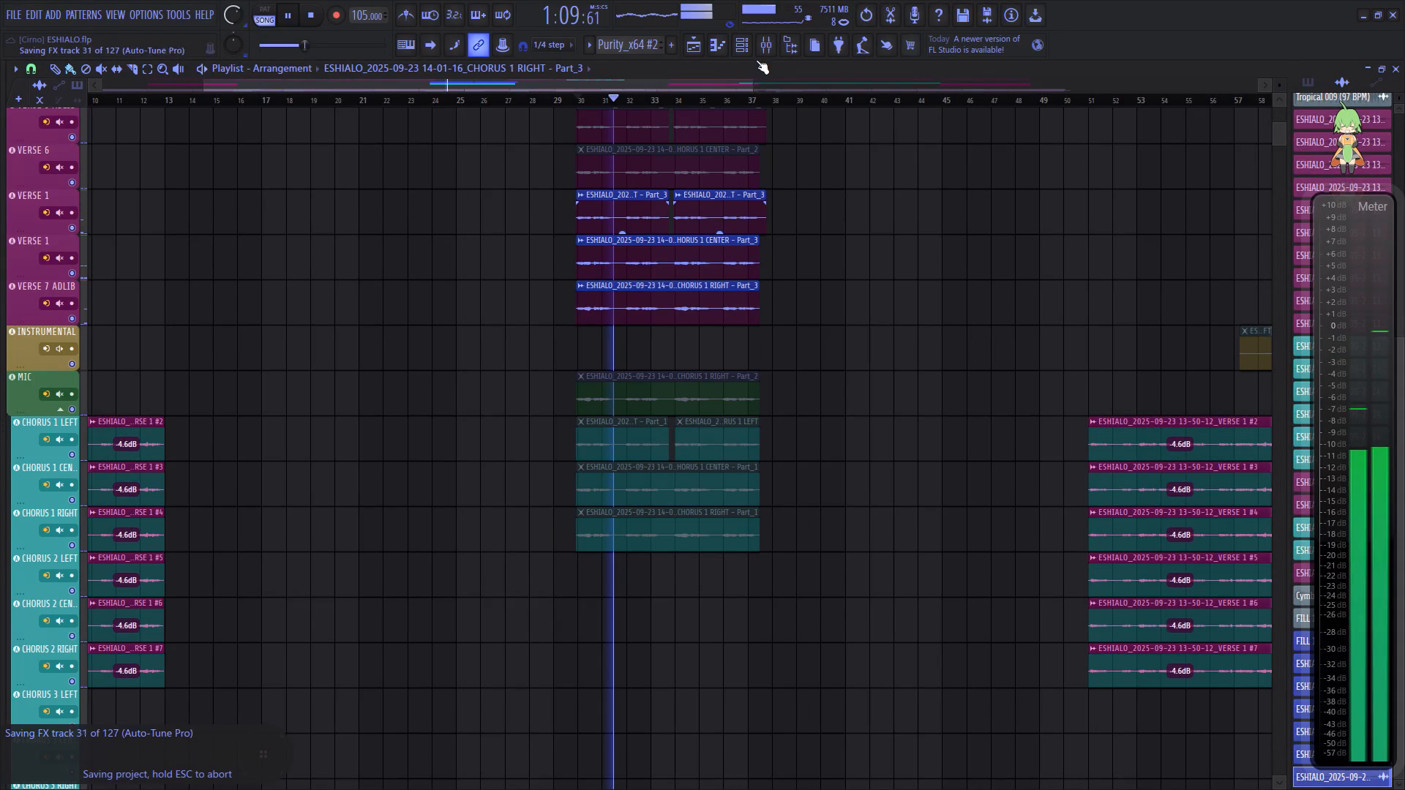
click(762, 52)
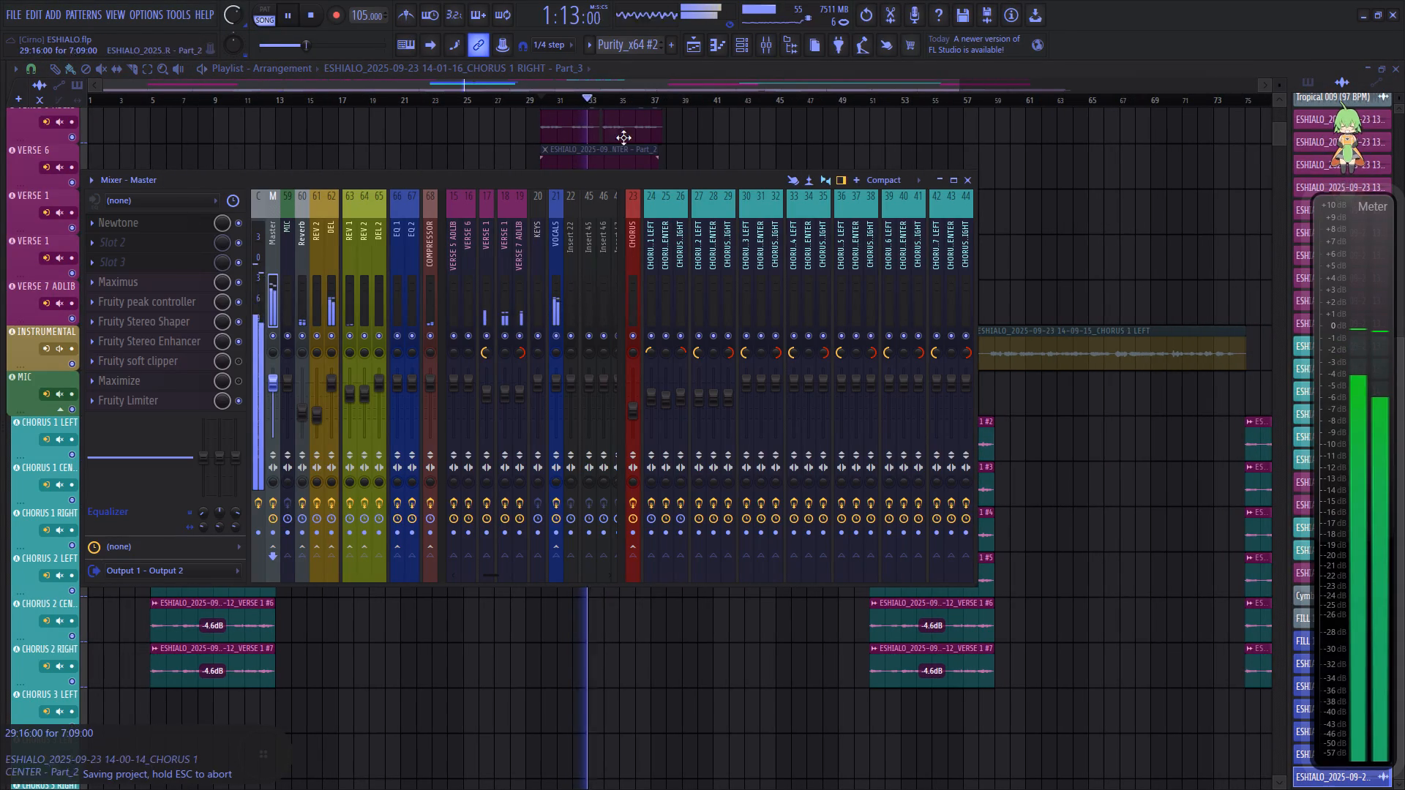
scroll(633, 99, up, 5)
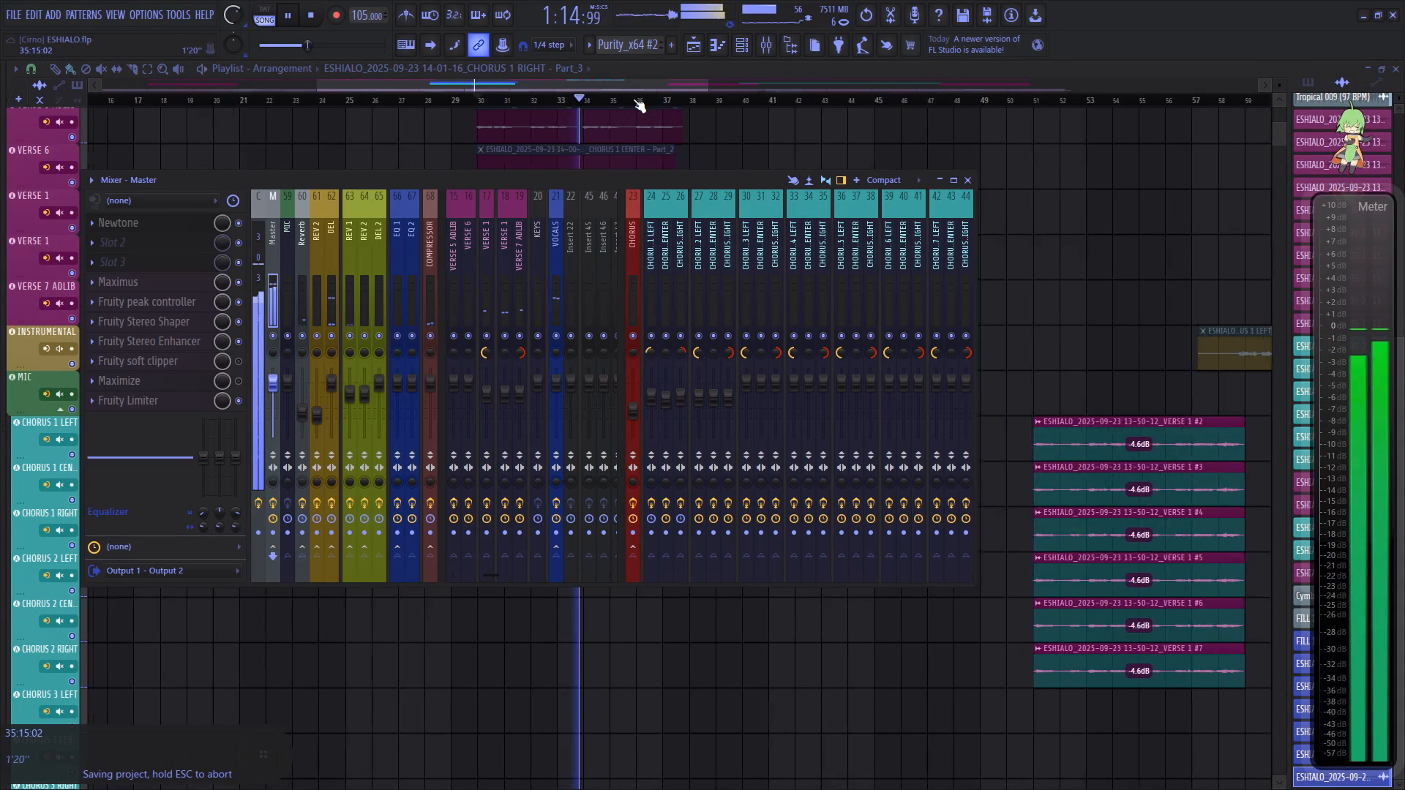
click(620, 73)
key(space)
key(space)
Slice the LEFT, CENTER and RIGHT Part_3 clips midway through bar 31 and cut out the section up to just before bar 32.
scroll(468, 107, up, 2)
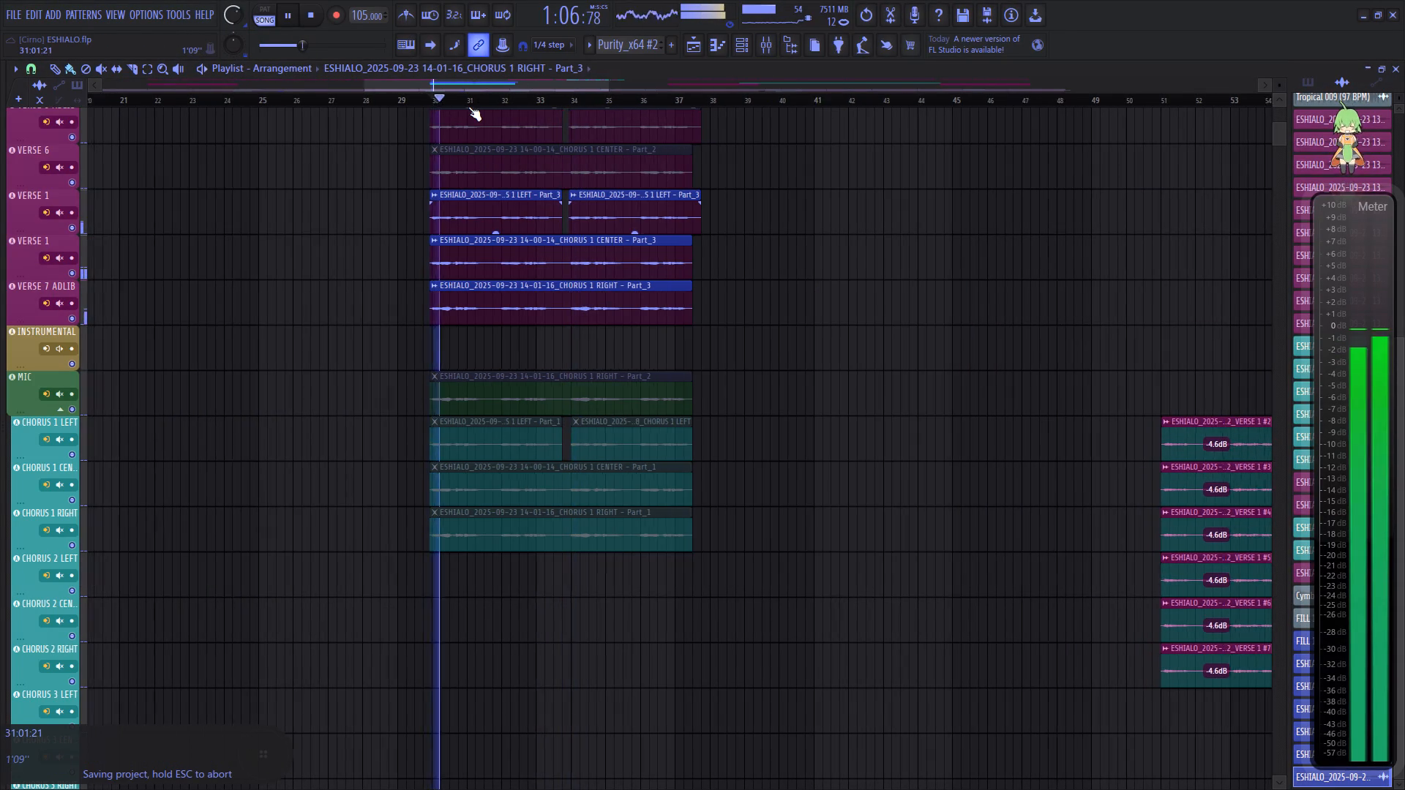
scroll(468, 107, up, 9)
click(129, 65)
click(30, 67)
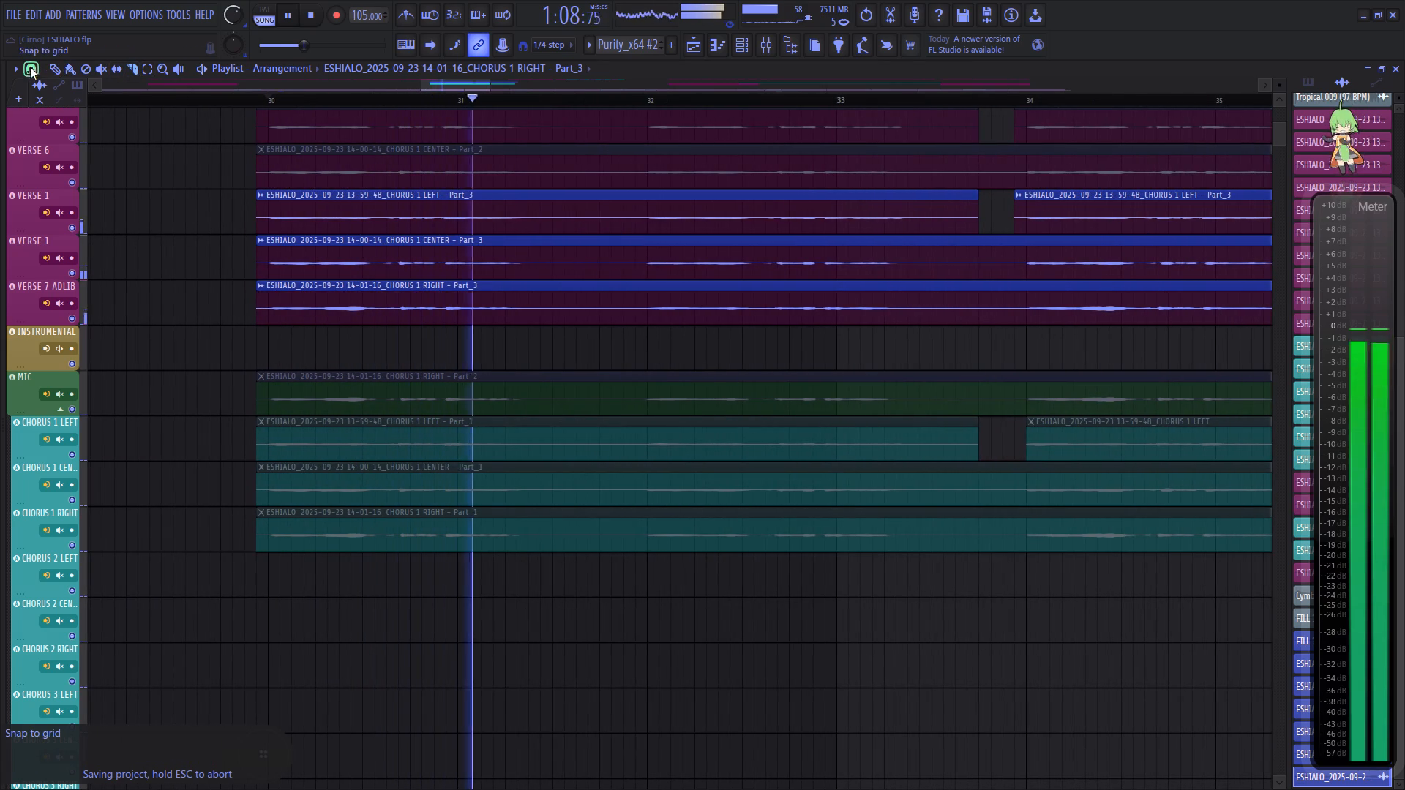
click(64, 134)
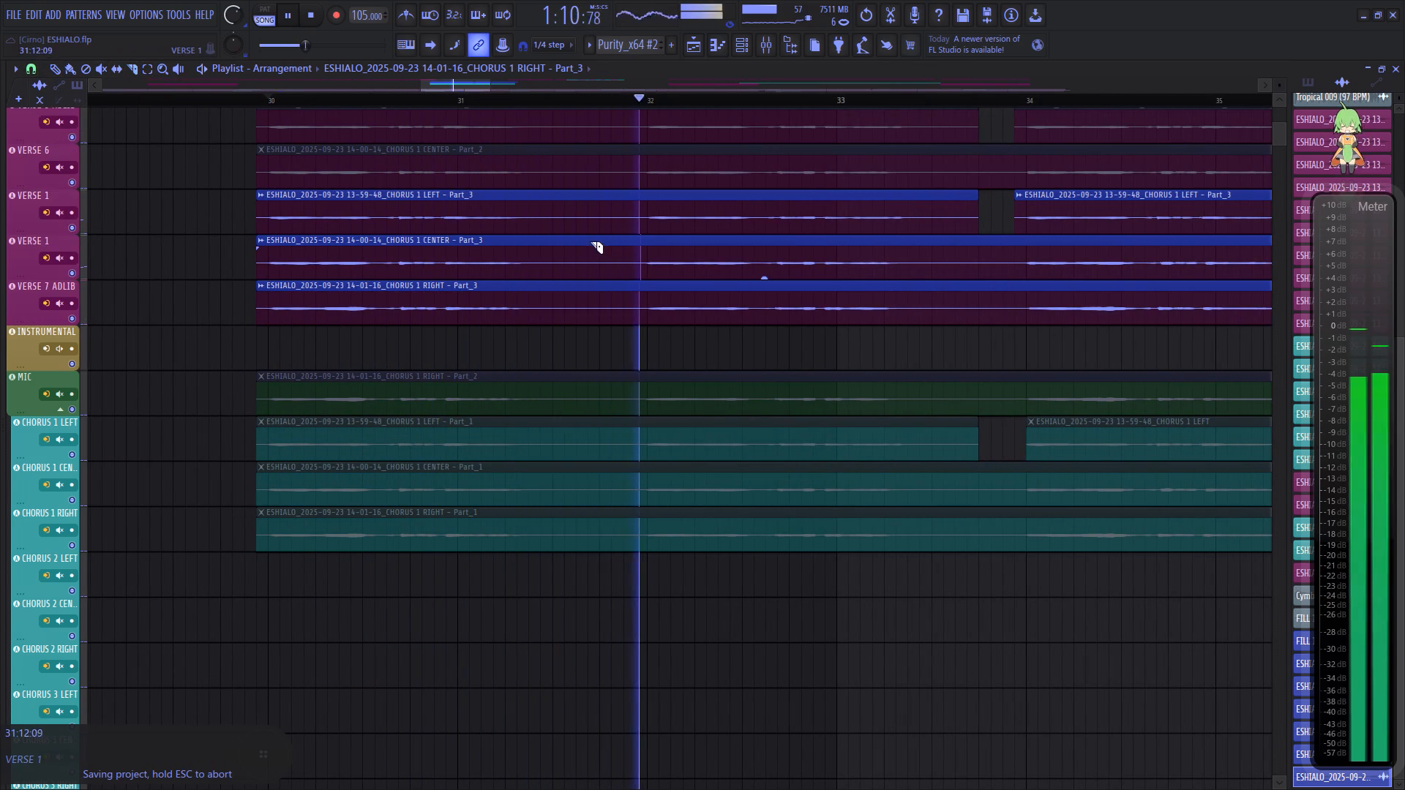
drag(569, 208, 569, 320)
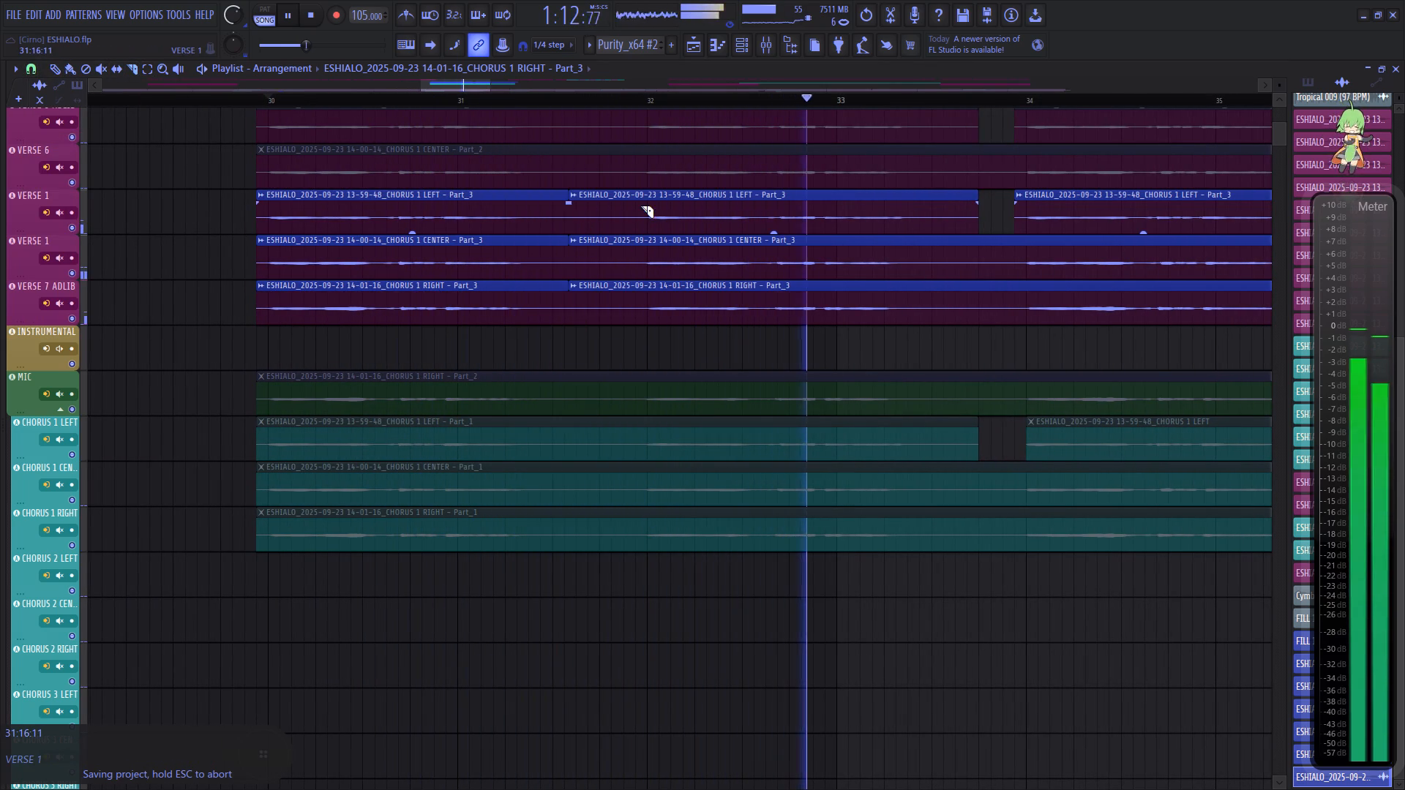
right_drag(640, 203, 640, 290)
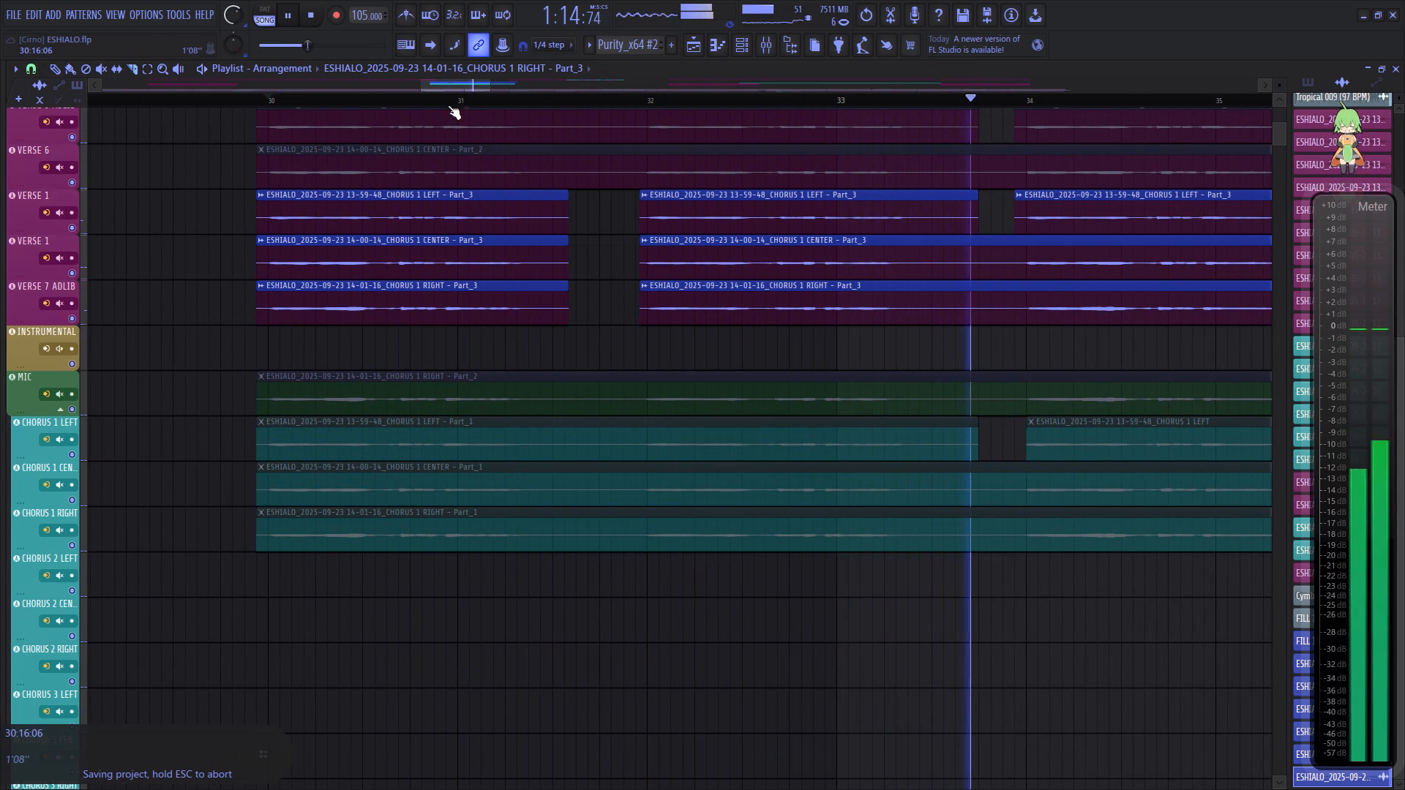
Replay the chorus and trim the end of the second CHORUS 1 LEFT Part_3 clip to match the CENTER and RIGHT clips.
click(441, 100)
drag(467, 84, 473, 85)
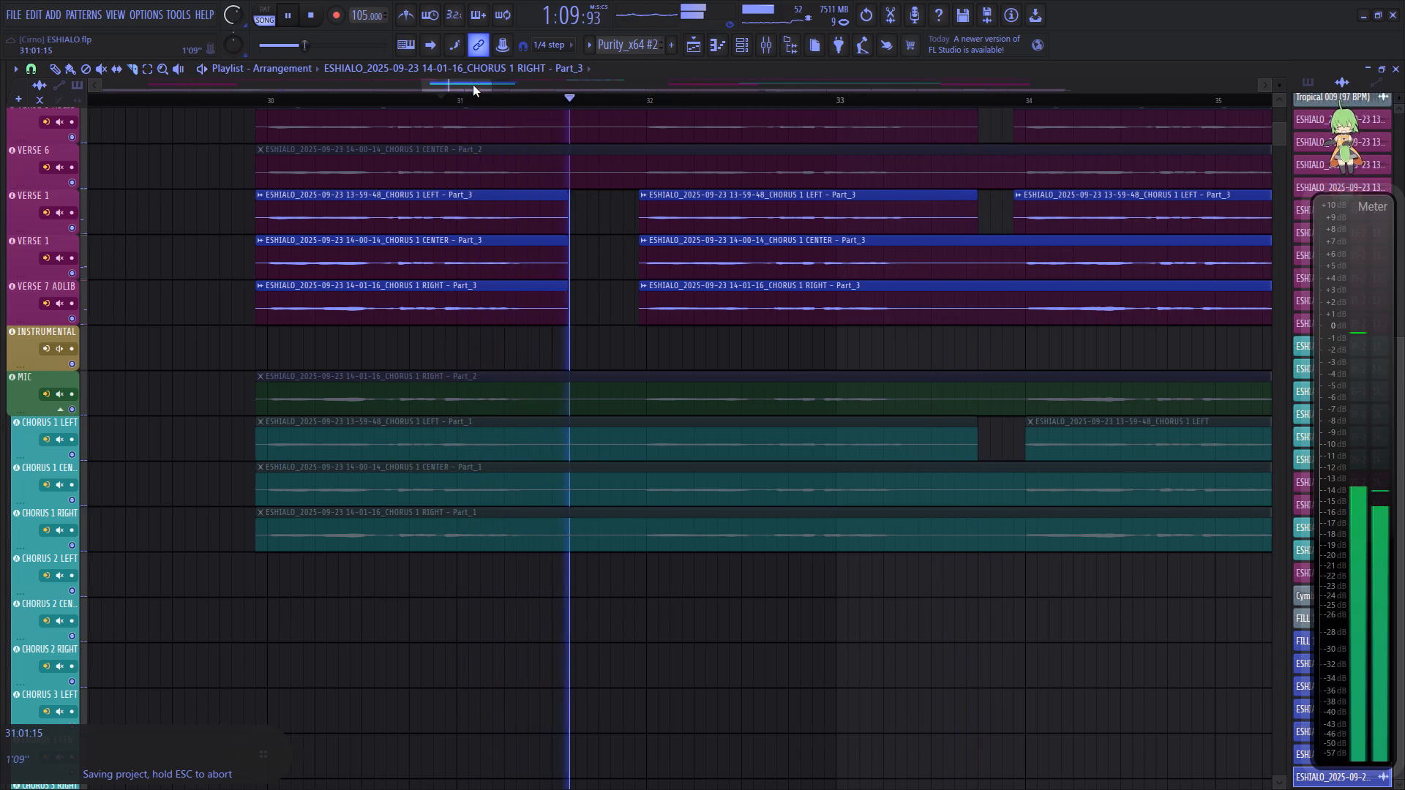
drag(473, 85, 495, 93)
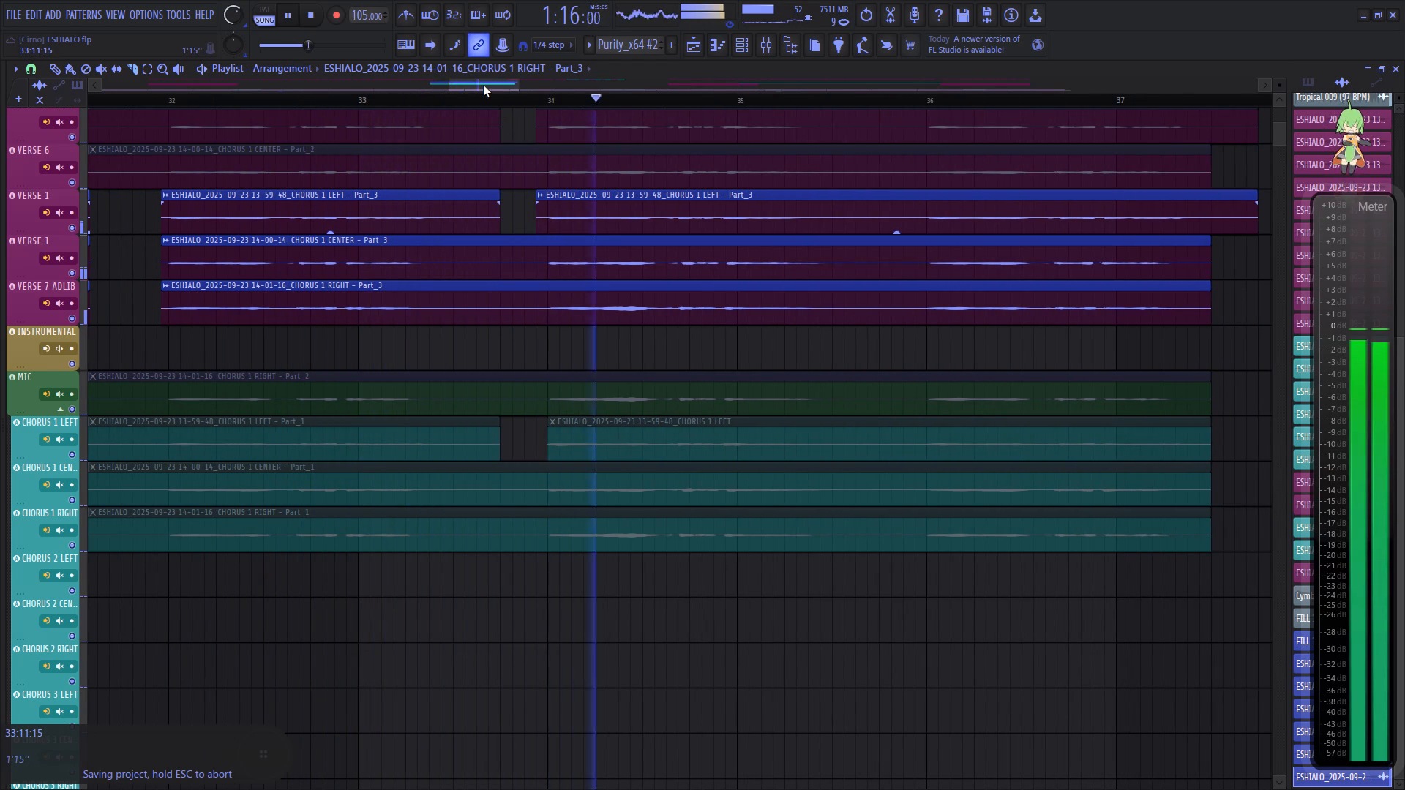
drag(483, 84, 508, 88)
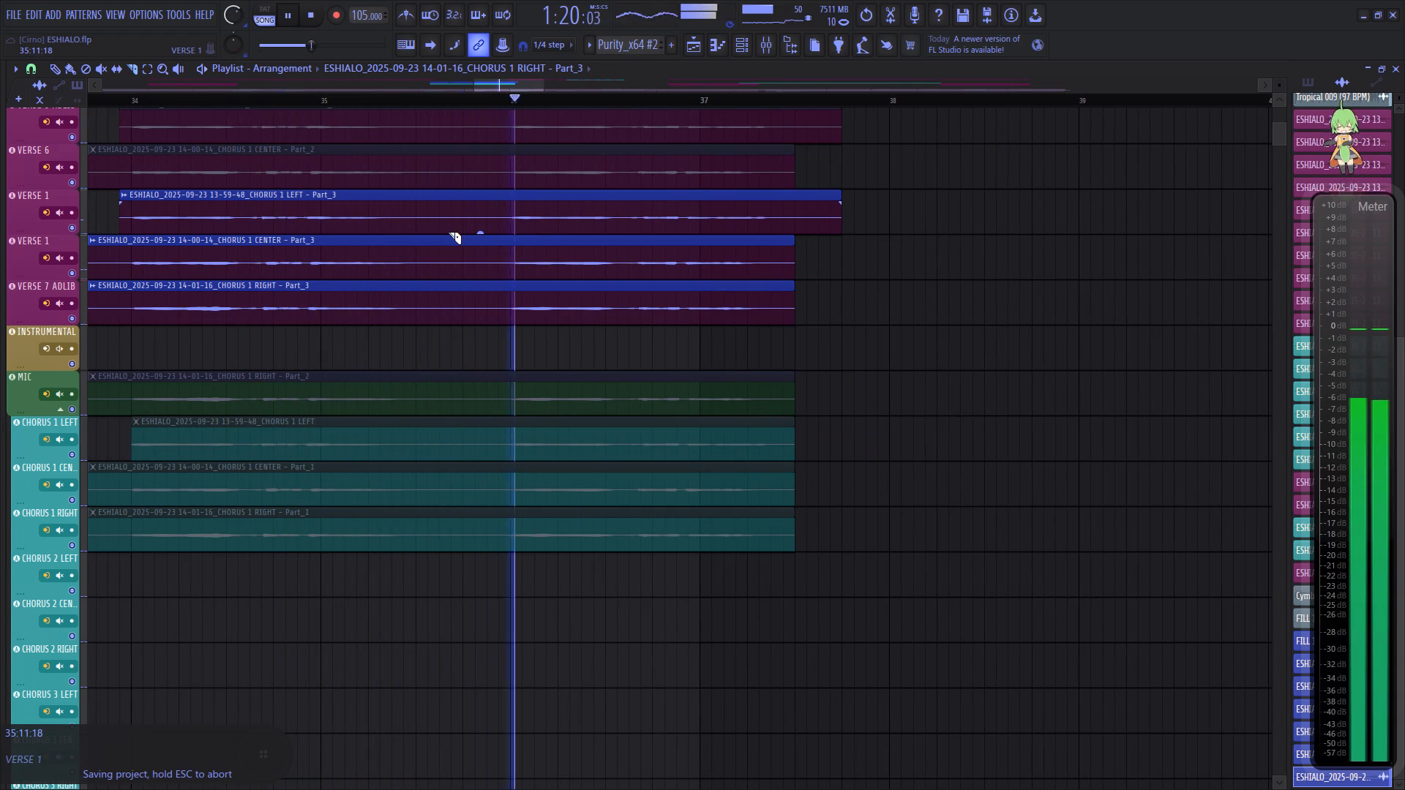
right_click(793, 221)
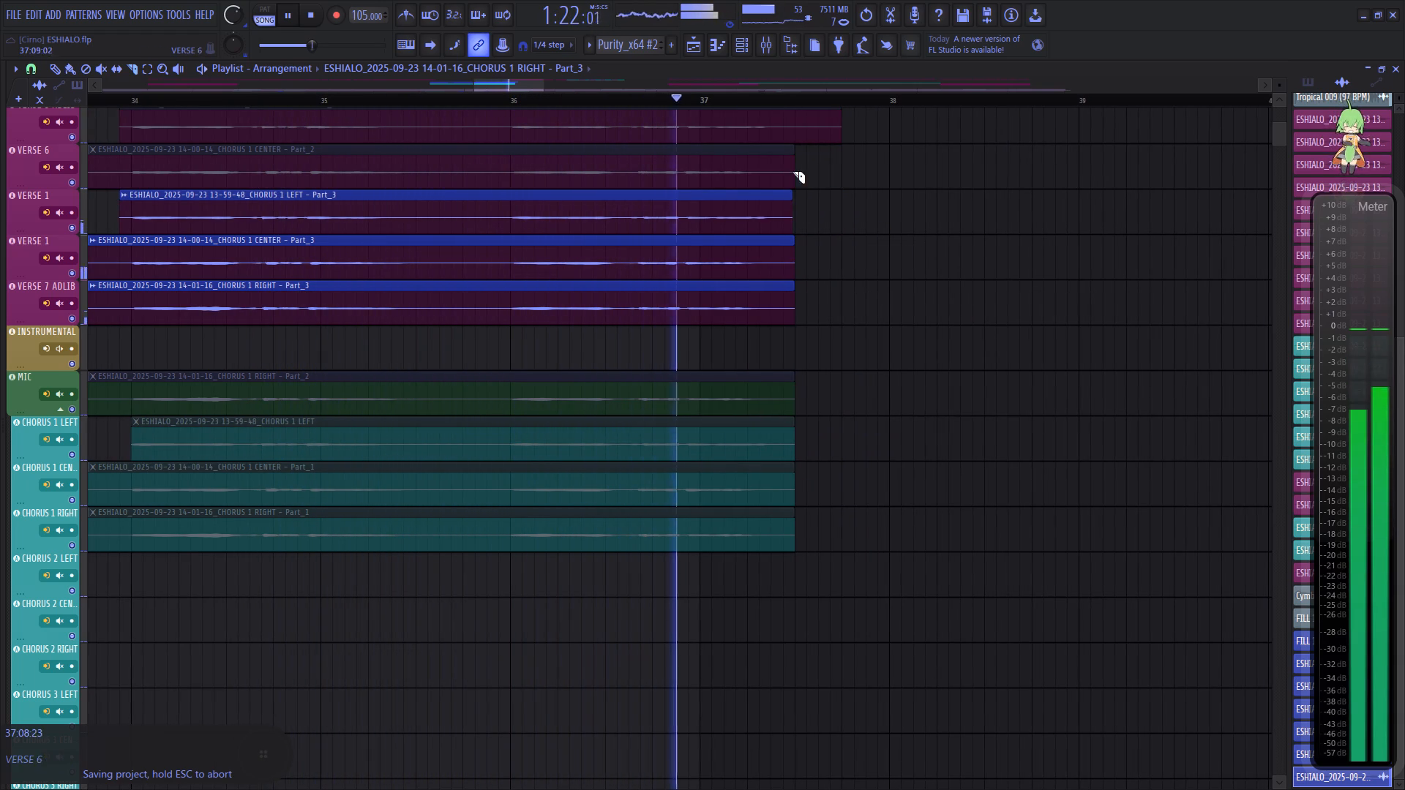
Reset the main volume to its default level.
scroll(766, 110, down, 20)
right_click(234, 16)
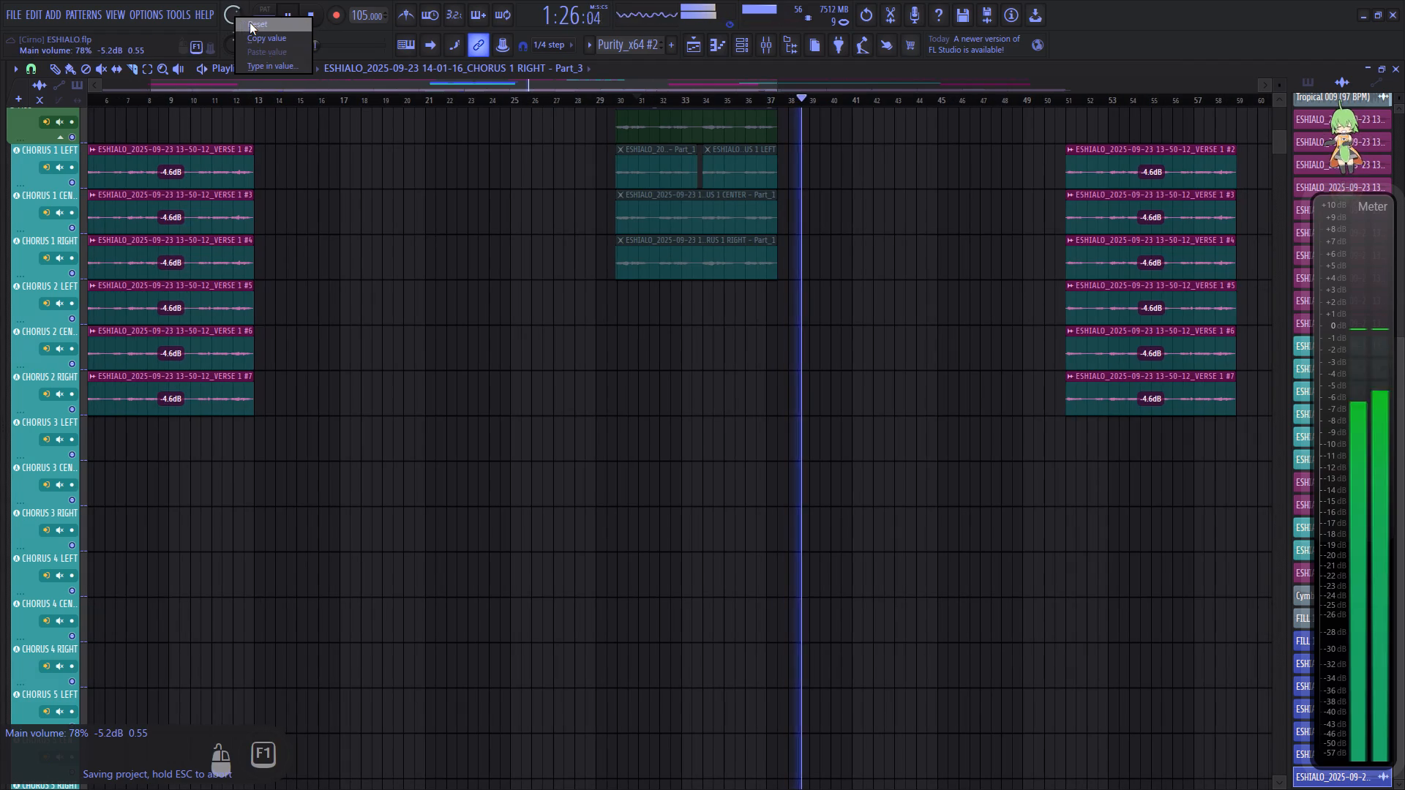
click(250, 23)
Enable the Fruity soft clipper in the Master track's effect chain in the mixer.
click(771, 48)
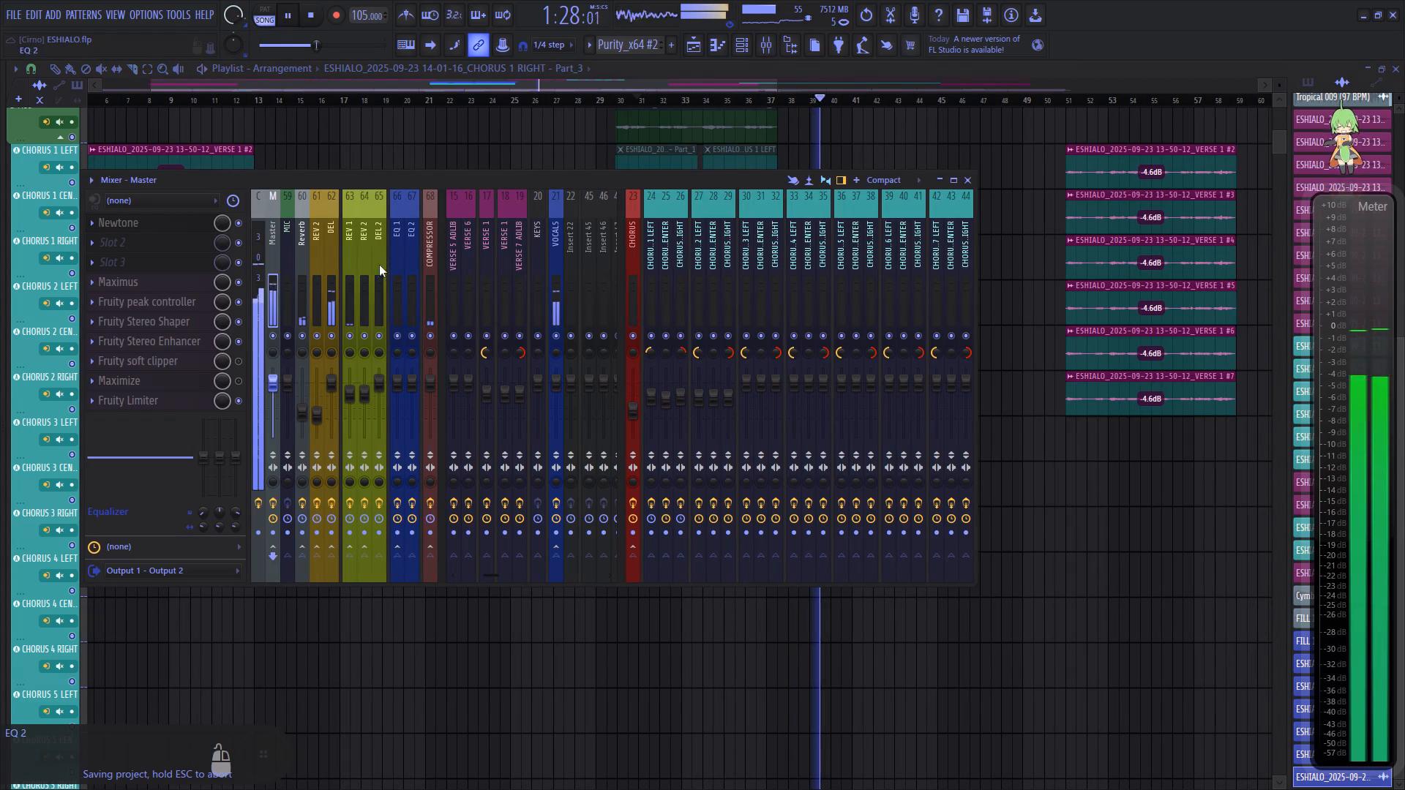
click(237, 366)
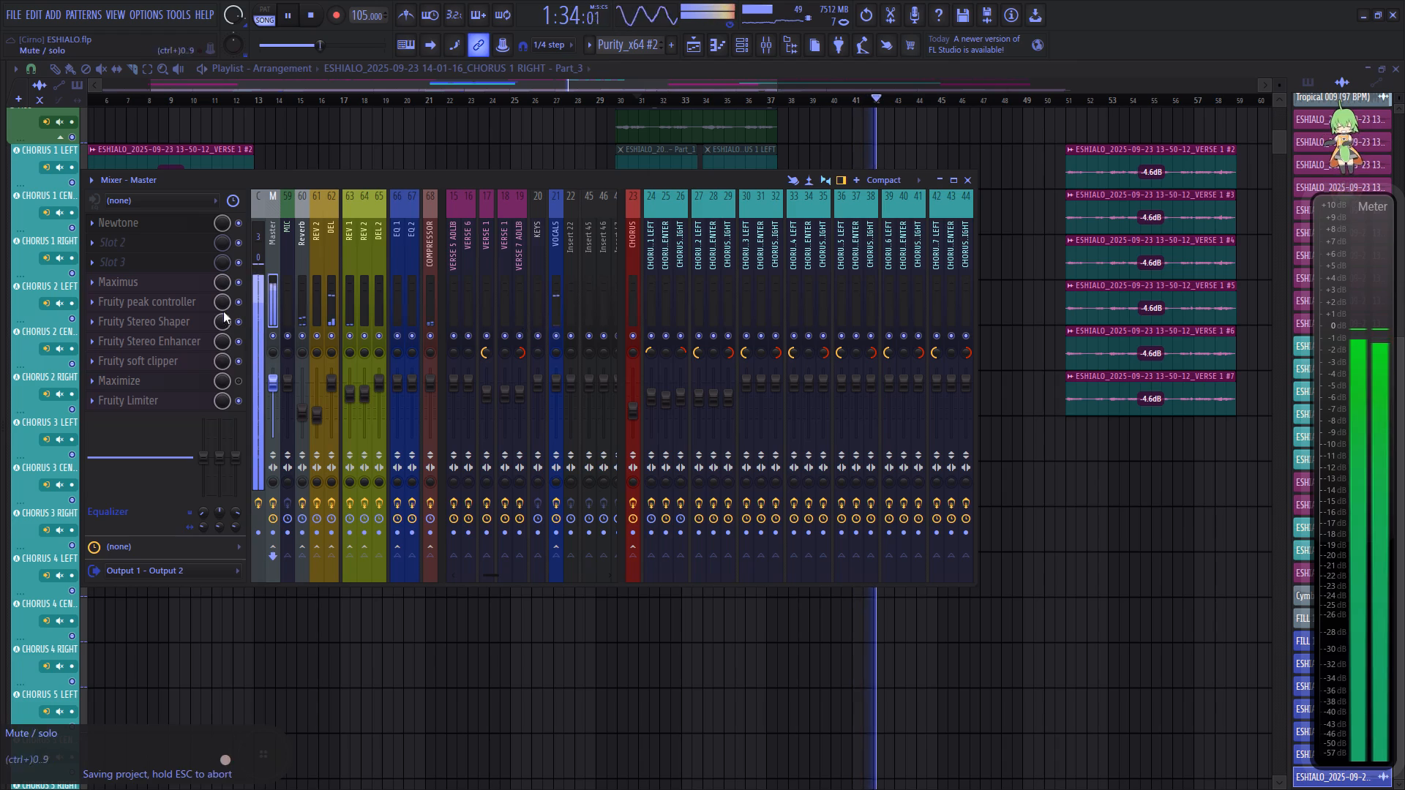
Raise the low band's pre gain in the master's Maximus, turn off its band solo and replay the chorus.
click(160, 285)
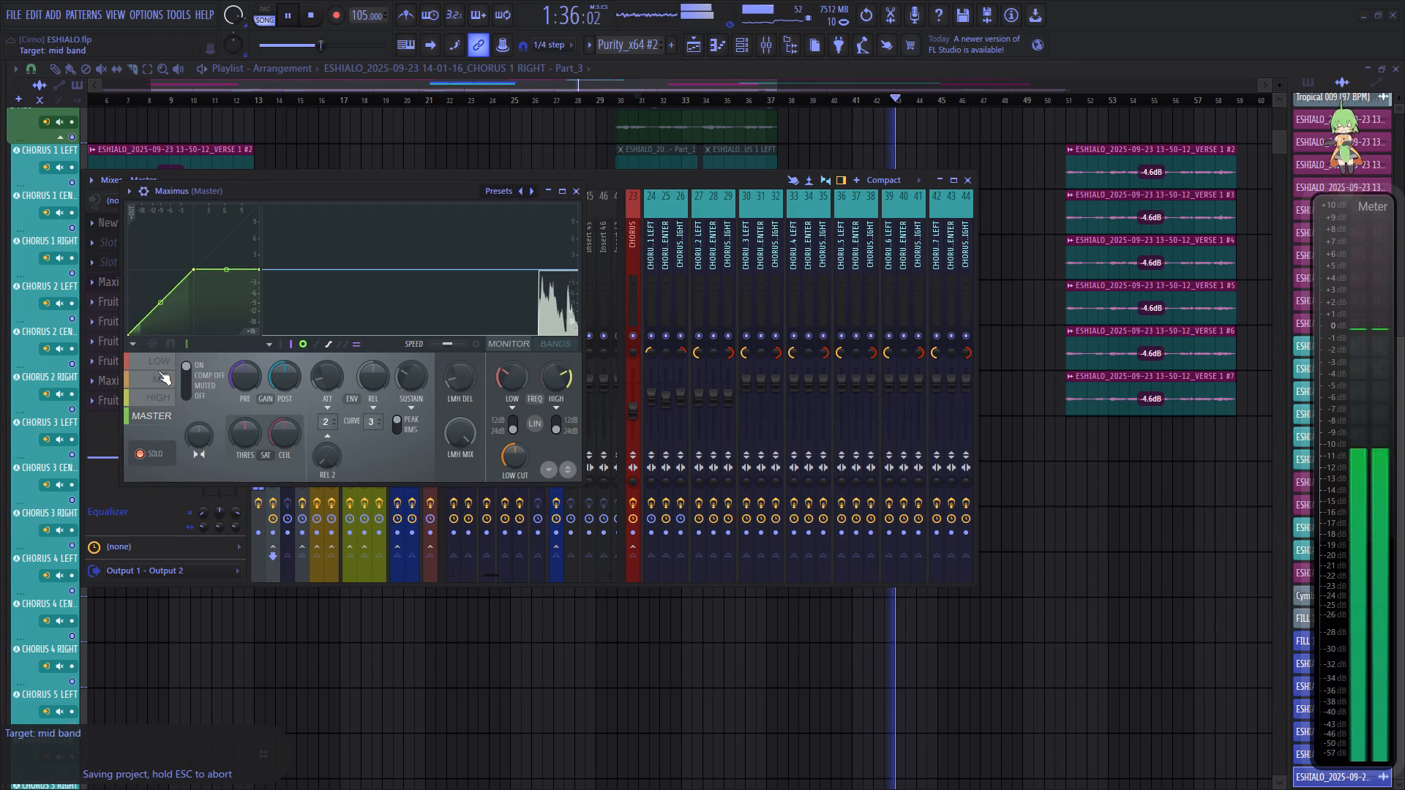
click(152, 364)
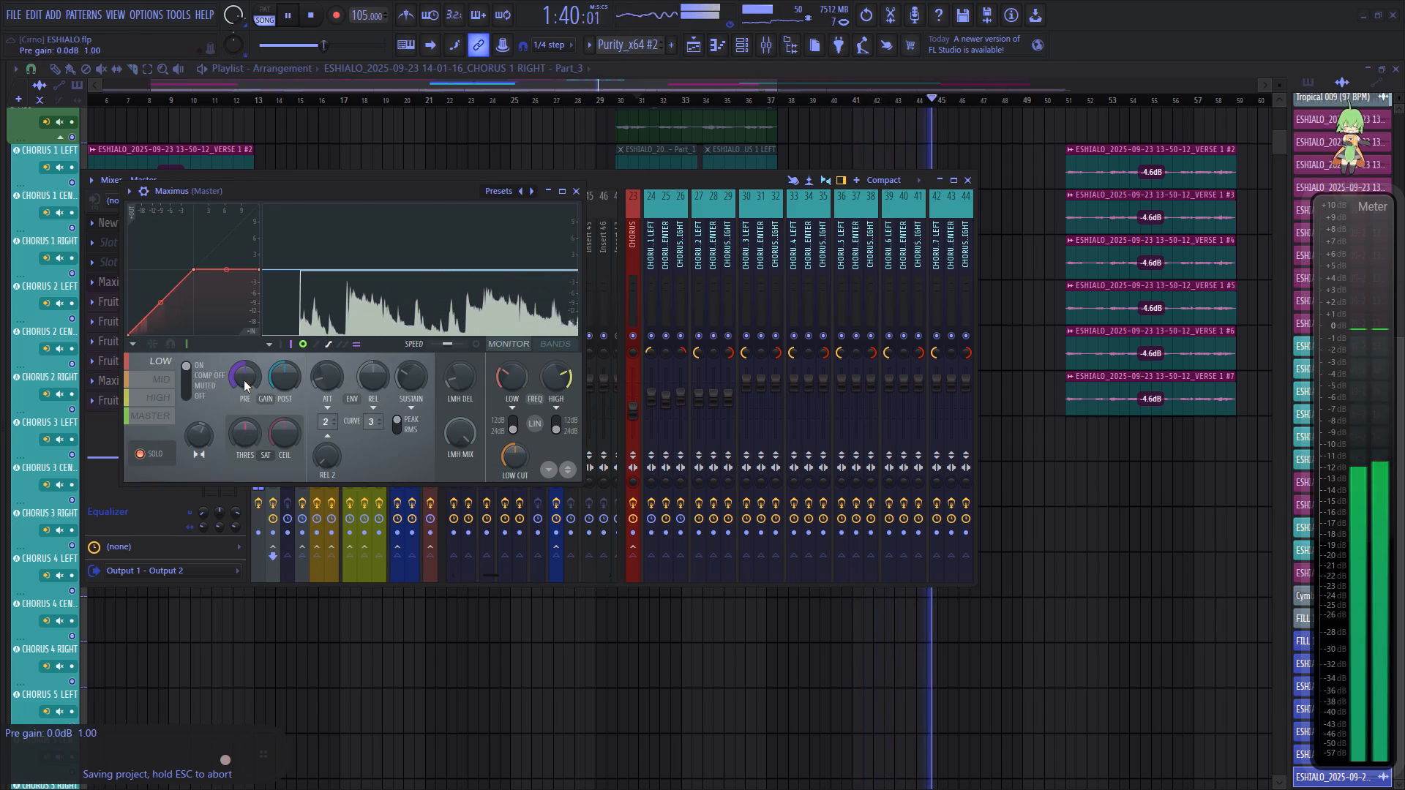
scroll(243, 377, up, 4)
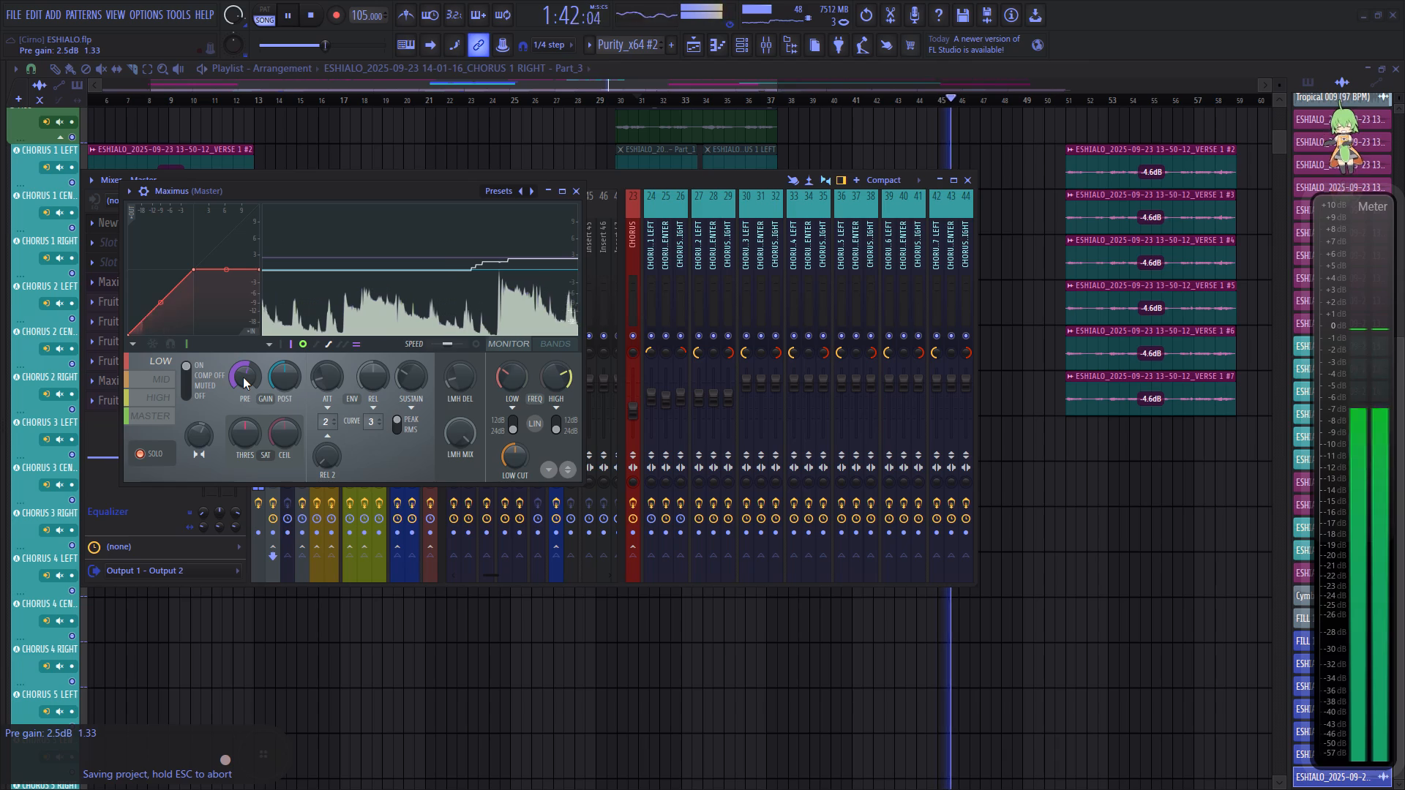
scroll(243, 377, up, 1)
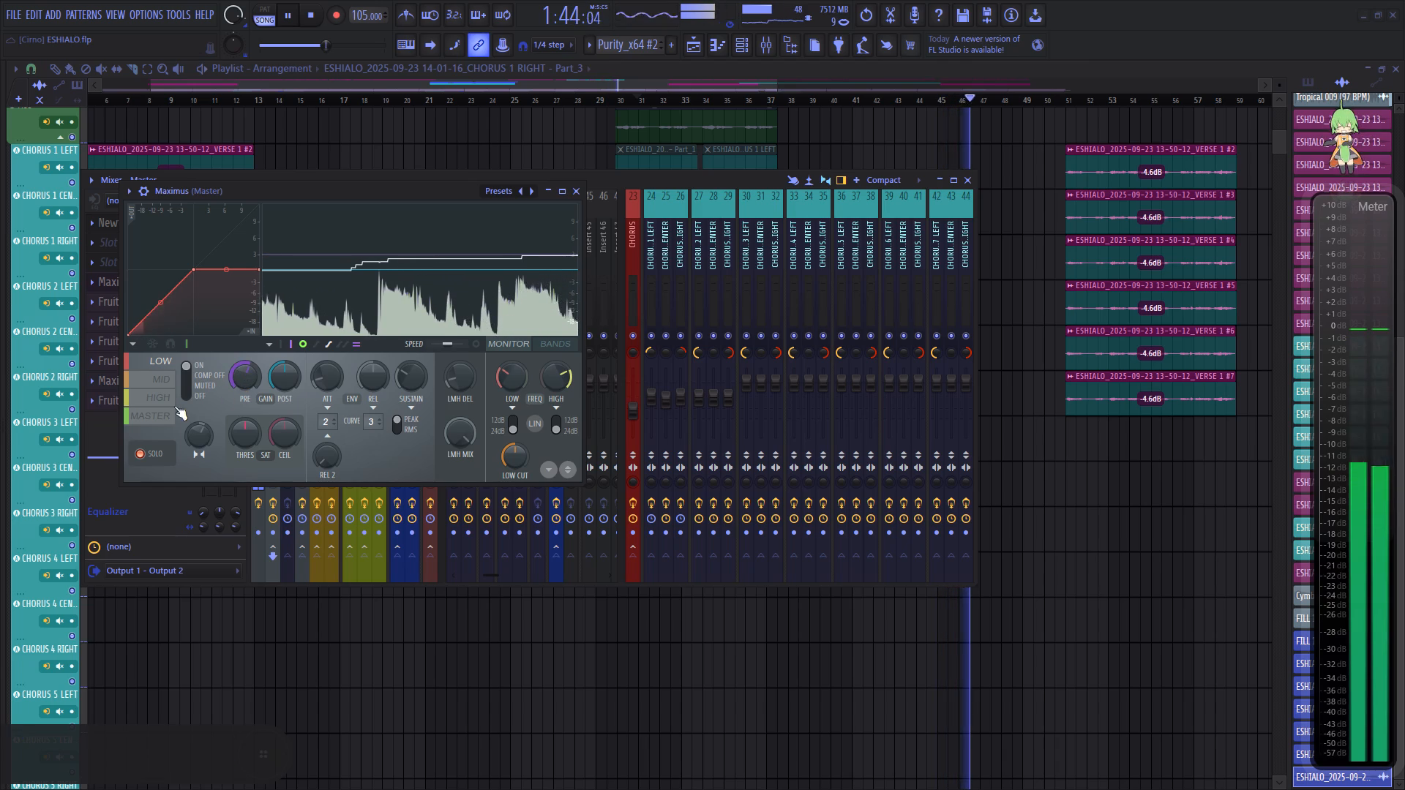
click(142, 456)
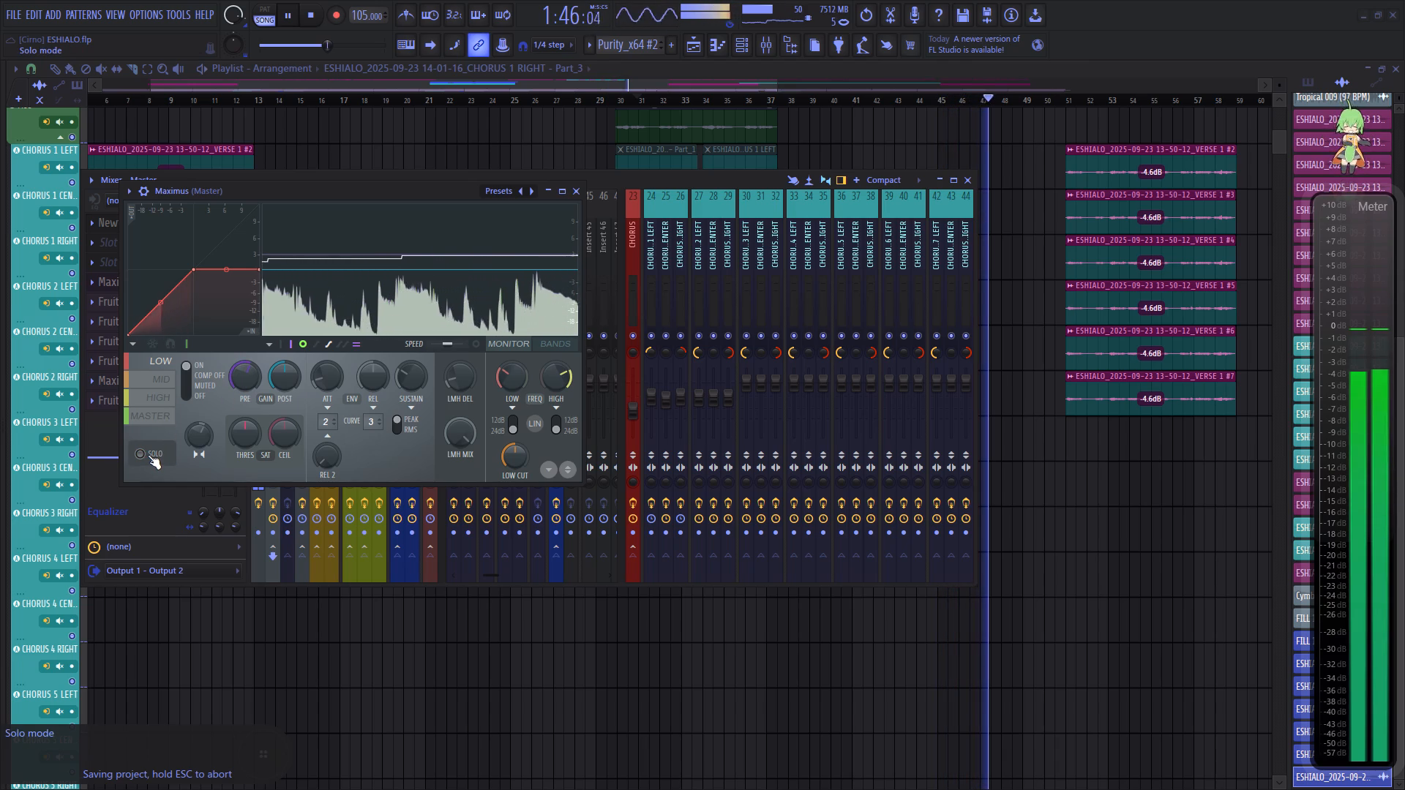
key(space)
key(space)
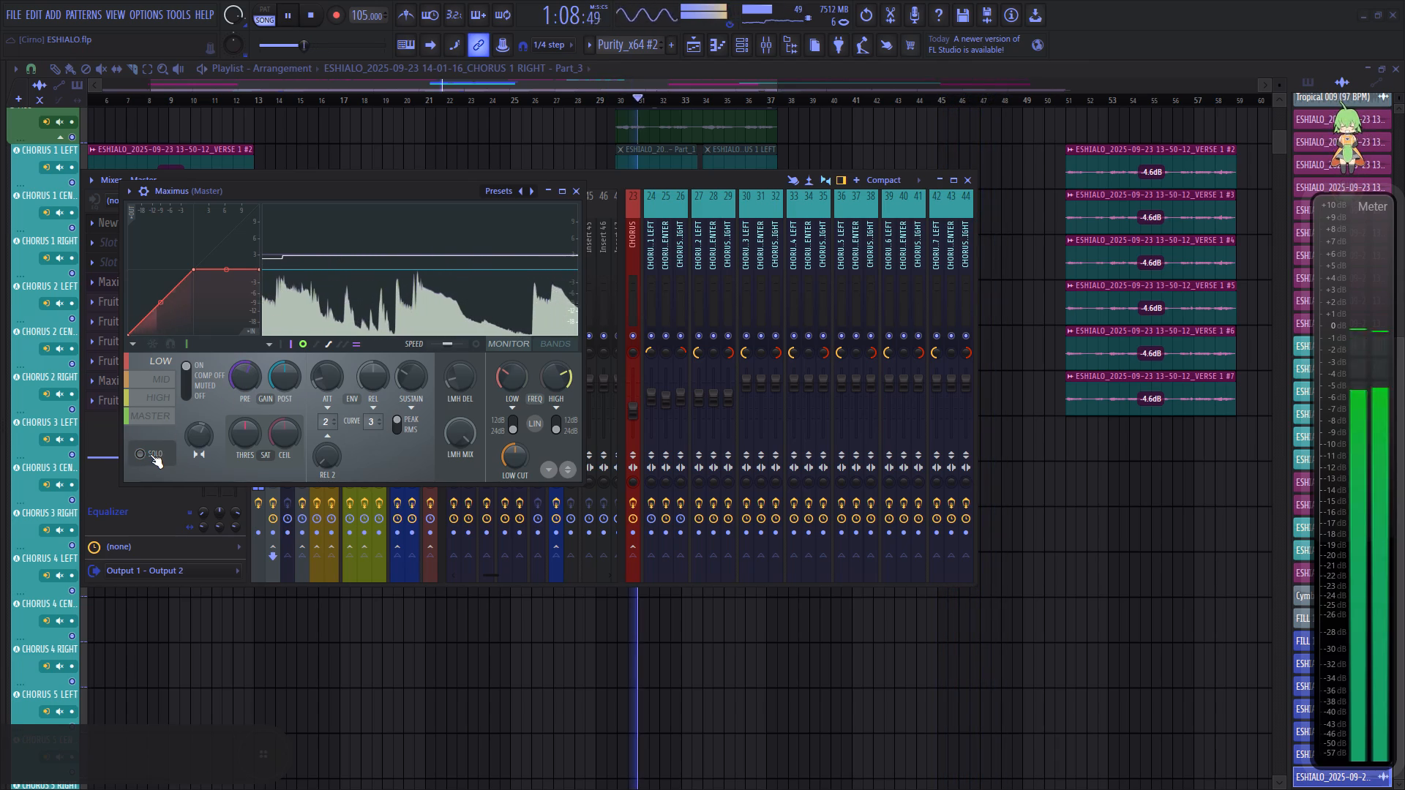
Save the project and close Maximus and the mixer.
key(ctrl+s)
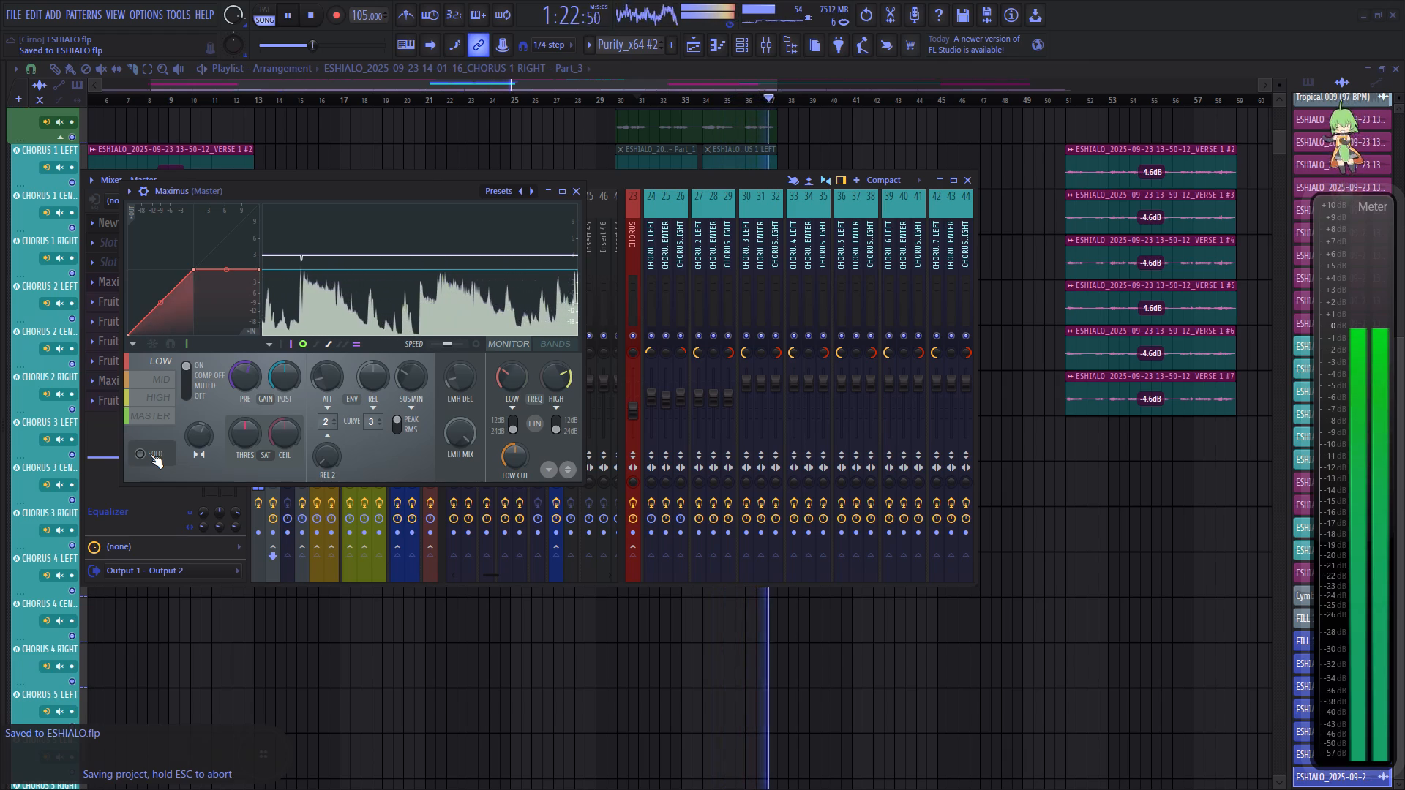
key(ctrl+s)
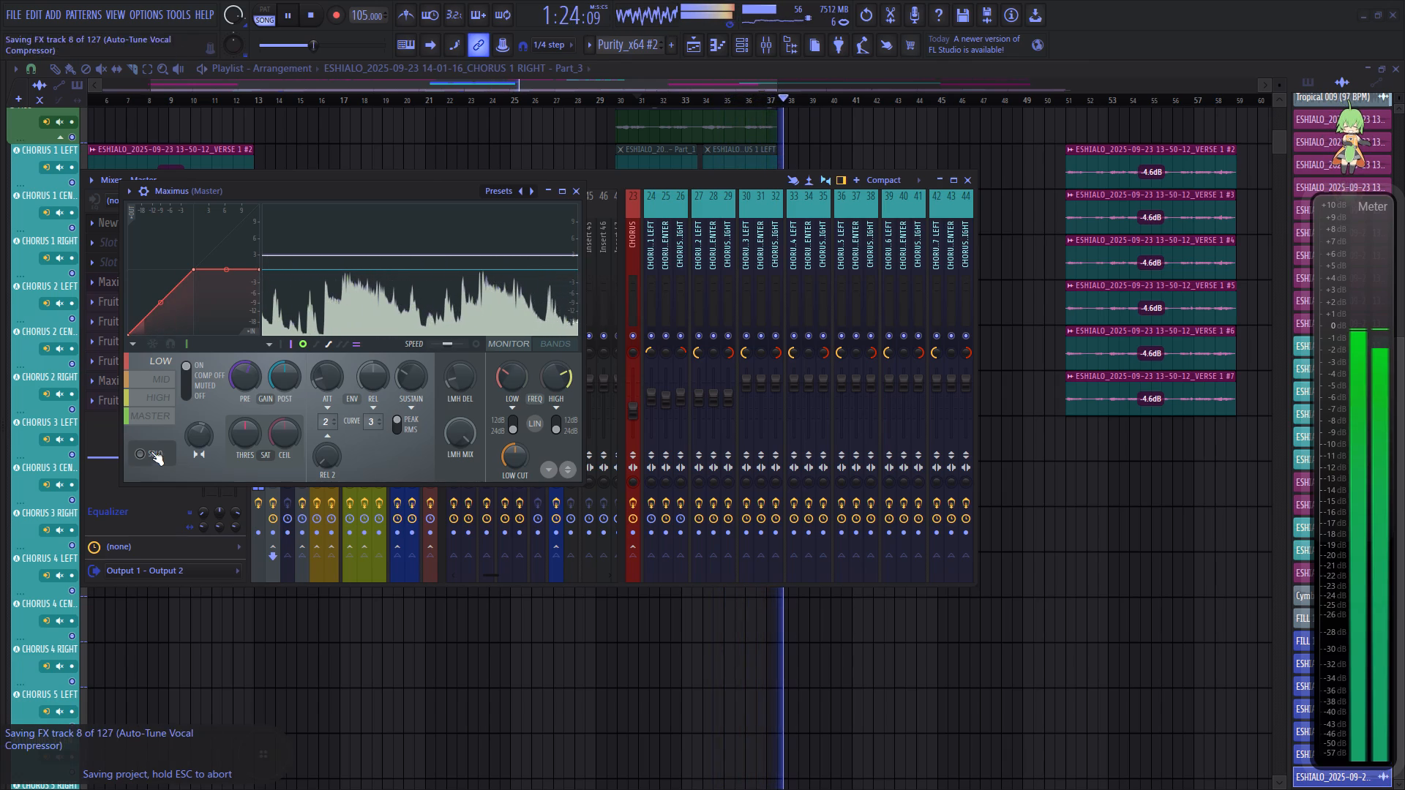
click(573, 188)
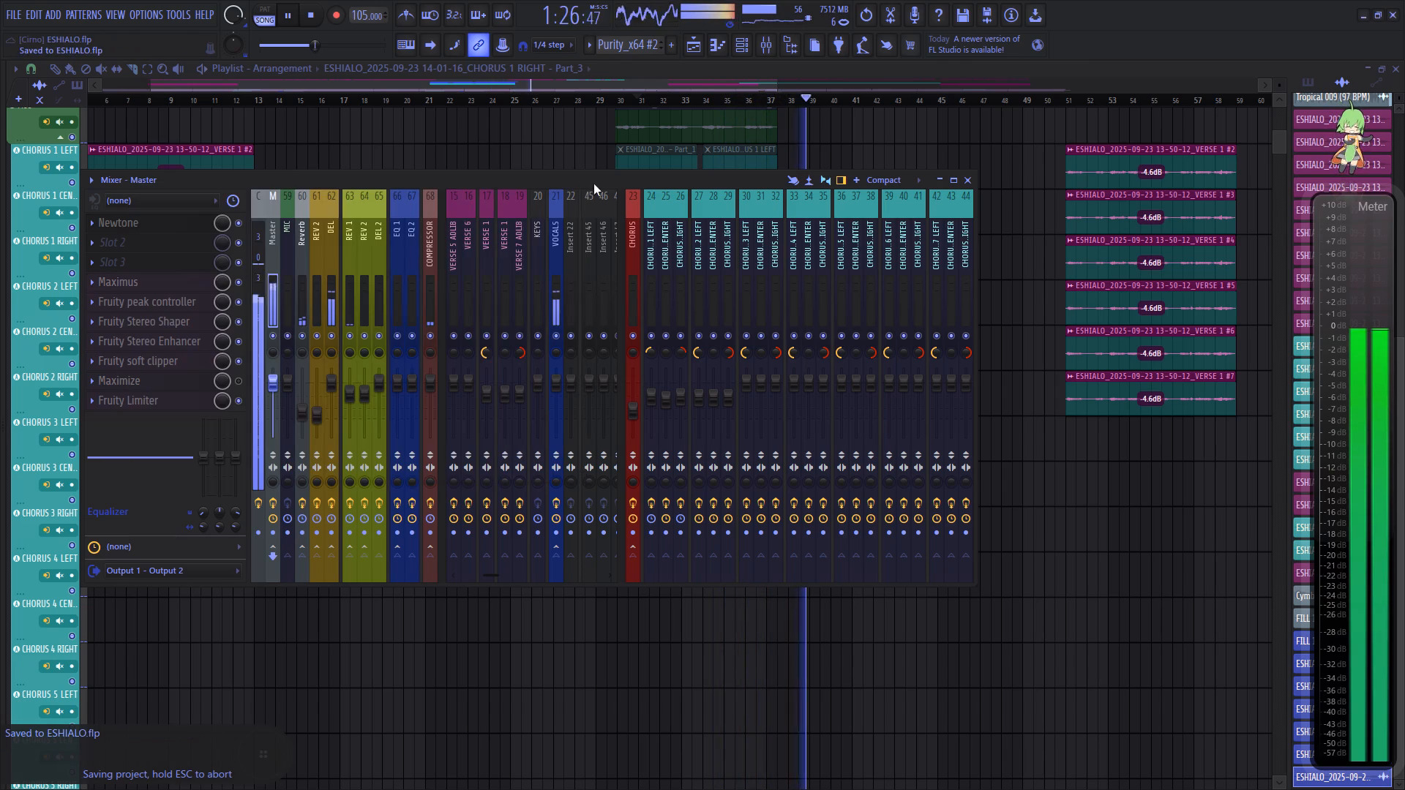
click(971, 177)
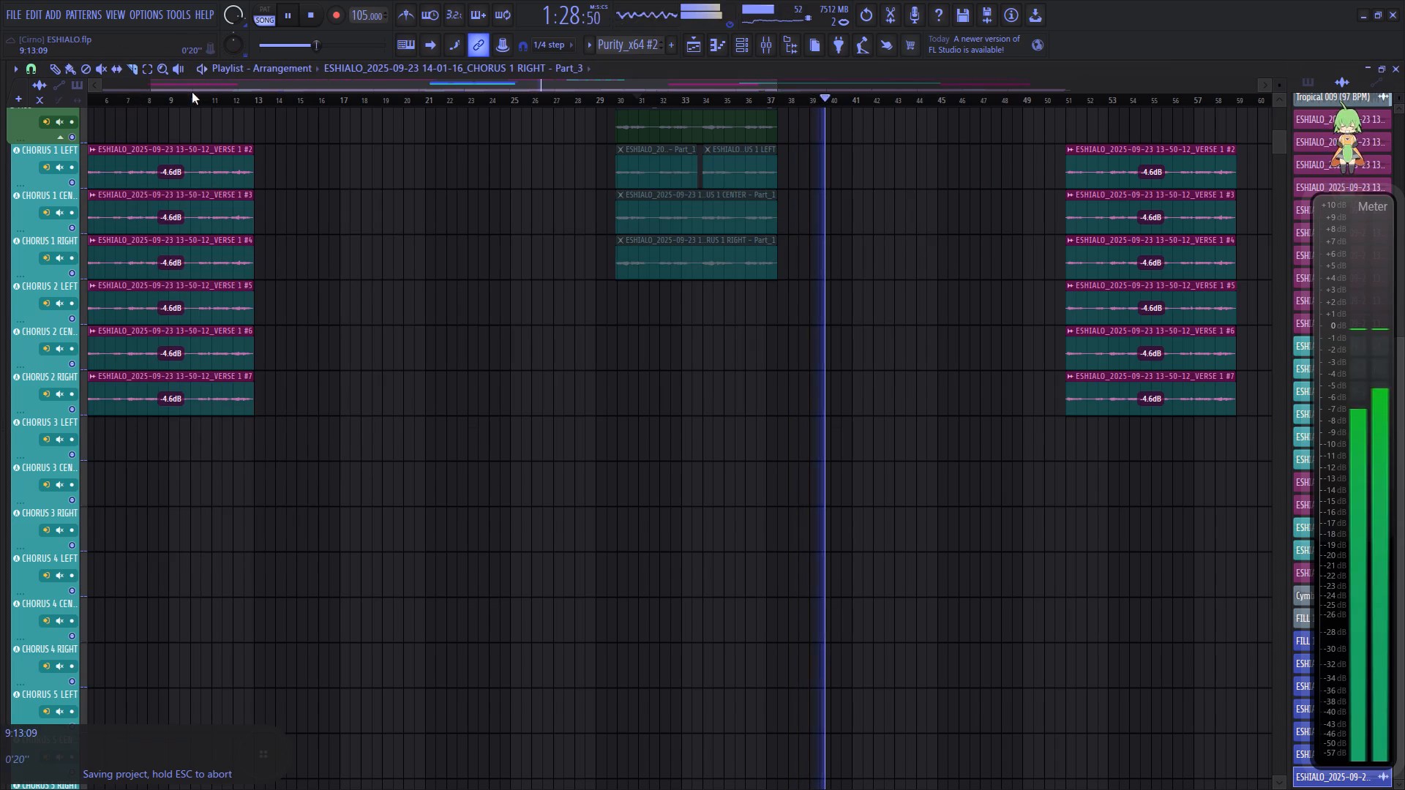
Play the song from its start and review the opening bars across the chorus and verse tracks.
drag(220, 81, 0, 81)
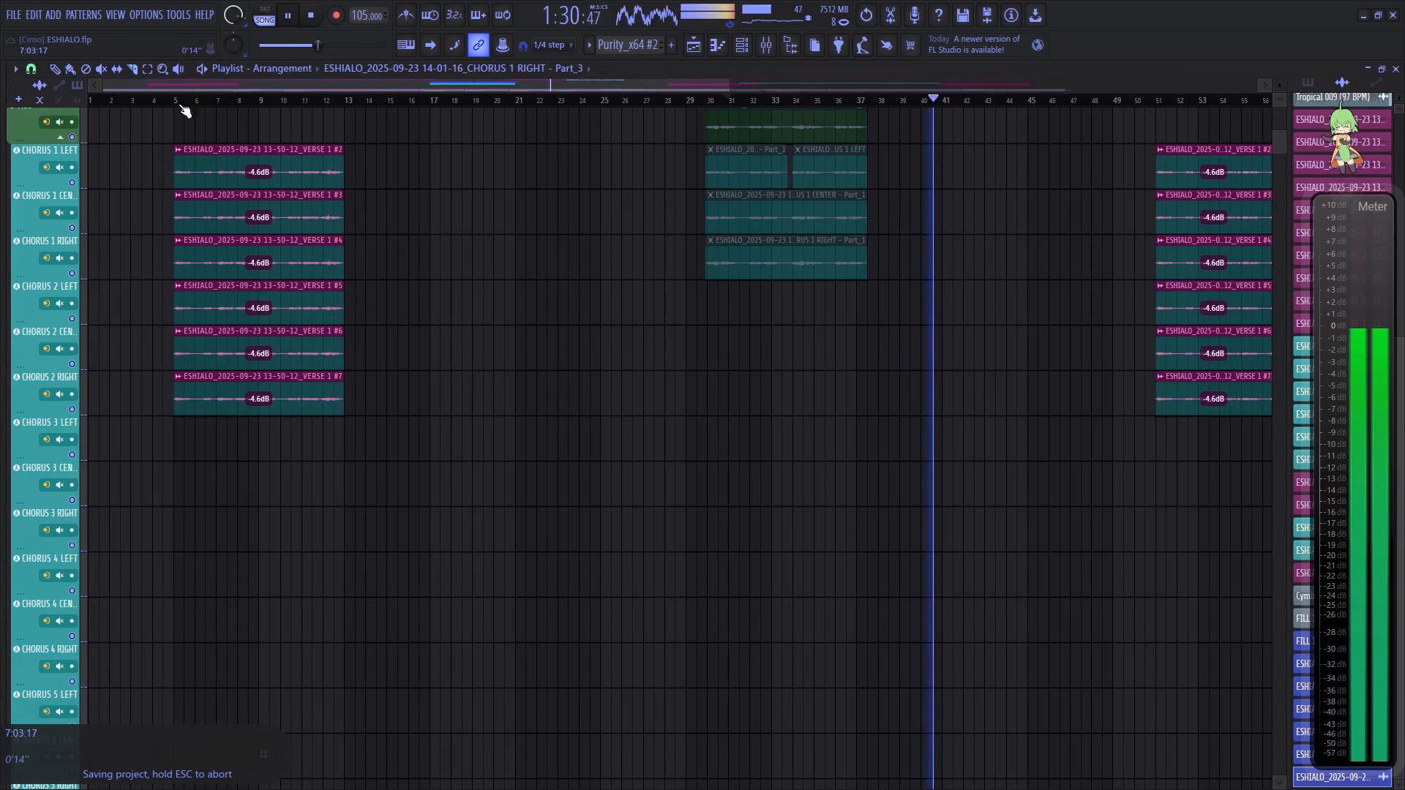
drag(98, 102, 67, 102)
scroll(89, 97, up, 11)
scroll(137, 218, up, 6)
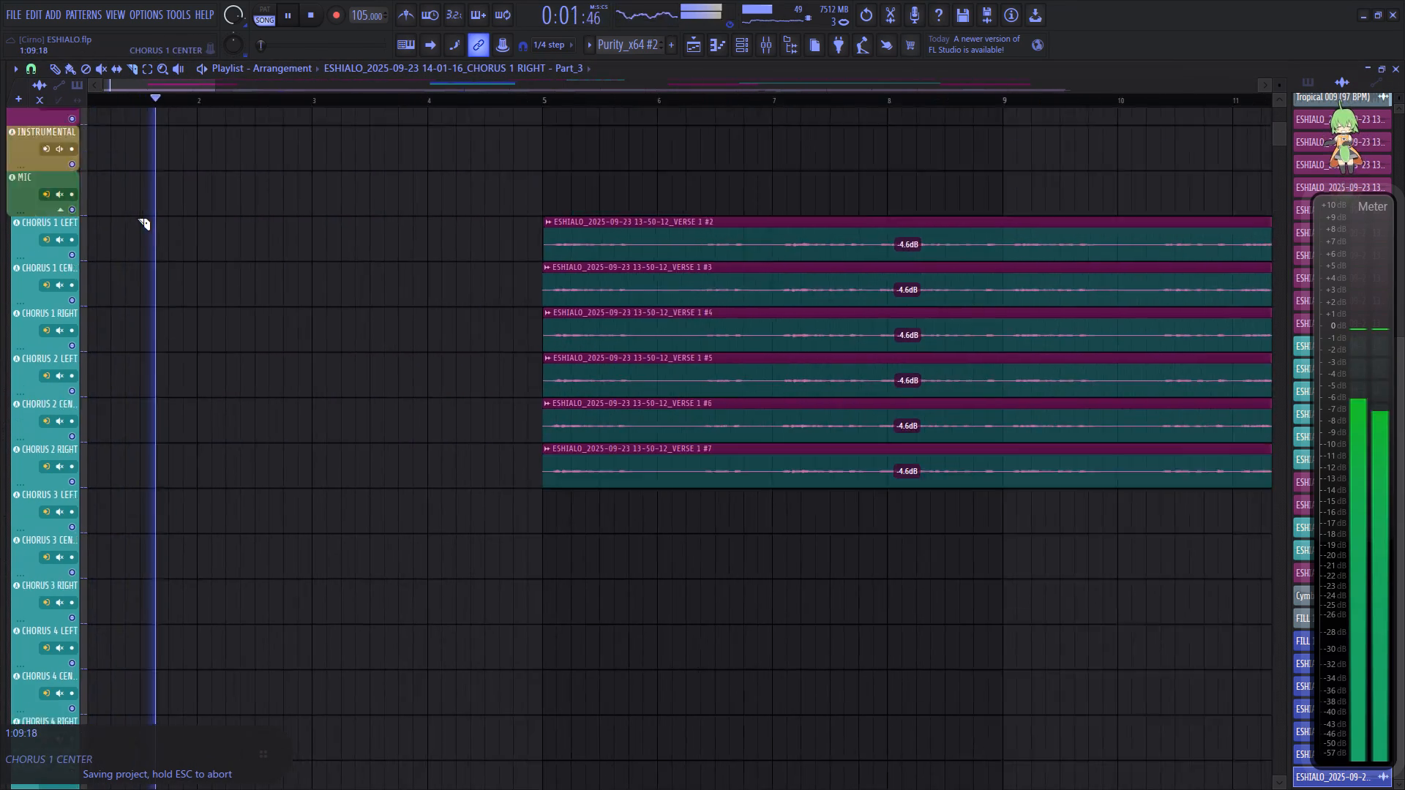
scroll(165, 236, up, 7)
scroll(231, 257, up, 6)
scroll(349, 261, up, 17)
scroll(430, 249, down, 8)
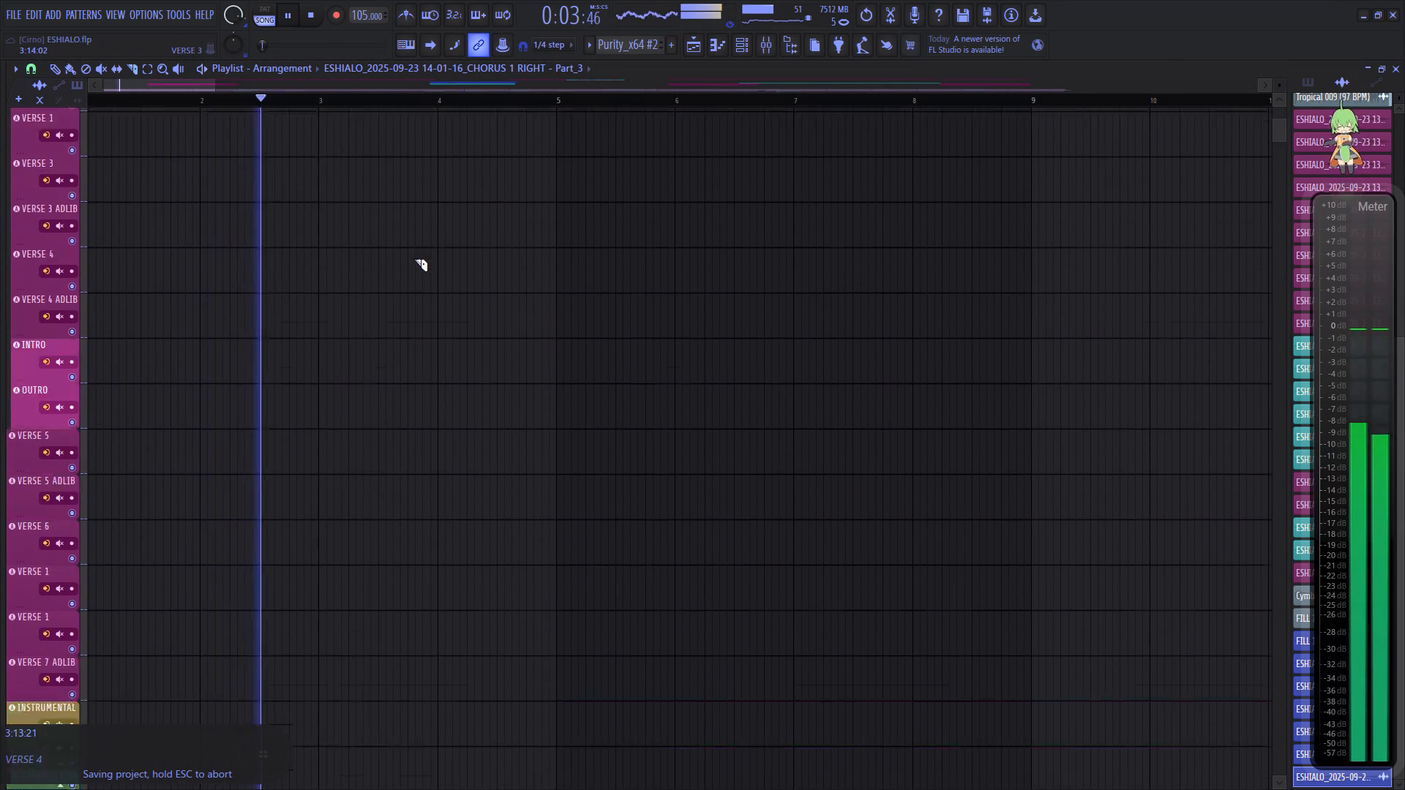
scroll(414, 259, up, 9)
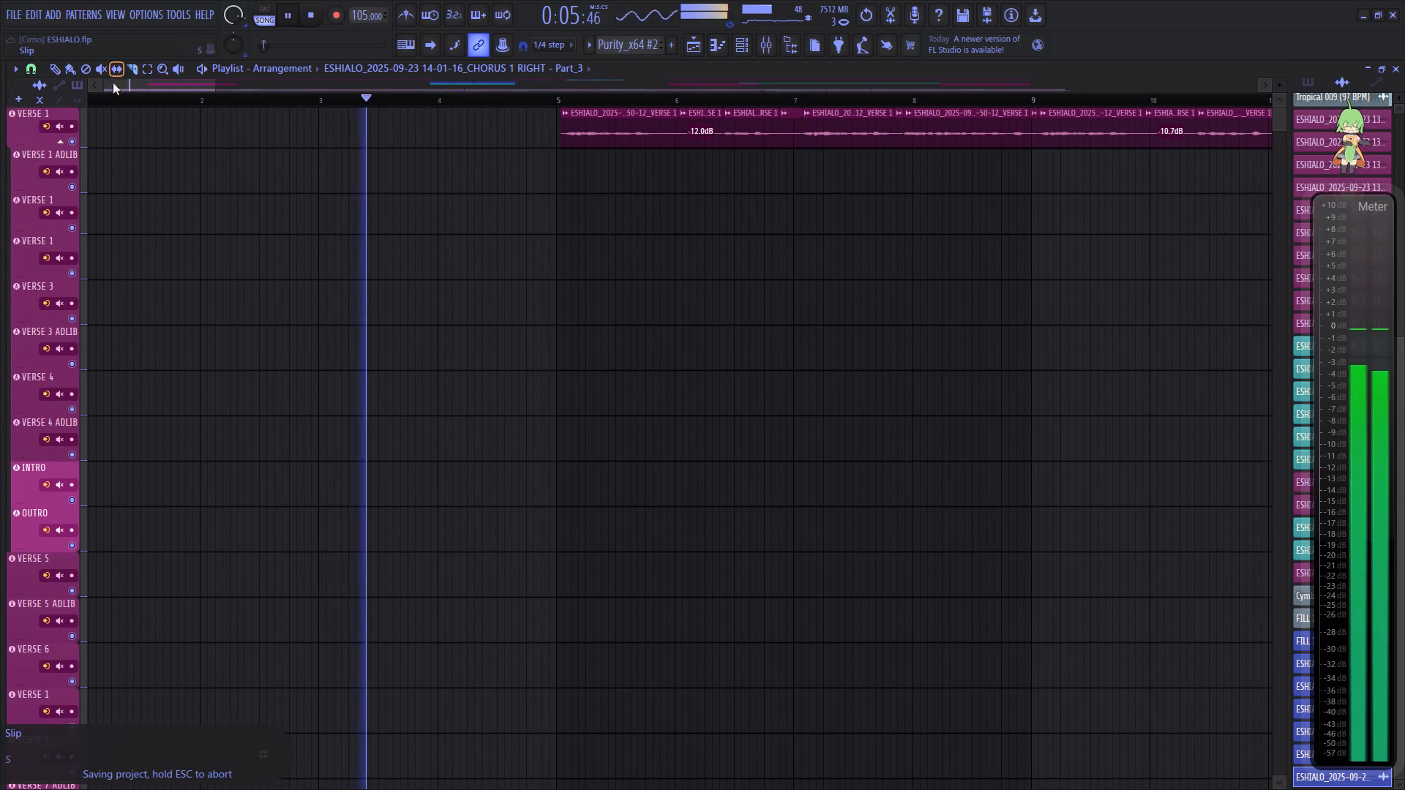
key(space)
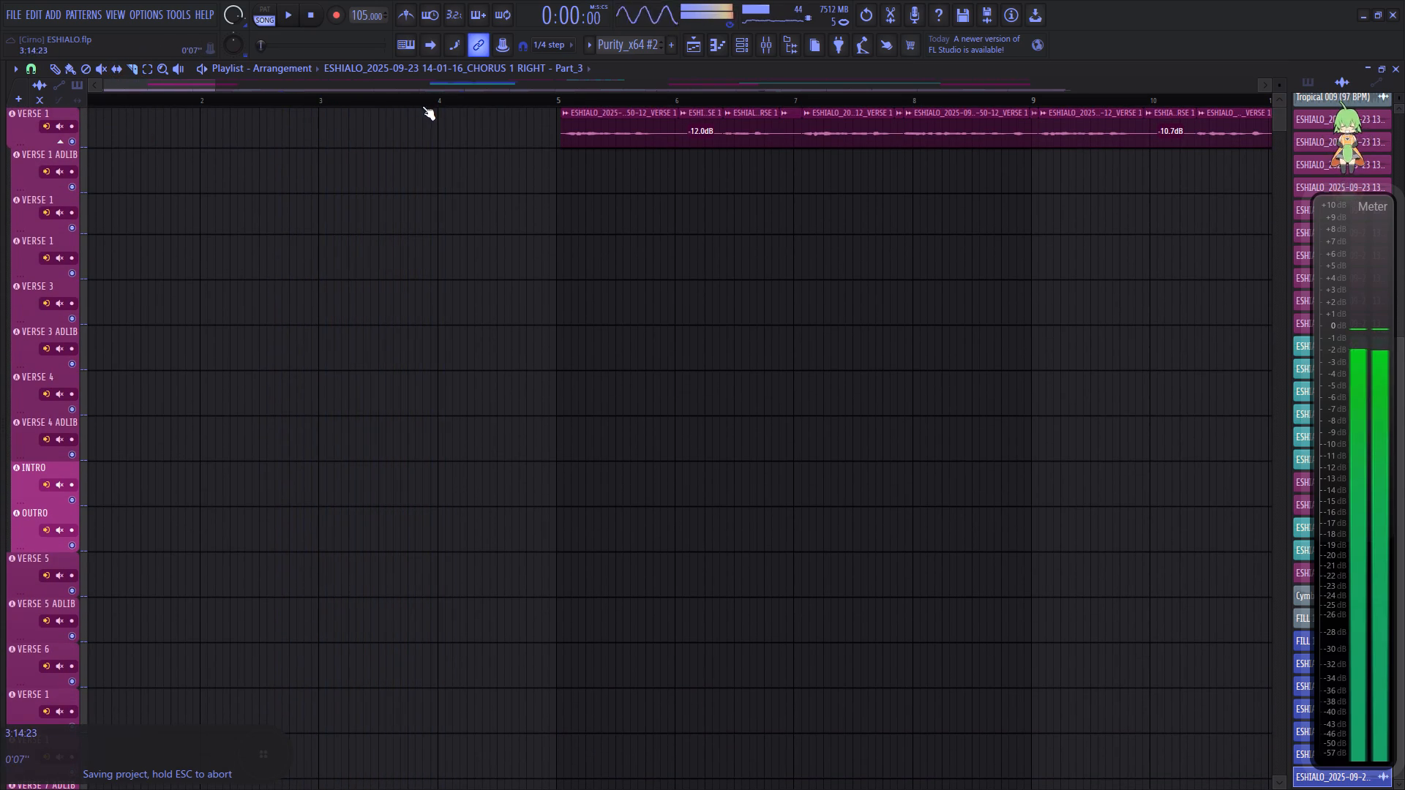
Set the playhead between bars 3 and 4 and add the GREAT MASTER SOUND MANNU sample there on the INTRO track.
click(402, 98)
scroll(64, 429, down, 12)
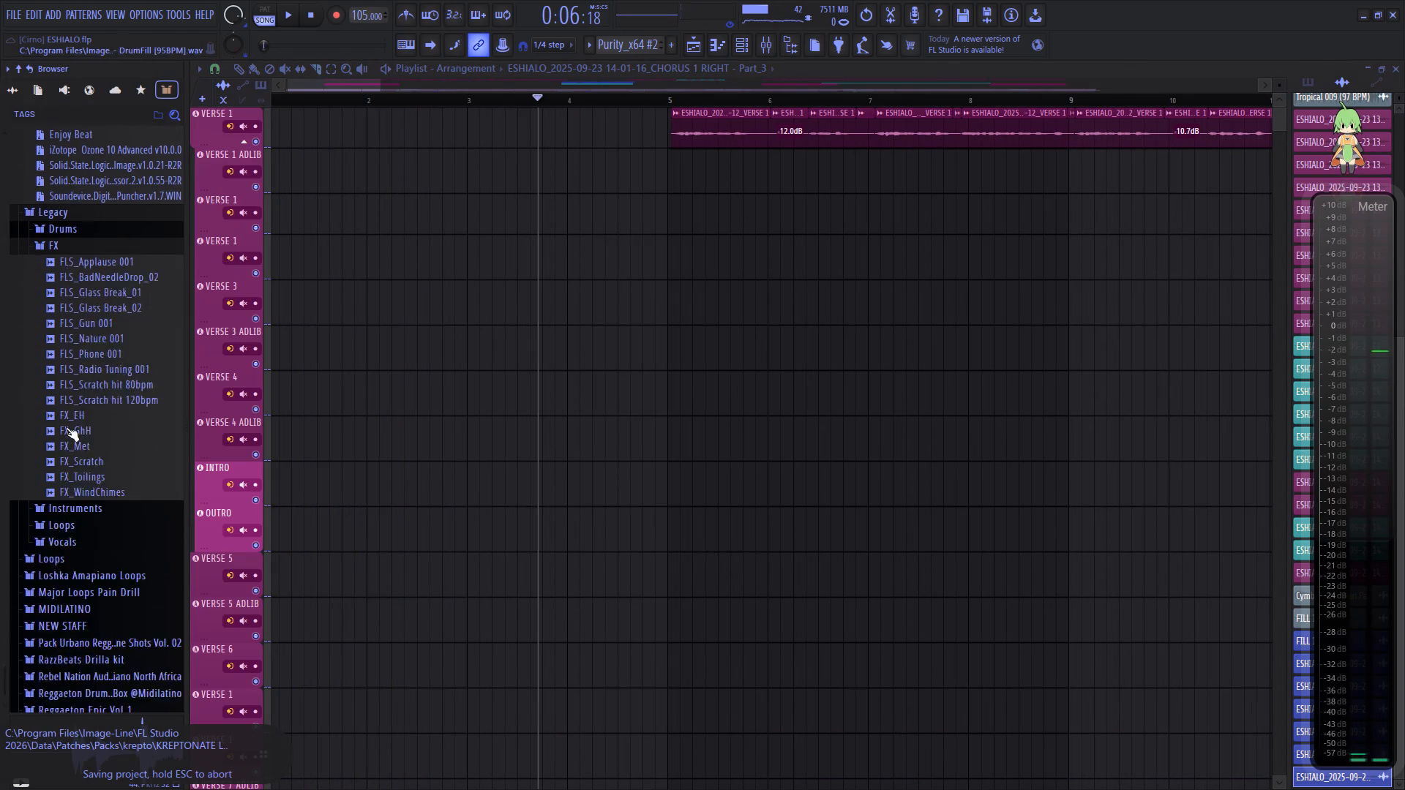
scroll(66, 427, down, 17)
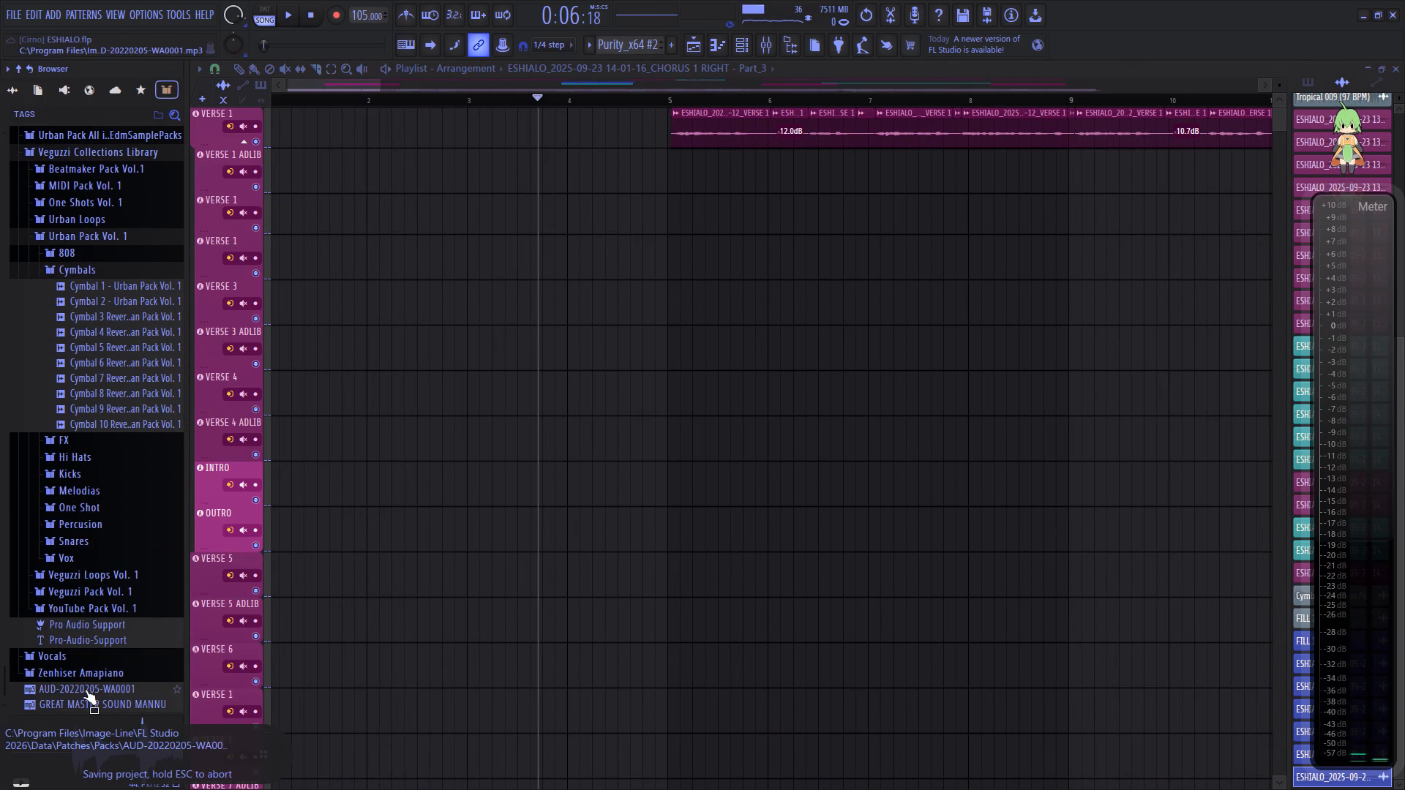
drag(89, 703, 563, 458)
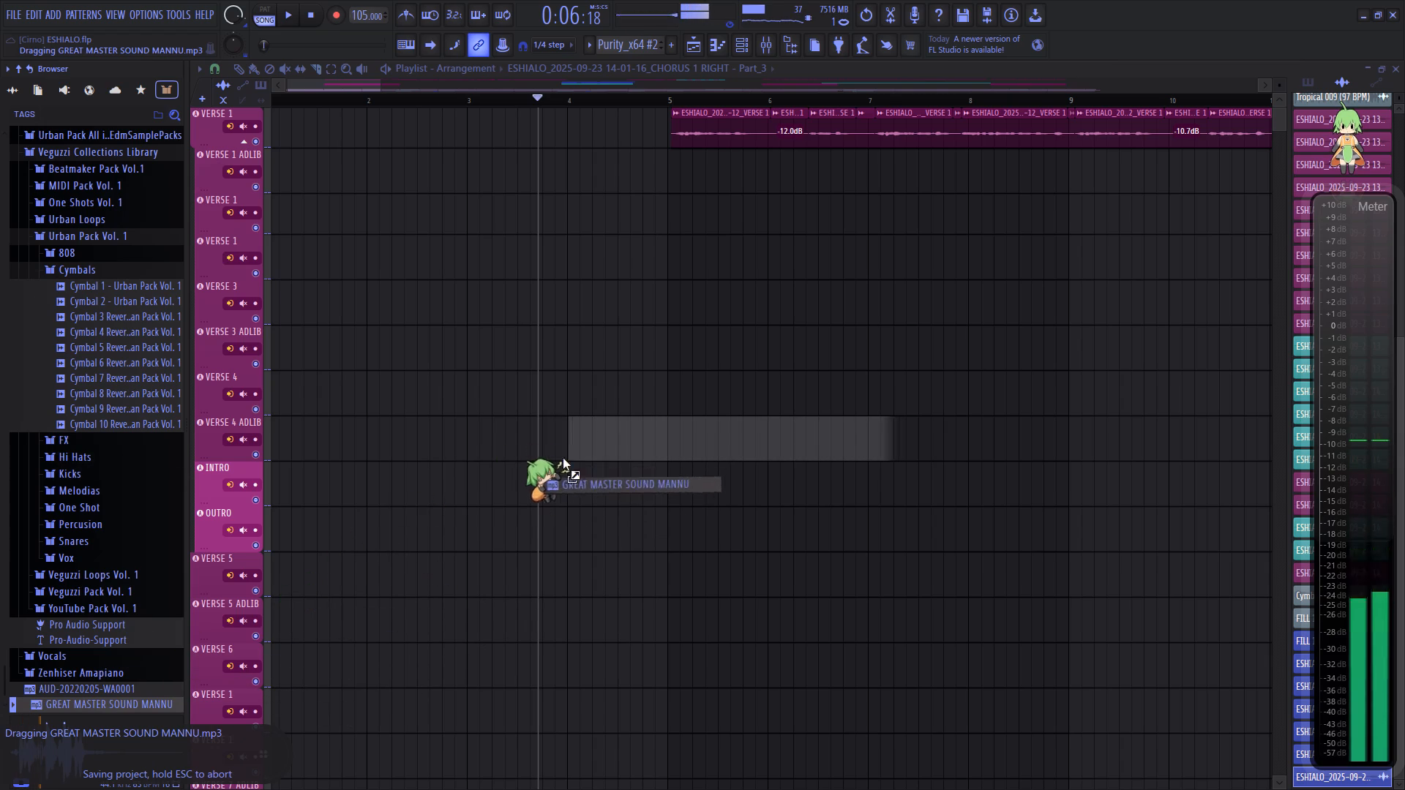
drag(563, 458, 521, 478)
Audition the GREAT MASTER SOUND MANNU clip and move it so it starts at the playhead position between bars 3 and 4.
key(space)
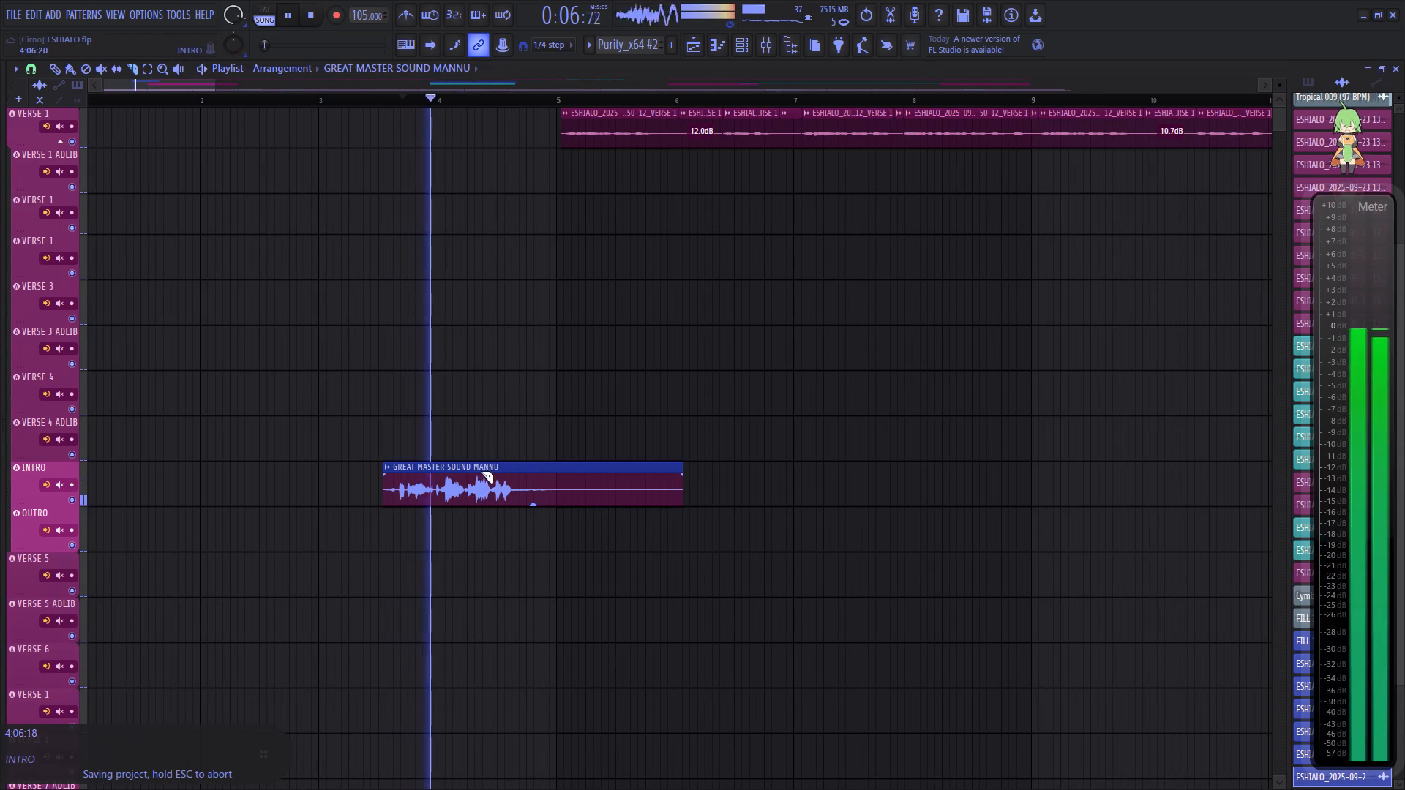
drag(479, 471, 743, 463)
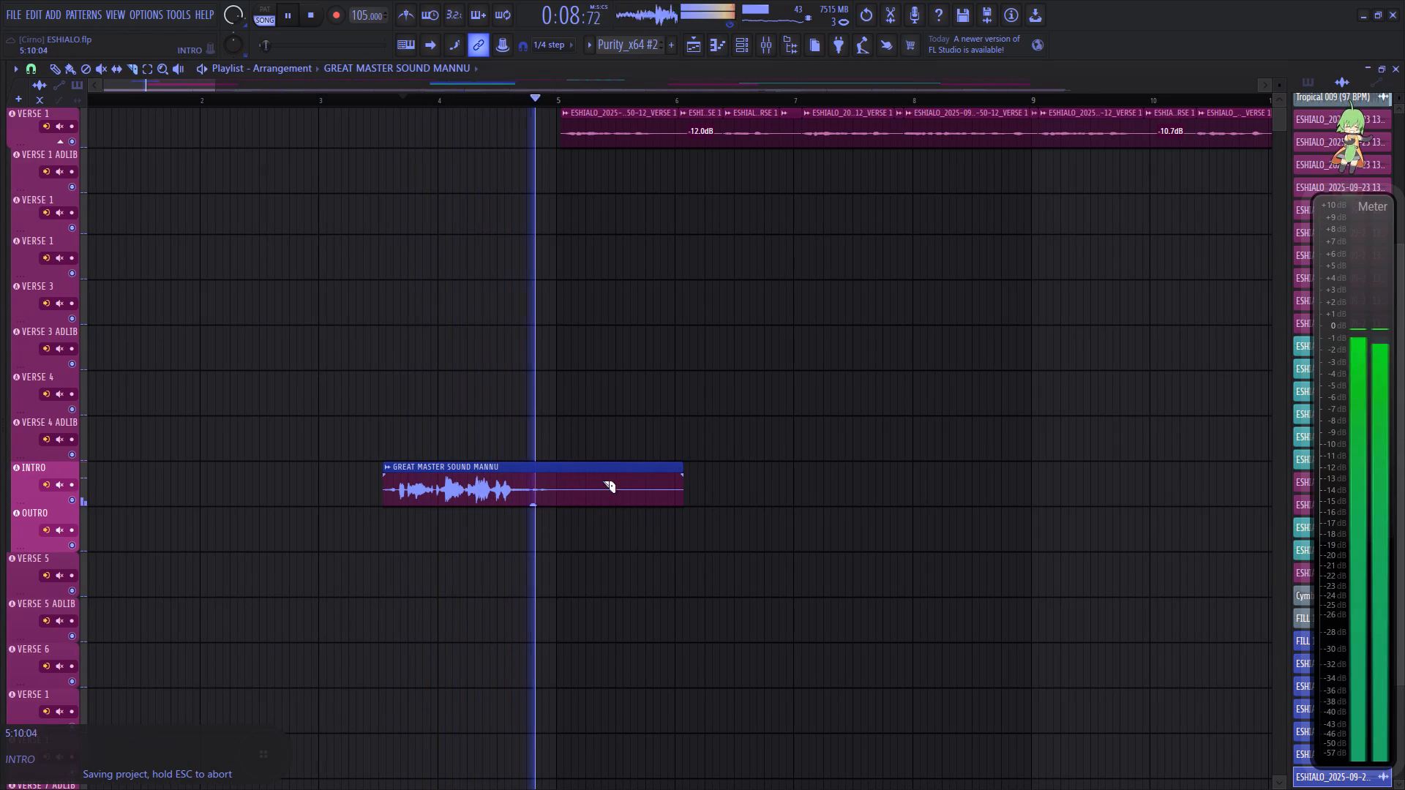
key(space)
key(space)
click(70, 70)
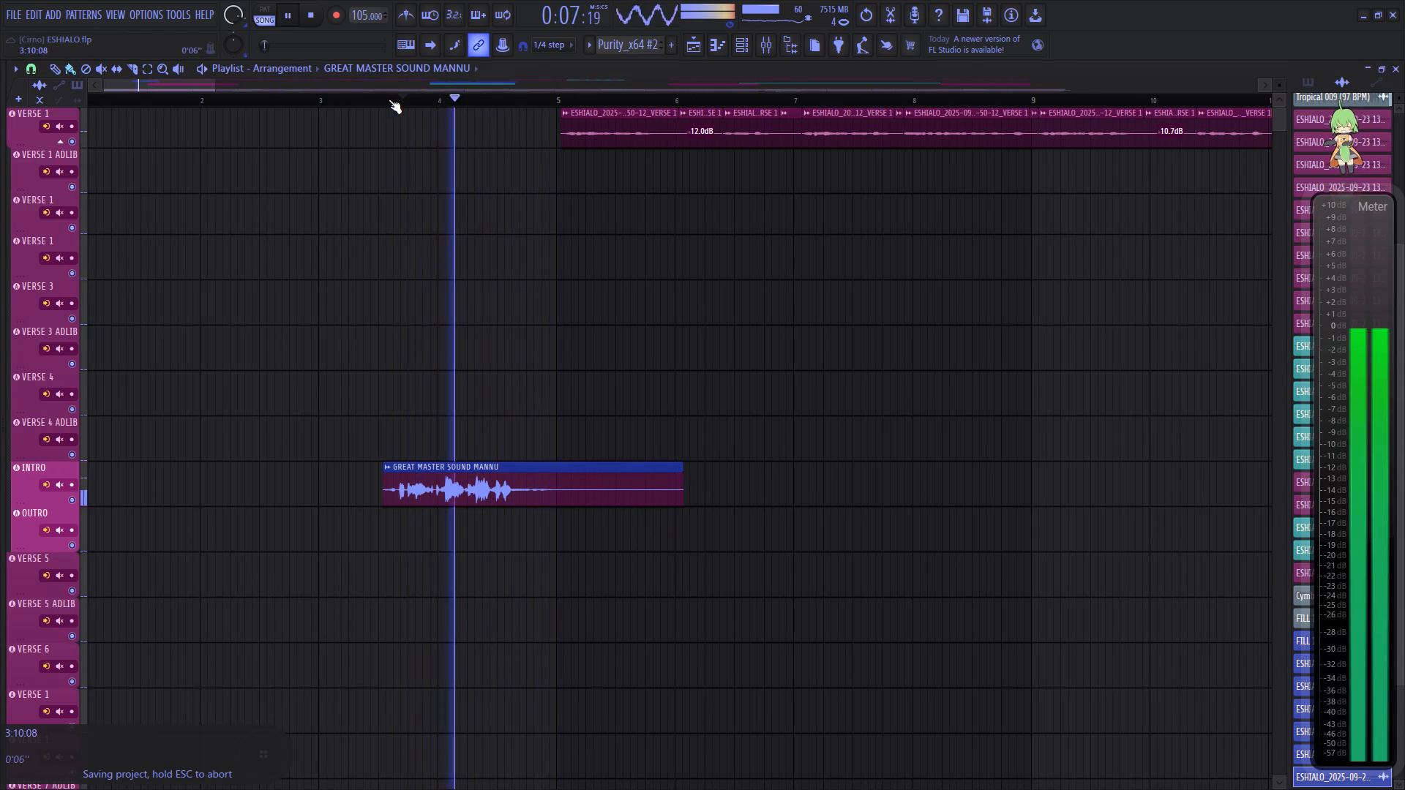
scroll(389, 99, up, 7)
key(space)
key(space)
drag(504, 478, 579, 488)
key(space)
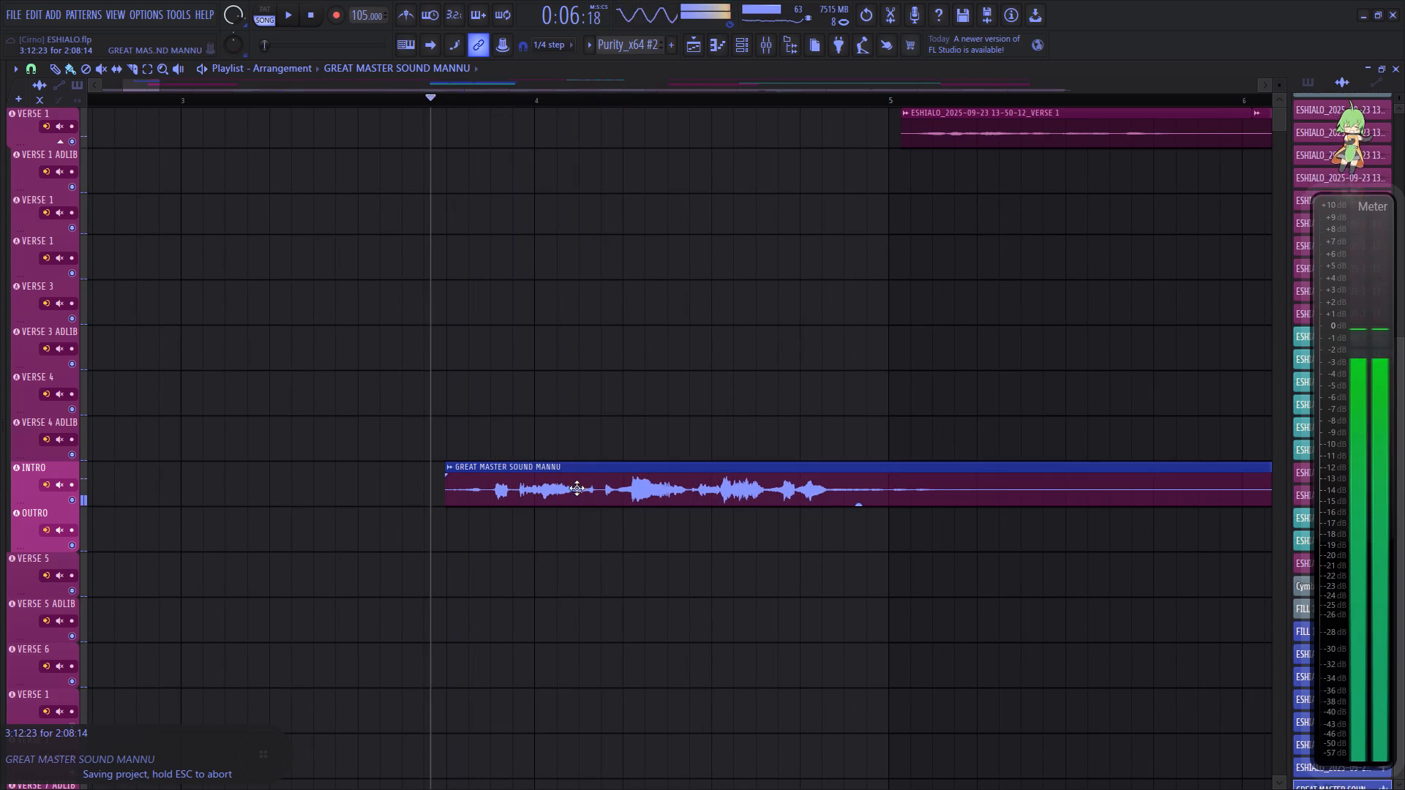
key(space)
drag(572, 487, 560, 489)
key(space)
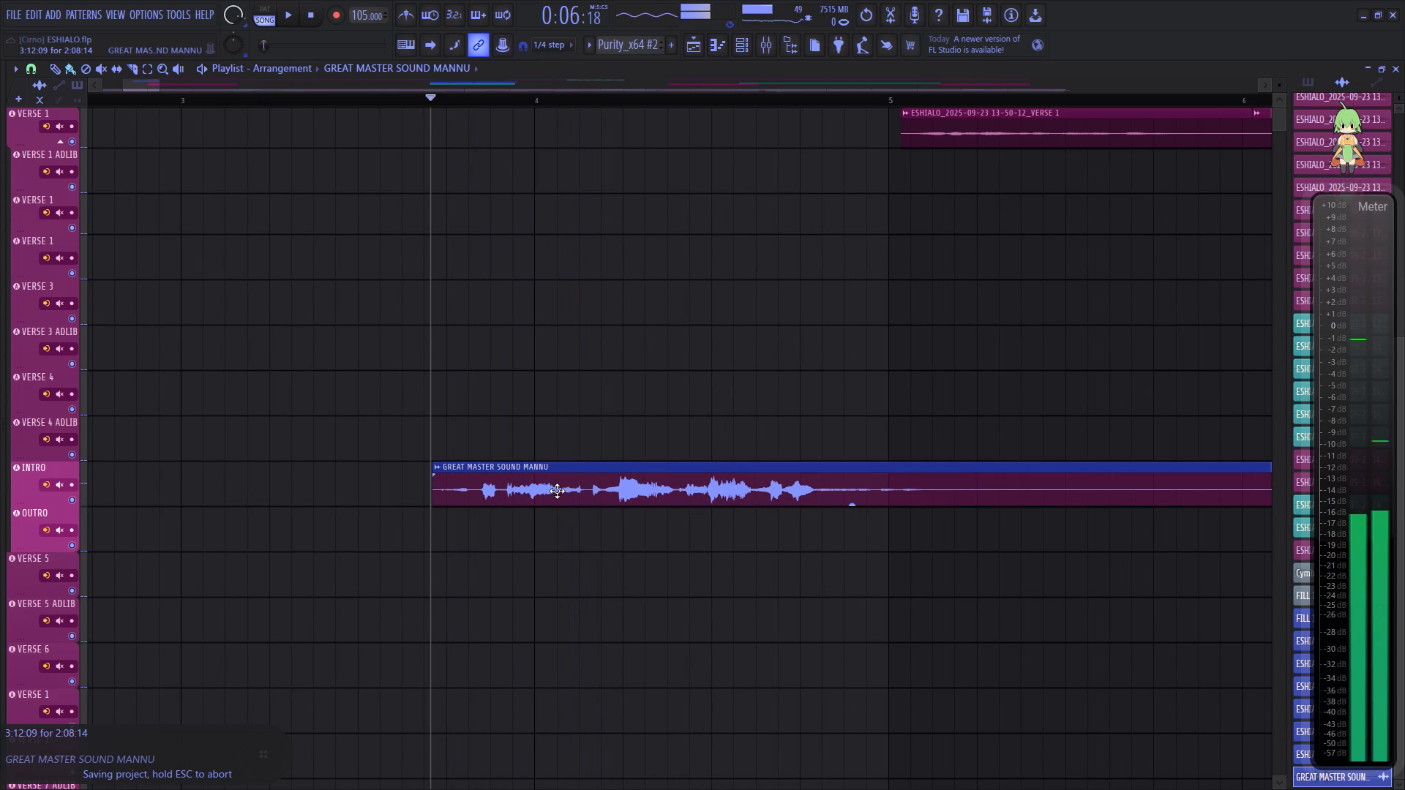
Set the GREAT MASTER SOUND MANNU clip's time-stretching pitch shift to -100 cents.
double_click(576, 486)
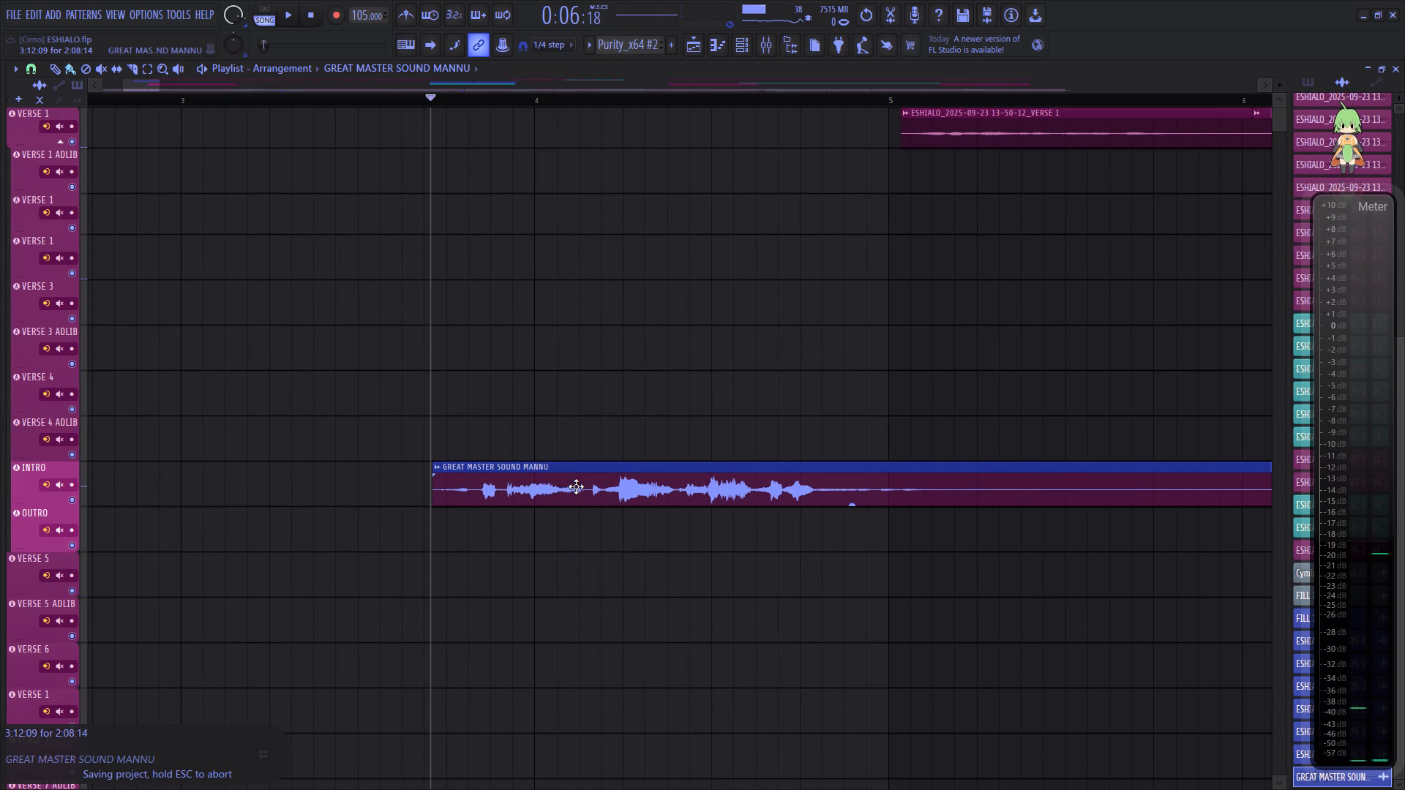
scroll(354, 331, down, 1)
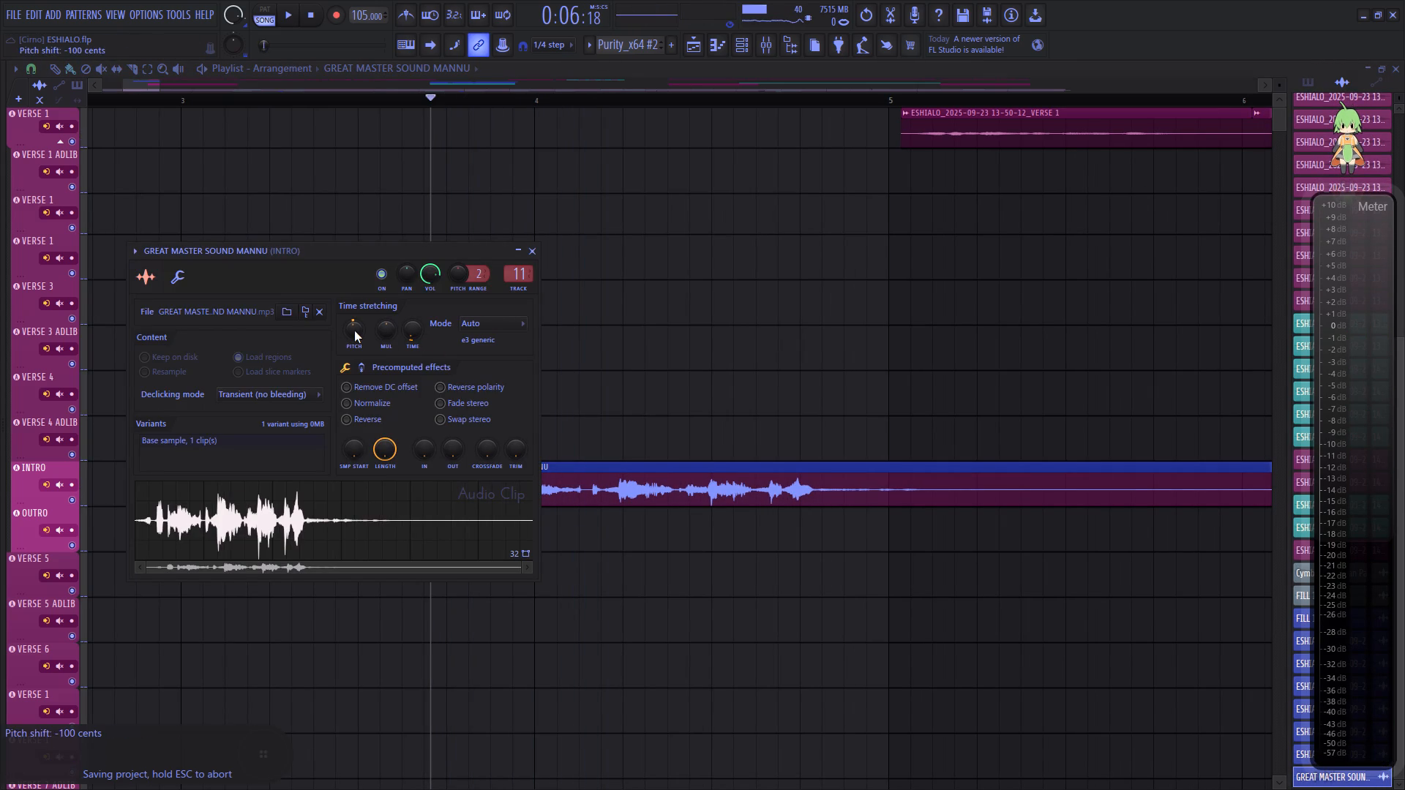
click(529, 252)
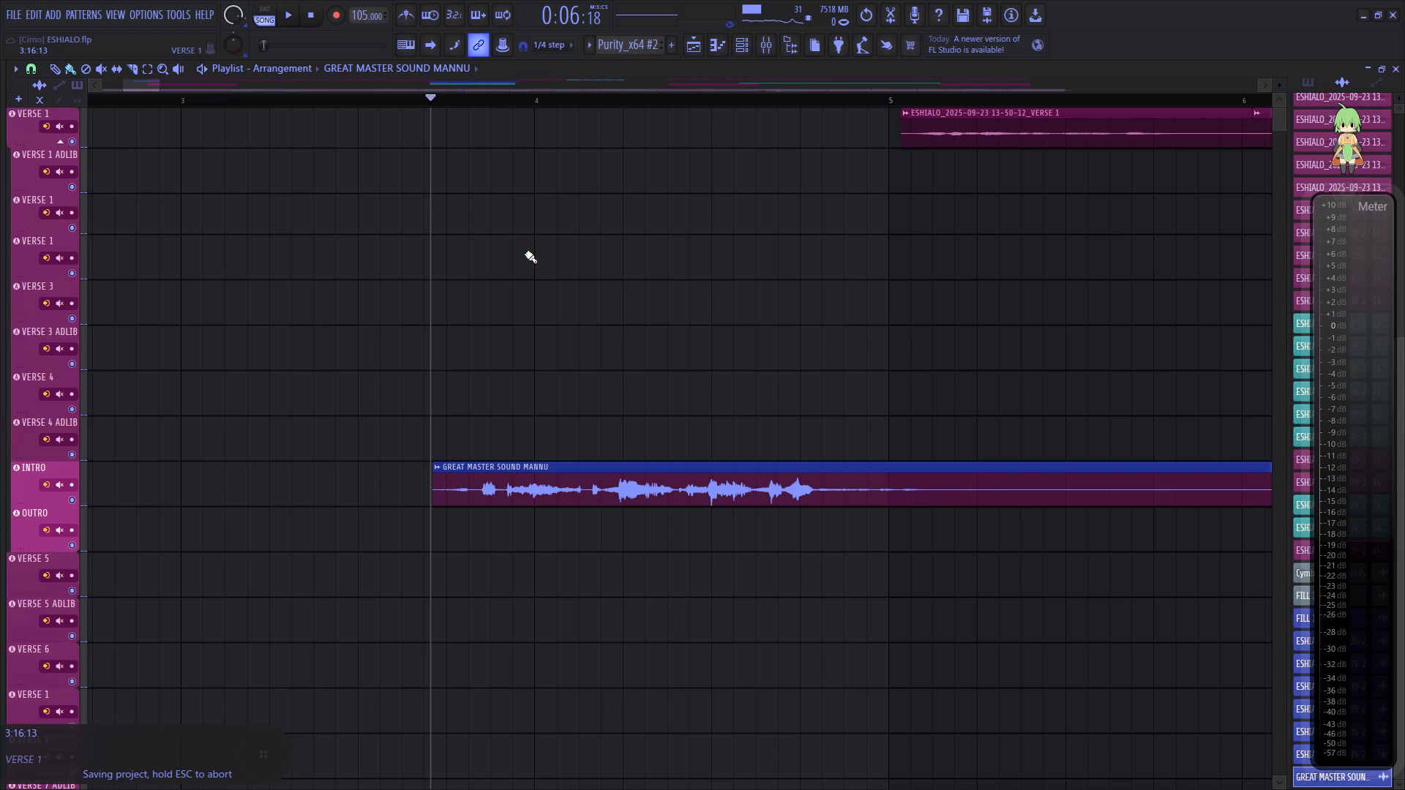
Replay the GREAT MASTER SOUND MANNU clip and trim the quiet section from its beginning.
key(space)
key(space)
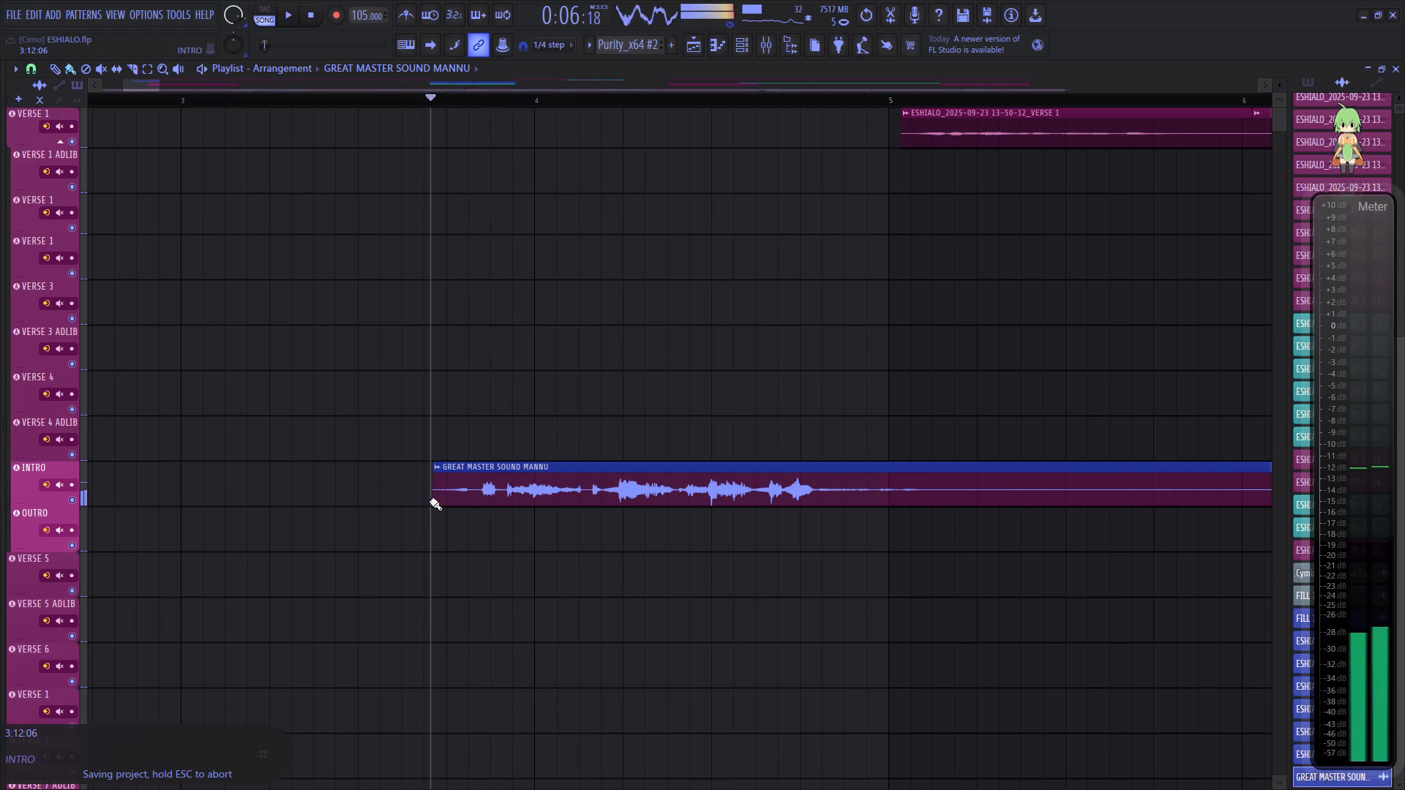
key(space)
drag(432, 498, 468, 496)
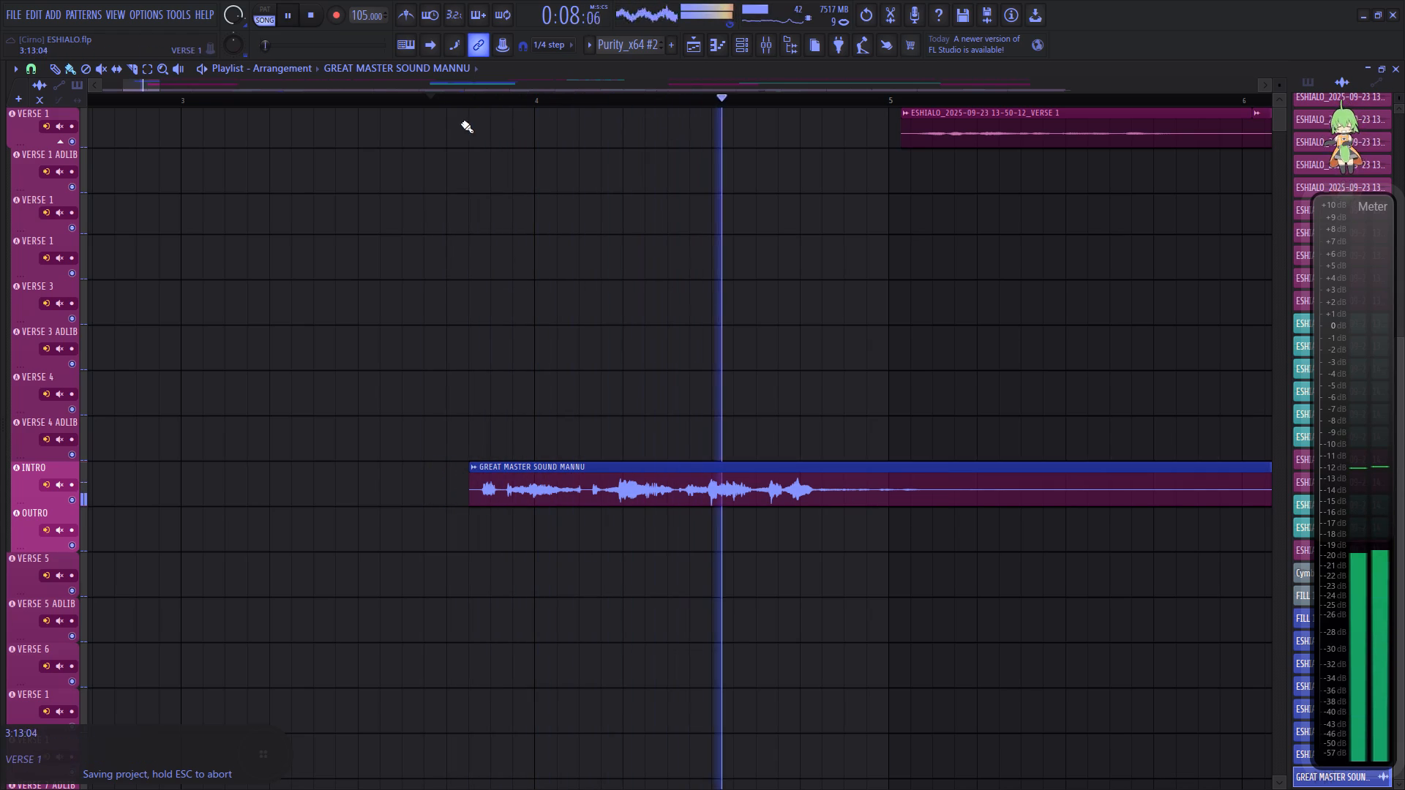
key(space)
key(space)
Nudge the trimmed GREAT MASTER SOUND MANNU clip slightly later on the INTRO track and replay the intro to check its timing.
scroll(555, 95, up, 7)
key(space)
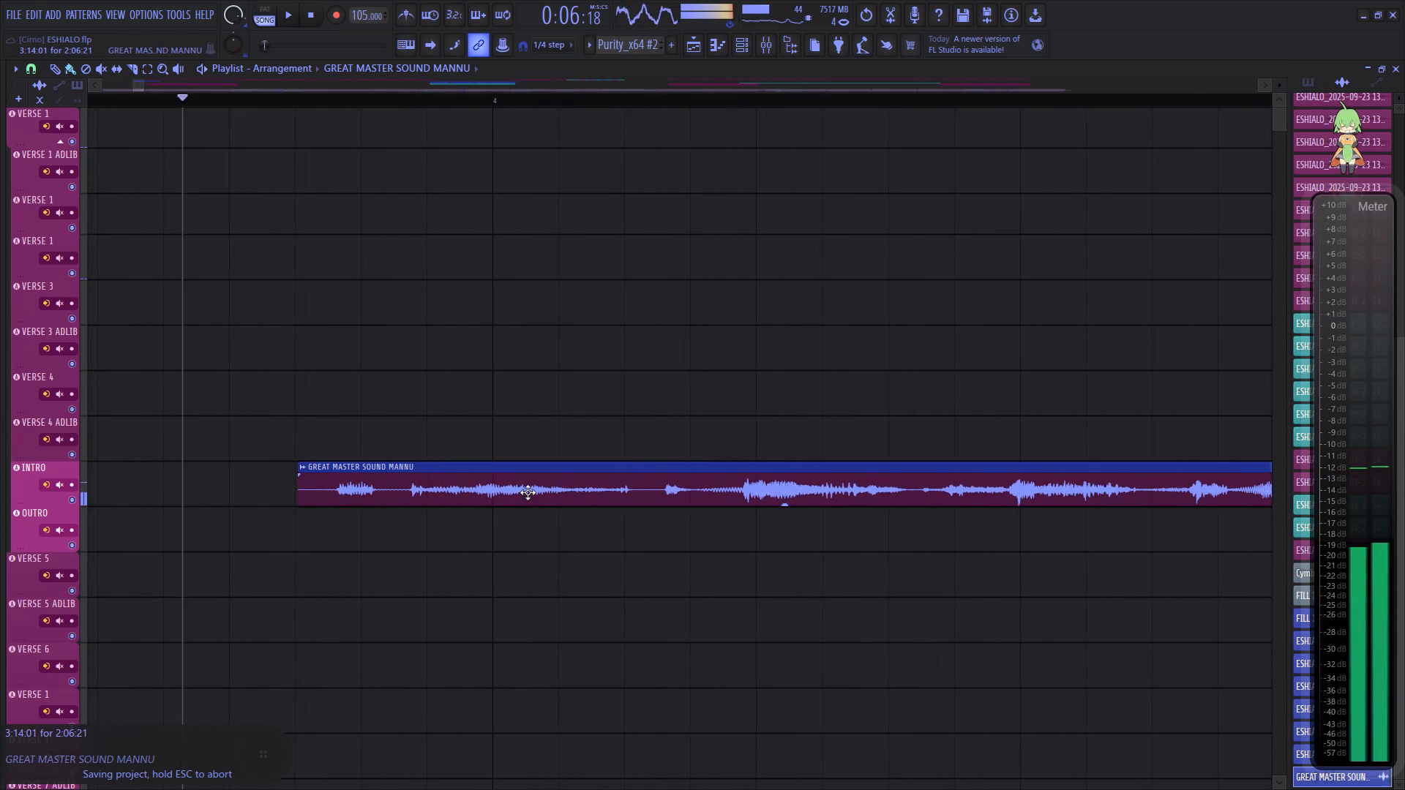
drag(528, 492, 538, 493)
key(space)
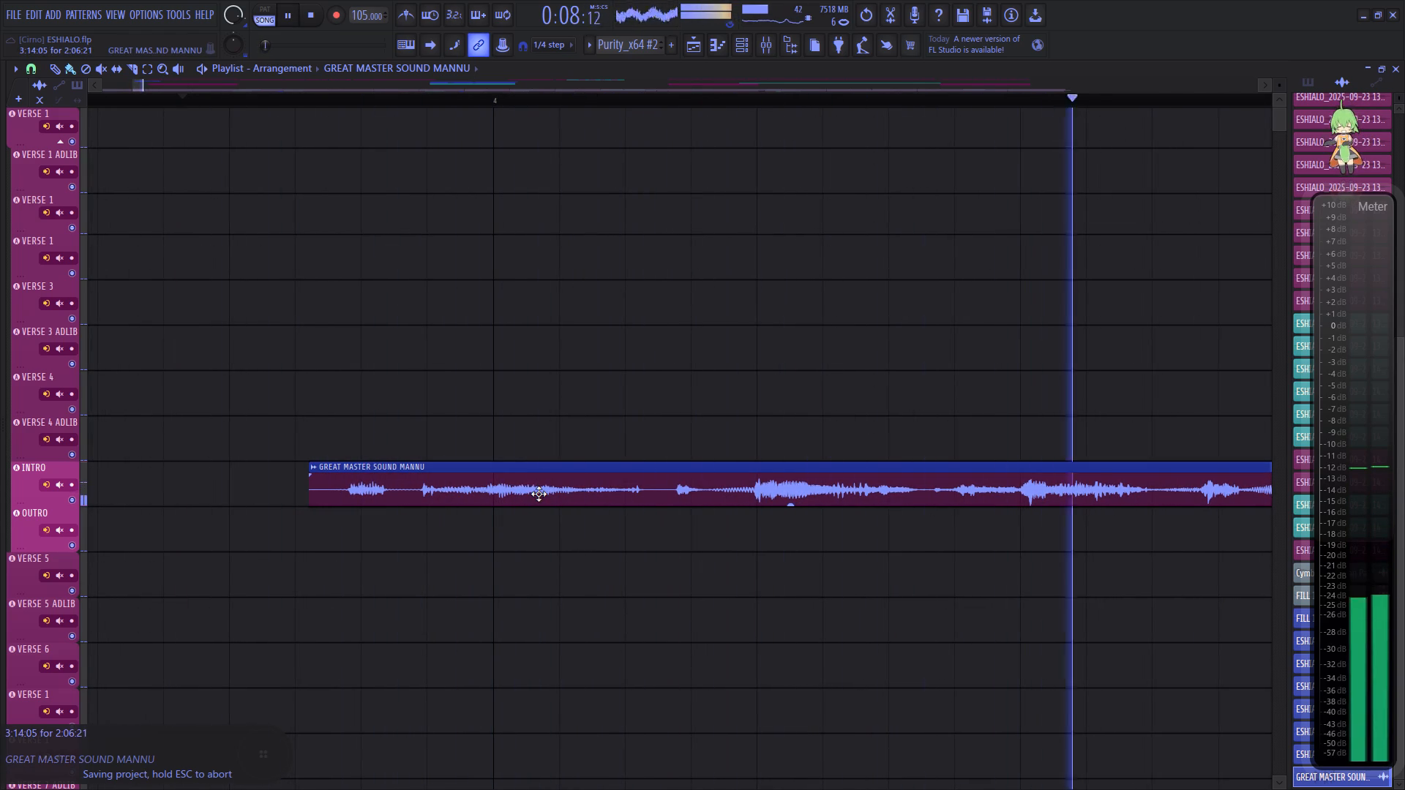
key(space)
key(space)
click(539, 497)
scroll(547, 102, down, 5)
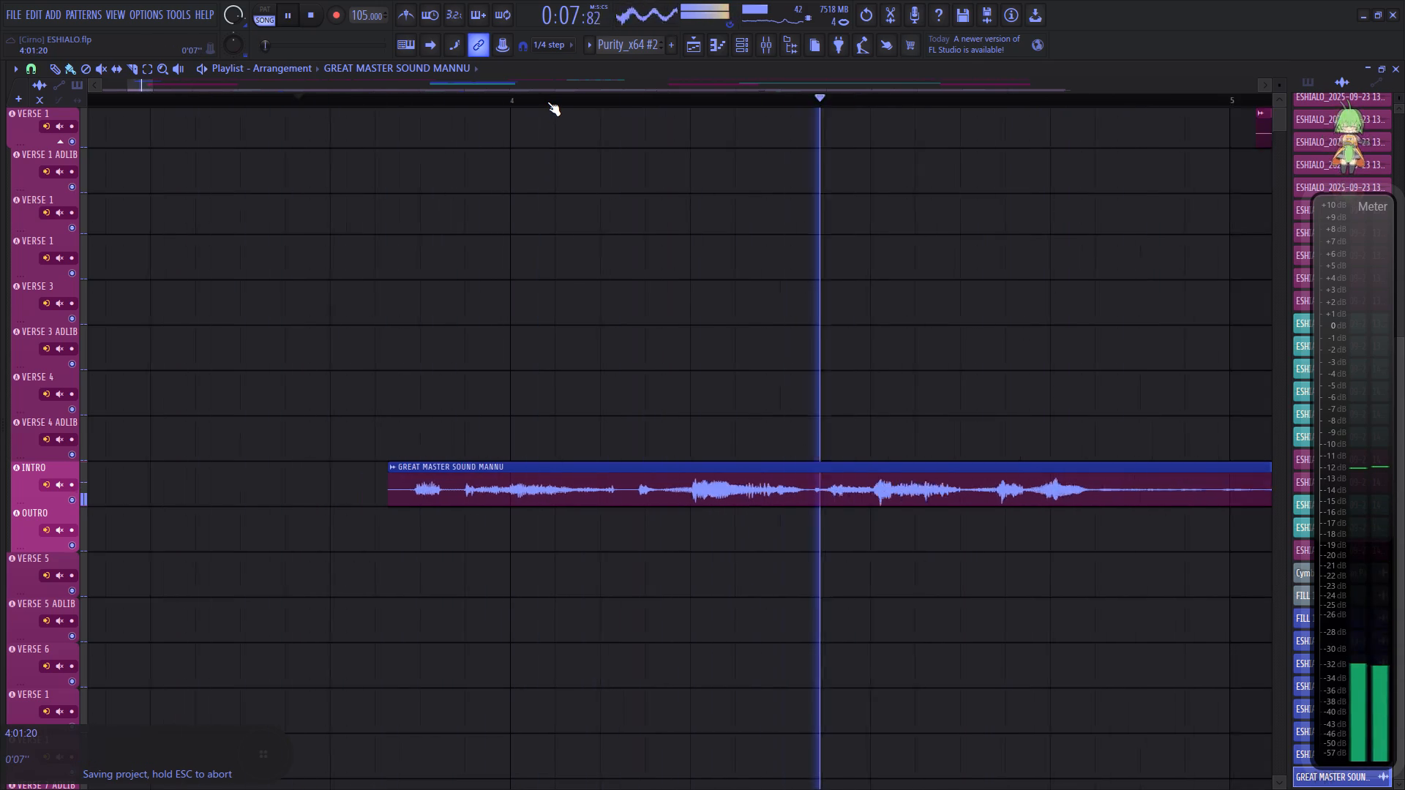
scroll(547, 102, down, 9)
key(space)
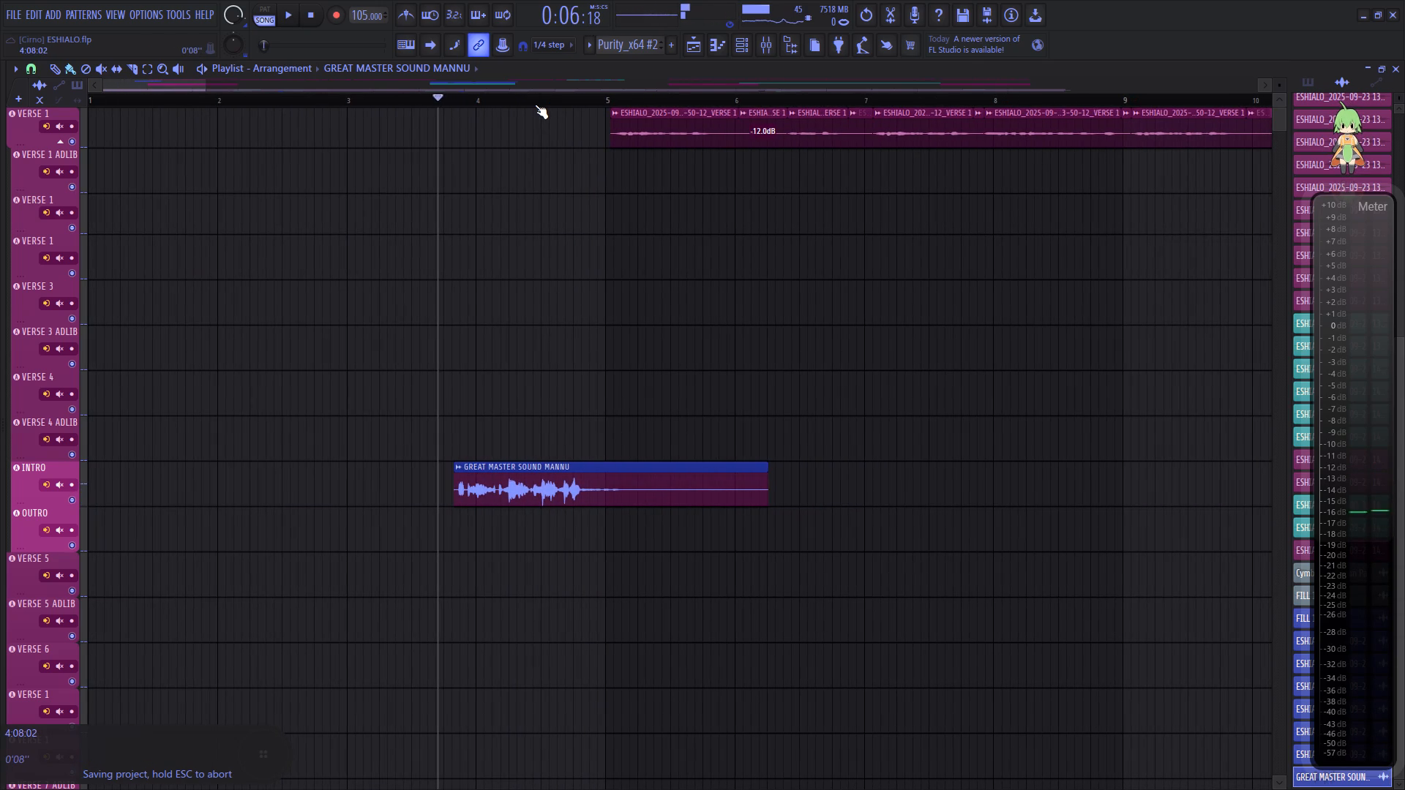
Save the project.
key(ctrl+s)
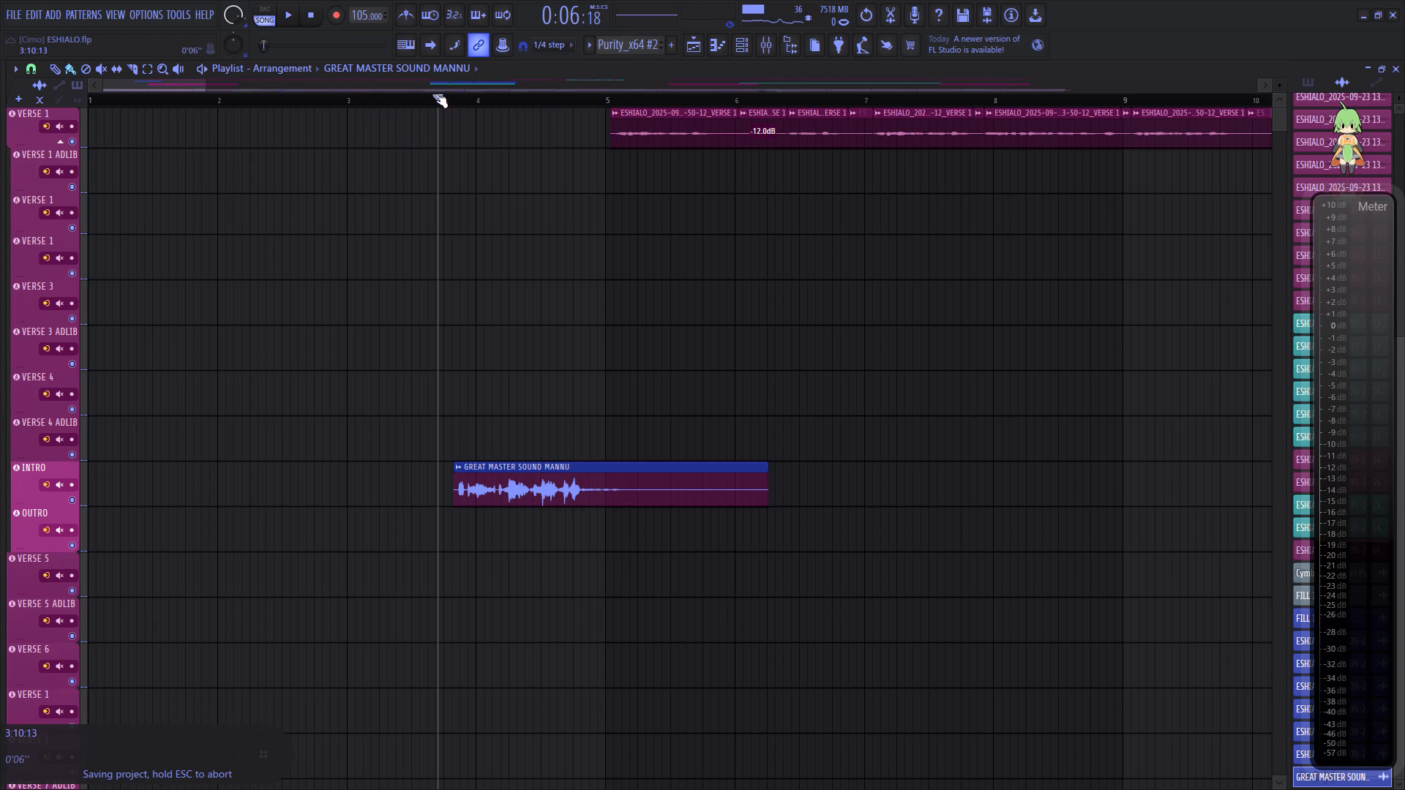
Set the playlist snap to 1/2 beat and select the time range from 3:13:00 to about 6:03:00 around the intro tag.
click(31, 66)
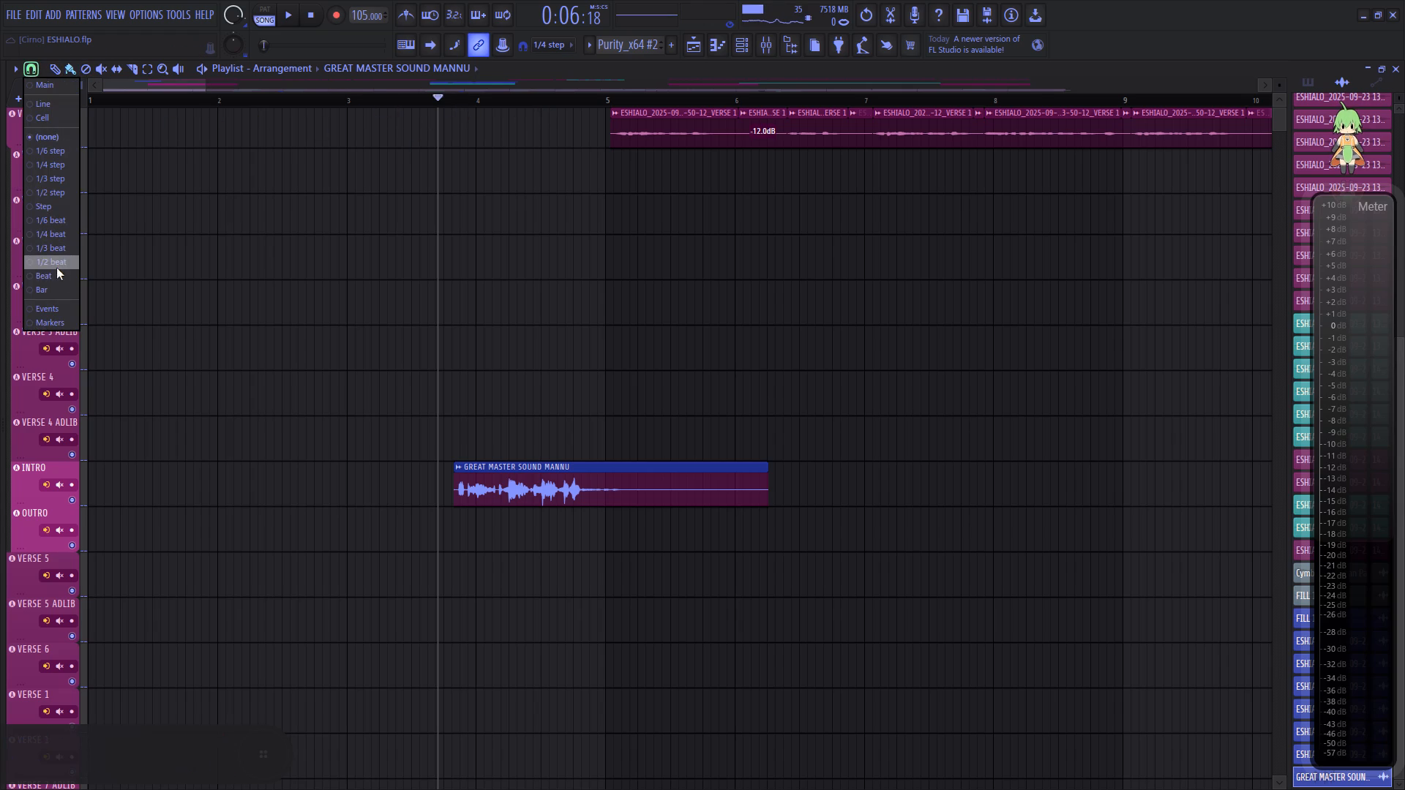
click(56, 265)
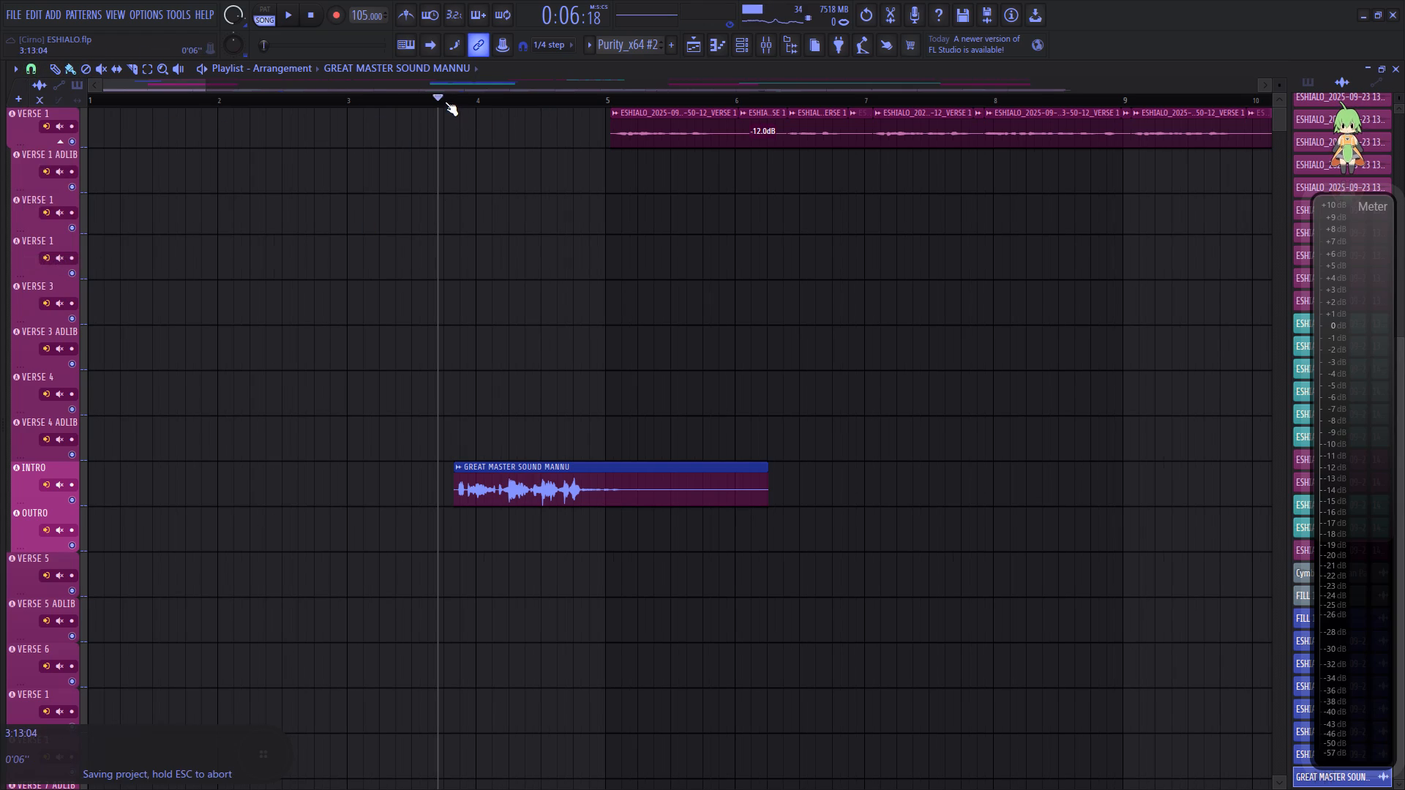
click(445, 102)
ctrl+drag(445, 102, 714, 120)
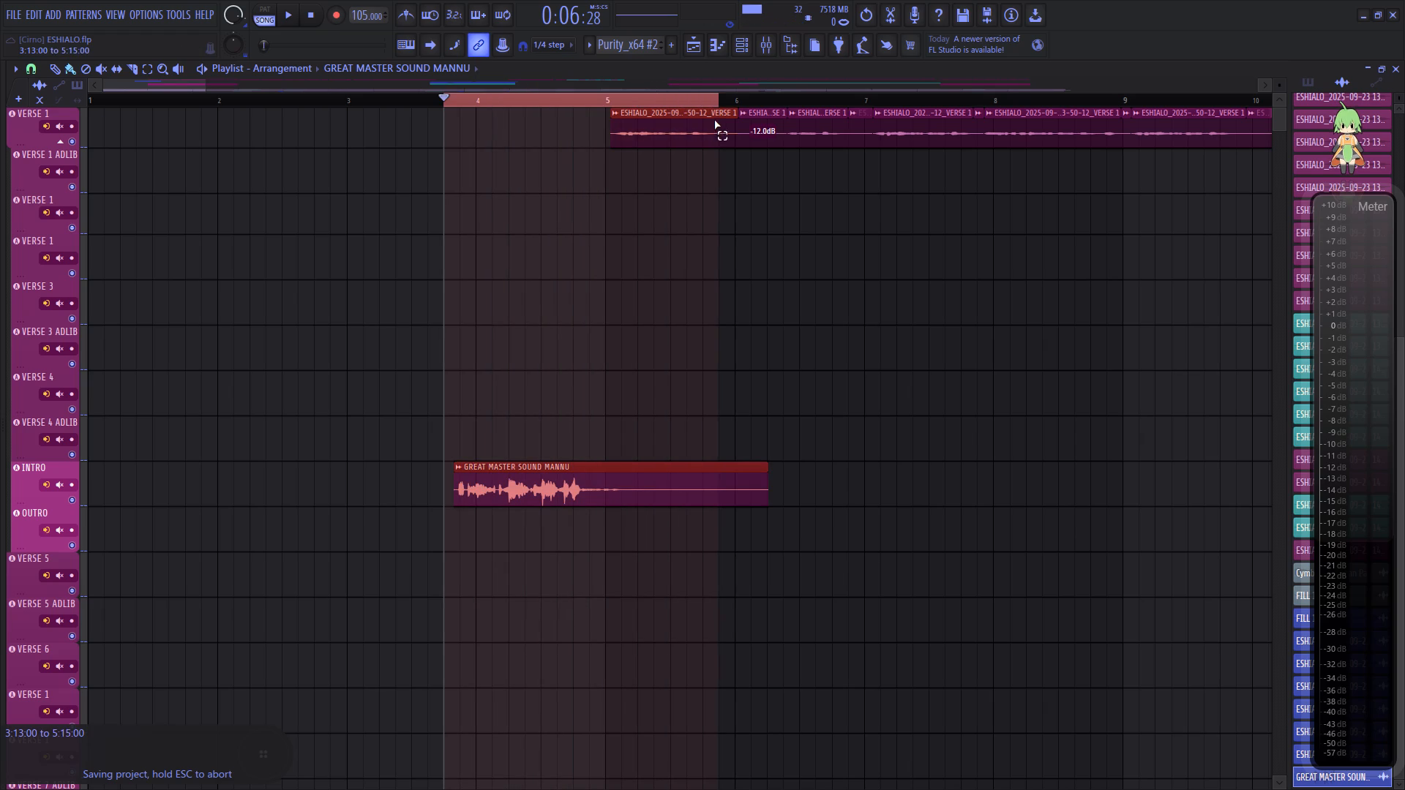
ctrl+drag(714, 120, 754, 119)
Set the playlist snap to Beat.
scroll(514, 173, down, 5)
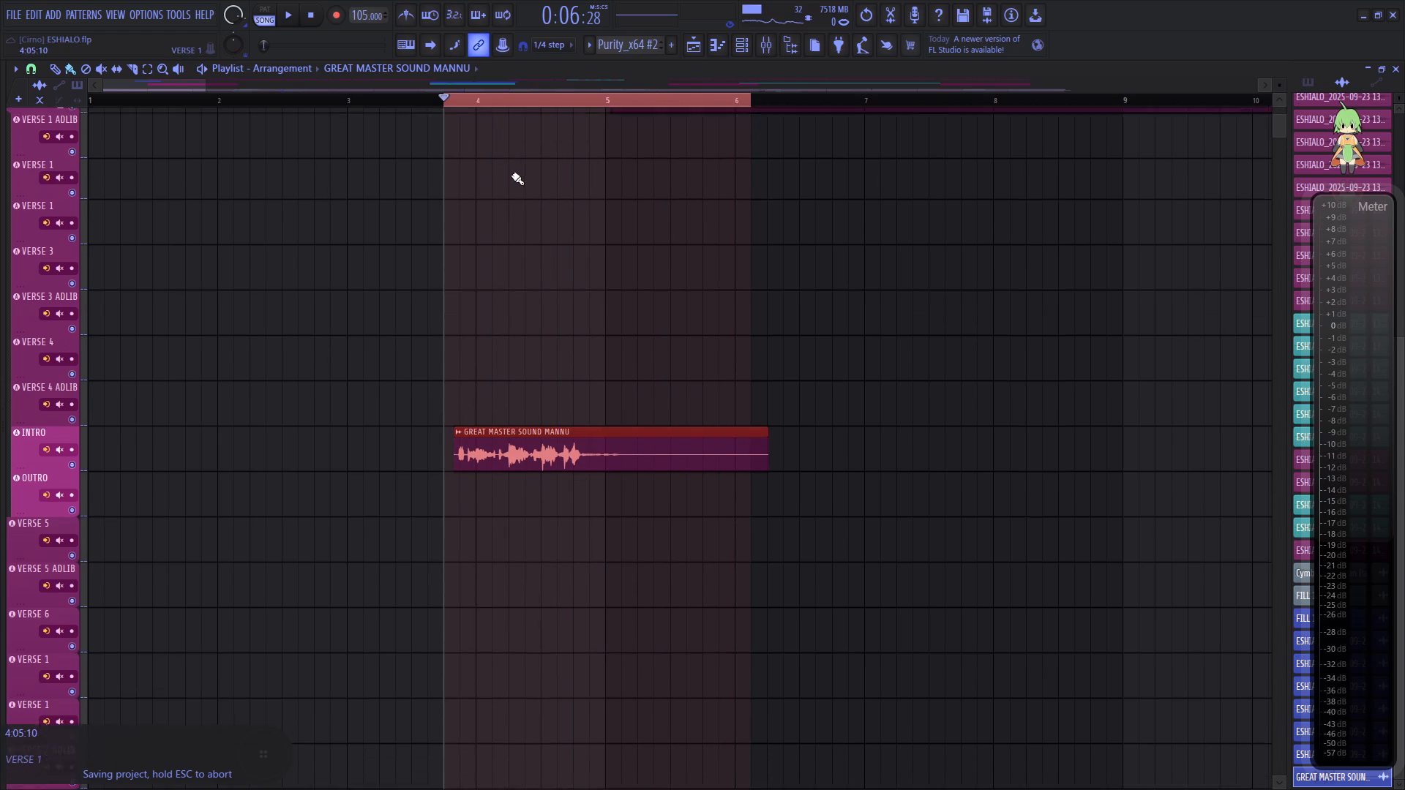
scroll(500, 95, up, 9)
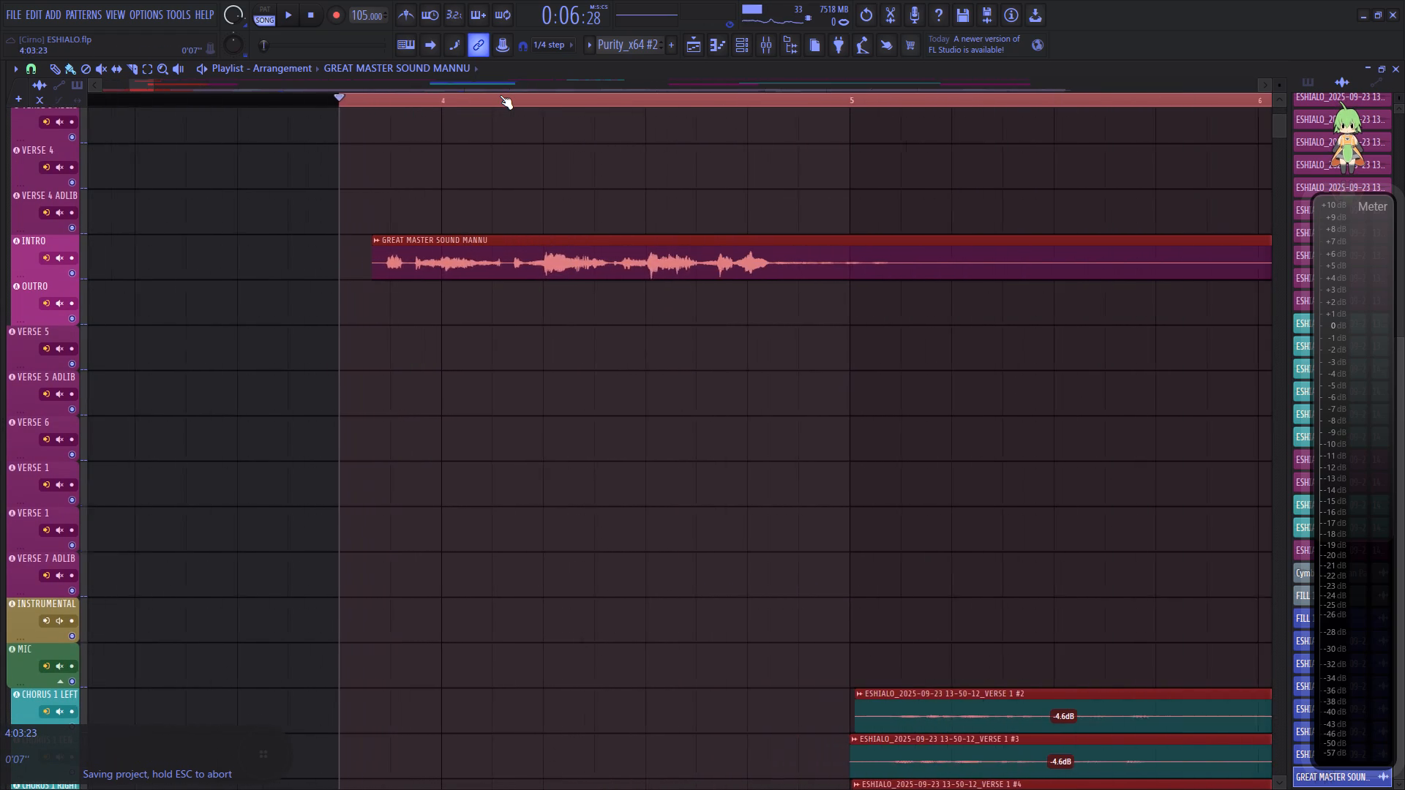
click(37, 69)
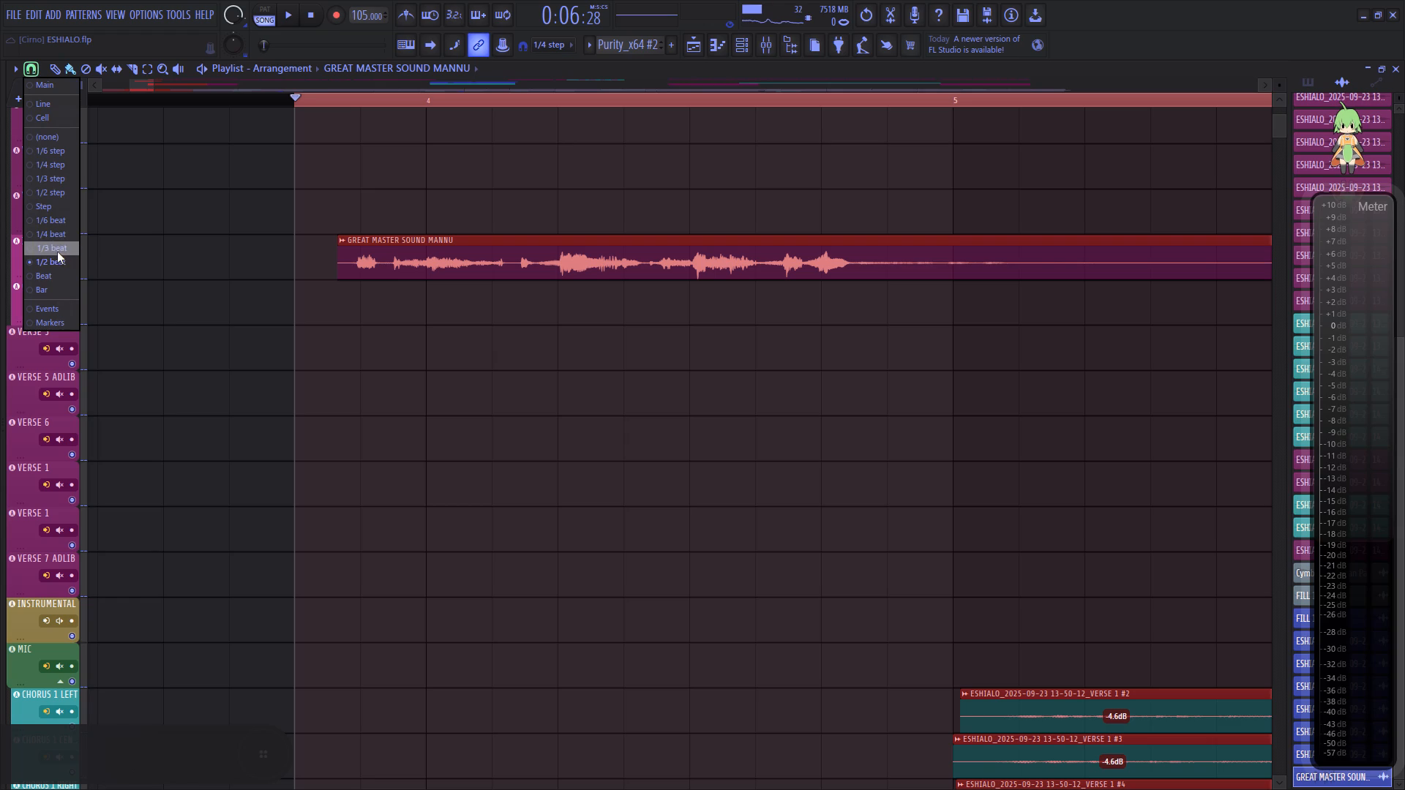
click(52, 275)
Play the selected intro range and check the INTRO track in the mixer.
key(space)
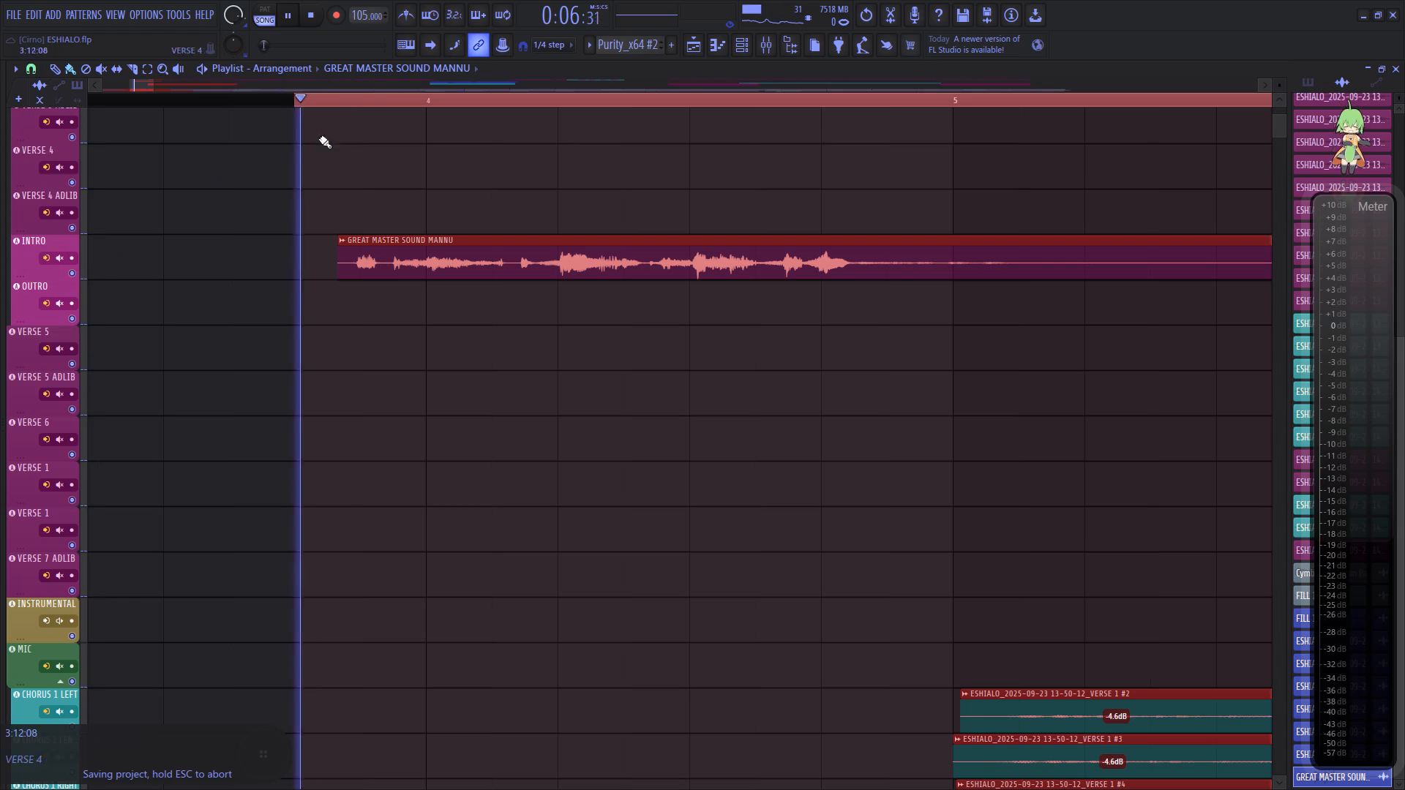
key(space)
click(767, 45)
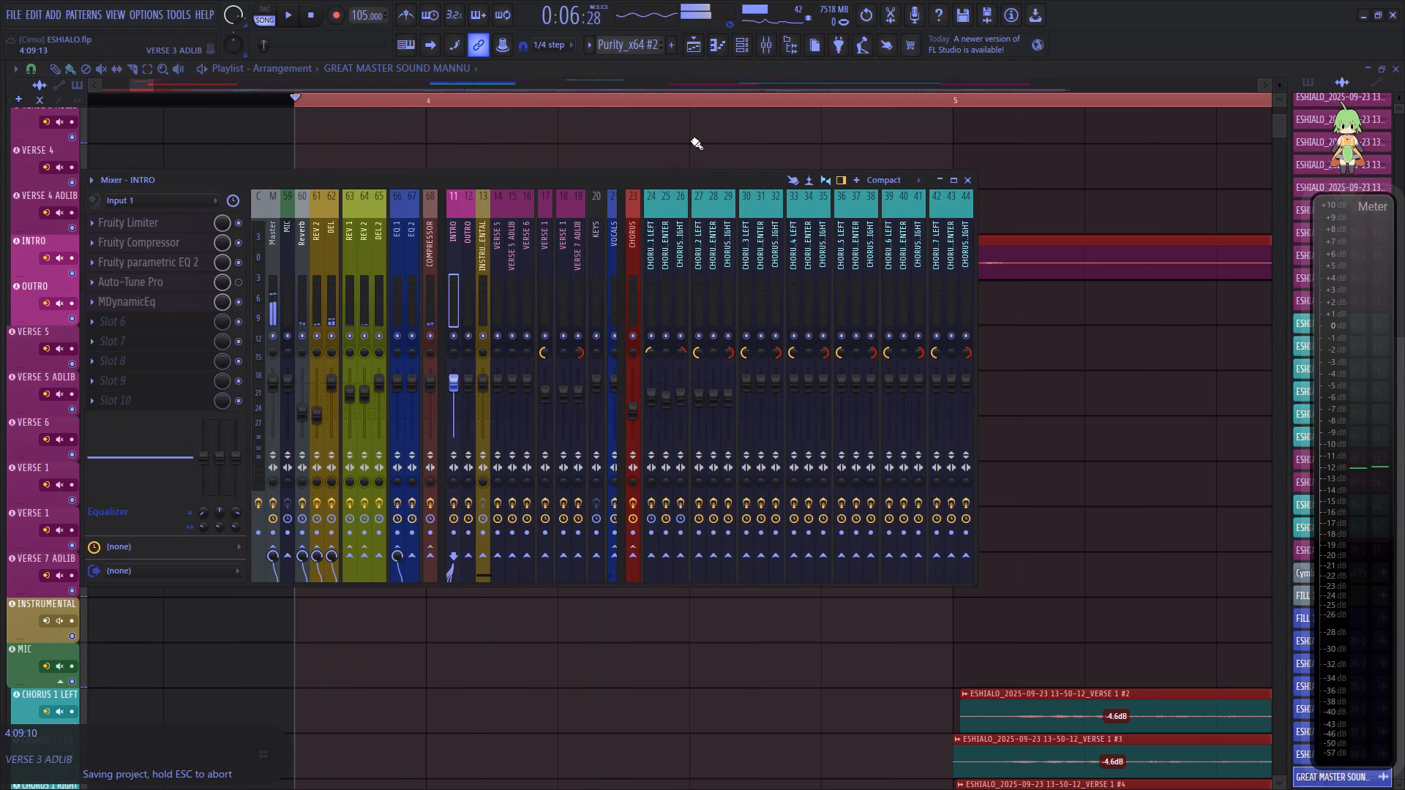
key(space)
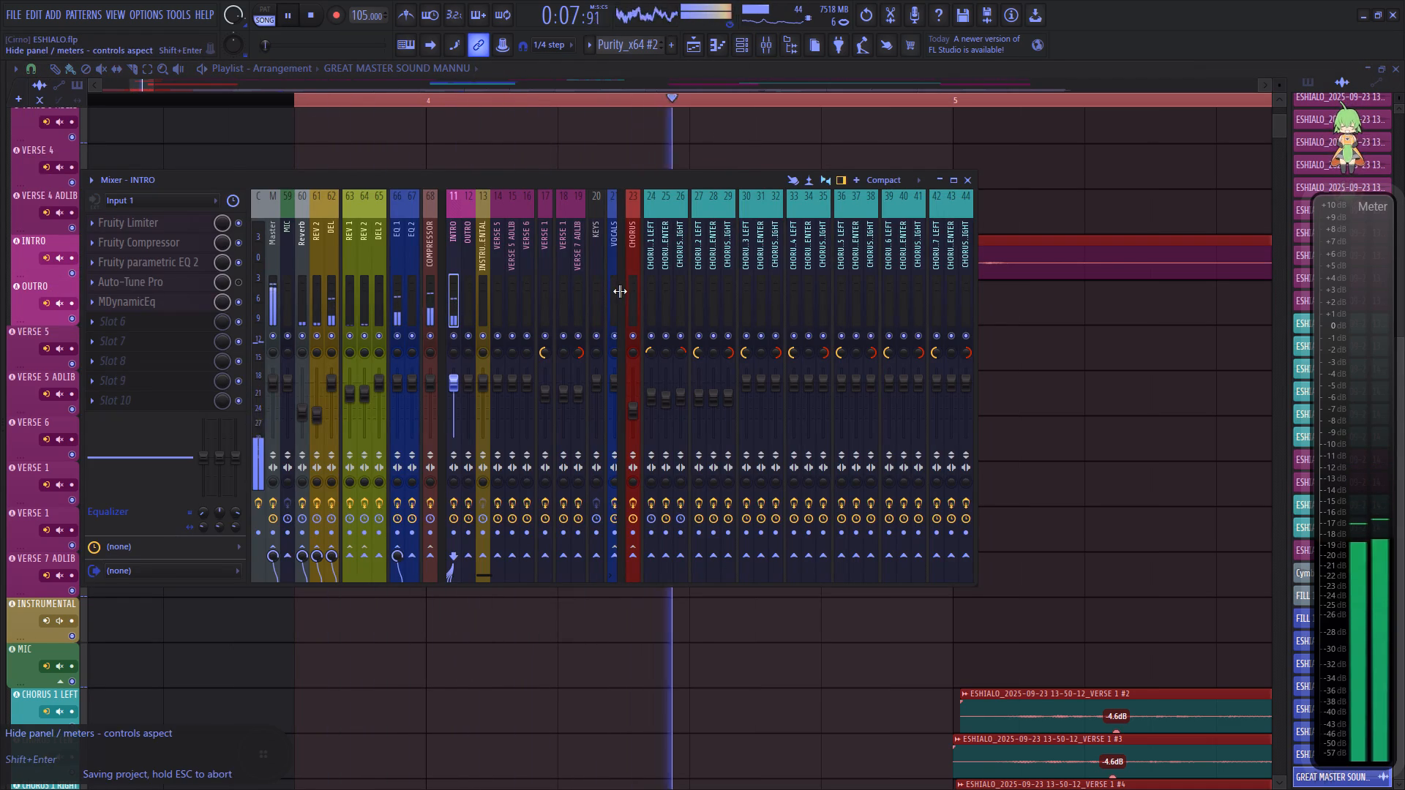
click(620, 291)
scroll(632, 285, down, 1)
scroll(629, 285, up, 11)
key(space)
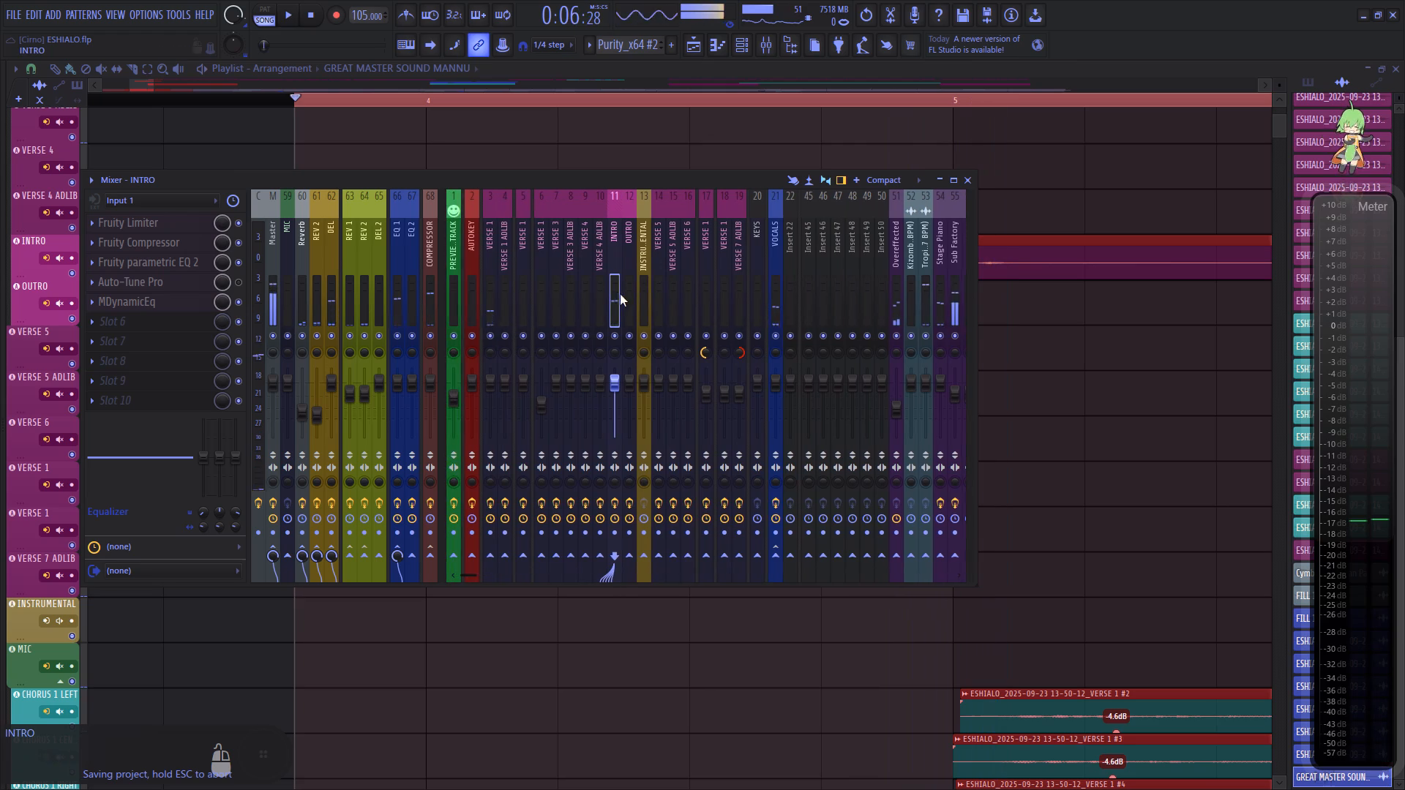
Find the AMBEO Orbit effect by searching for "orbit" and load it into slot 6 of the INTRO mixer track.
click(148, 323)
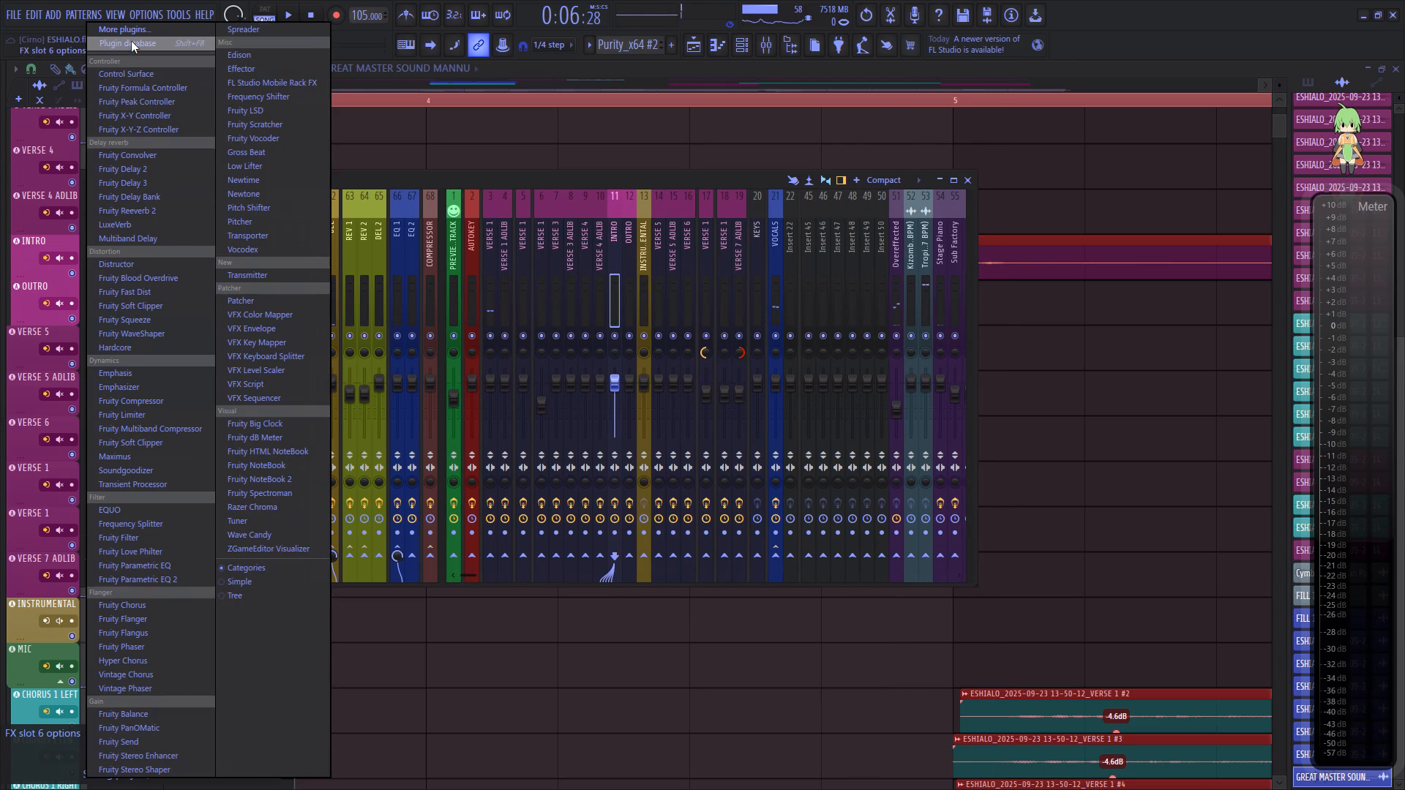
click(139, 33)
click(766, 758)
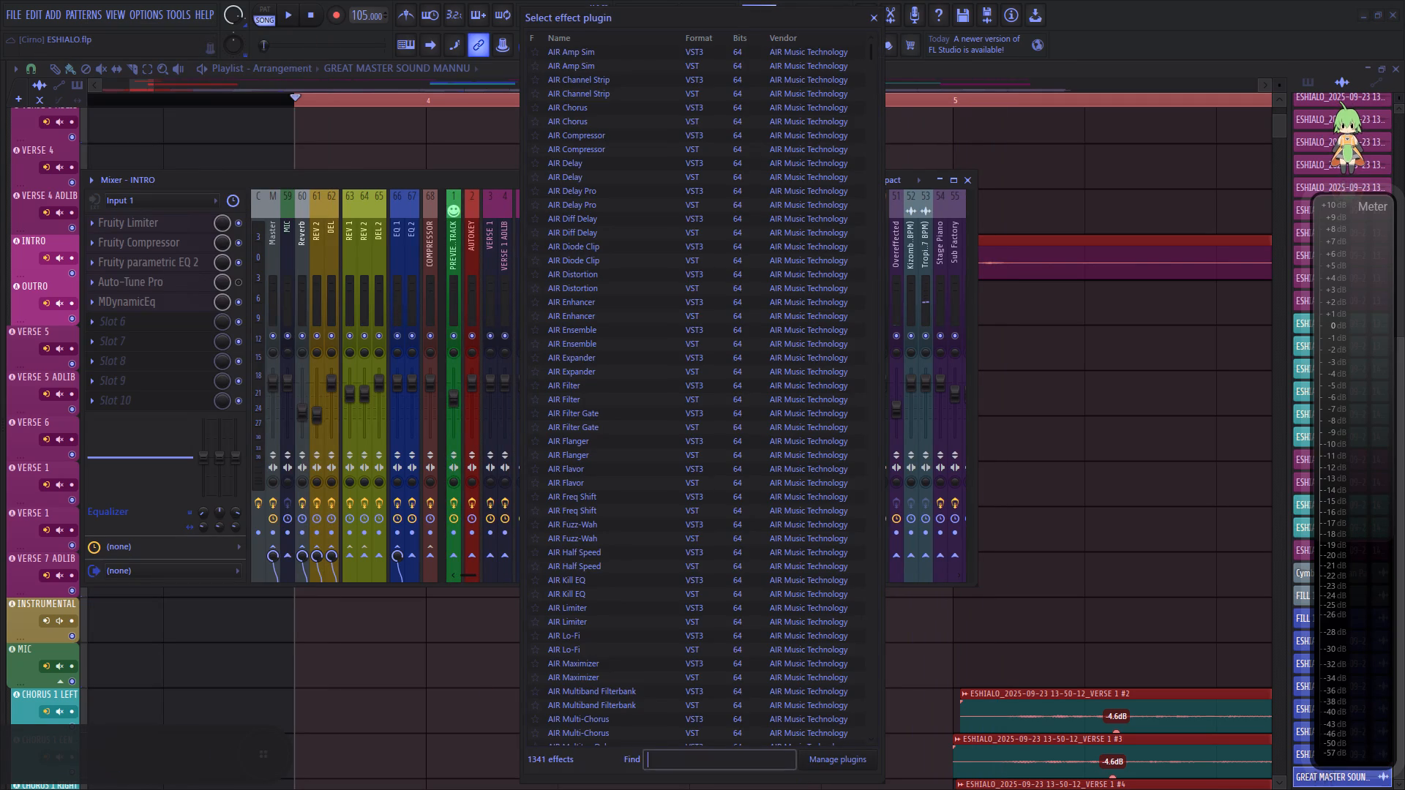
text(orbit)
double_click(772, 48)
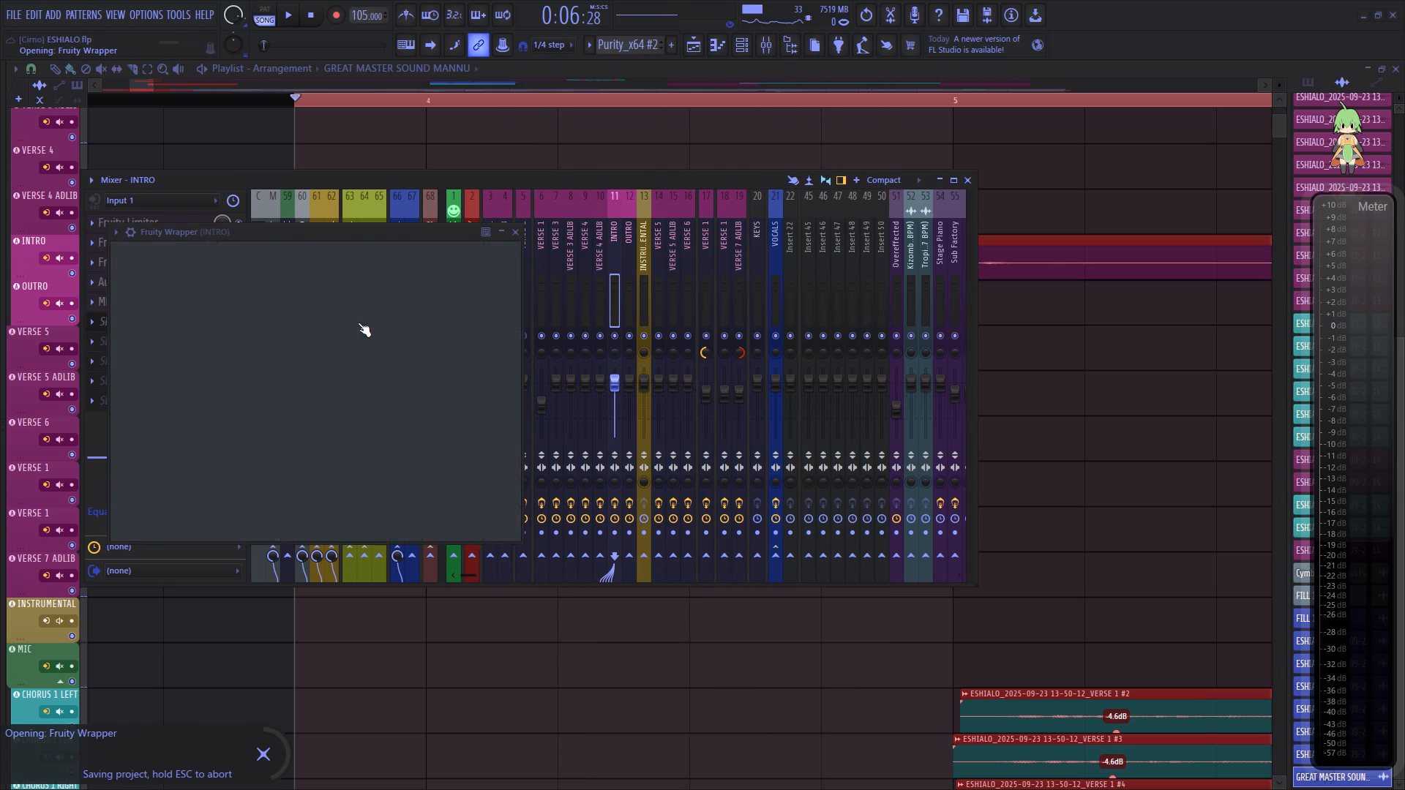
Create an automation clip for the AMBEO Orbit azimuth over the selected intro range.
click(326, 321)
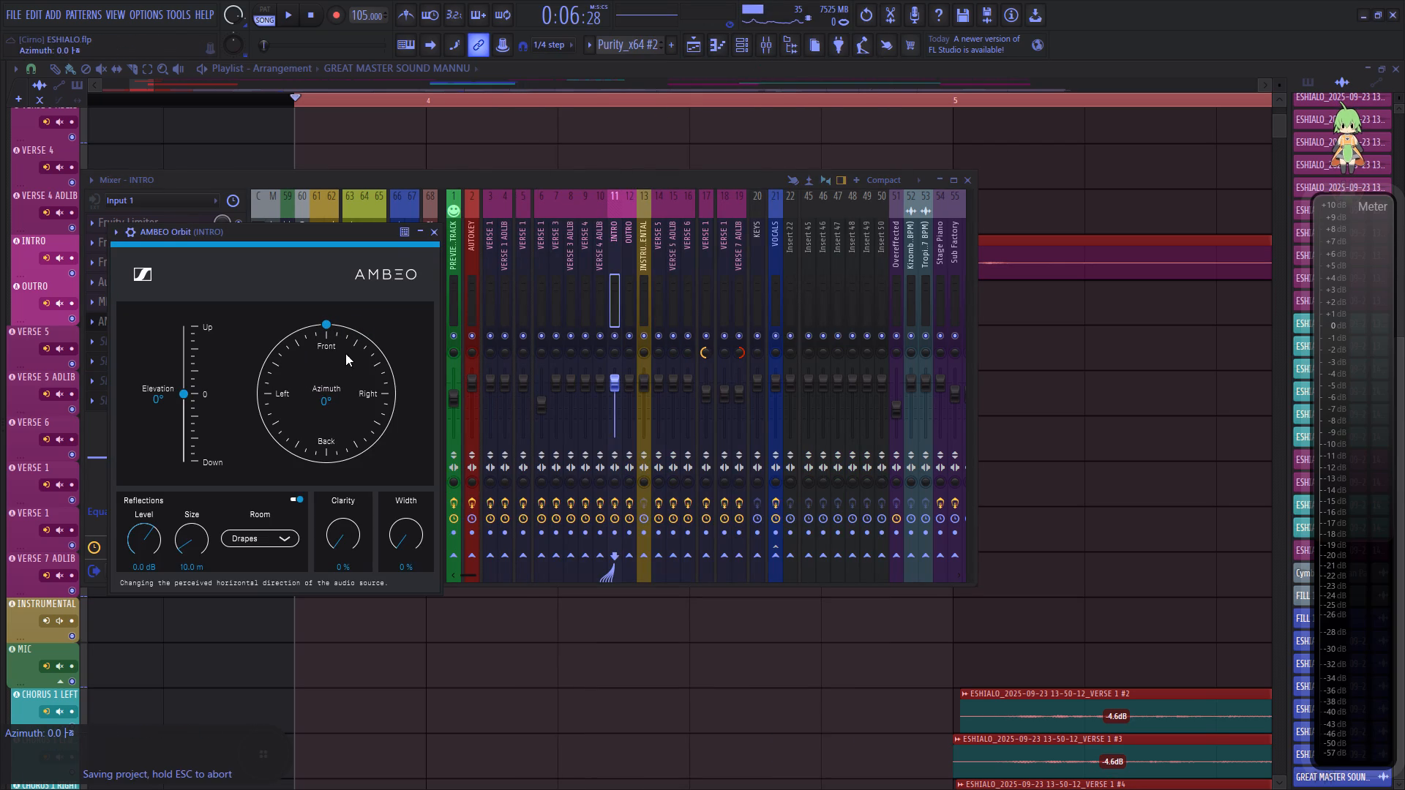
click(430, 232)
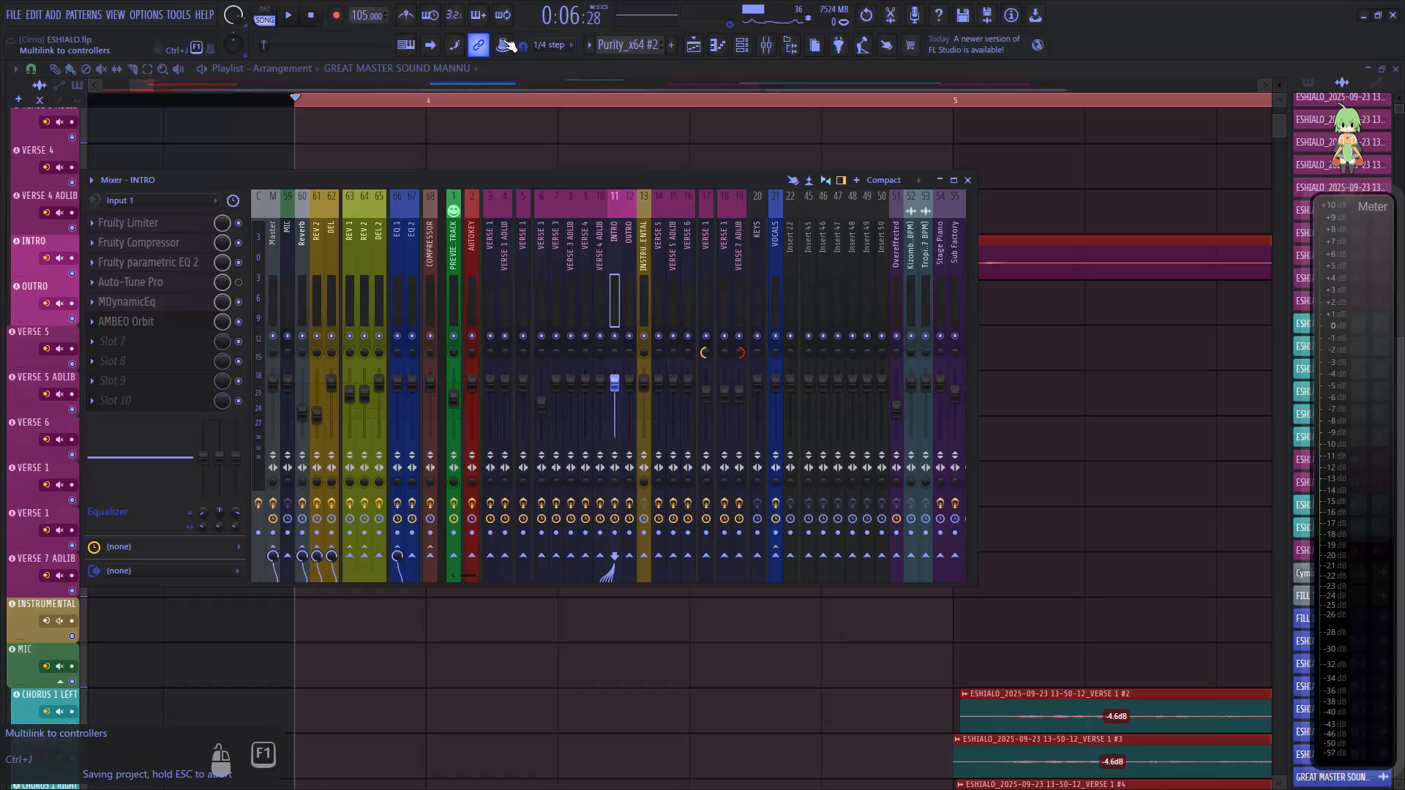
right_click(500, 42)
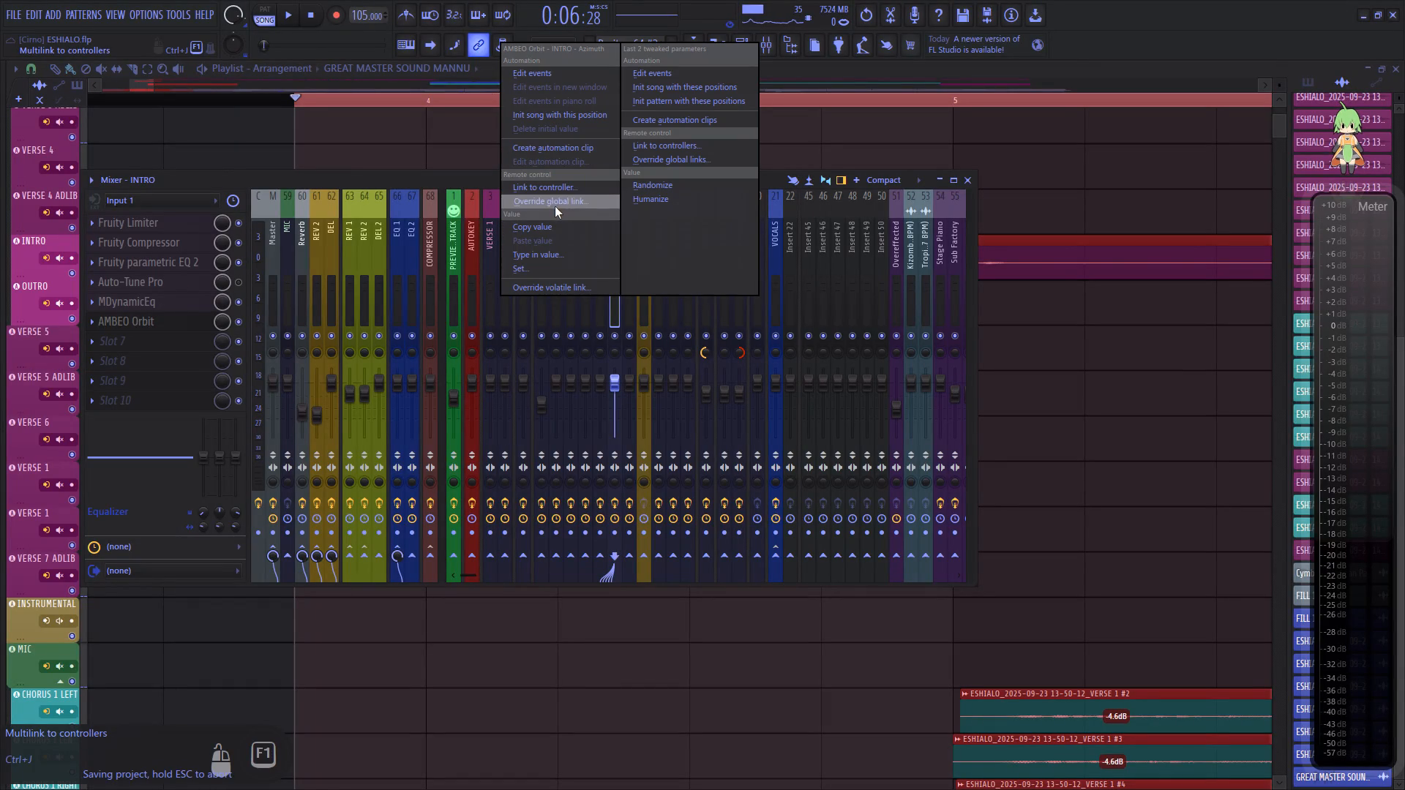
click(563, 146)
click(593, 70)
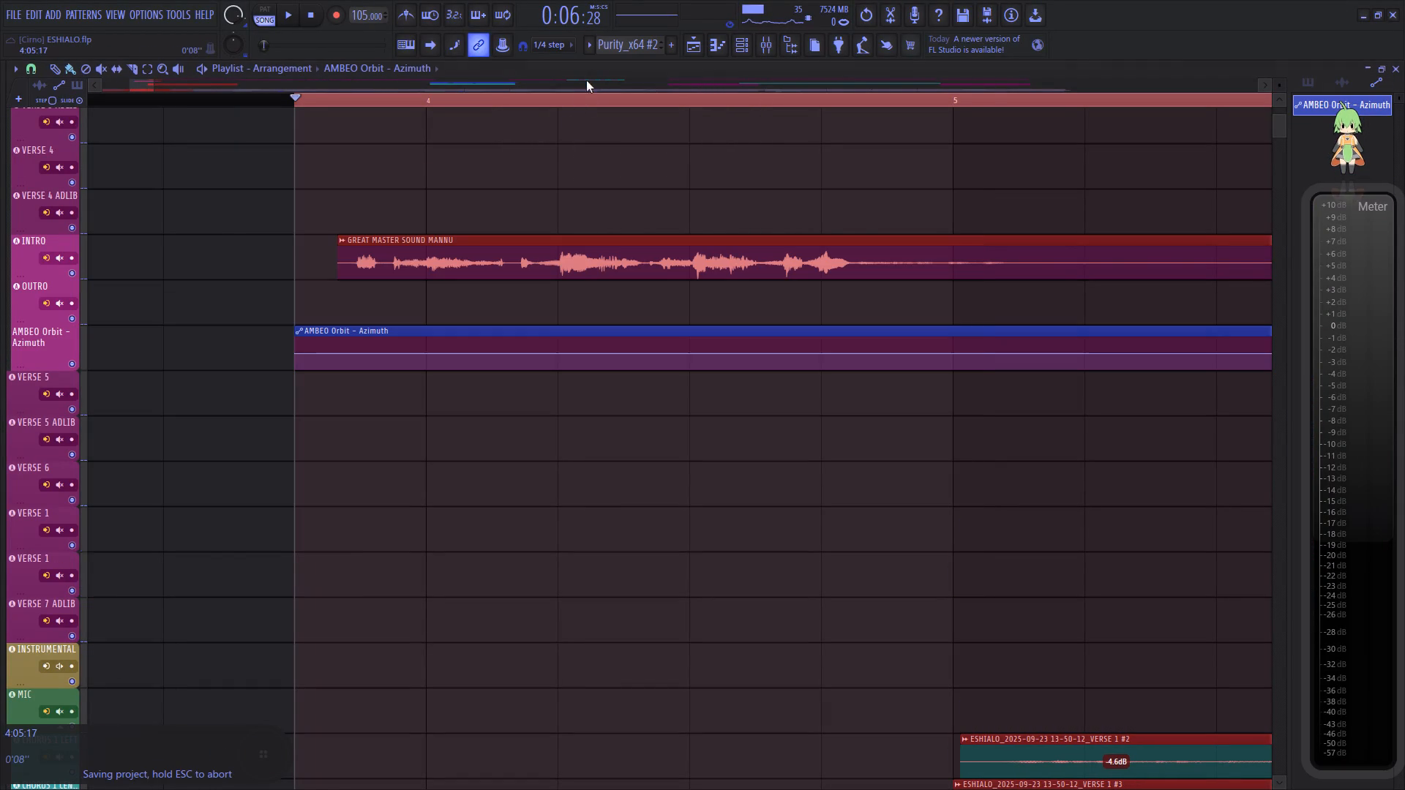
Add eight control points, one per beat from bar 4 to the end of bar 5, to the AMBEO Orbit azimuth automation clip.
right_click(425, 357)
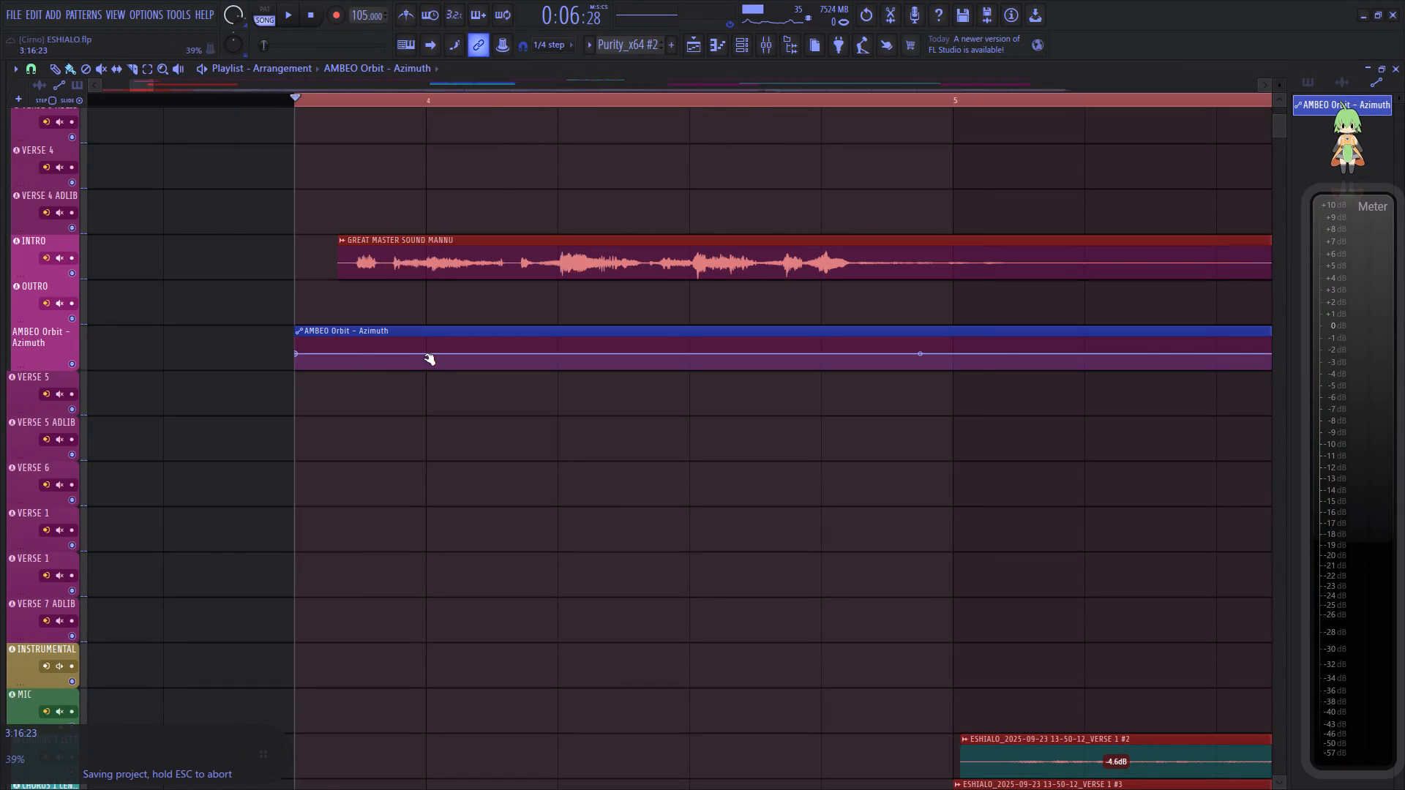
right_click(561, 359)
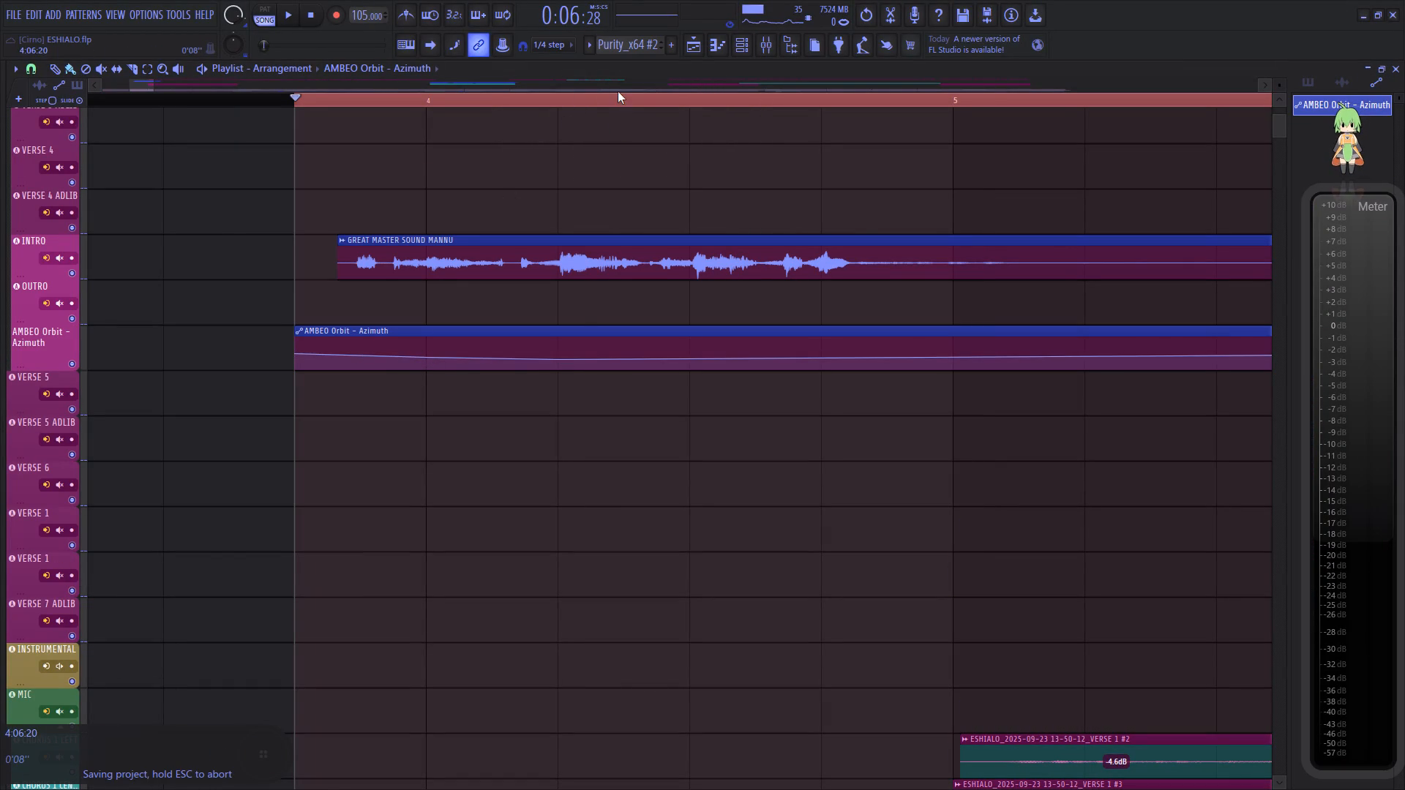
scroll(618, 98, down, 4)
right_click(642, 358)
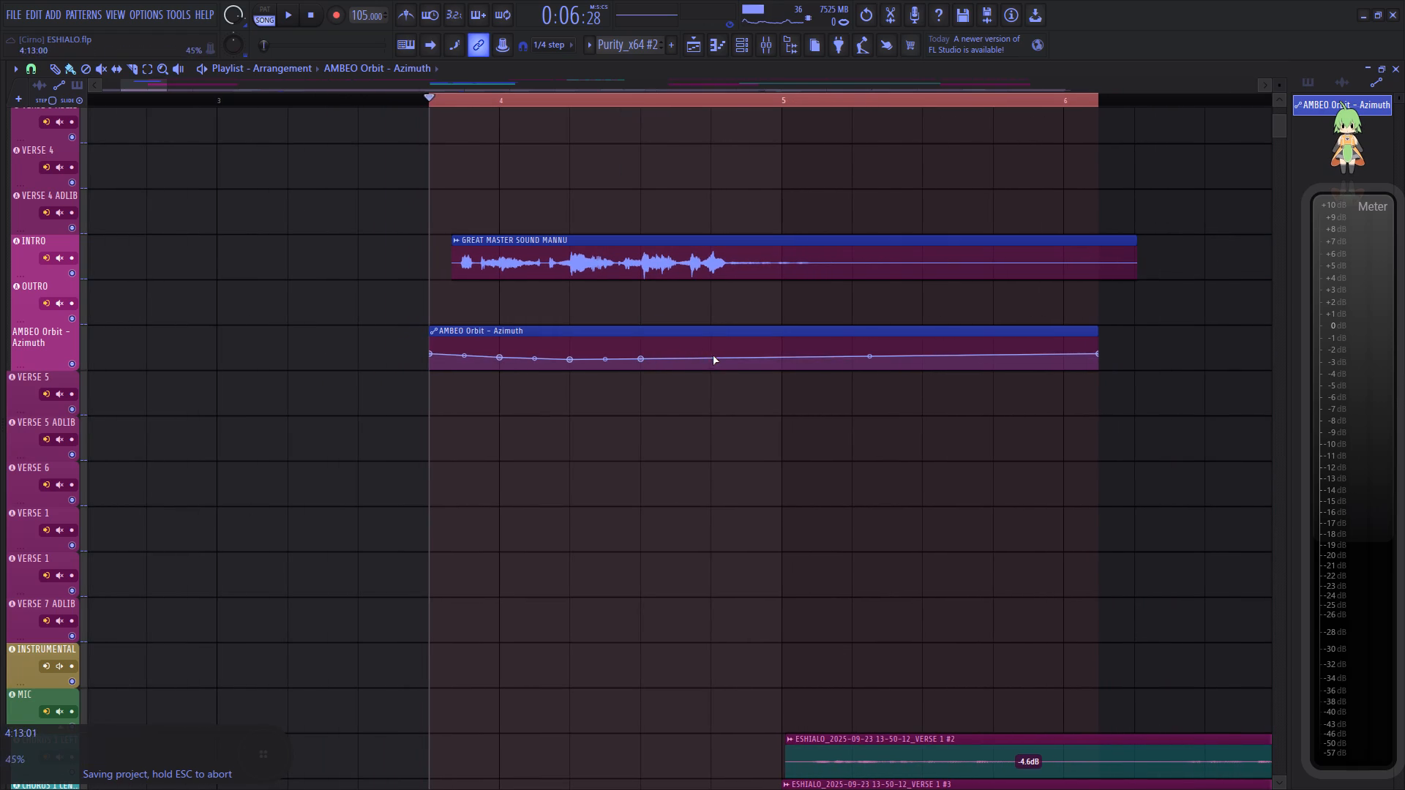
right_click(714, 357)
right_click(780, 356)
right_click(864, 354)
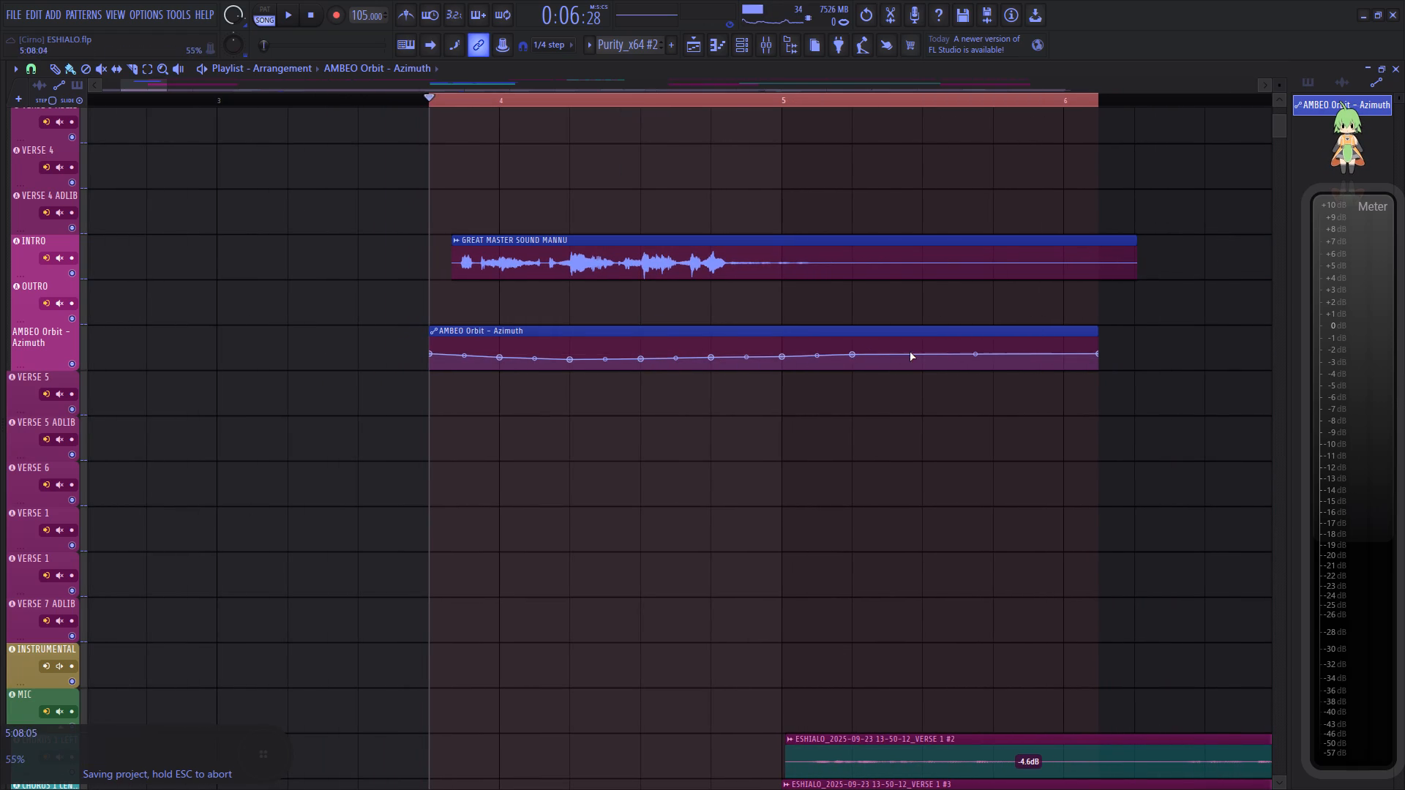
right_click(919, 351)
right_click(993, 350)
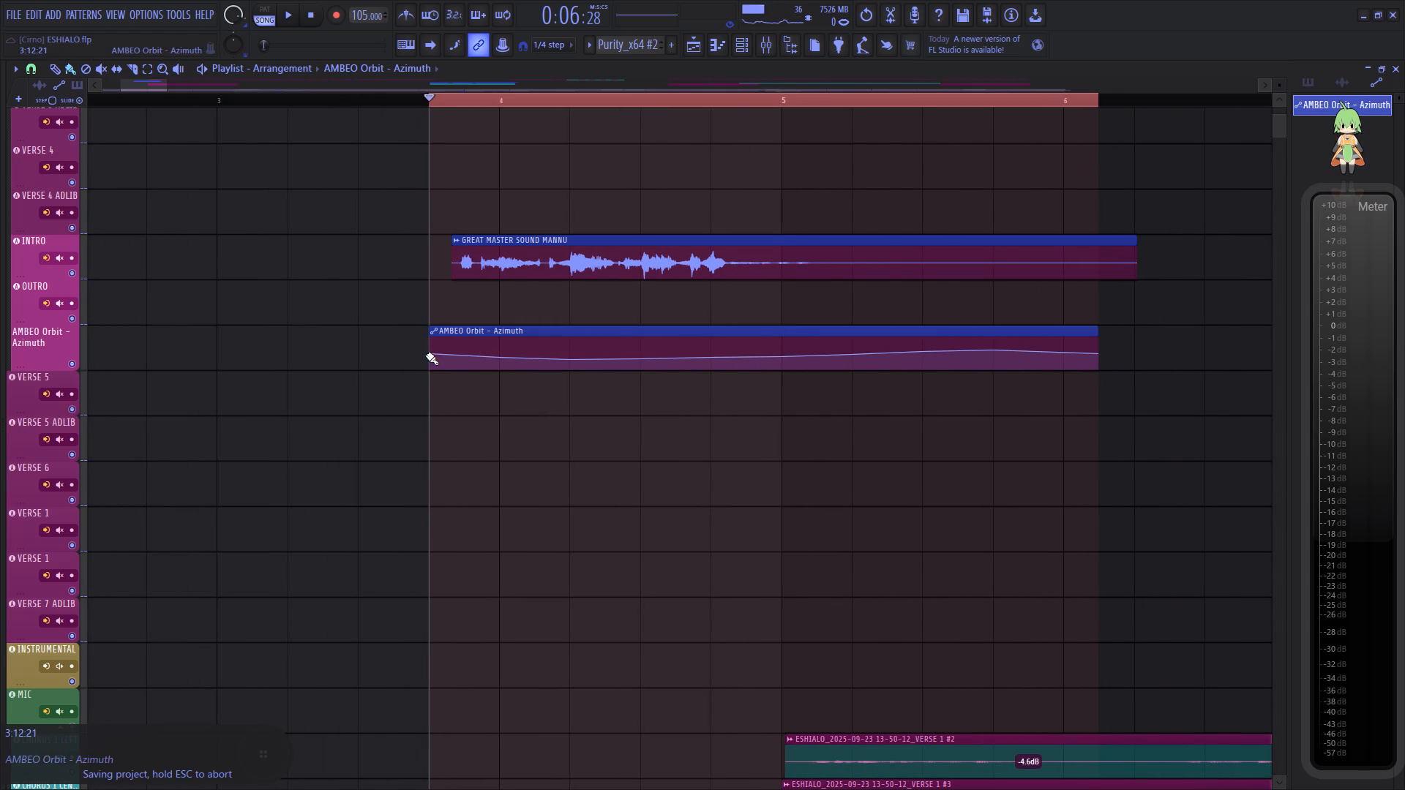
Shape the azimuth automation into a zigzag alternating between minimum and maximum at successive points, starting at minimum and ending at maximum.
drag(427, 355, 427, 377)
drag(432, 357, 424, 385)
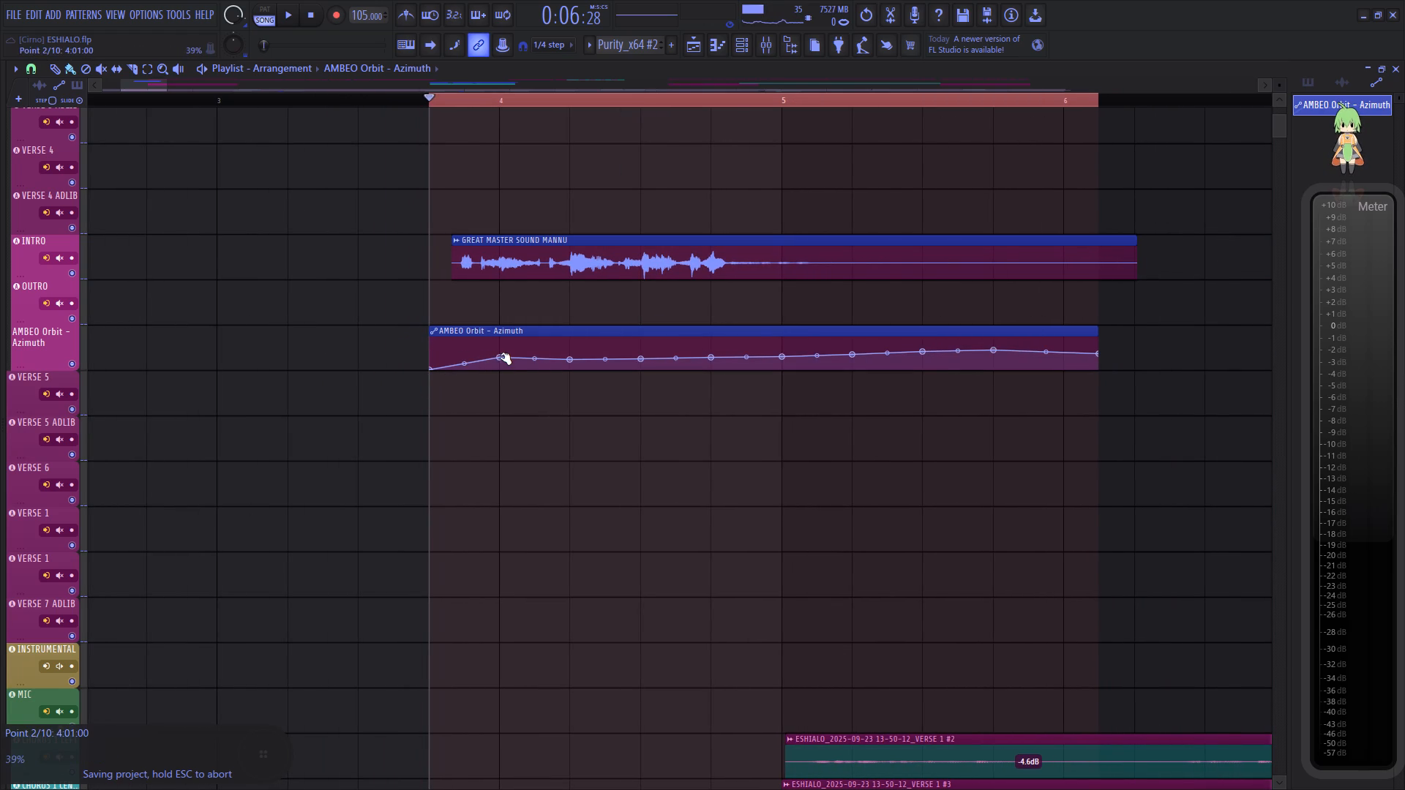
drag(501, 353, 499, 285)
drag(572, 361, 563, 404)
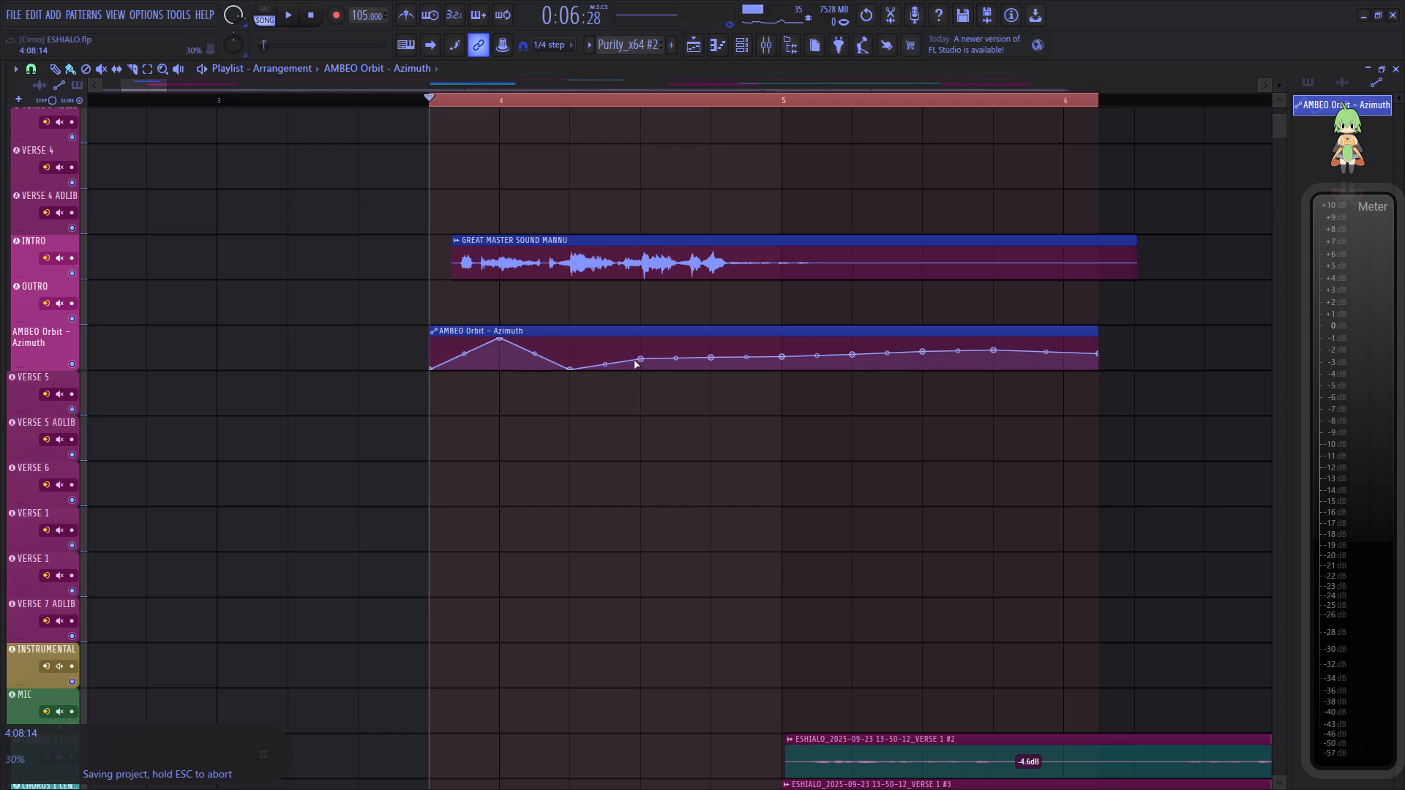
drag(641, 355, 641, 259)
drag(713, 354, 705, 443)
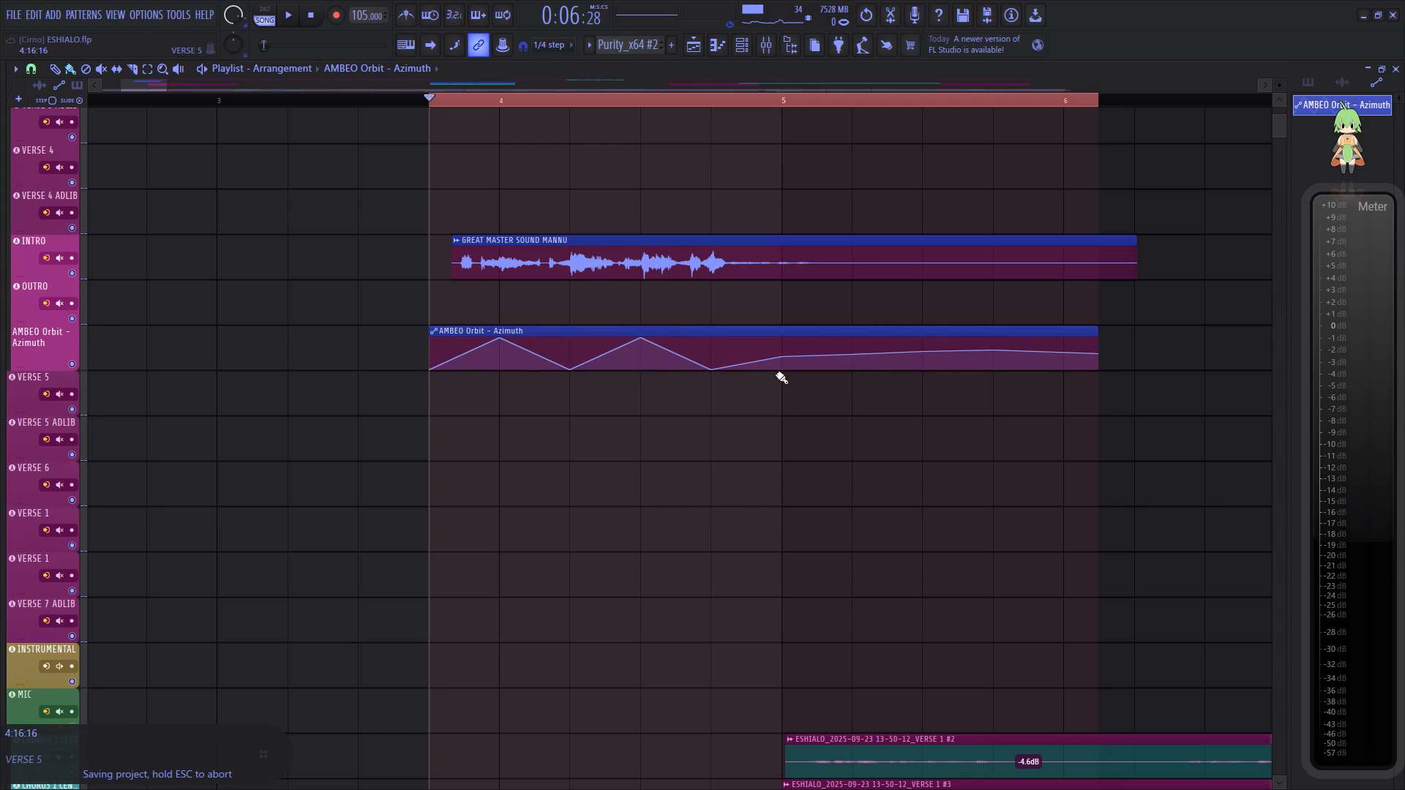
drag(778, 359, 782, 253)
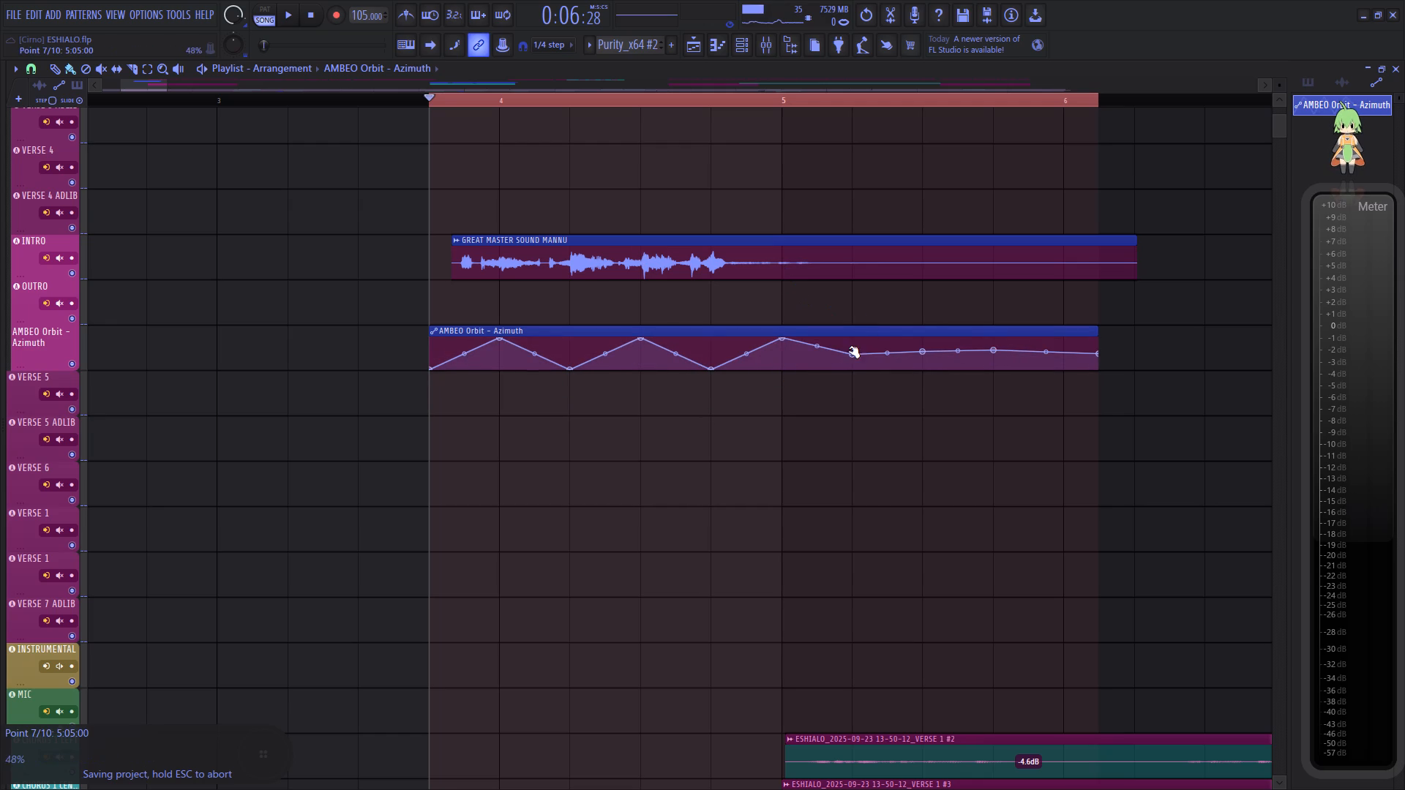
drag(853, 351, 853, 405)
drag(923, 351, 922, 303)
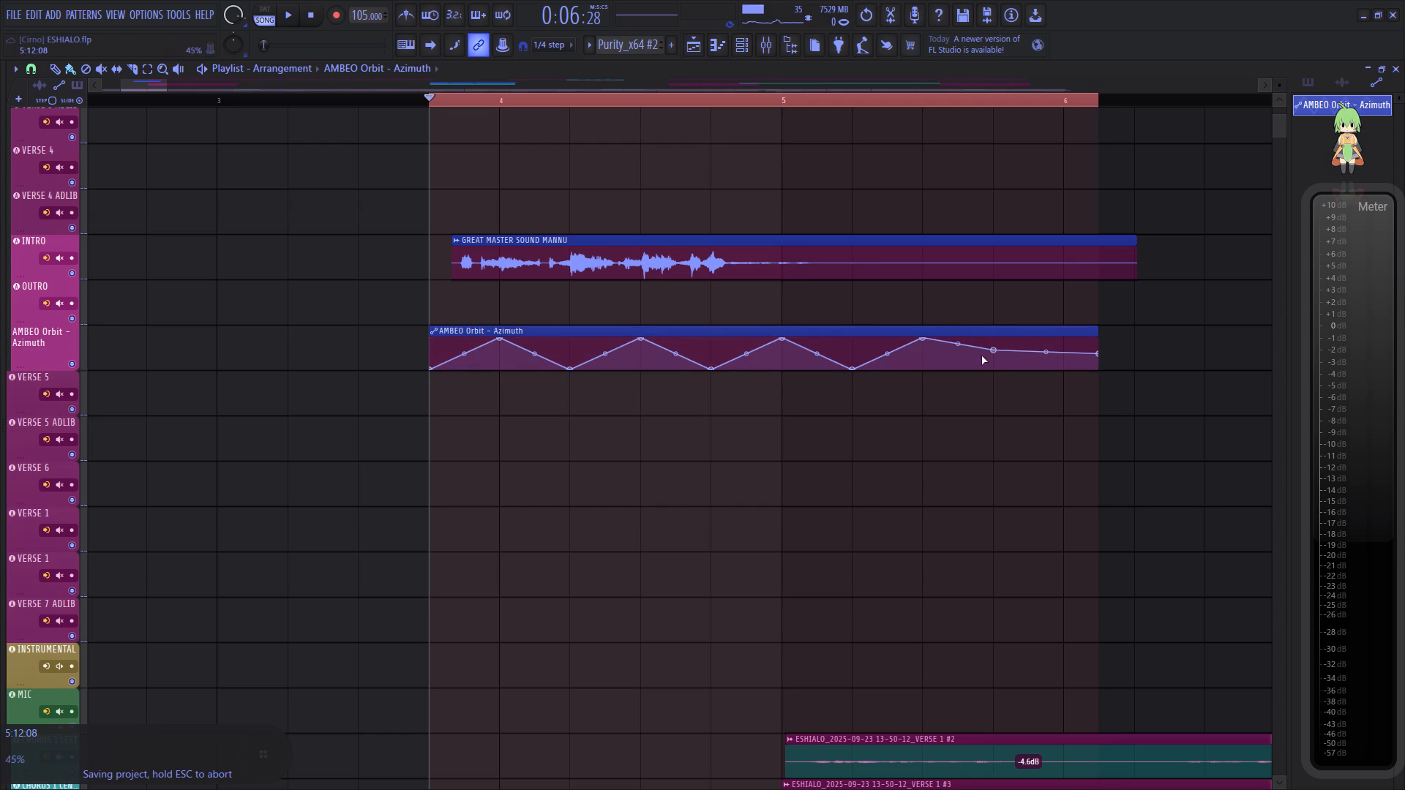
drag(992, 346, 992, 403)
drag(1094, 351, 1096, 348)
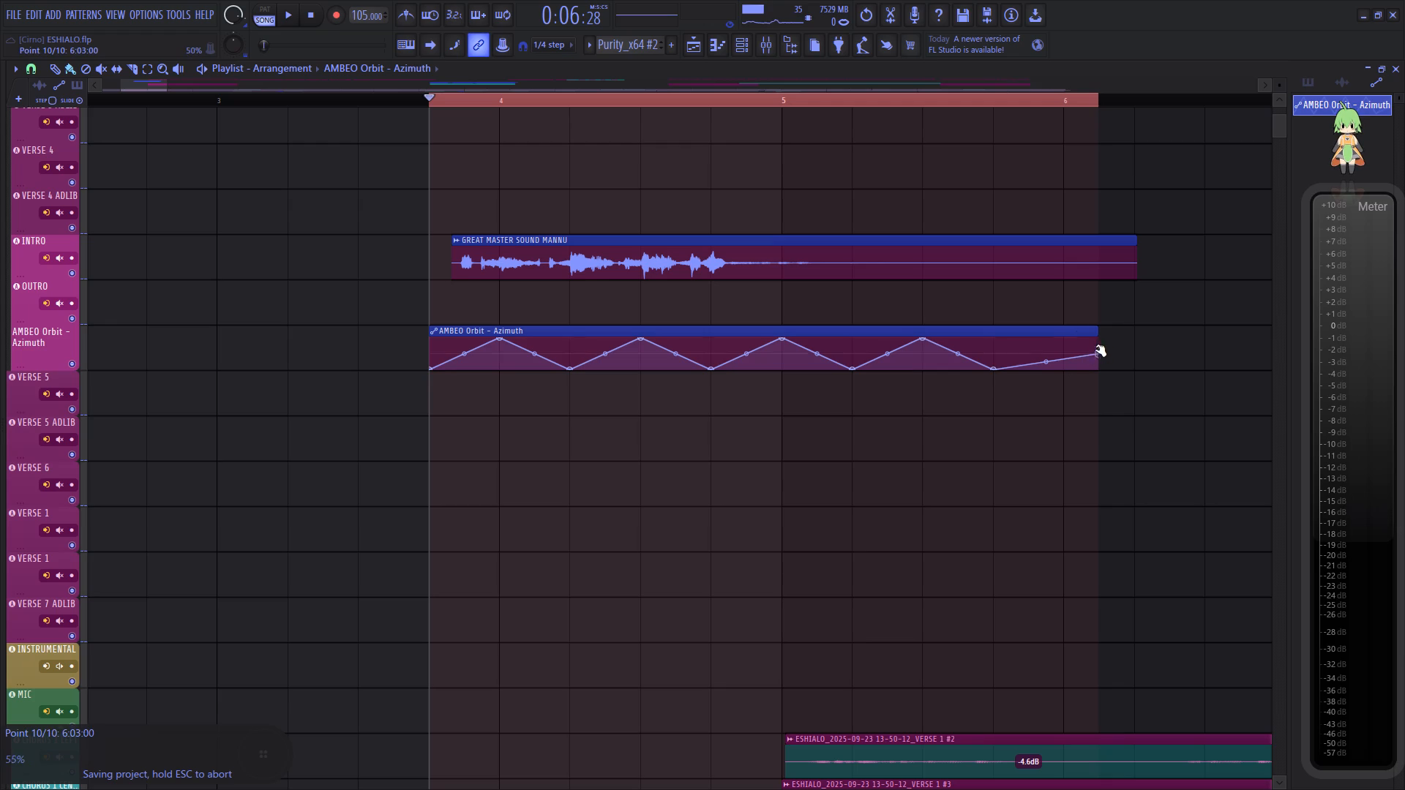
drag(1096, 348, 1038, 309)
Play the intro with the azimuth automation and lower the INTRO mixer track's volume.
key(space)
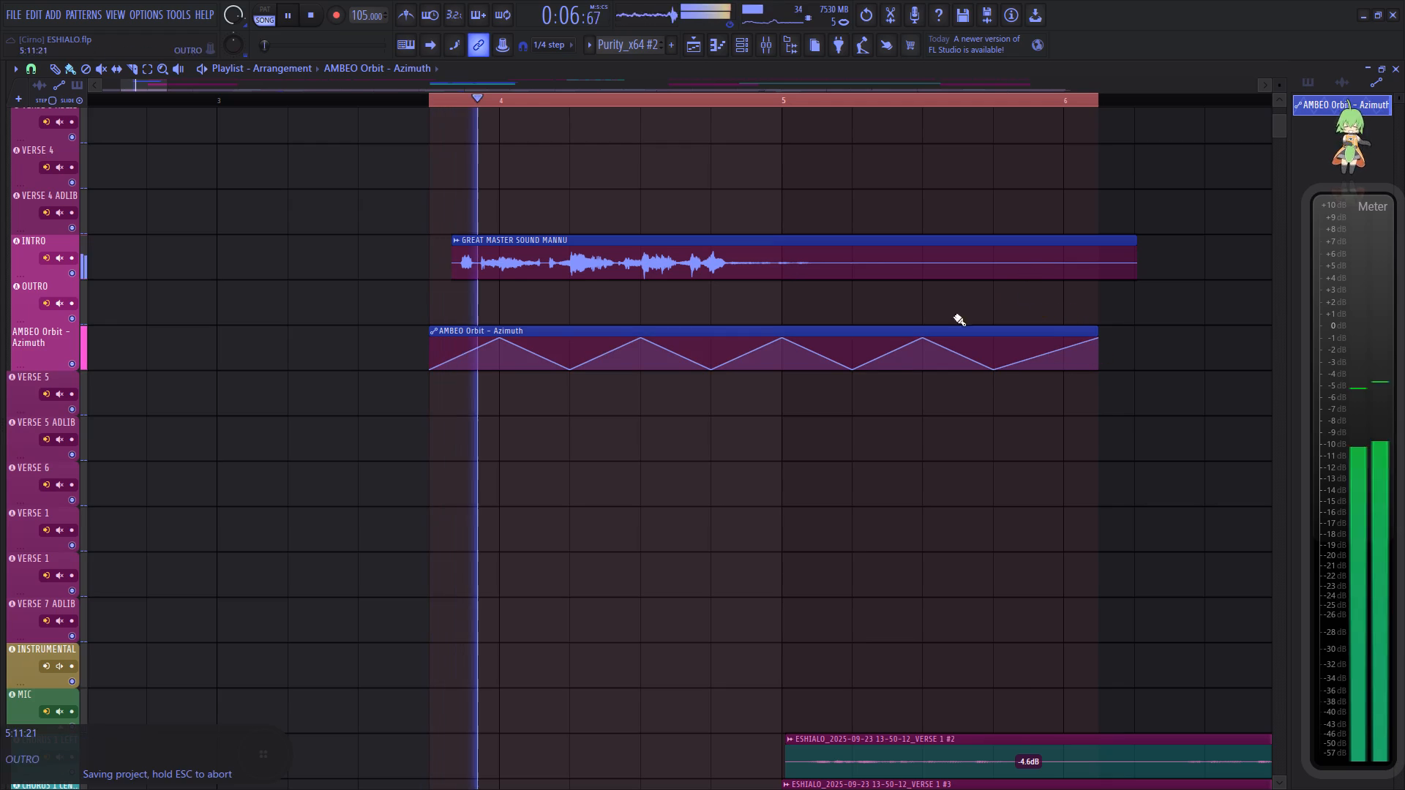
click(764, 43)
key(space)
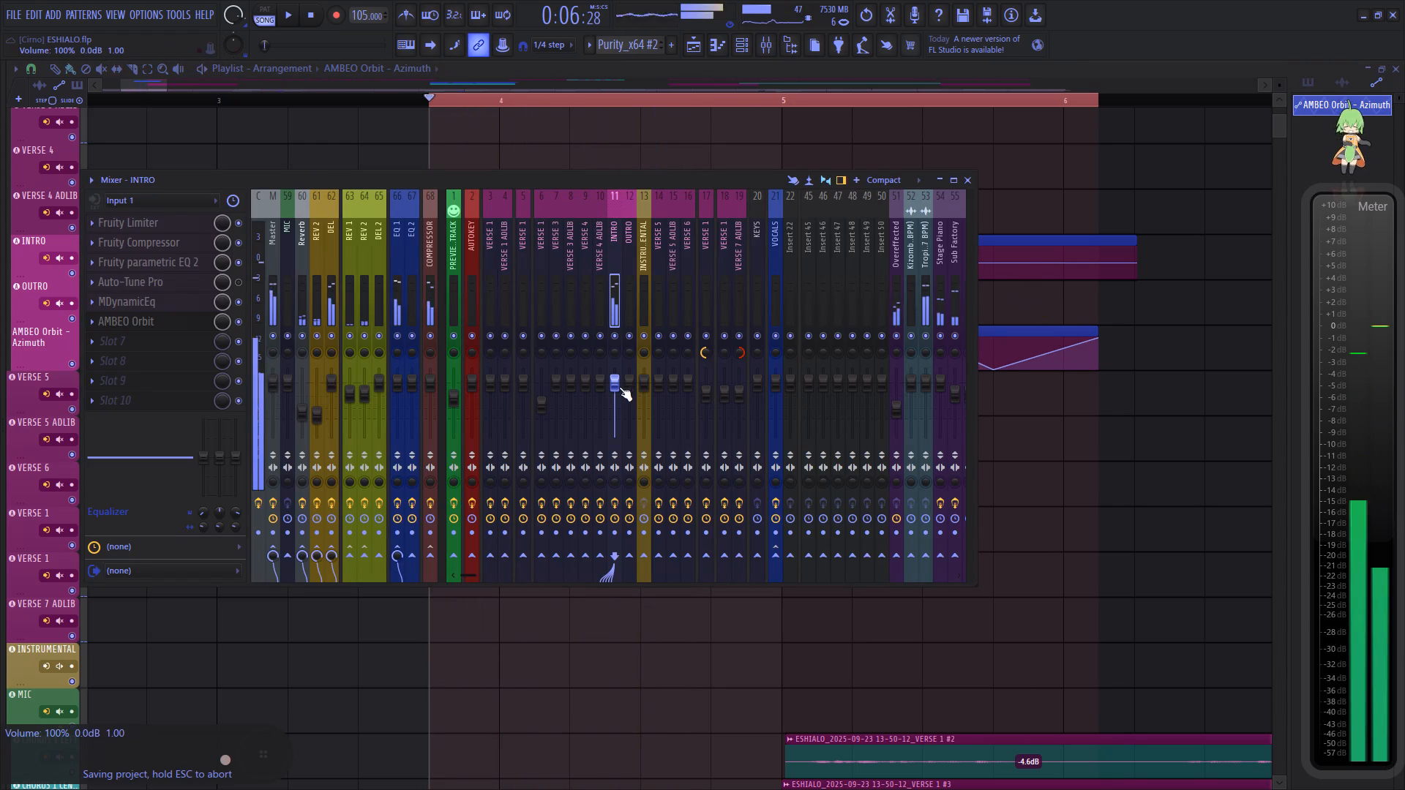
scroll(613, 385, down, 5)
Route the INTRO mixer track only to the VOCALS track.
right_click(778, 555)
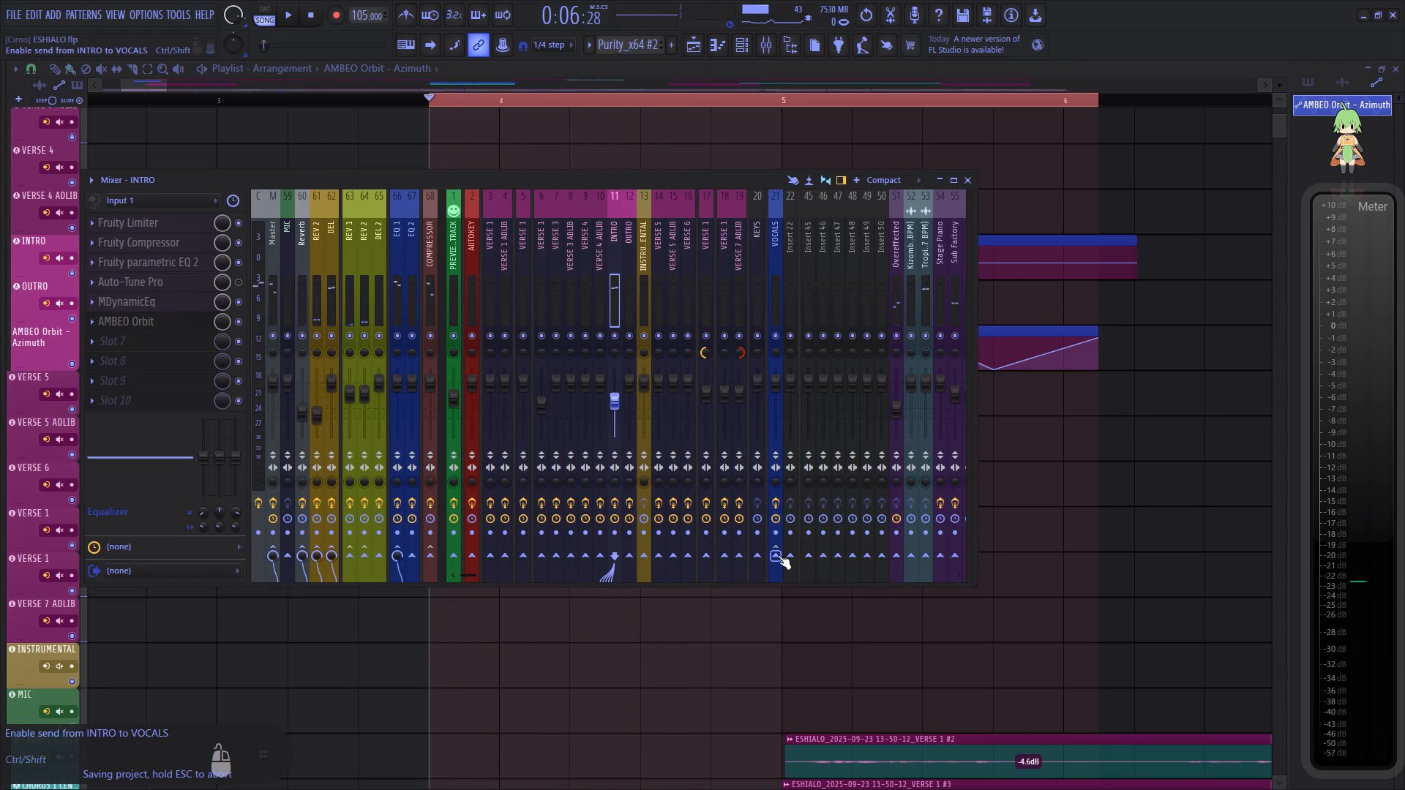
click(836, 576)
Replay the rerouted intro tag and lower the gain of the GREAT MASTER SOUND MANNU clip in the playlist.
key(space)
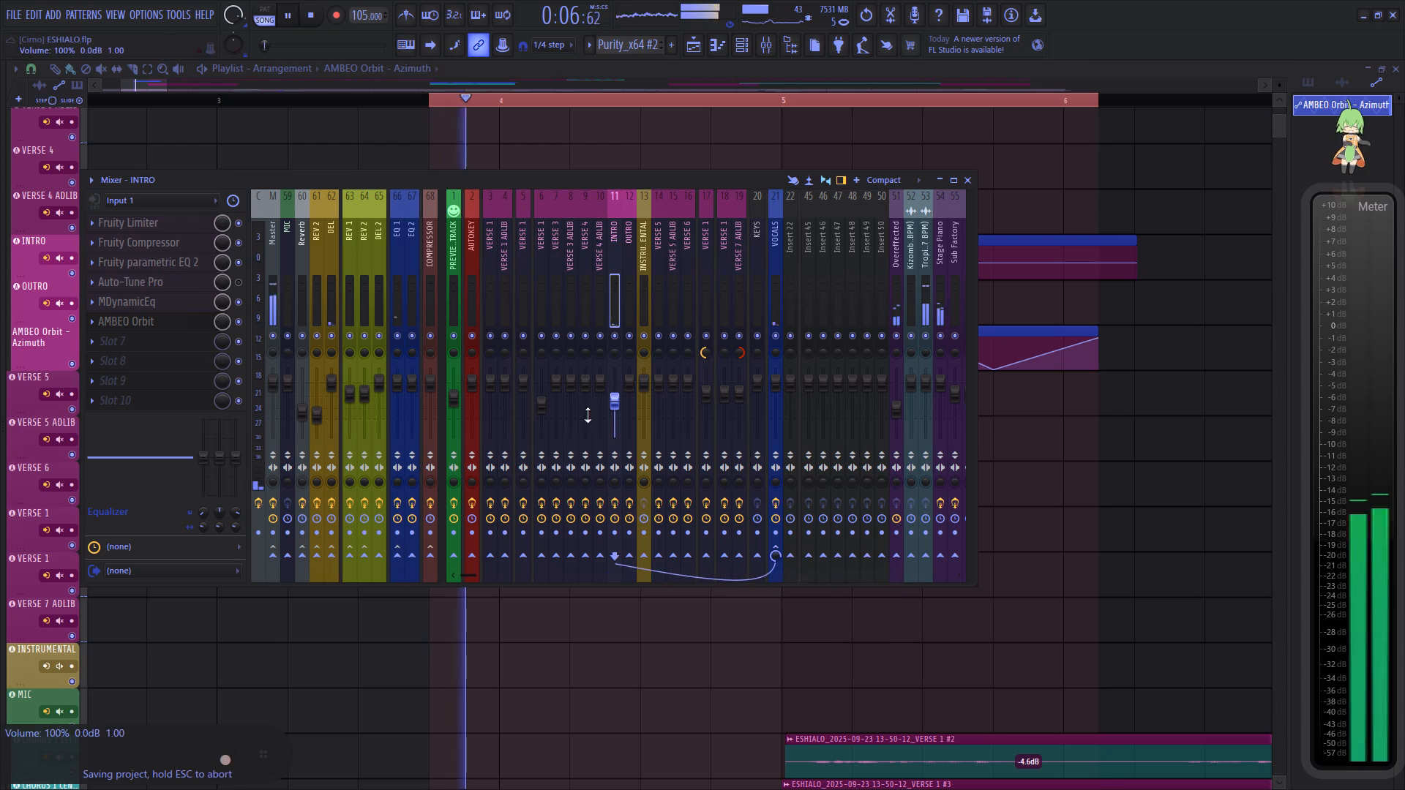
key(space)
key(space)
click(776, 59)
key(space)
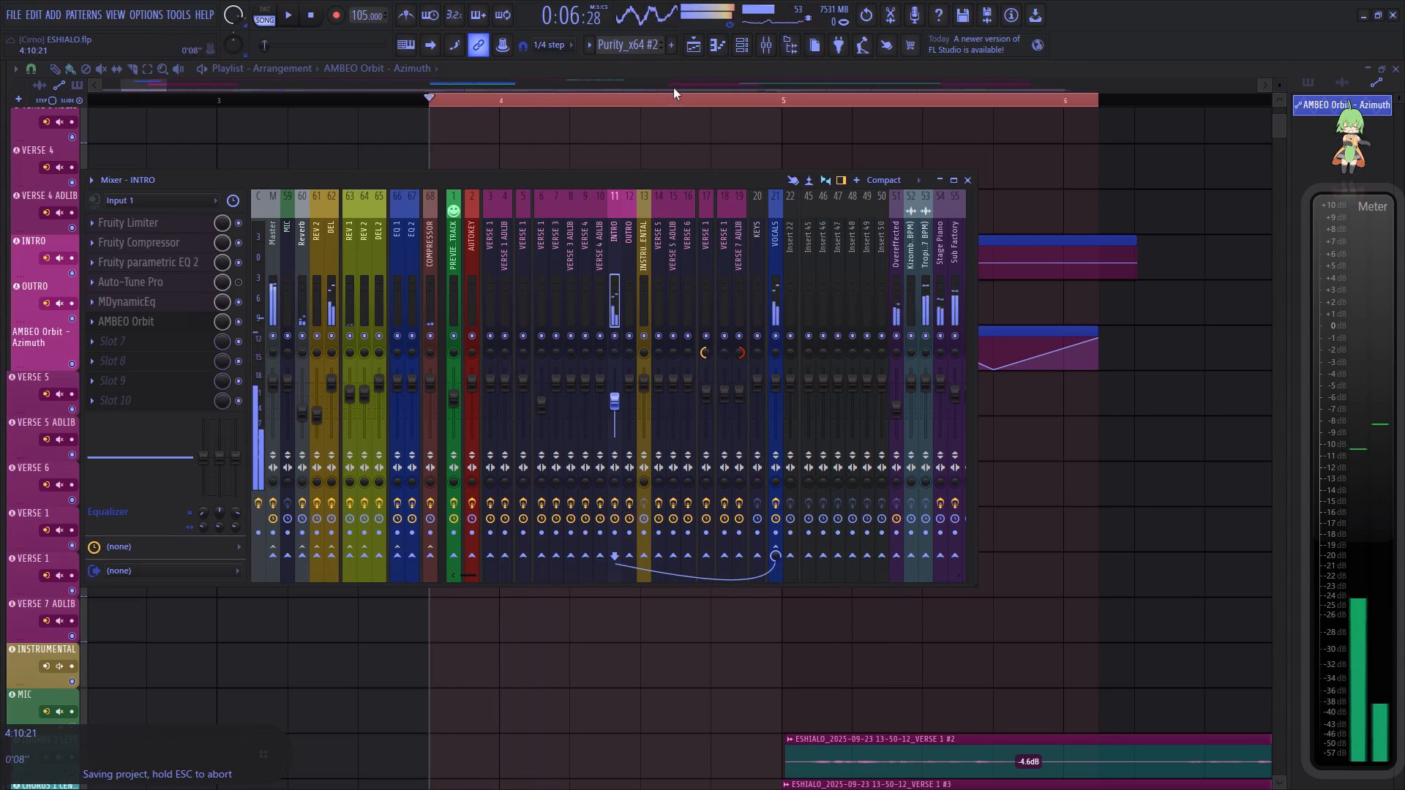
key(space)
click(675, 75)
key(space)
key(space)
drag(793, 279, 787, 331)
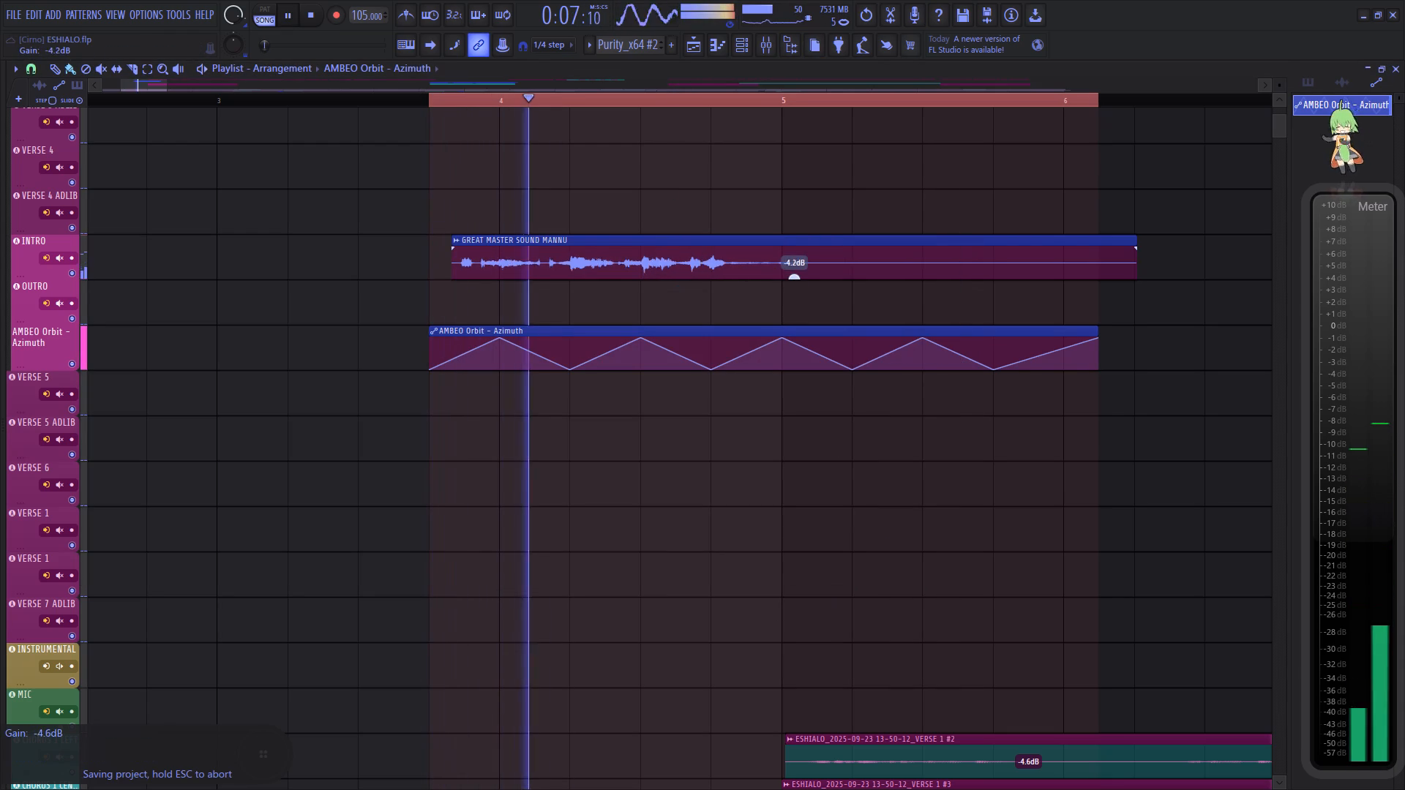
Lower the GREAT MASTER SOUND MANNU clip's gain to -8.9 dB and replay the intro tag.
drag(787, 331, 777, 386)
key(space)
key(space)
key(space)
key(space)
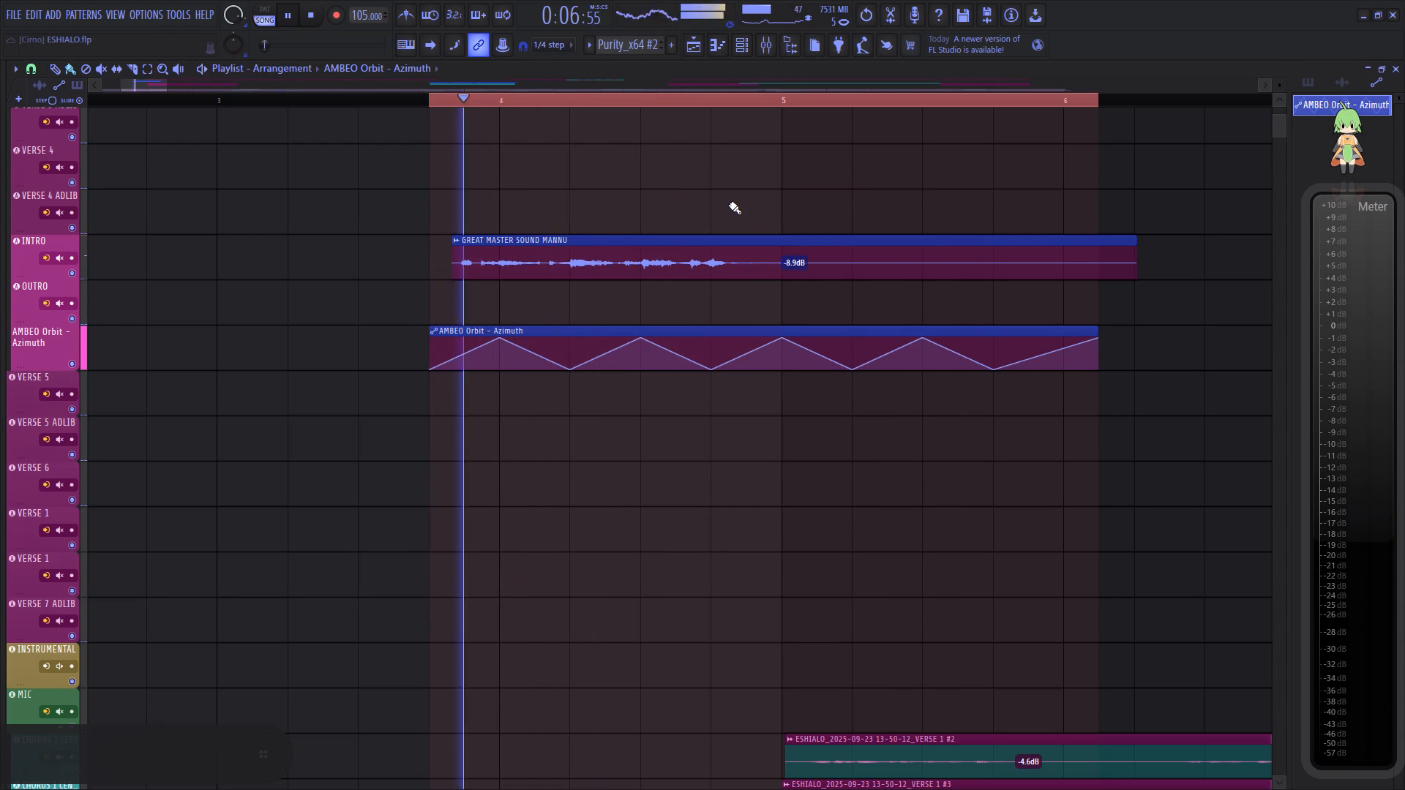
Lower the INTRO mixer track's volume and replay the intro tag to check it against the beat.
click(771, 45)
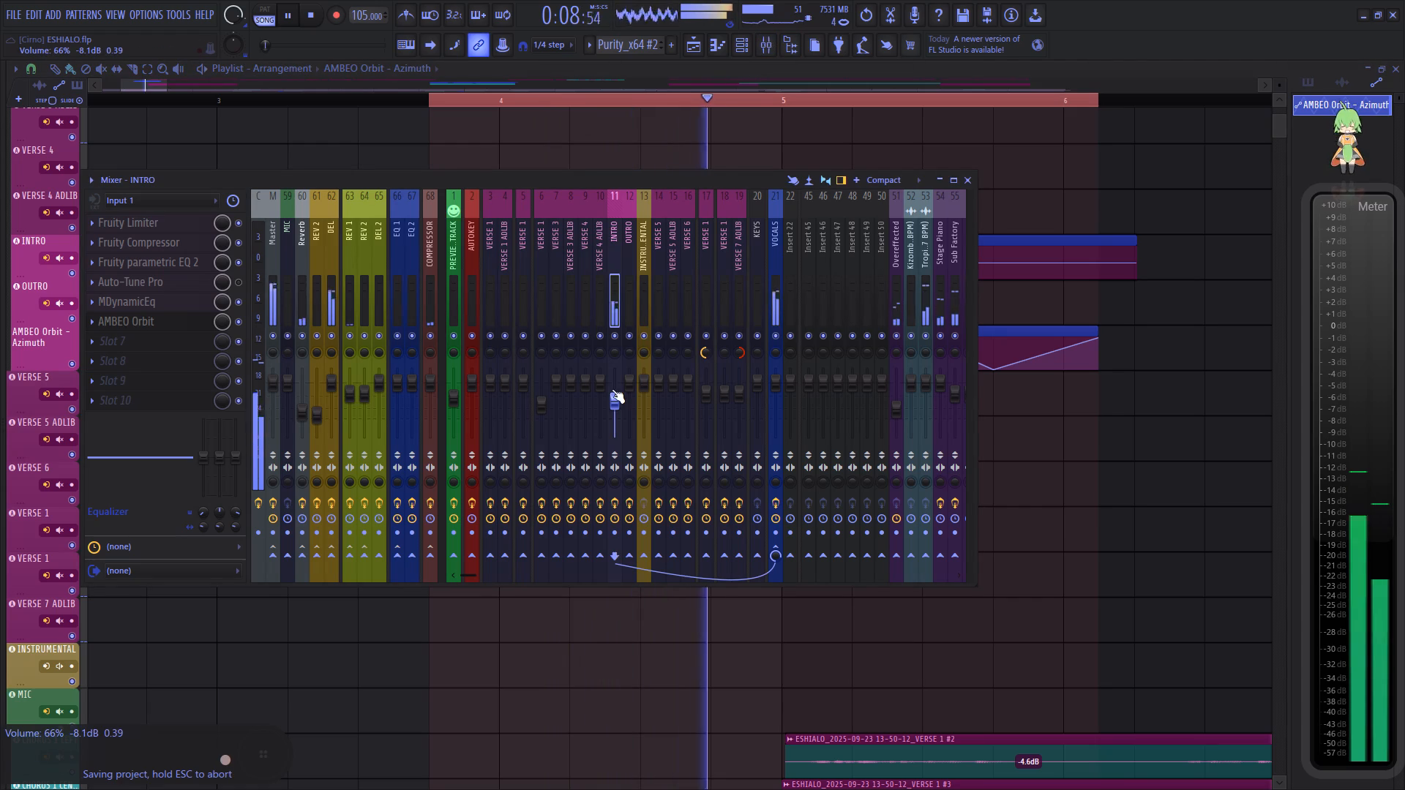
scroll(612, 396, down, 4)
key(space)
key(space)
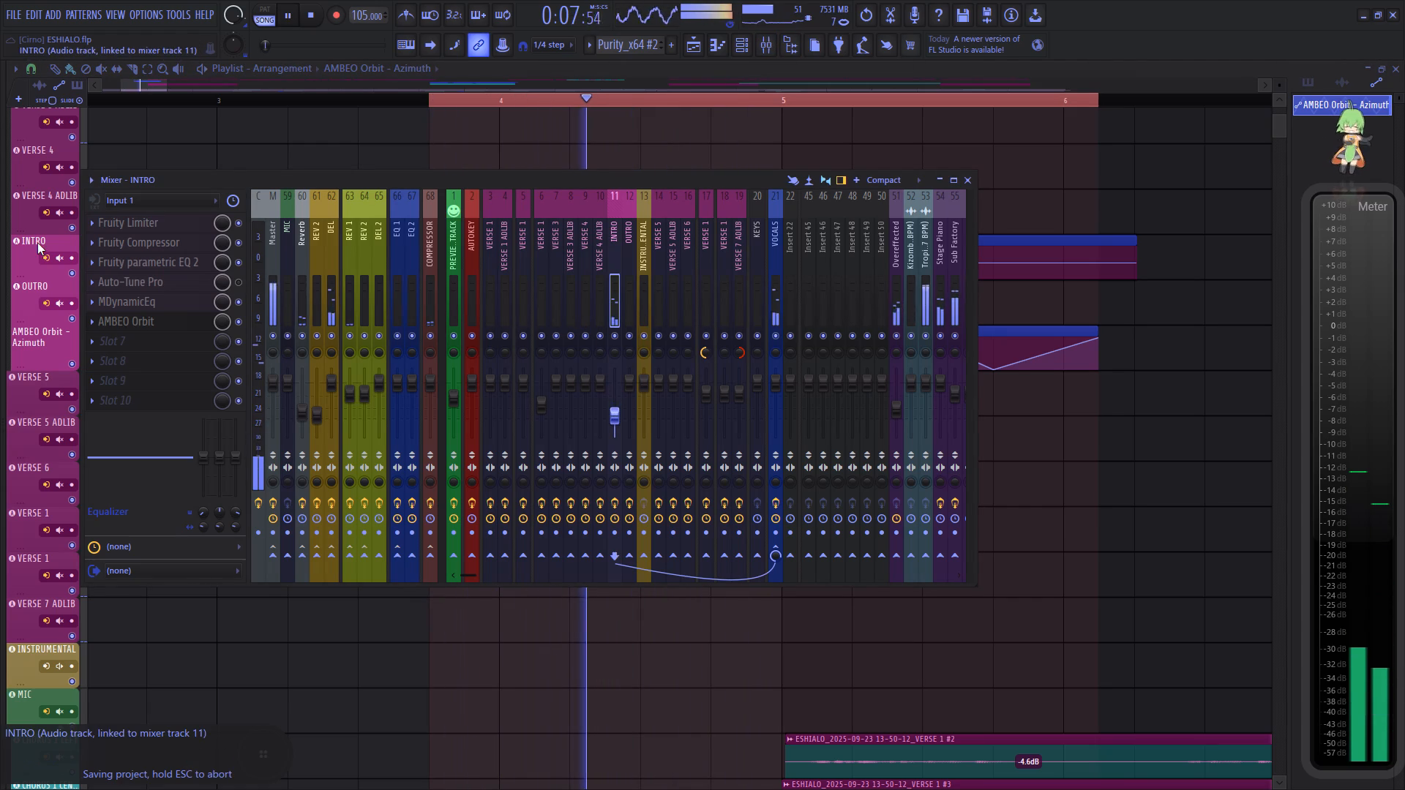
key(space)
key(space)
Replace the Fruity Compressor on the INTRO mixer track with Auto-Tune Vocal Compressor.
click(94, 240)
click(131, 260)
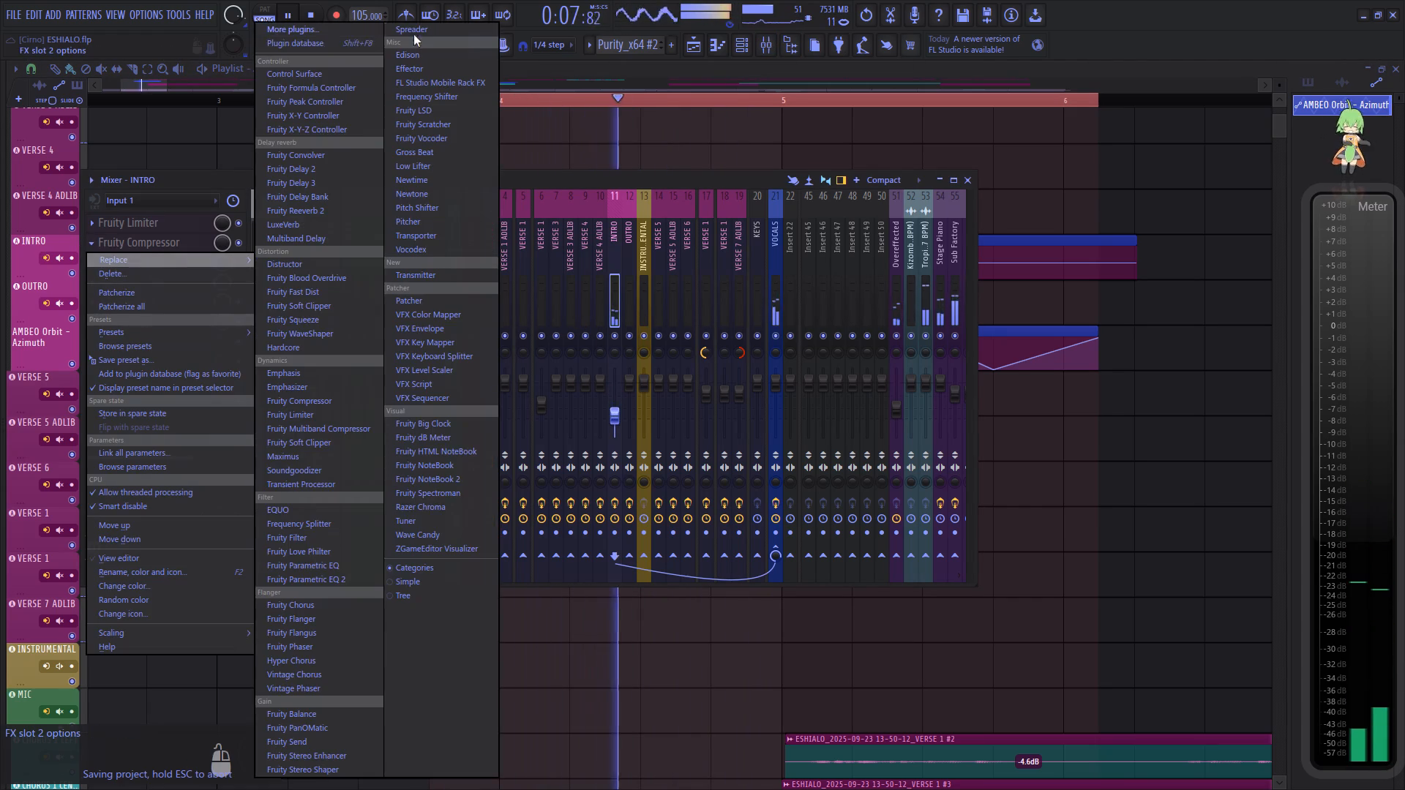
click(342, 27)
click(662, 757)
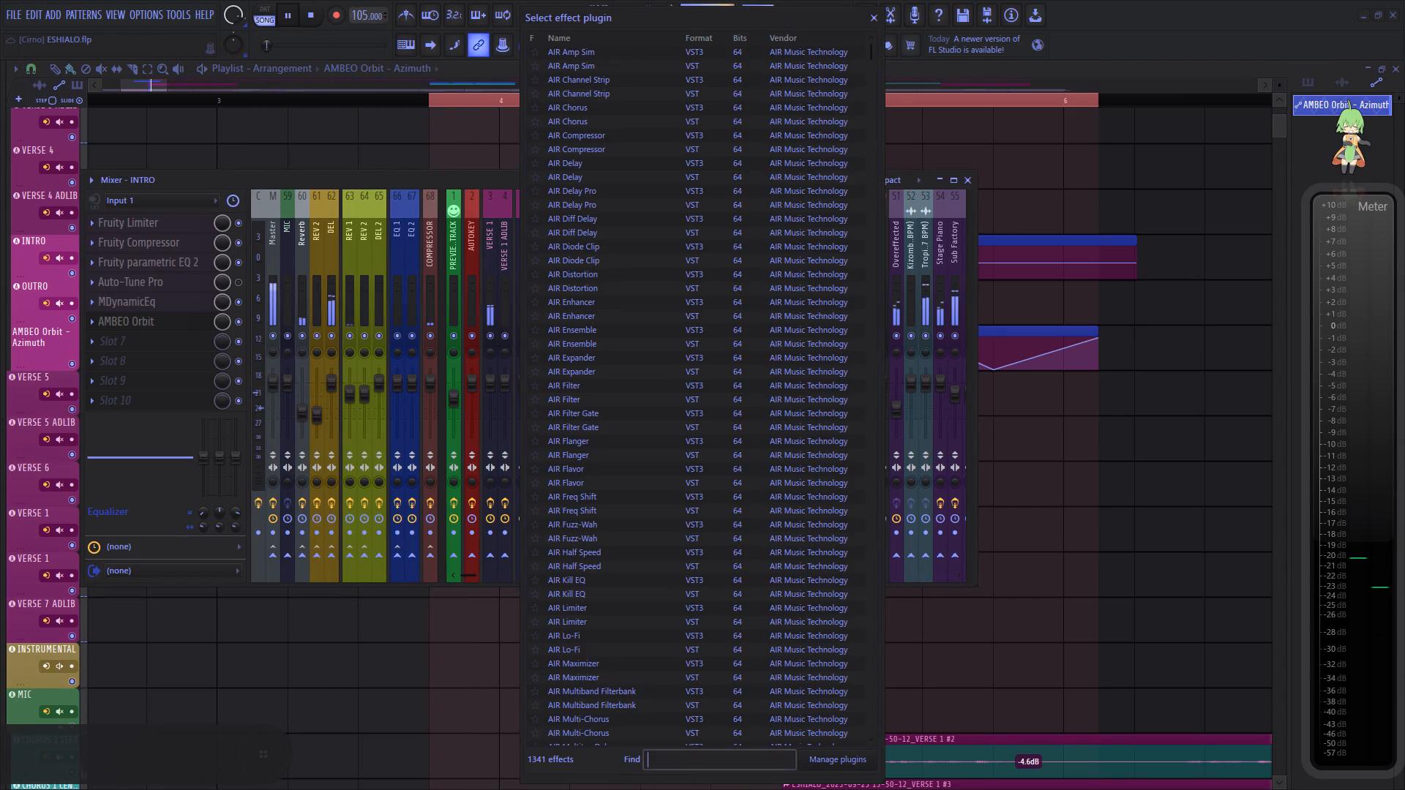
text(aut)
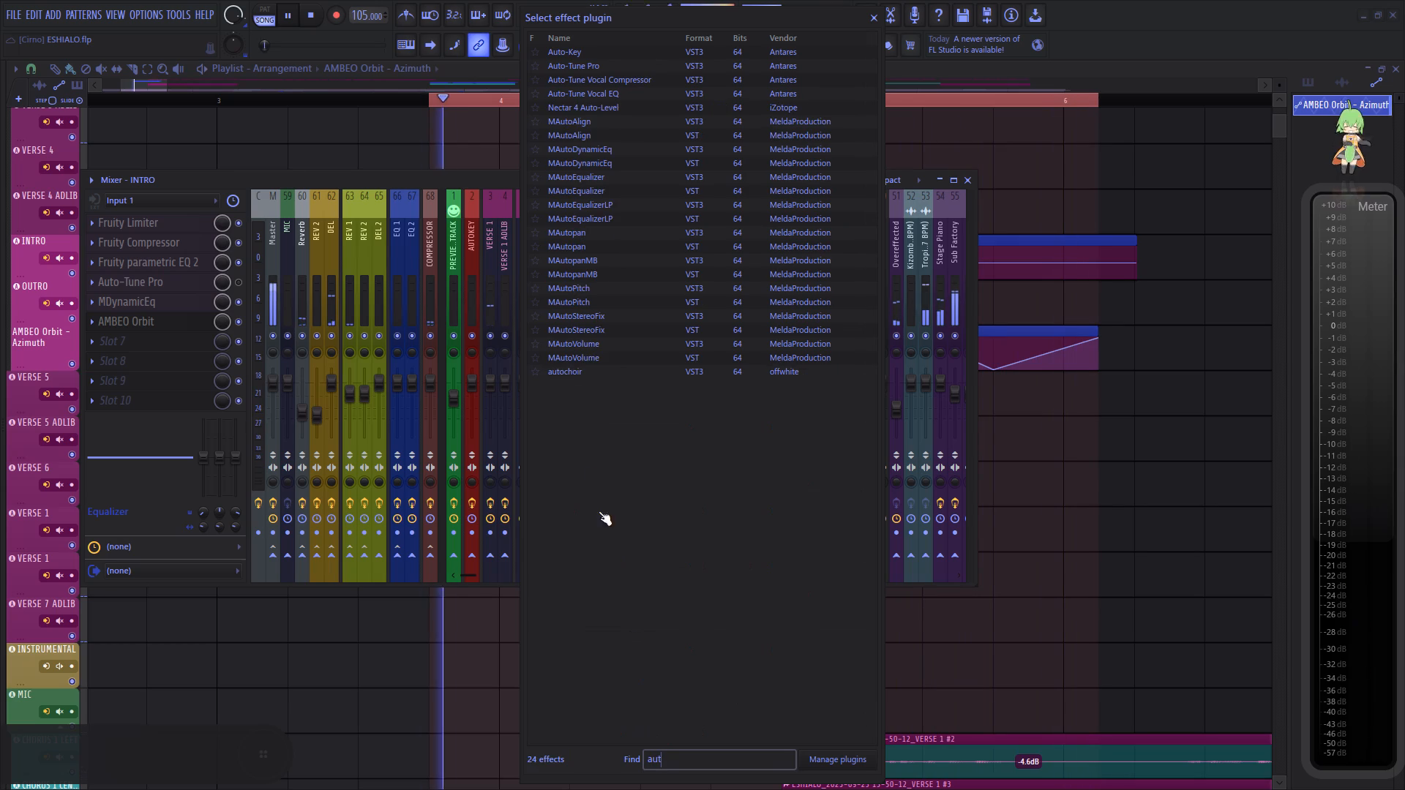
double_click(615, 75)
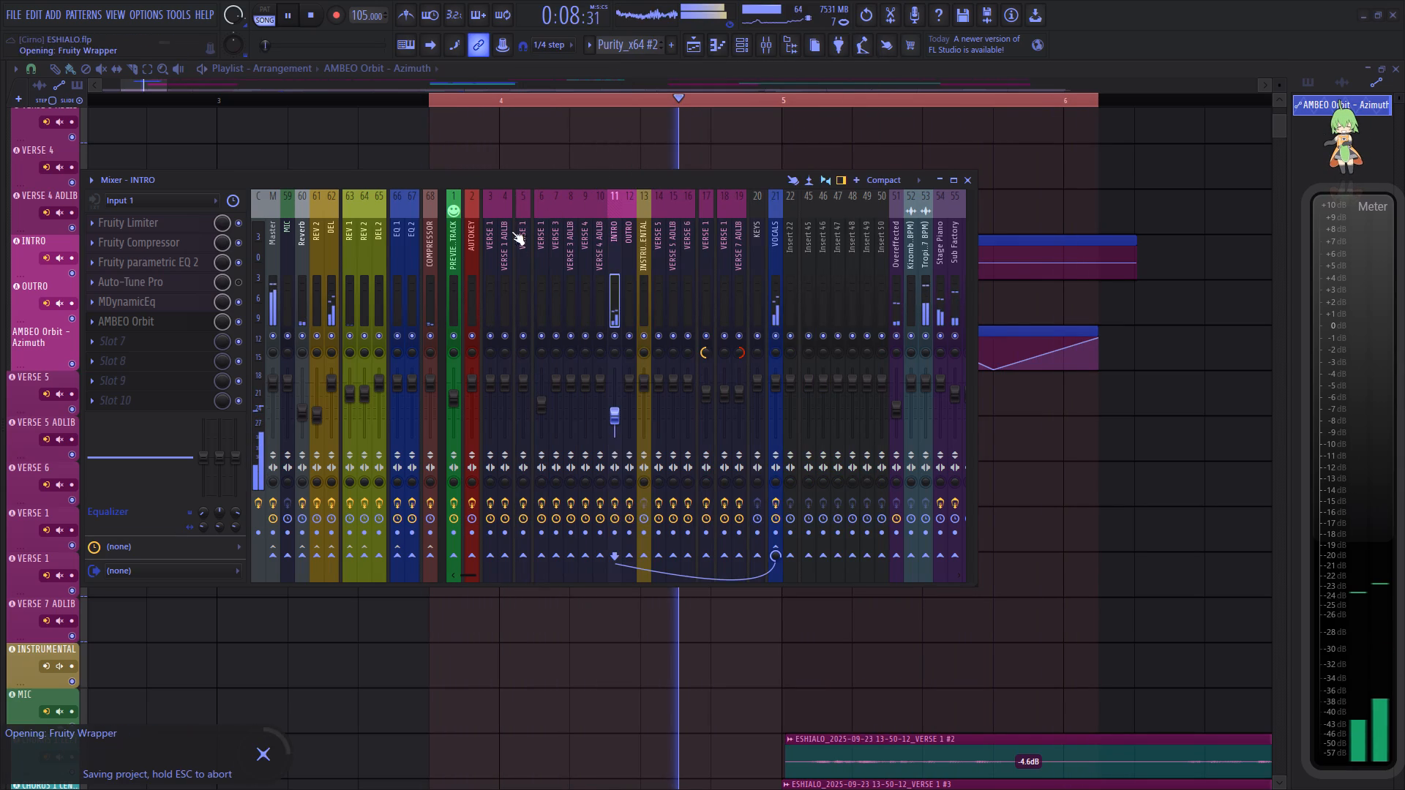
Set Auto-Tune Vocal Compressor's threshold to about -32 dB, raise its output gain, and close the plugin.
scroll(259, 358, down, 10)
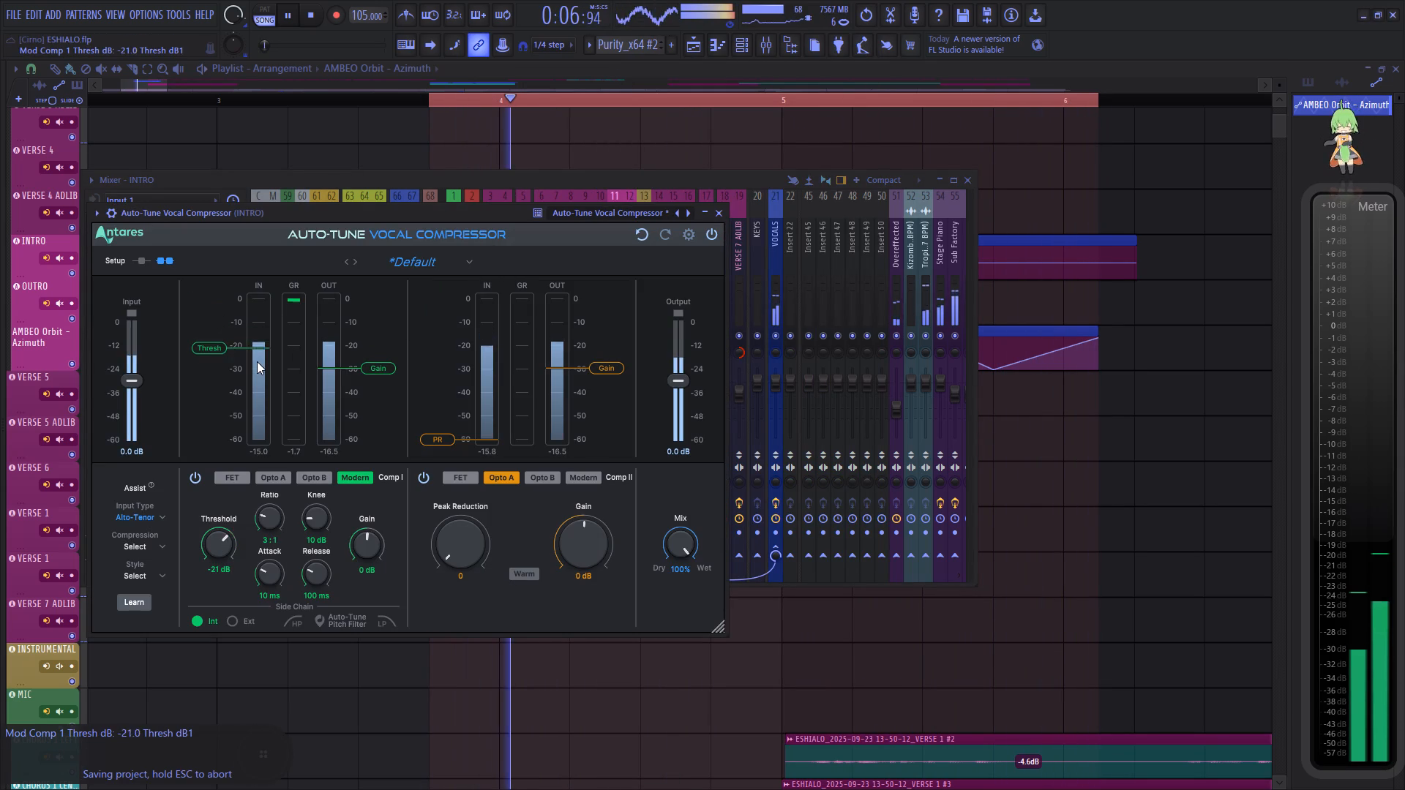
scroll(257, 361, down, 7)
scroll(678, 383, up, 2)
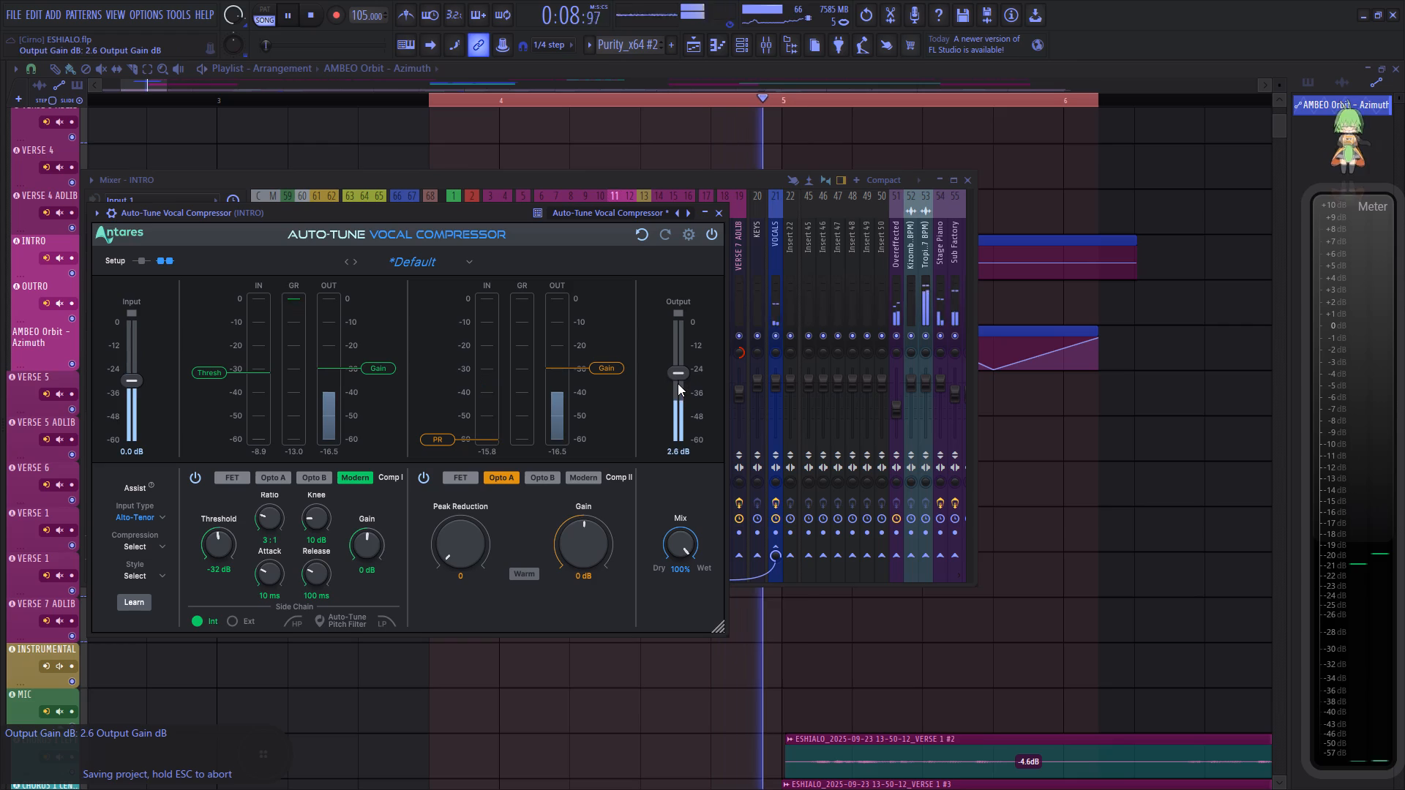
scroll(678, 383, up, 1)
click(721, 214)
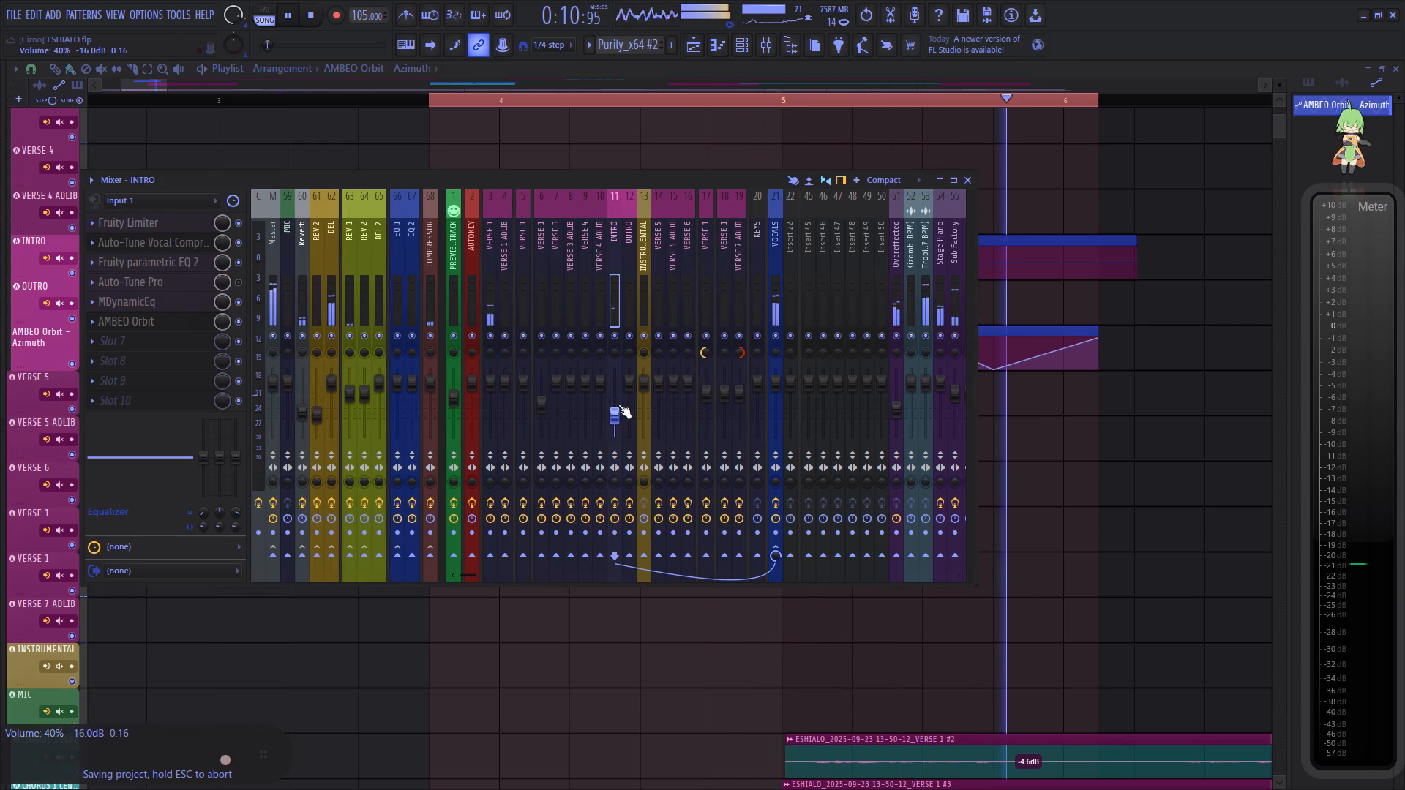
Lower the INTRO mixer track's volume slightly and close the mixer.
scroll(617, 414, down, 1)
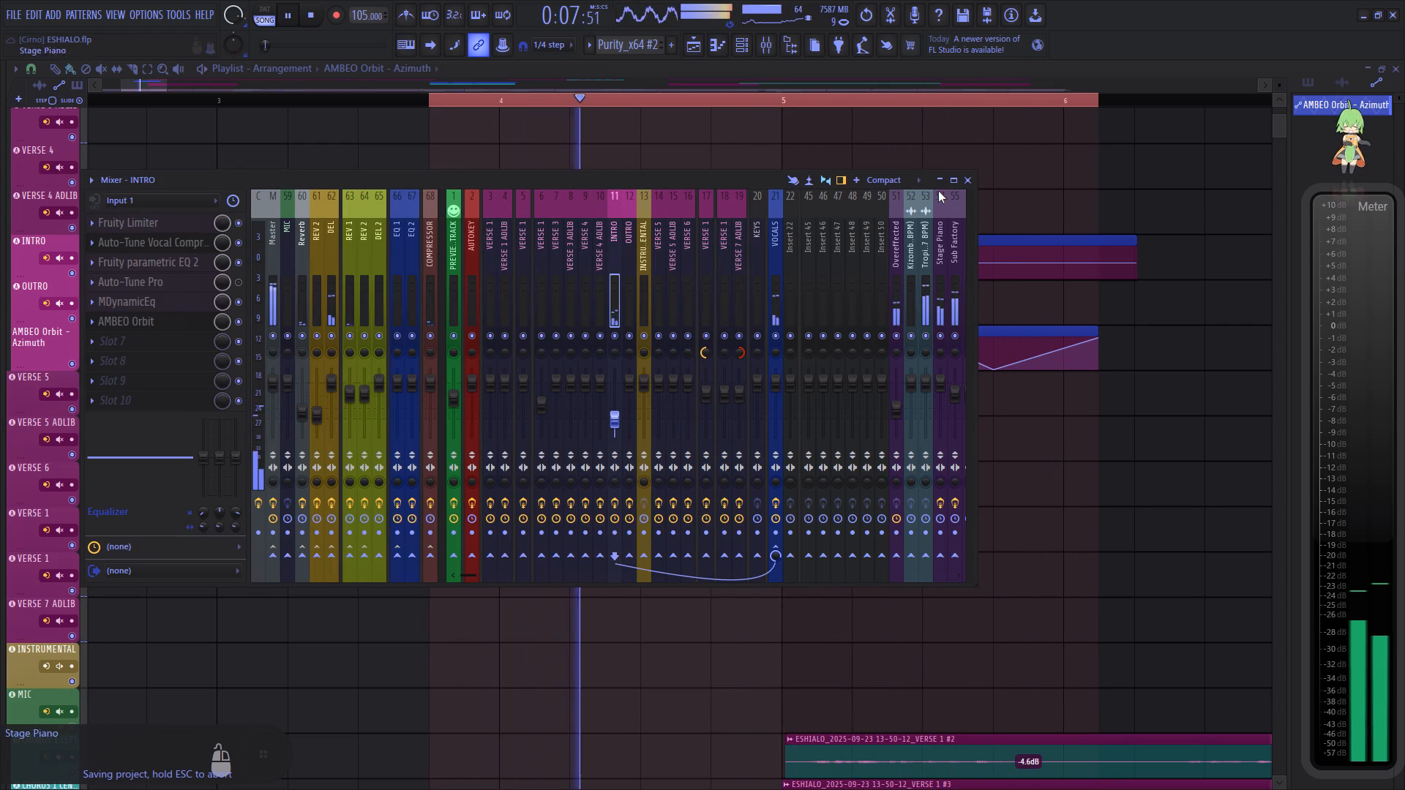
click(964, 178)
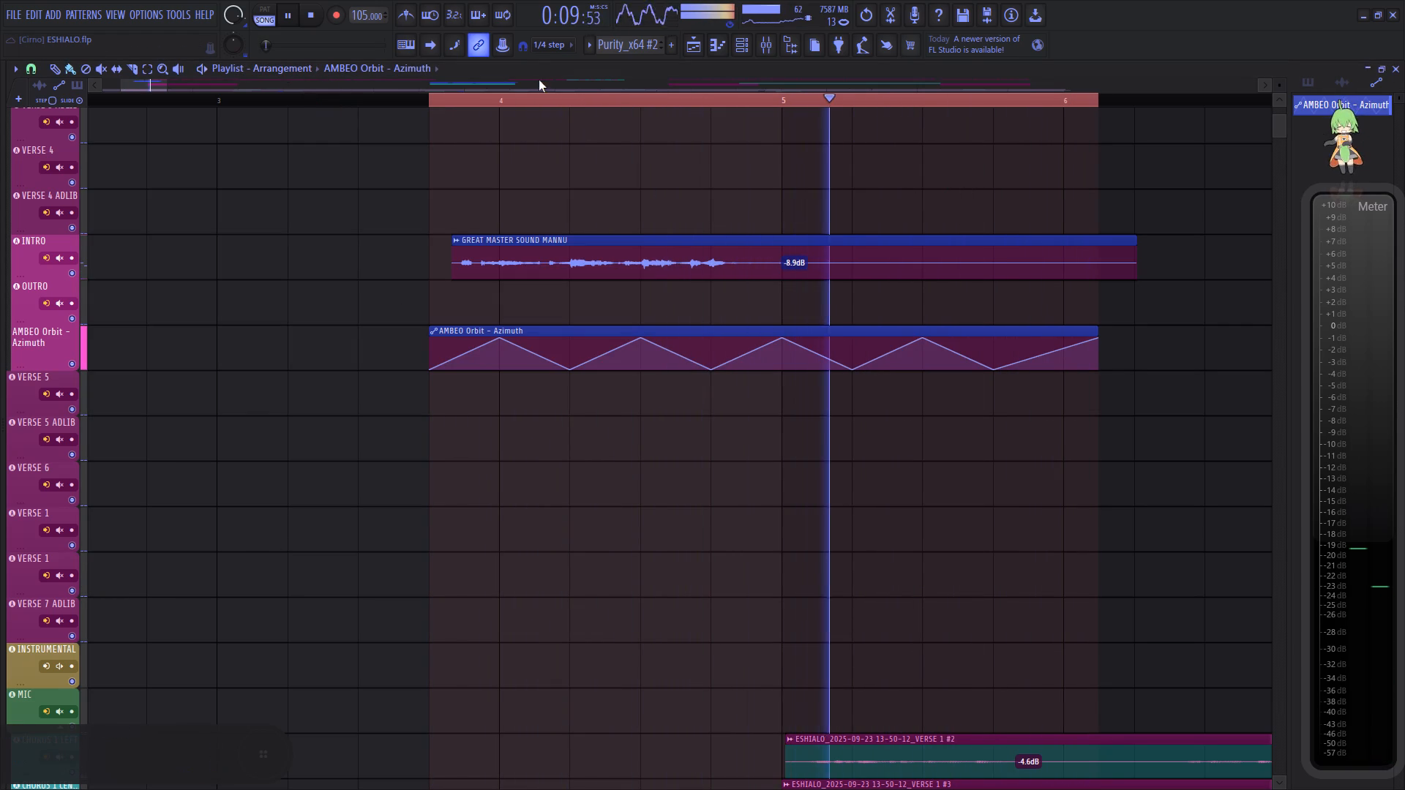
Clear the loop selection around the intro tag and restart playback from just before it.
double_click(412, 100)
scroll(412, 100, down, 16)
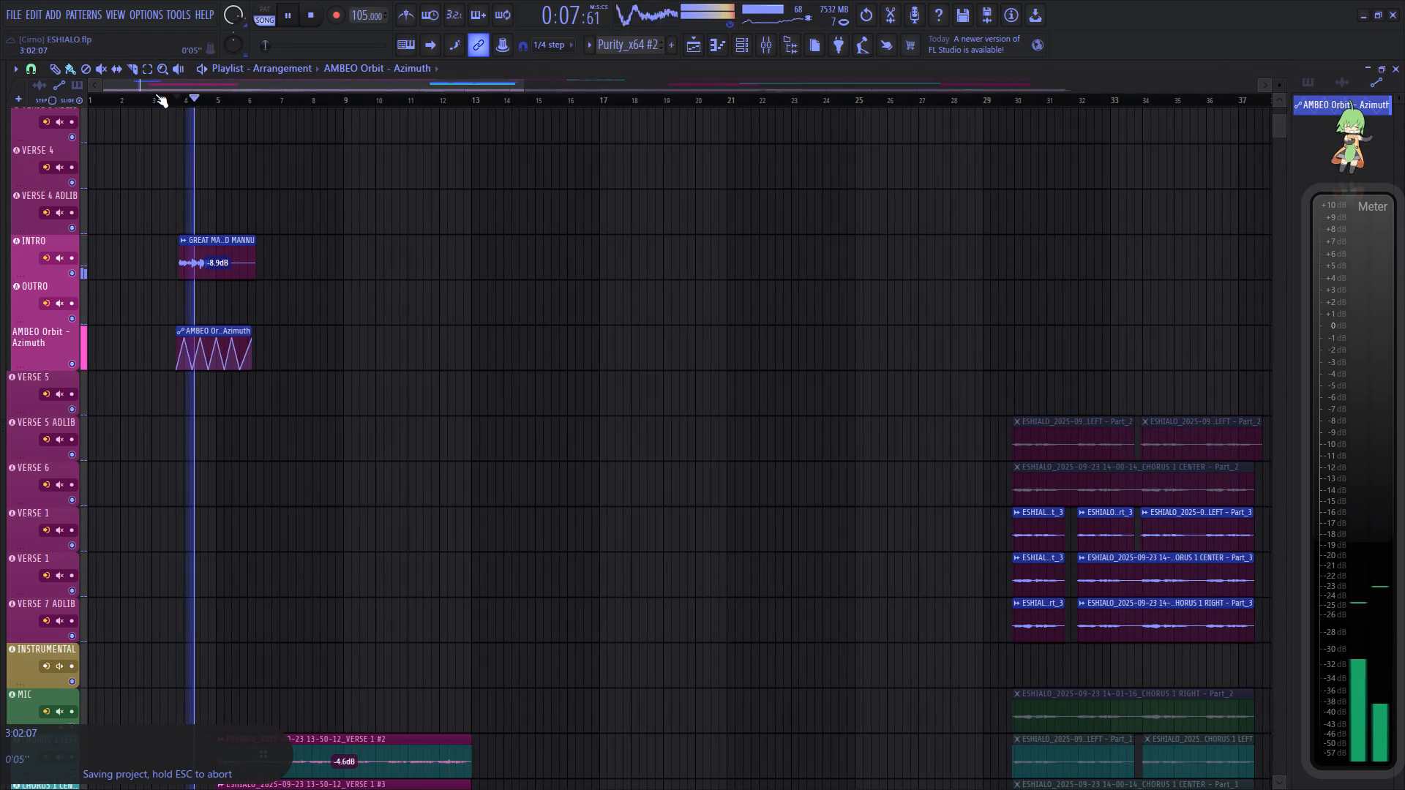
drag(155, 94, 10, 108)
click(10, 108)
Save the ESHIALO project.
key(ctrl+s)
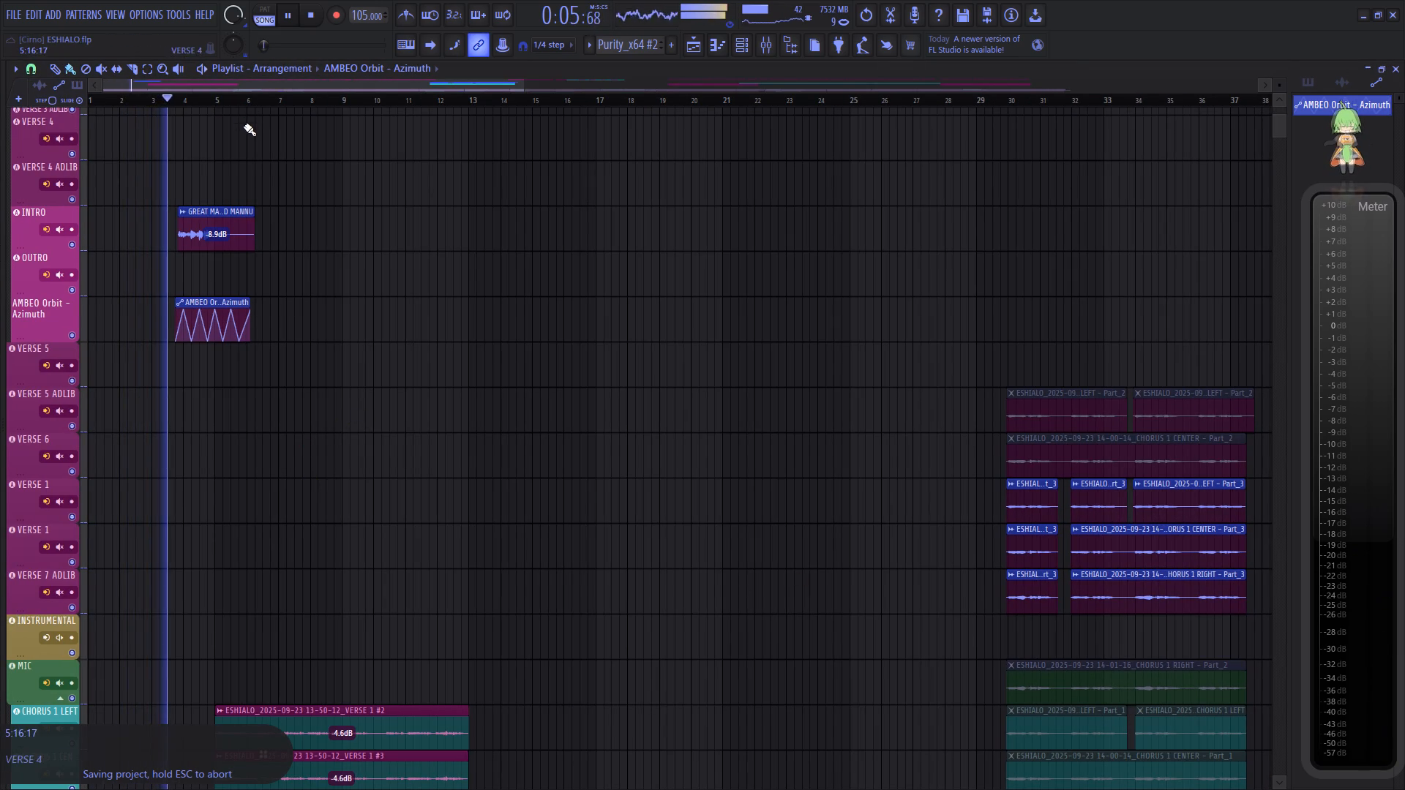
click(7, 20)
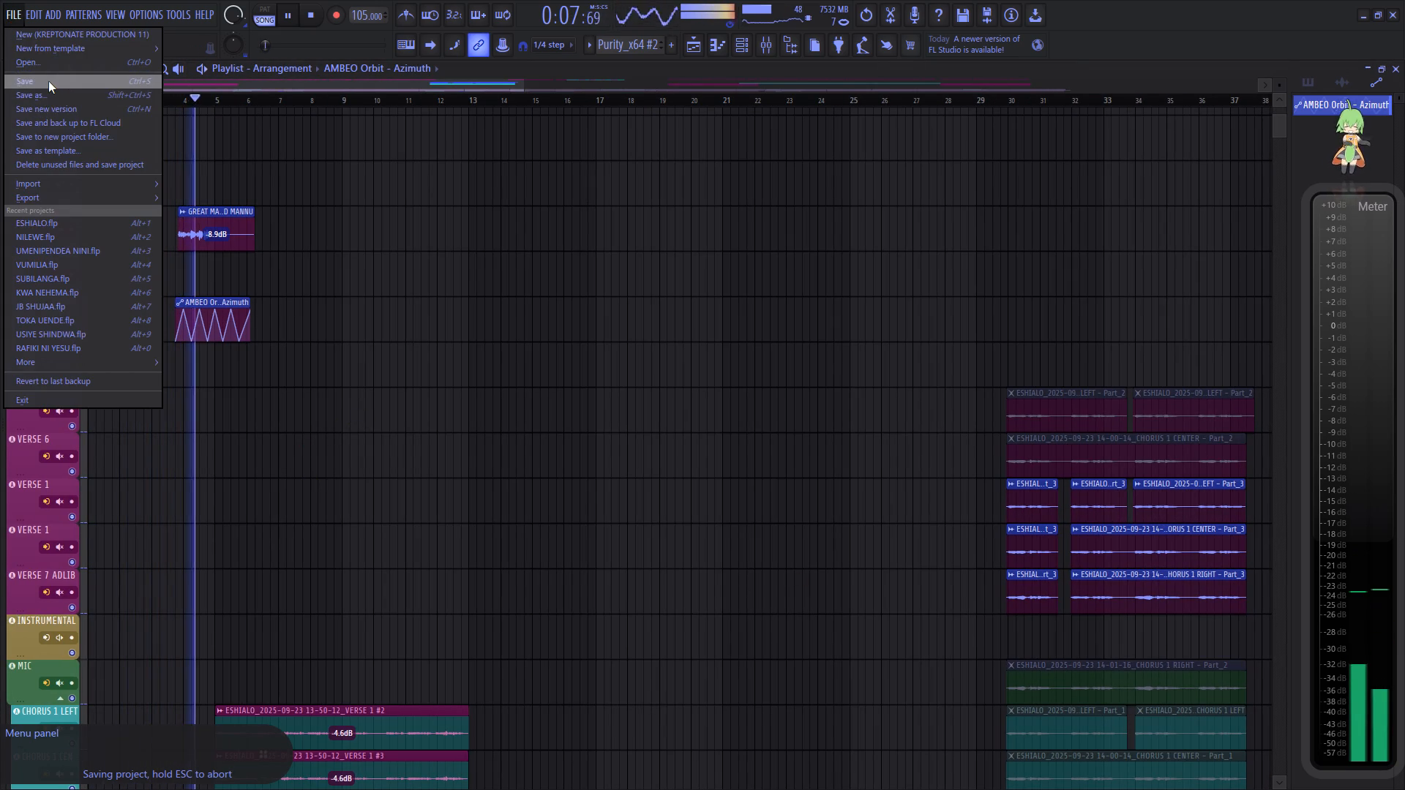
click(48, 81)
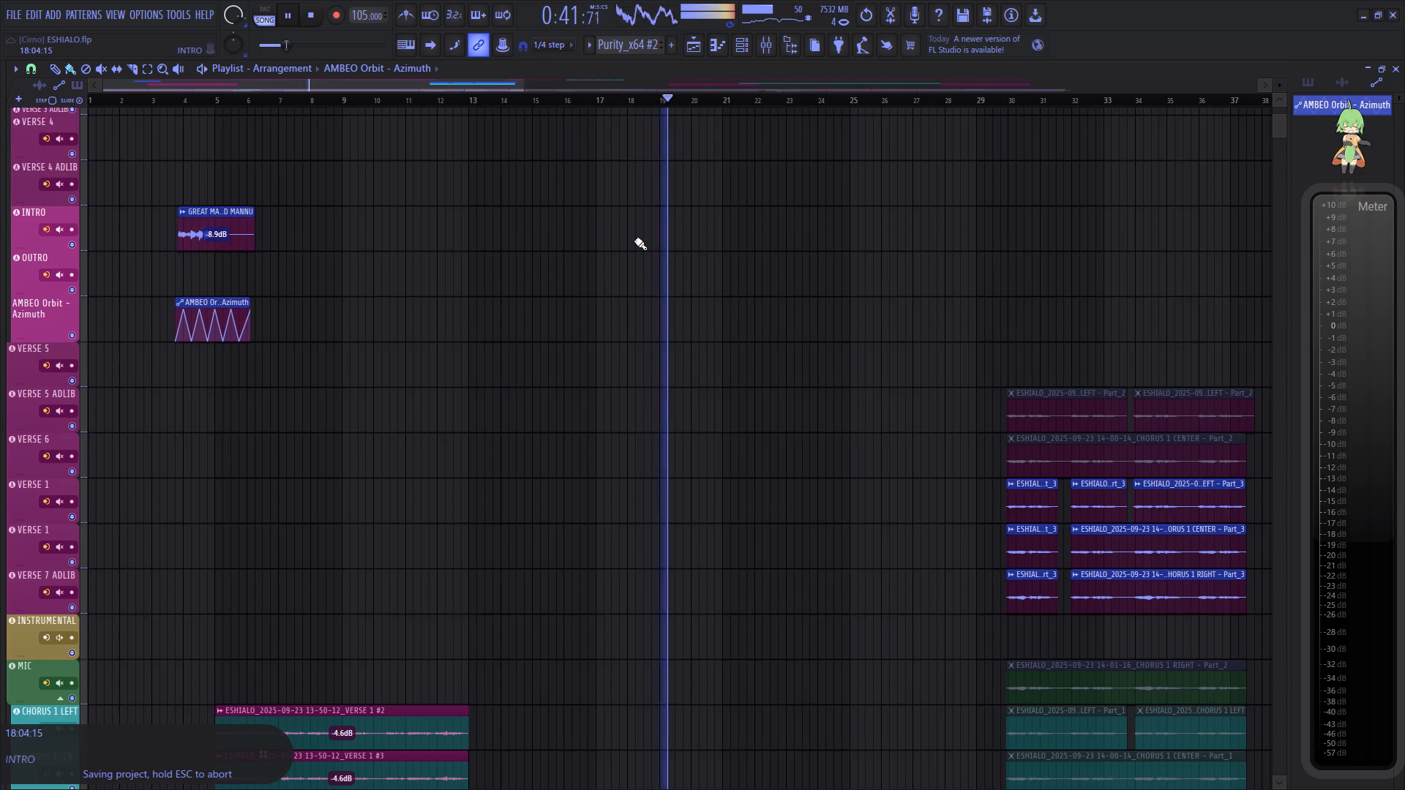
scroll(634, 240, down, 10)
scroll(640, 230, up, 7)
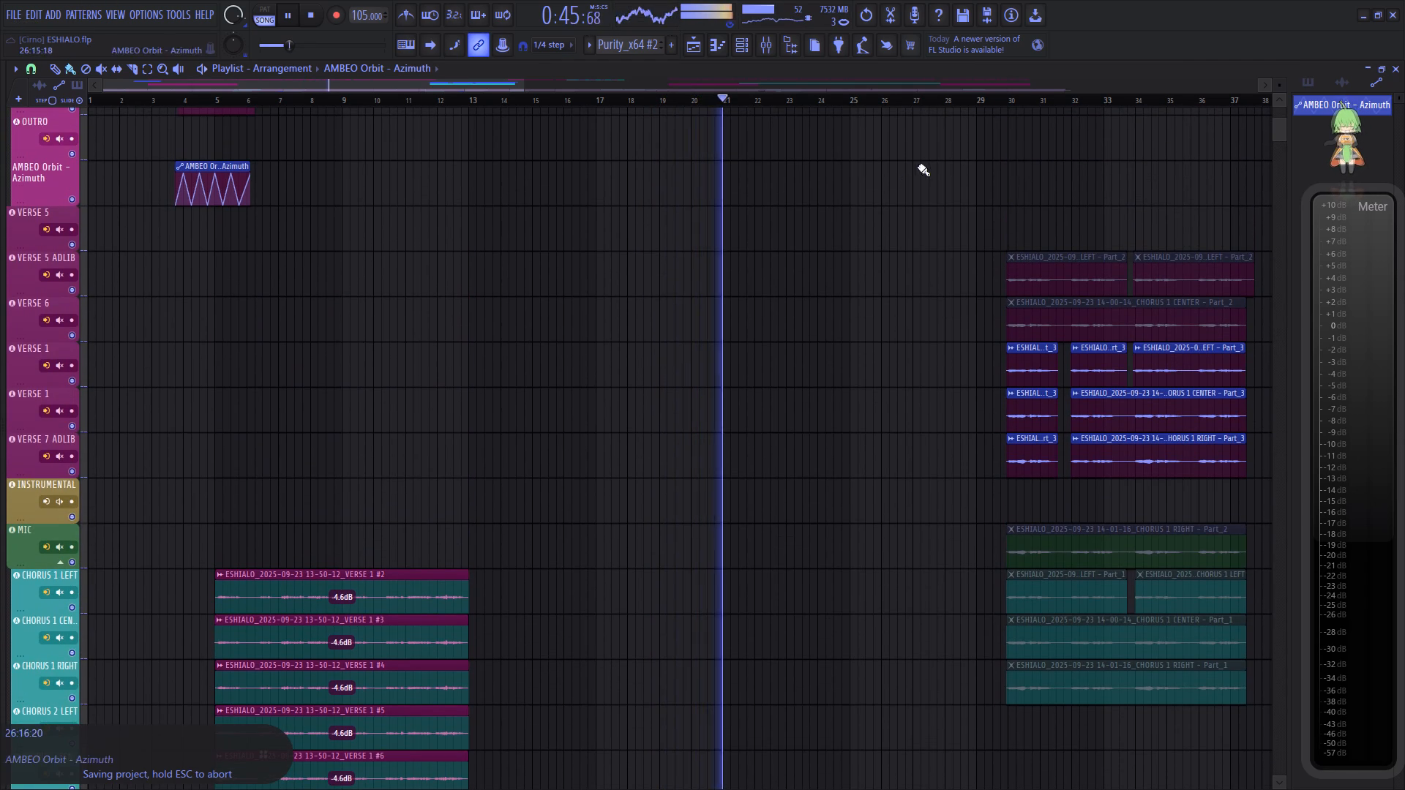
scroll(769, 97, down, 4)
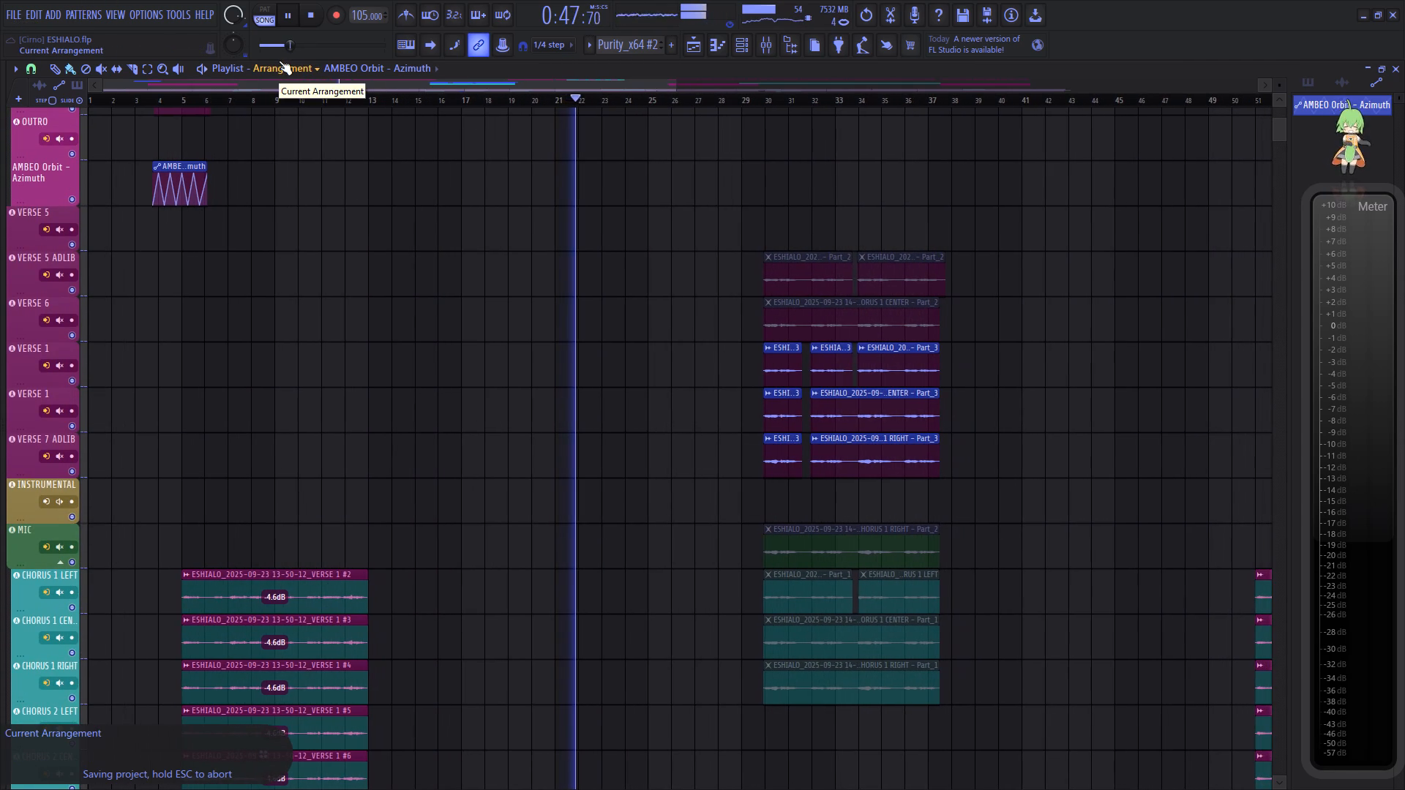
Open the project info settings and enter ESHIALO as the project title.
click(151, 18)
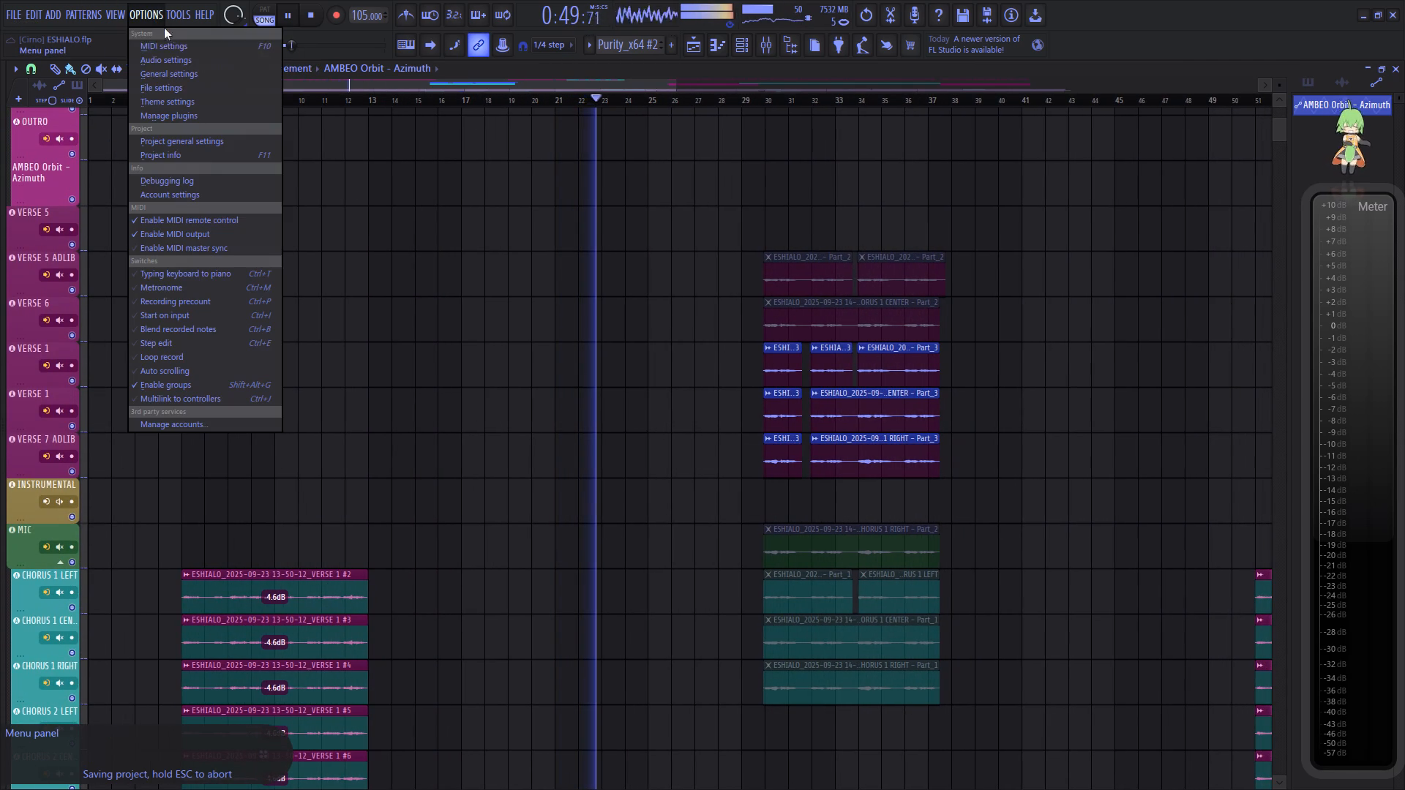
click(186, 56)
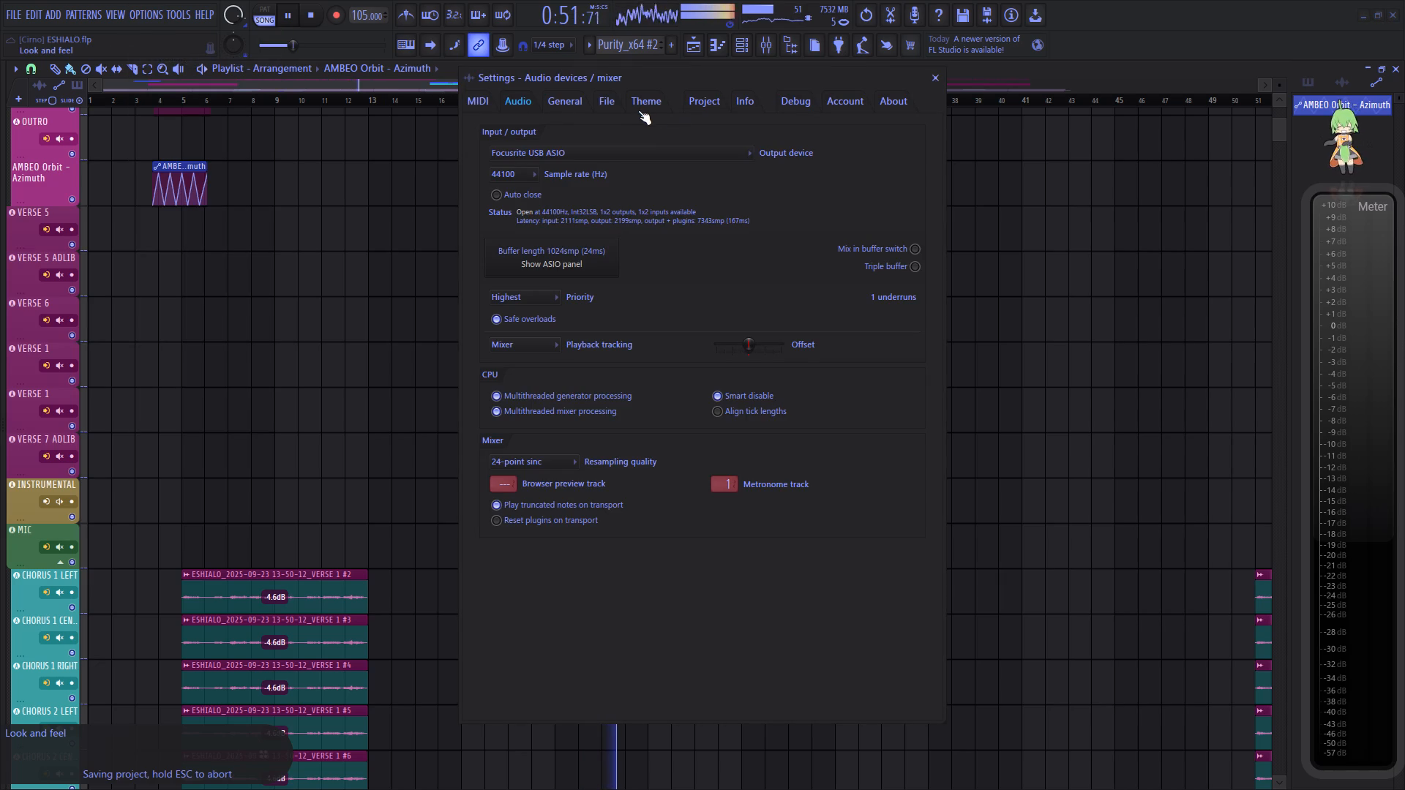
click(642, 106)
click(614, 102)
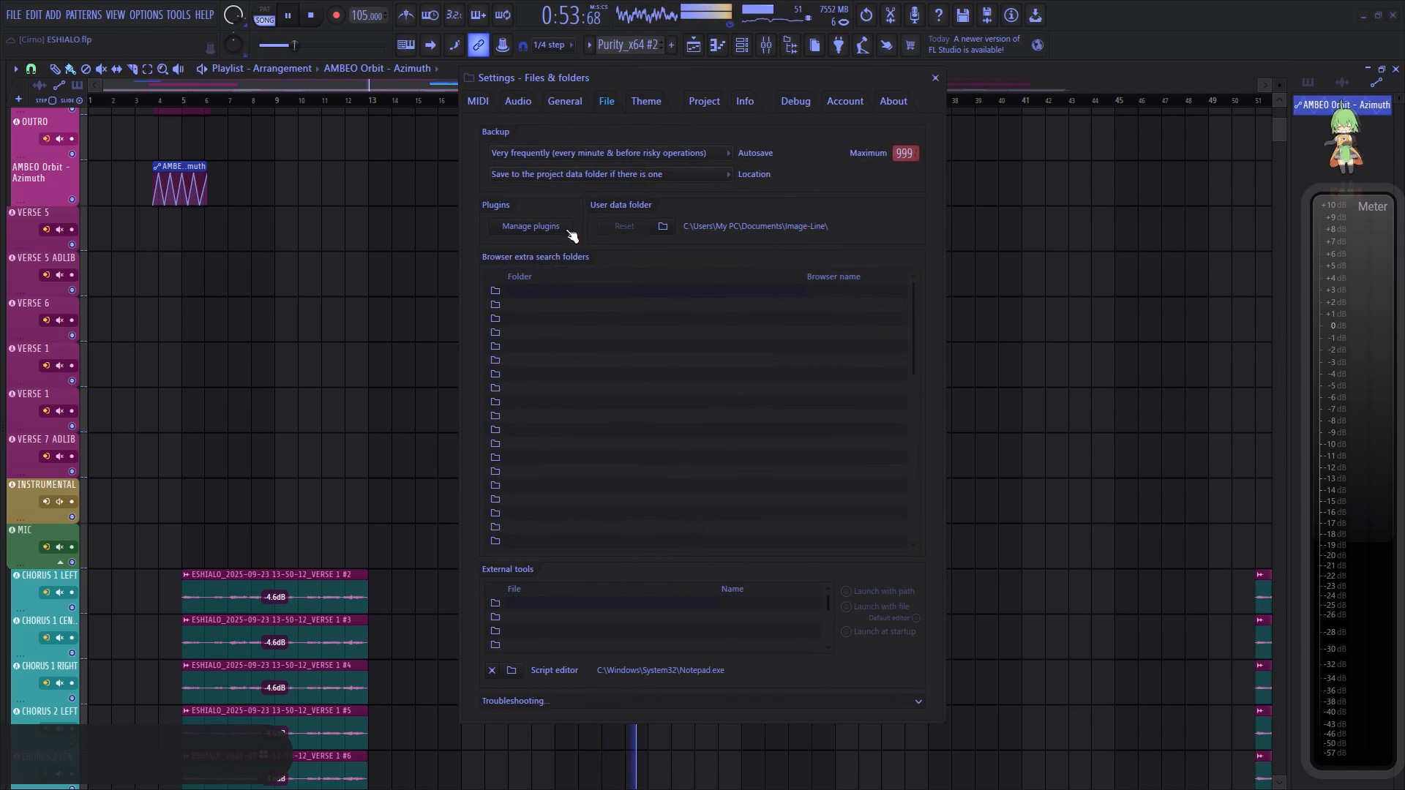
click(748, 102)
click(533, 143)
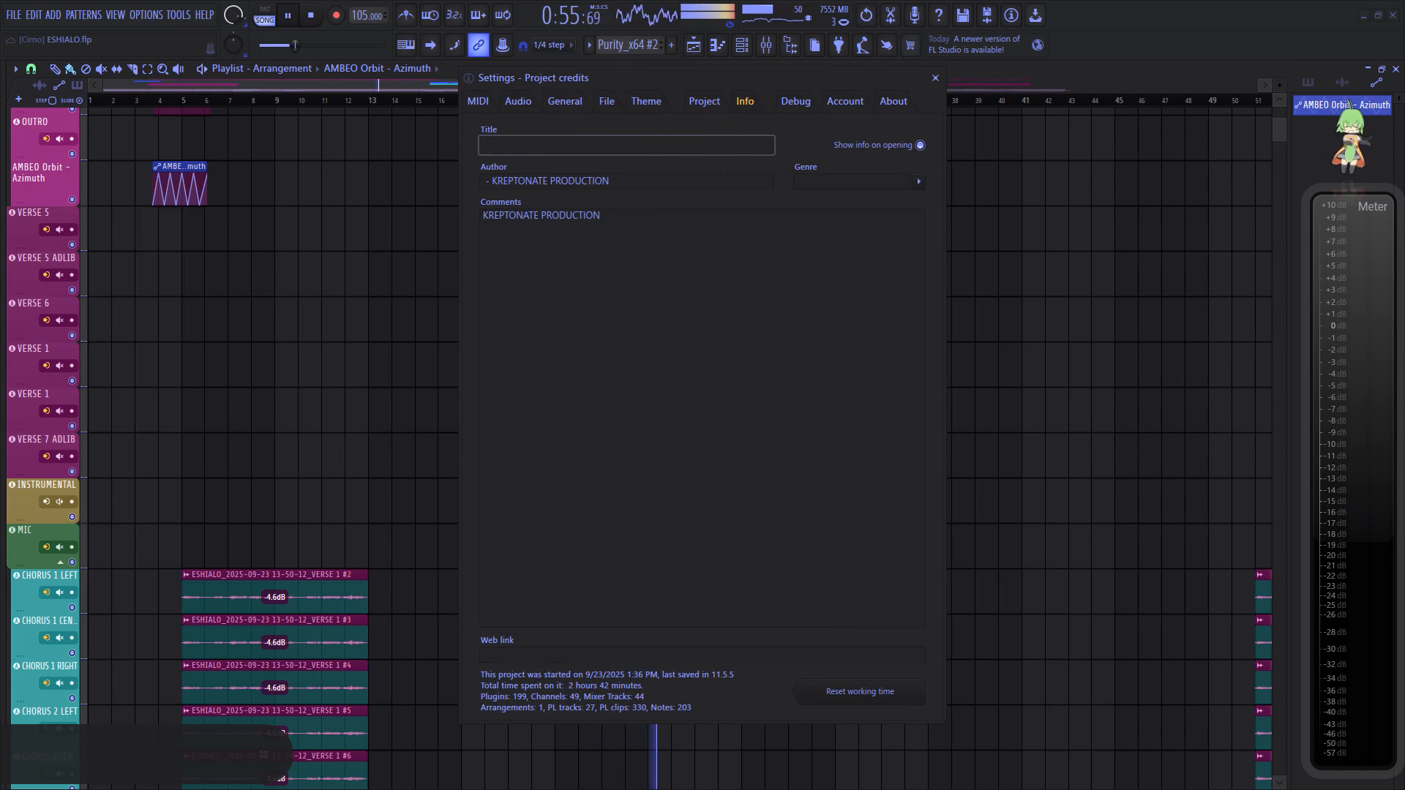
key(e)
text(SHIALO)
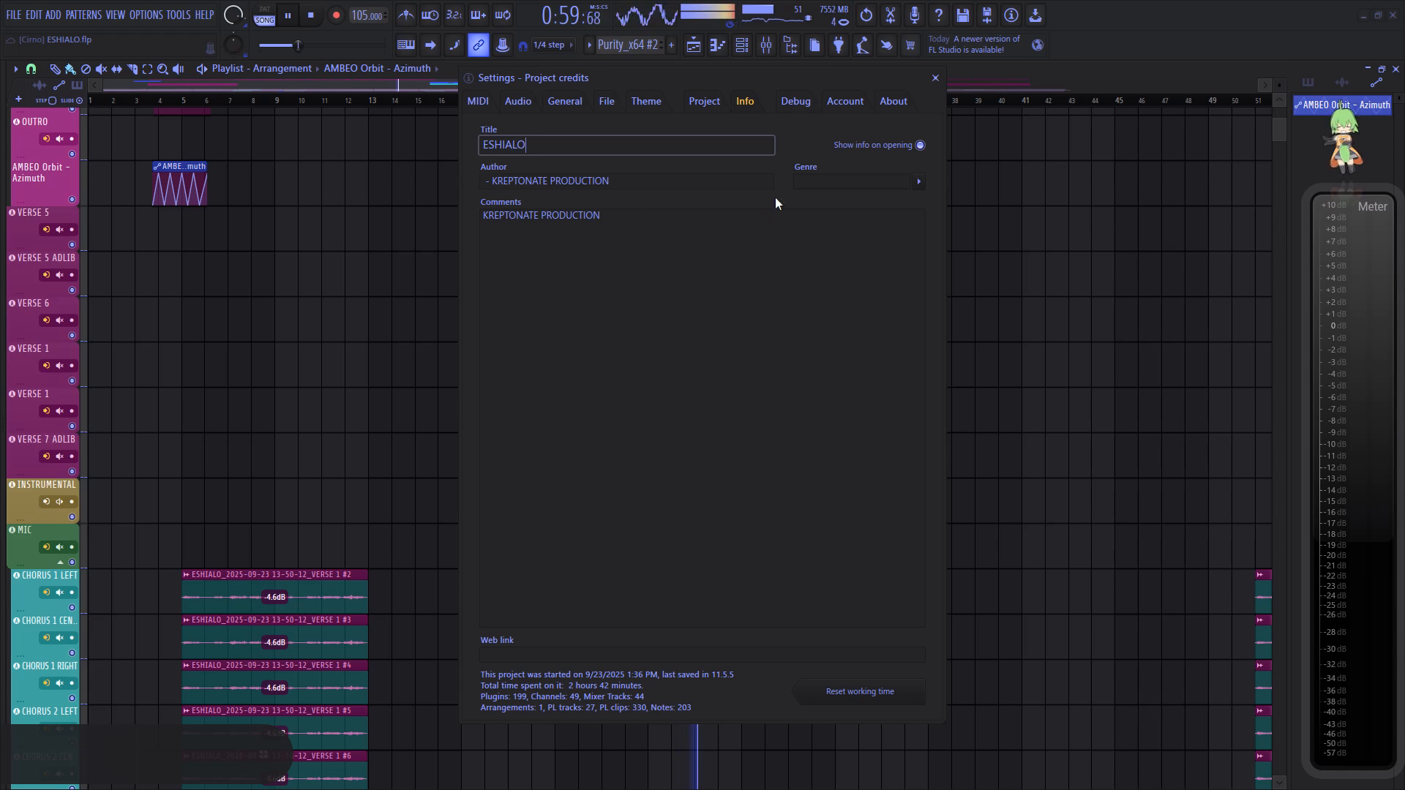
Add CHACHA FLAVOR in front of KREPTONATE PRODUCTION in the project's author credit.
click(810, 187)
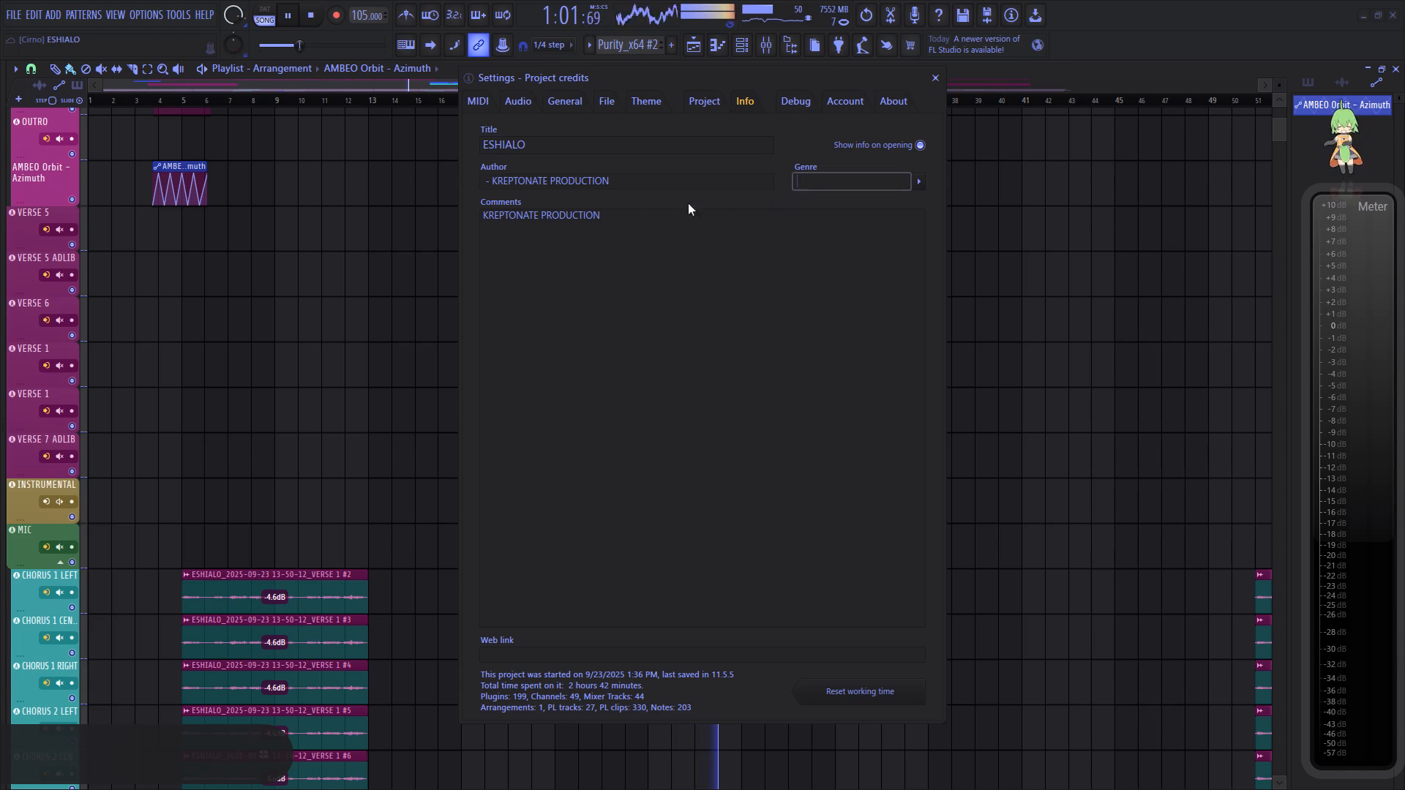
click(483, 181)
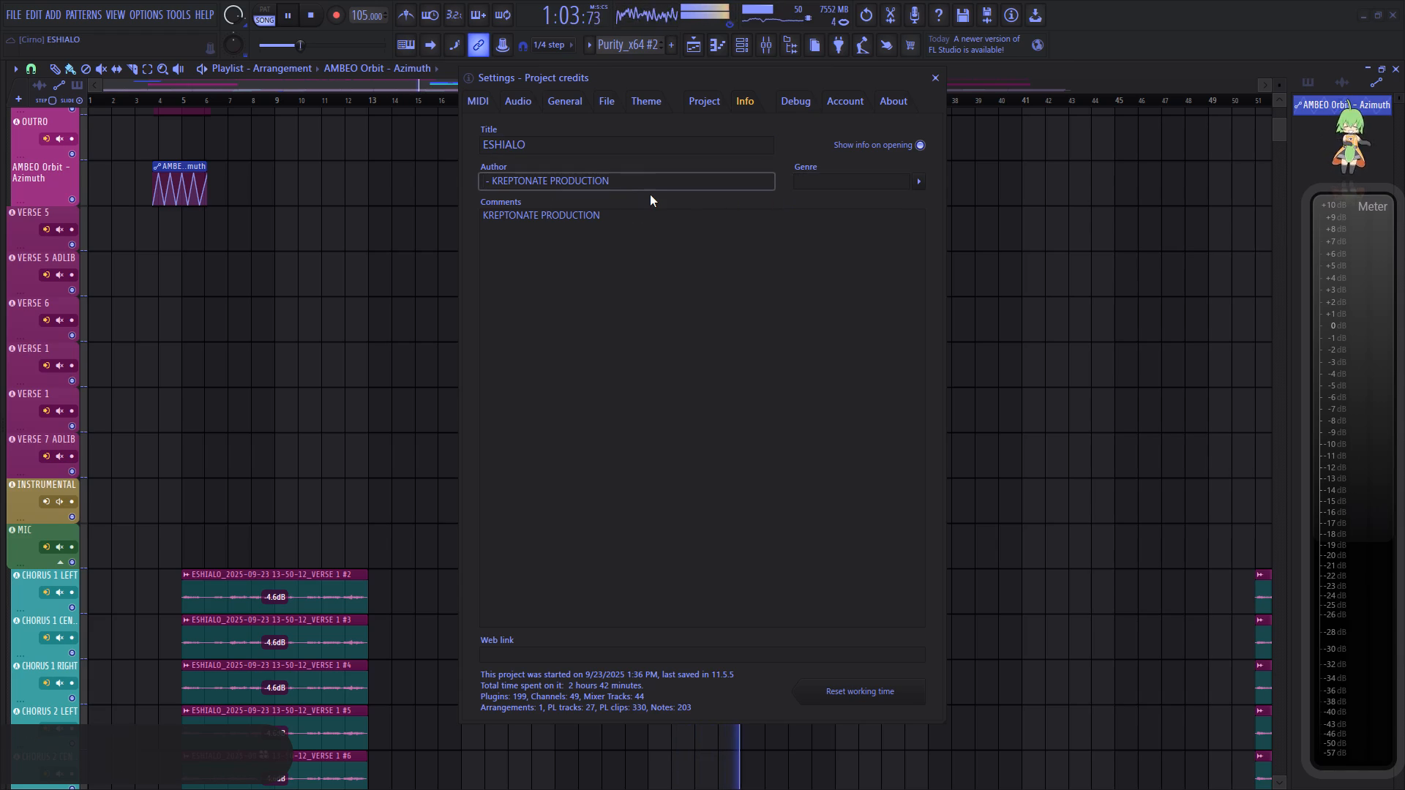
text(CHACHA F)
text(la)
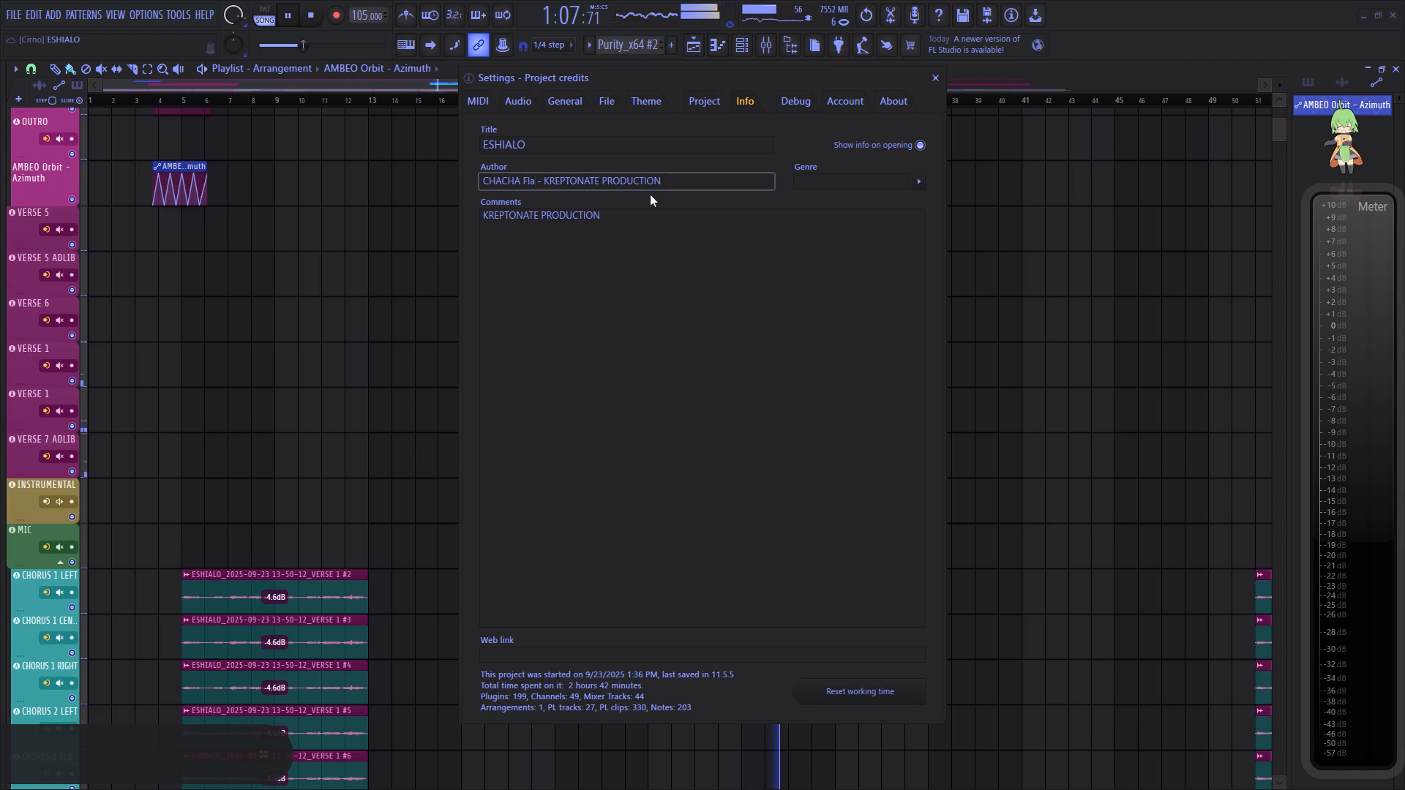
key(BackSpace)
key(BackSpace)
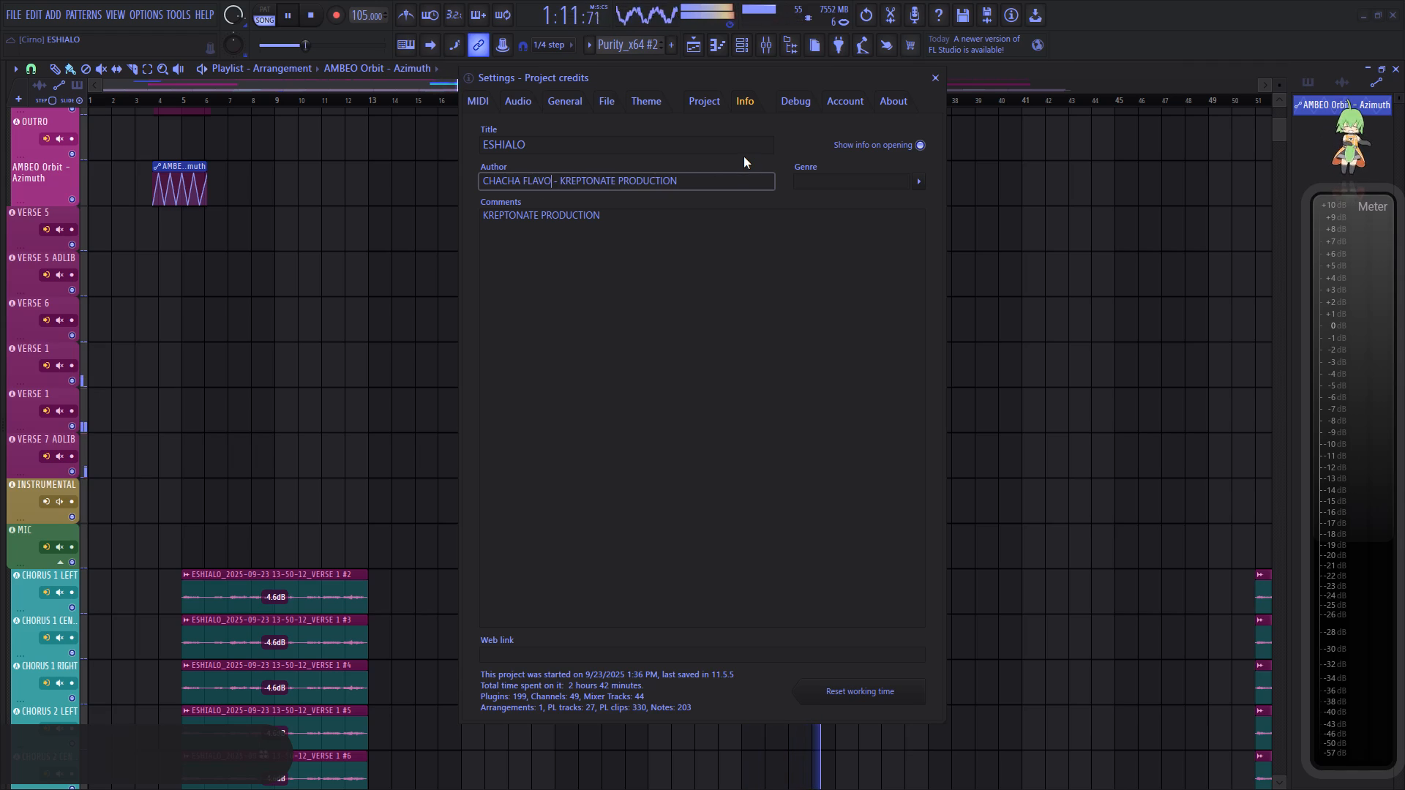
Set the project's genre to Dancehall and close the settings.
click(862, 184)
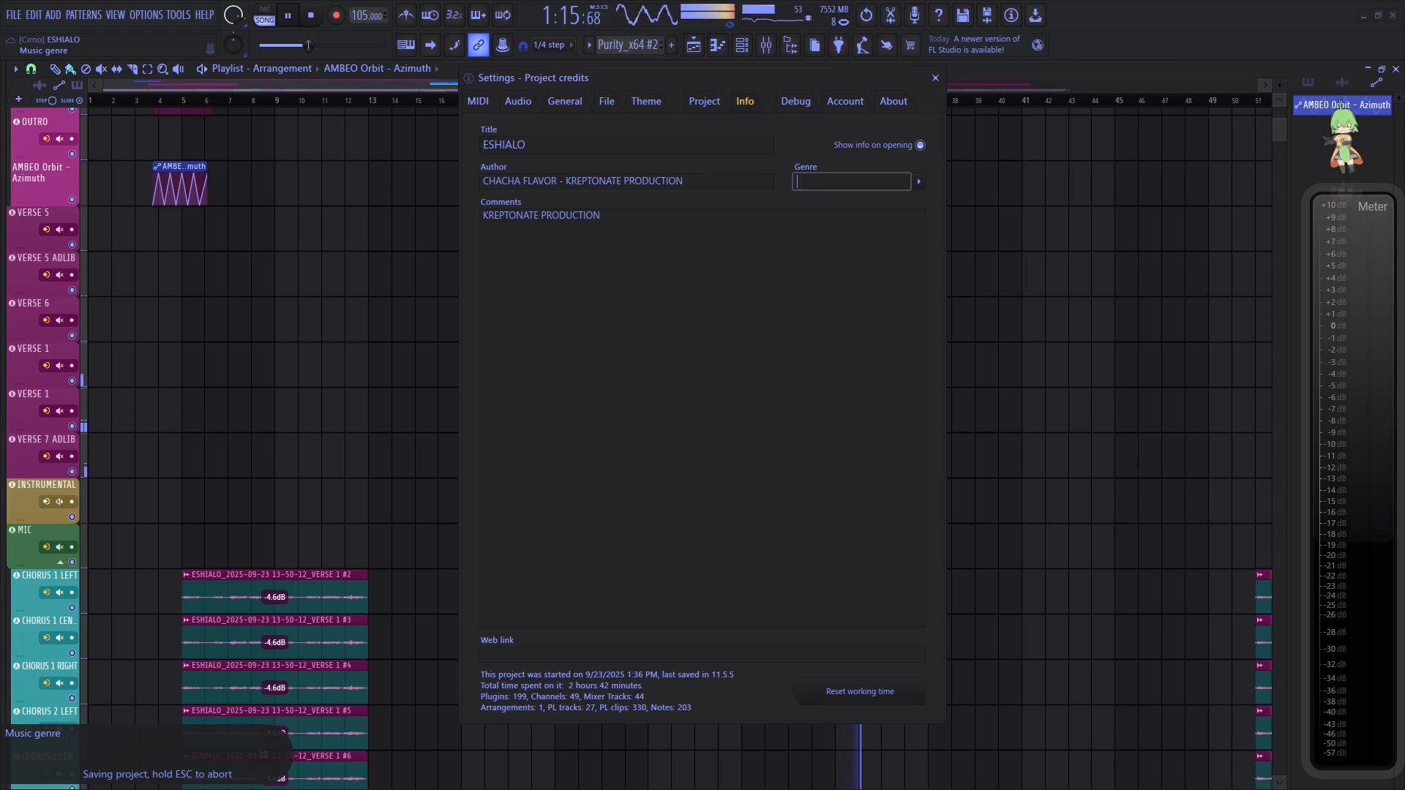
text(DD)
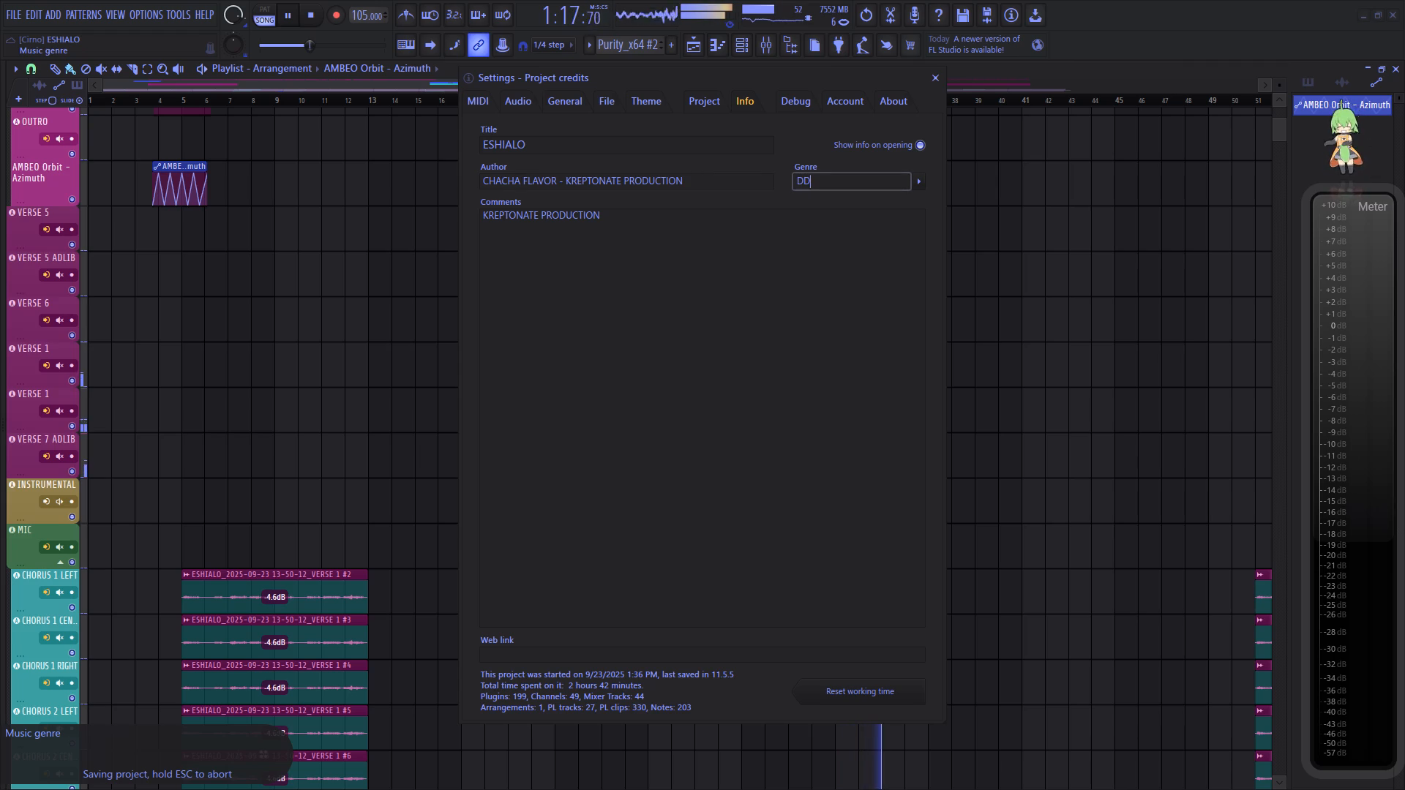
key(BackSpace)
key(a)
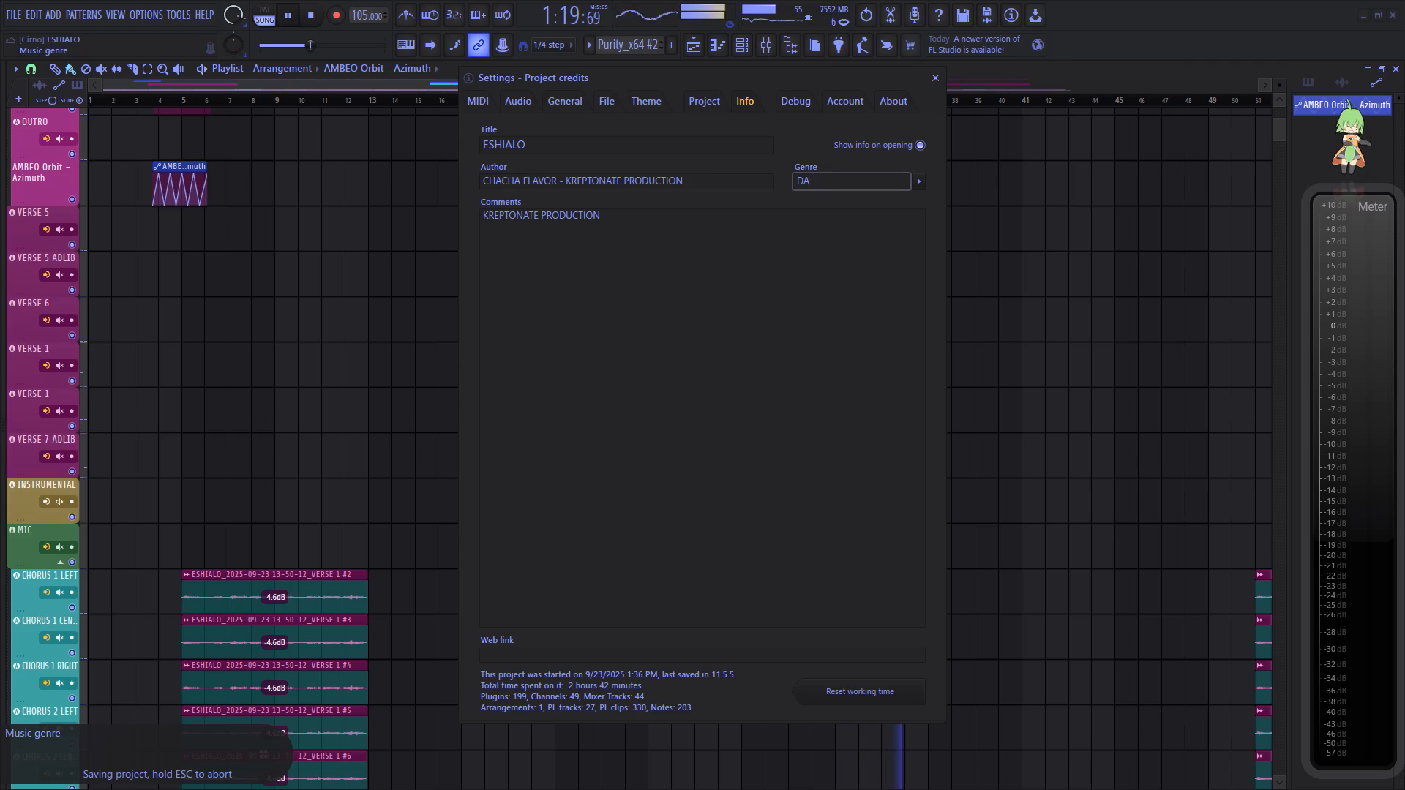
text(ancehall)
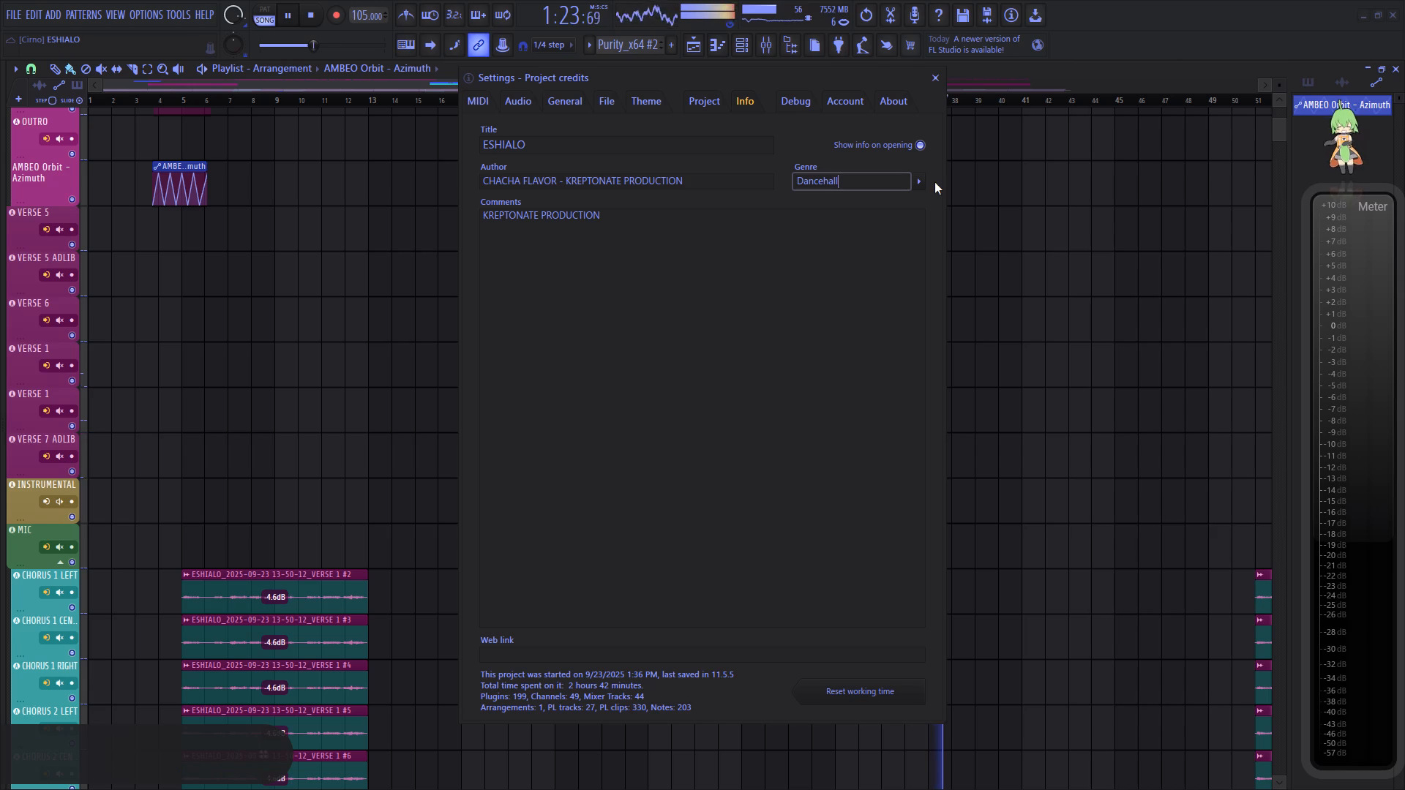
click(930, 80)
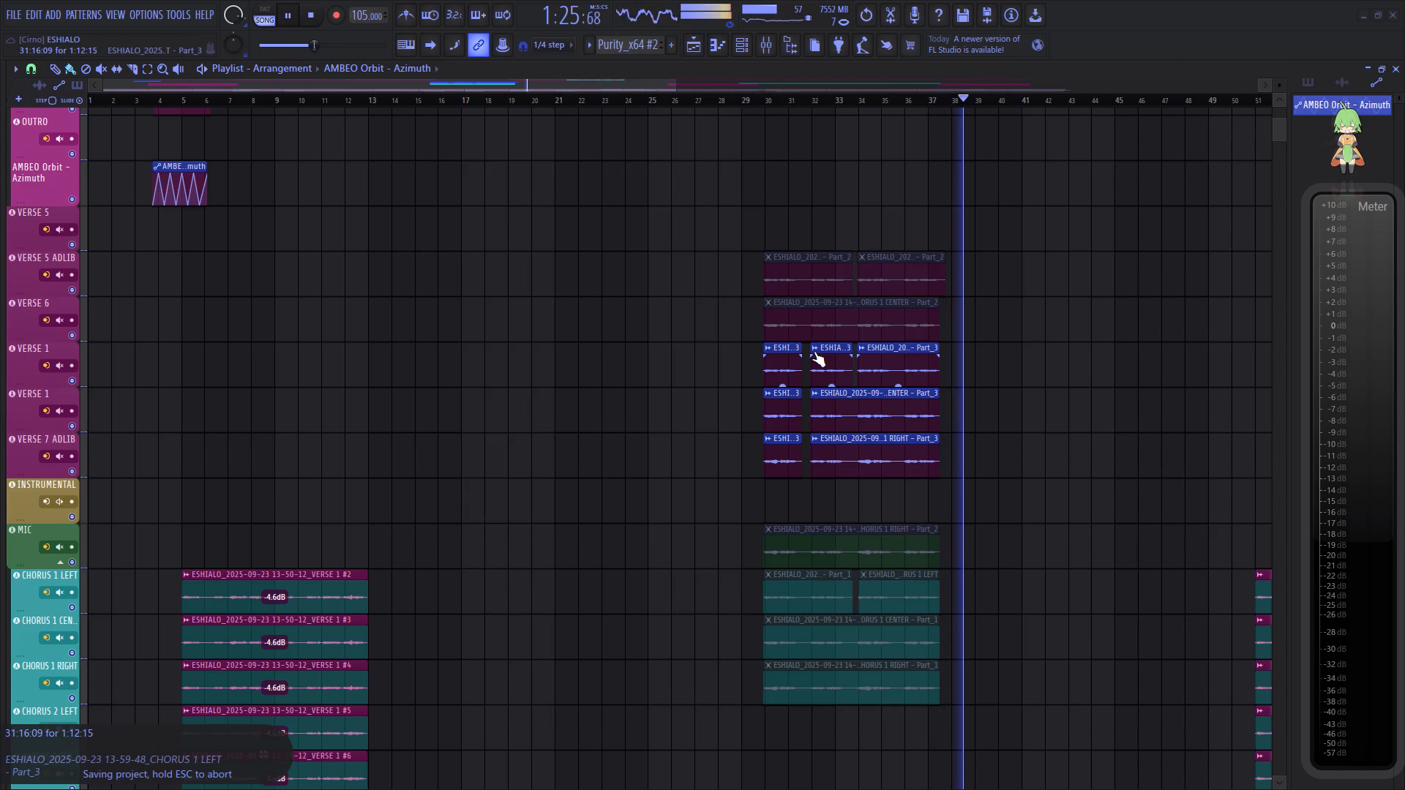
Save the project with its new credits.
key(ctrl+s)
Set a playback loop over the chorus clips from bar 30 to about bar 36.
ctrl+drag(769, 99, 880, 105)
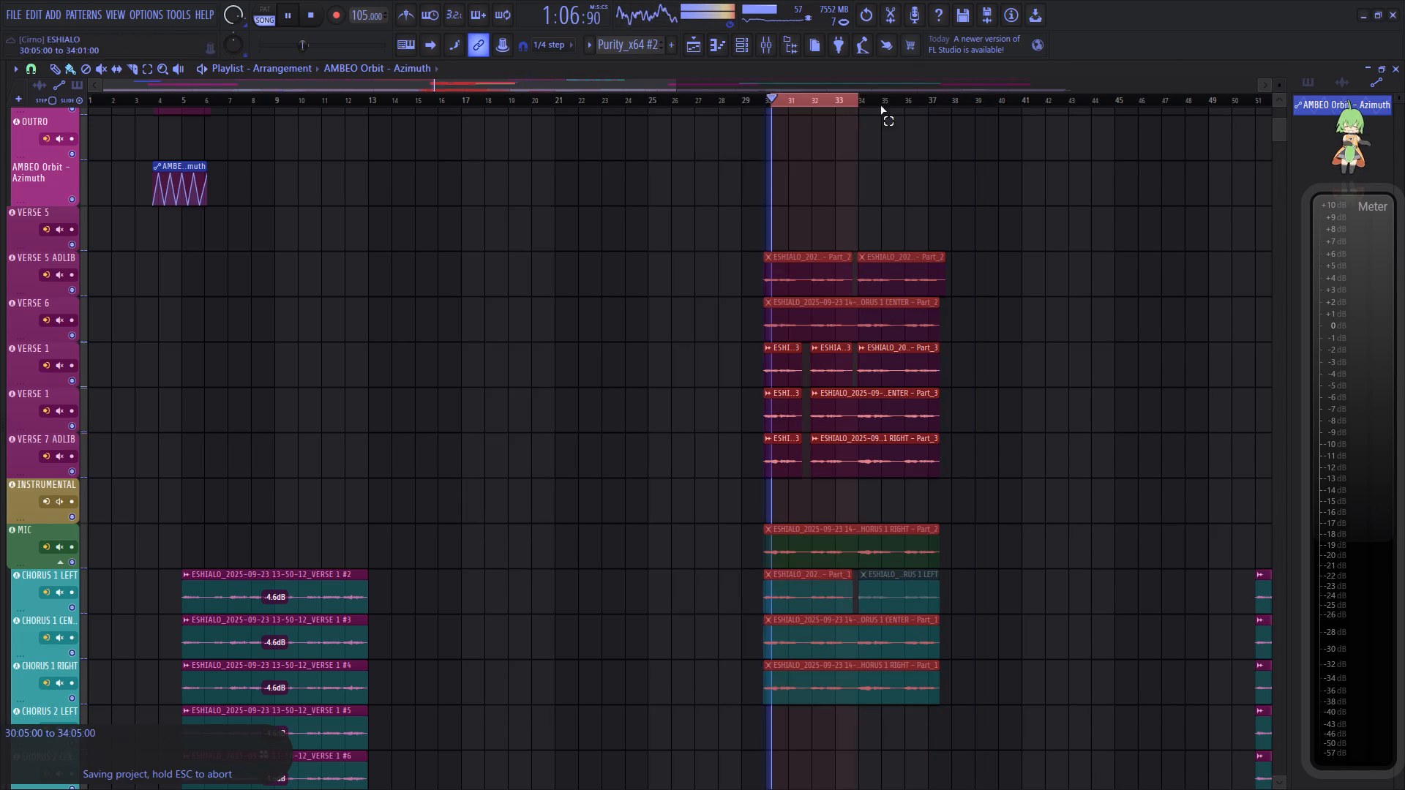
ctrl+drag(880, 105, 925, 108)
Solo the VERSE 1 track on mixer insert 17 while the chorus loop plays.
click(771, 48)
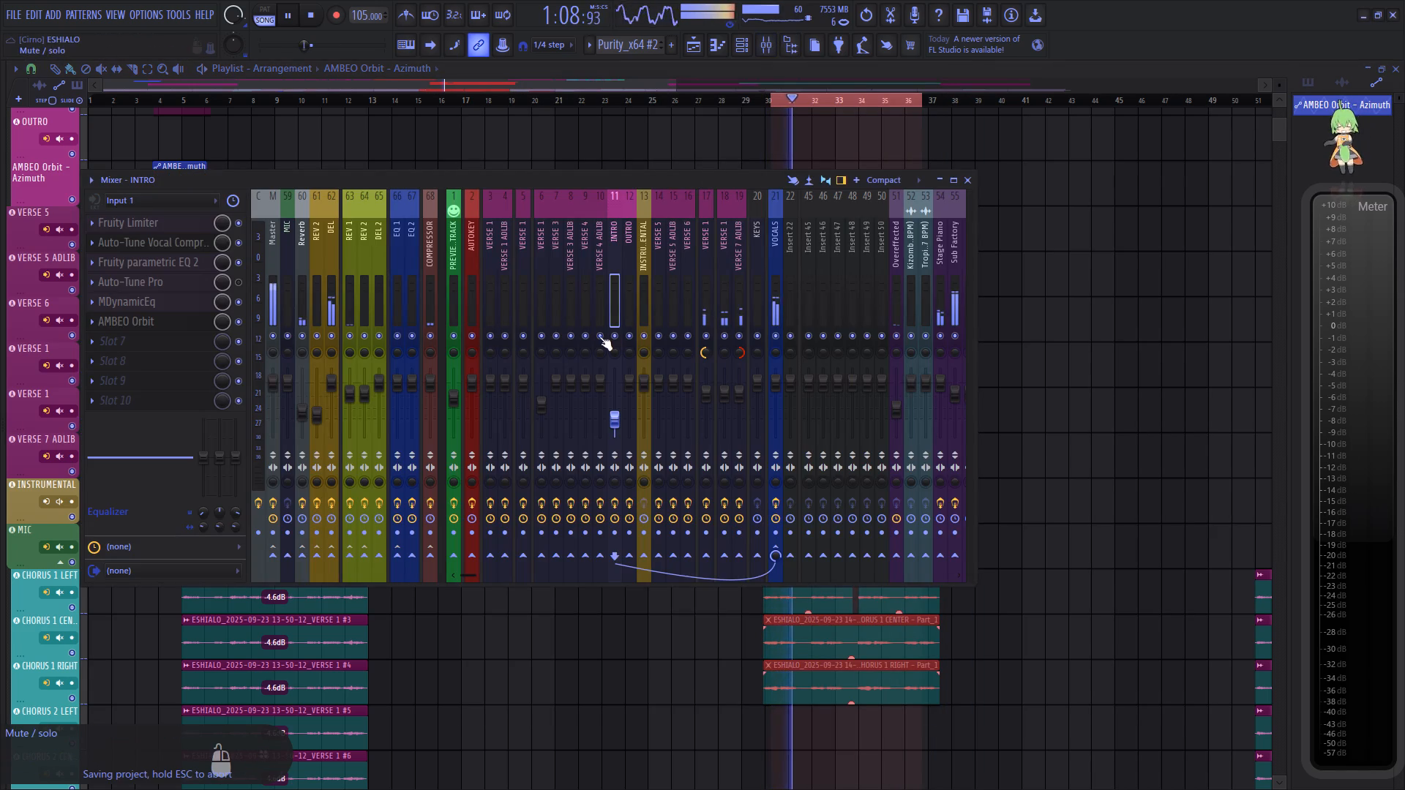
click(706, 302)
right_click(707, 334)
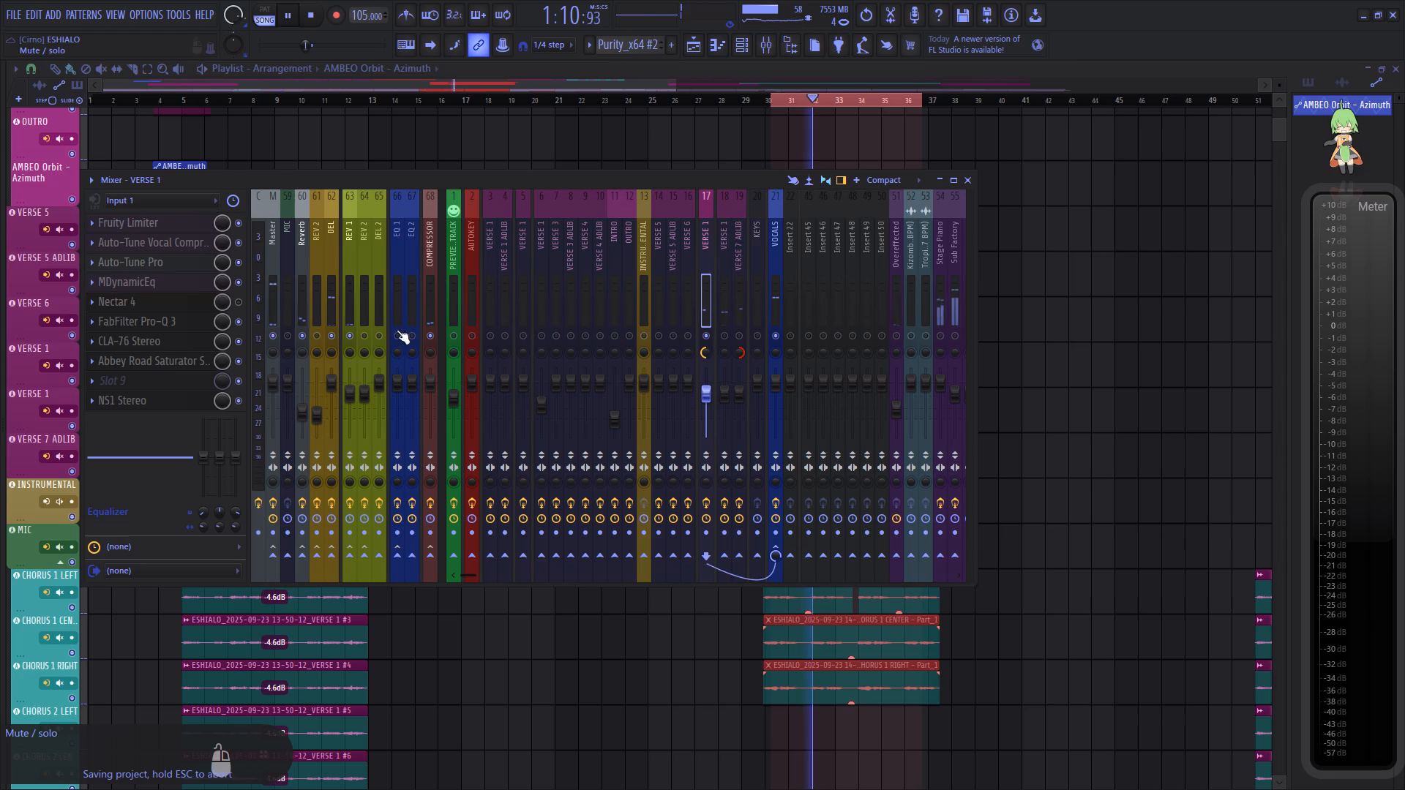
Raise the low-cut frequency in FabFilter Pro-Q 3 on the insert 17 VERSE 1 track to slightly above 200 Hz.
click(163, 325)
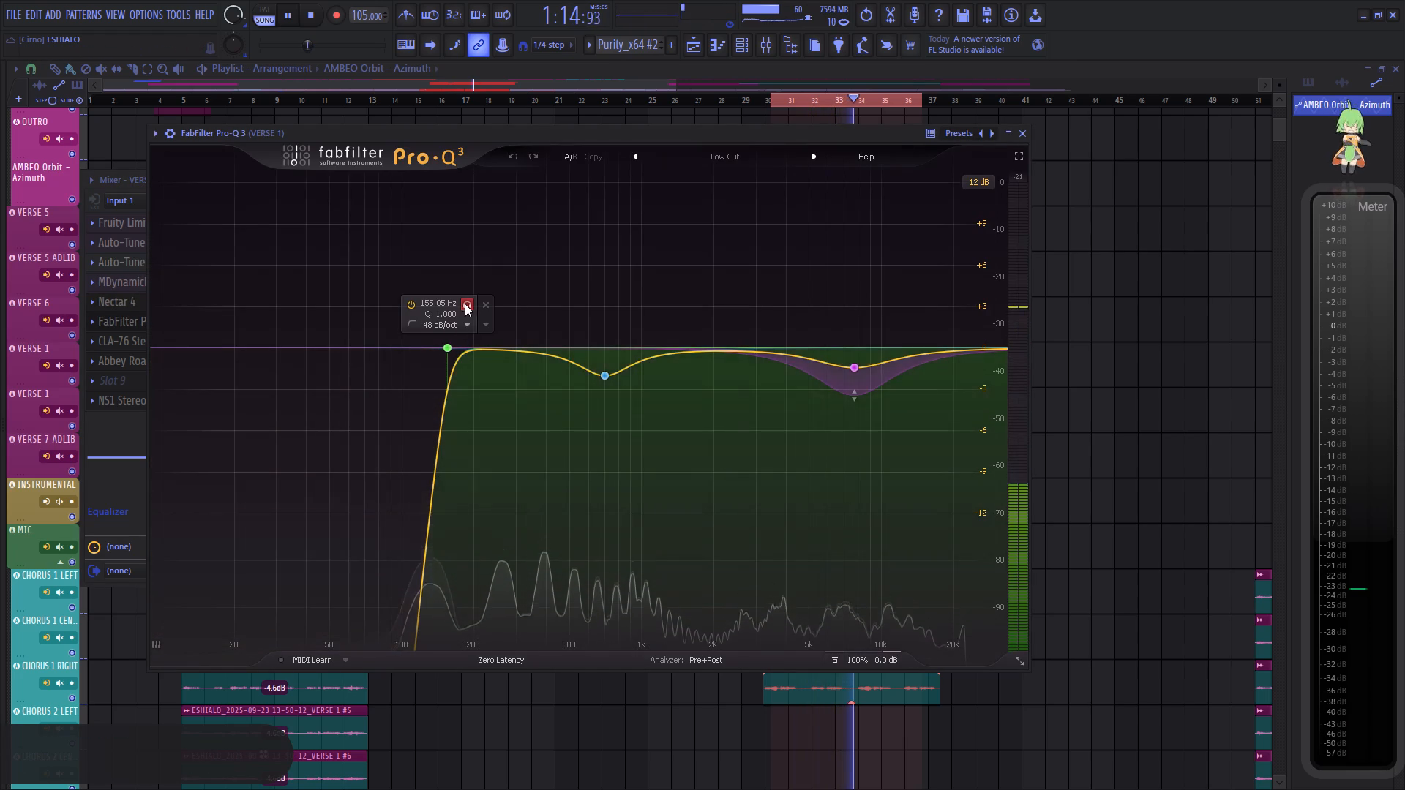
drag(465, 304, 505, 307)
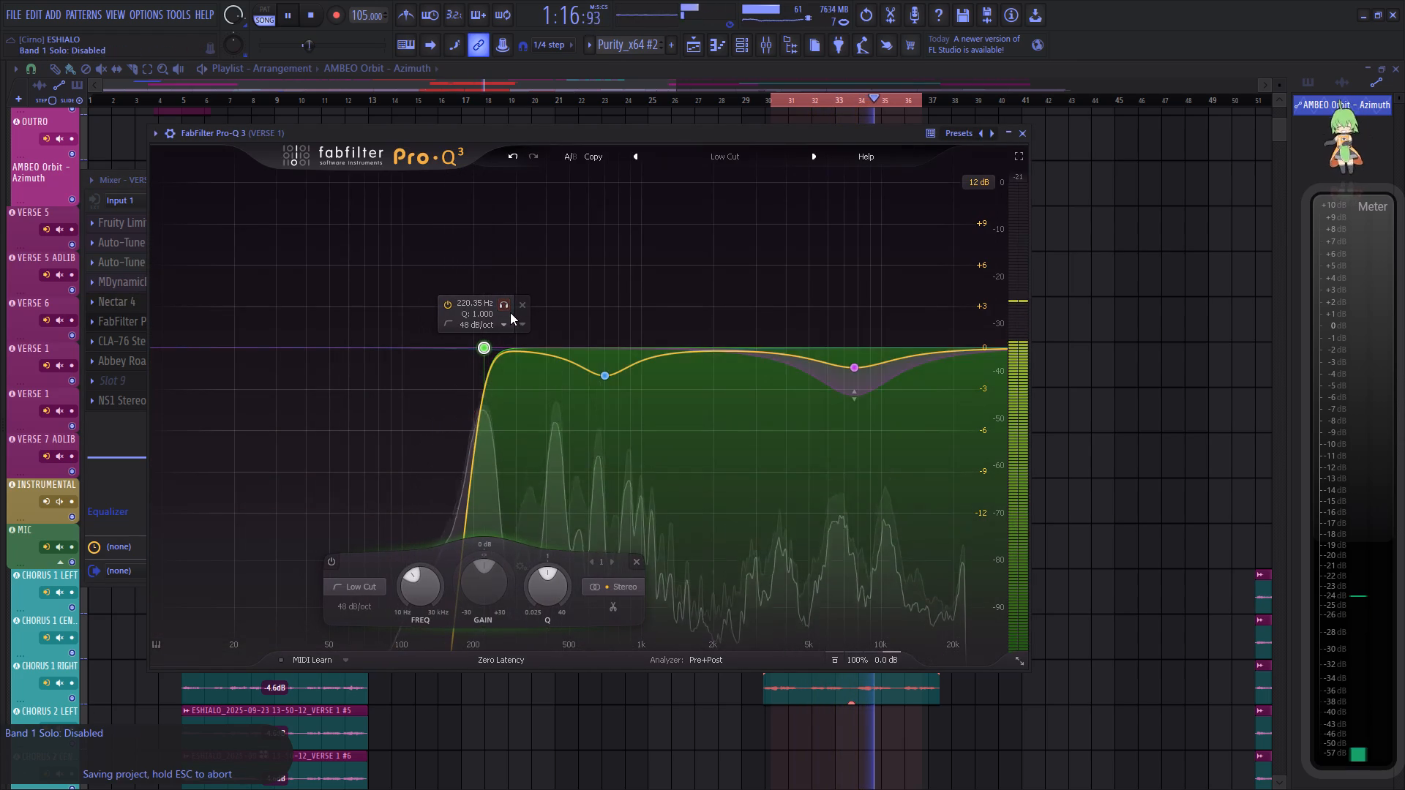
click(1025, 140)
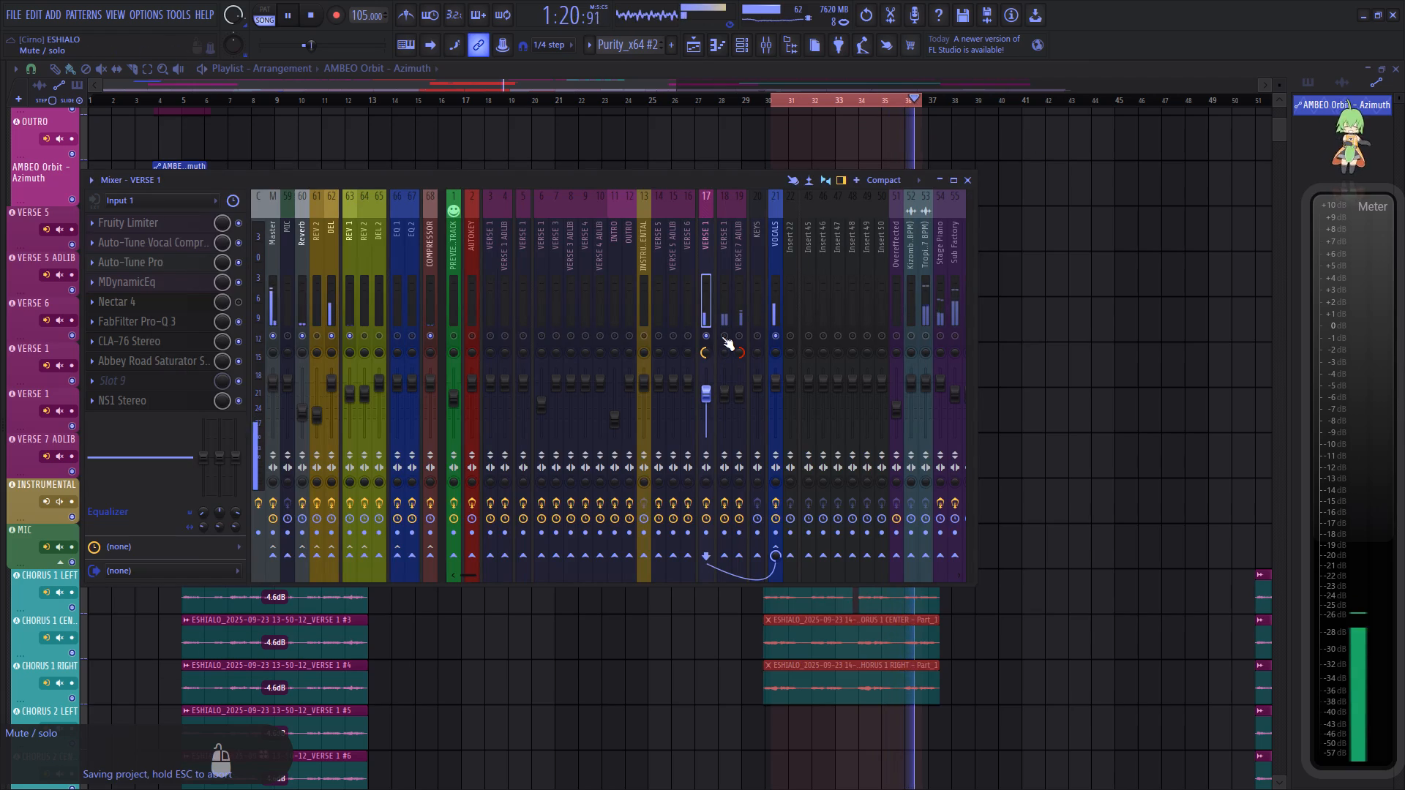
Add mixer inserts 18 and 19 to the soloed tracks alongside insert 17.
click(722, 336)
click(733, 336)
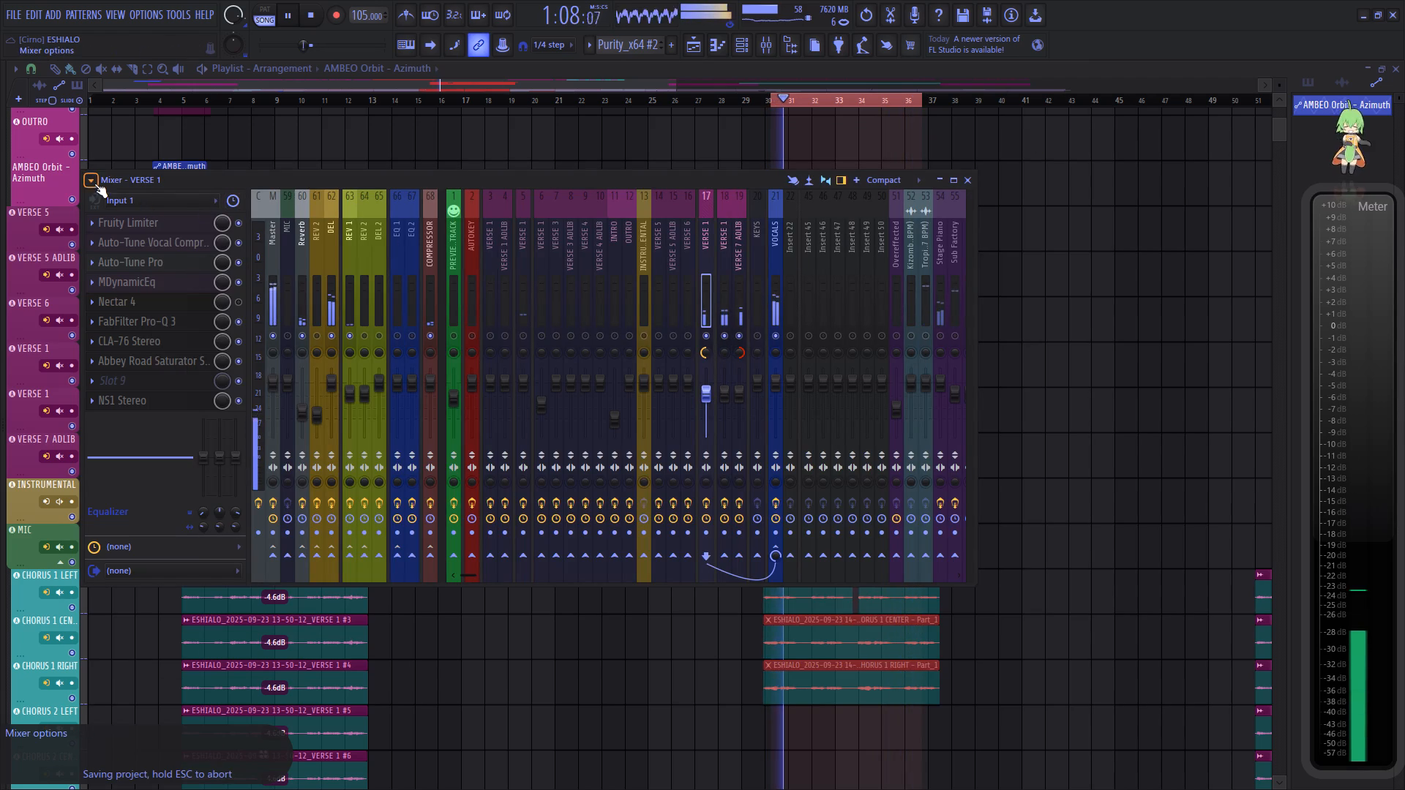
Copy insert 17's mixer track state onto insert 19, and pan insert 19 to the right.
click(94, 184)
drag(307, 353, 739, 310)
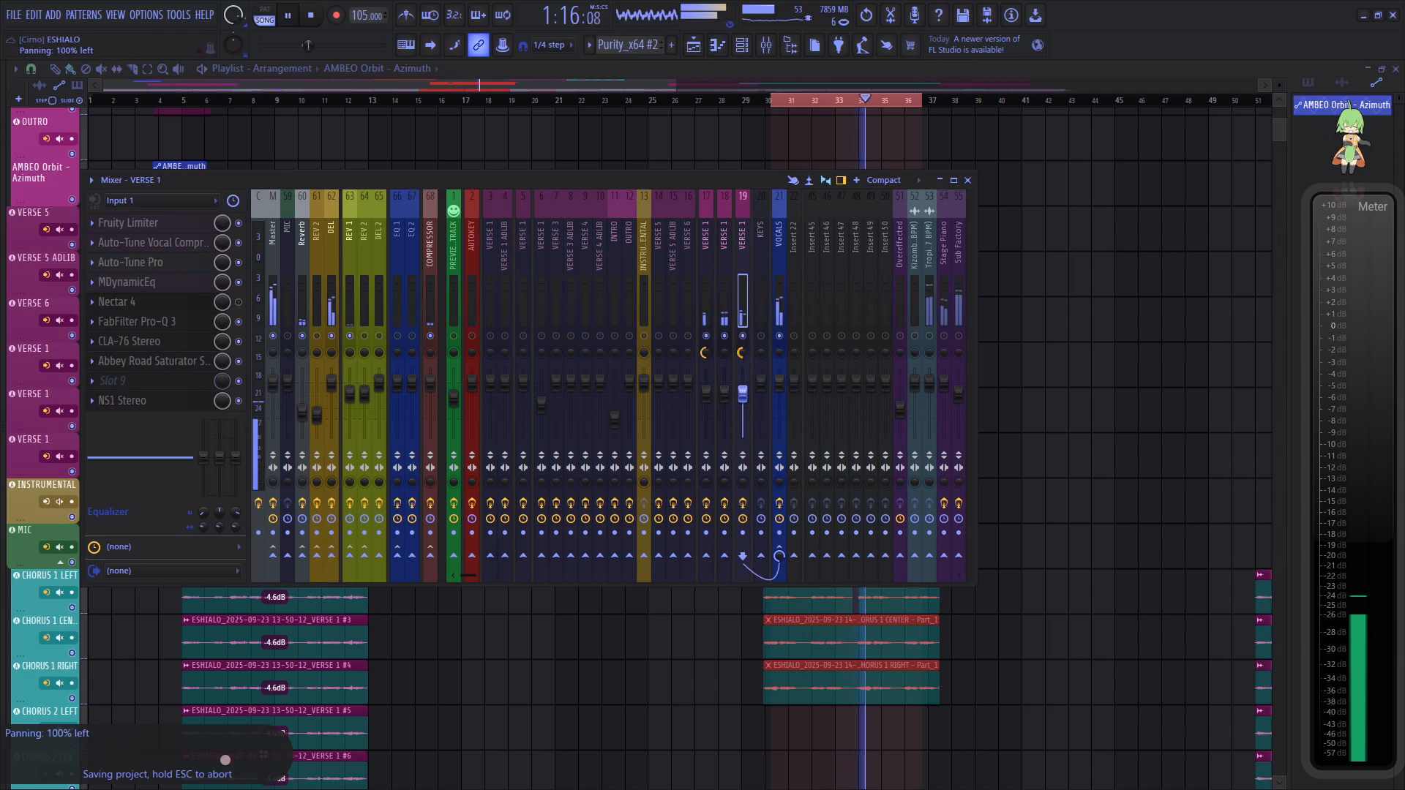
drag(742, 355, 831, 634)
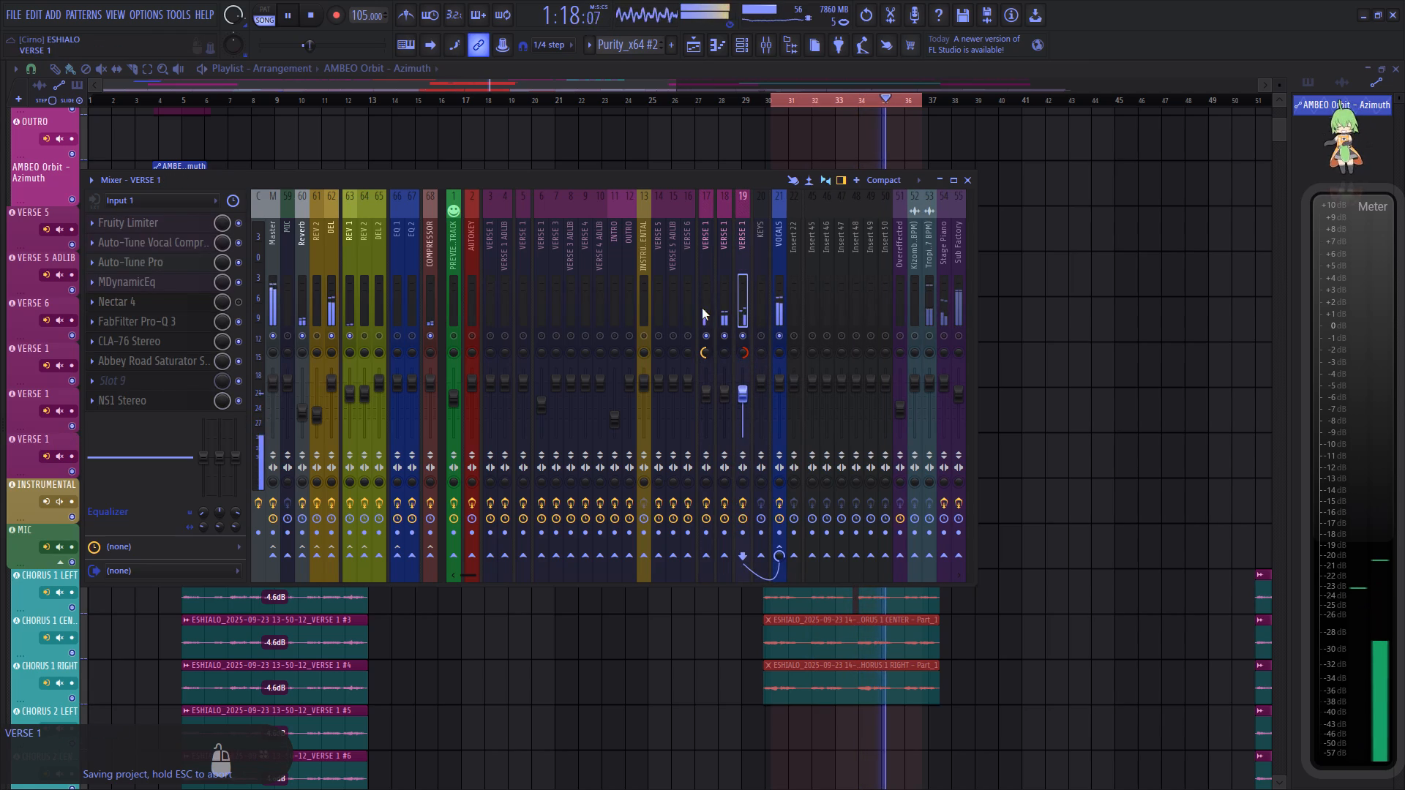
Copy insert 17's mixer track state onto insert 18, and reset insert 18's panning to centre.
click(704, 306)
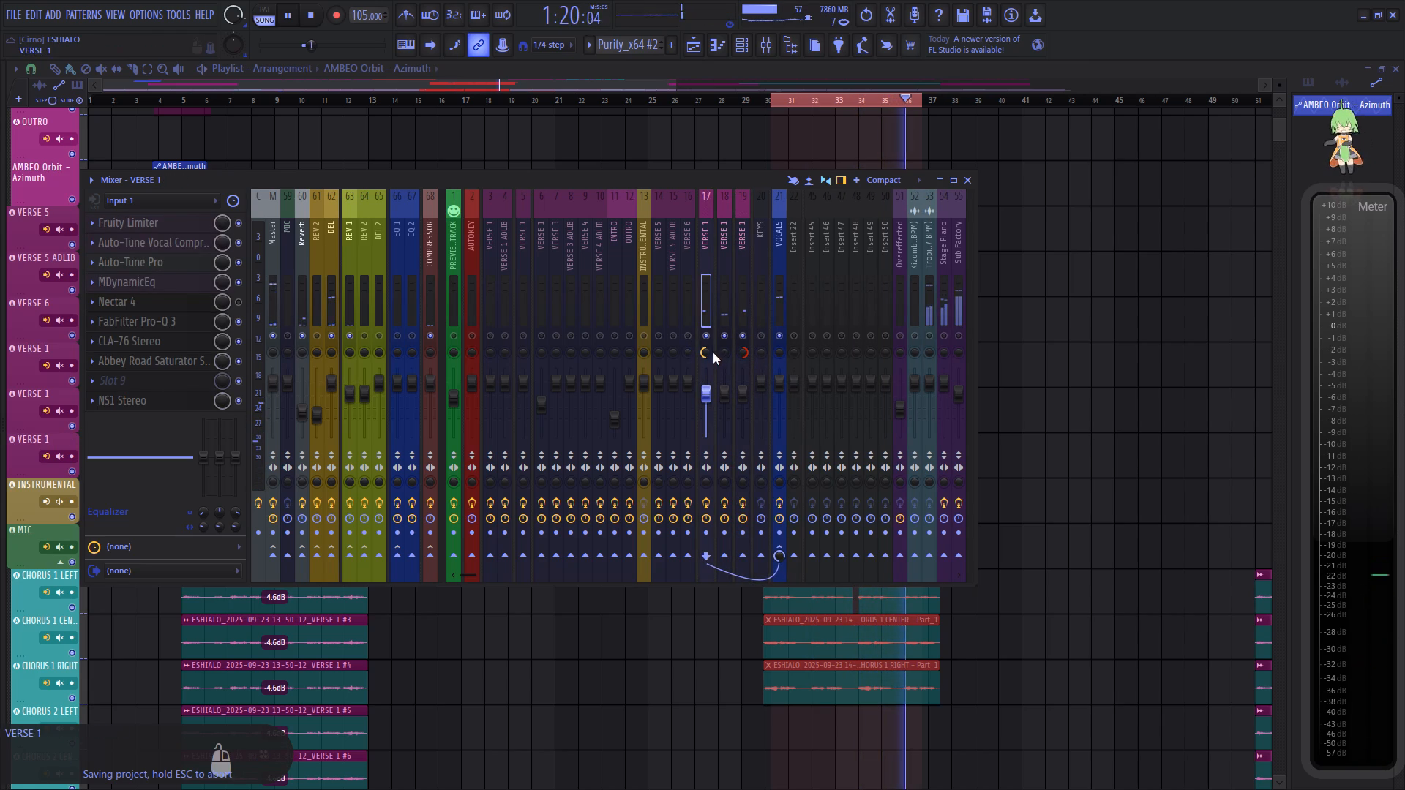
click(94, 185)
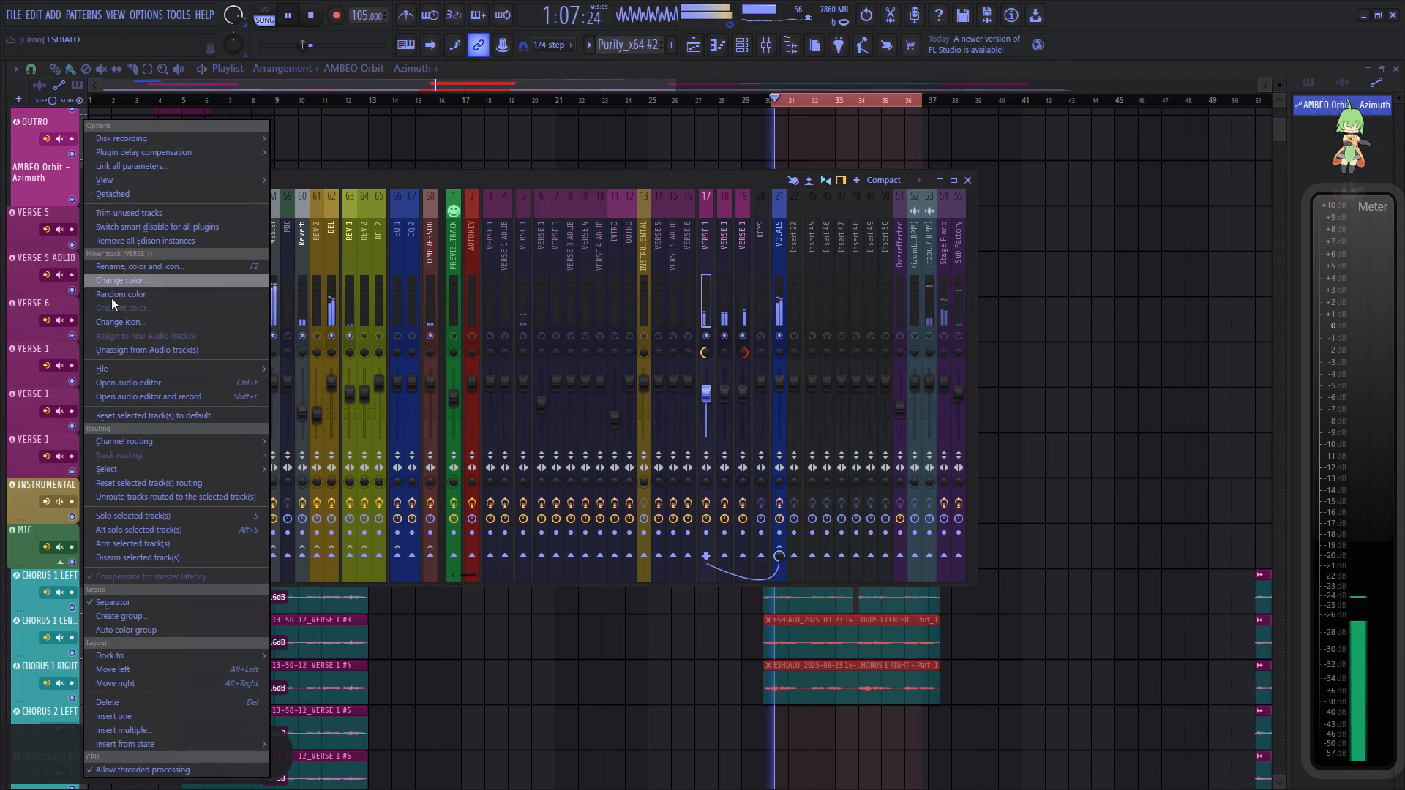
drag(328, 355, 722, 313)
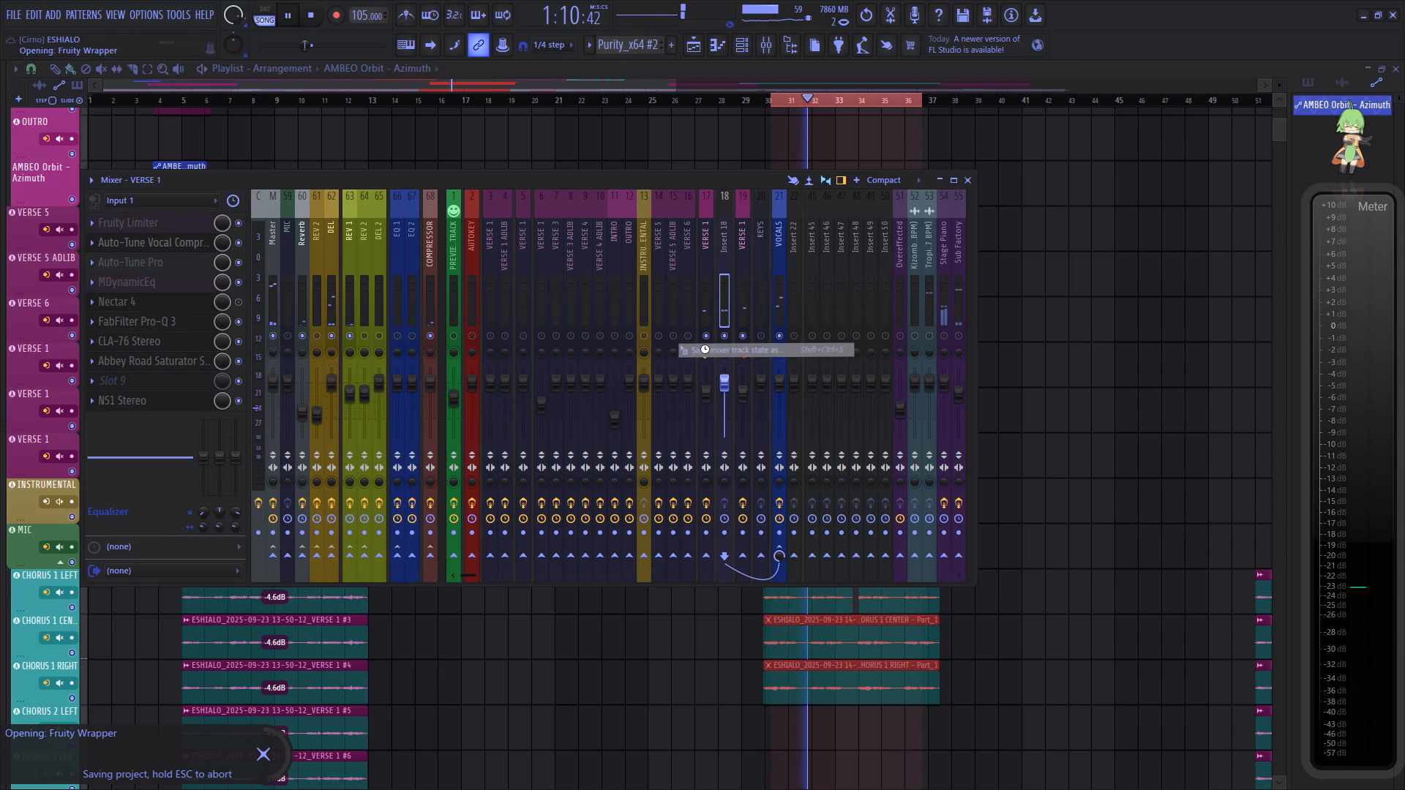
right_click(725, 354)
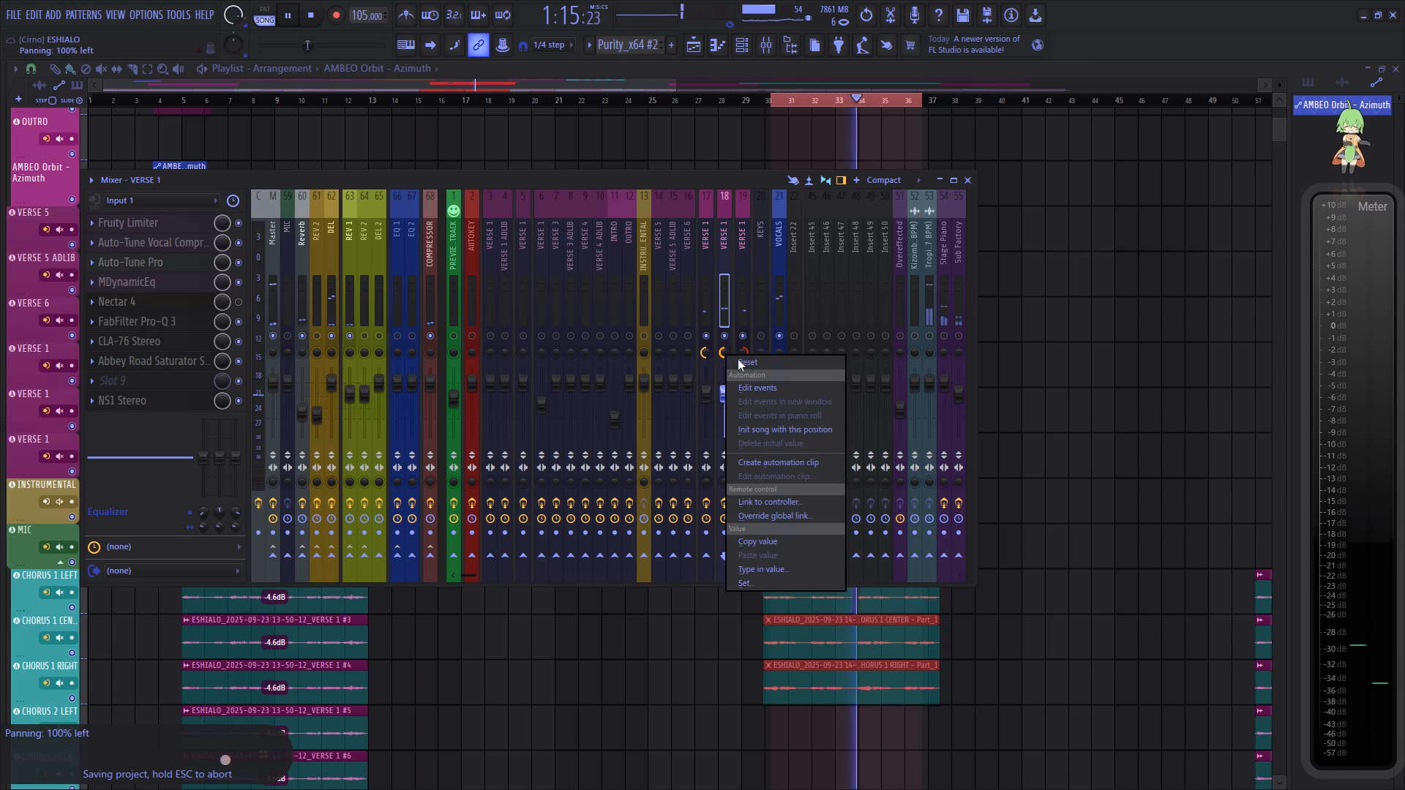
click(742, 362)
Turn off soloing so all mixer tracks play, and close the mixer.
right_click(720, 334)
right_click(720, 334)
right_click(720, 334)
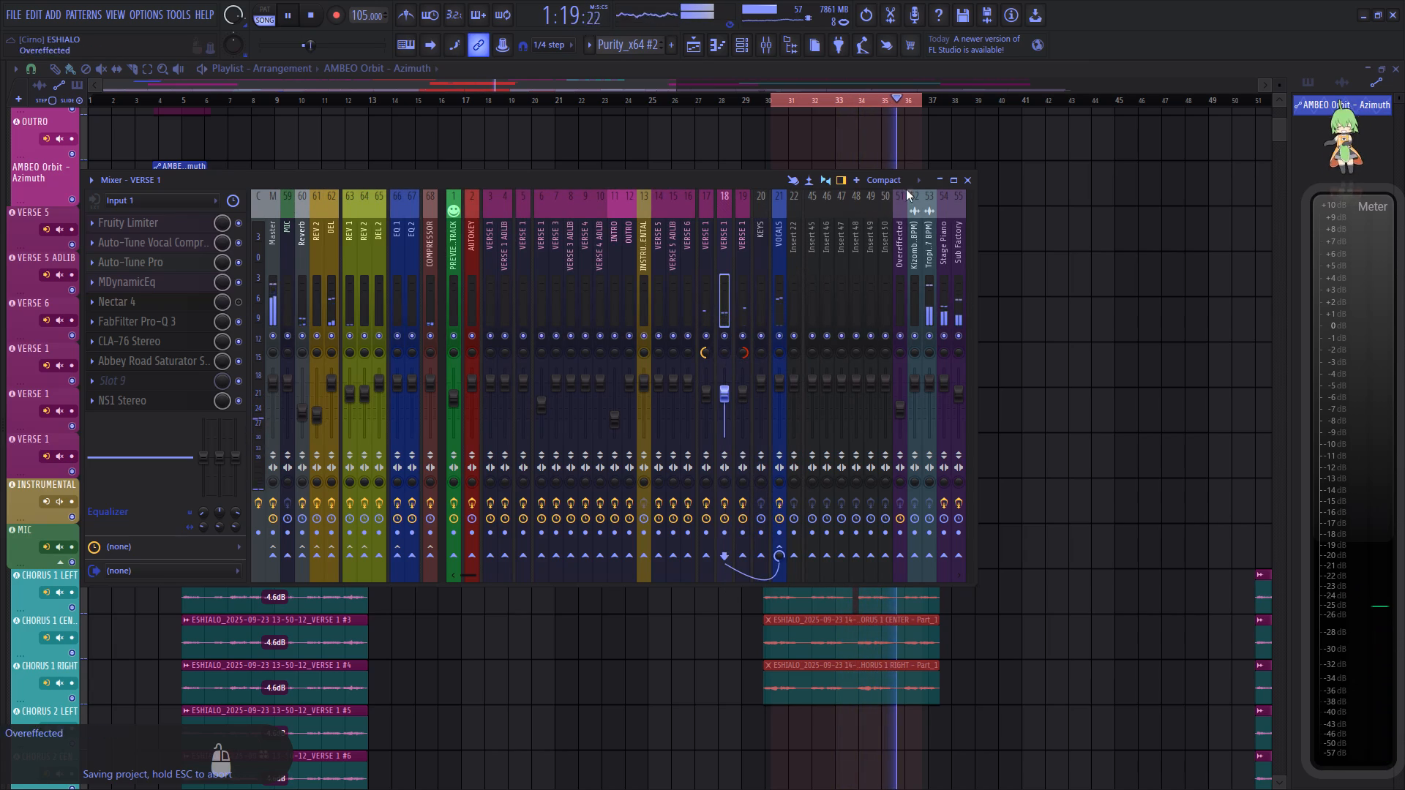
click(970, 178)
Clear the playback loop over the chorus and save the project.
double_click(885, 102)
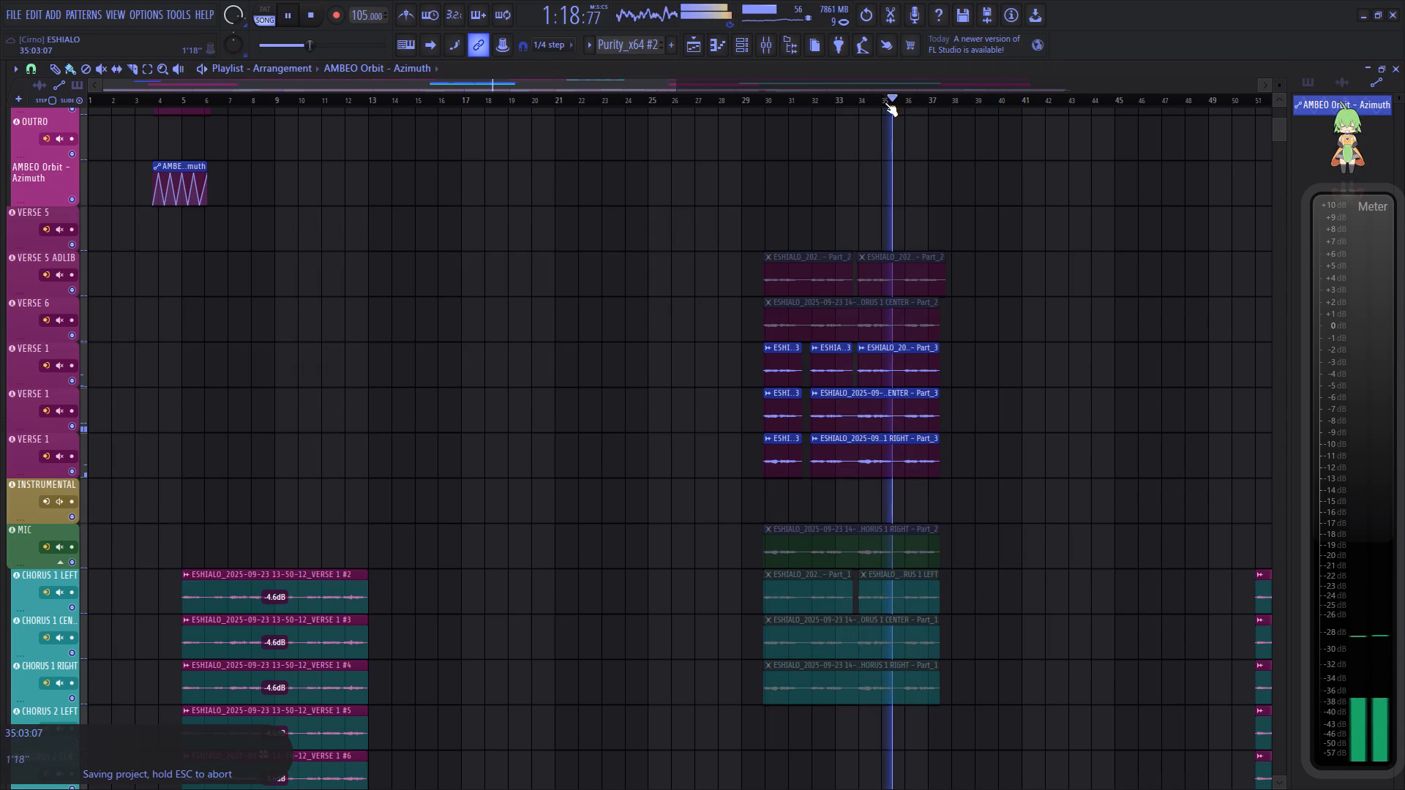
key(ctrl+s)
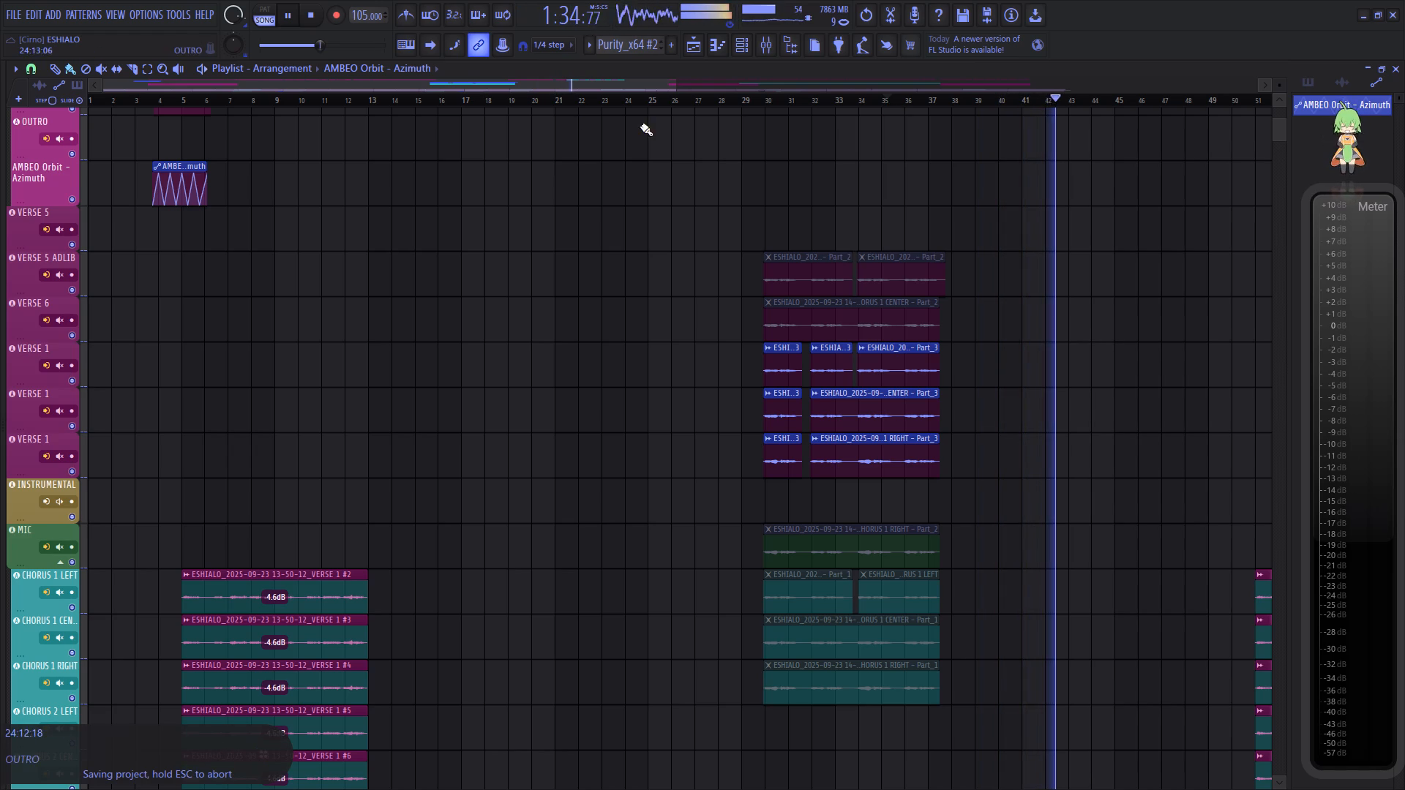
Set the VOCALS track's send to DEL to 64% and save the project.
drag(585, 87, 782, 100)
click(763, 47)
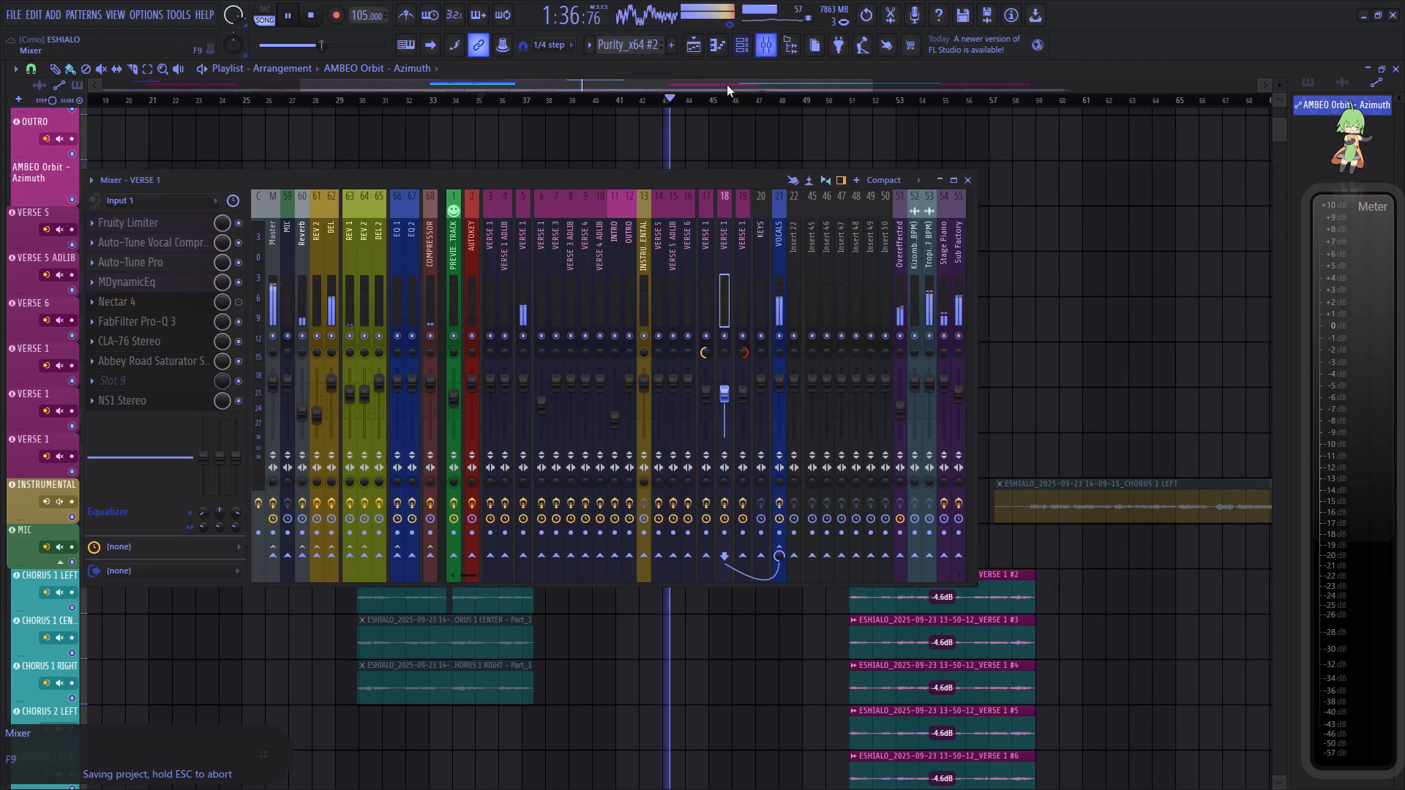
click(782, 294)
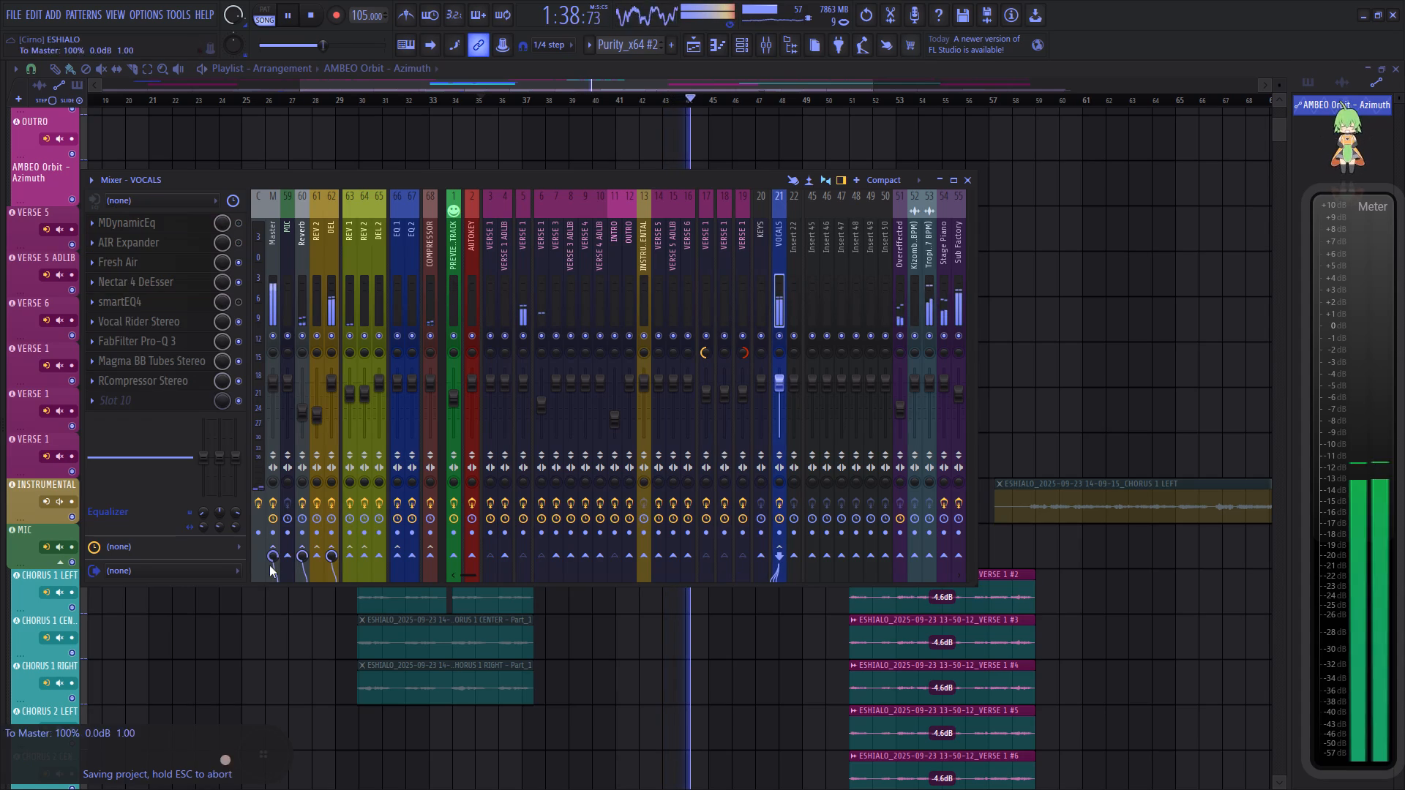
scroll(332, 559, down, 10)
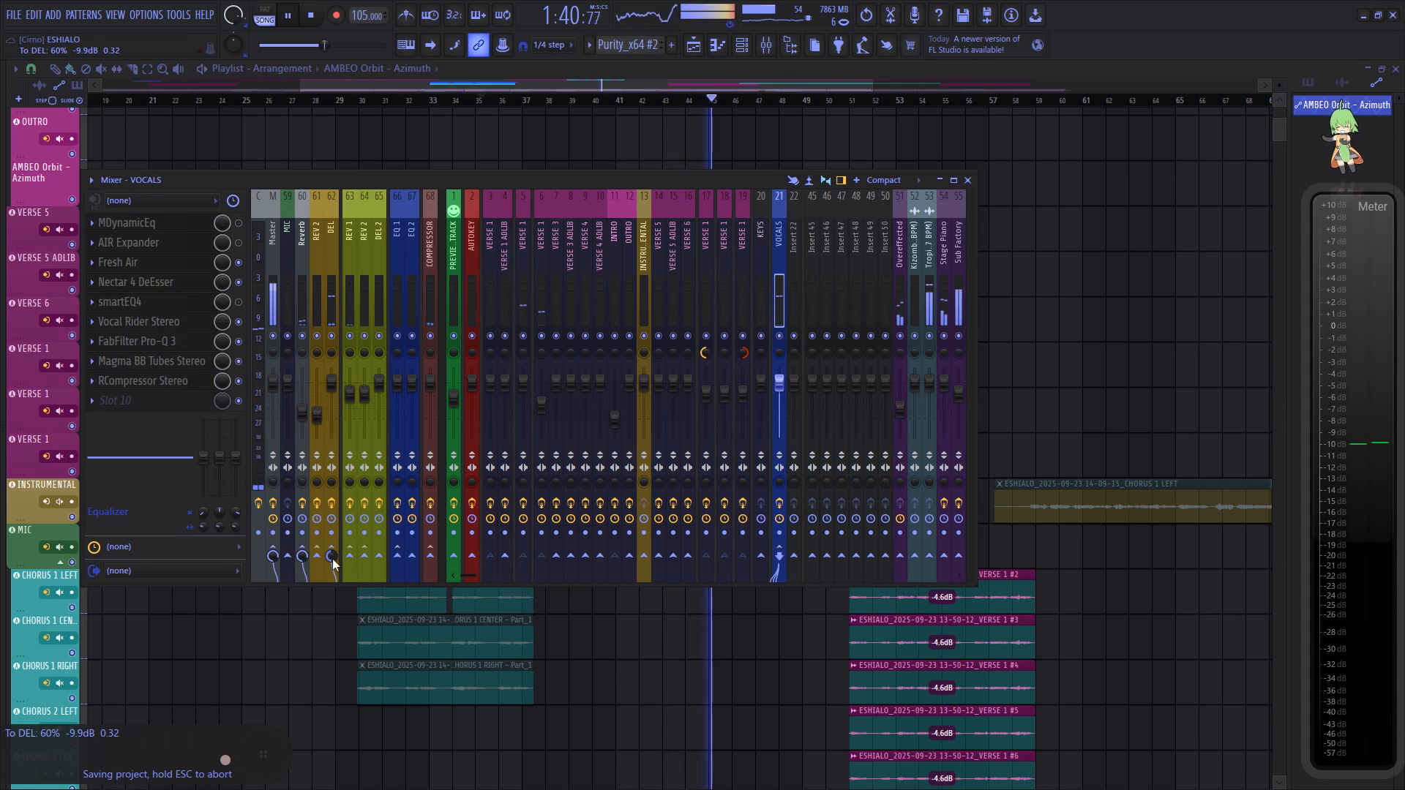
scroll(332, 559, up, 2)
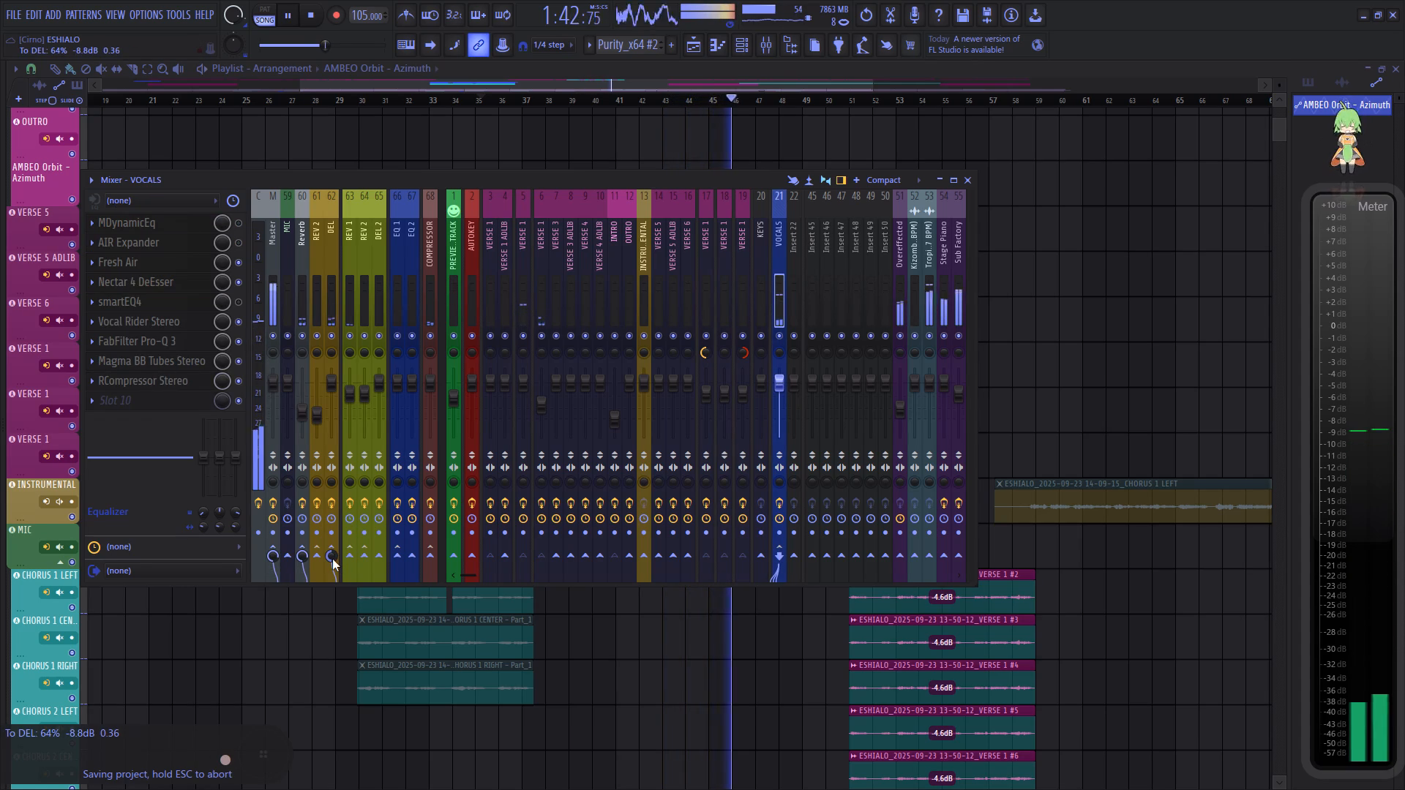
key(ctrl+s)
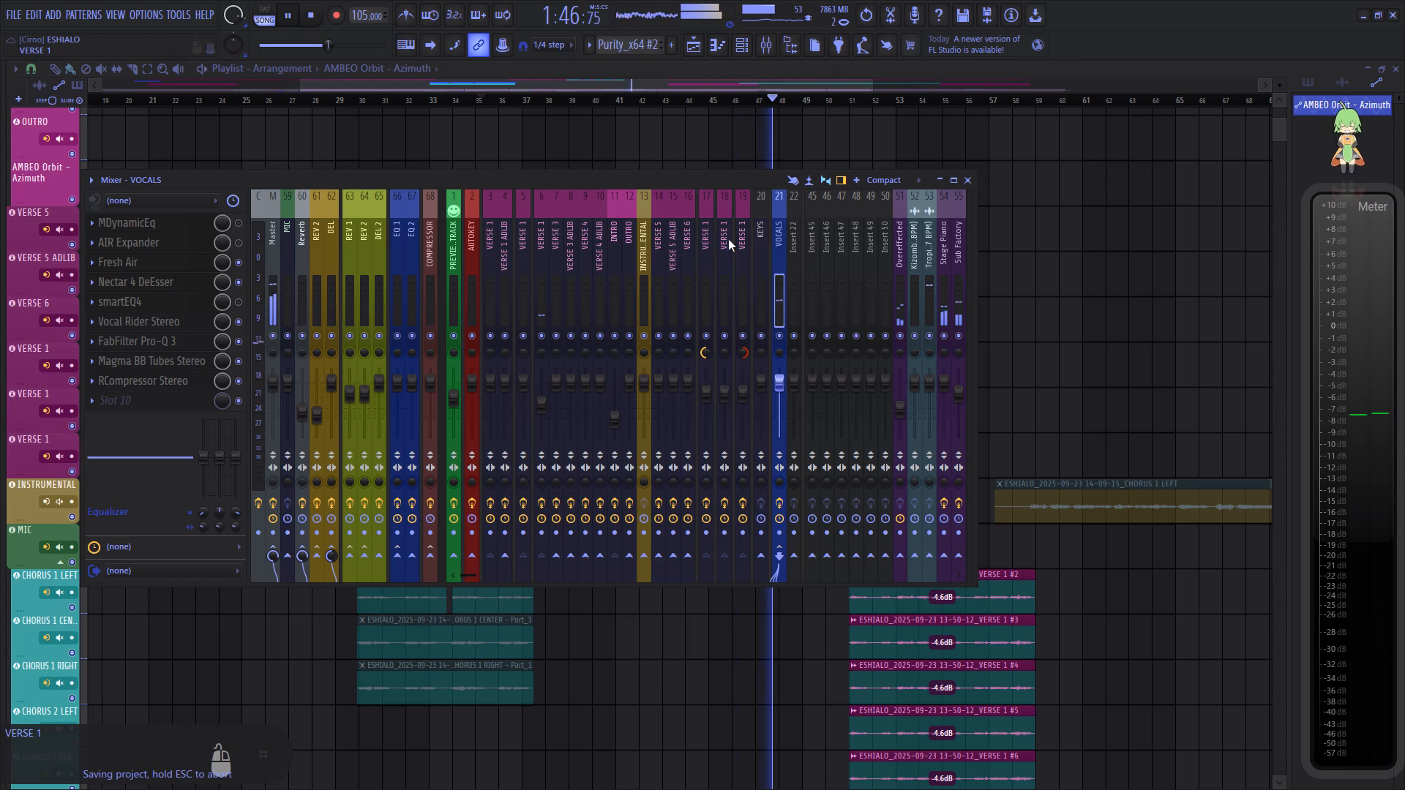
Review the verse and chorus clips around bar 51 during playback, and save the project.
click(769, 91)
scroll(726, 201, up, 20)
scroll(726, 201, up, 1)
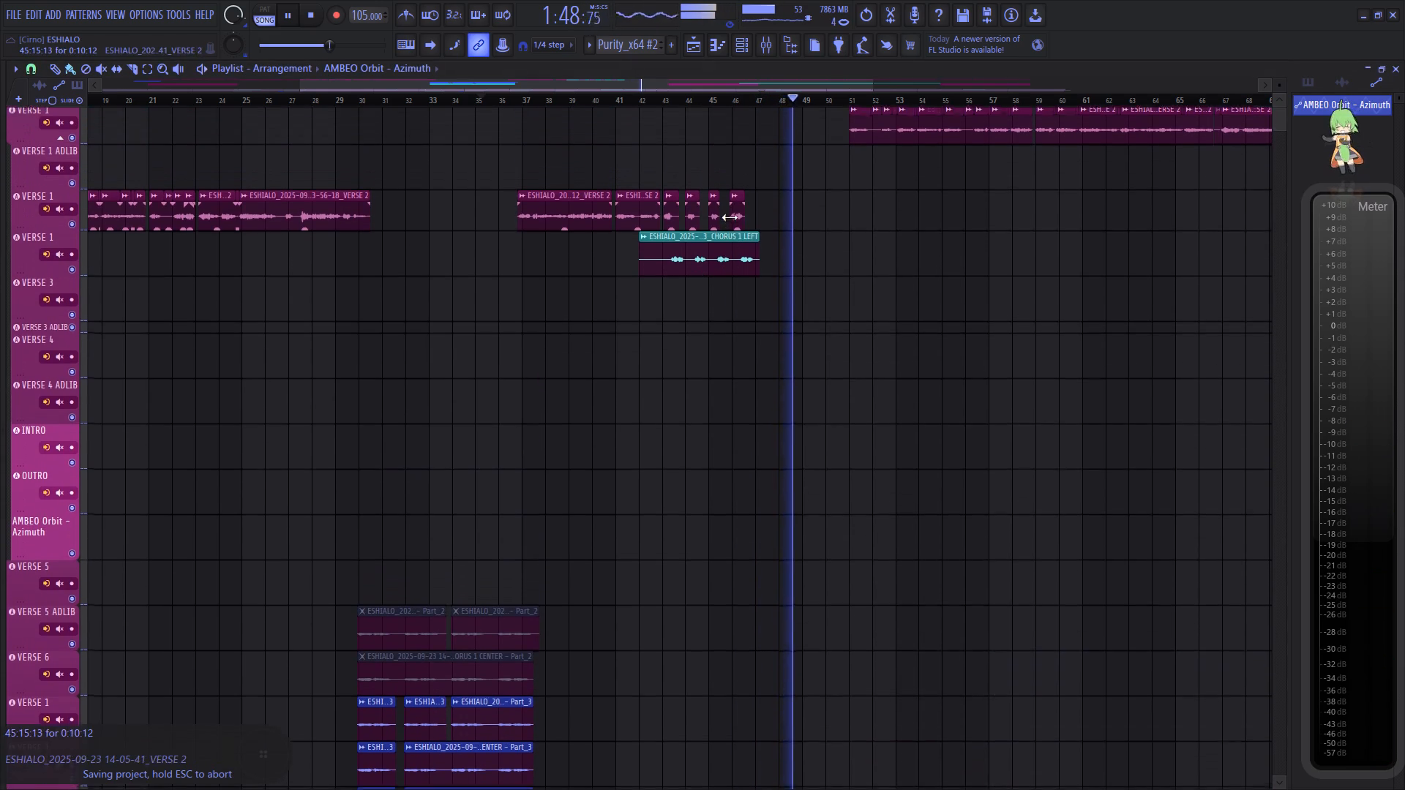
scroll(730, 217, up, 12)
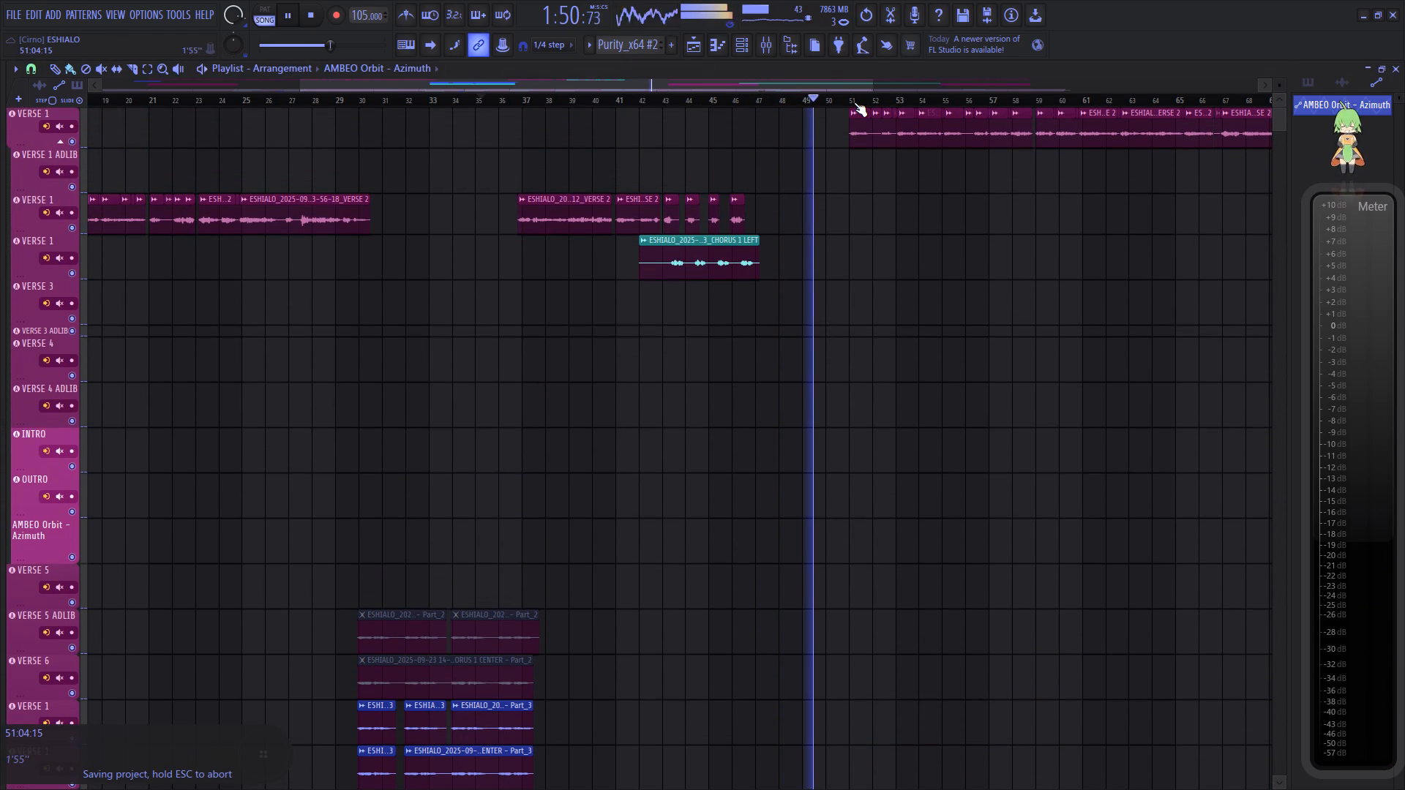
scroll(861, 192, down, 18)
scroll(856, 193, up, 7)
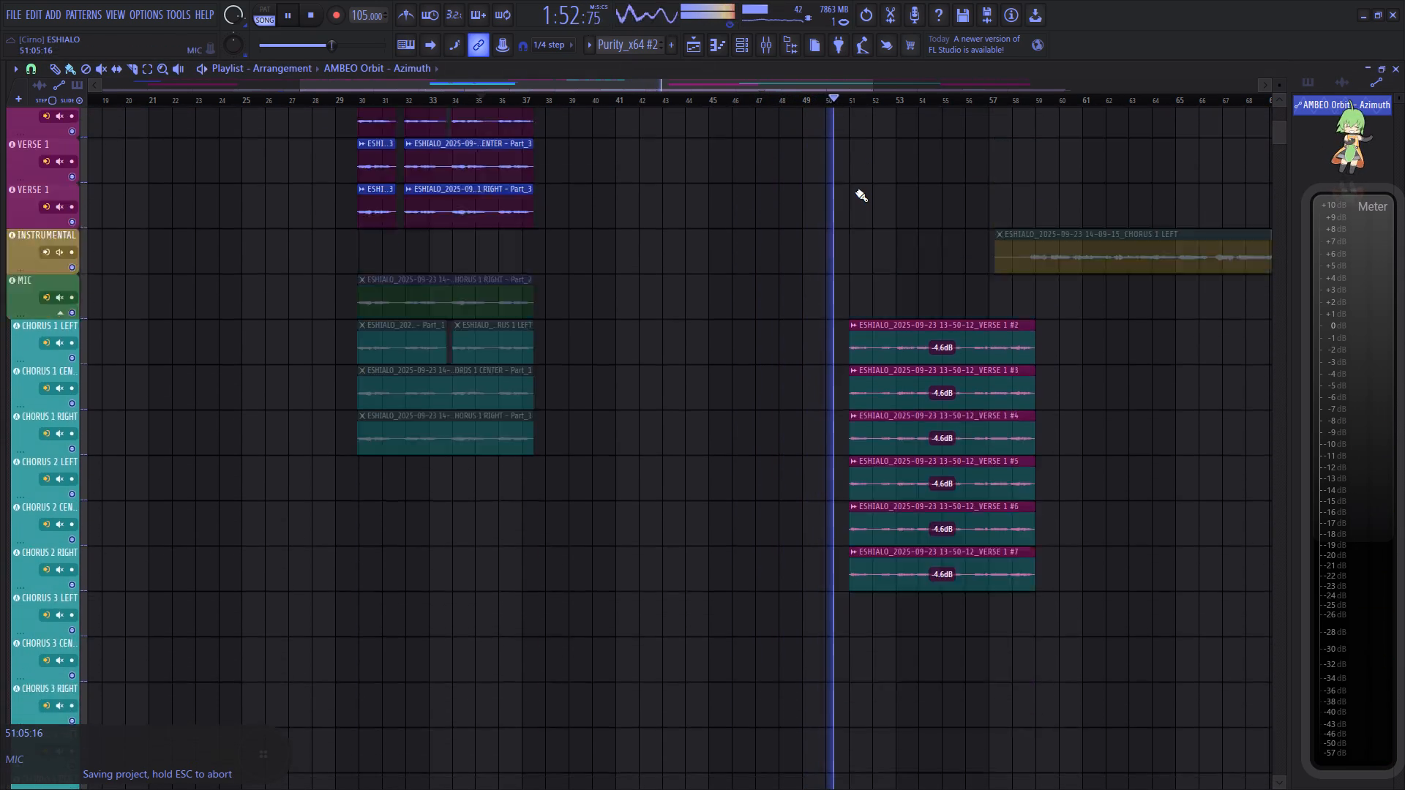
scroll(855, 192, up, 20)
scroll(855, 192, up, 12)
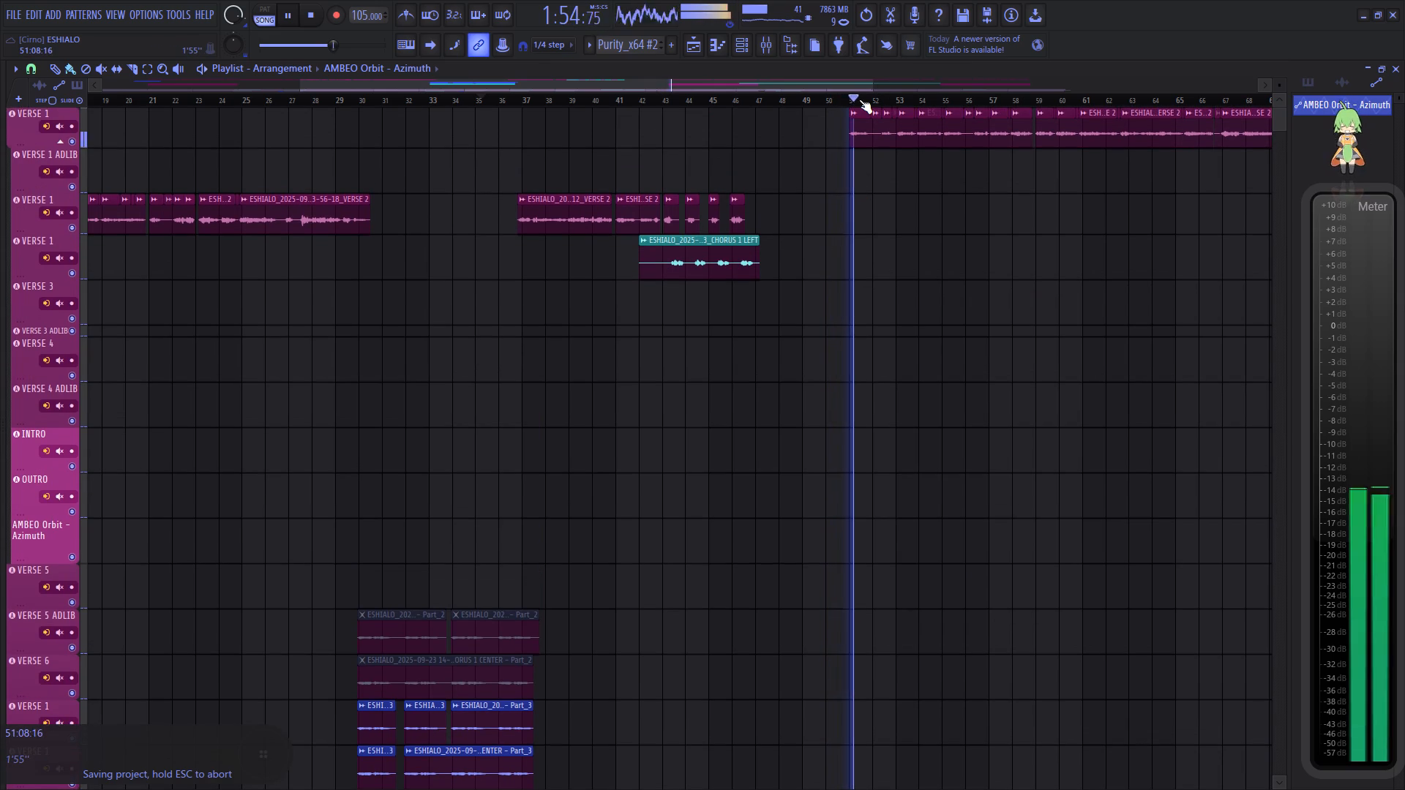
key(ctrl+s)
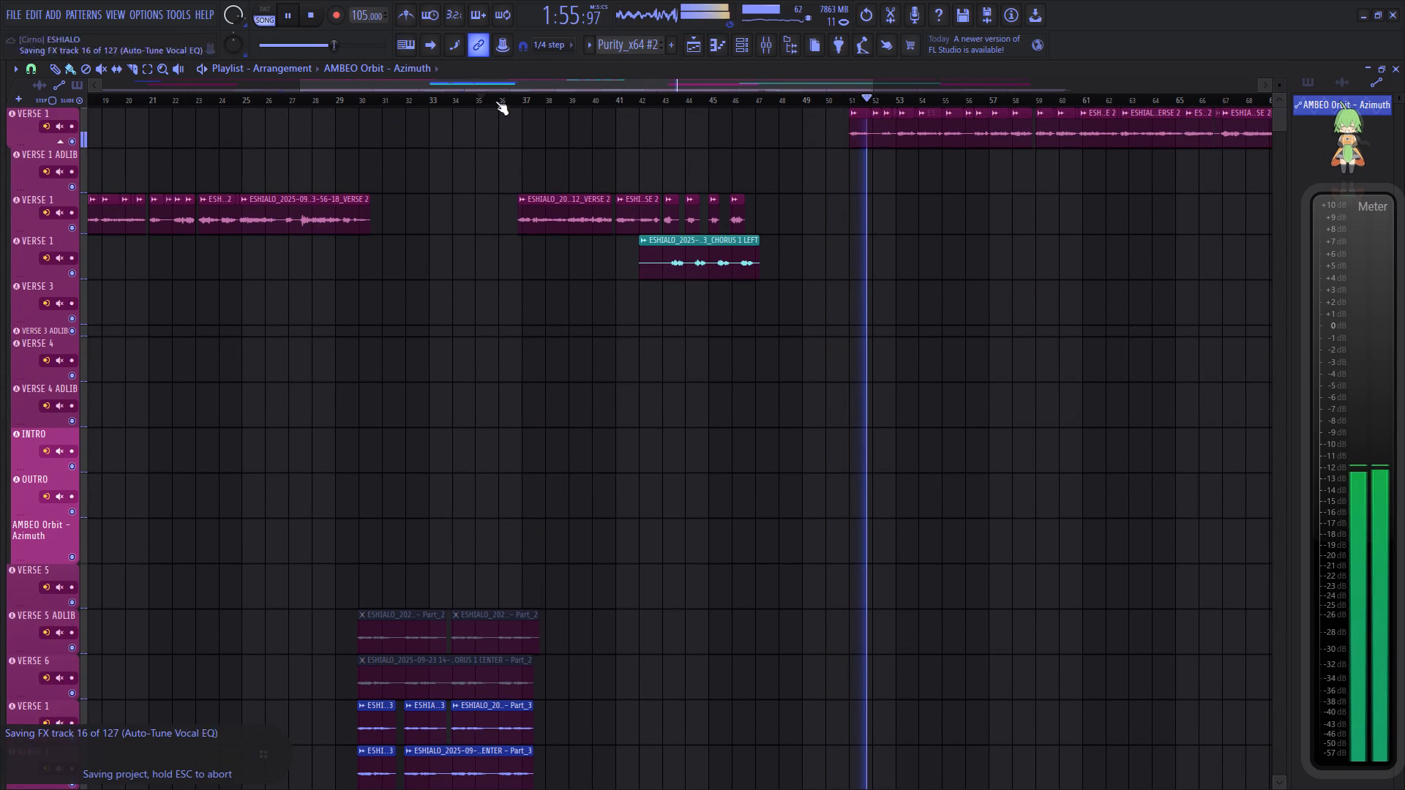
Play from about bar 39 and reset the VOCALS track's send level to DEL to its default.
click(535, 91)
click(572, 94)
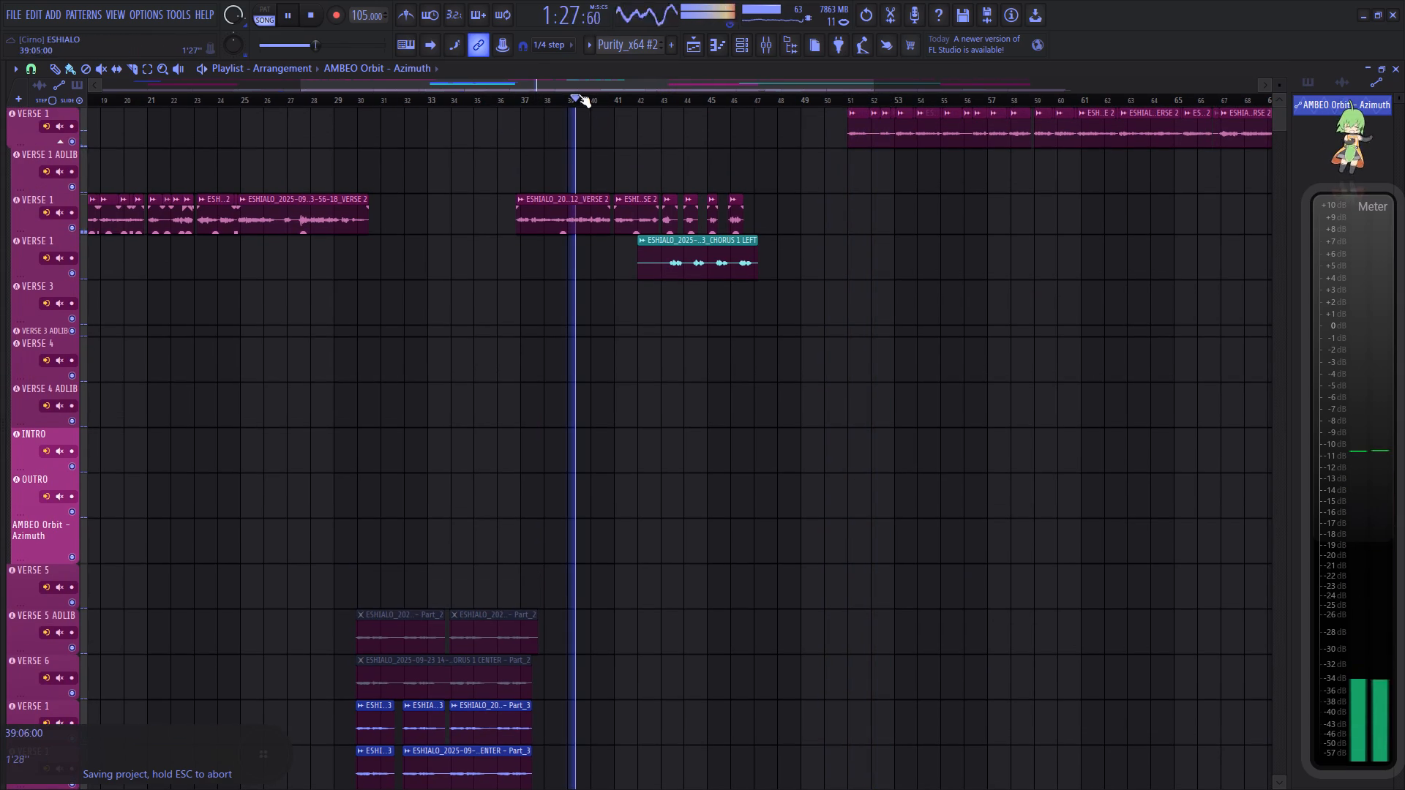
click(769, 50)
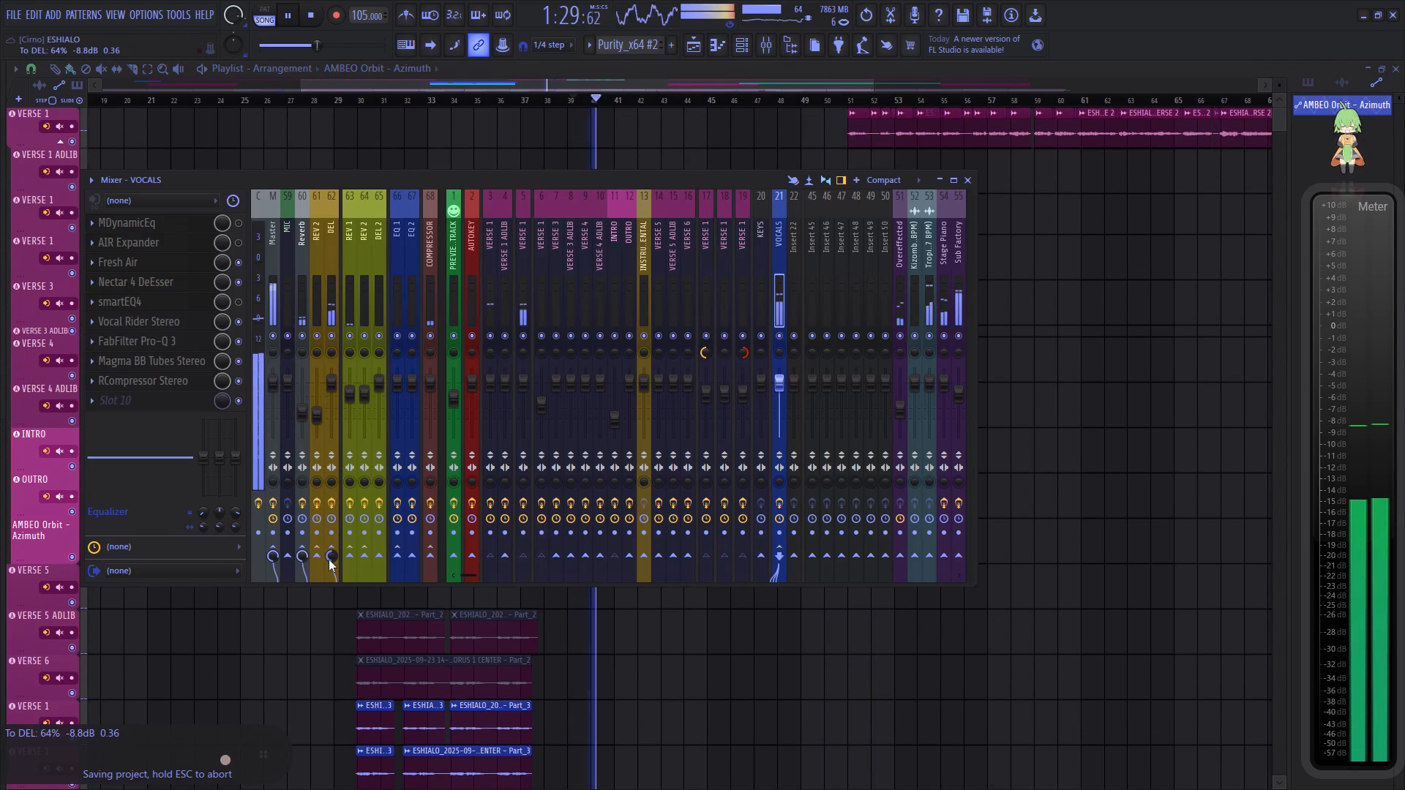
scroll(331, 557, up, 10)
right_click(331, 557)
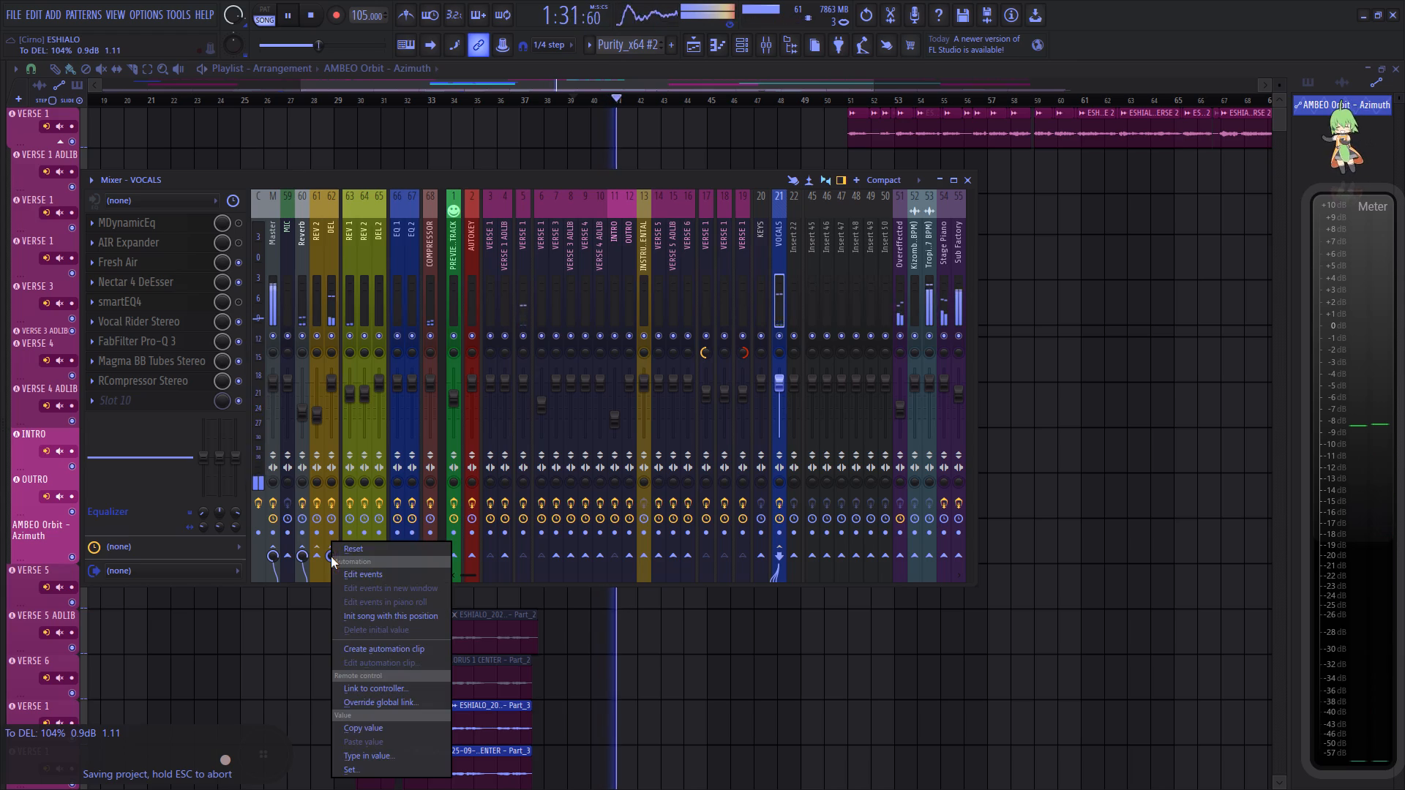
click(349, 552)
Set the Fruity Delay 3 mix level on the DEL track to 25%, and save the project with playback stopped.
click(332, 313)
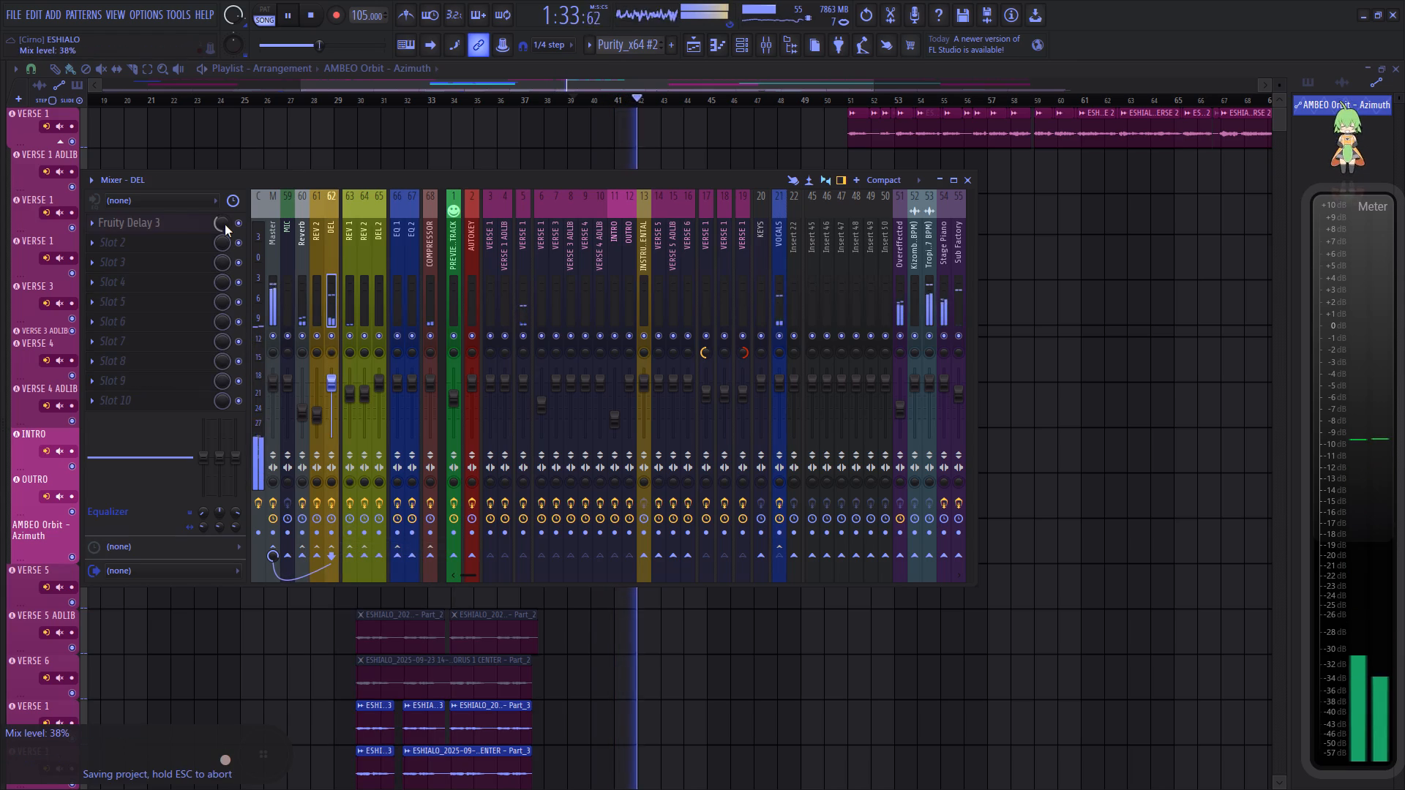
scroll(225, 224, down, 4)
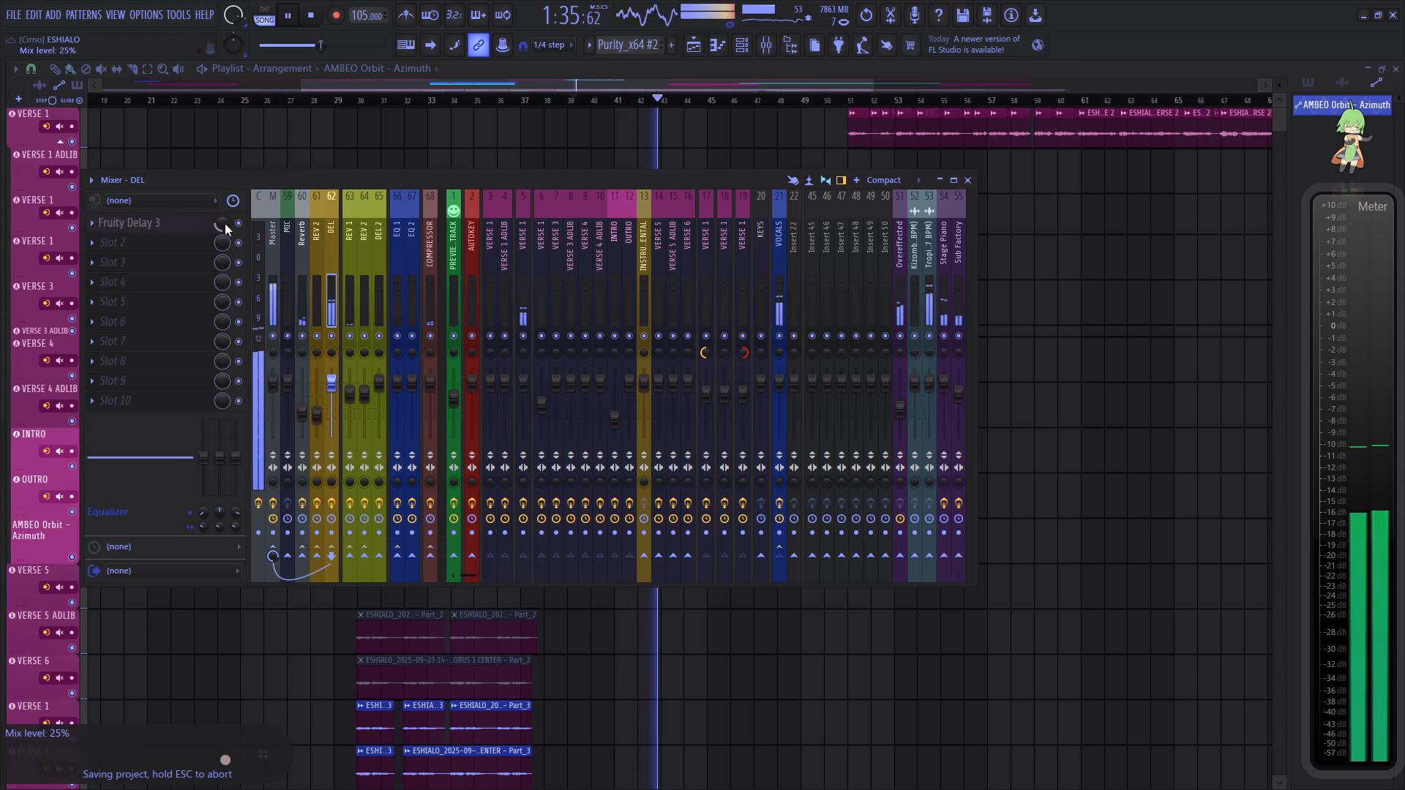
key(ctrl+s)
click(969, 182)
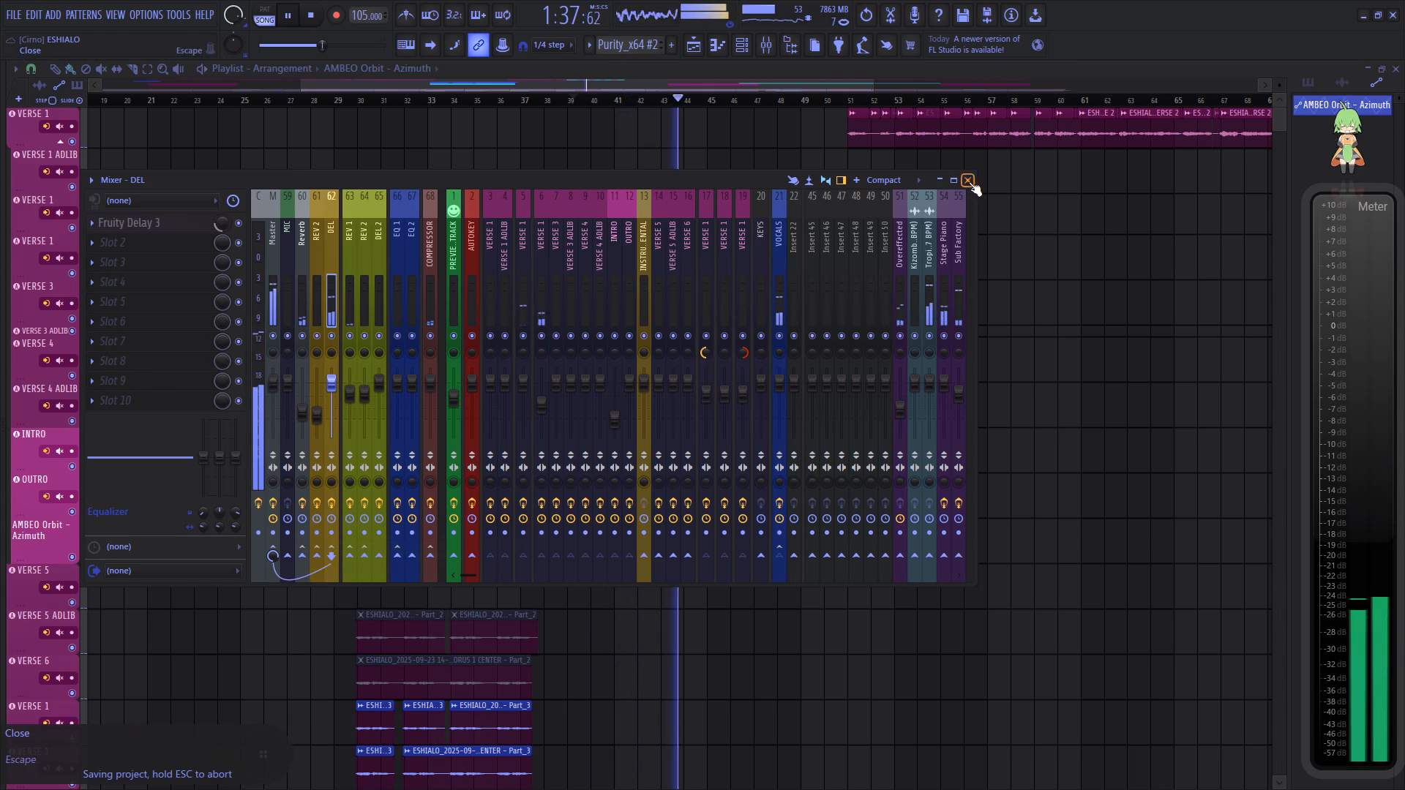
key(space)
key(ctrl+s)
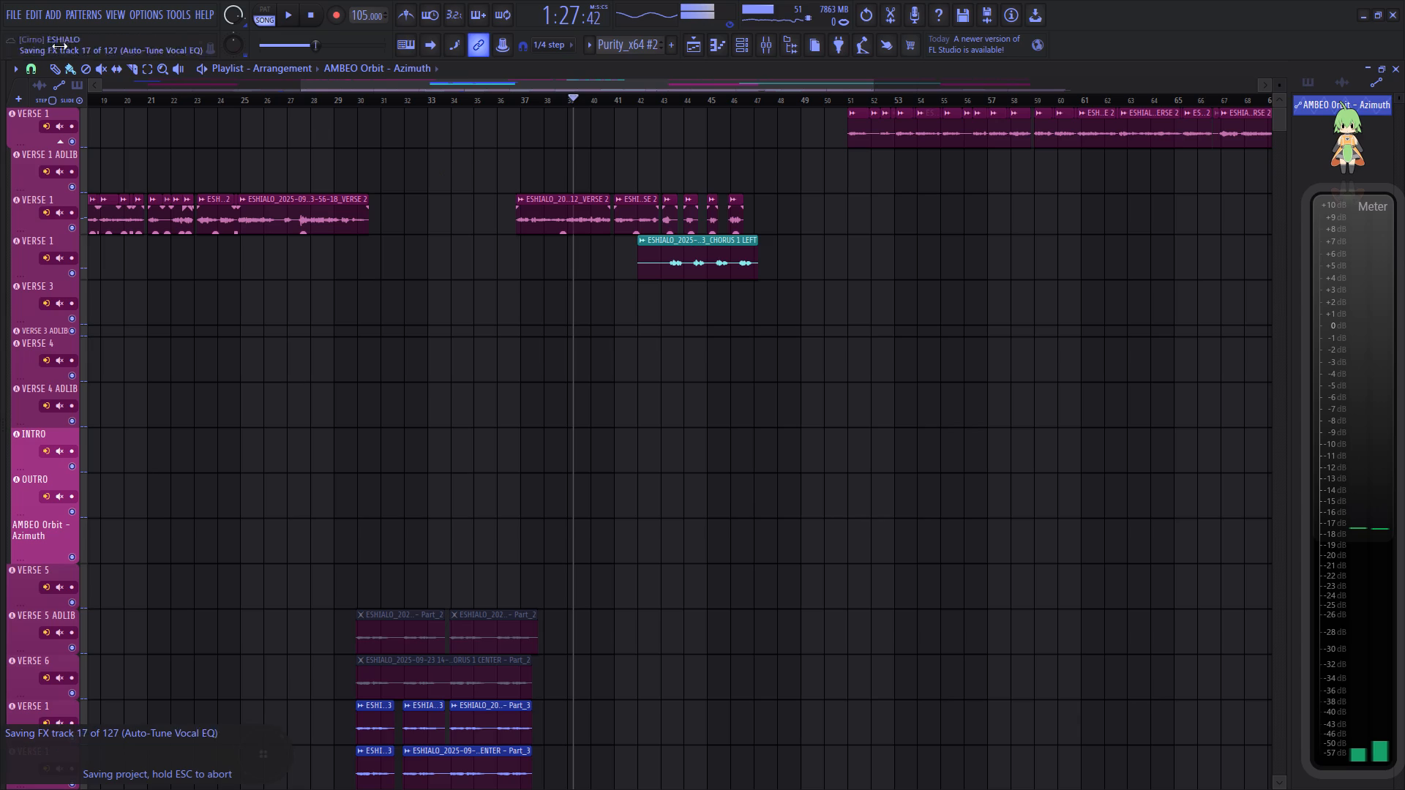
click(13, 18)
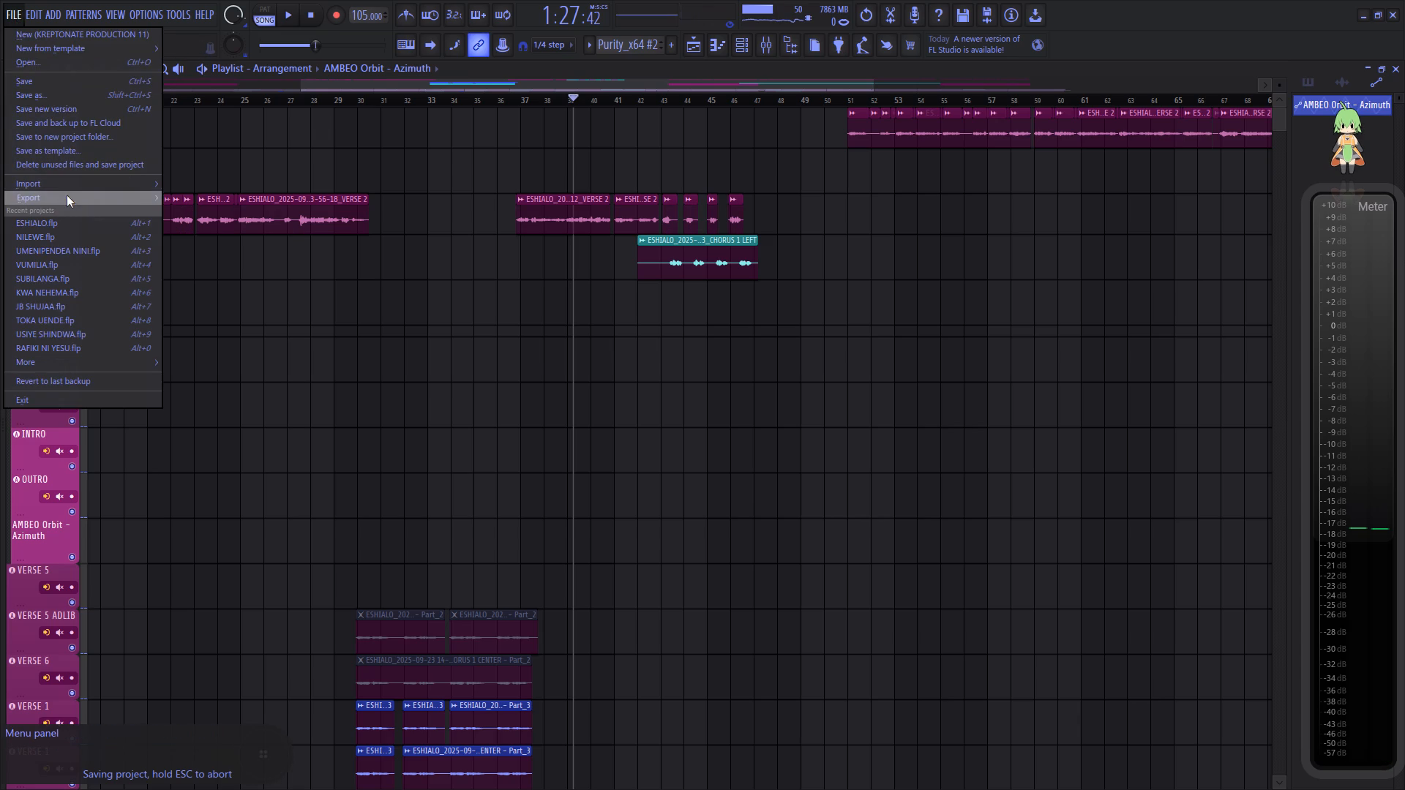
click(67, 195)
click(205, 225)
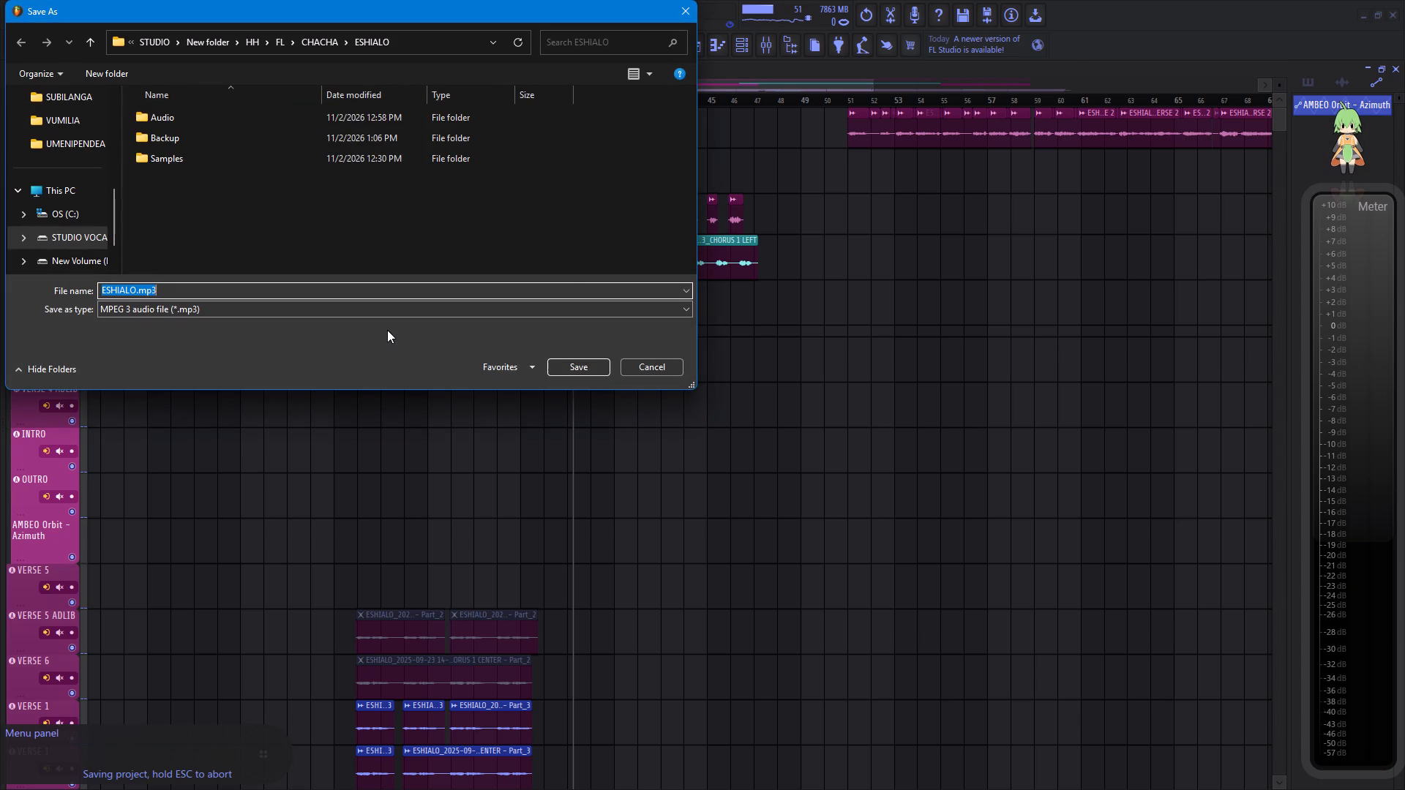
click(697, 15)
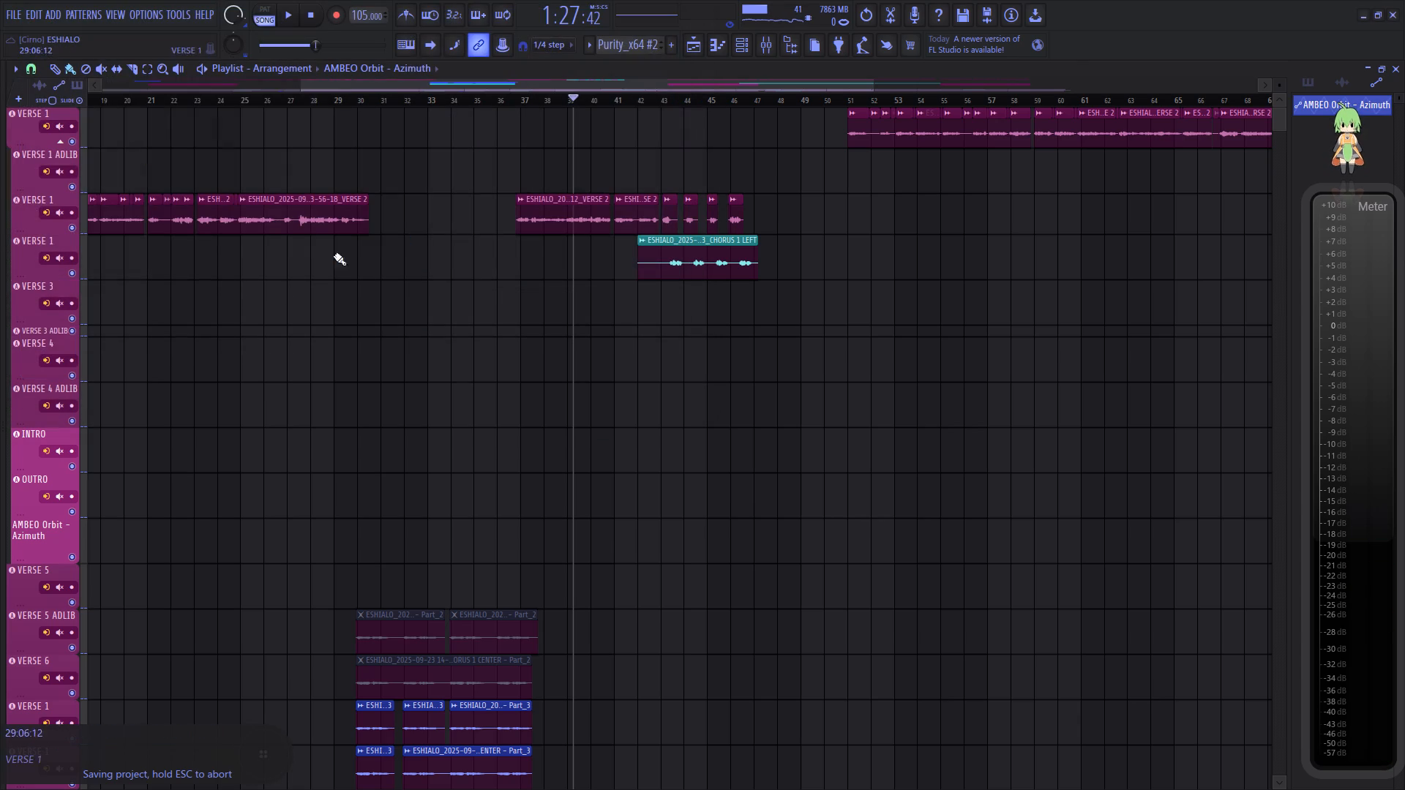
Expand the collapsed VERSE 3 ADLIB playlist track to normal height.
click(61, 334)
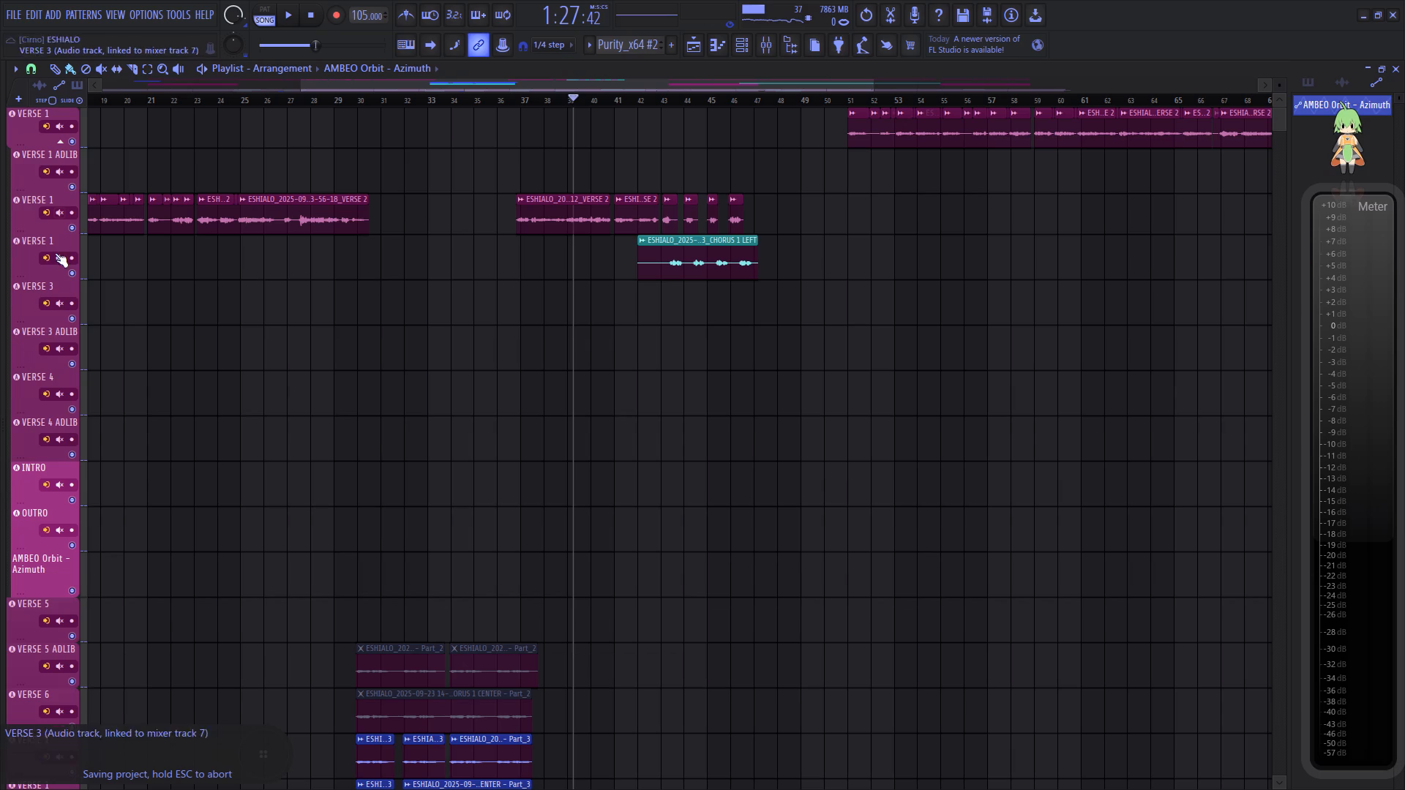
Export the full song as an MP3 named ESHIALO.mp3 in the ESHIALO project folder and start the render.
click(13, 14)
click(51, 194)
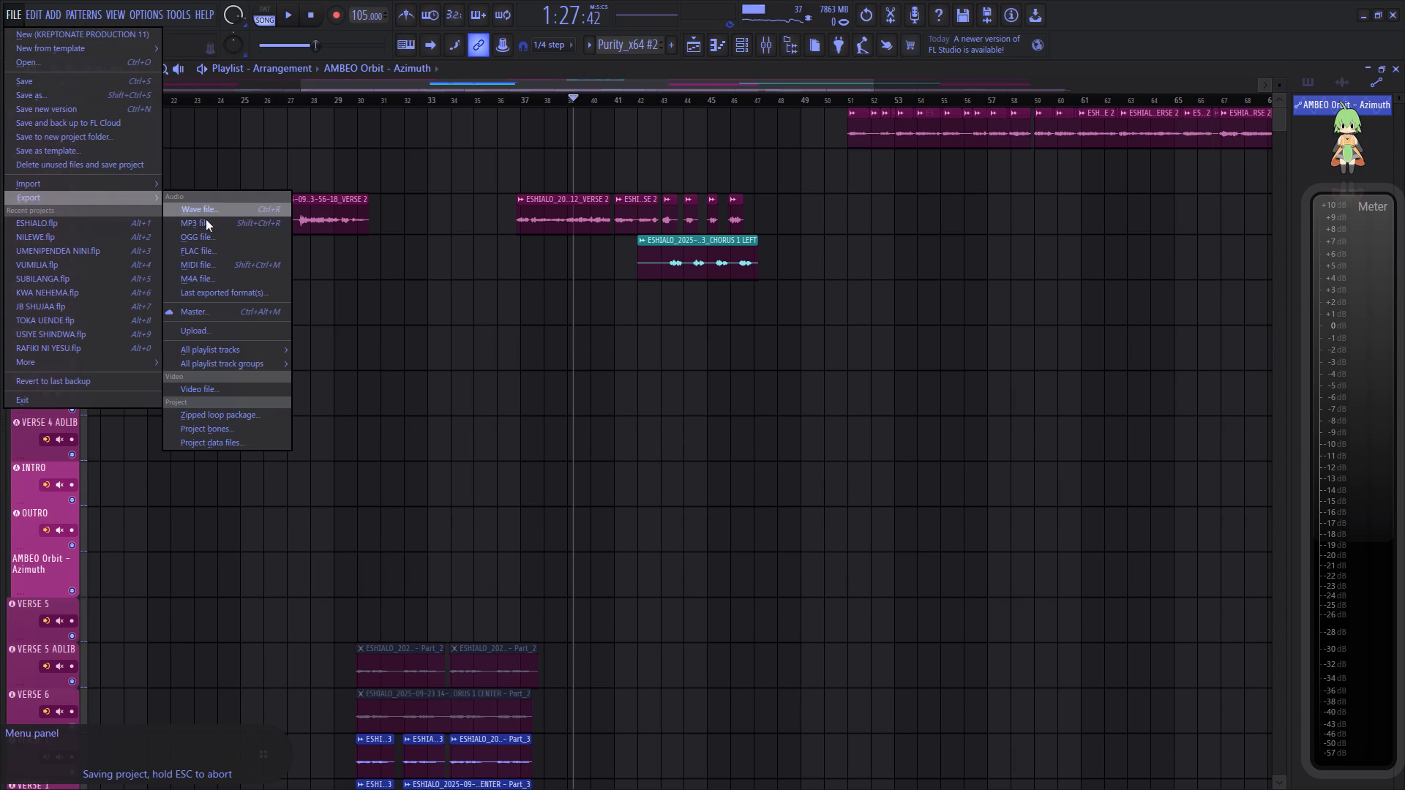
click(212, 222)
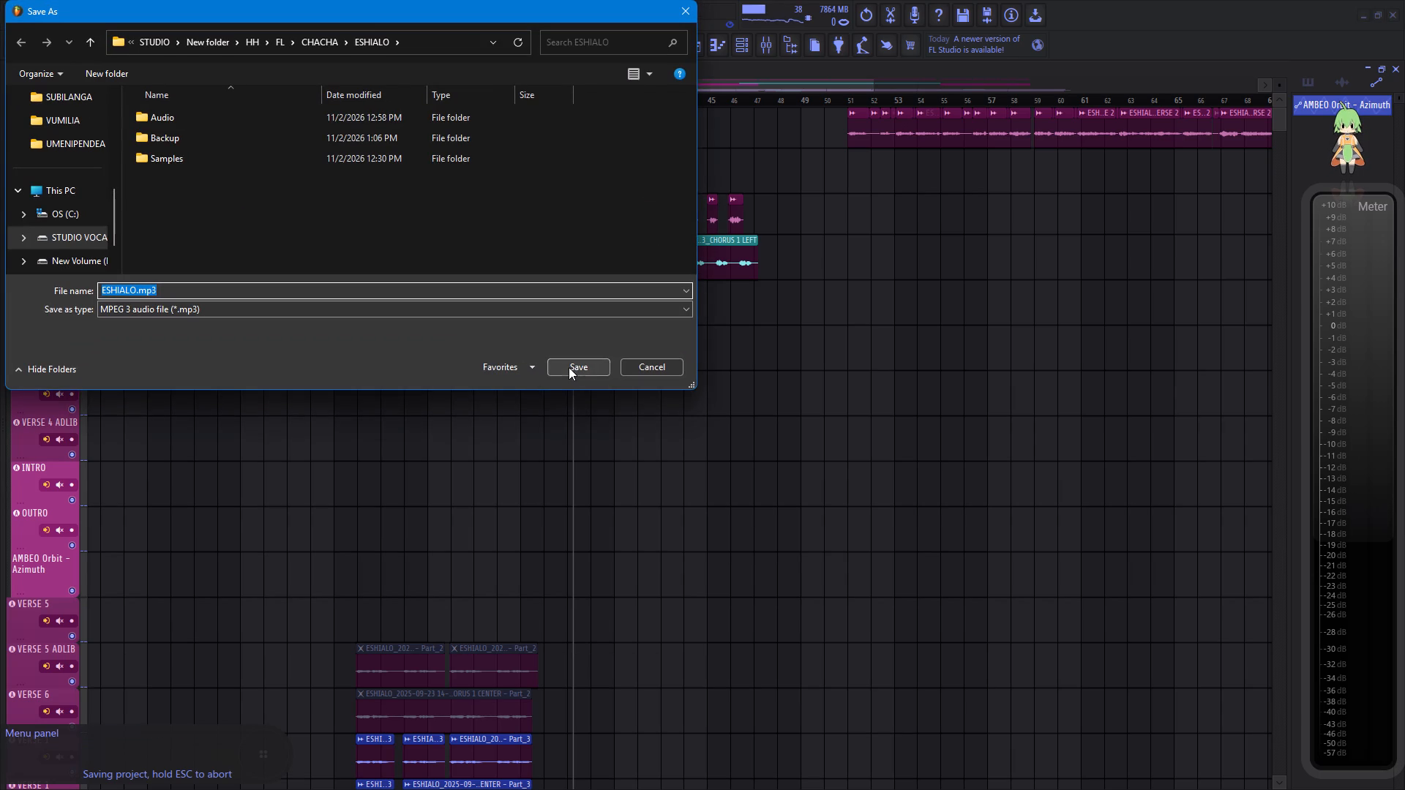
click(569, 367)
click(828, 602)
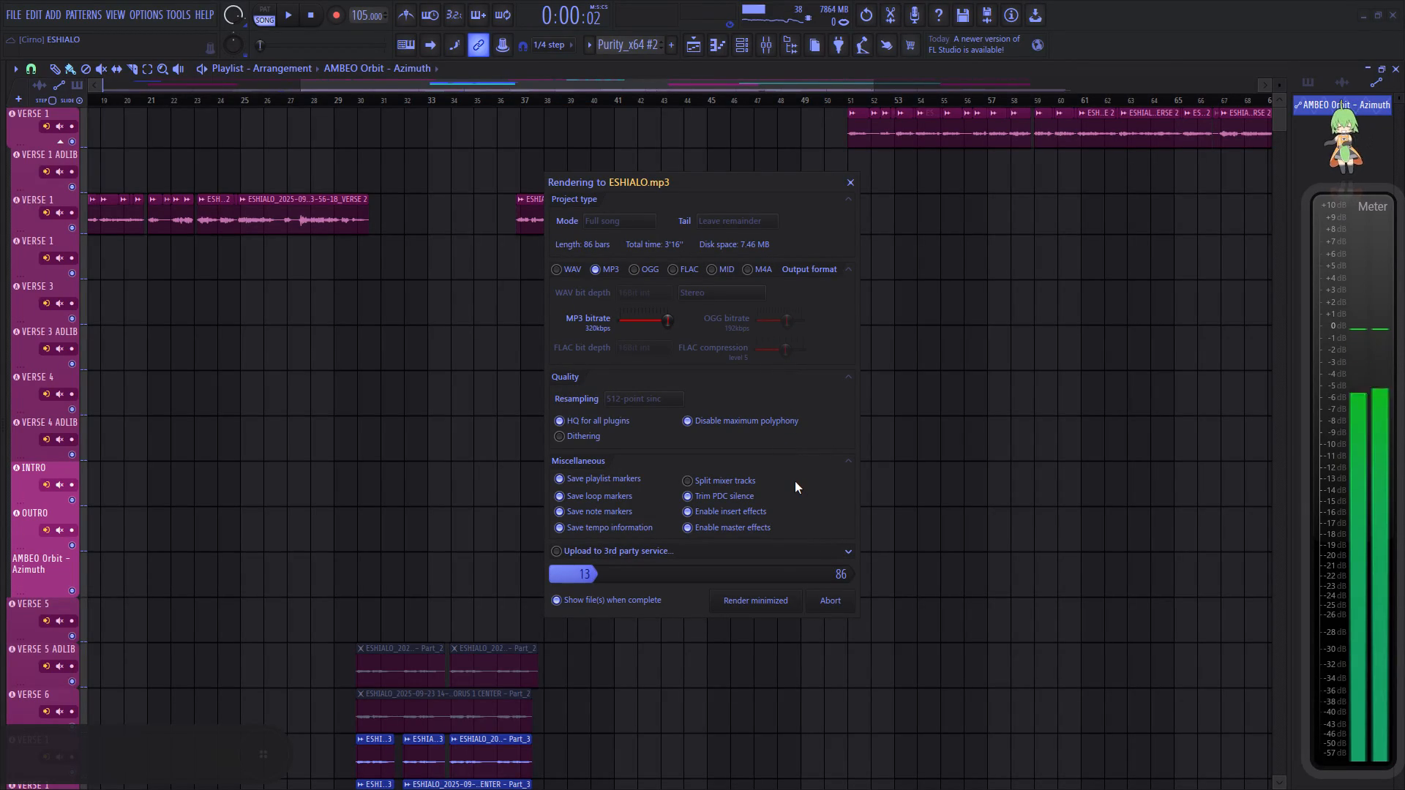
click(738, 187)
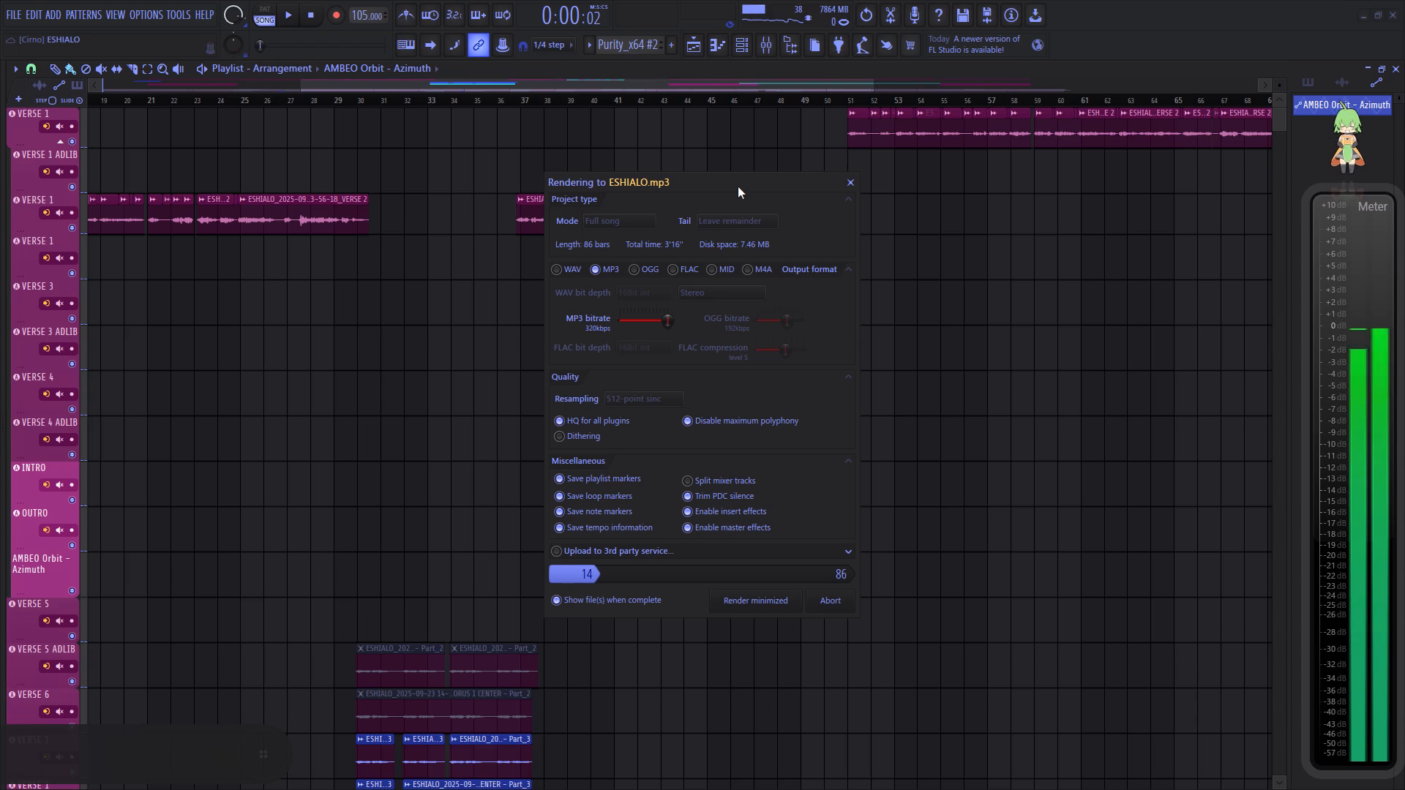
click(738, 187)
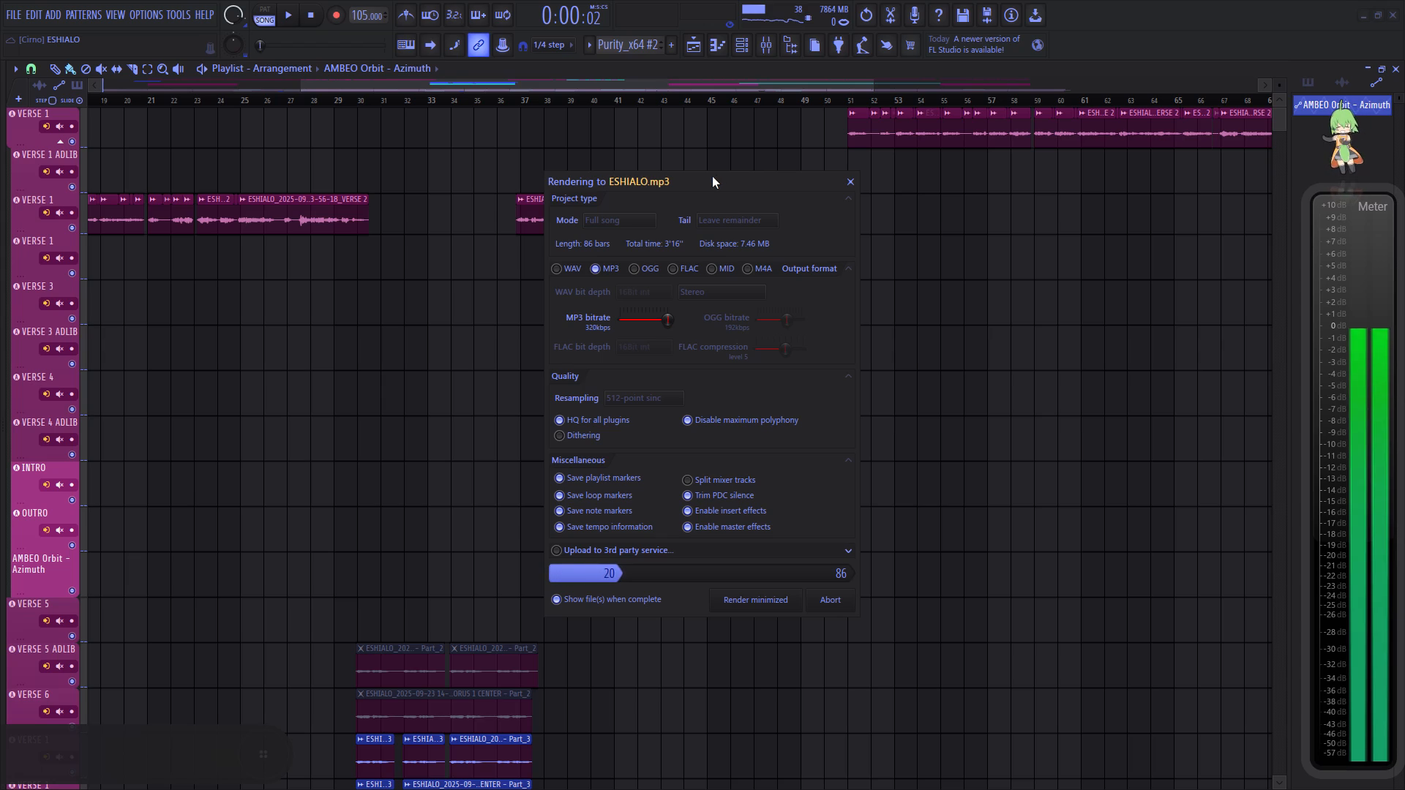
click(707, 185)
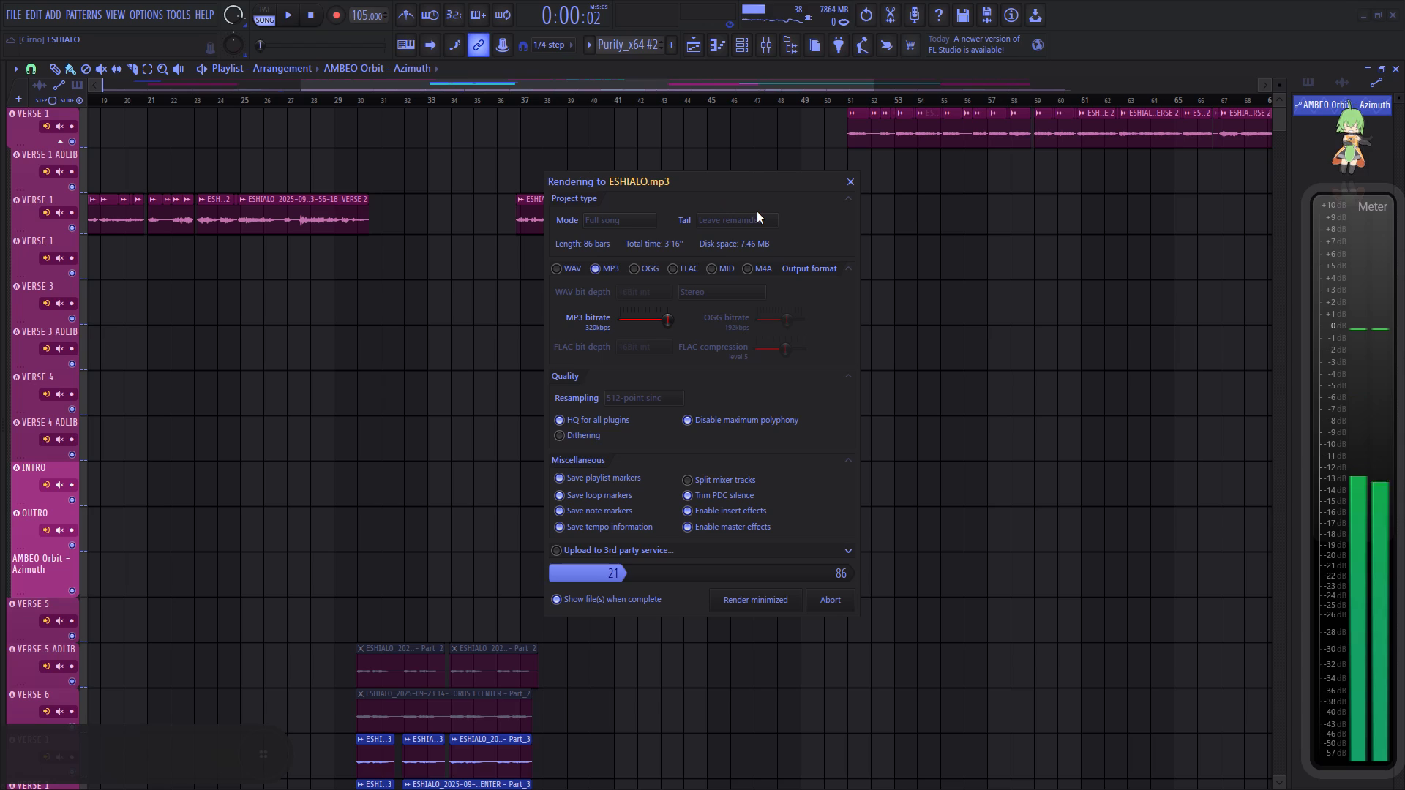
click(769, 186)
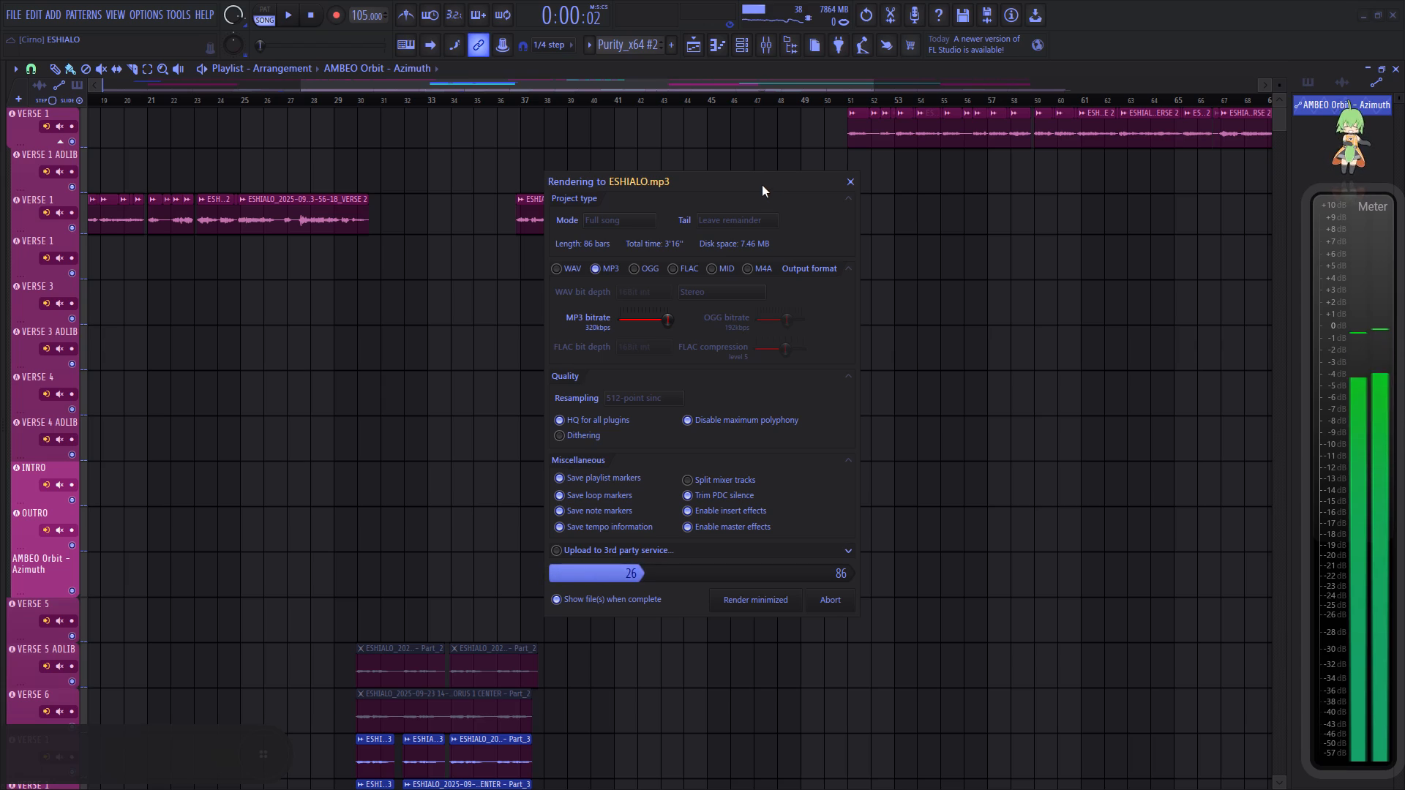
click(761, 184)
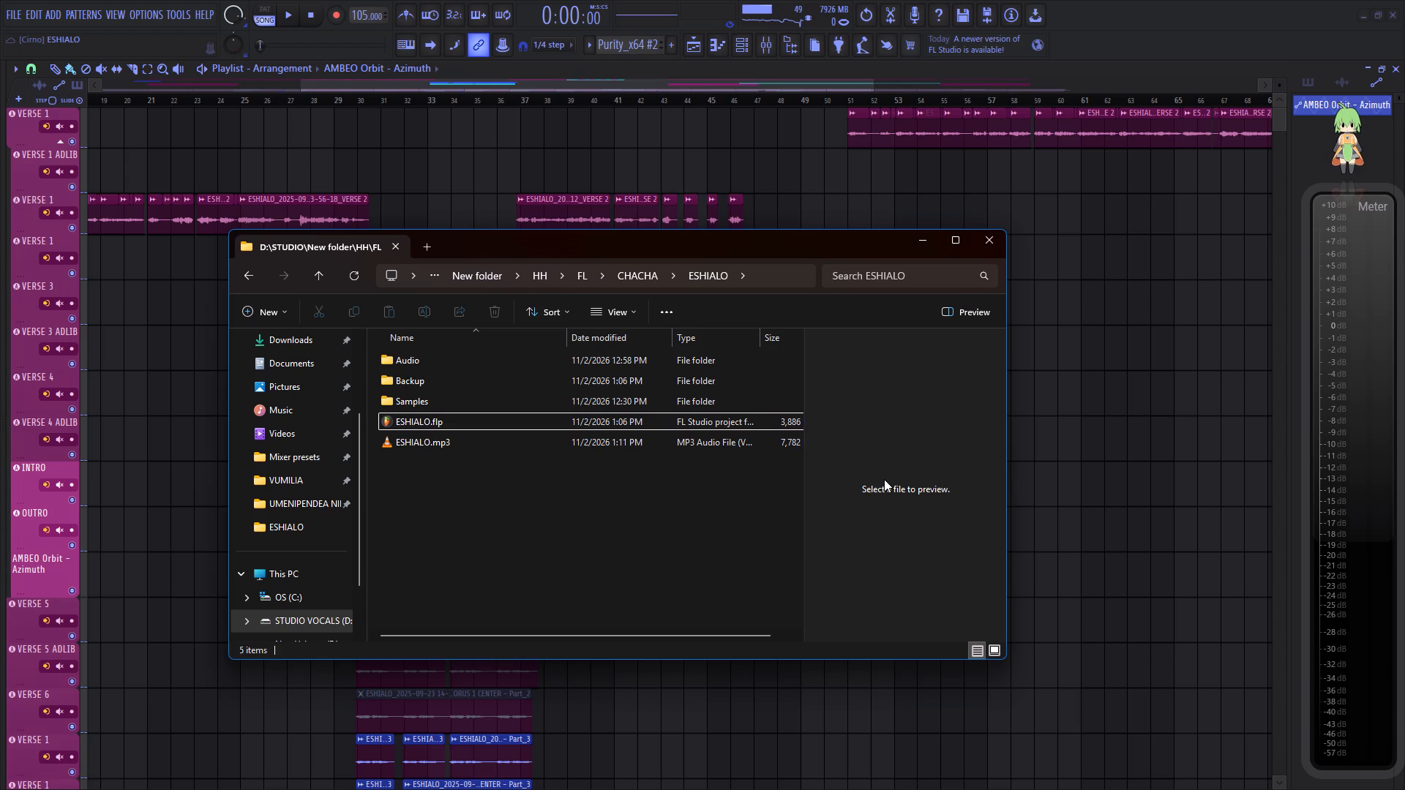
Close FL Studio, leaving the ESHIALO project folder open in File Explorer.
click(1396, 13)
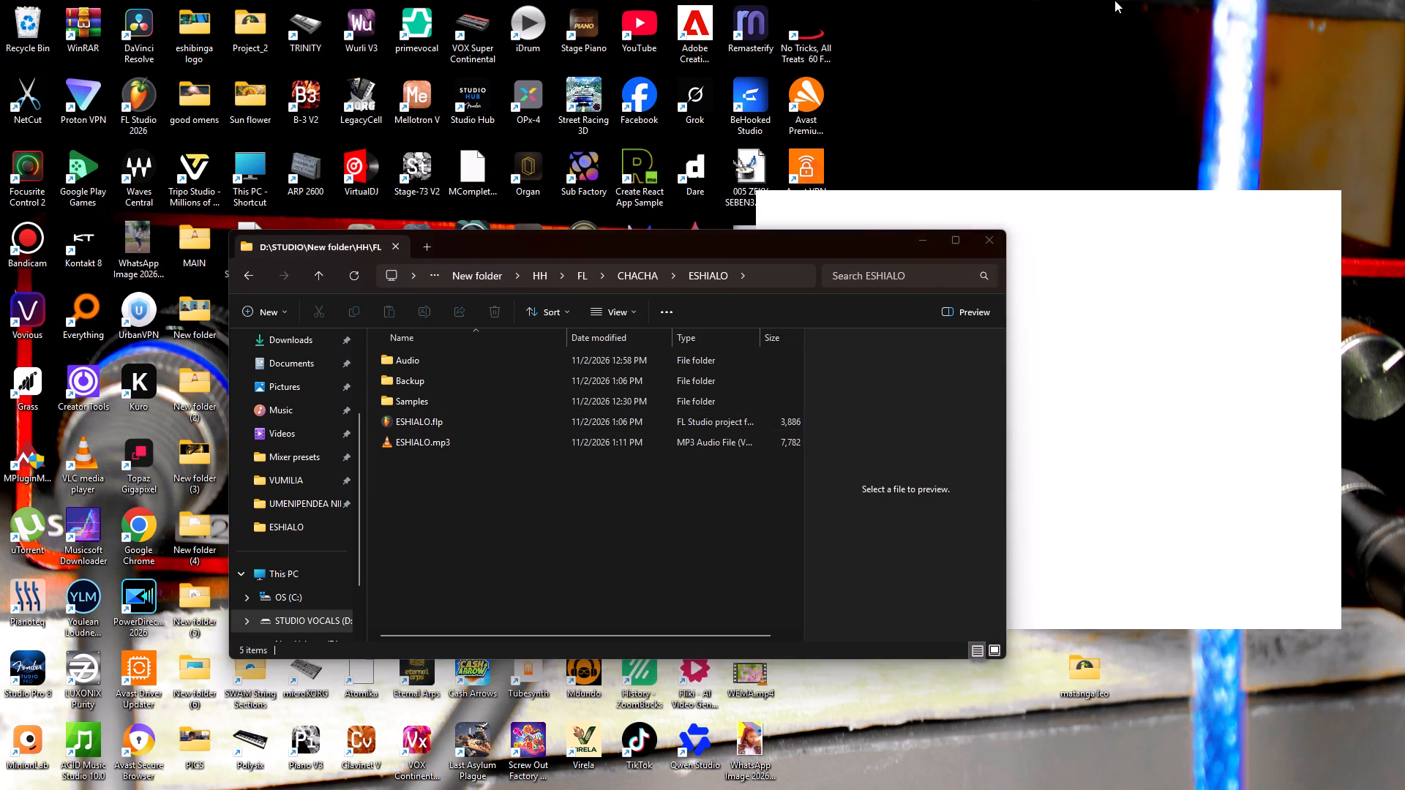
Copy ESHIALO.mp3 into the Music folder of the Infinix ZERO 30 5G's internal shared storage, check the copy there, and close the phone's window.
double_click(490, 369)
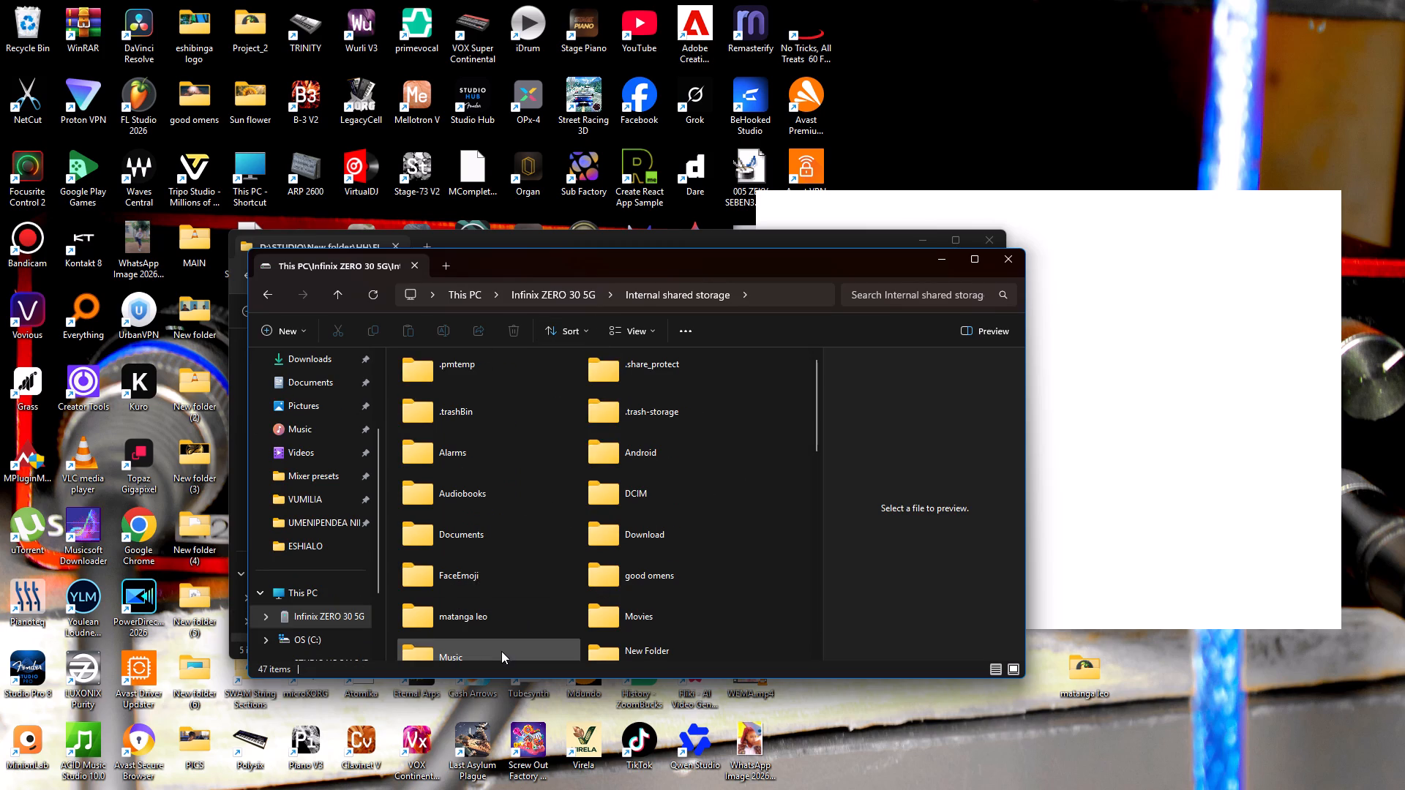
double_click(501, 651)
drag(507, 267, 784, 224)
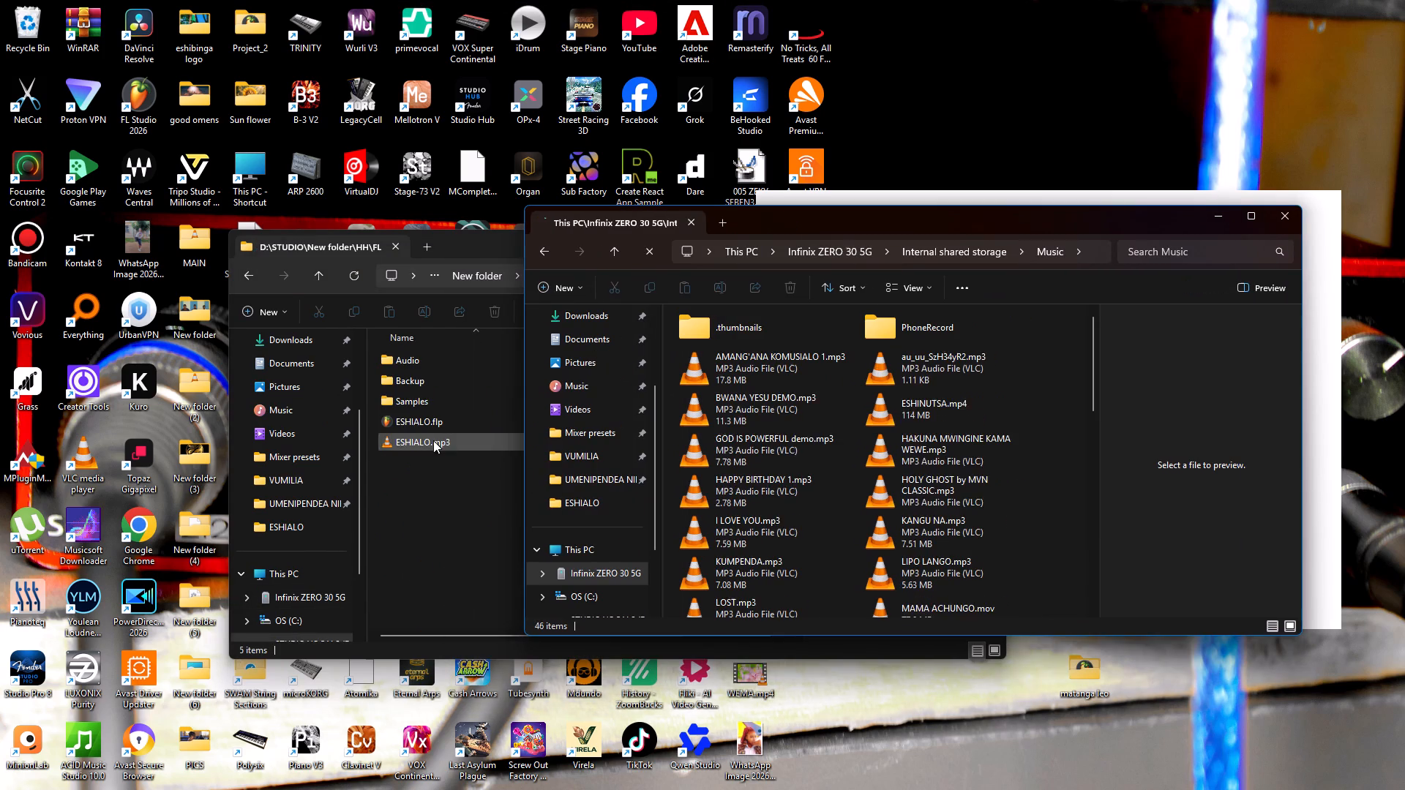
click(433, 440)
drag(447, 445, 1049, 413)
scroll(1033, 394, down, 3)
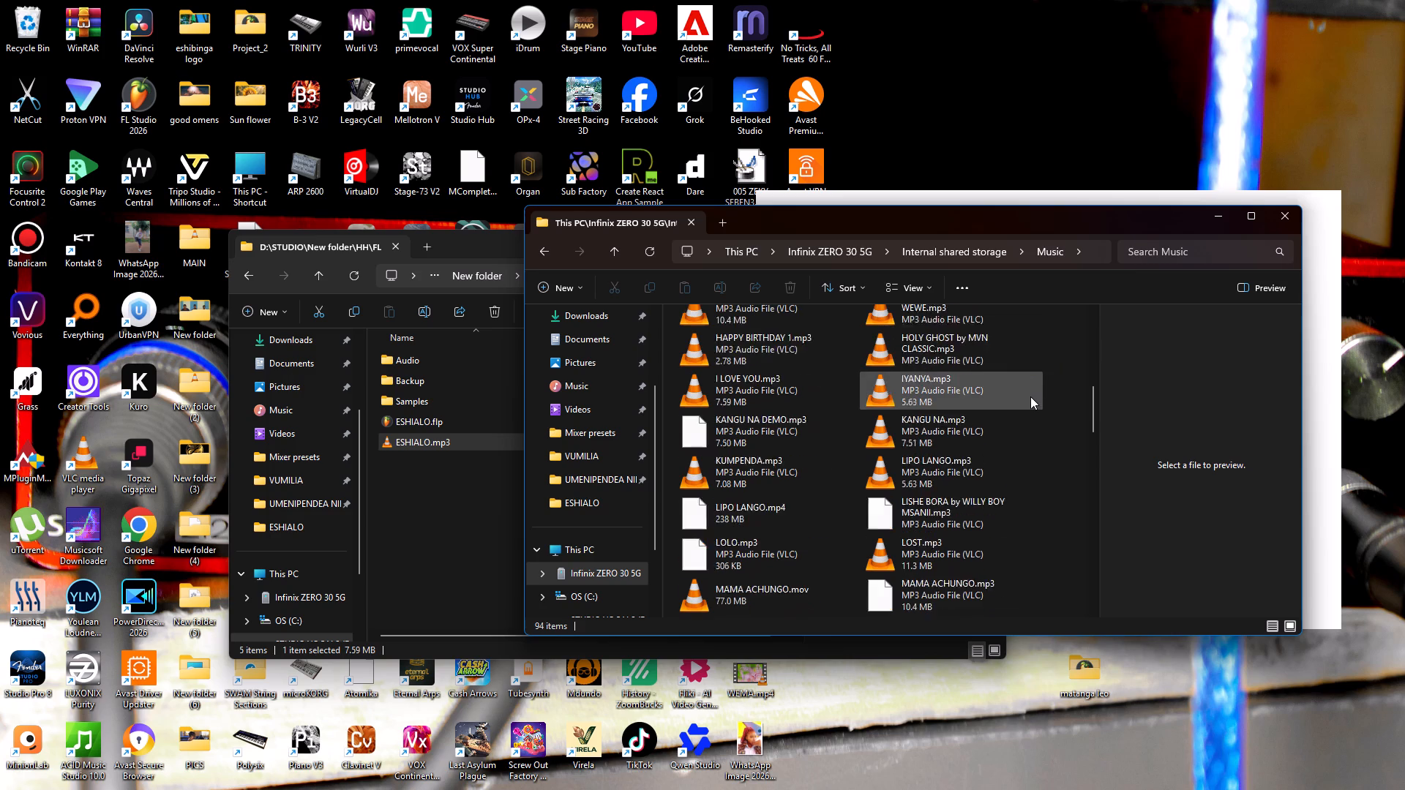
scroll(1030, 396, down, 20)
scroll(1030, 396, down, 20)
scroll(1030, 396, down, 2)
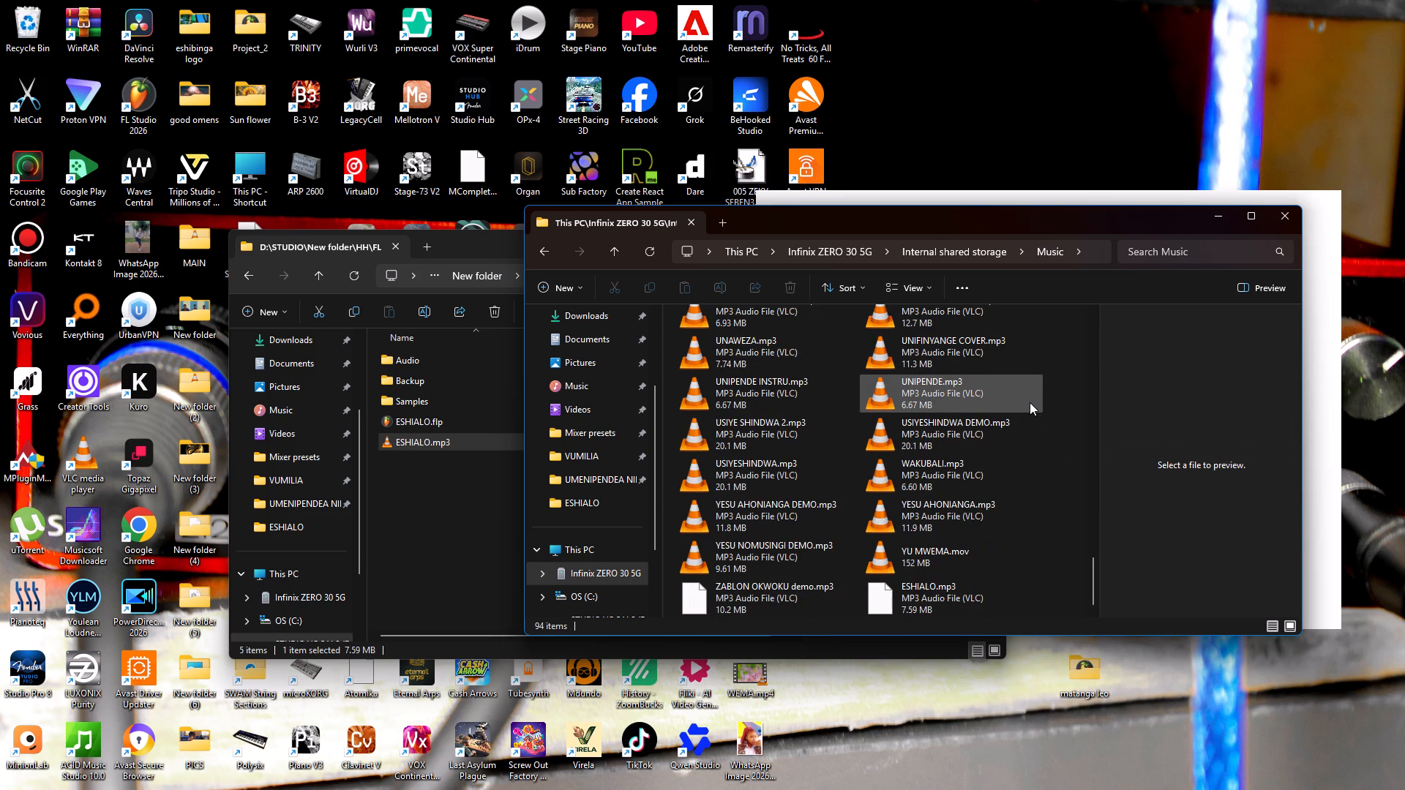
scroll(1030, 402, down, 4)
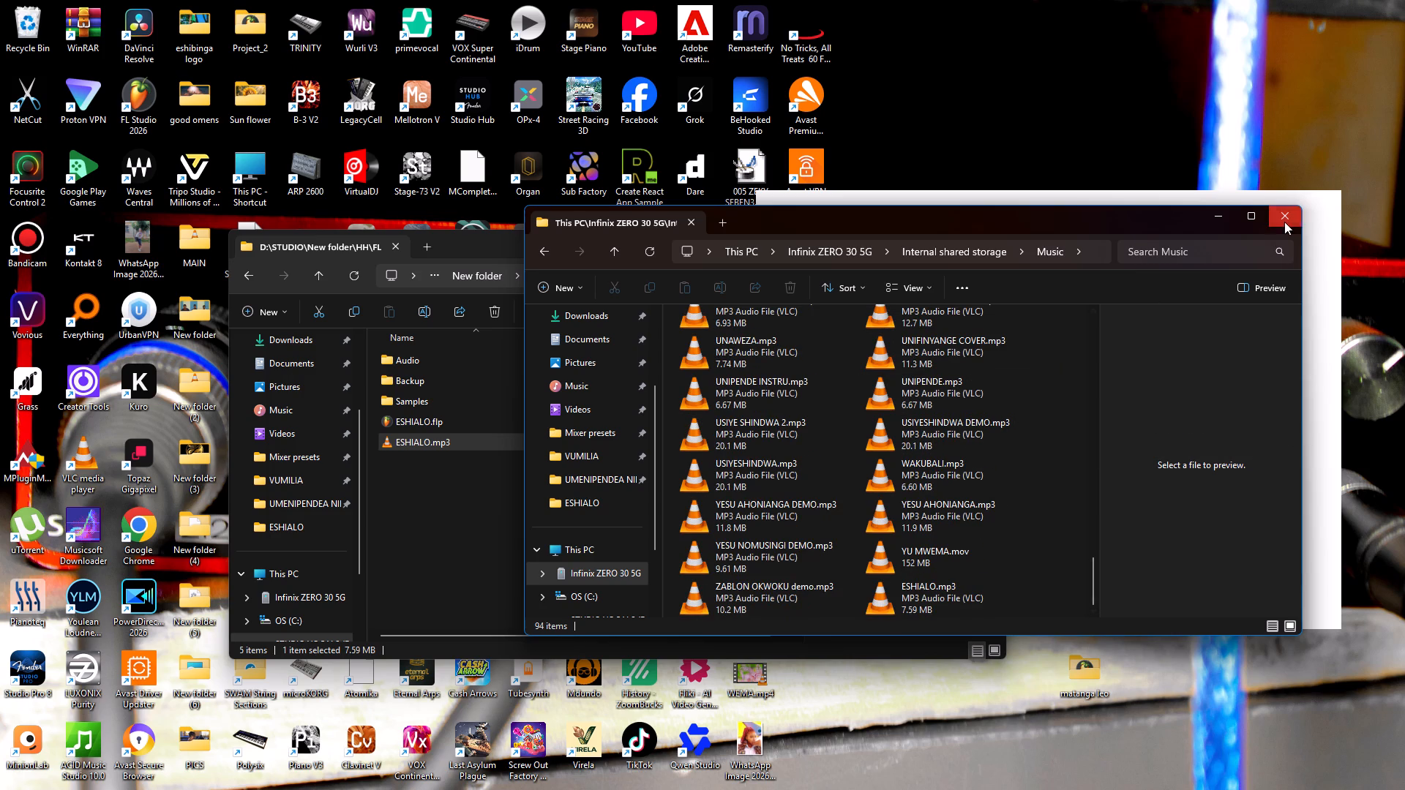
click(1284, 222)
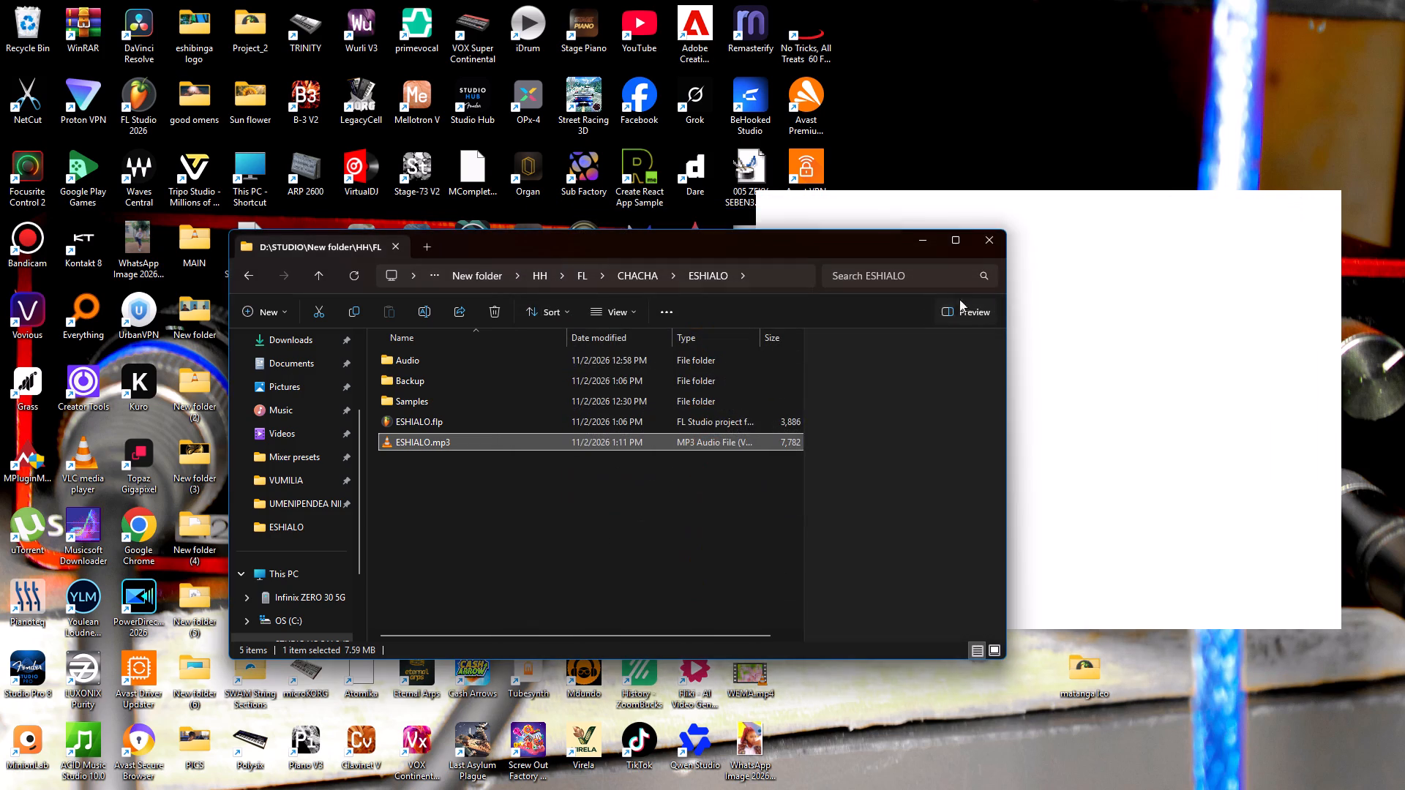